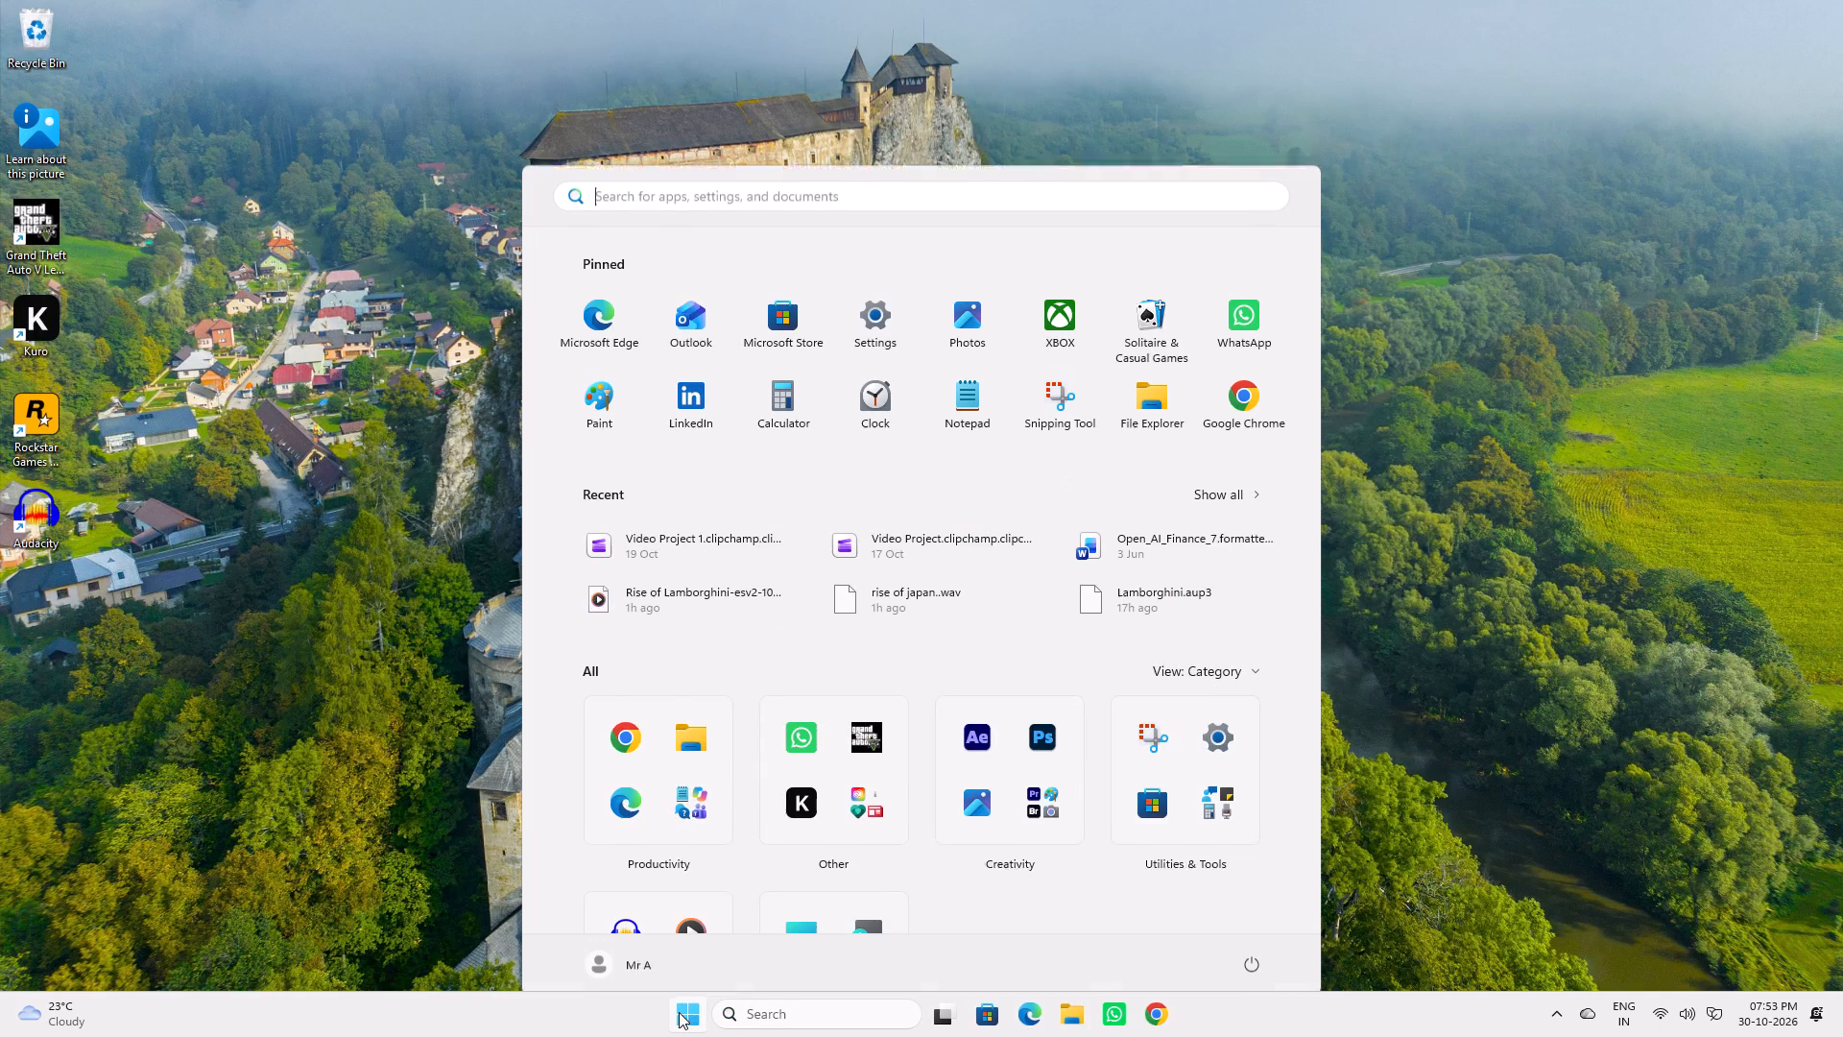
click(981, 722)
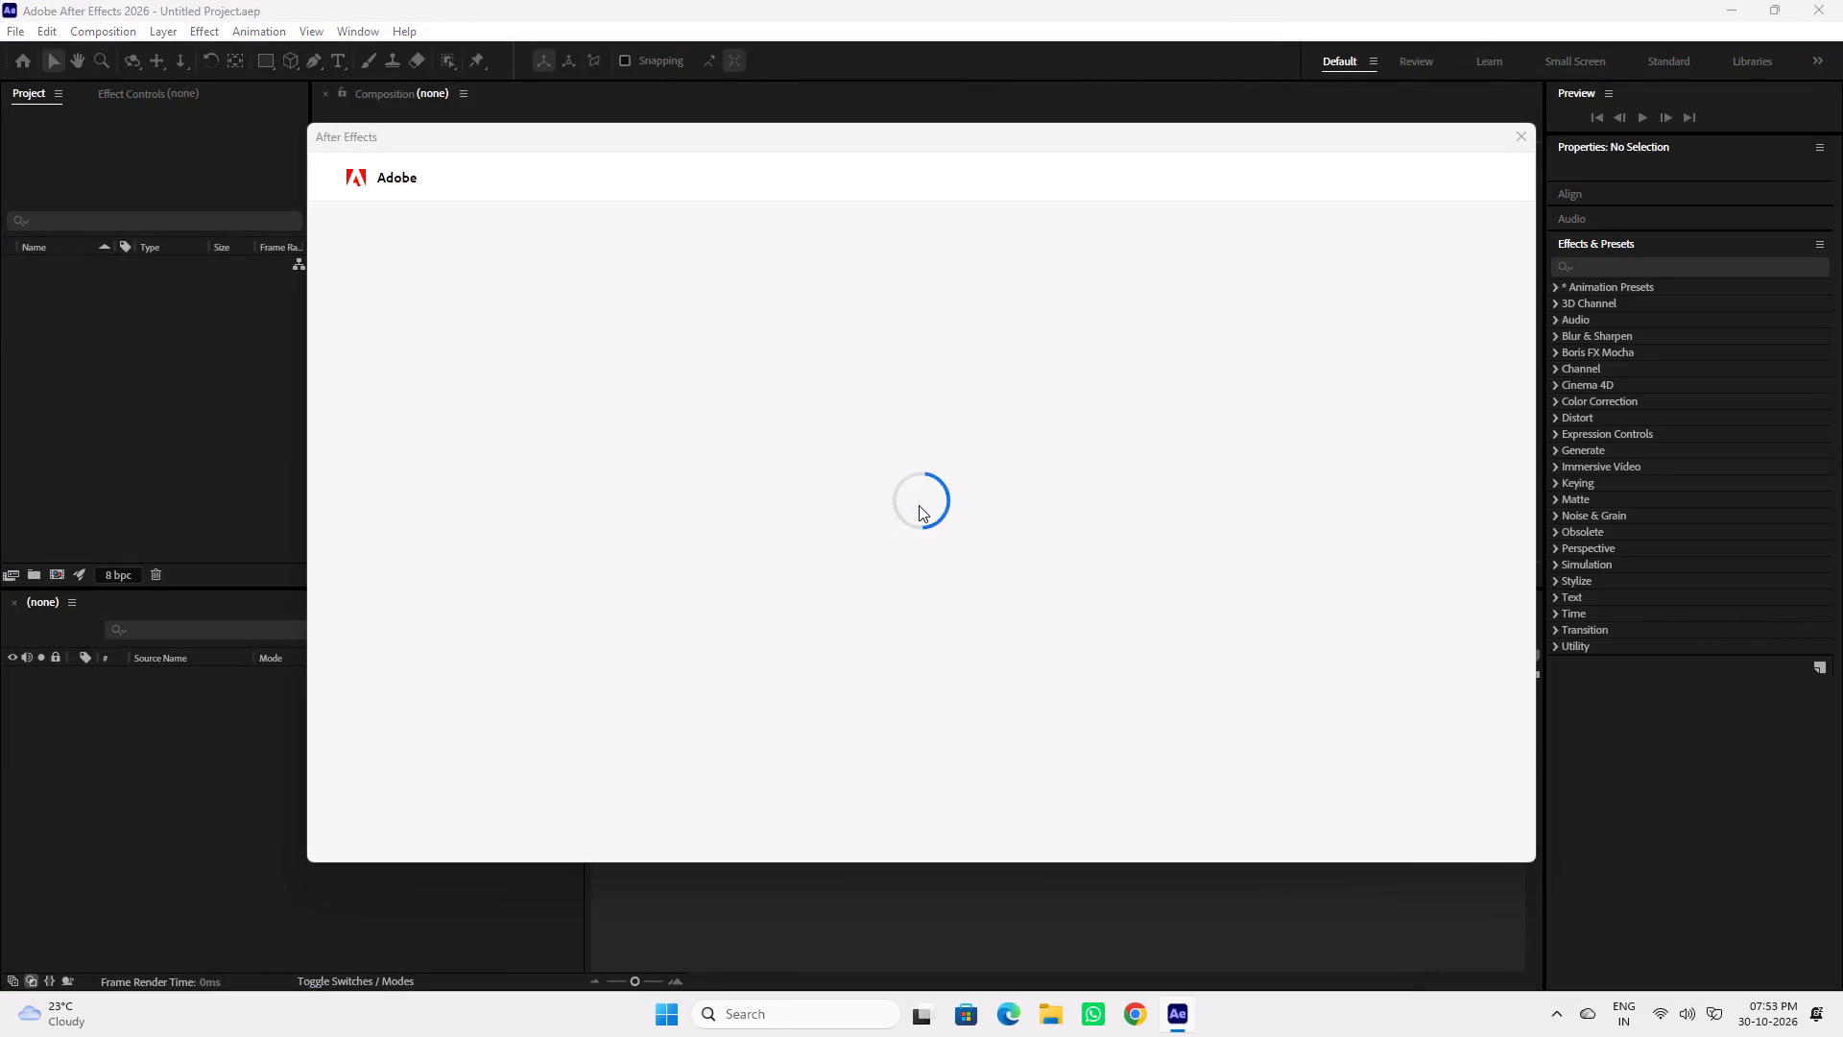
scroll(919, 505, up, 1)
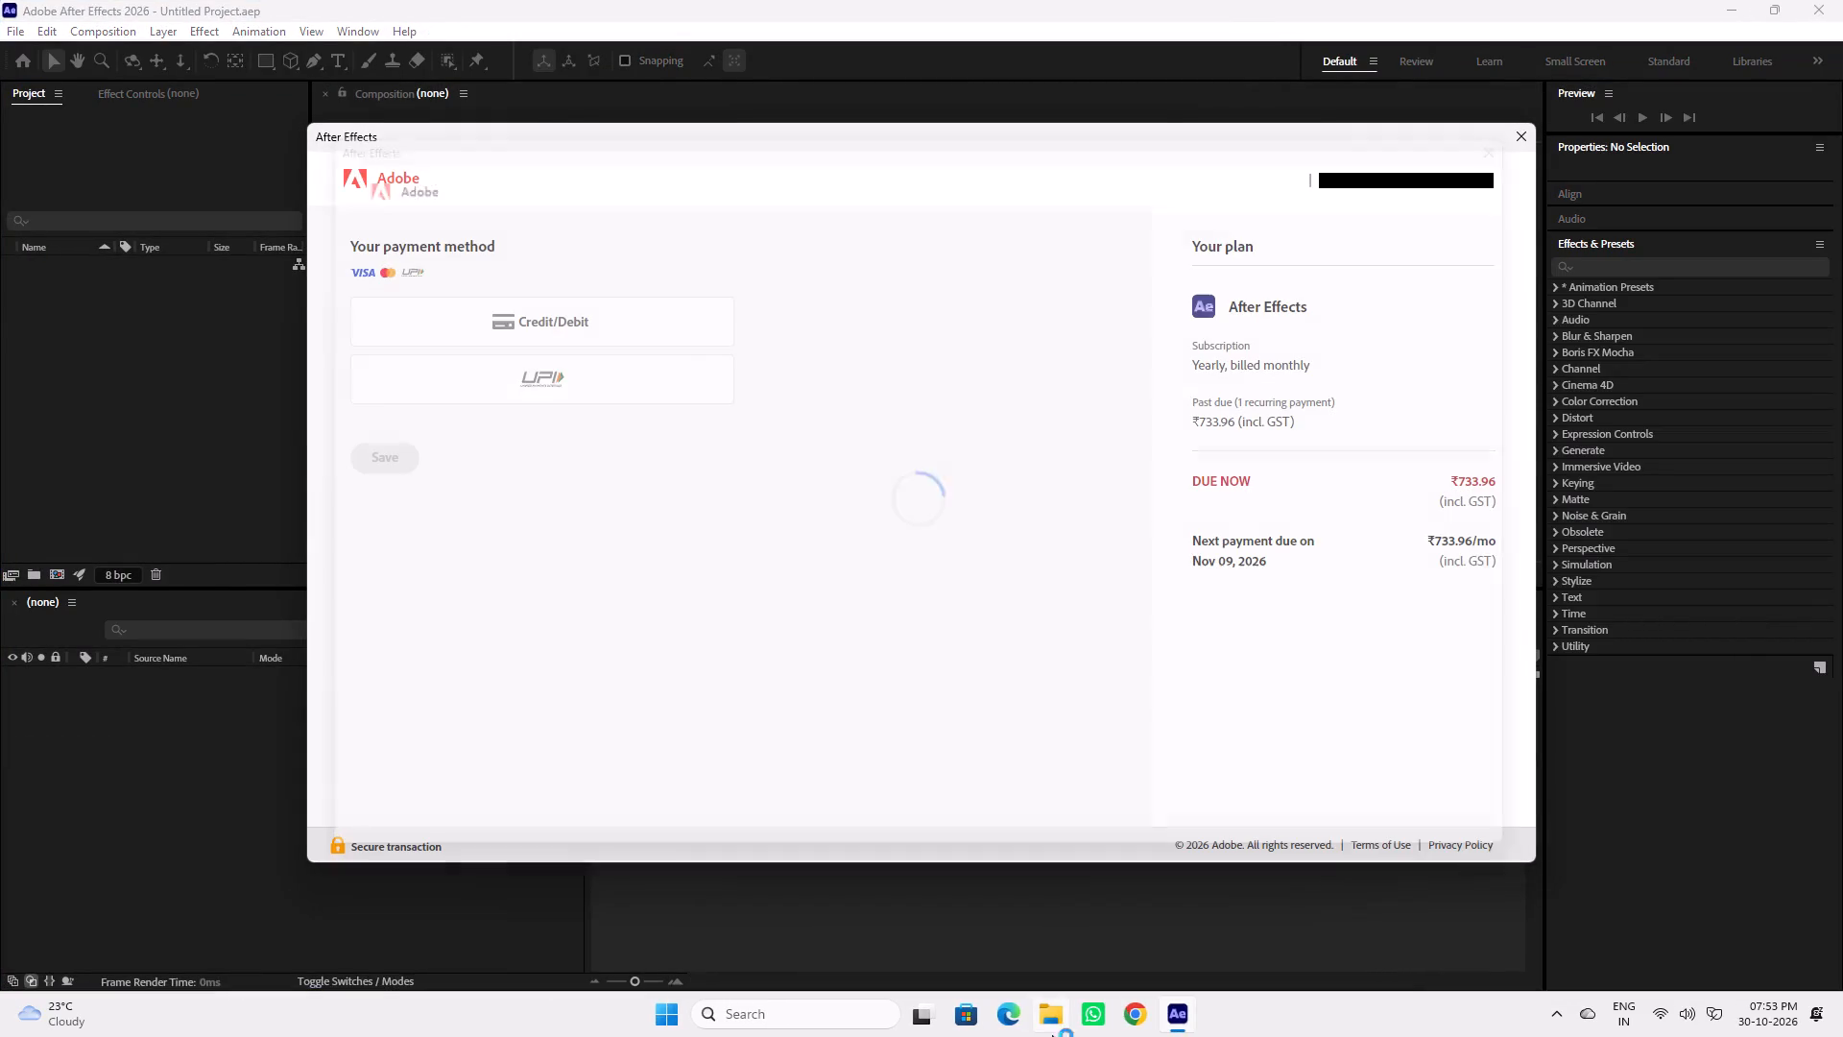
click(1511, 126)
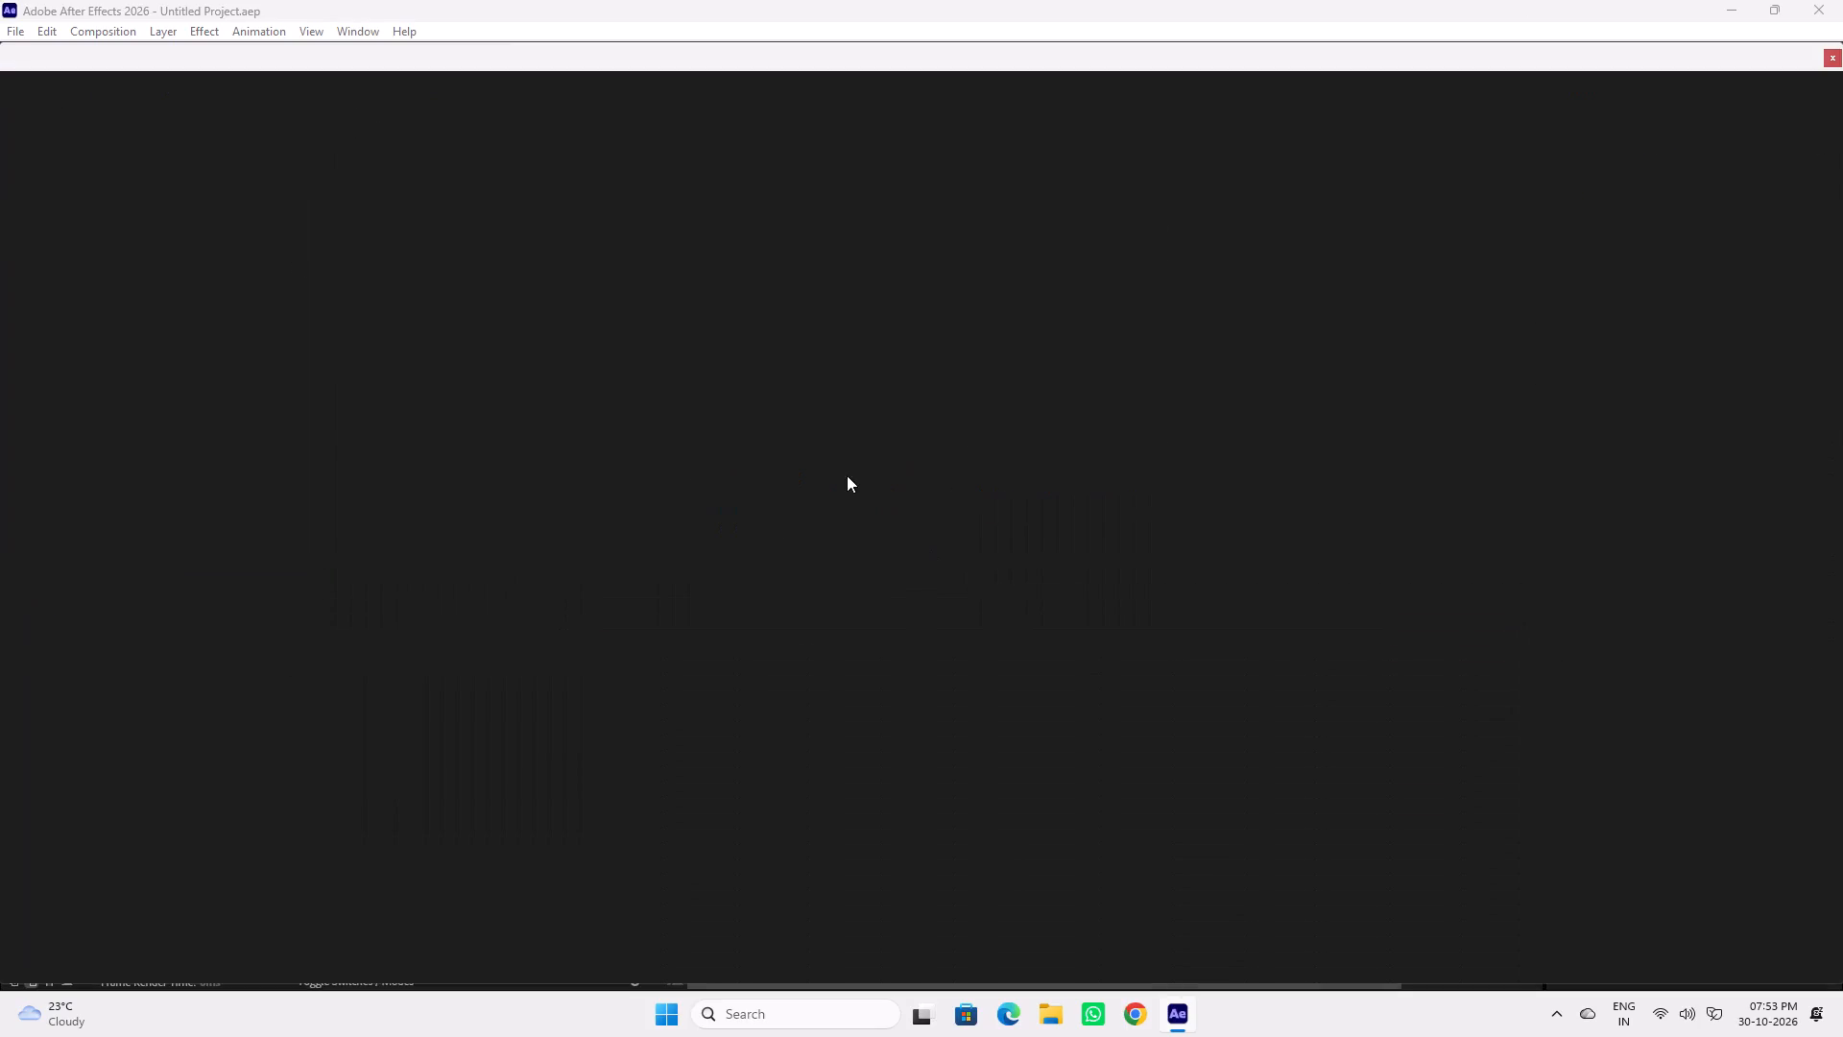
Open the most recent Untitled Project, the 1.1 MB one, from the recent files.
right_click(847, 475)
right_click(854, 468)
click(877, 881)
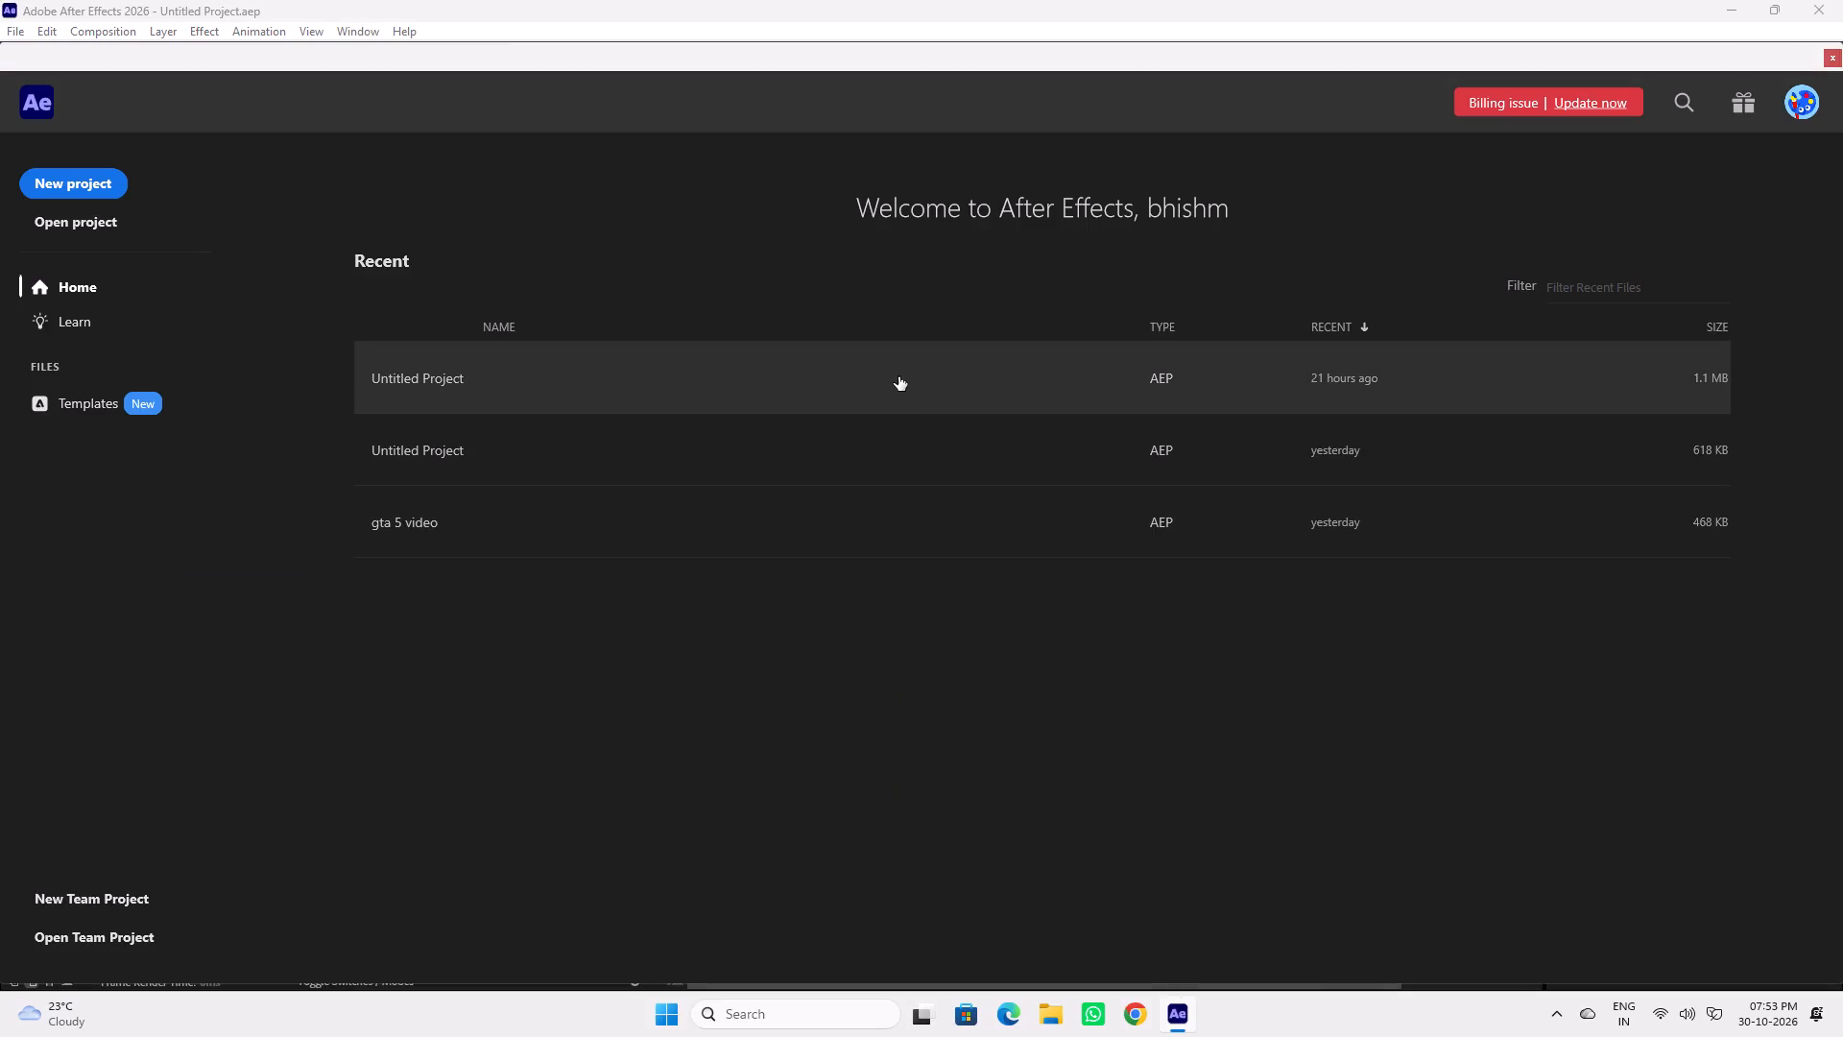
click(898, 376)
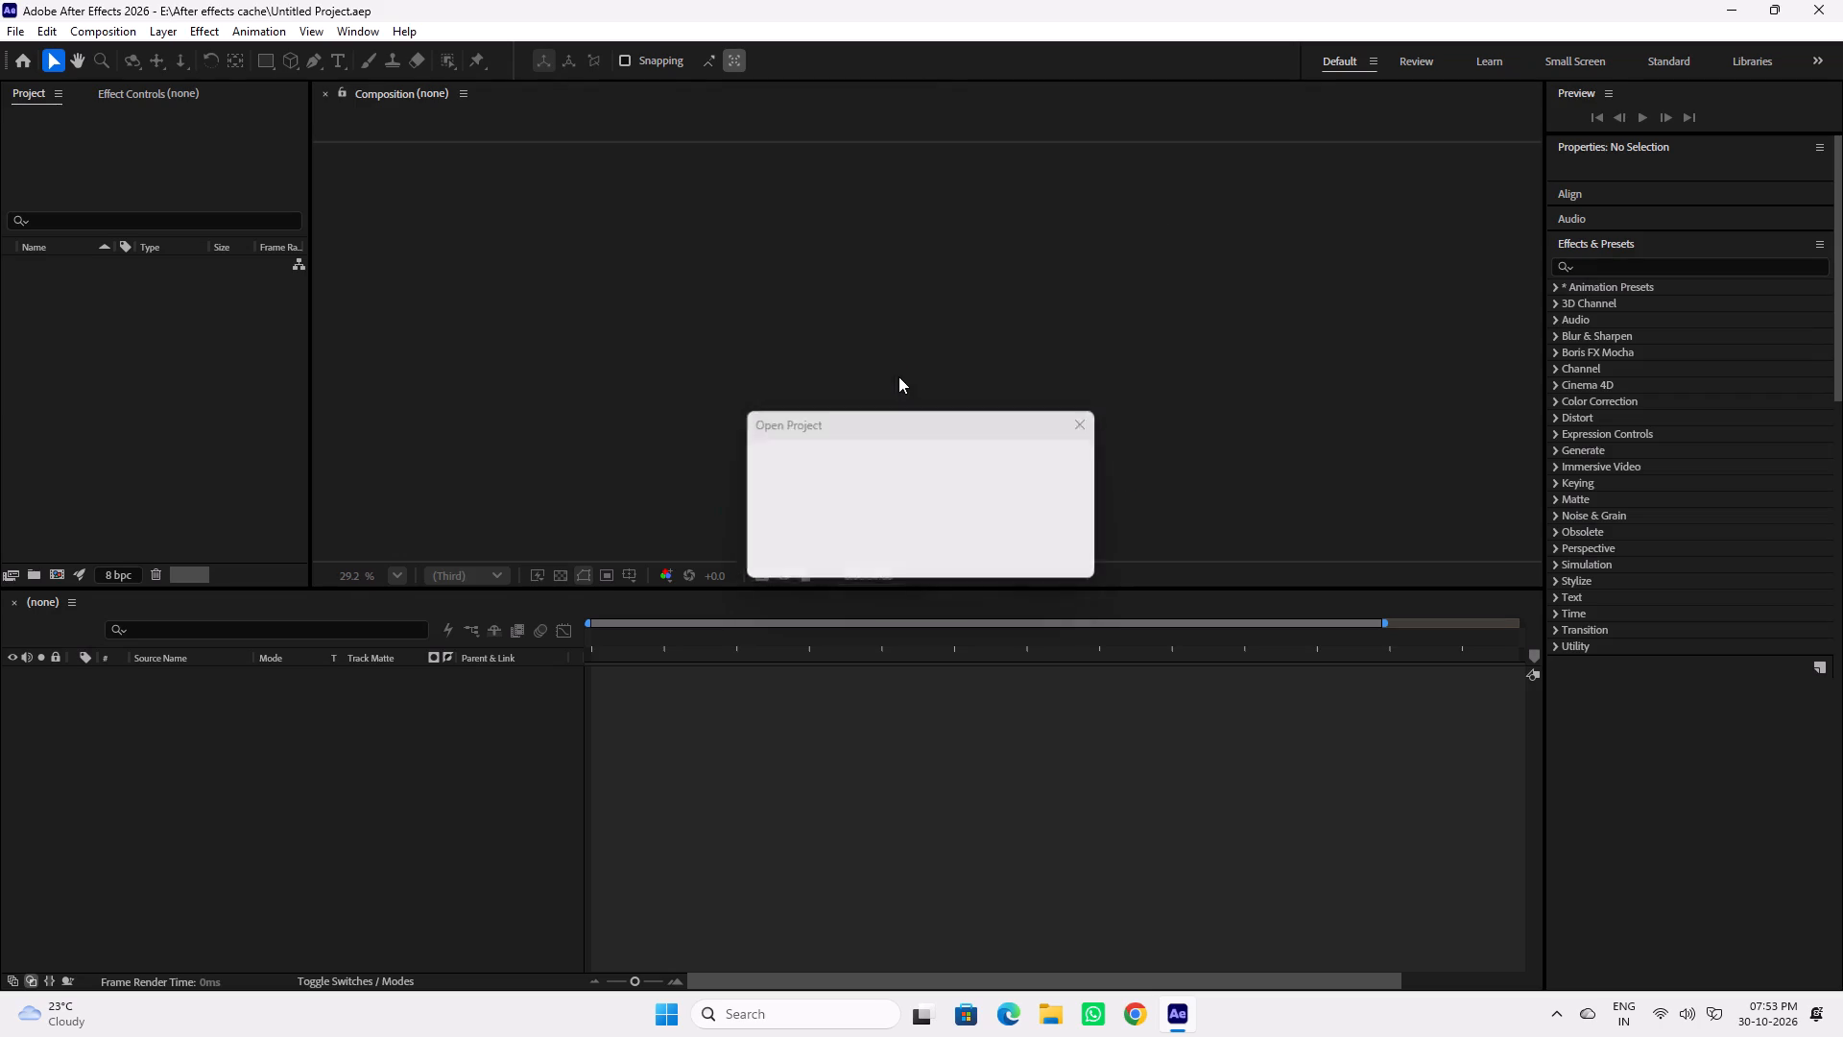
Play back the opening of the Rise of Lamborghini composition from near its start.
drag(593, 640, 538, 644)
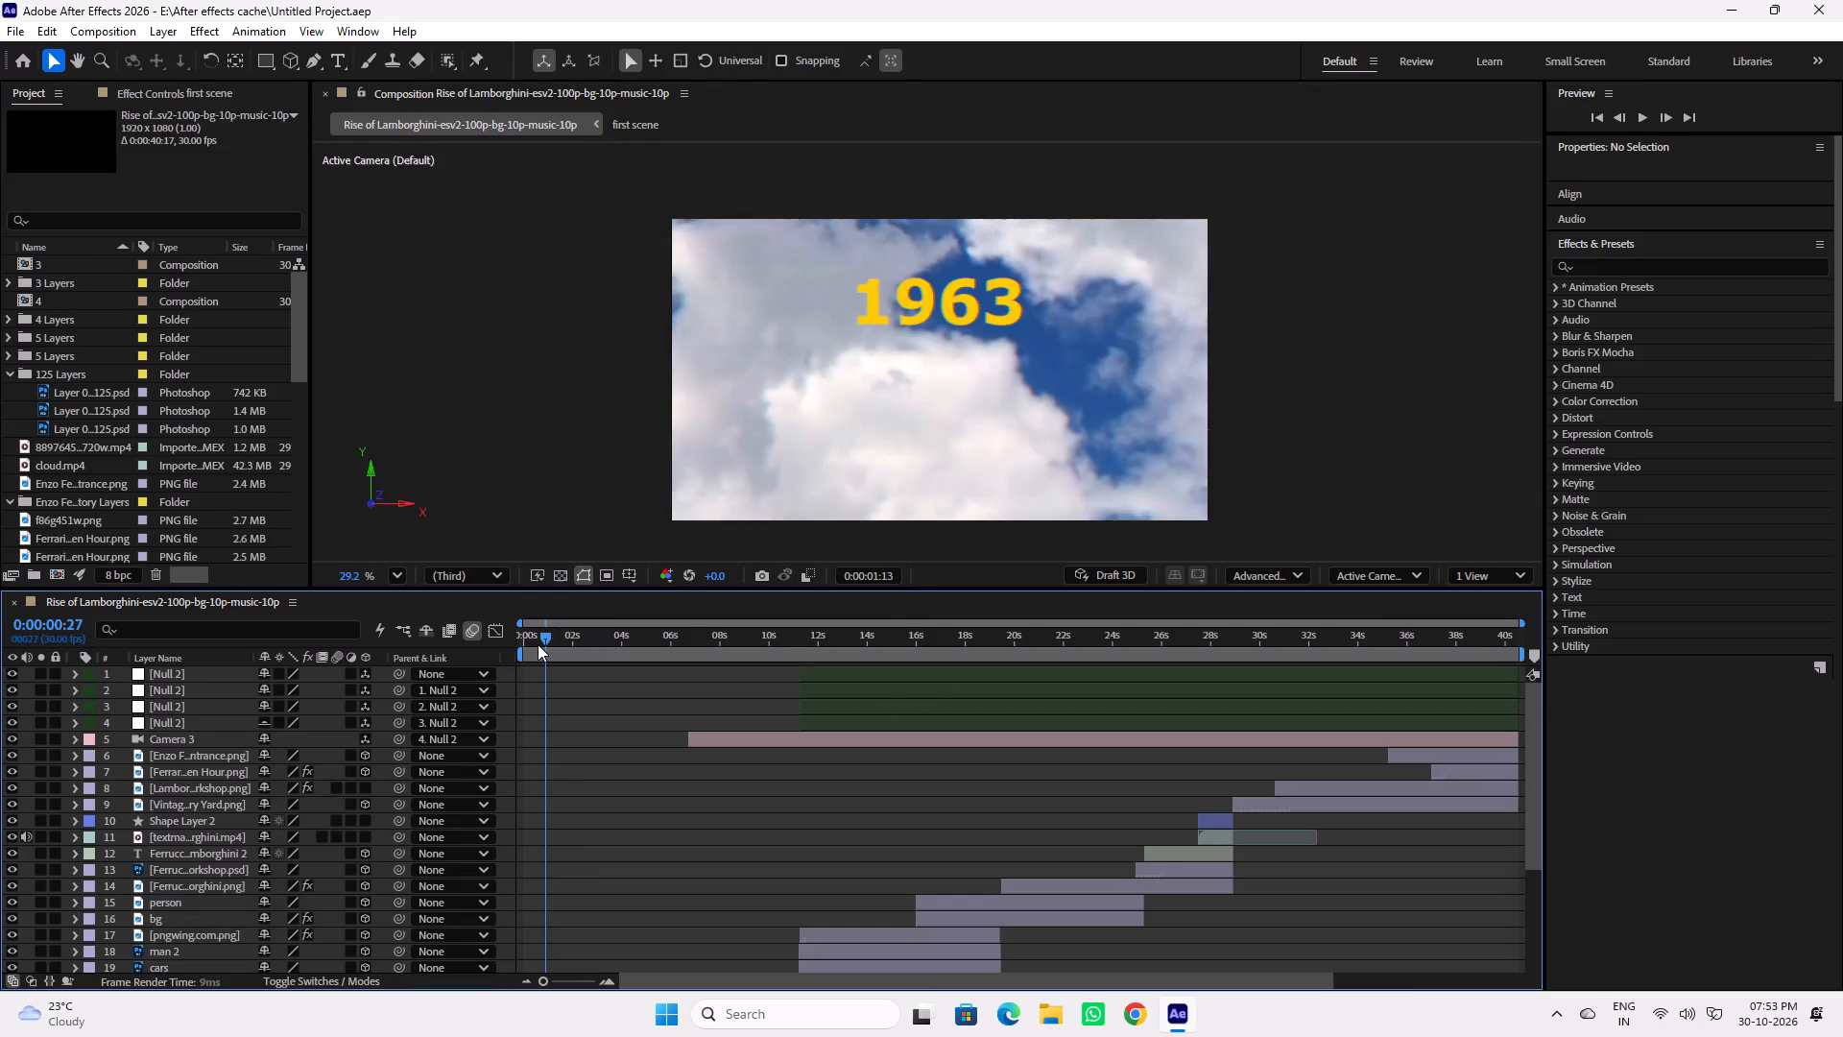
drag(538, 644, 527, 644)
key(space)
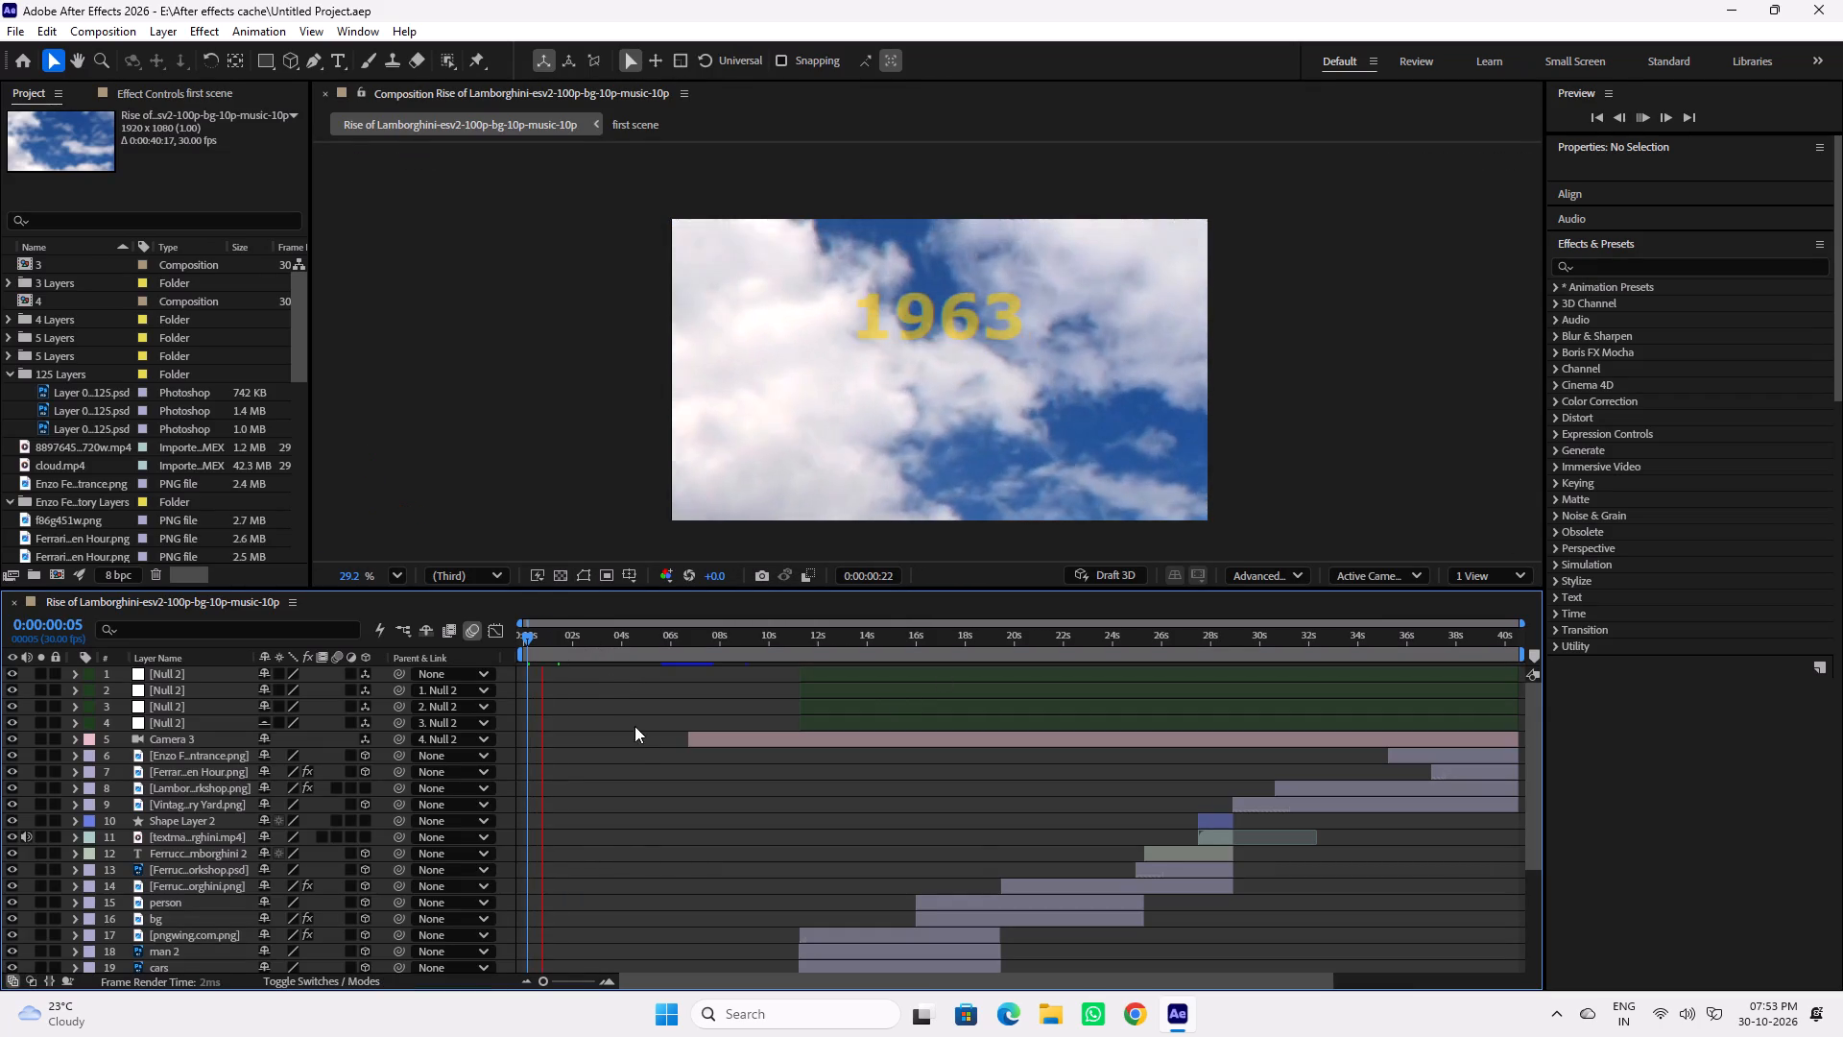
key(space)
Delete both Rise of Lamborghini WAV audio layers at the bottom of the composition's layer stack.
scroll(634, 837, down, 7)
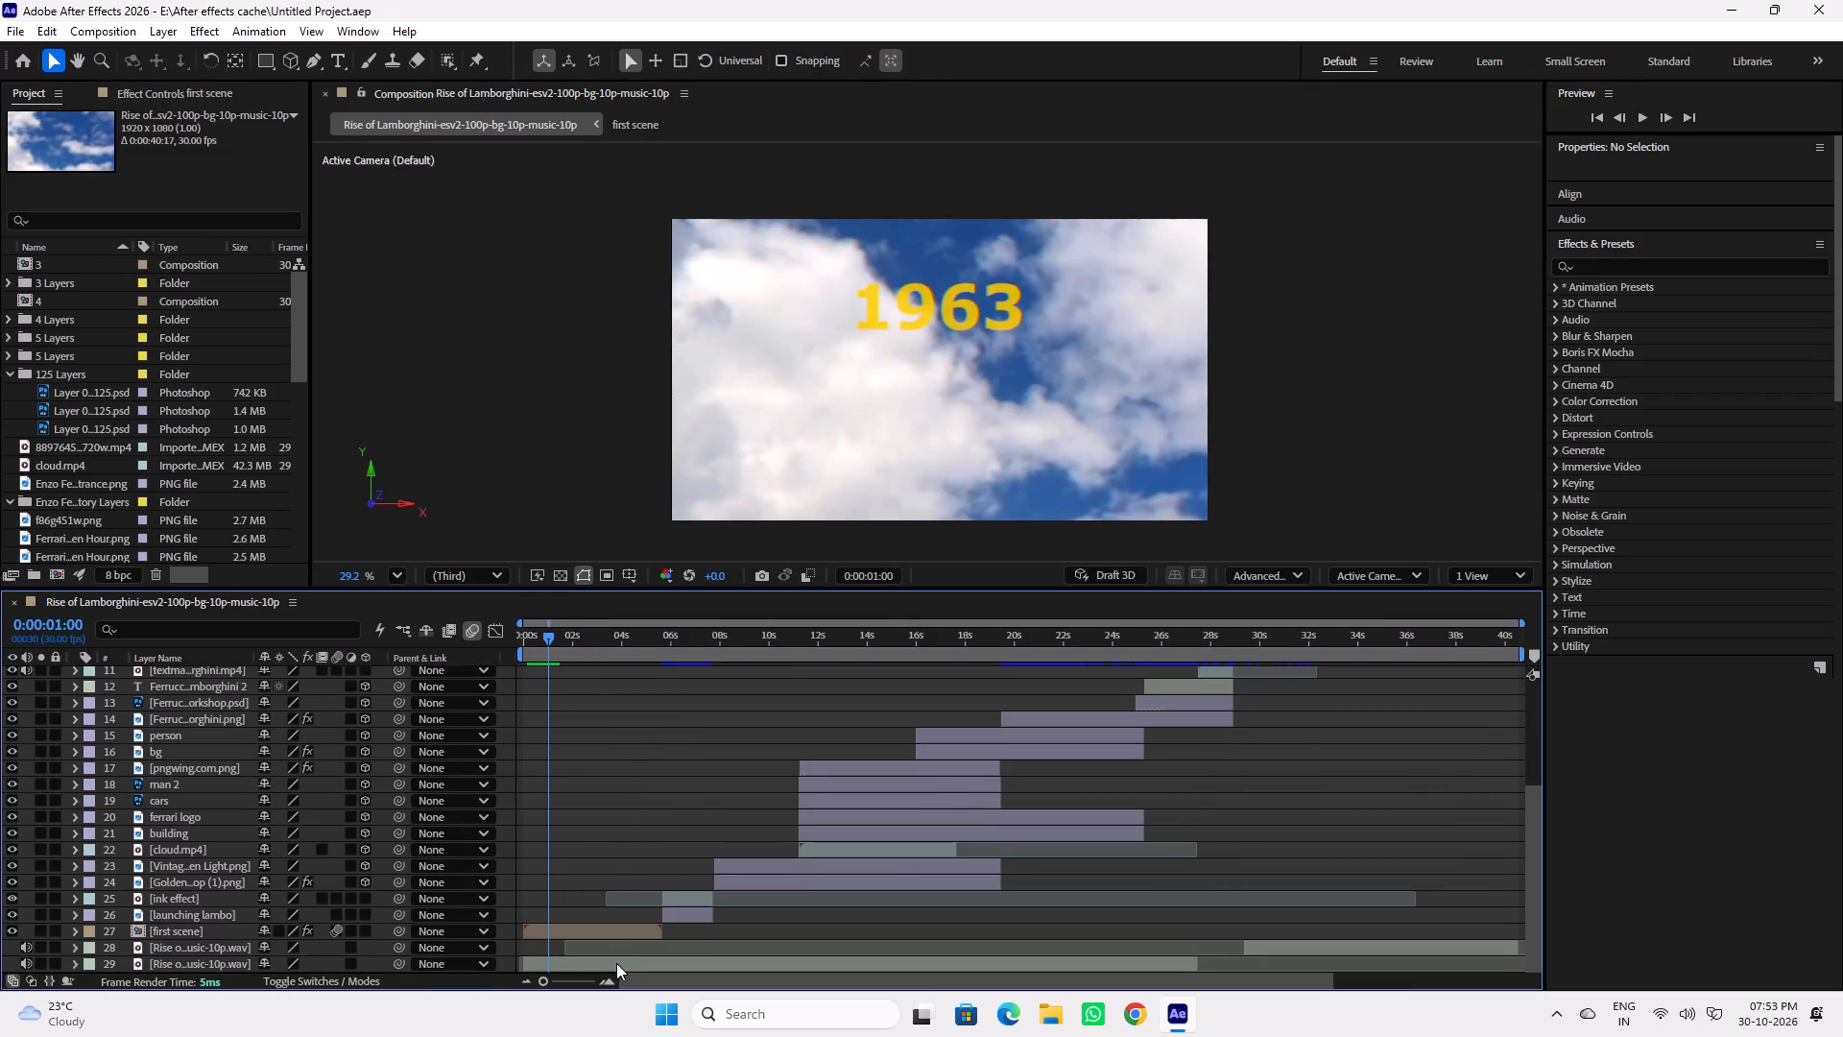
click(629, 962)
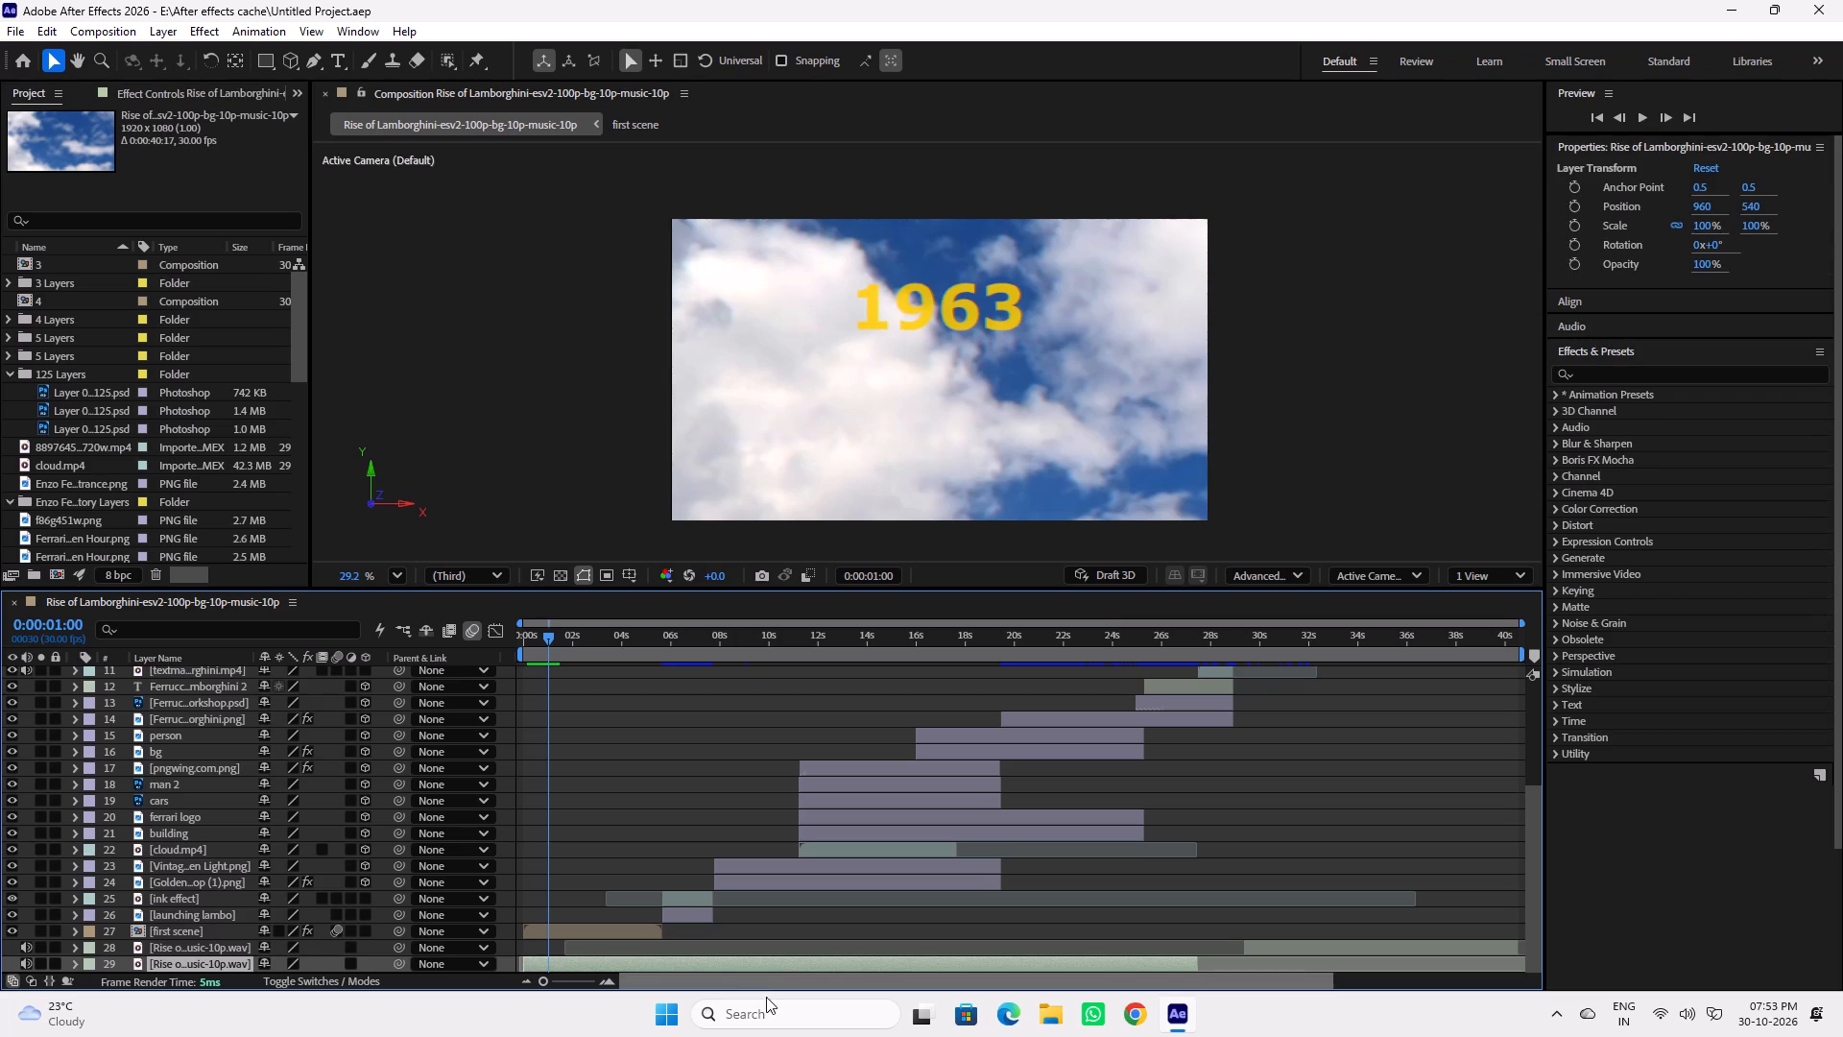
key(Delete)
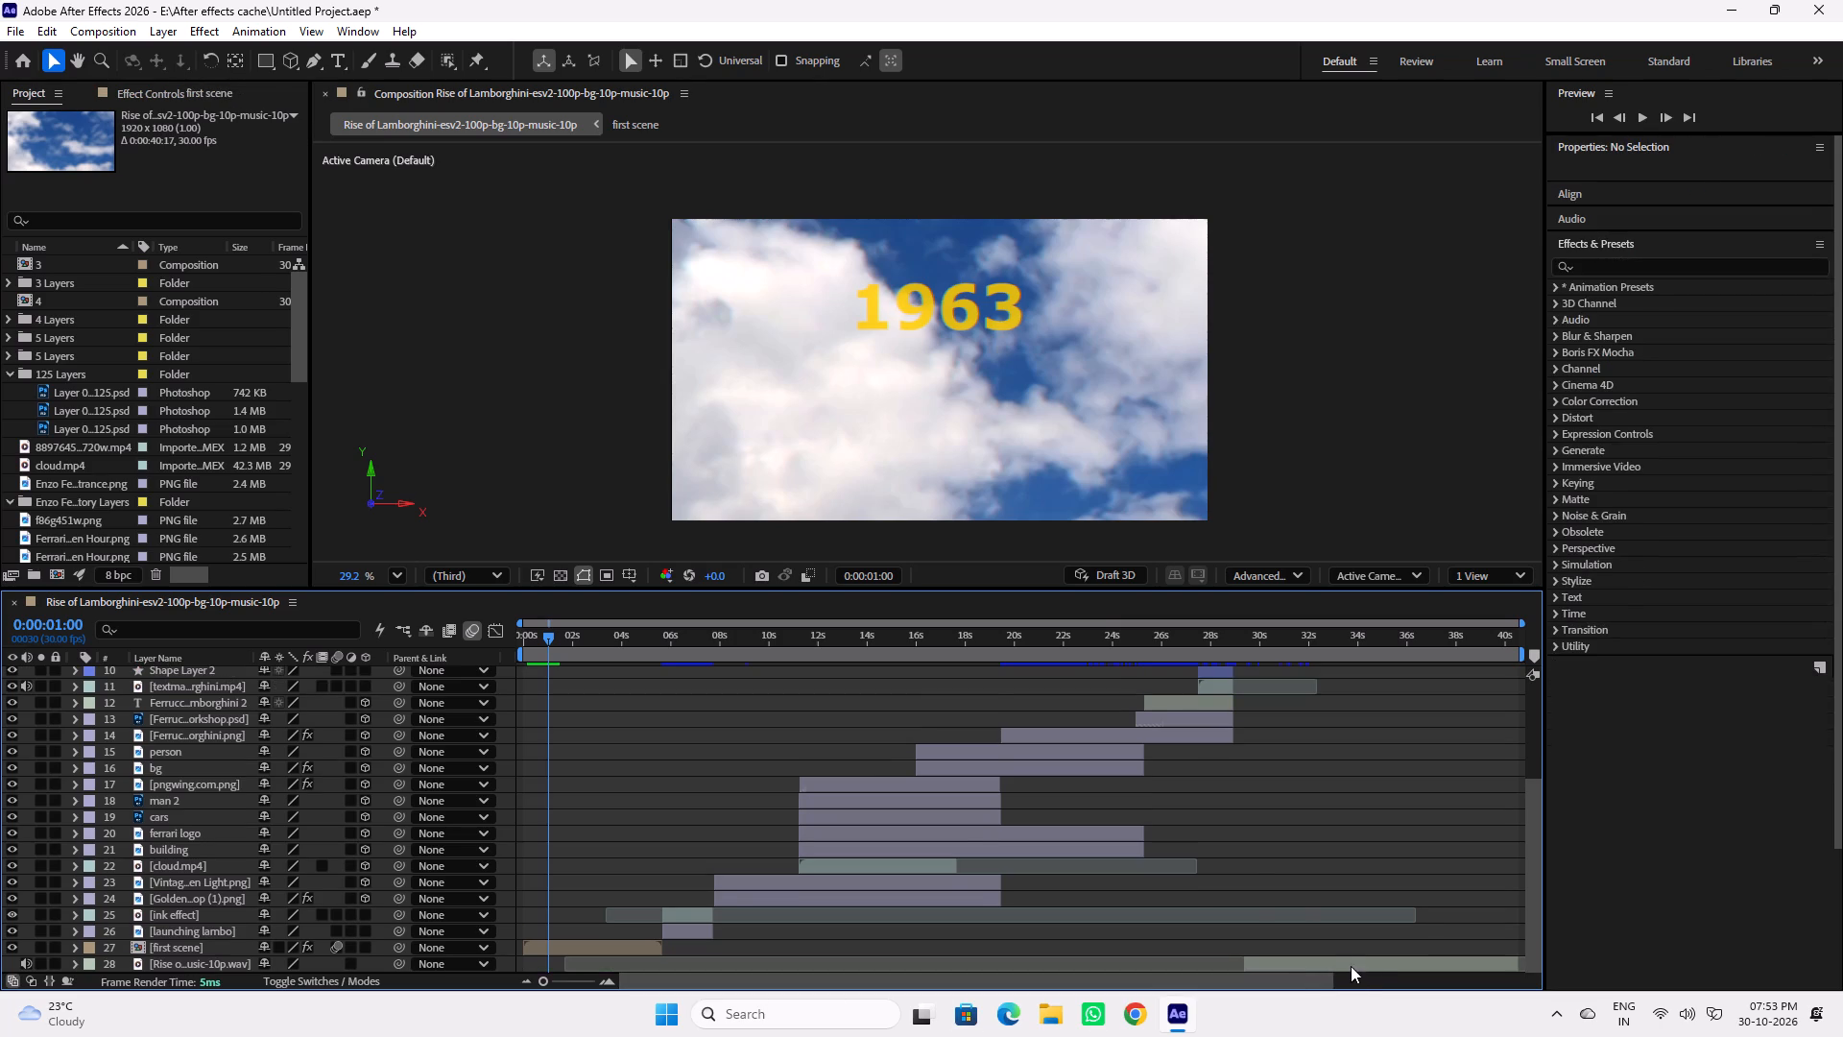
click(1351, 965)
key(Delete)
scroll(1298, 922, down, 13)
scroll(1304, 936, up, 3)
scroll(1011, 891, down, 4)
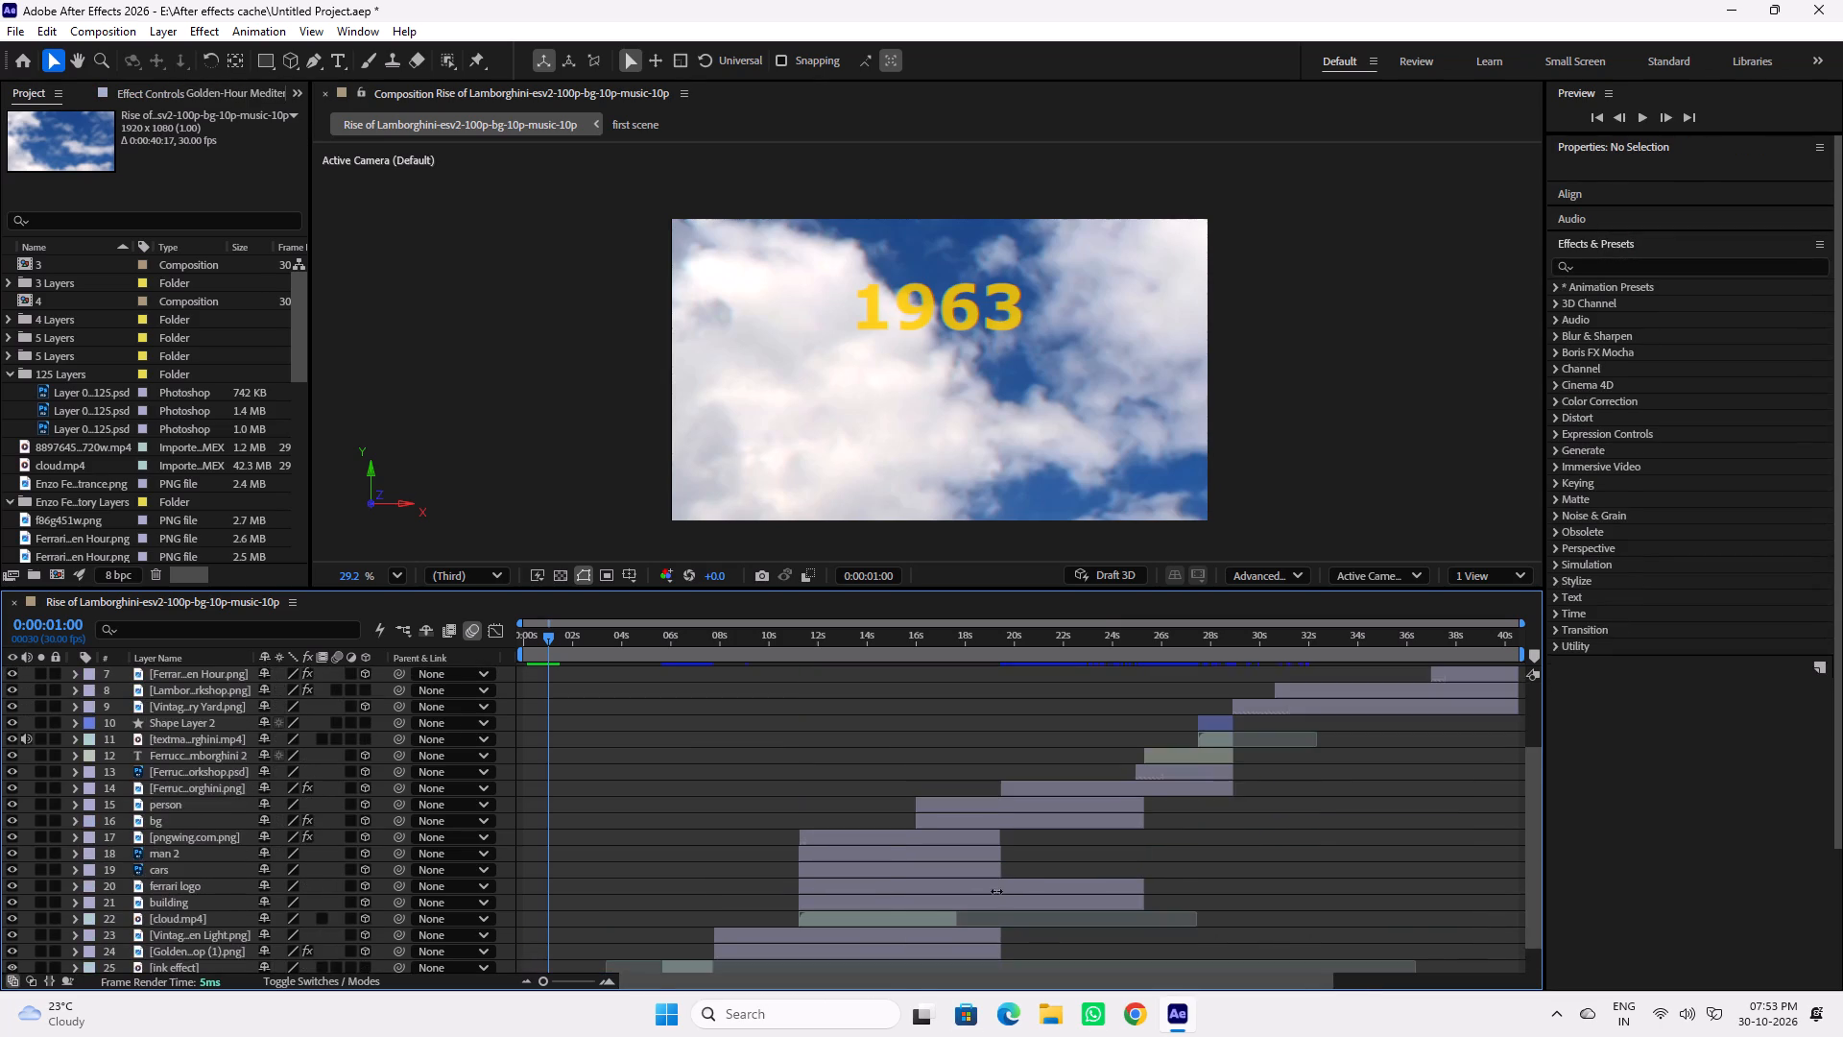
scroll(996, 891, down, 2)
scroll(525, 778, down, 1)
Import Rise of Lamborghini-esv2-100p-bg-10p-music-10p.wav from the final audio folder into the project.
double_click(16, 416)
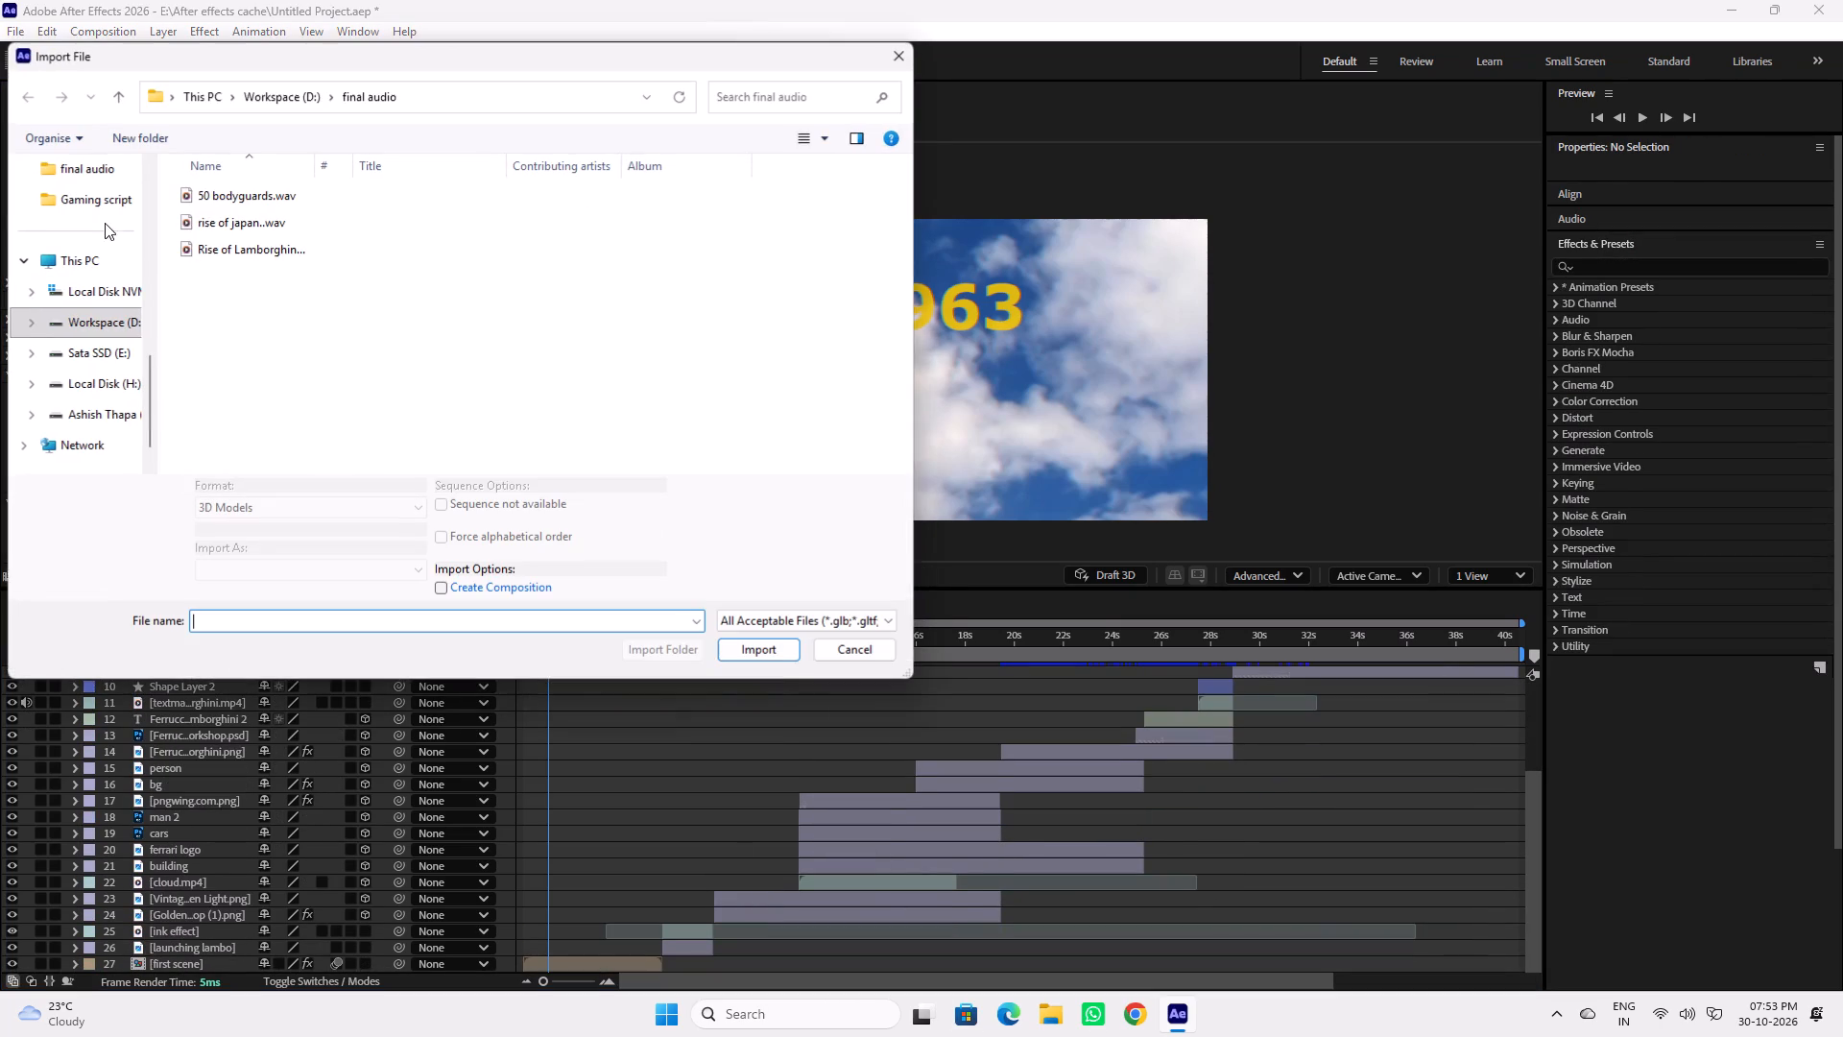
click(254, 252)
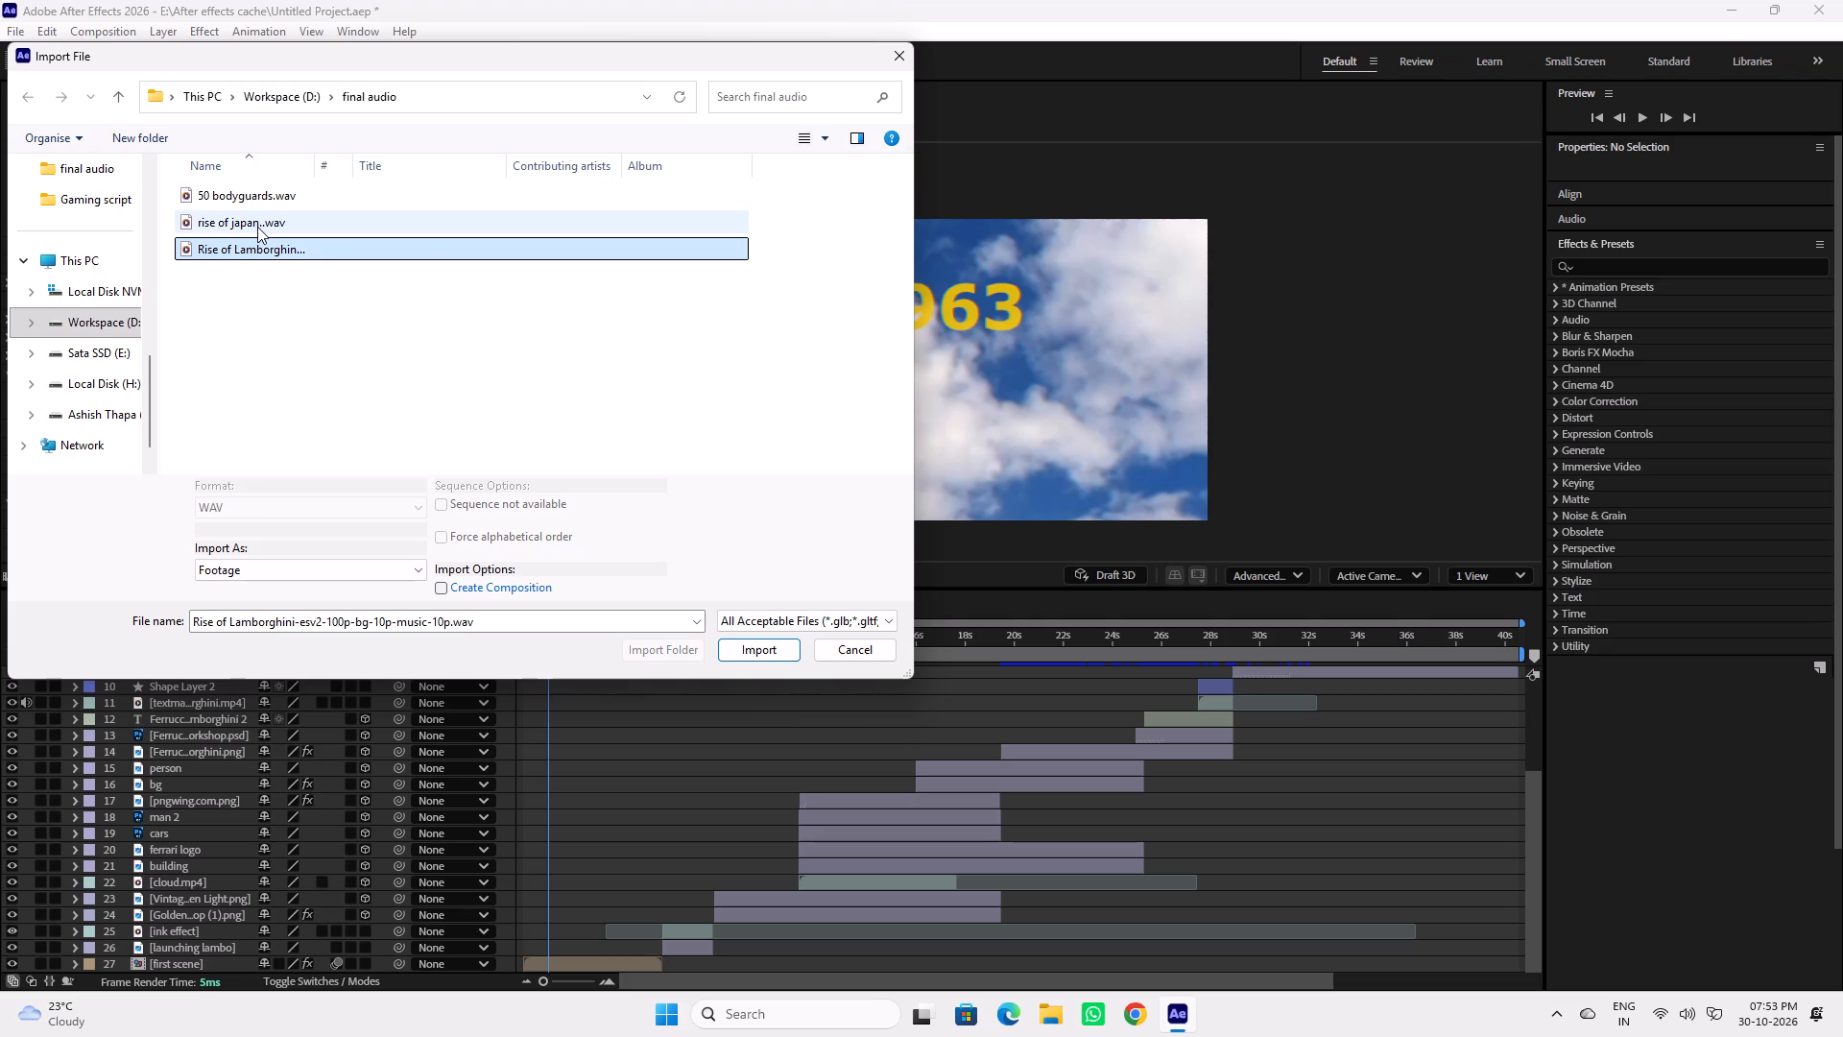
click(257, 227)
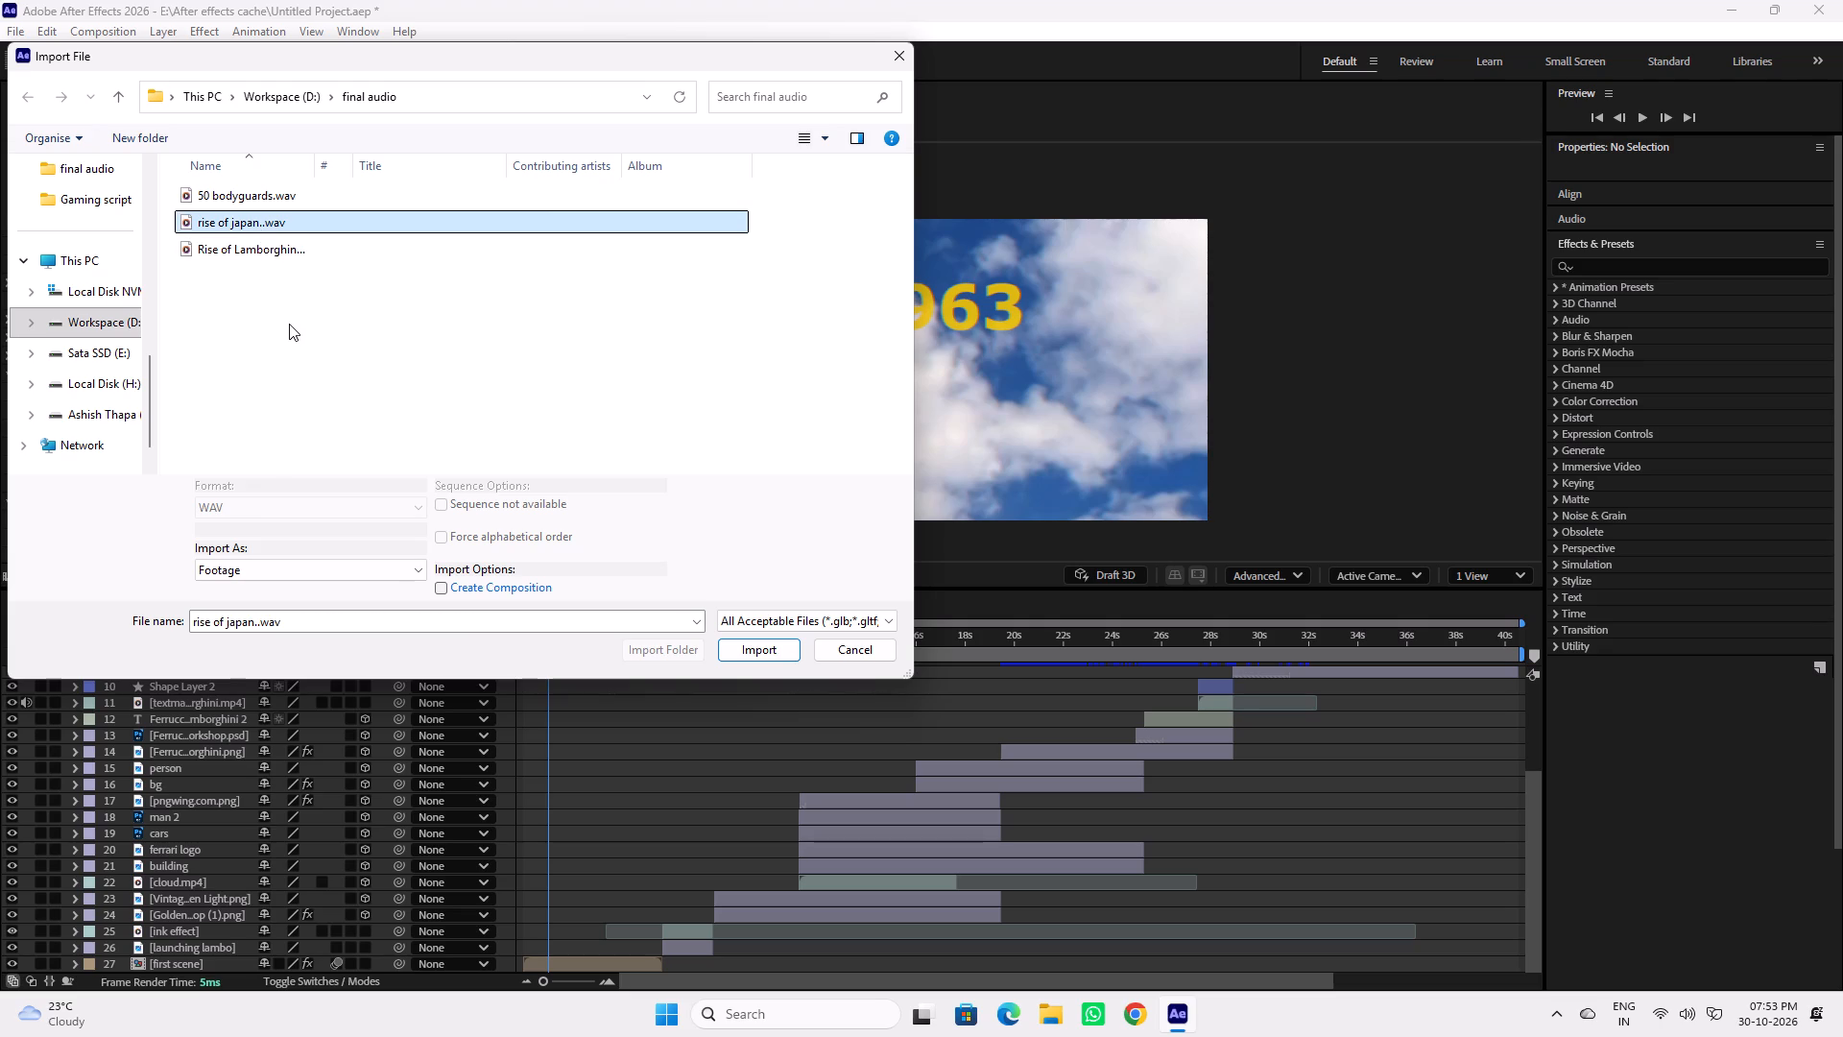
click(248, 312)
click(227, 224)
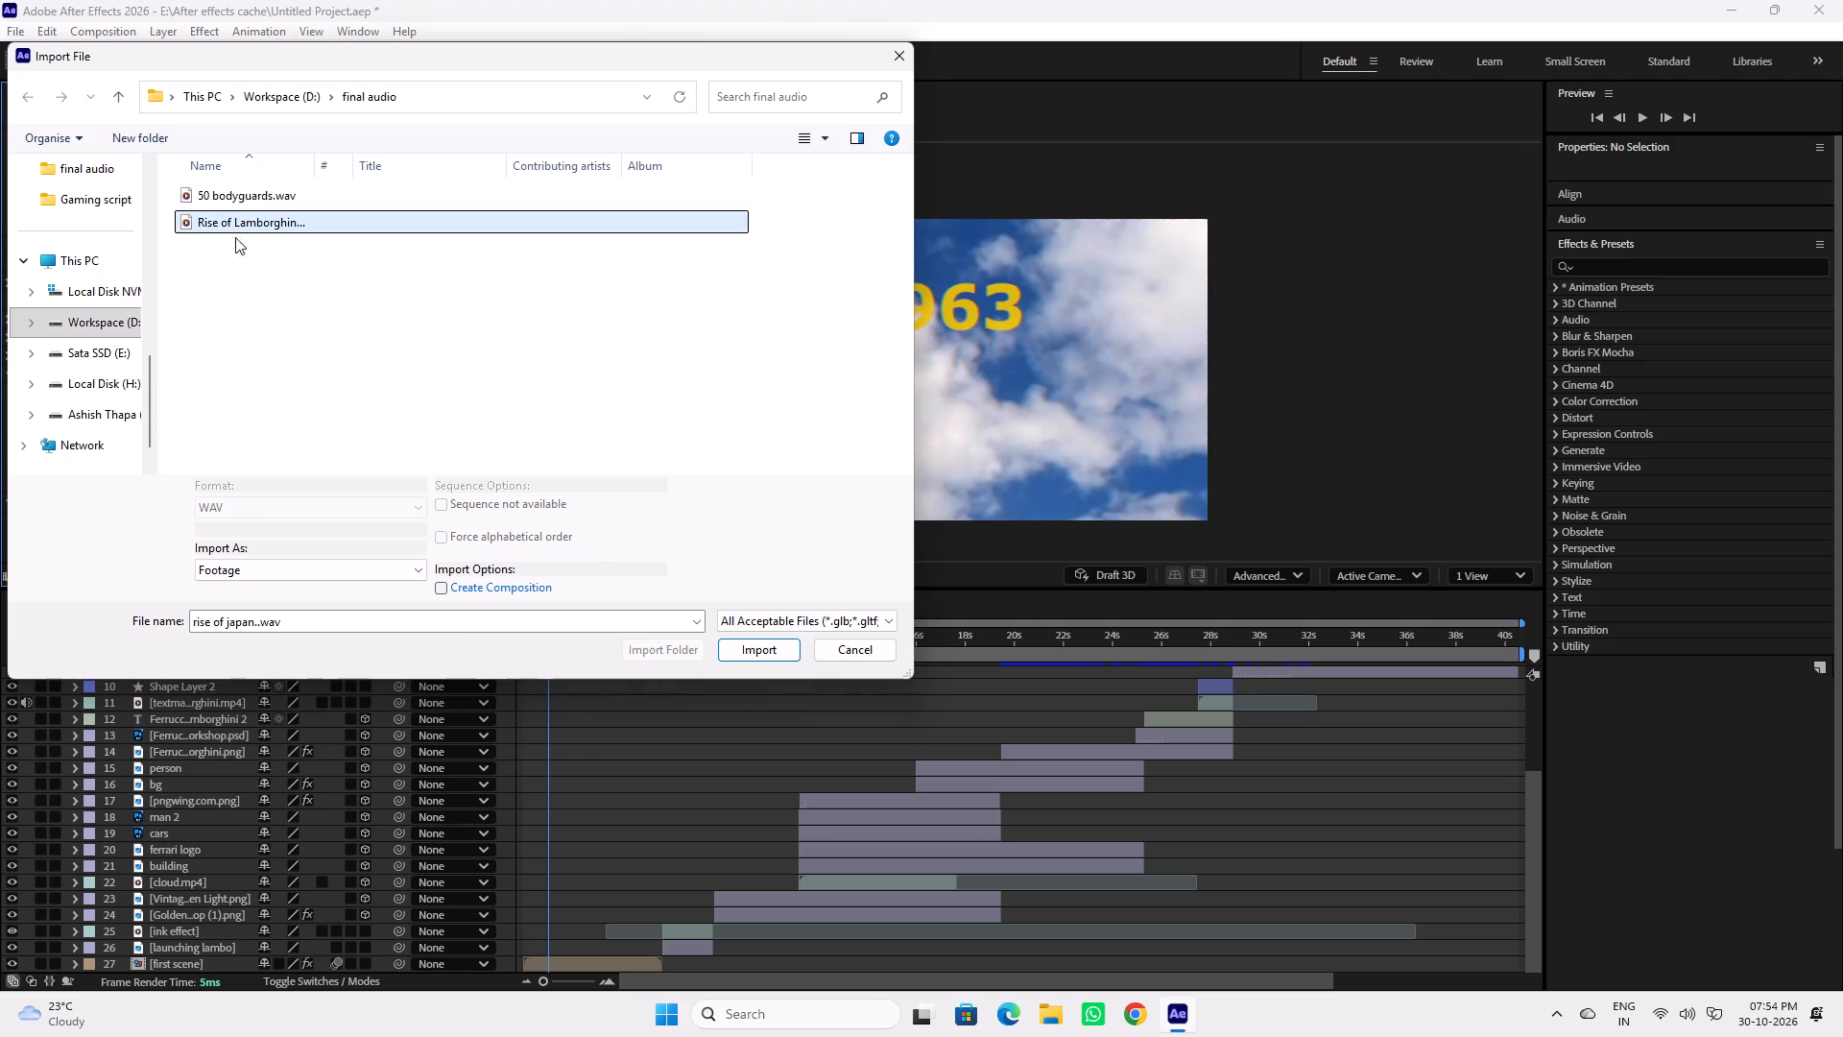
click(754, 649)
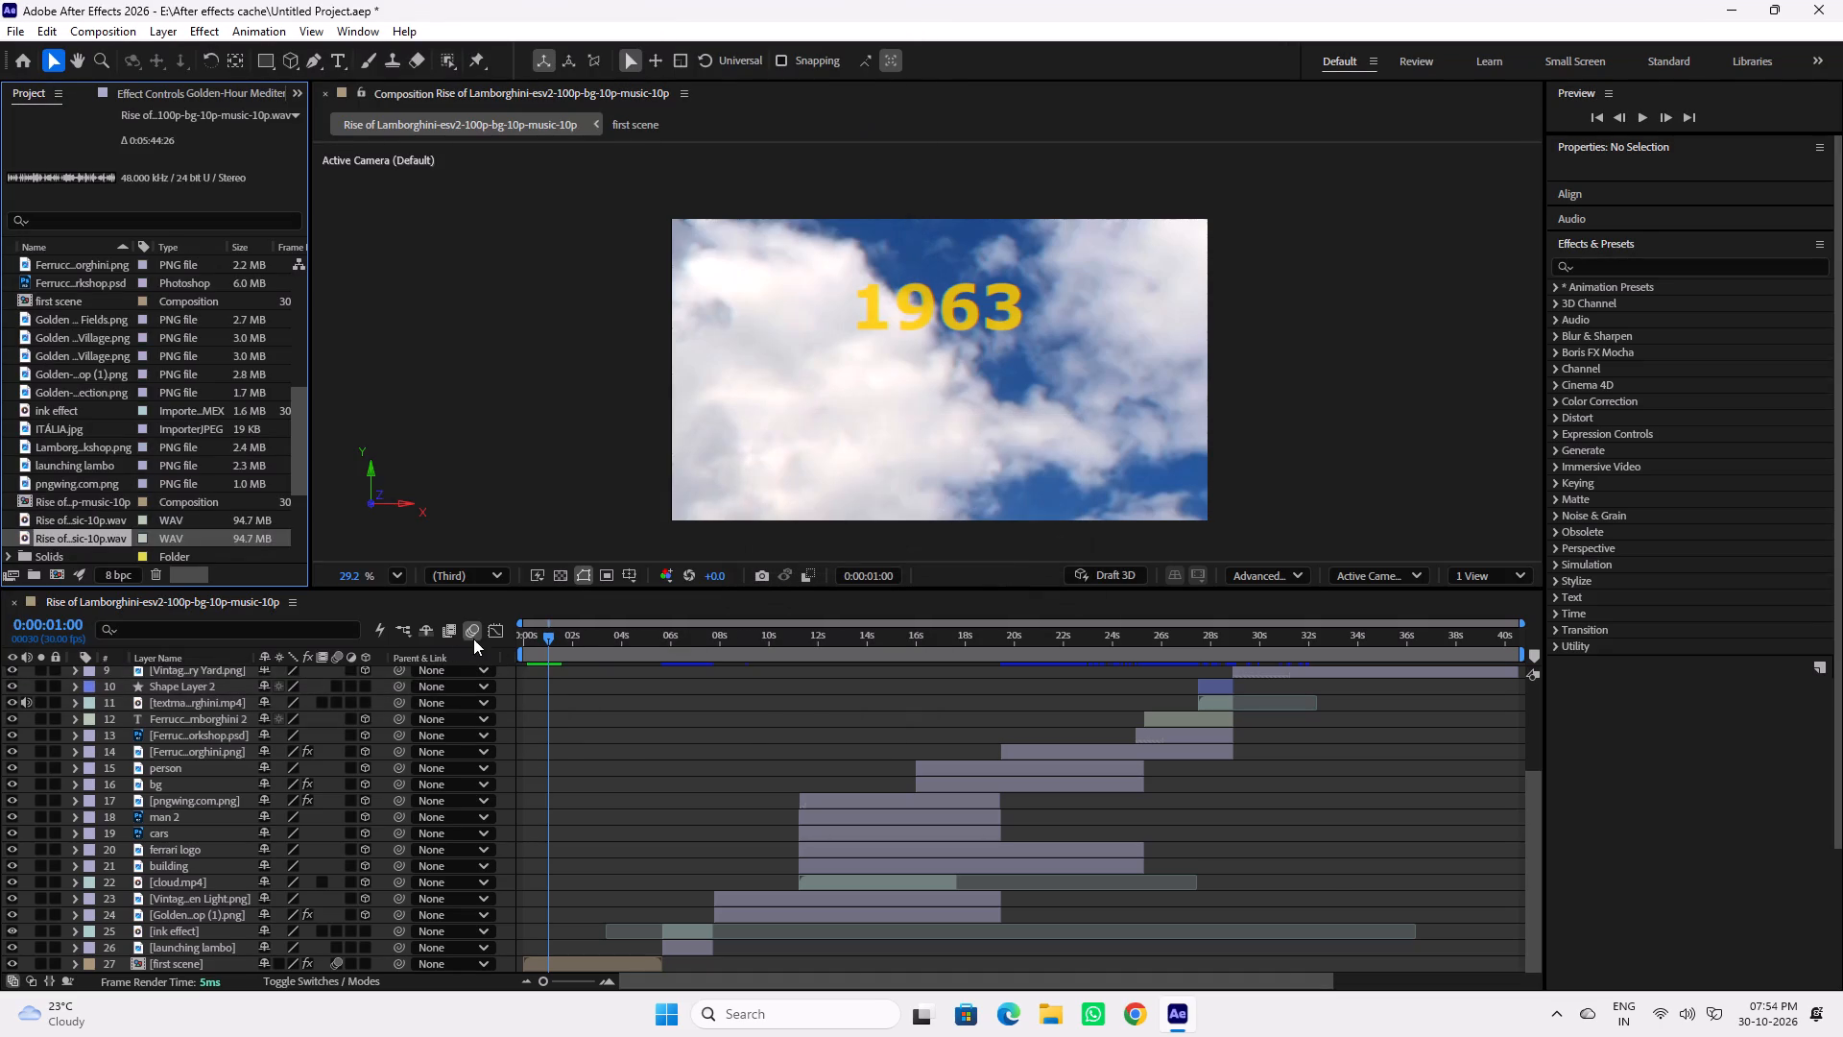
Remove the older duplicate of the Rise of Lamborghini WAV from the project items, keeping the newly imported copy.
click(65, 518)
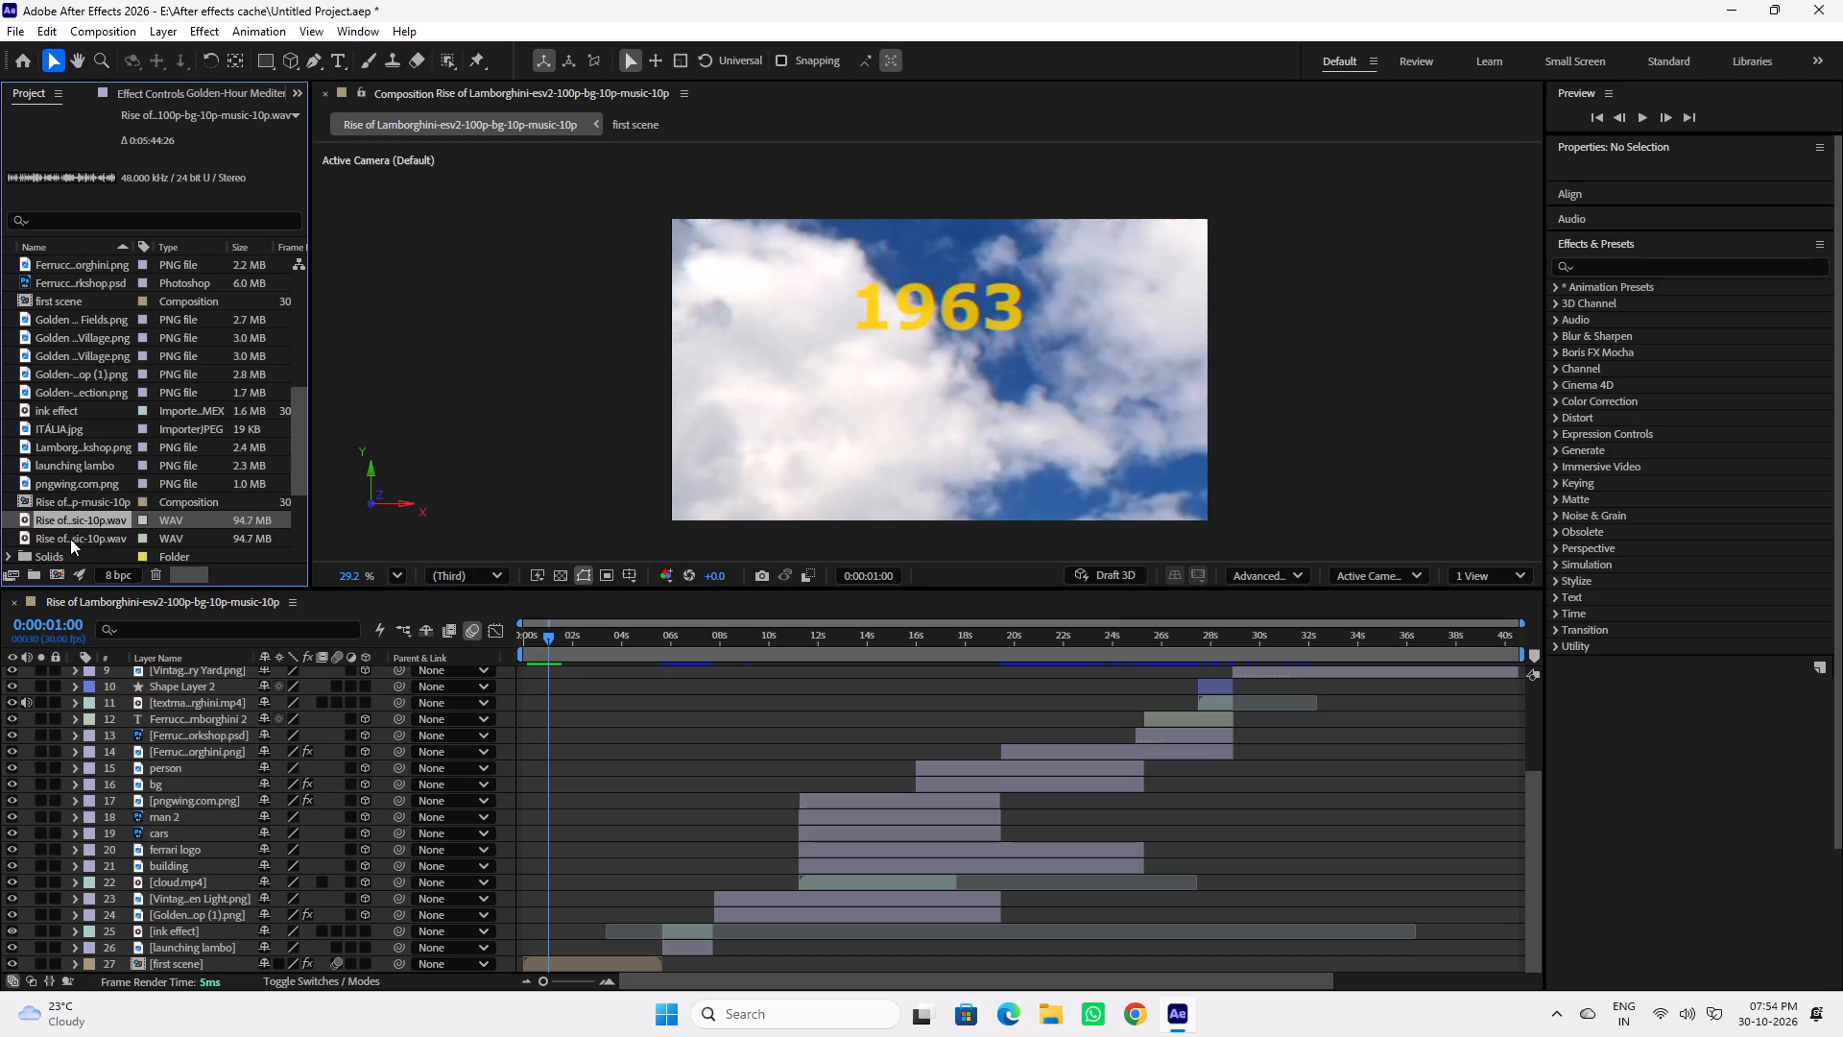
scroll(69, 538, down, 2)
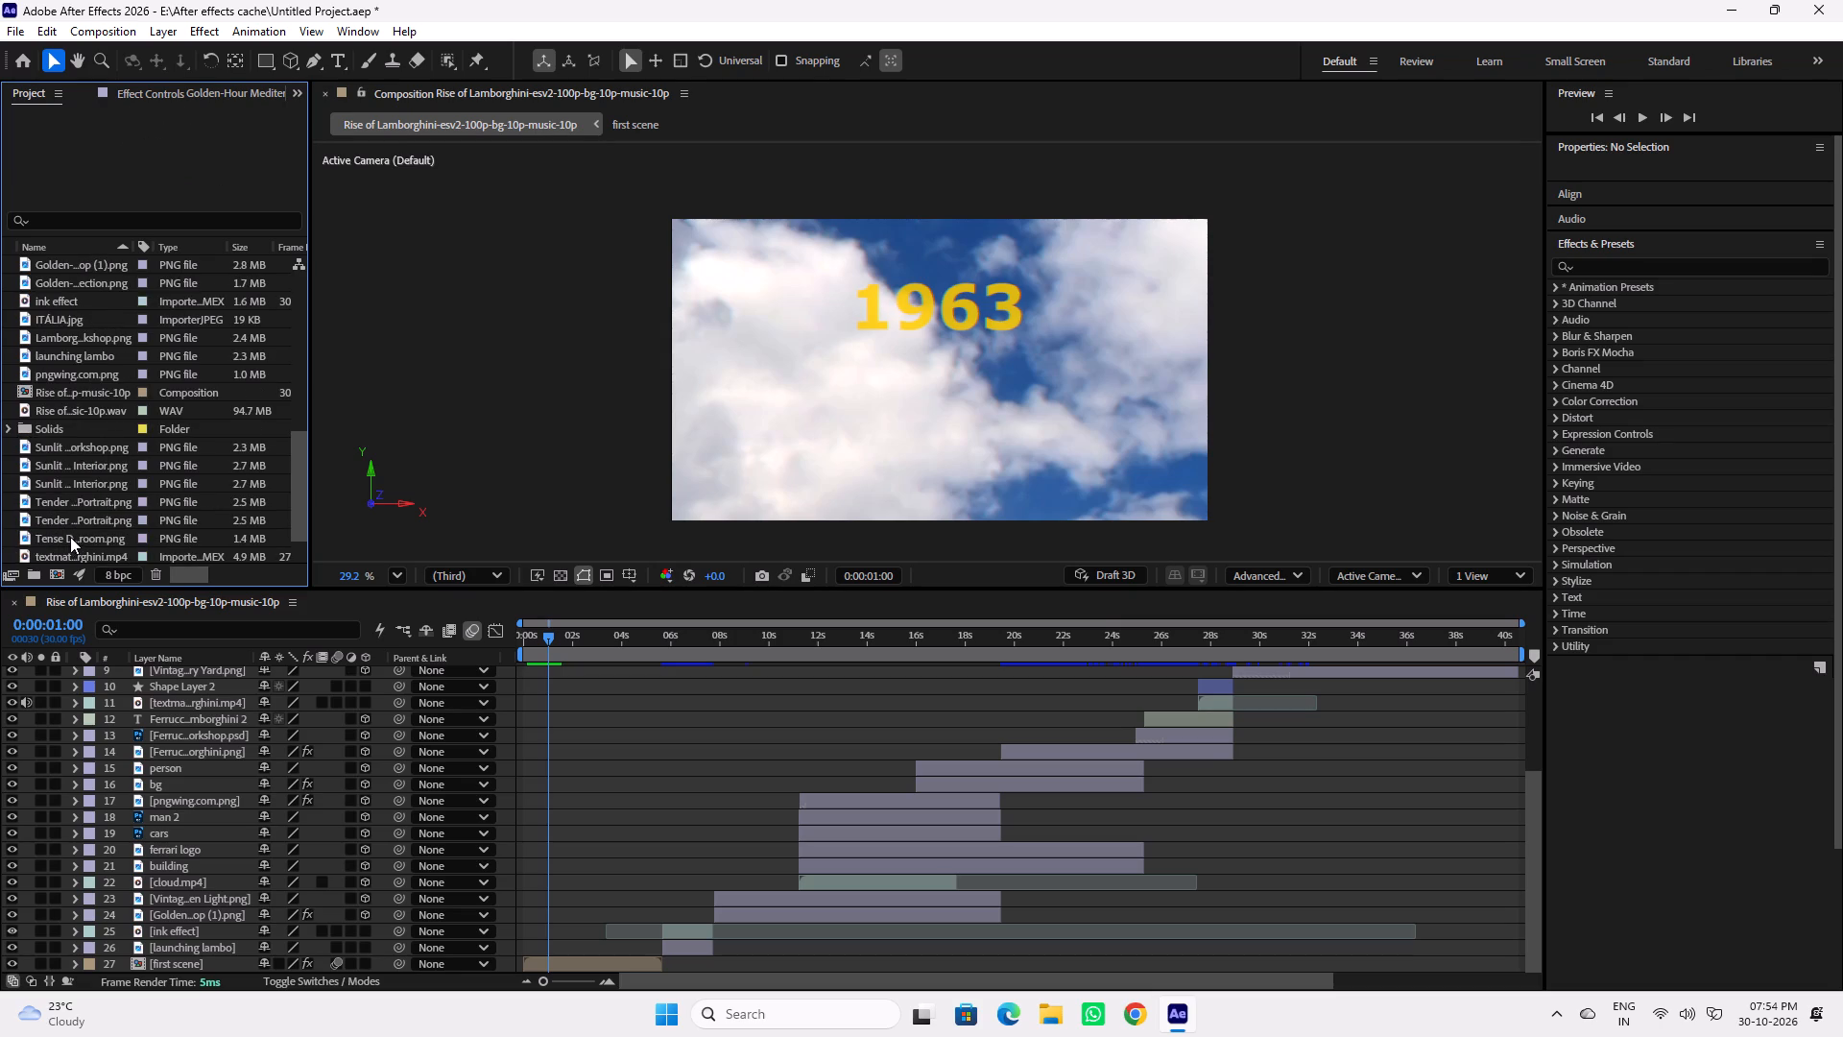
scroll(70, 537, up, 1)
click(67, 469)
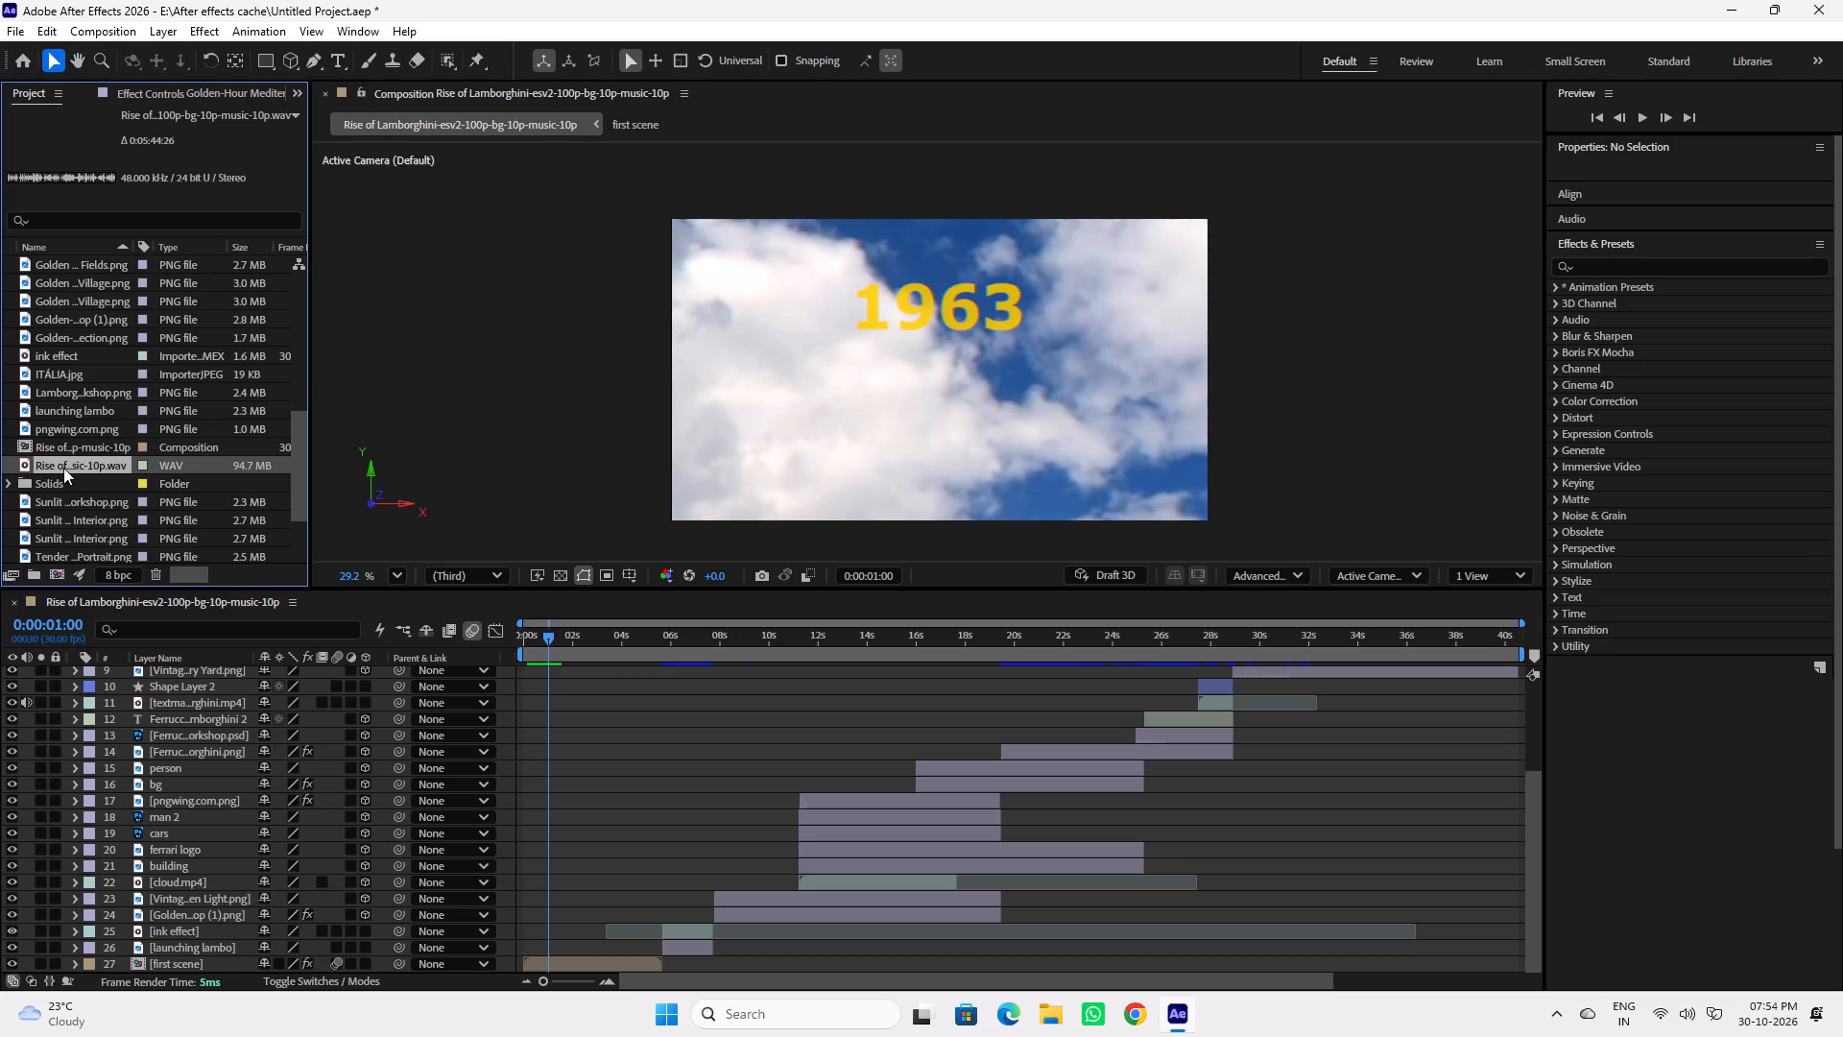
Preview the textmatchcut-ferruccio-lamborghini.mp4 footage on its own.
scroll(61, 468, down, 4)
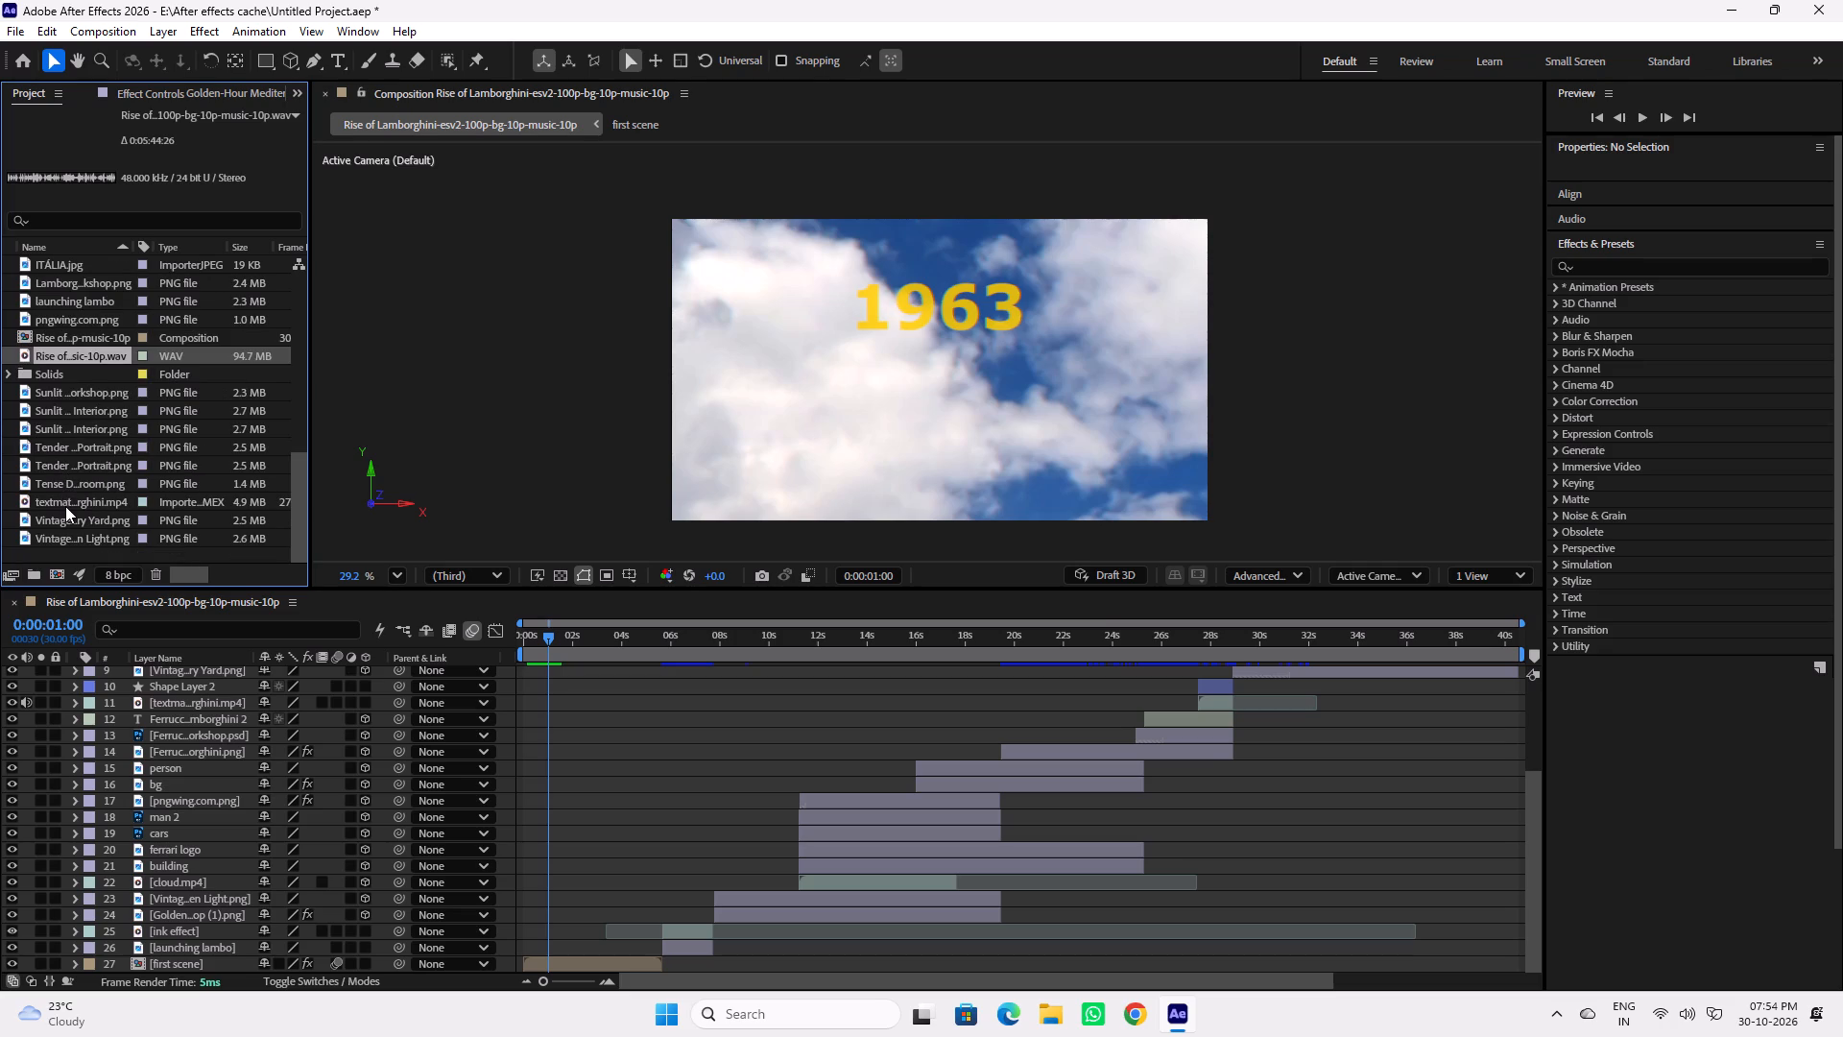
scroll(68, 503, up, 1)
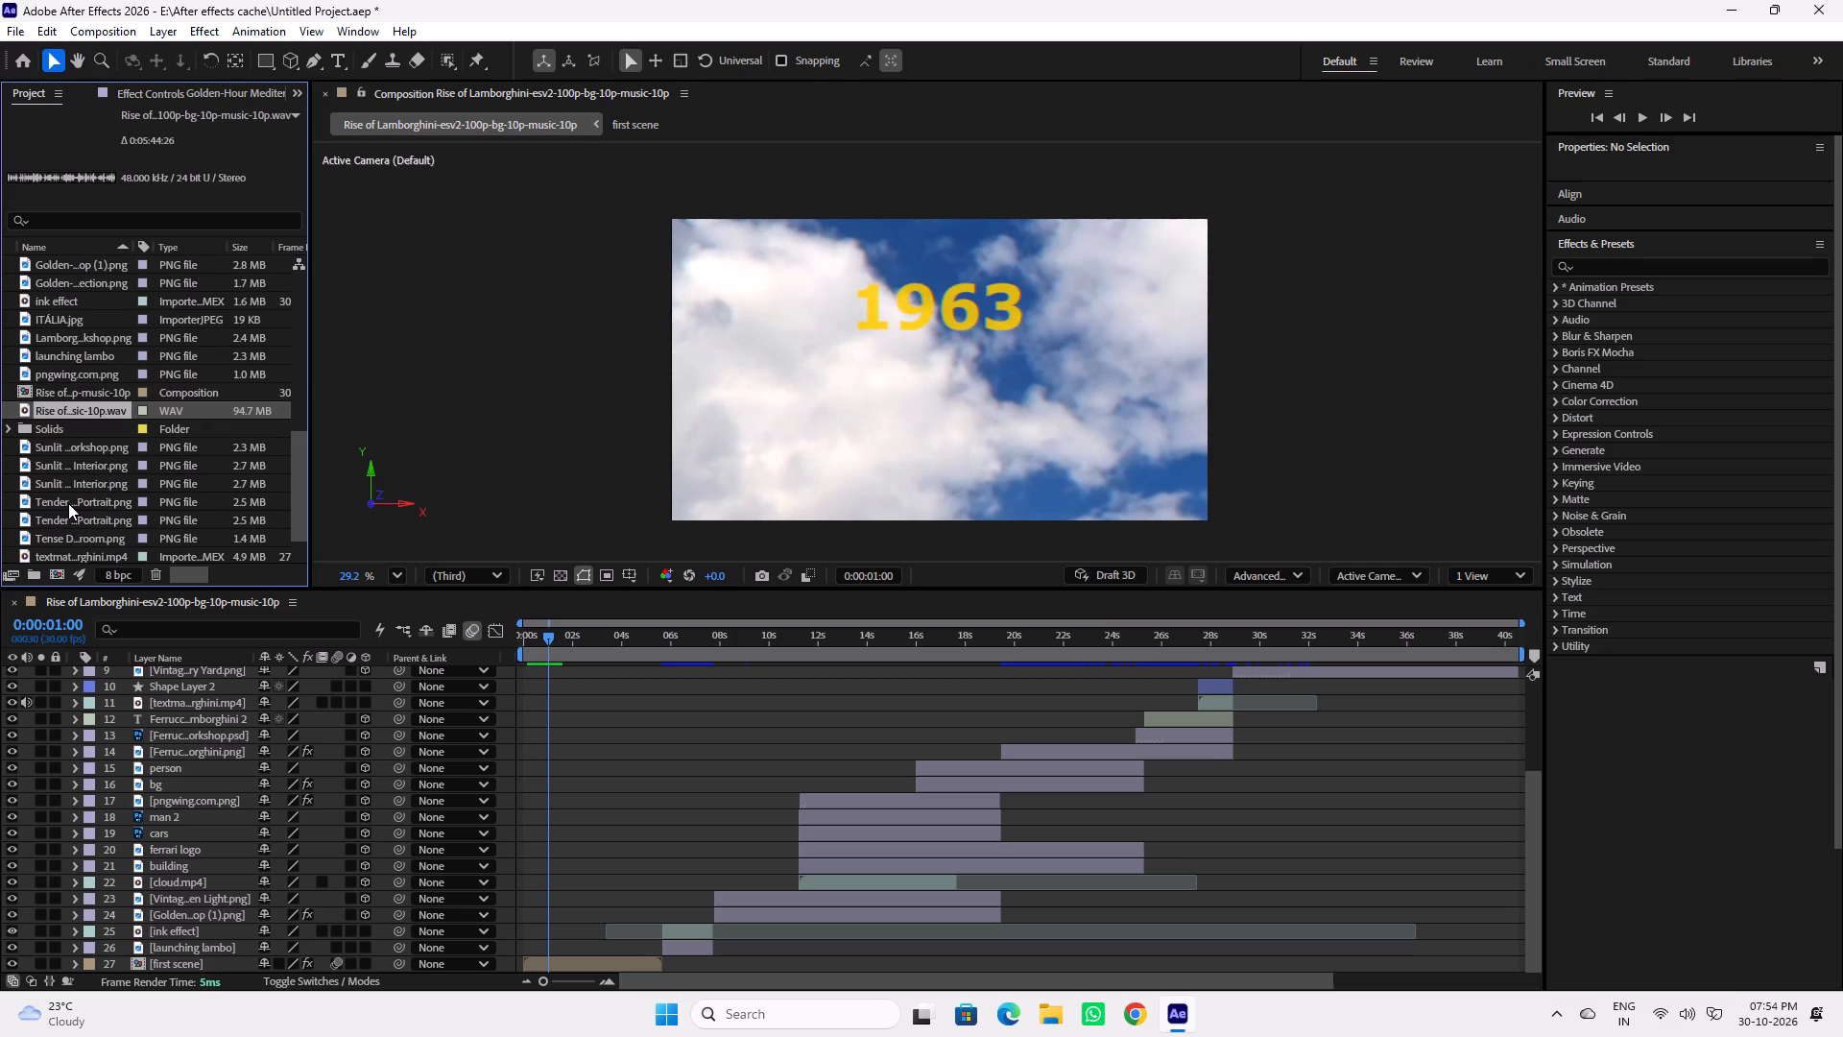
double_click(56, 555)
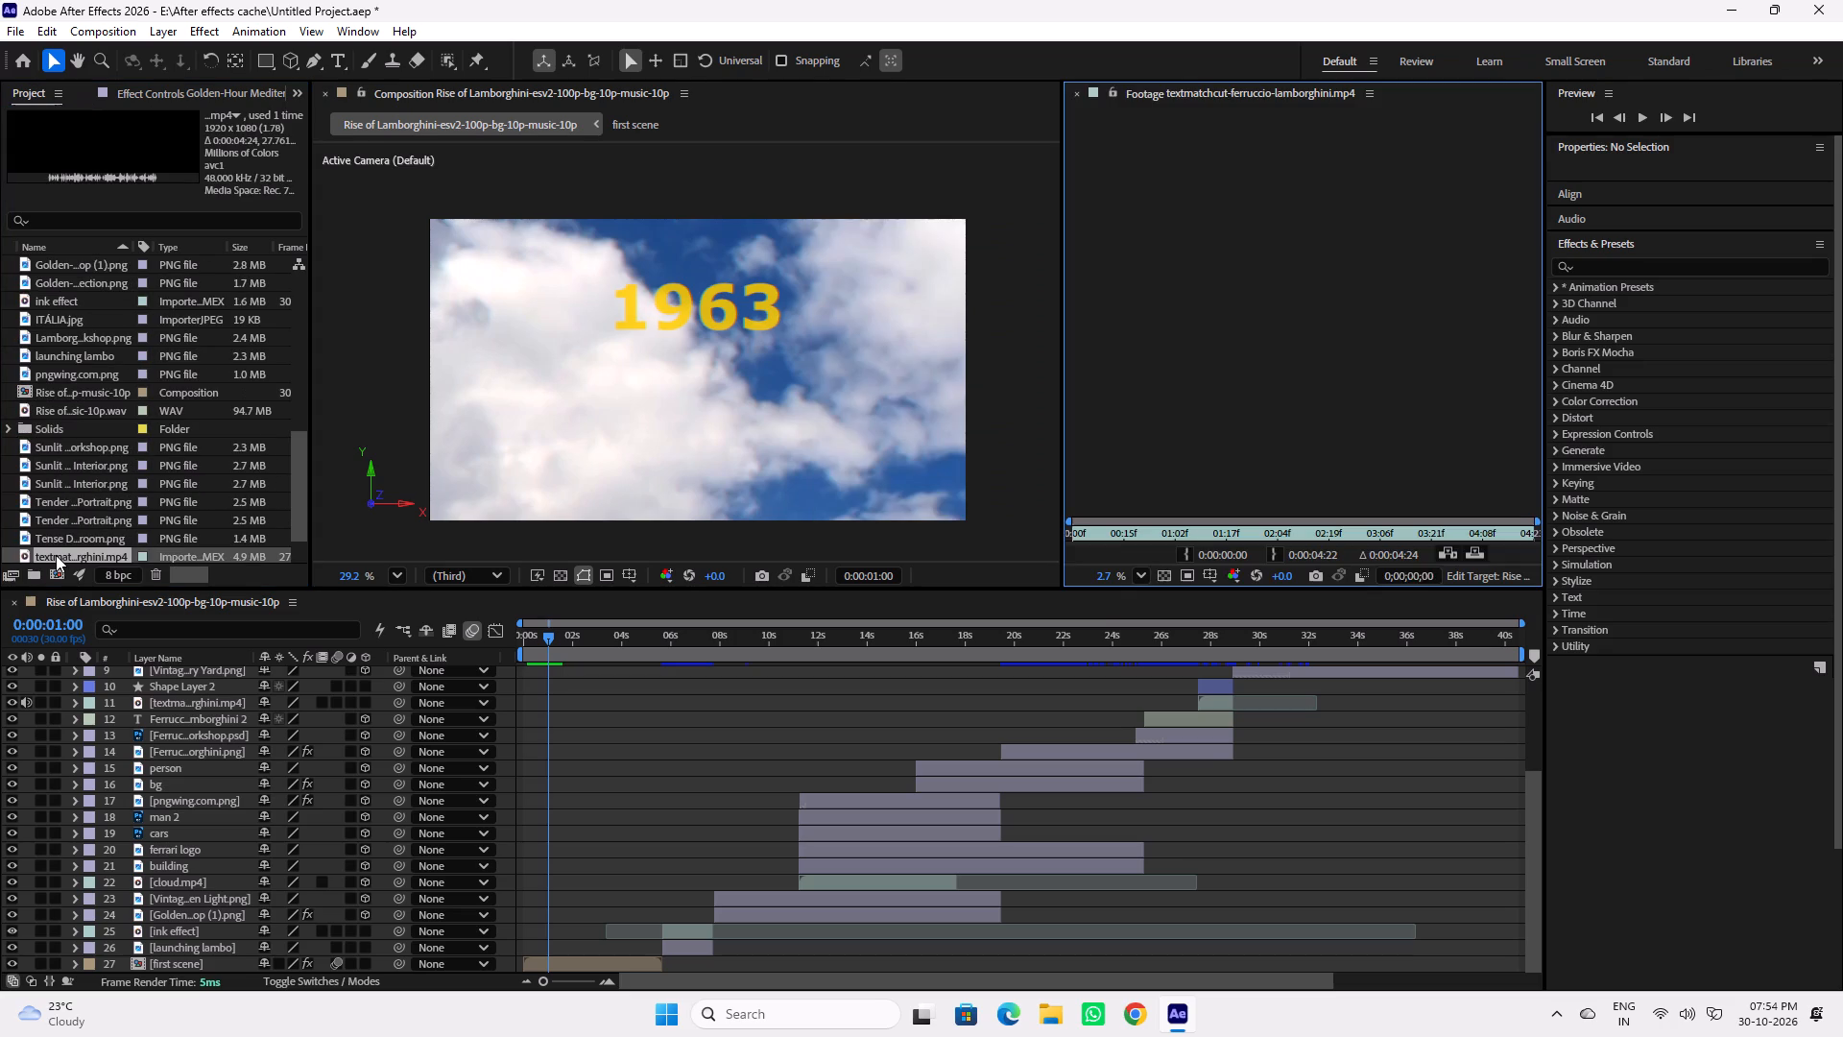
key(space)
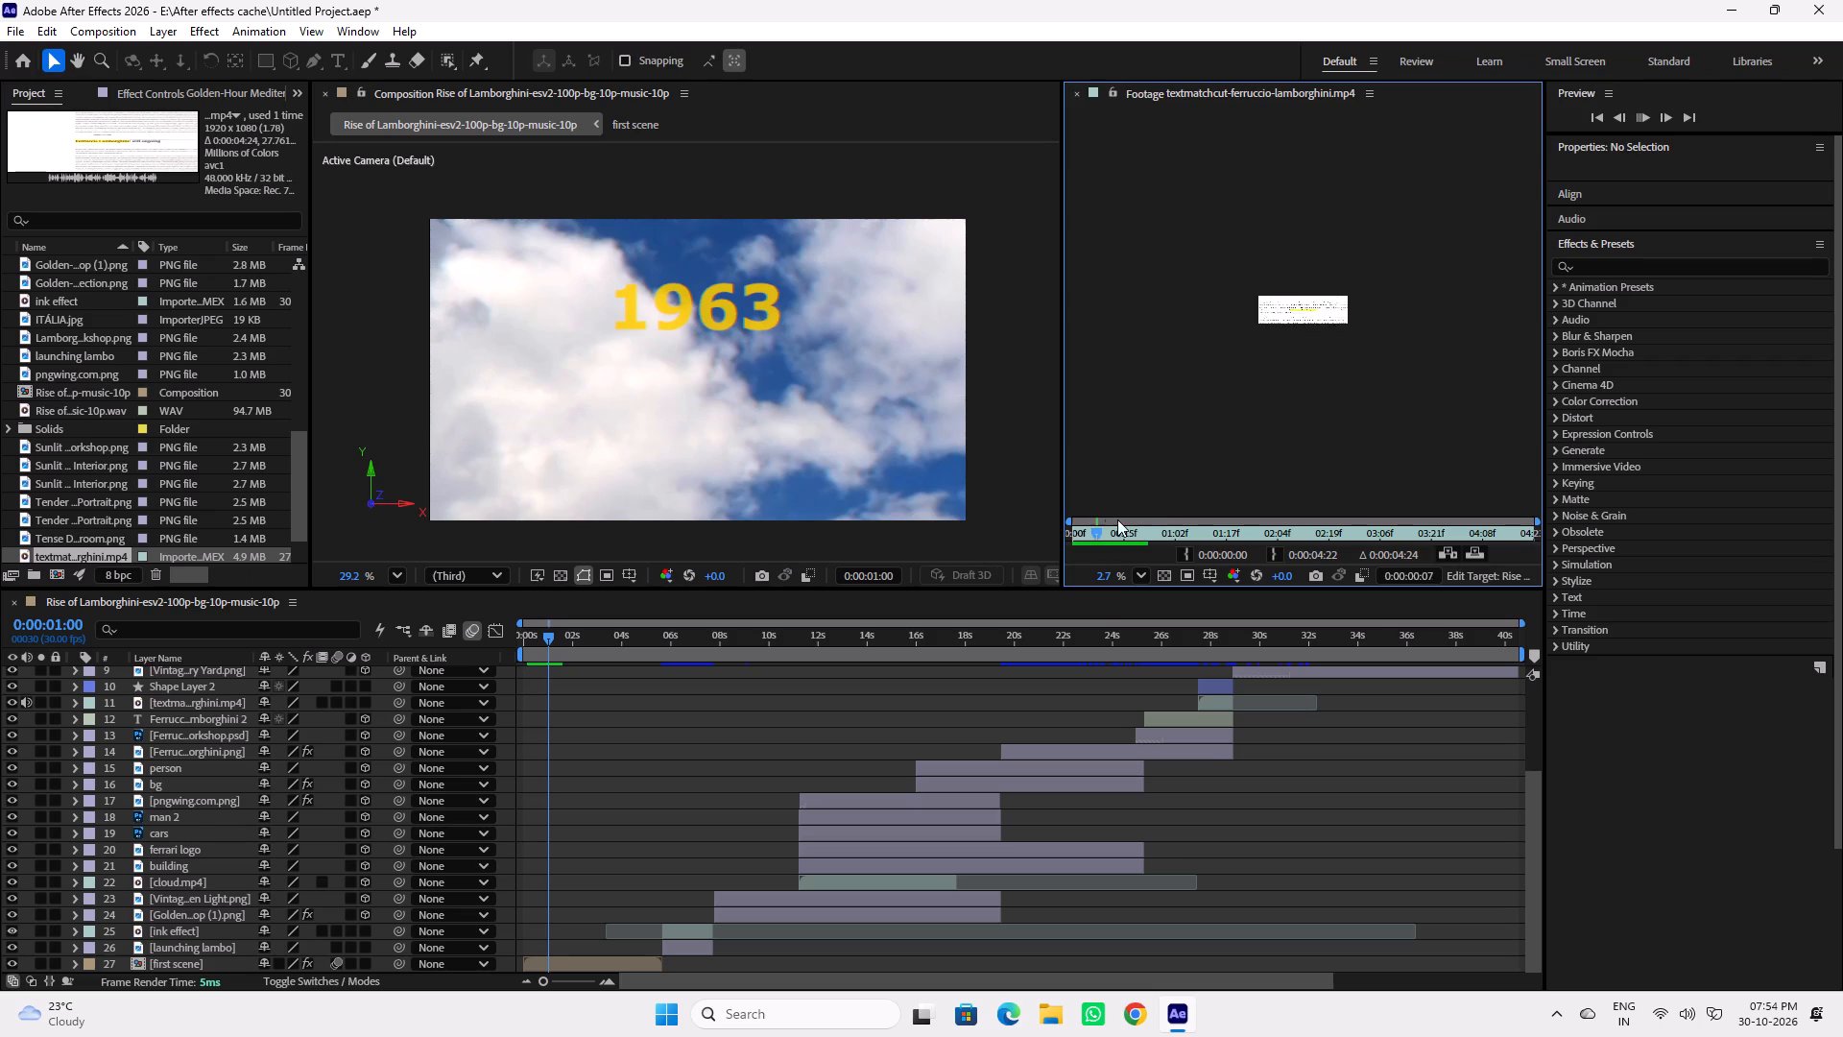
key(space)
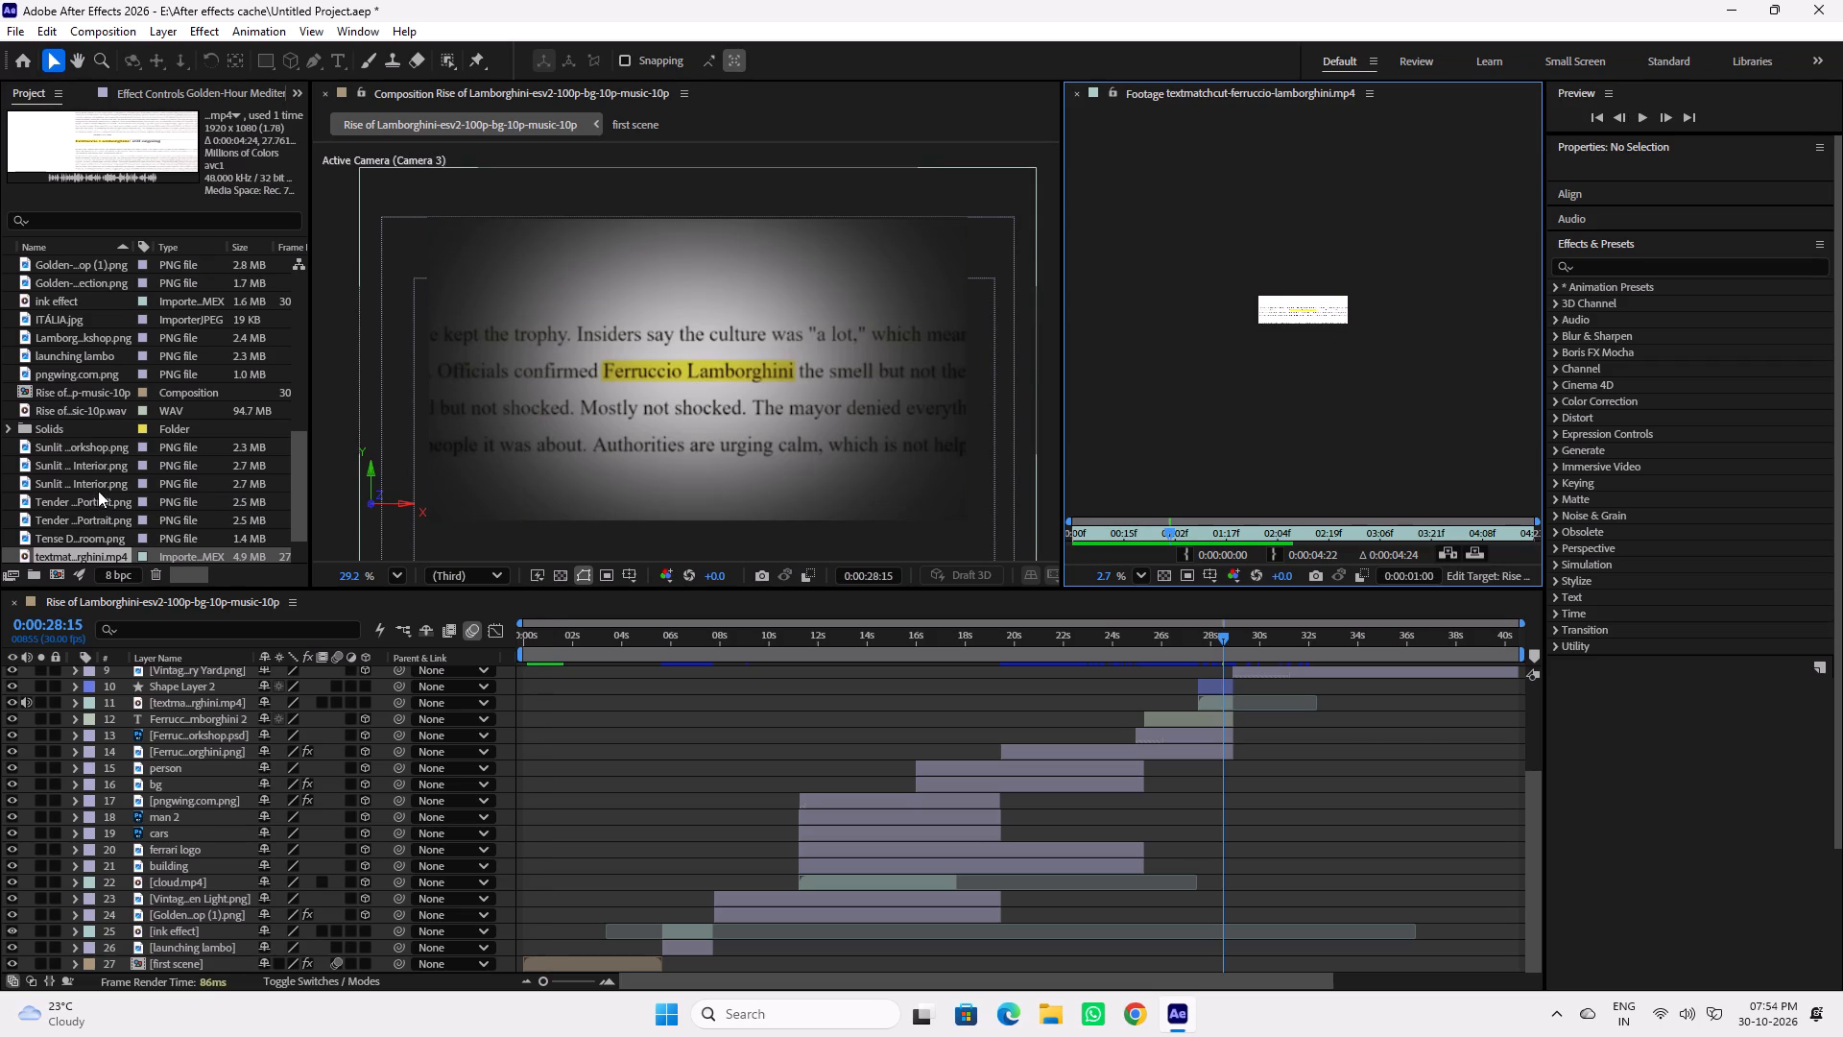
Listen to the imported Rise of Lamborghini WAV in the footage viewer and close the viewer.
double_click(74, 408)
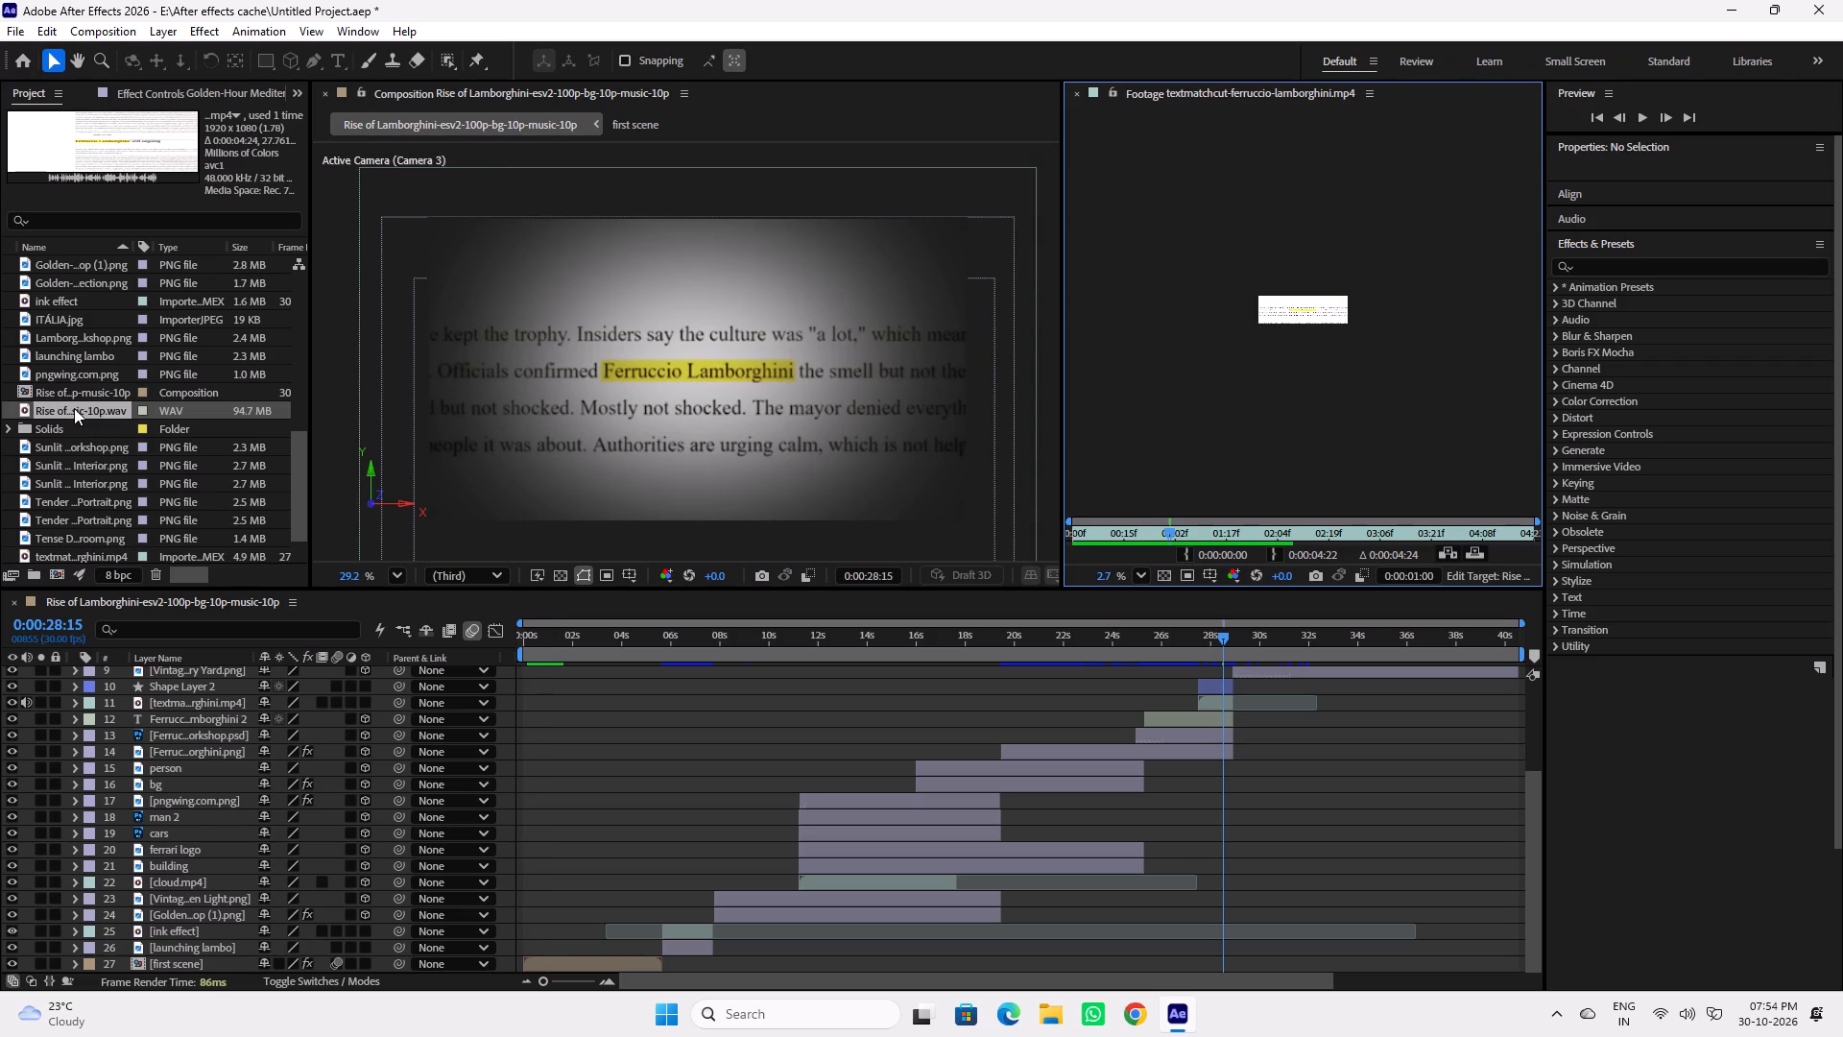
key(space)
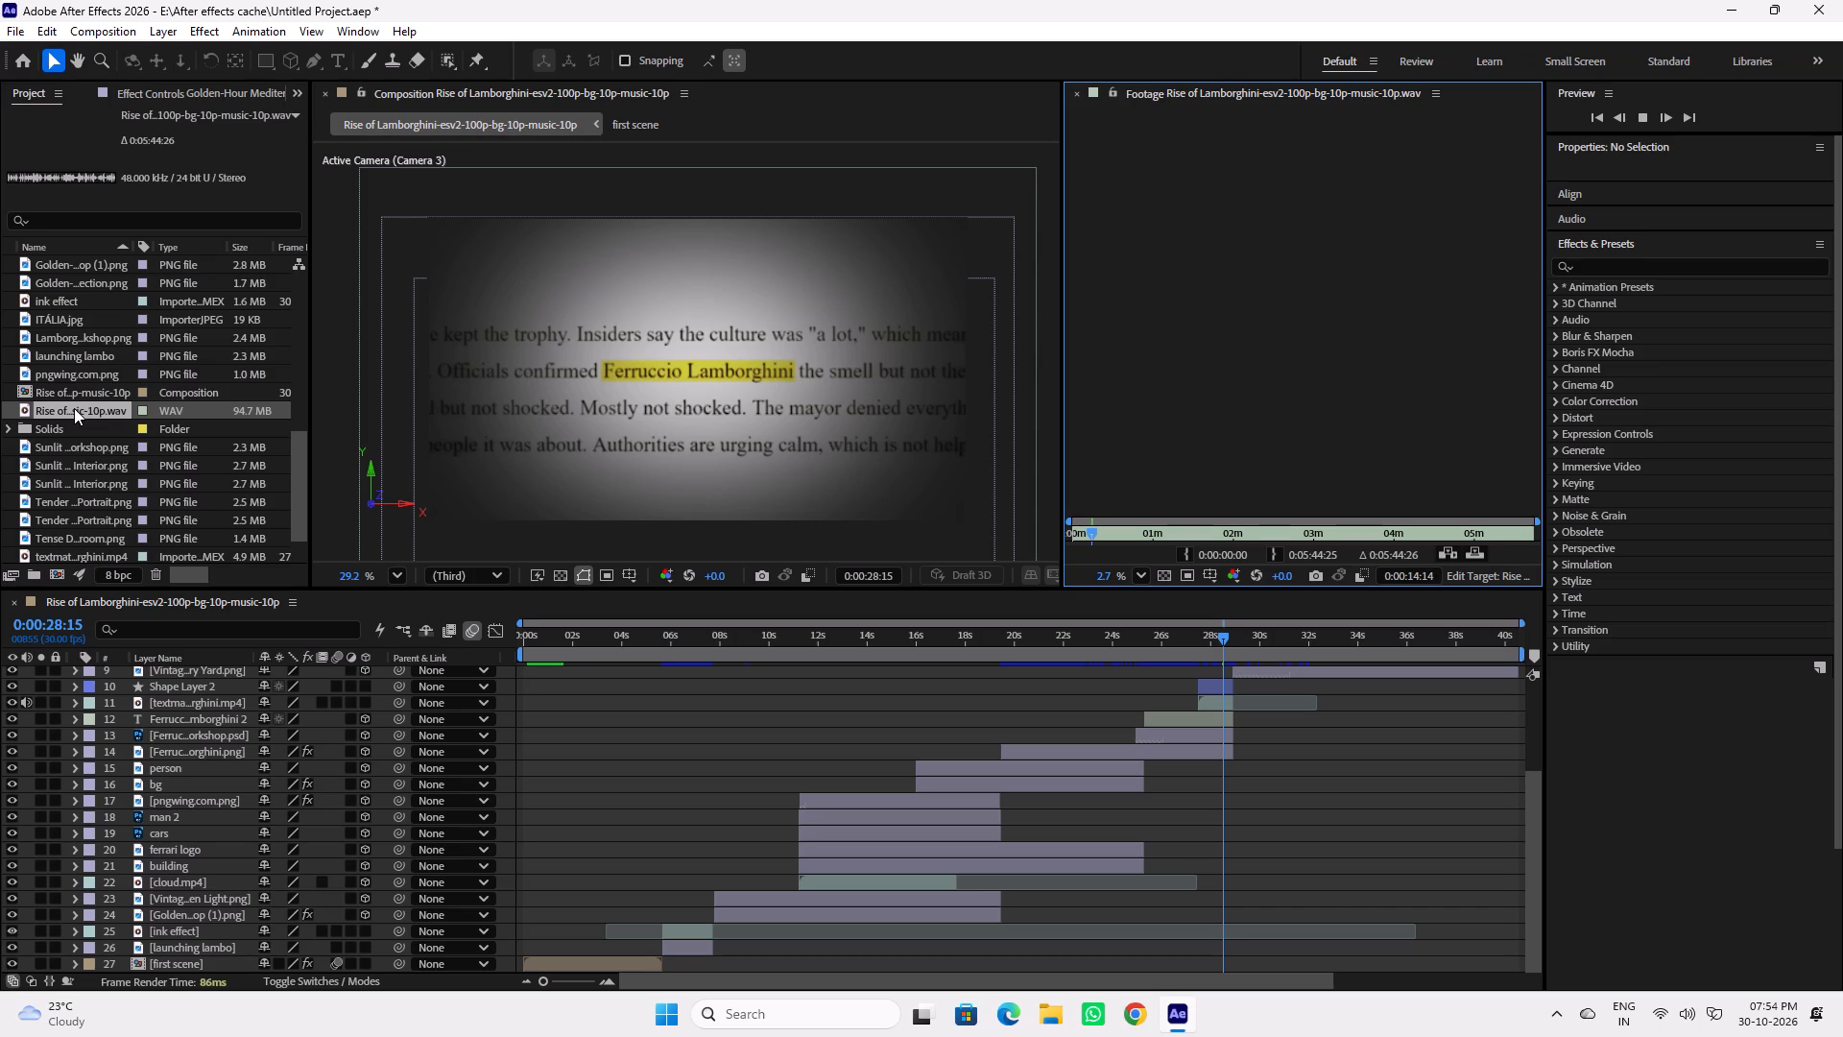
key(space)
click(1081, 100)
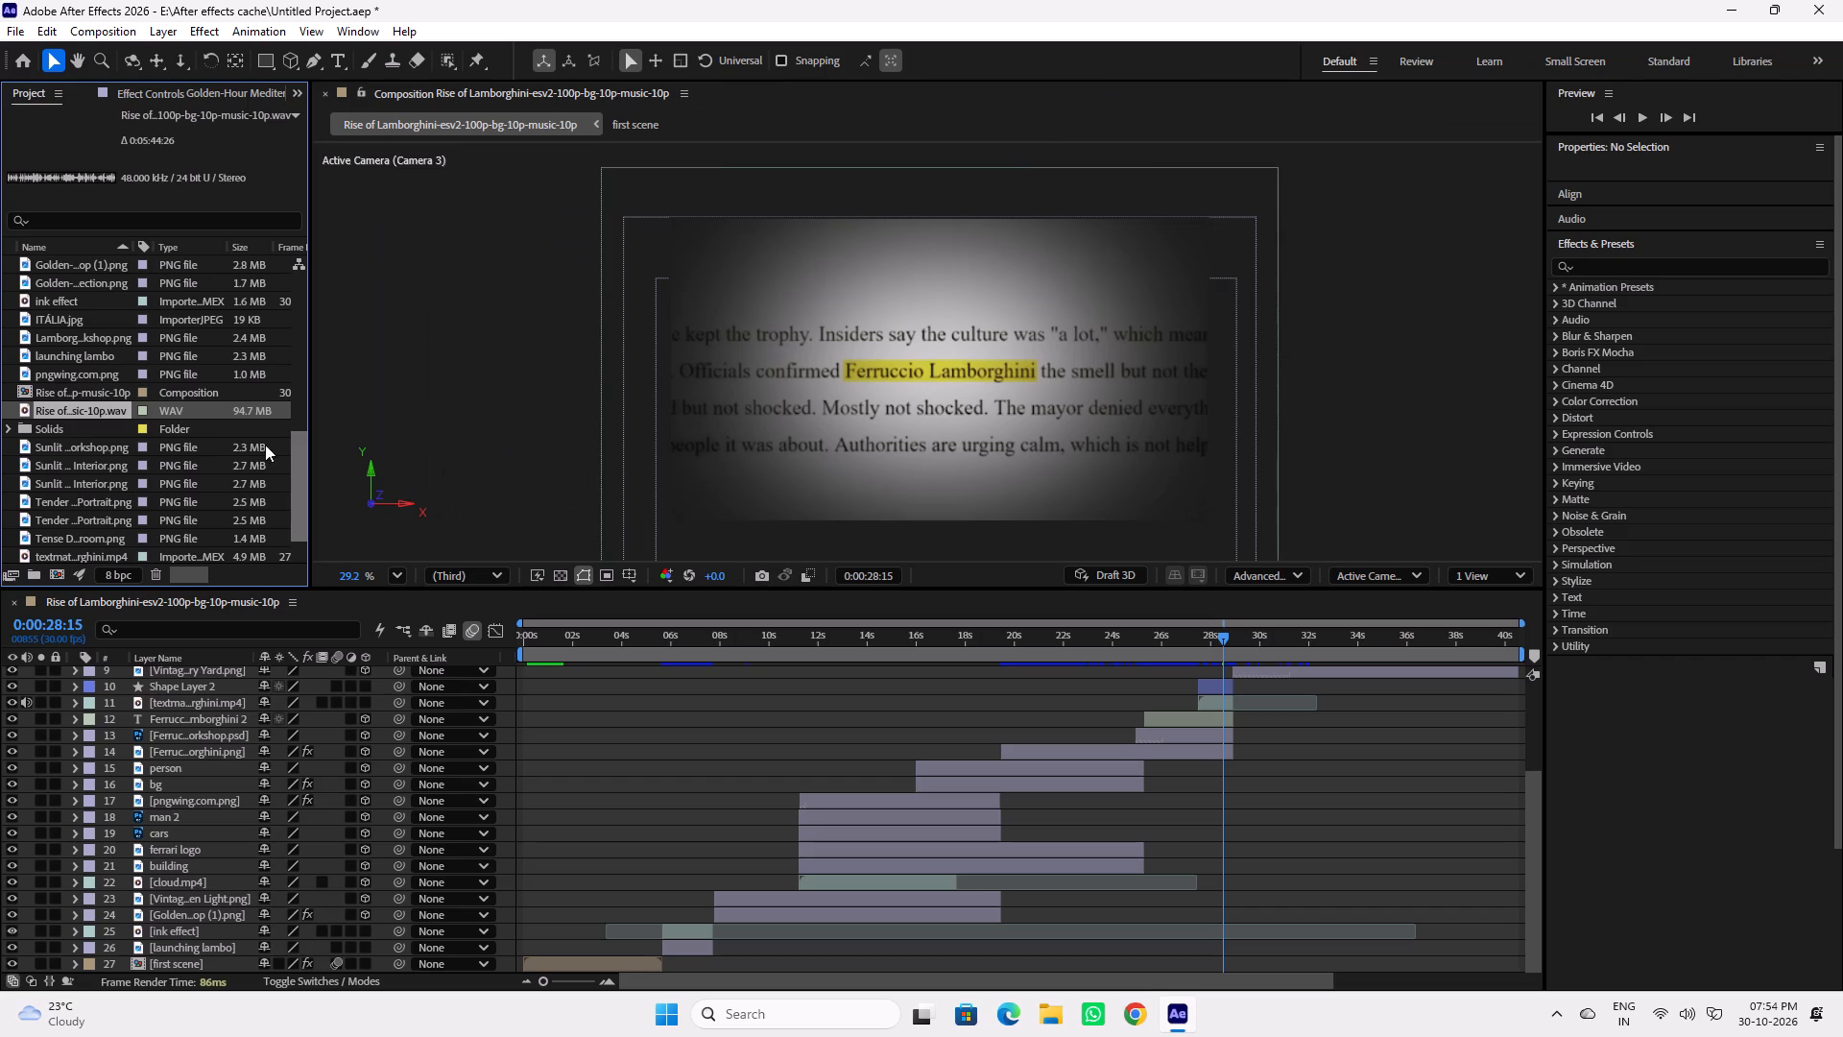
Add the imported Rise of Lamborghini WAV to the composition as the bottom layer, below the first scene layer.
drag(71, 409, 103, 971)
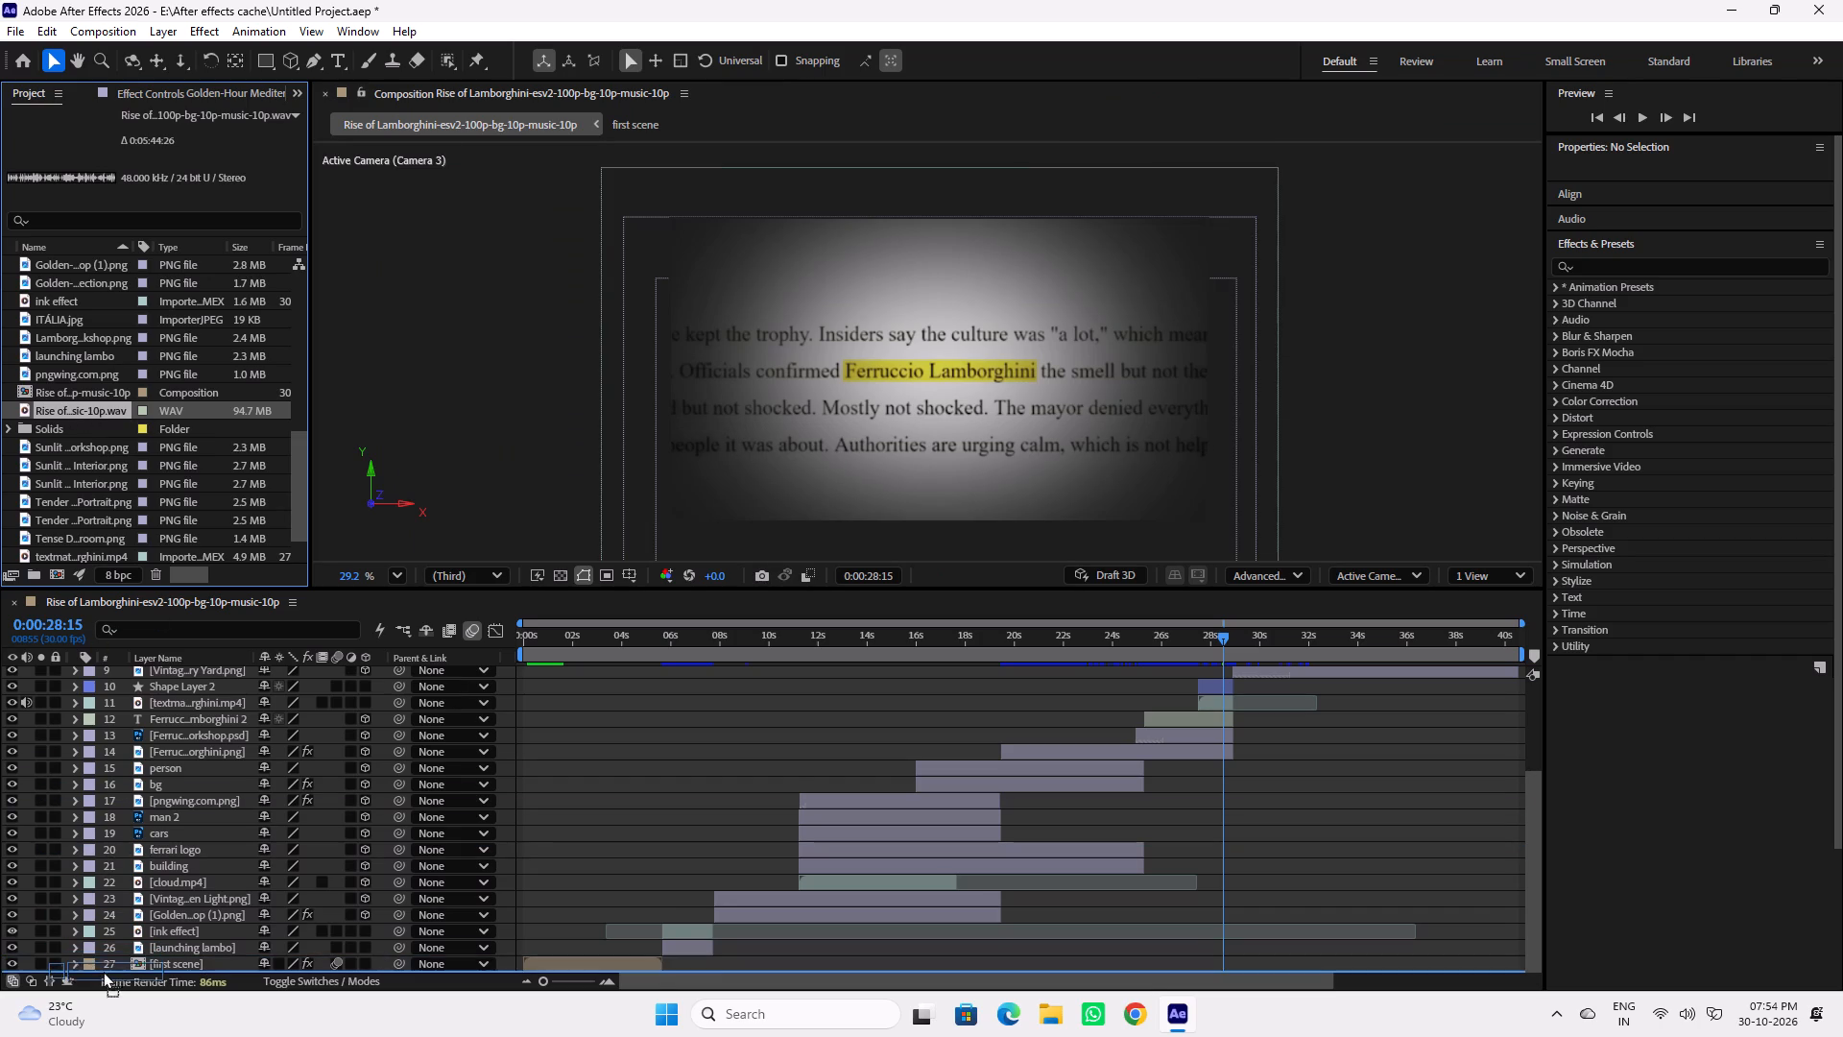
drag(103, 971, 106, 969)
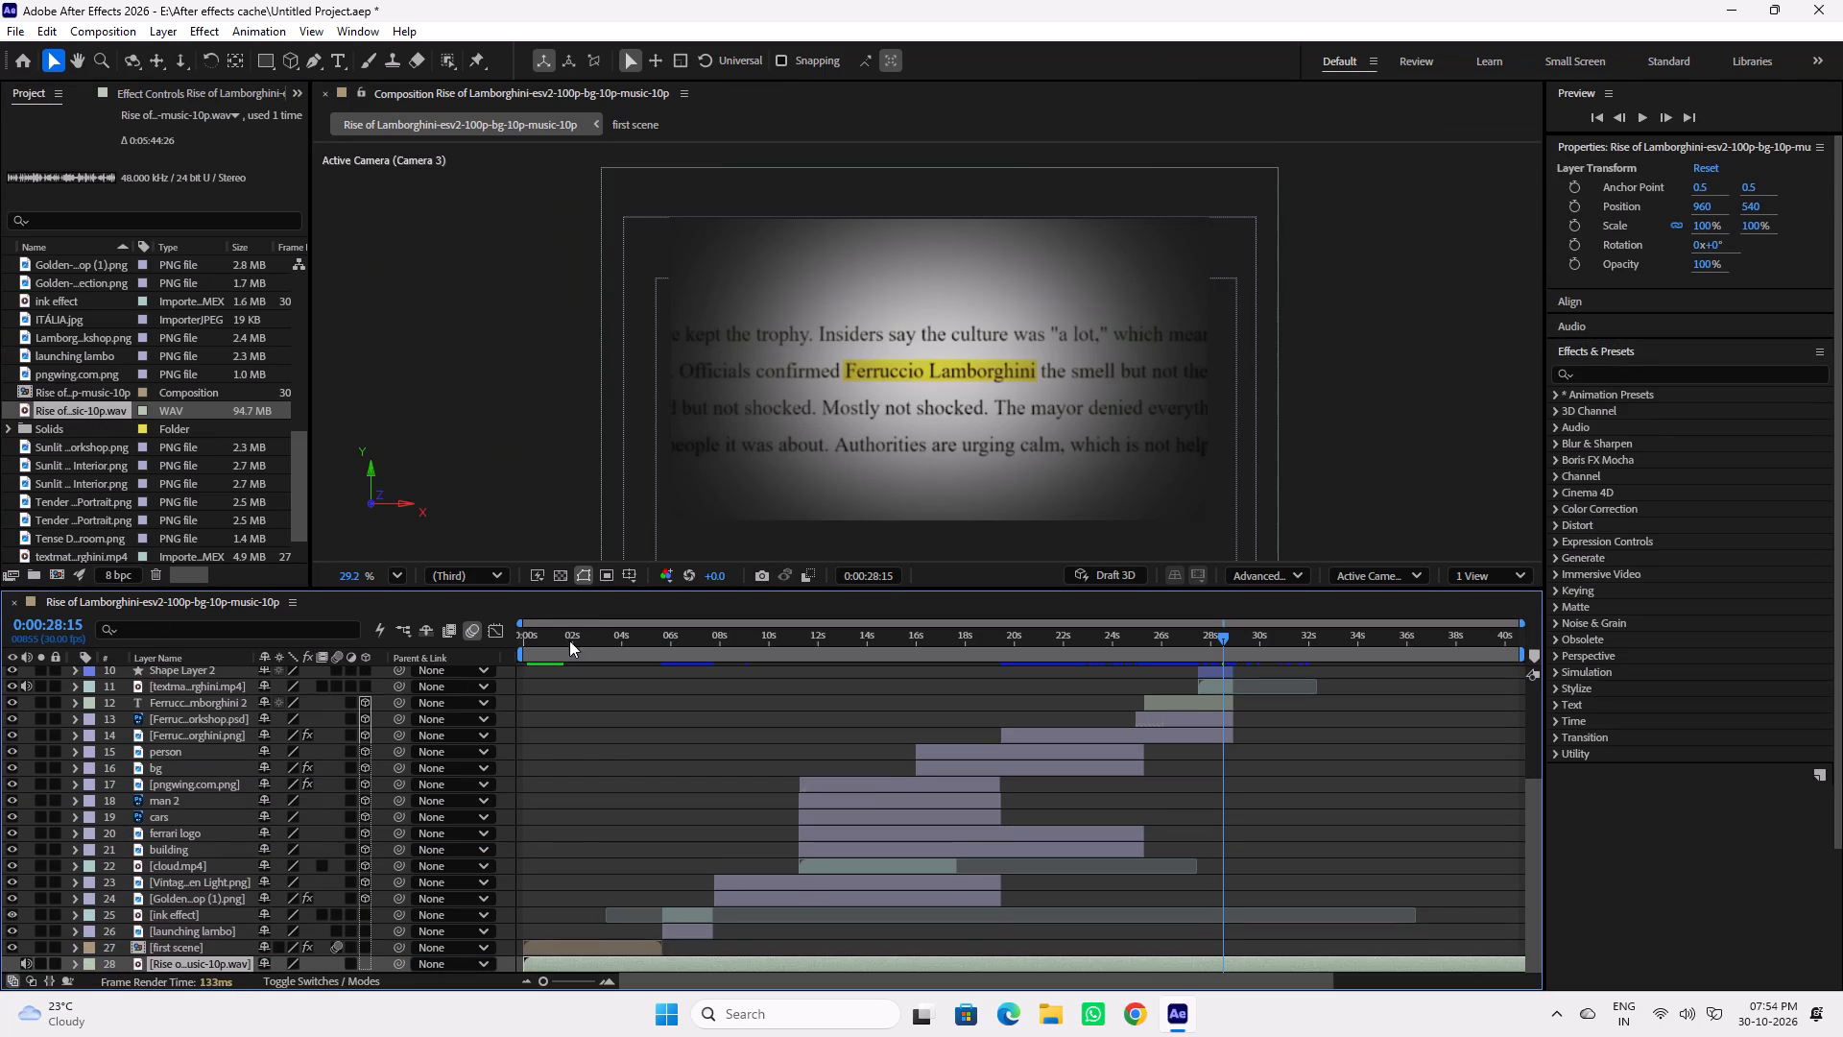
Play the composition from the start with the audio level meters shown, checking the new audio against the opening scene.
drag(570, 641, 496, 643)
key(space)
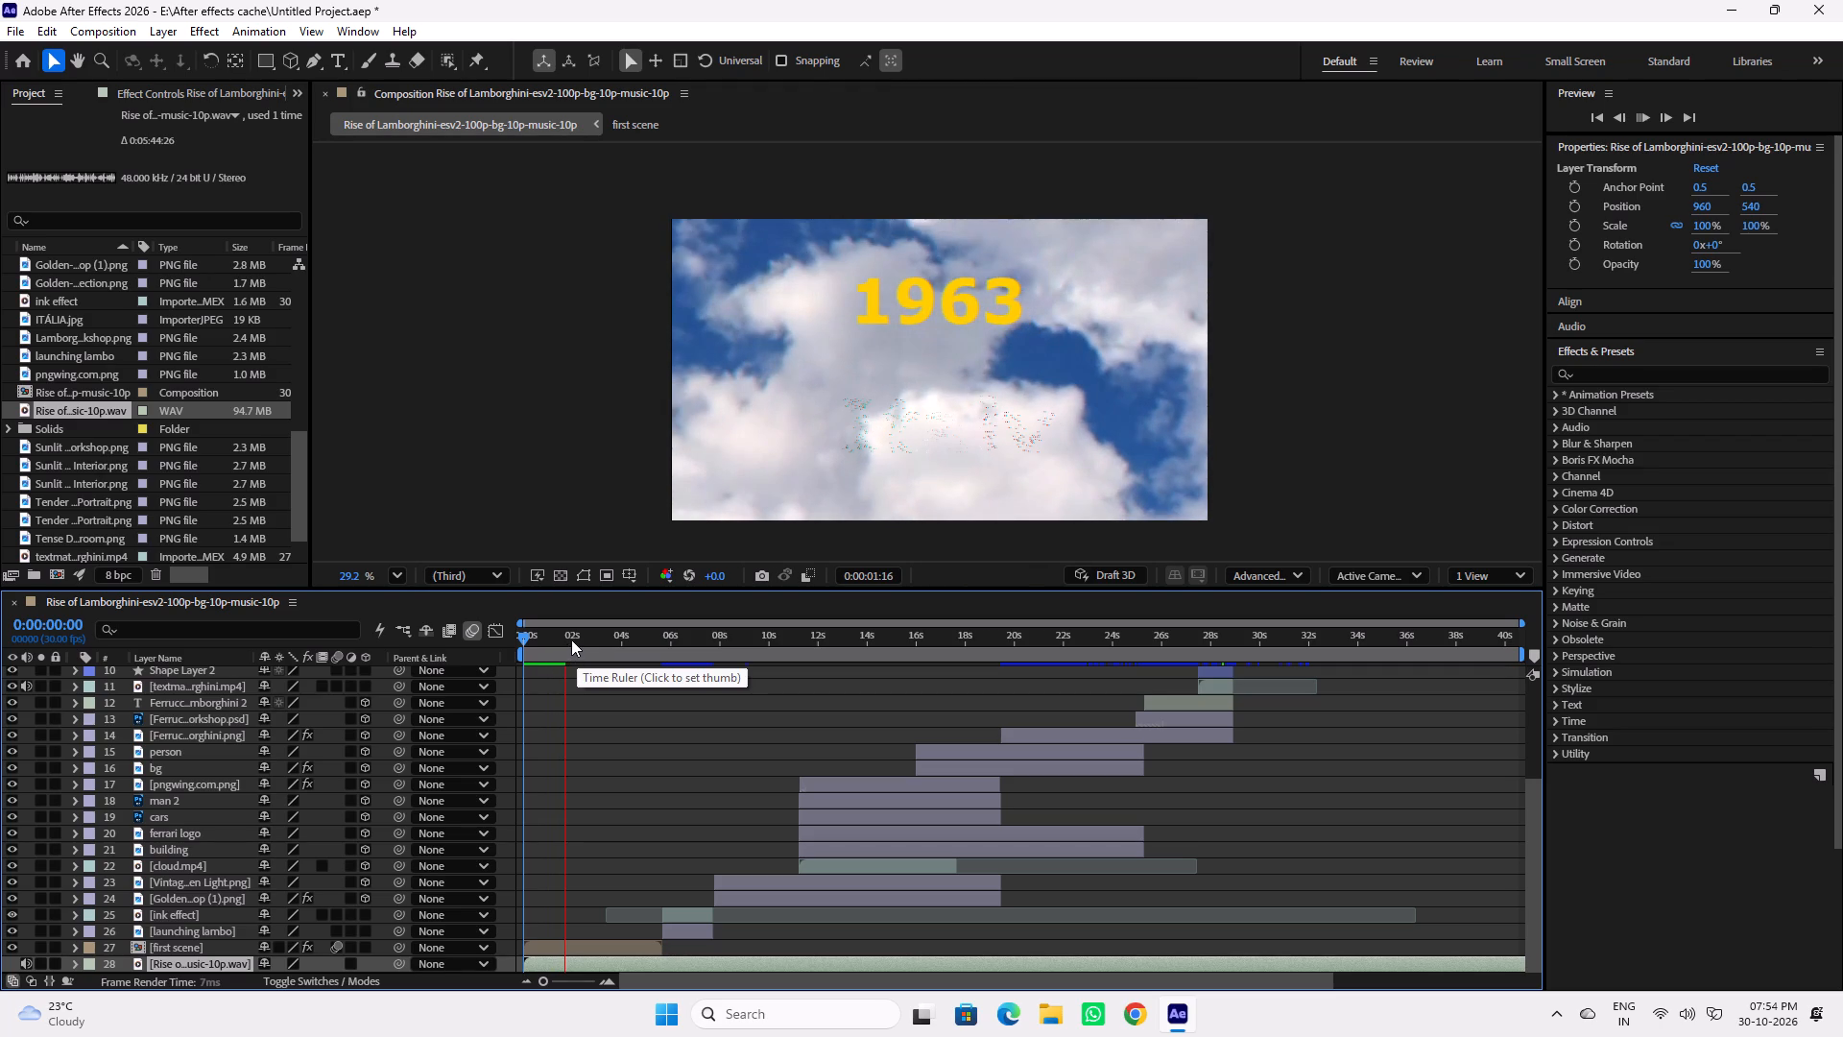
drag(560, 639, 513, 645)
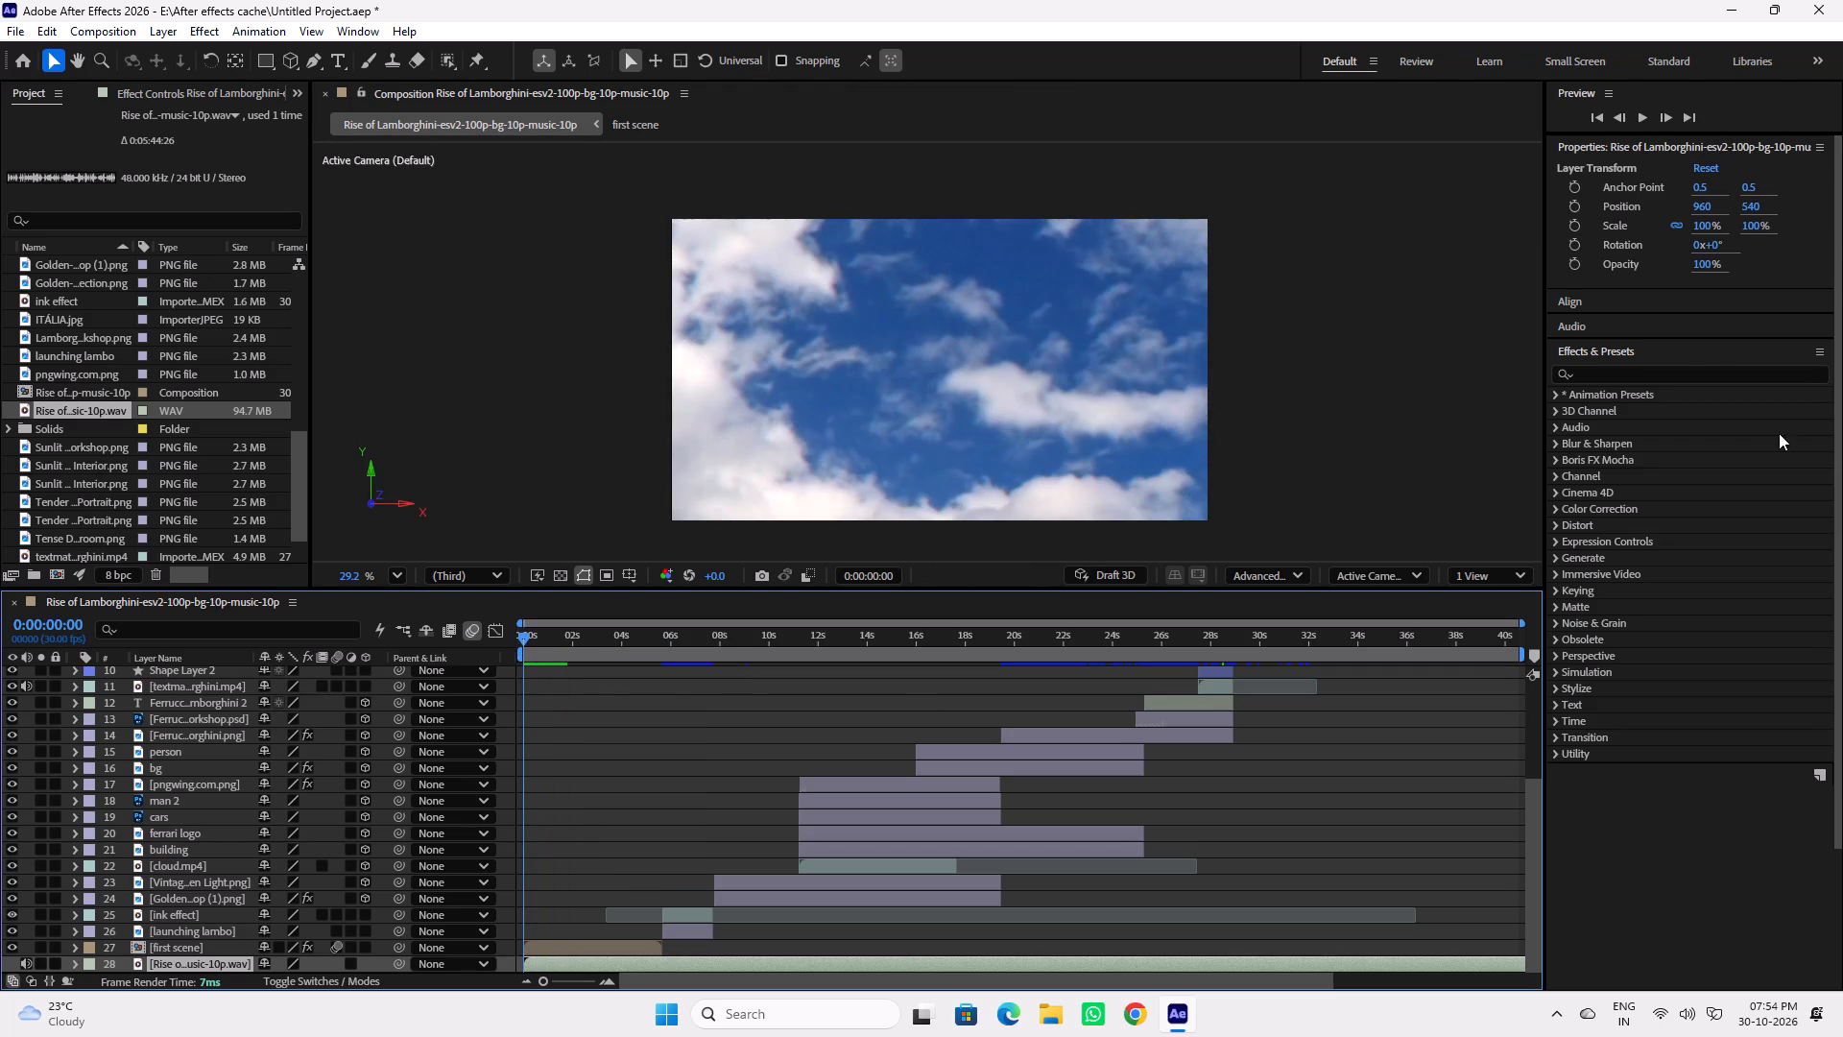
click(1613, 333)
key(space)
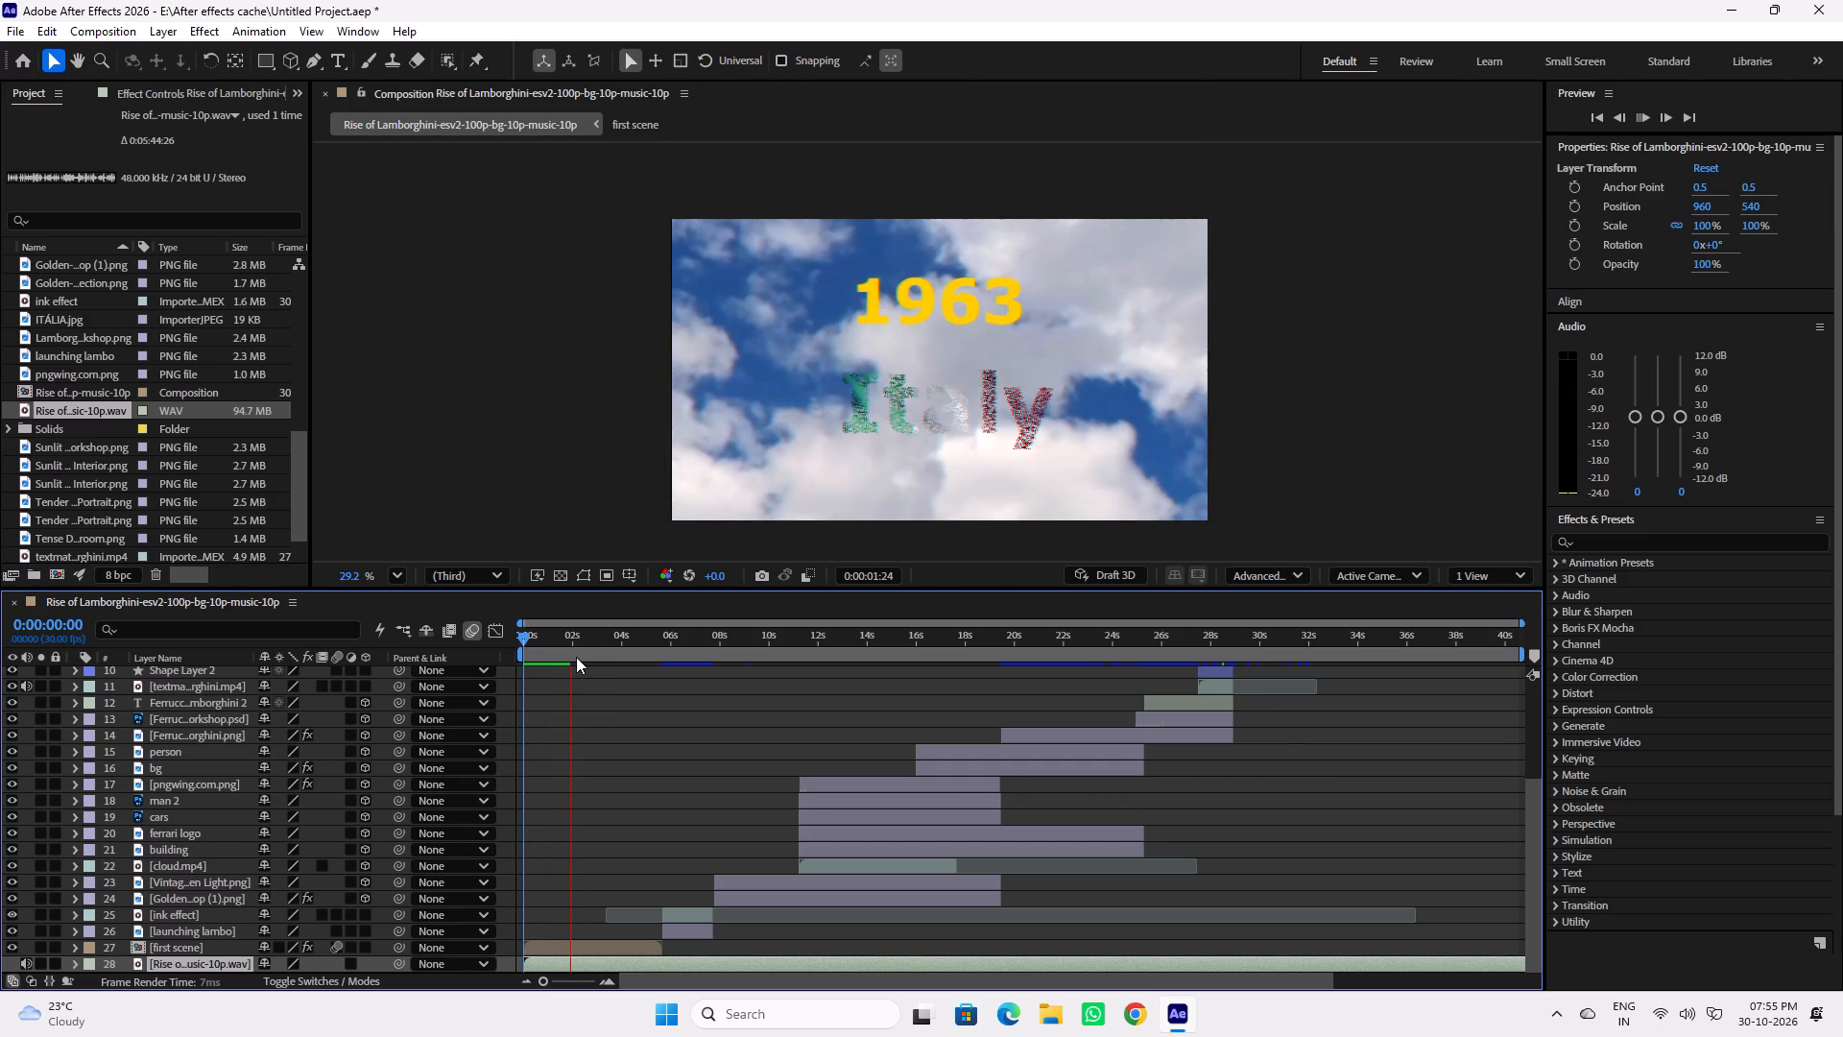
drag(586, 640, 622, 640)
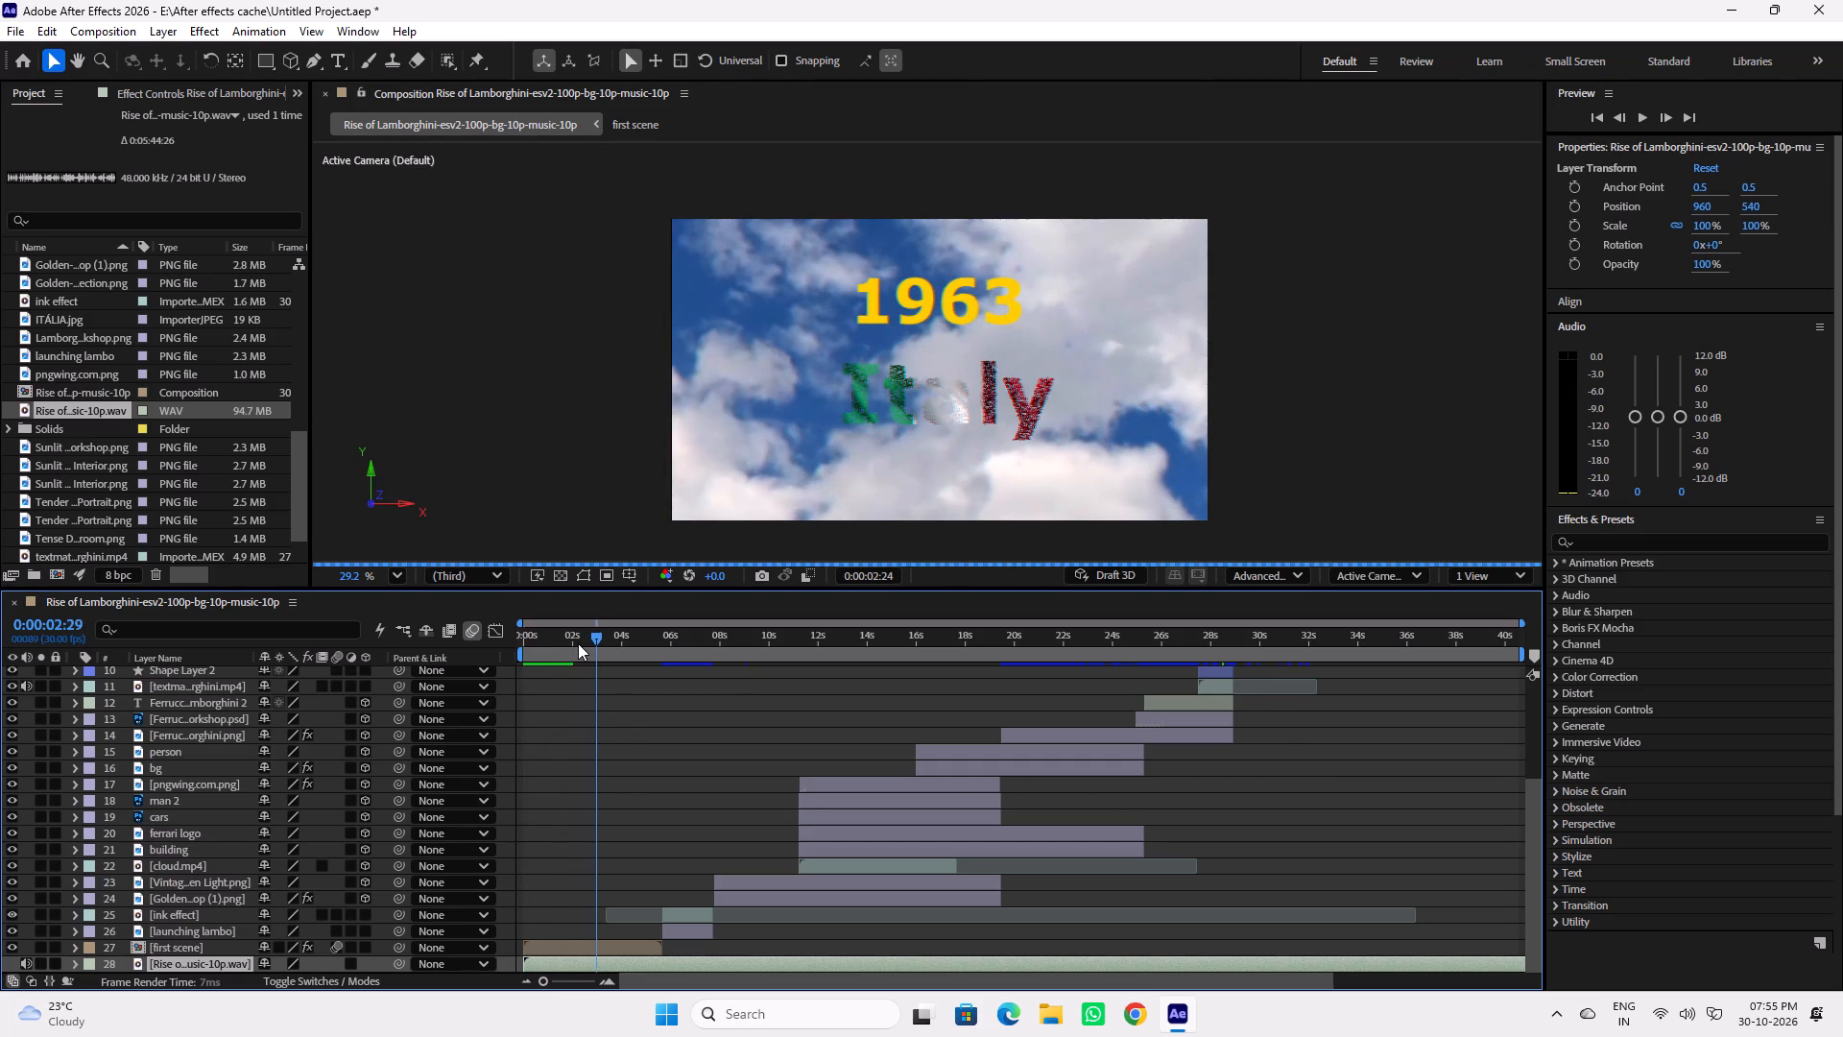
Replay the composition's opening from the start to hear the new audio against the 1963 Italy title.
drag(562, 642, 501, 640)
key(space)
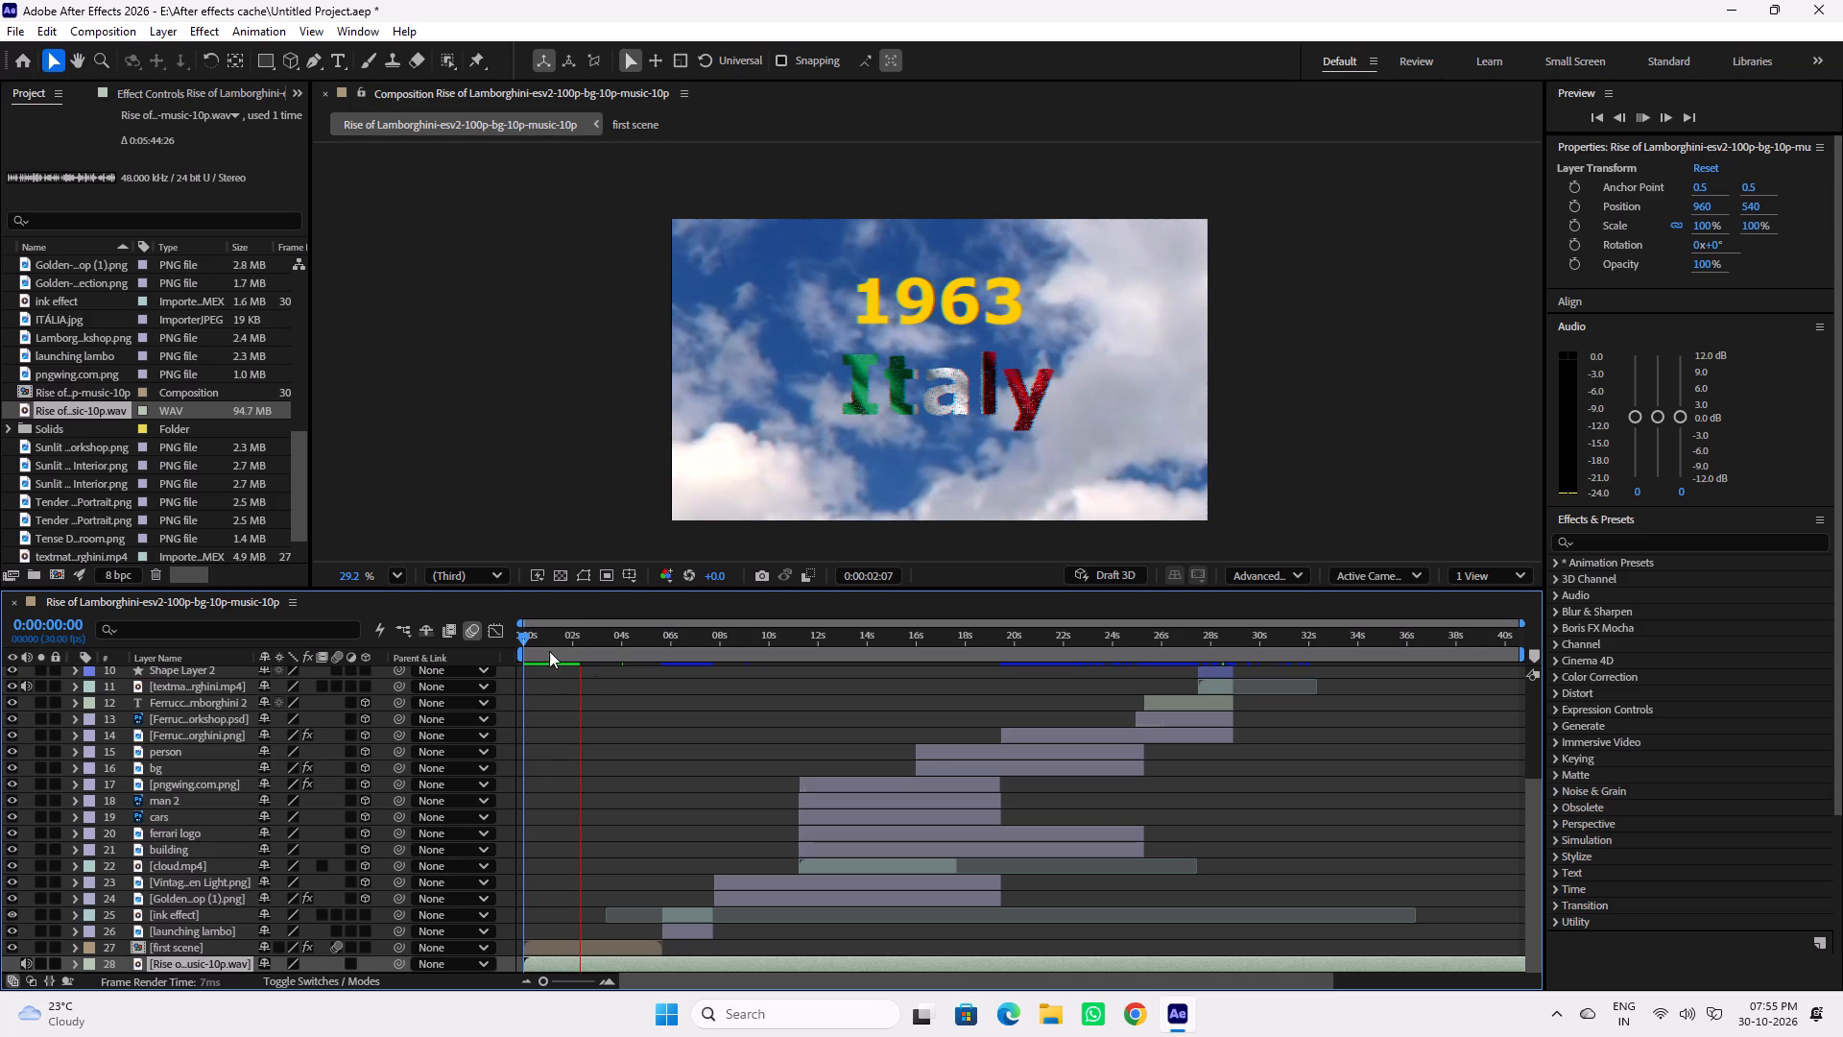
key(space)
Lower the Windows system volume to about 62.
click(1680, 1011)
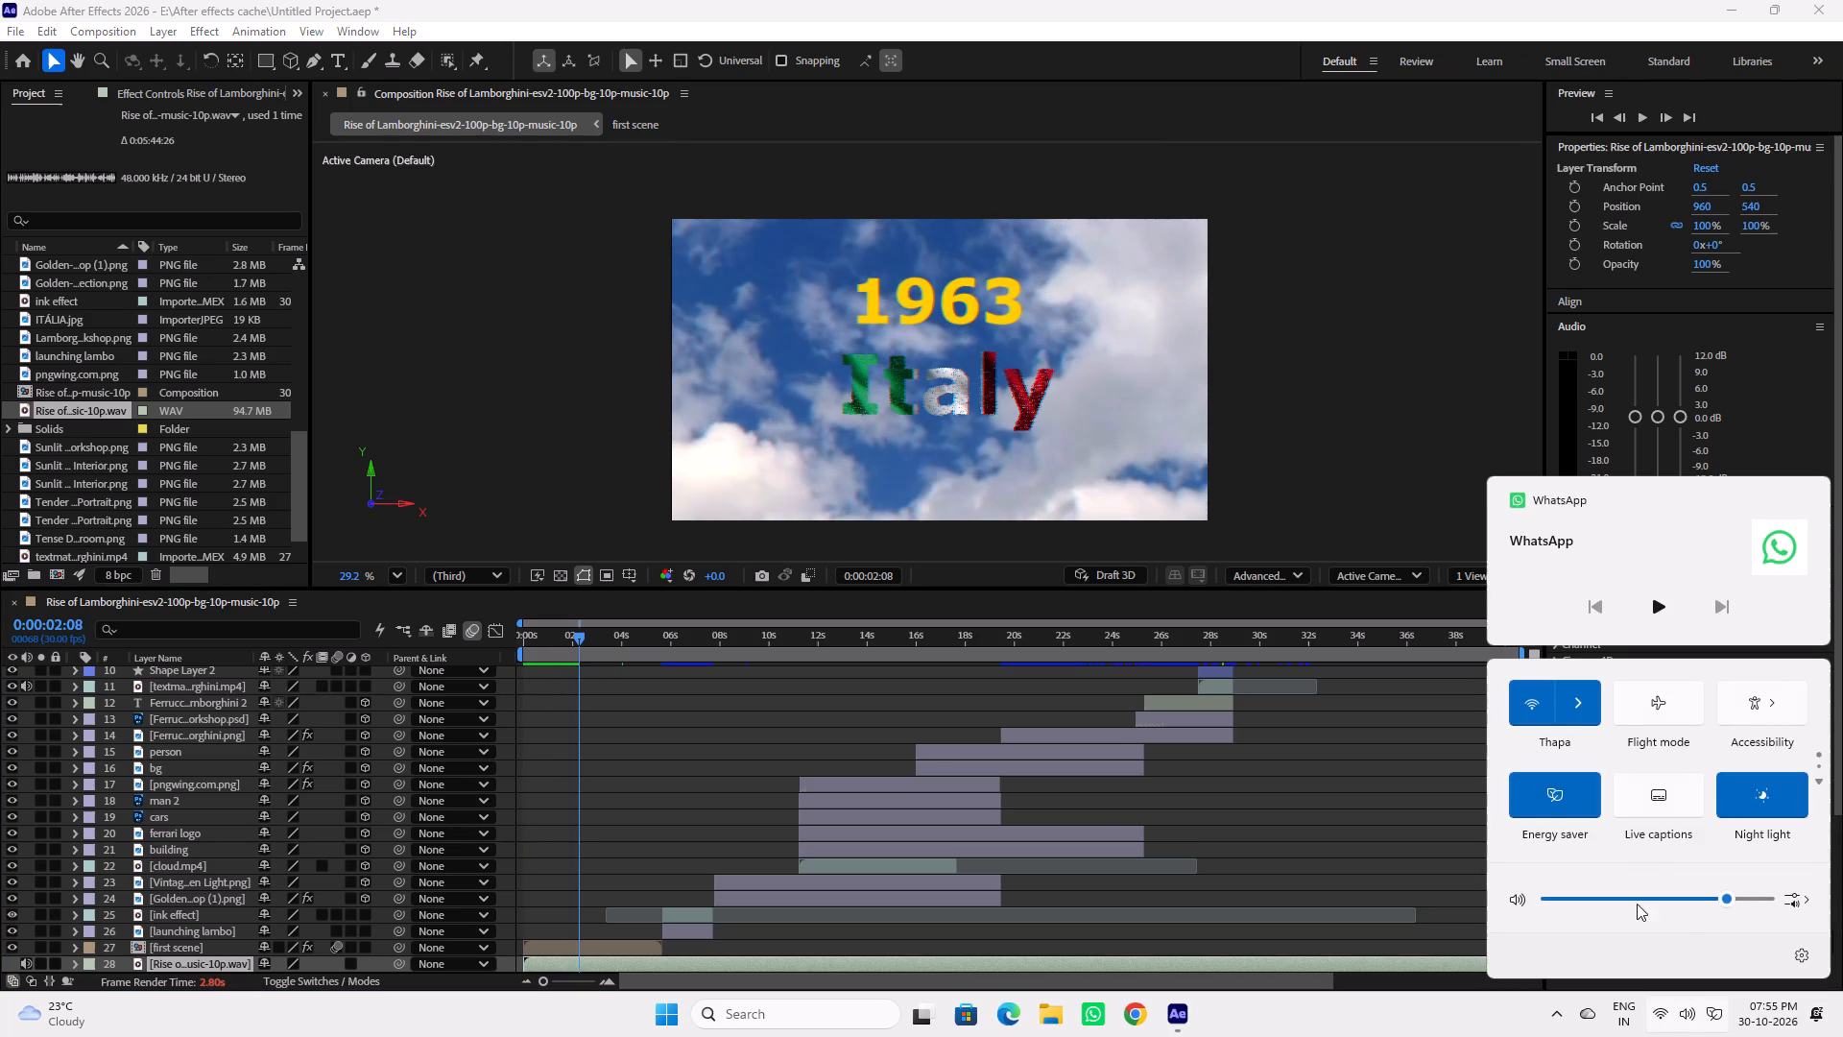
click(1691, 900)
click(1688, 899)
Play the composition again from the start at the lowered volume, checking the audio in the first scene.
key(space)
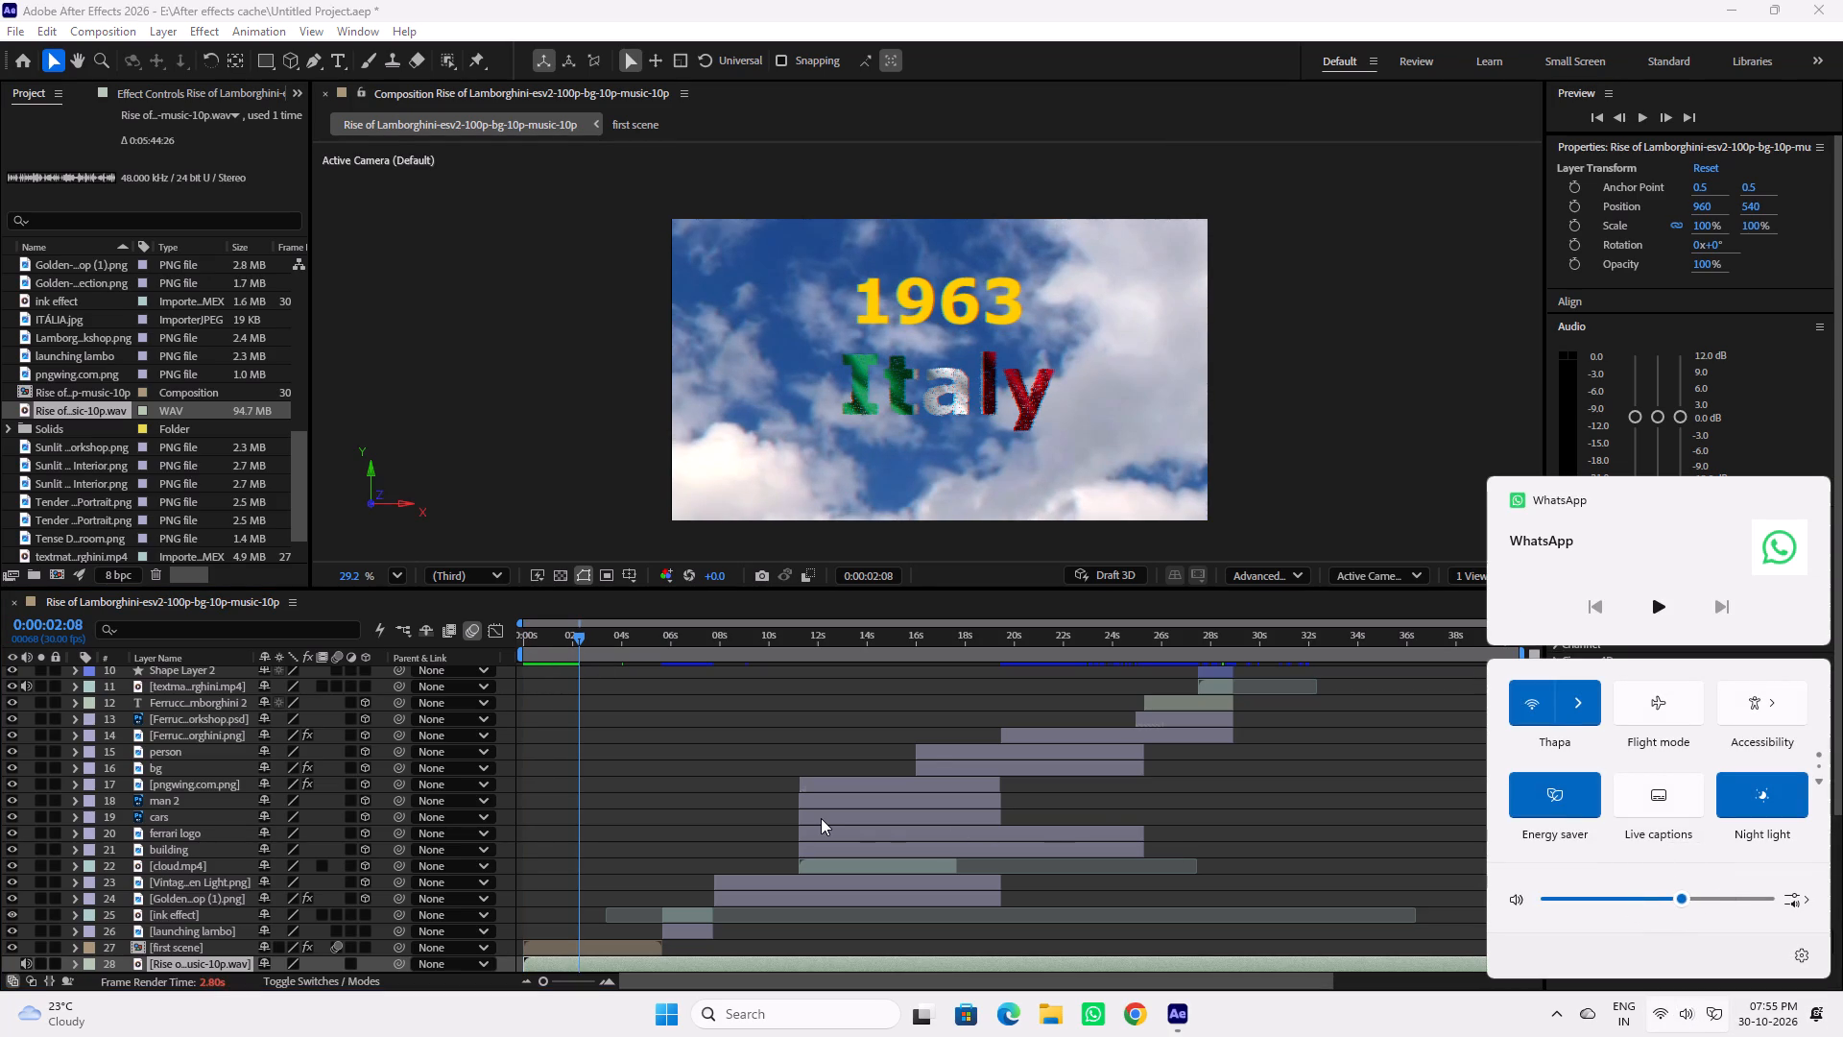
drag(546, 639, 512, 641)
key(space)
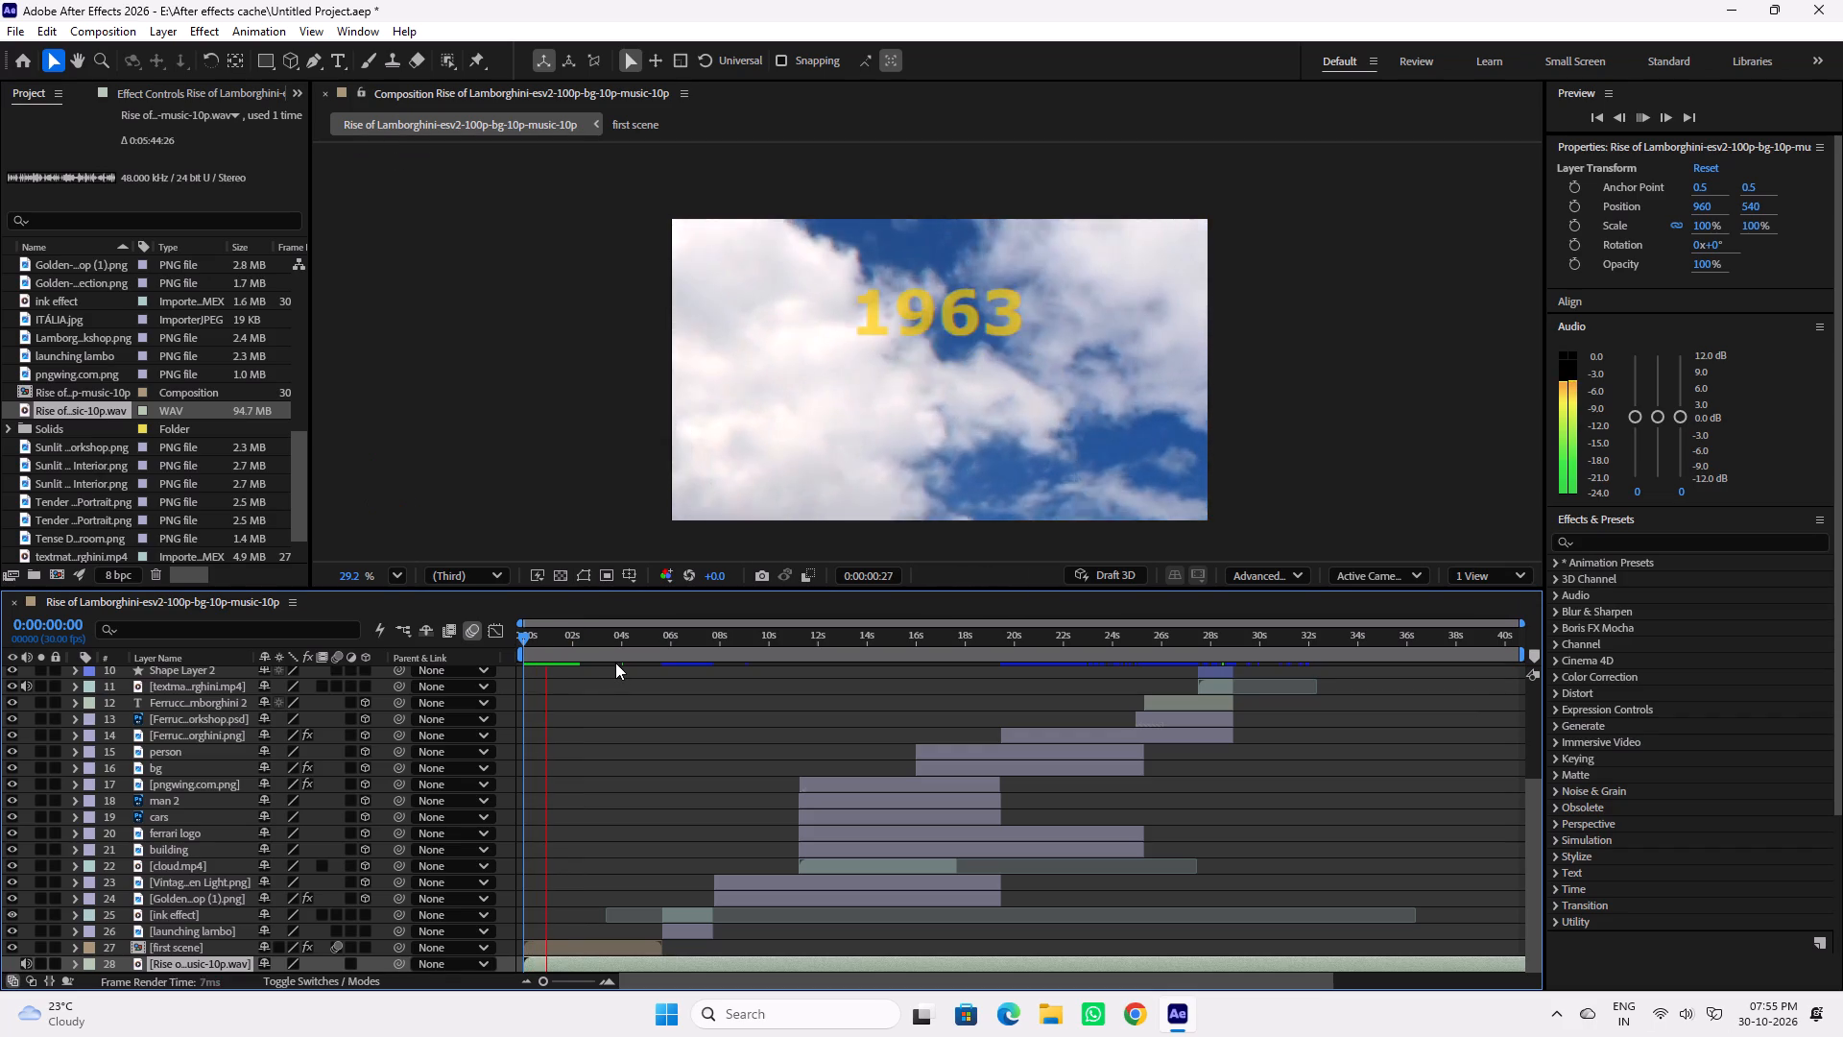
Stop the playback and check the Windows system volume level.
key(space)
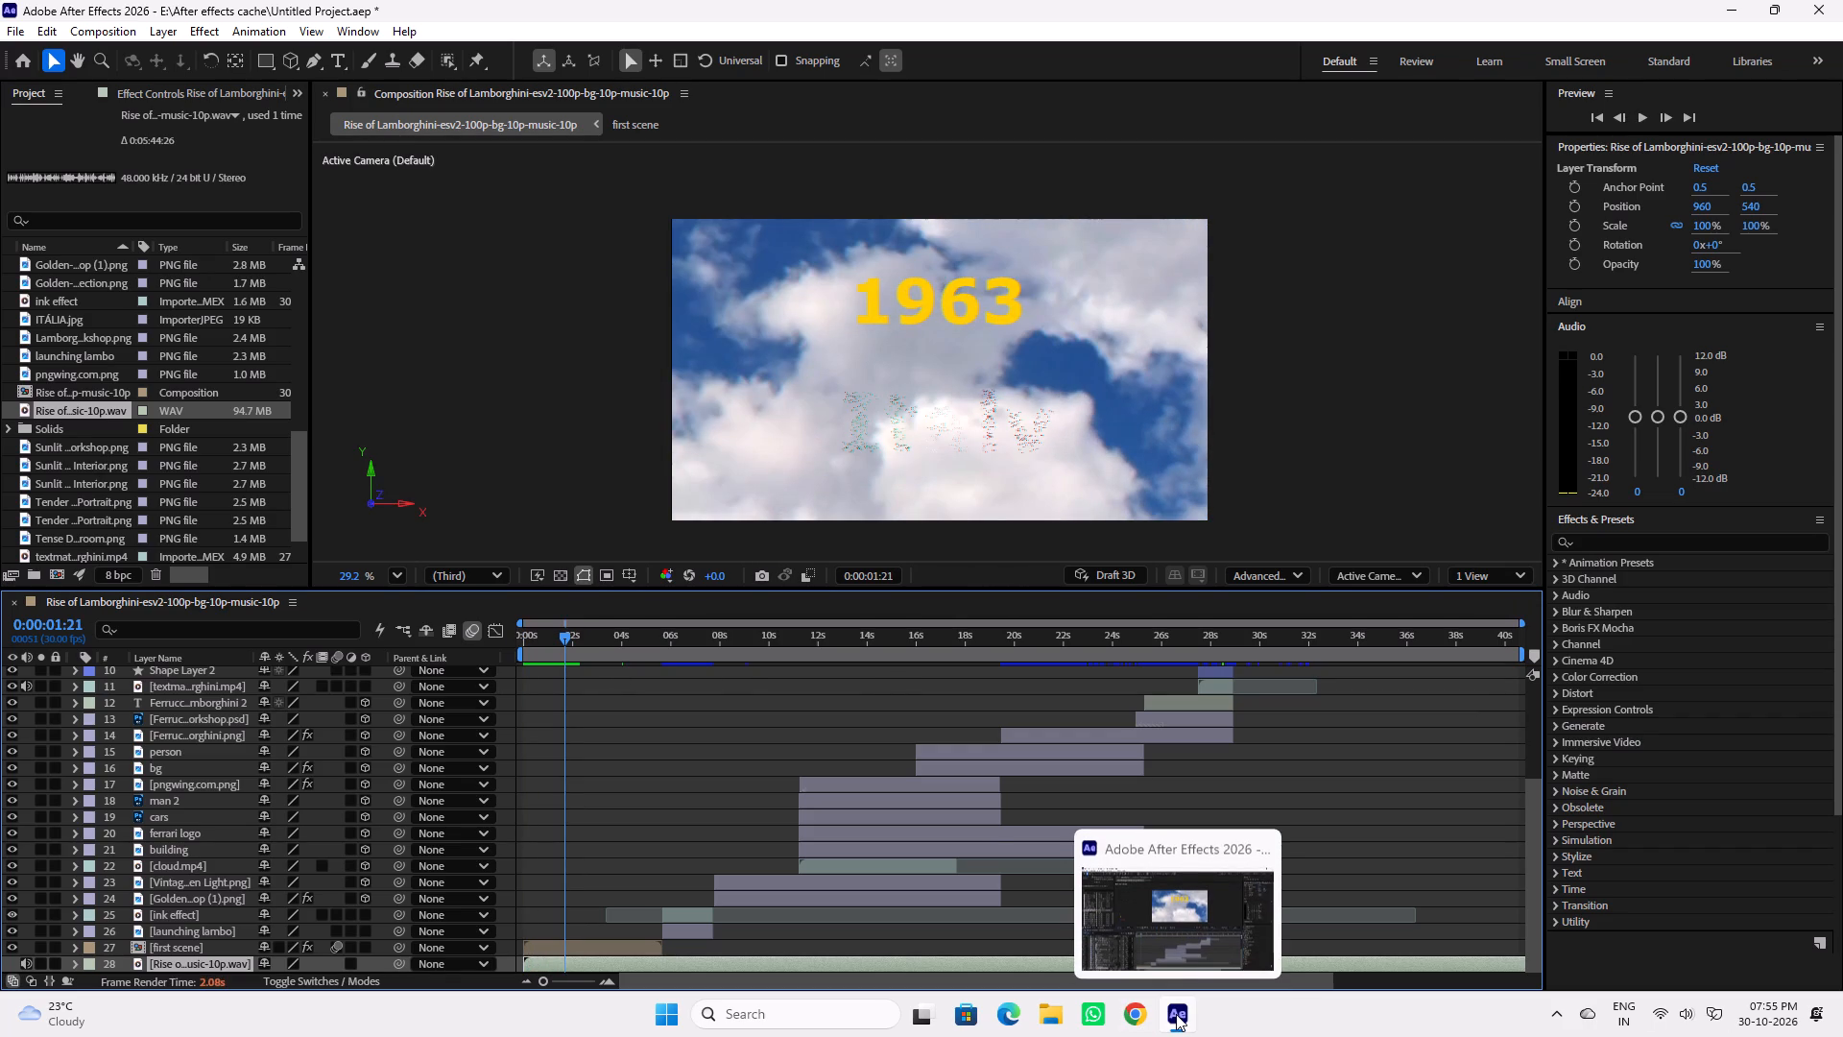
click(1683, 1004)
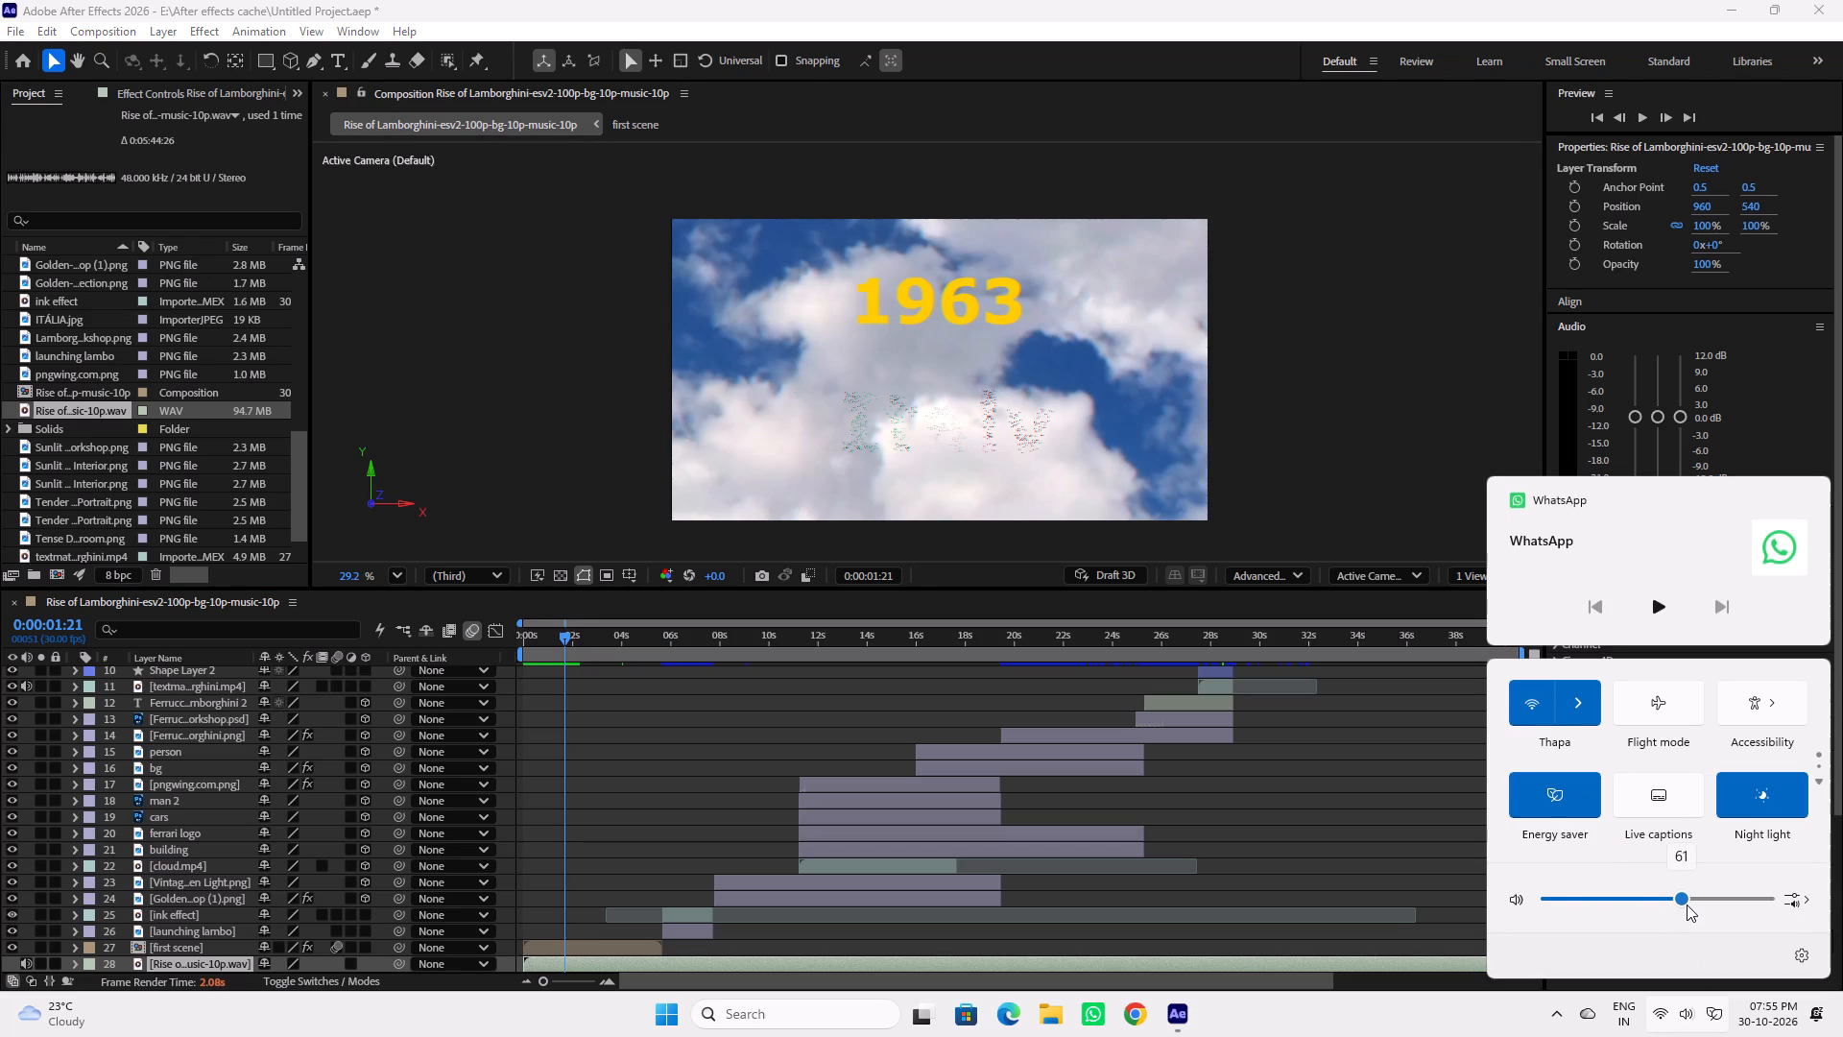
click(0, 490)
Replay the composition from the start, checking the audio against the 1963 Italy title in the first scene.
drag(560, 637, 490, 637)
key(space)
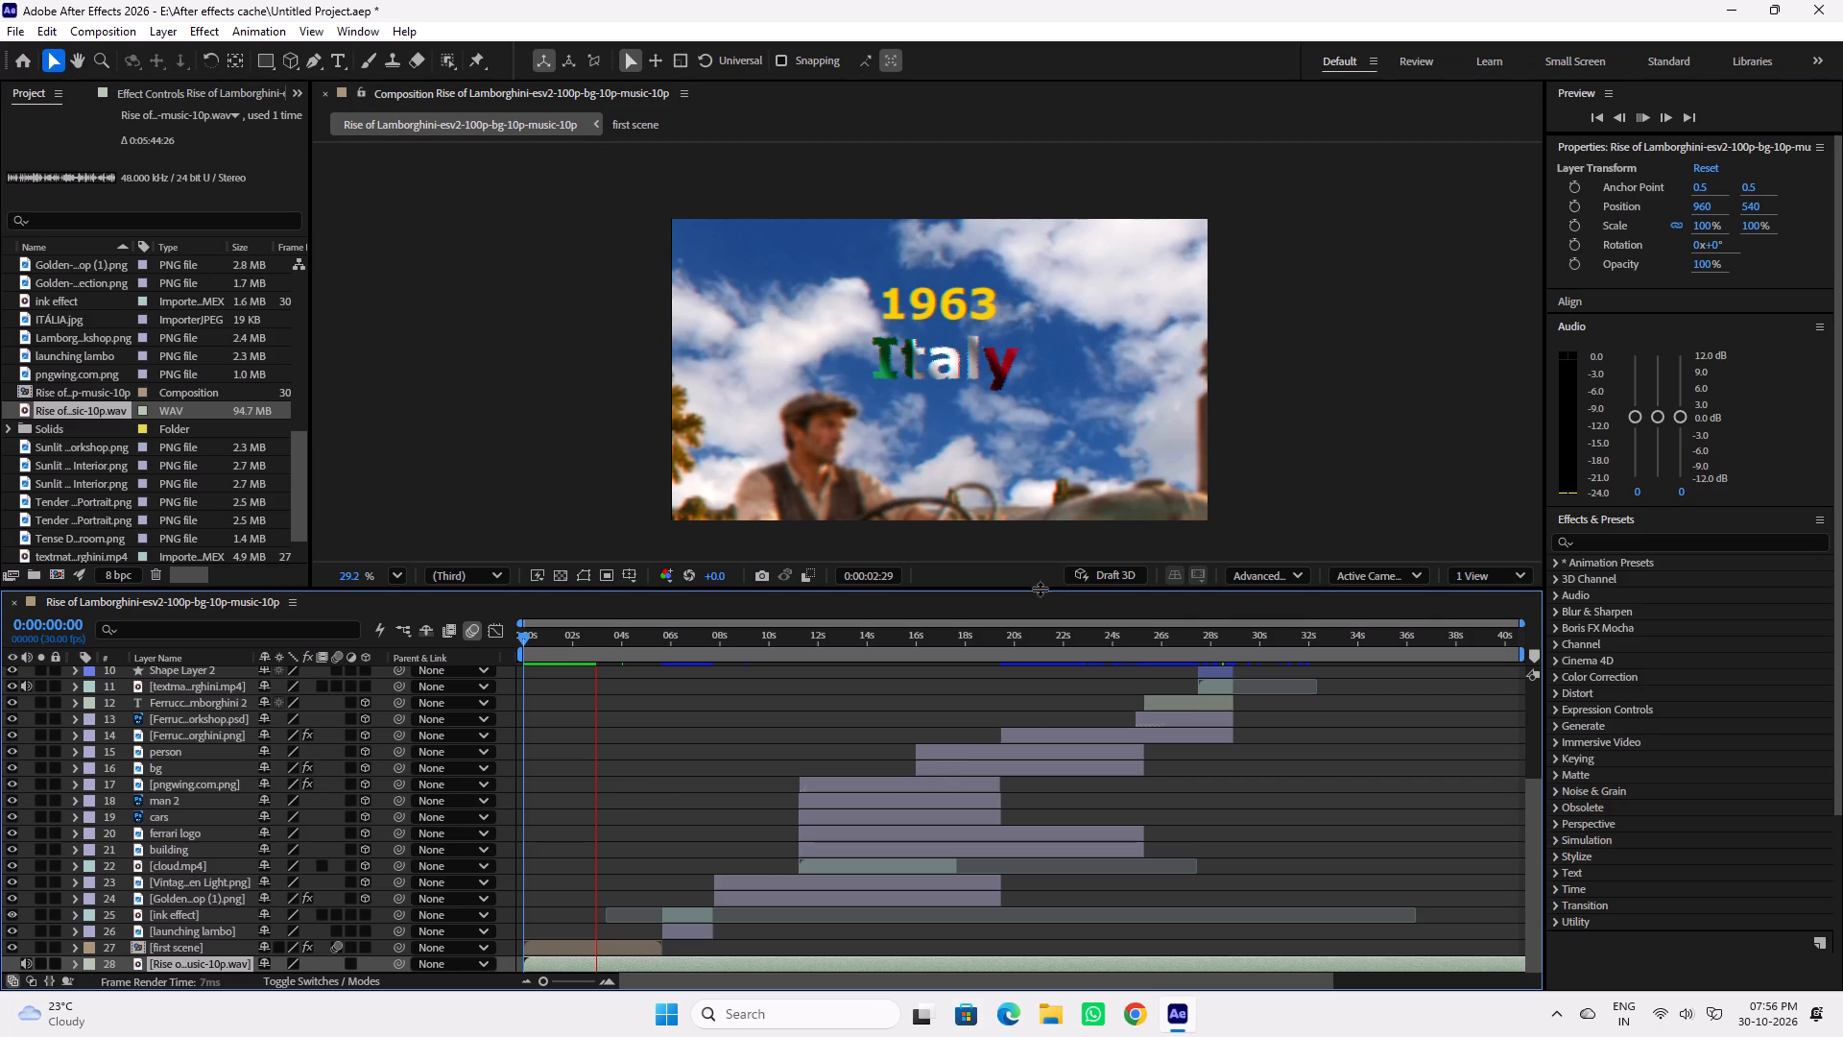
Scrub back and forth between about 4 and 13 seconds to examine the ink transition, tractor workshop and Ferrari building scenes.
drag(599, 639, 623, 639)
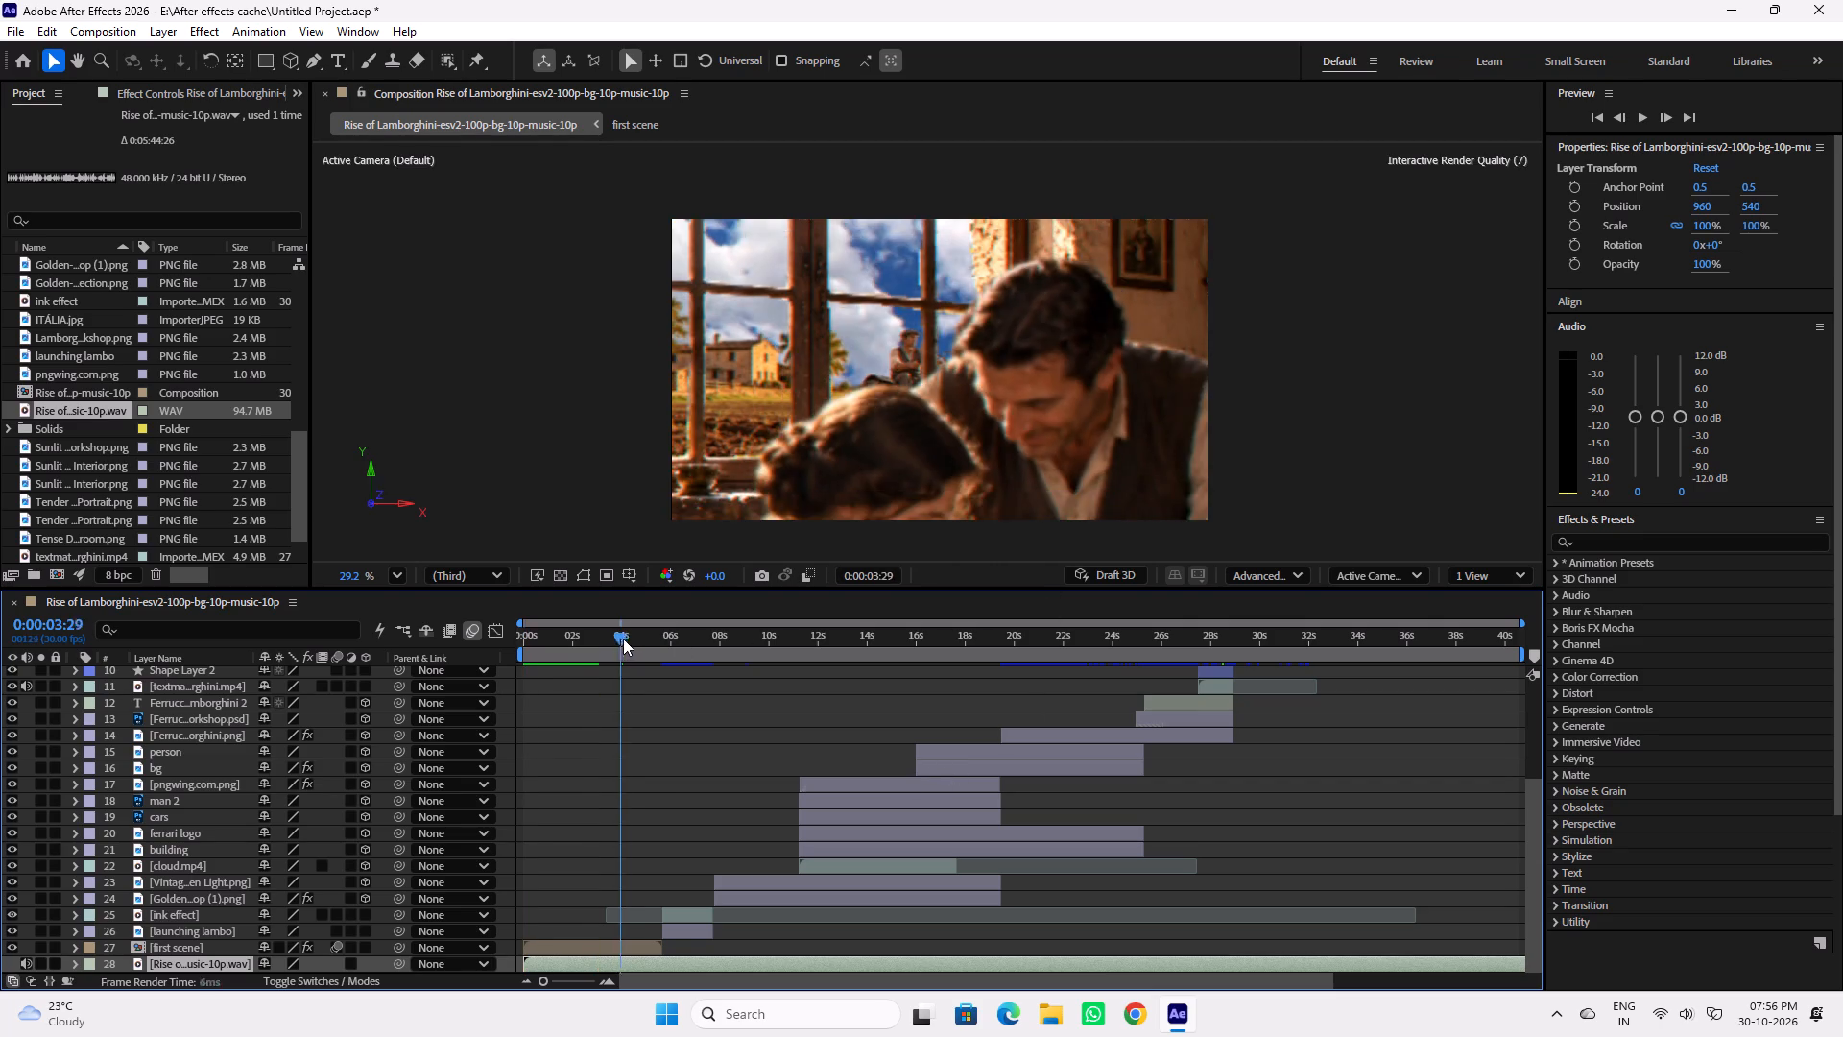
drag(623, 639, 730, 638)
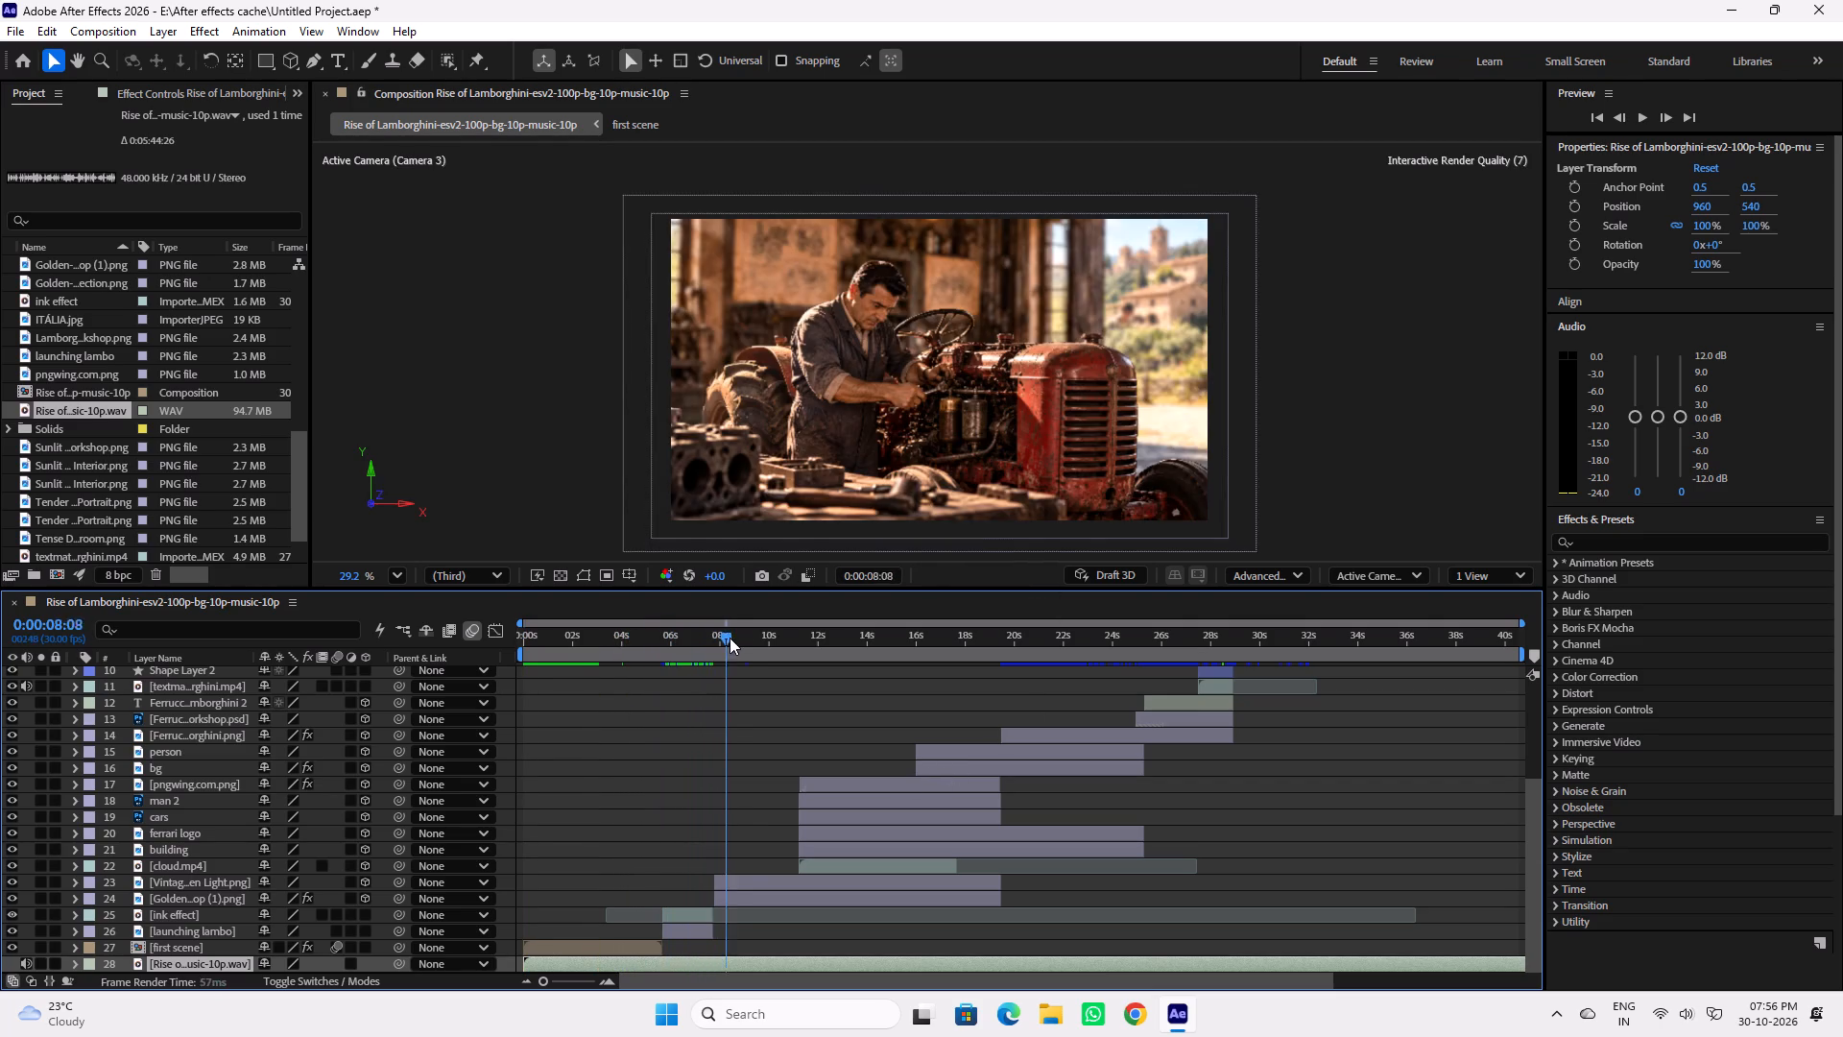
drag(730, 638, 715, 636)
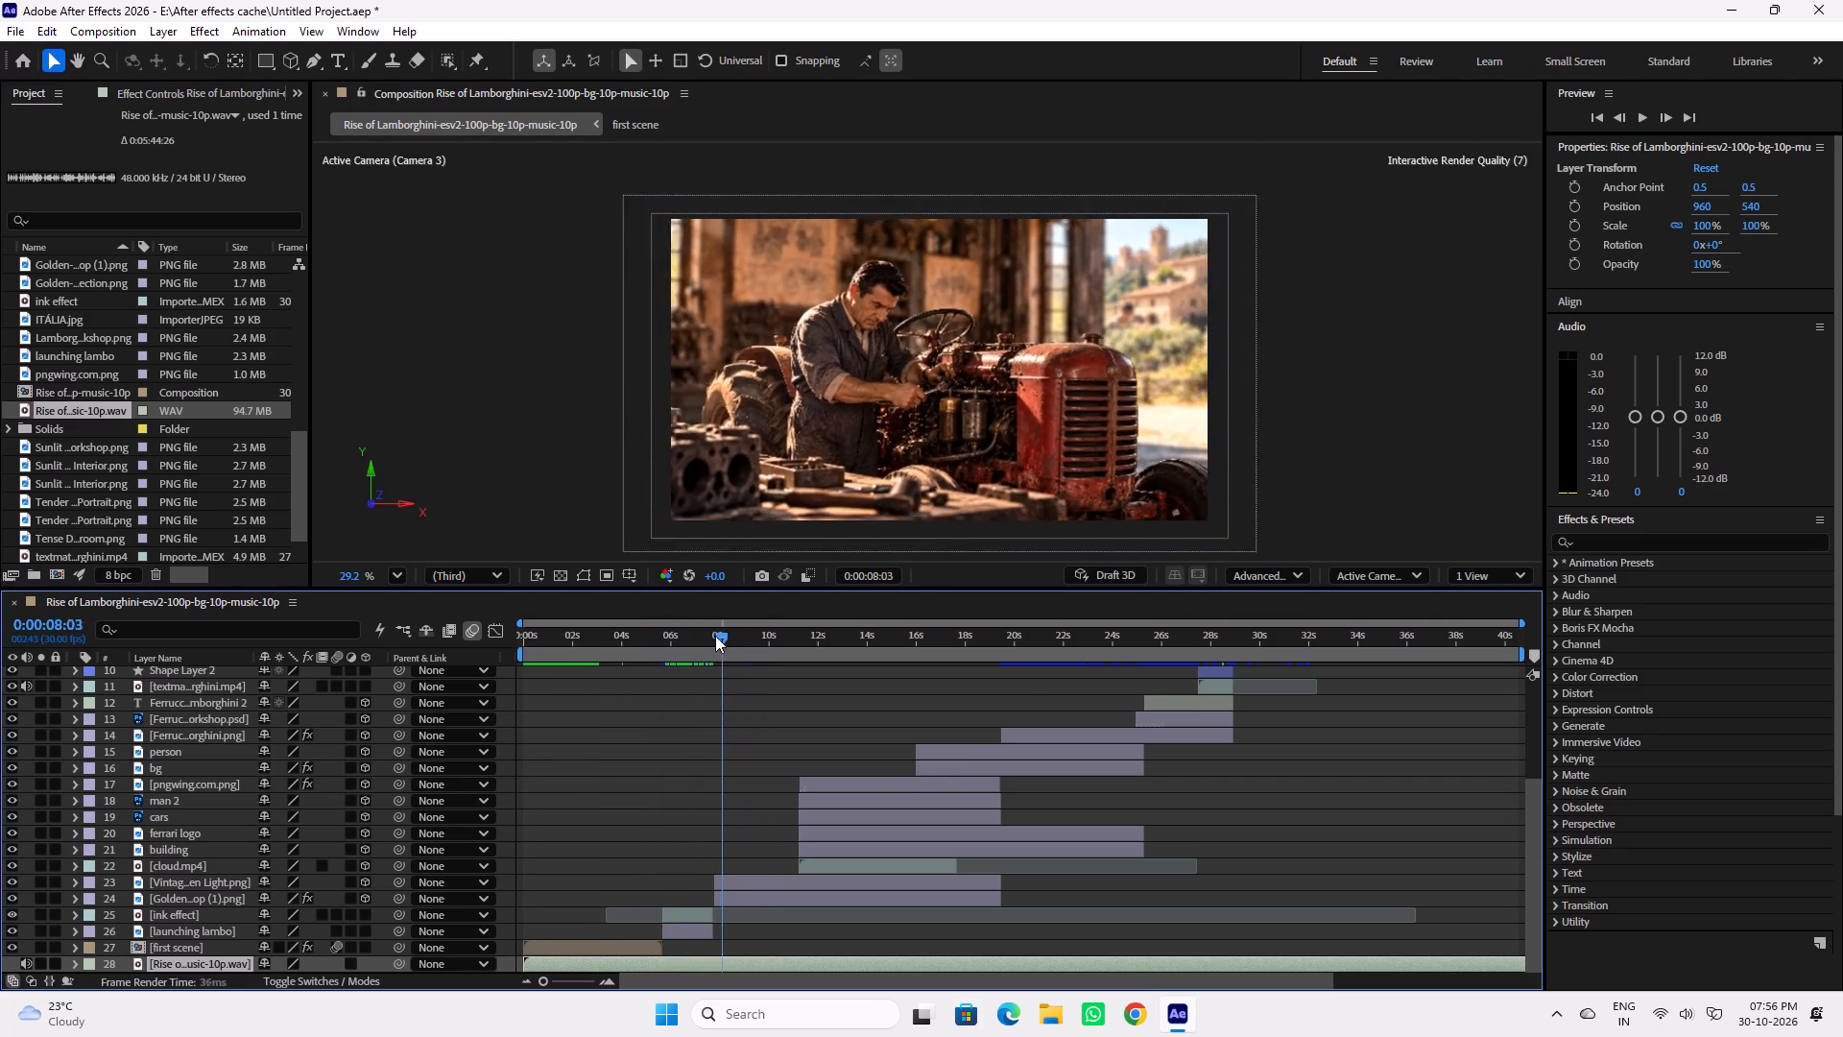
drag(715, 636, 718, 633)
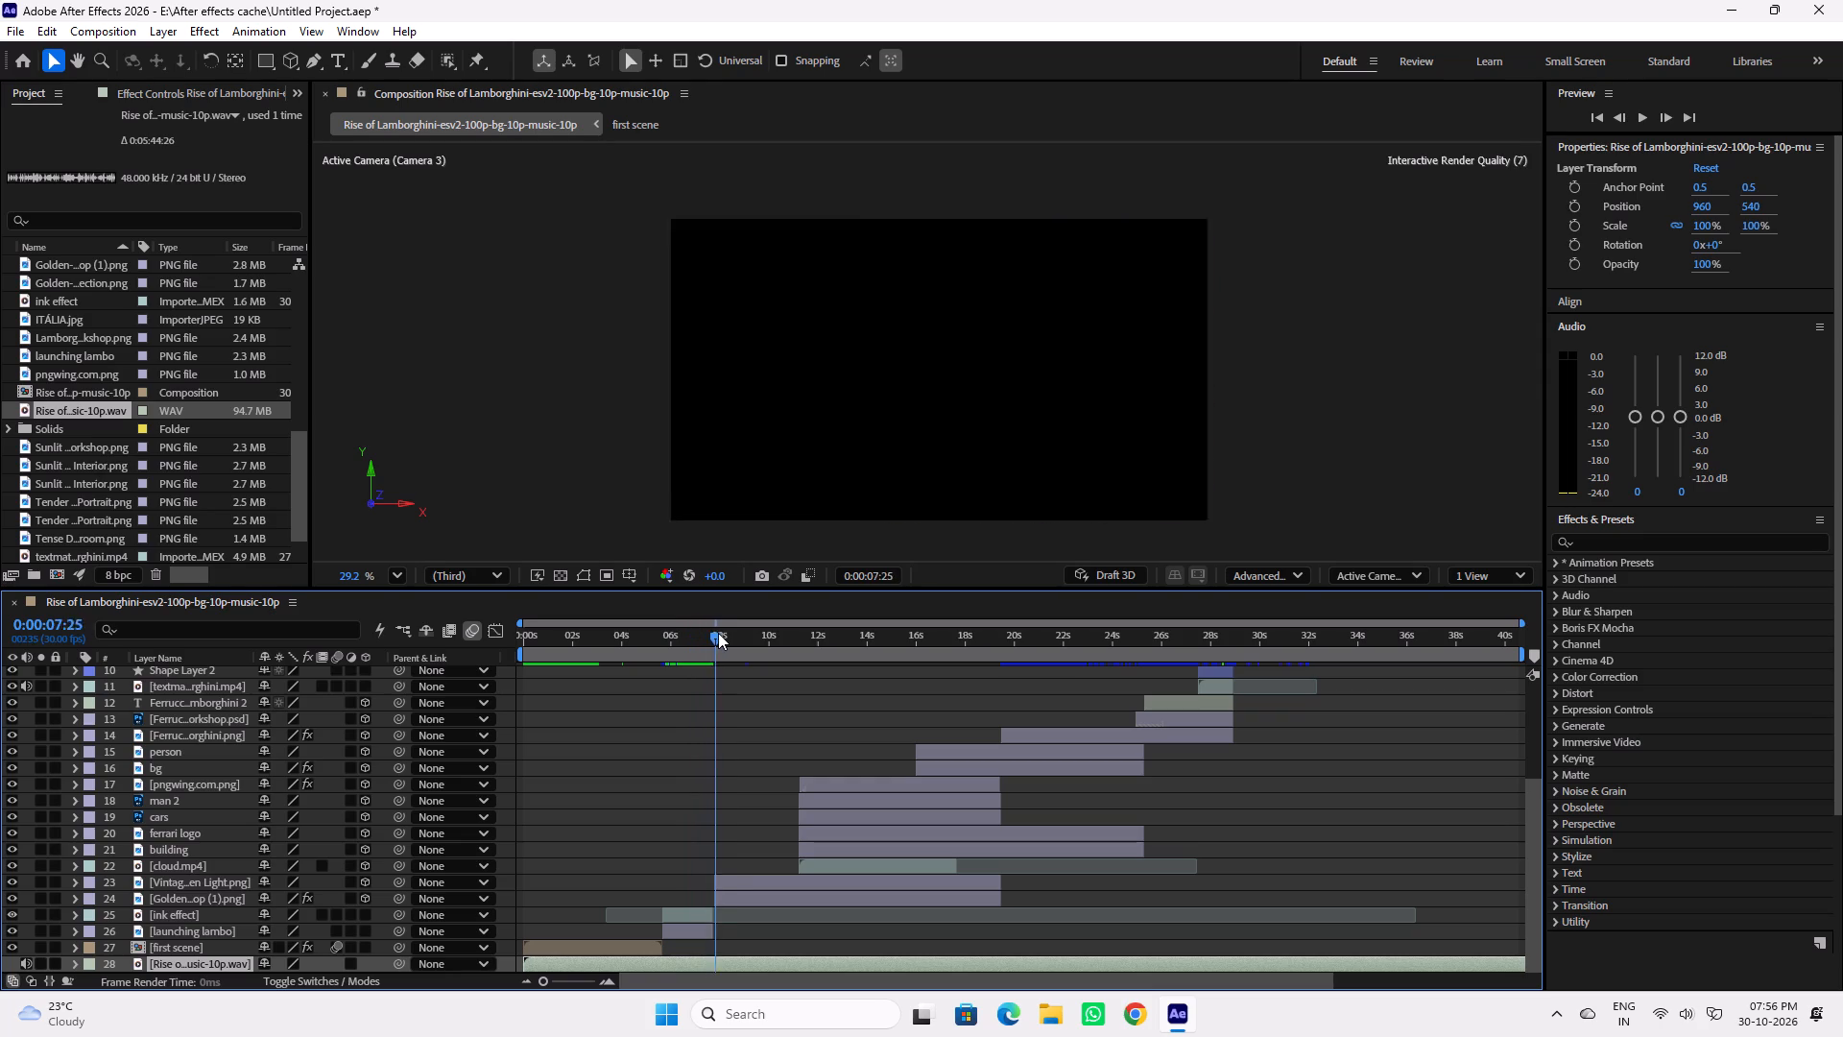
drag(718, 633, 749, 632)
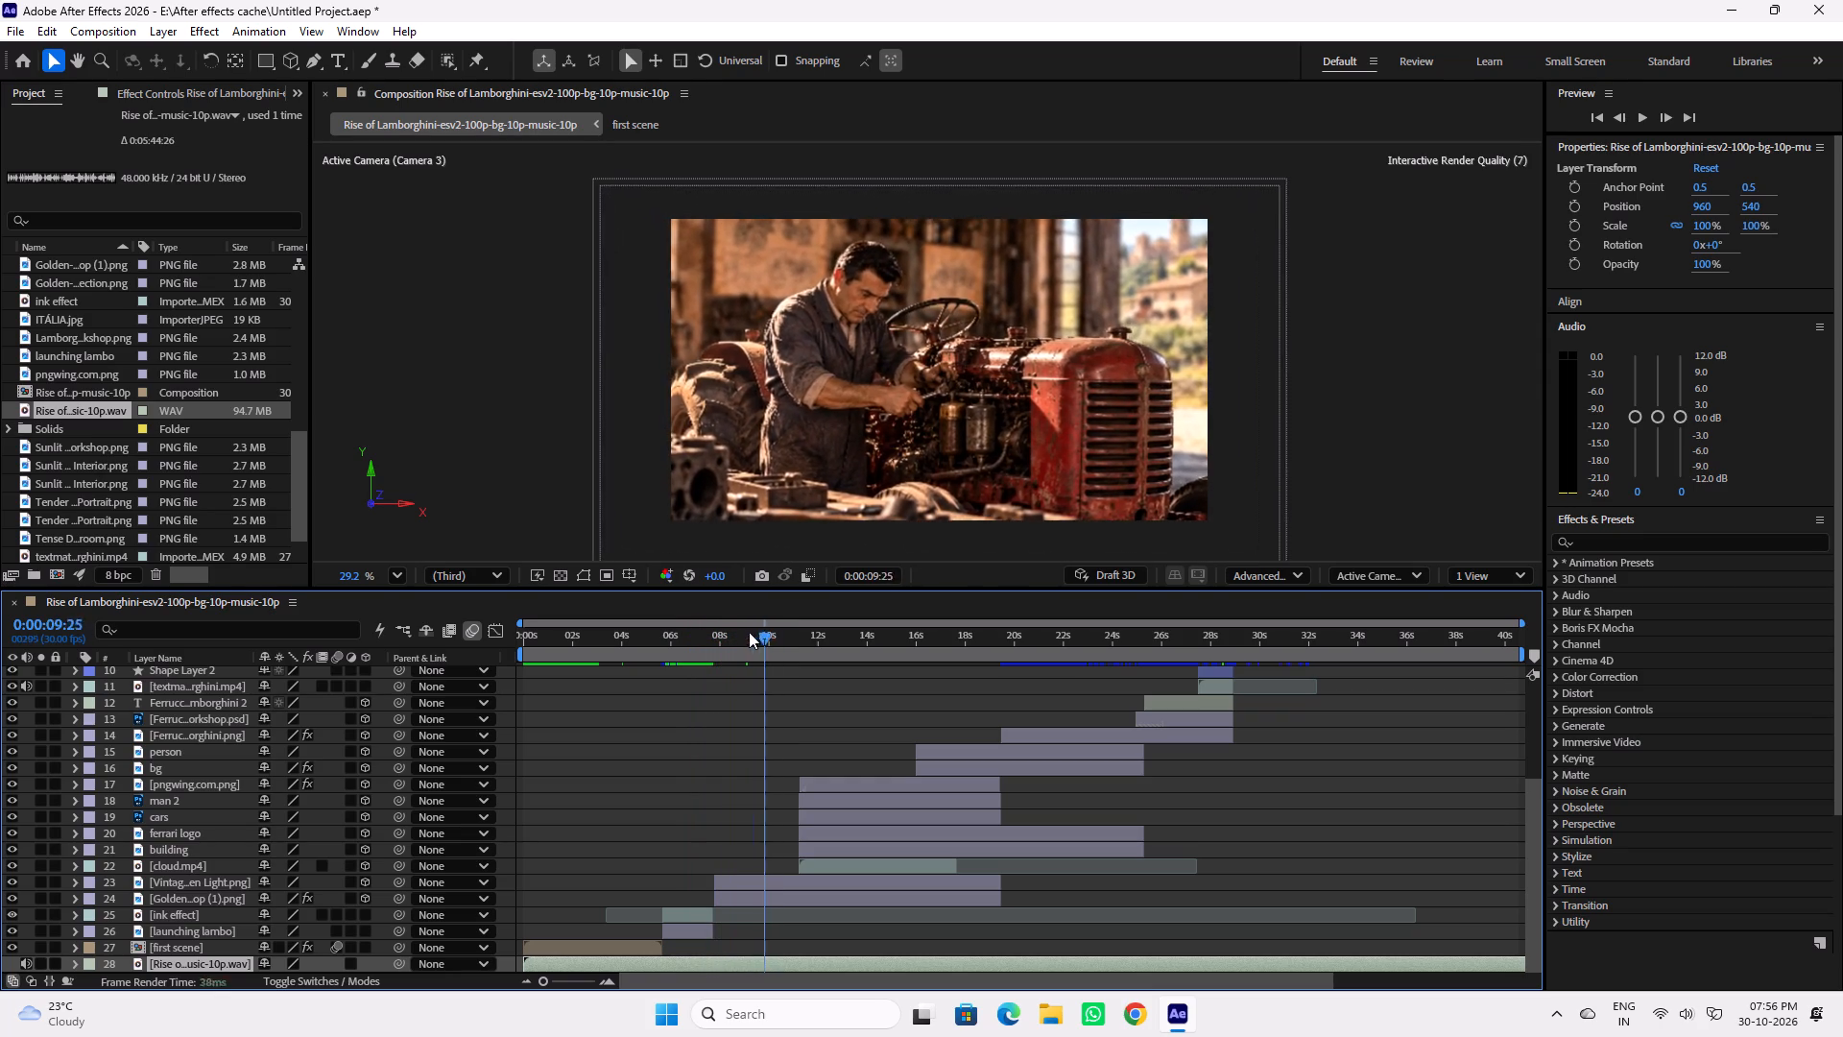
drag(749, 632, 665, 629)
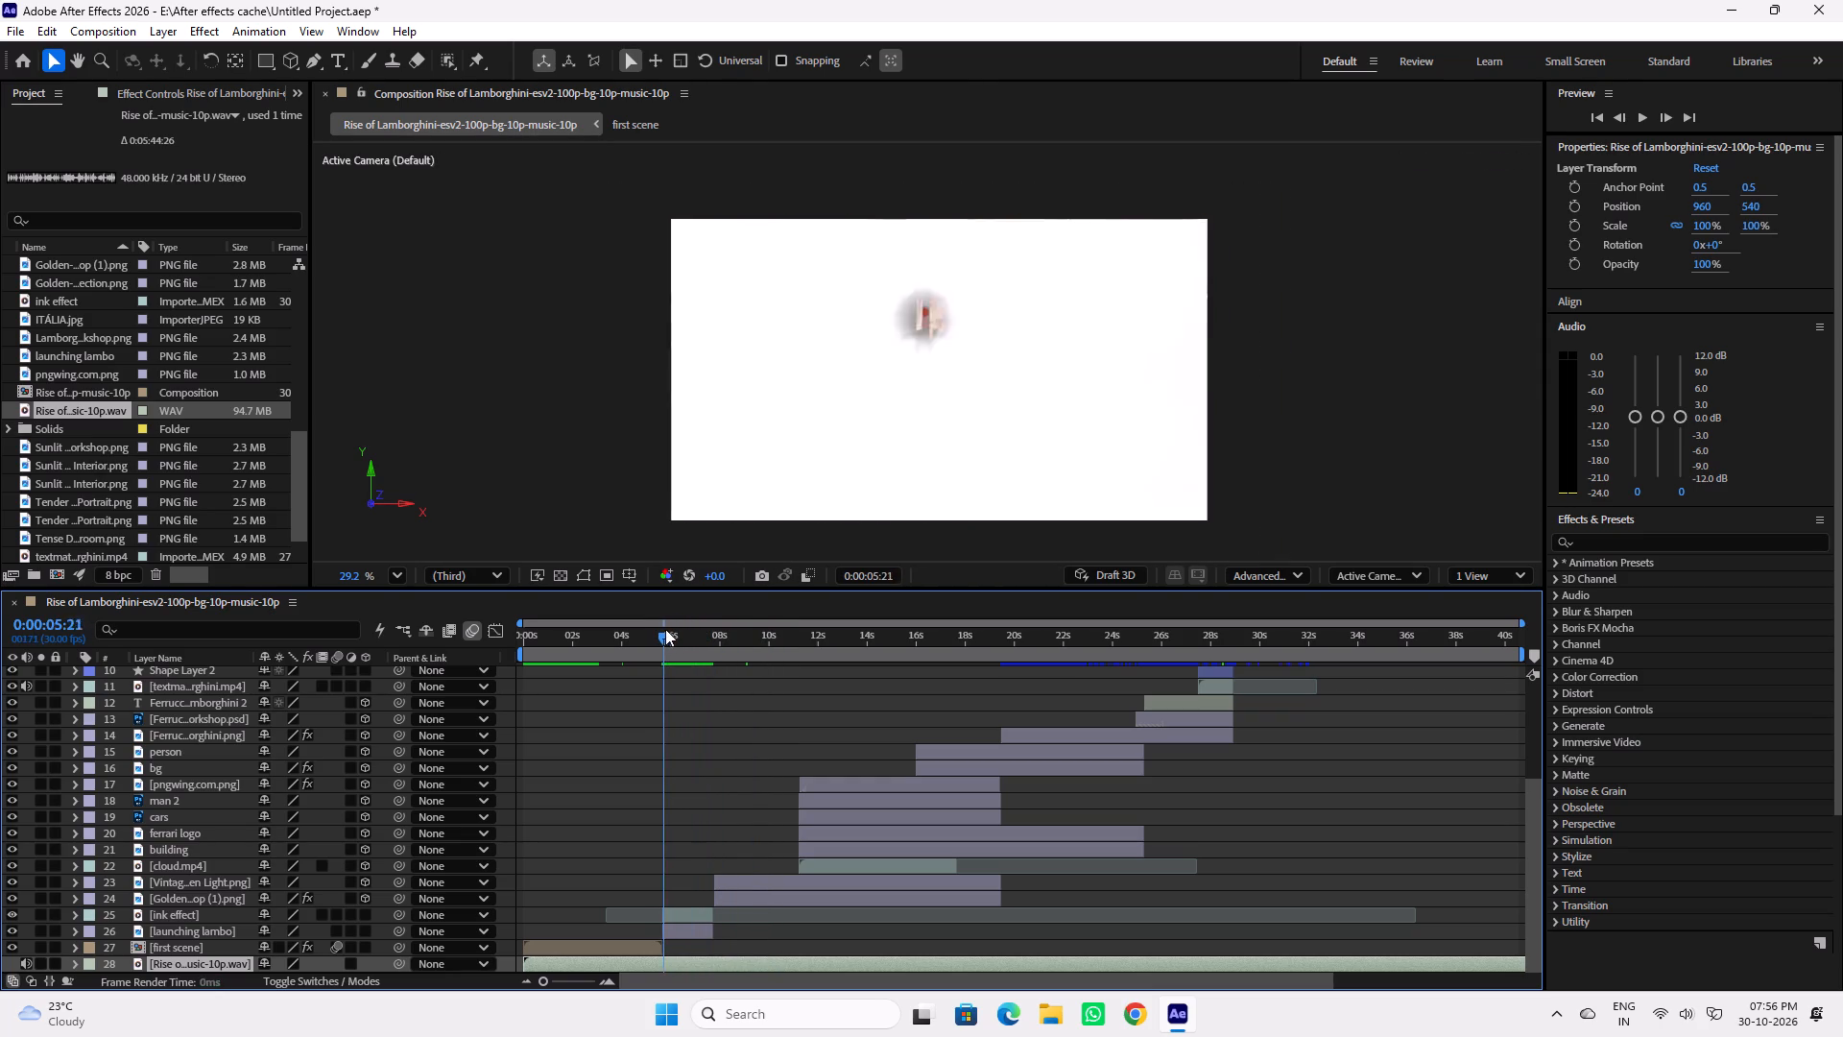
drag(665, 629, 757, 631)
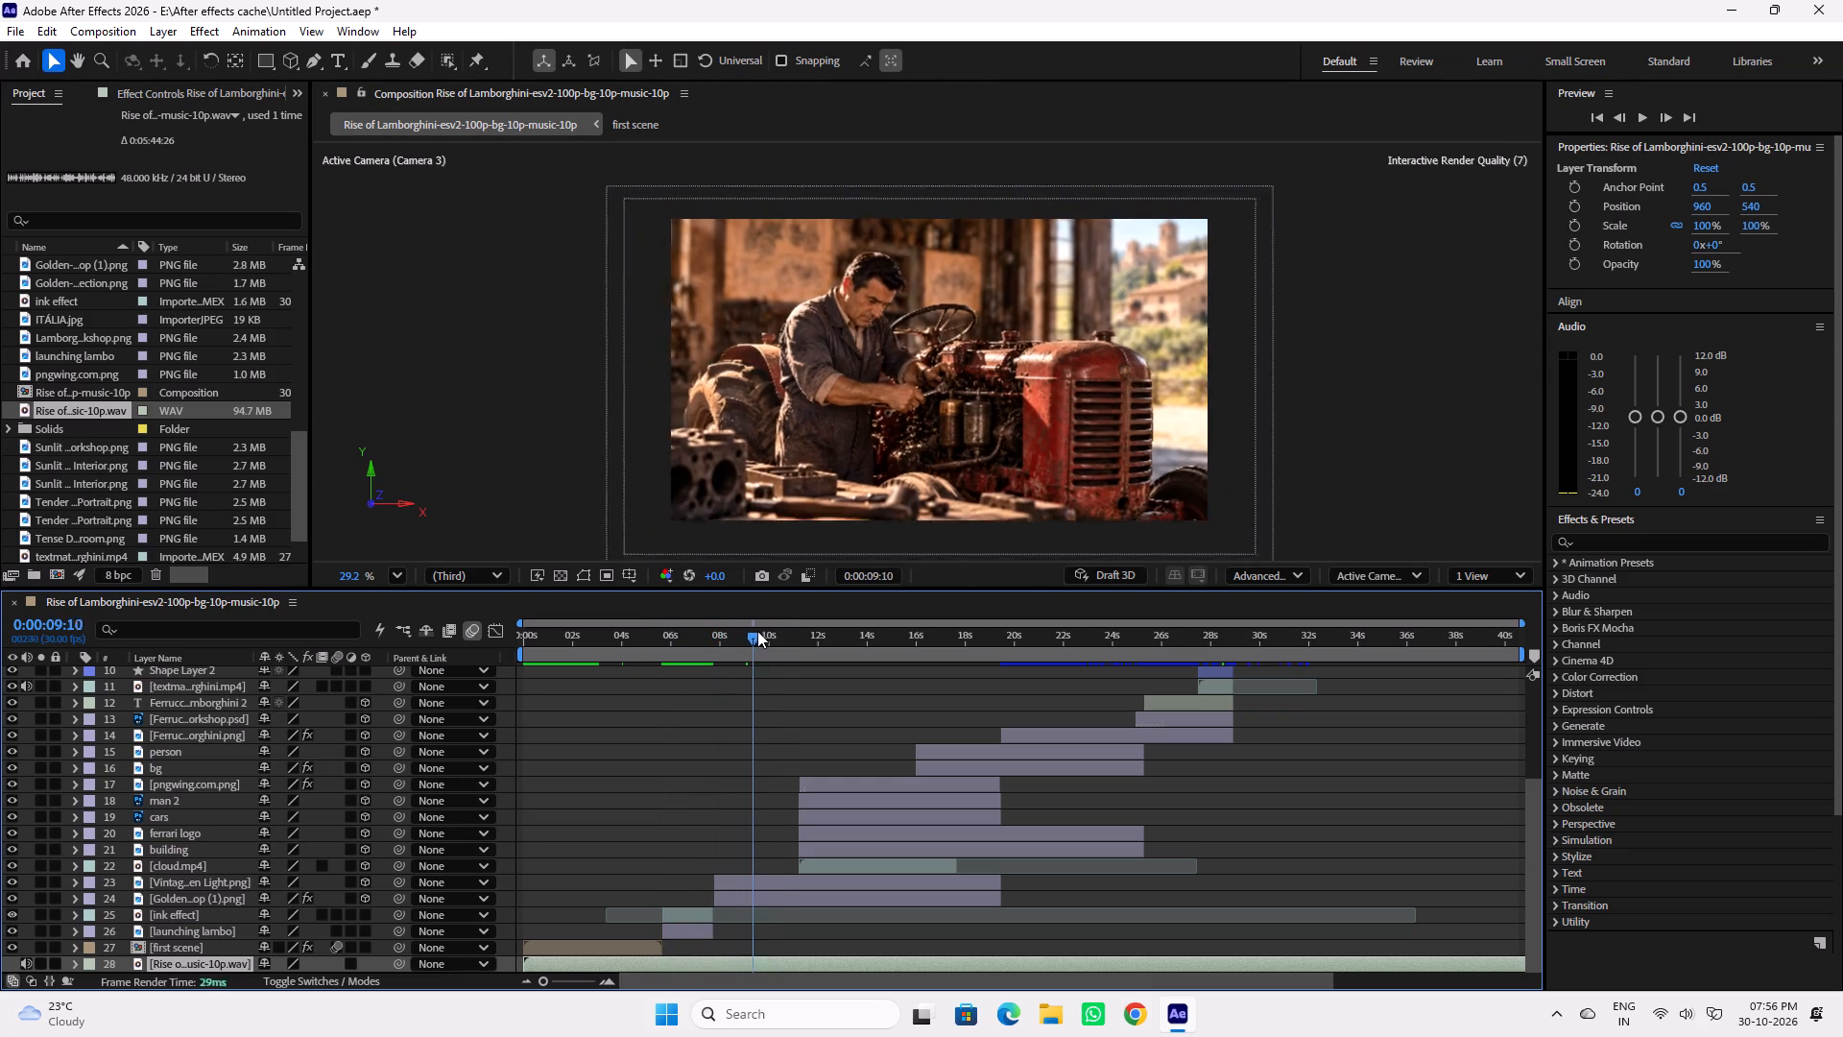
drag(757, 631, 805, 633)
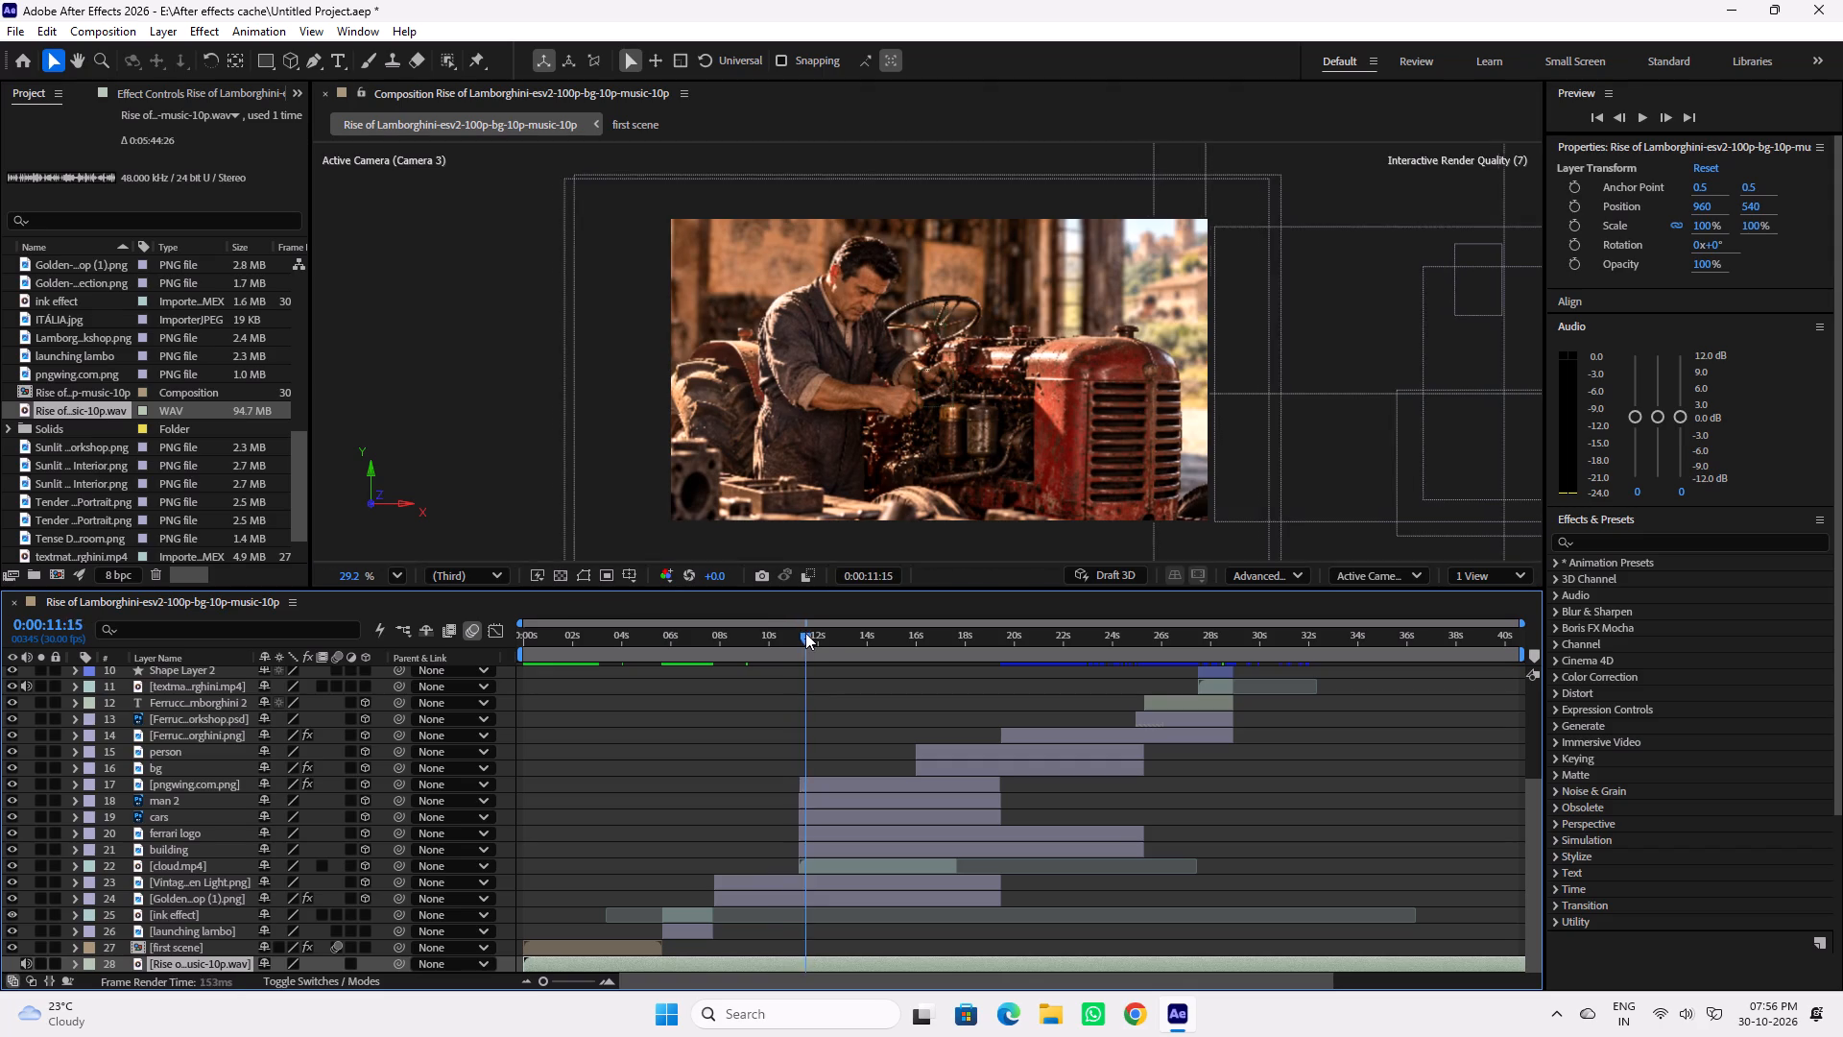
drag(805, 633, 846, 633)
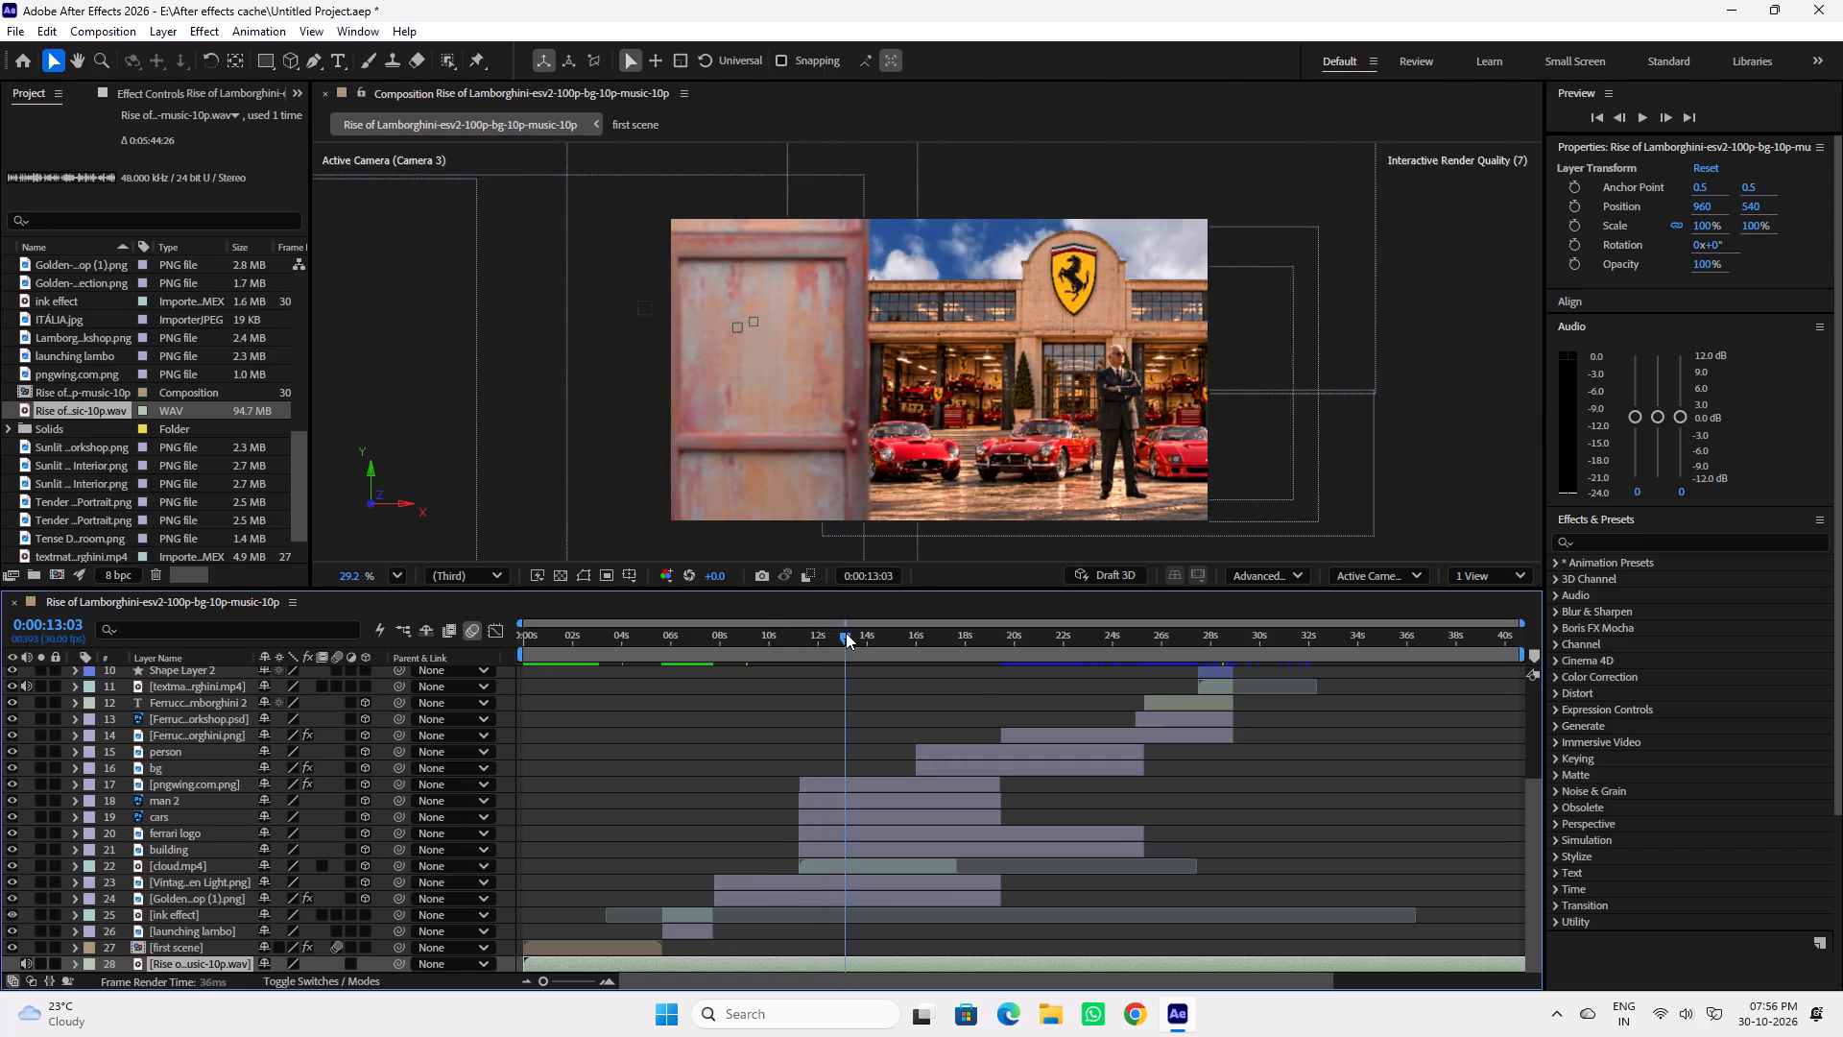
drag(846, 633, 712, 631)
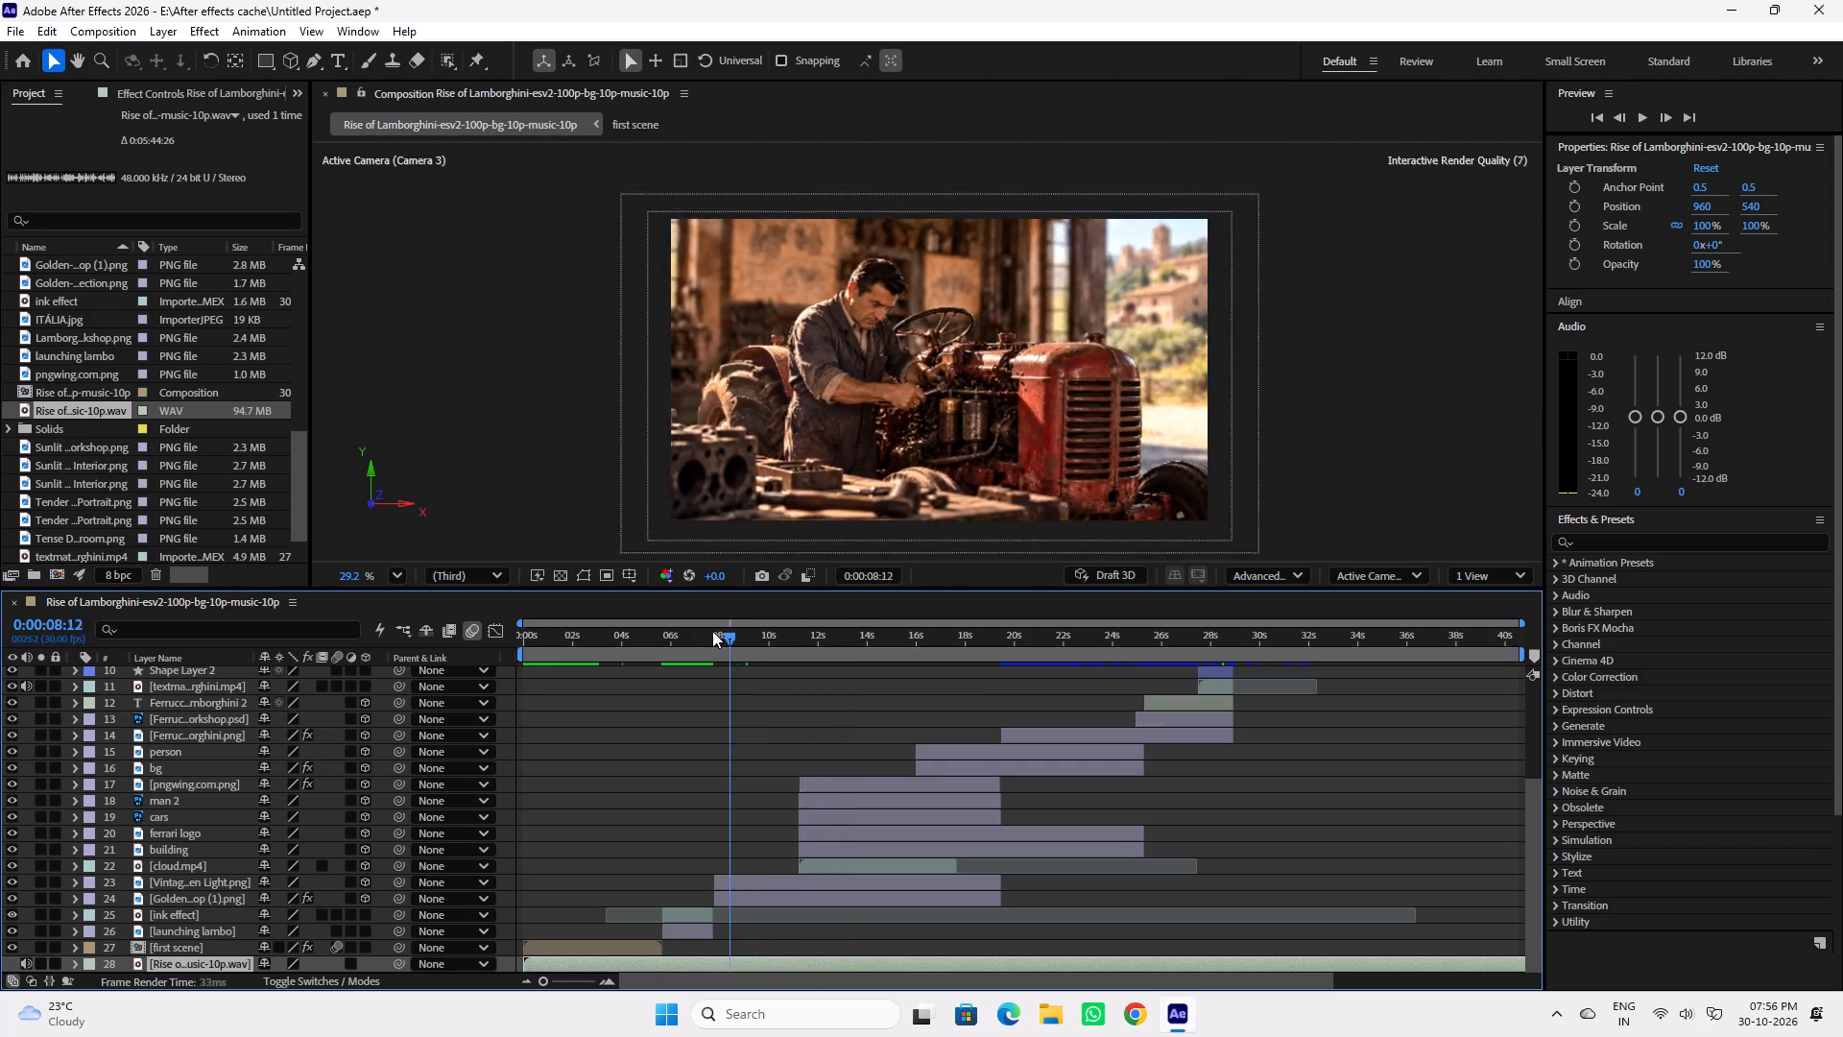
Play the composition from the start through to about 39 seconds, checking the new audio against every scene.
drag(712, 631, 503, 625)
key(space)
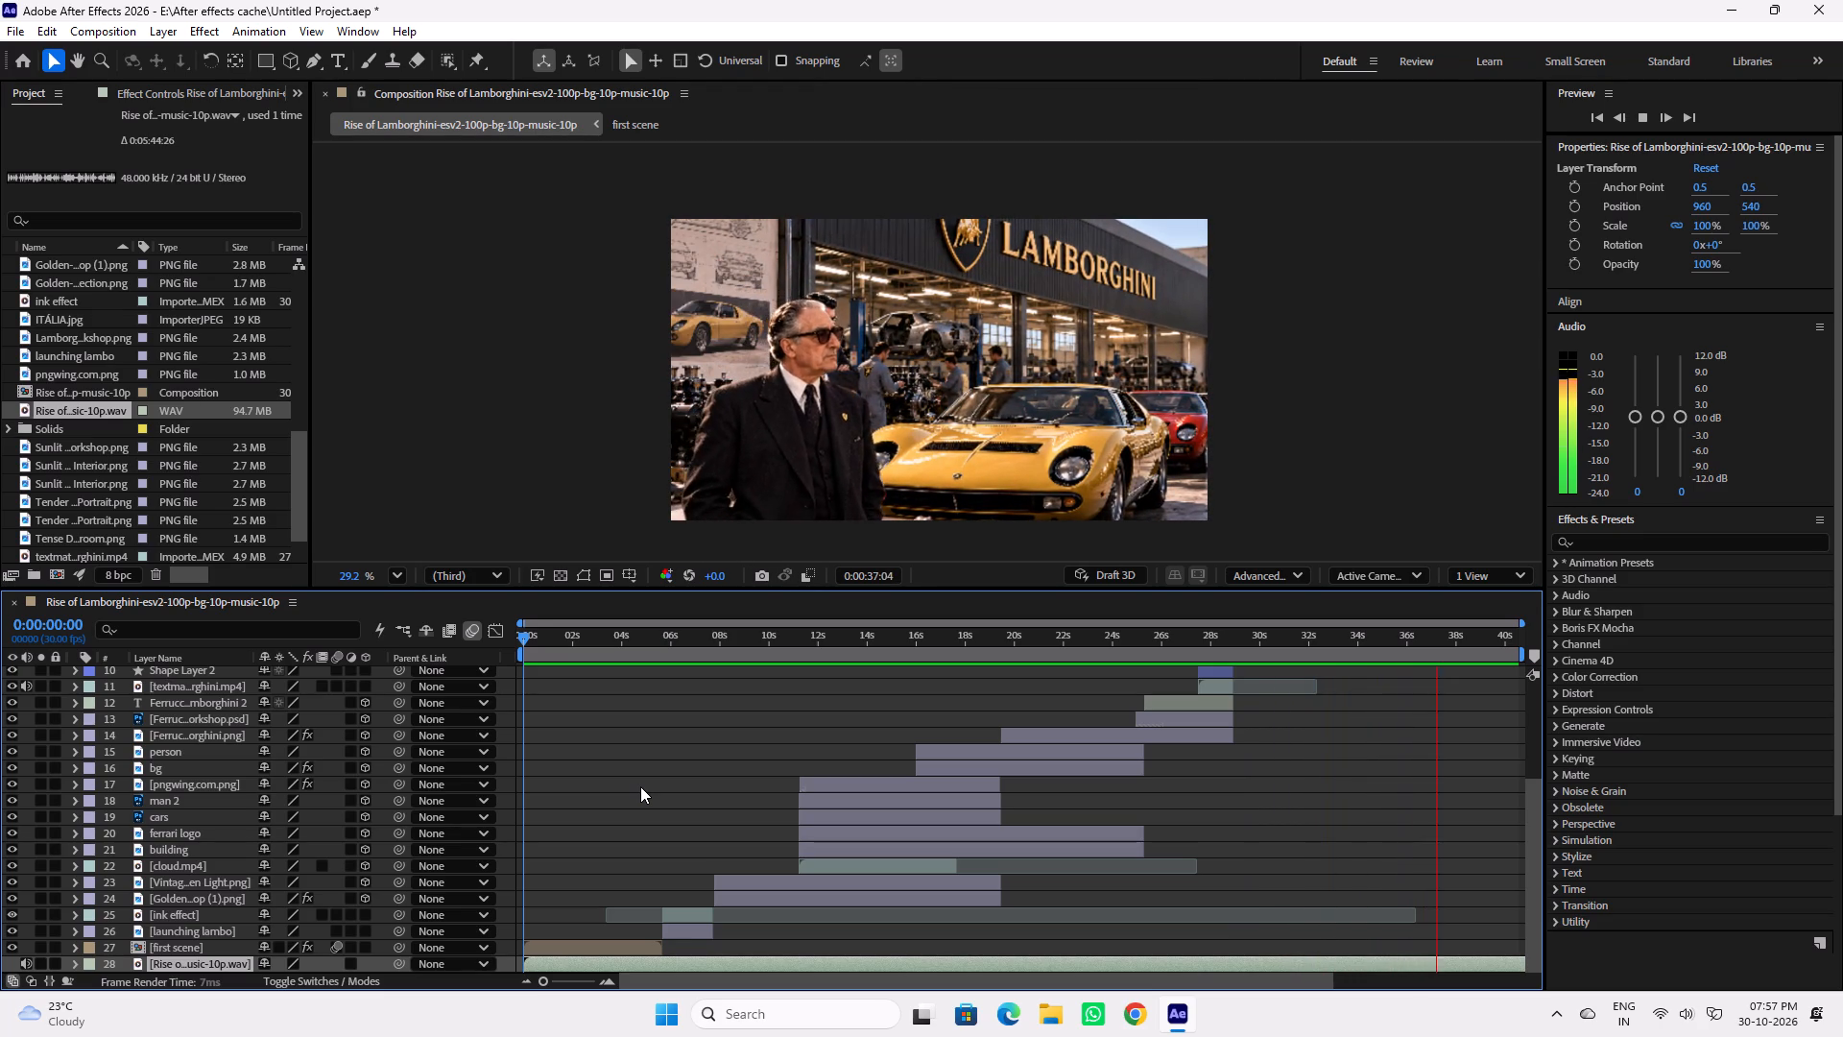
key(space)
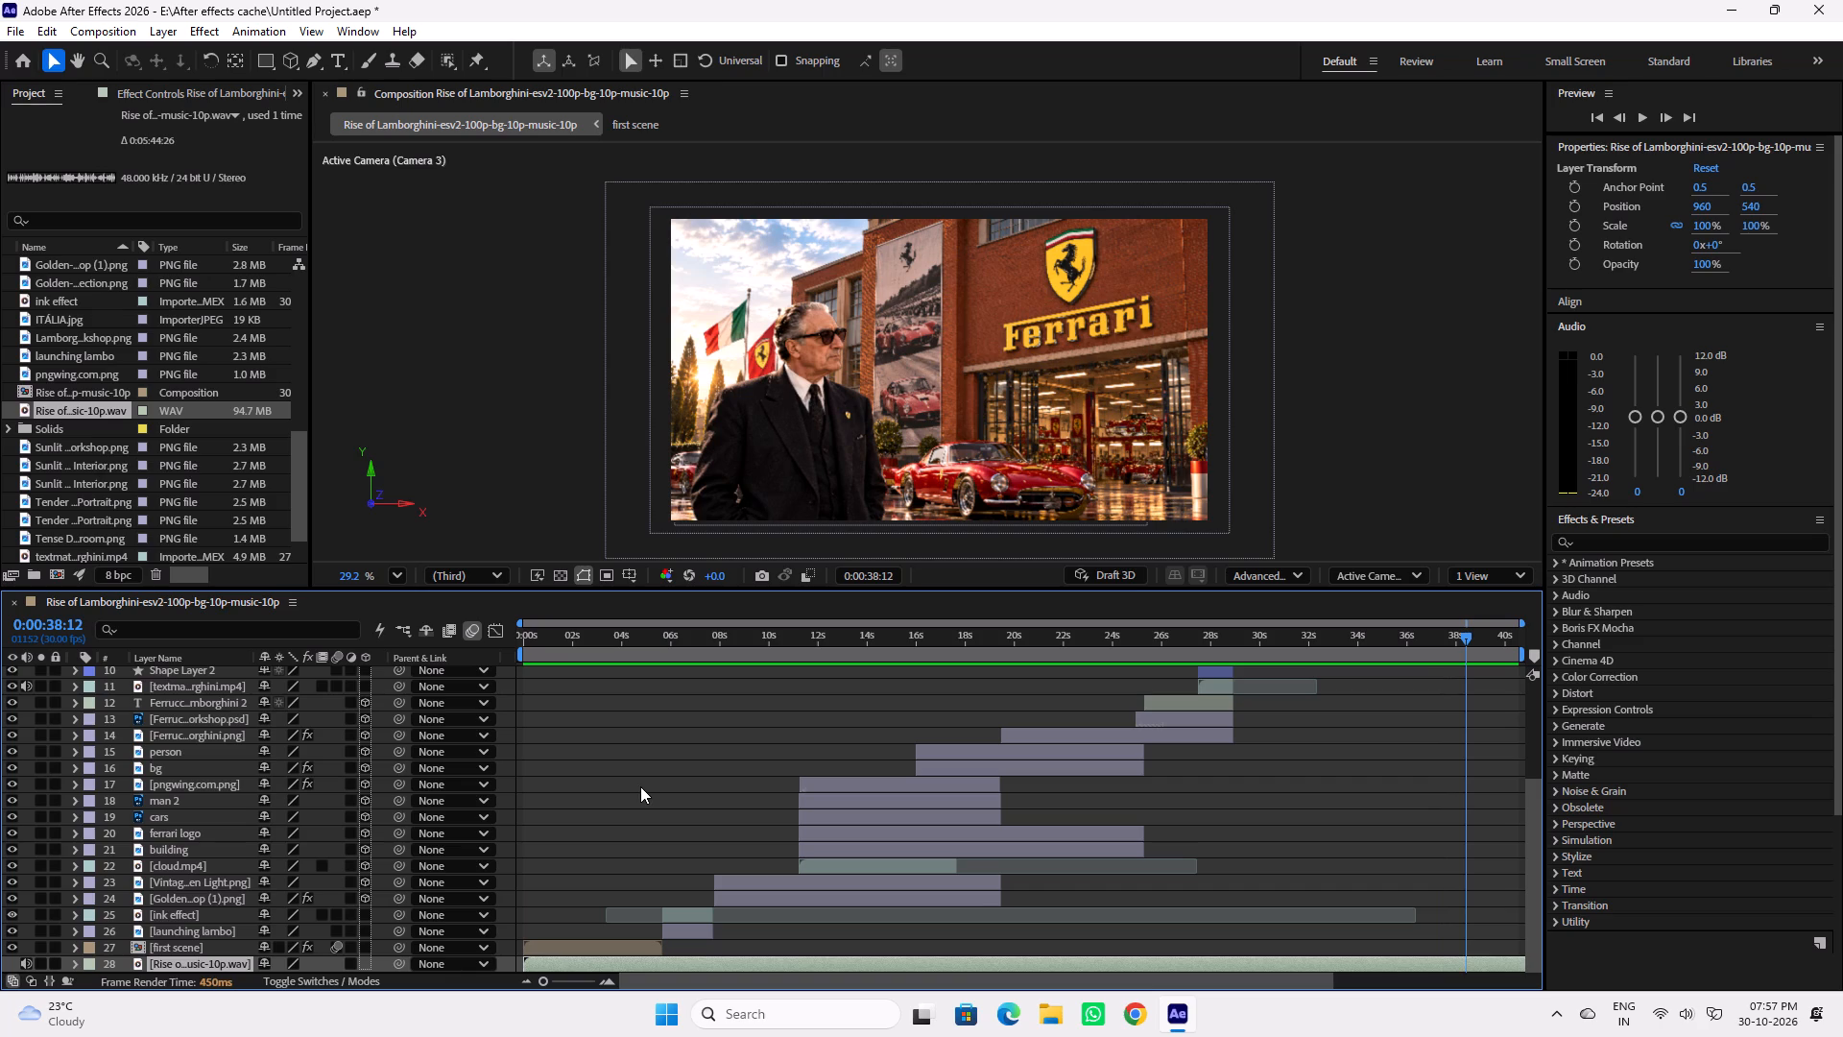
key(space)
key(space)
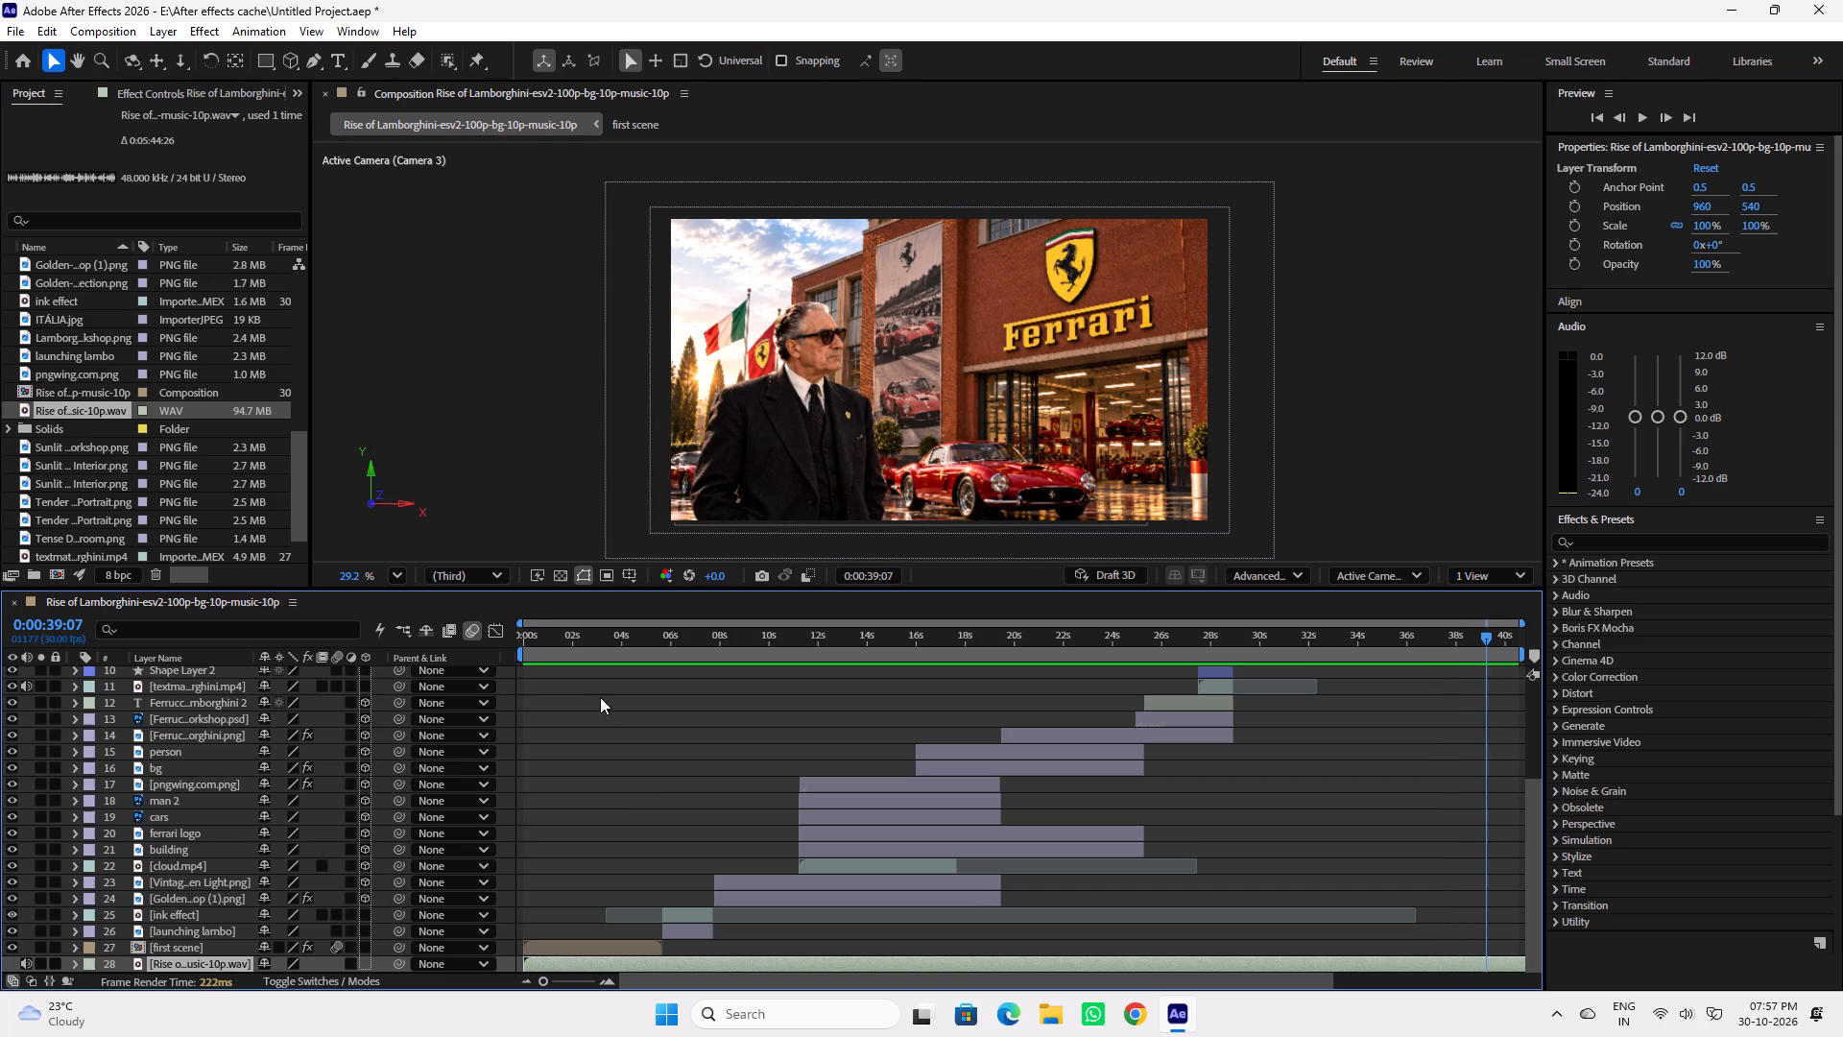
Replay the composition from the start to review the opening scene with the new audio.
drag(575, 642, 507, 644)
key(space)
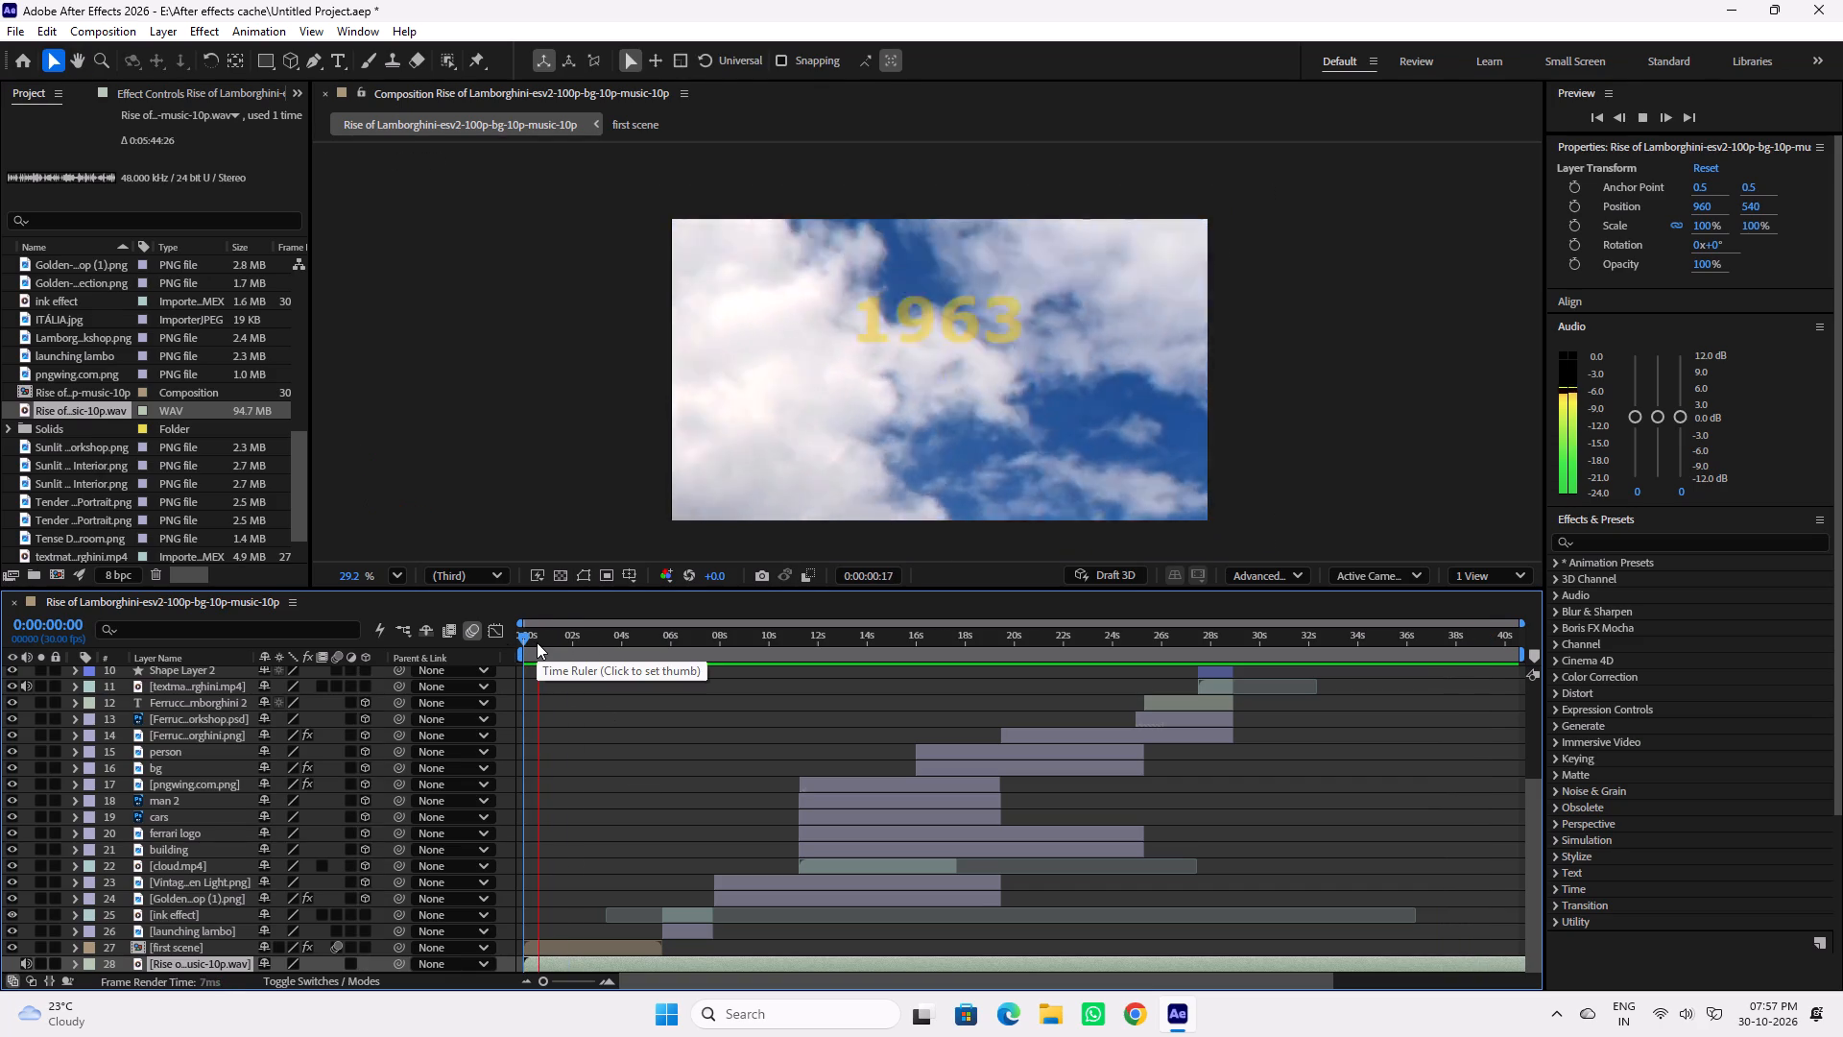
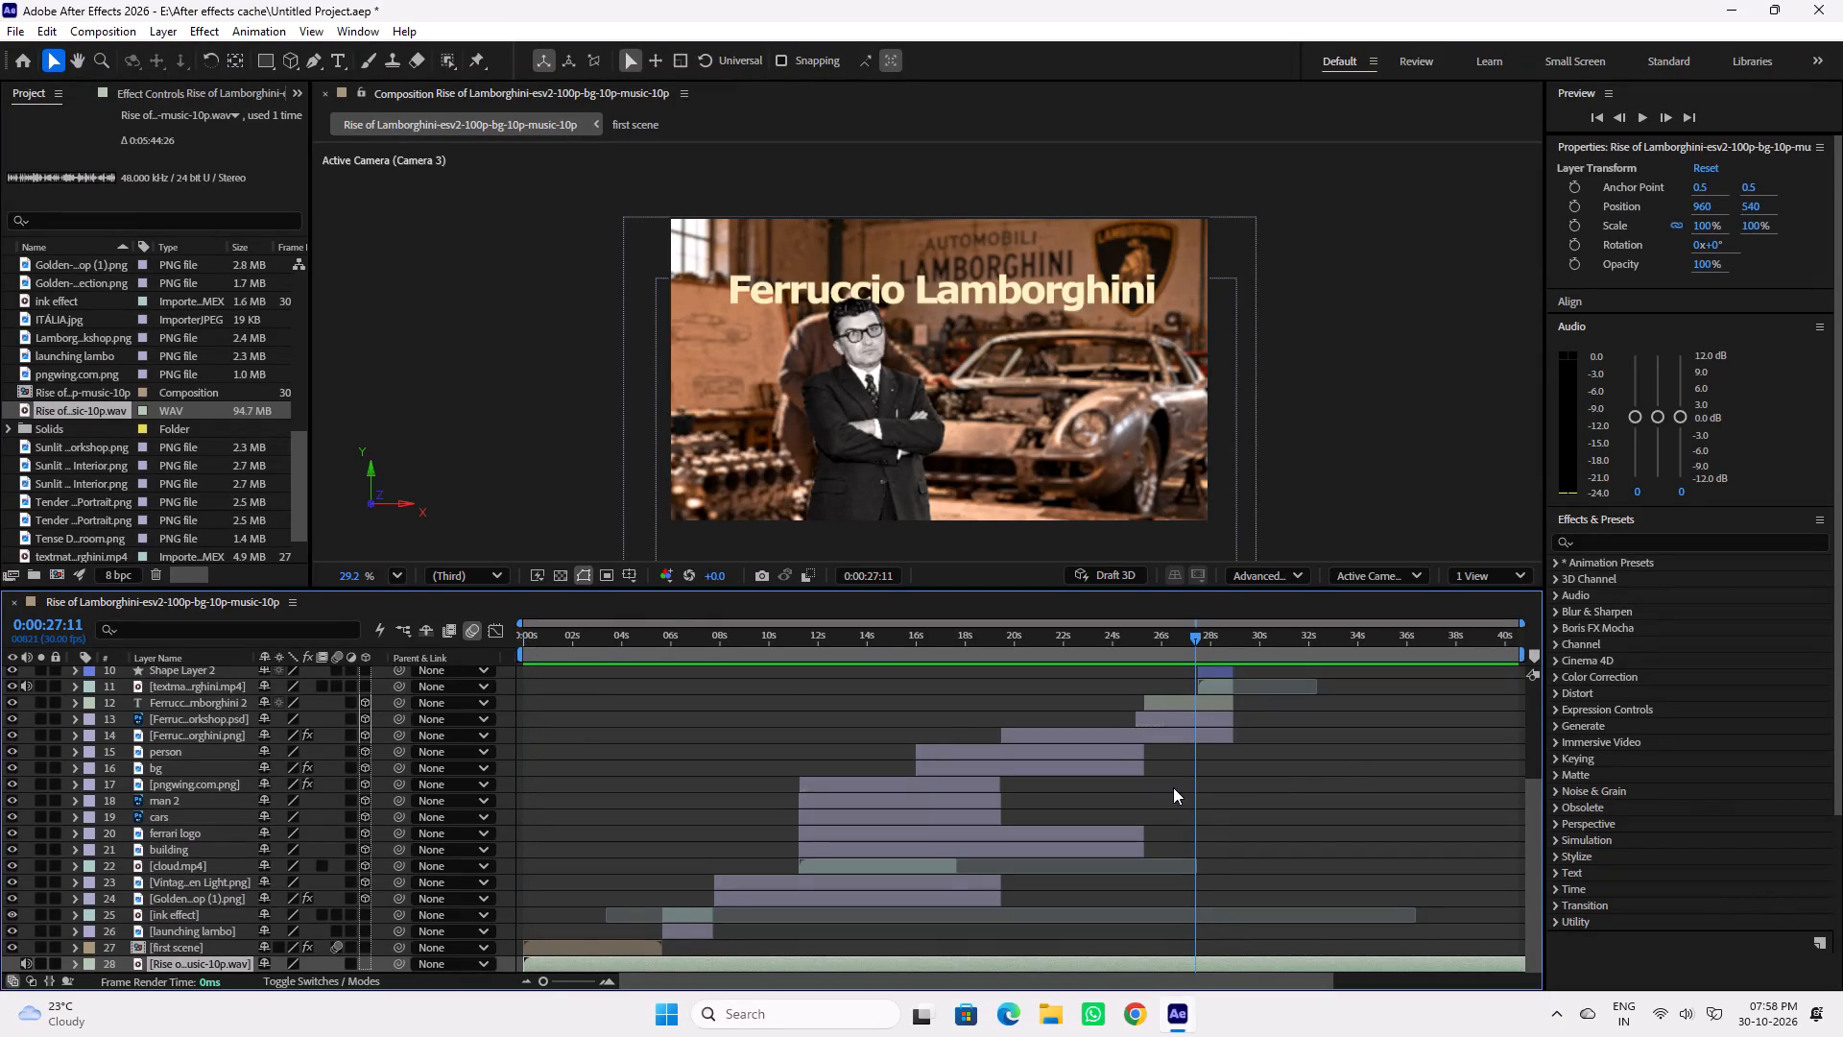
Replay the Ferruccio Lamborghini title passage between about 25 and 28 seconds to check the narration against the newspaper clip's entrance.
scroll(1173, 787, down, 3)
key(space)
key(space)
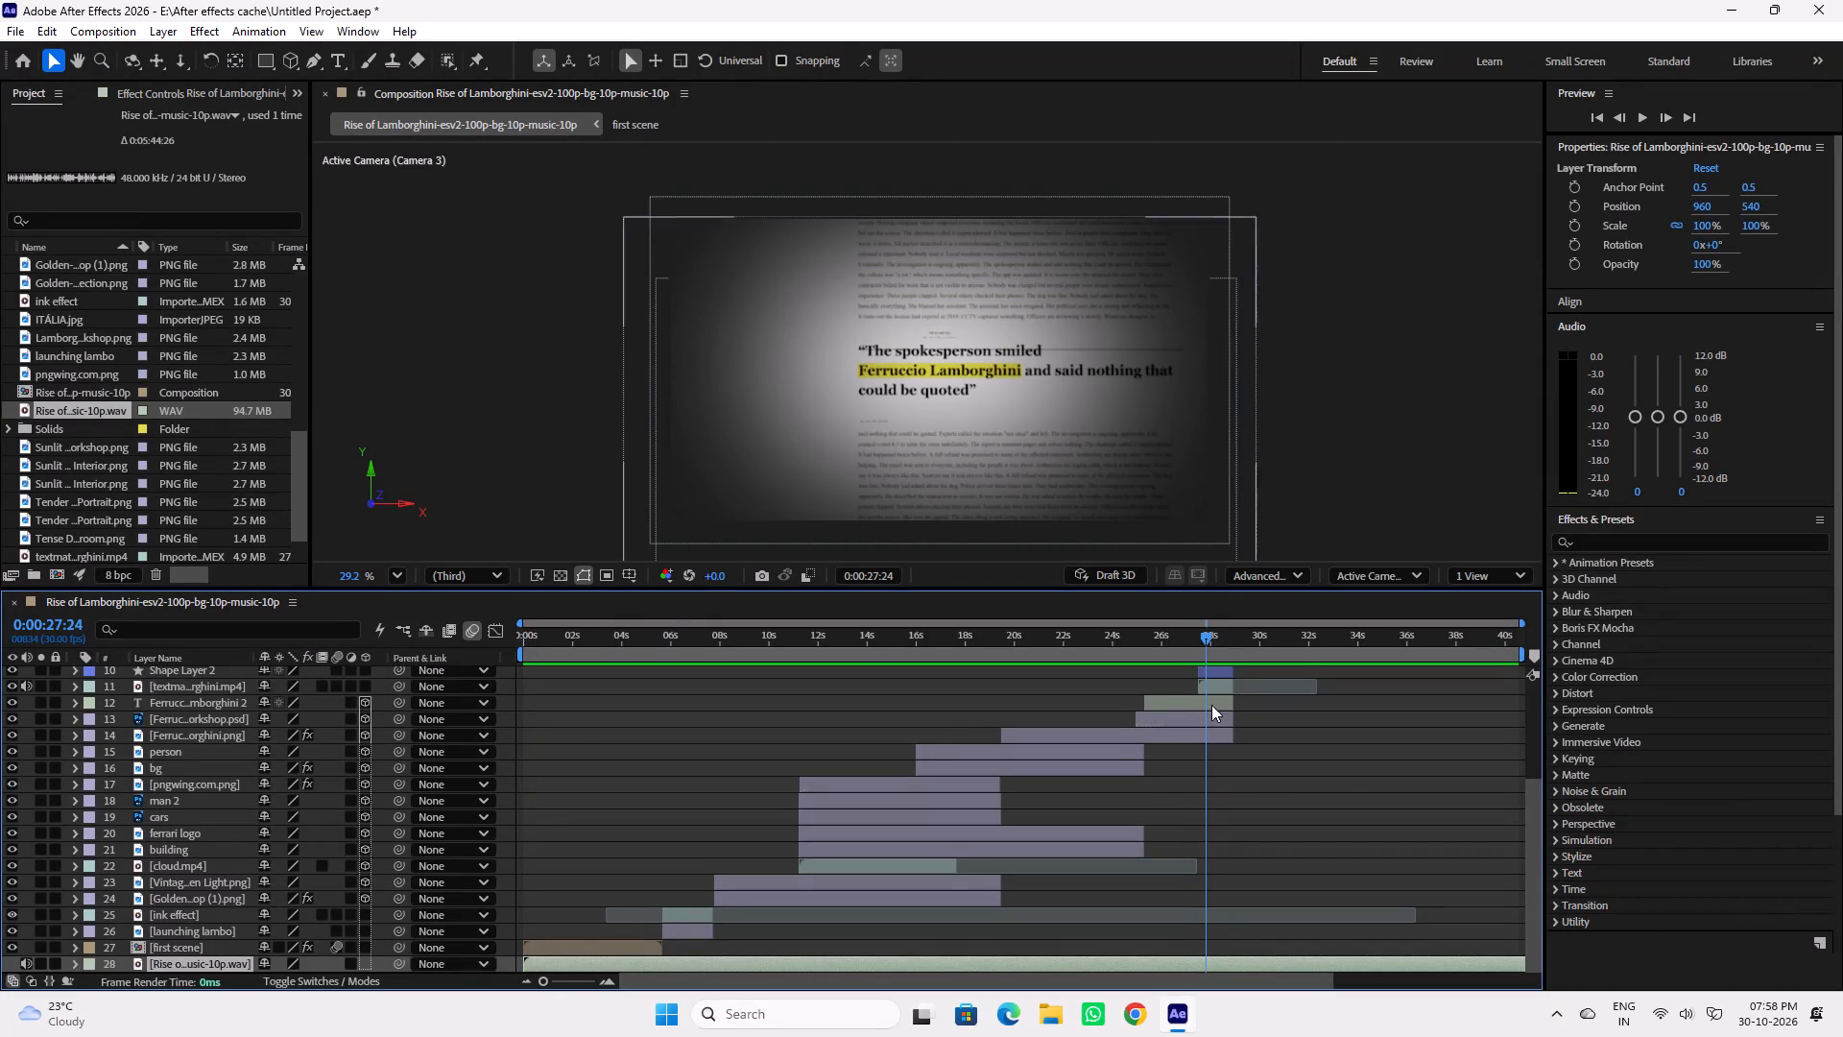
drag(1196, 639, 1187, 639)
key(space)
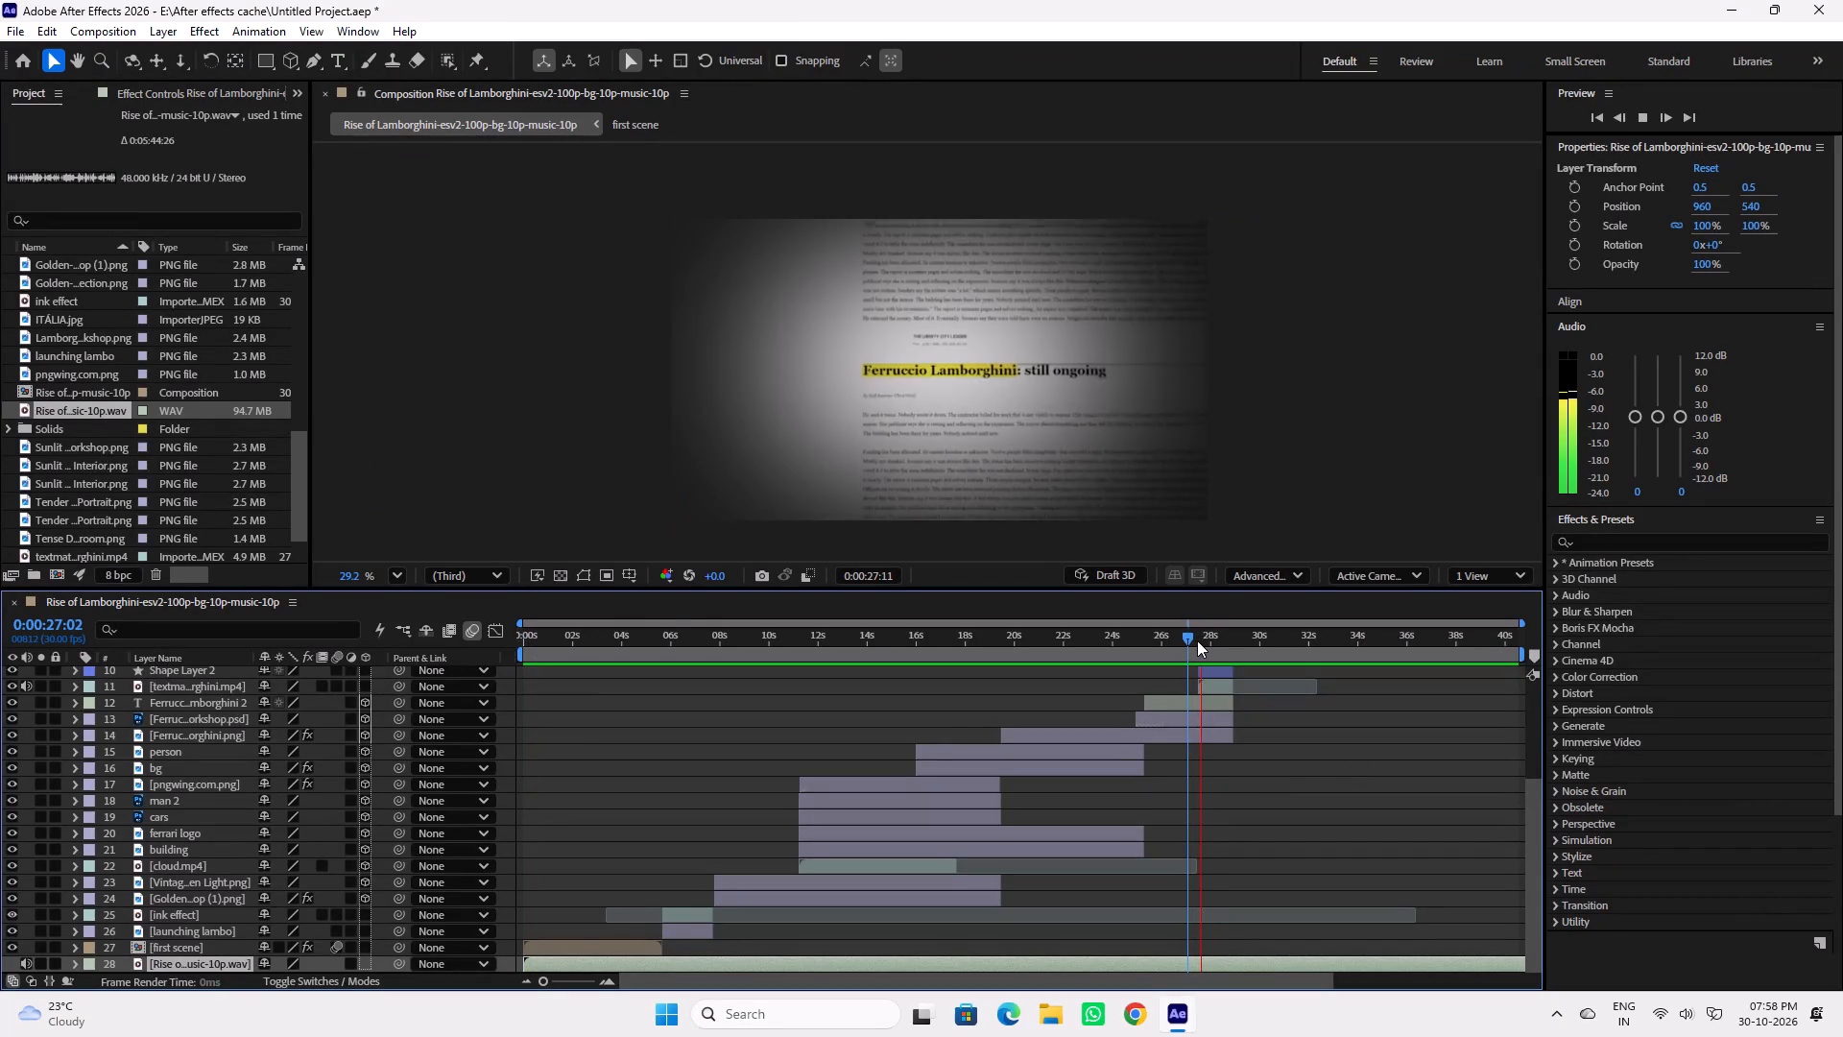
key(space)
drag(1161, 633, 1146, 634)
key(space)
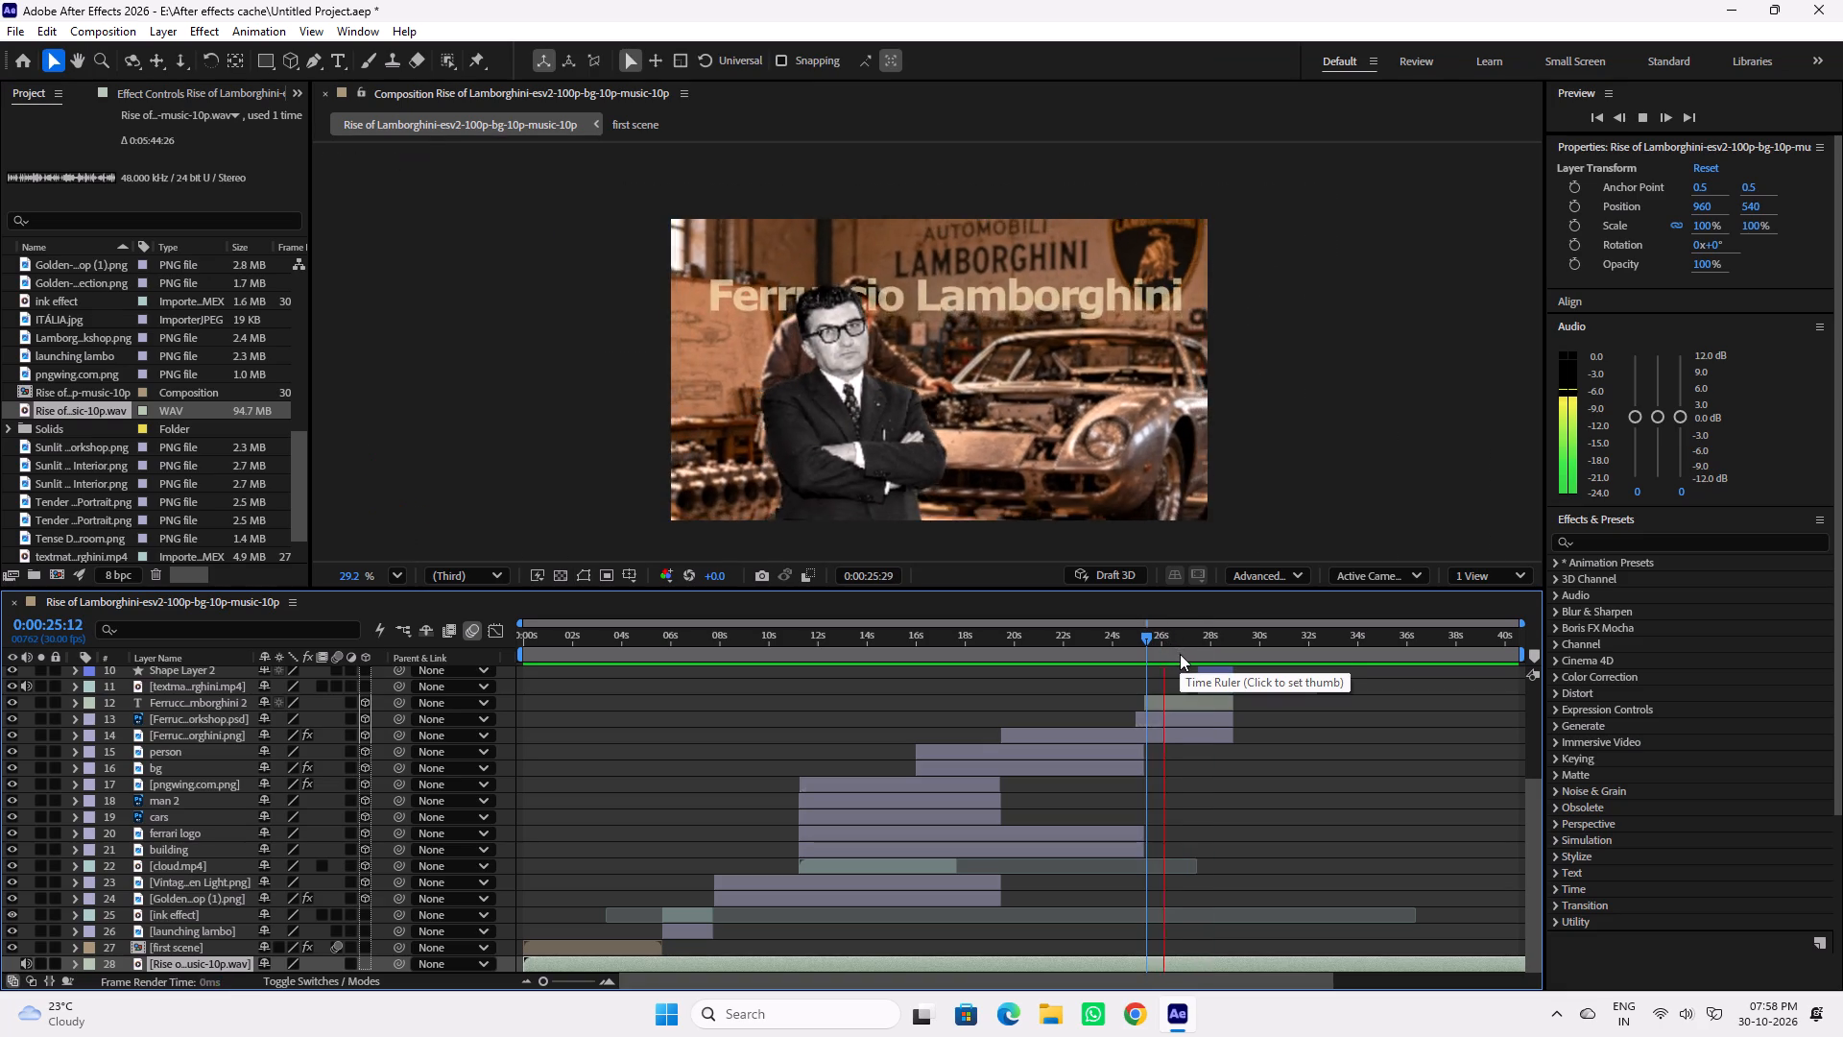
key(space)
drag(1185, 643, 1178, 643)
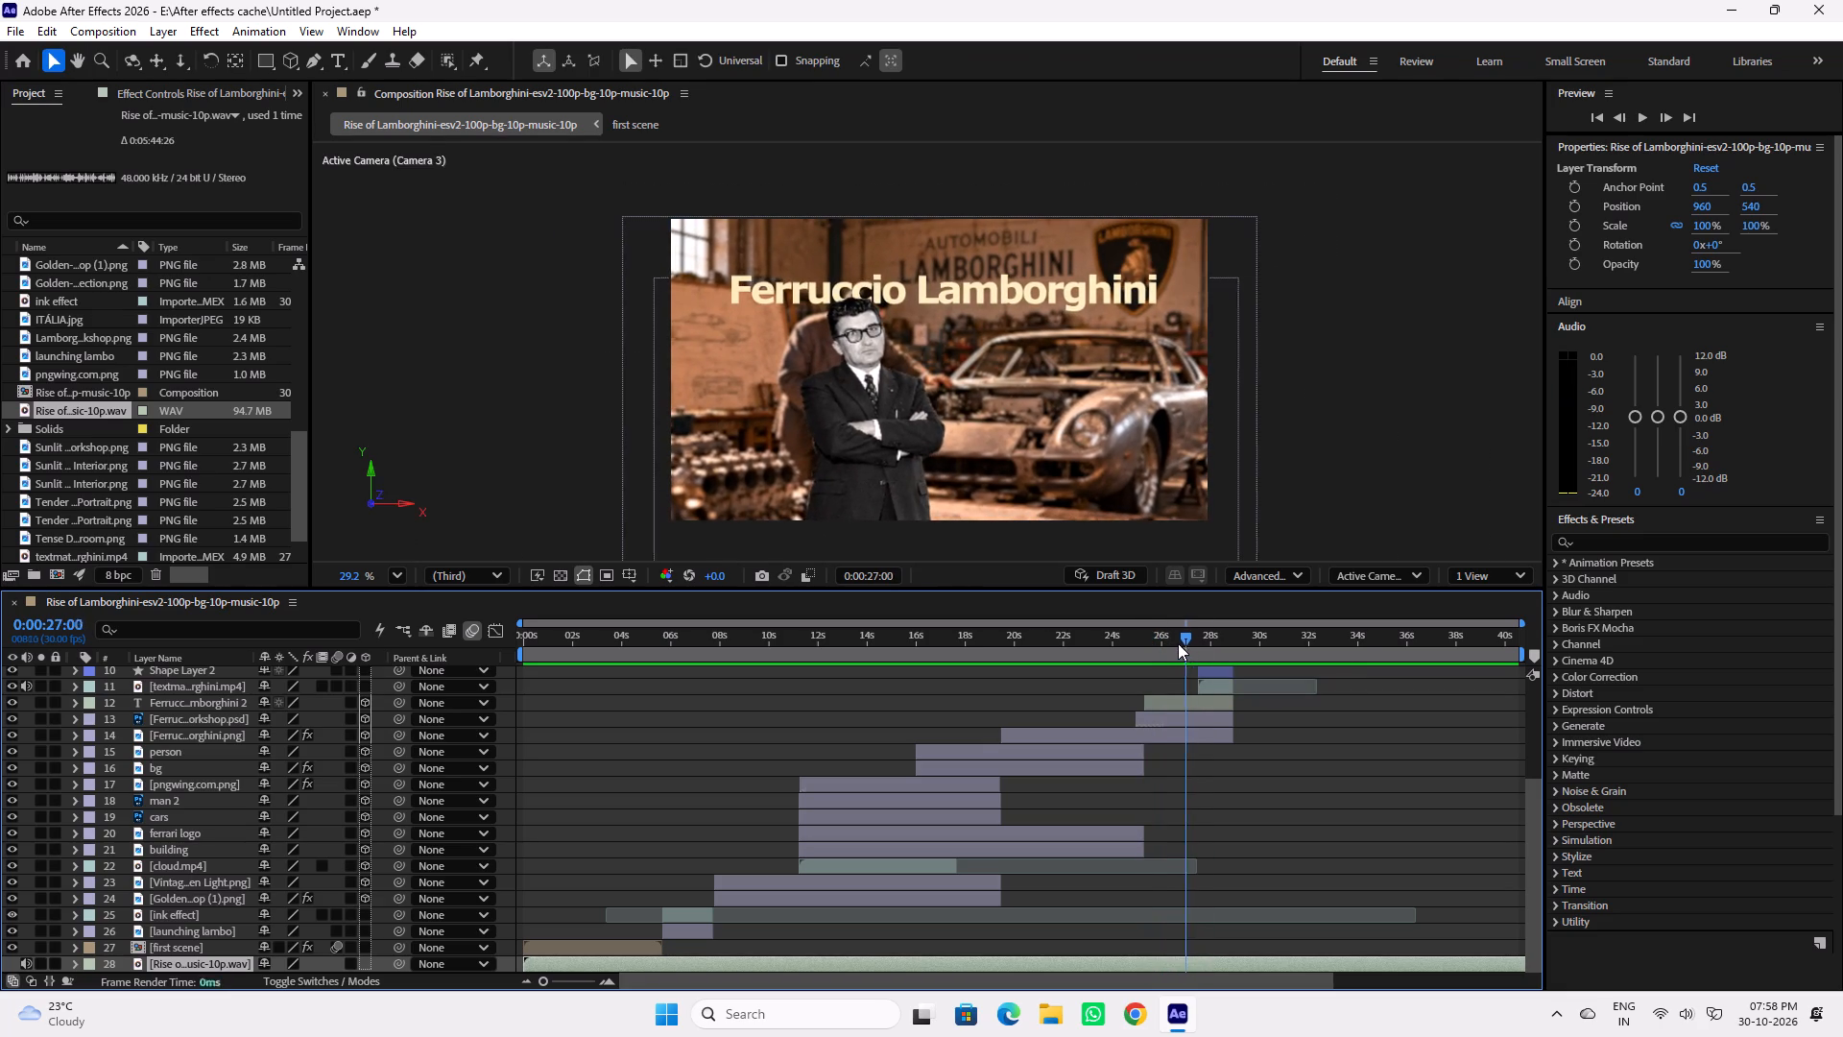
drag(1178, 643, 1175, 643)
key(space)
key(space)
Reveal the waveform of the Rise of Lamborghini WAV layer.
scroll(1212, 778, down, 1)
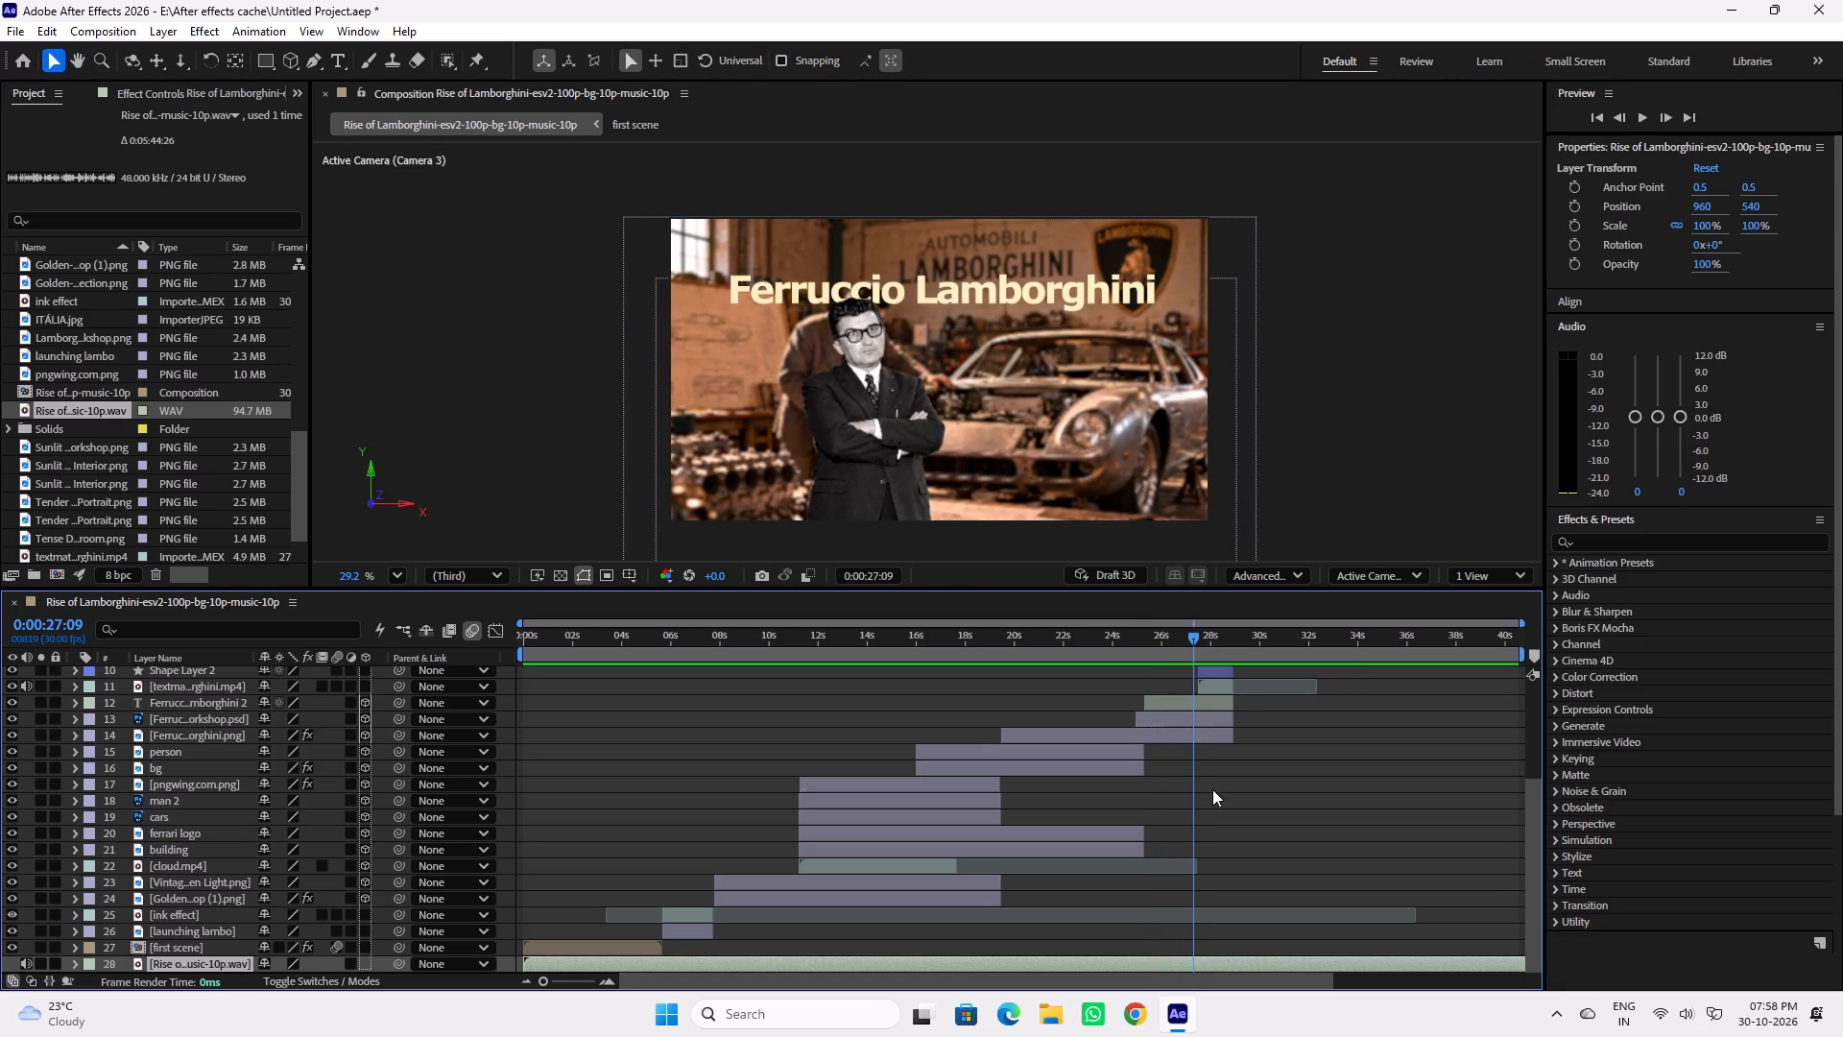
scroll(1217, 850, down, 4)
text(ll)
scroll(1211, 854, down, 10)
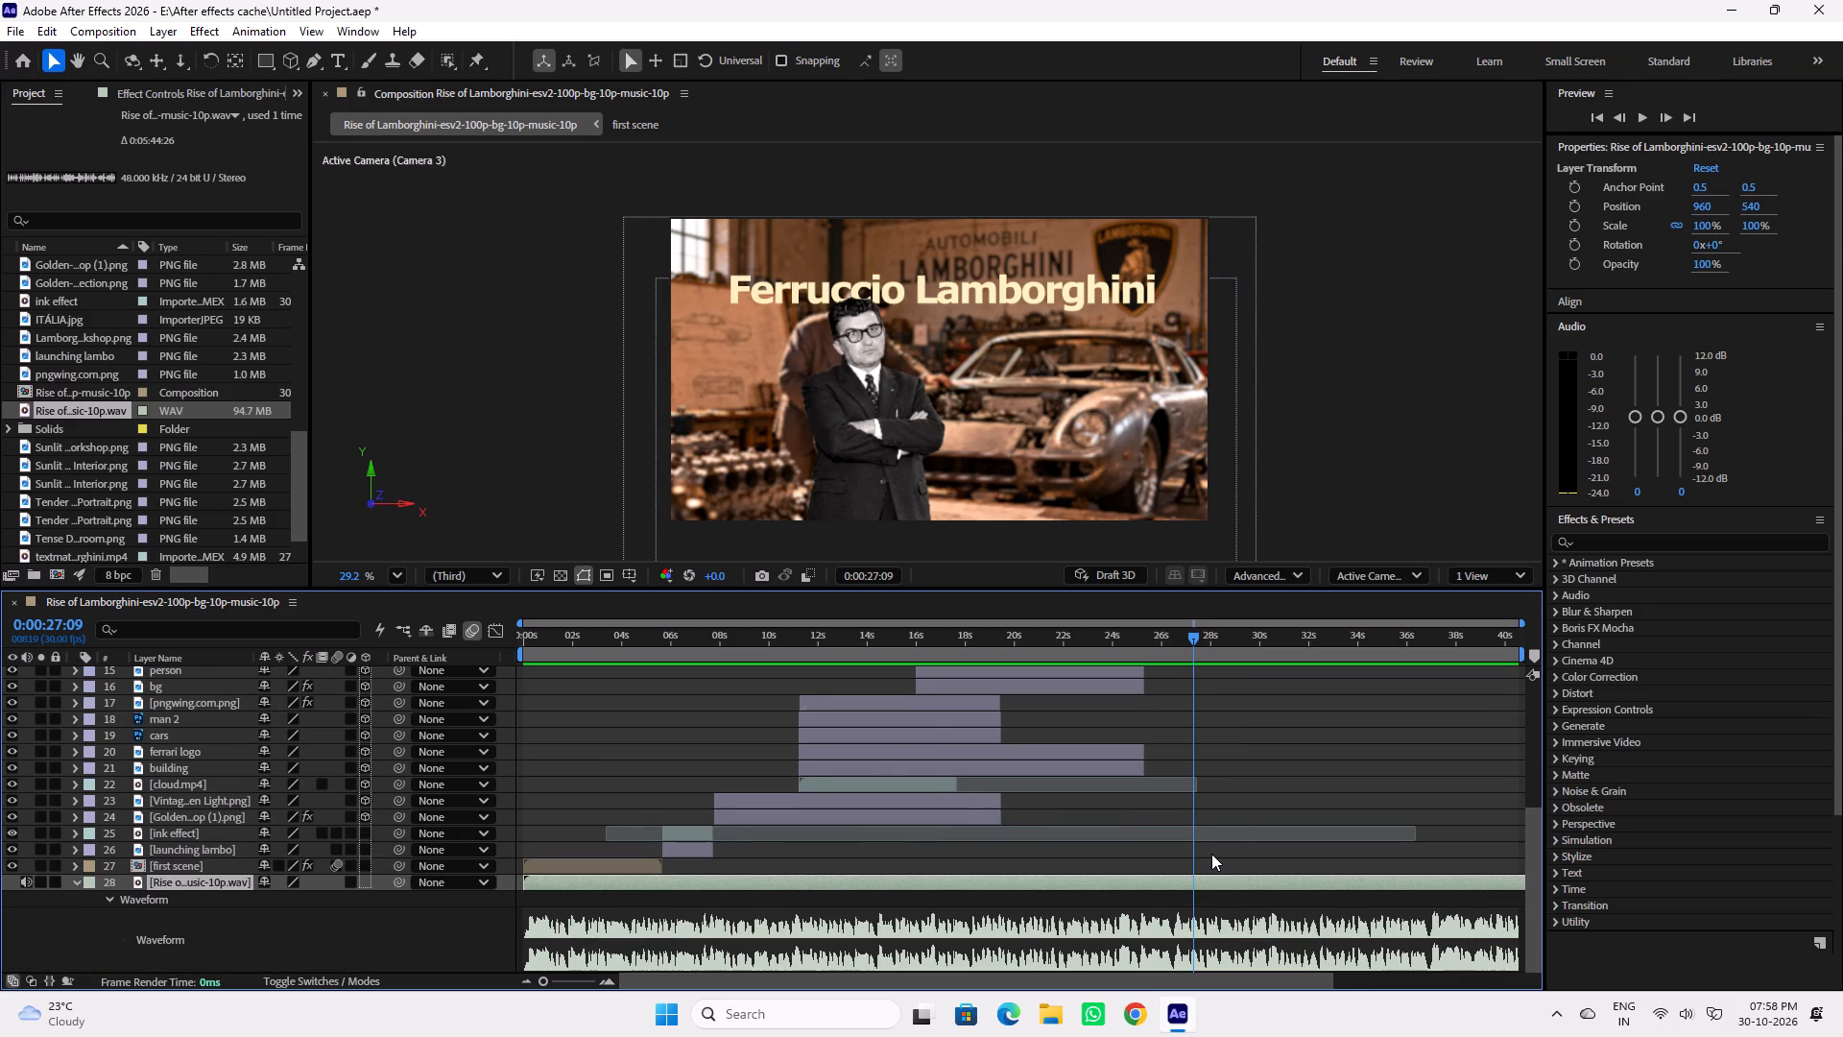
Scrub and play between about 26 and 33 seconds to locate the narration pause before the newspaper clip.
scroll(1233, 810, up, 5)
drag(1243, 643, 1247, 643)
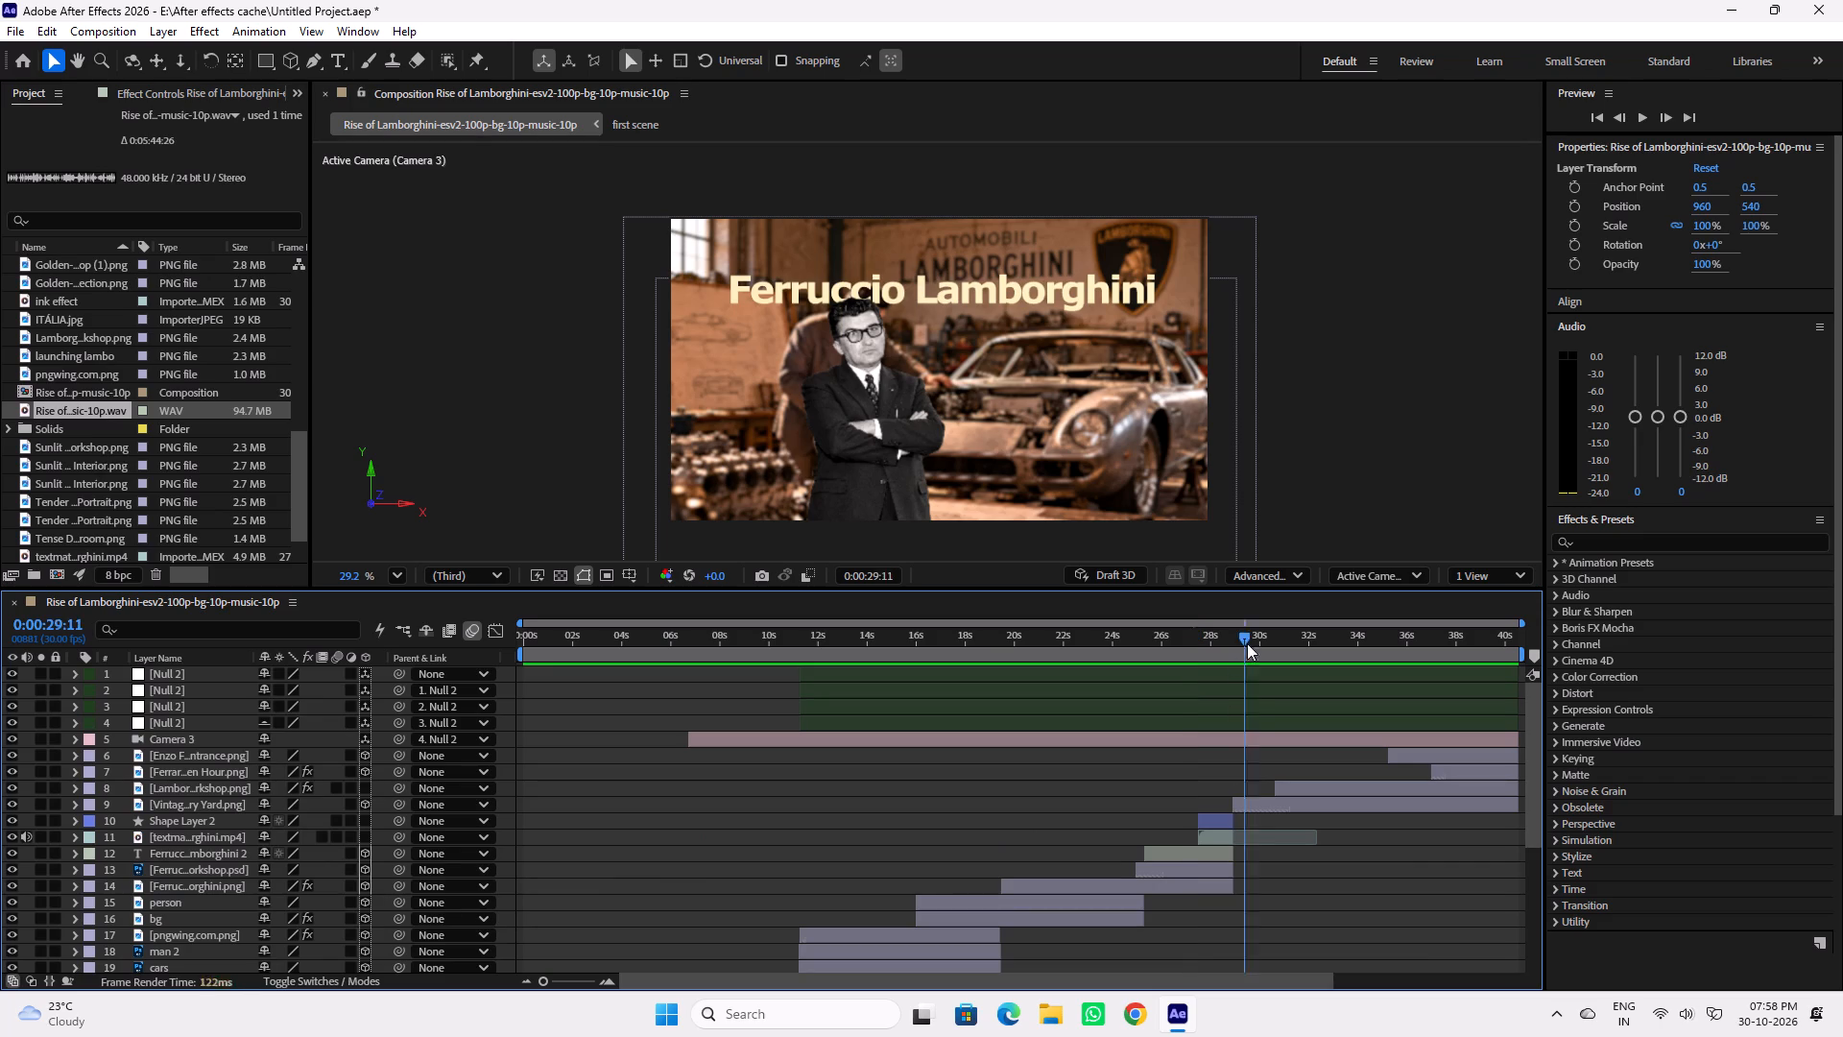
drag(1247, 643, 1346, 661)
key(space)
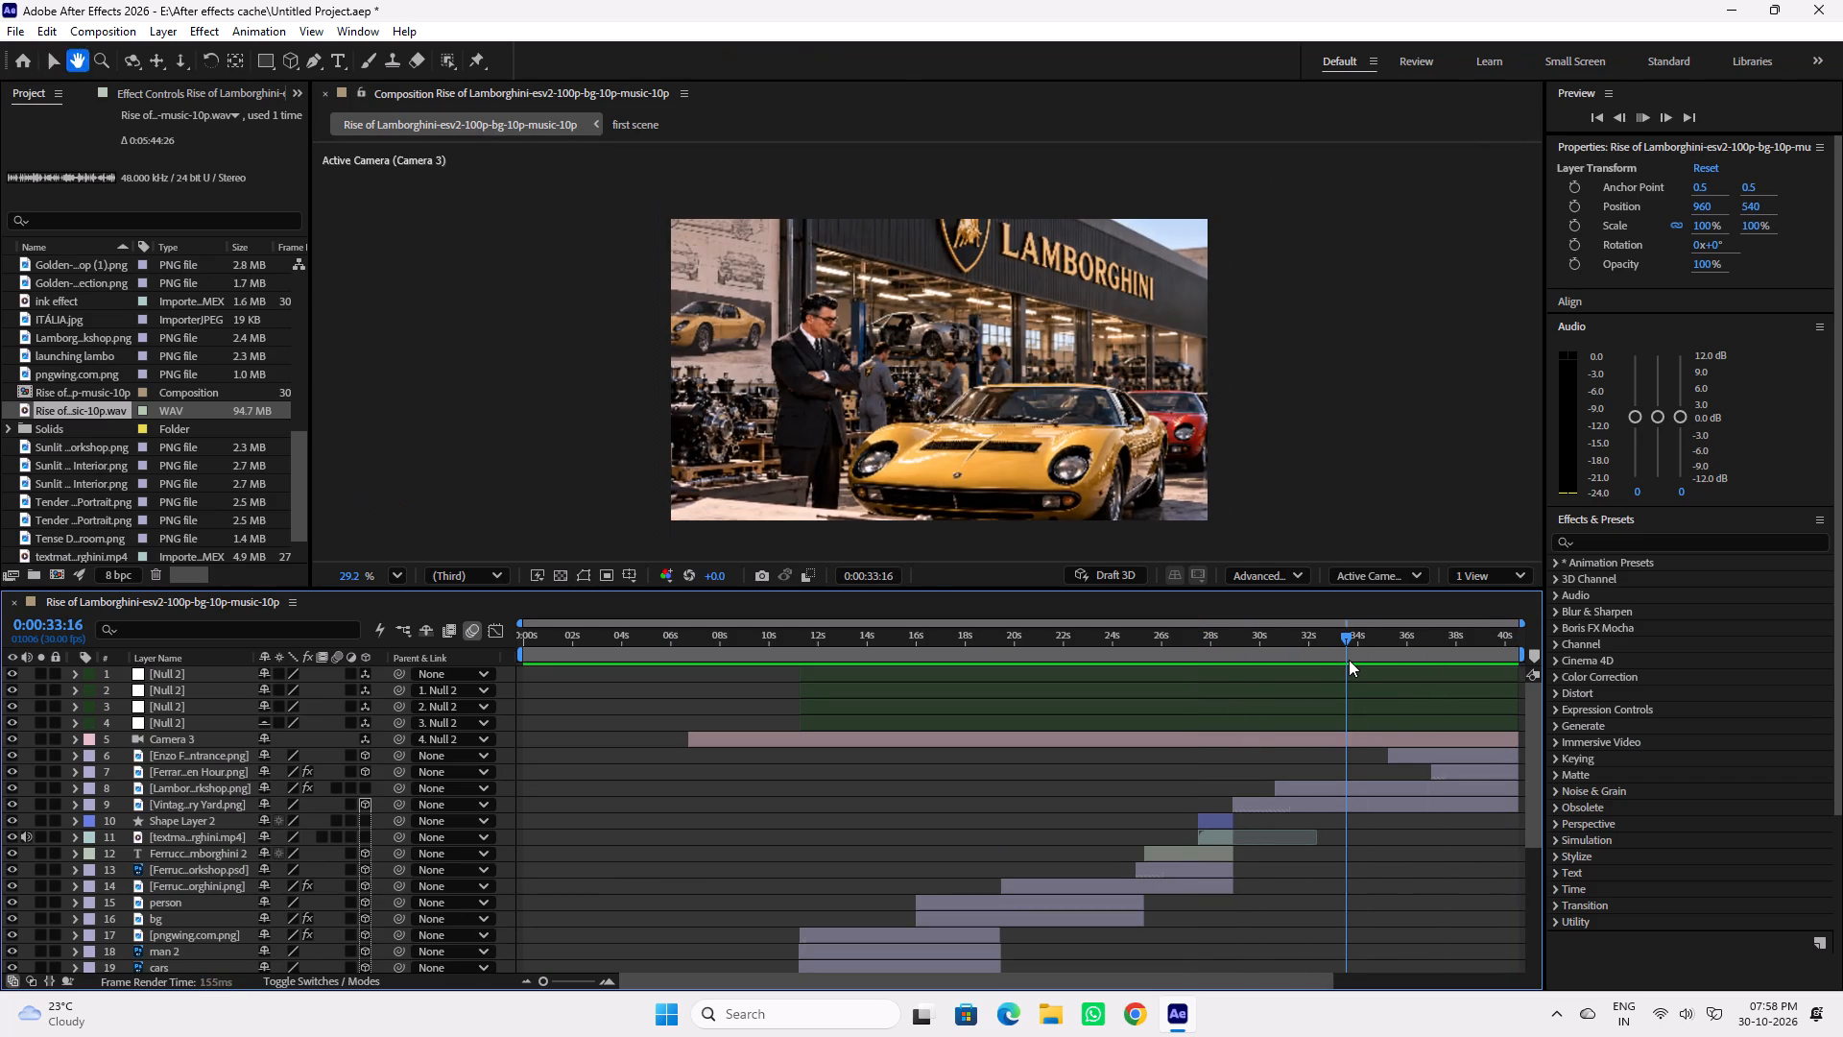
drag(1256, 639, 1248, 639)
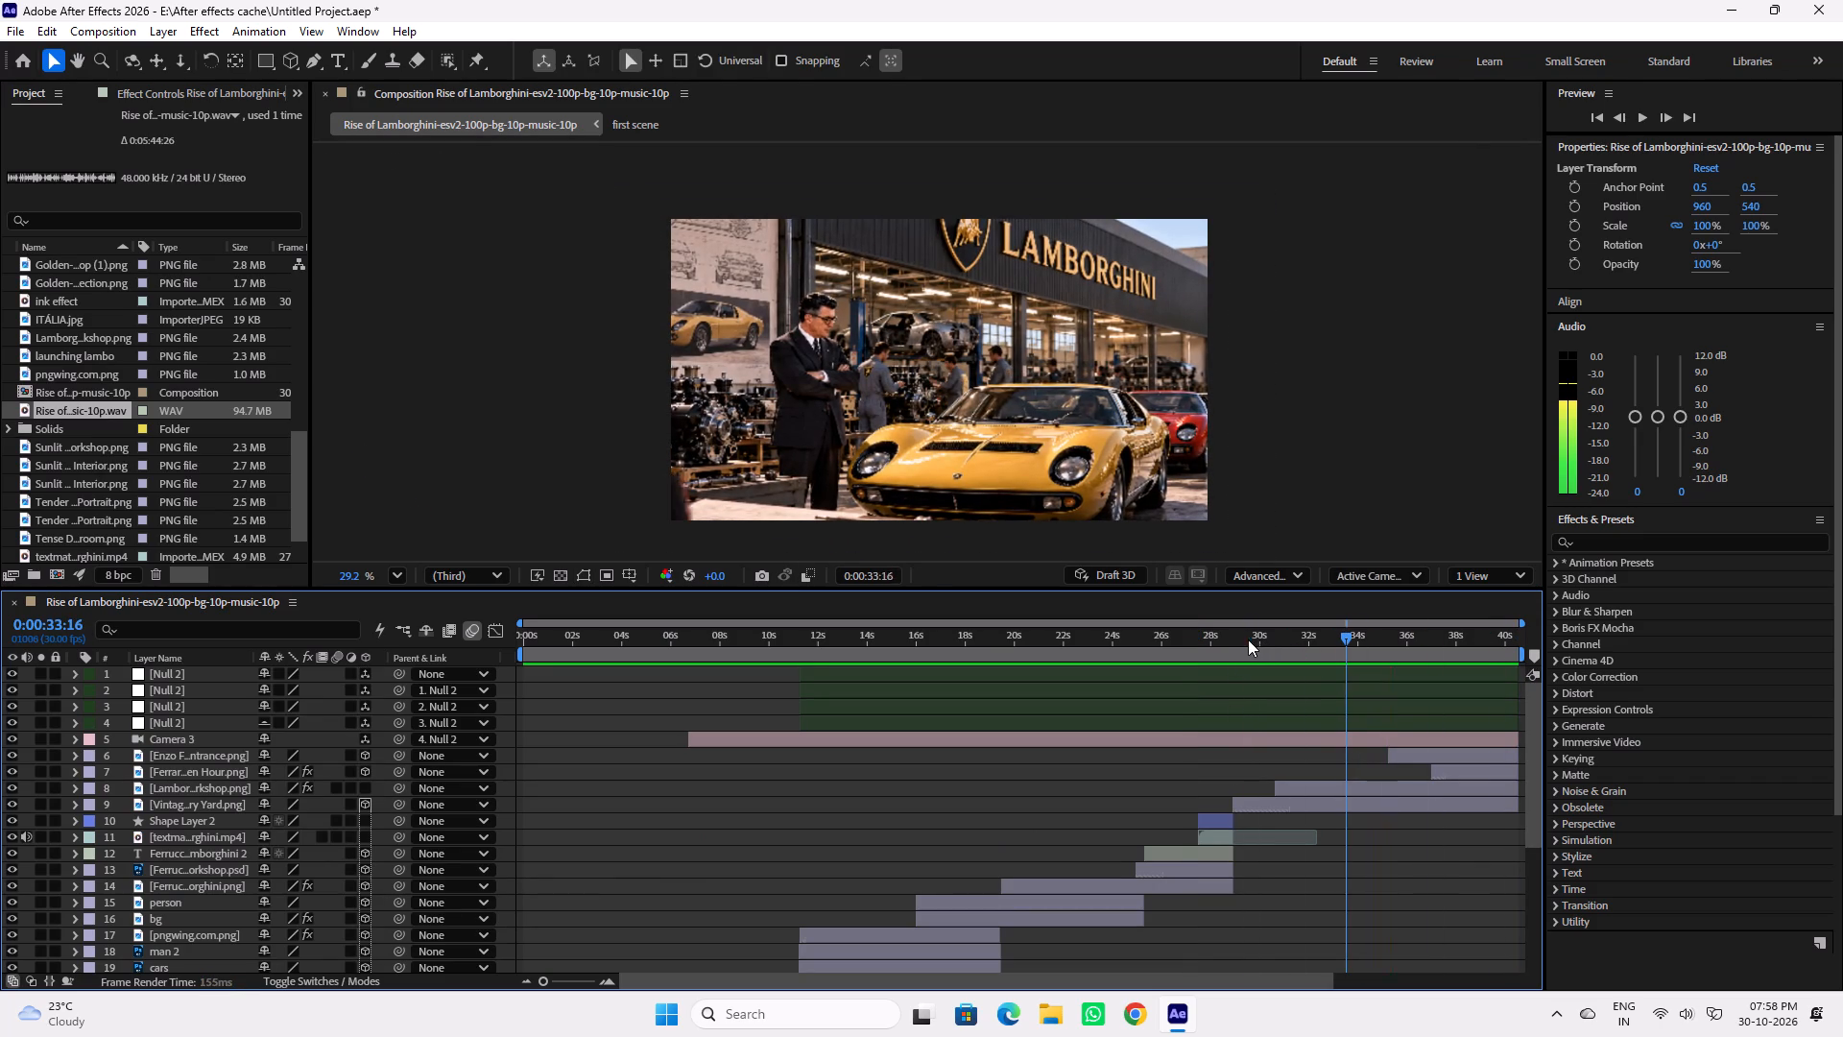
drag(1248, 639, 1229, 639)
key(space)
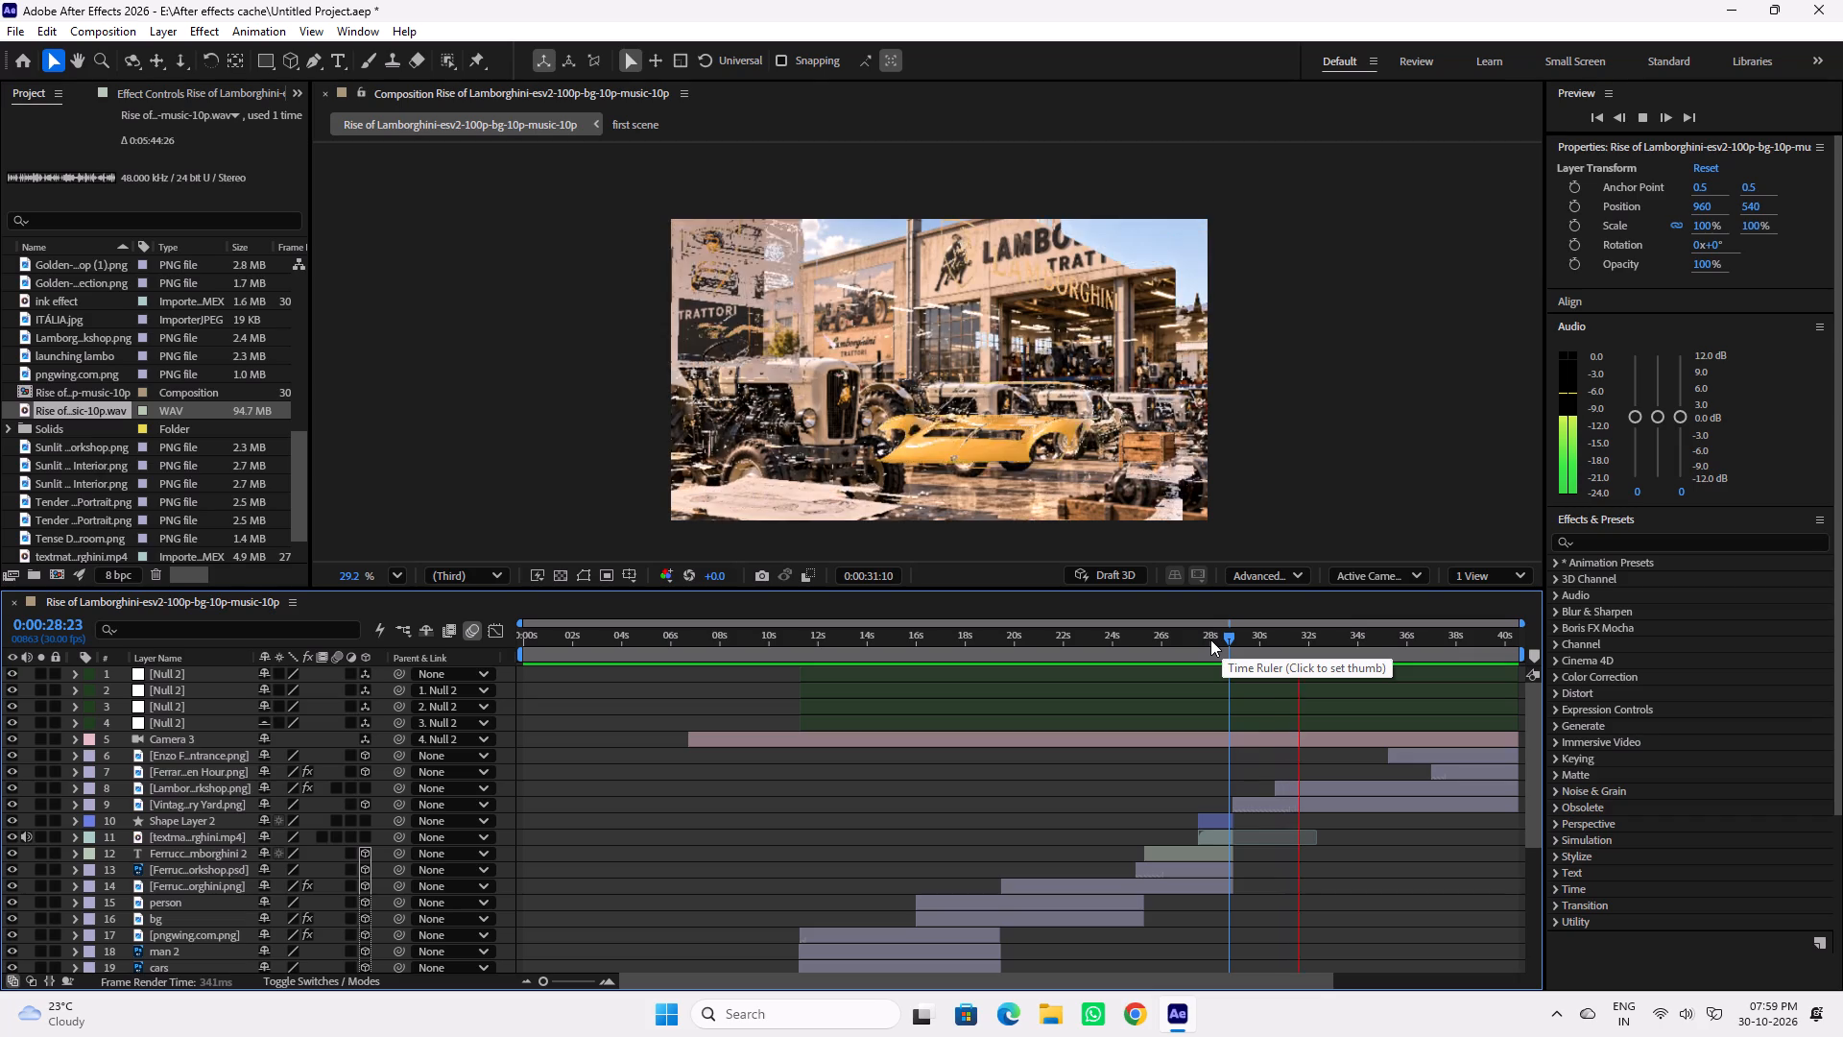
click(1210, 639)
scroll(1209, 744, down, 9)
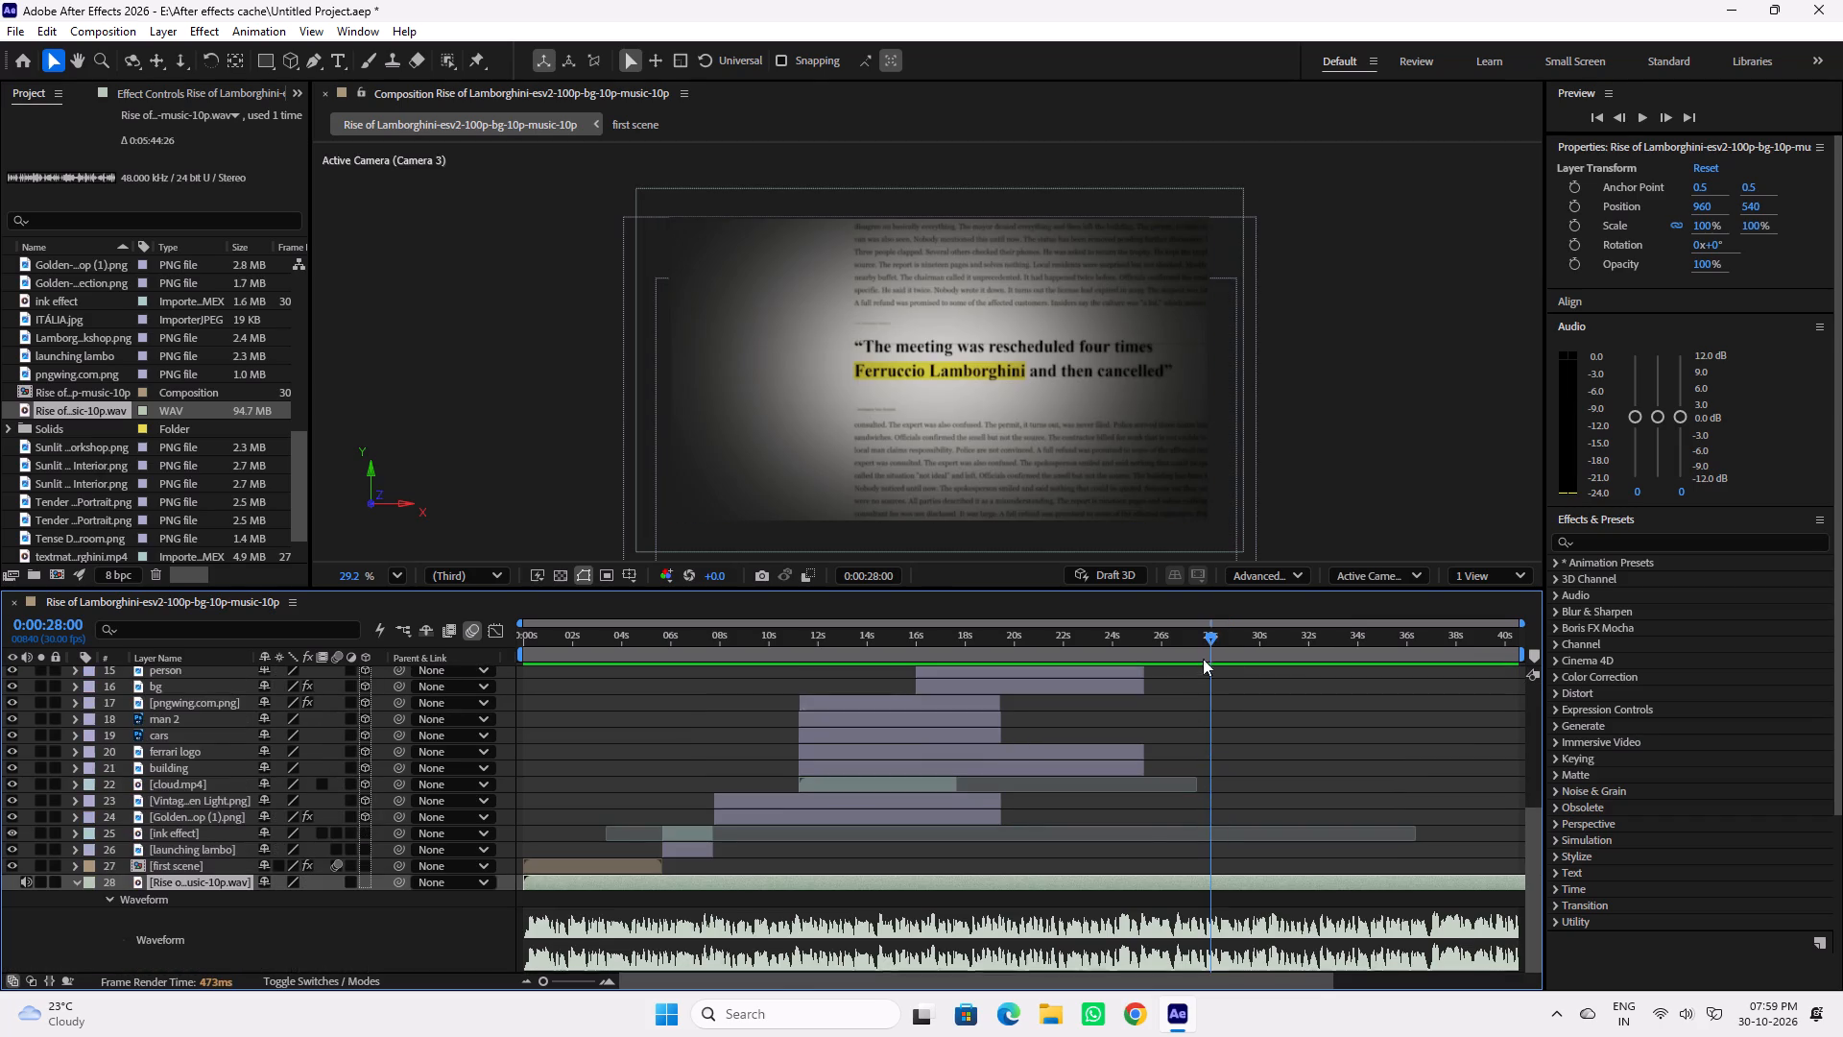
drag(1189, 643, 1169, 643)
key(space)
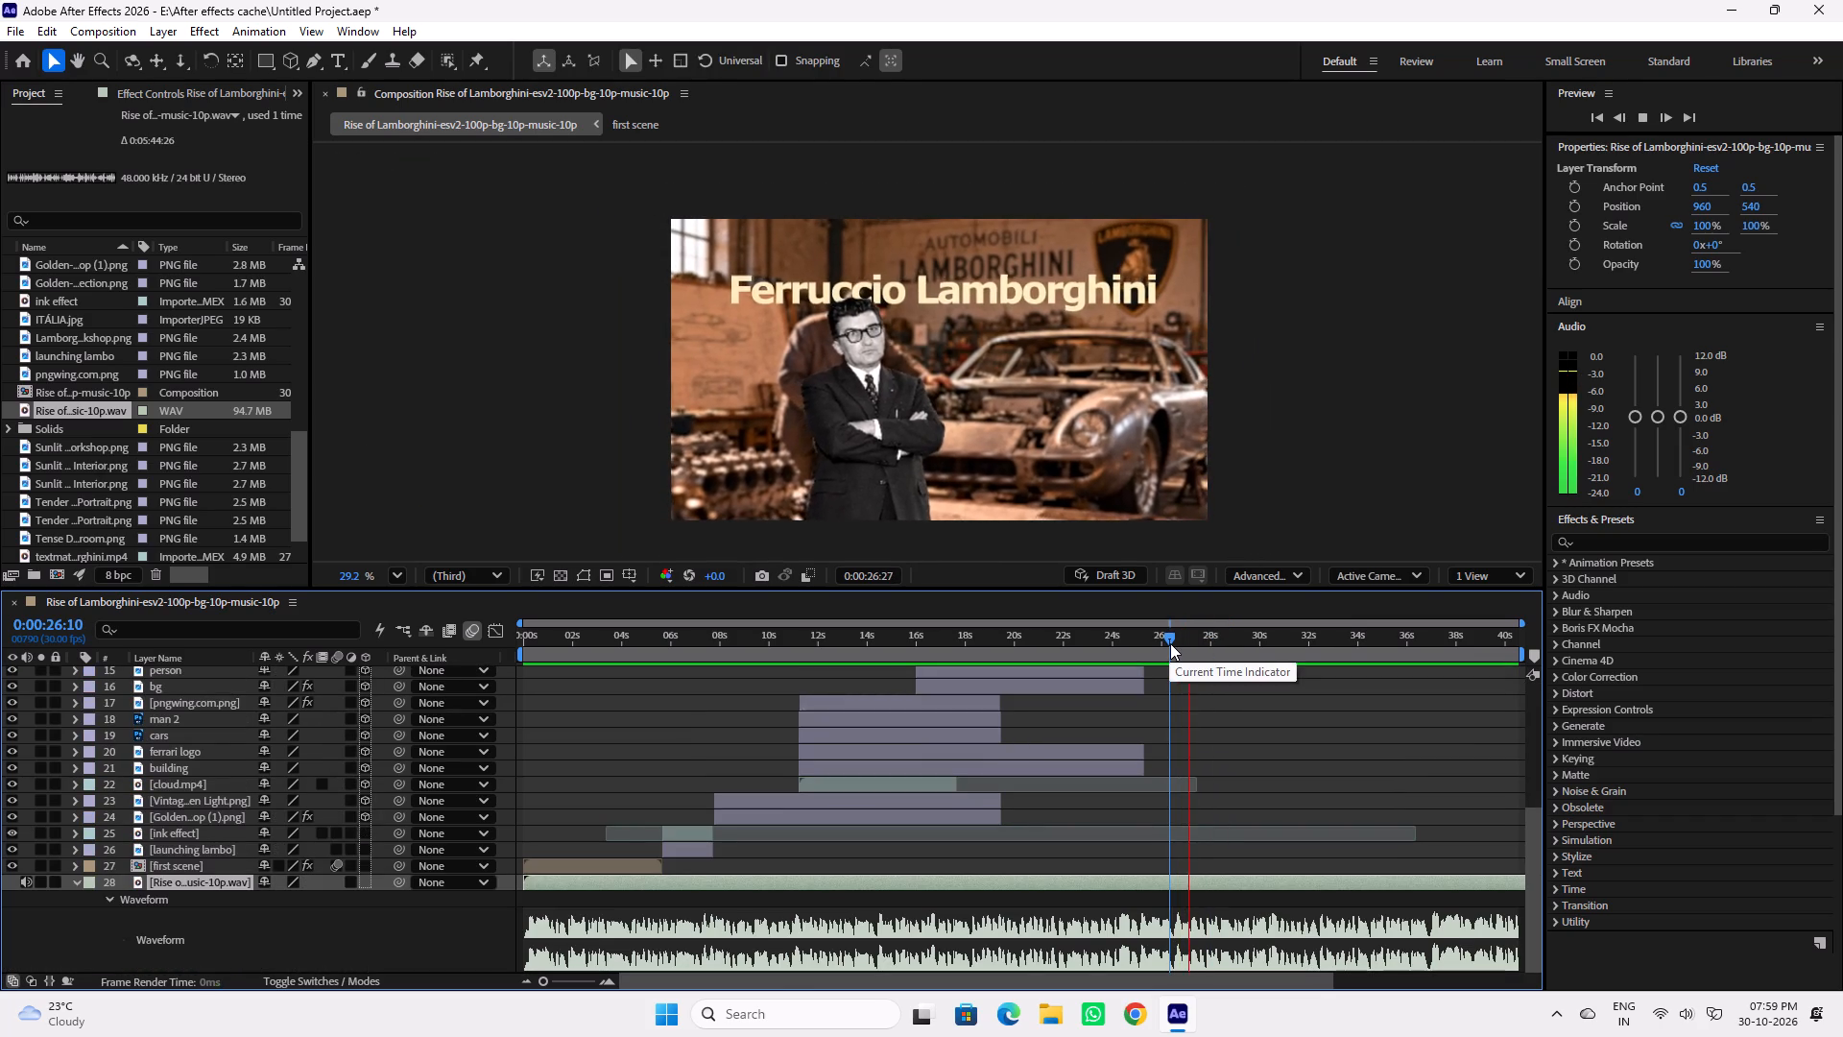
click(1170, 643)
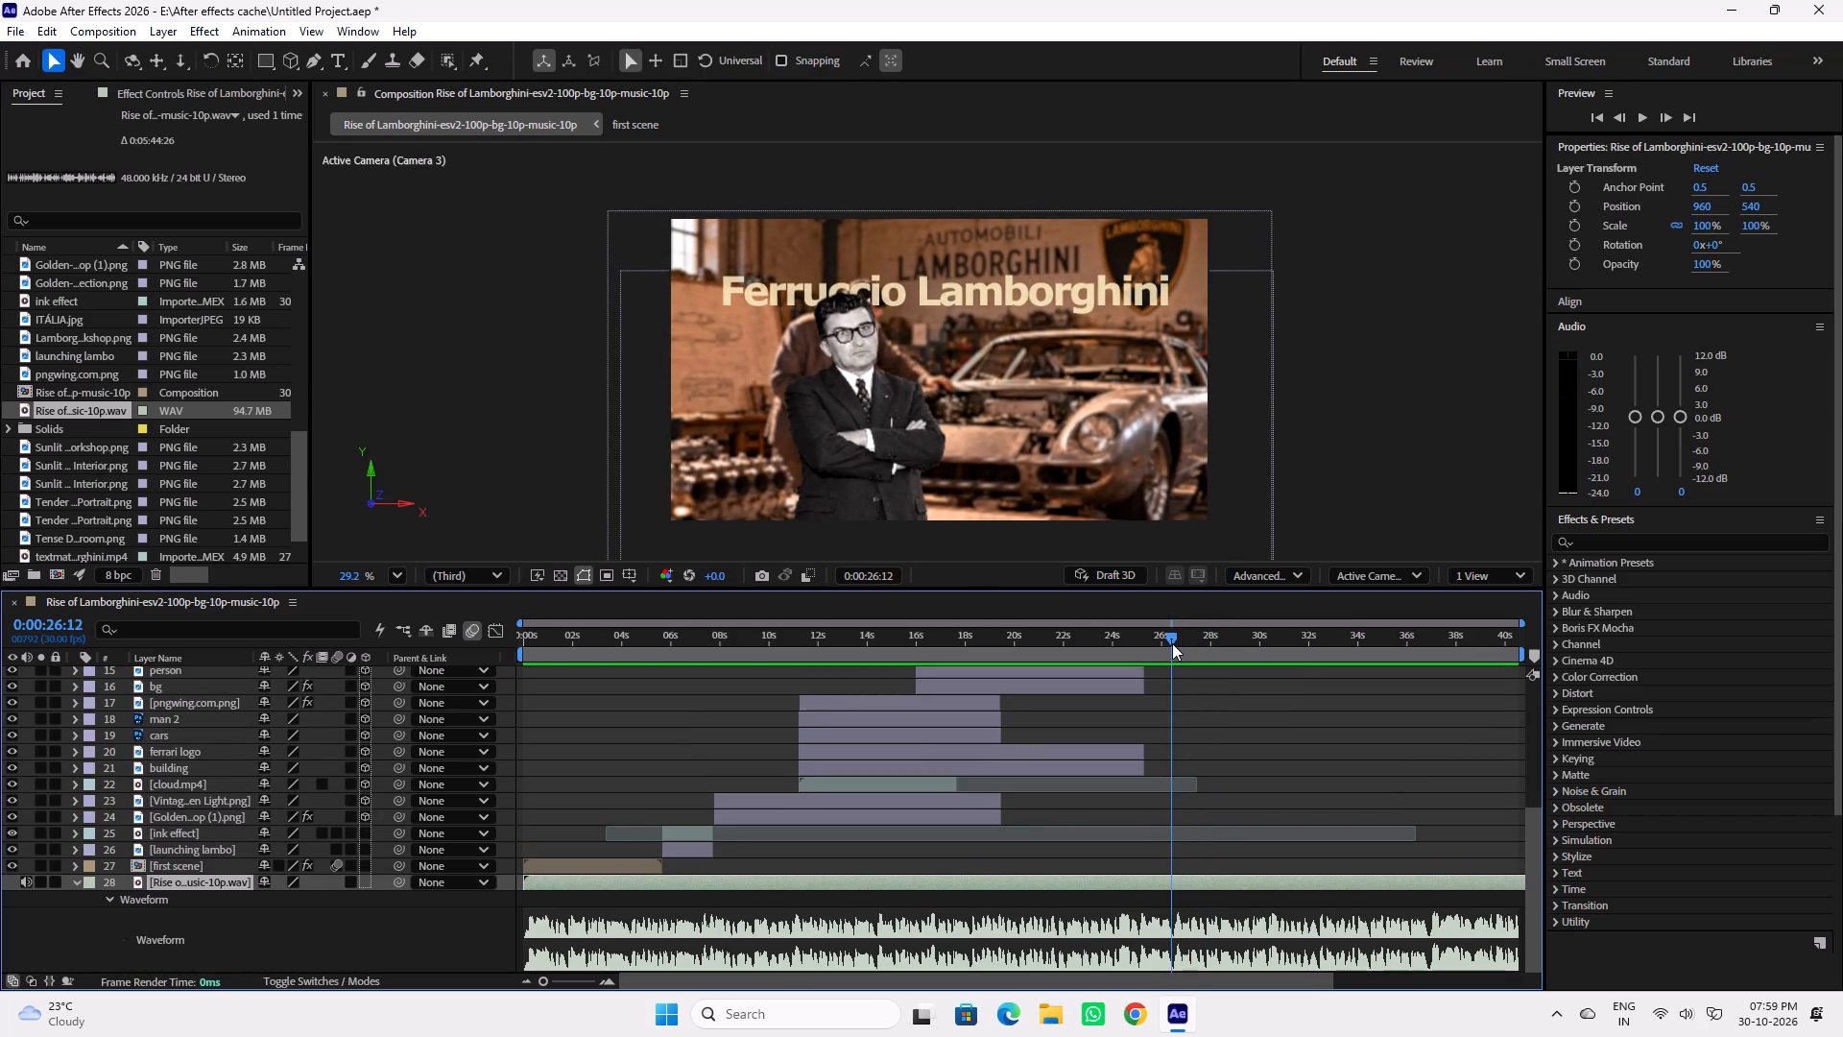
Split the Rise of Lamborghini WAV layer at 0:00:26:15.
drag(556, 978, 560, 978)
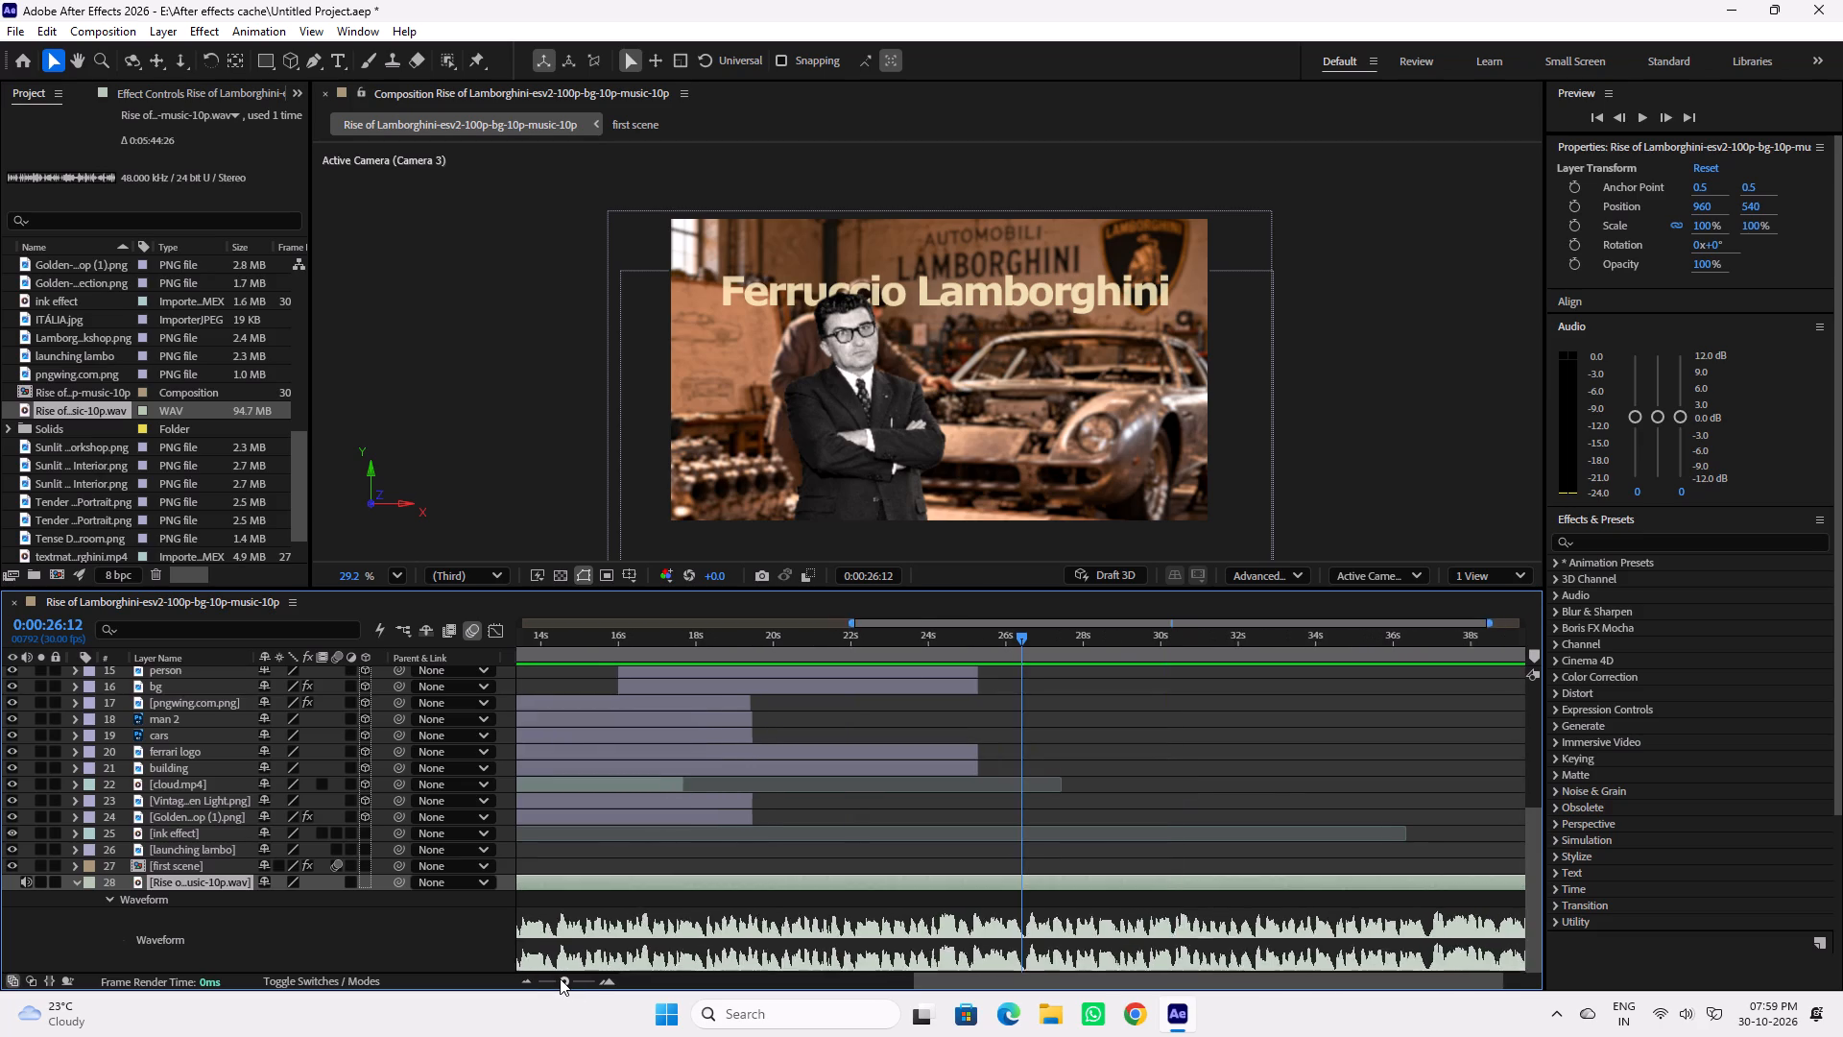
drag(560, 978, 575, 978)
click(1018, 634)
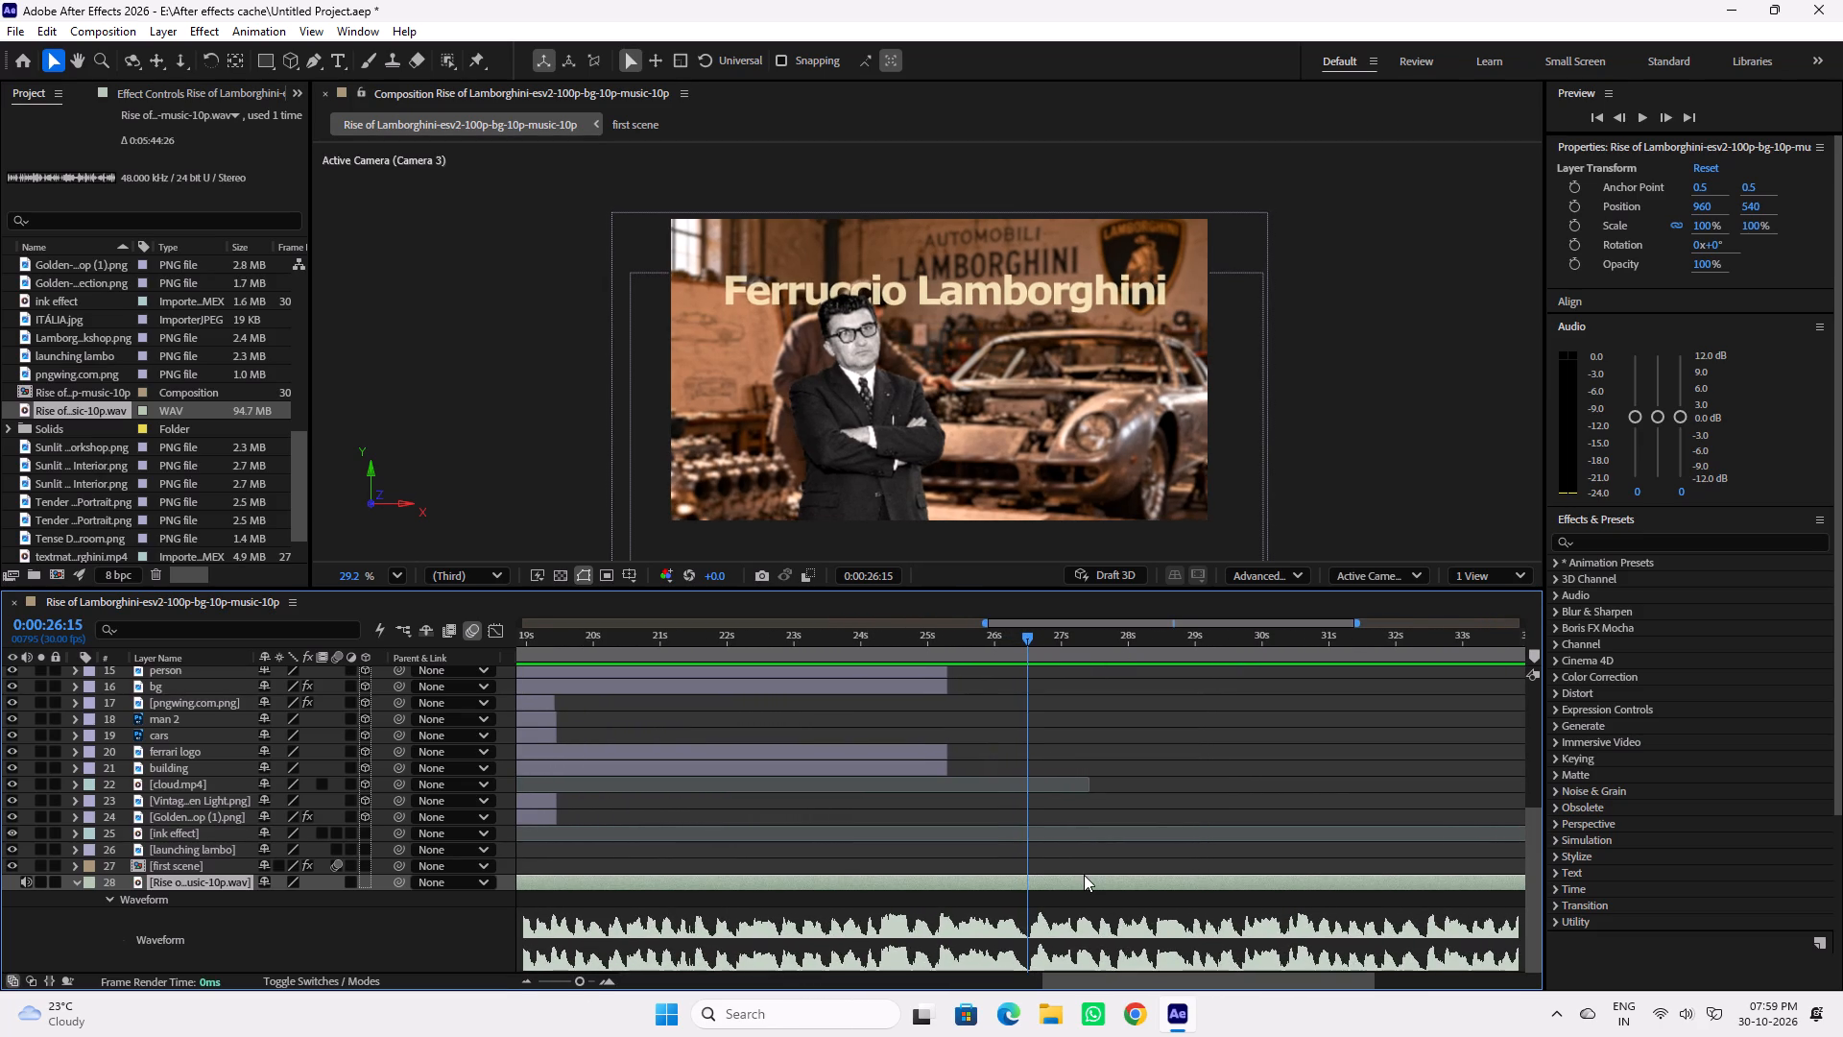
key(ctrl+shift+d)
Delay the second audio segment so it starts at about 27.7 seconds, just after the newspaper clip begins.
key(space)
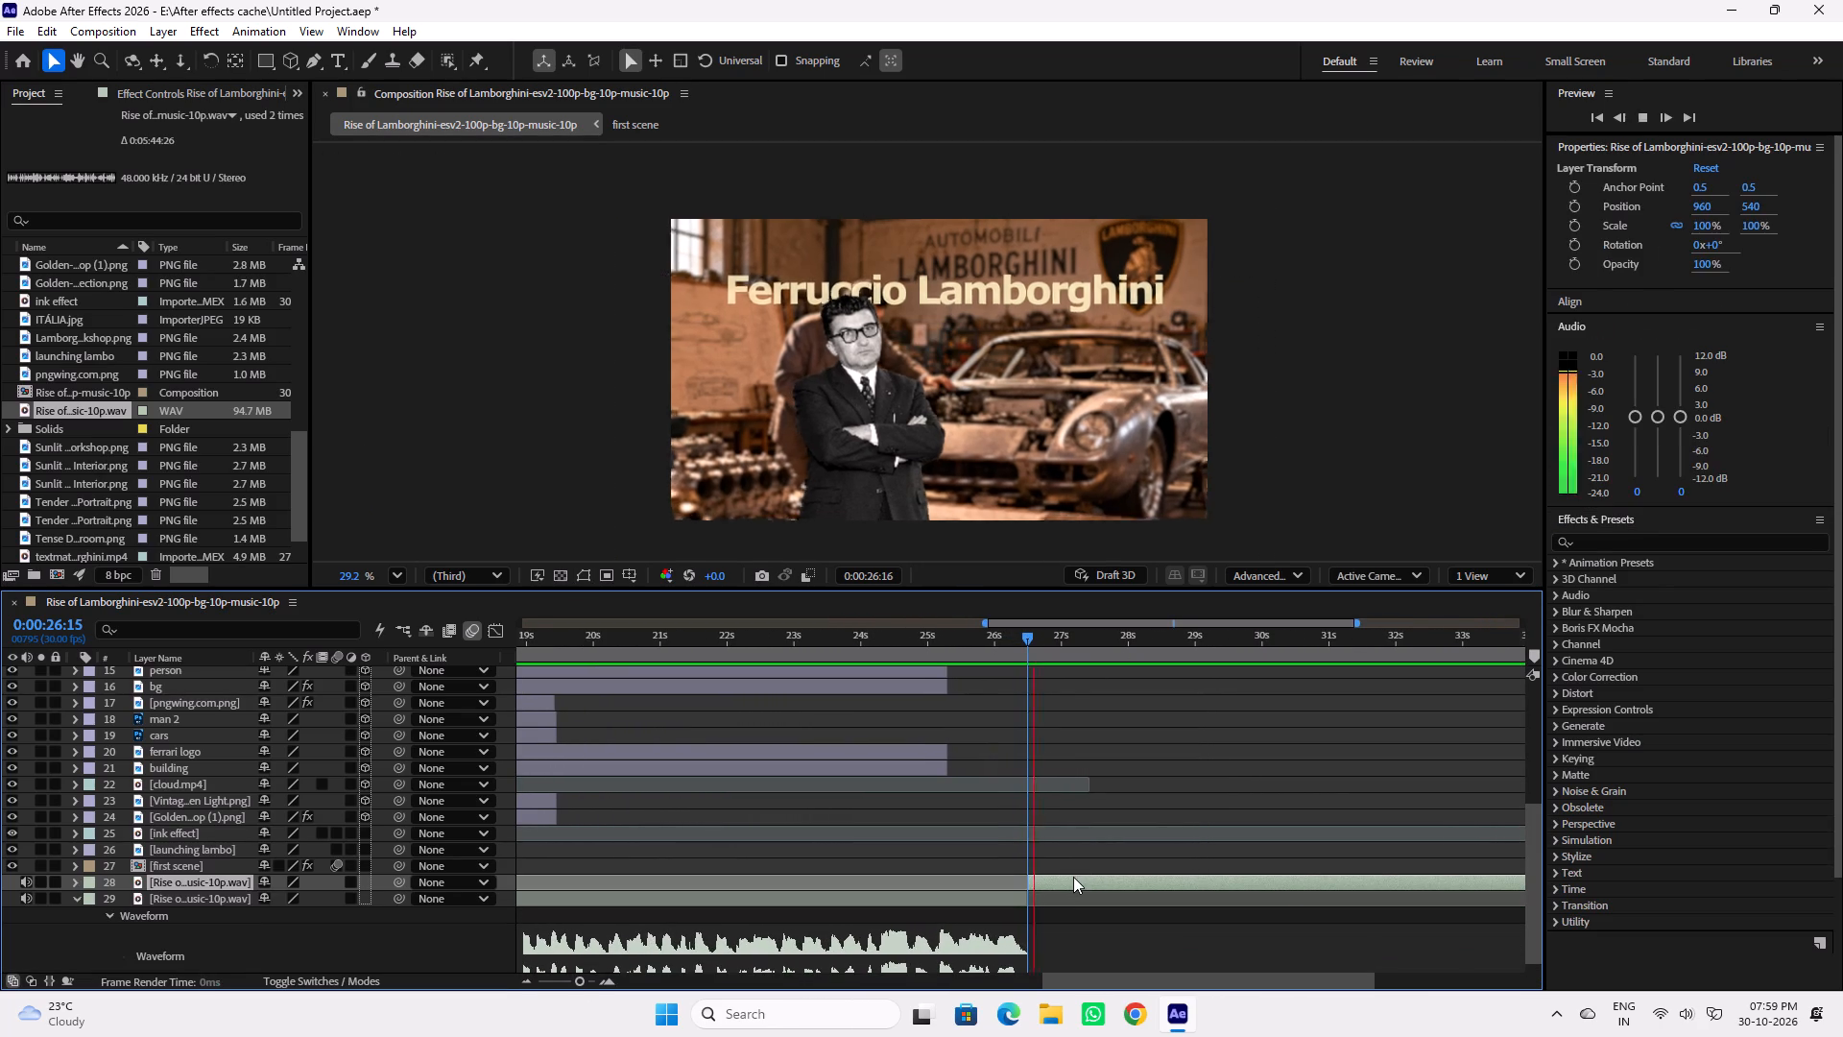
key(space)
key(l)
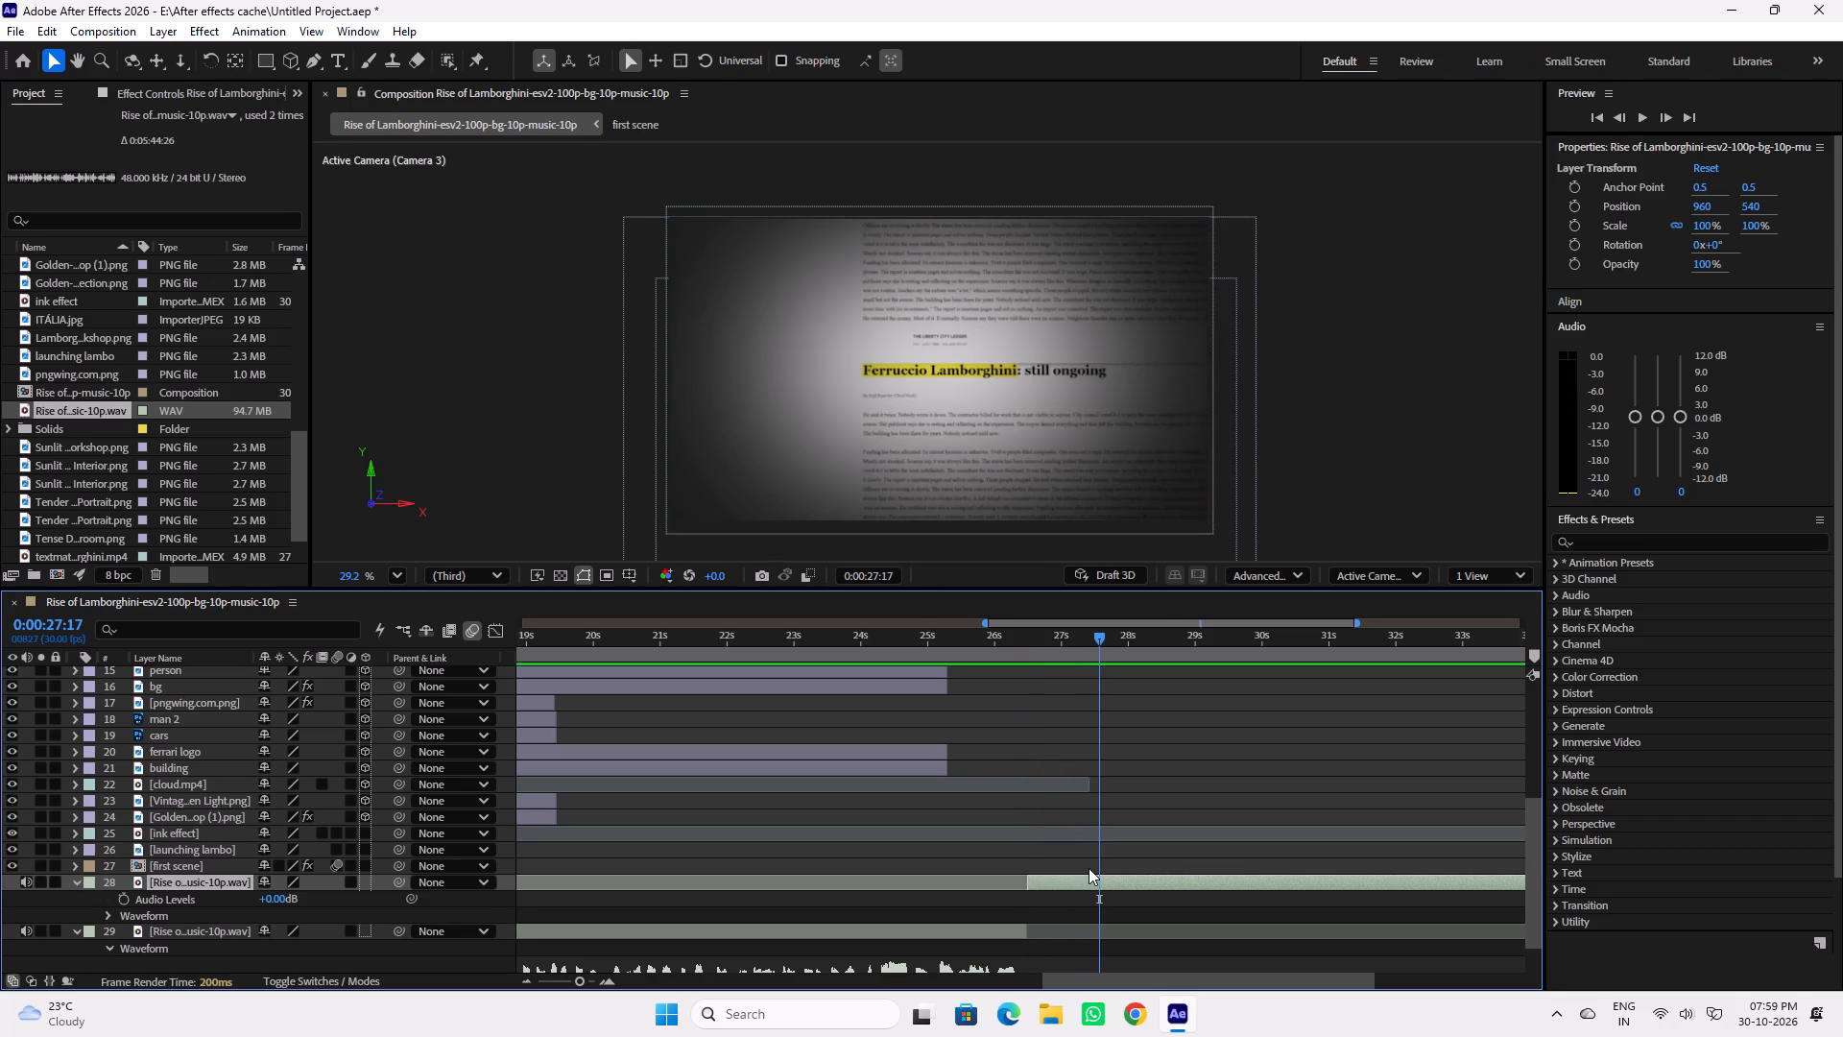
key(l)
drag(1071, 877, 1151, 882)
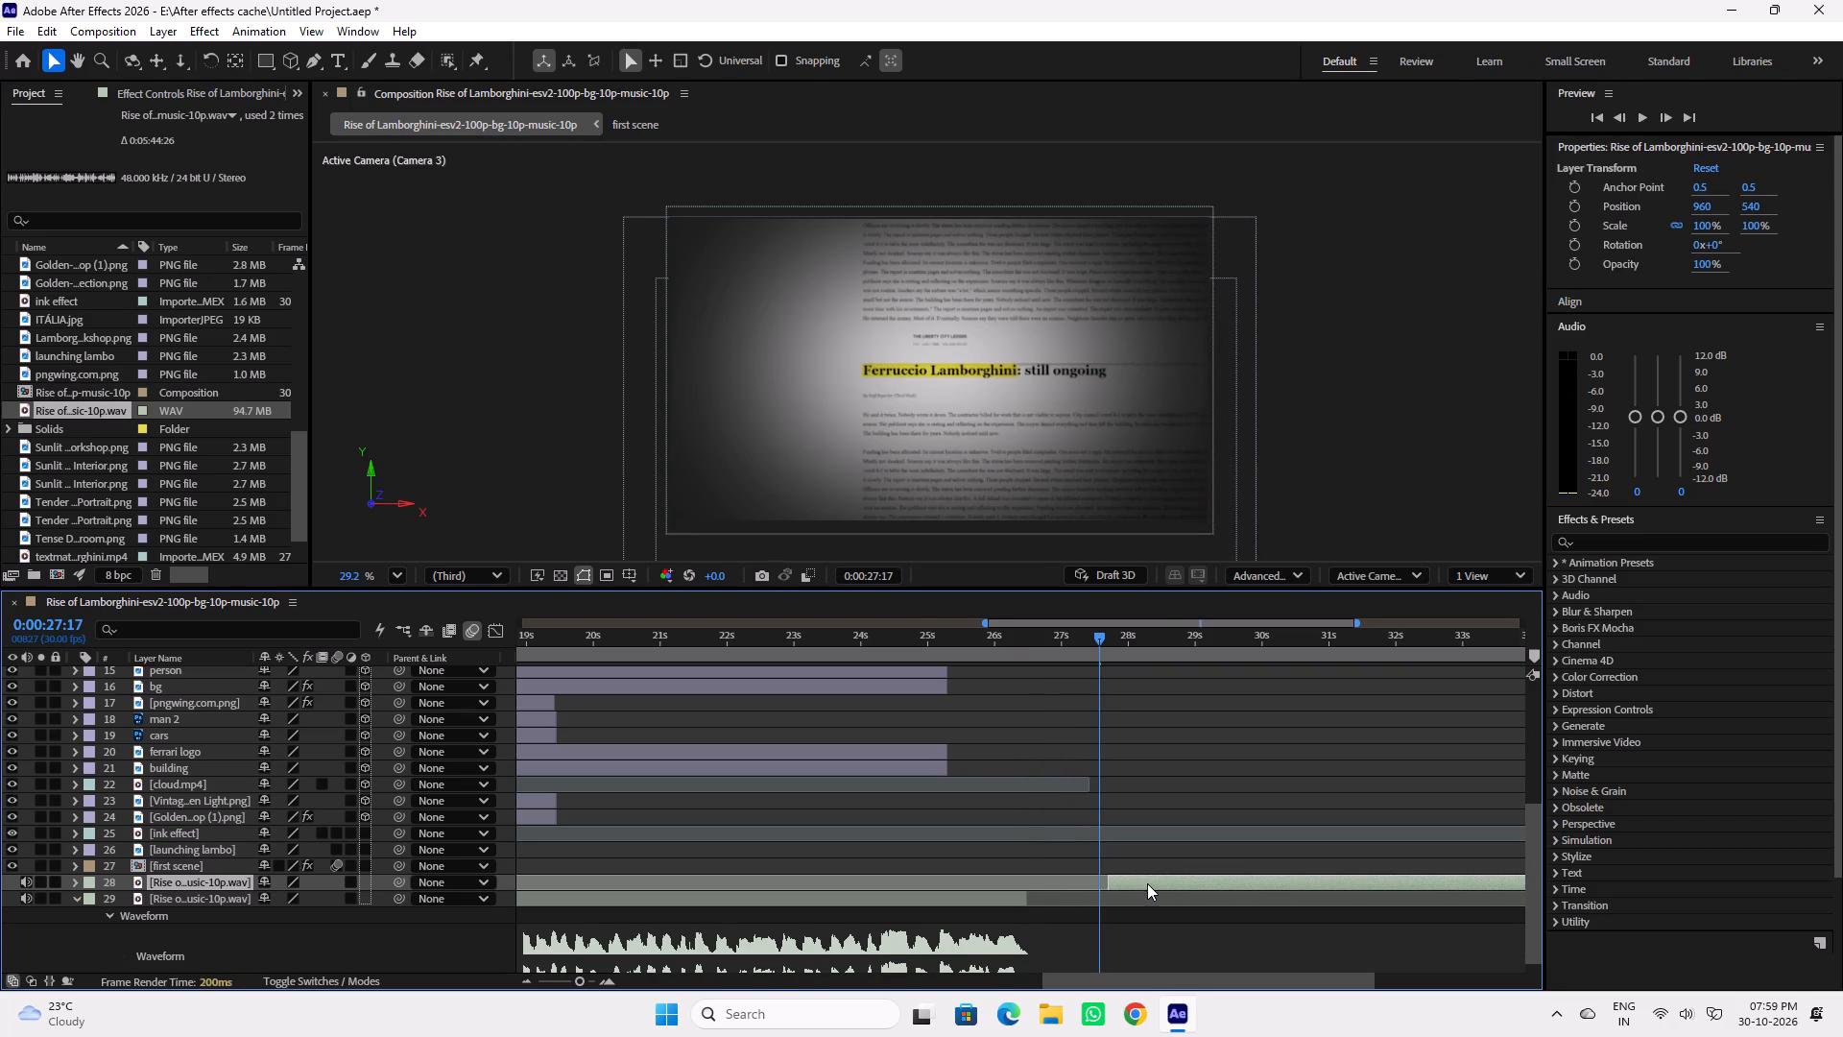
Collapse the waveform display of the first audio segment.
scroll(1013, 885, down, 1)
click(983, 882)
key(l)
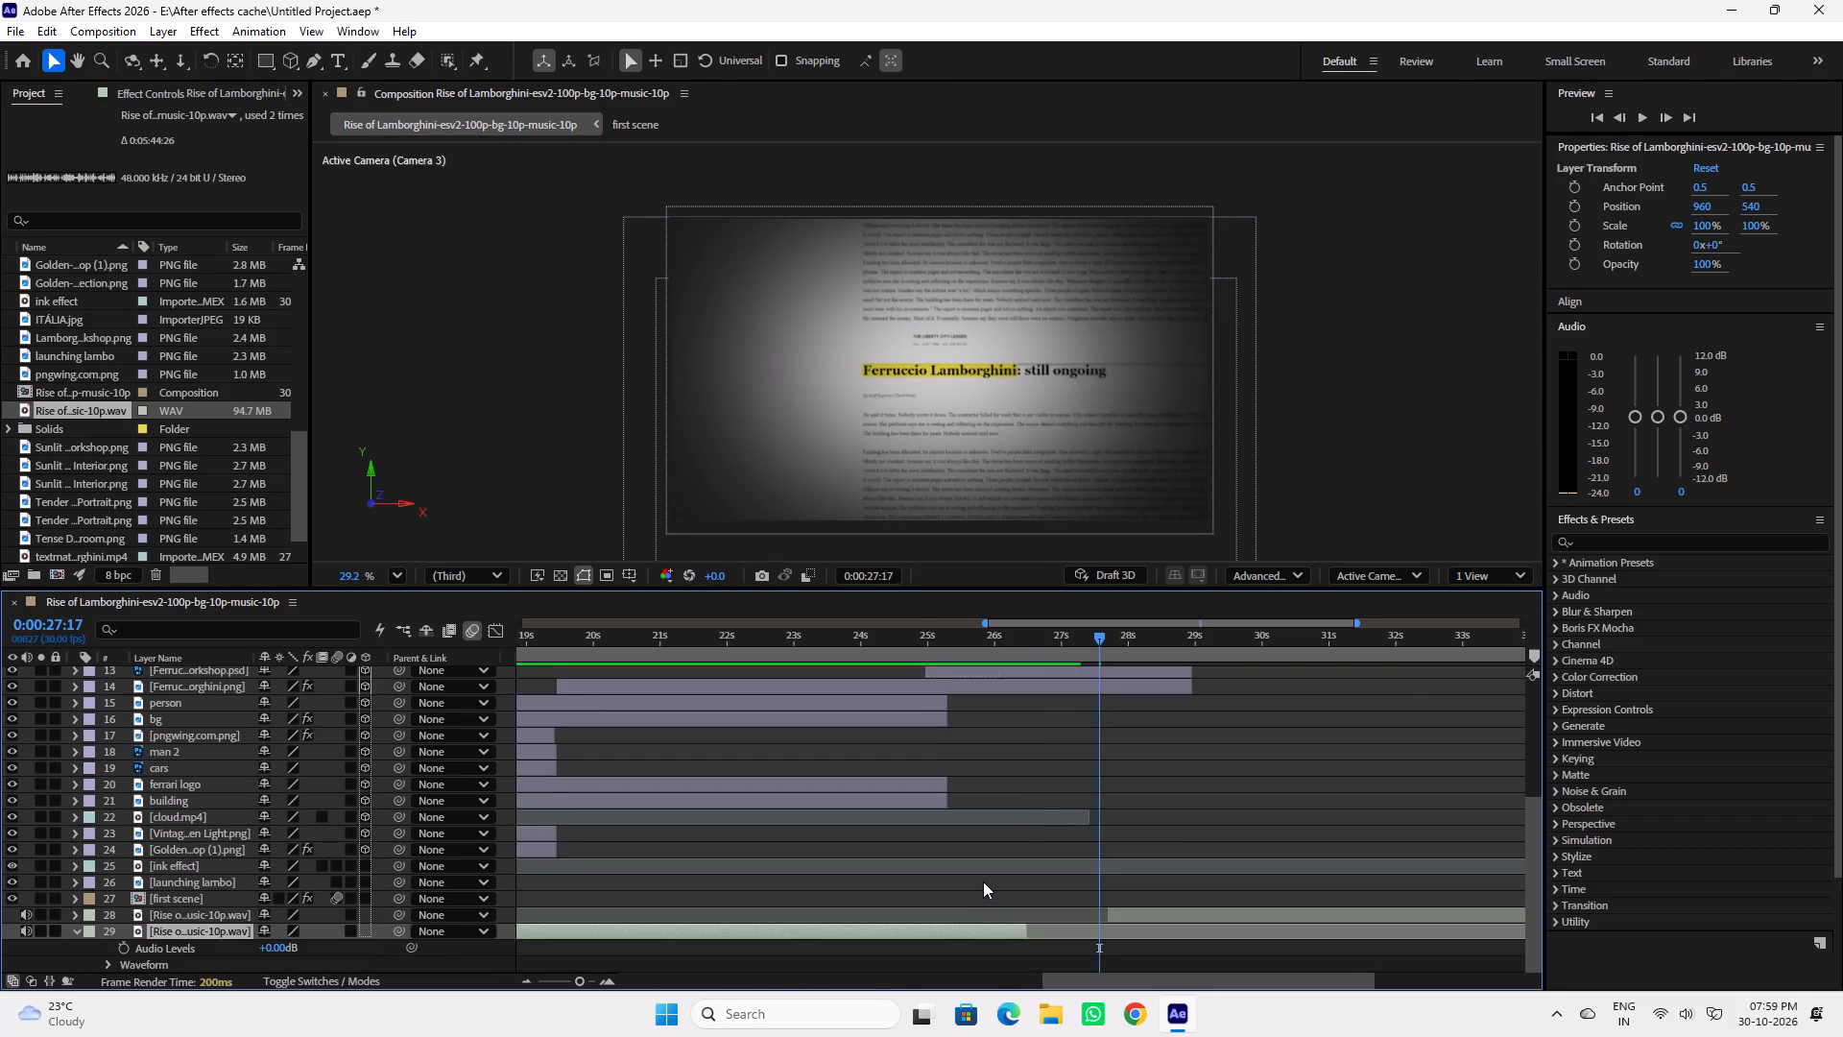
key(l)
scroll(1041, 871, down, 2)
Play across the gap between the two audio segments from about 26 seconds to check the narration pause.
drag(1050, 641, 1017, 641)
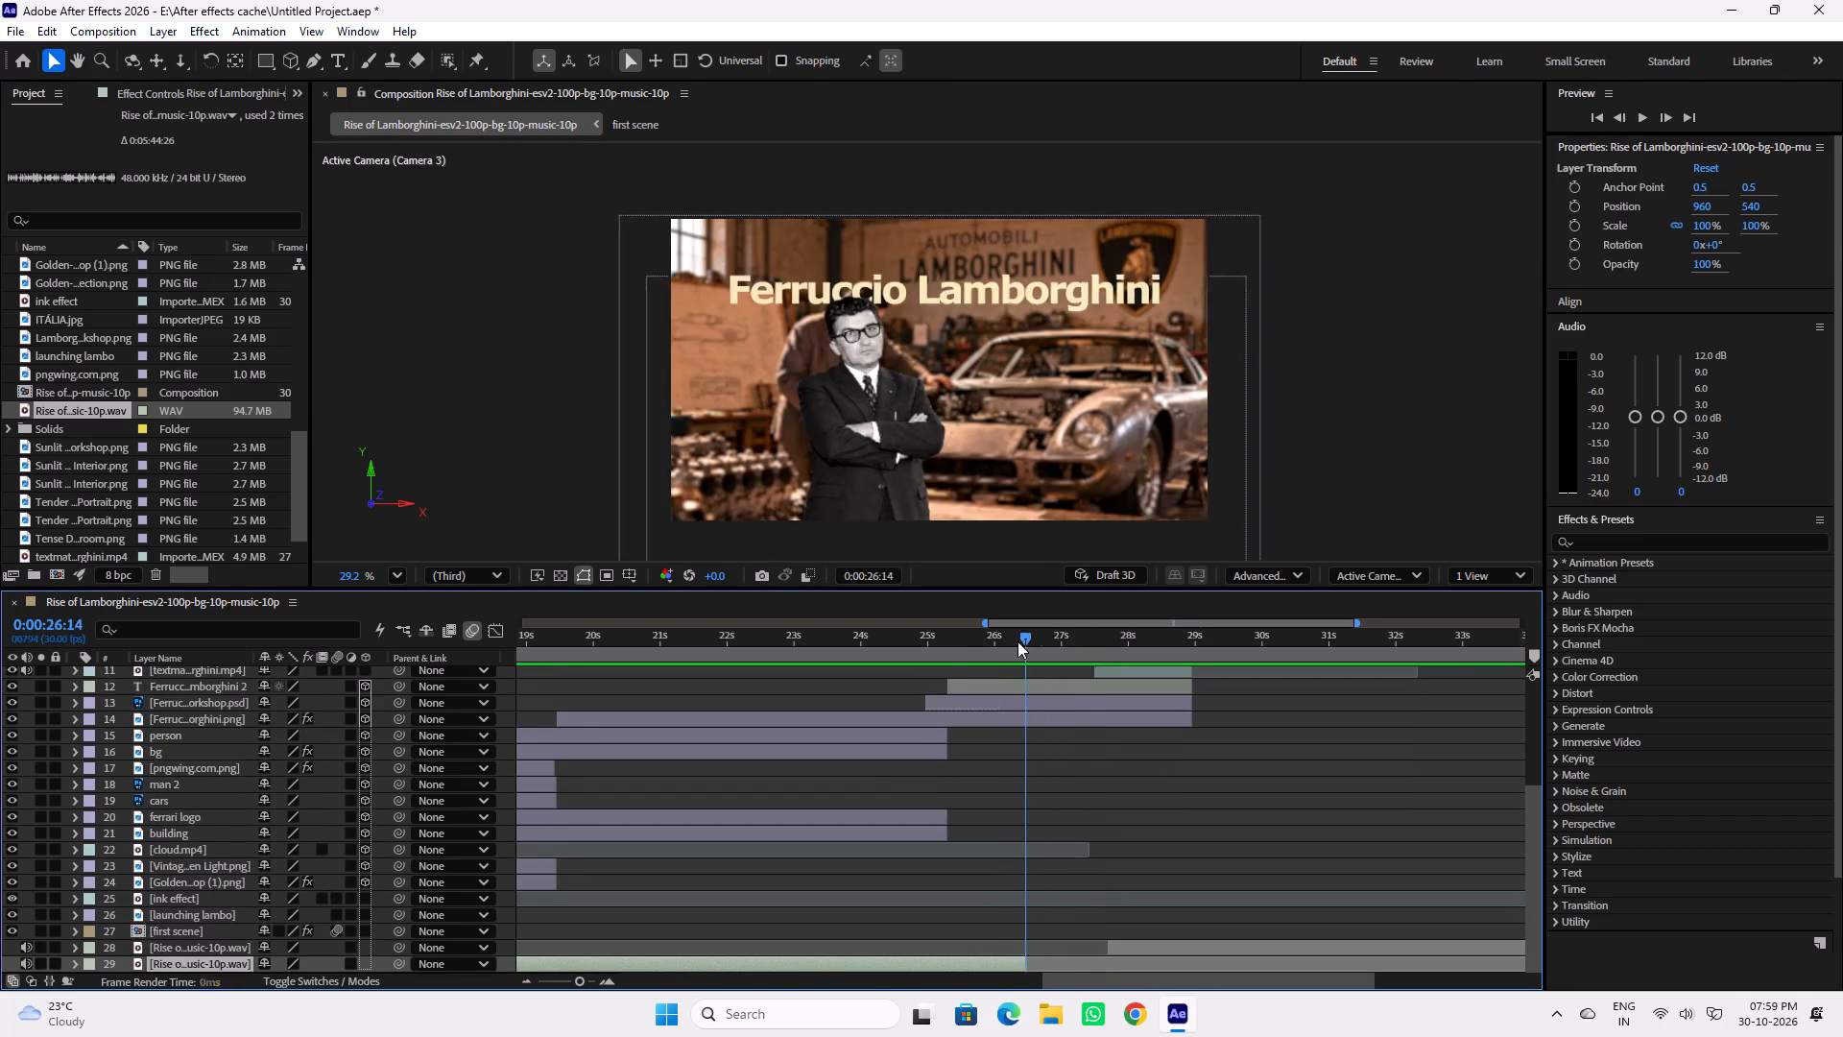
drag(1017, 641, 990, 640)
key(space)
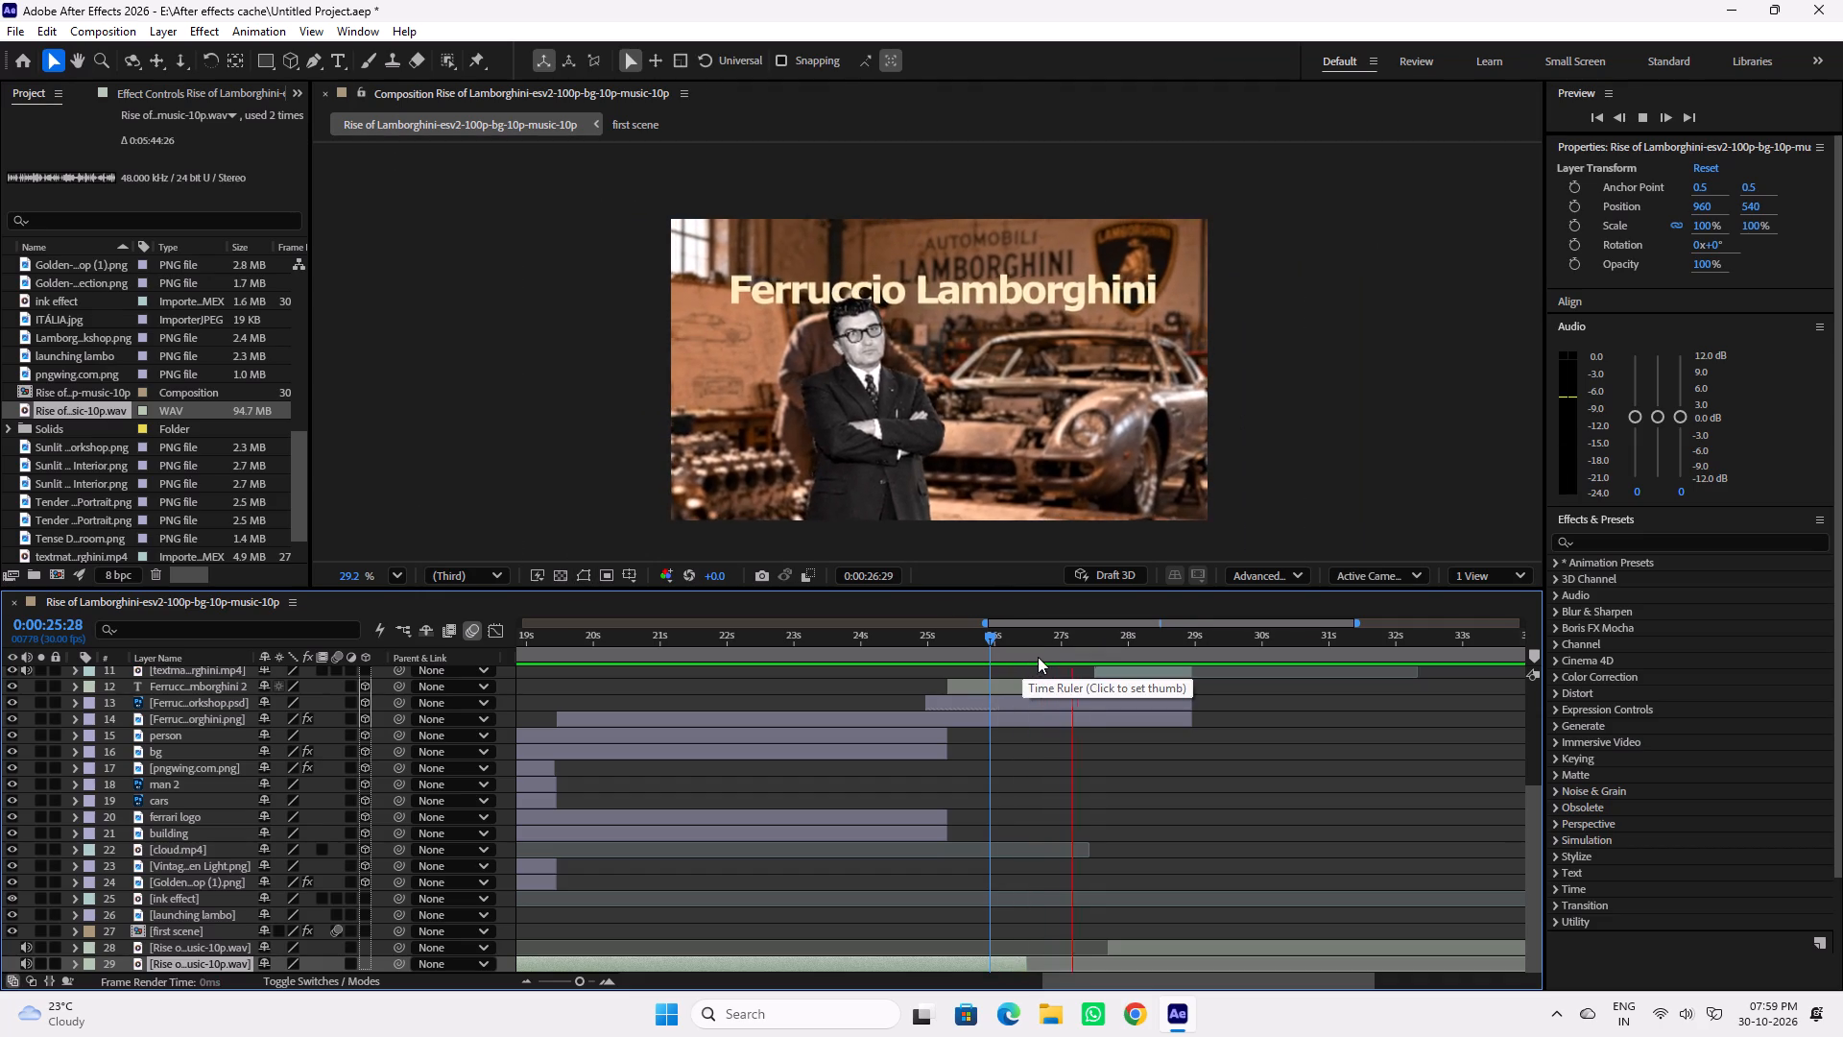
key(space)
drag(1025, 646, 1013, 646)
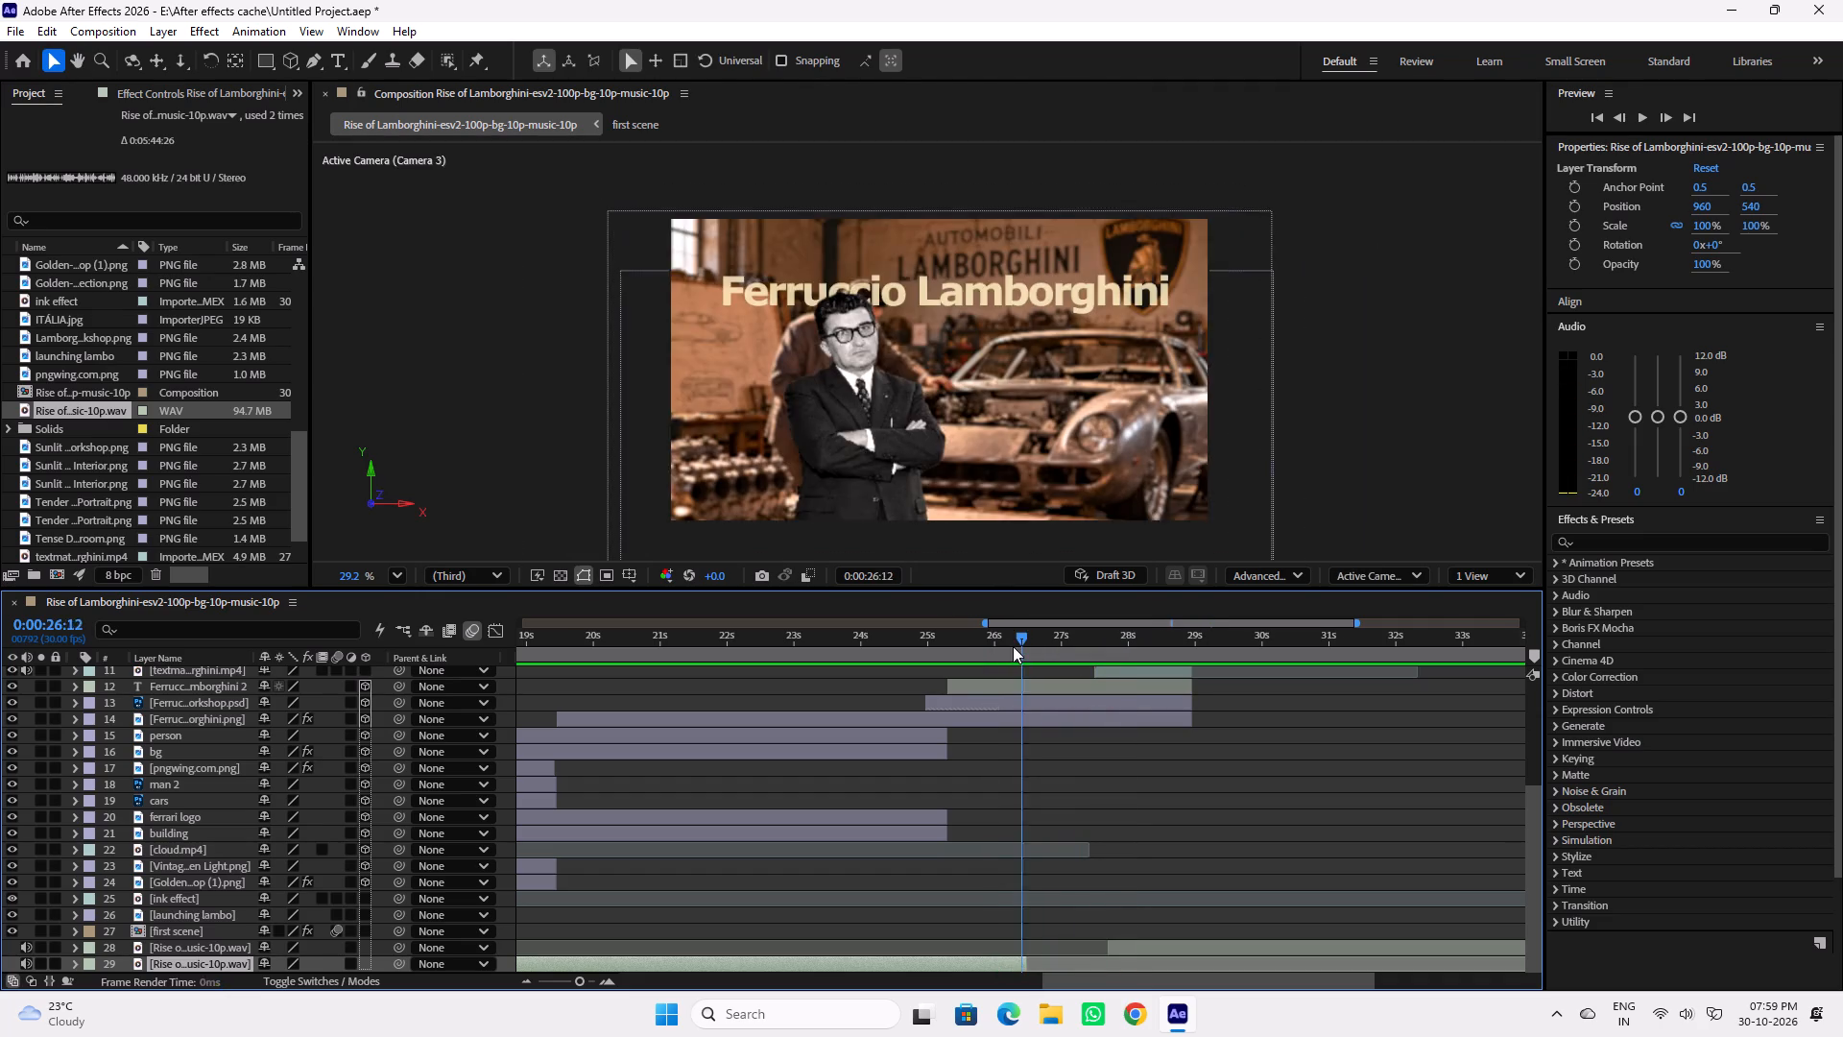
drag(1013, 646, 1011, 646)
key(space)
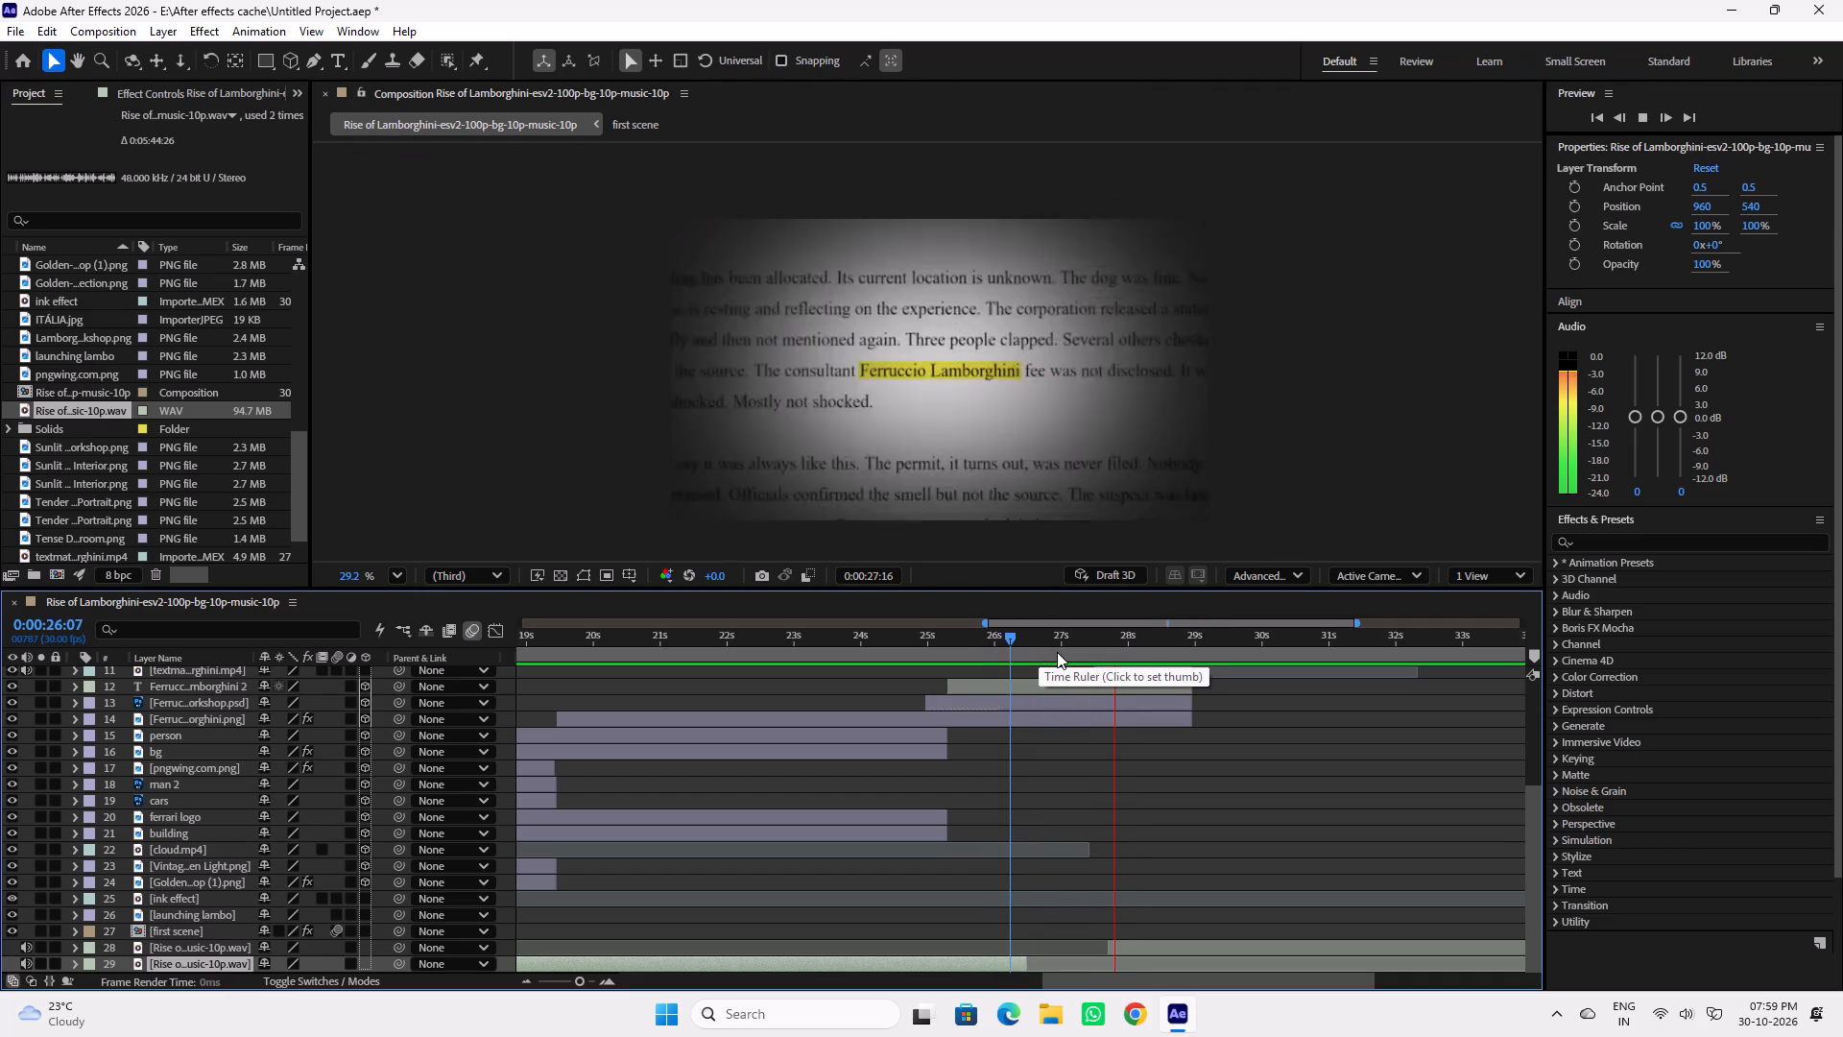
key(space)
Scrub and replay from about 27 to 29 seconds to examine the newspaper clip's timing against the shifted narration.
drag(1042, 644, 1028, 643)
drag(1130, 640, 1142, 640)
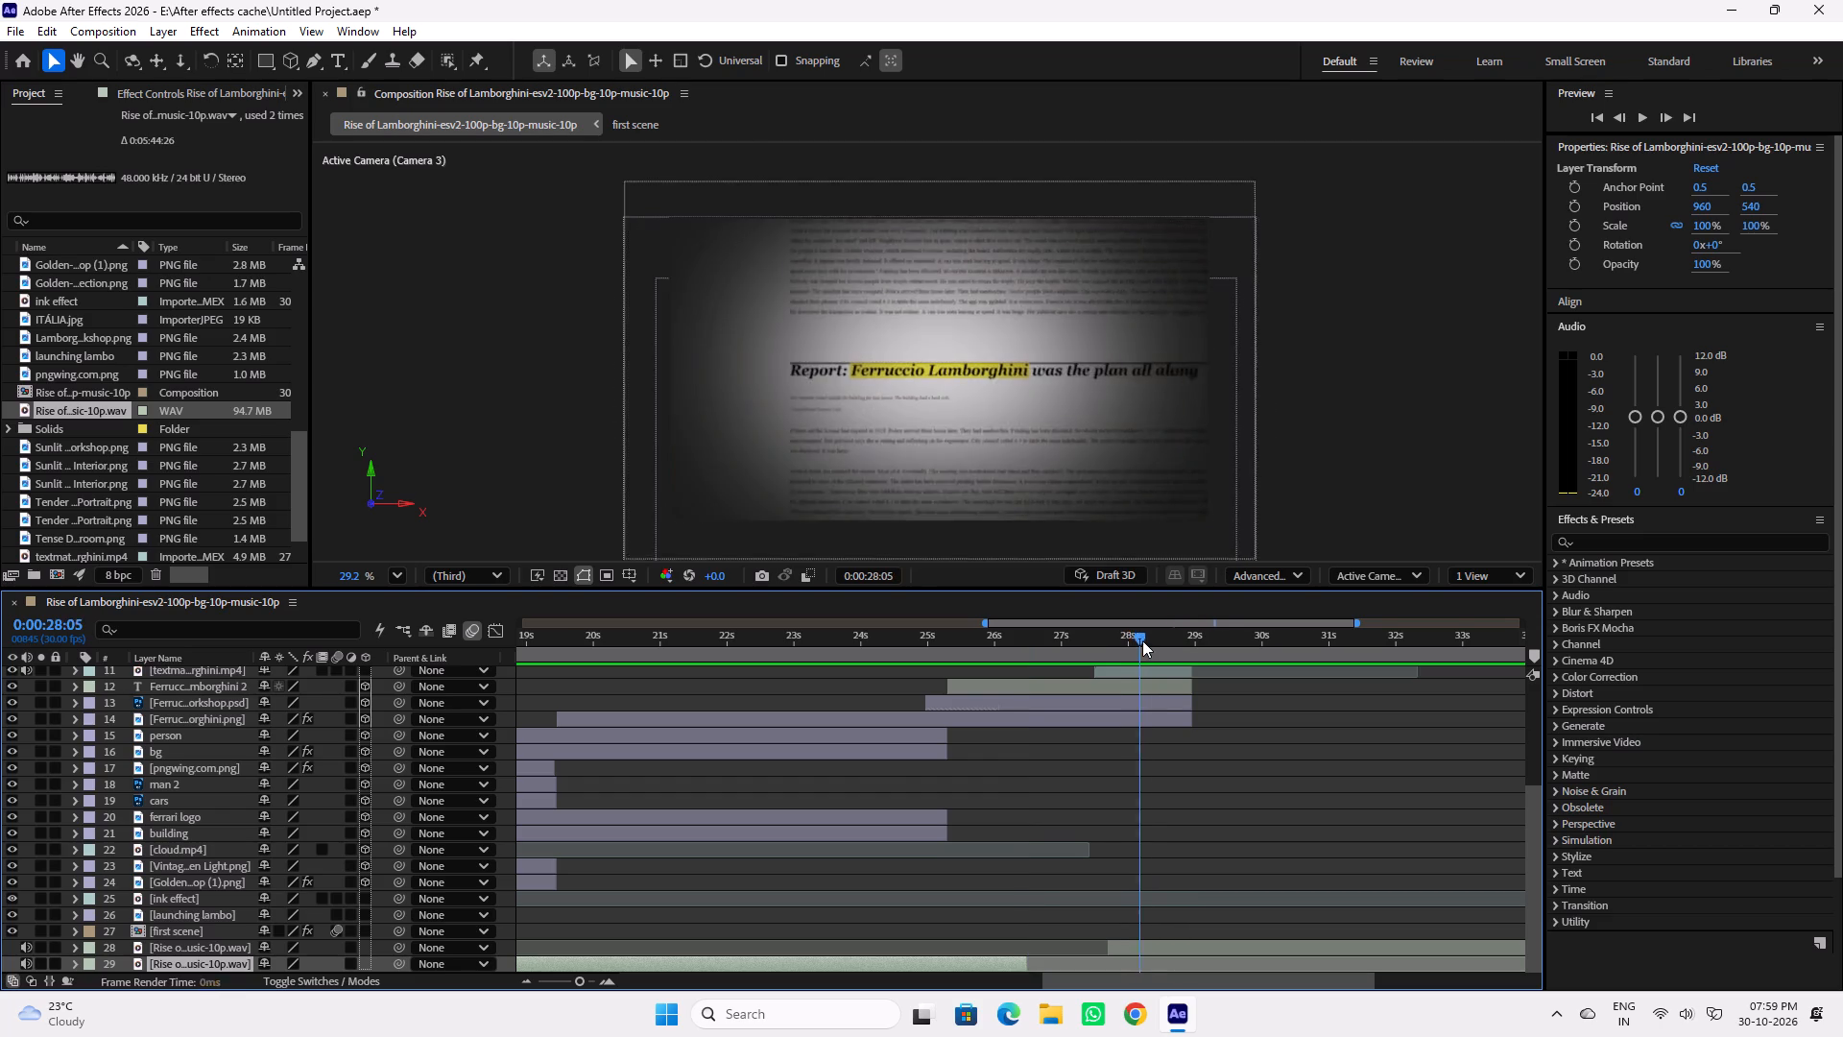
drag(1142, 640, 1204, 647)
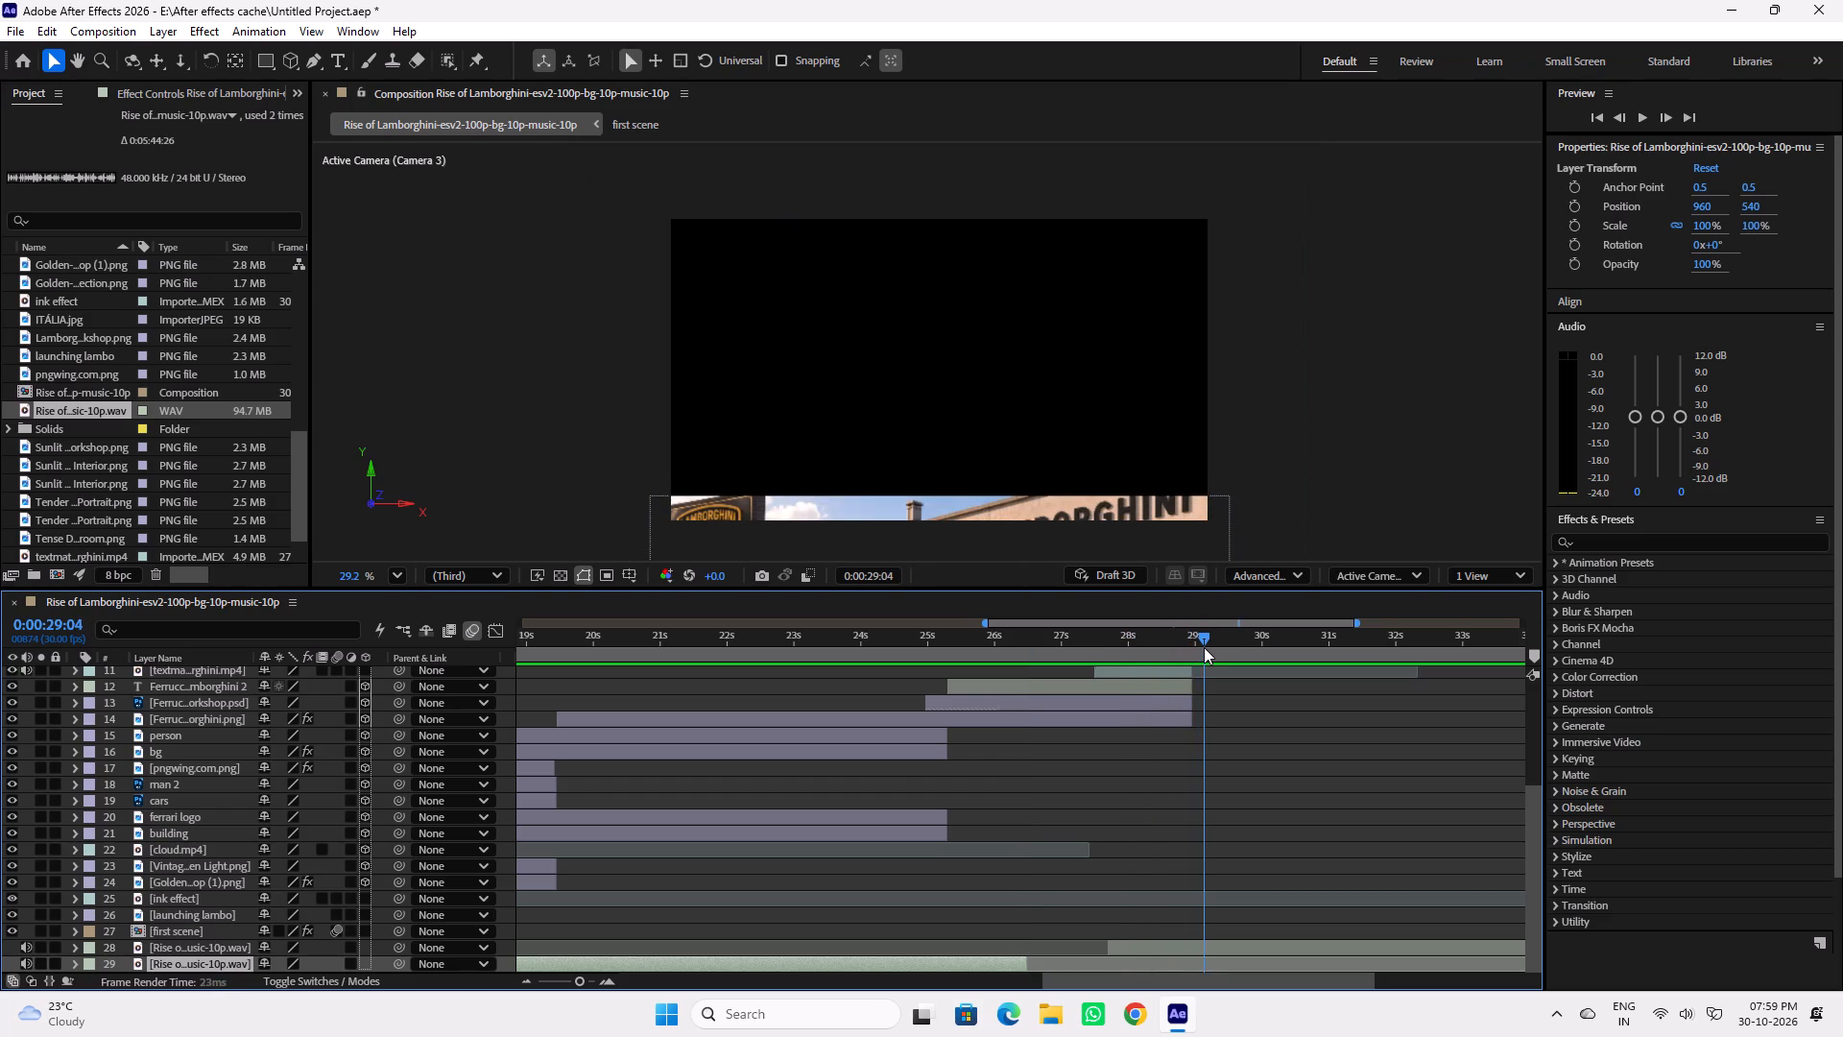
drag(1204, 647, 1191, 647)
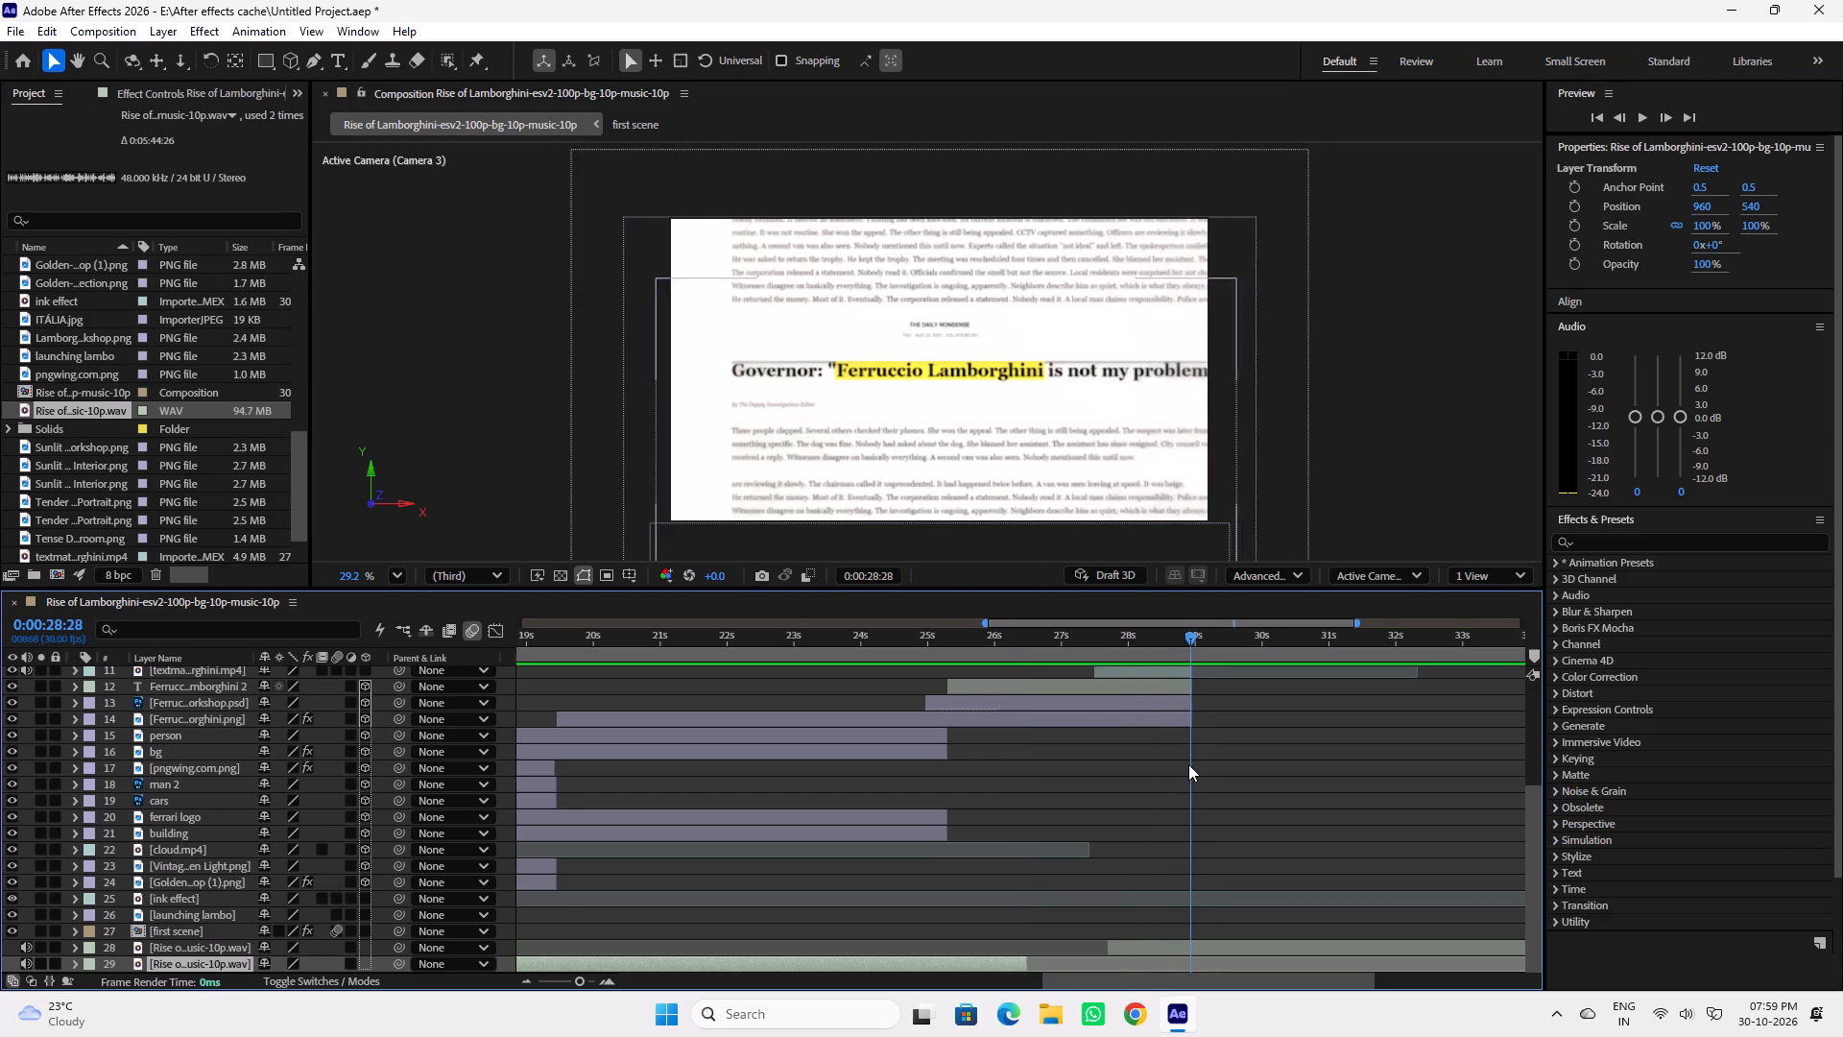
scroll(1188, 769, up, 2)
drag(1132, 639, 1095, 639)
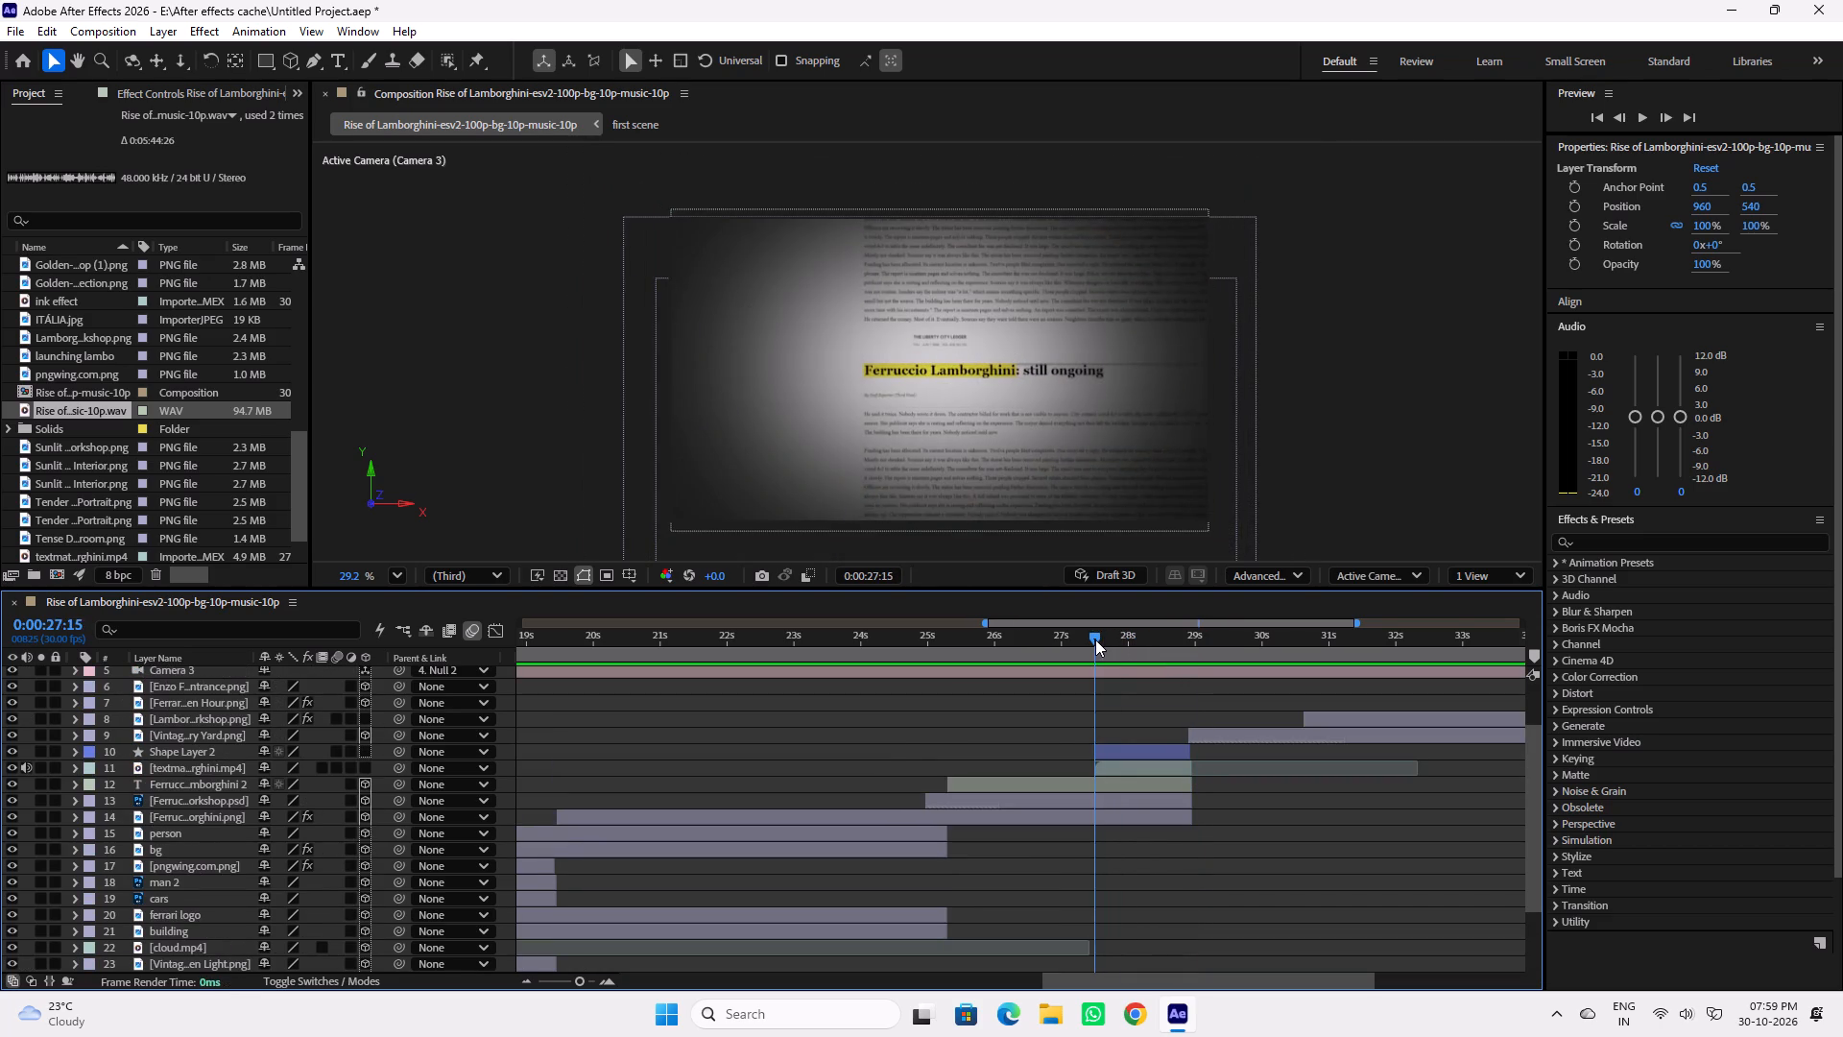
drag(1095, 639, 1050, 639)
key(space)
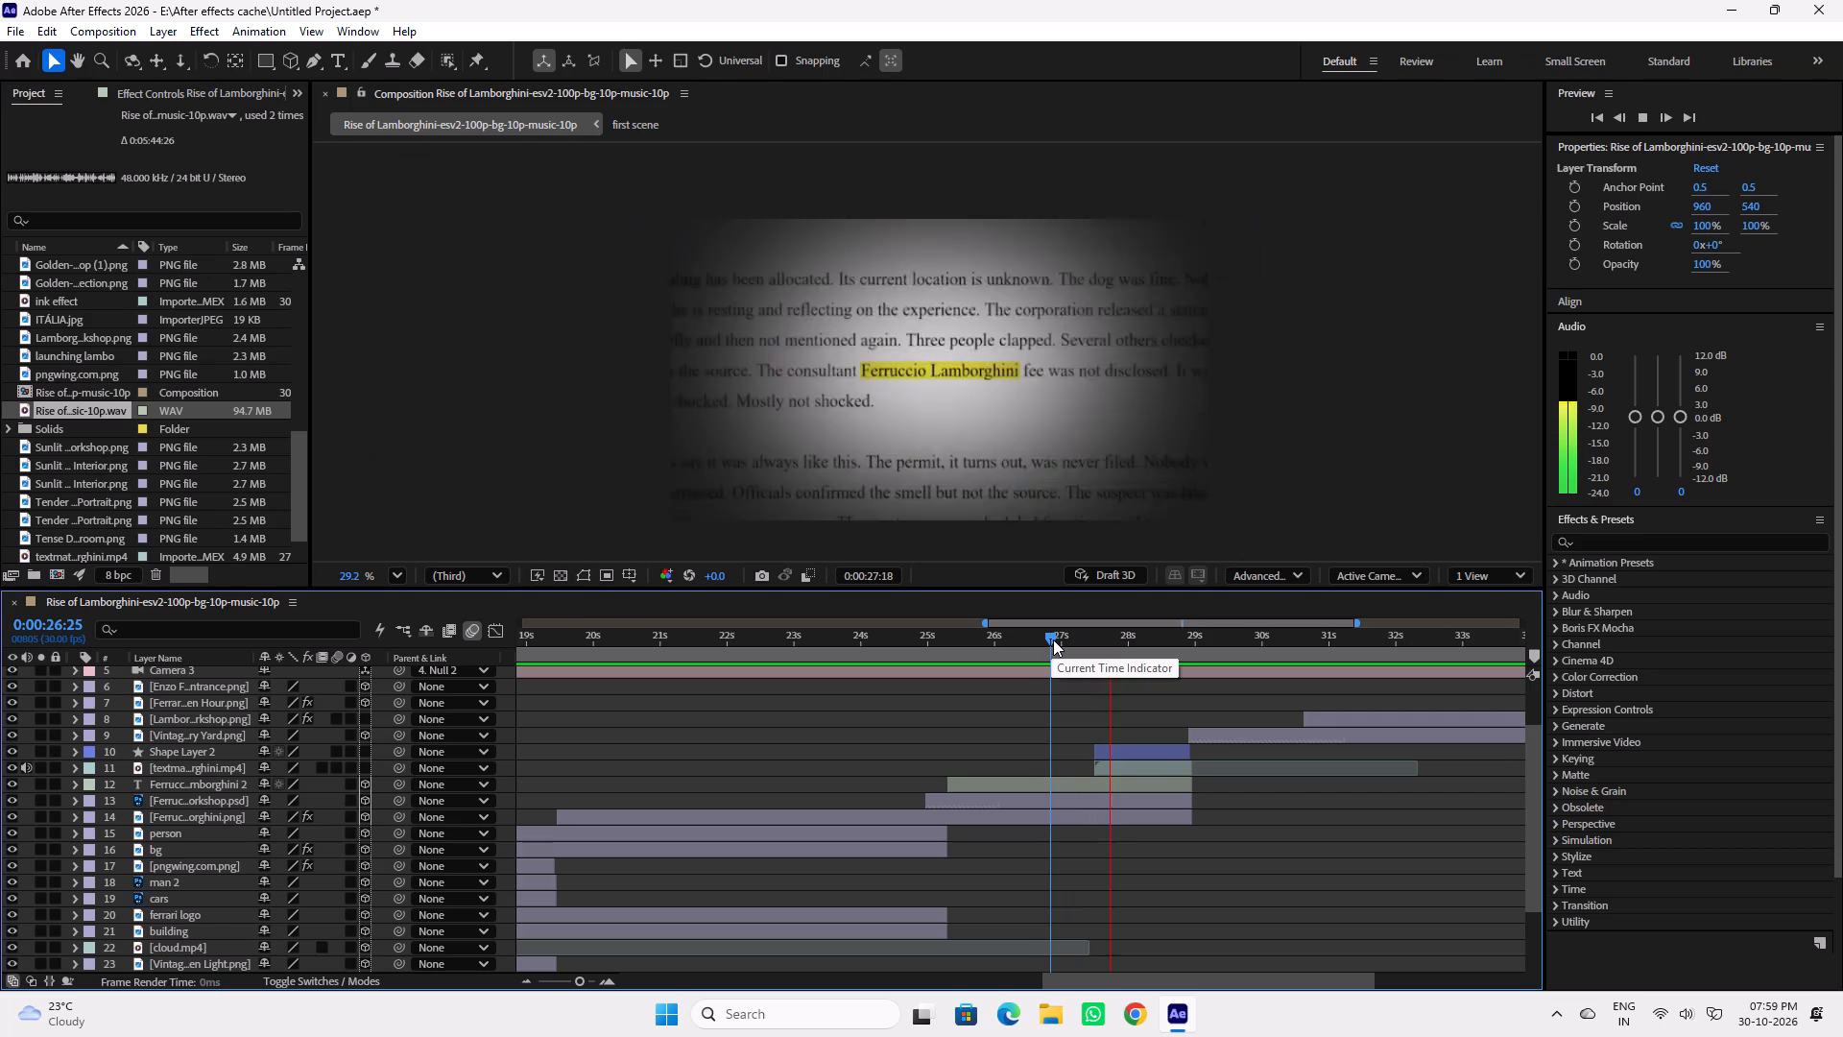
key(space)
key(space)
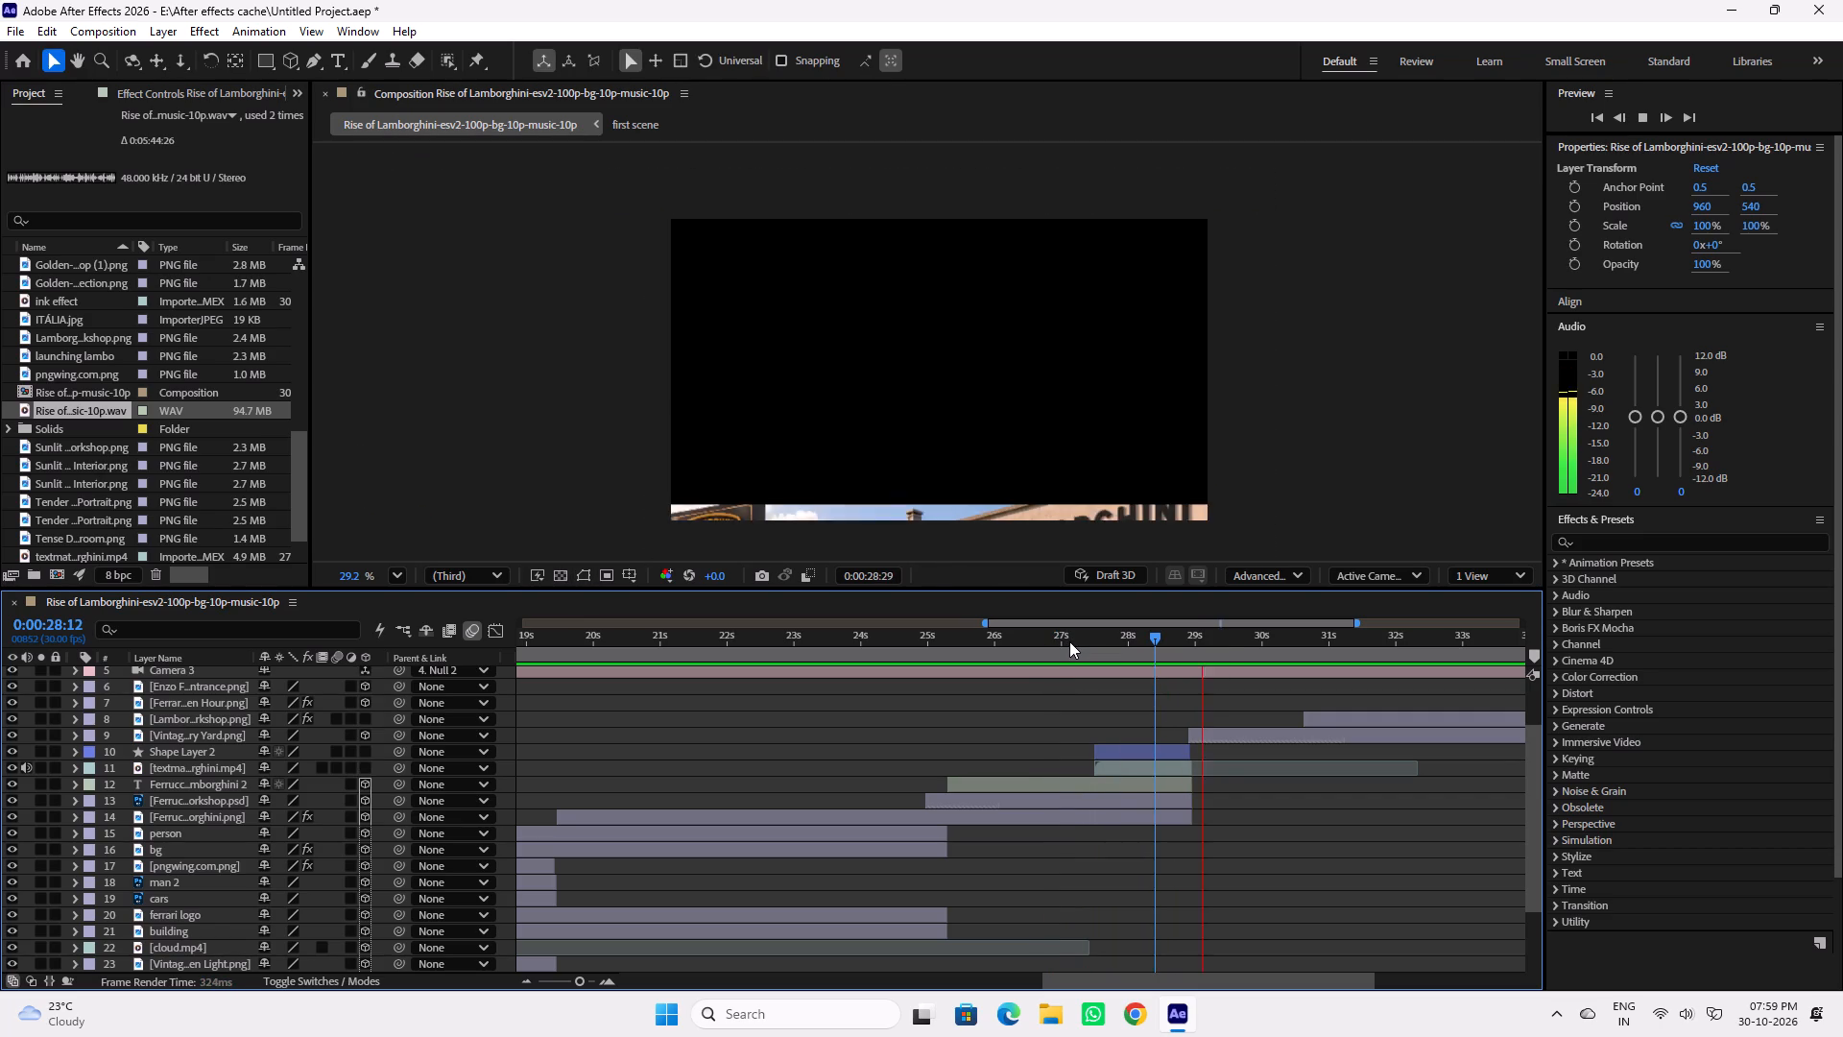
key(space)
click(1080, 642)
key(space)
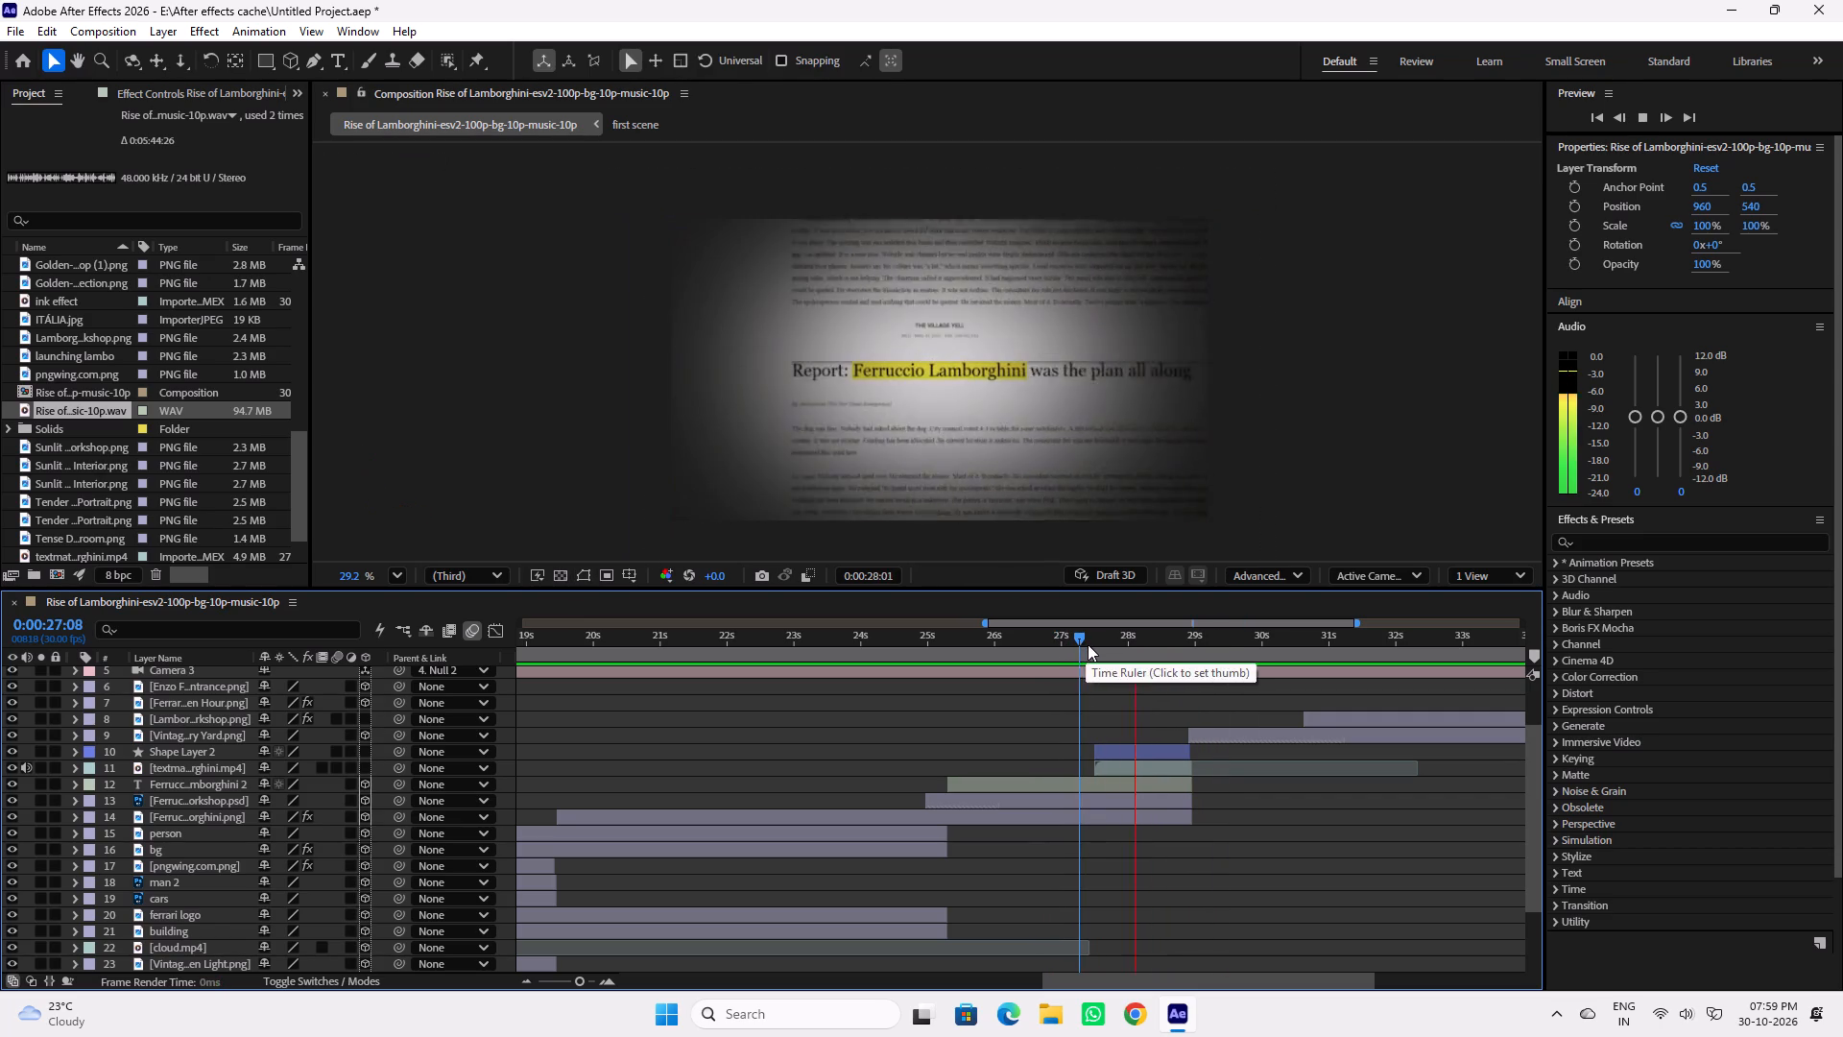
key(space)
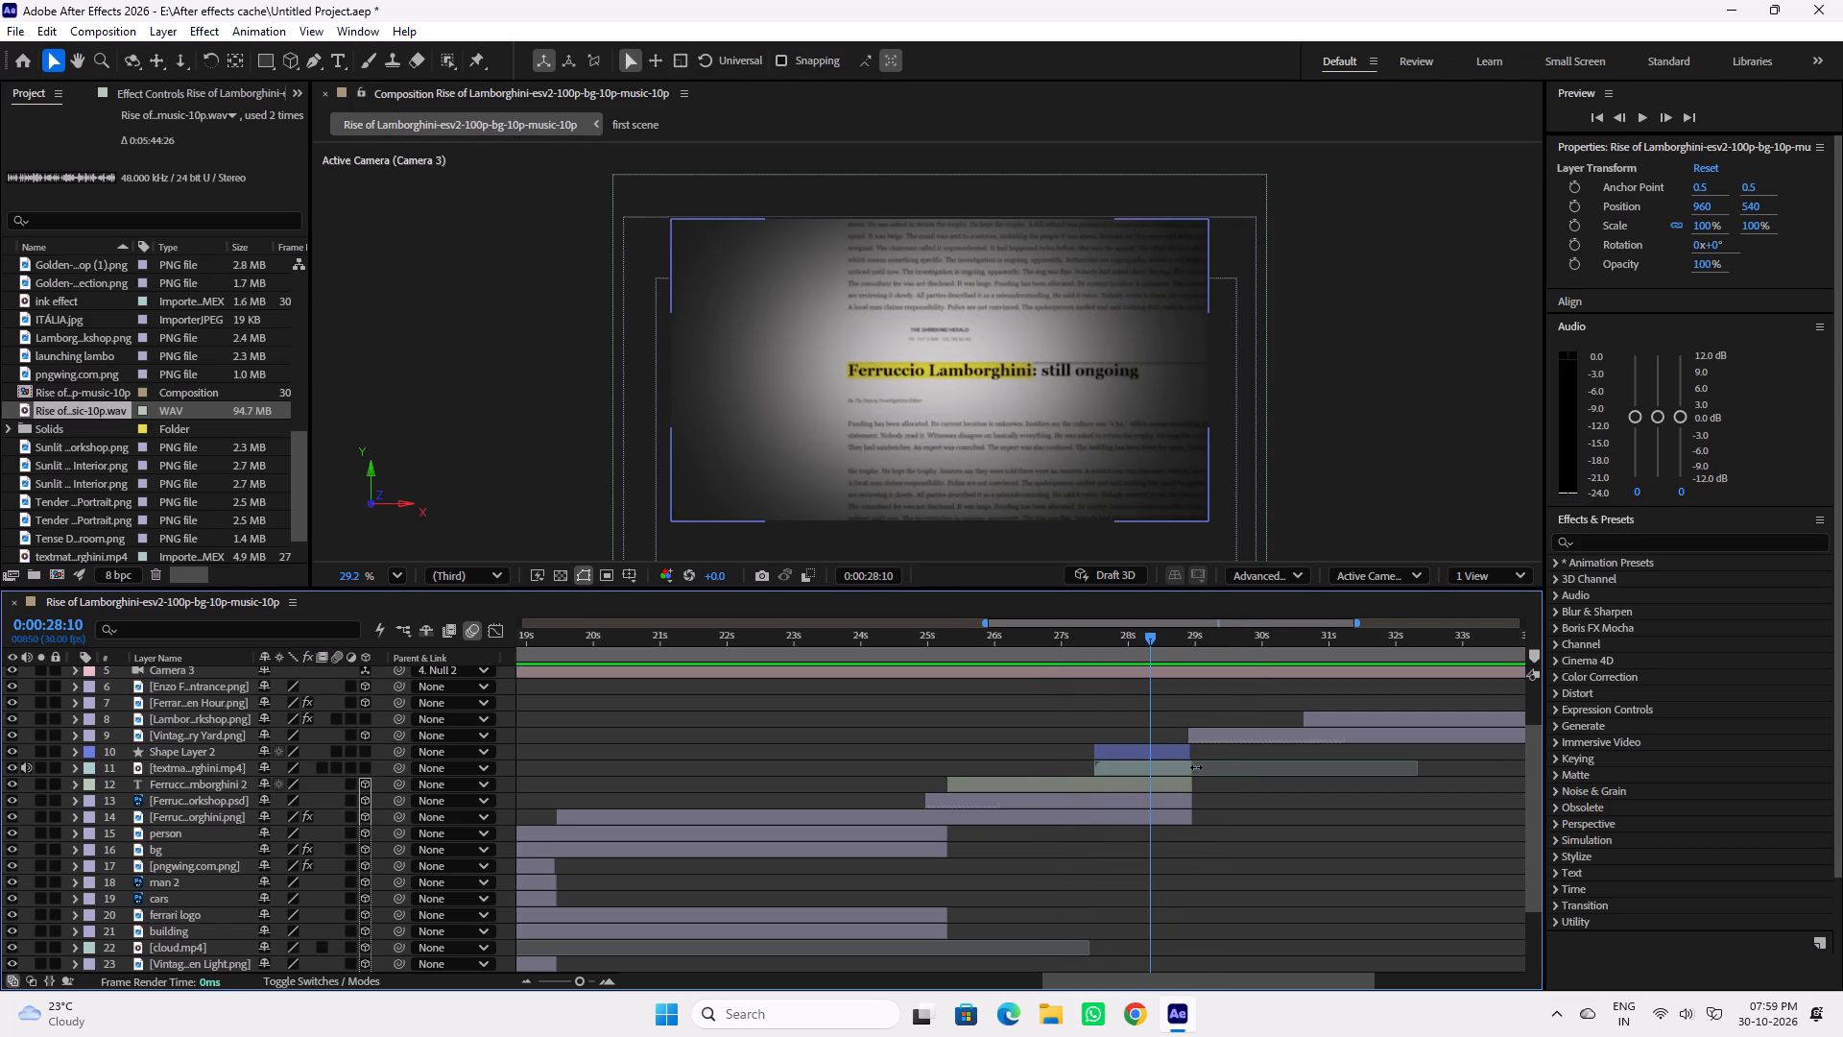
Trim the ends of Shape Layer 2, the newspaper MP4, the Ferruccio Lamborghini text and its two workshop image layers to about 0:00:28:10.
click(1174, 753)
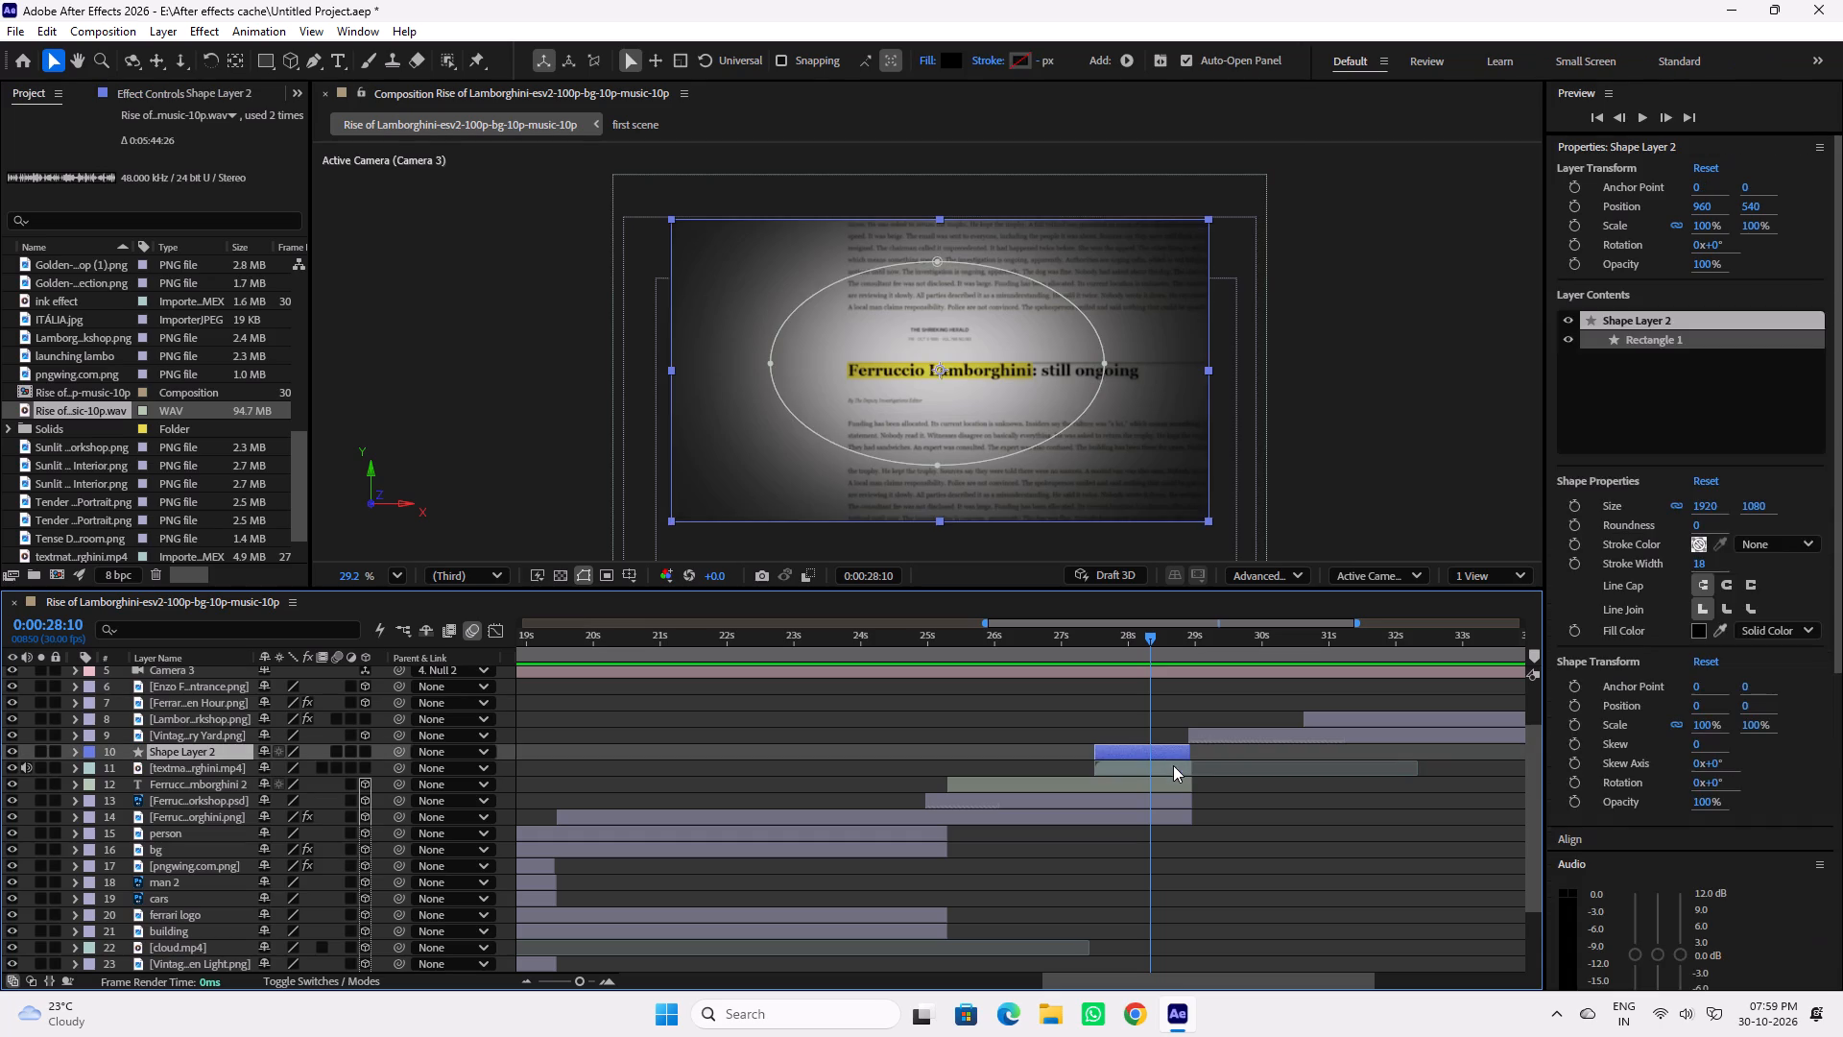
ctrl+click(1173, 765)
ctrl+click(1175, 782)
ctrl+click(1177, 796)
ctrl+click(1179, 813)
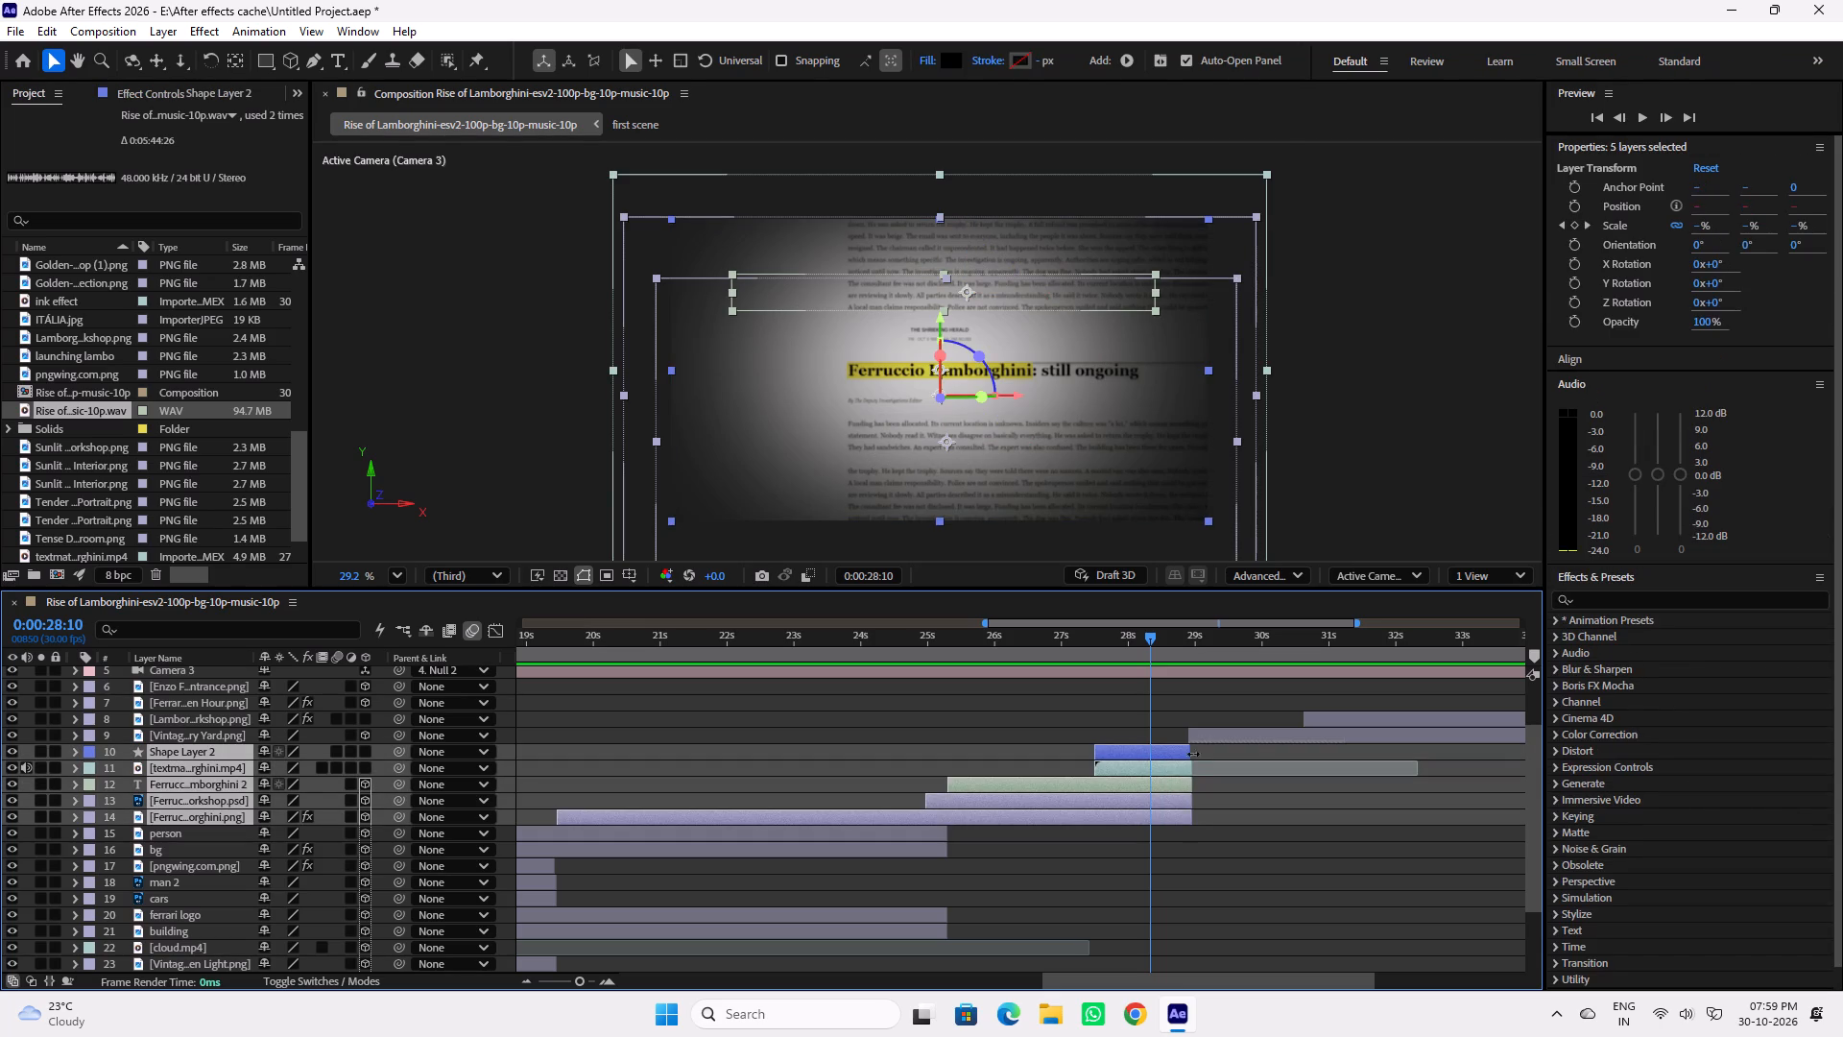
drag(1194, 747, 1164, 753)
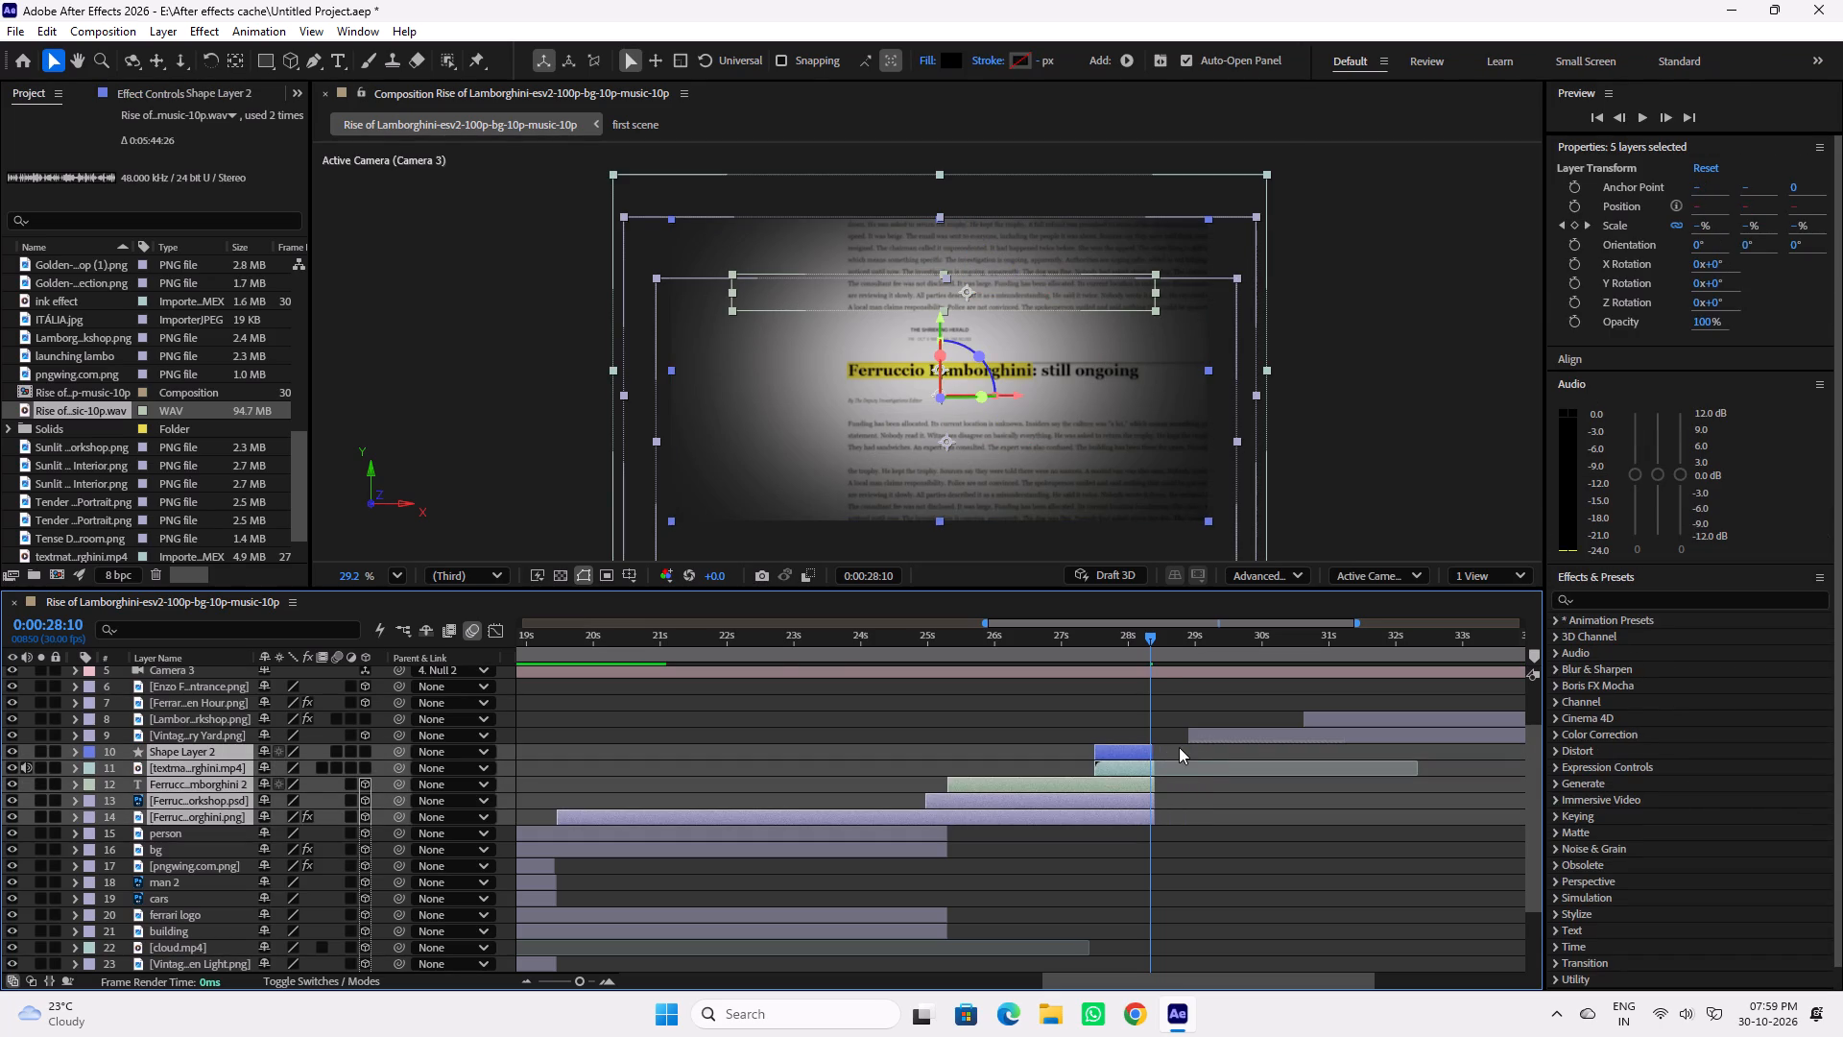
click(1172, 725)
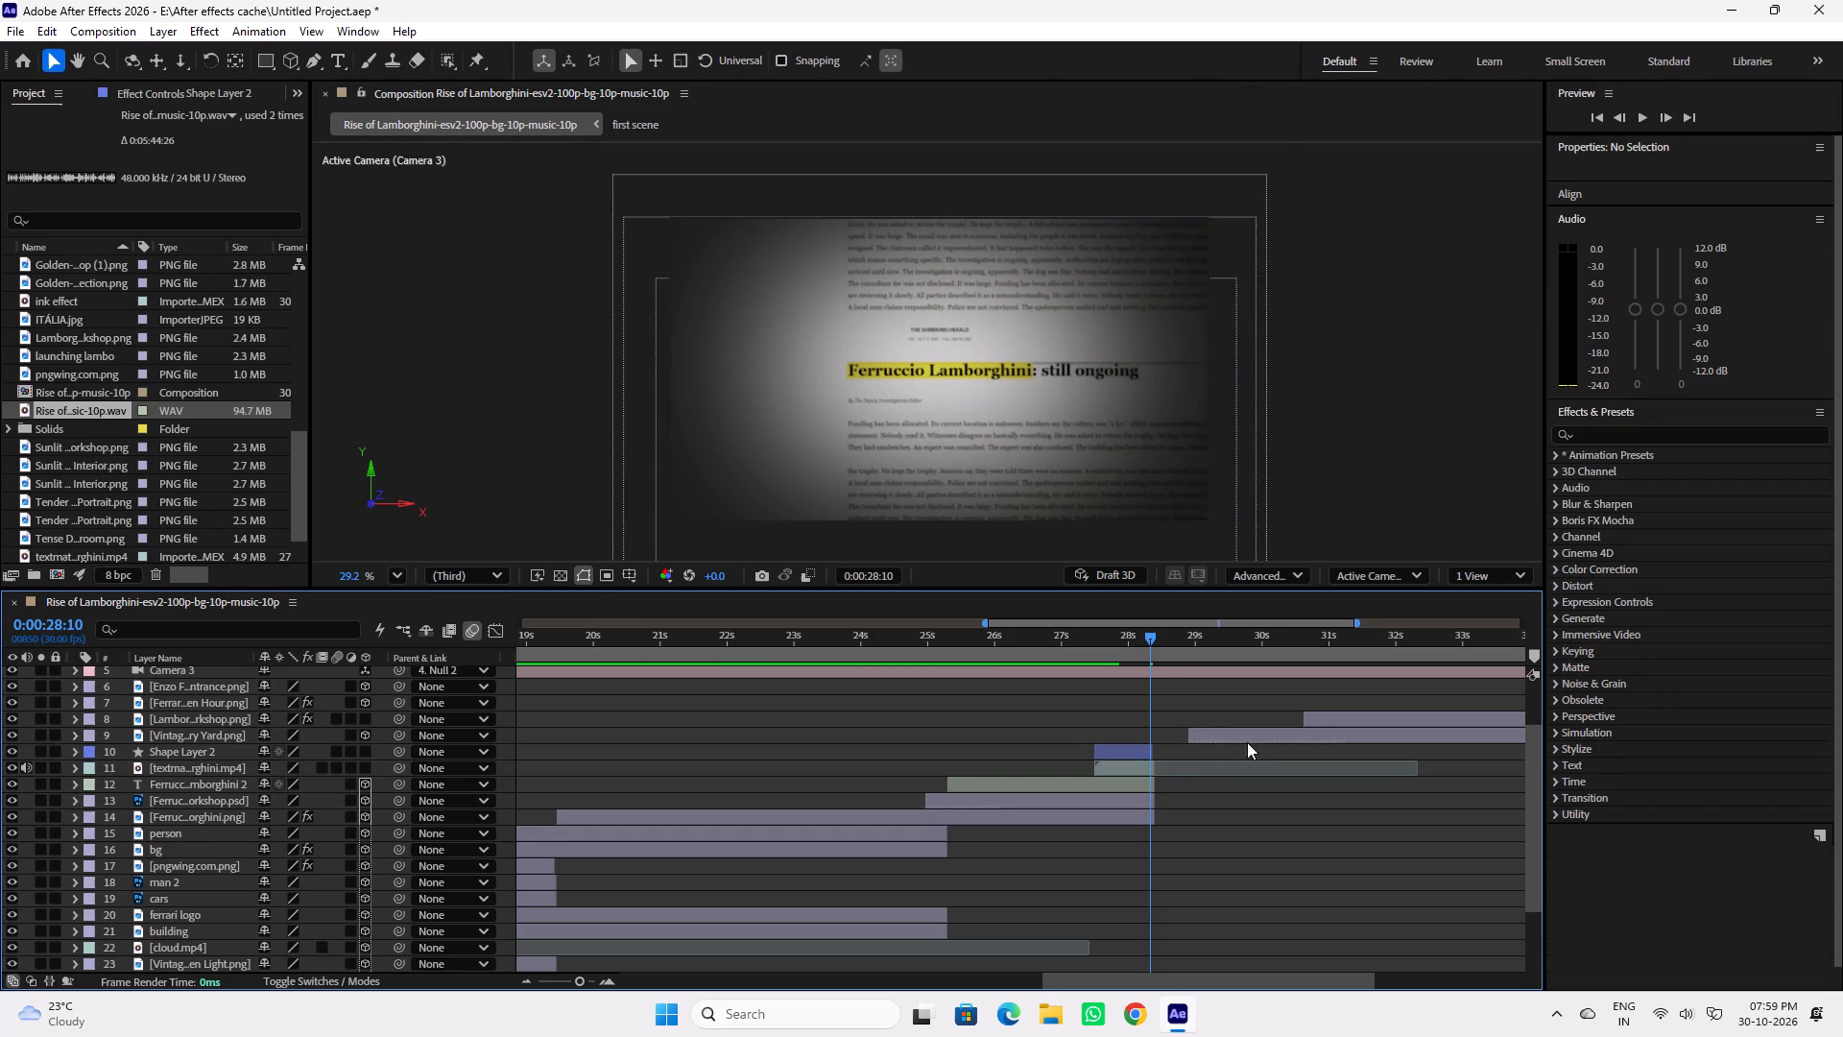
Shift the Vintage tractor yard and Lamborghini workshop image layers earlier together so the yard layer starts at about 0:00:28:10.
click(1314, 734)
ctrl+click(1352, 717)
scroll(1379, 728, up, 2)
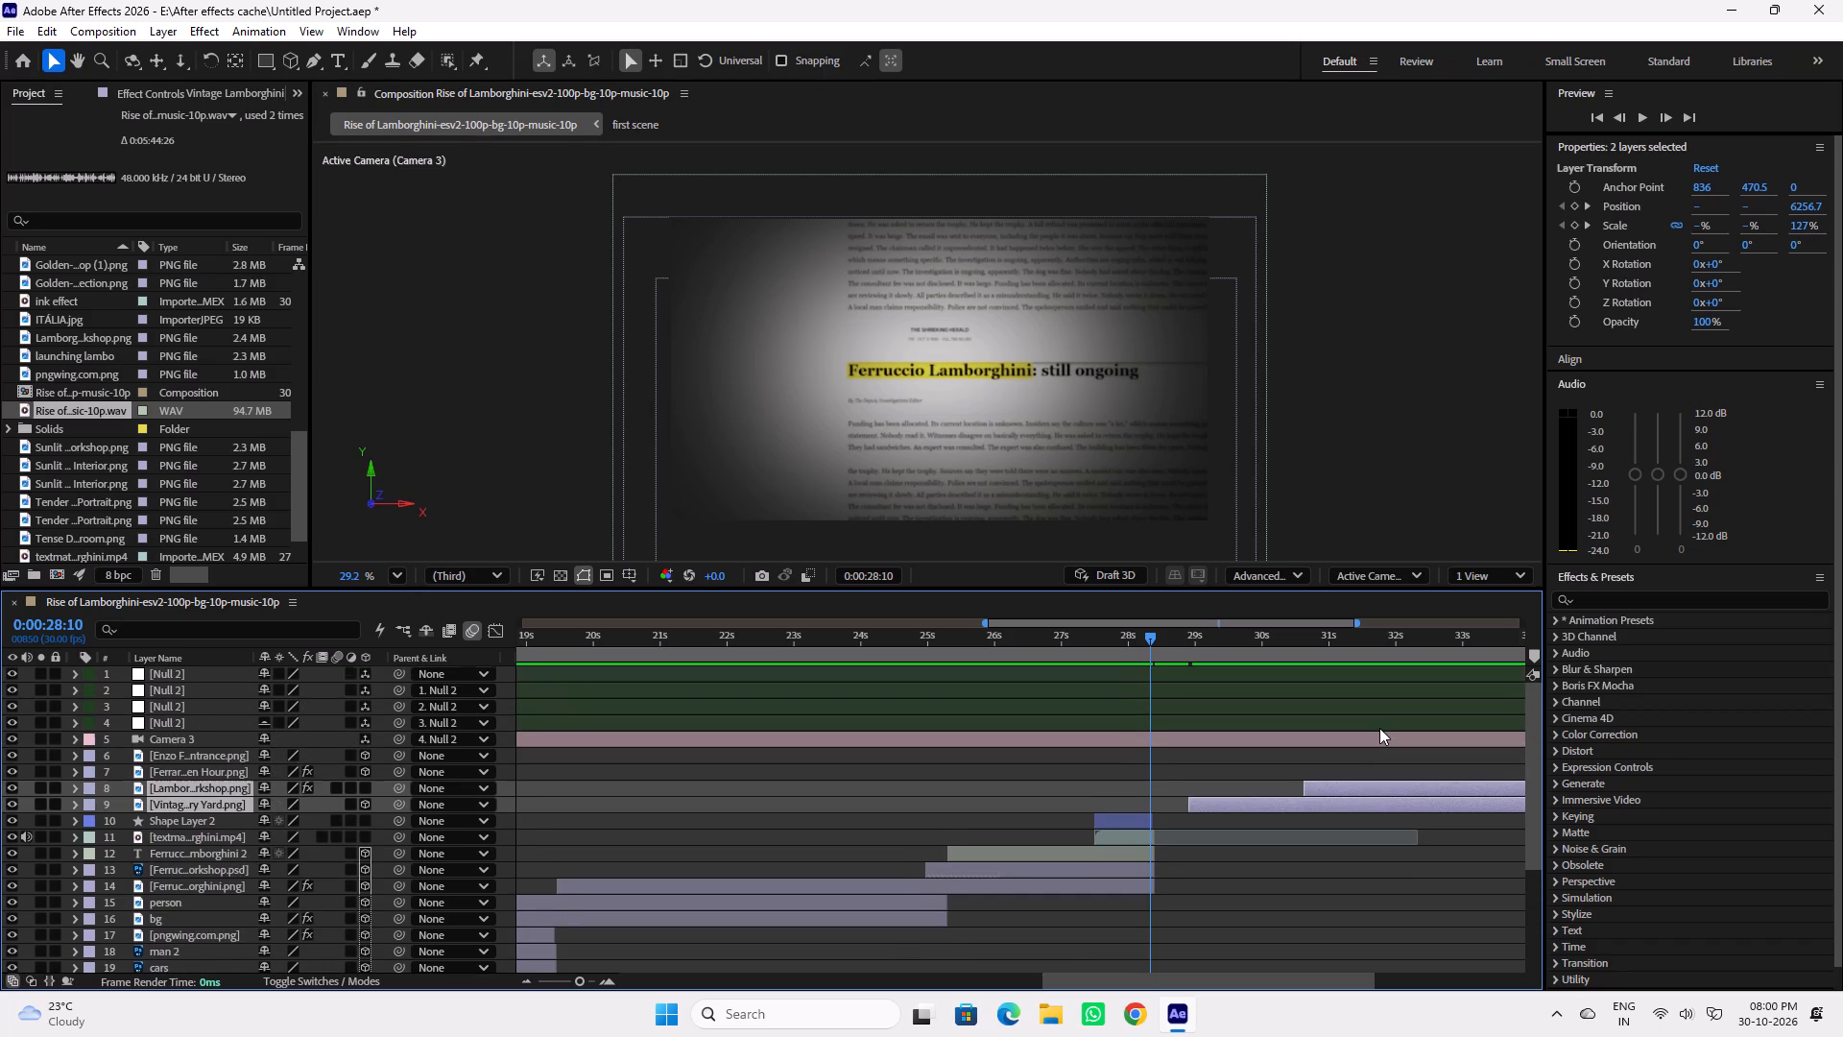
scroll(1379, 728, up, 3)
drag(1353, 787, 1333, 788)
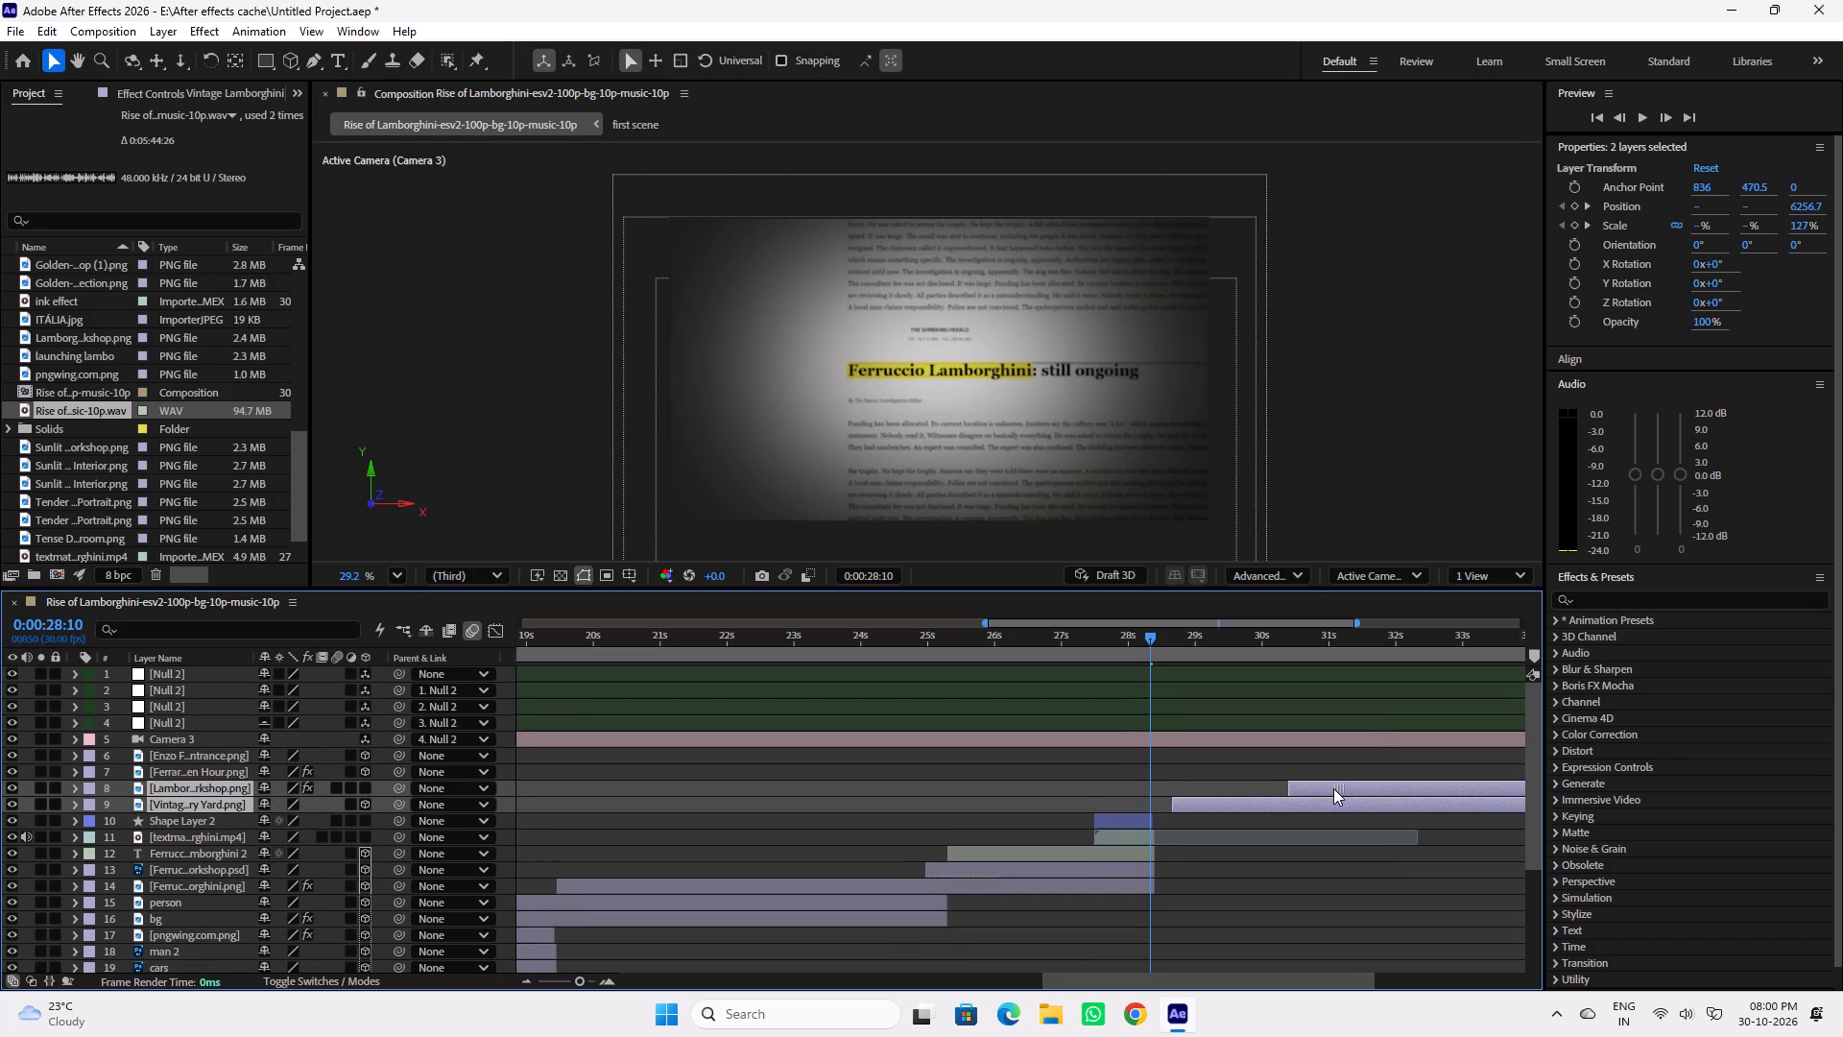
drag(1333, 788, 1324, 789)
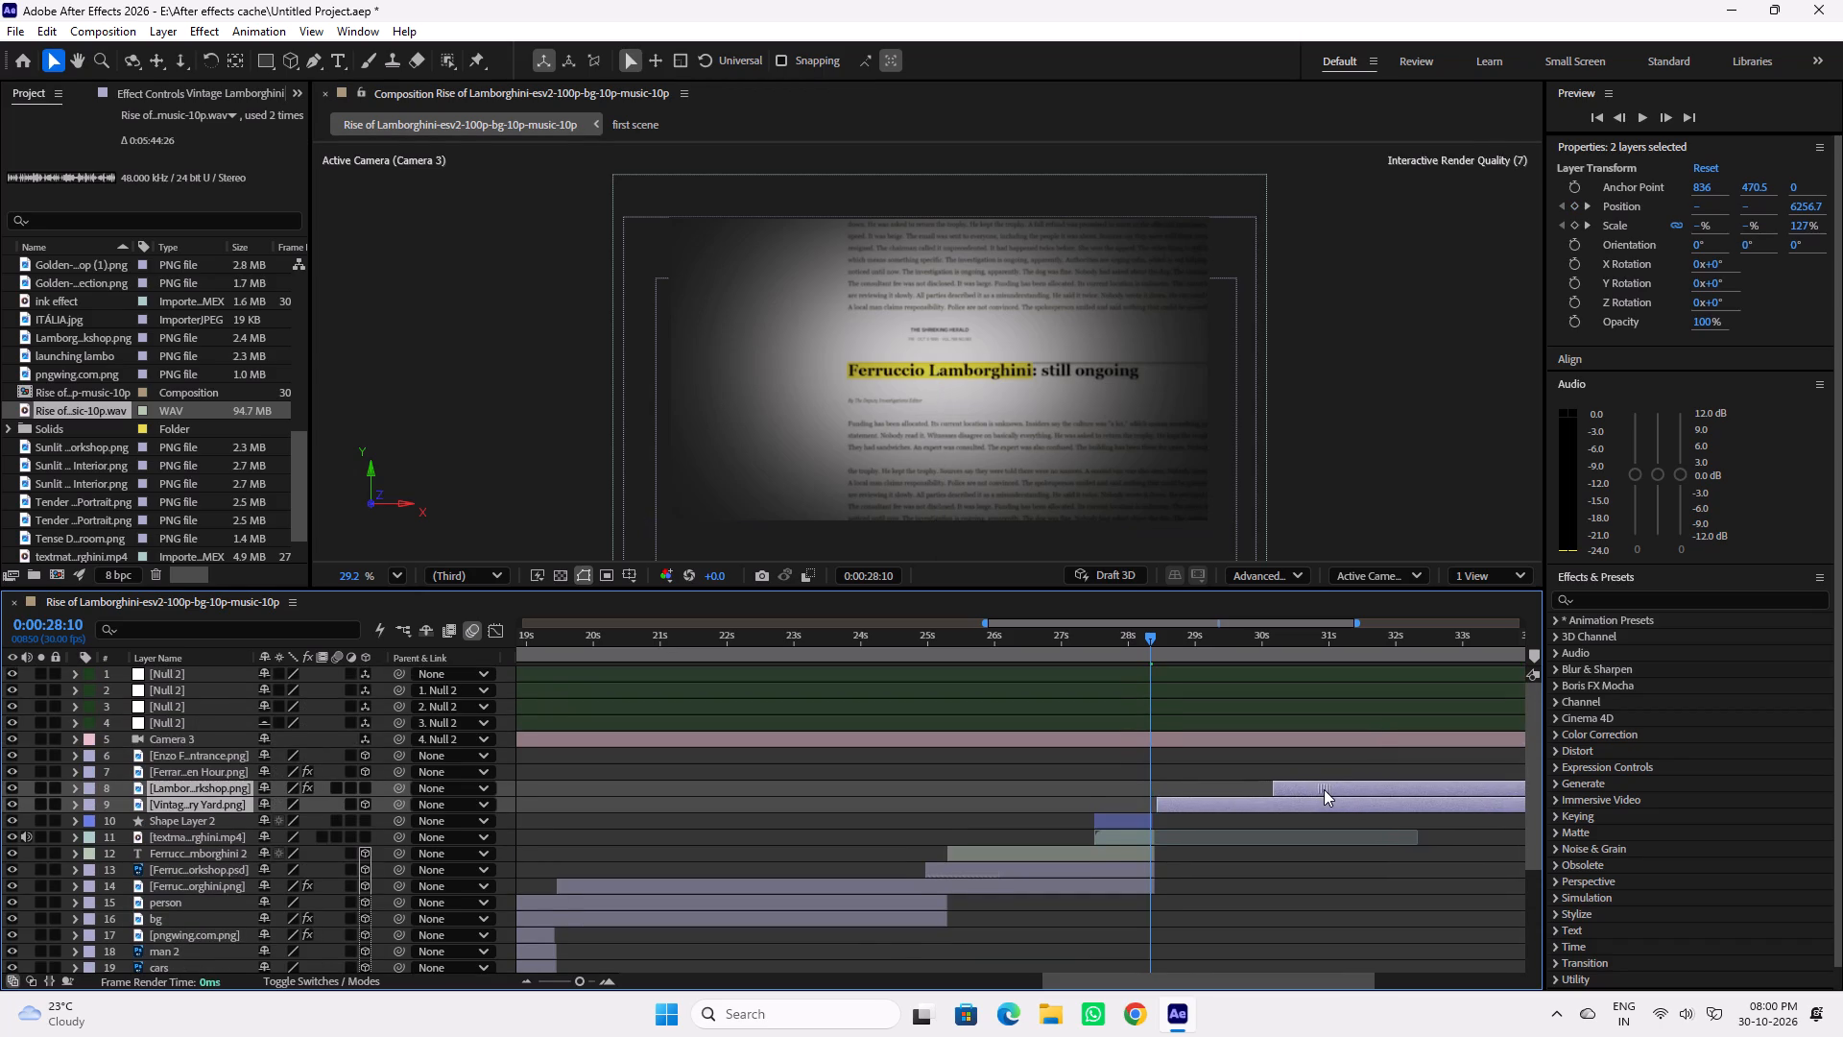
drag(1324, 789, 1315, 789)
drag(1225, 796, 1240, 796)
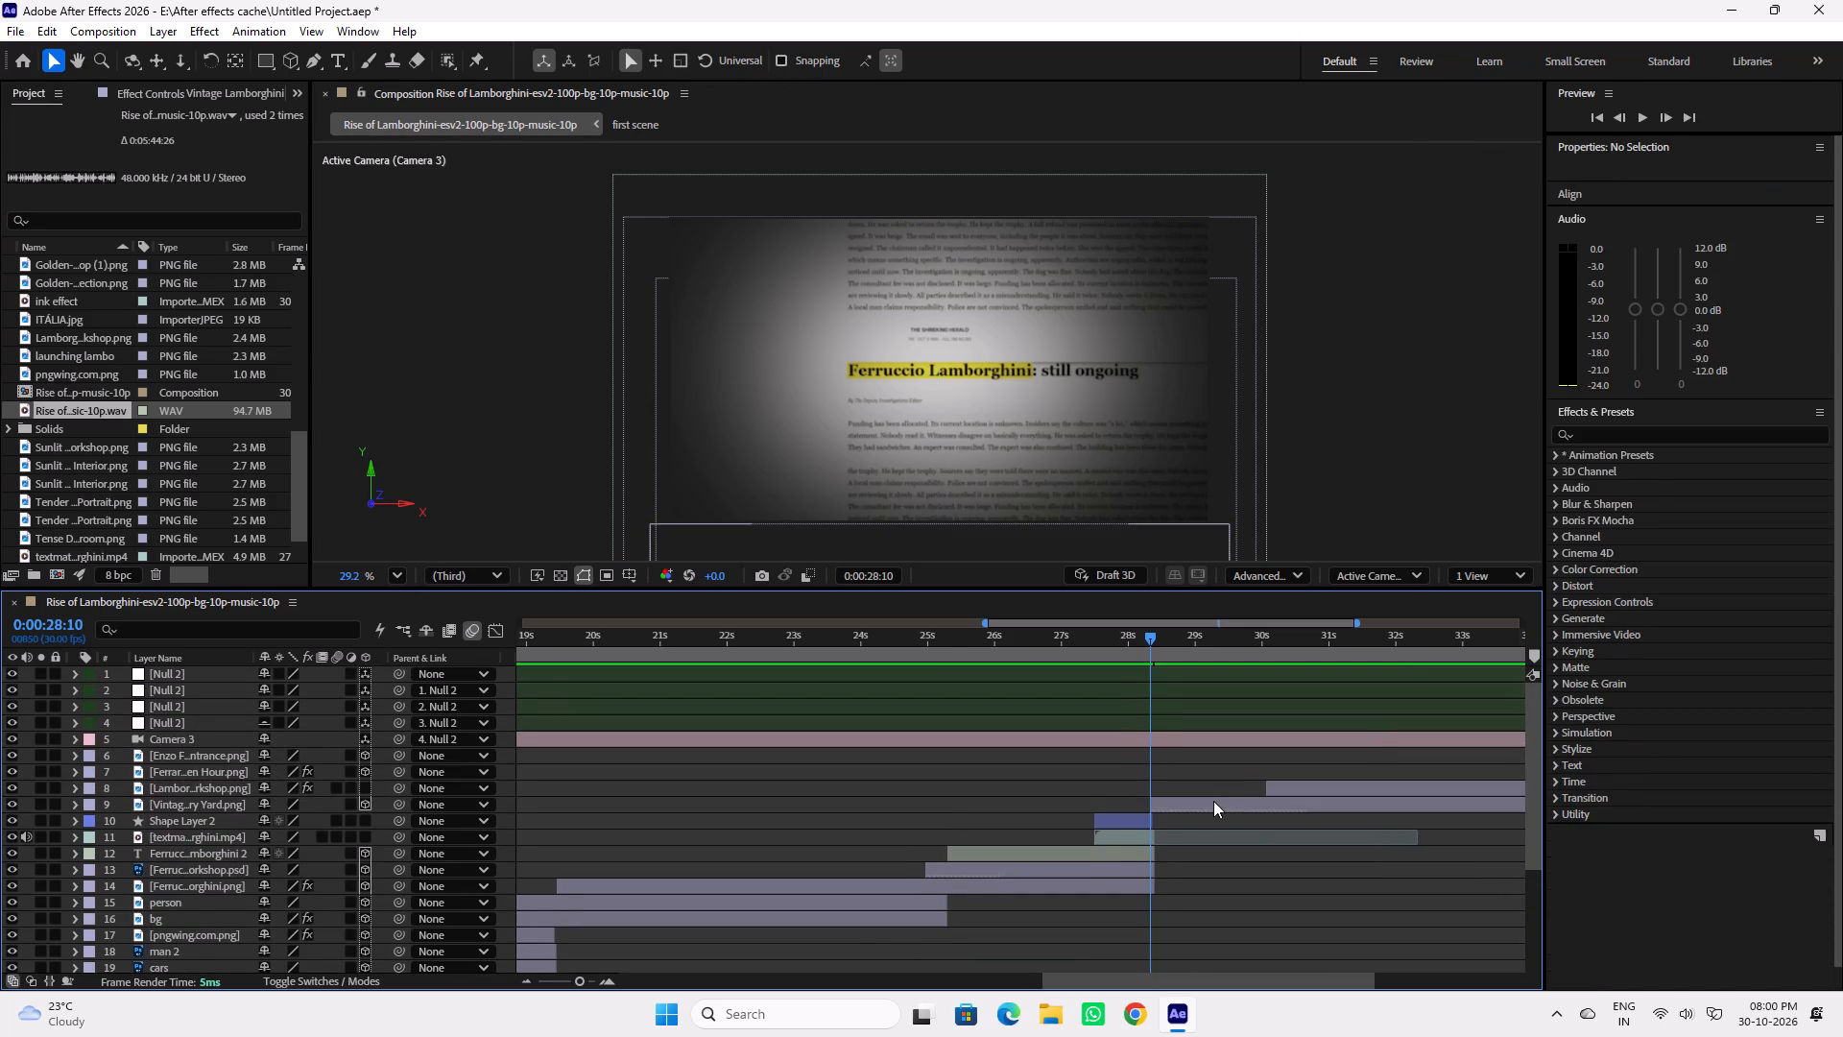
click(1213, 801)
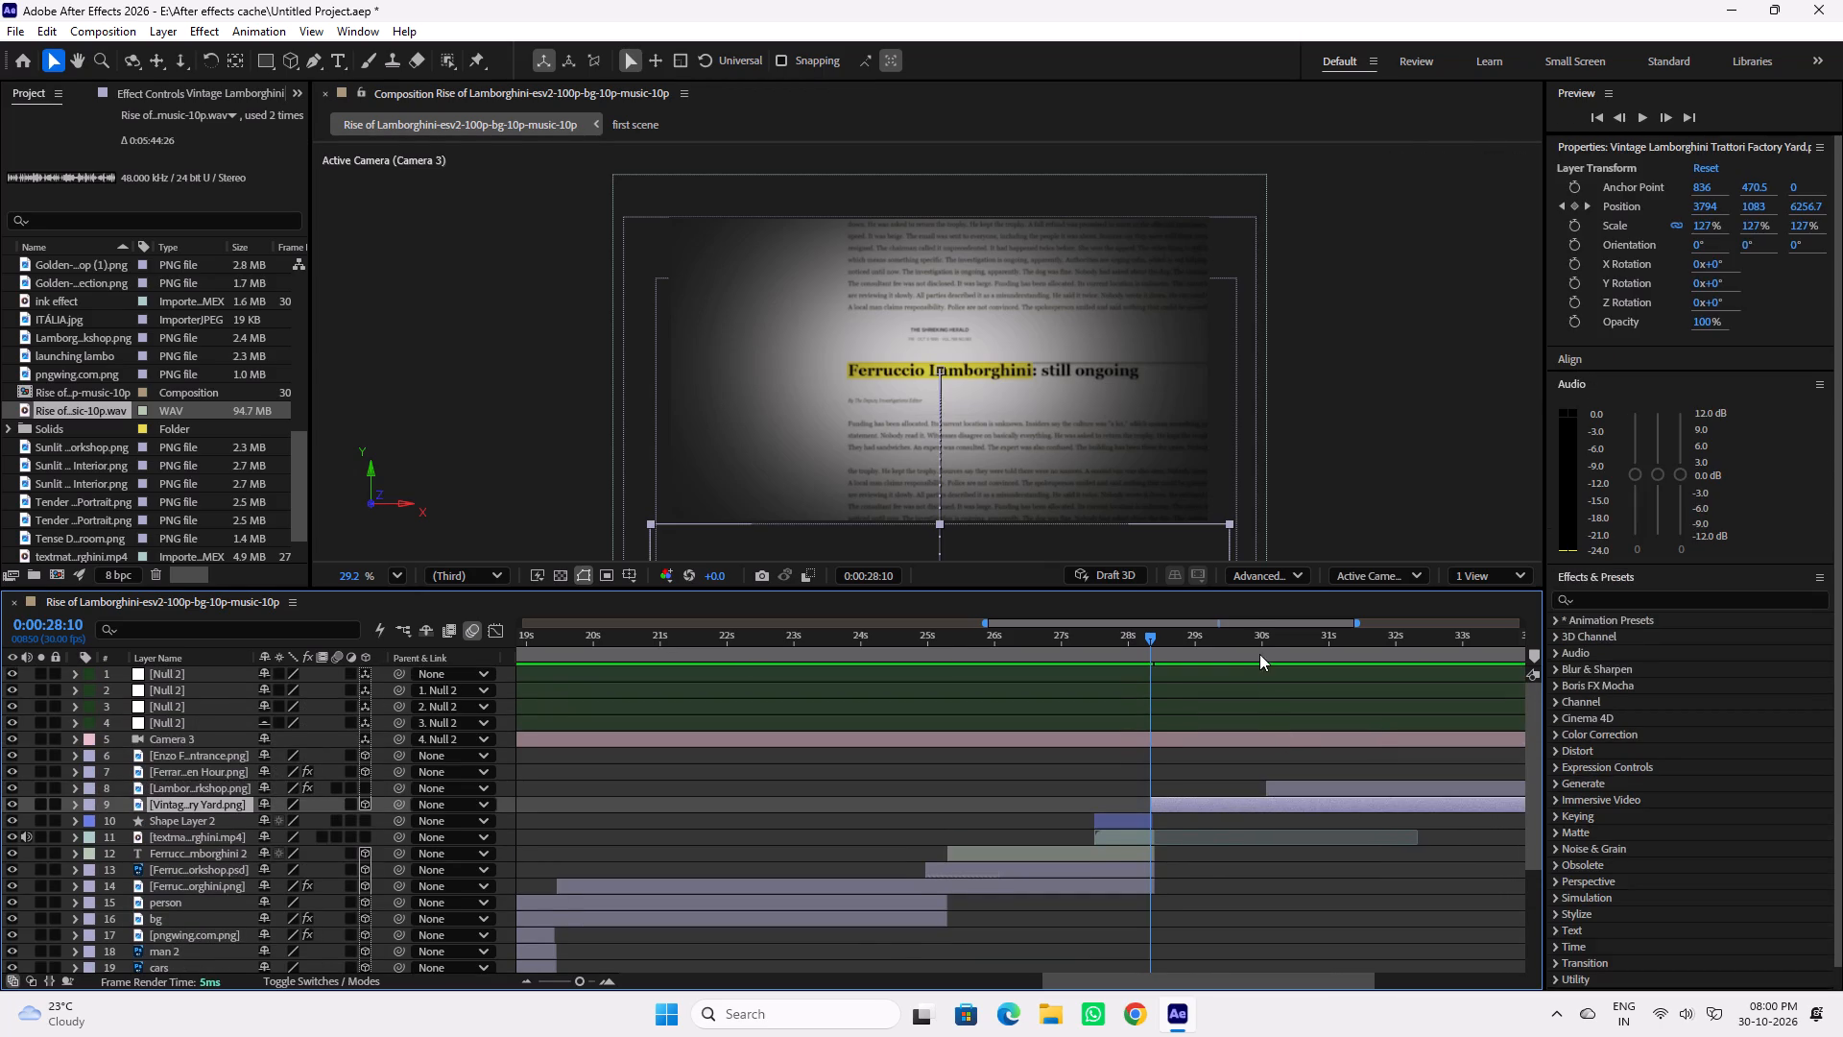
drag(1255, 643, 1314, 648)
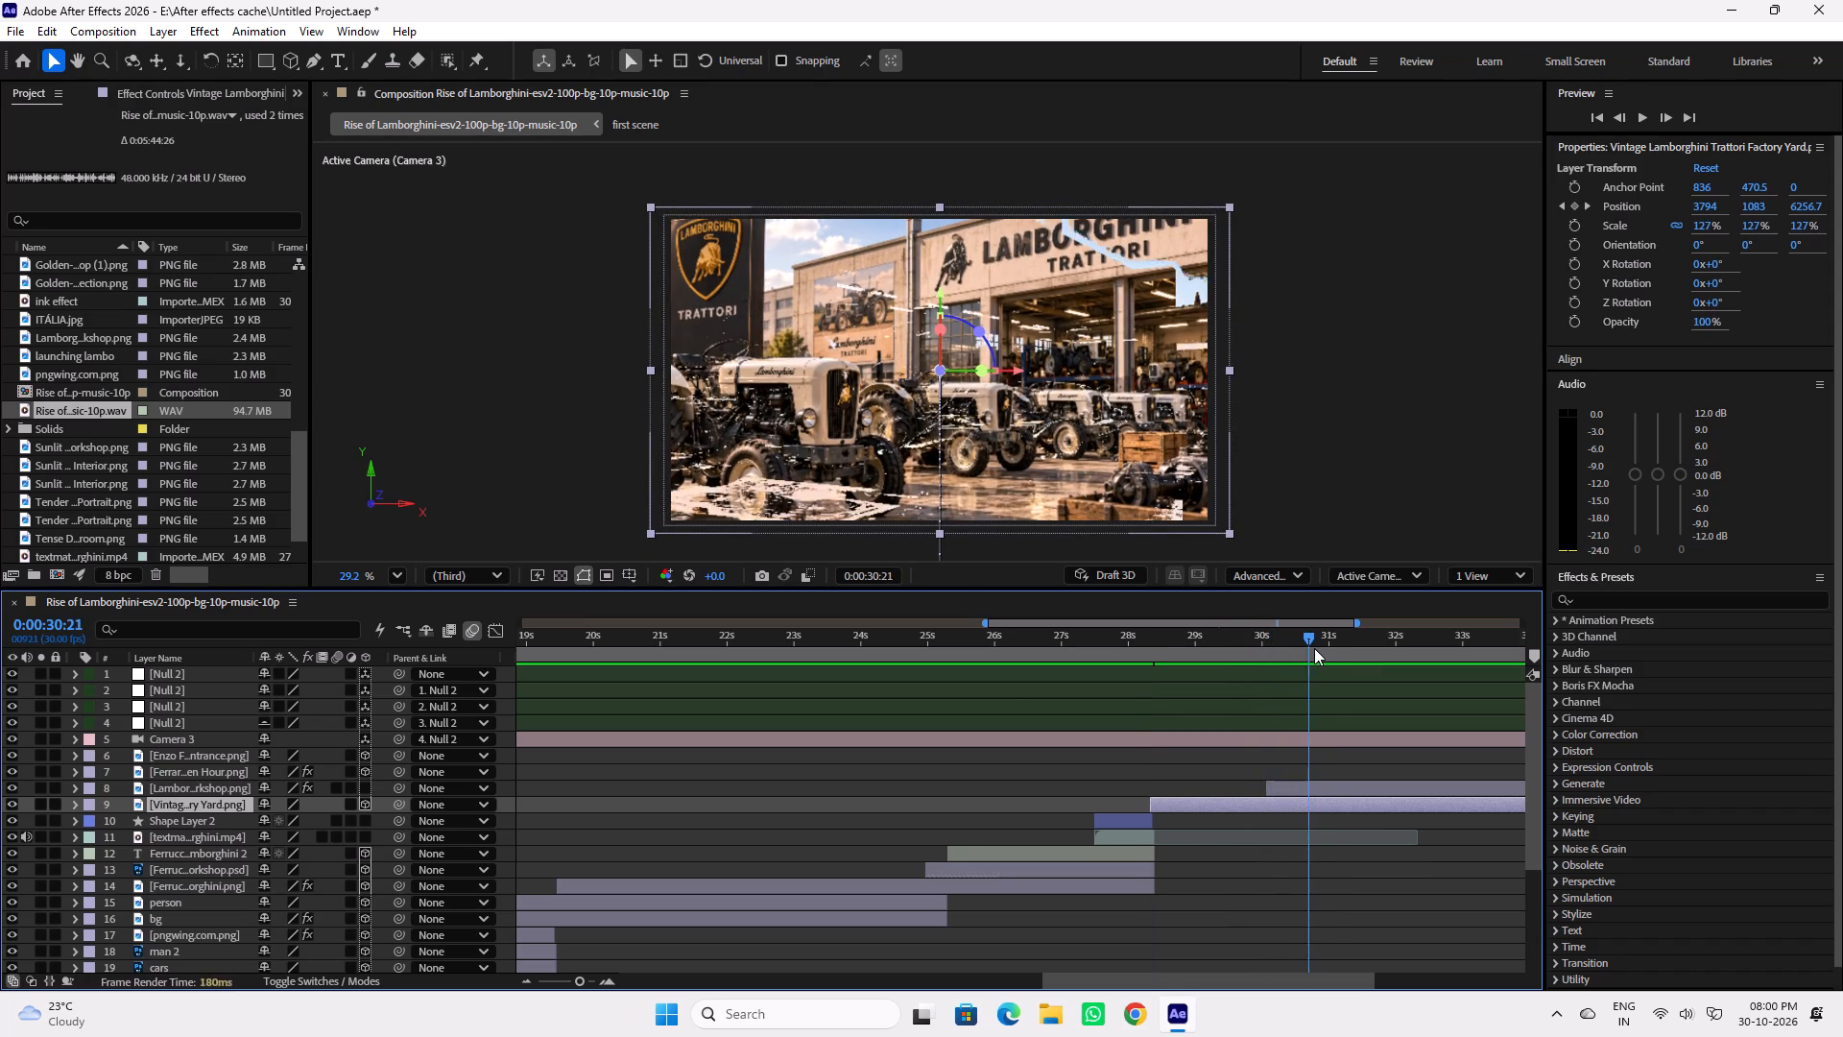
drag(1314, 648, 1354, 649)
Shift the second narration audio segment so it starts at about 0:00:28:12.
scroll(1221, 830, down, 4)
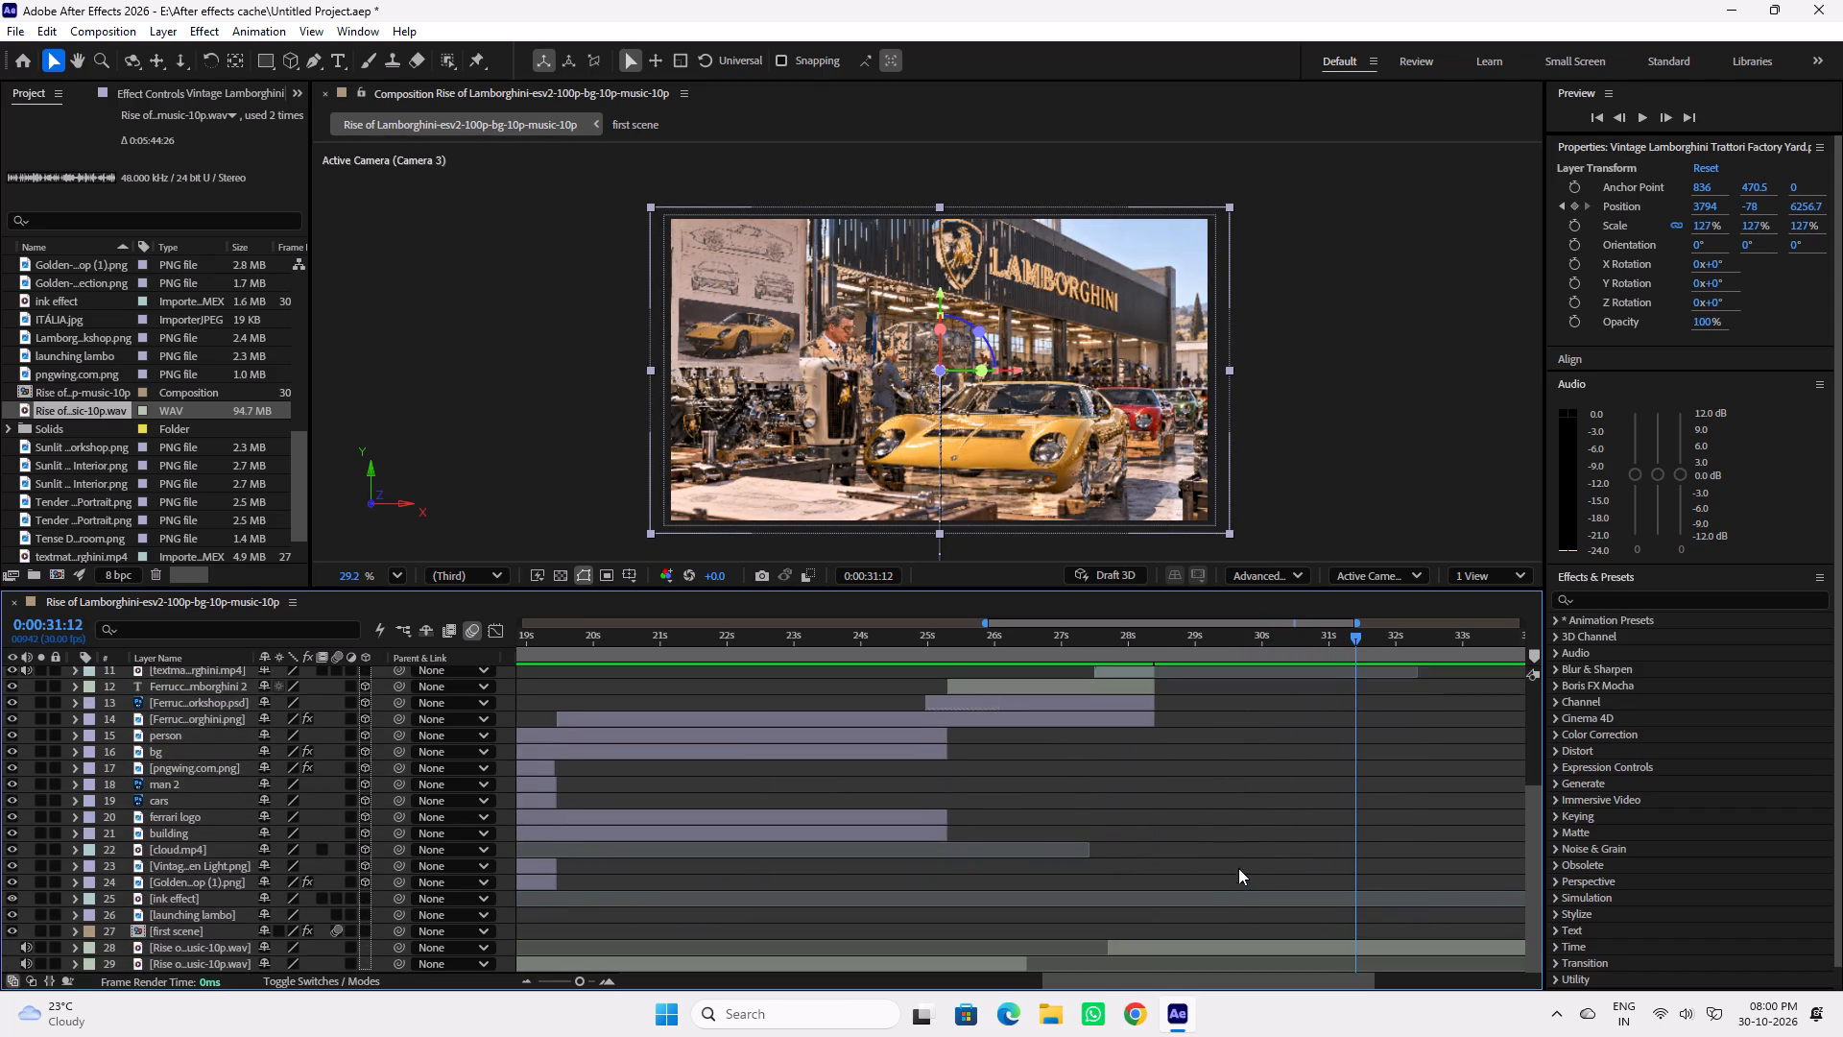
scroll(1276, 846, down, 4)
drag(1180, 945, 1231, 945)
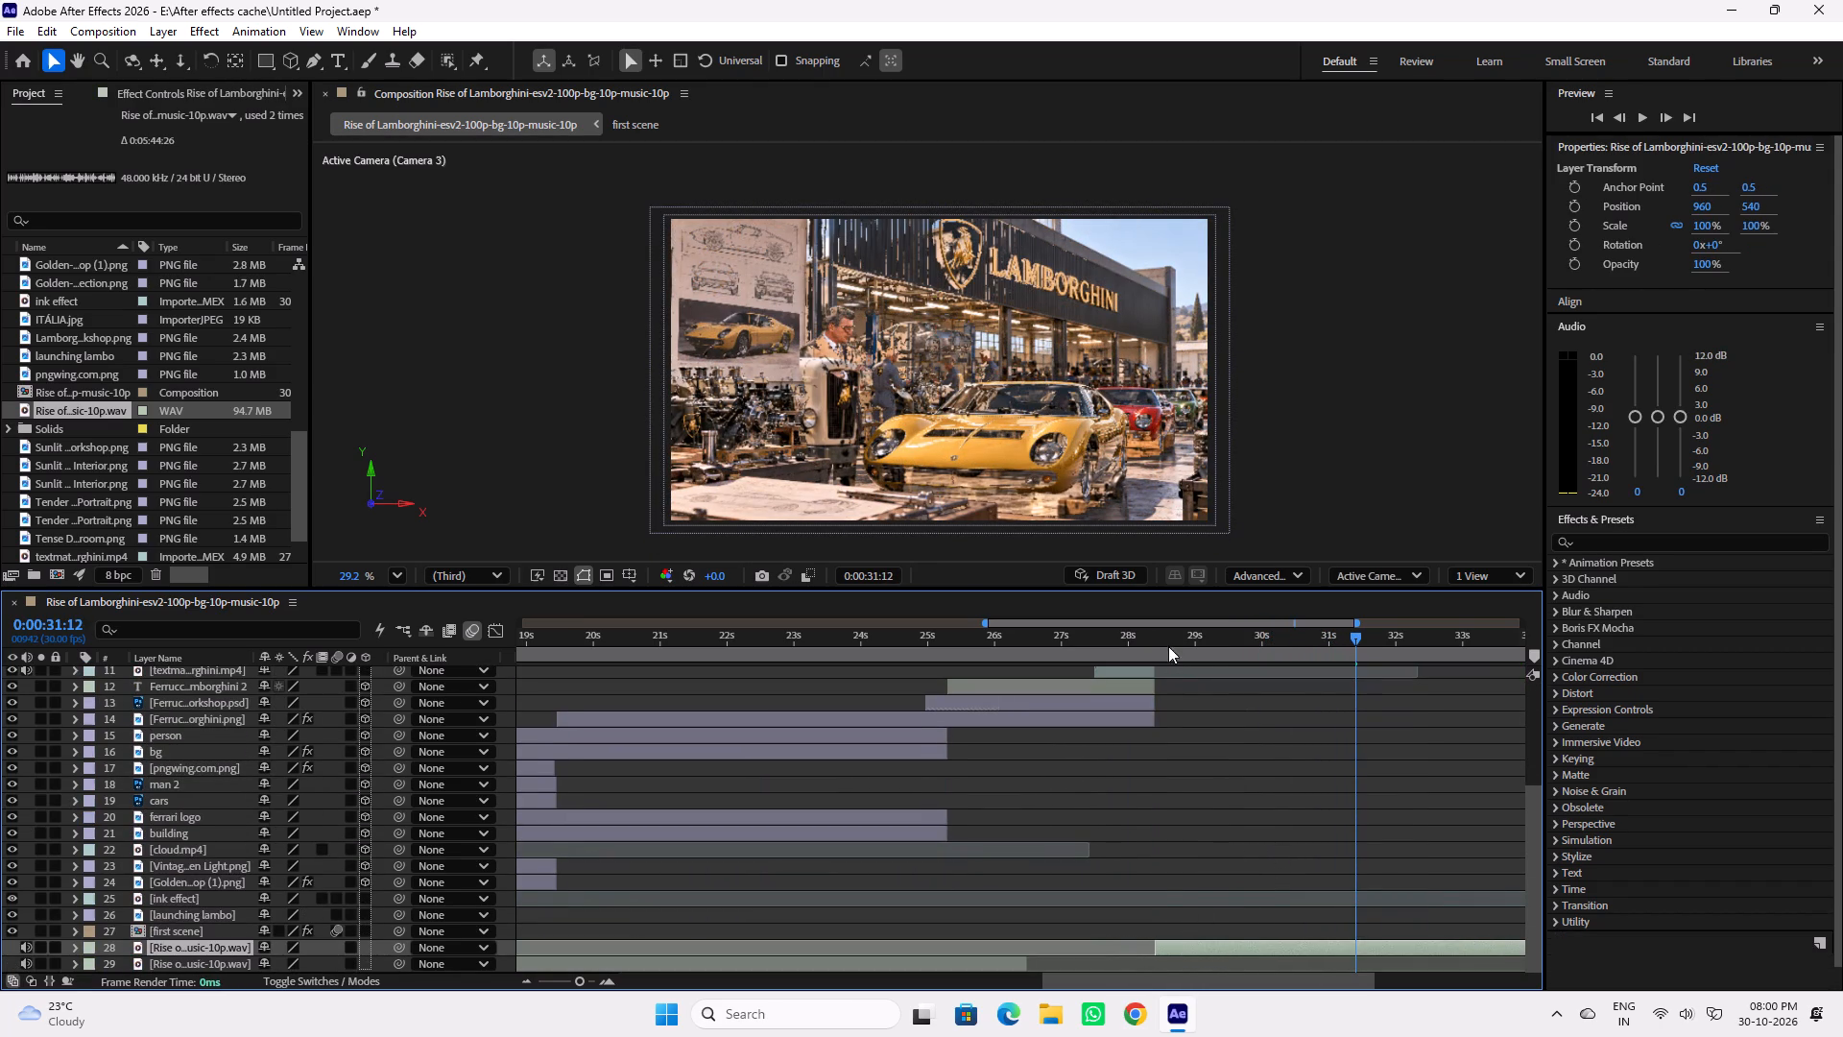
drag(1162, 640, 1154, 642)
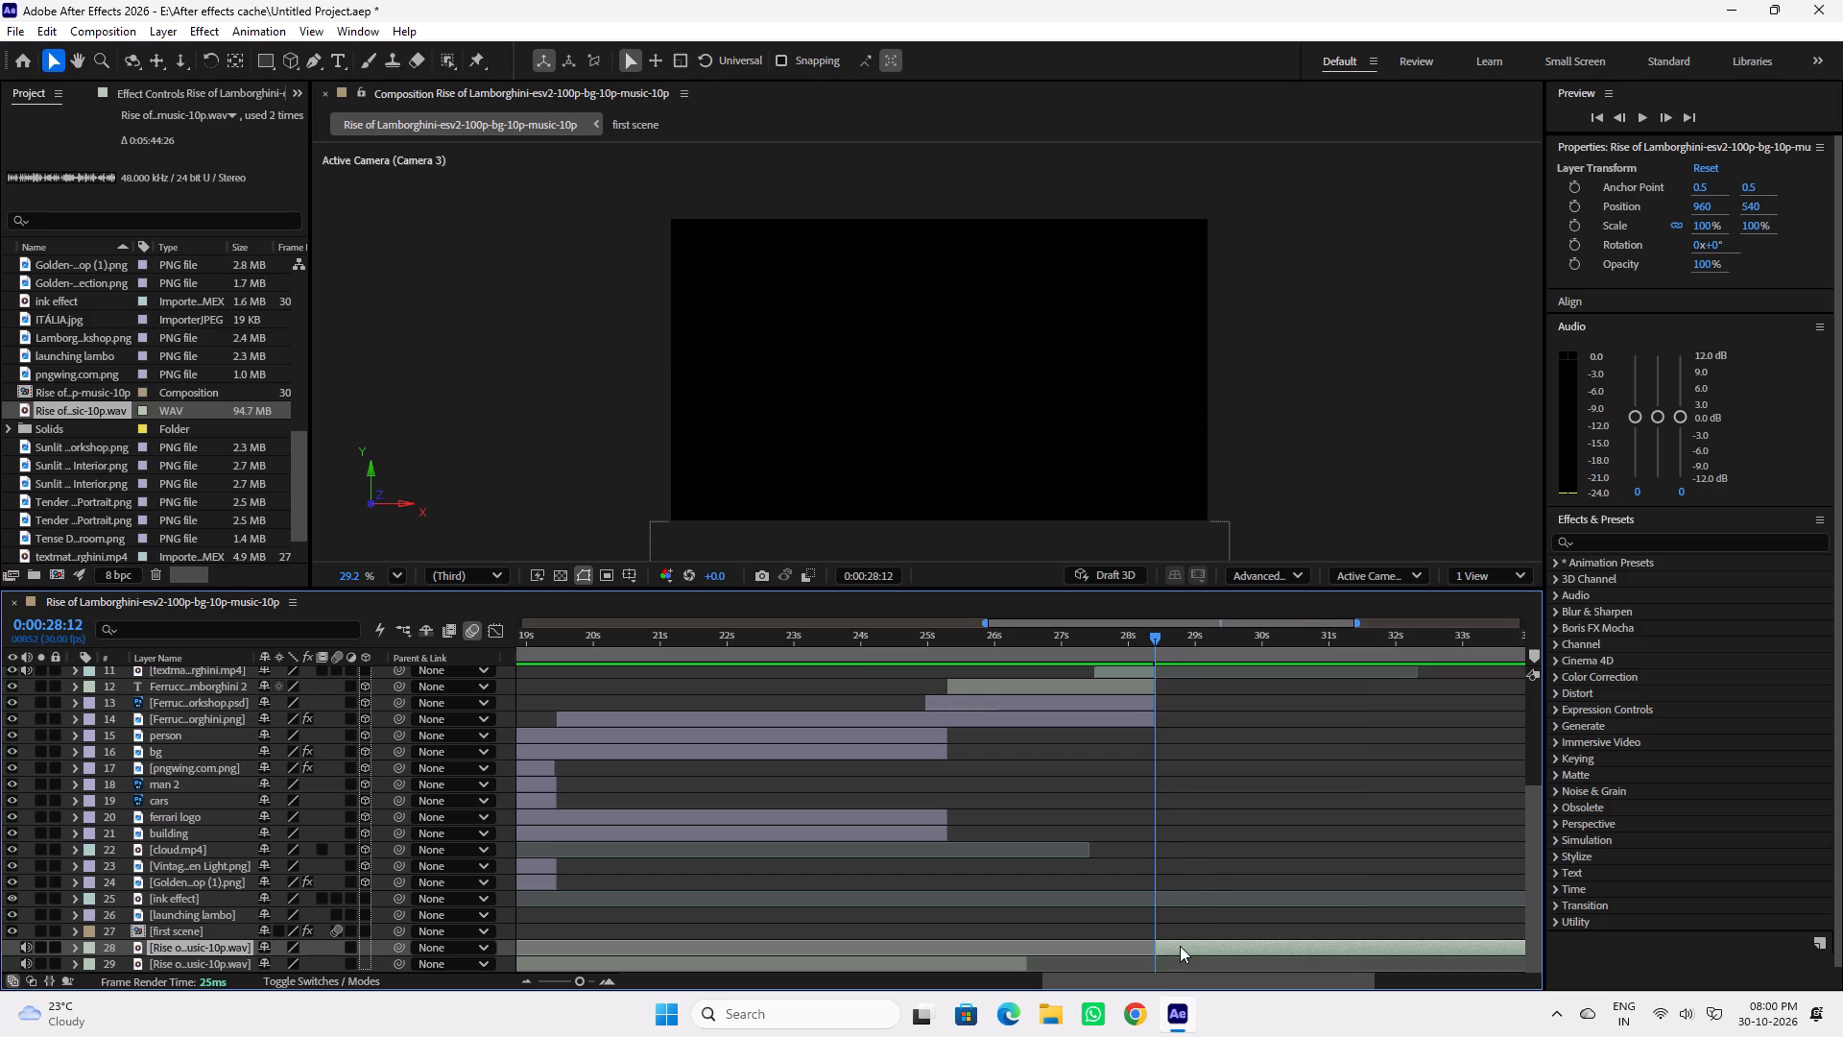
drag(1180, 946, 1188, 946)
Play from 0:00:28:12 and replay from about 0:00:37:20 to locate the end of the narration phrase over the Ferrari scene.
key(space)
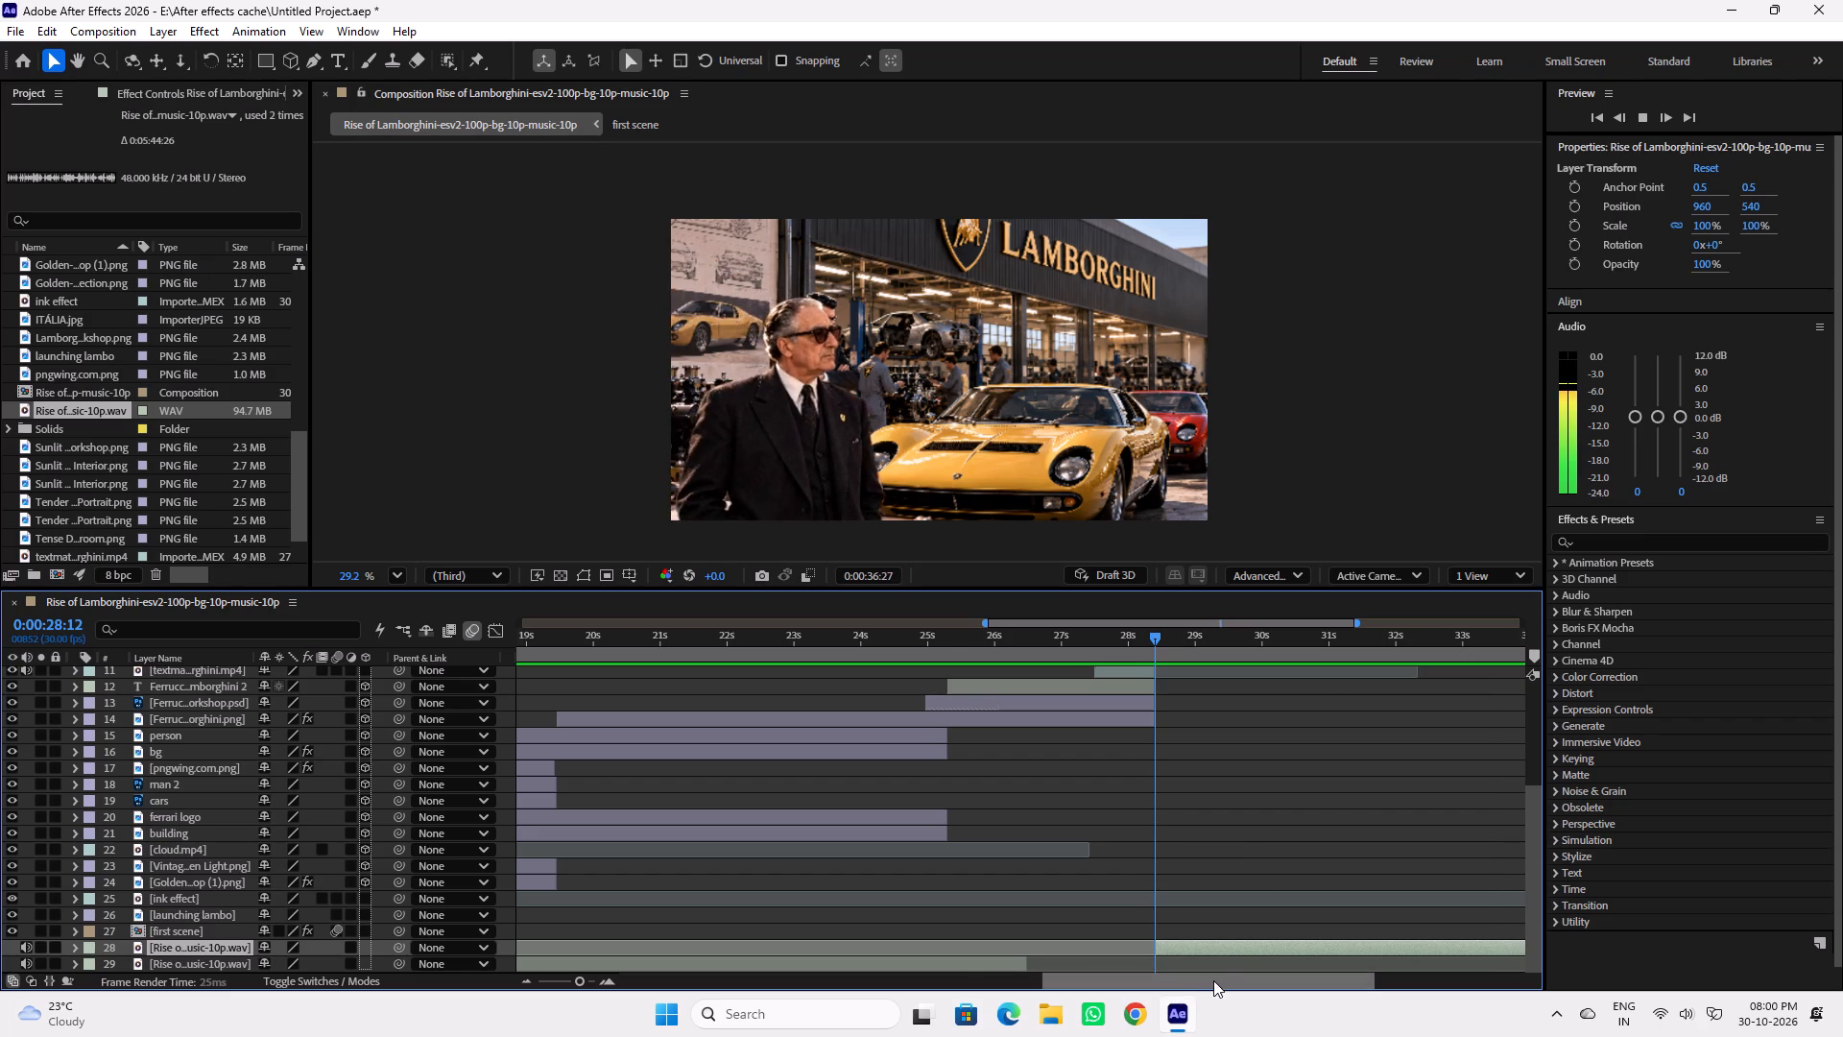
drag(1217, 980, 1370, 979)
key(space)
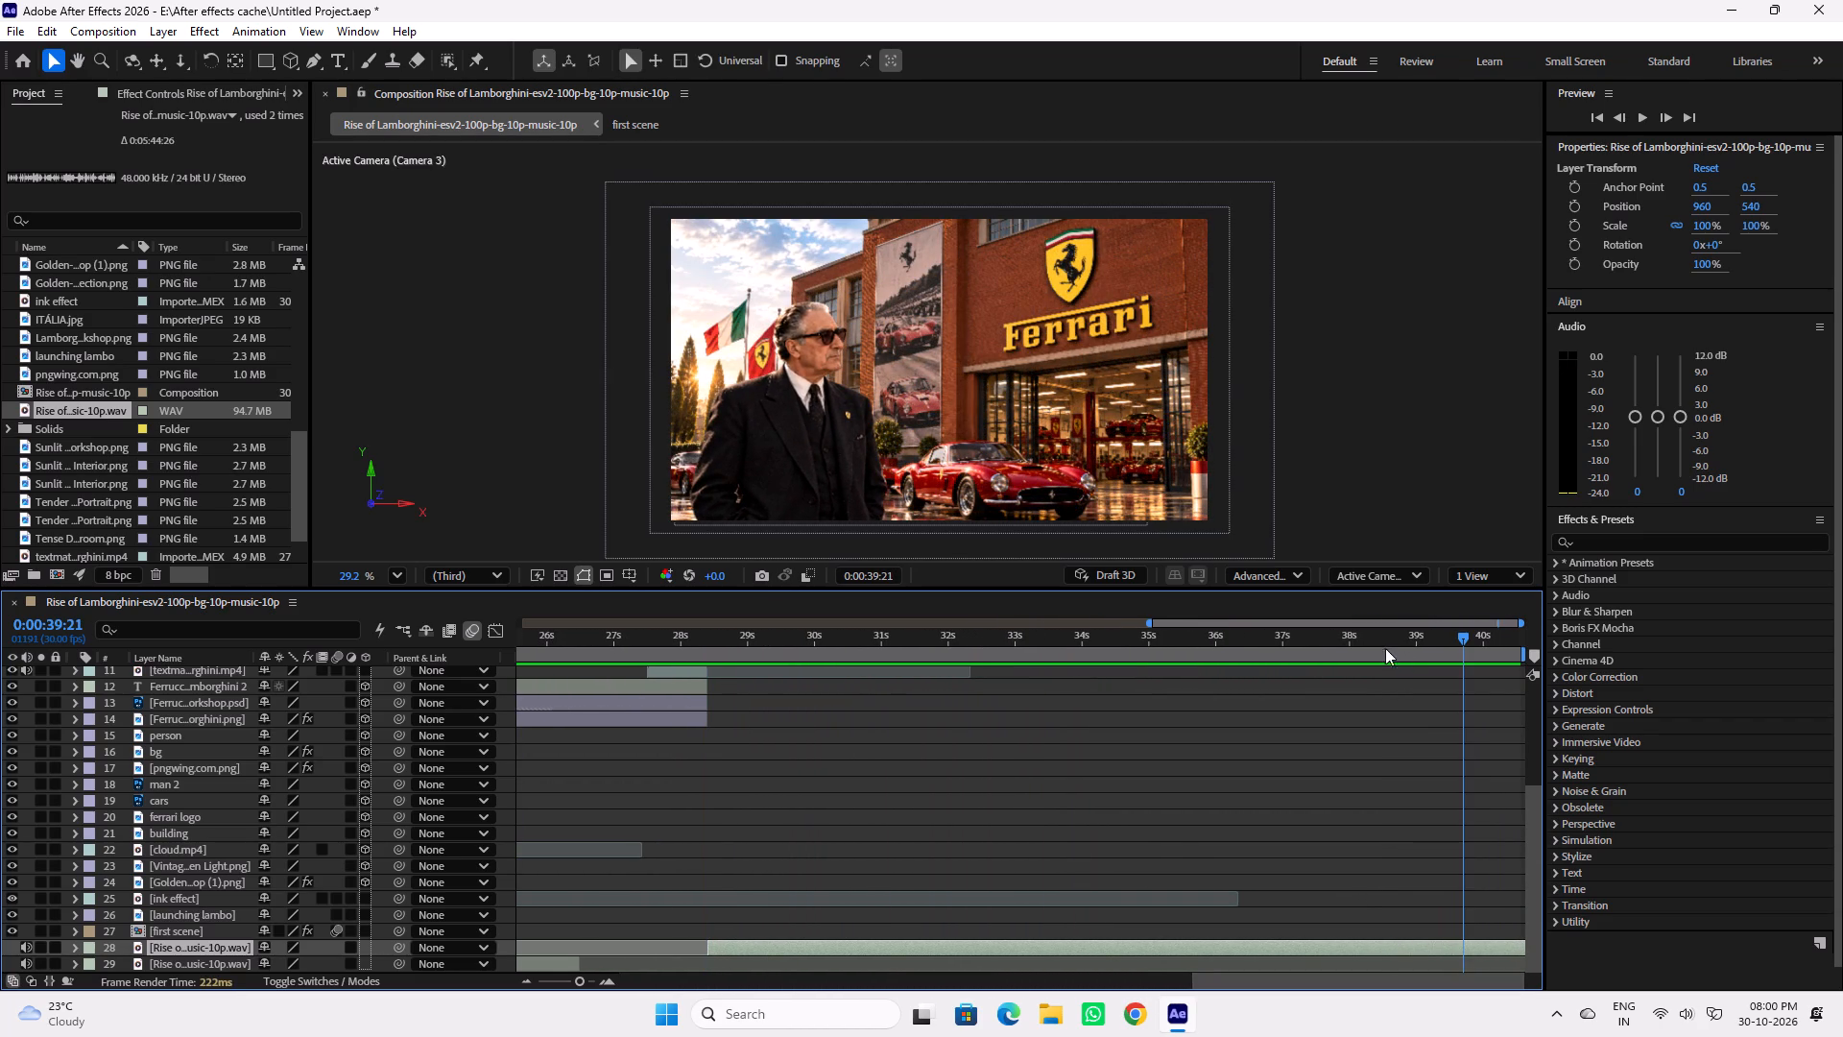
drag(1375, 641, 1328, 645)
key(space)
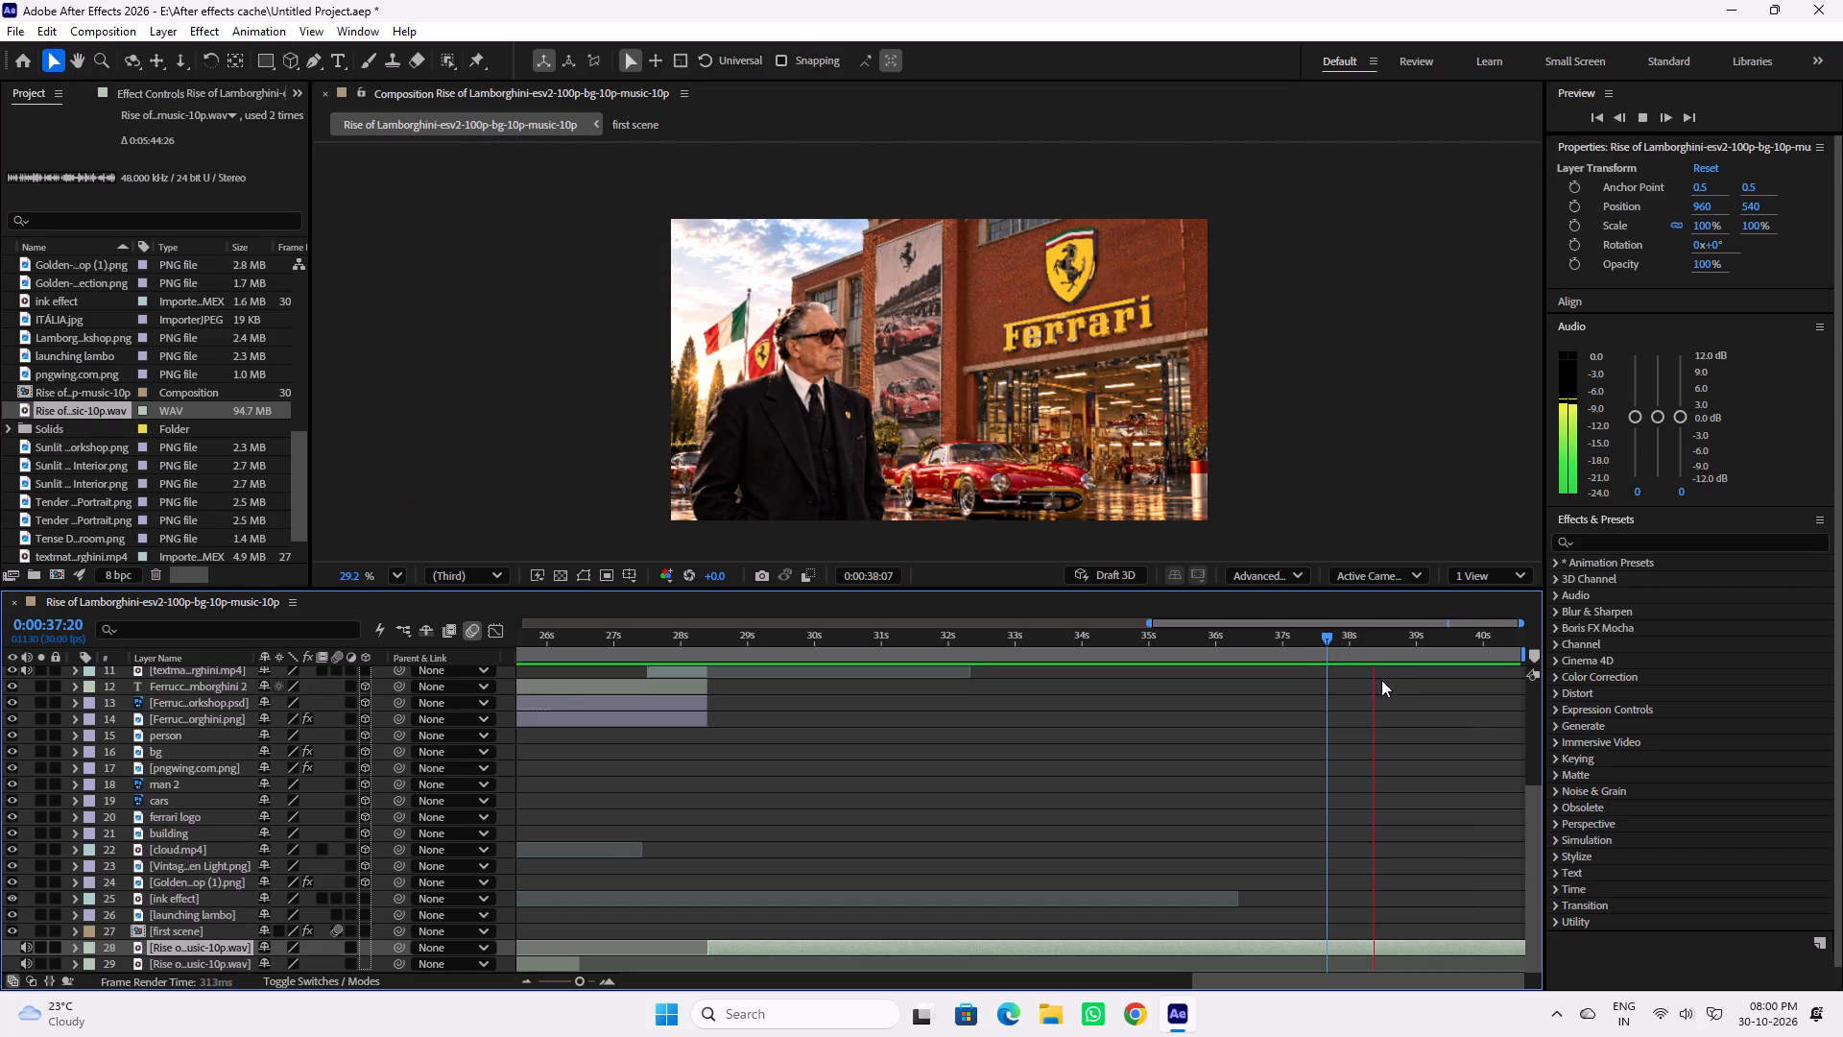
key(space)
key(space)
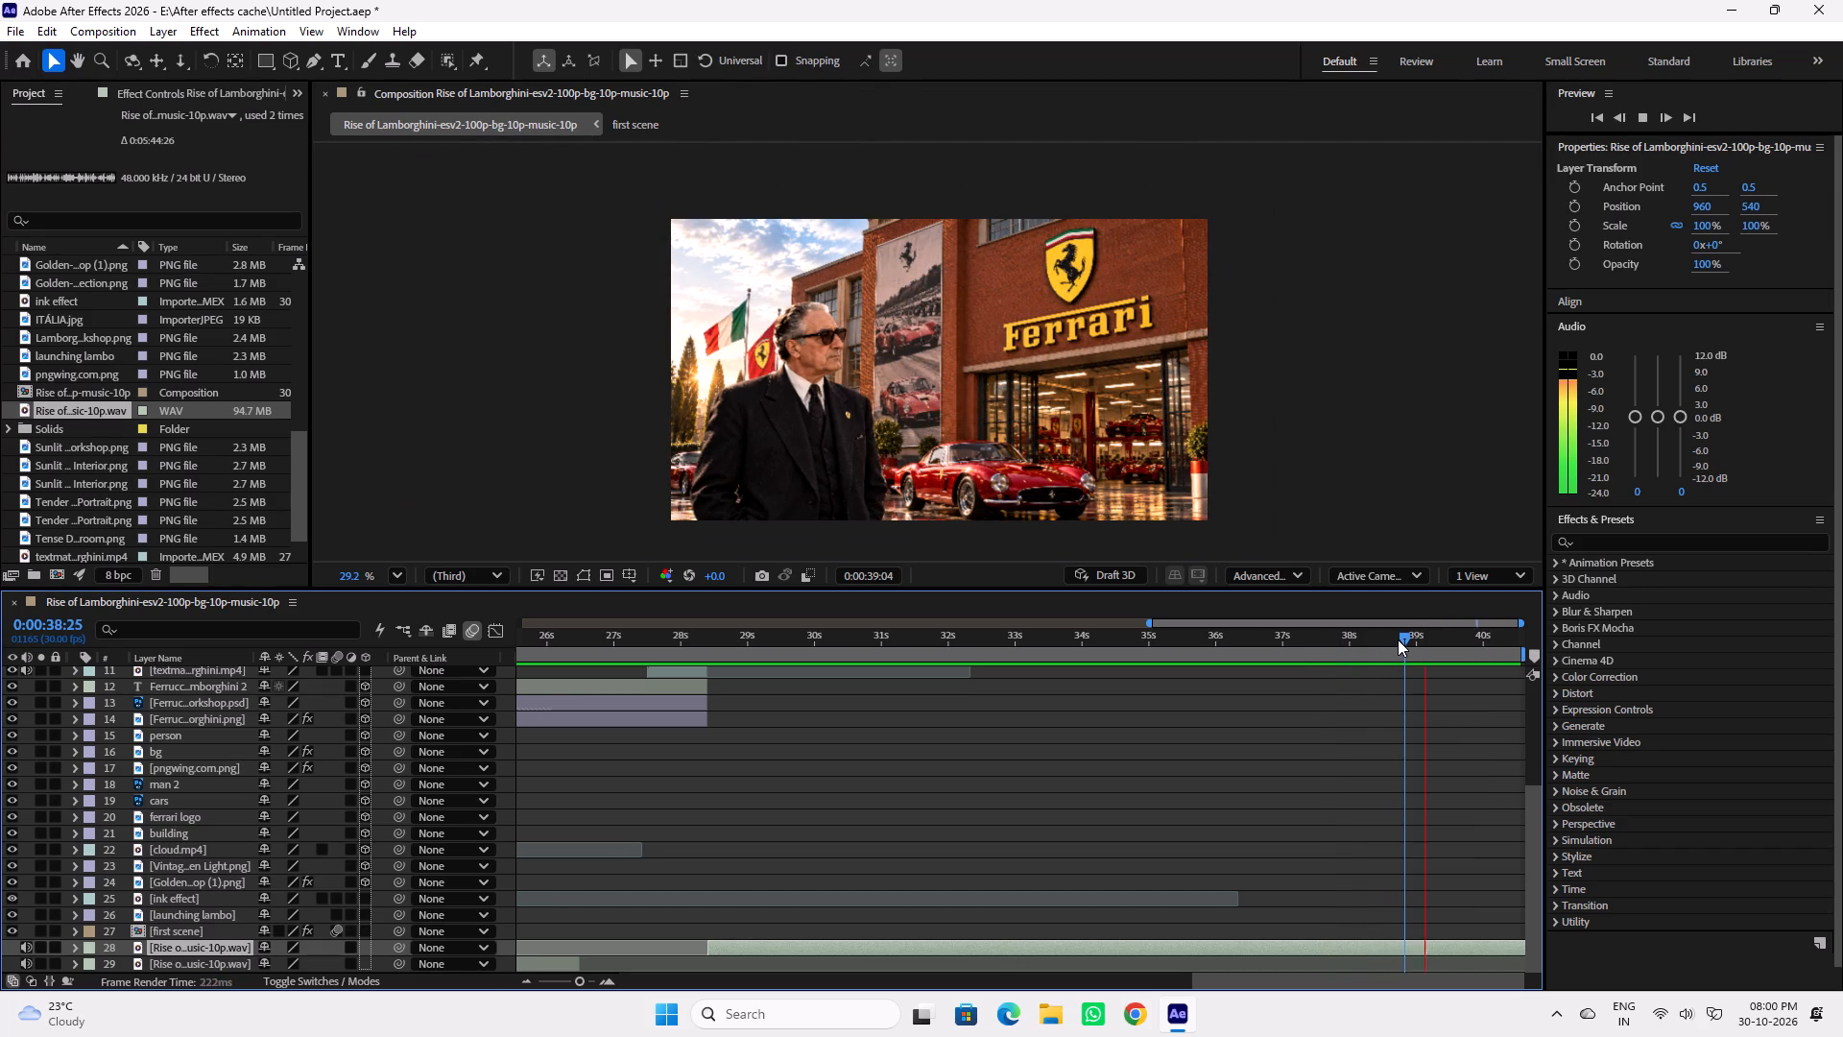
Split the second narration segment at 0:00:38:25 using its waveform and delete the audio after the cut.
click(1401, 639)
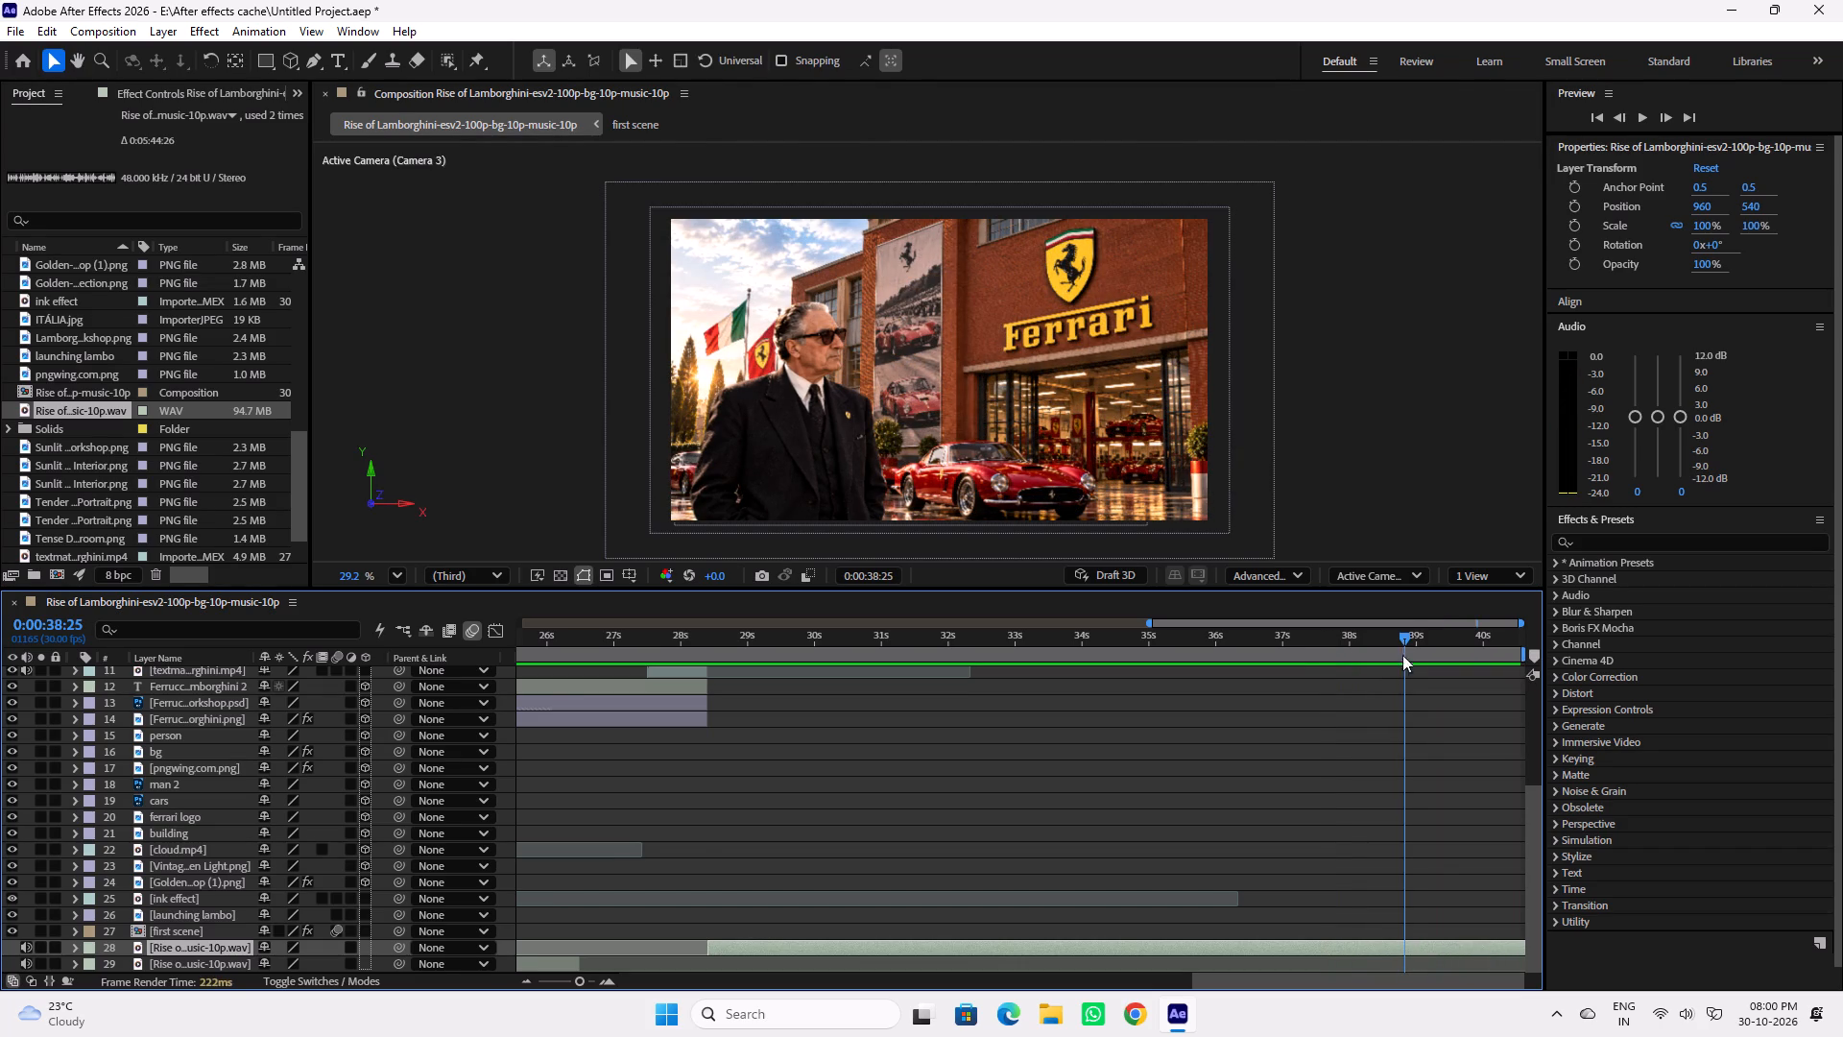
scroll(1468, 879, up, 5)
scroll(1468, 879, down, 9)
text(ll)
scroll(1414, 832, down, 8)
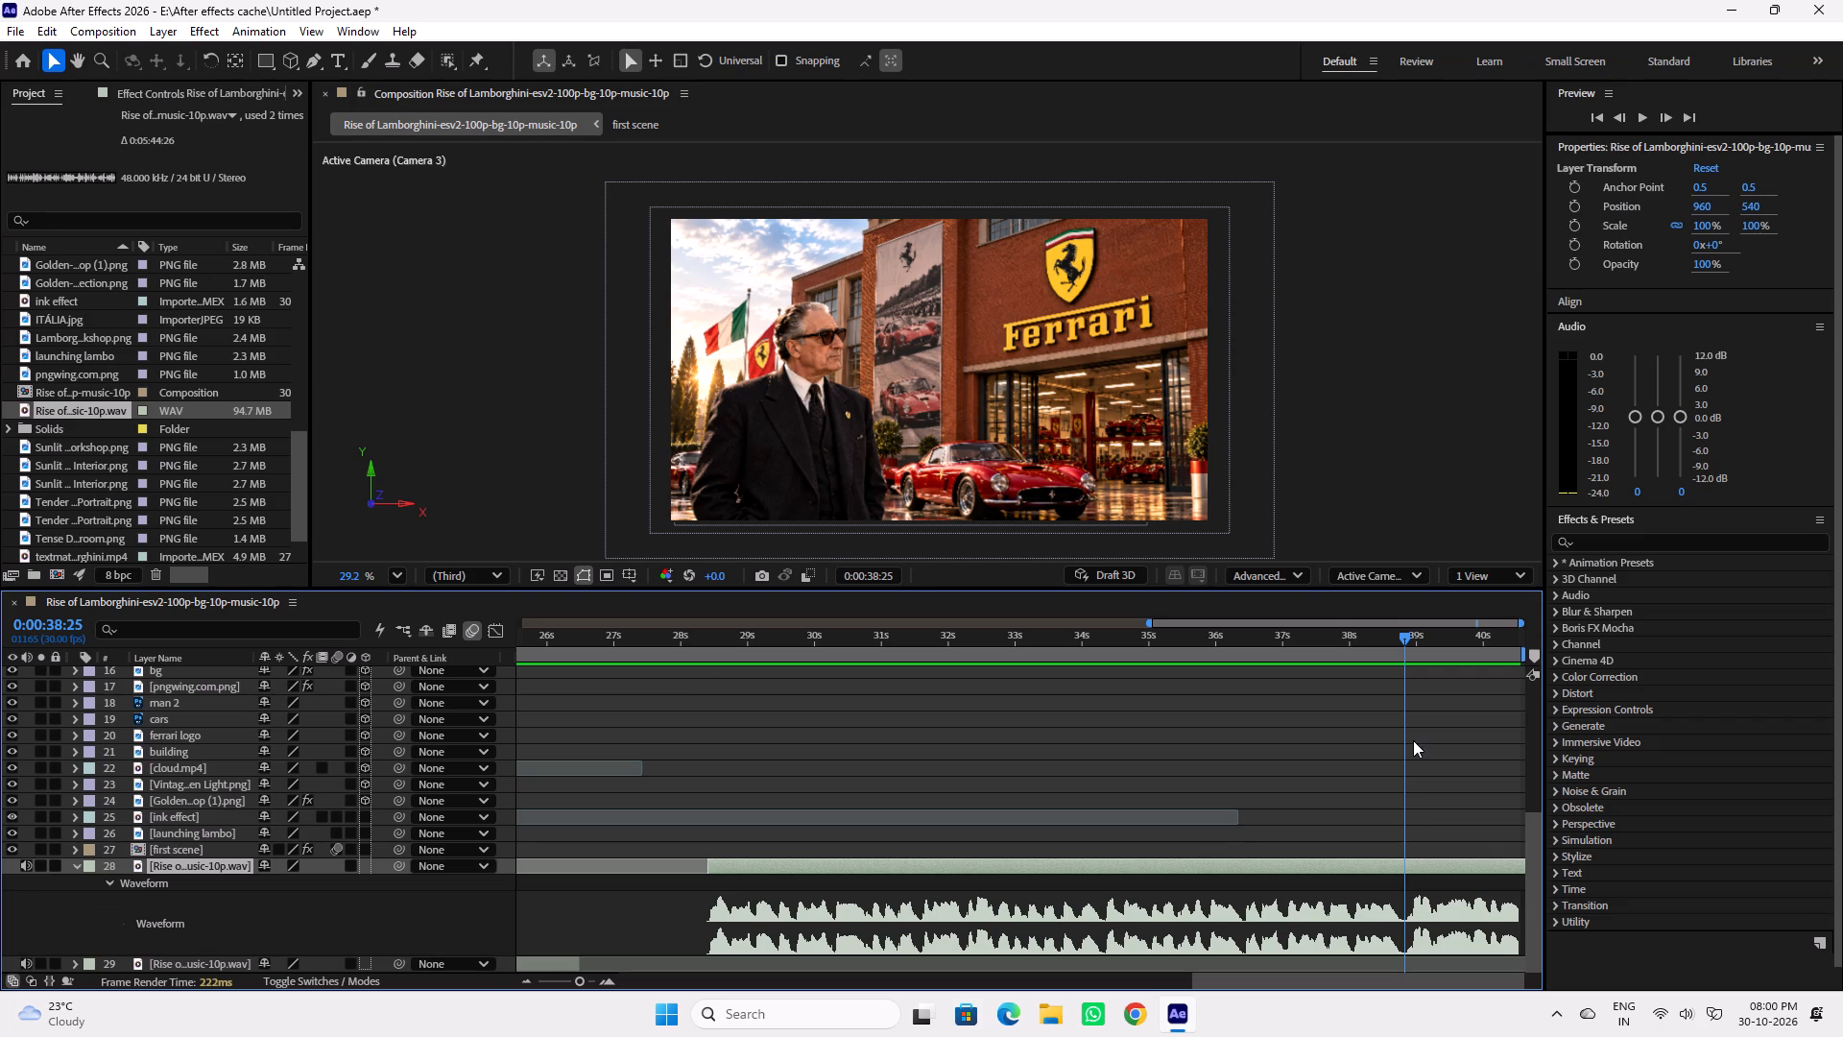
key(ctrl+shift+d)
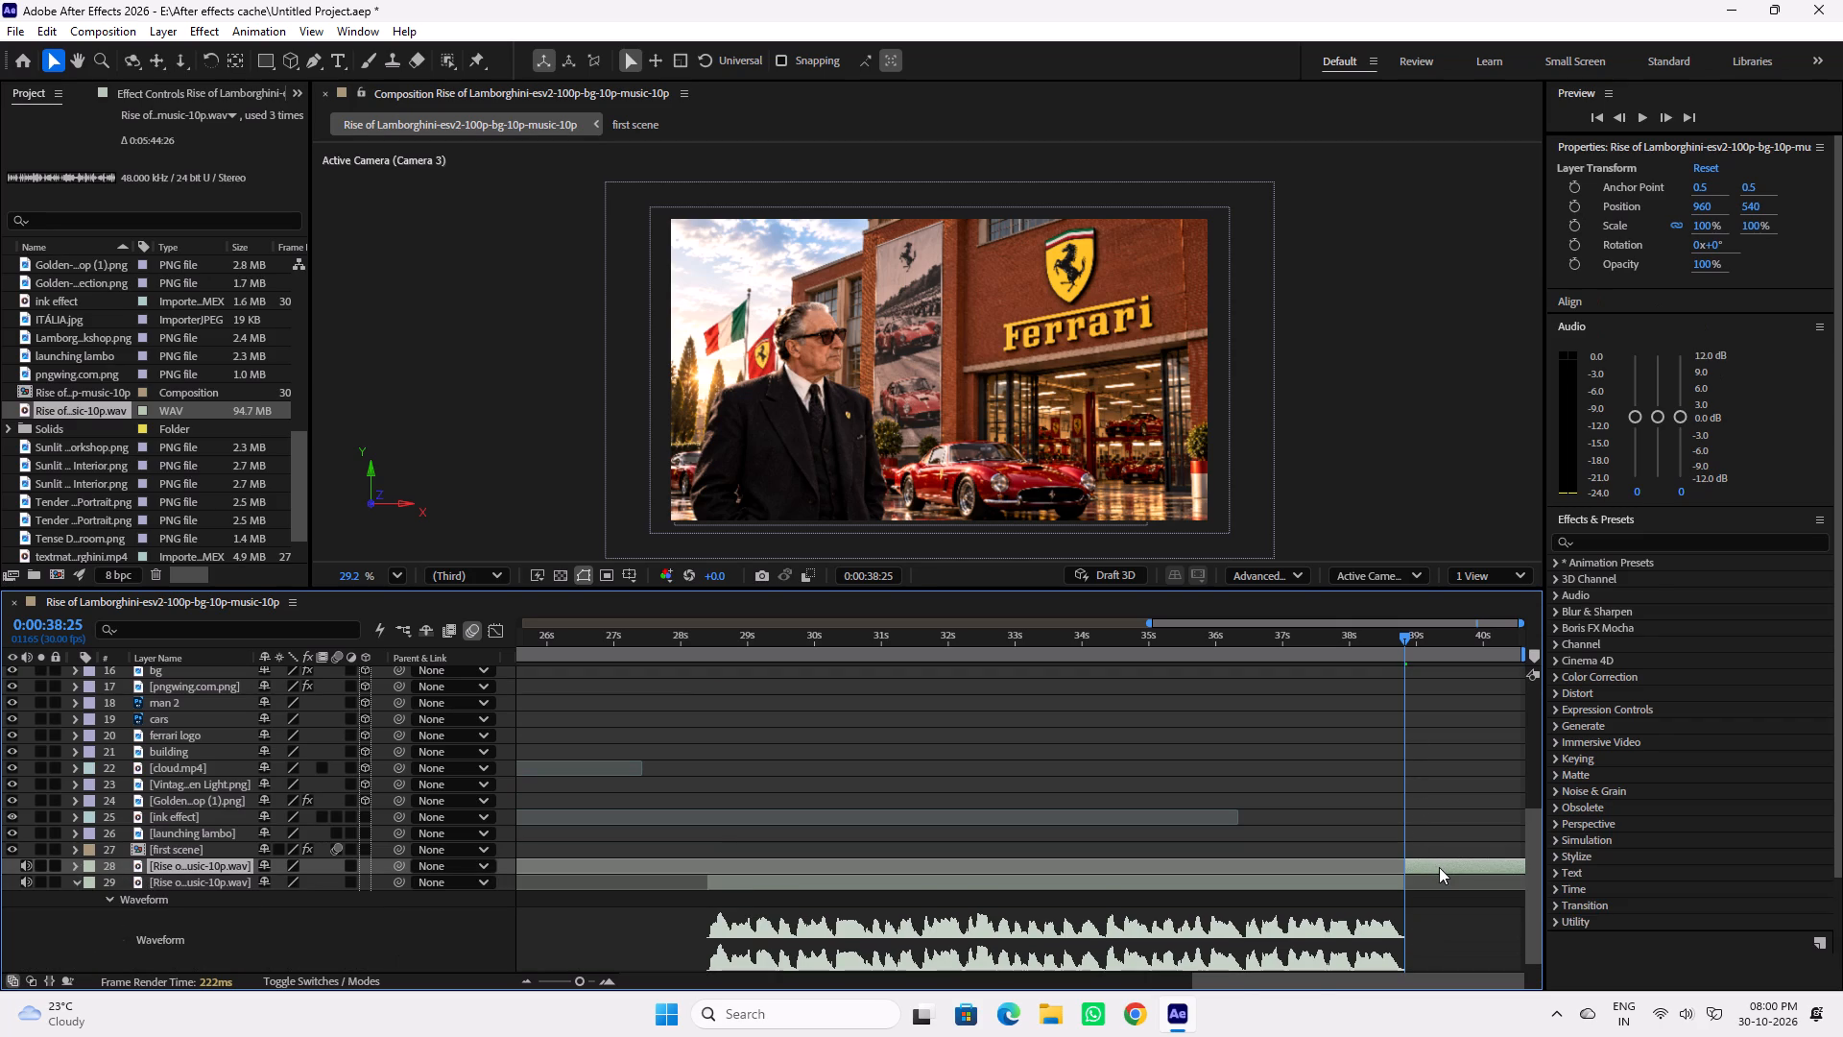
key(Delete)
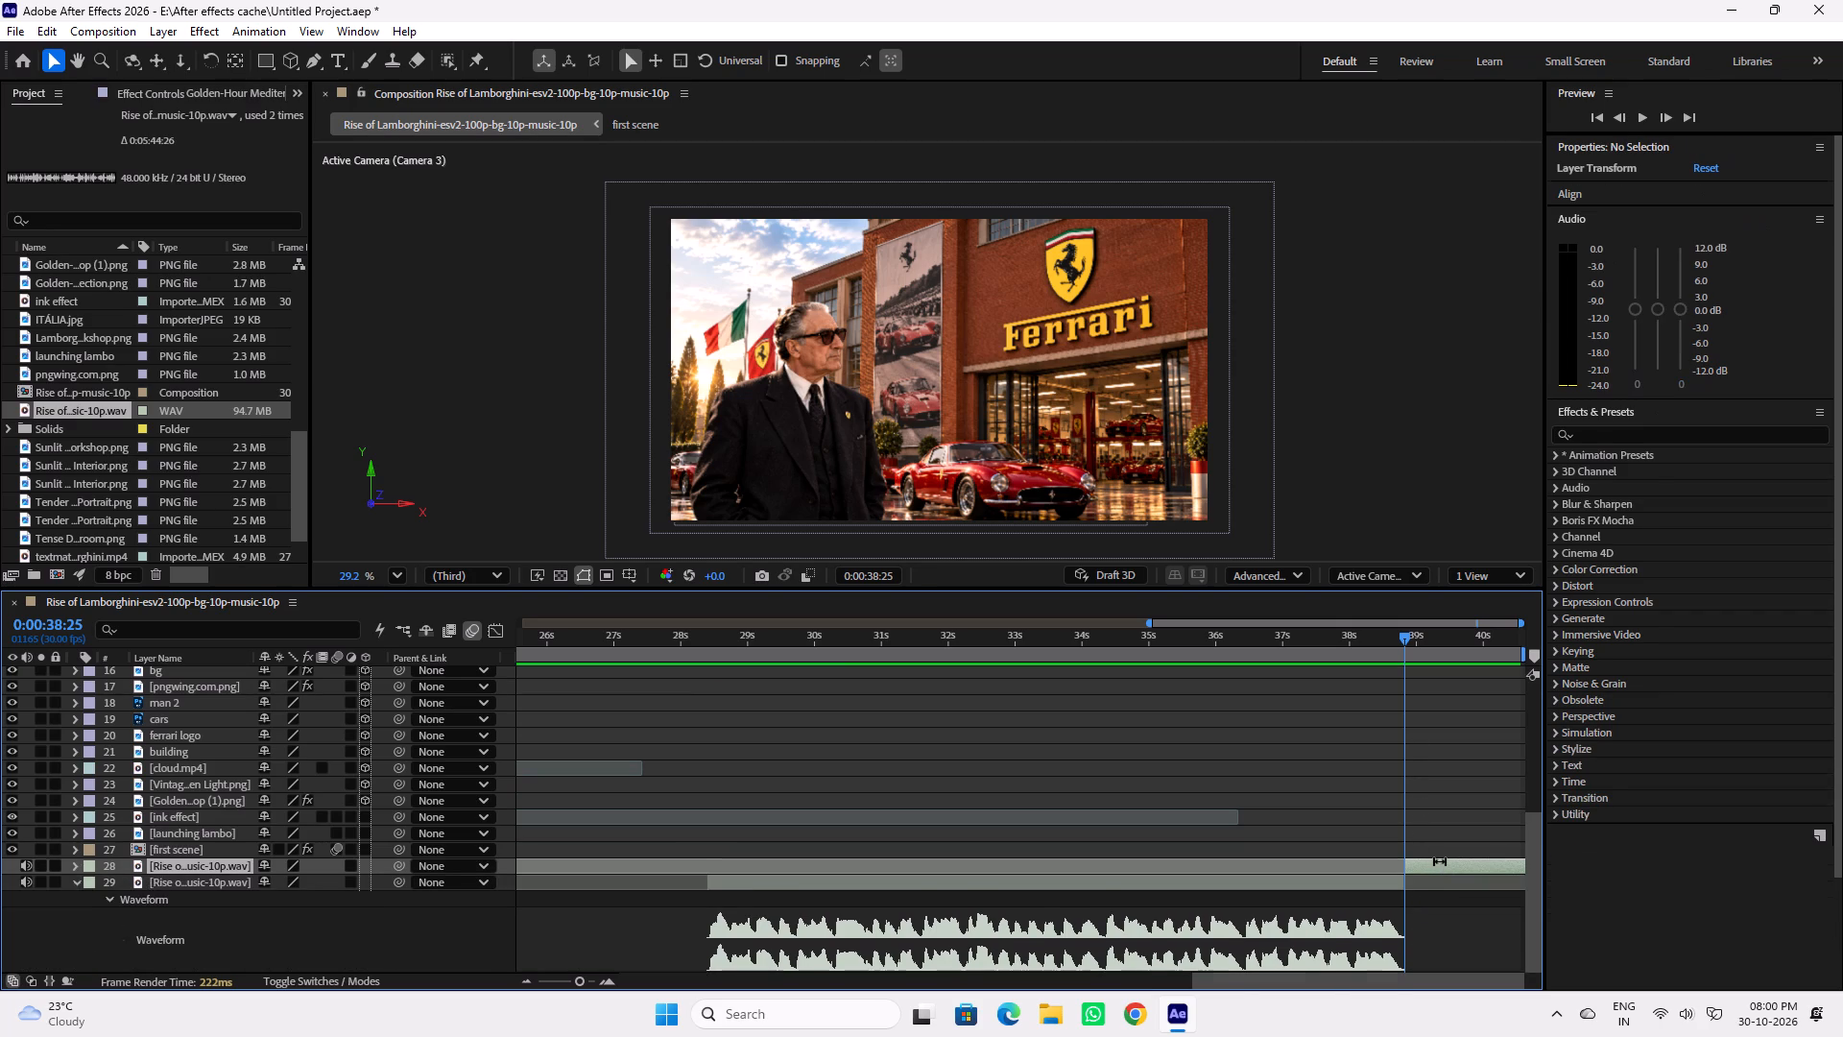
scroll(1440, 863, down, 5)
scroll(1438, 880, up, 6)
scroll(1438, 880, down, 2)
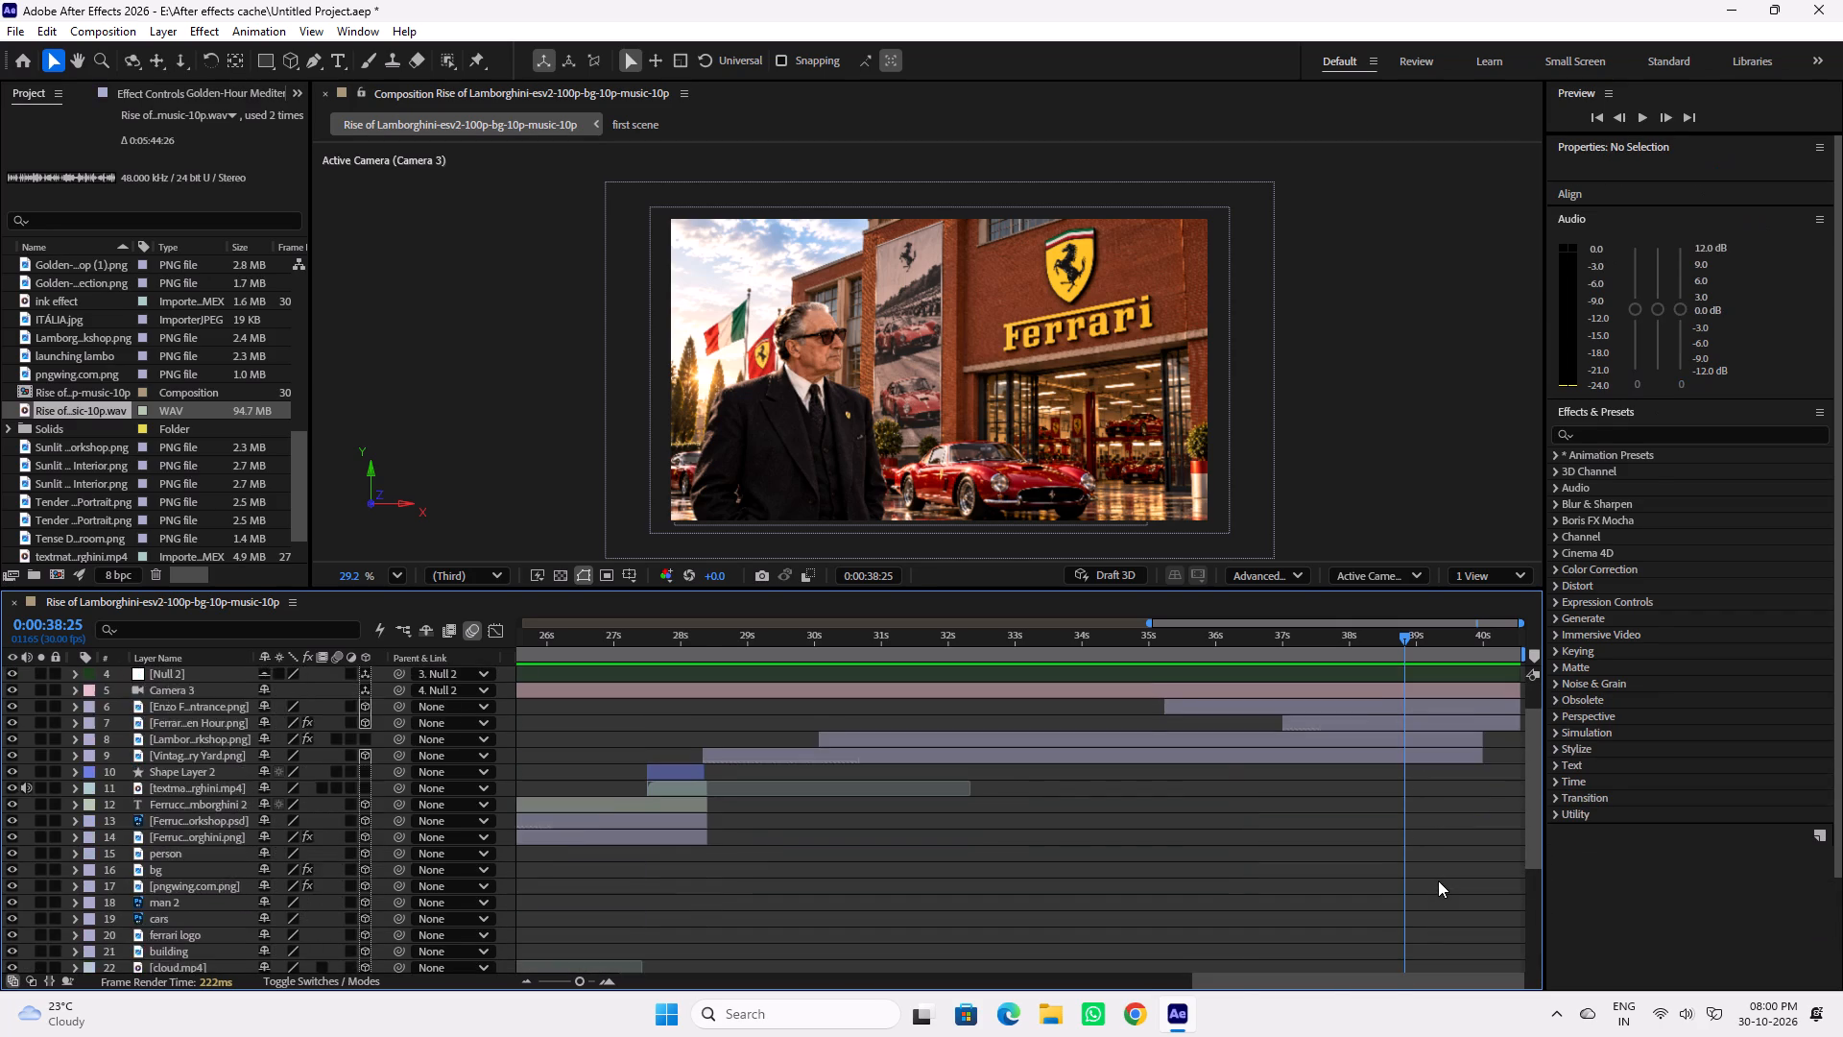
scroll(1438, 880, down, 4)
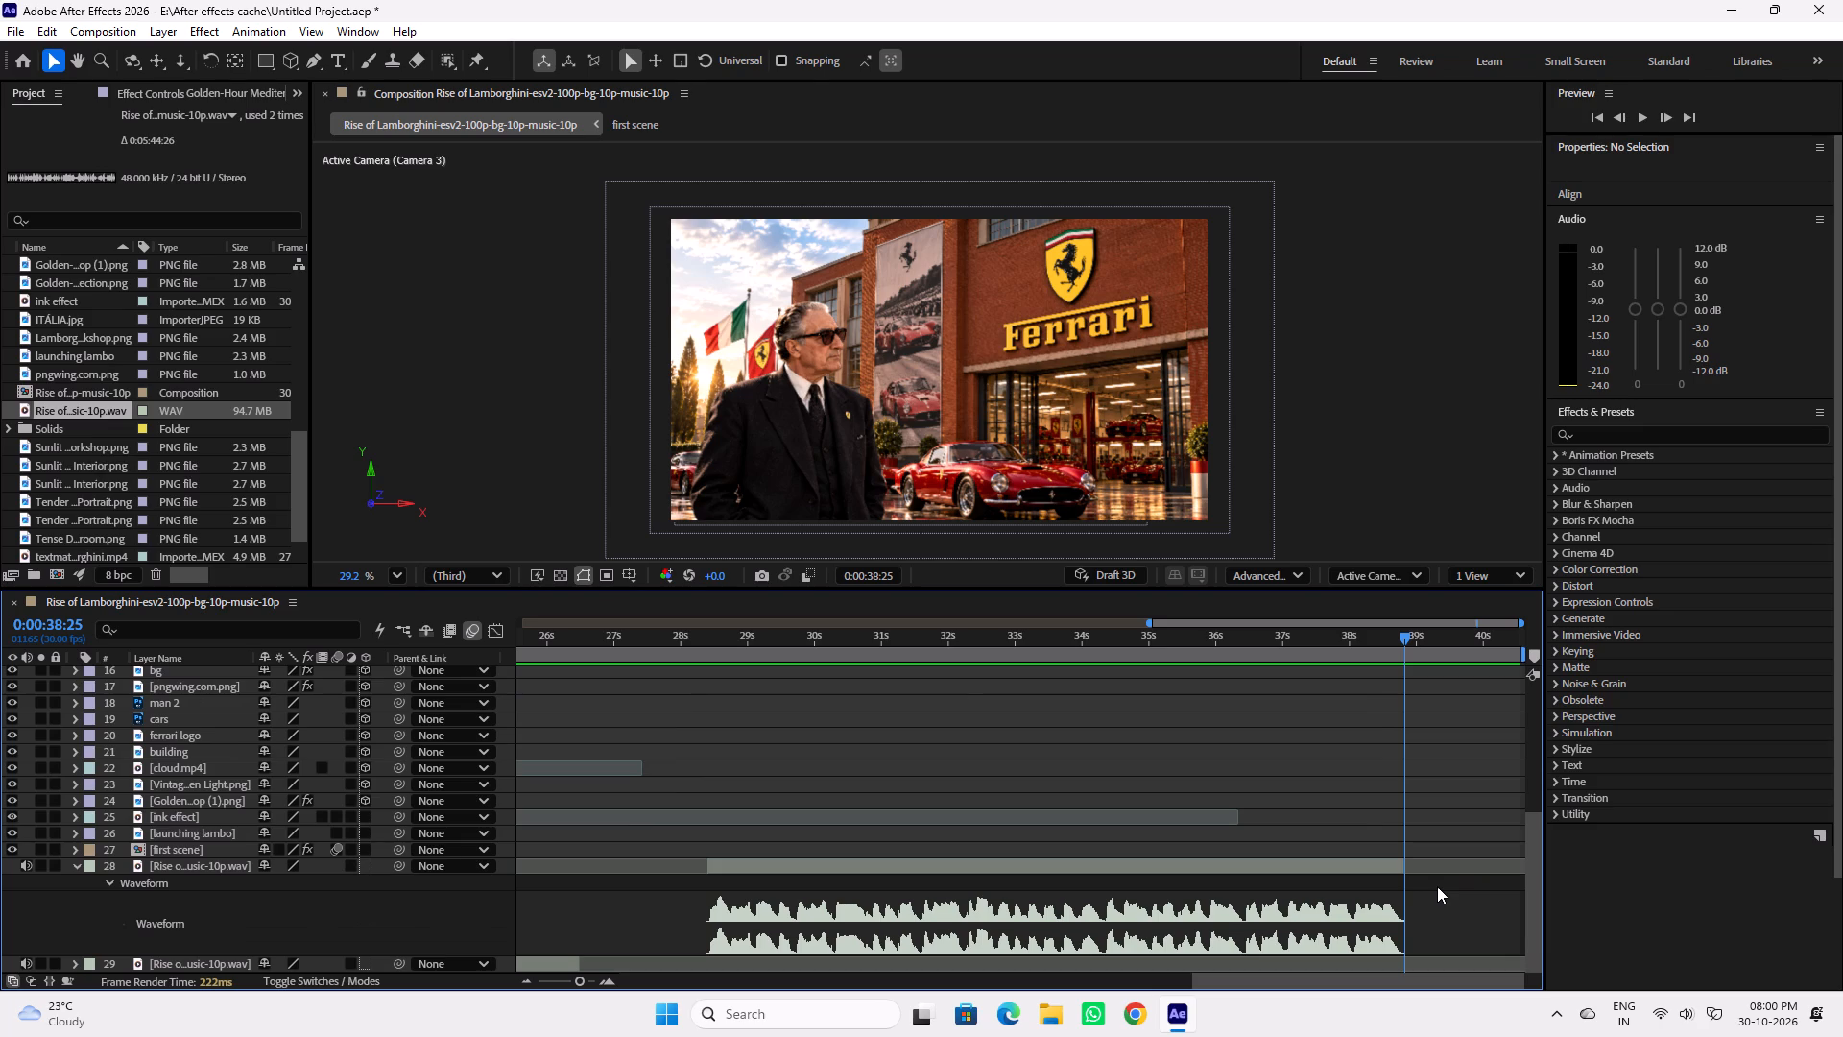
Replay the trimmed narration's ending from about 0:00:37:15 to check it against the Ferrari scene.
click(1315, 629)
key(space)
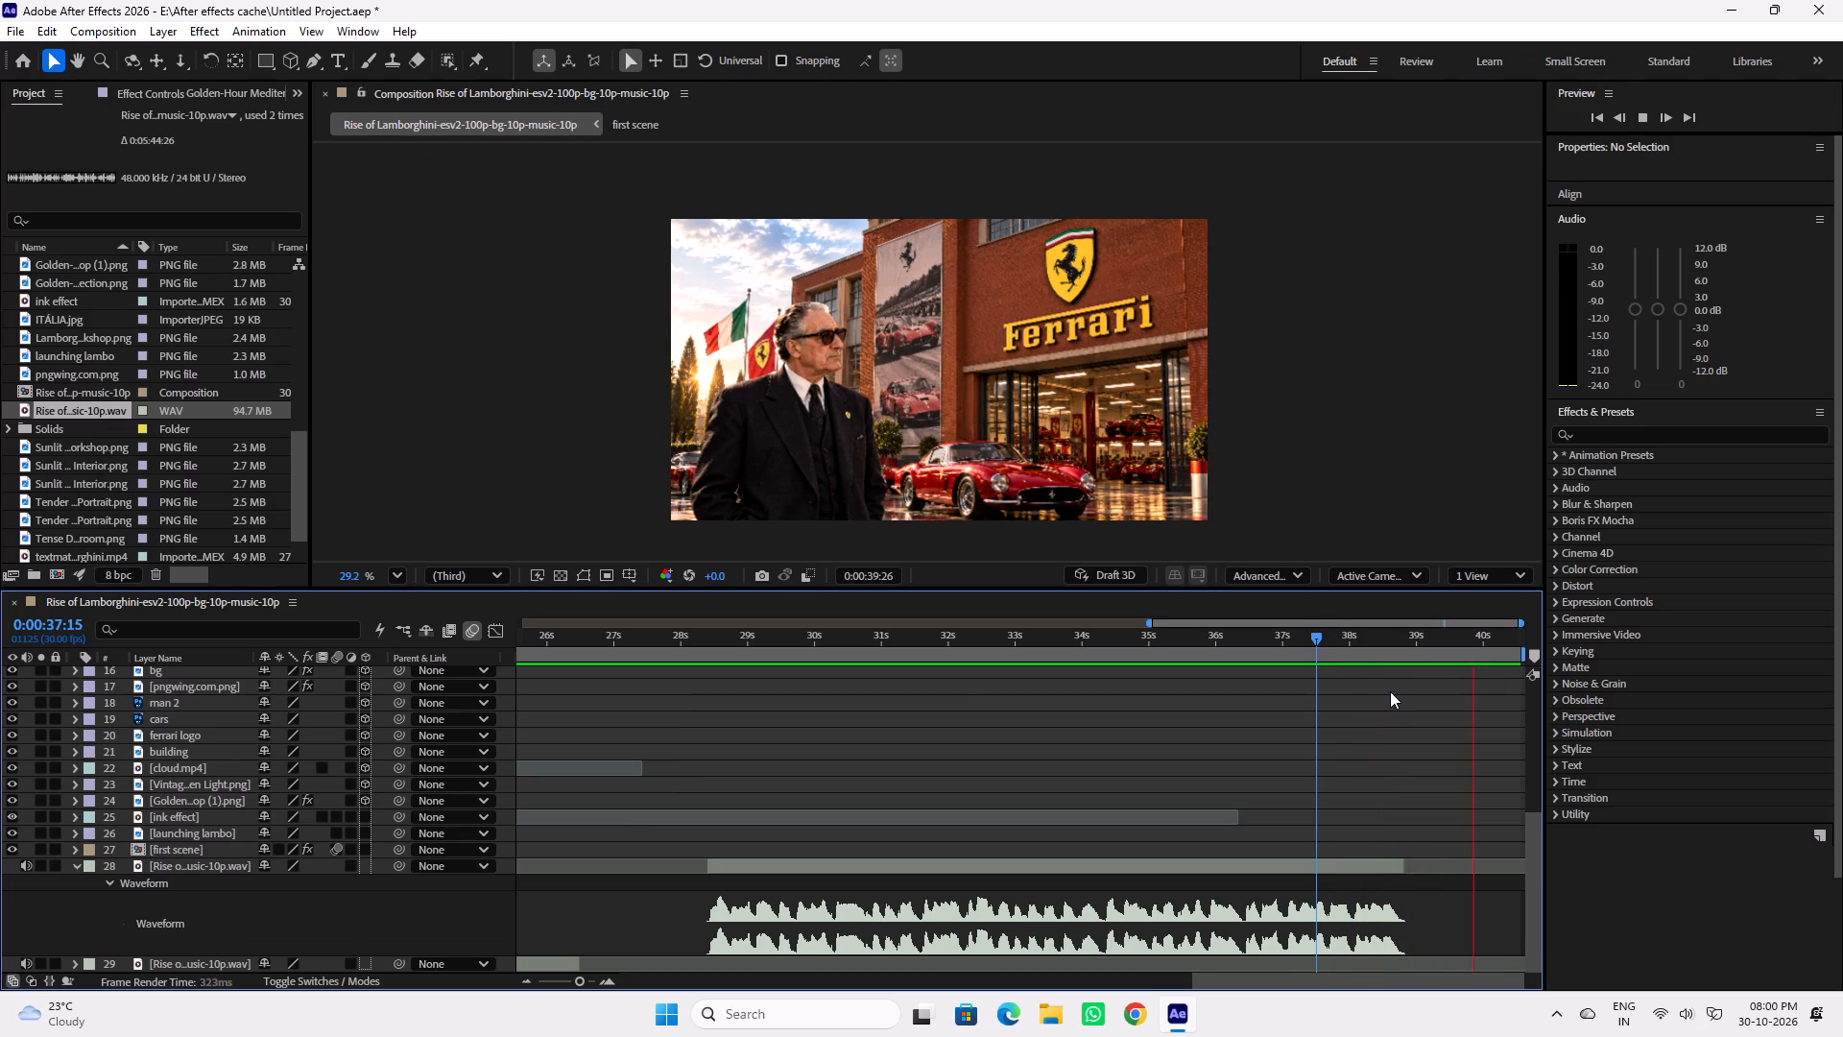
key(space)
scroll(1413, 723, up, 2)
drag(1412, 637, 1371, 640)
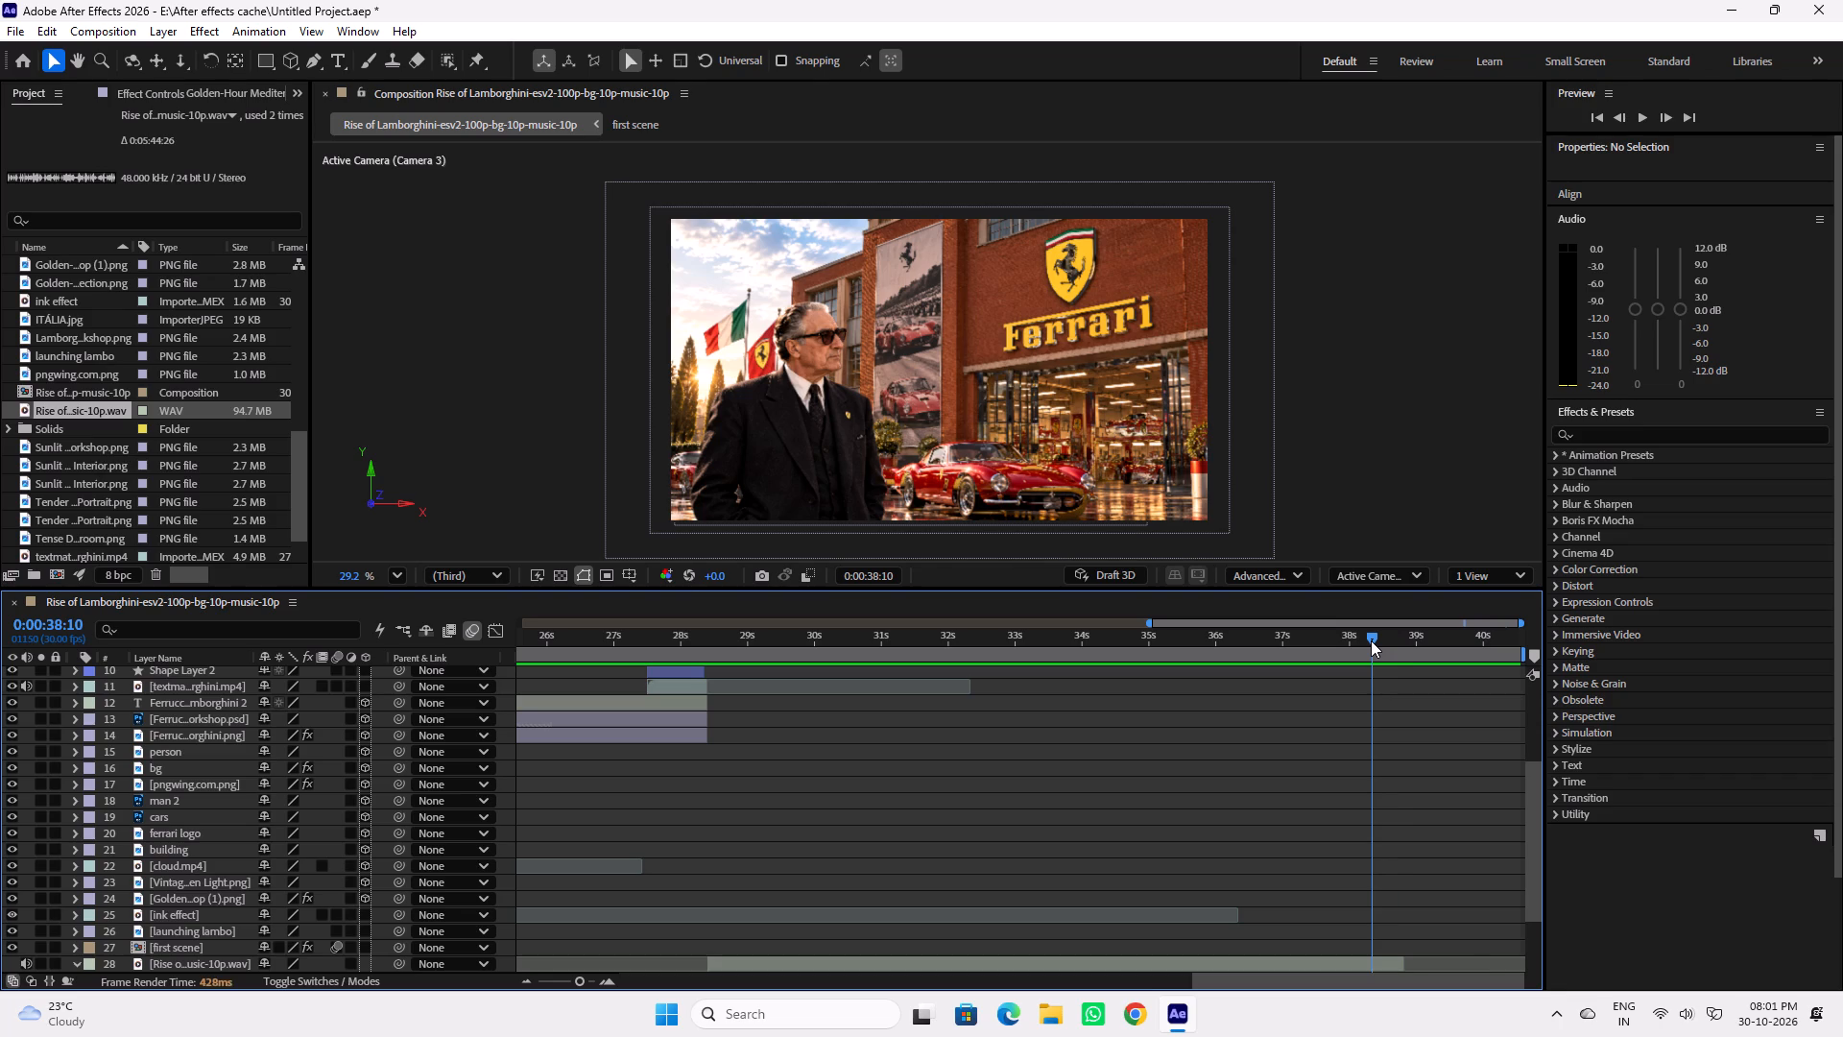
drag(1371, 640, 1358, 641)
key(space)
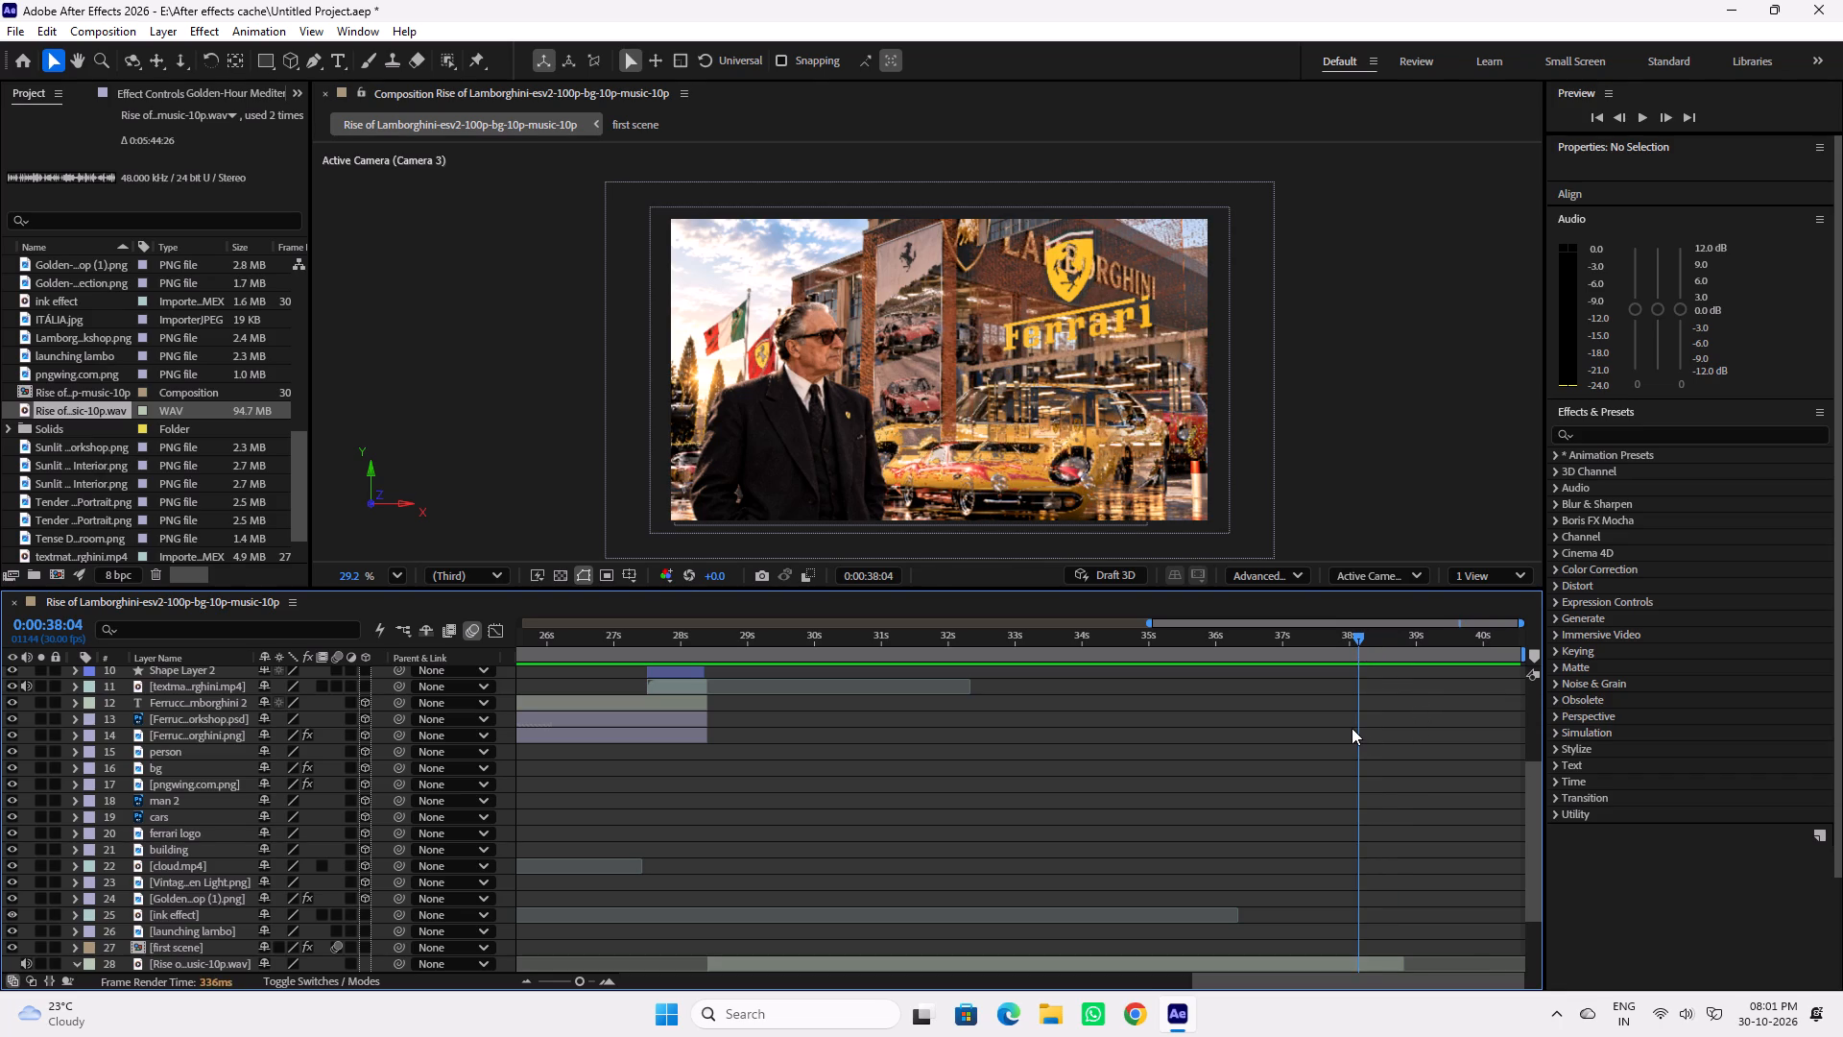
drag(1347, 640, 1323, 639)
key(space)
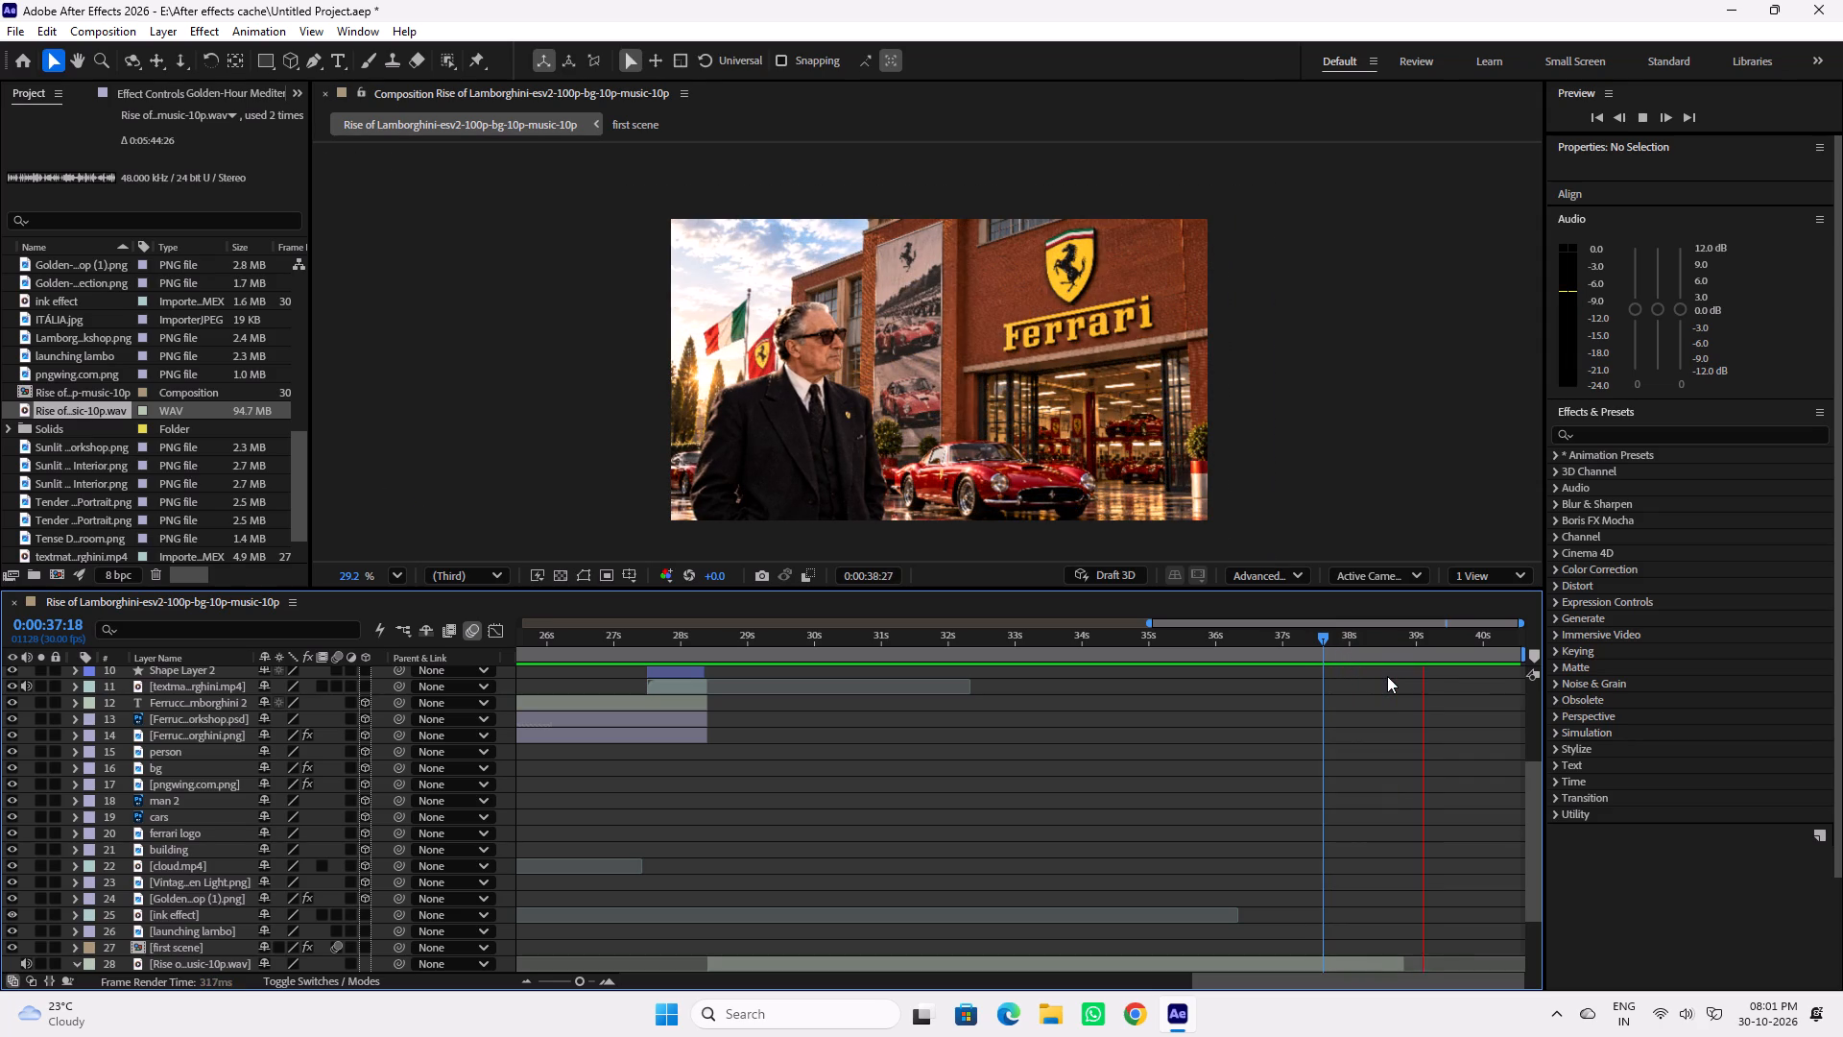
key(space)
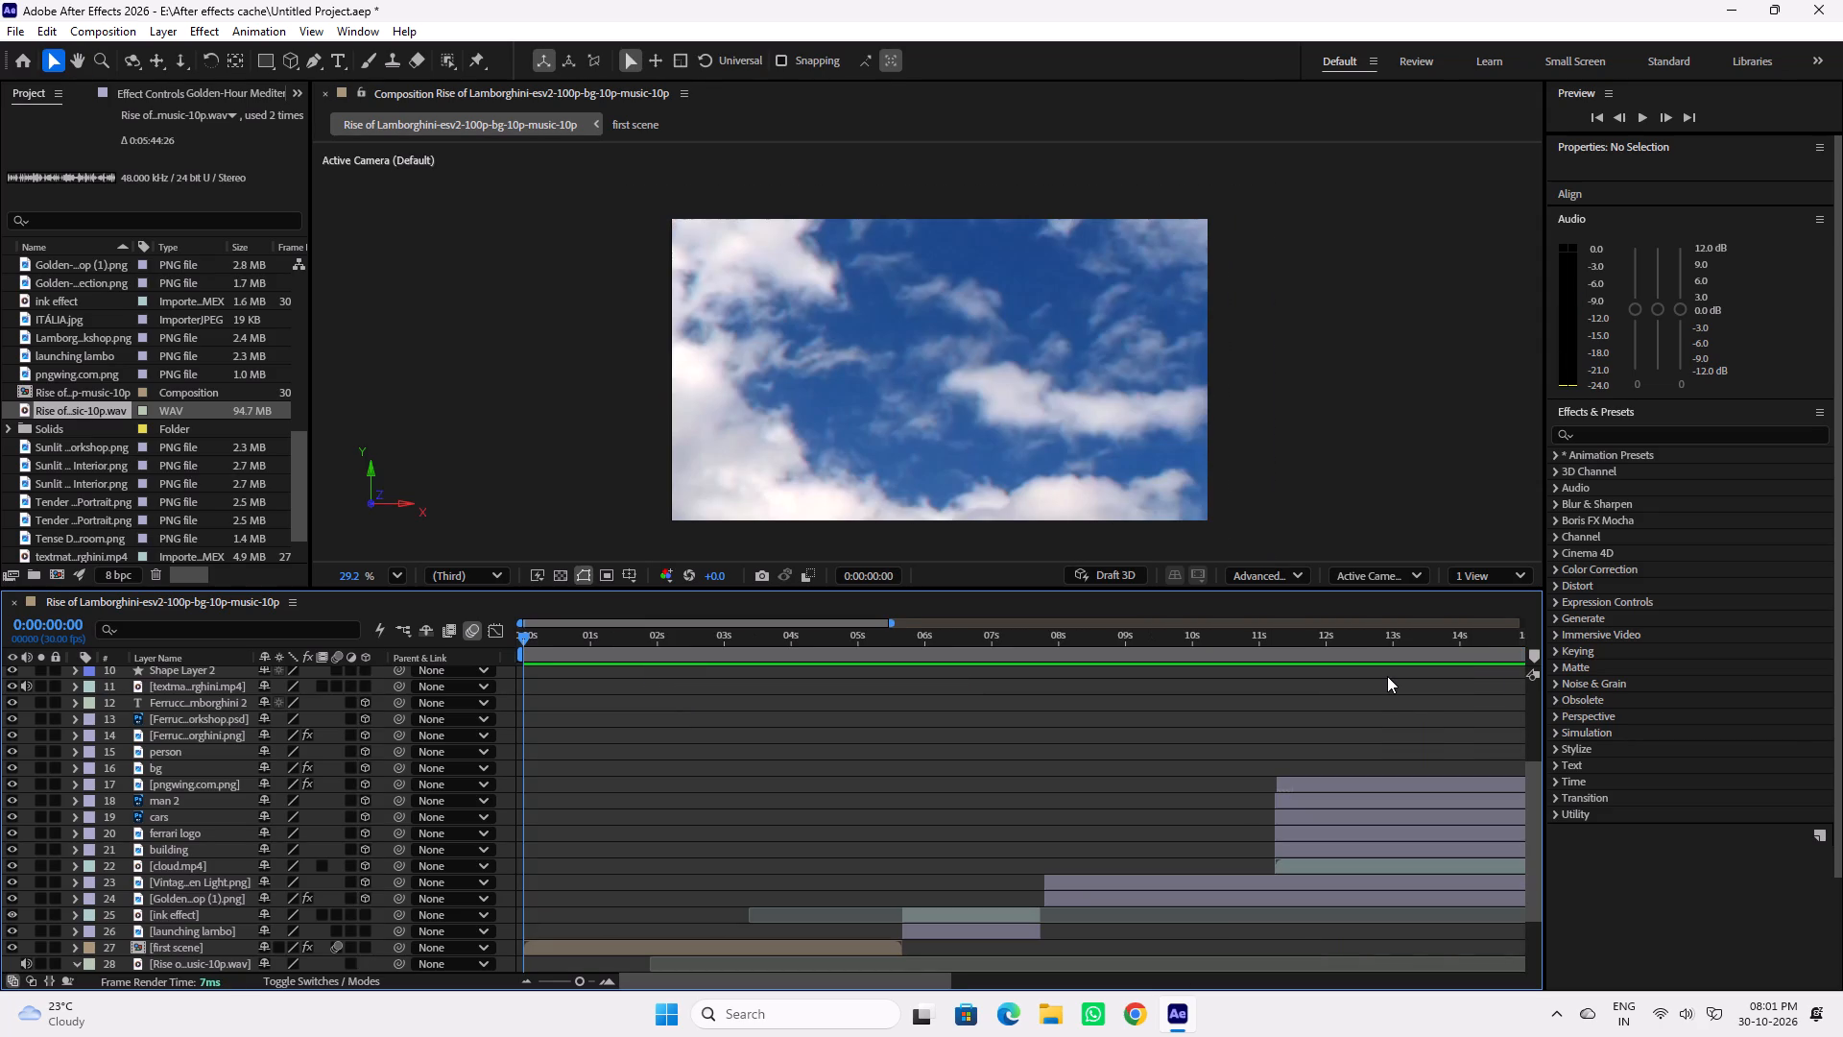
Play the composition from 0:00:00:00 to review the scenes against the narration, and restart playback through the ink reveal at about 0:00:07:04.
key(space)
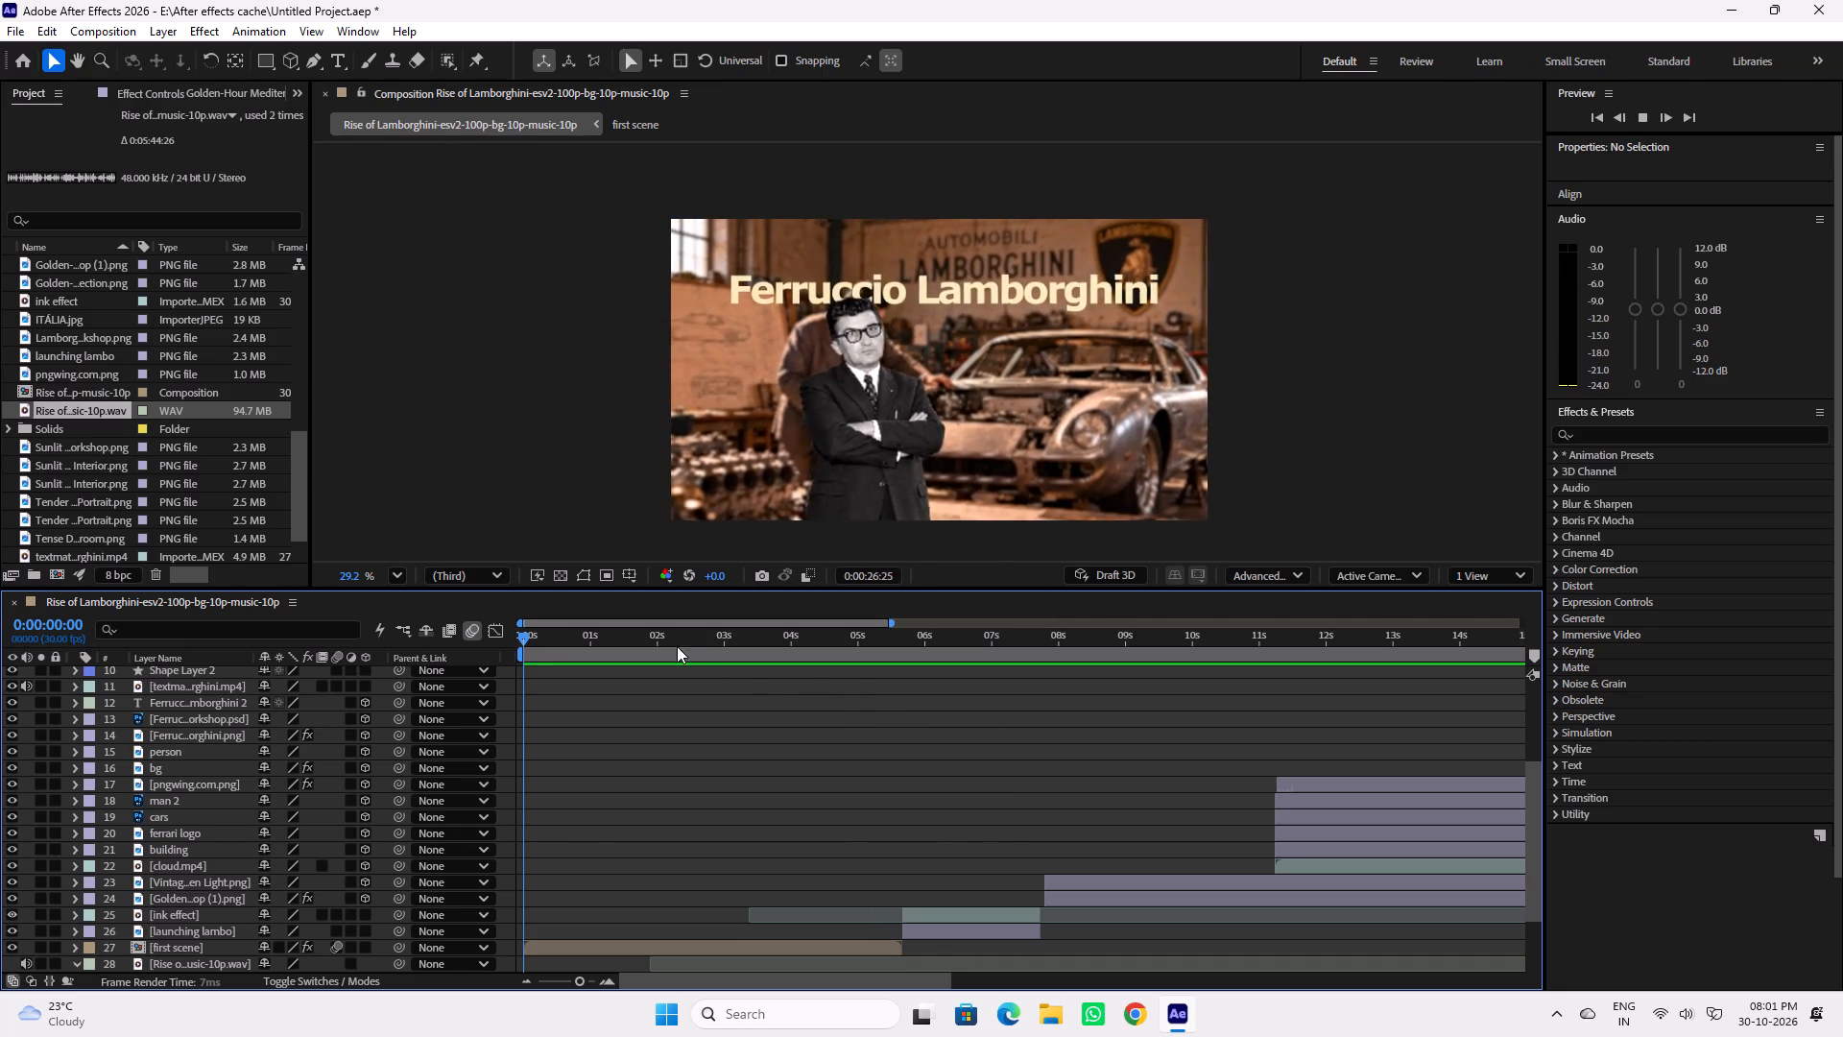
drag(600, 643, 511, 641)
key(space)
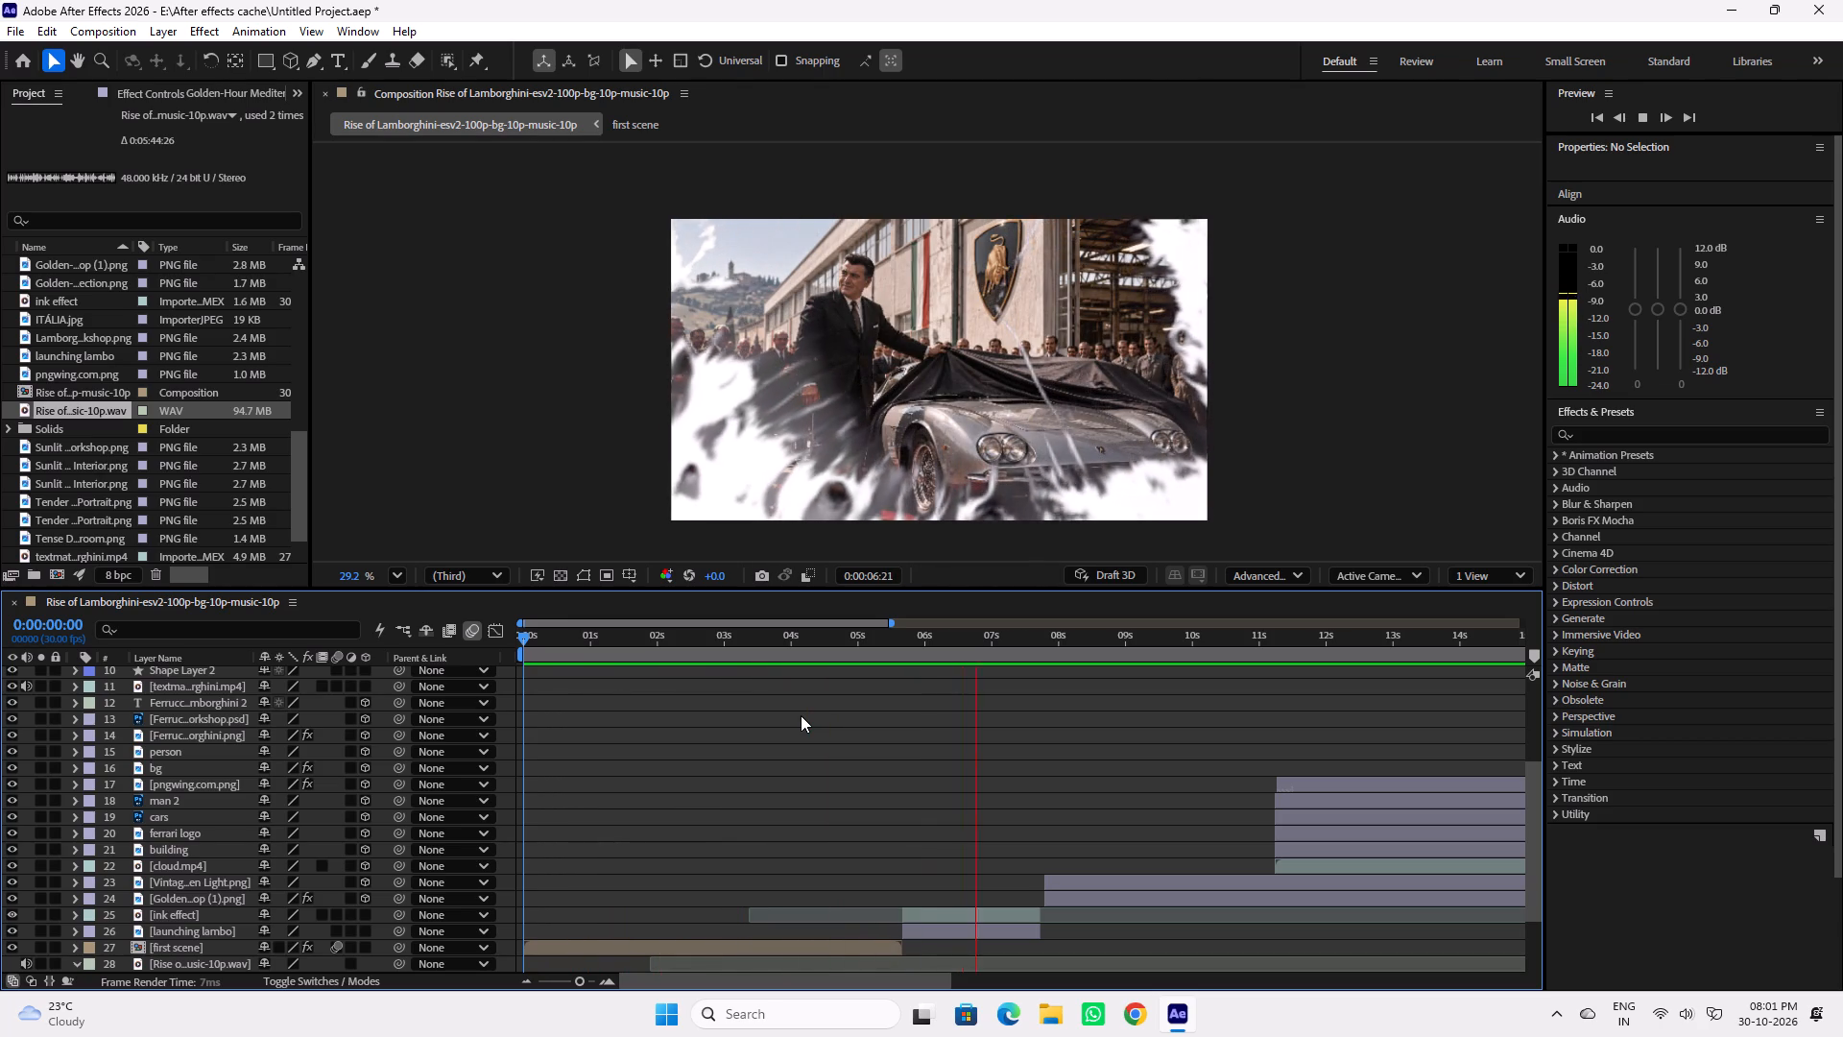
key(space)
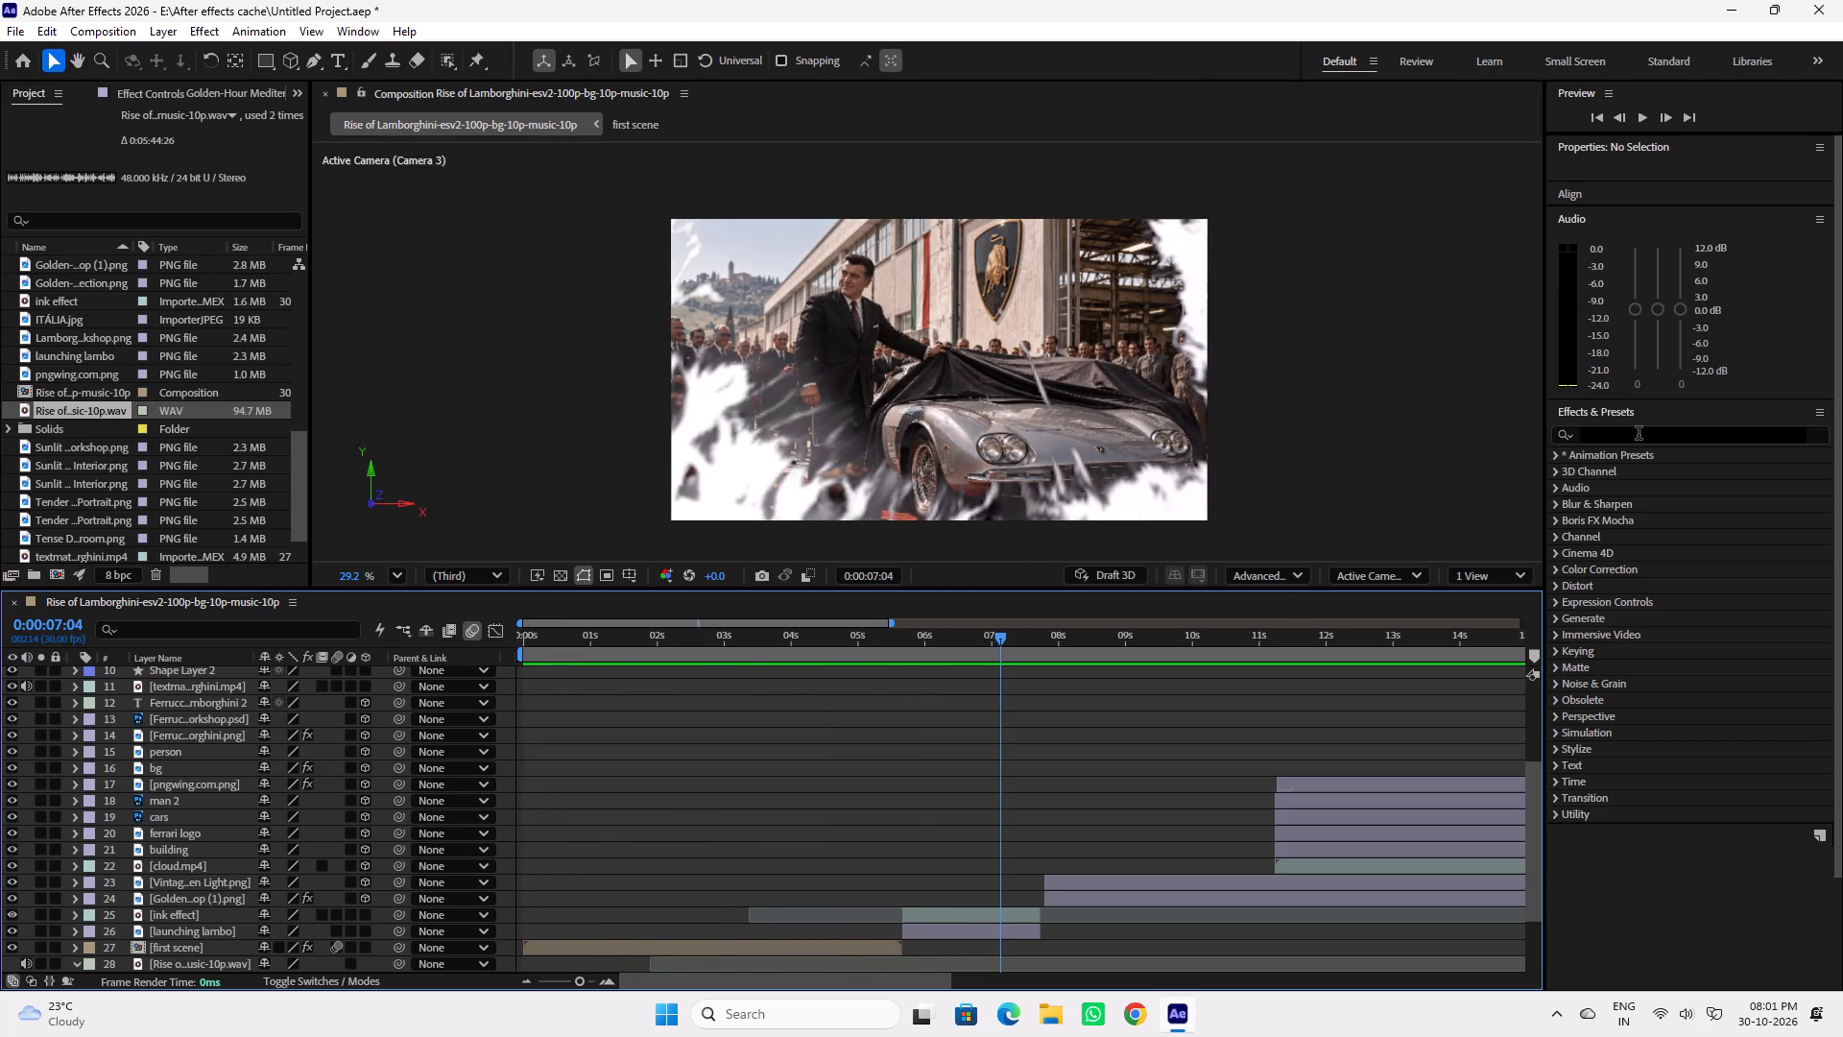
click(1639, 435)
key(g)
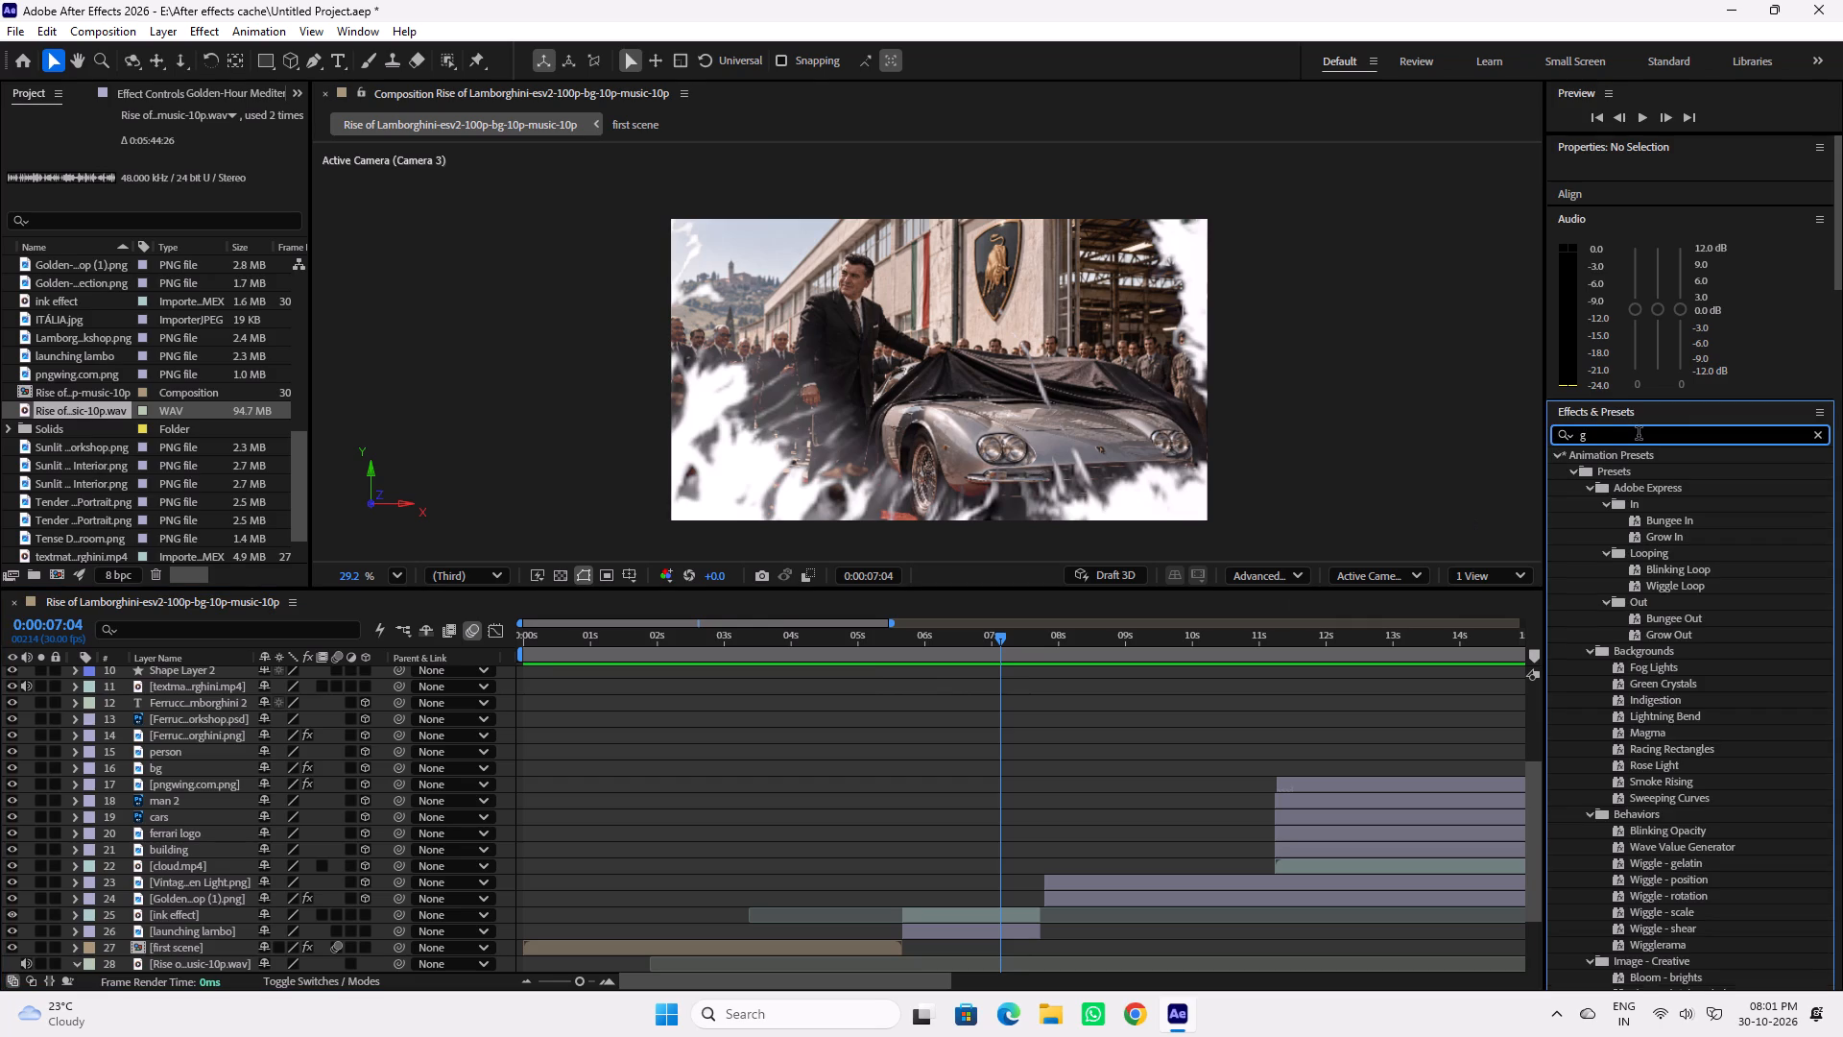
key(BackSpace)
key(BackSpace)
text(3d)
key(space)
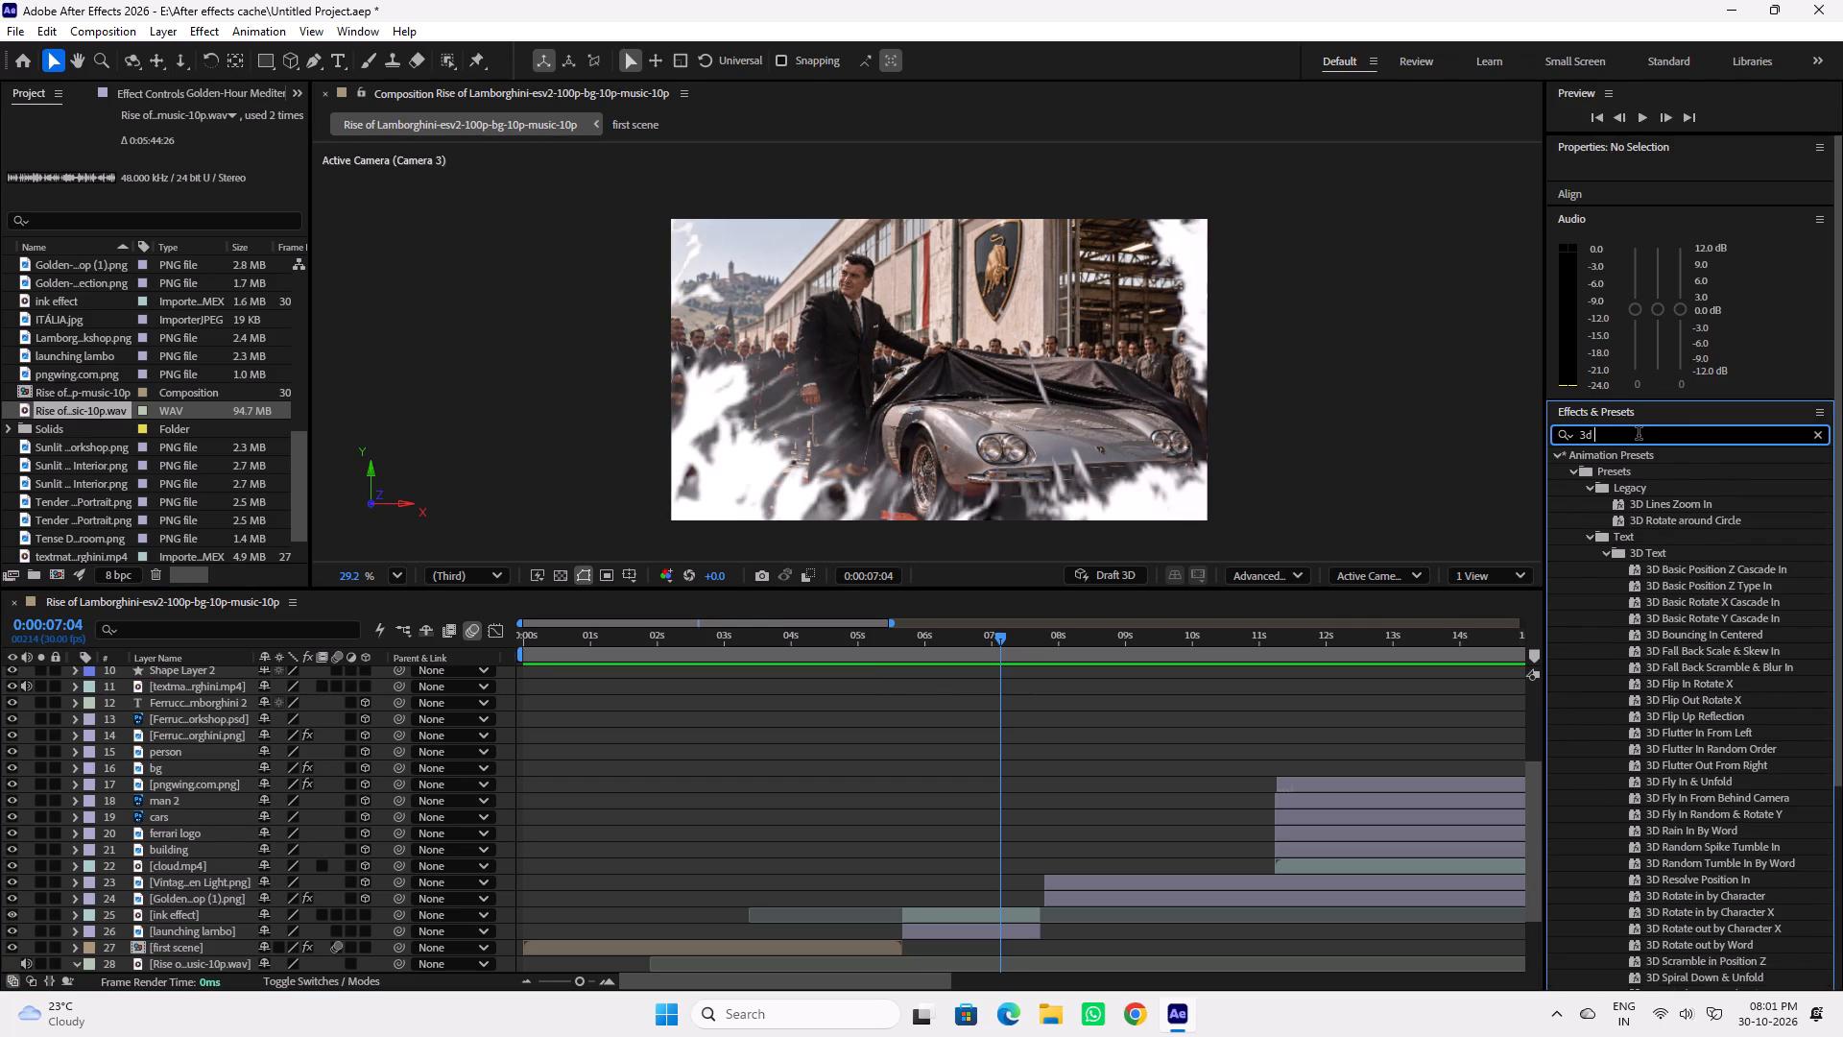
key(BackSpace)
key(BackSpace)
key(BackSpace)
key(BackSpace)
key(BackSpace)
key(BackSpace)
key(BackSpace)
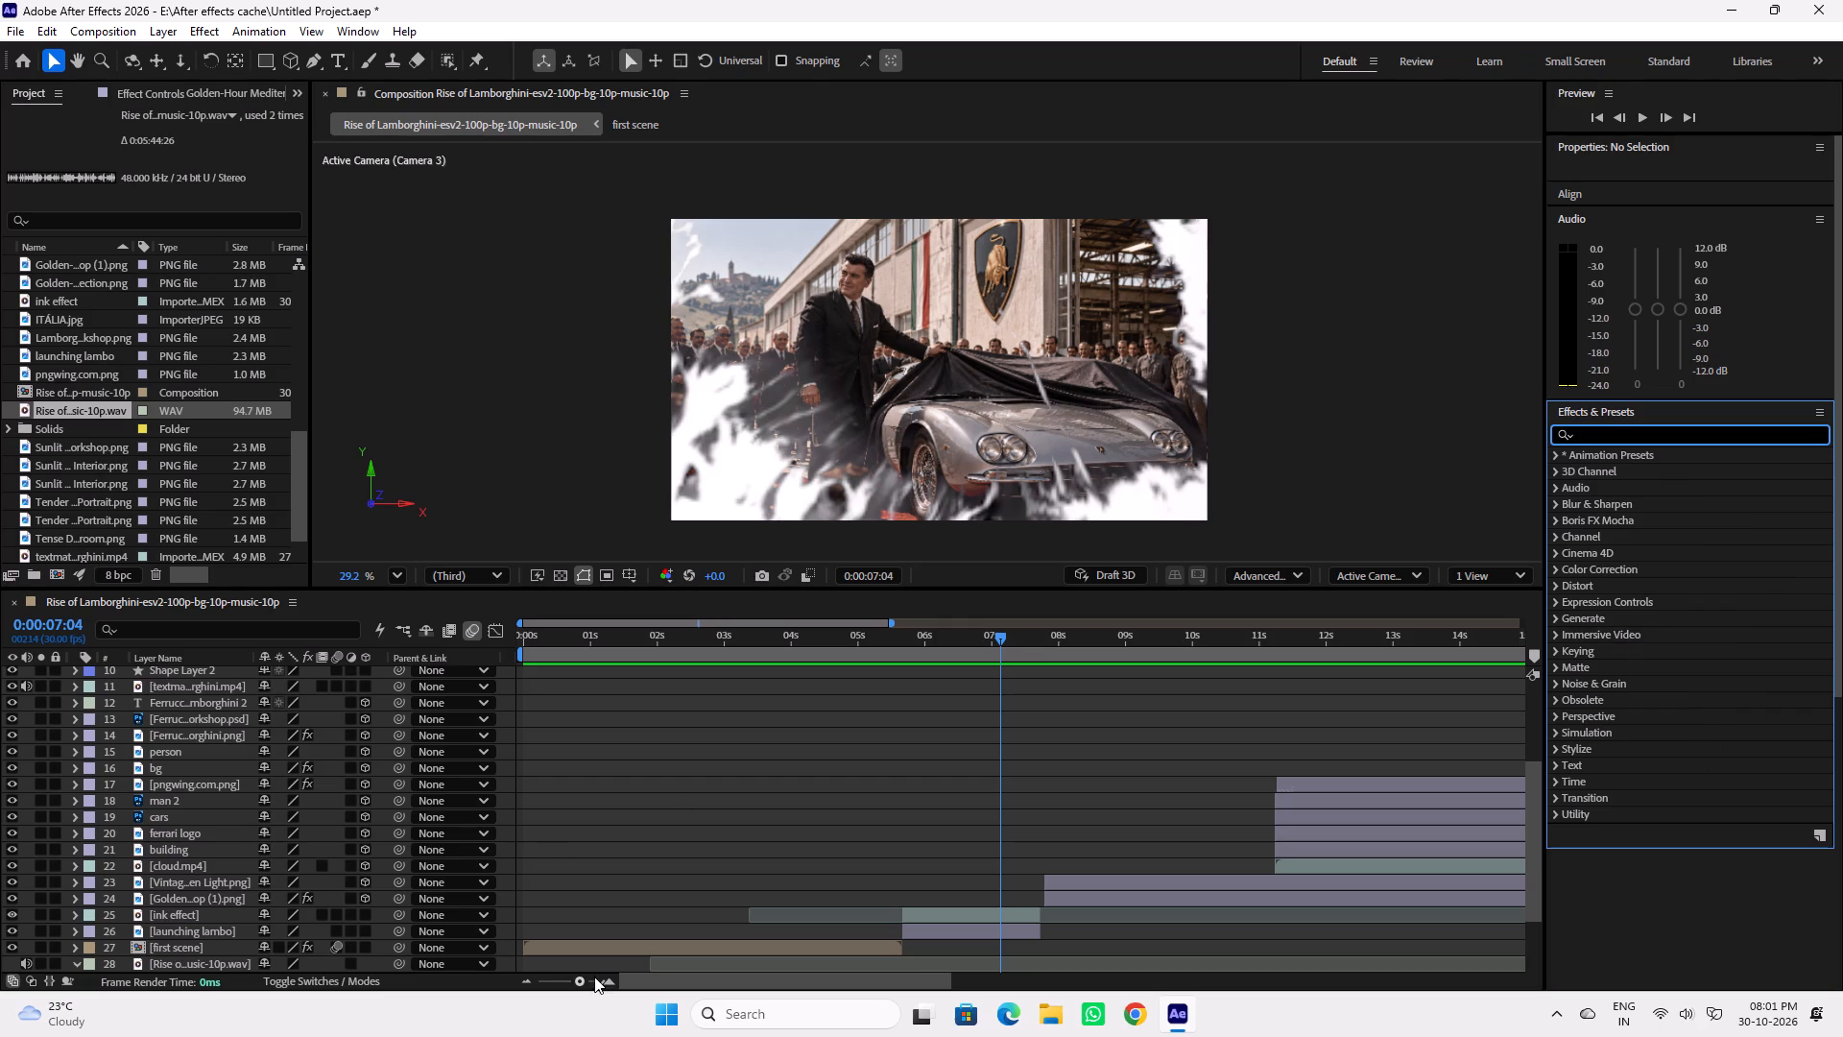
Remove the 3D Glasses effect from the first scene layer.
click(597, 940)
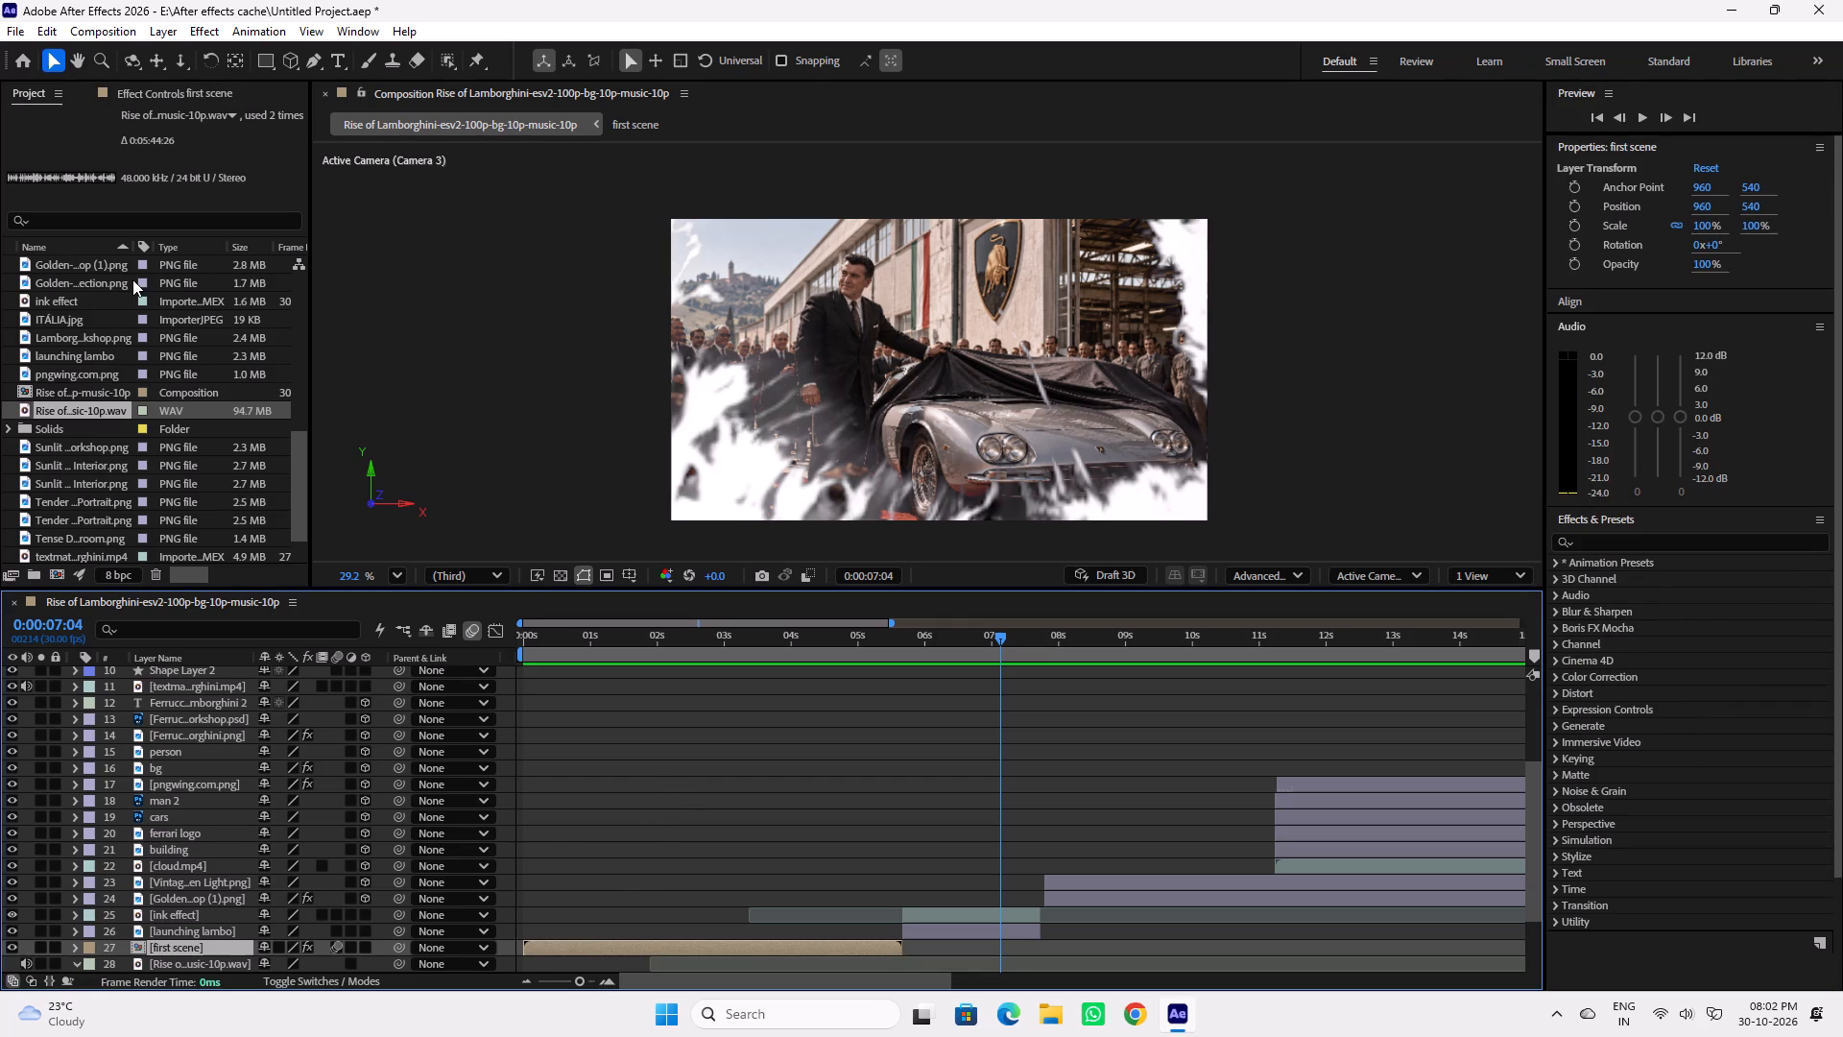
scroll(136, 220, up, 4)
click(154, 91)
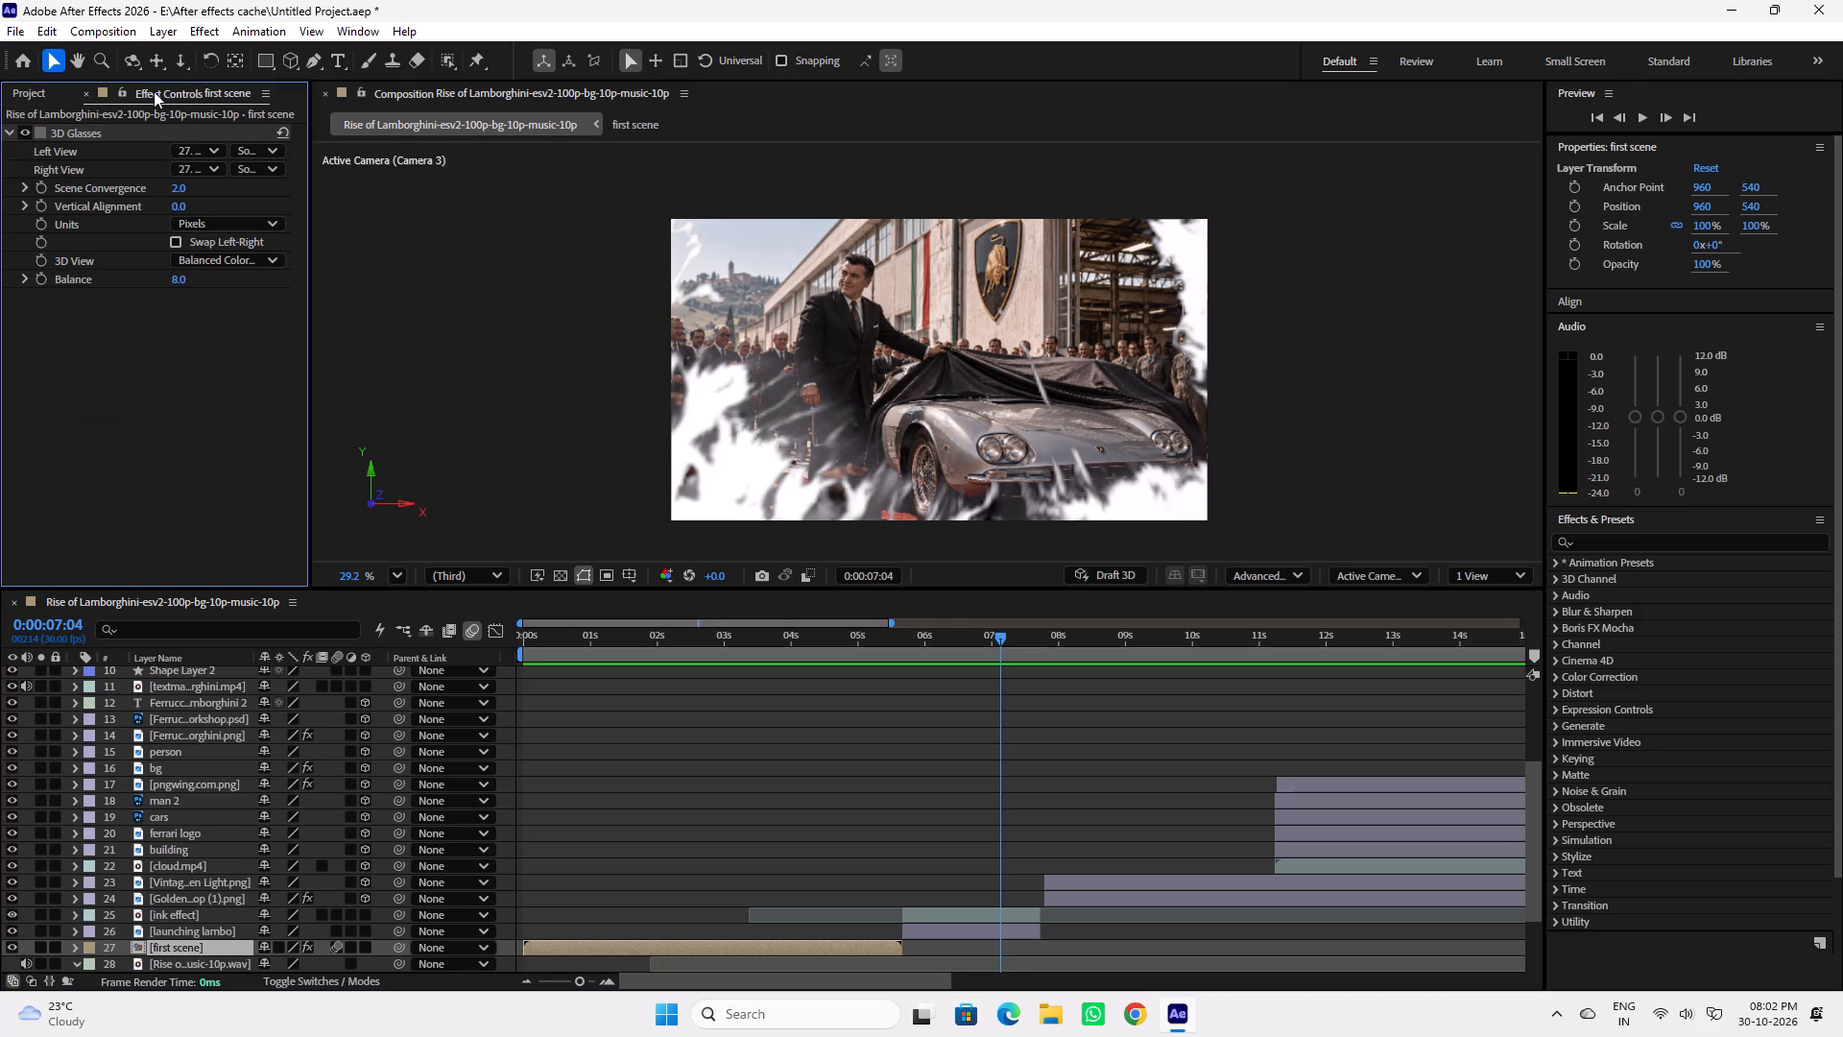
click(78, 133)
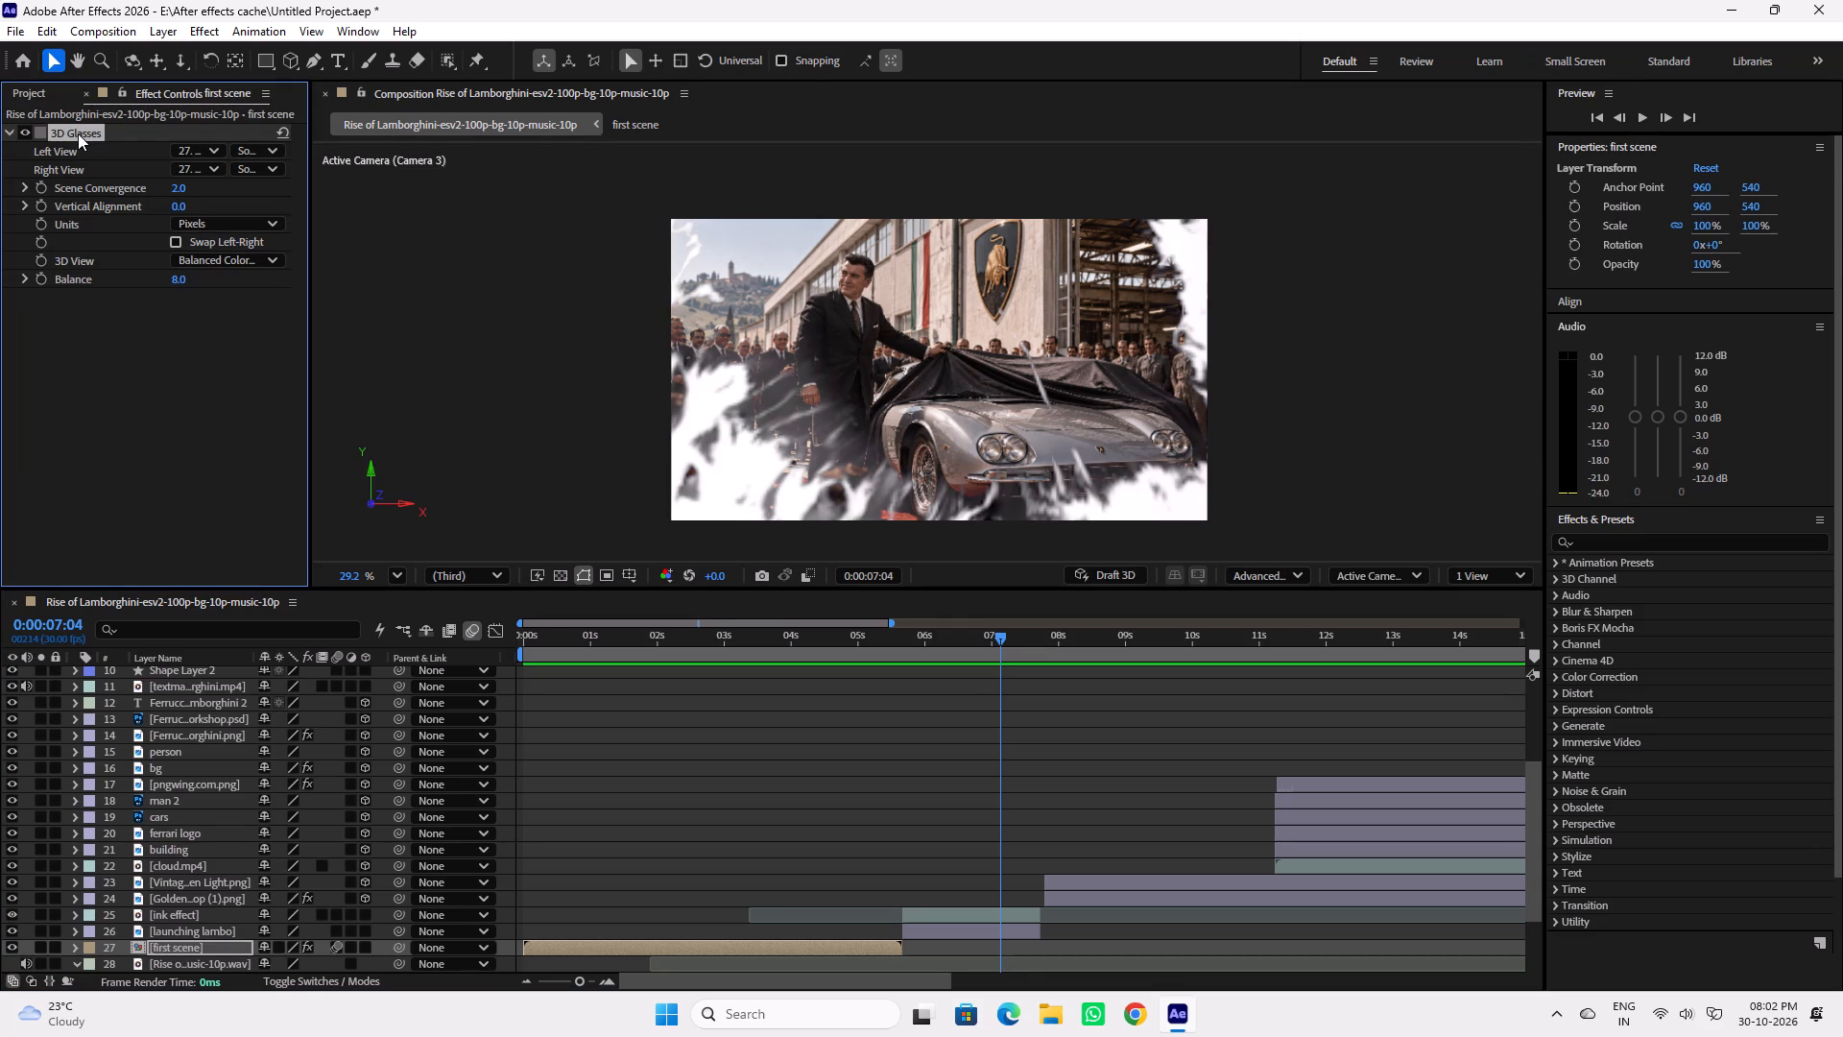
key(Delete)
Play the composition from 0:00:00:00 and replay from about 0:00:03:15 to review the opening scene and its transition into the ink reveal.
click(633, 633)
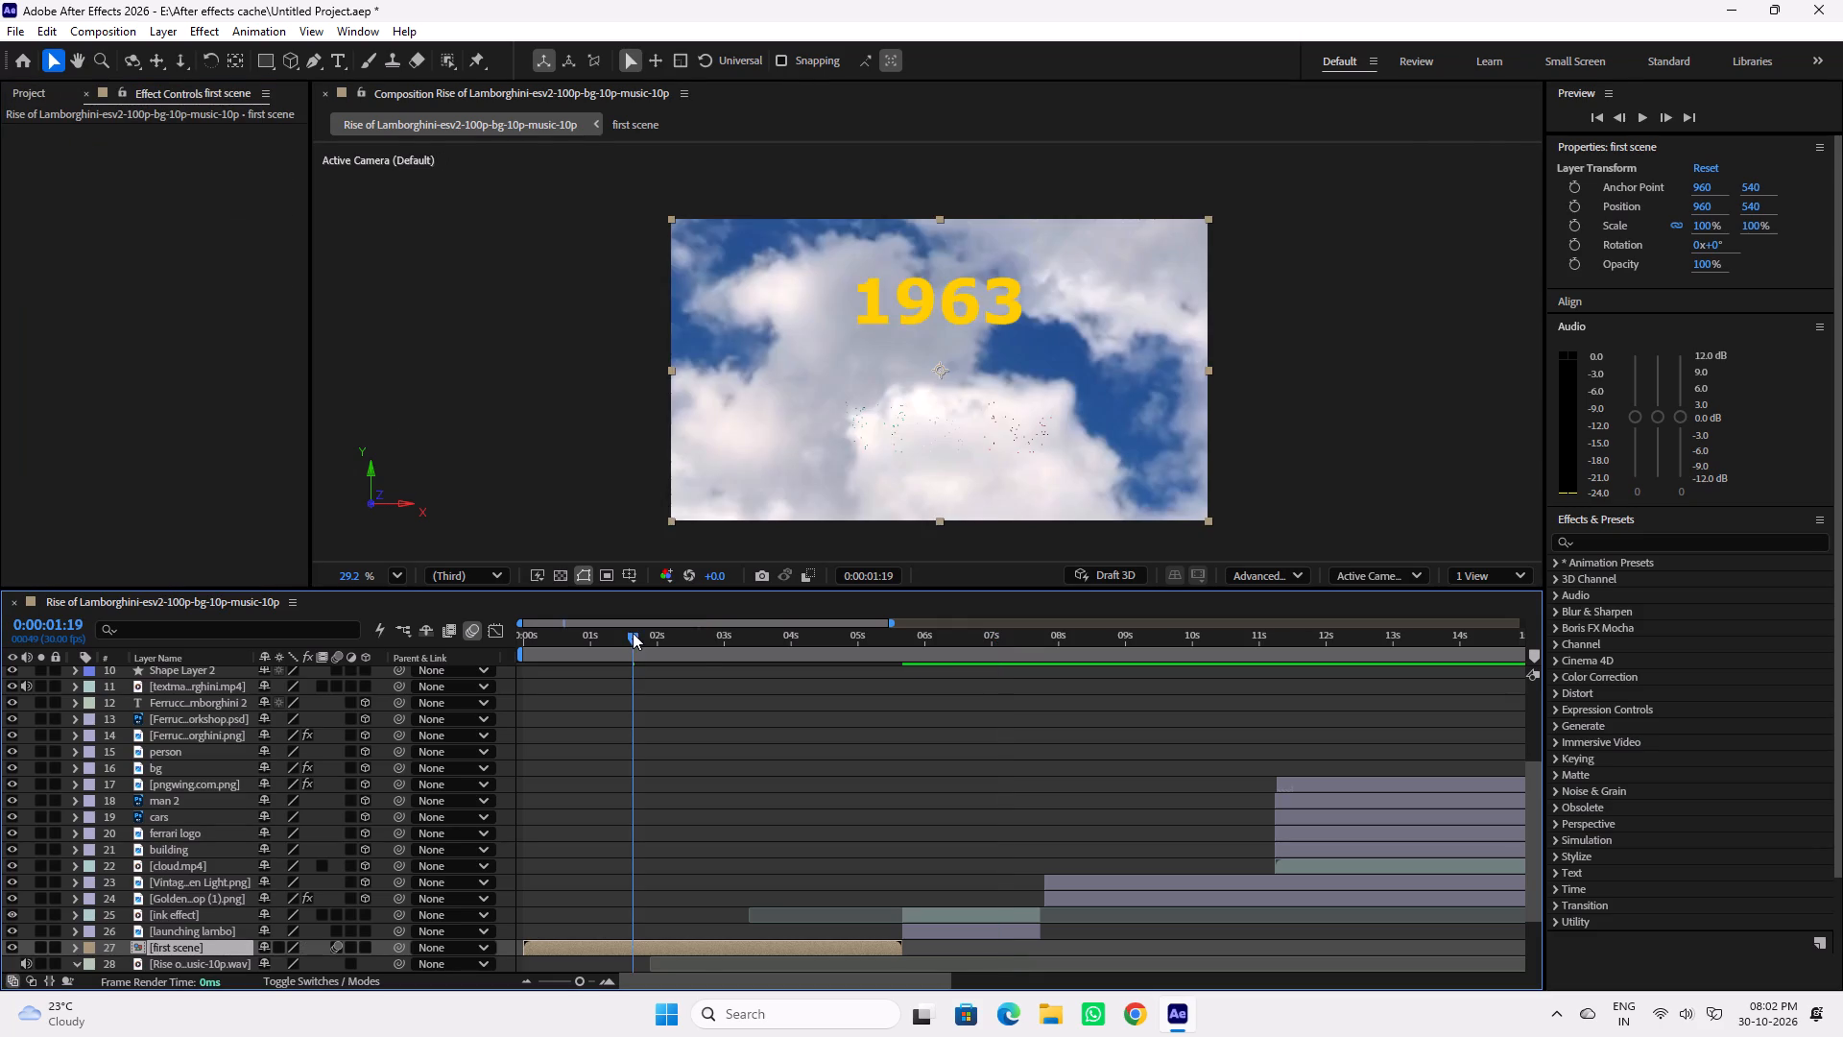
drag(706, 639, 491, 639)
key(space)
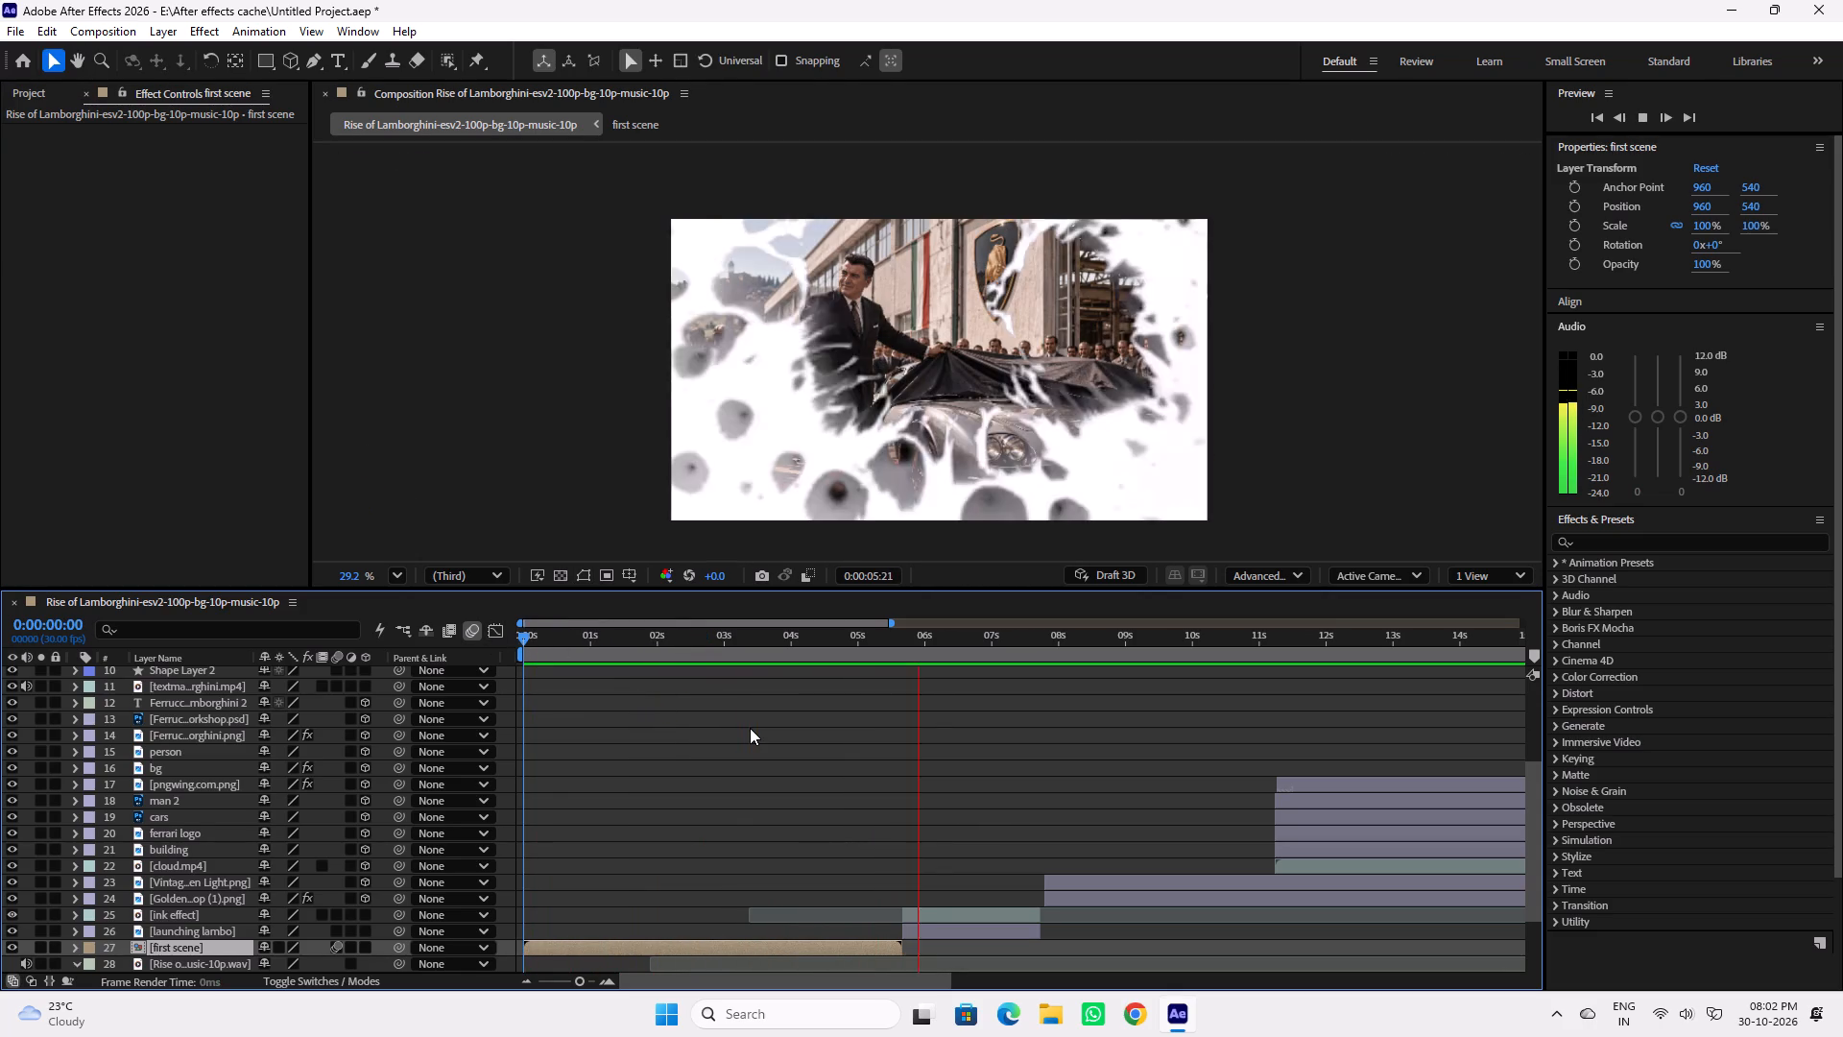
key(space)
drag(921, 639, 915, 639)
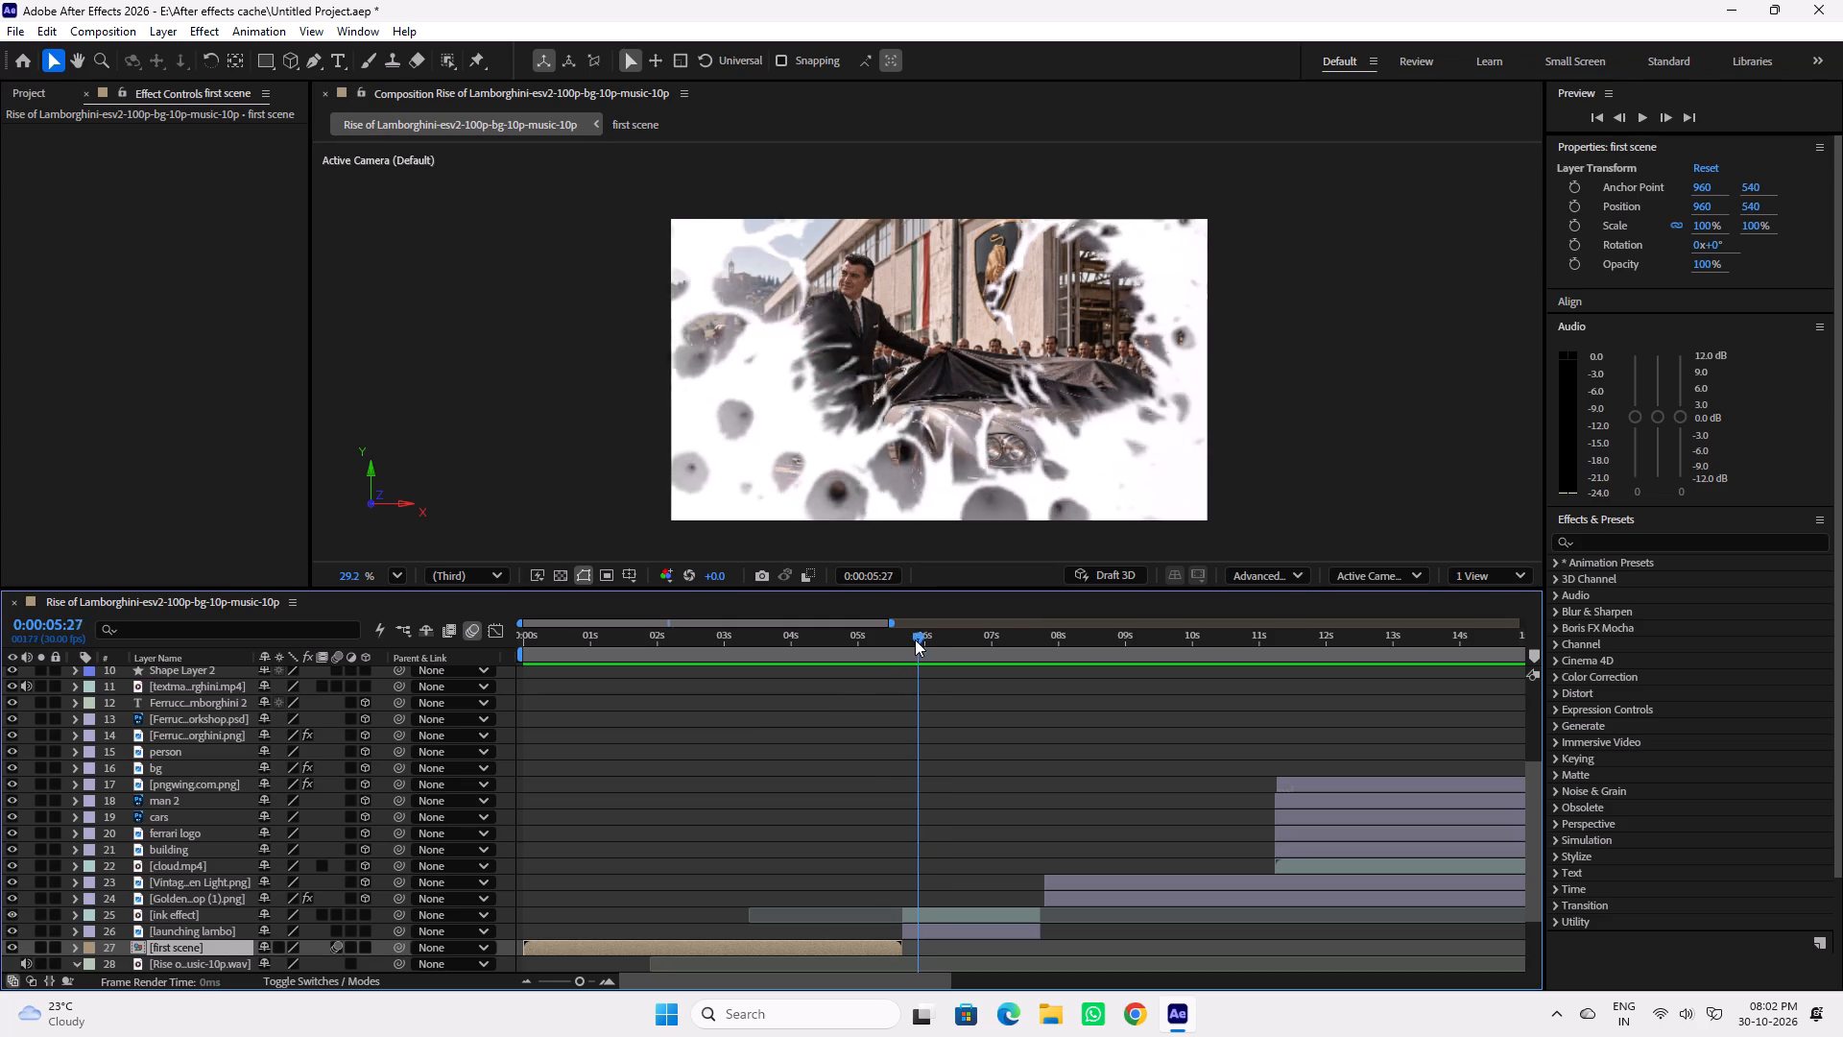
drag(915, 639, 872, 639)
key(space)
key(space)
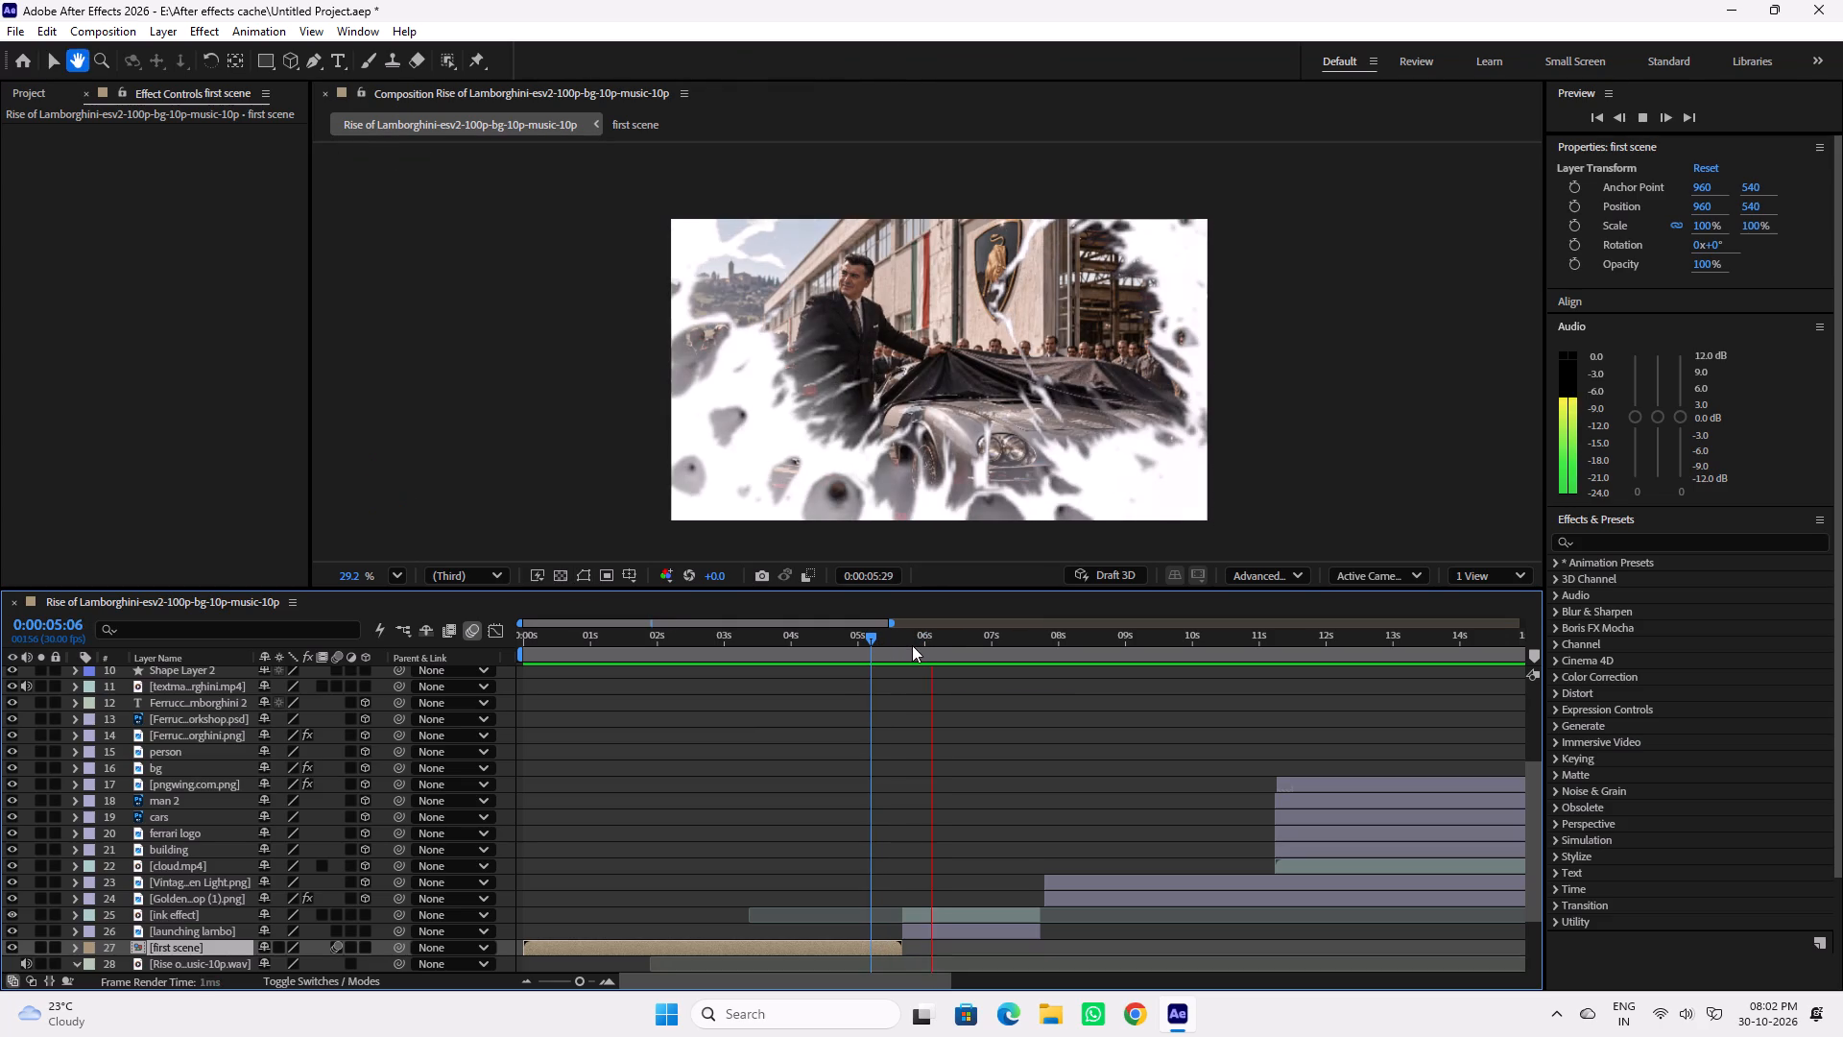
click(756, 644)
key(space)
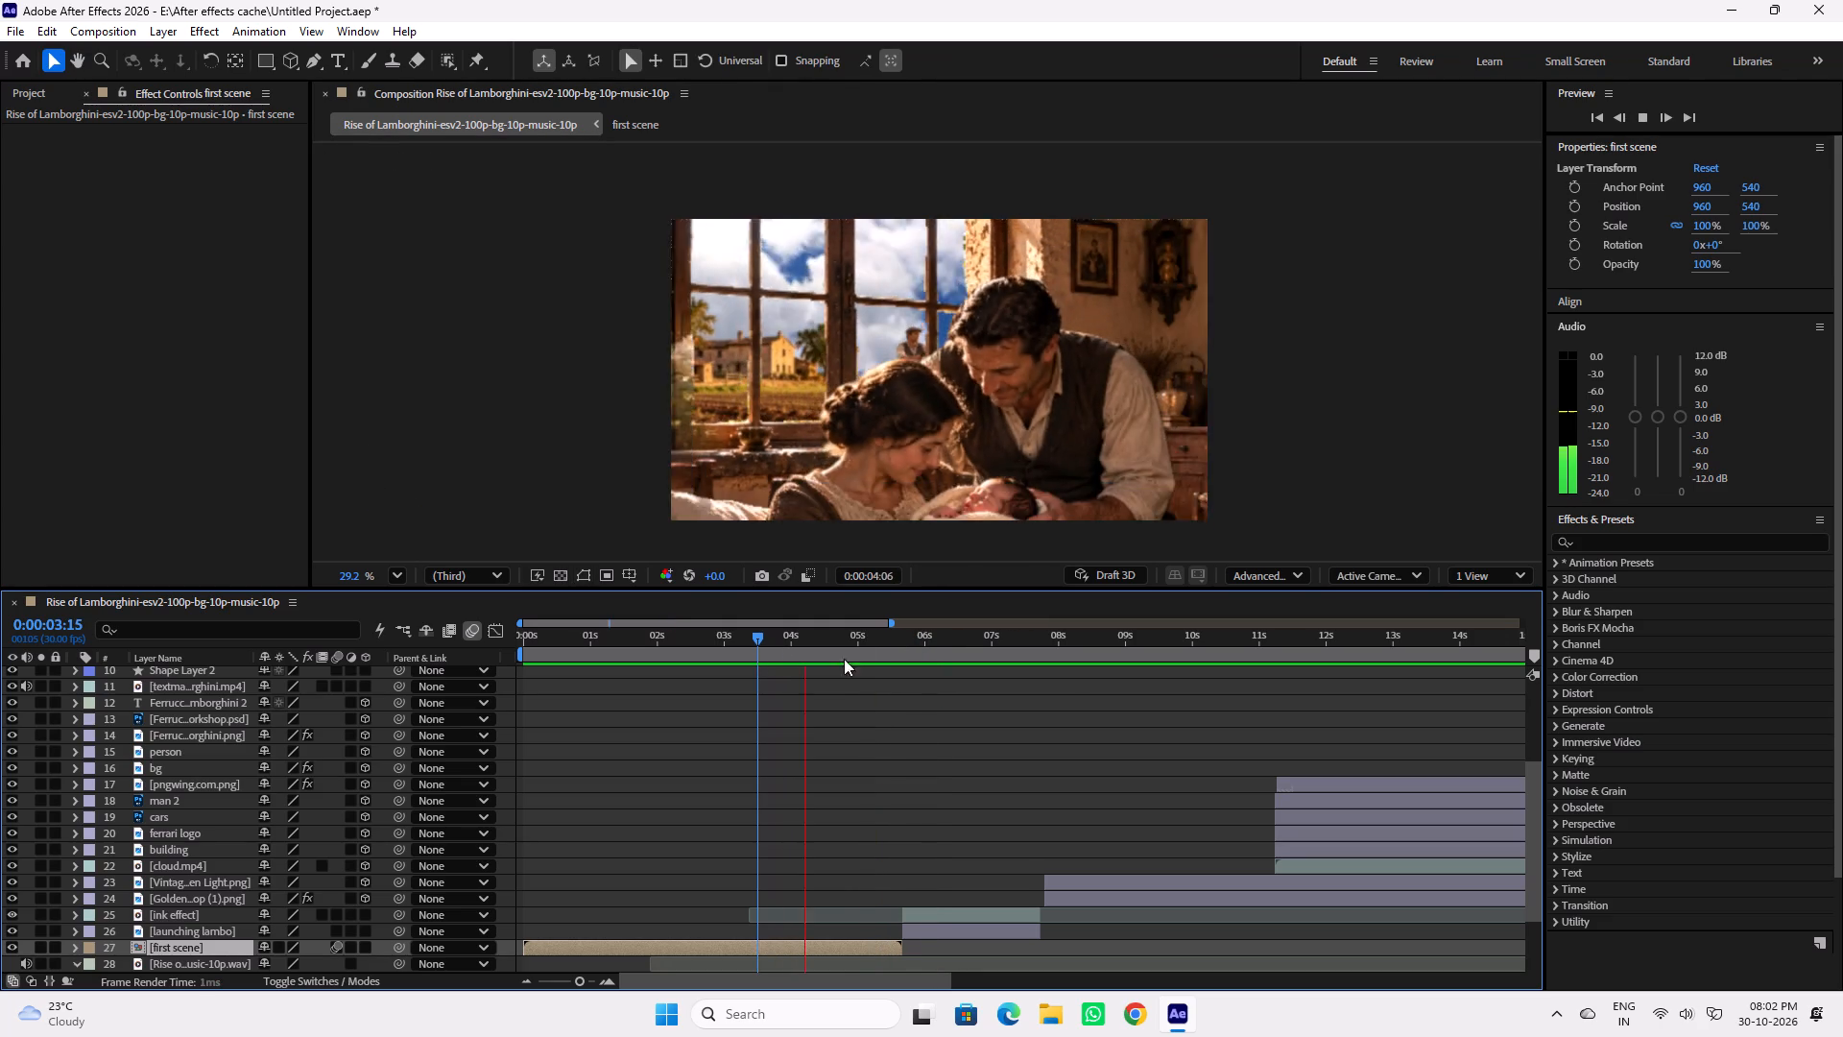
key(space)
key(space)
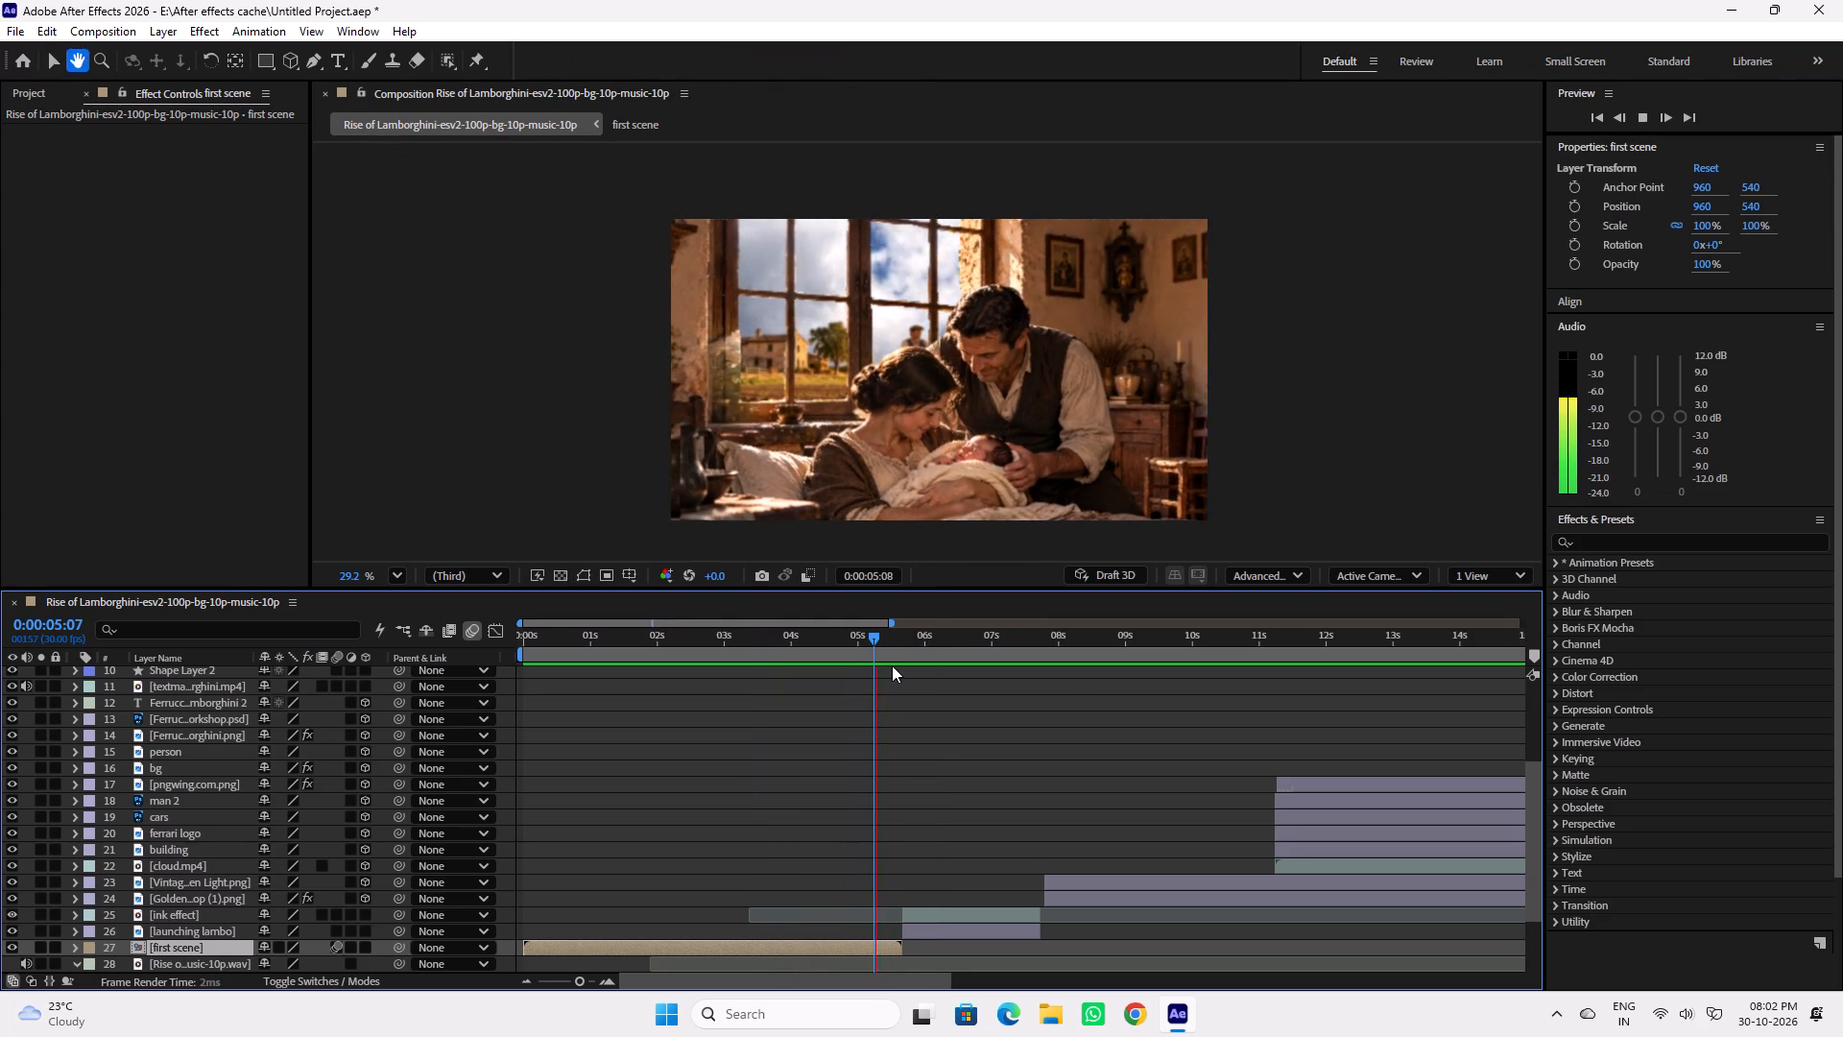
key(space)
key(space)
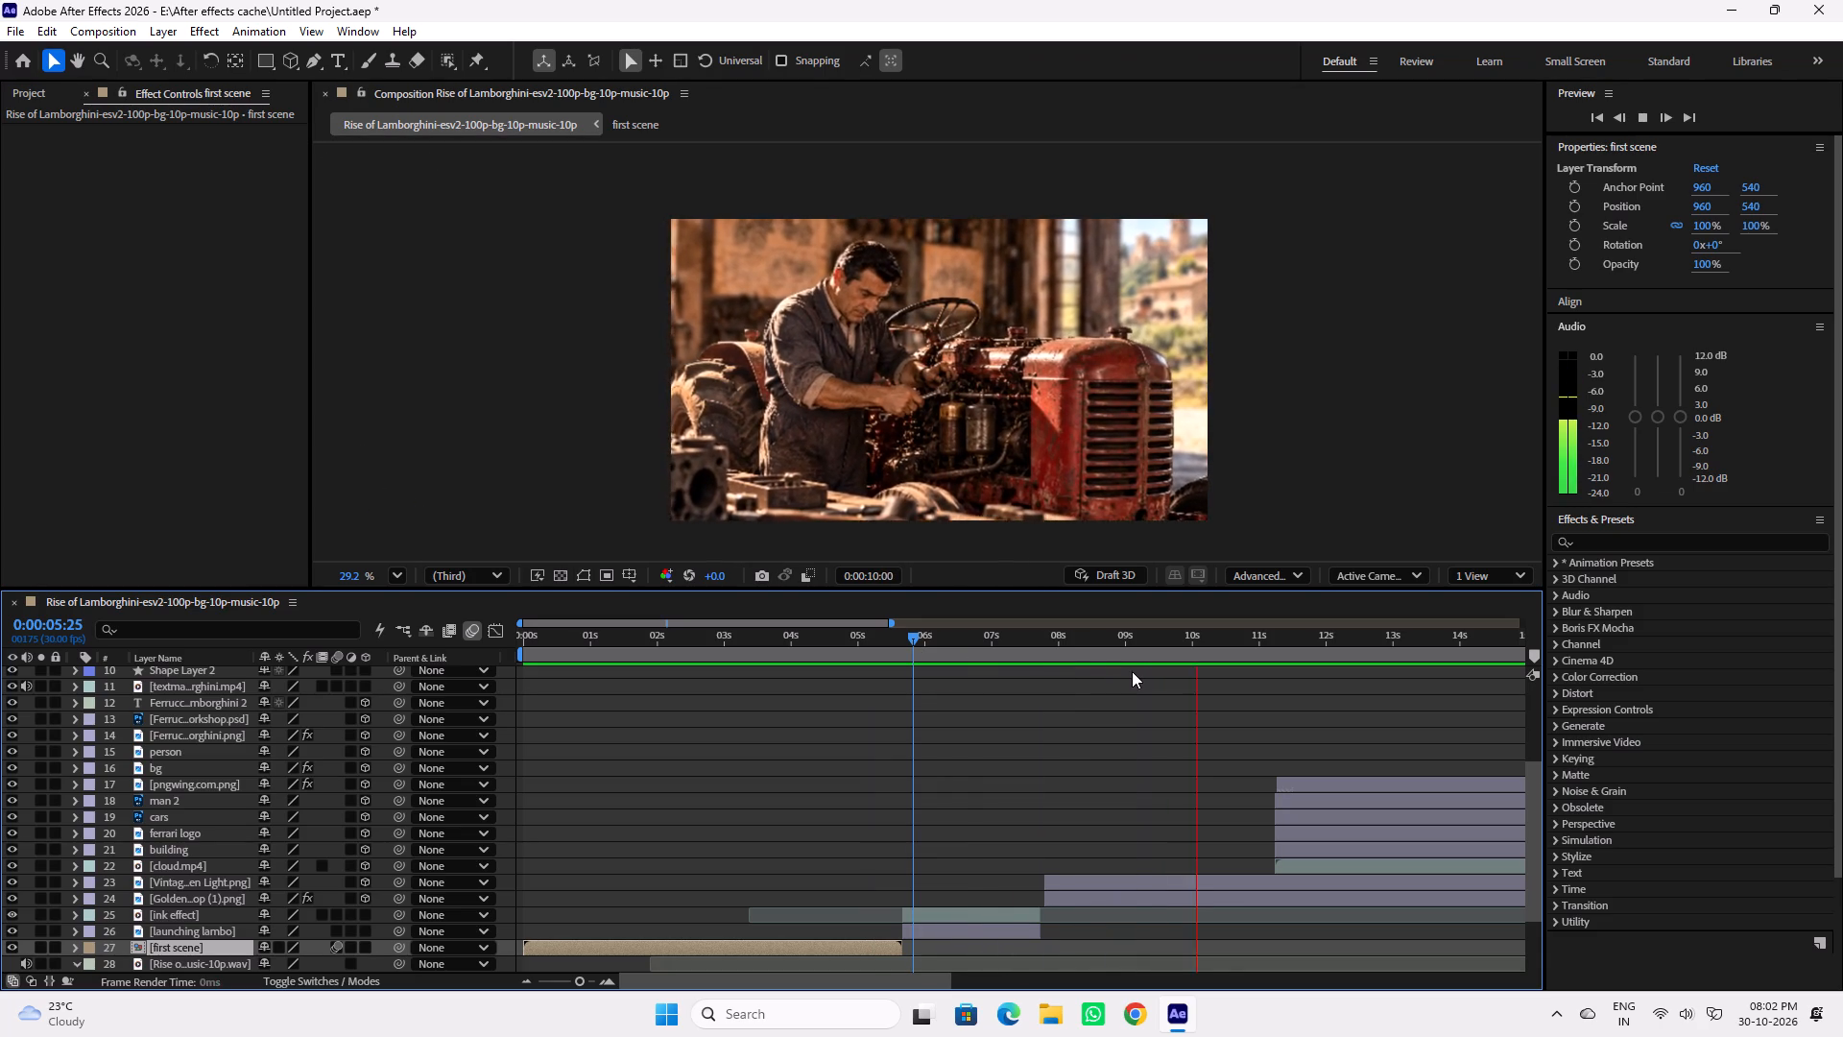
Replay the cut into the tractor workshop scene from 0:00:07:23, 0:00:07:16 and 0:00:07:10 to check the start of its camera move.
drag(1059, 639, 1043, 639)
key(space)
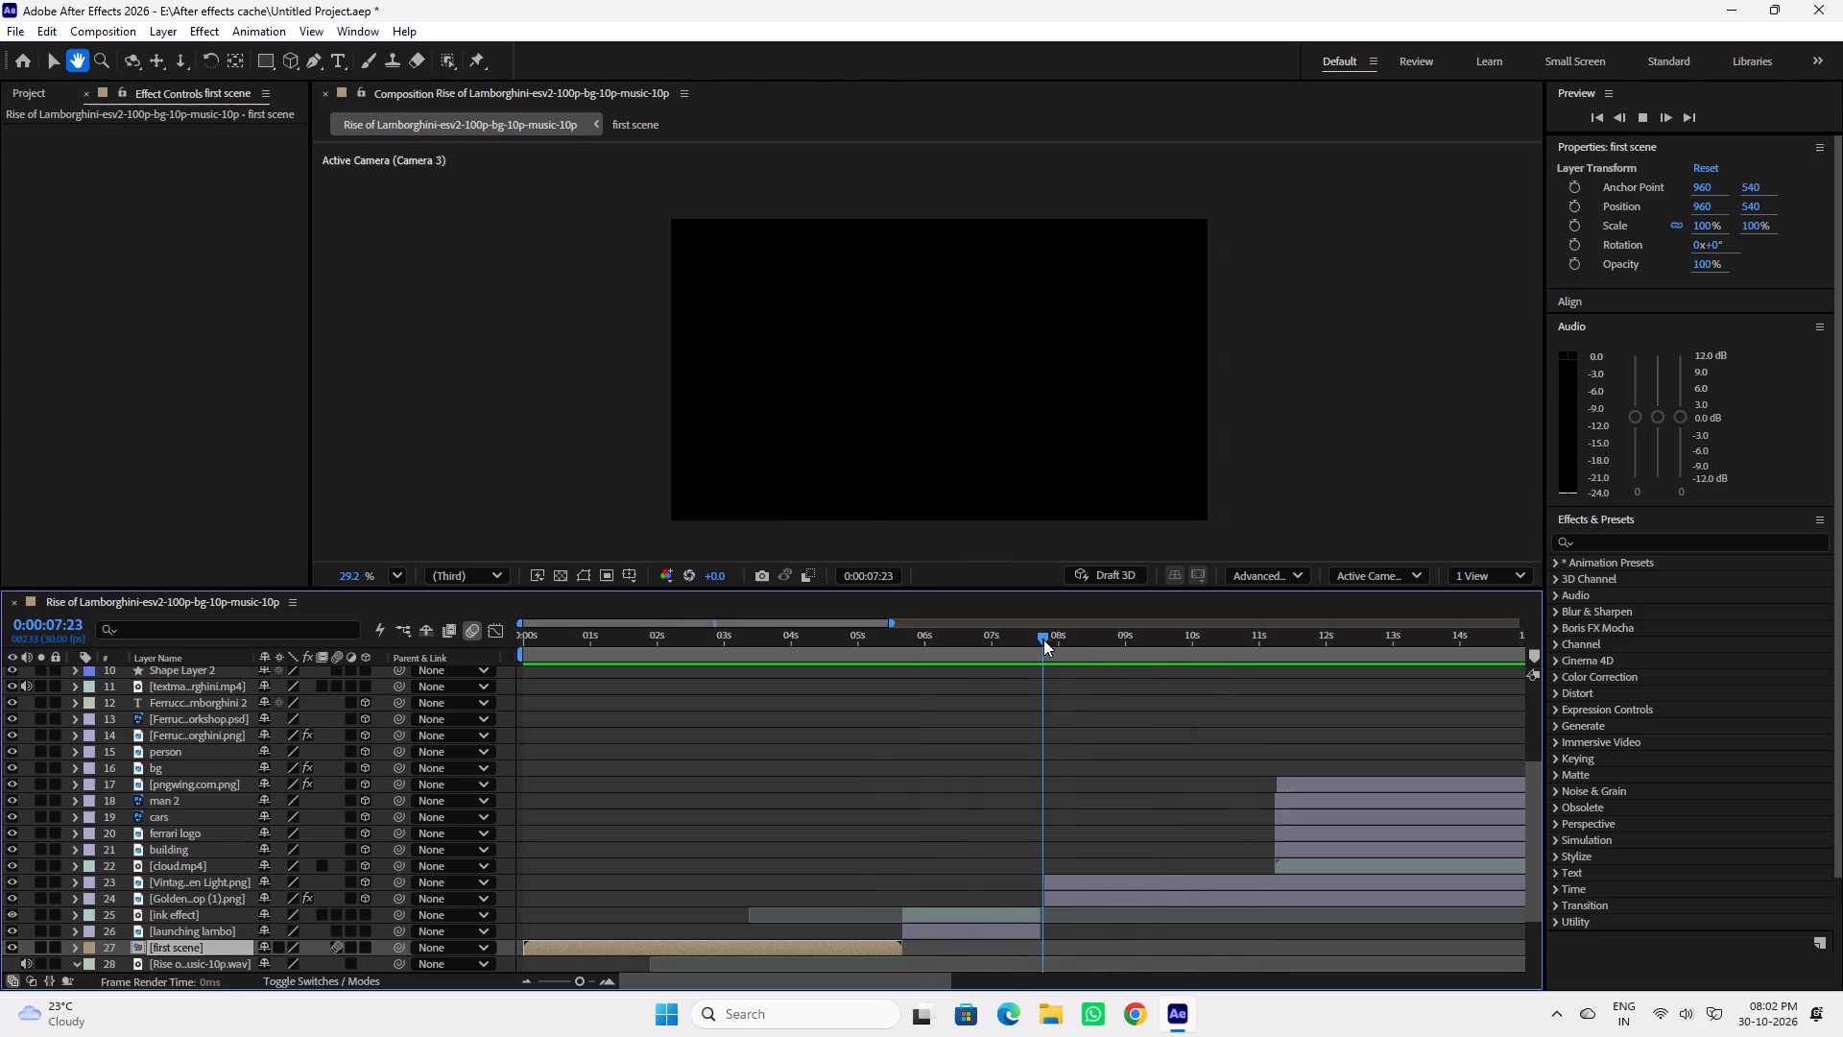
key(space)
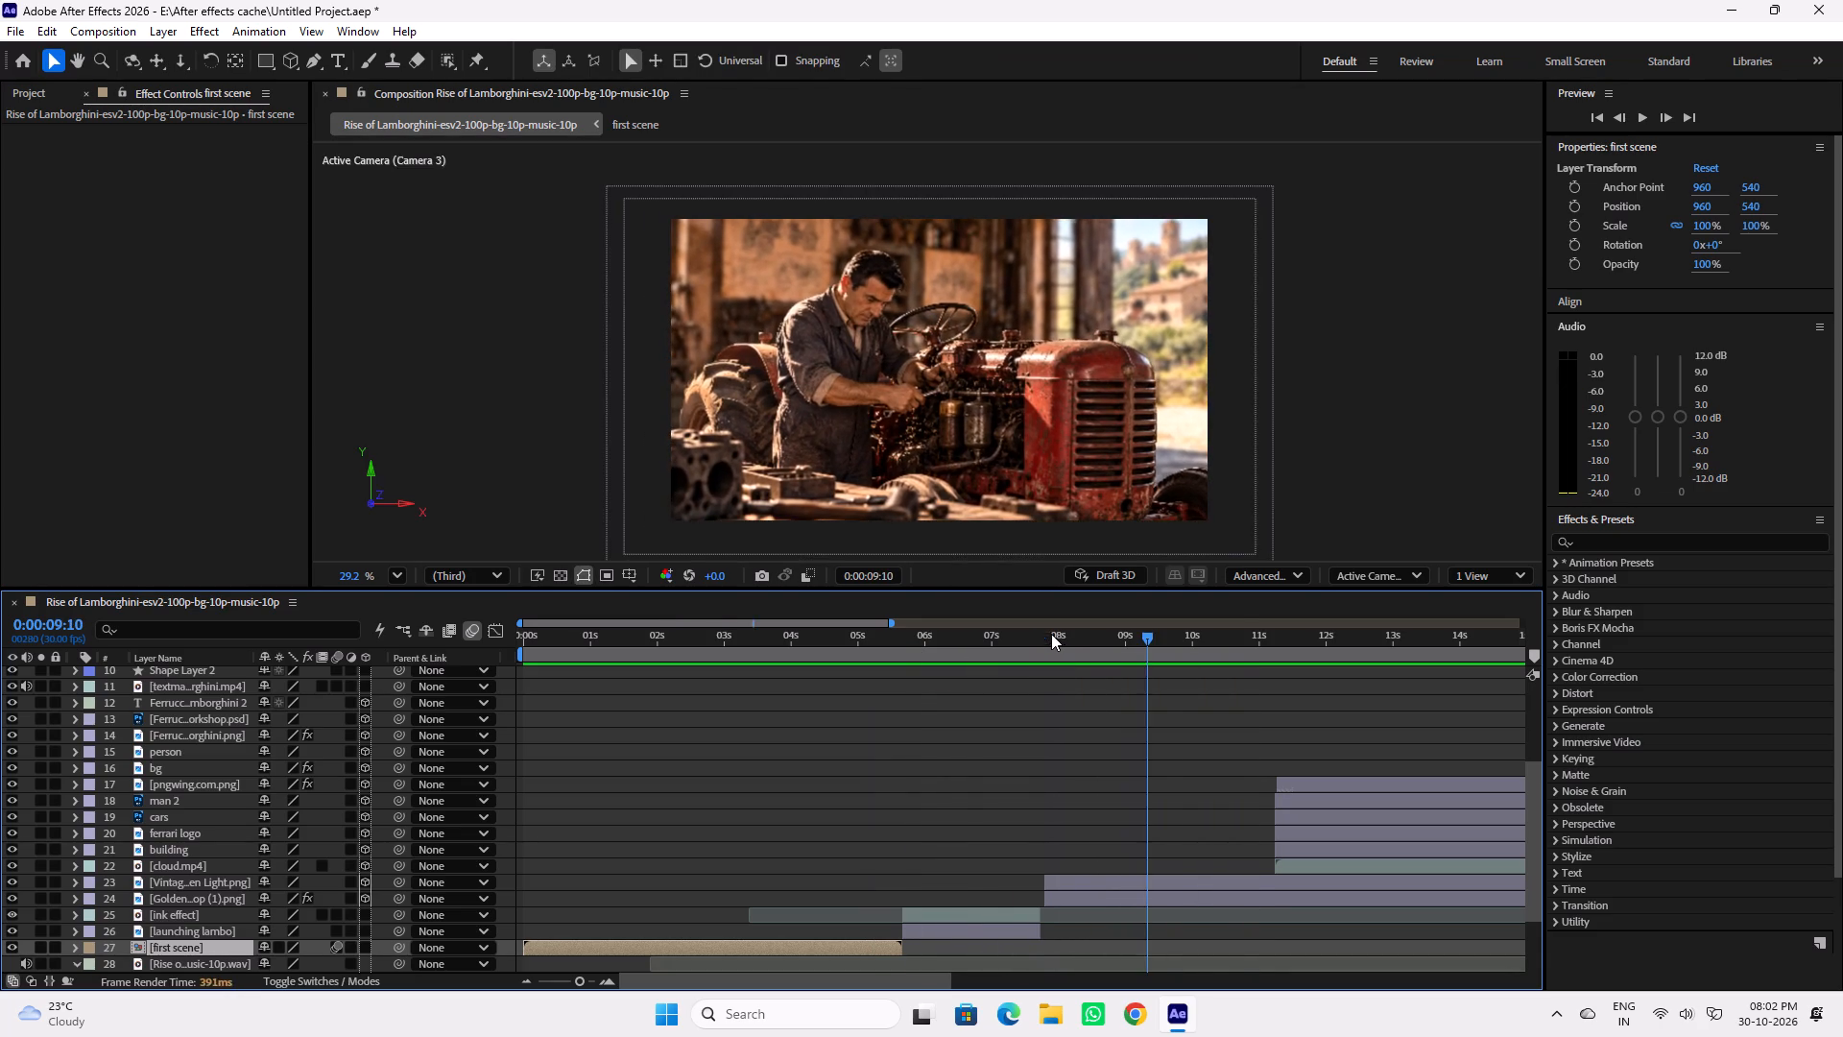
click(1061, 639)
scroll(1089, 723, up, 5)
scroll(1090, 747, down, 2)
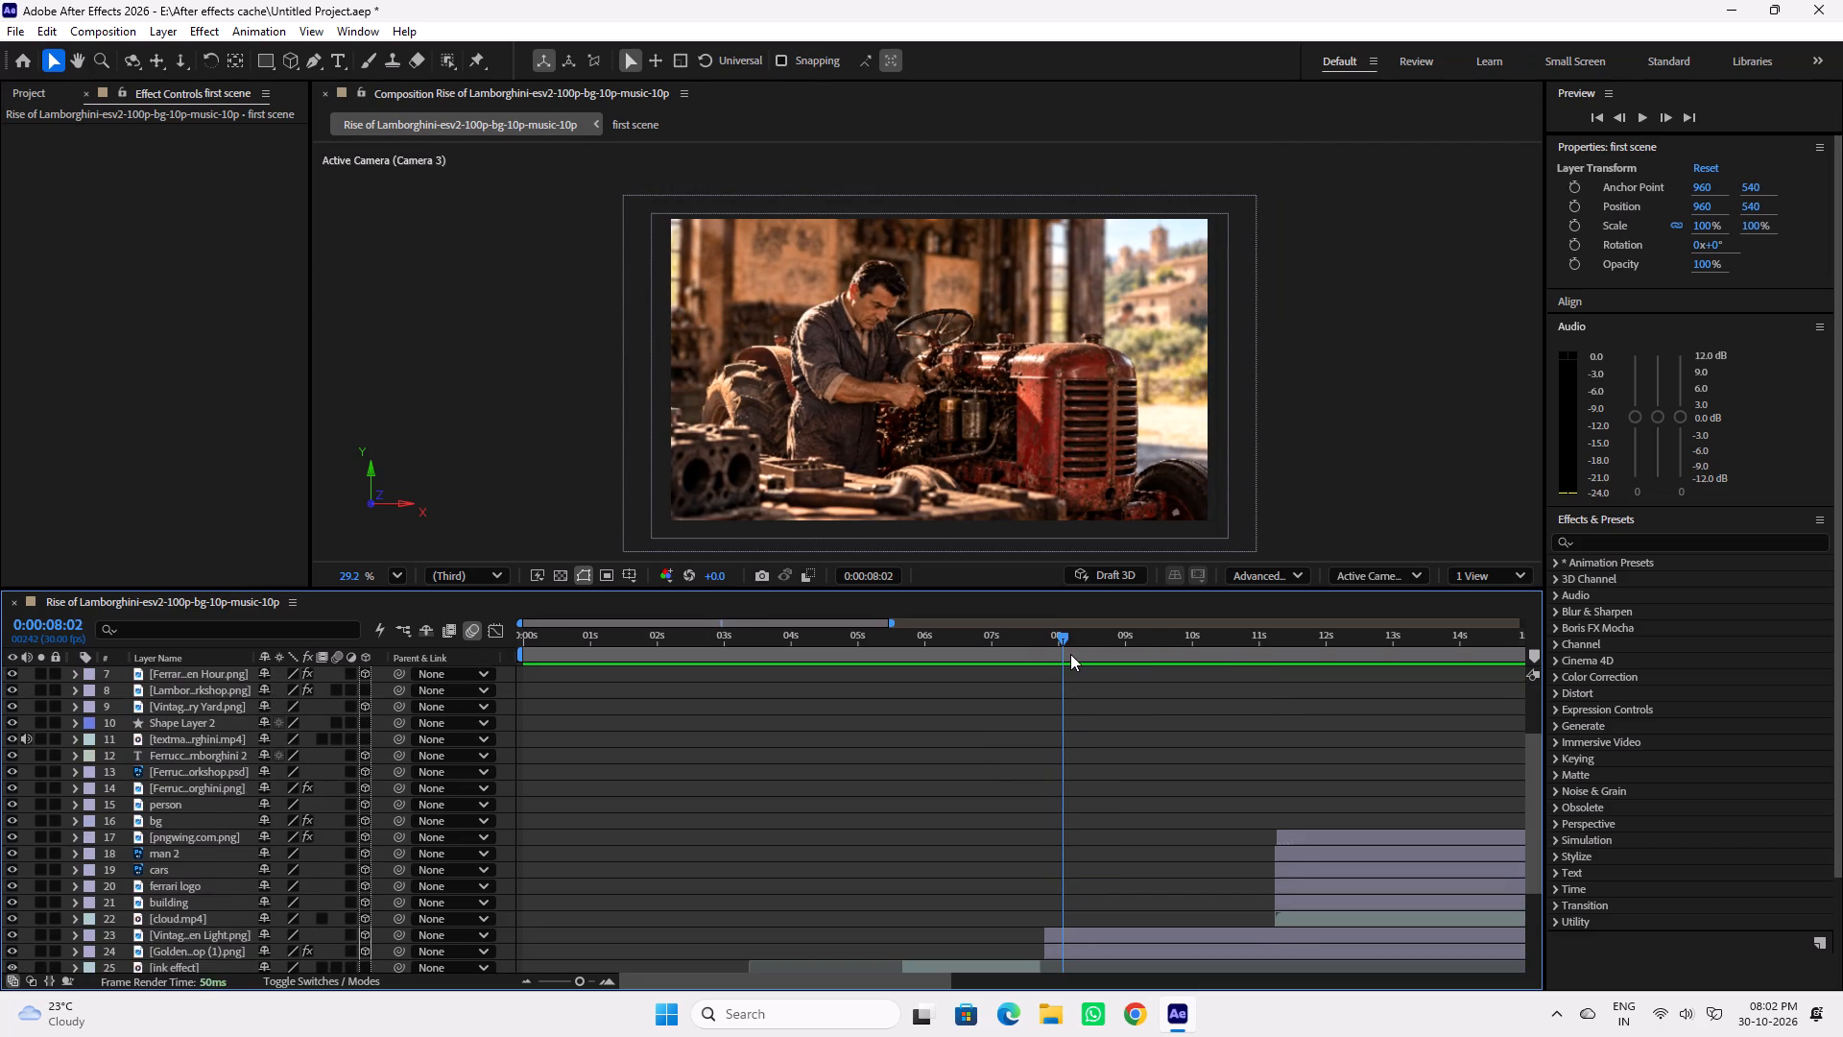
drag(1048, 643, 1041, 642)
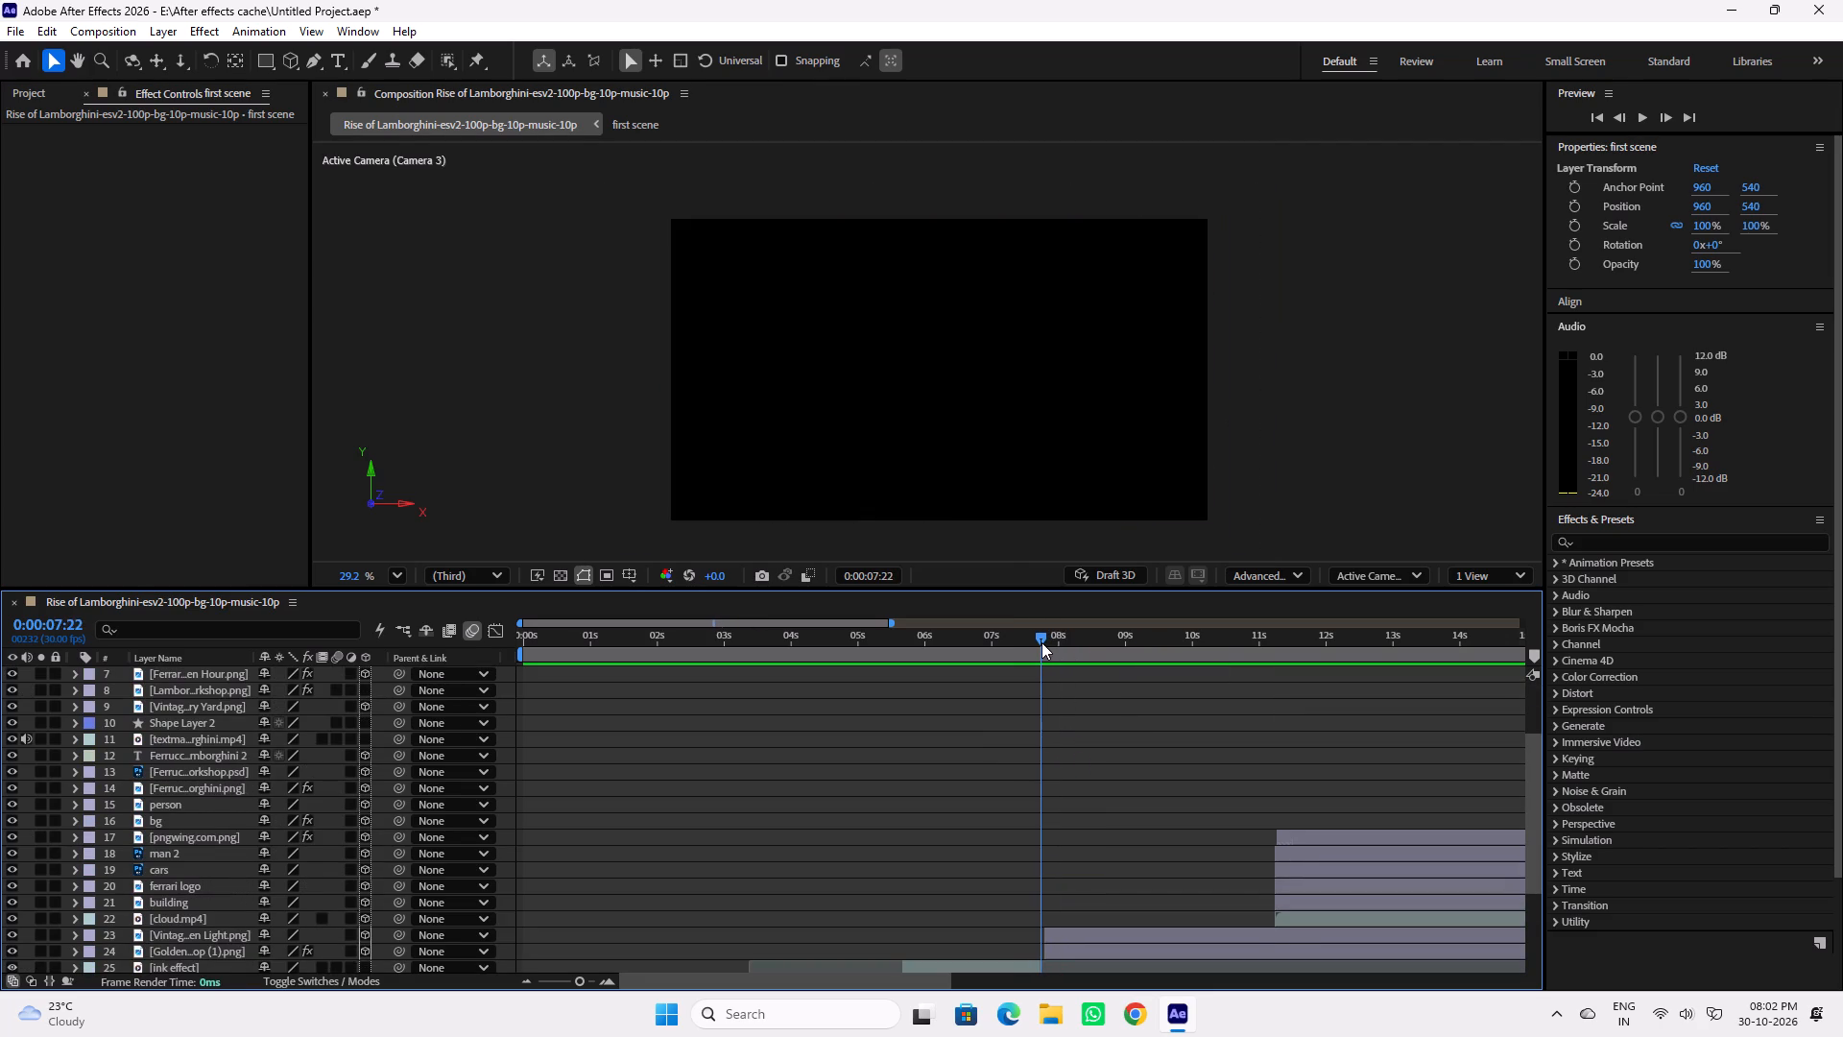
drag(1041, 642, 1028, 642)
key(space)
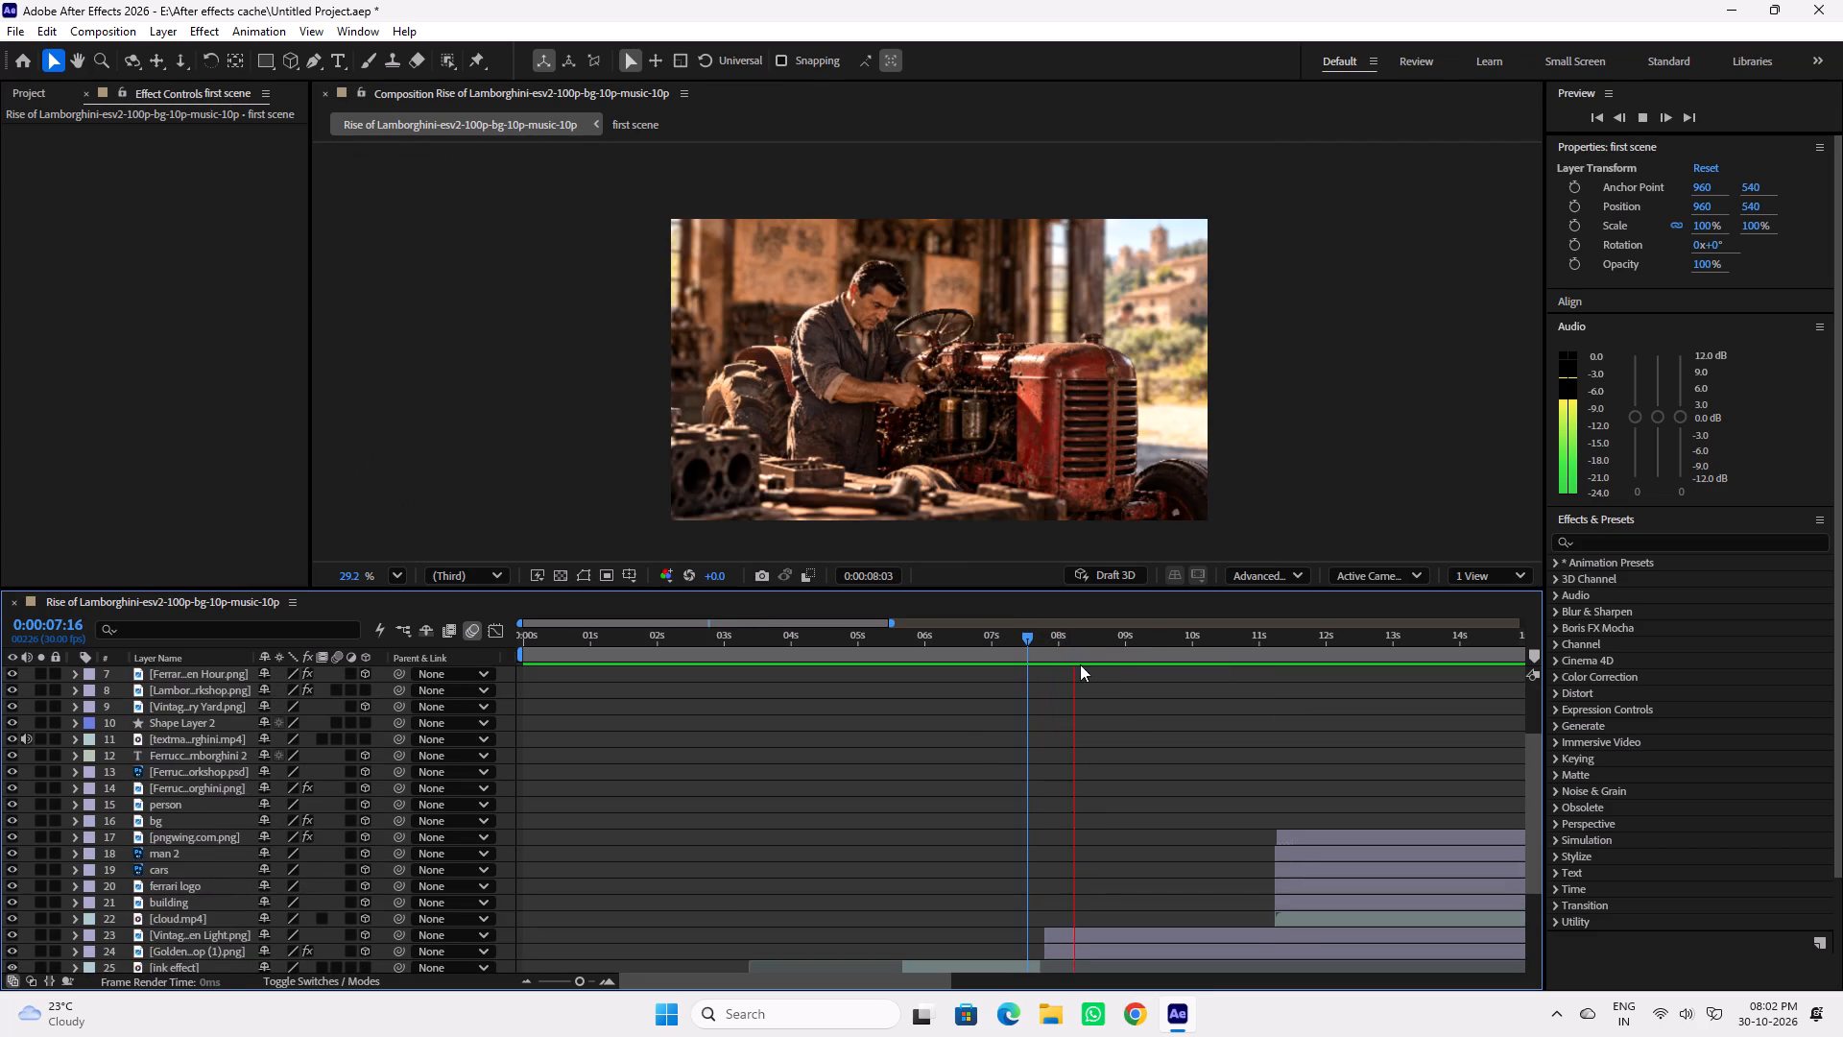
drag(1022, 638, 1010, 638)
key(space)
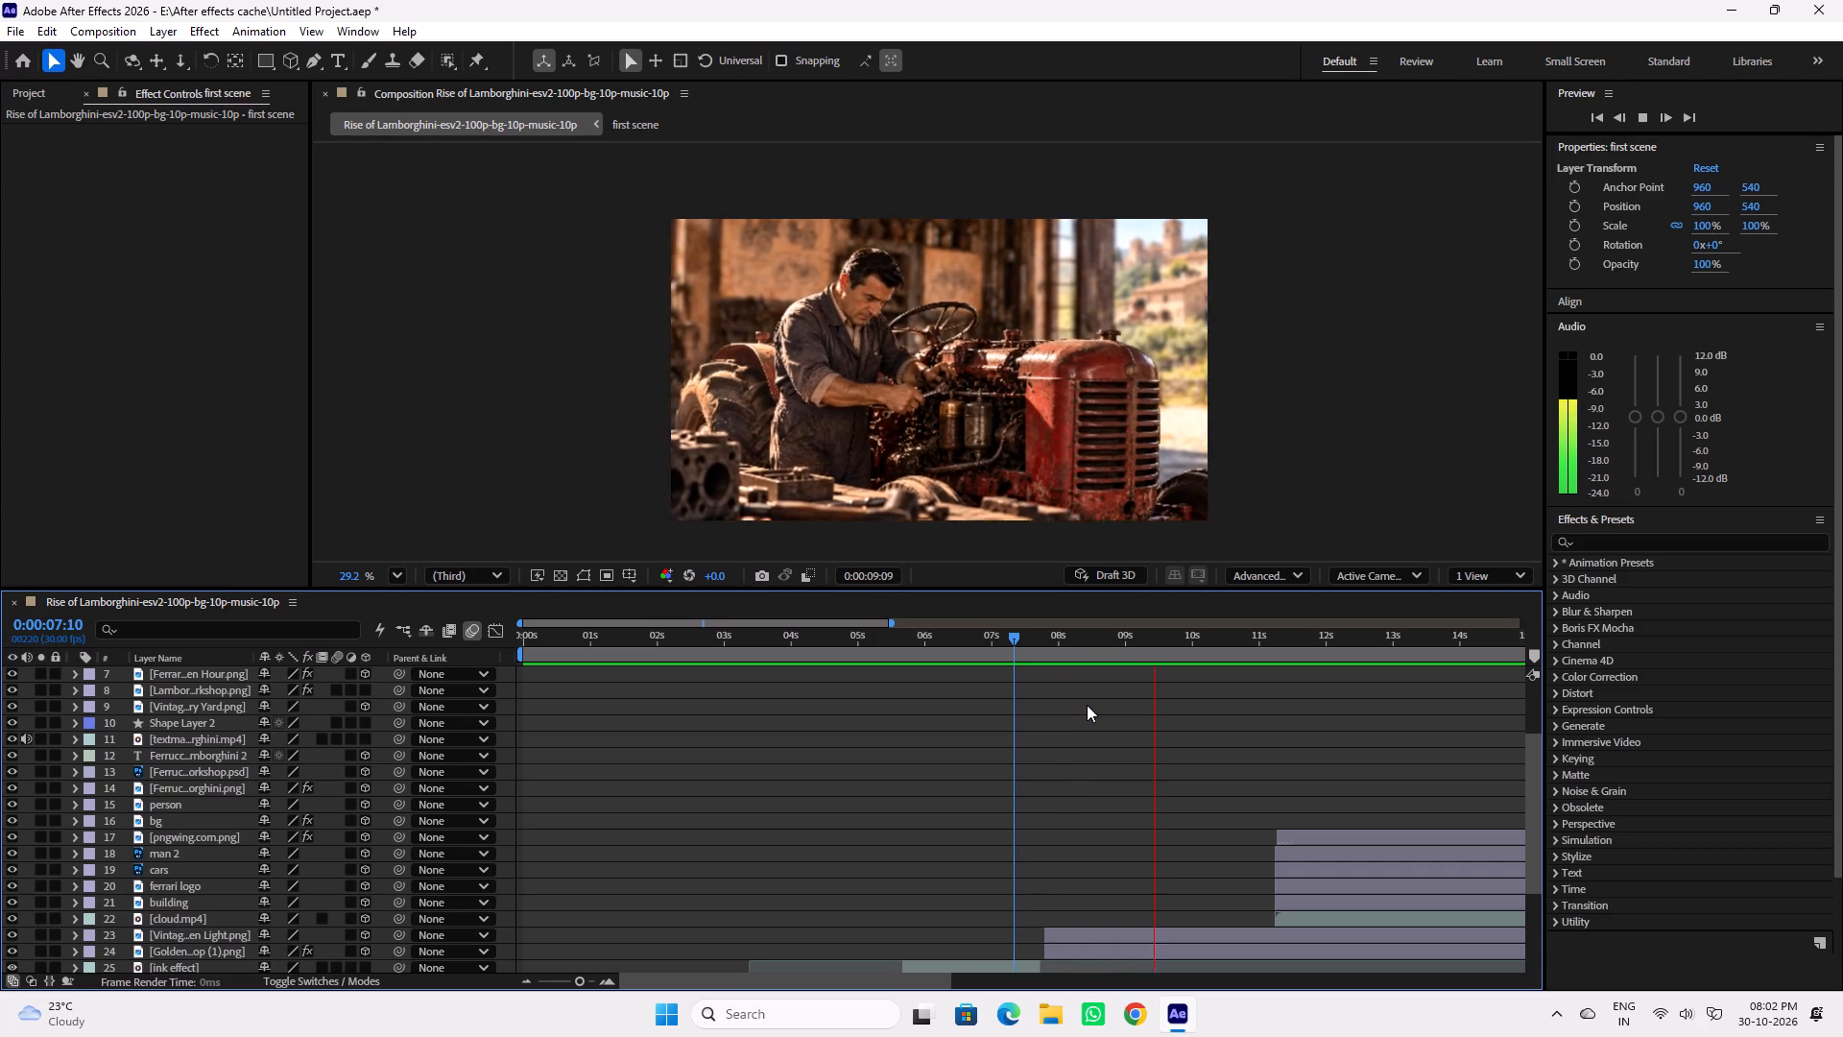
key(space)
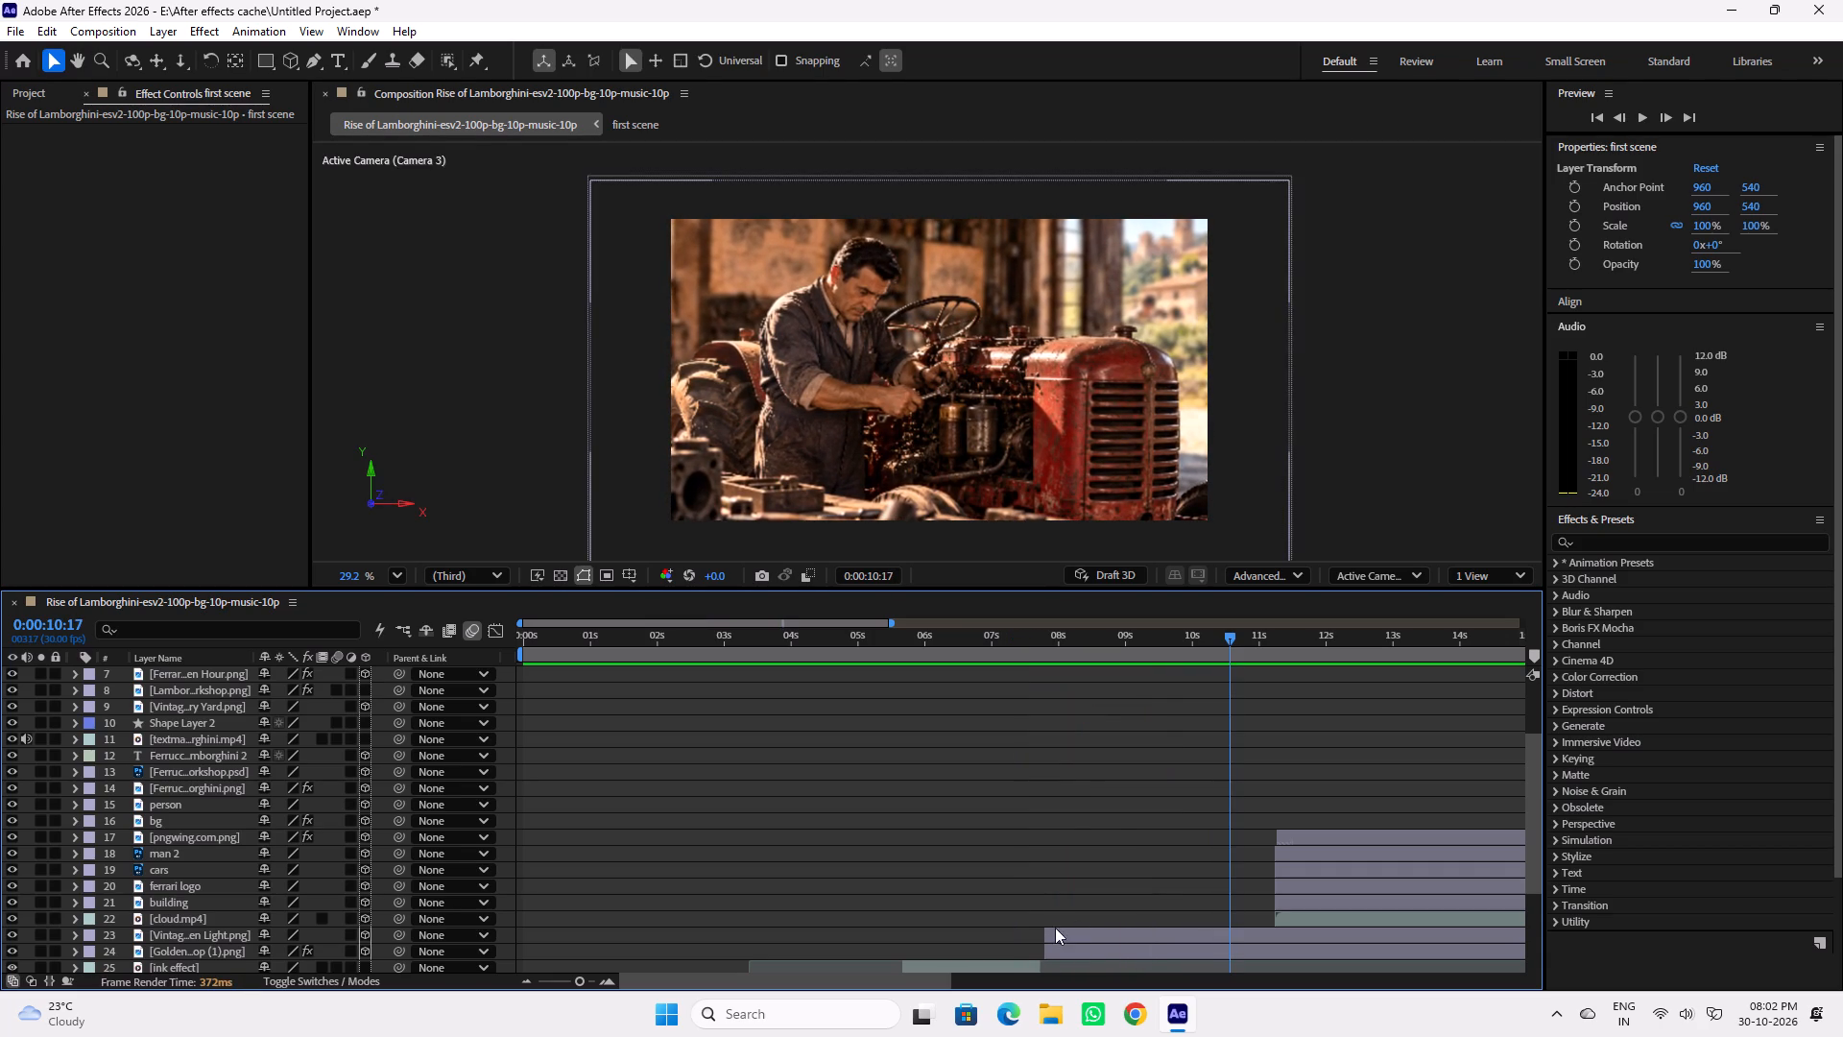
Reveal Camera 3's keyframes and move its first Position keyframe earlier, to about 0:00:07:07.
scroll(1120, 788, up, 6)
click(1050, 739)
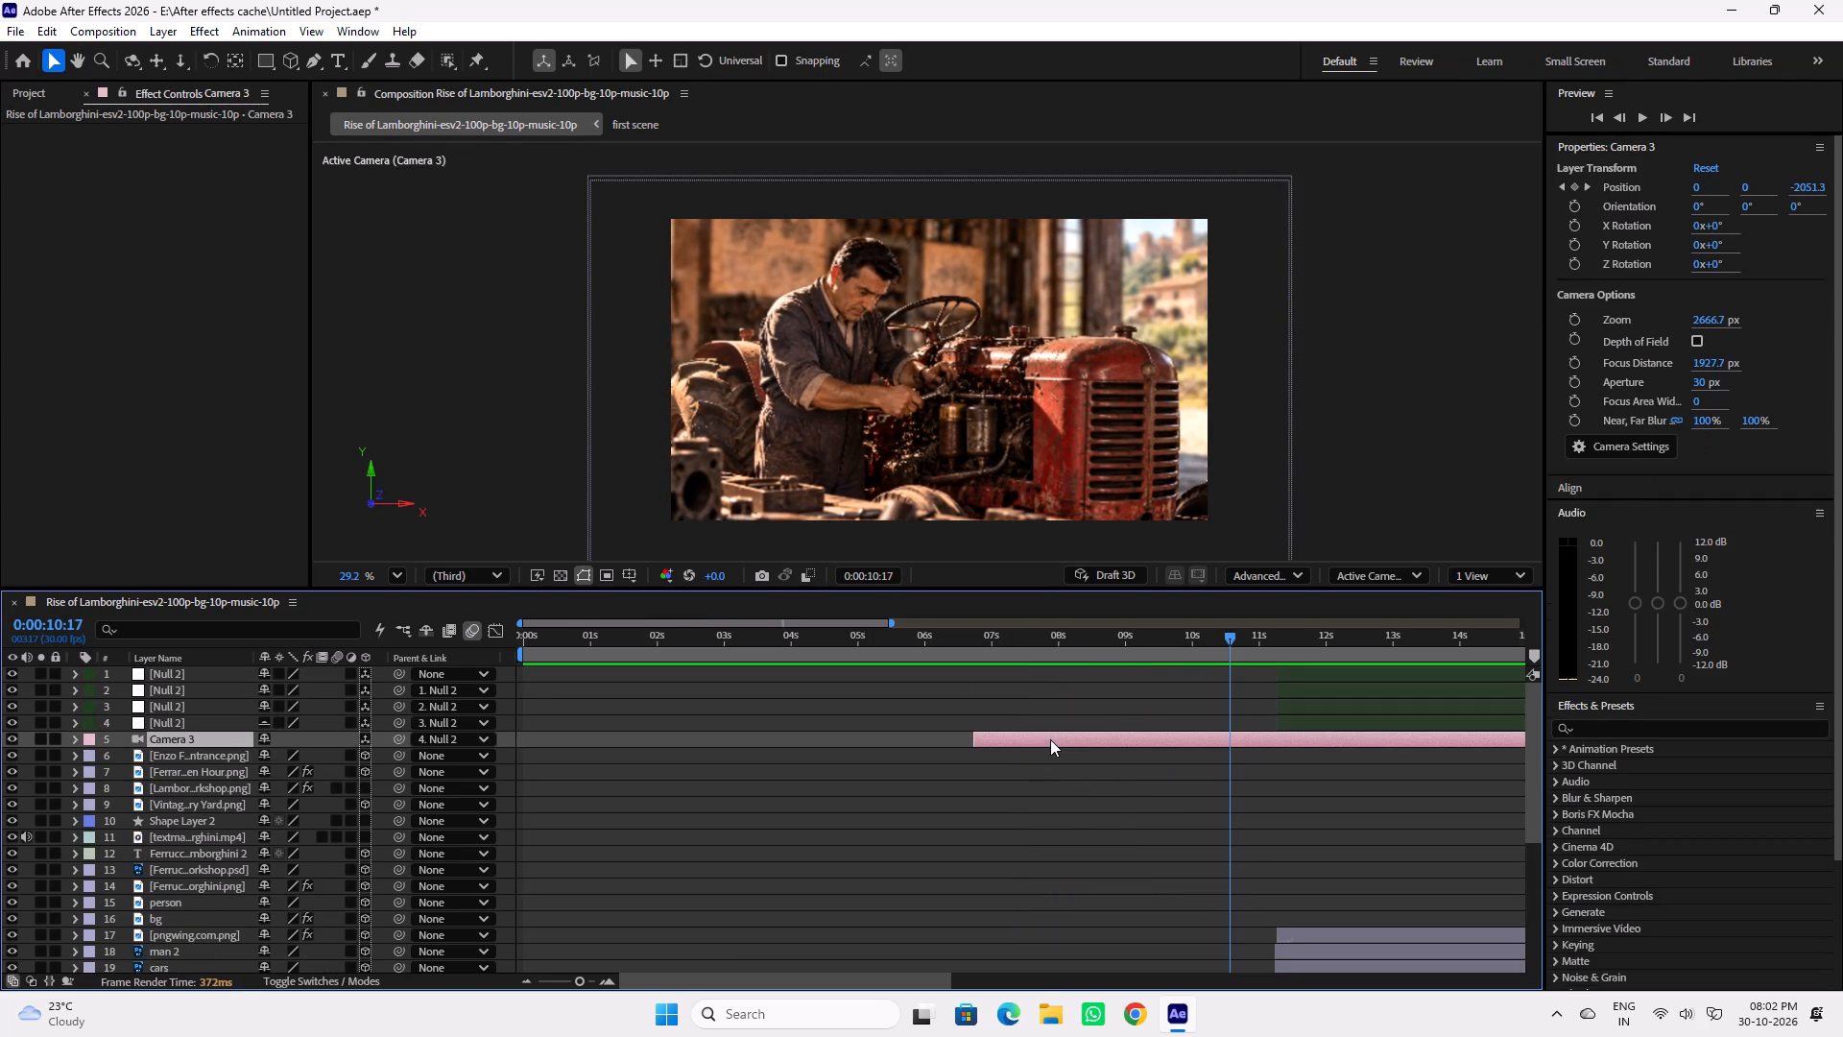
key(u)
drag(1117, 636, 1100, 644)
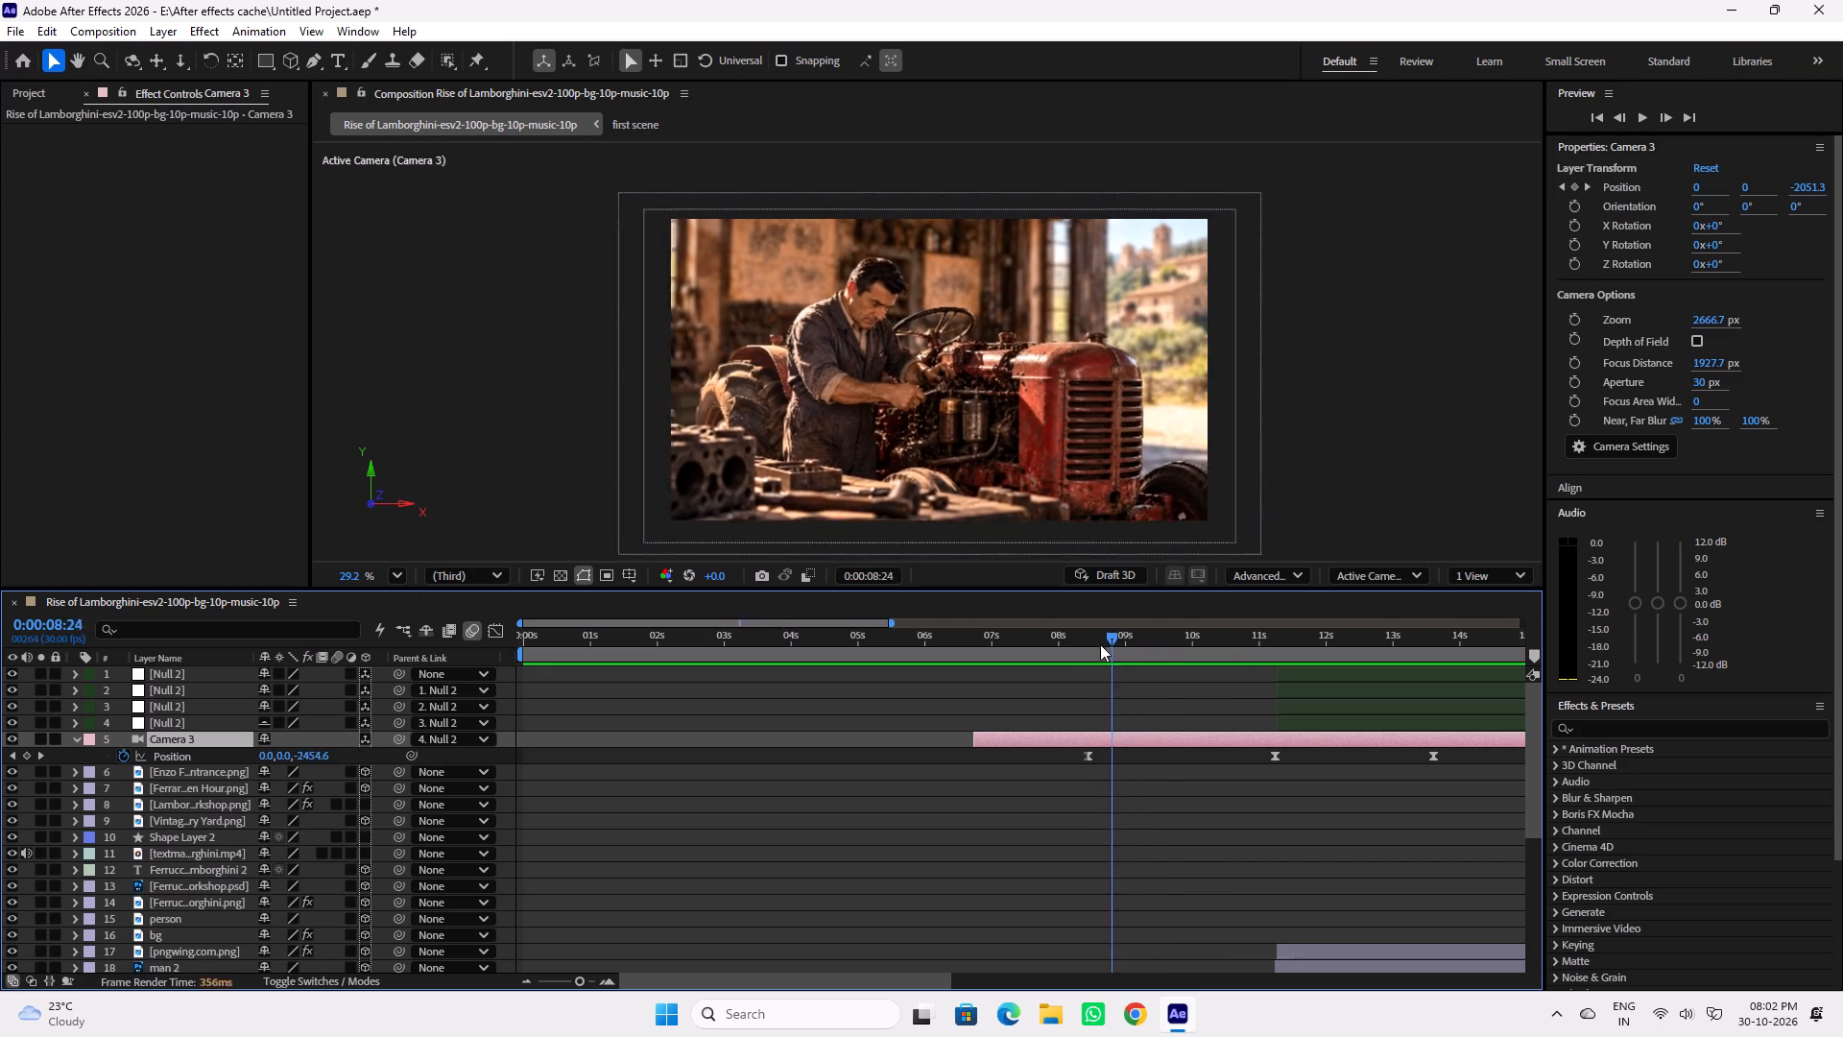
drag(1100, 644, 1091, 648)
drag(1089, 753, 1009, 754)
Play from 0:00:06:20, and replay from 0:00:26:08 and 0:00:28:12 to review the scenes with the narration.
drag(993, 649, 969, 649)
key(space)
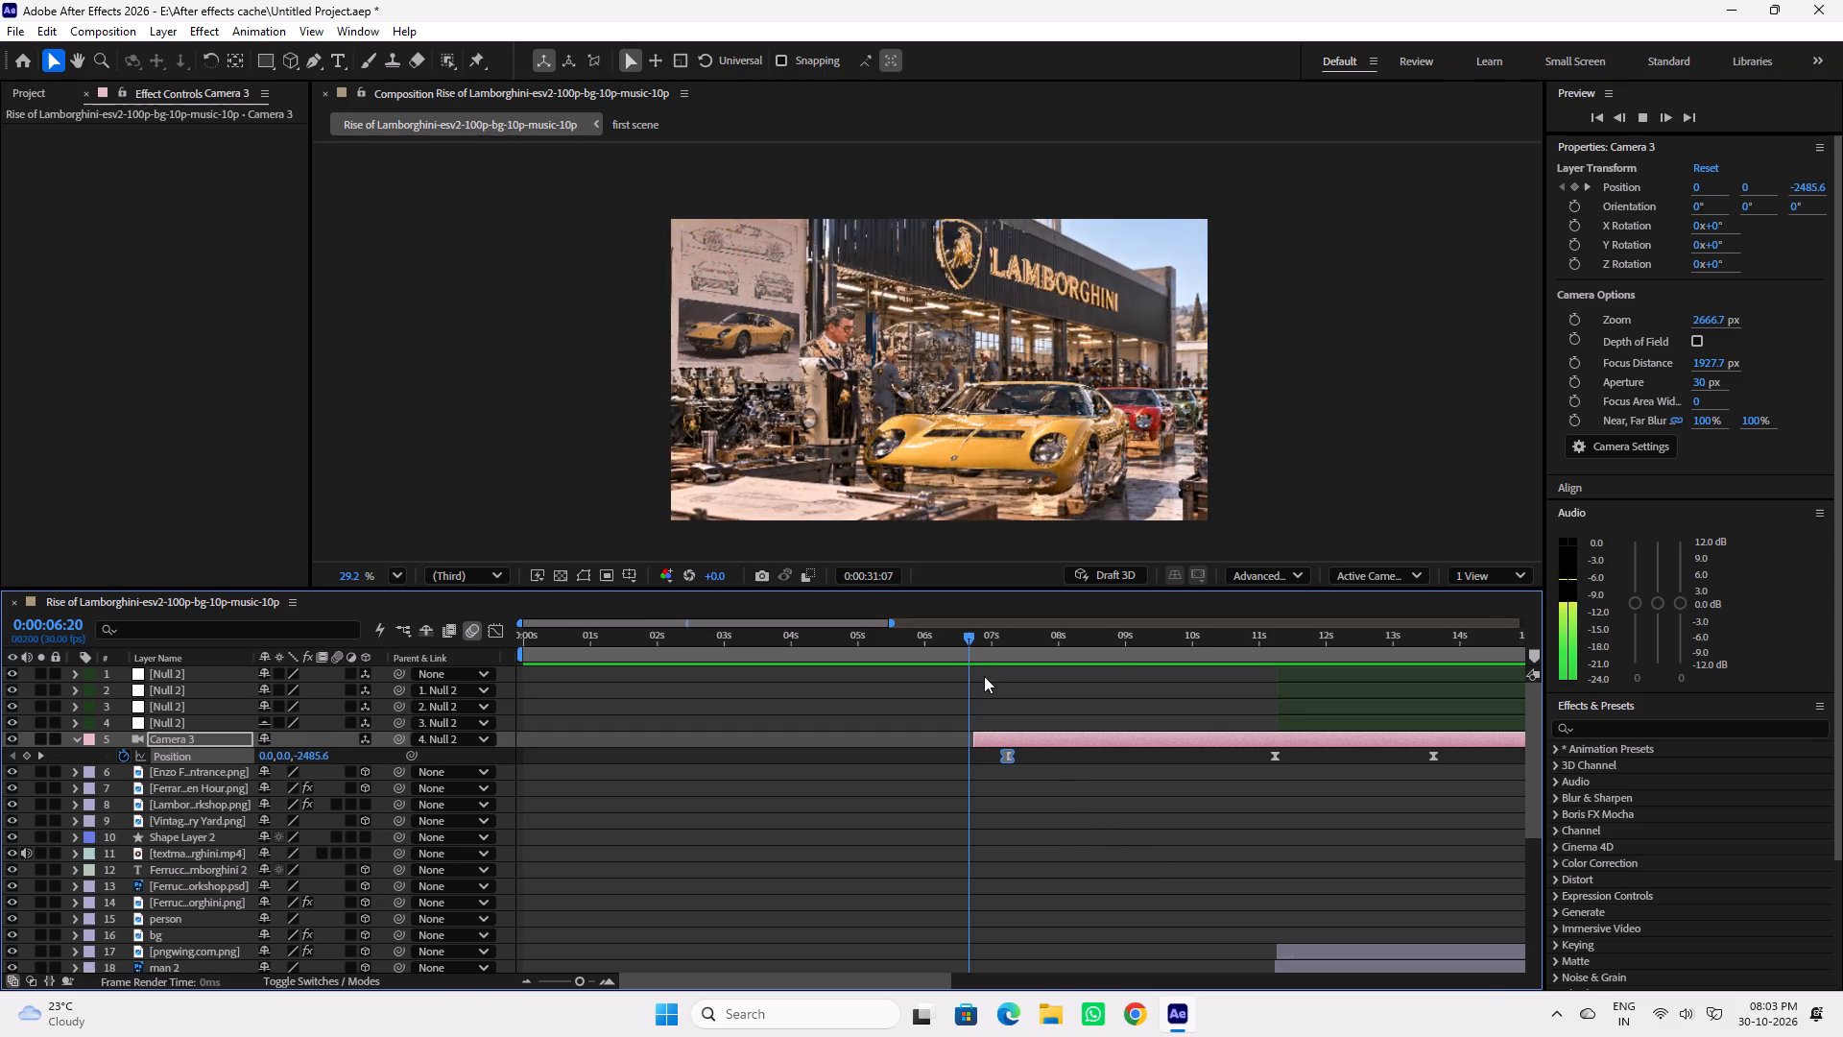
key(space)
drag(957, 646, 710, 643)
key(space)
click(660, 649)
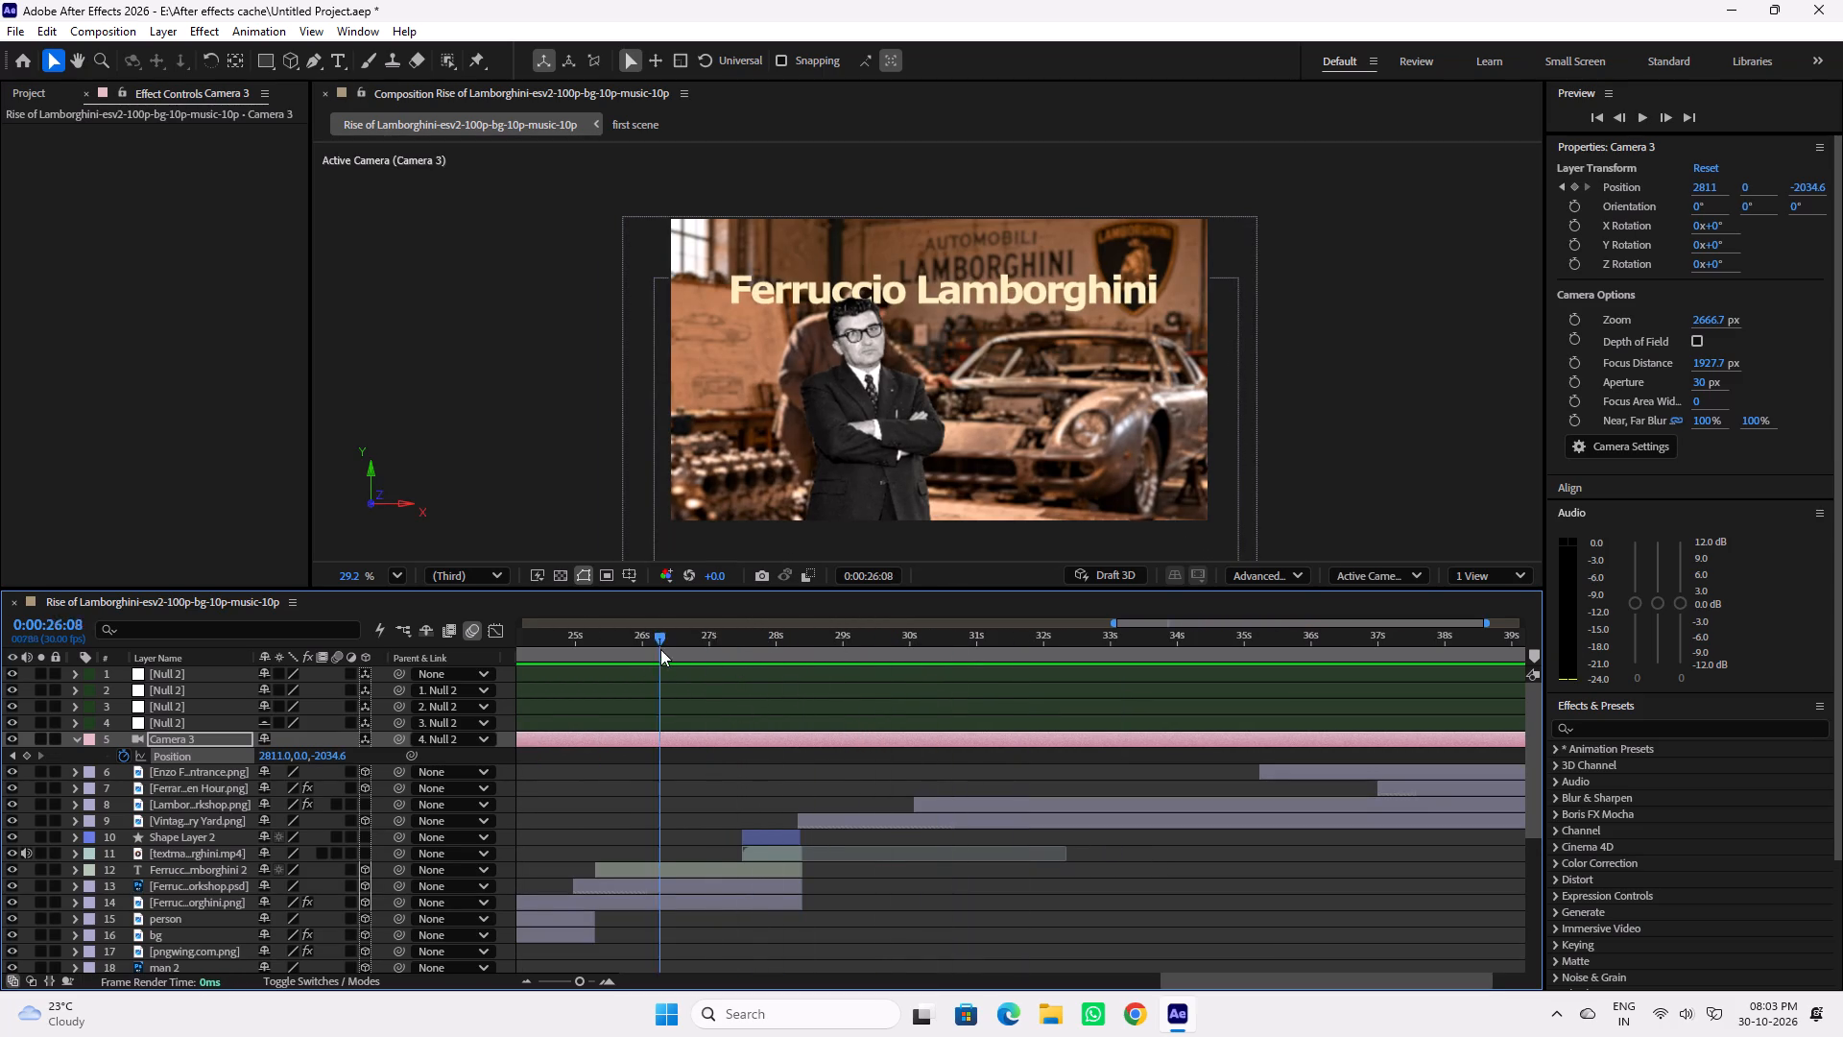
key(space)
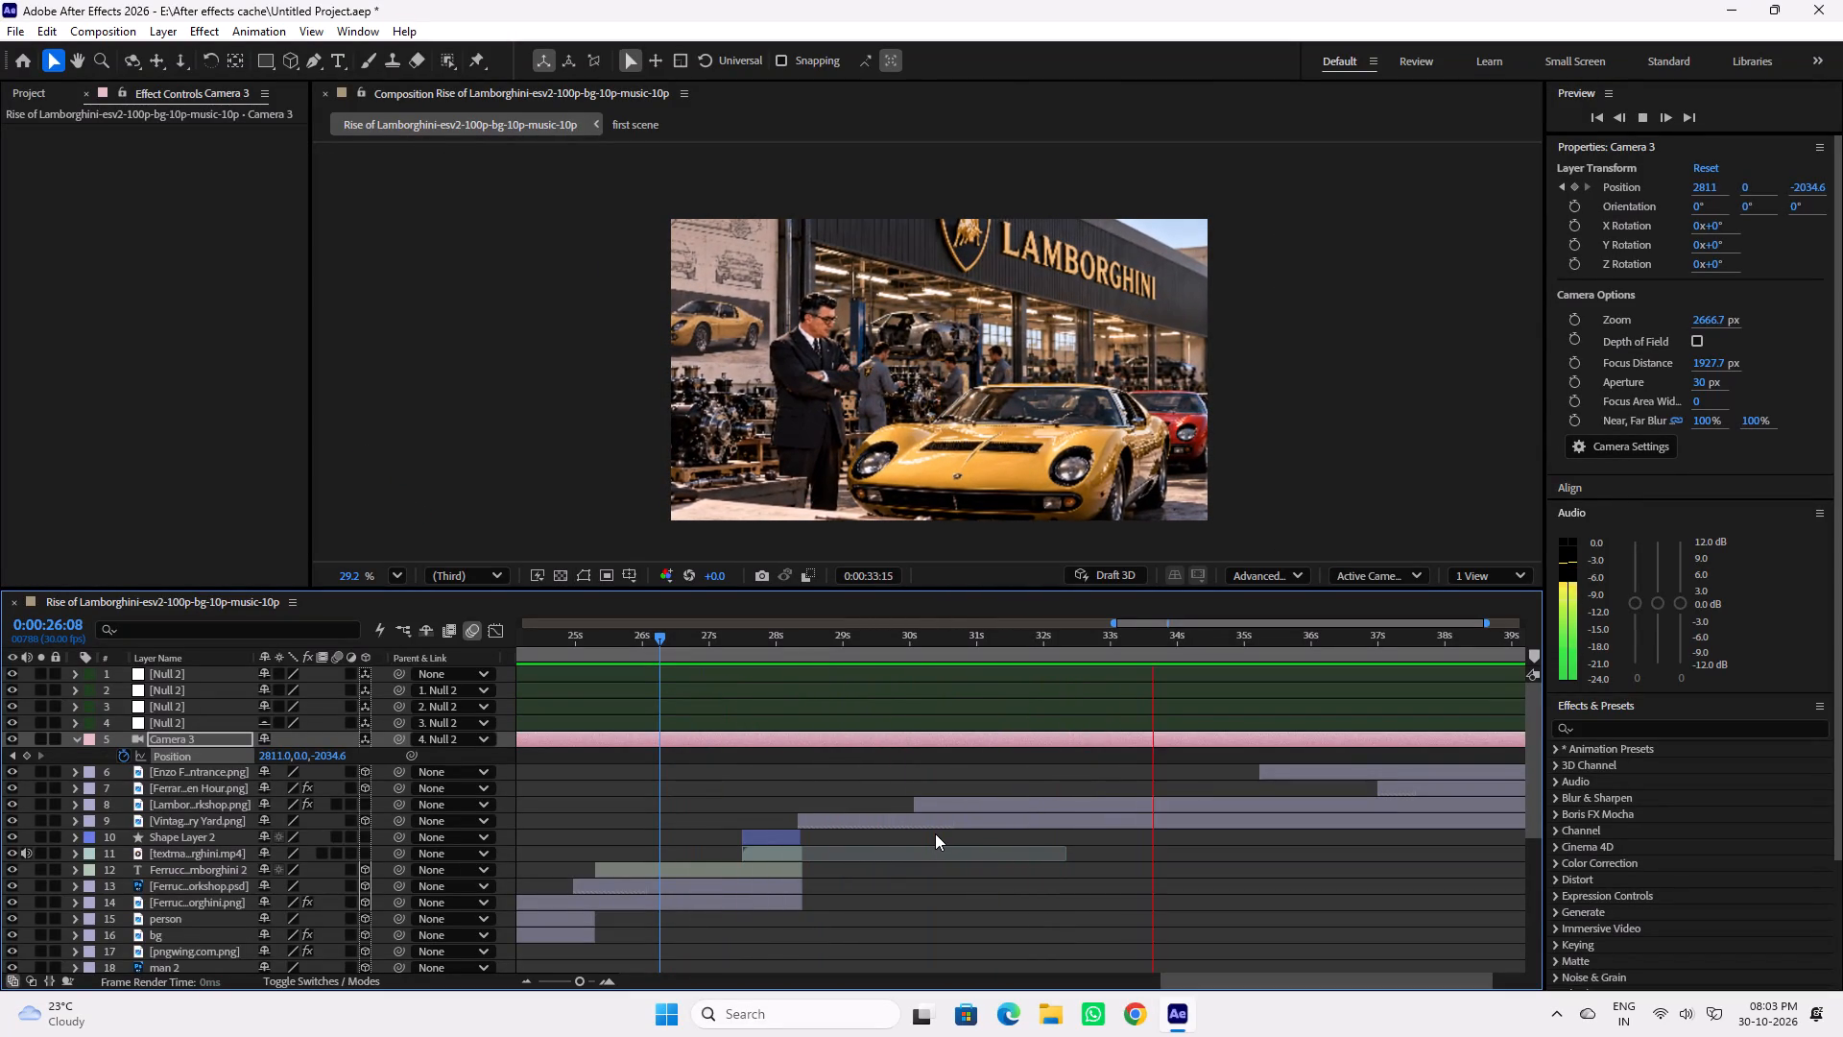
key(space)
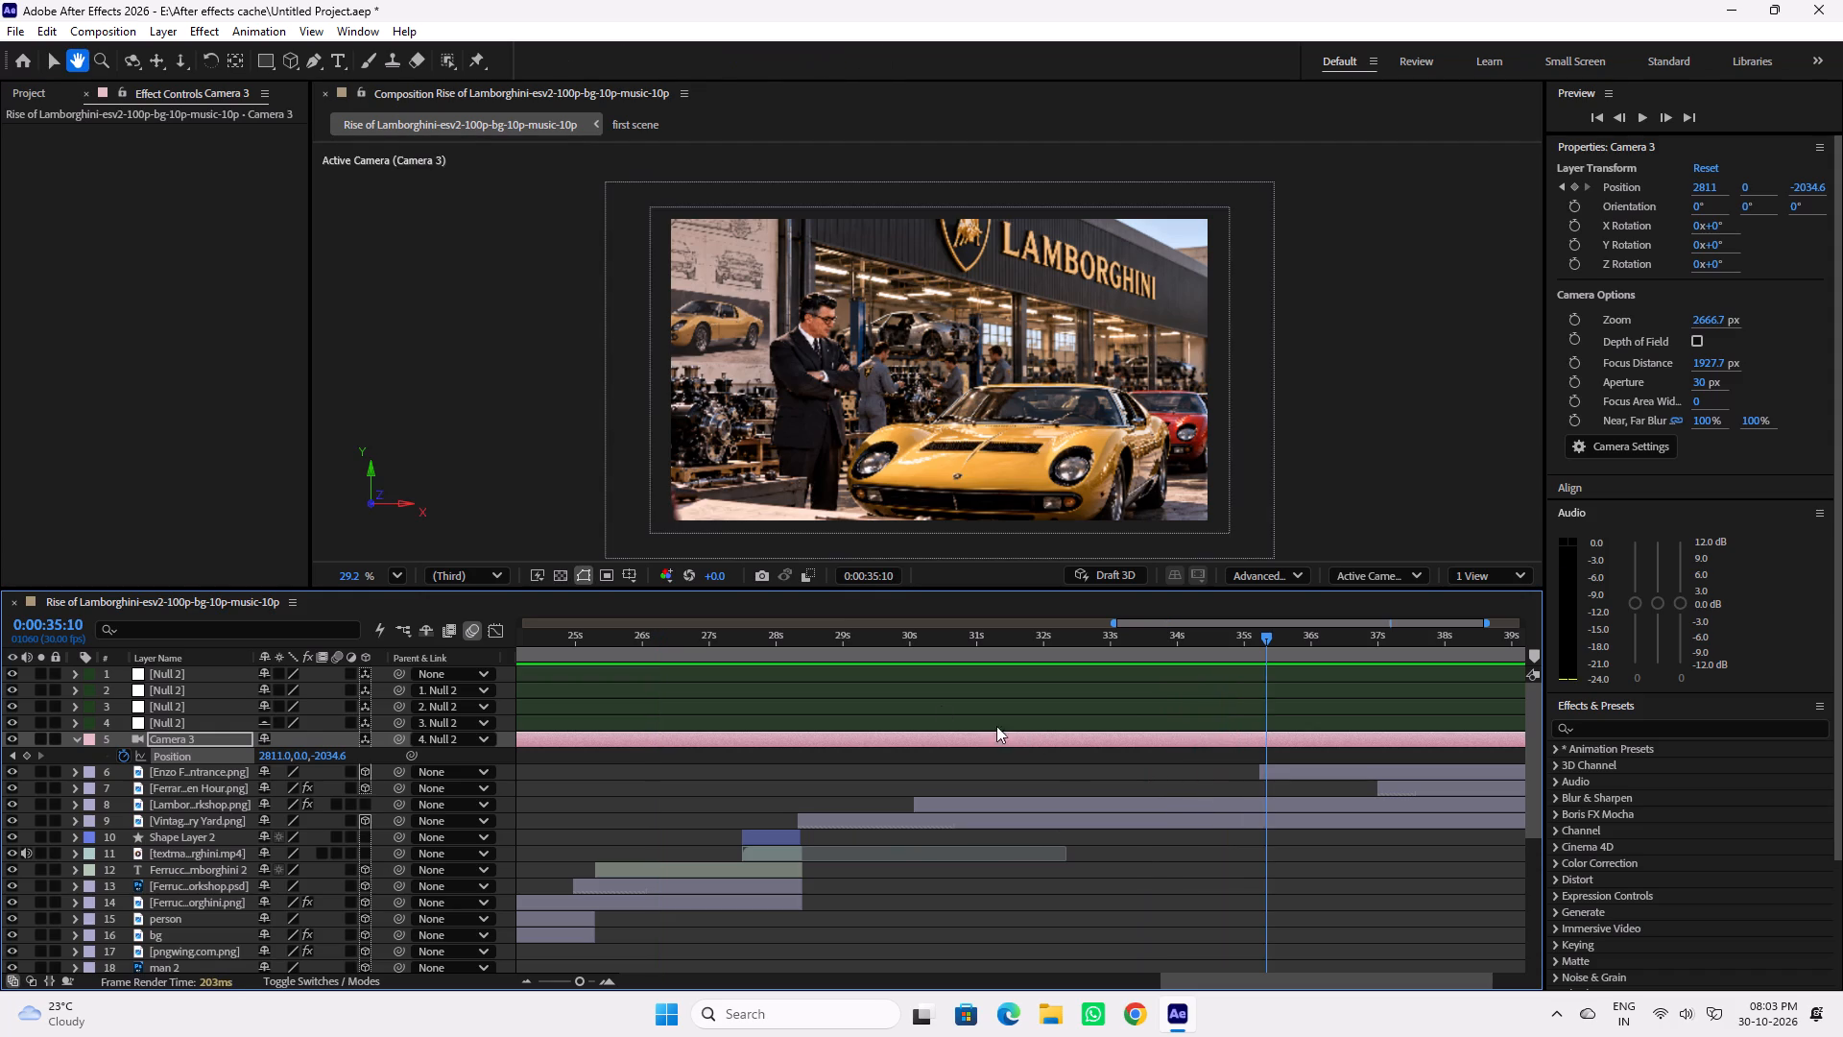
drag(843, 652, 802, 650)
key(space)
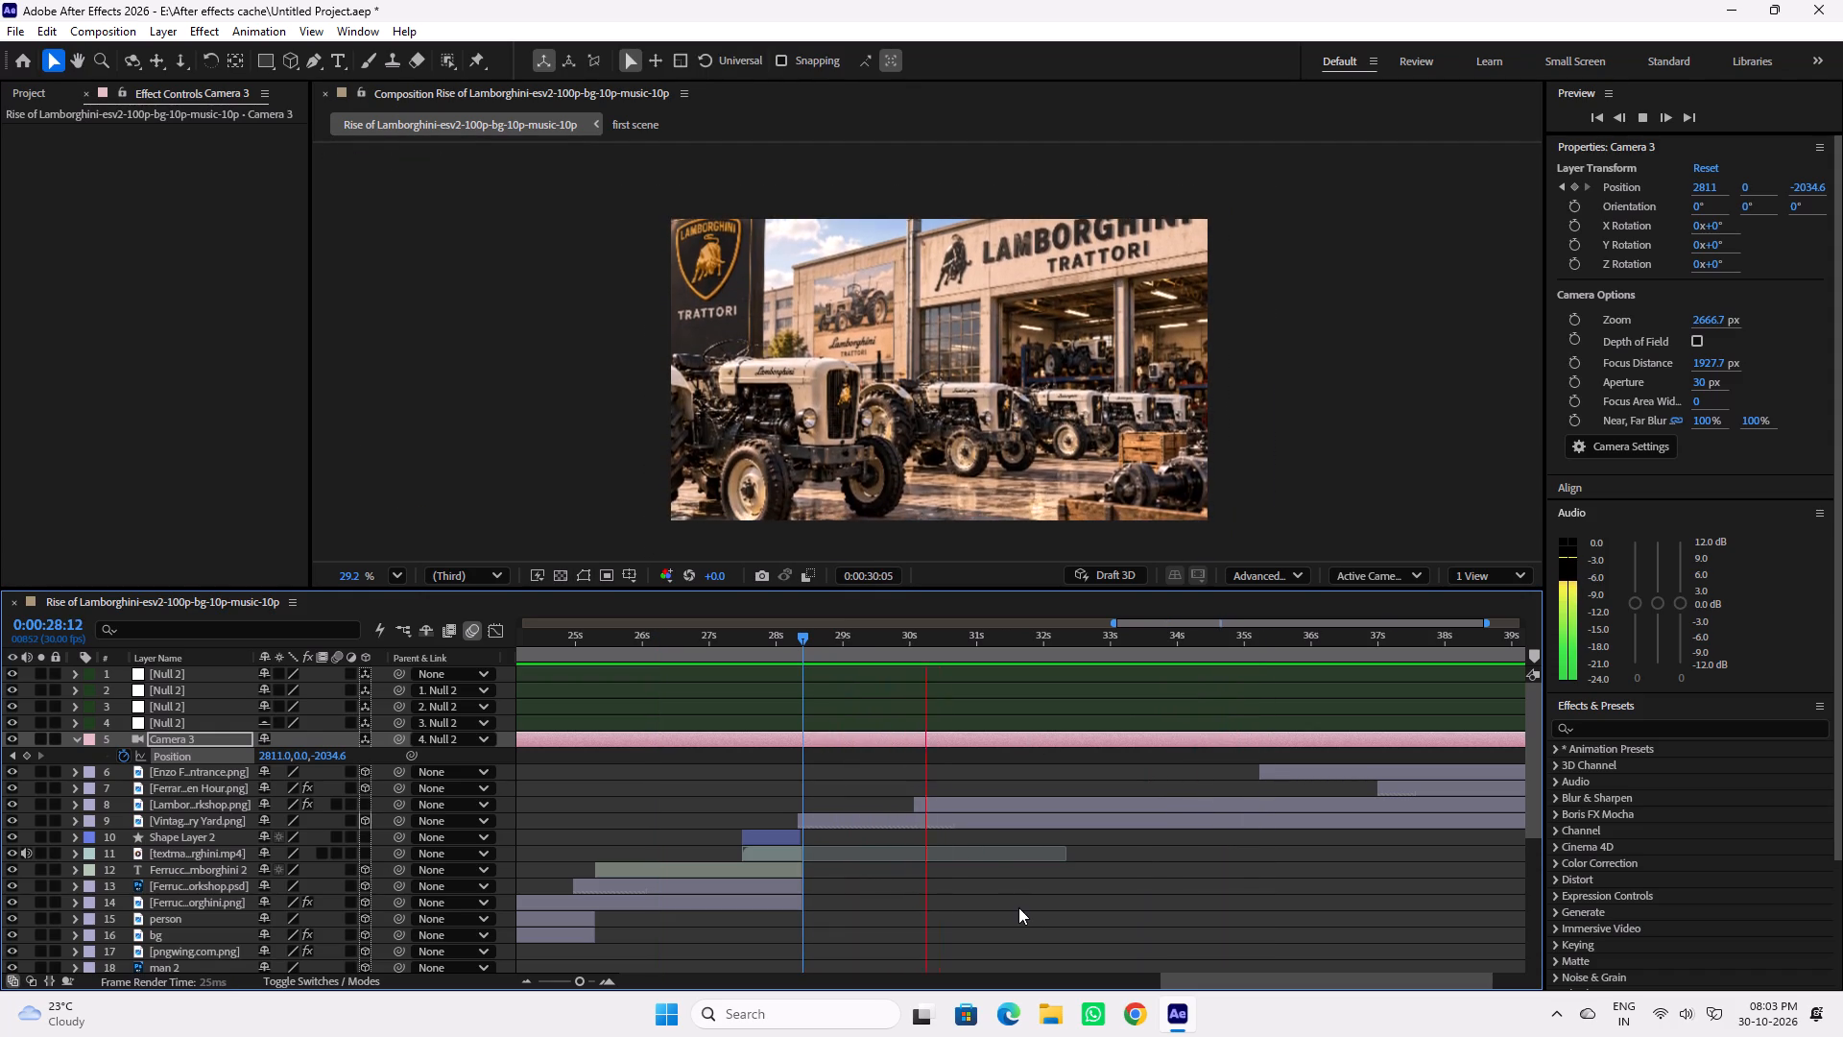
key(space)
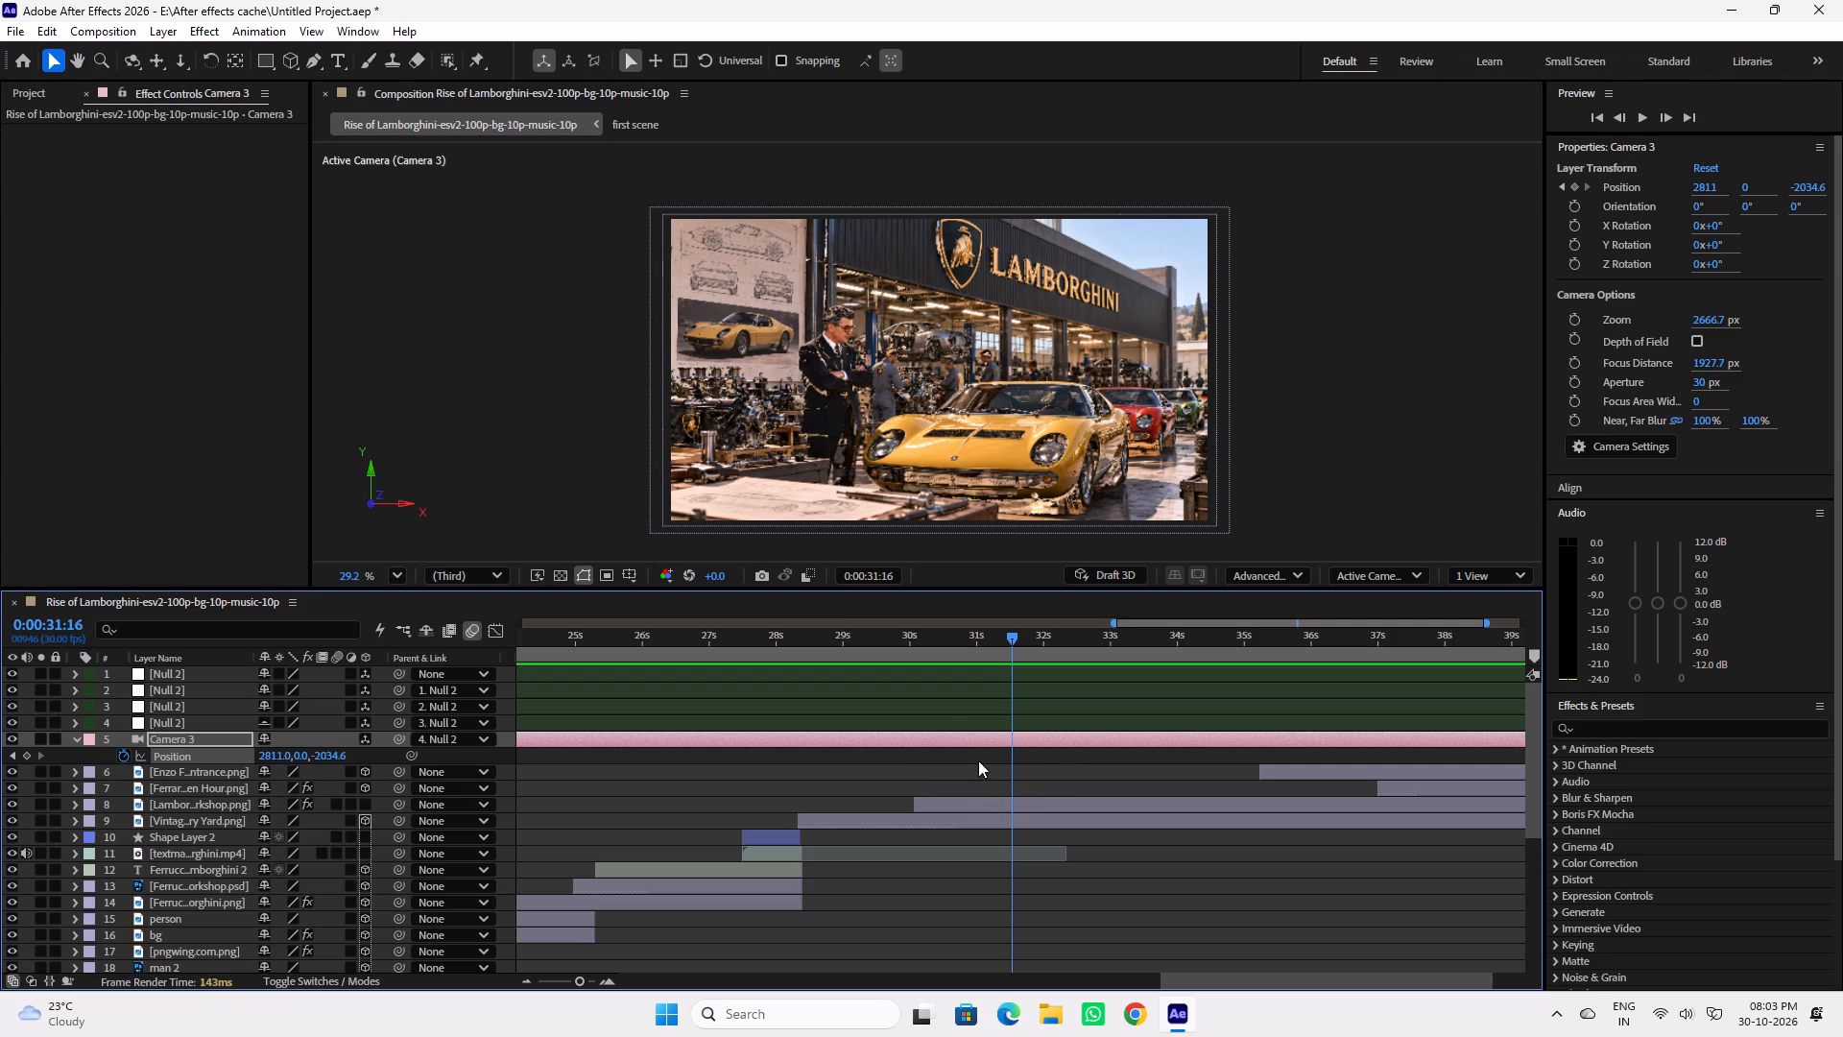
Scrub between 0:00:28:12 and about 0:00:36:23 to examine how the tractor factory and yellow car scenes enter.
drag(874, 641, 806, 647)
click(918, 888)
drag(823, 637, 833, 637)
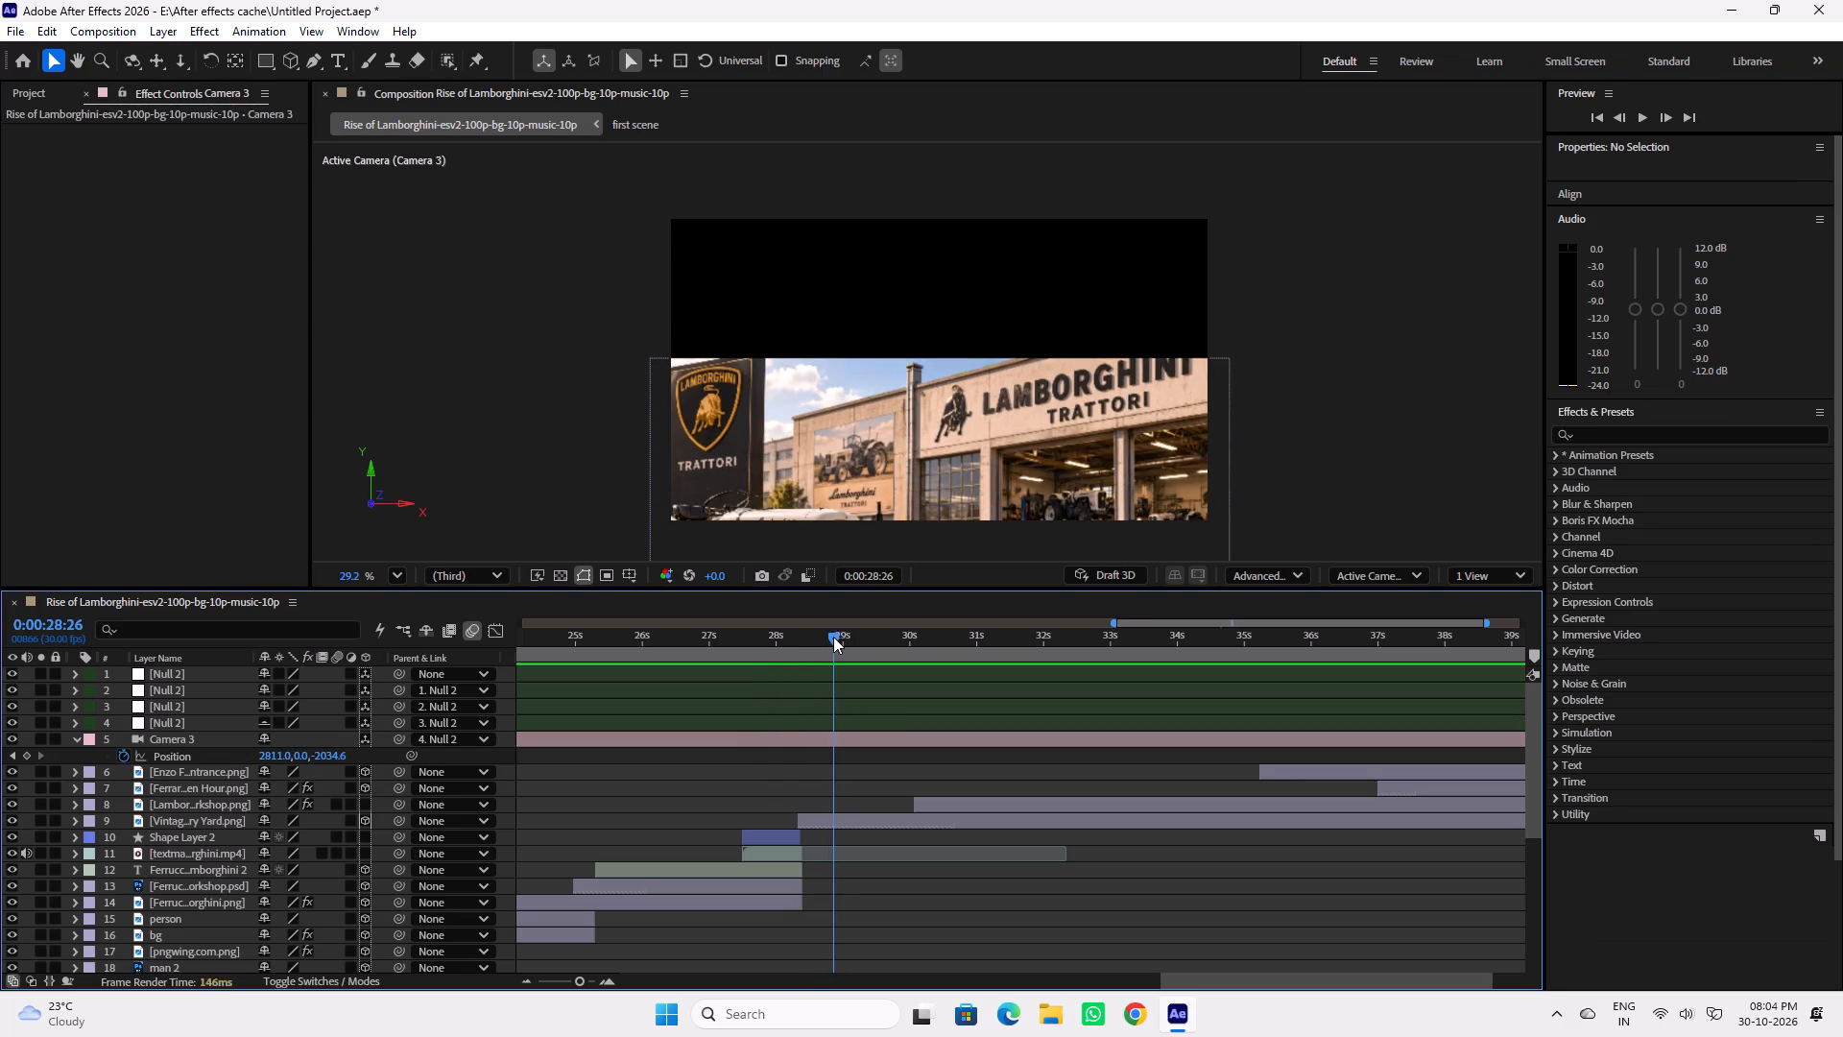
drag(833, 637, 809, 638)
drag(808, 635, 840, 639)
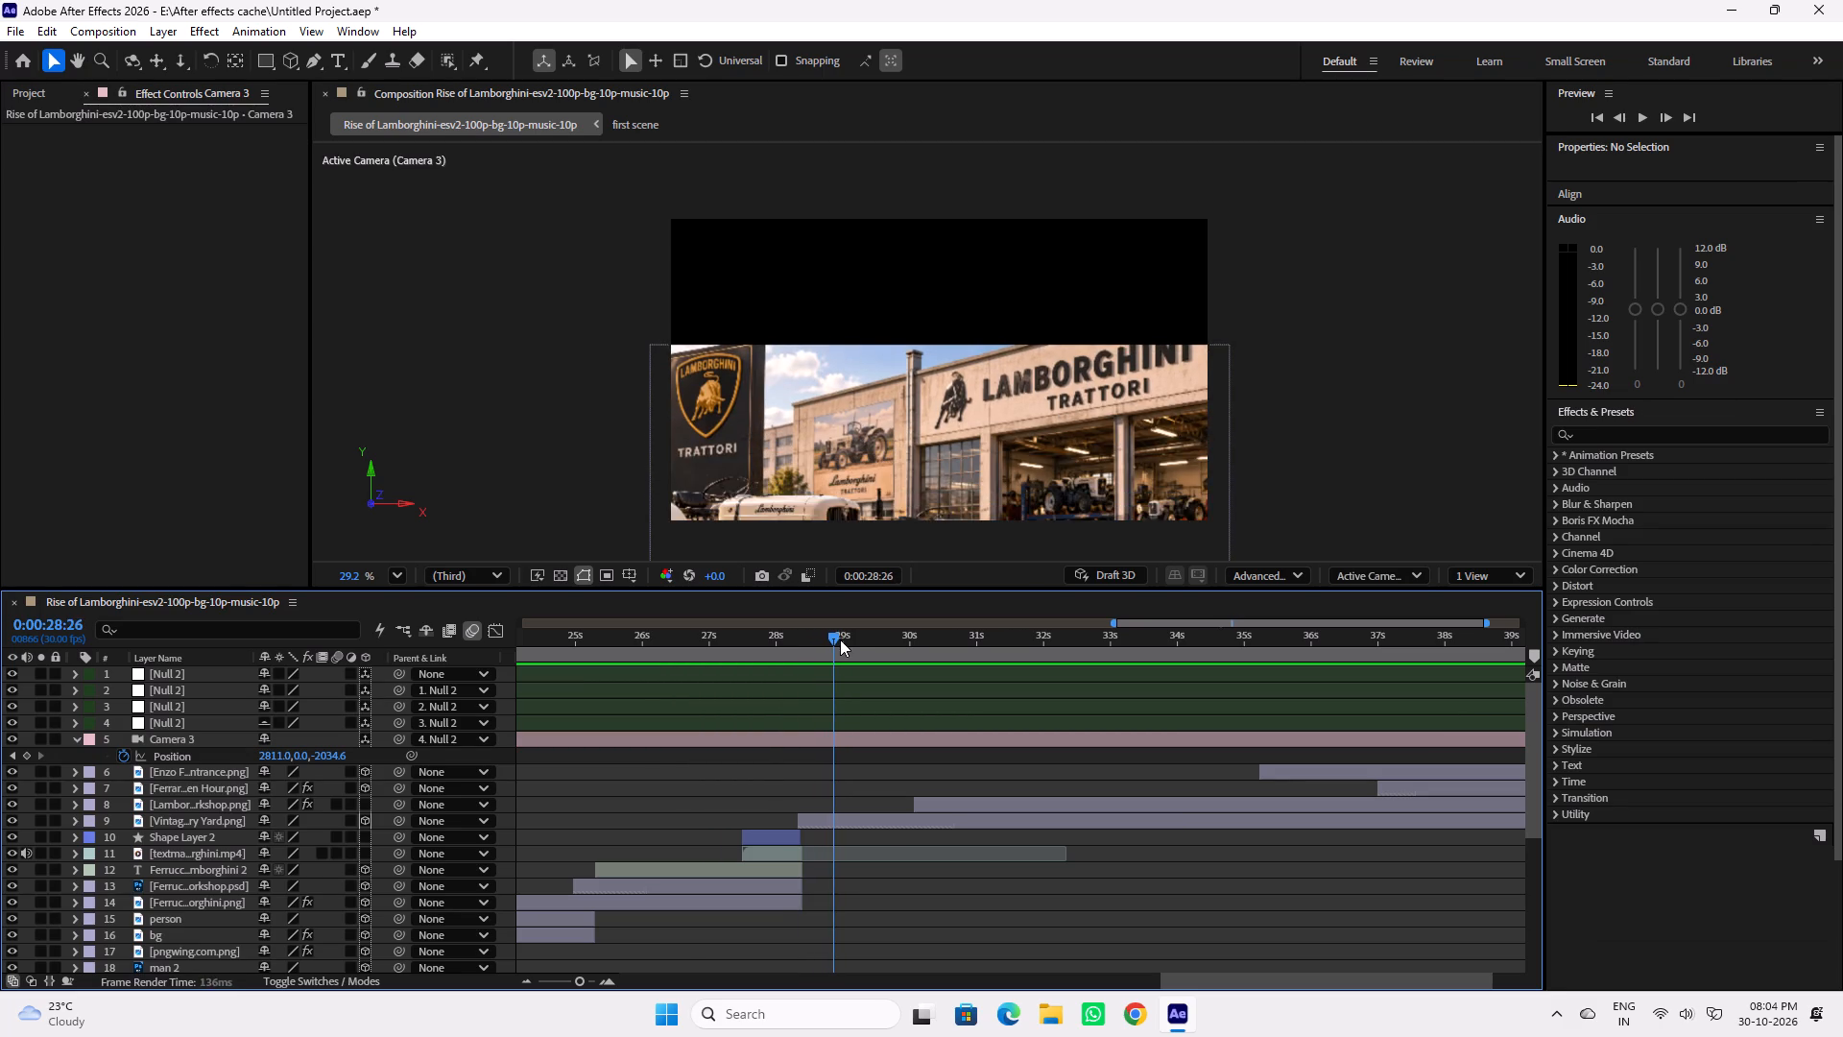
drag(840, 639, 1404, 684)
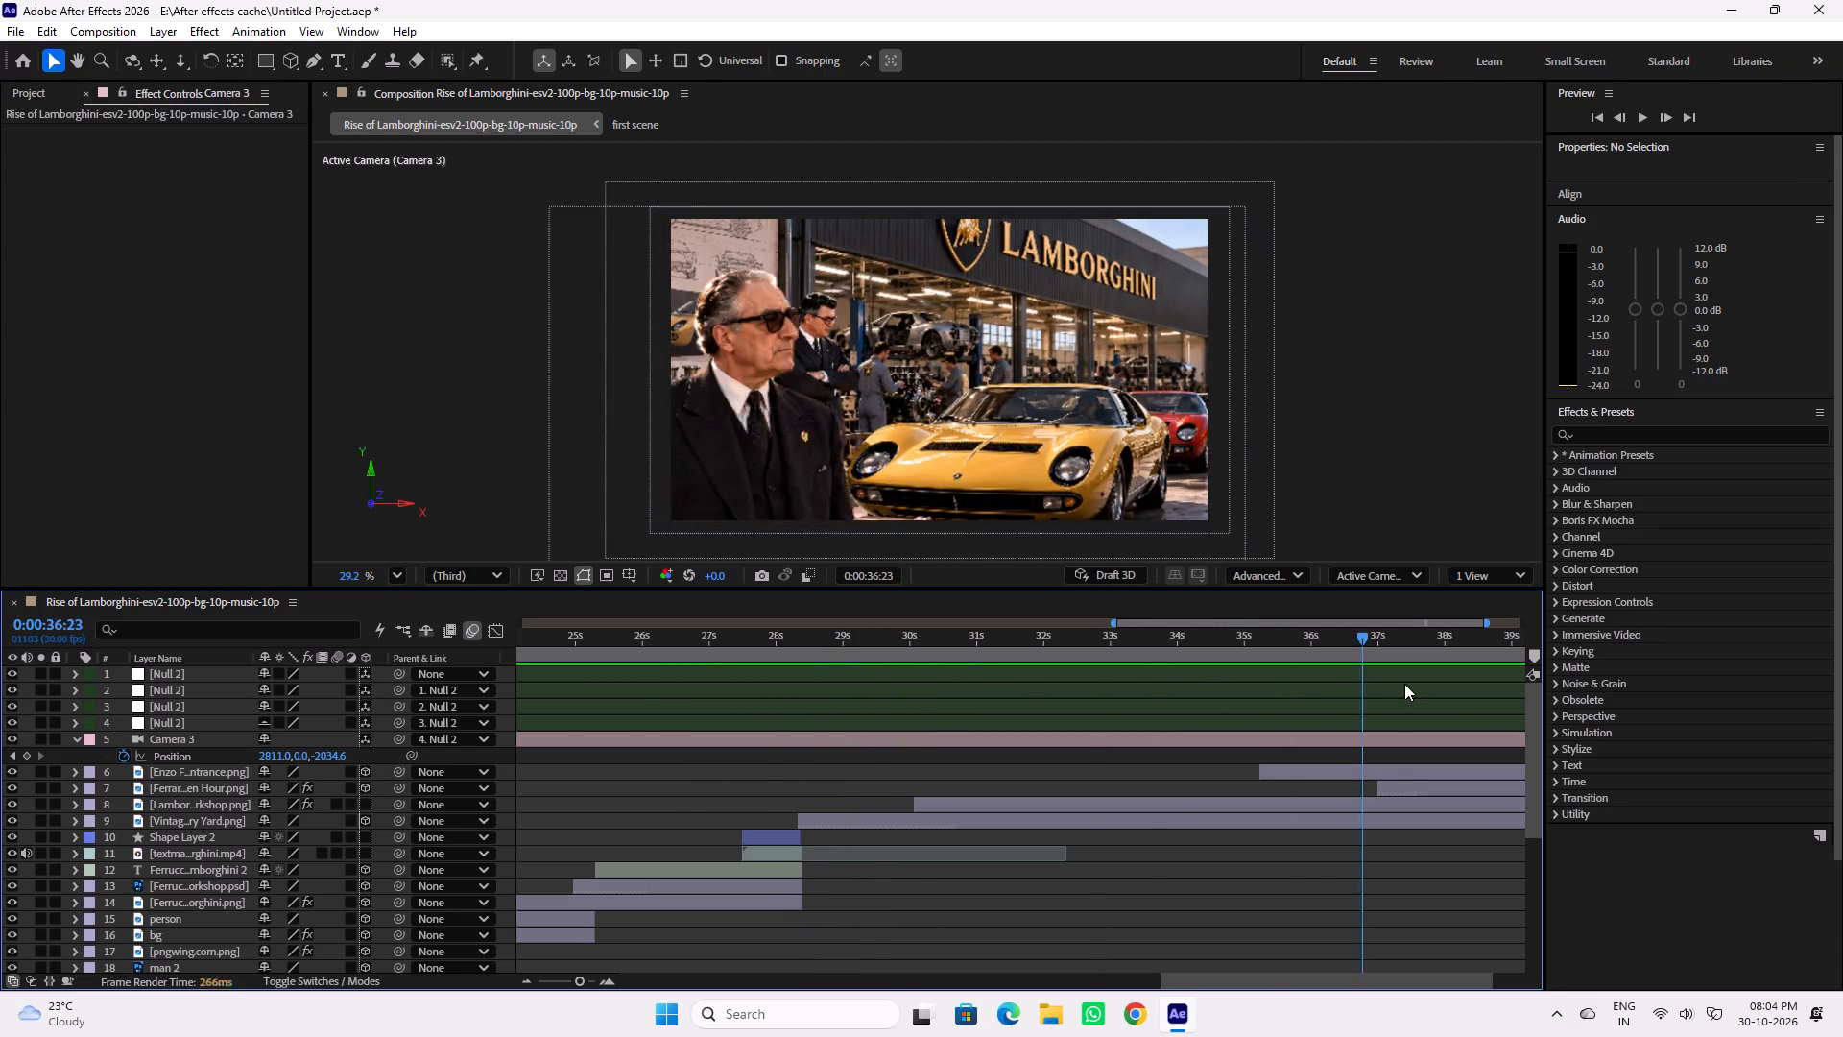
drag(1404, 684, 1061, 668)
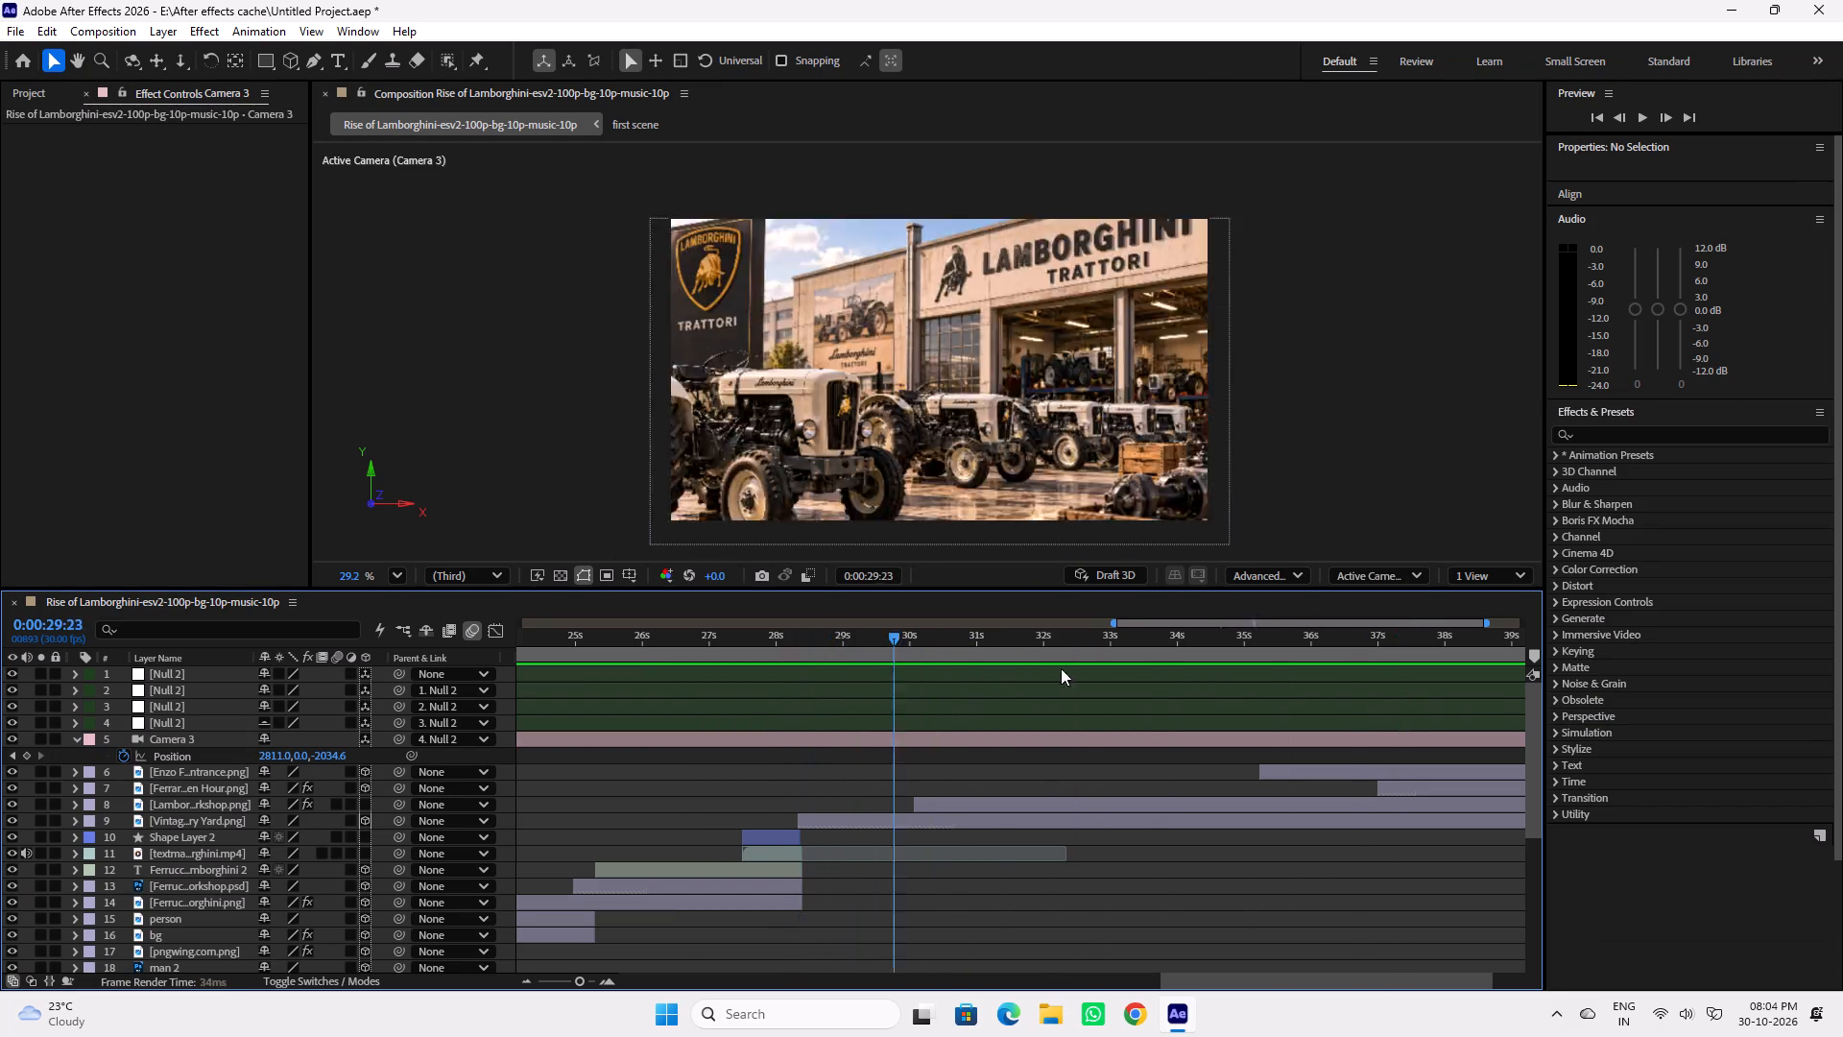
drag(1061, 668, 923, 654)
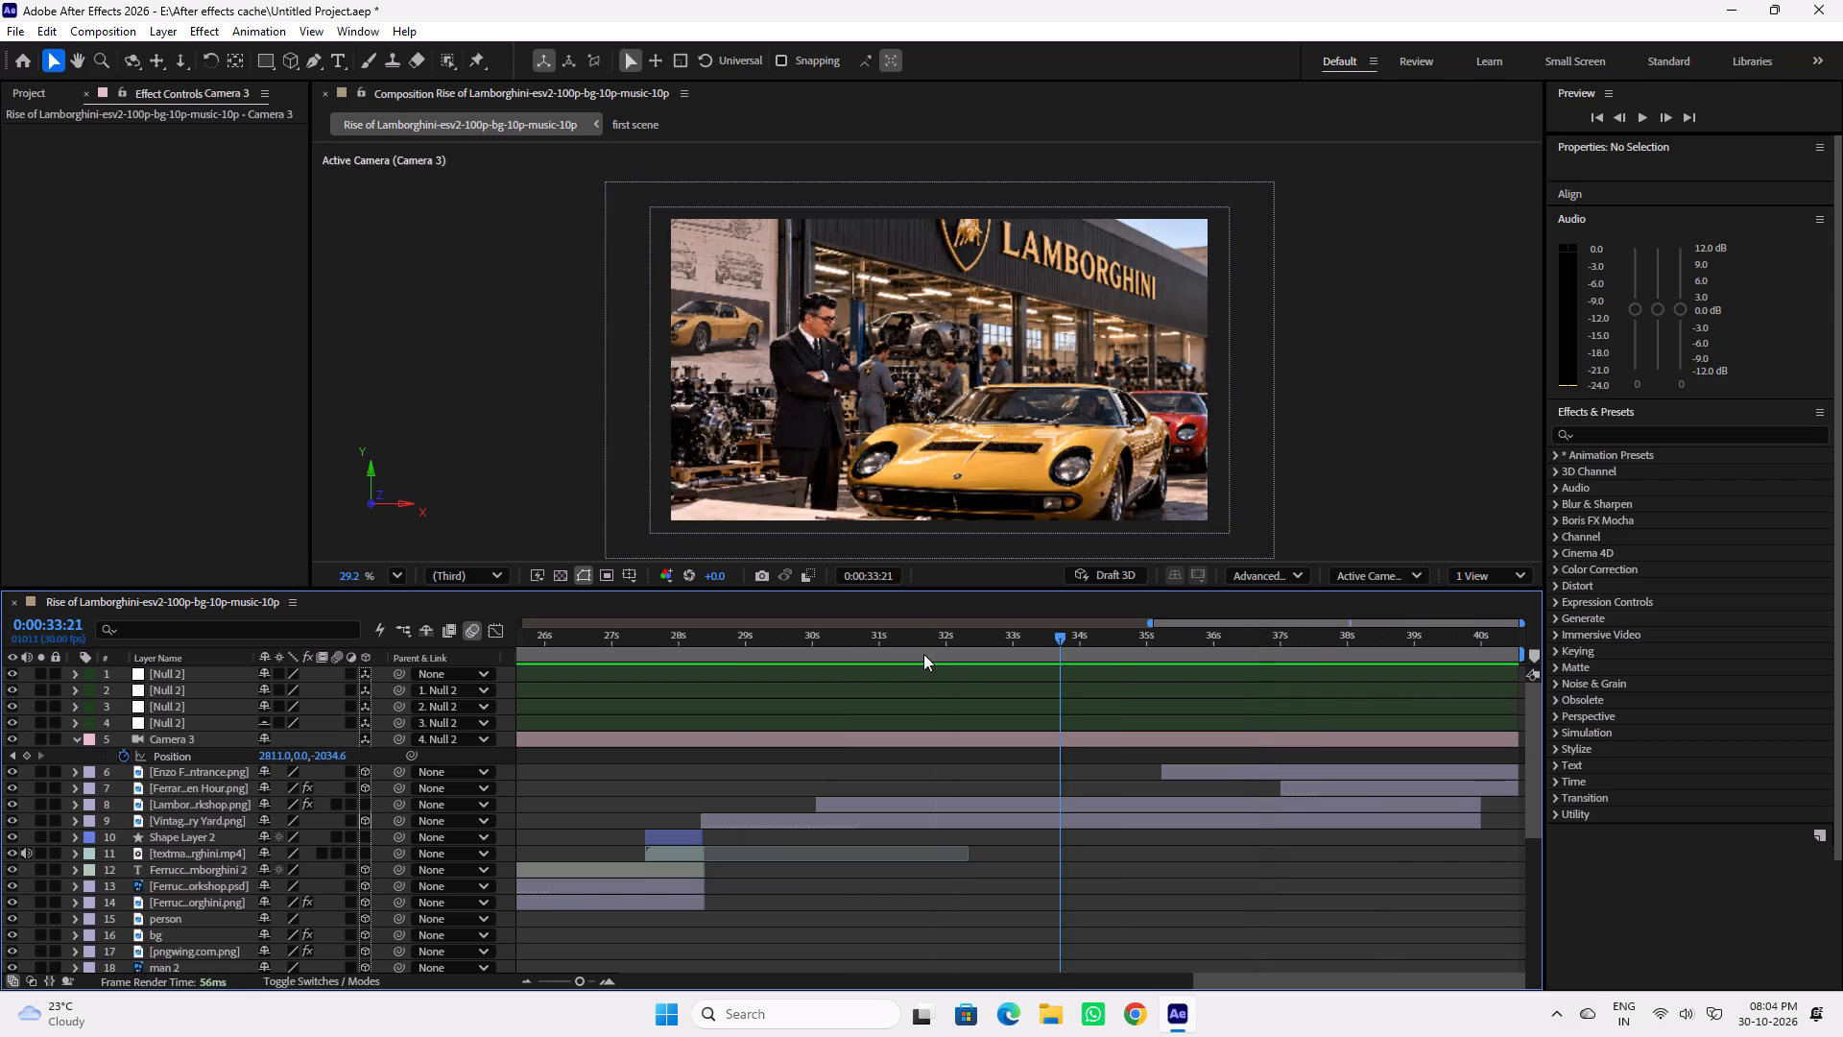
drag(923, 654, 717, 658)
Trim the start of the Vintage Lamborghini Trattori Factory Yard layer to 0:00:28:12 and save the project.
click(767, 916)
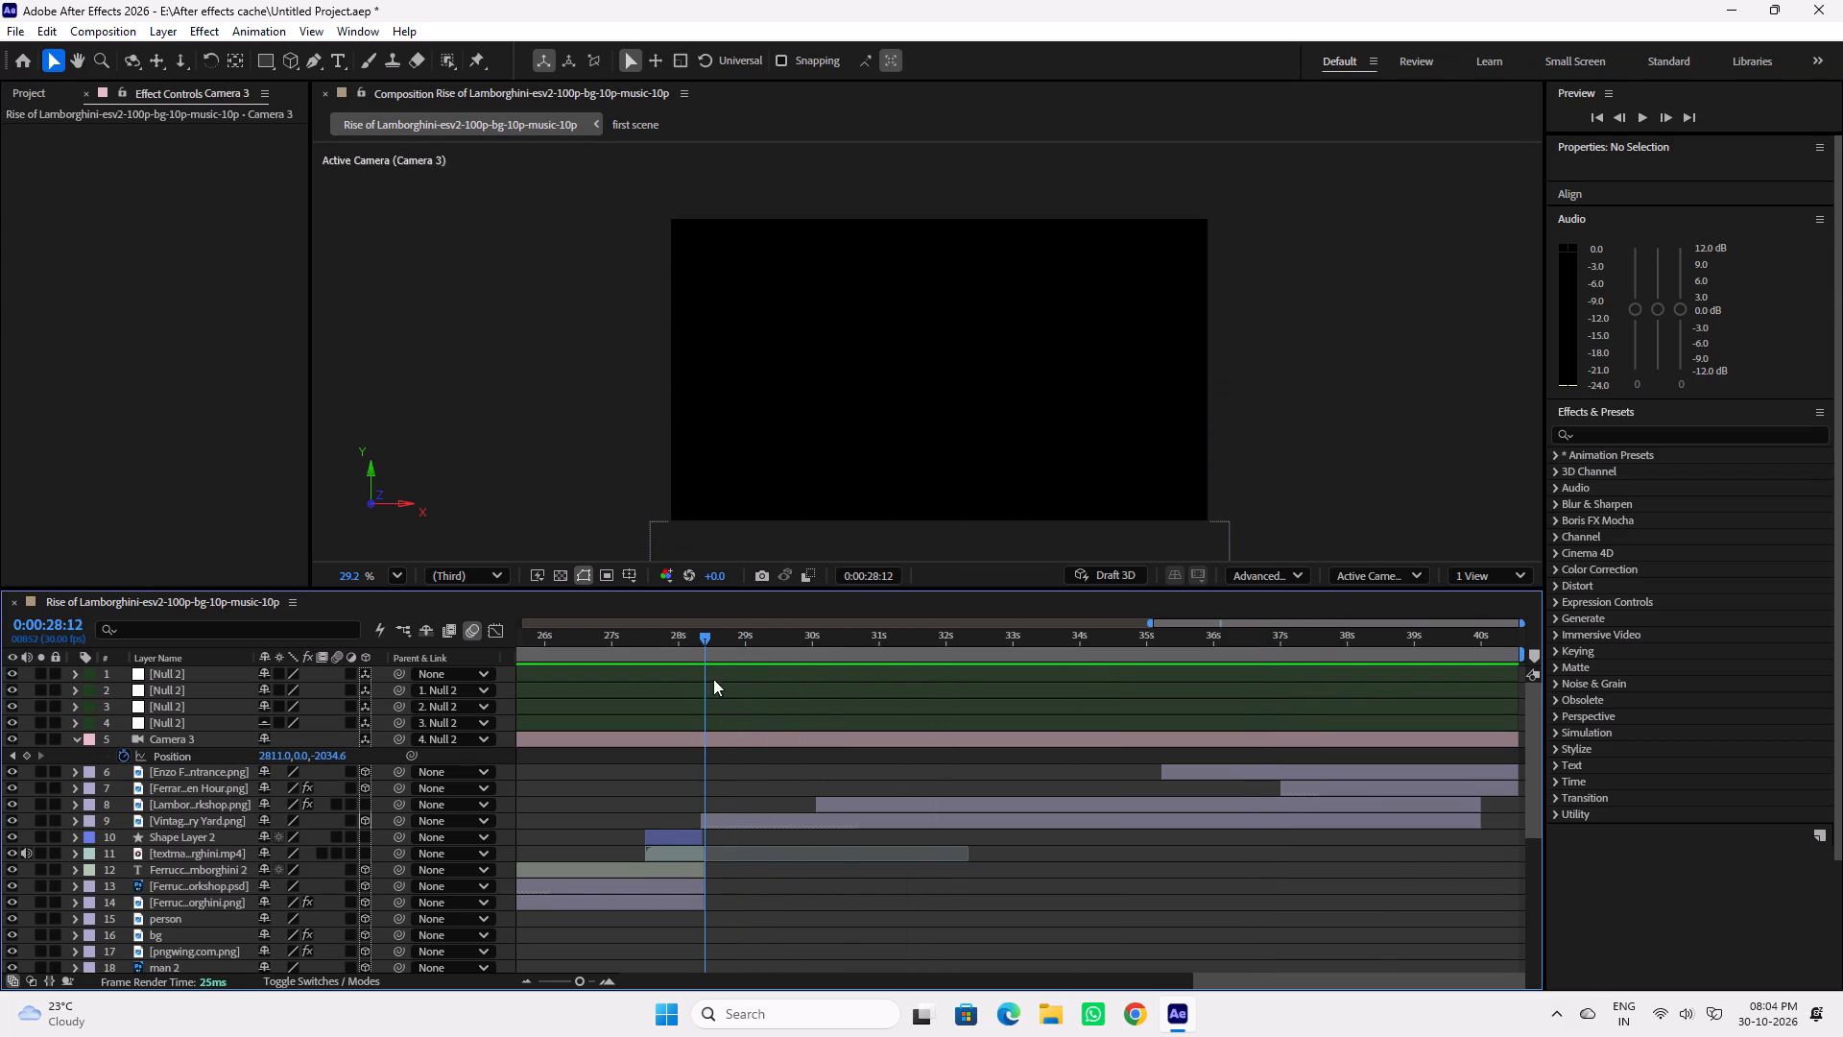
click(698, 639)
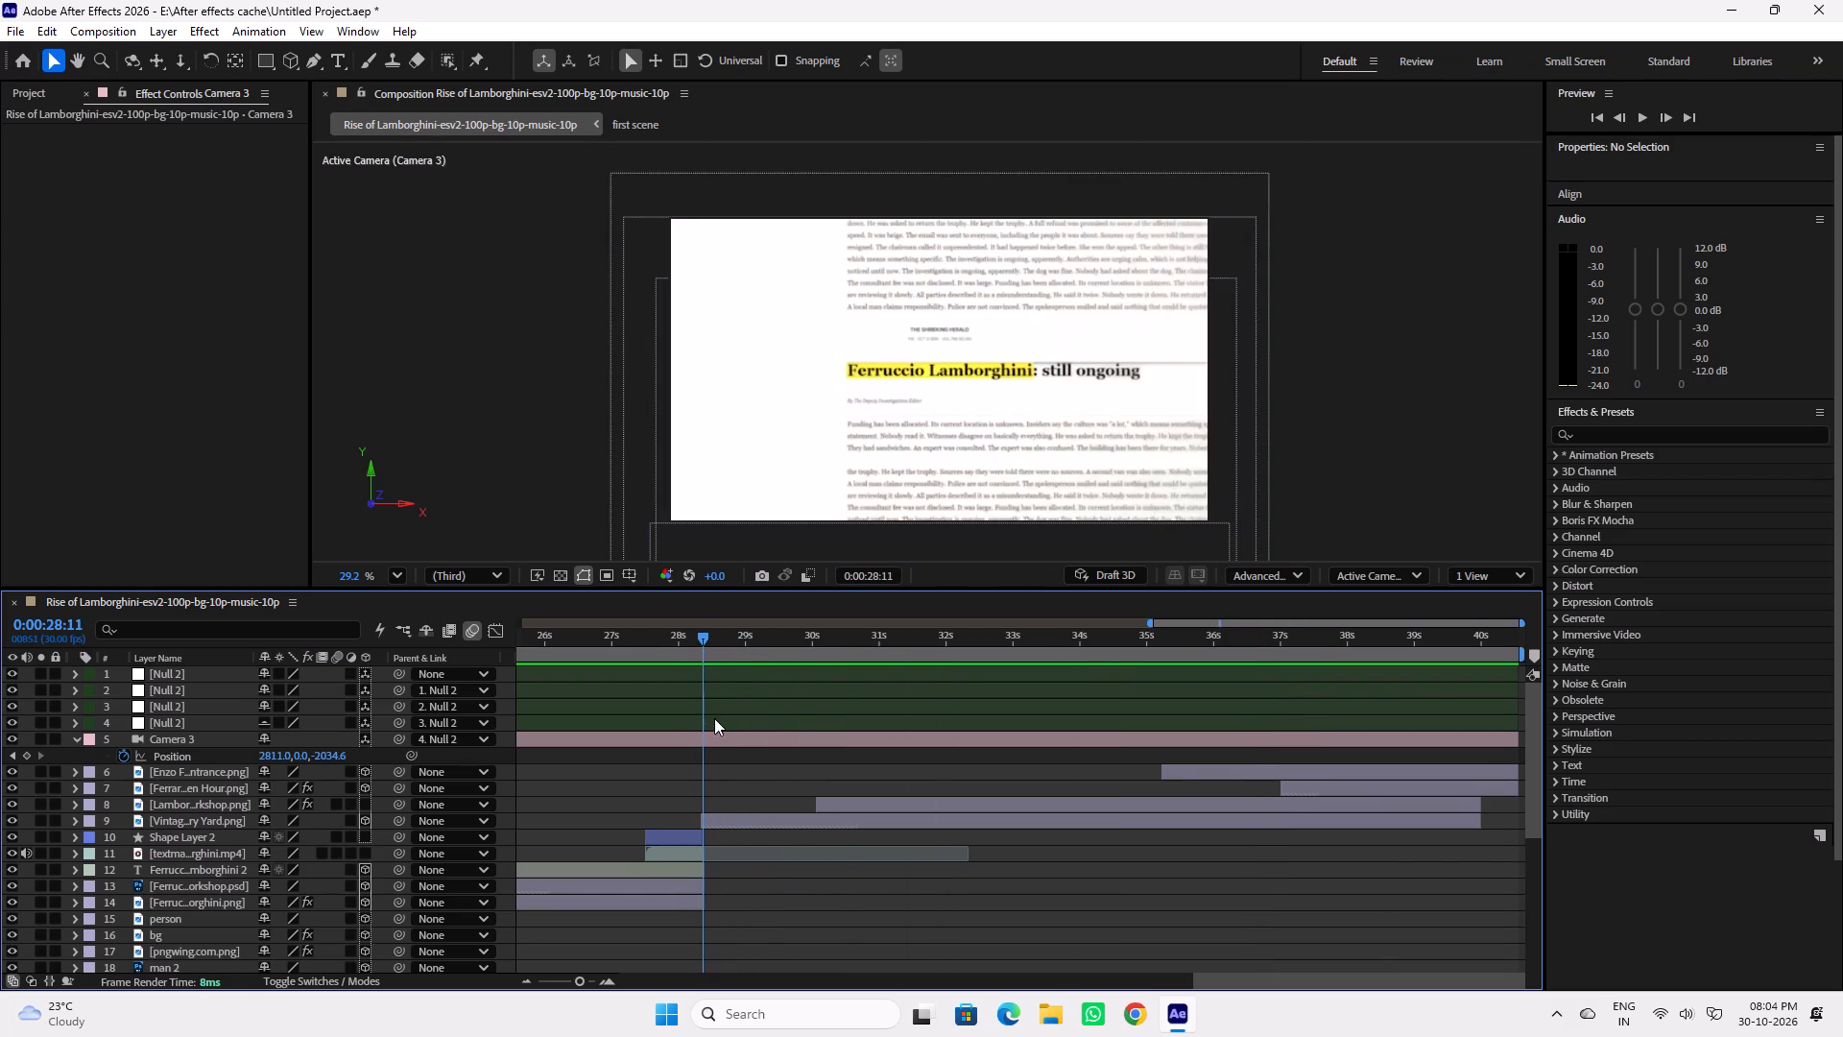
click(704, 639)
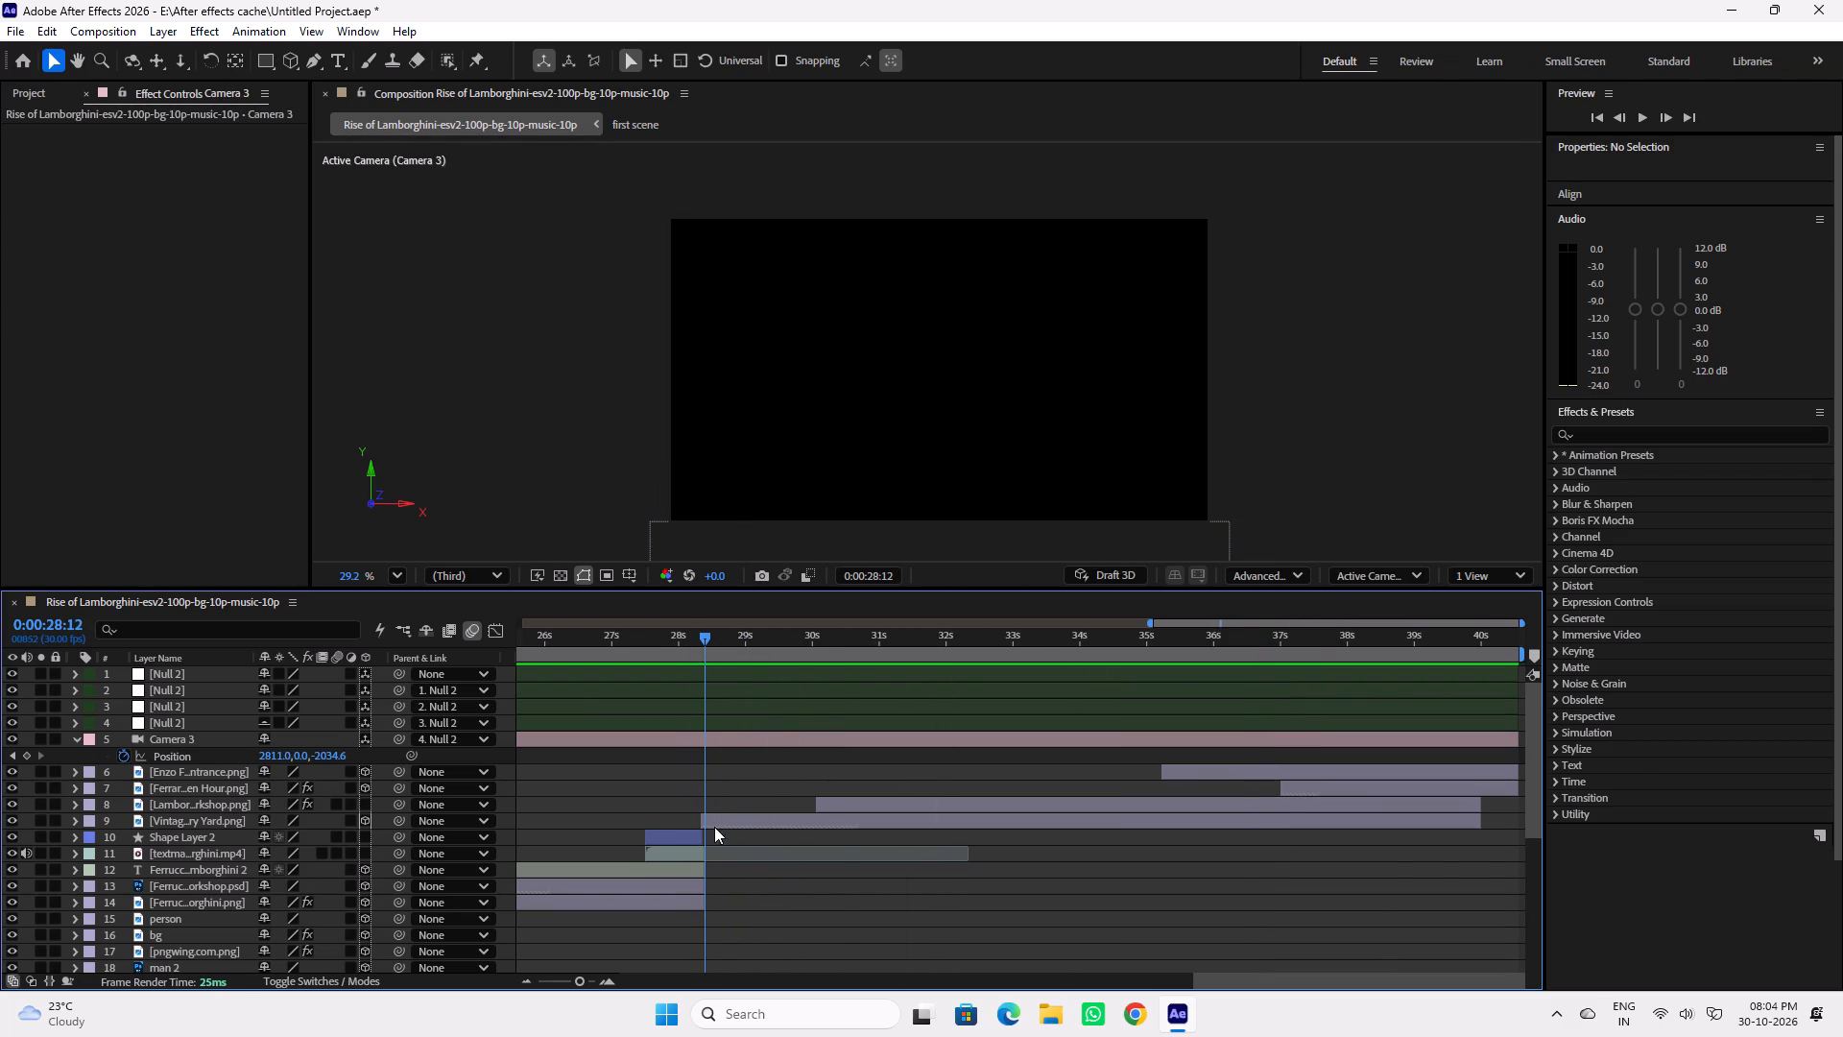
click(705, 834)
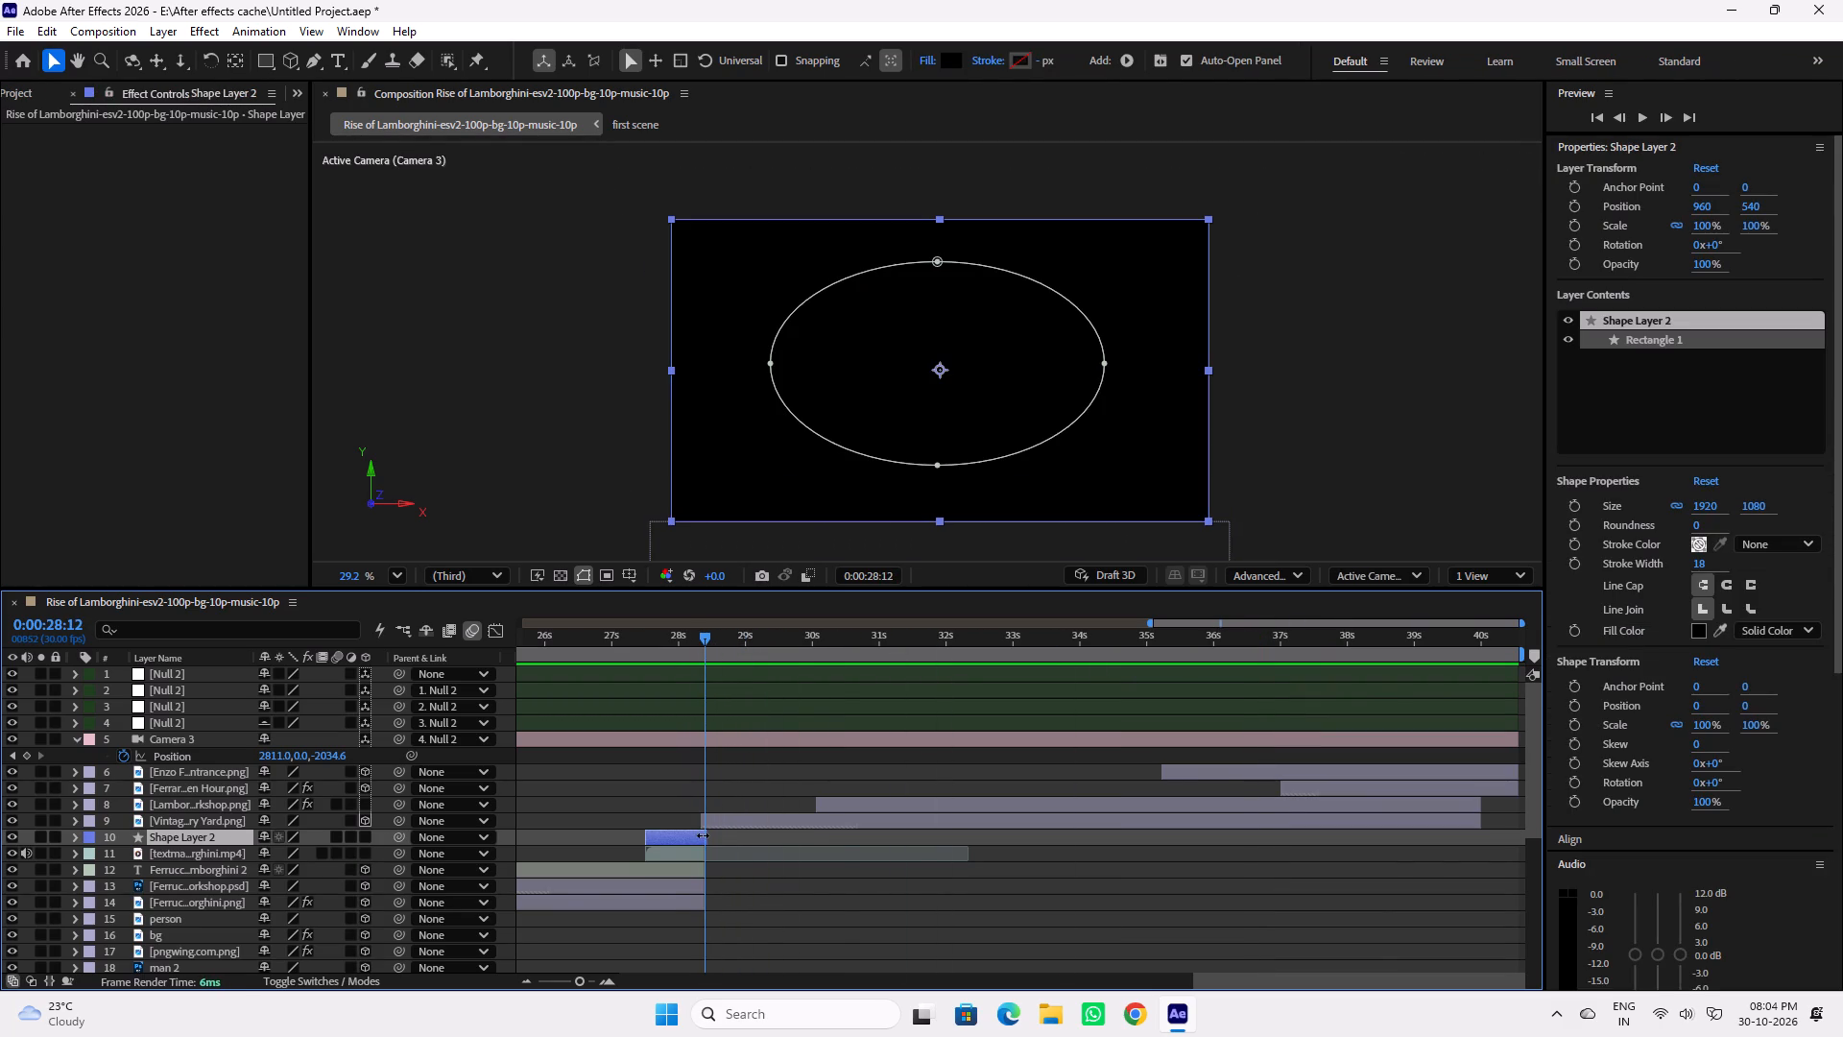
shift+click(703, 835)
drag(700, 820, 706, 820)
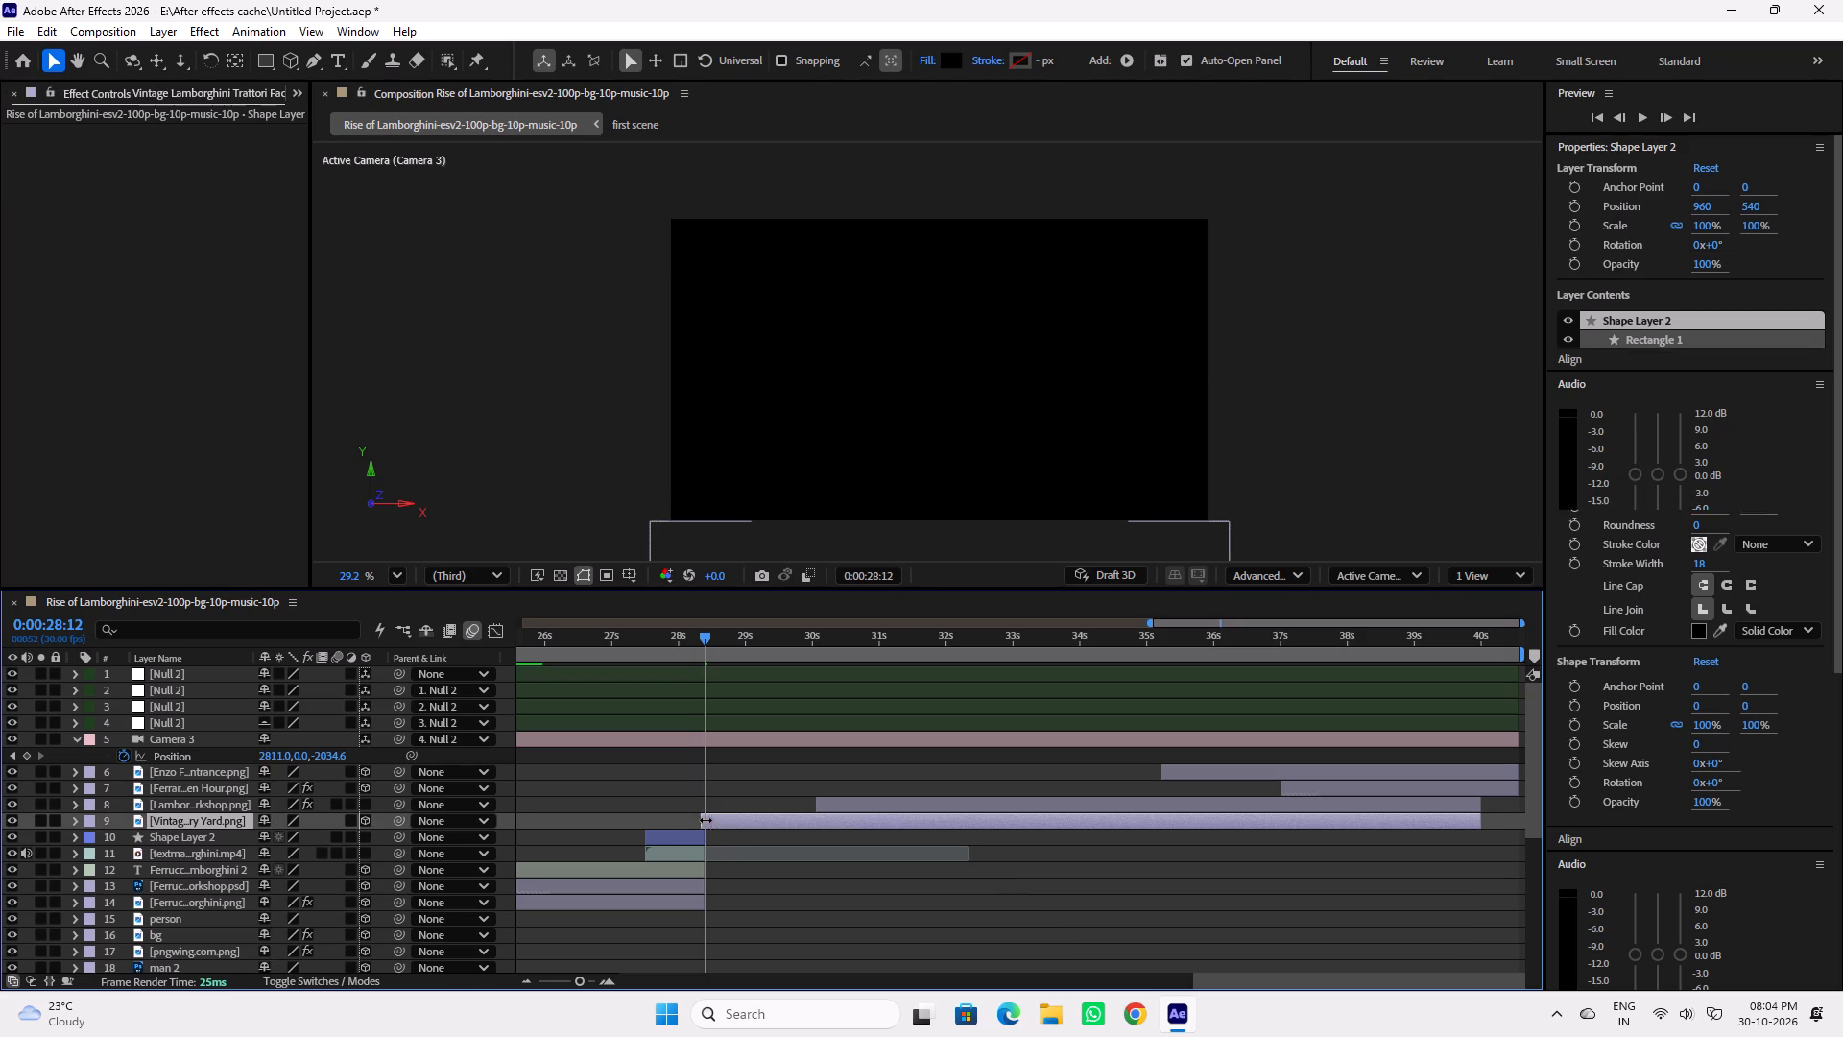
drag(706, 820, 712, 822)
key(ctrl+s)
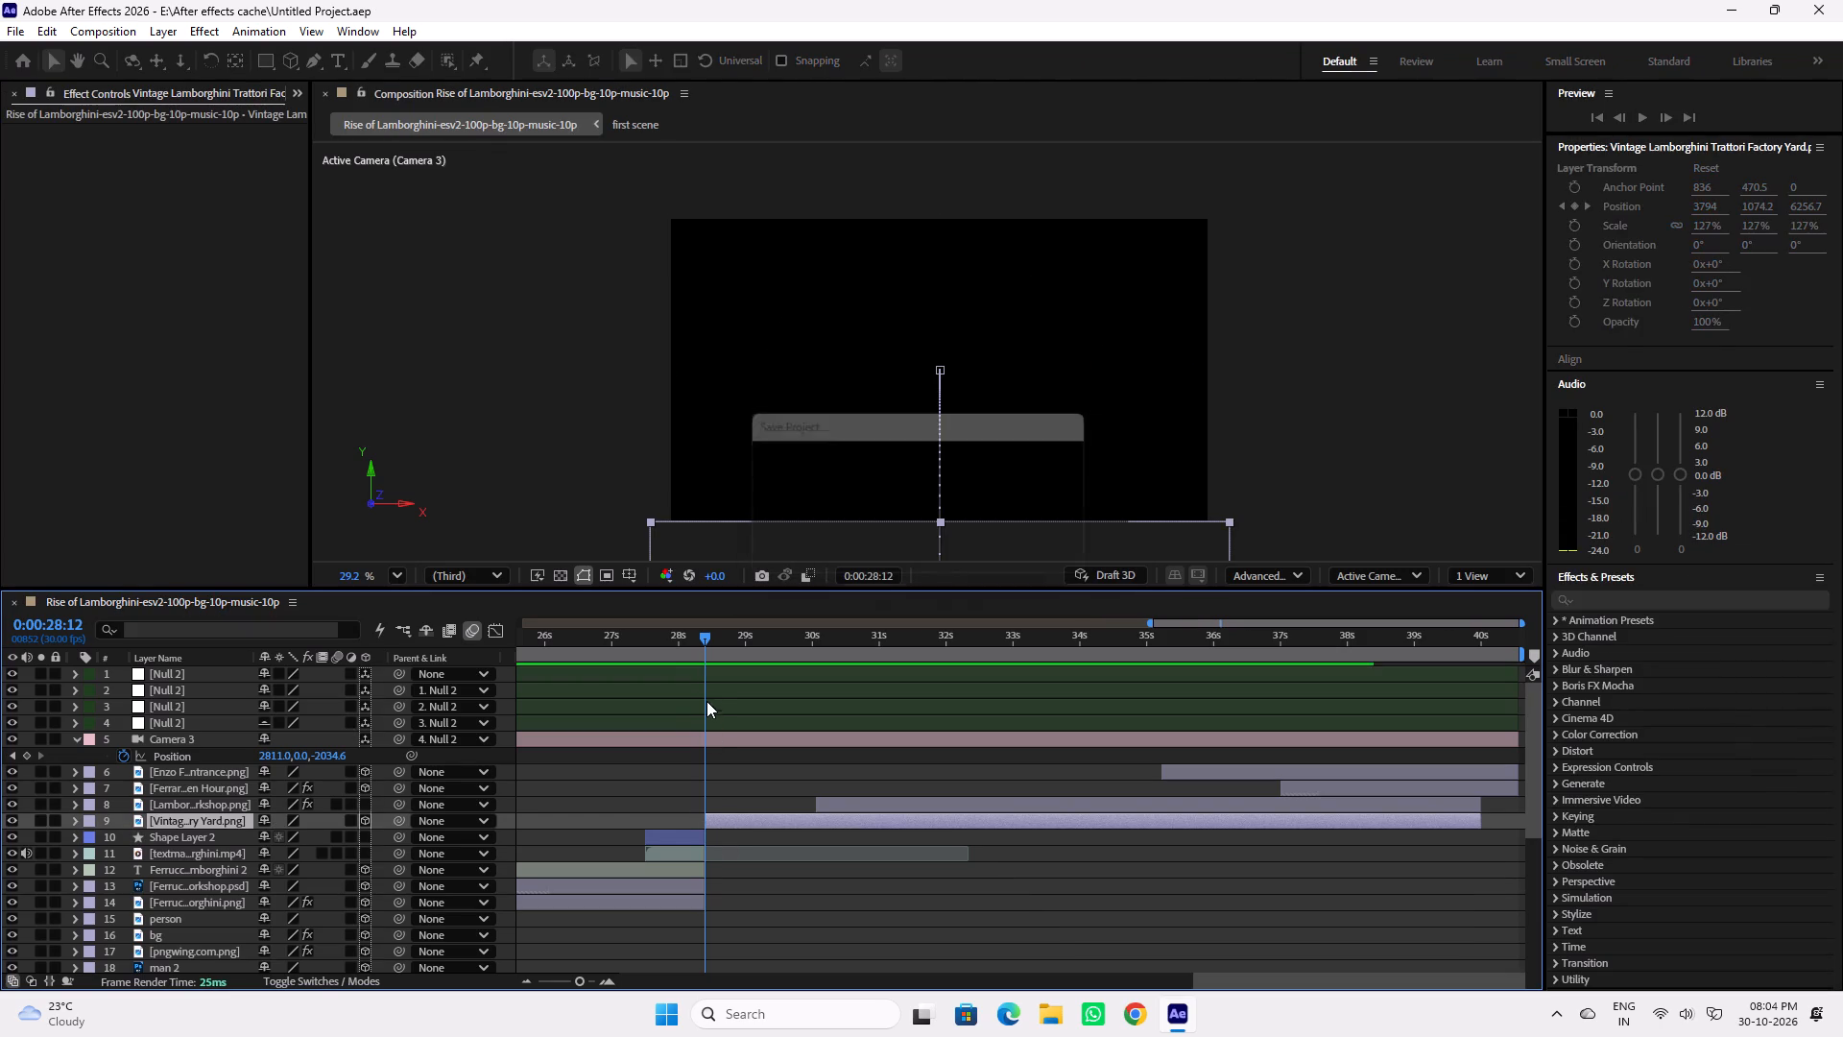
Play from 0:00:28:05 to check the cut from the newspaper text into the tractor factory scene.
click(689, 643)
key(space)
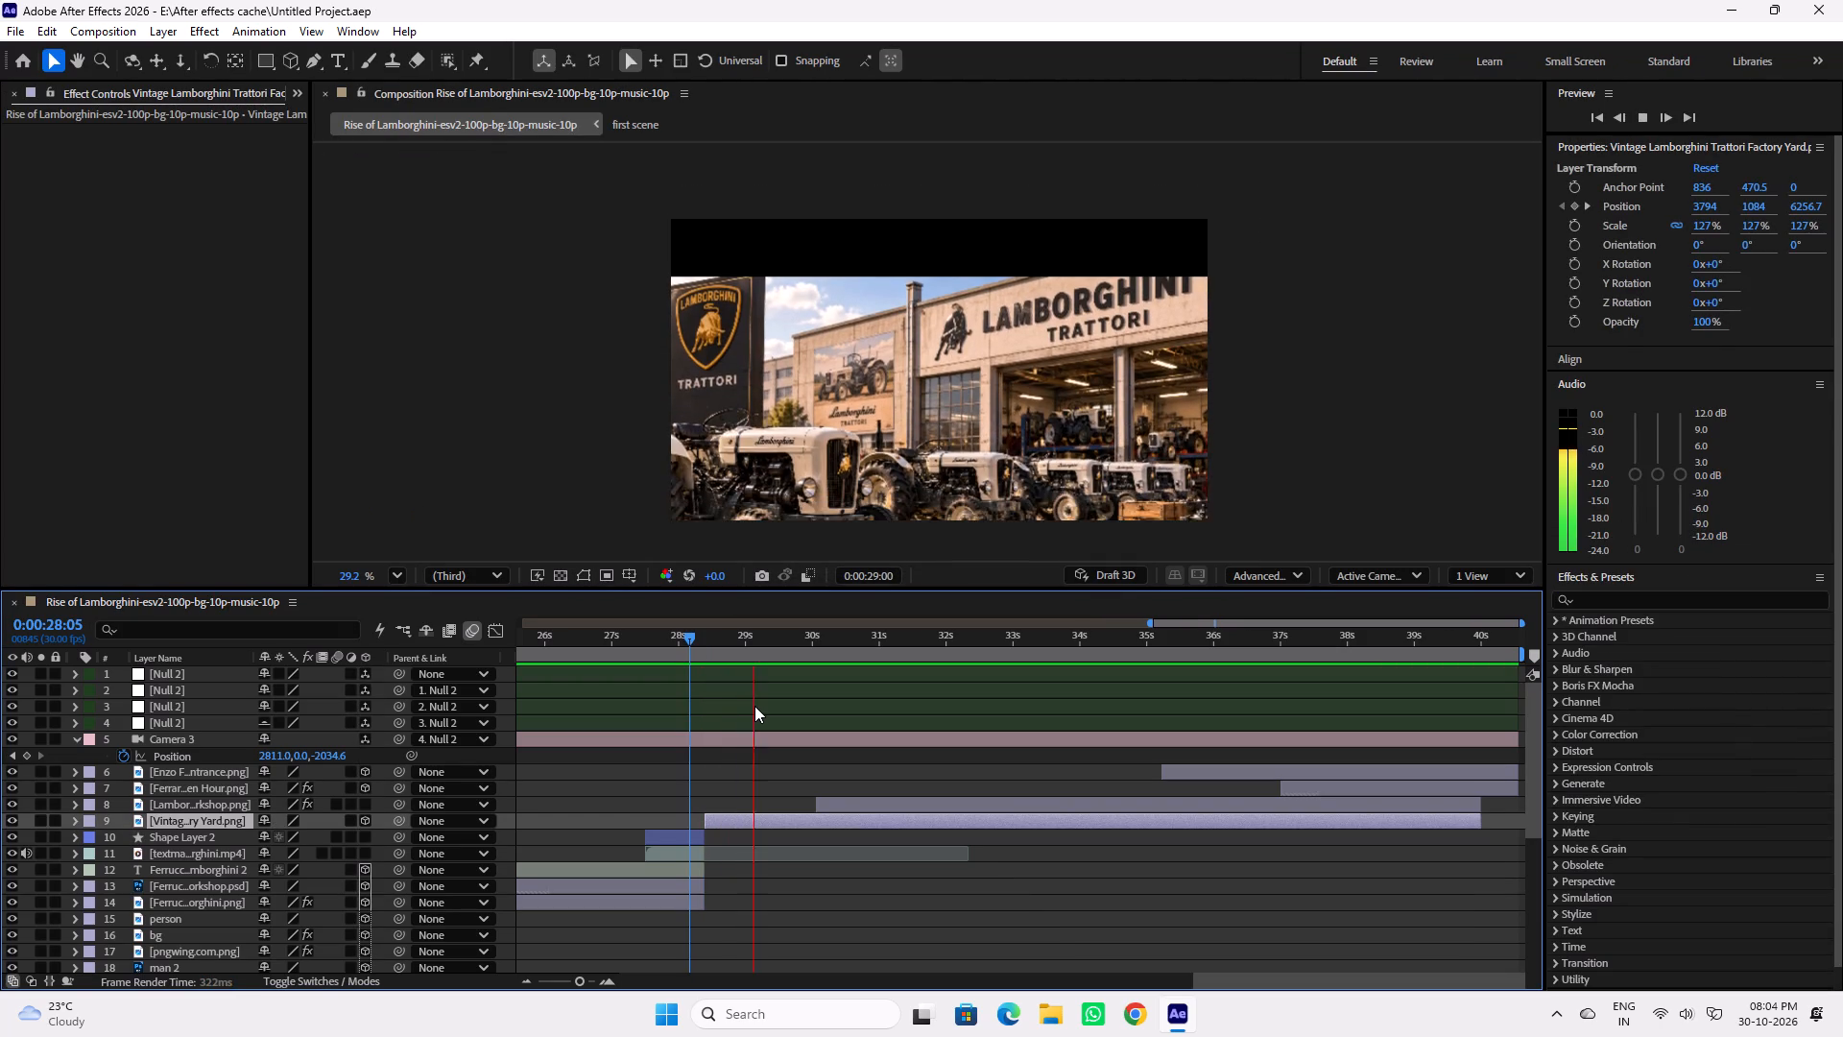
key(space)
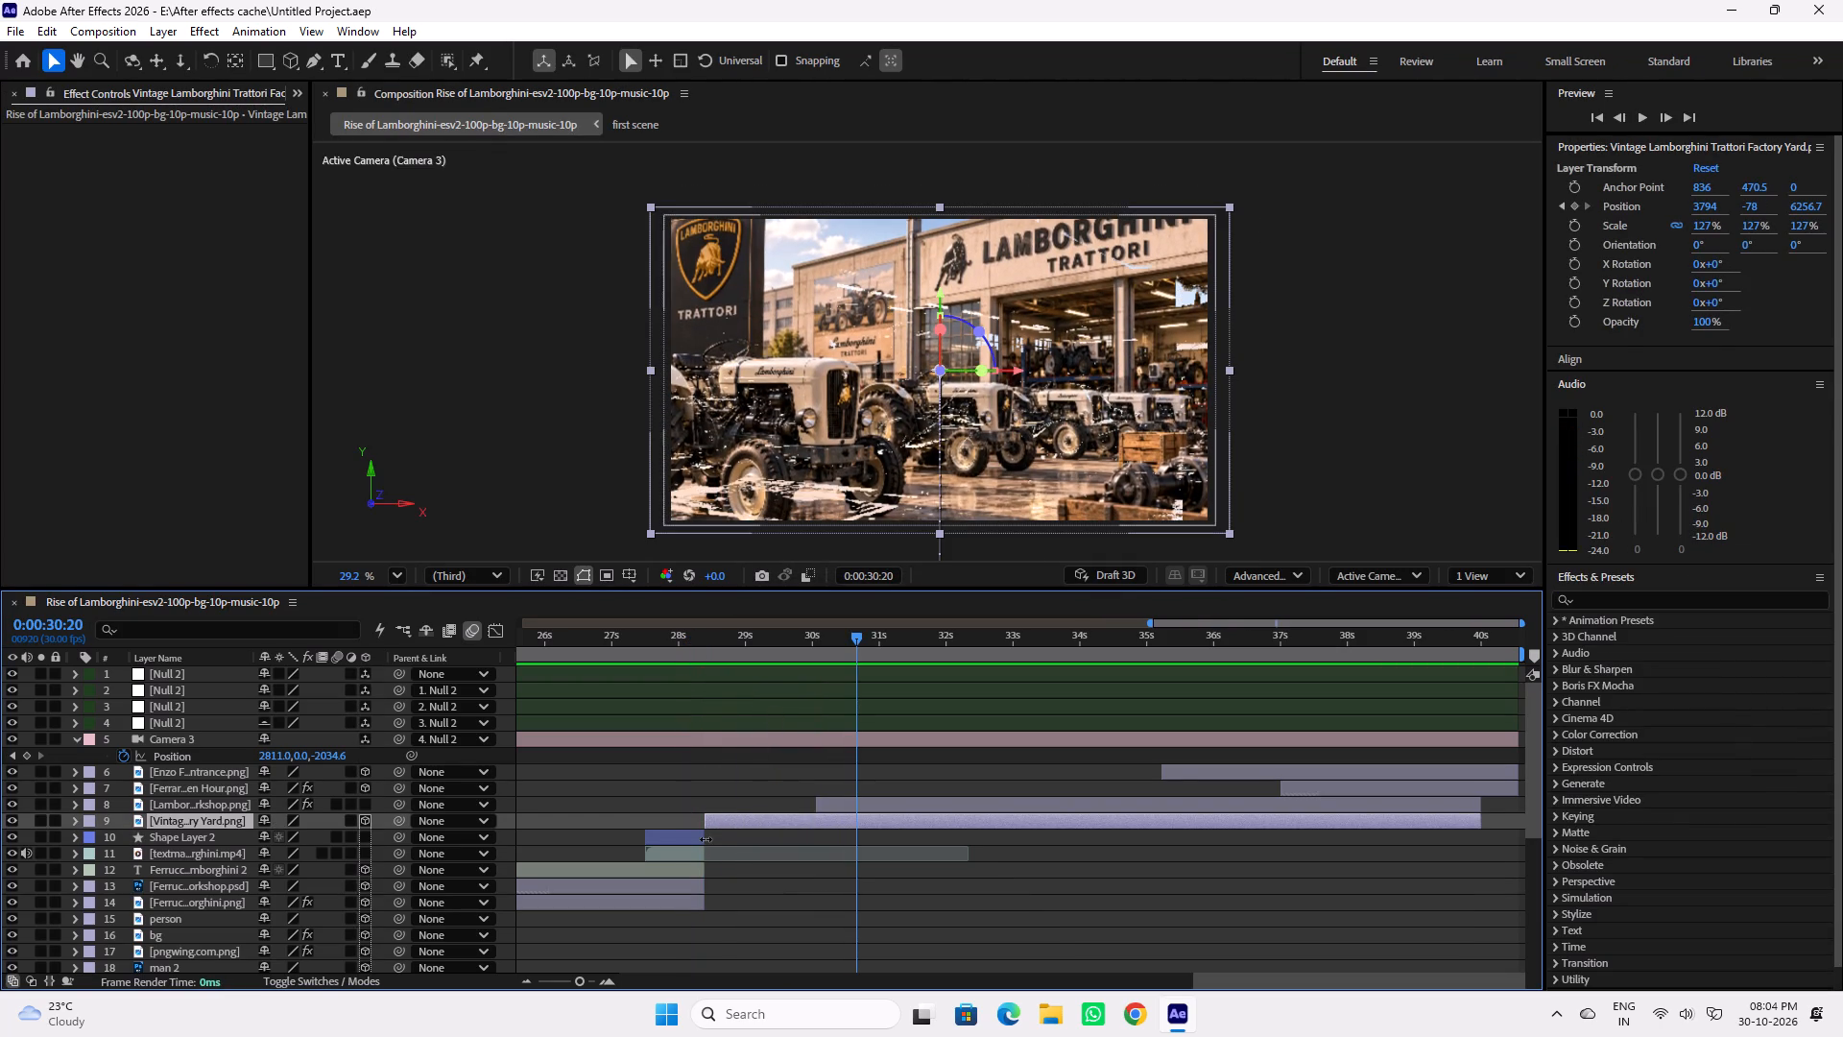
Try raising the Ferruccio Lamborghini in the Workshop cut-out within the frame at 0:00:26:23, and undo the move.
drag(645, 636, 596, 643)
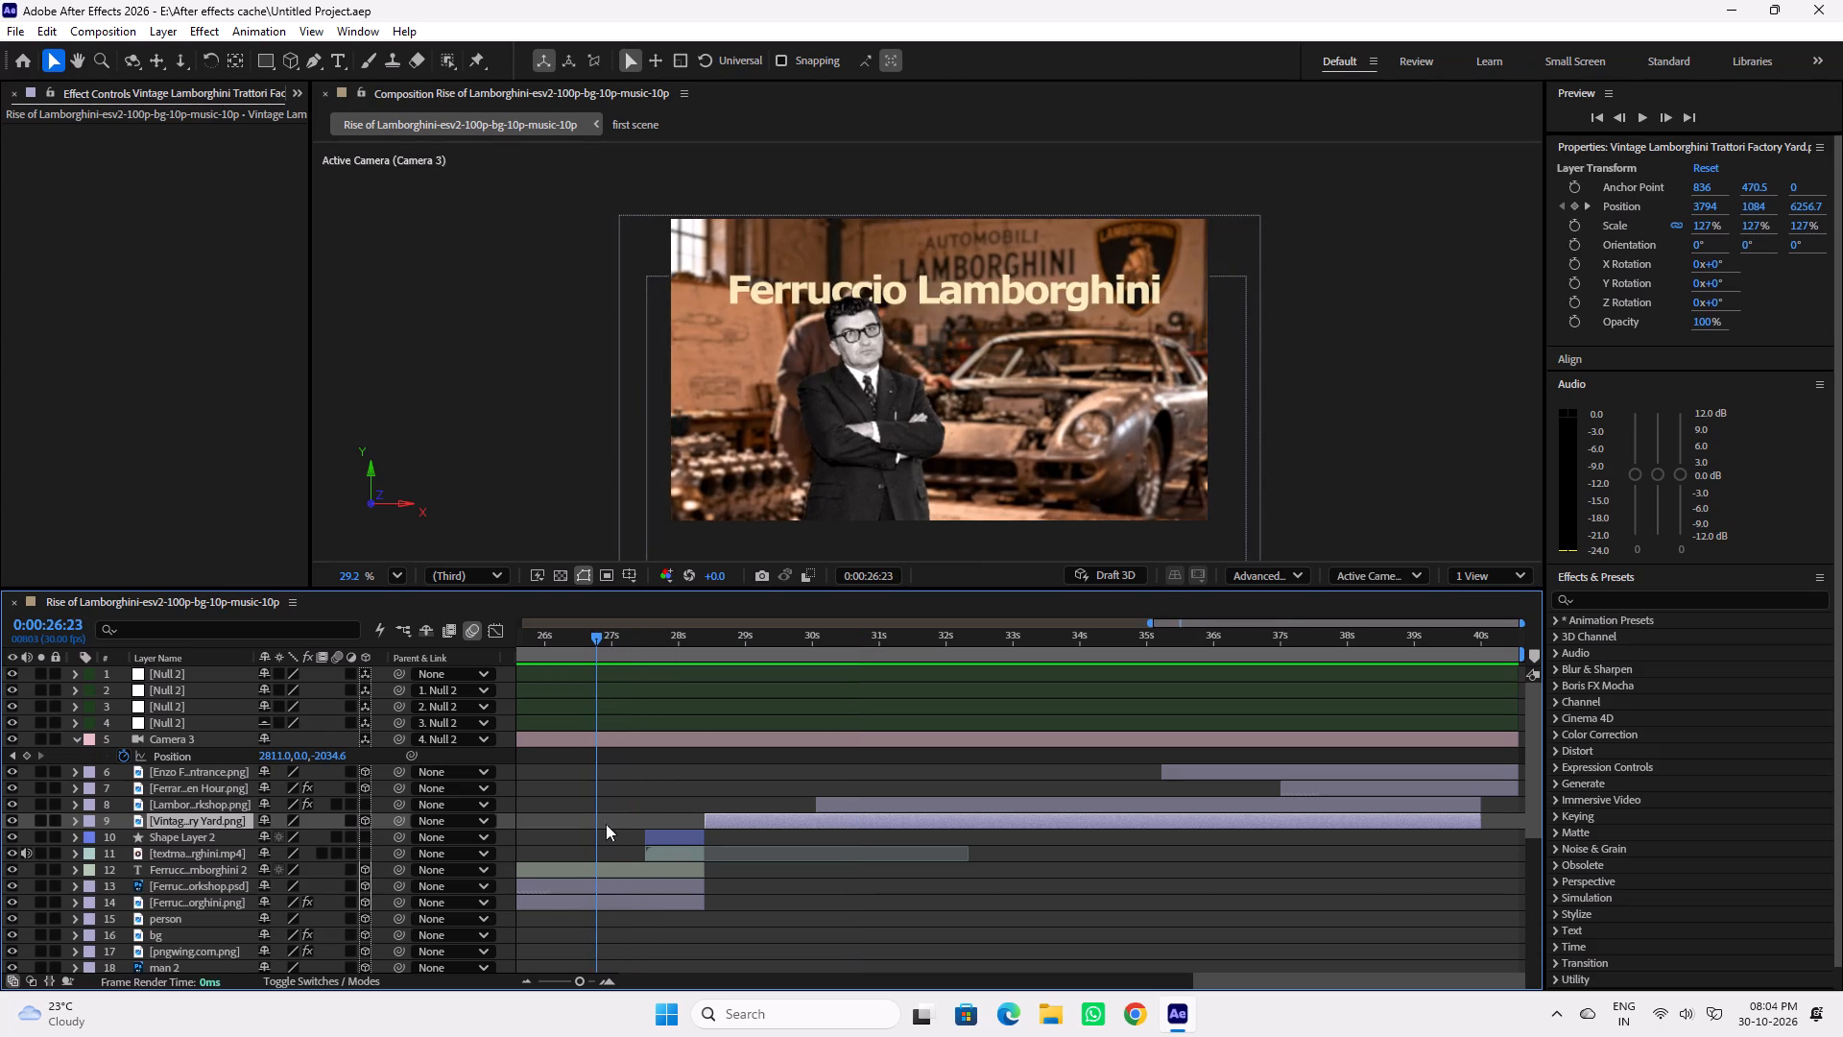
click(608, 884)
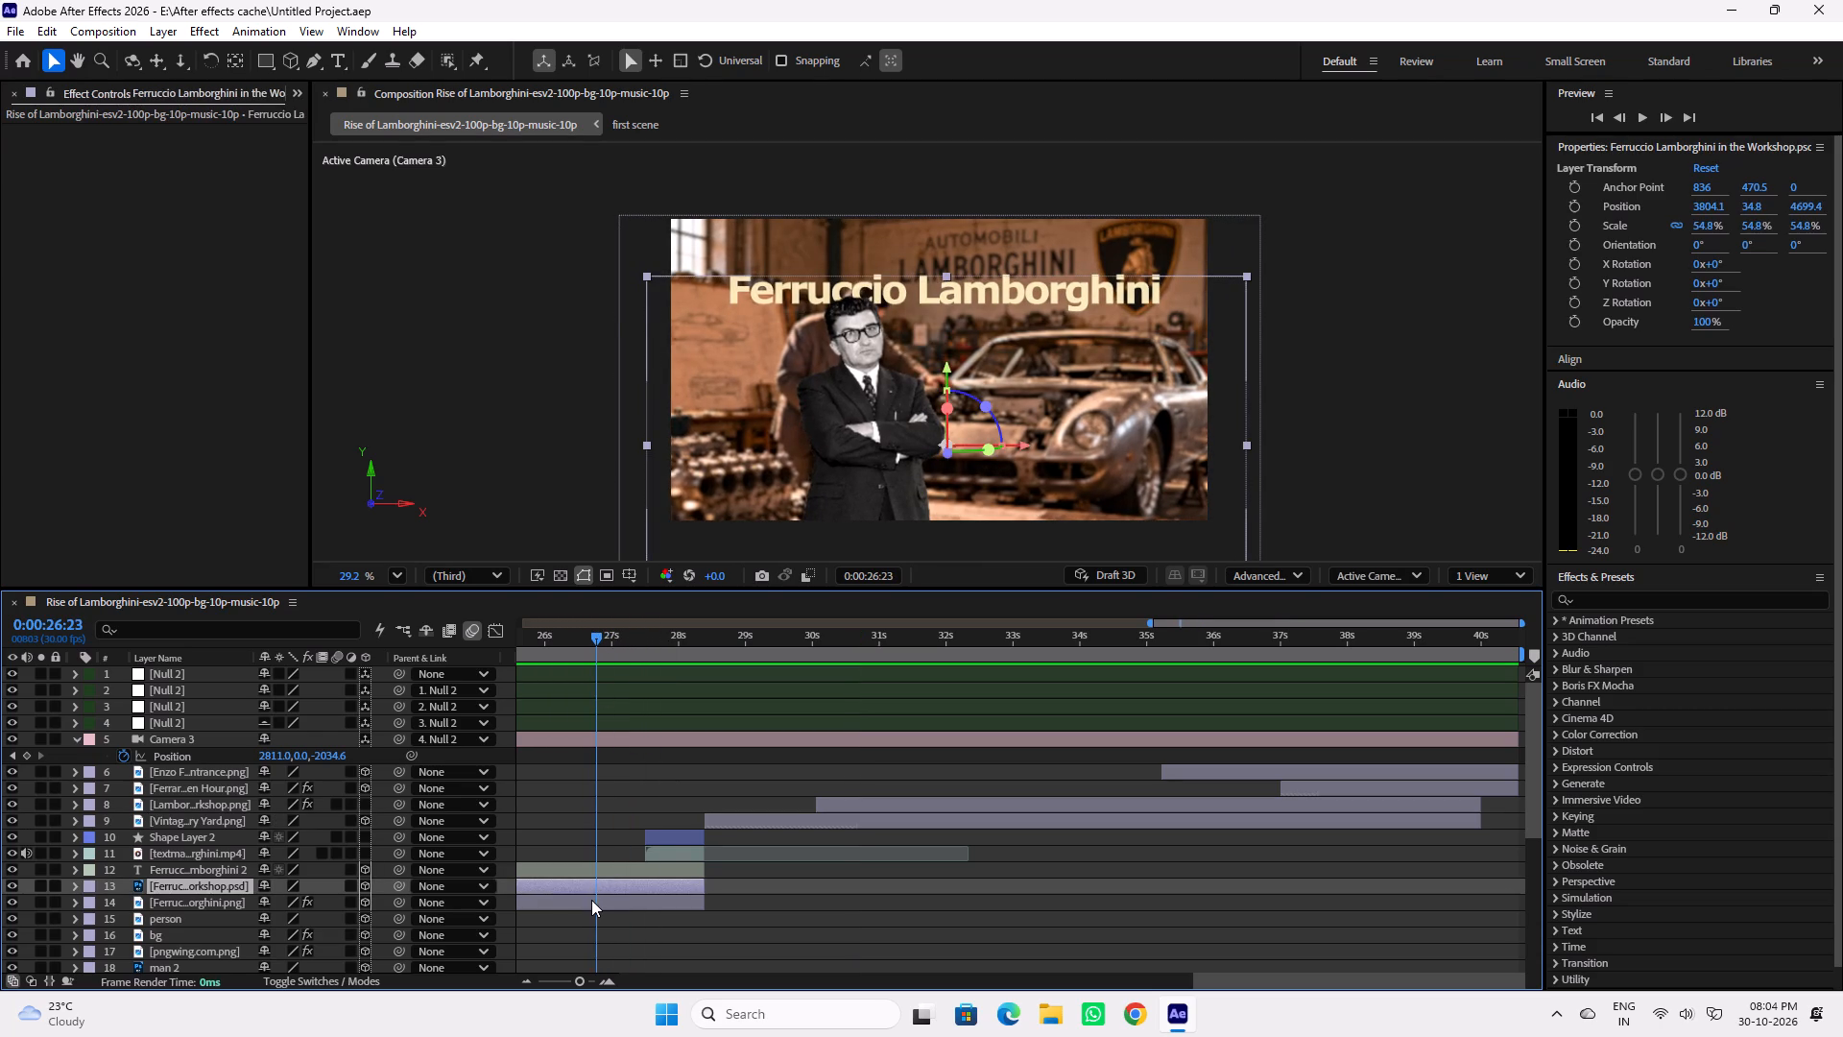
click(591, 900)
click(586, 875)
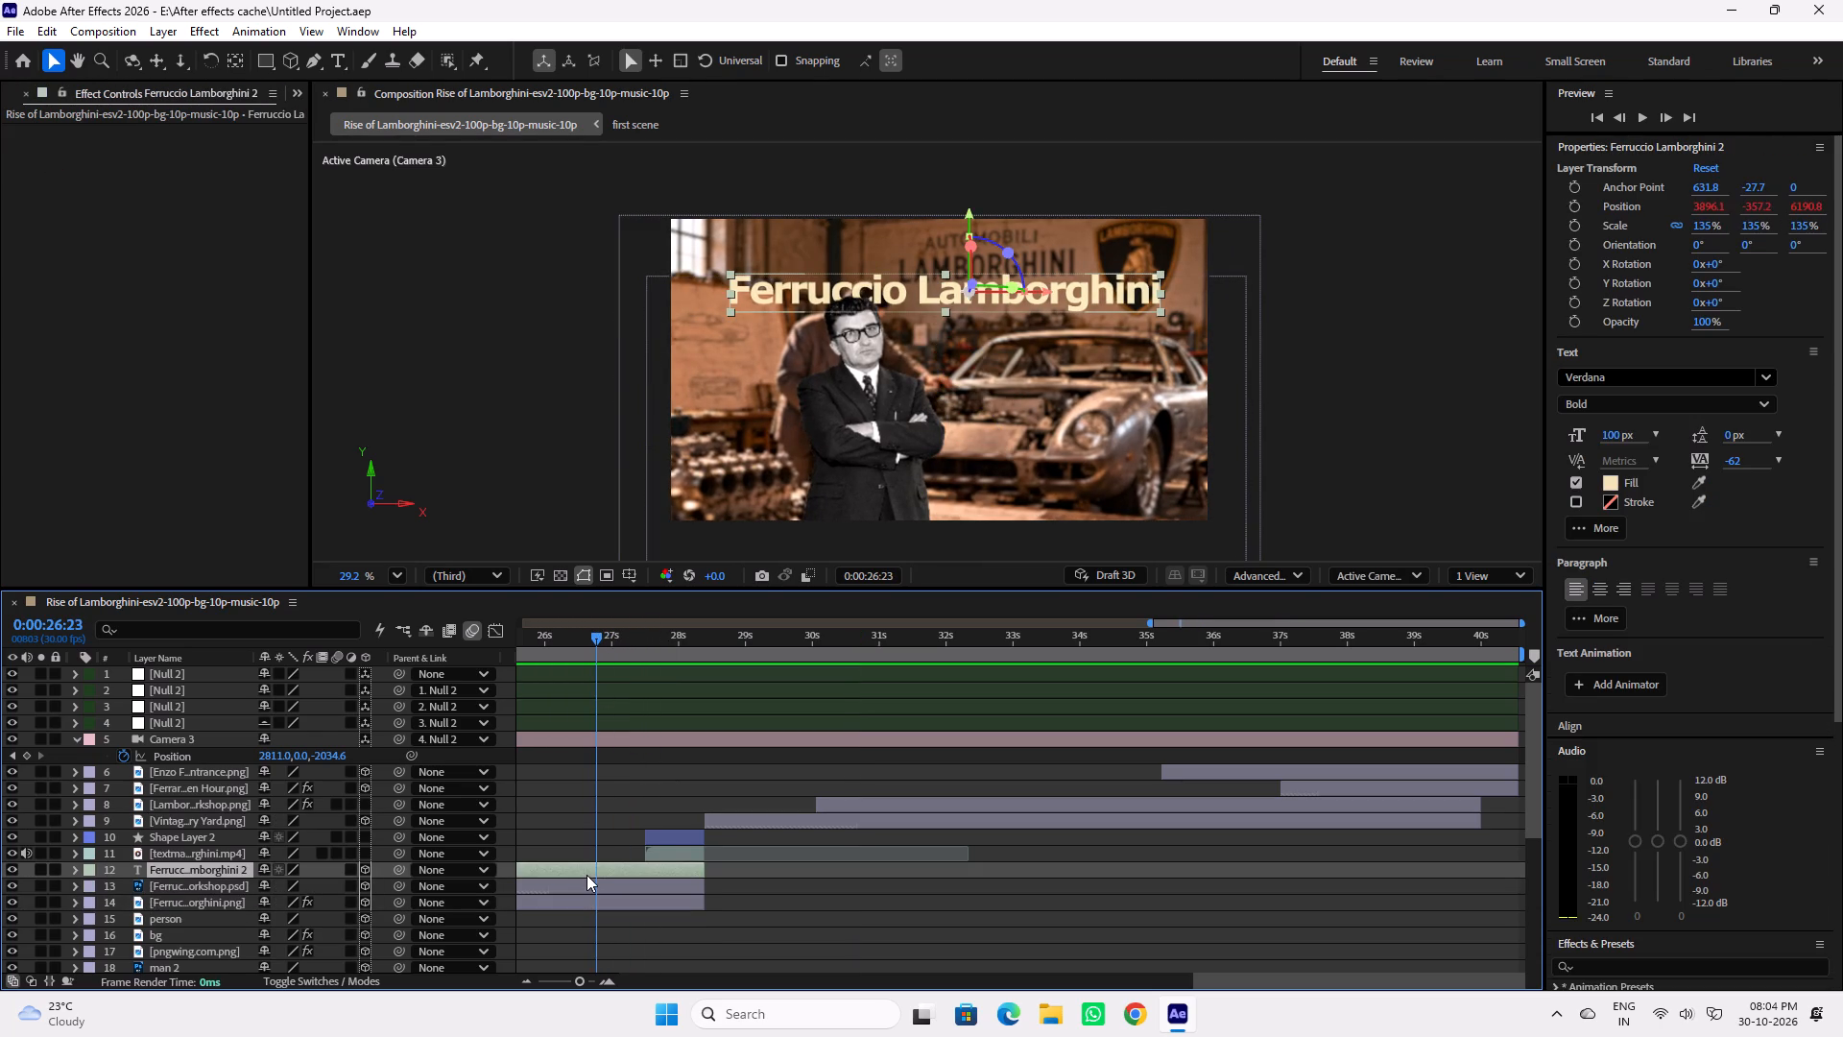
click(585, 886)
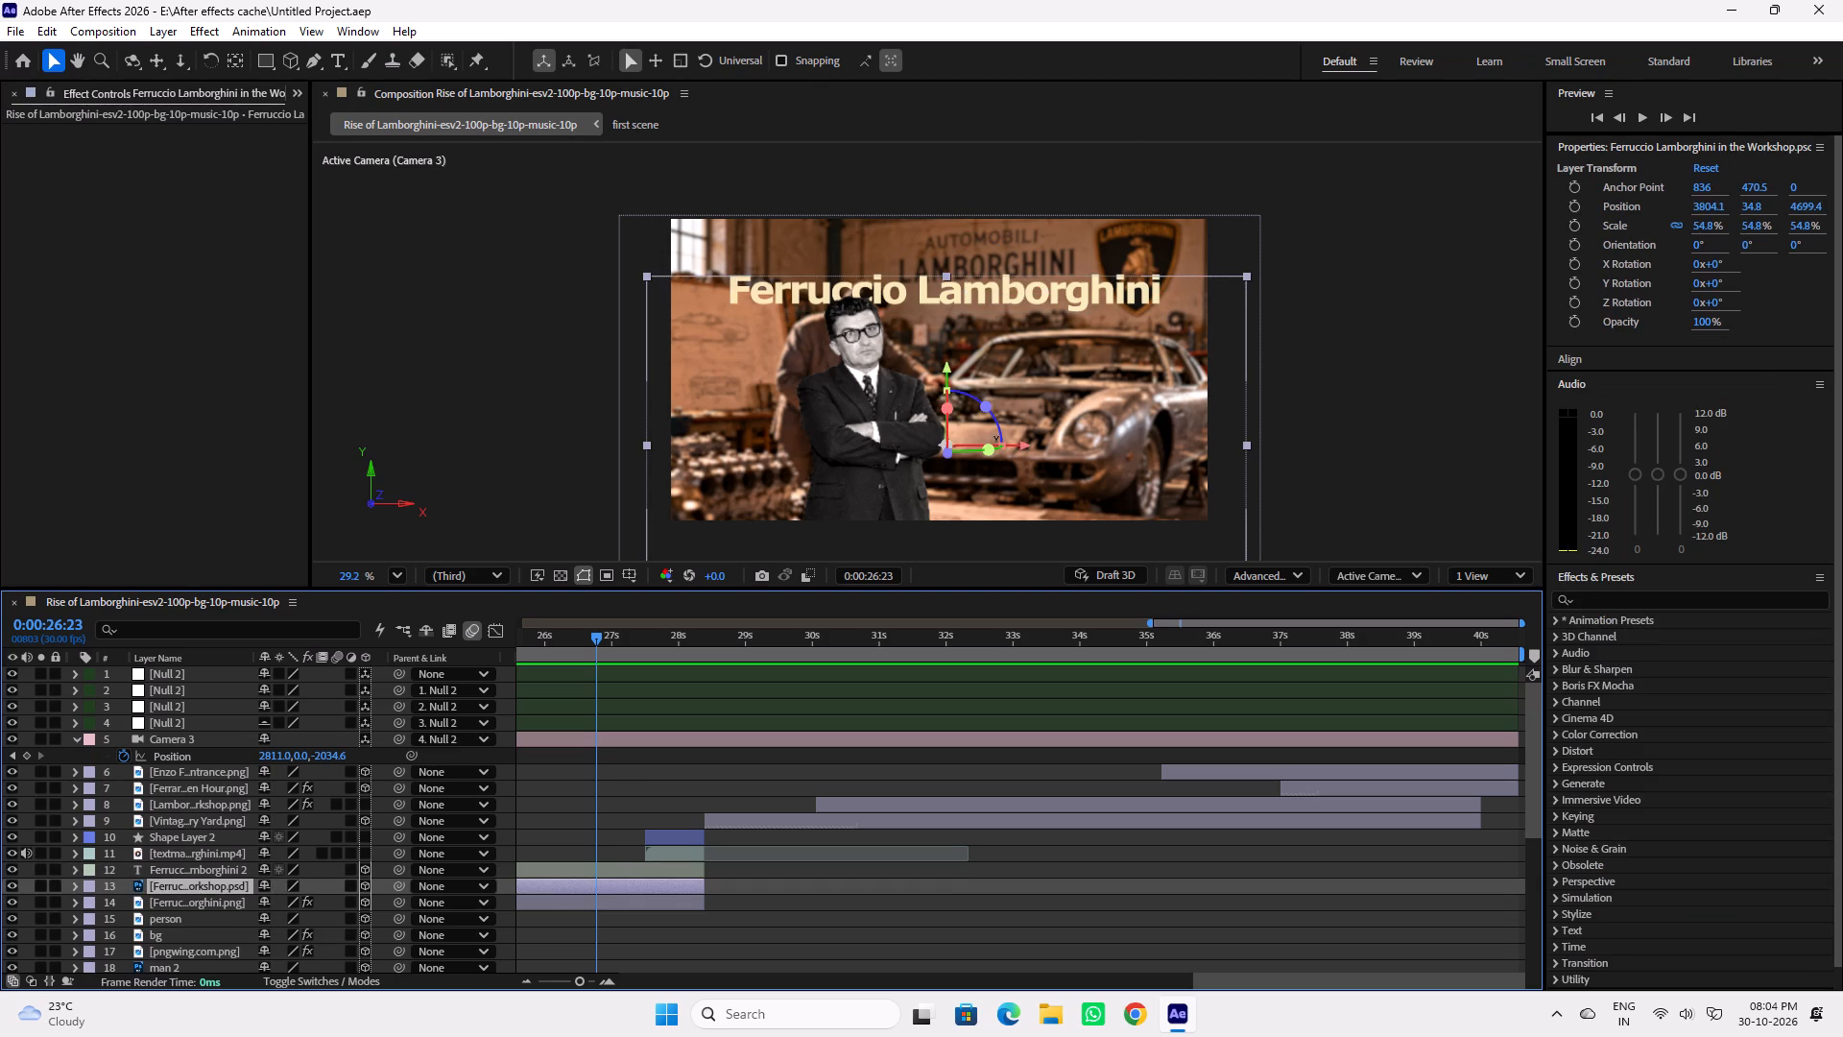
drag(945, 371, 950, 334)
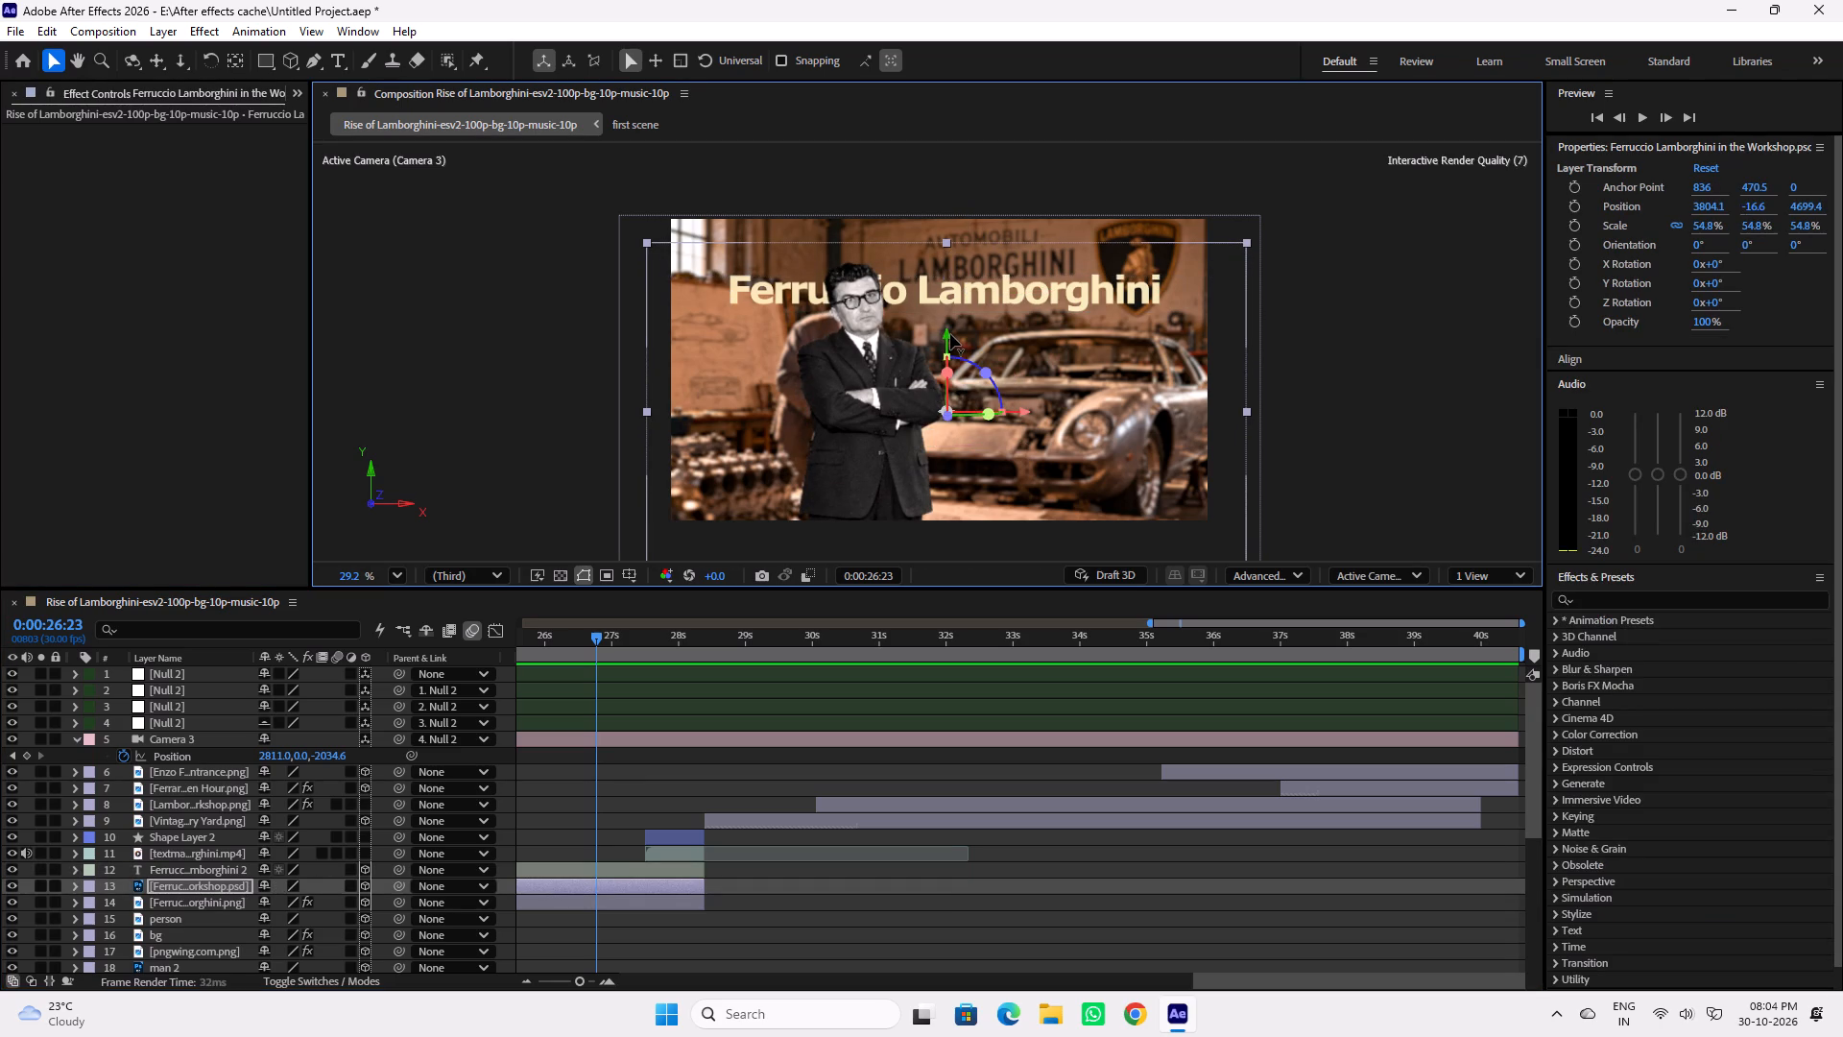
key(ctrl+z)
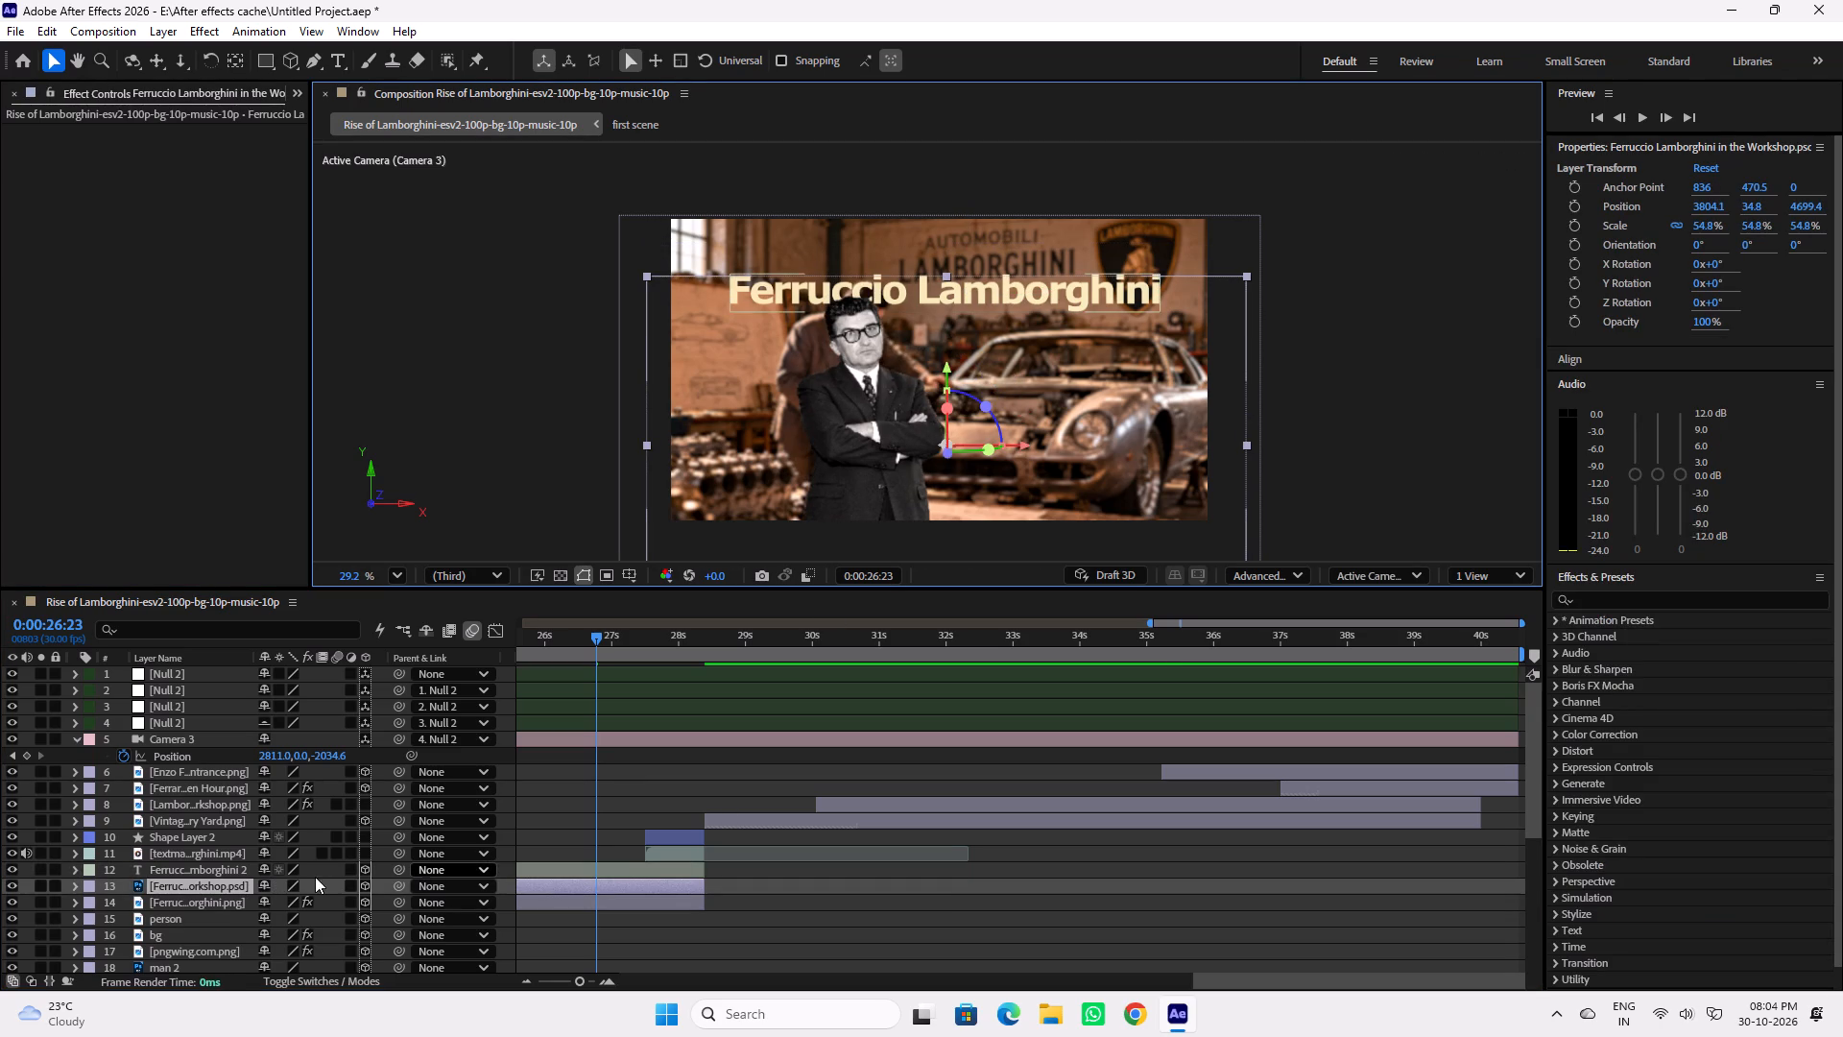
Rename the Ferruccio Lamborghini in the Workshop PSD layer as ferruccio.
click(194, 885)
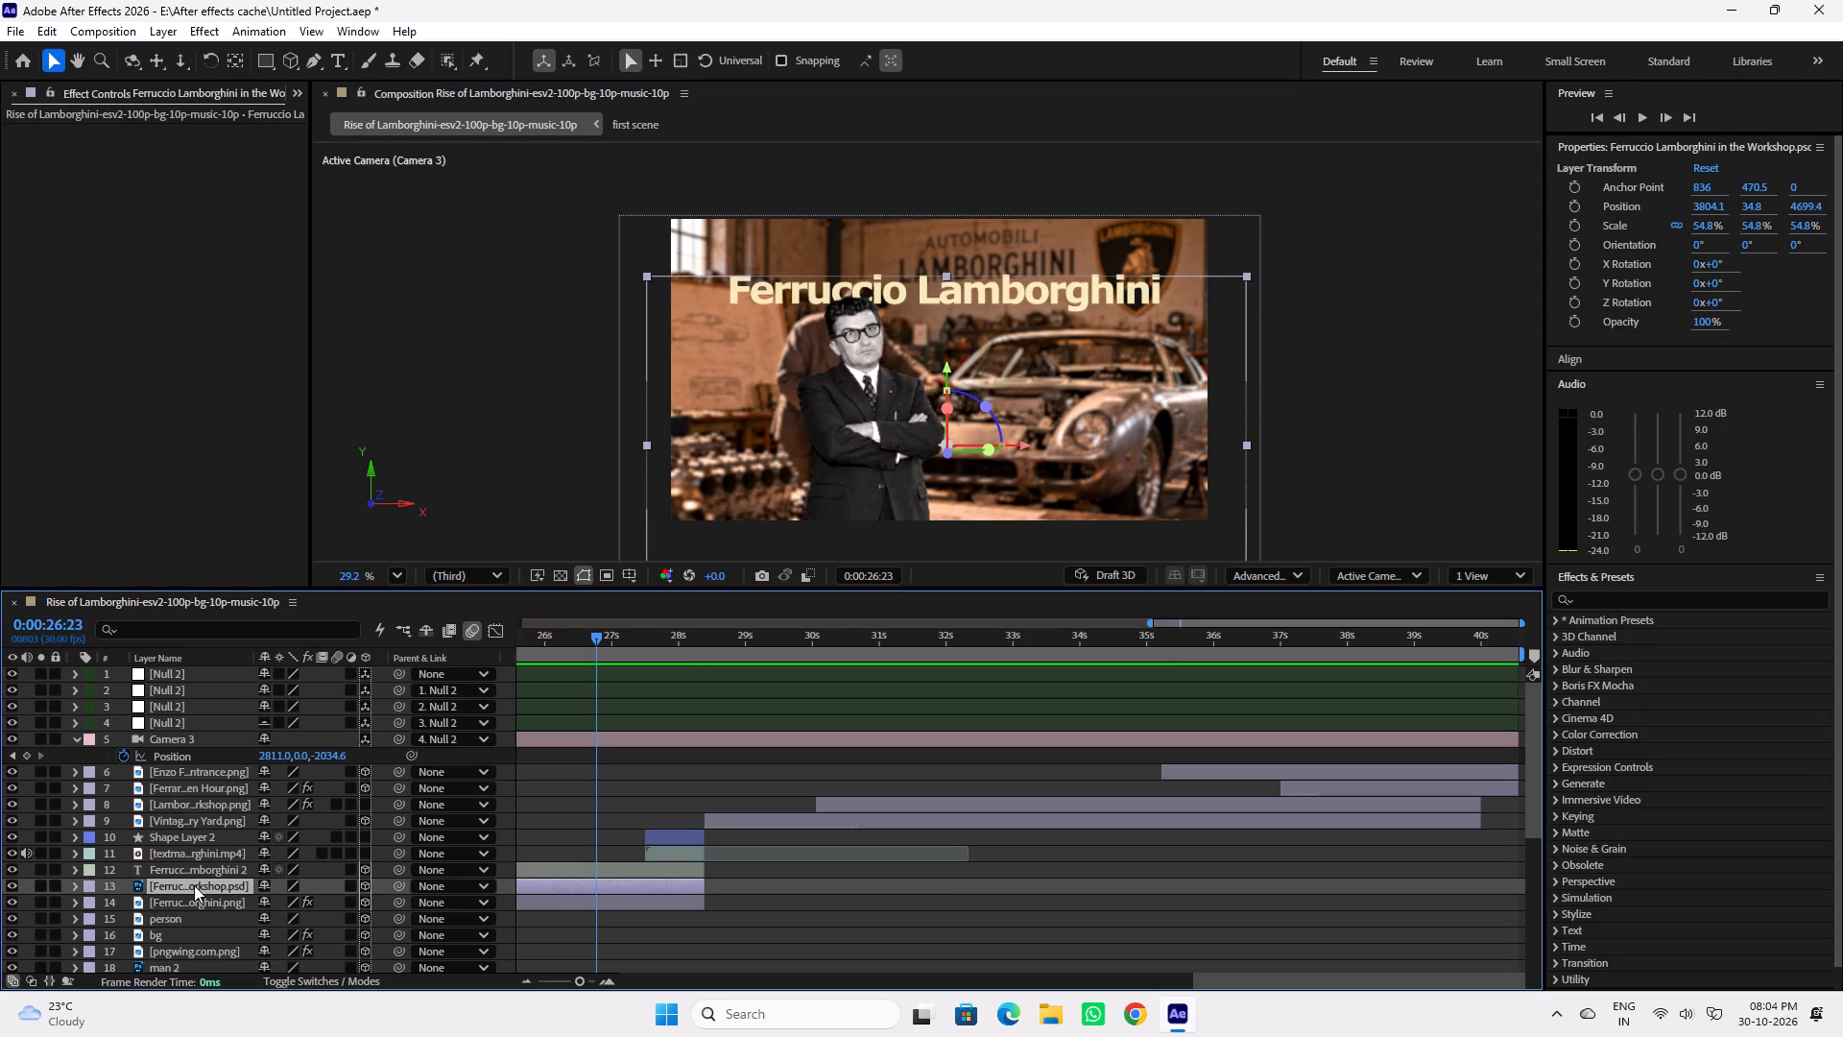
key(Return)
text(ferru)
text(ccio)
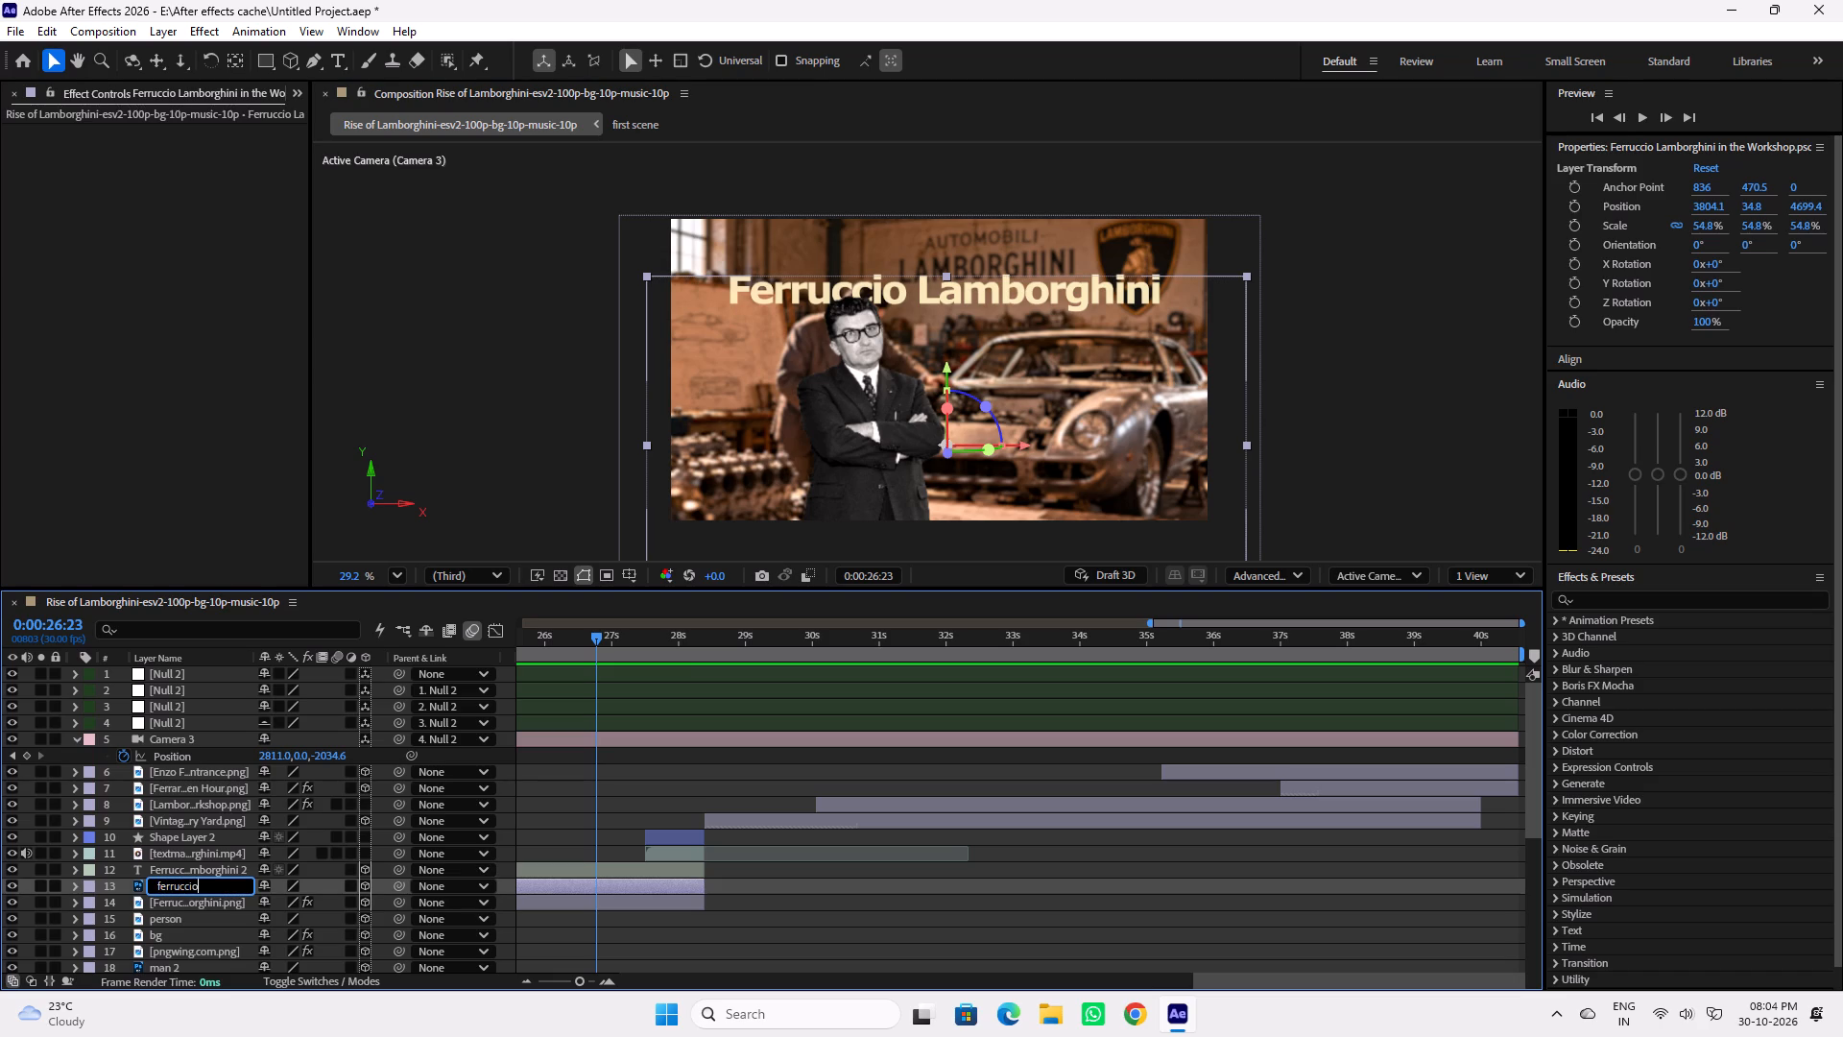
key(Return)
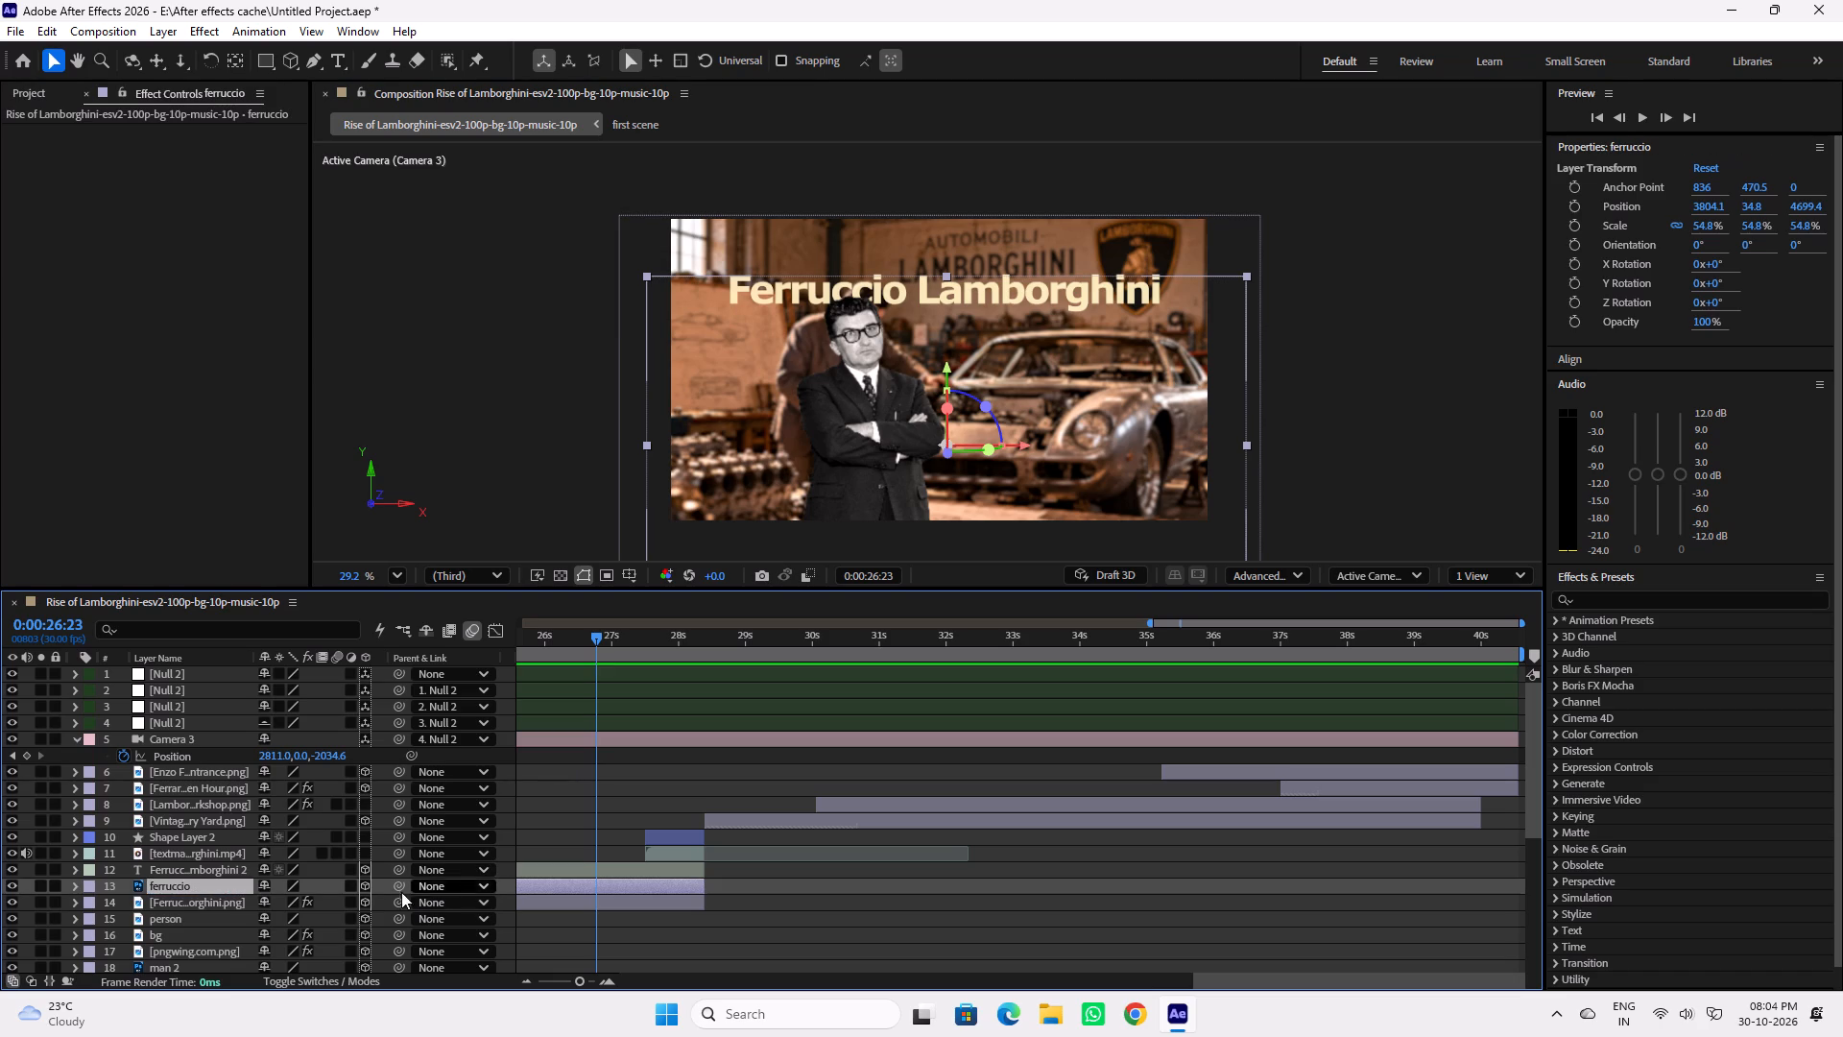
Duplicate the ferruccio layer, place the copy directly below the factory yard layer, and slide it to start at 0:00:28:12.
key(ctrl+d)
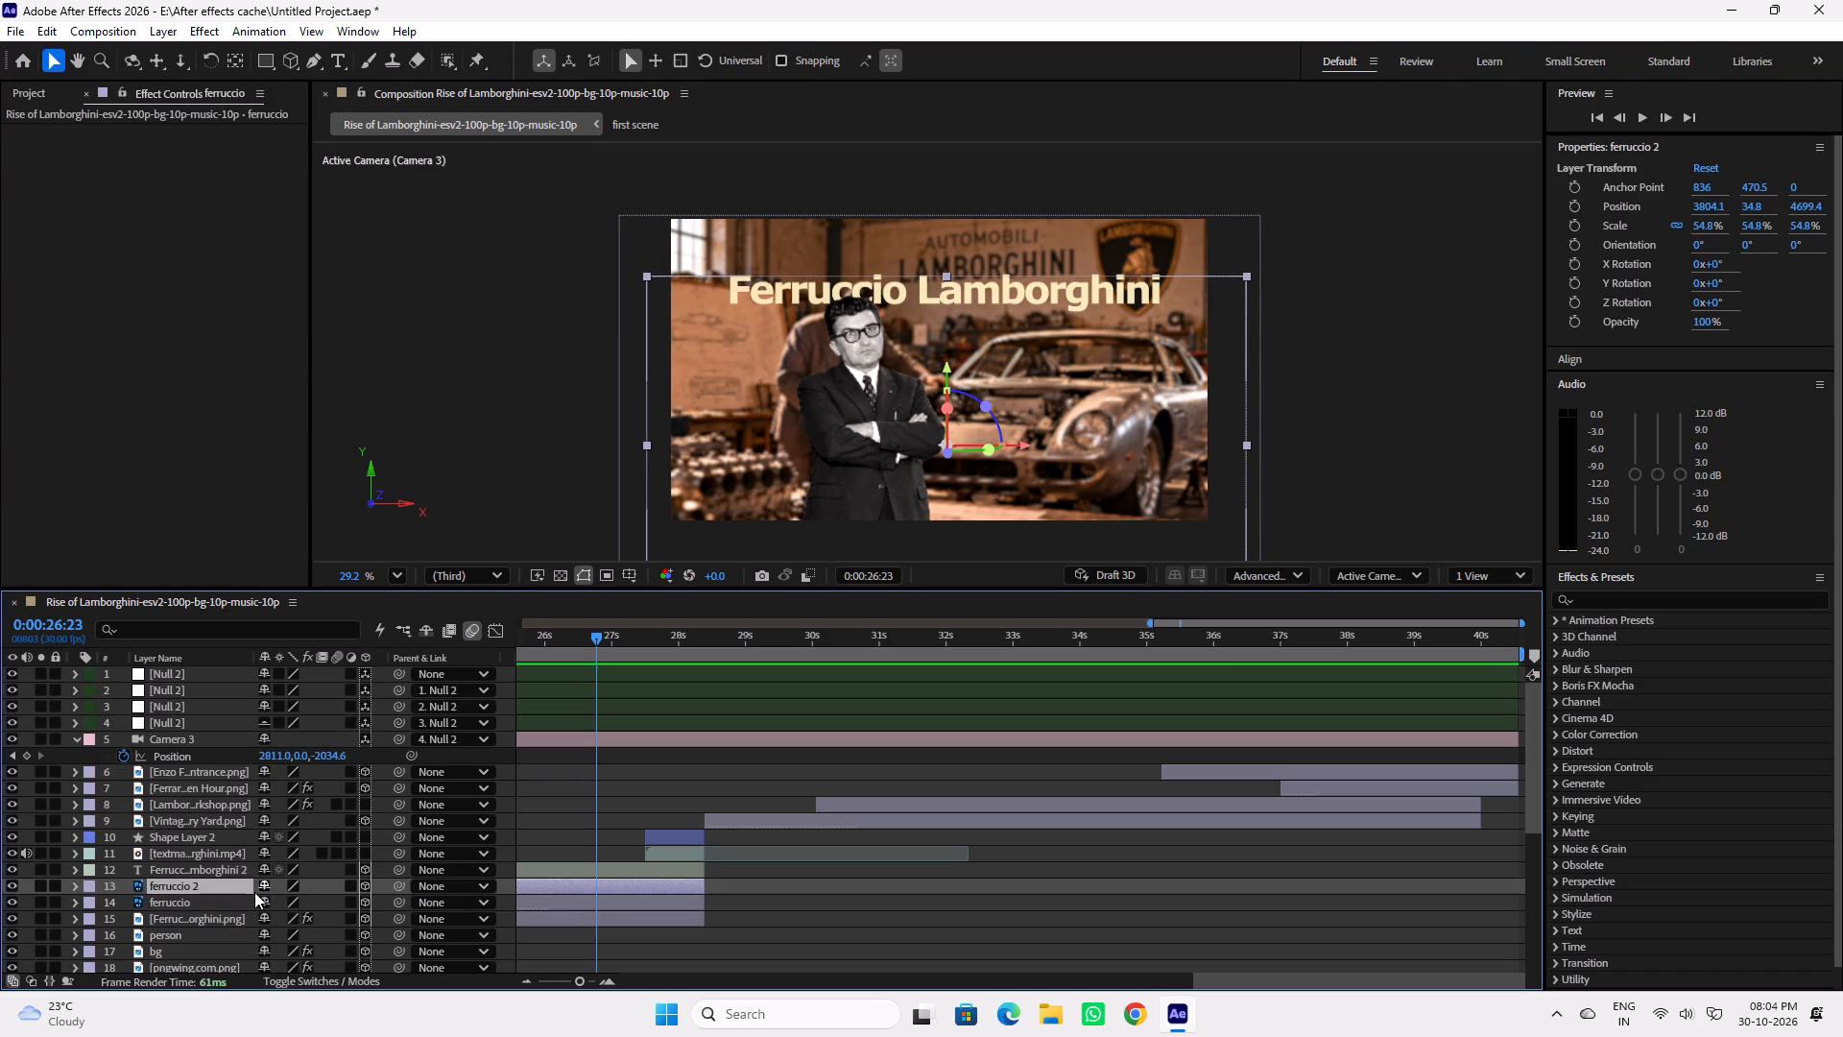
drag(215, 883, 230, 830)
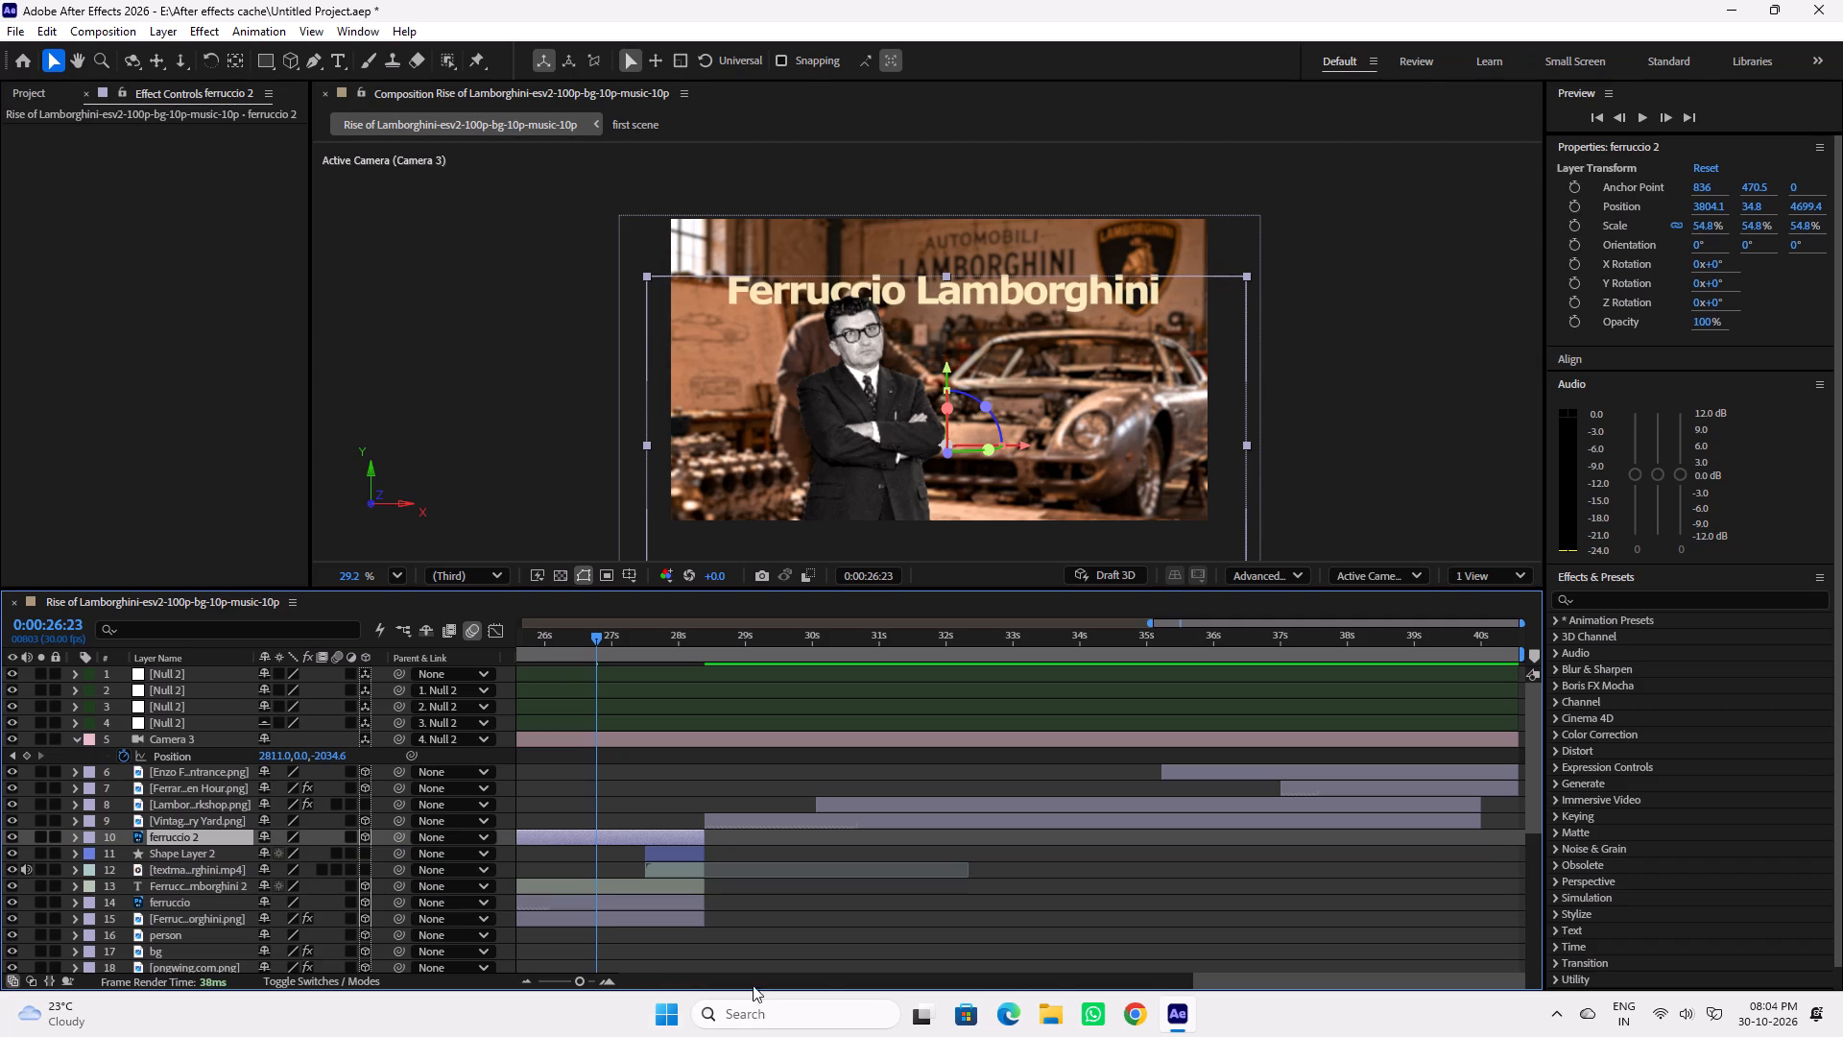
drag(1275, 985, 1193, 980)
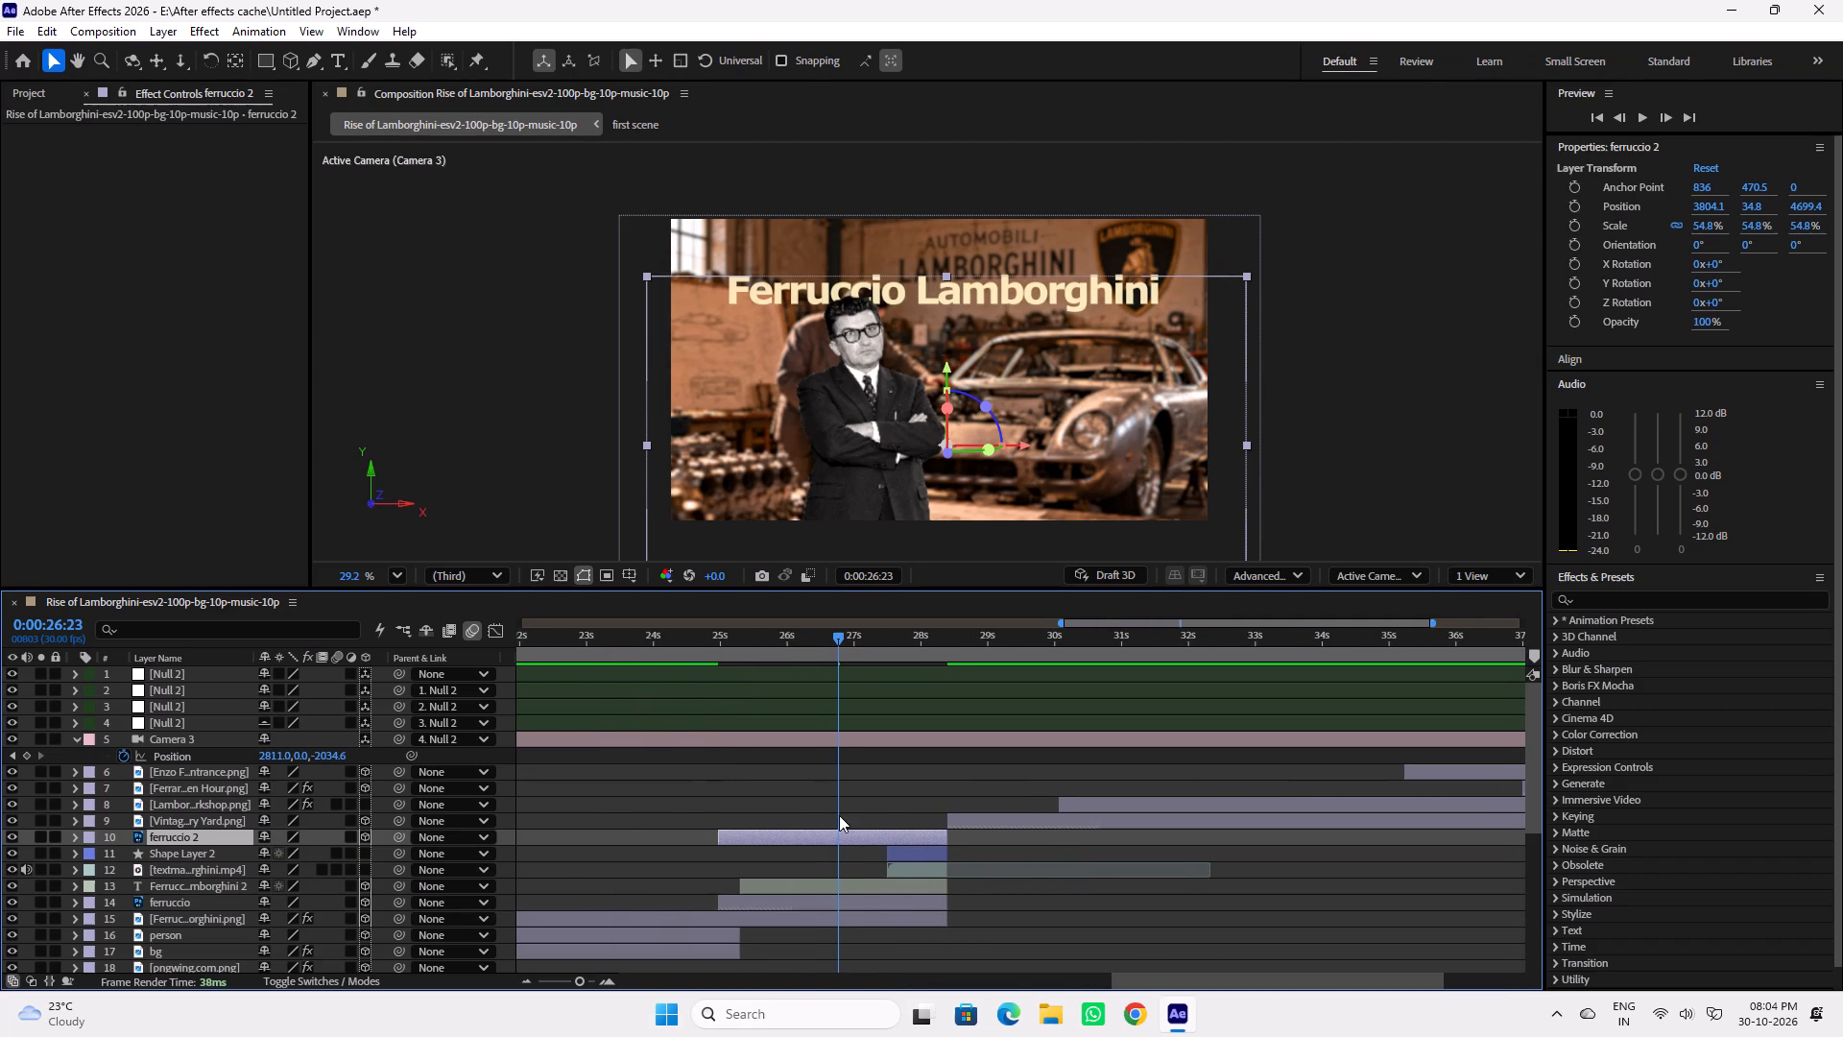
drag(802, 835, 808, 835)
drag(808, 835, 1040, 839)
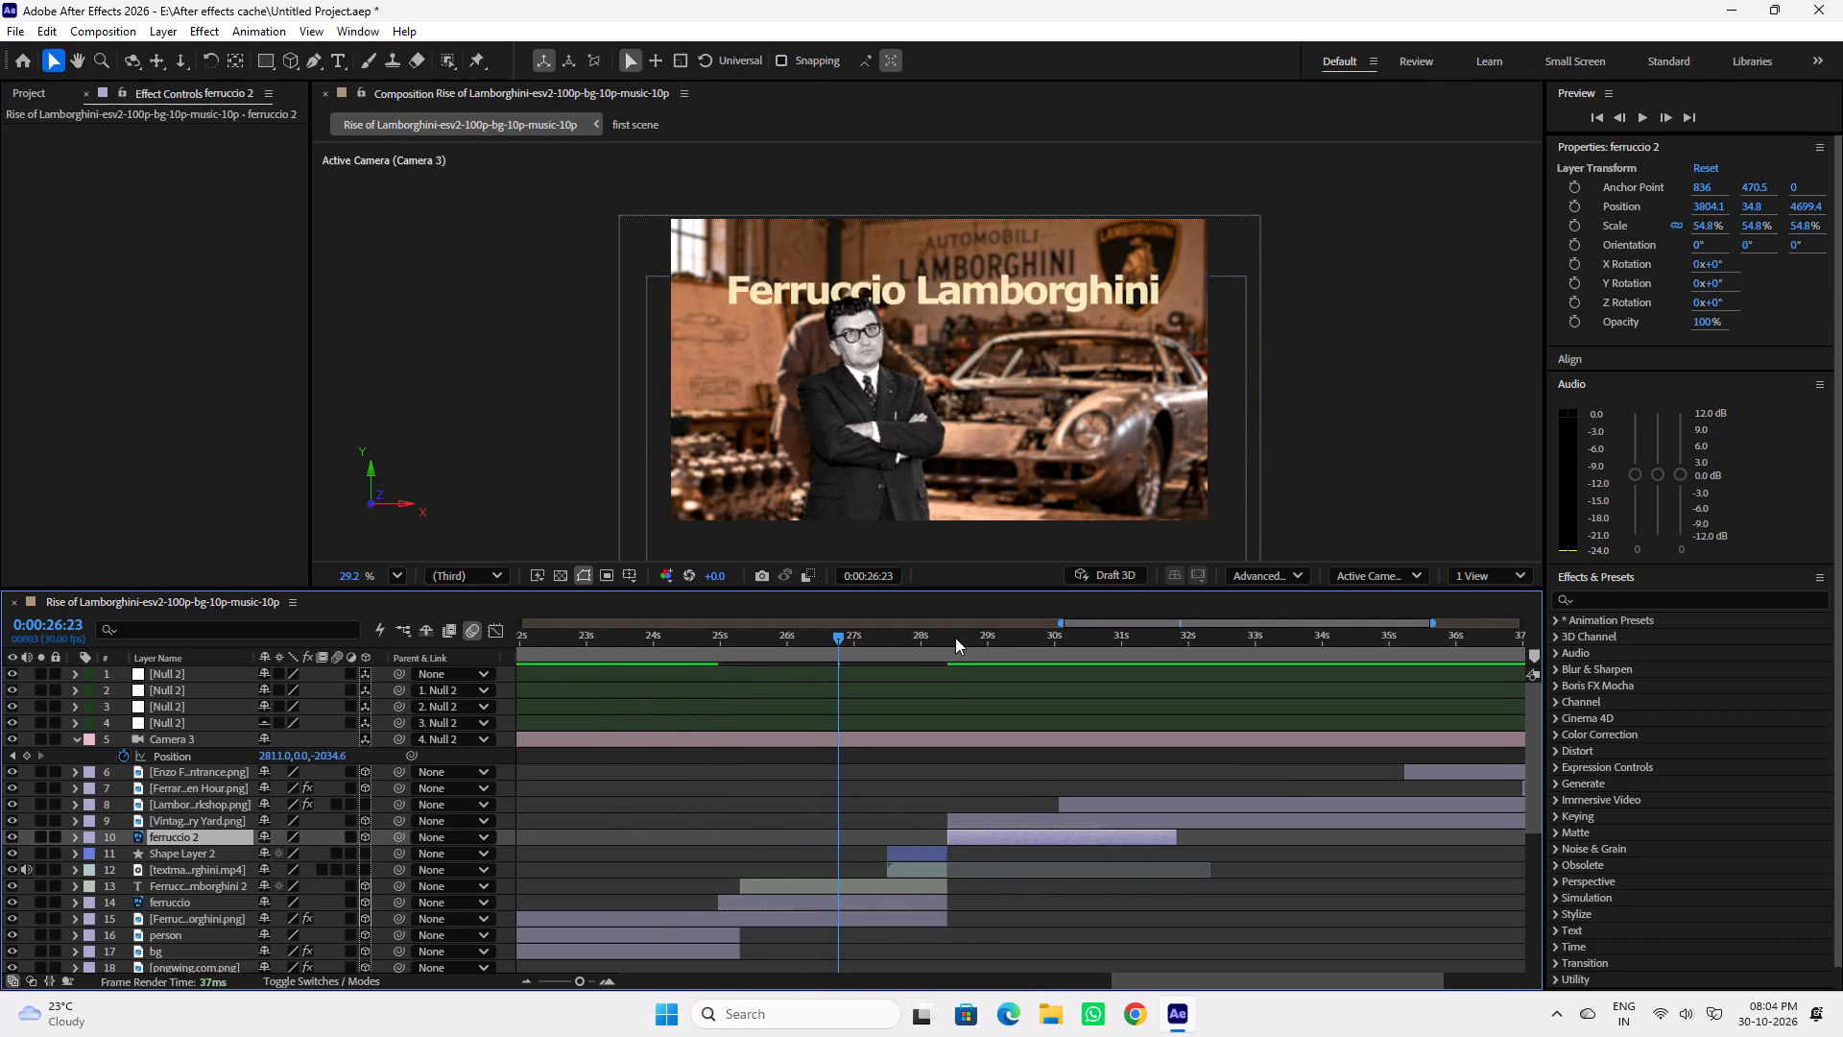
Play from 0:00:27:22 and scrub around 0:00:28:12 to review the duplicated cut-out against the rising factory image.
click(955, 638)
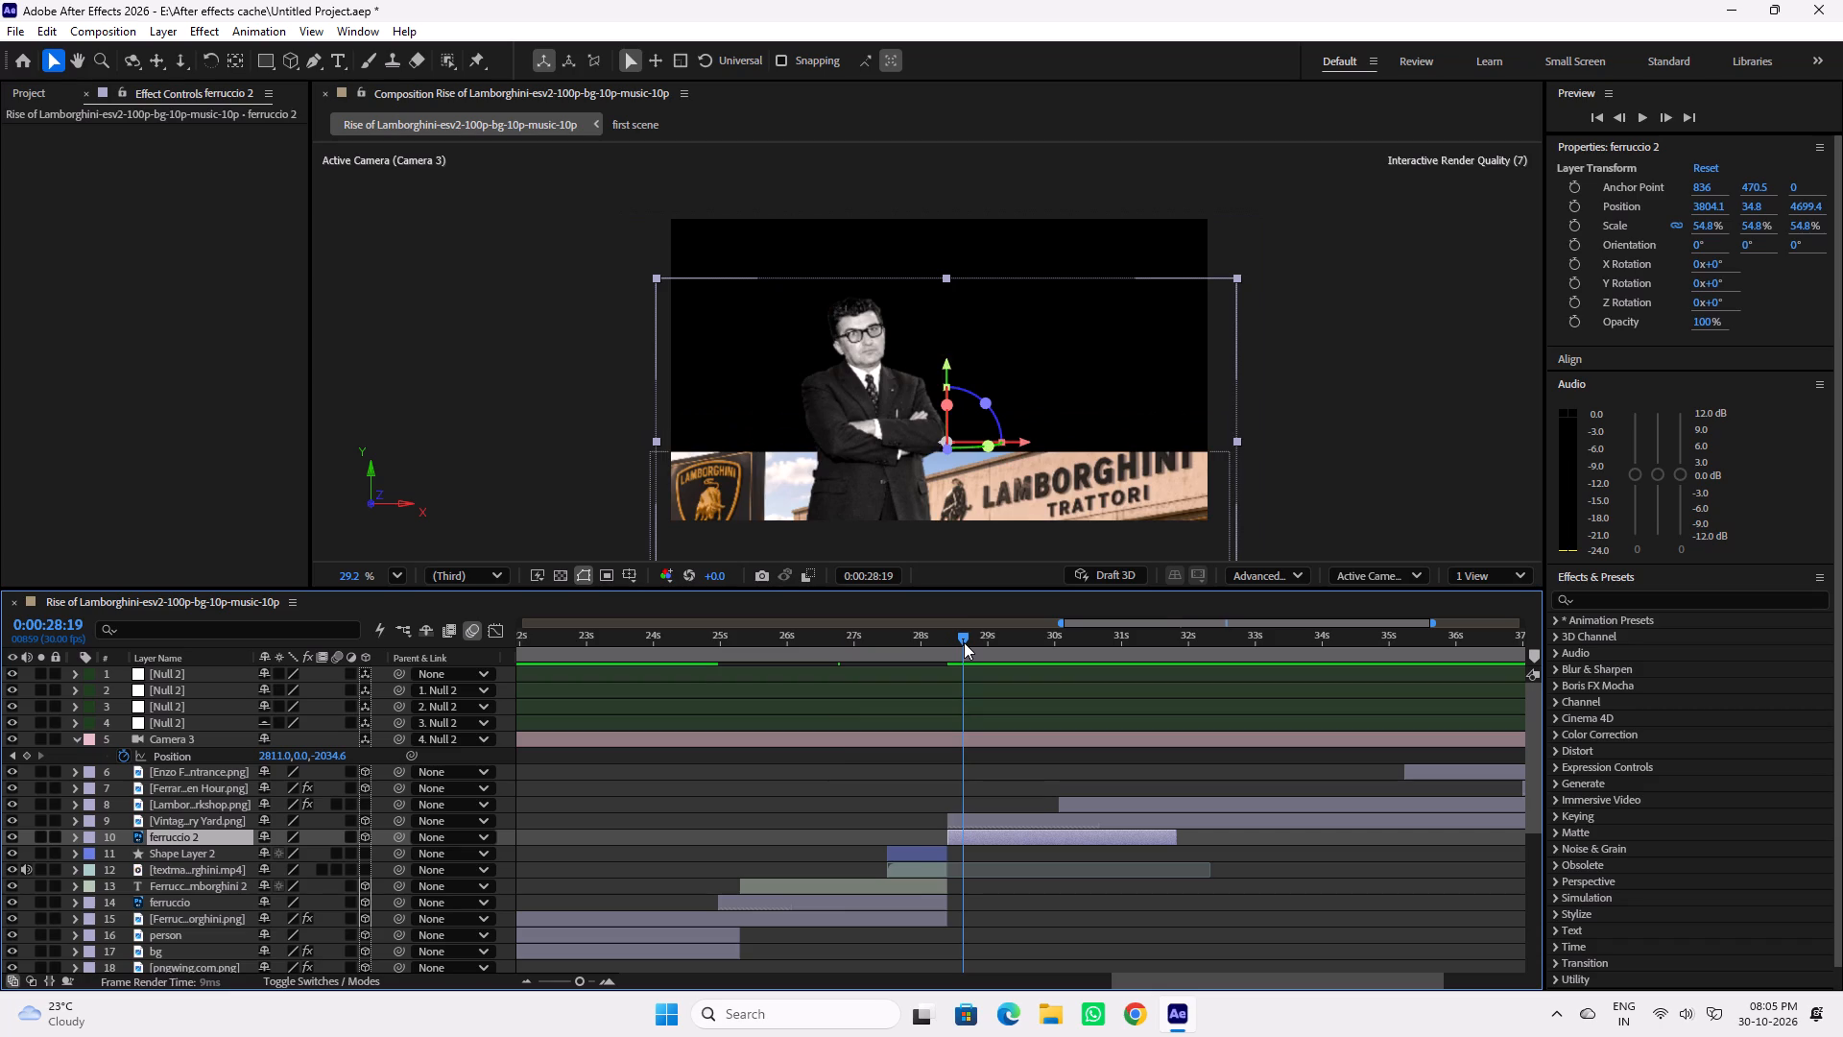
drag(940, 640, 931, 639)
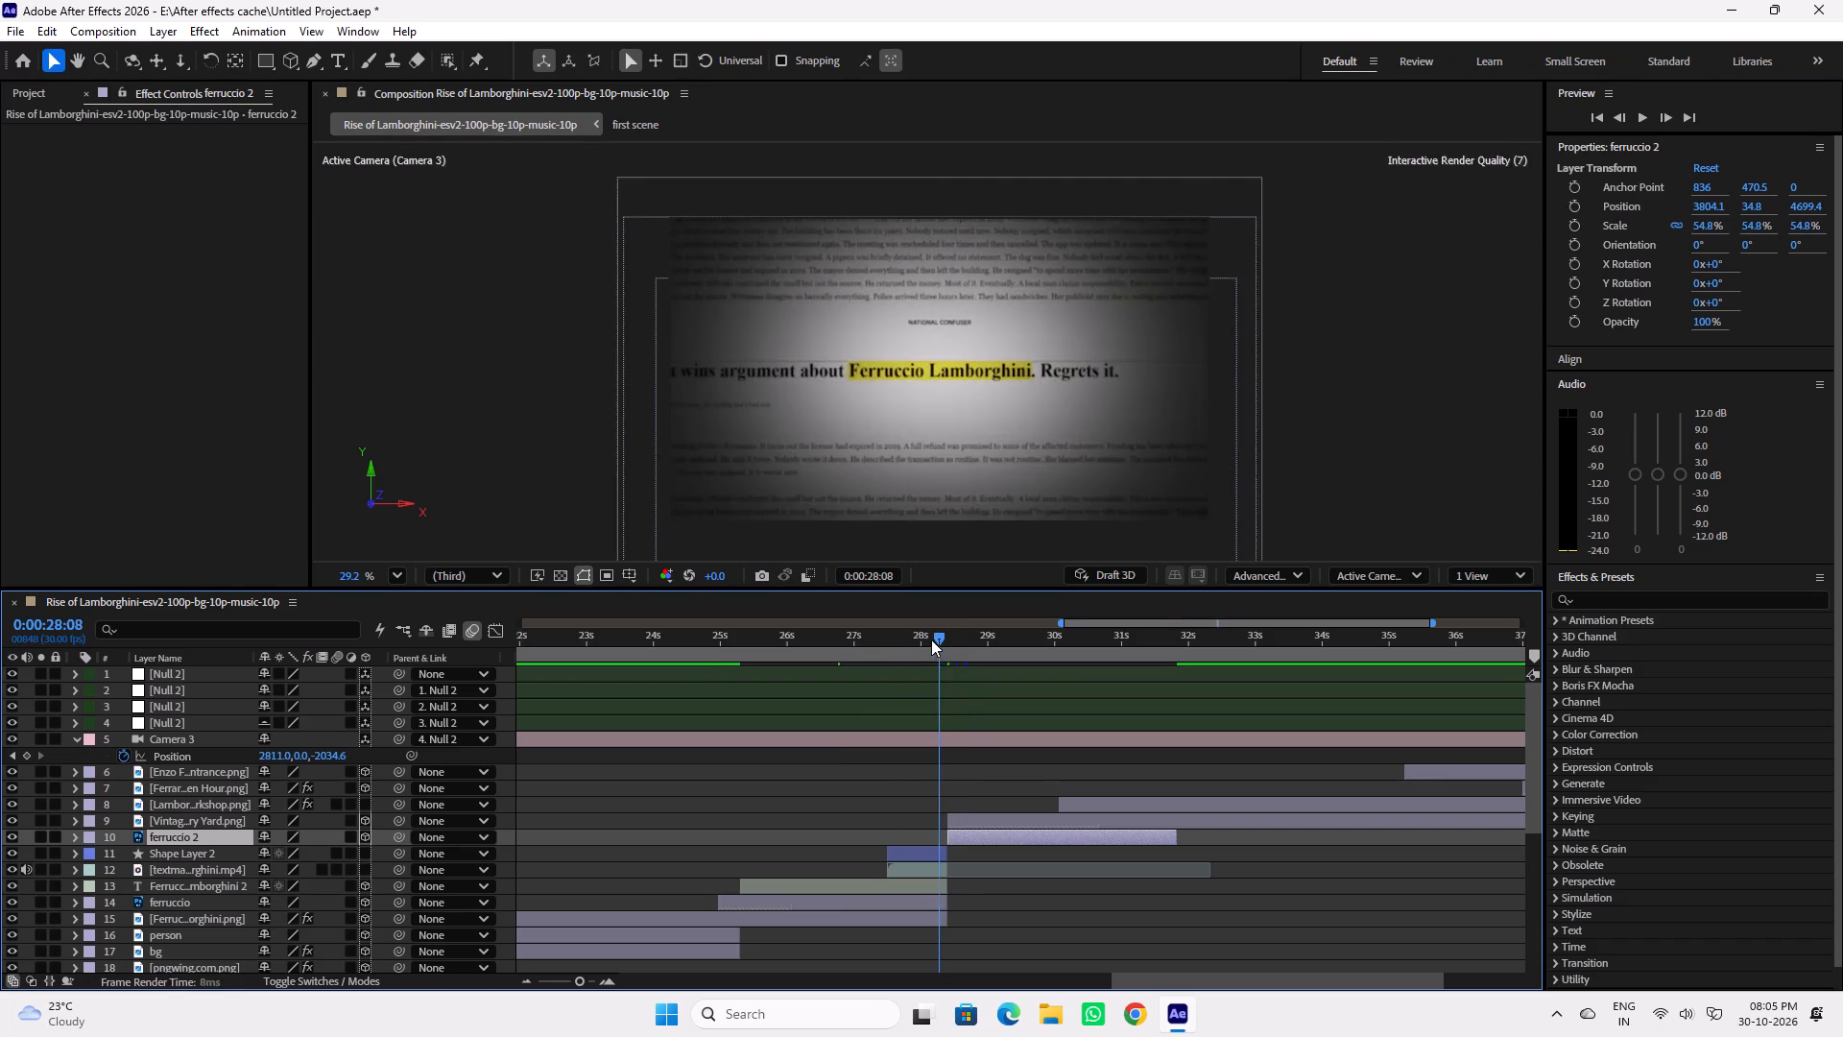
drag(931, 639, 902, 639)
key(space)
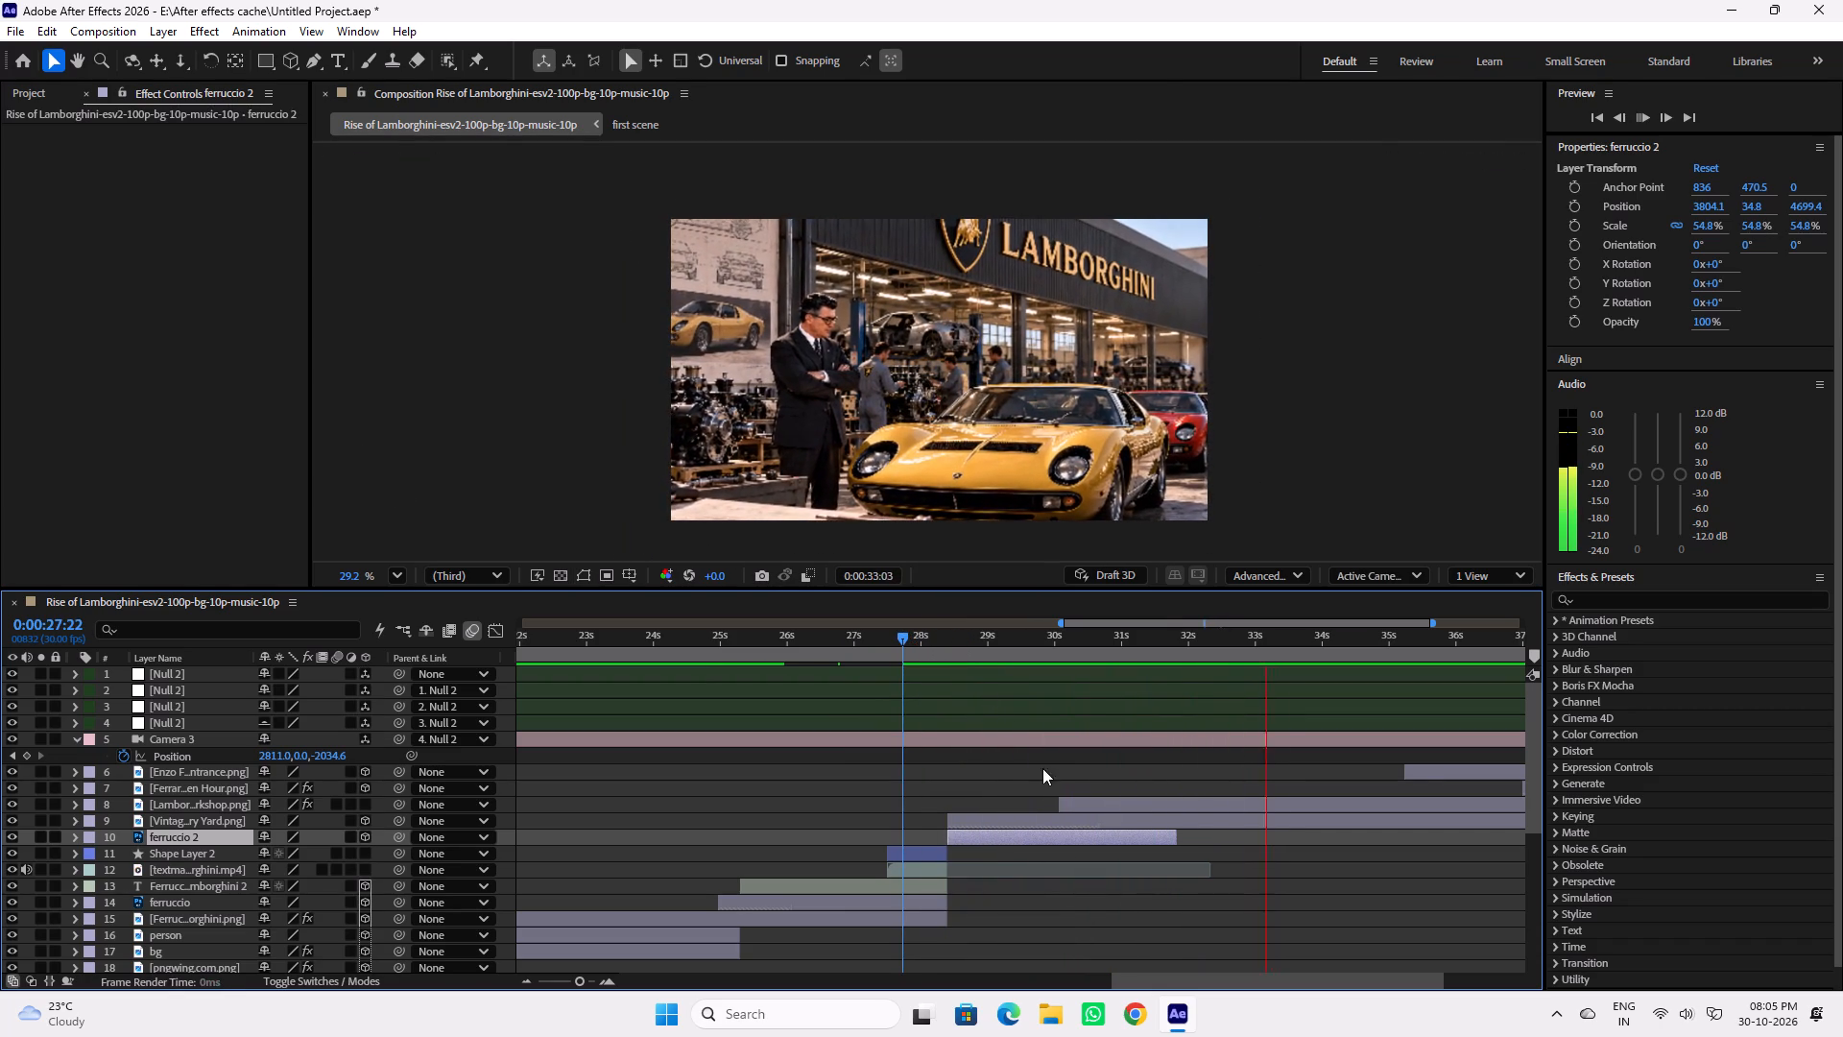
key(space)
drag(949, 639, 978, 647)
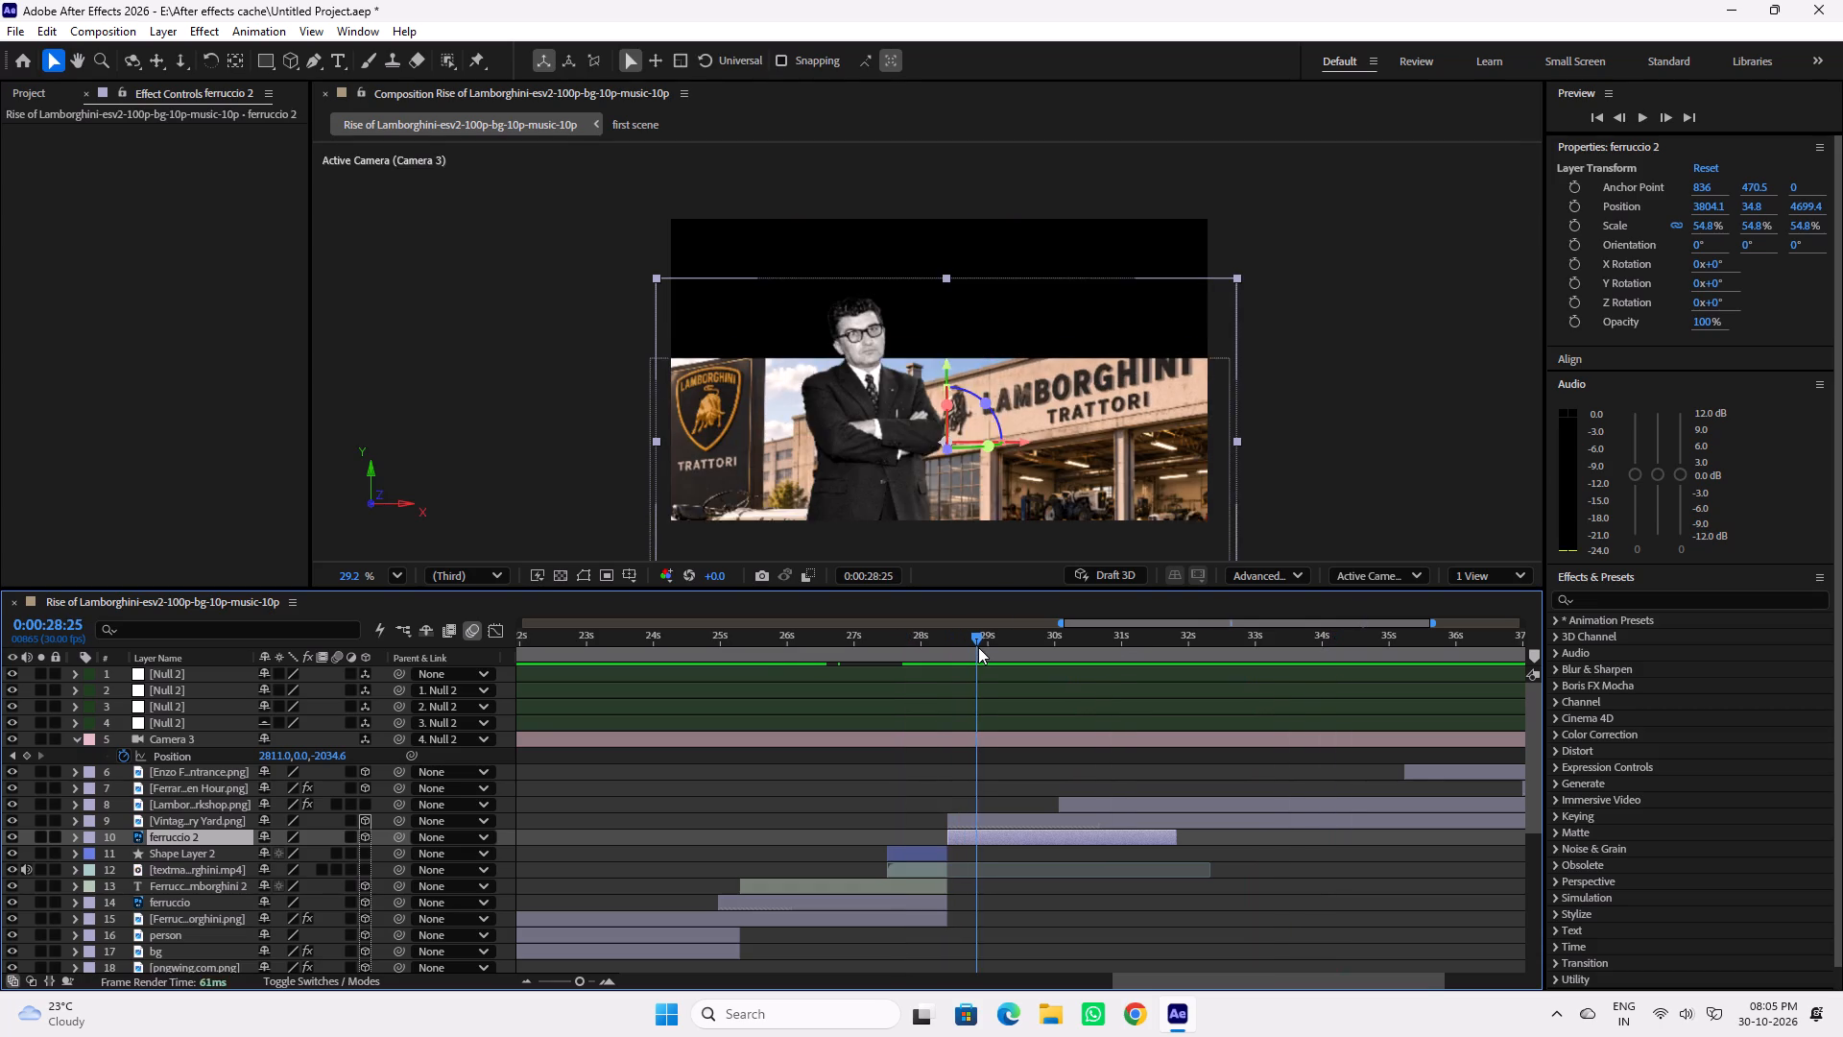
drag(978, 647, 961, 647)
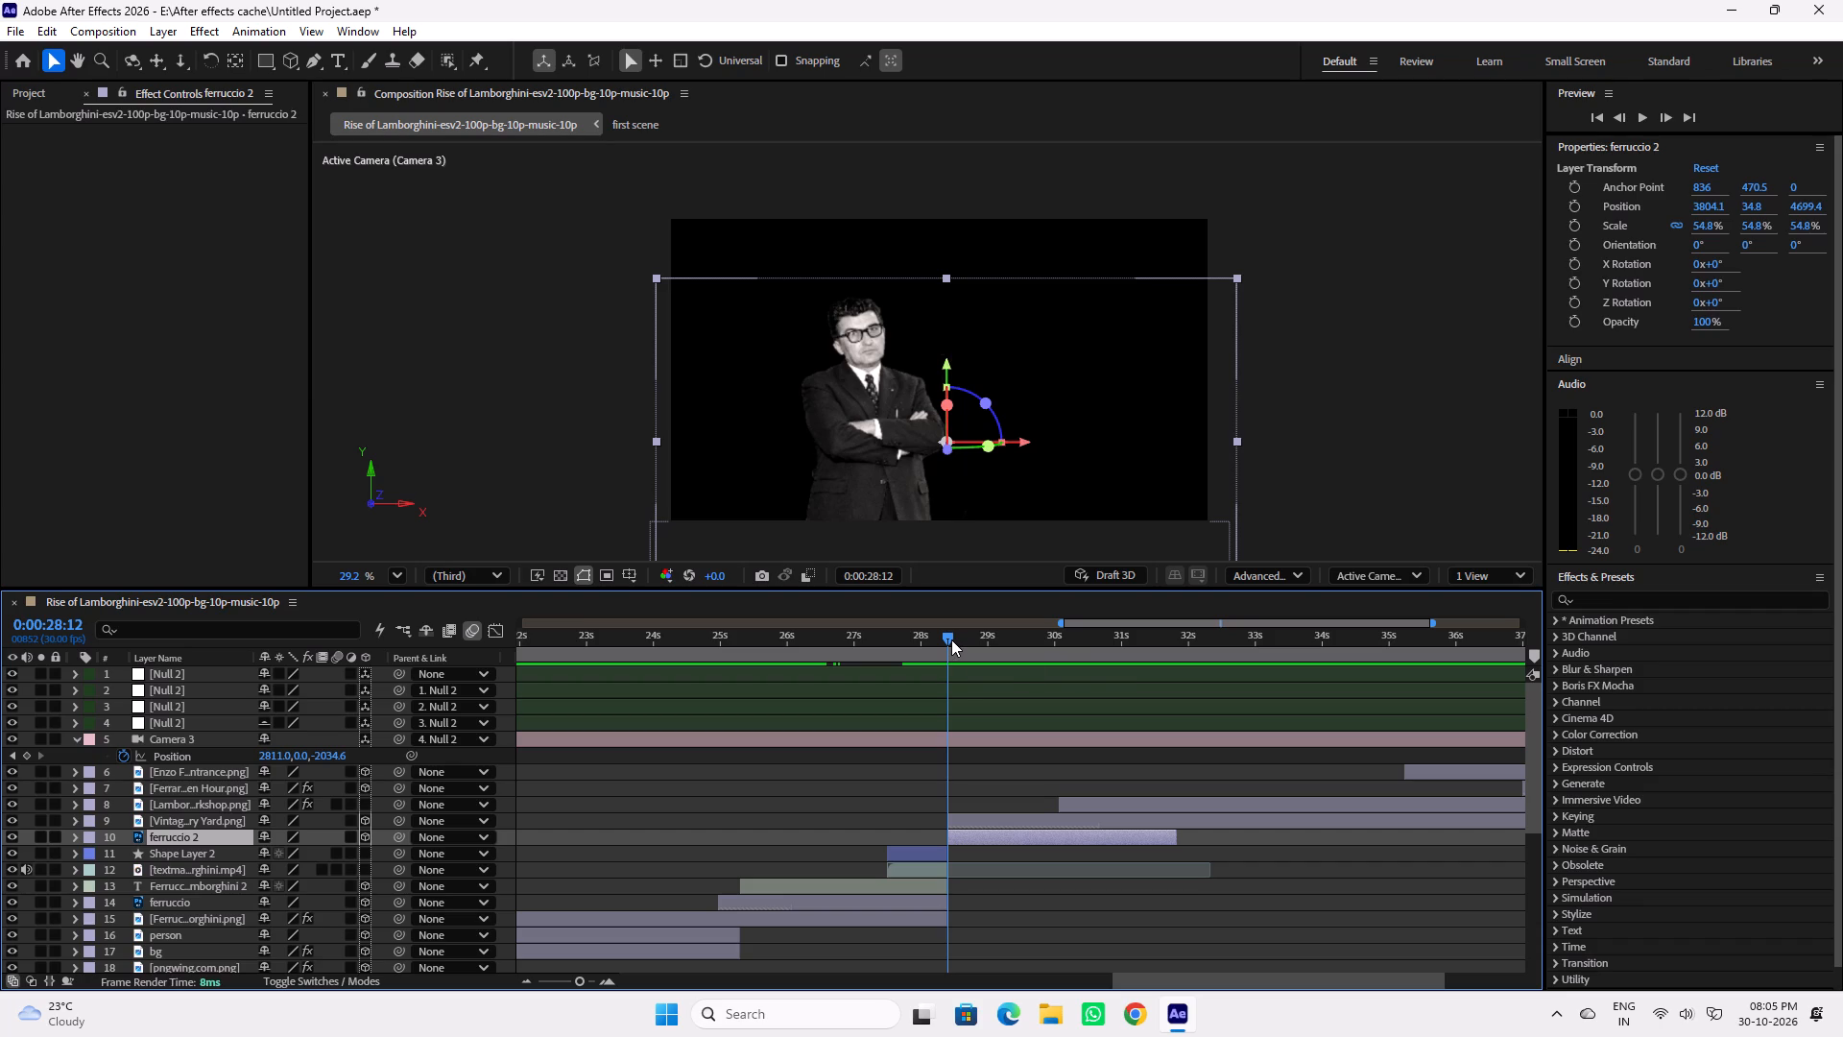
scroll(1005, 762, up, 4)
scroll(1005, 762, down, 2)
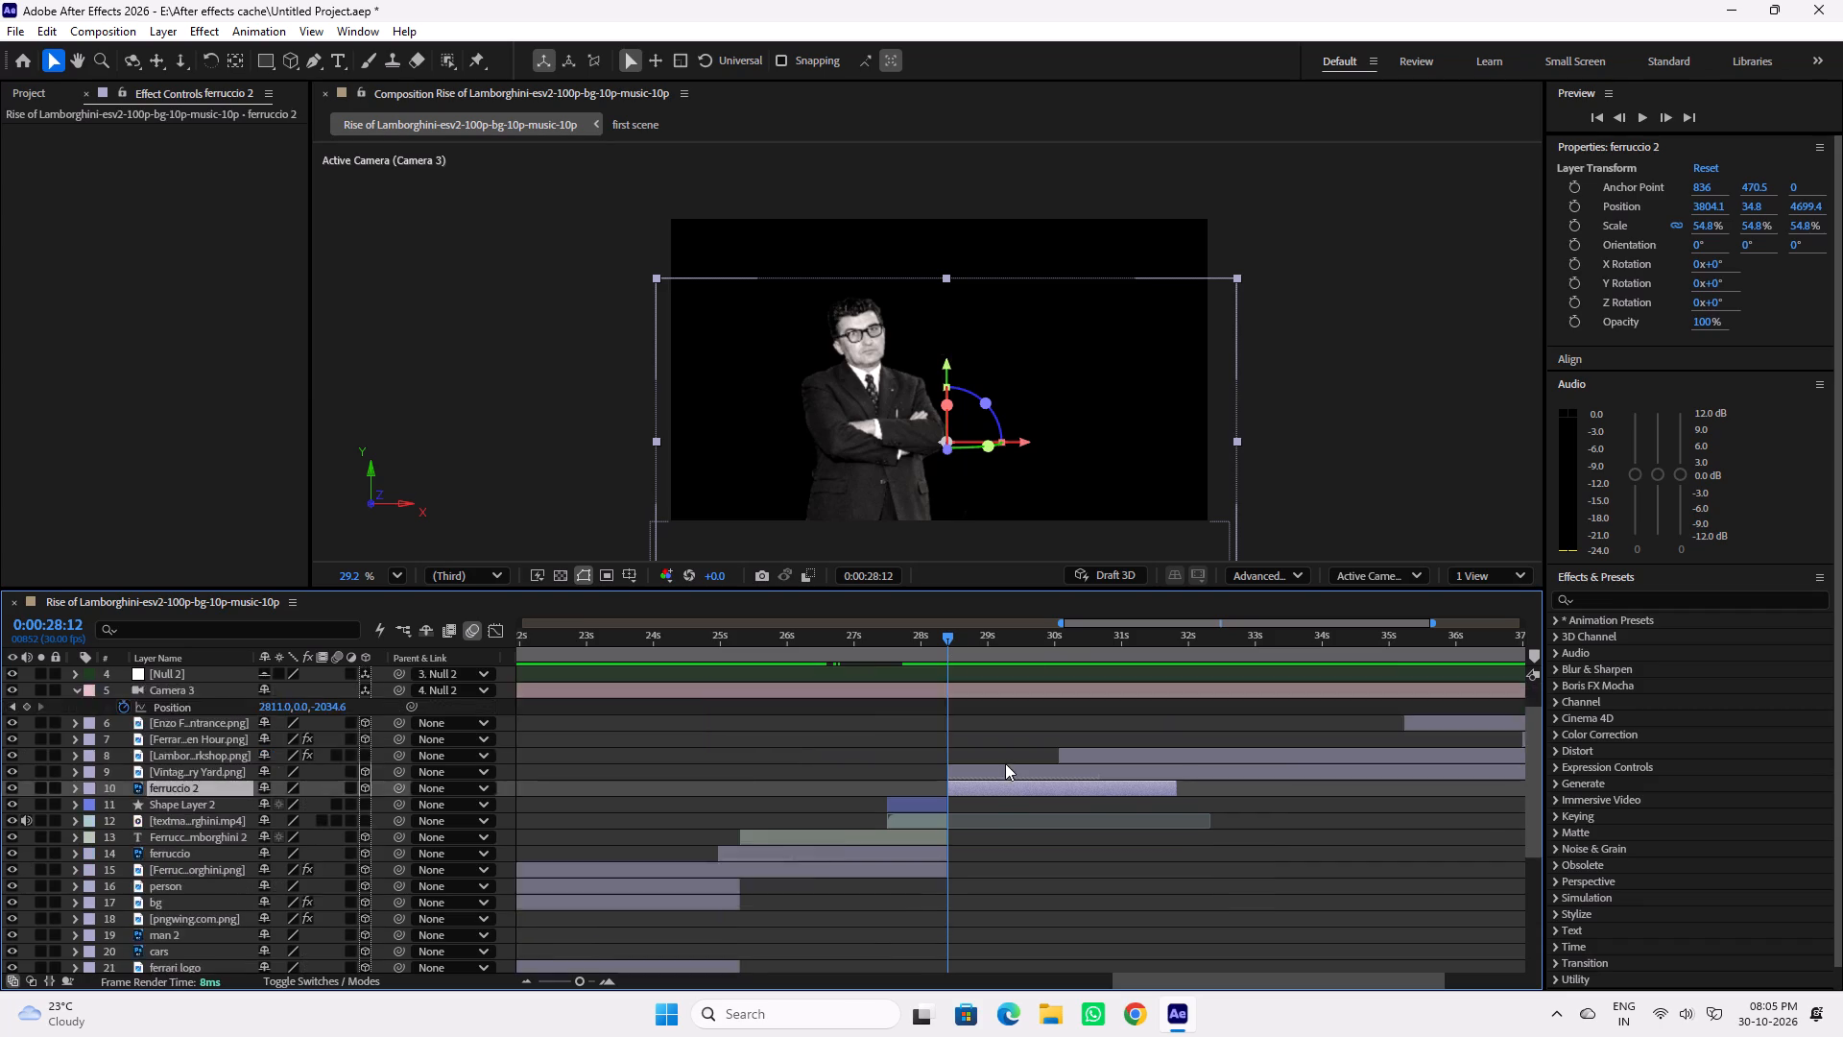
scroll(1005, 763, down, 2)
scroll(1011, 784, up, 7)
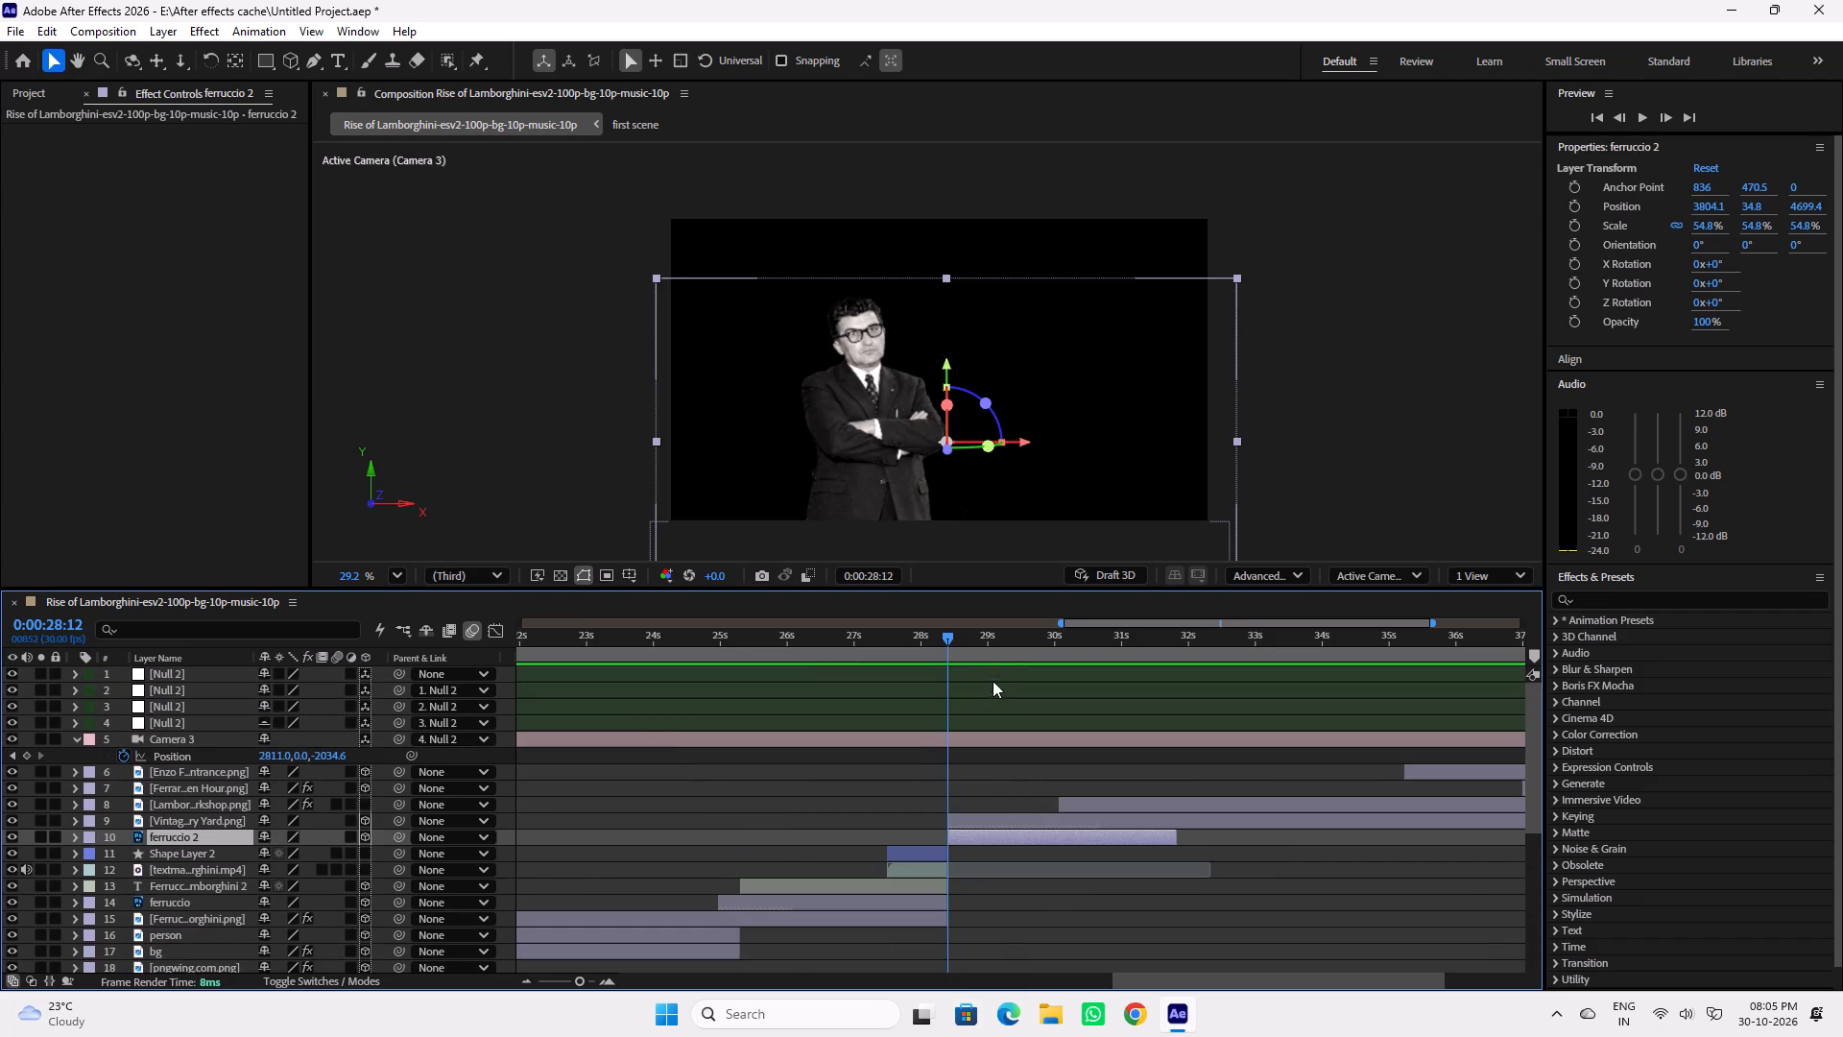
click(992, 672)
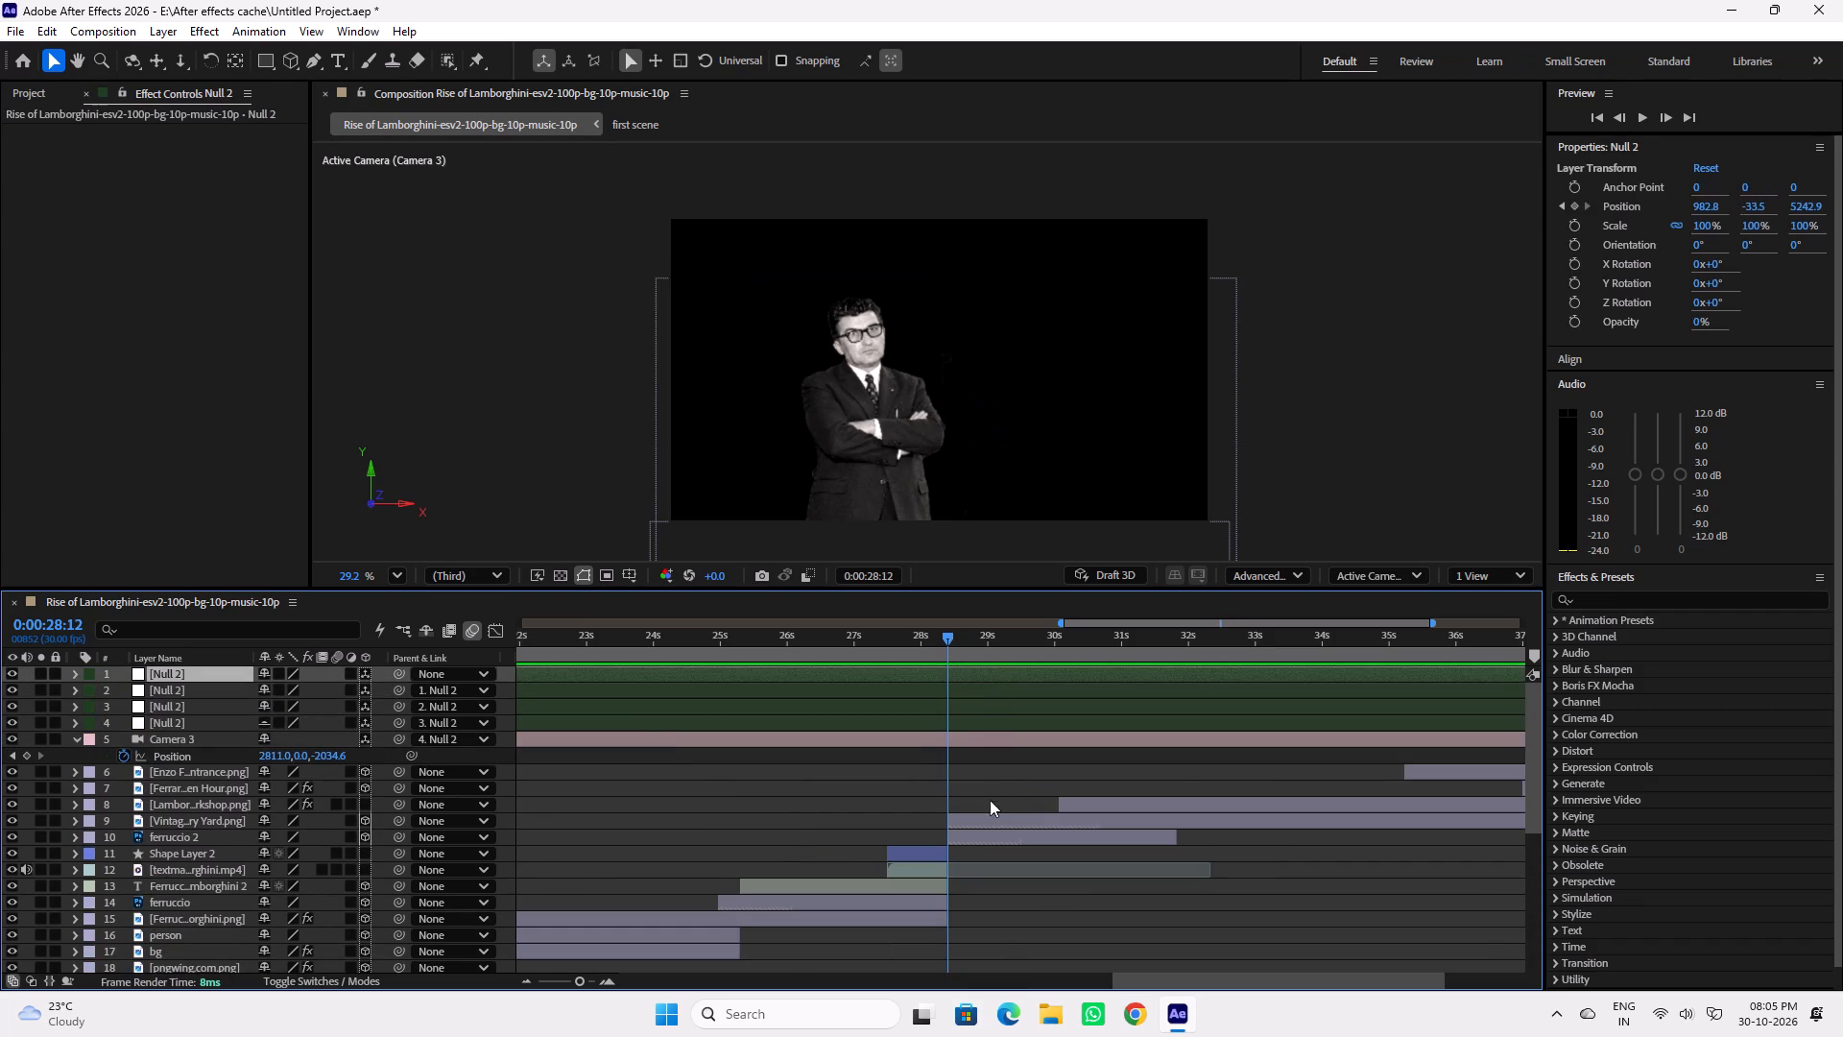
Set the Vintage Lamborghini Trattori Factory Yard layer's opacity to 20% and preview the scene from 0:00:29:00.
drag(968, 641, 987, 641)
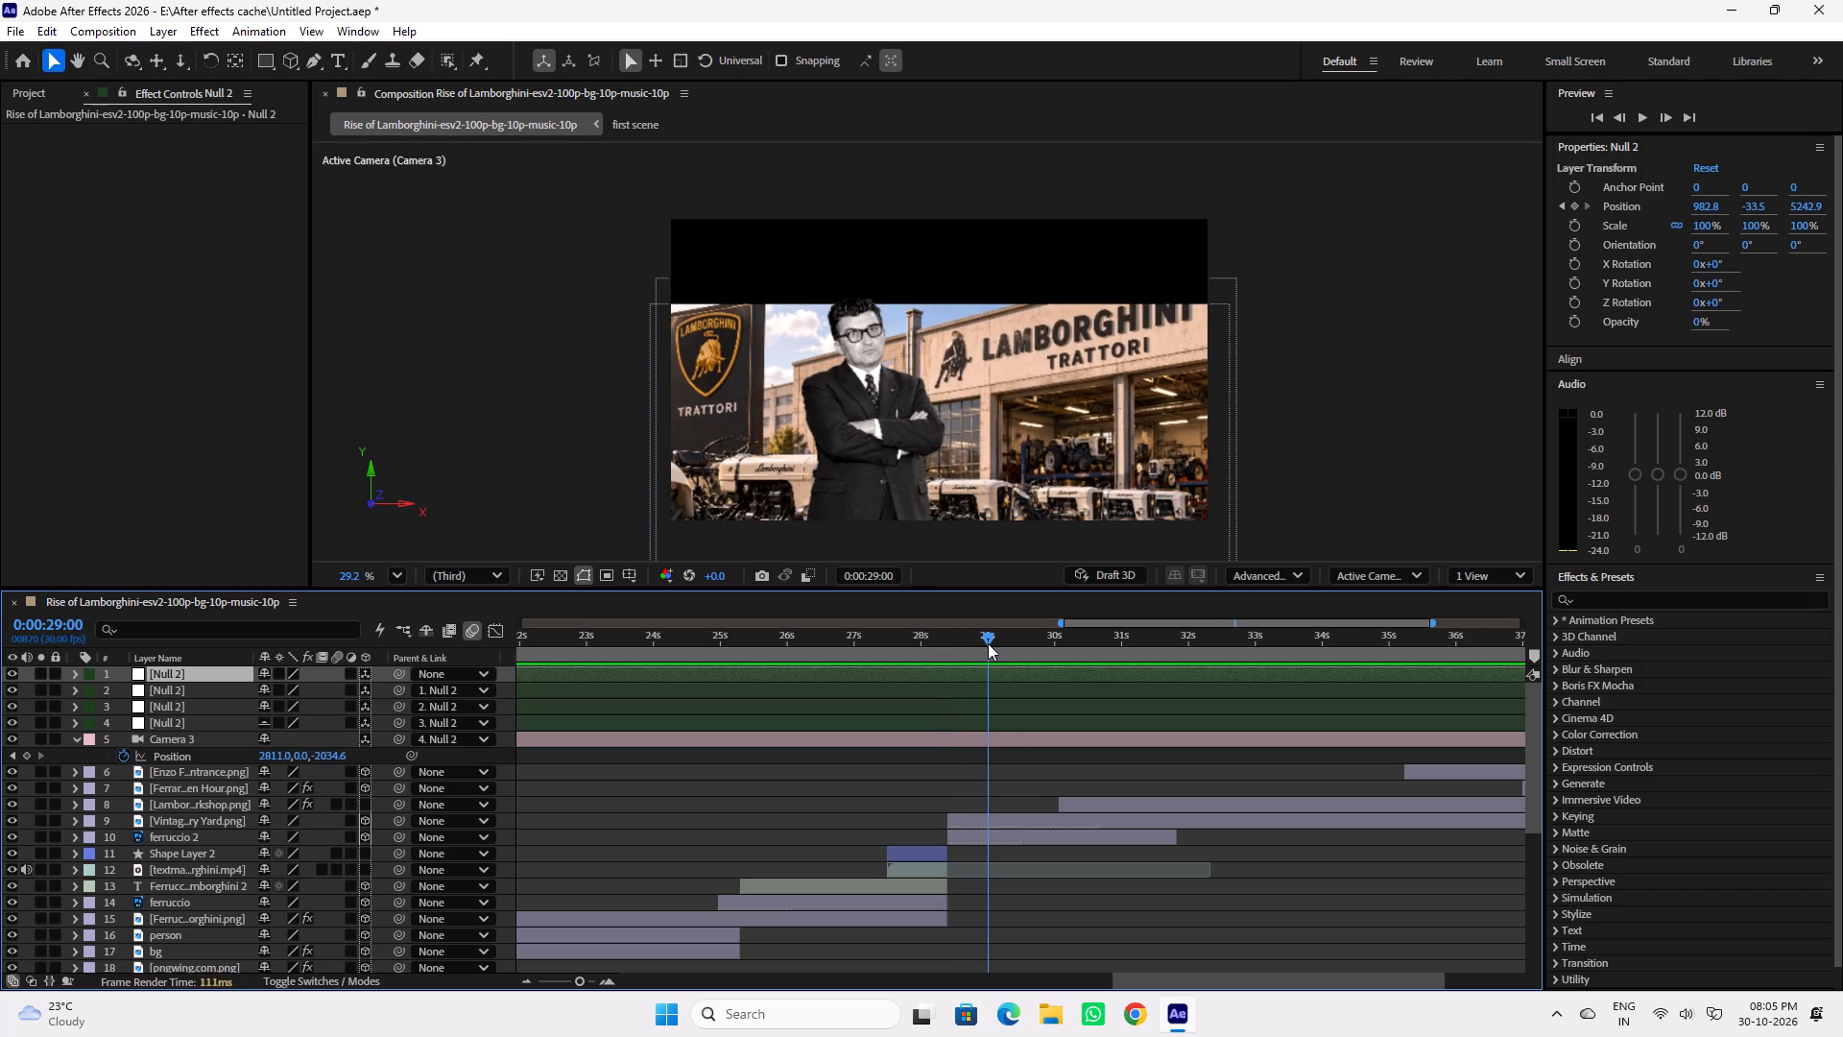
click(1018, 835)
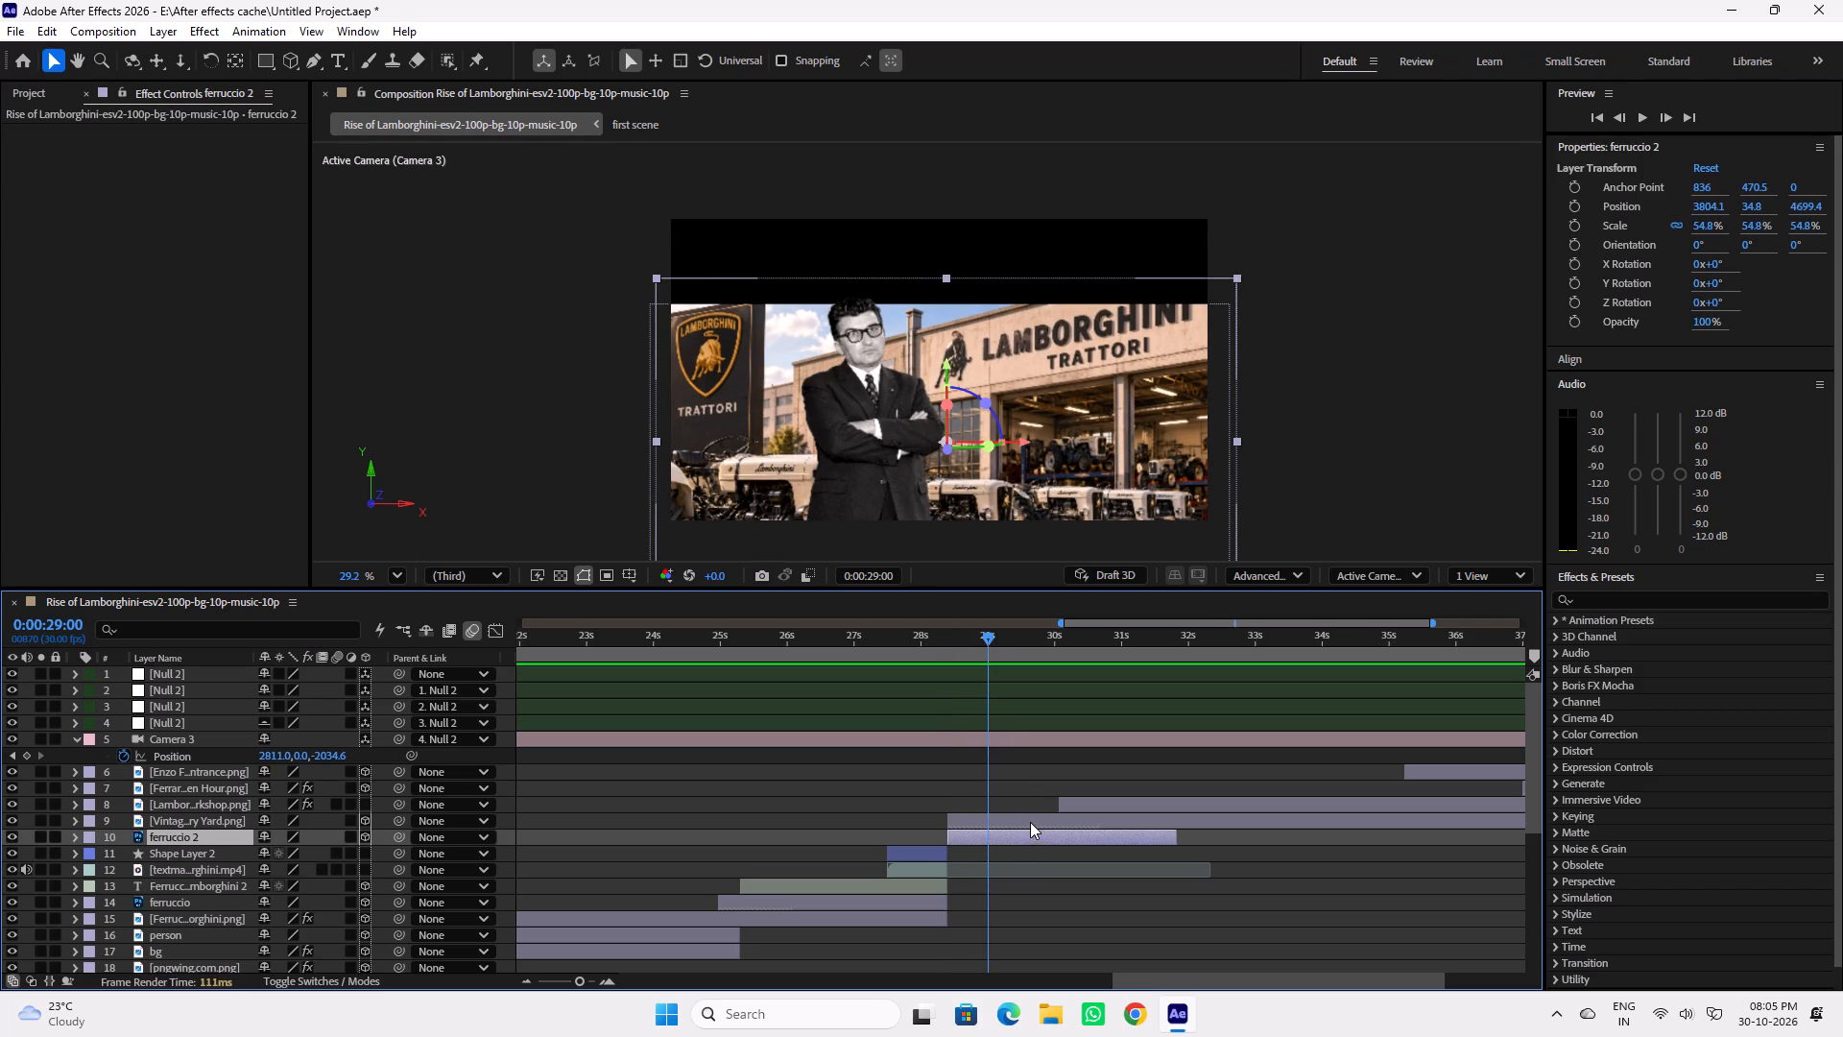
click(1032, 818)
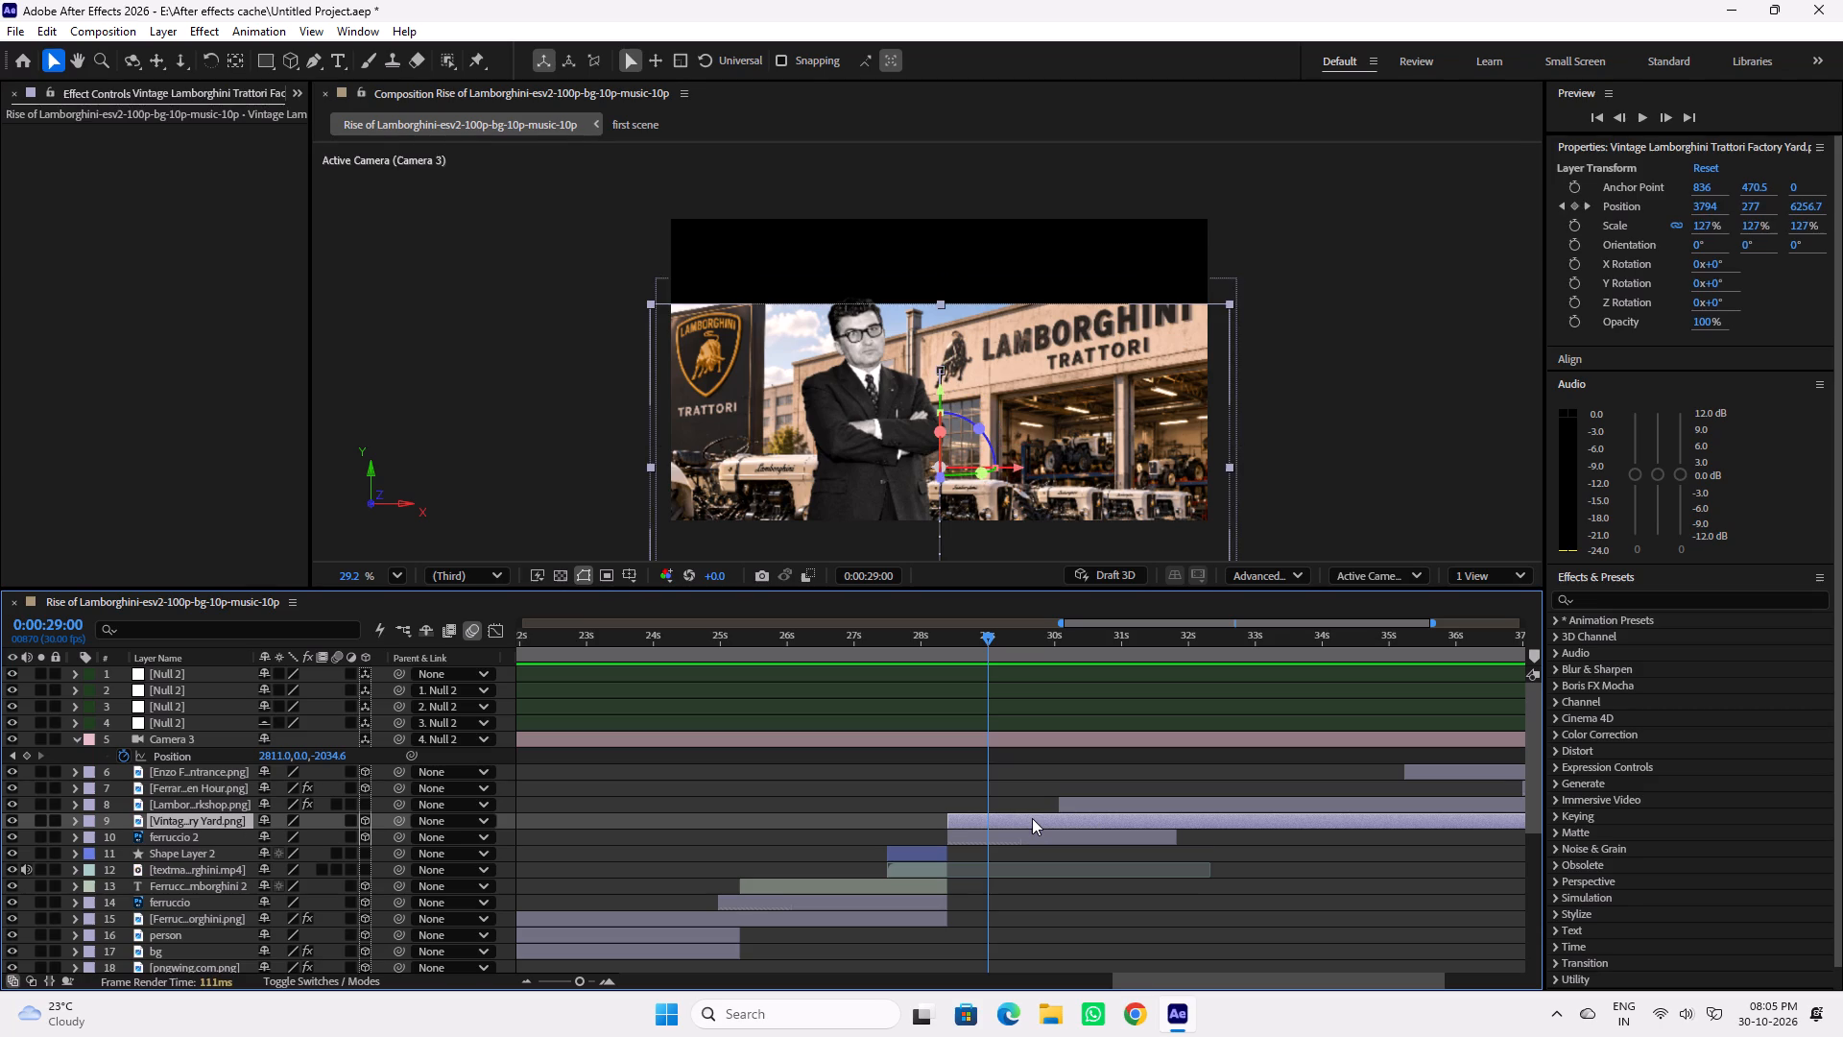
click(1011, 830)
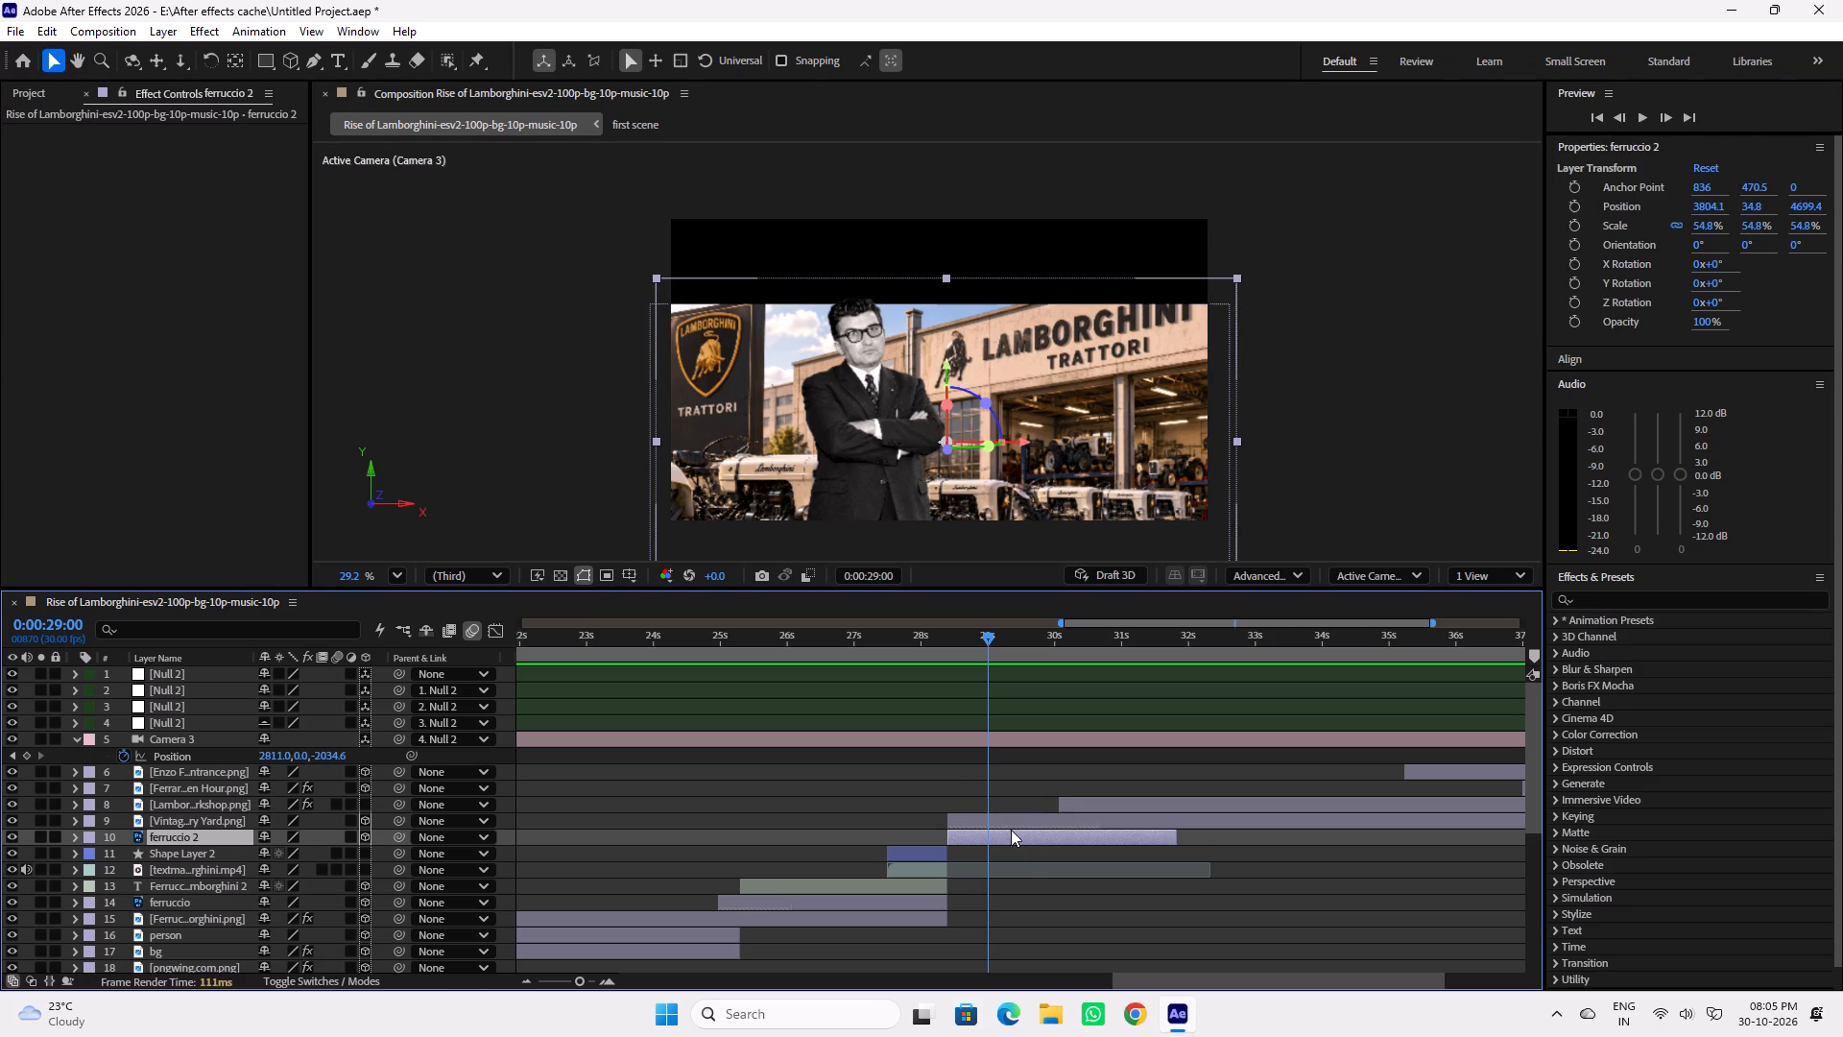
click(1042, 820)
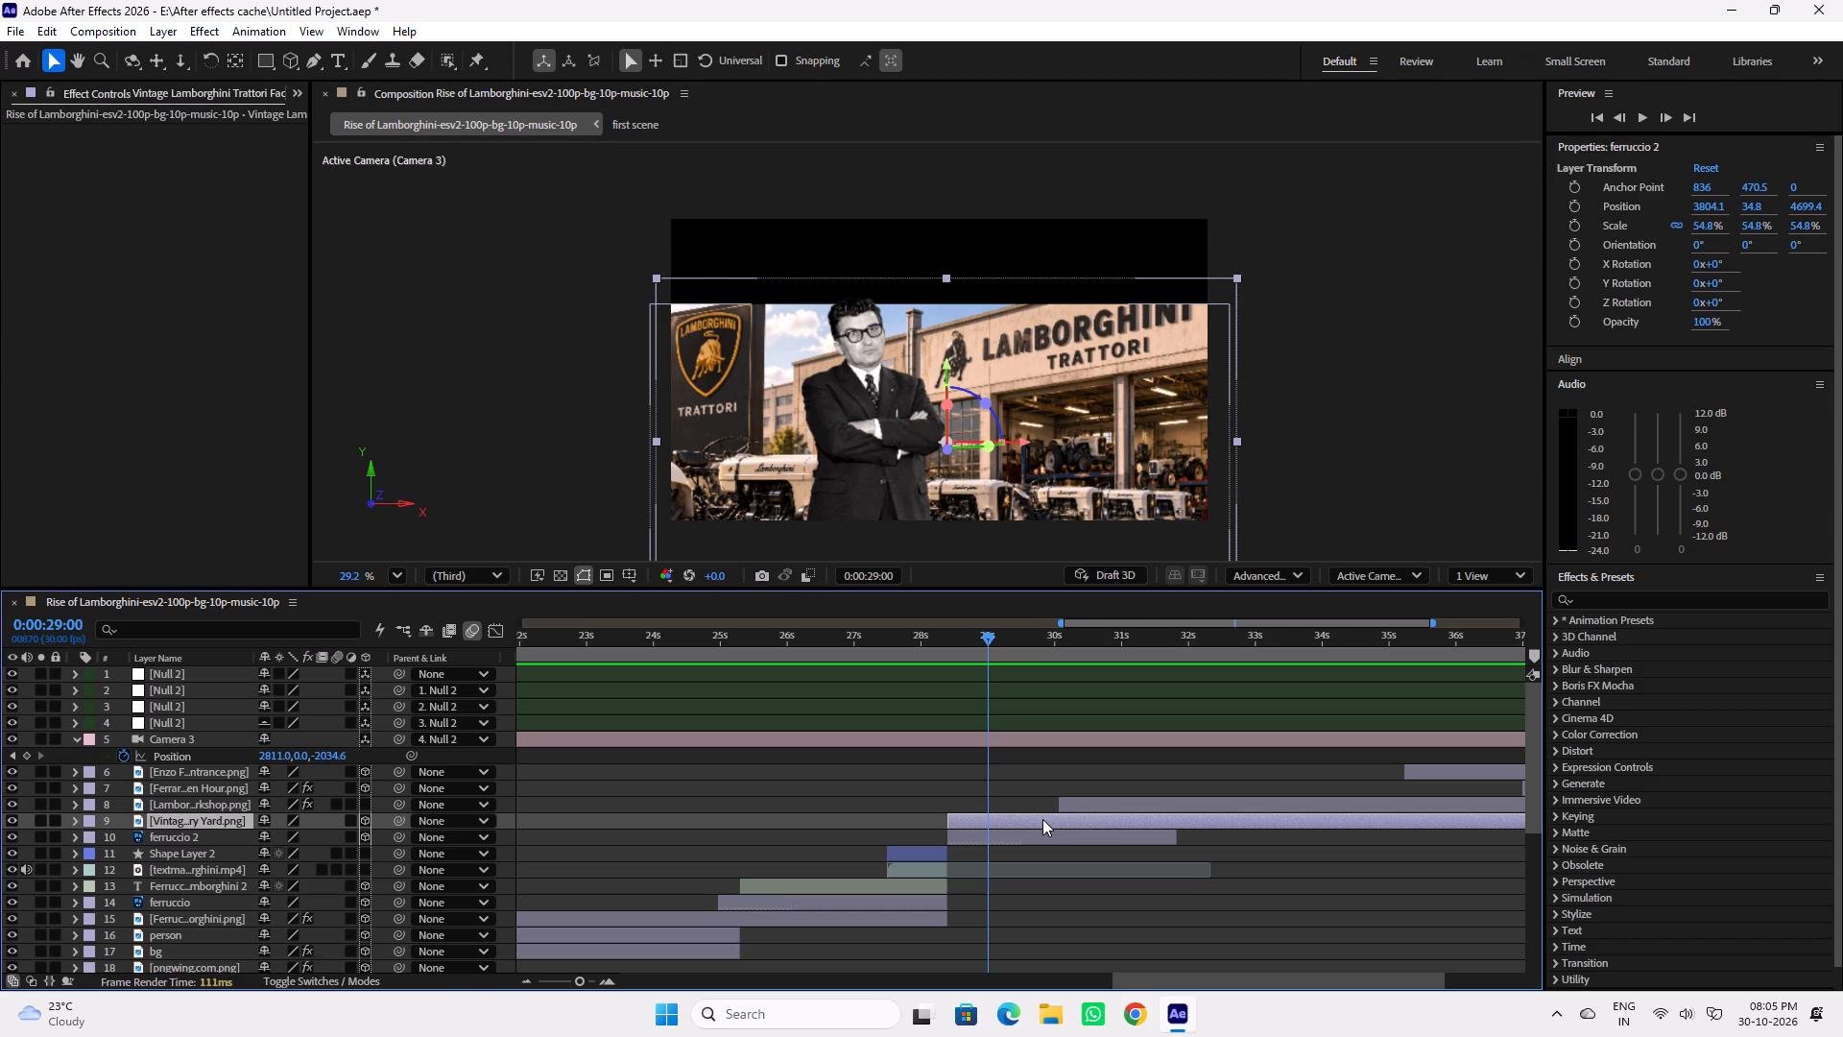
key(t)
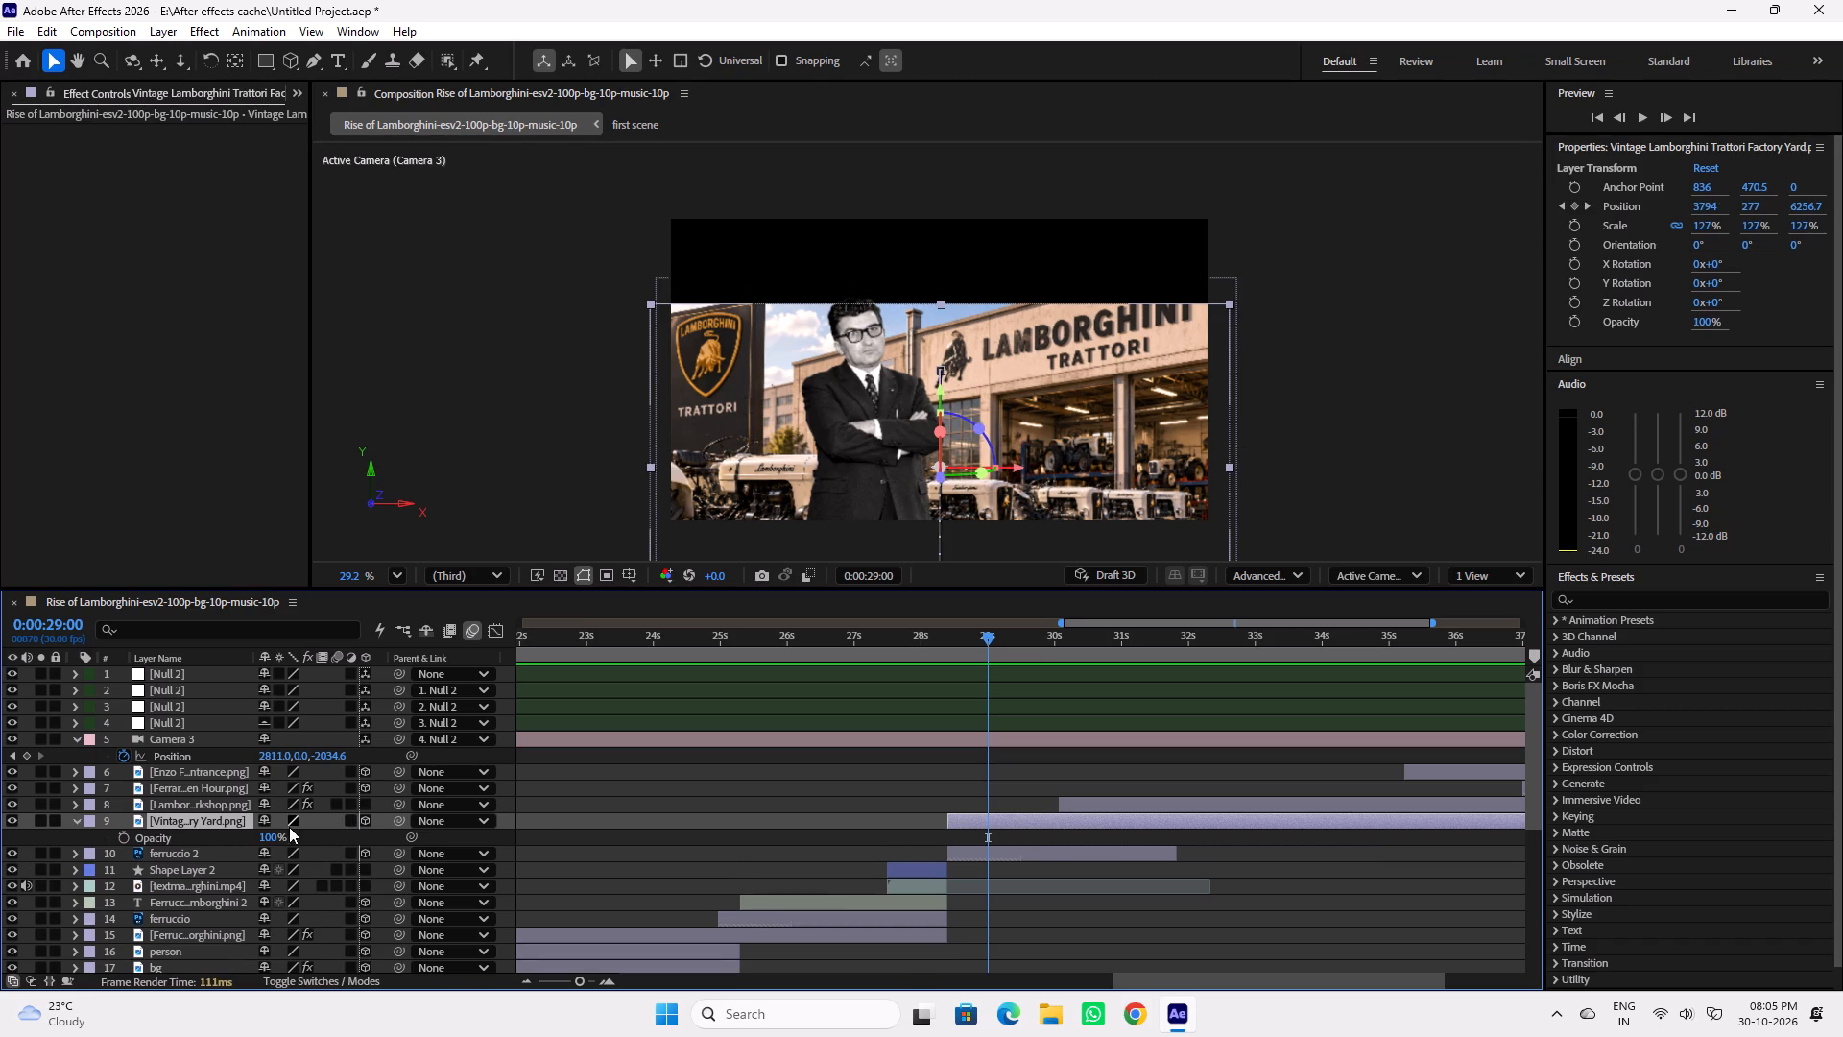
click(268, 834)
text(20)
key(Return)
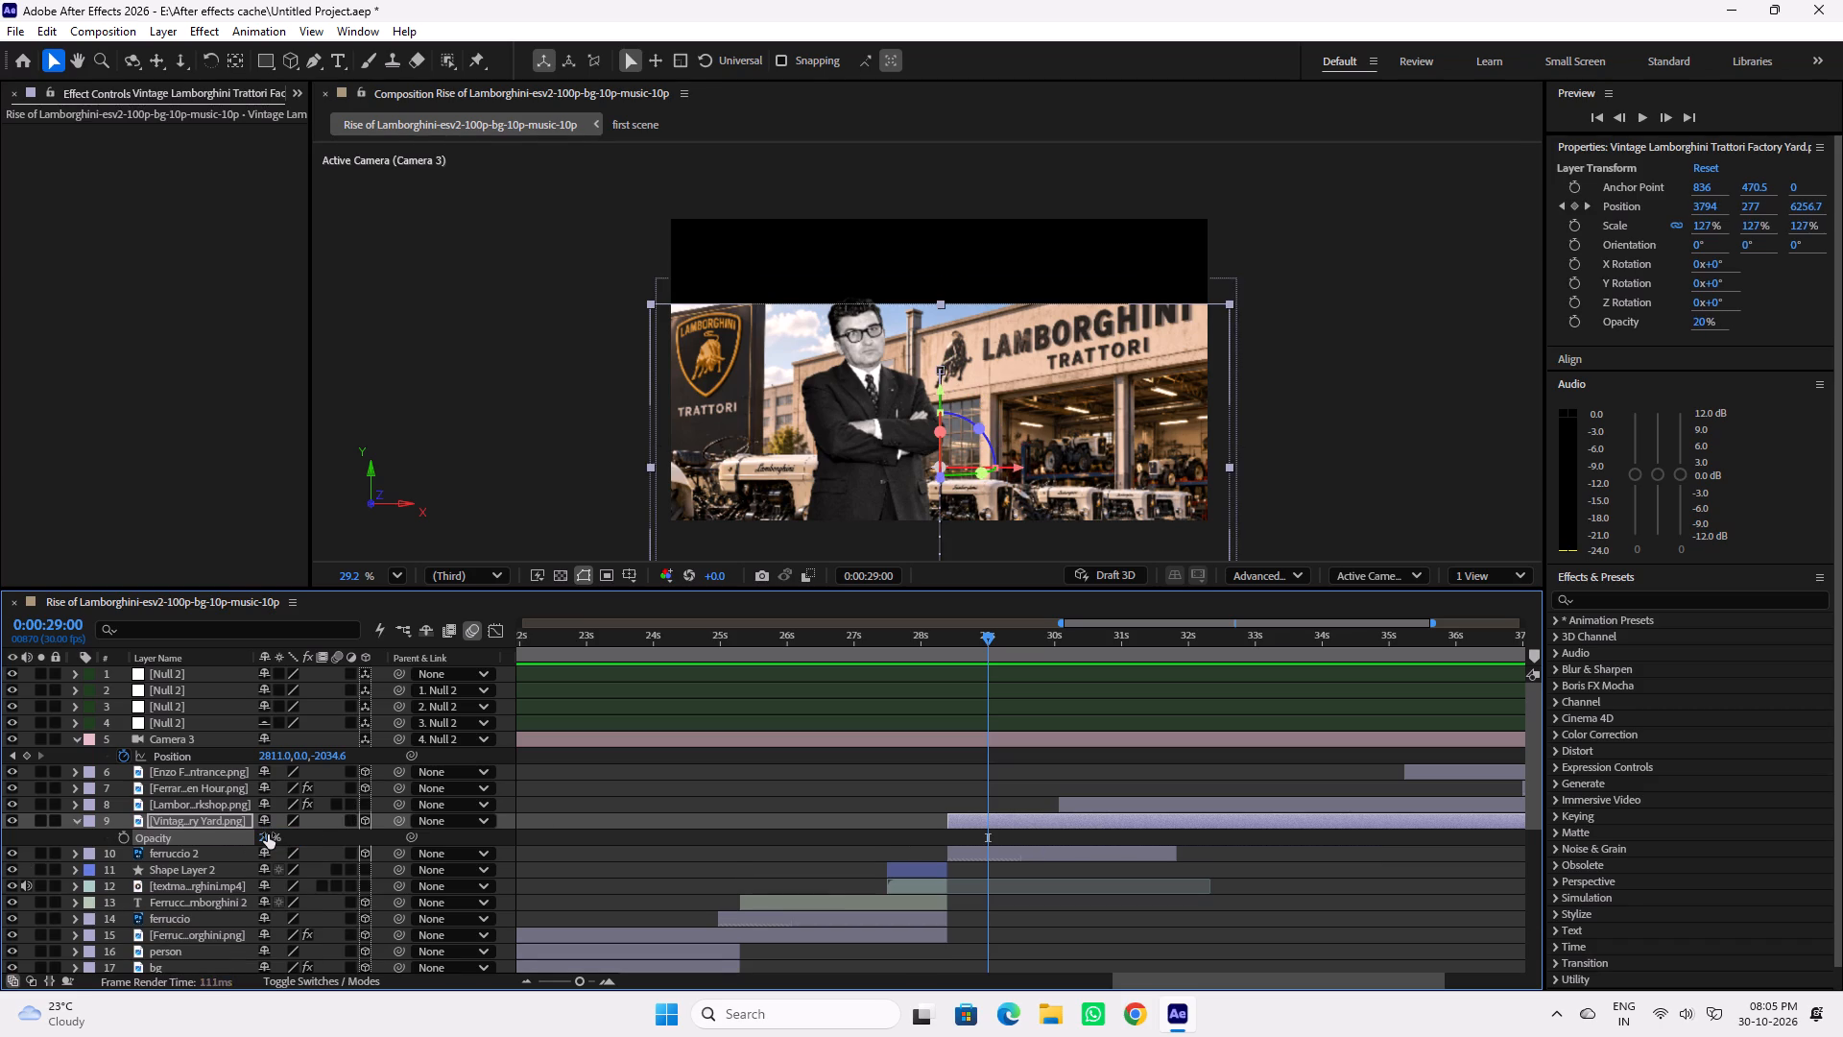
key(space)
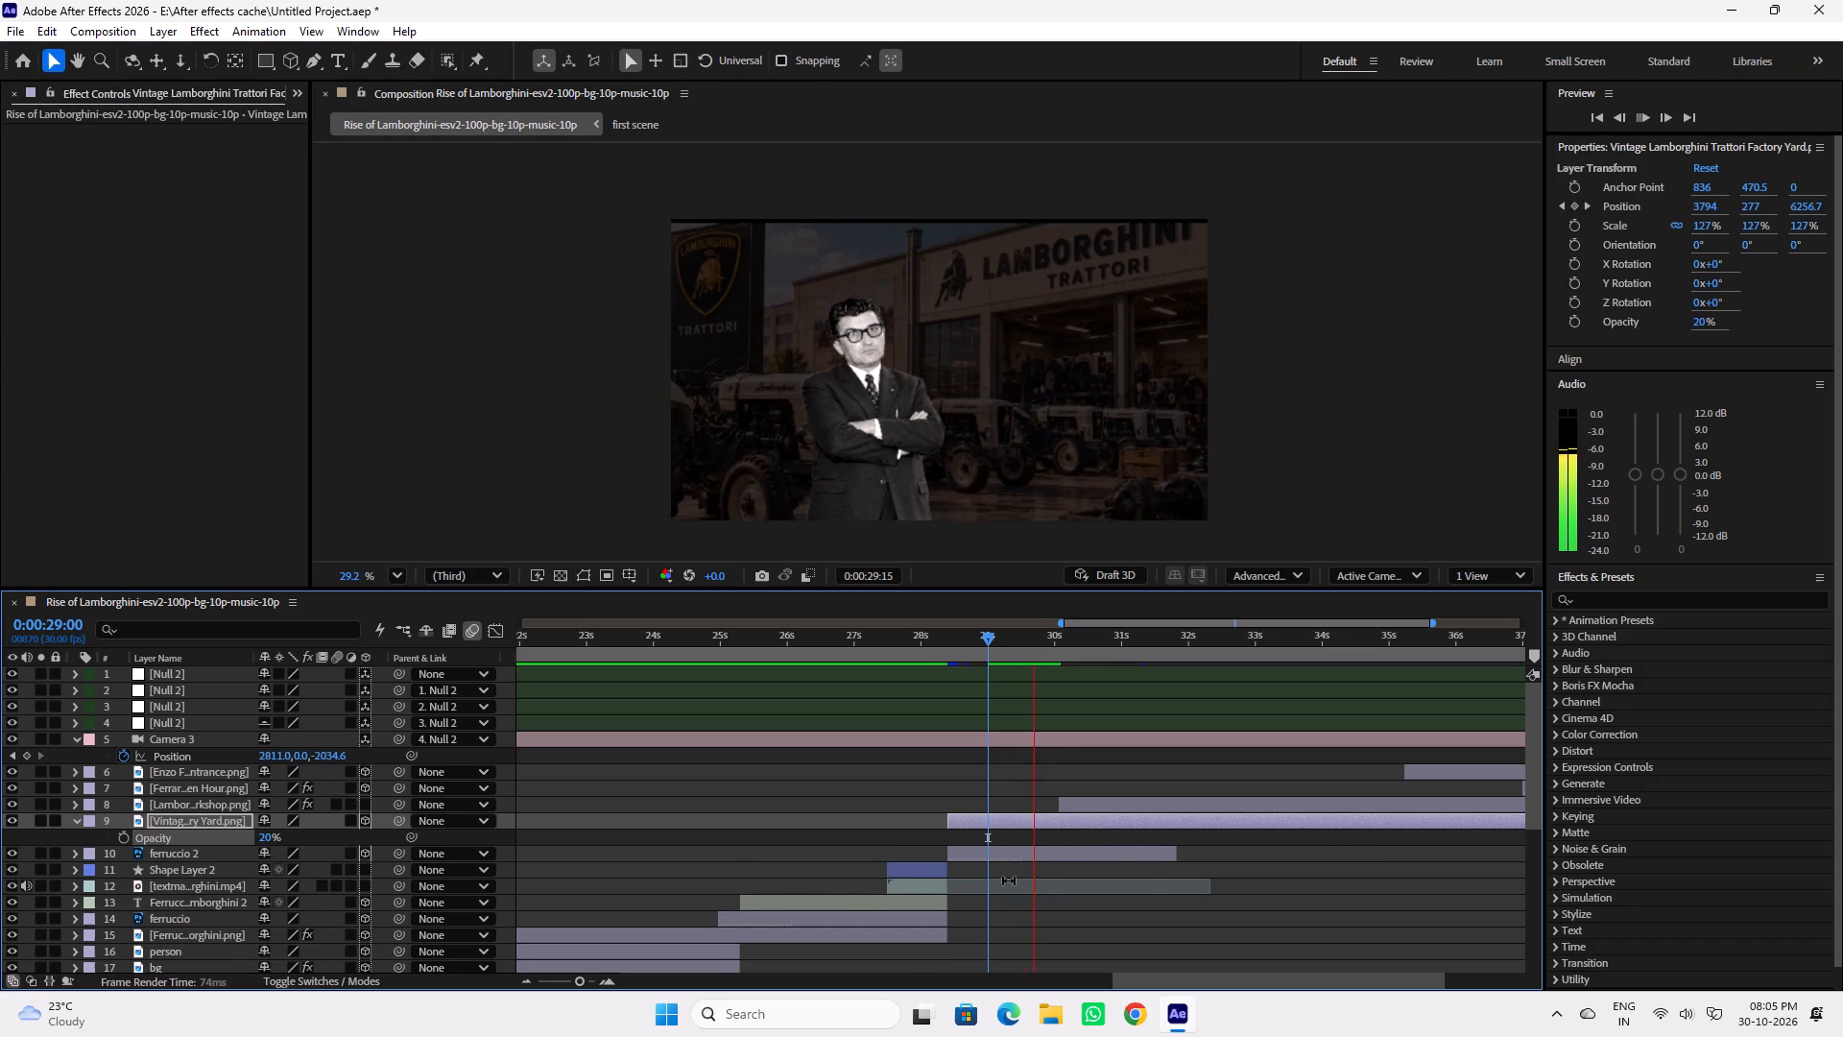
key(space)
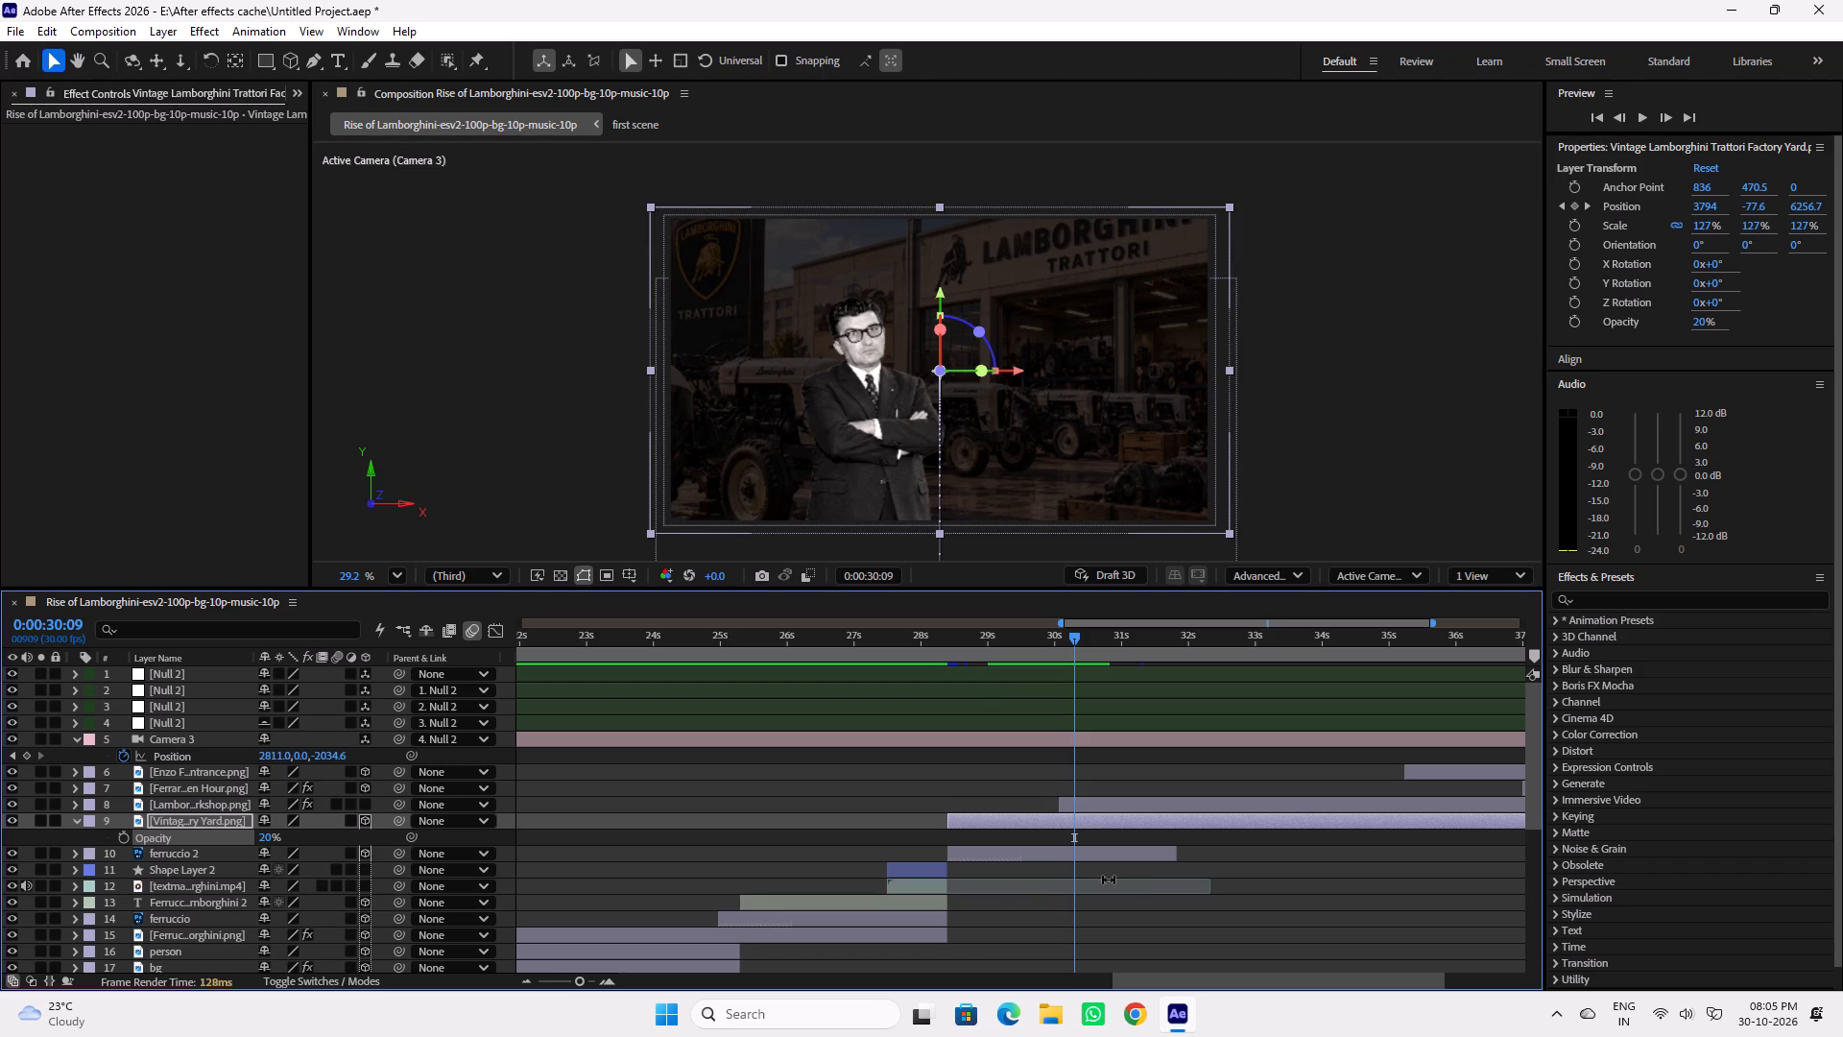
Remove the factory yard layer's Position keyframes at 0:00:30:09, play back from 0:00:27:23, and save the project.
key(u)
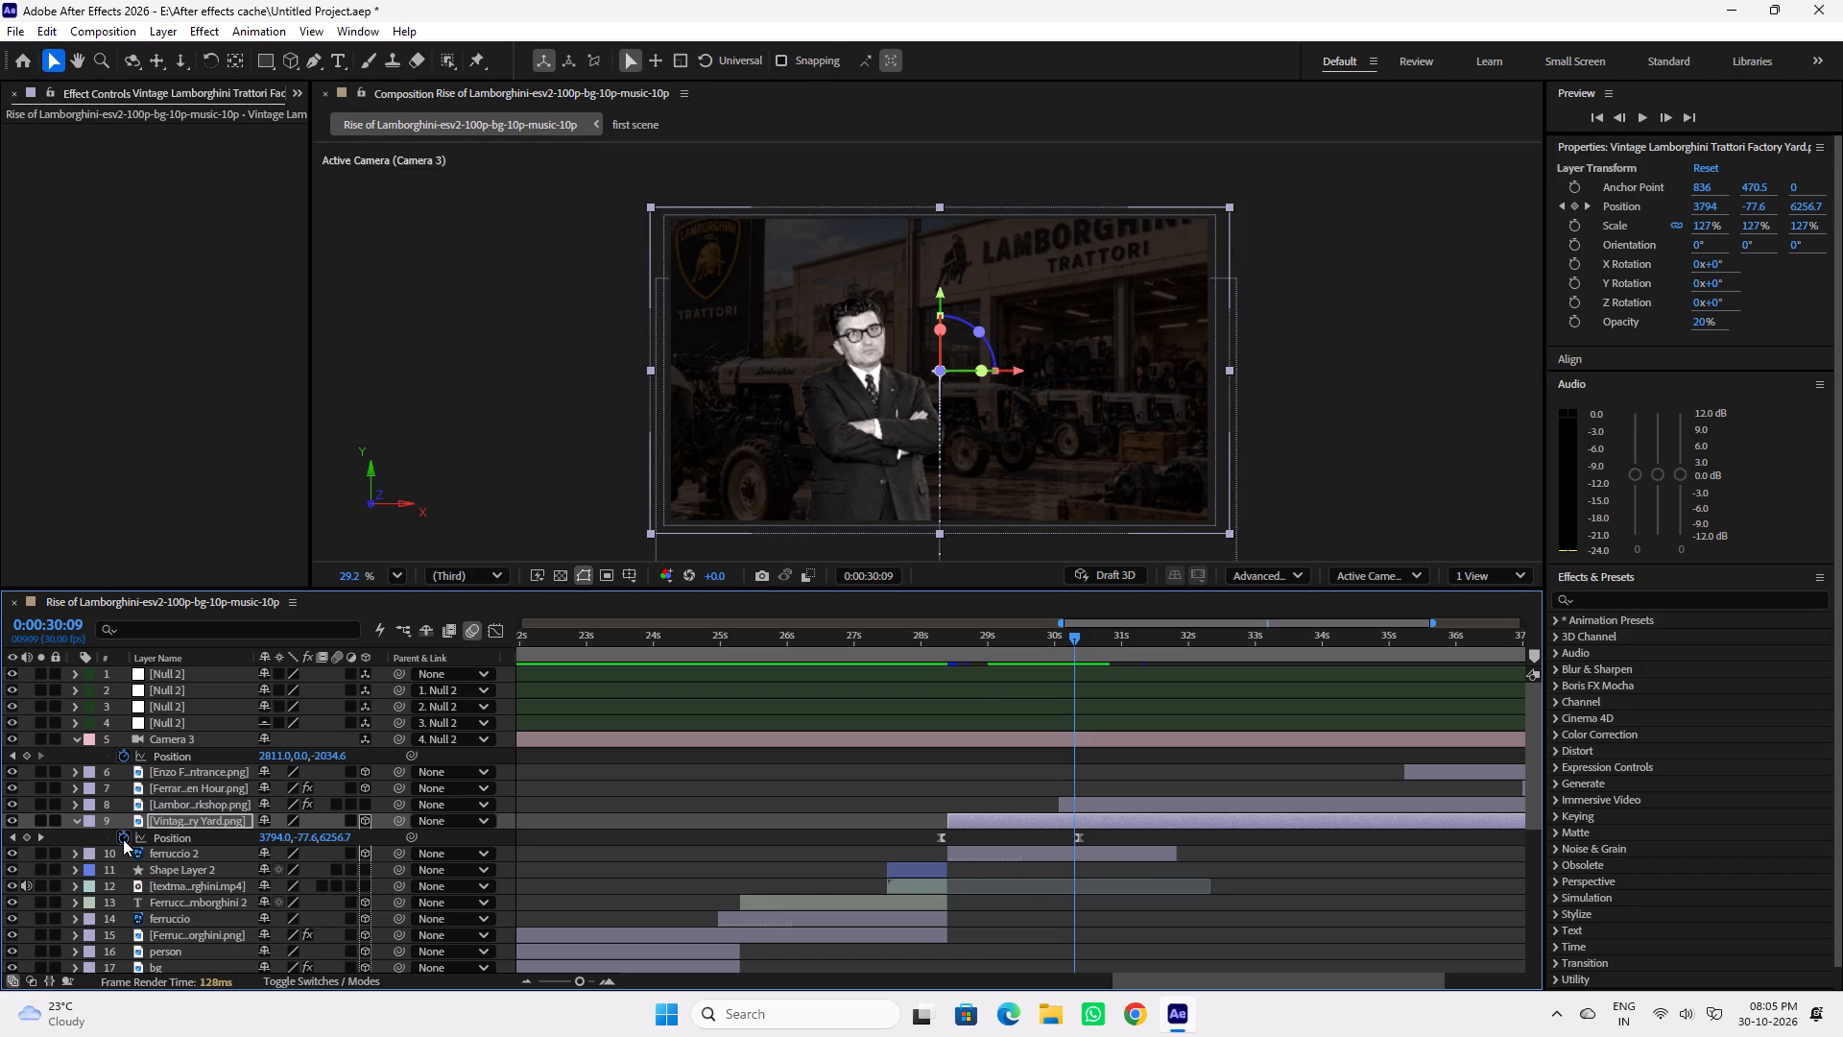
click(123, 839)
drag(990, 645, 941, 654)
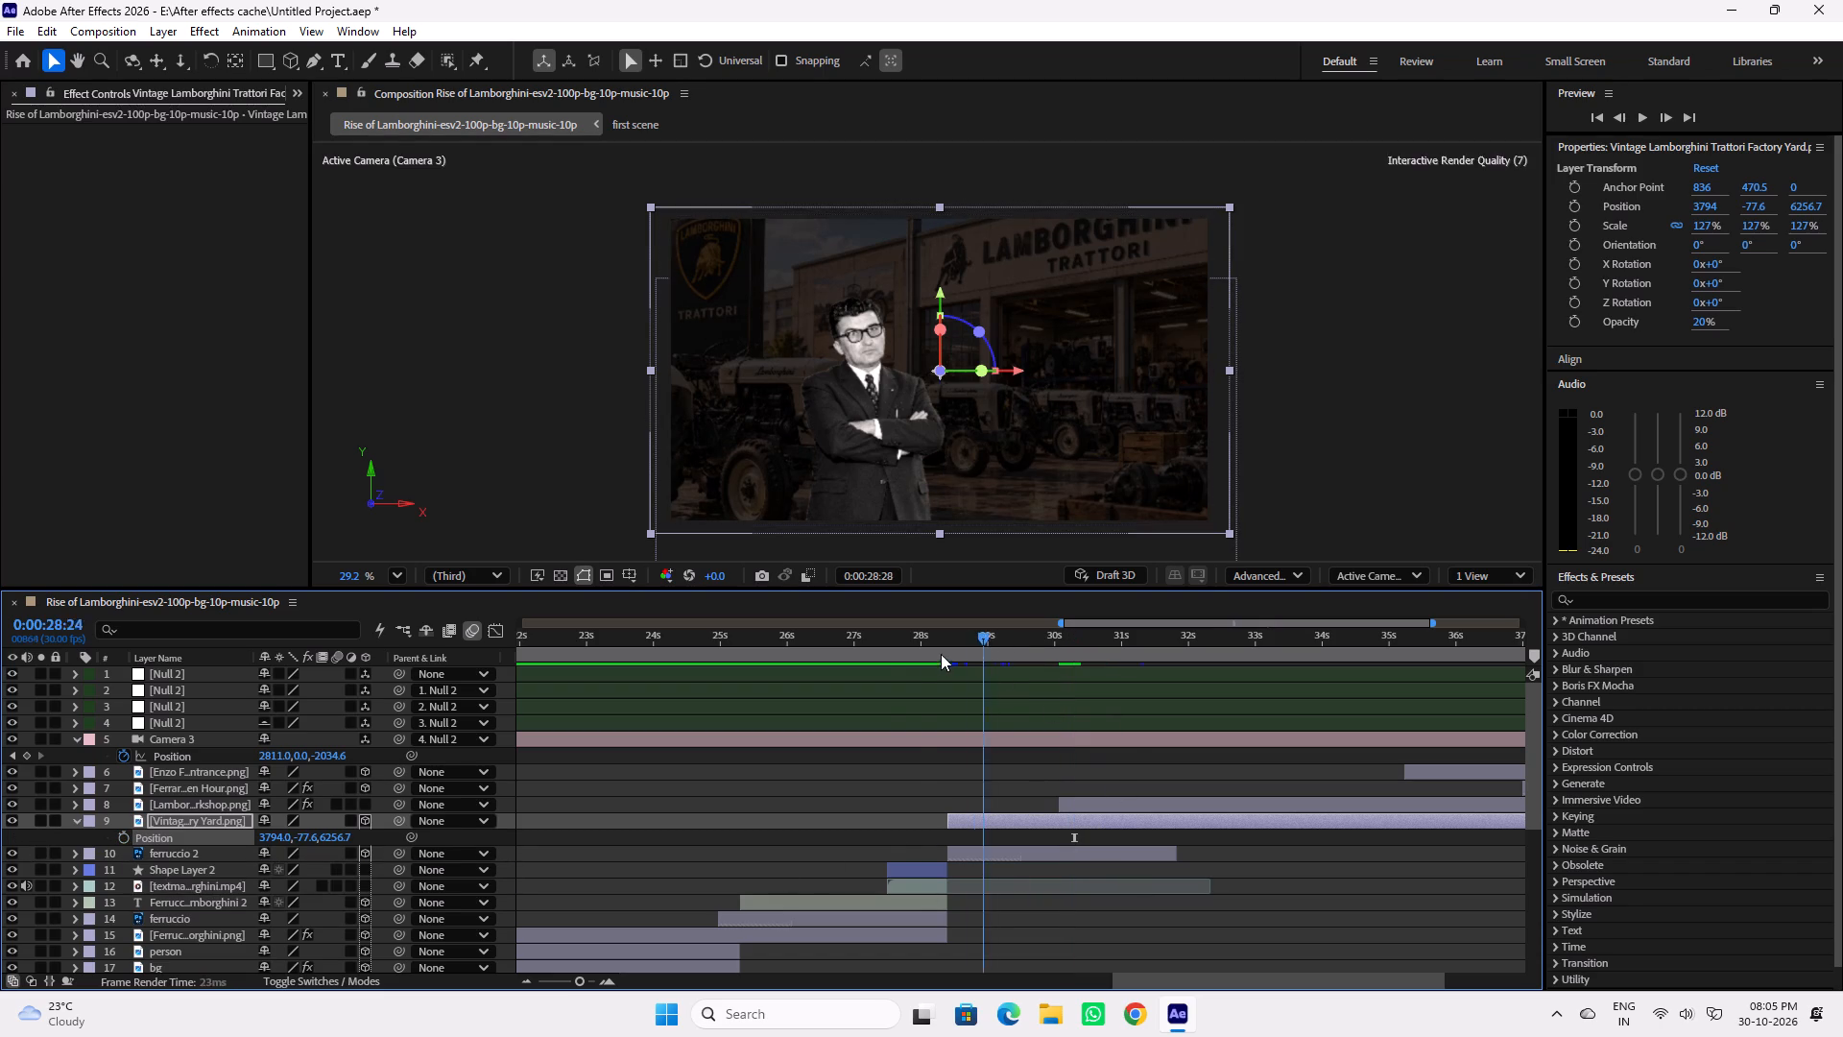
drag(941, 654, 904, 655)
key(space)
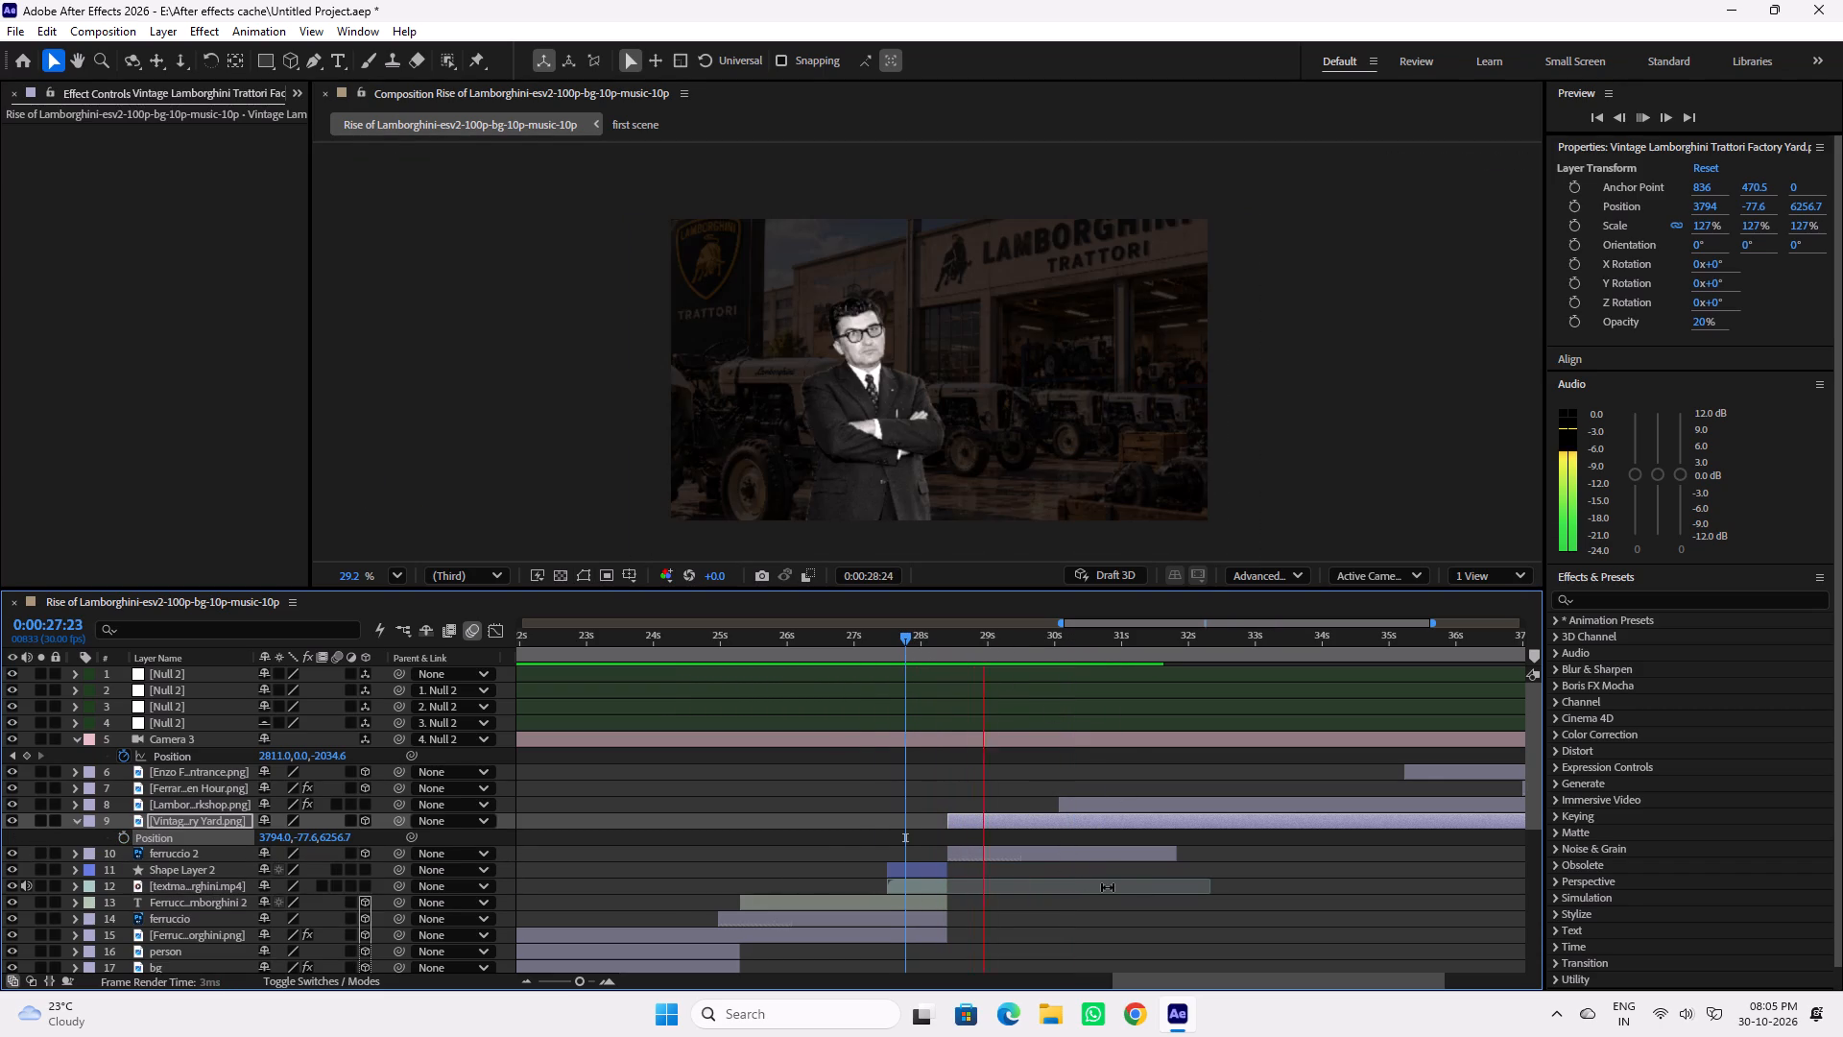
key(space)
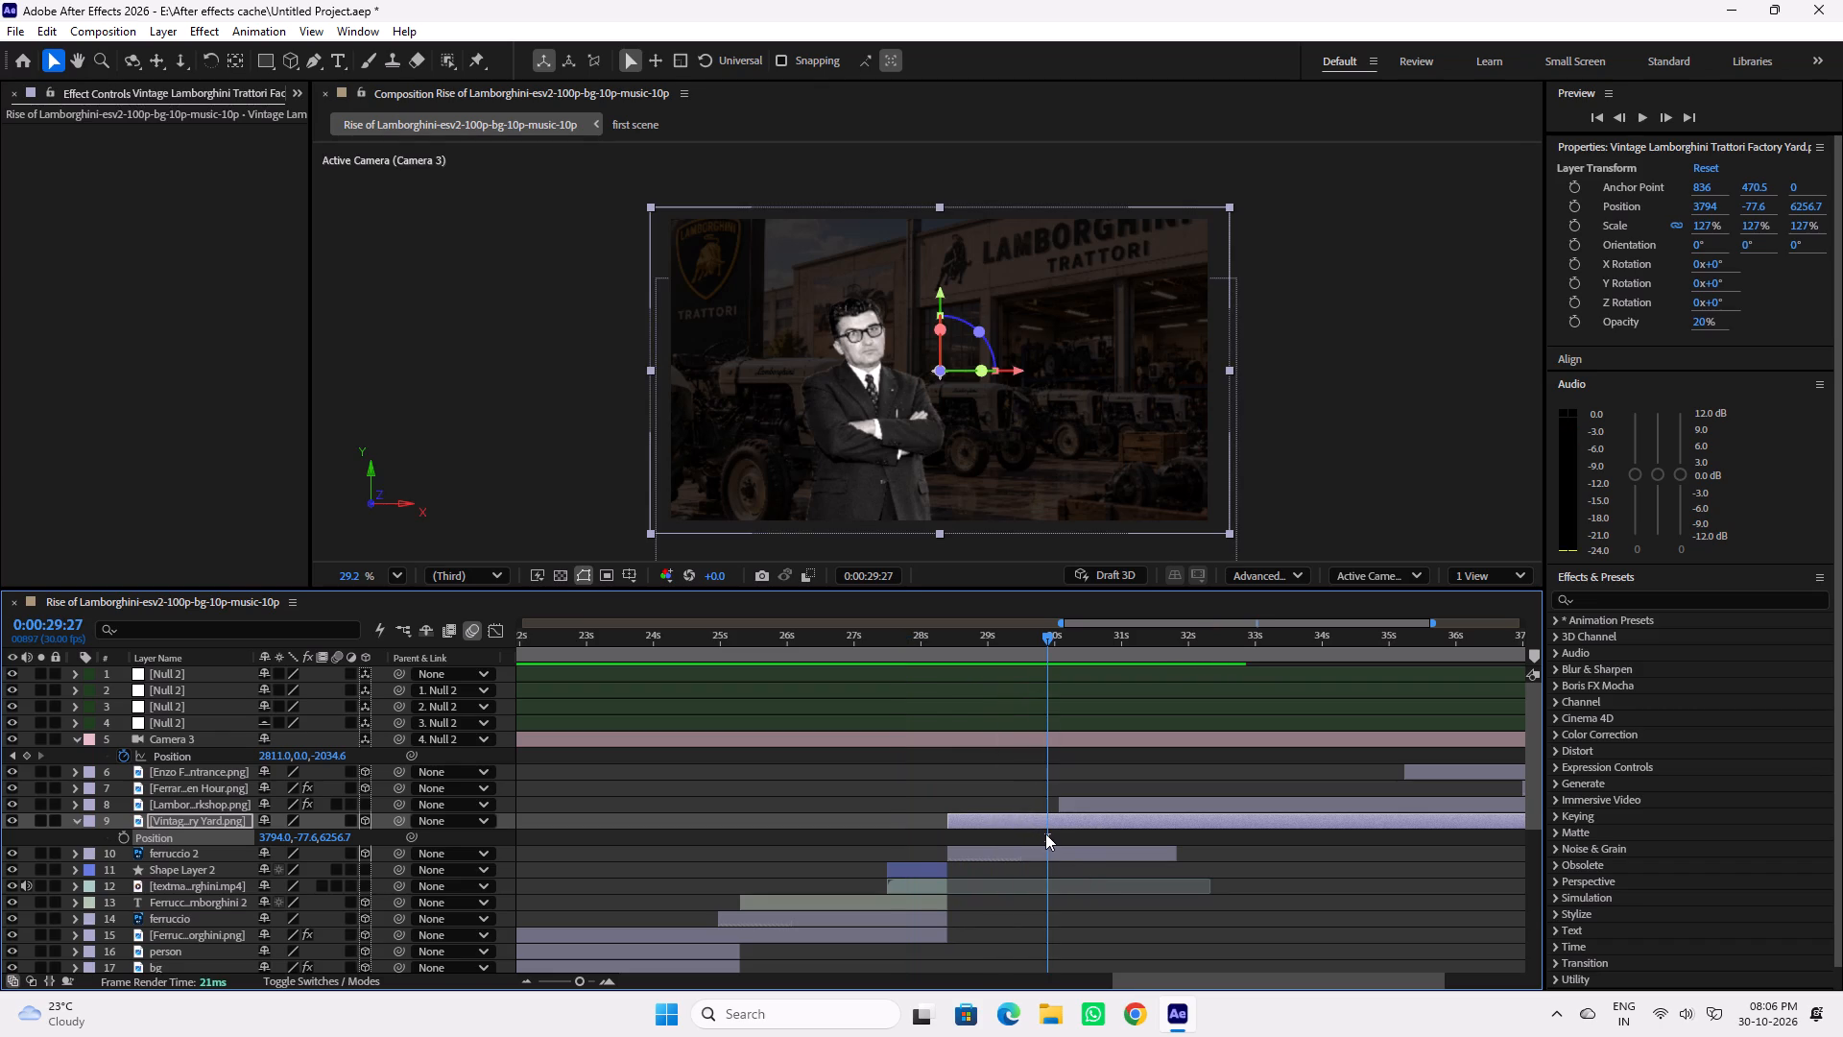
key(ctrl+s)
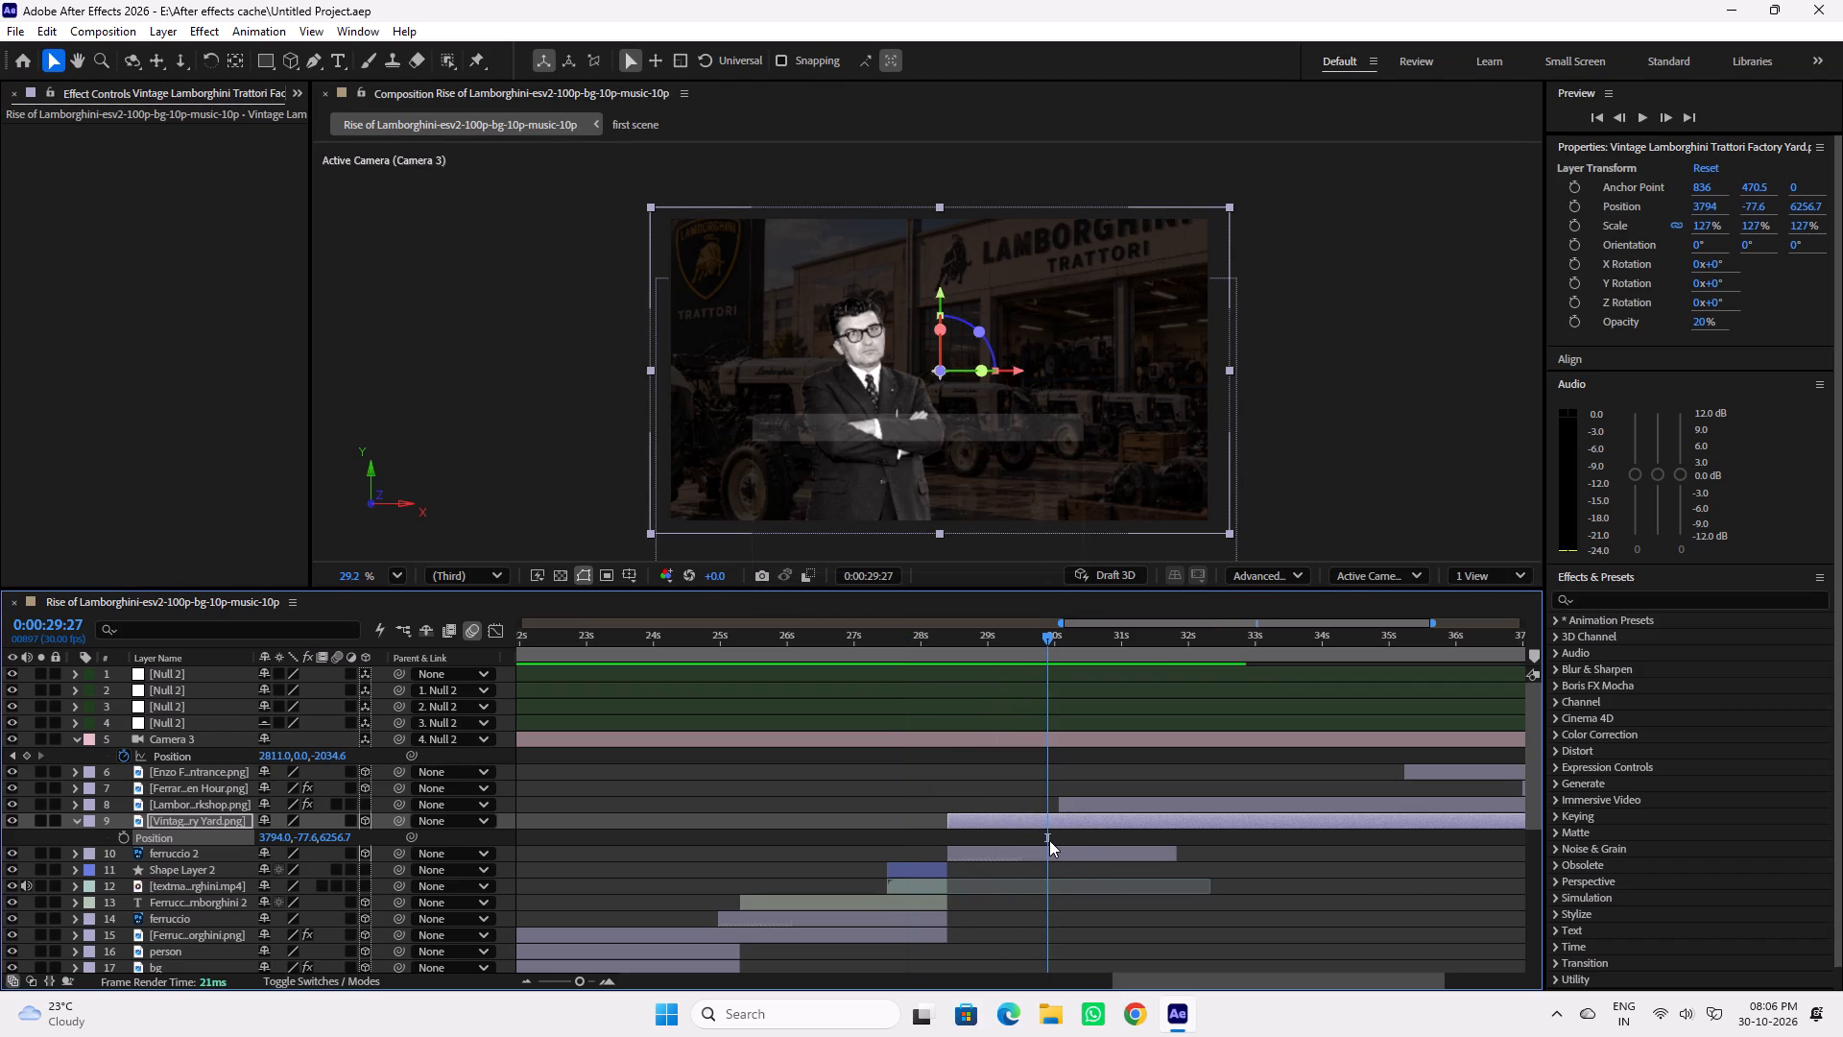
Try the factory yard layer at 10% opacity, settle on 15%, and save the project.
click(1163, 869)
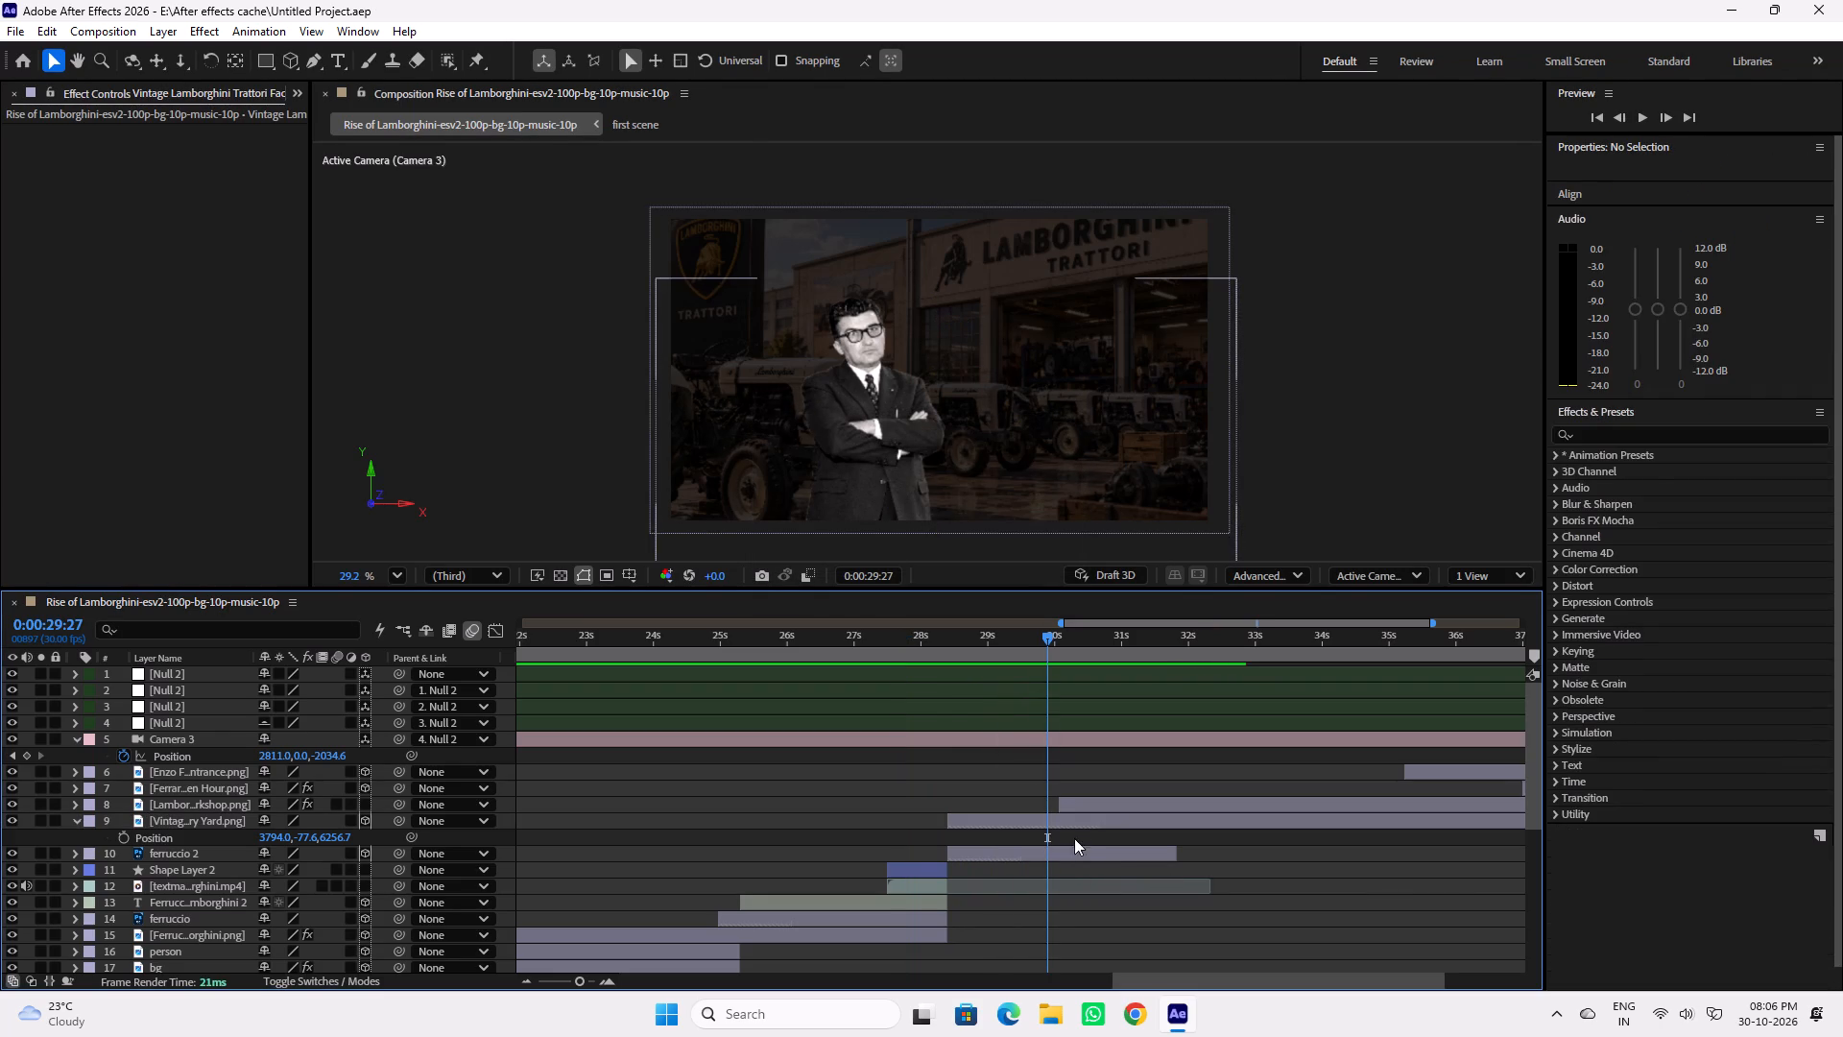
click(1072, 848)
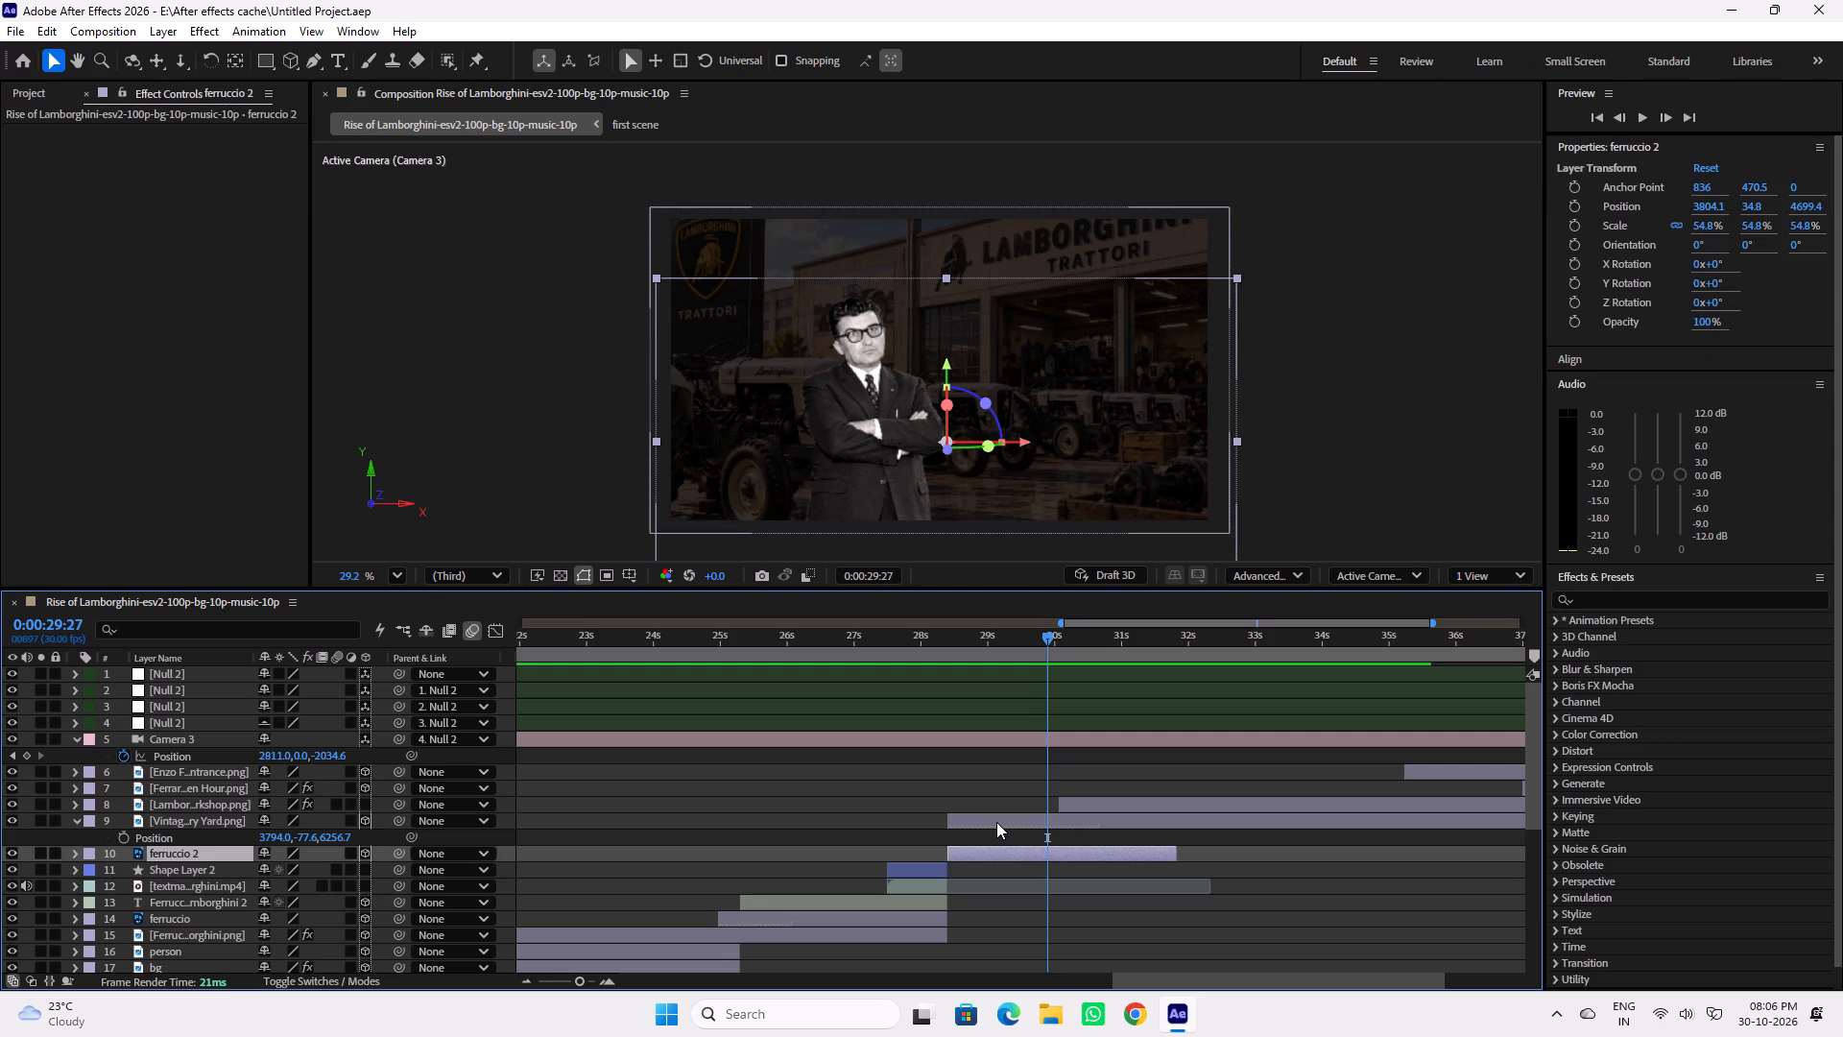
click(996, 822)
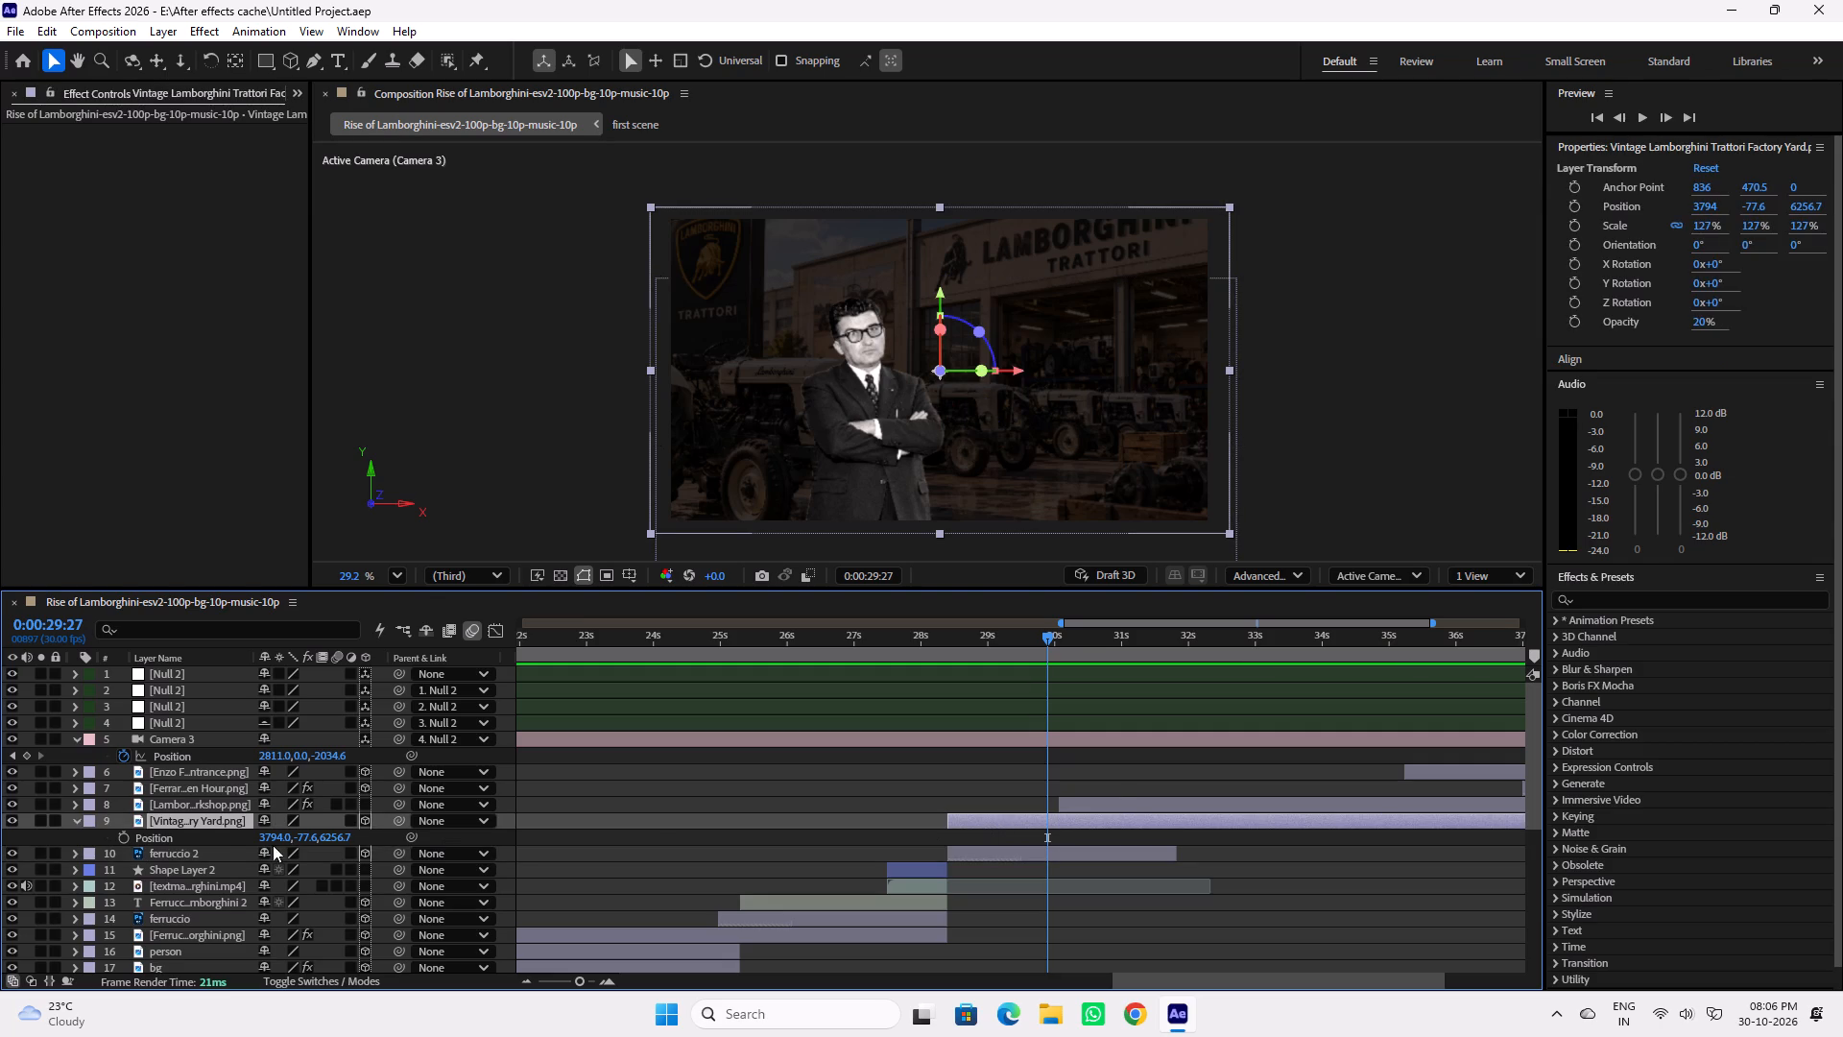
key(t)
click(262, 833)
text(10)
key(Return)
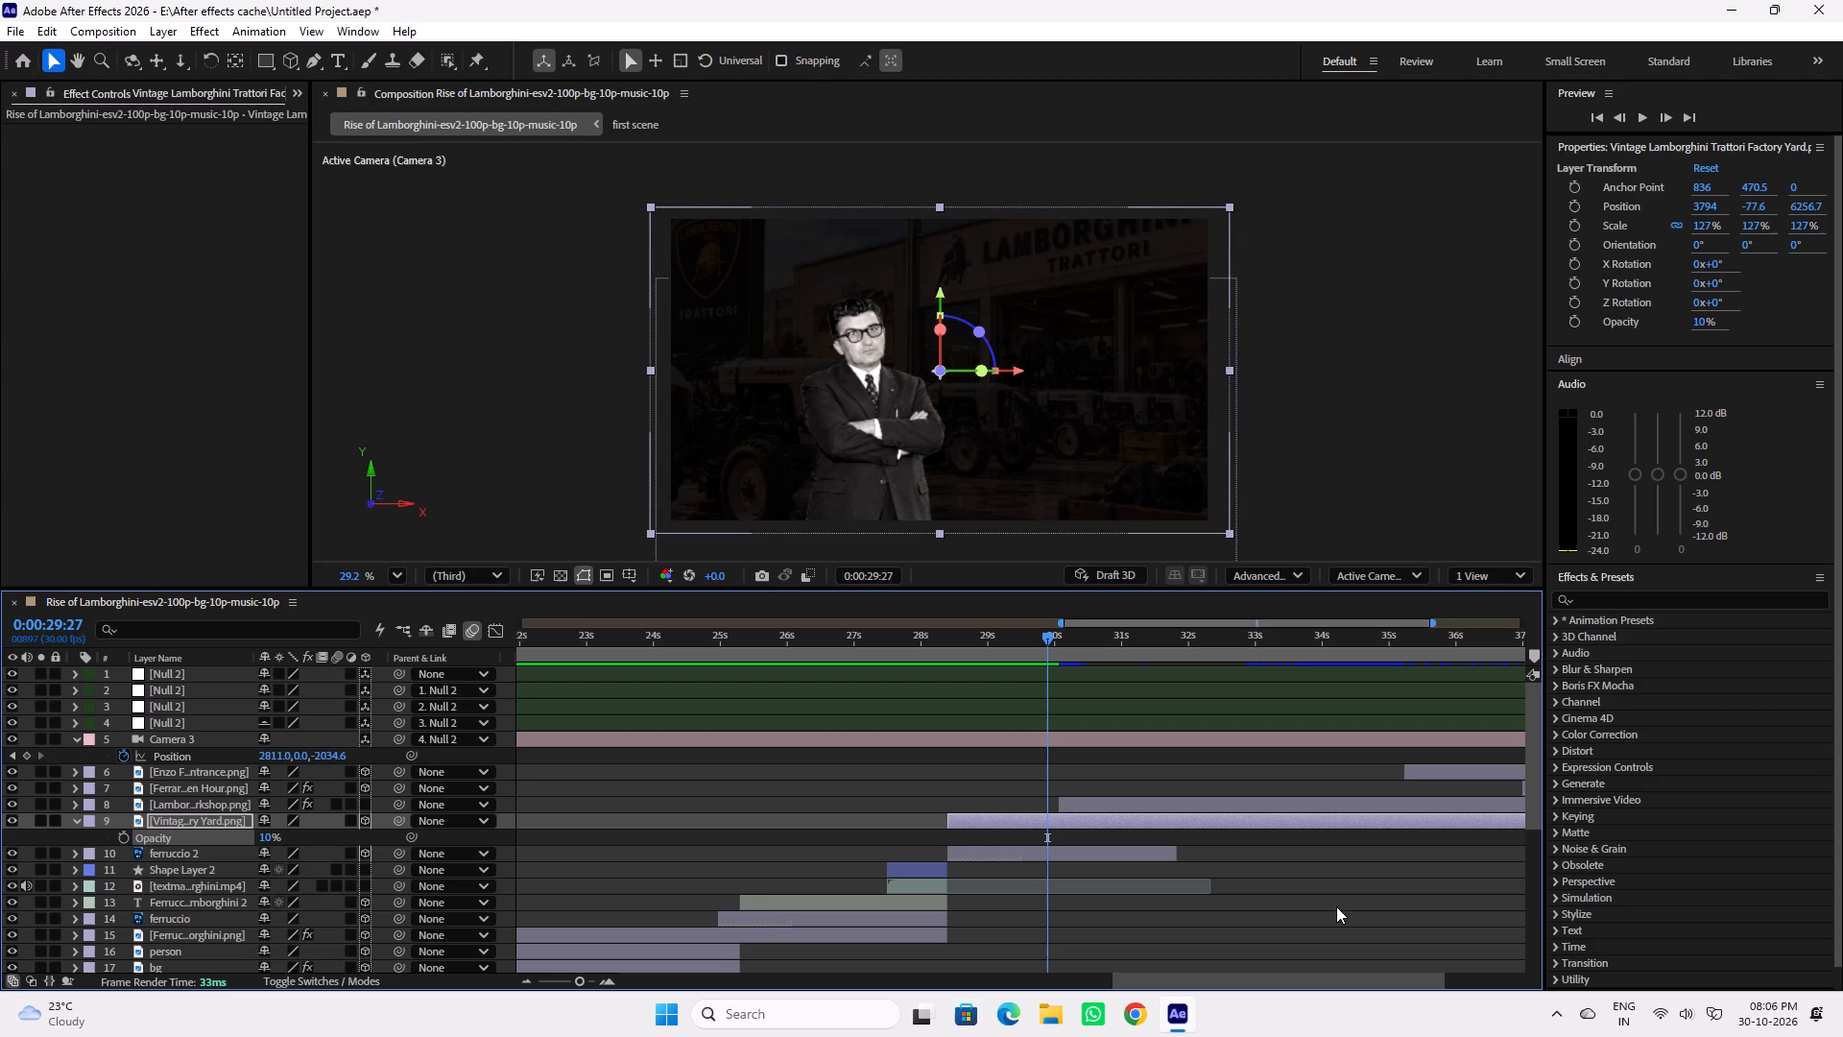
click(269, 837)
text(15)
key(Return)
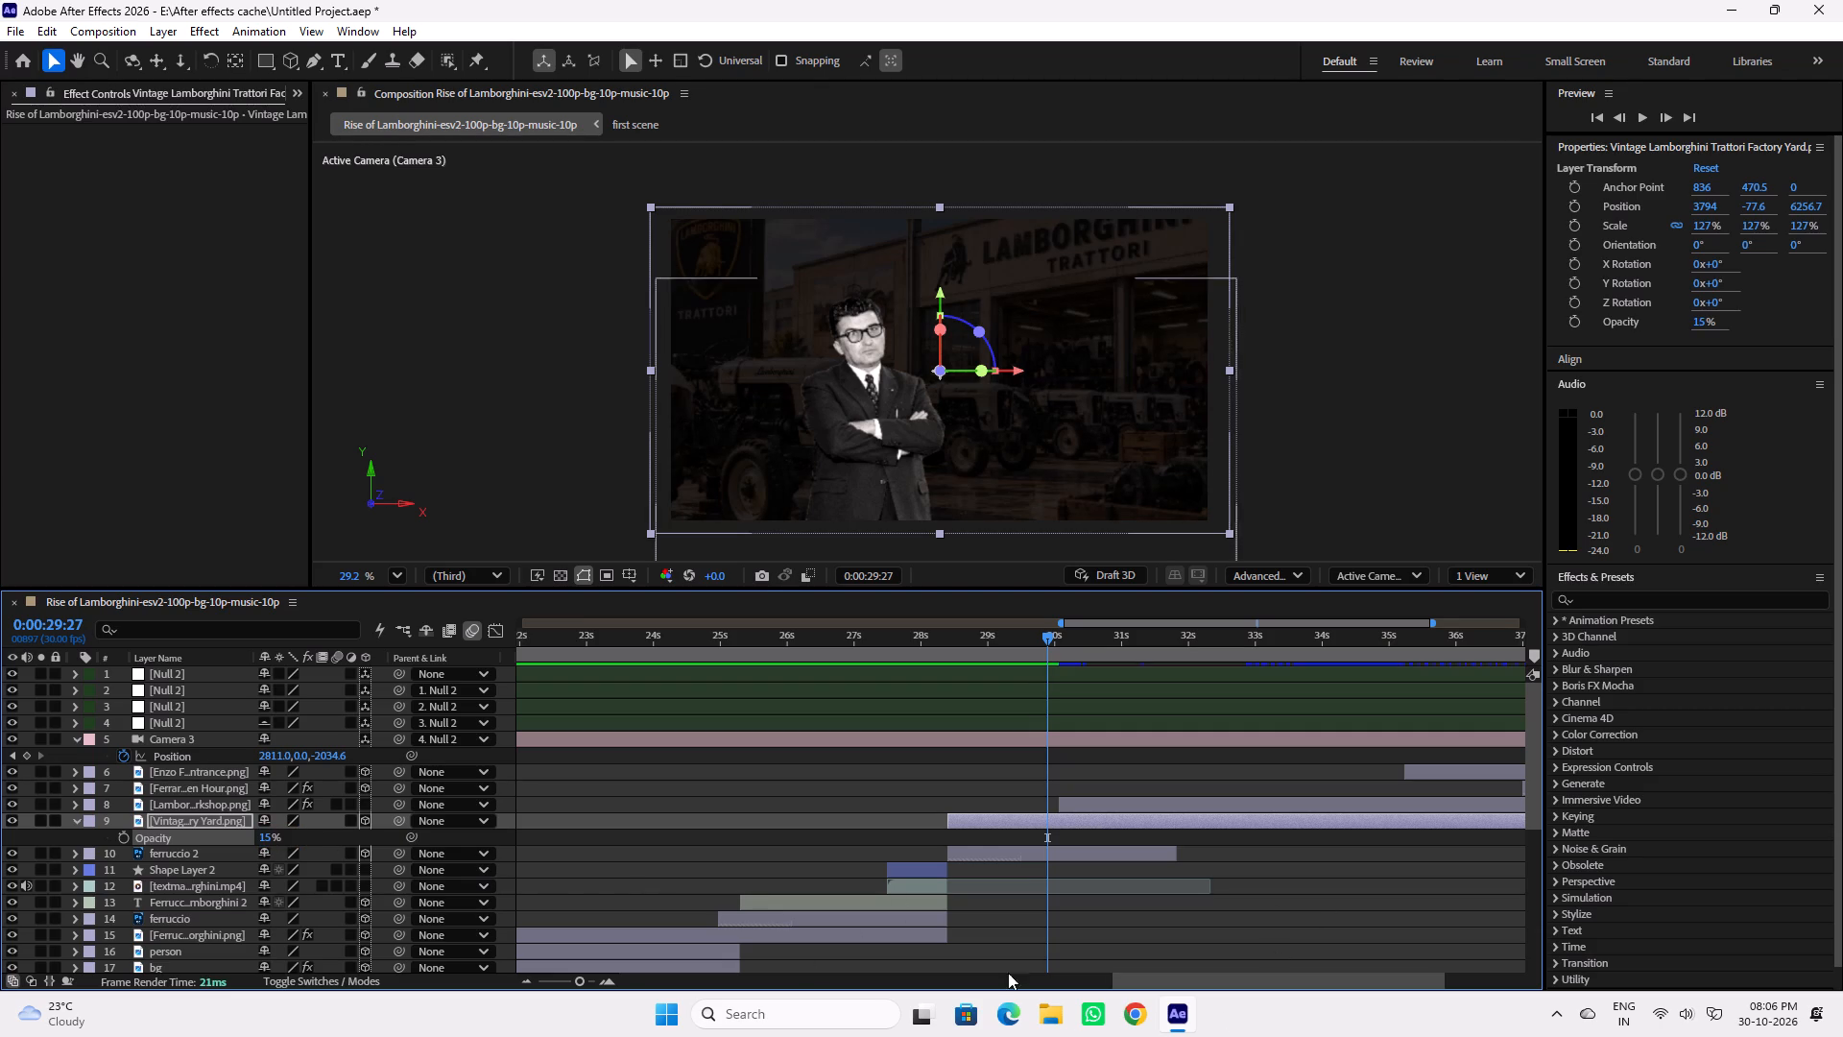
click(1407, 936)
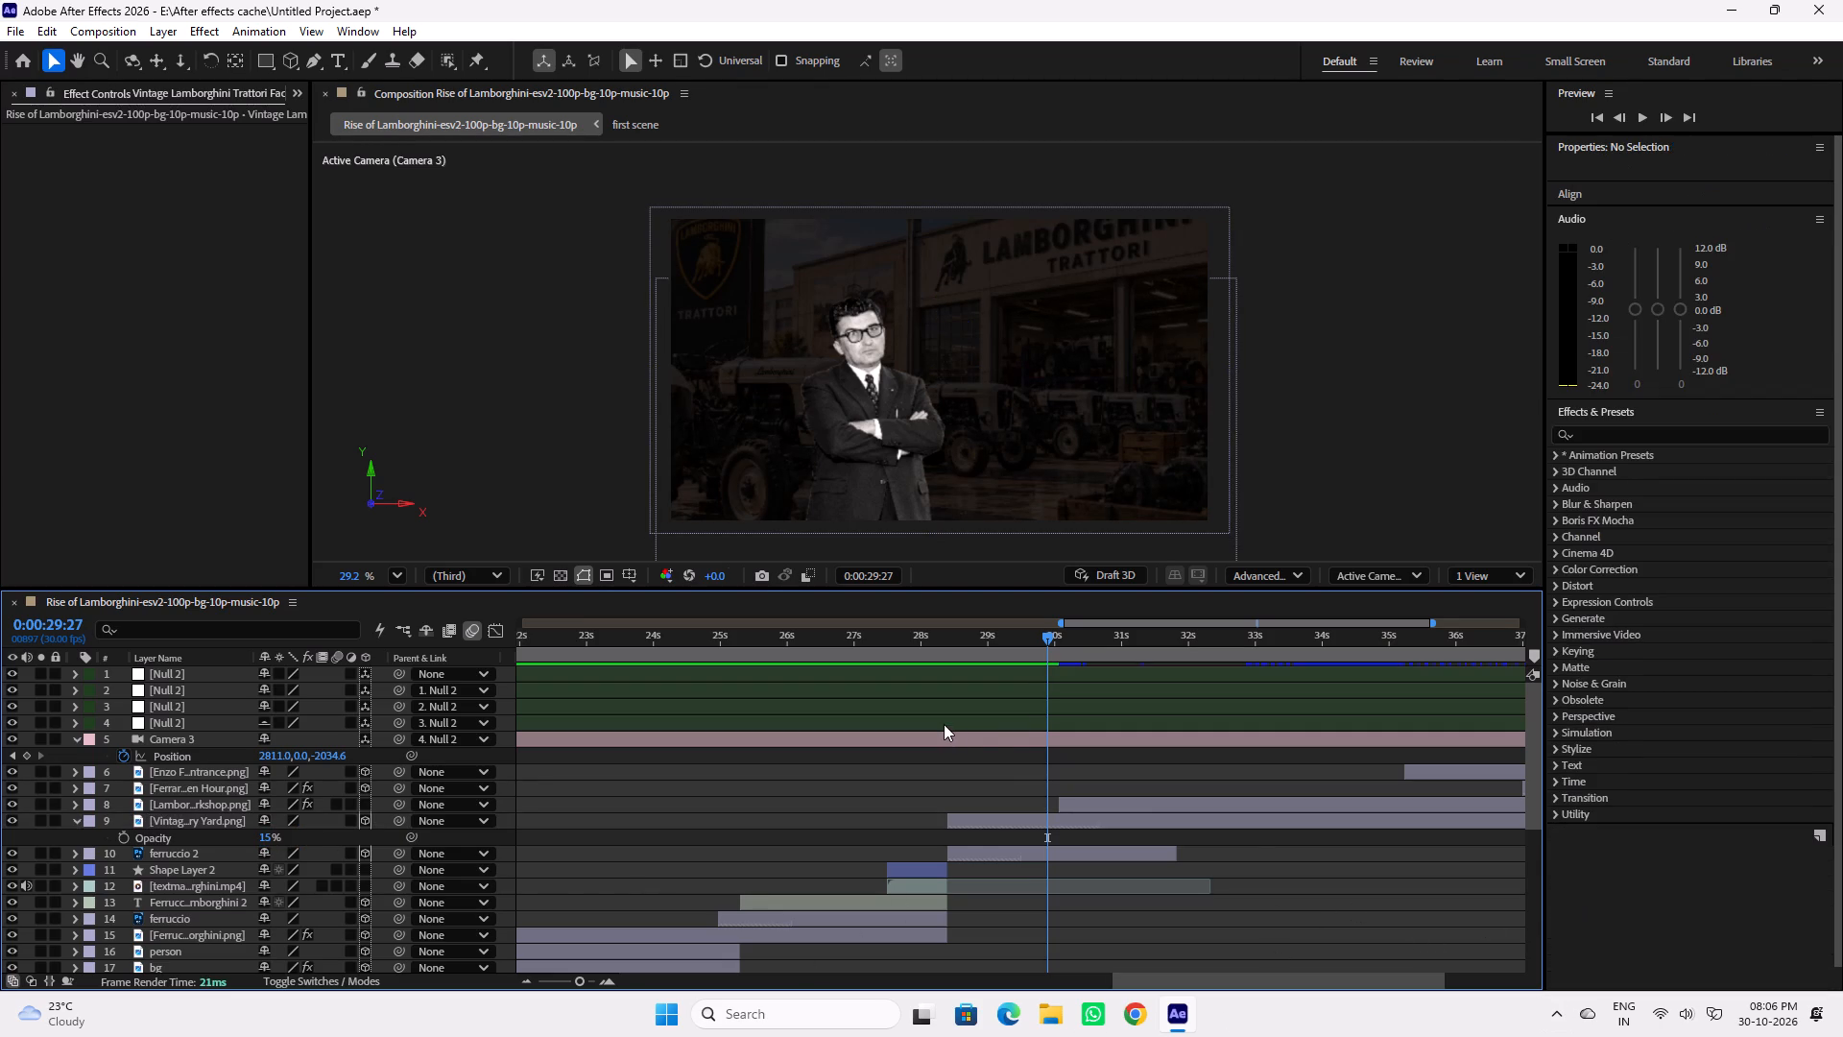
key(ctrl+s)
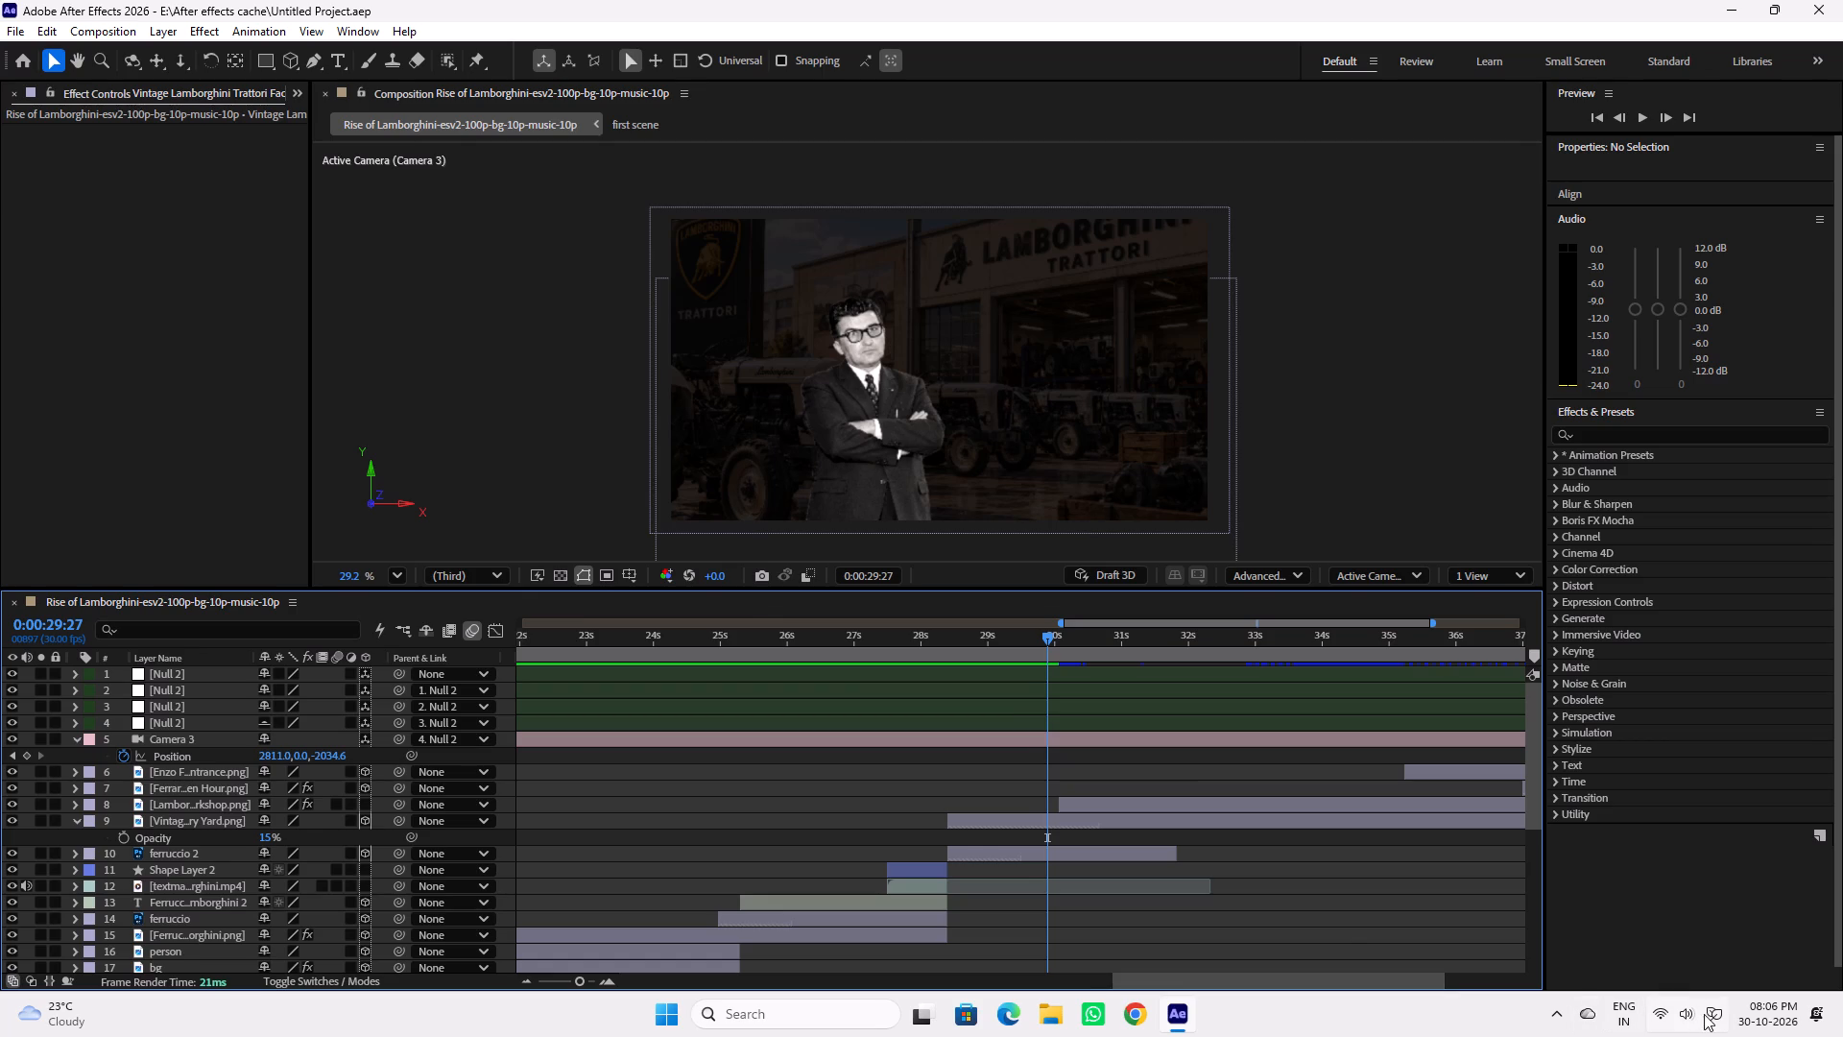
Toggle Night light in the Windows quick settings and return to the composition.
click(1683, 1011)
click(1772, 793)
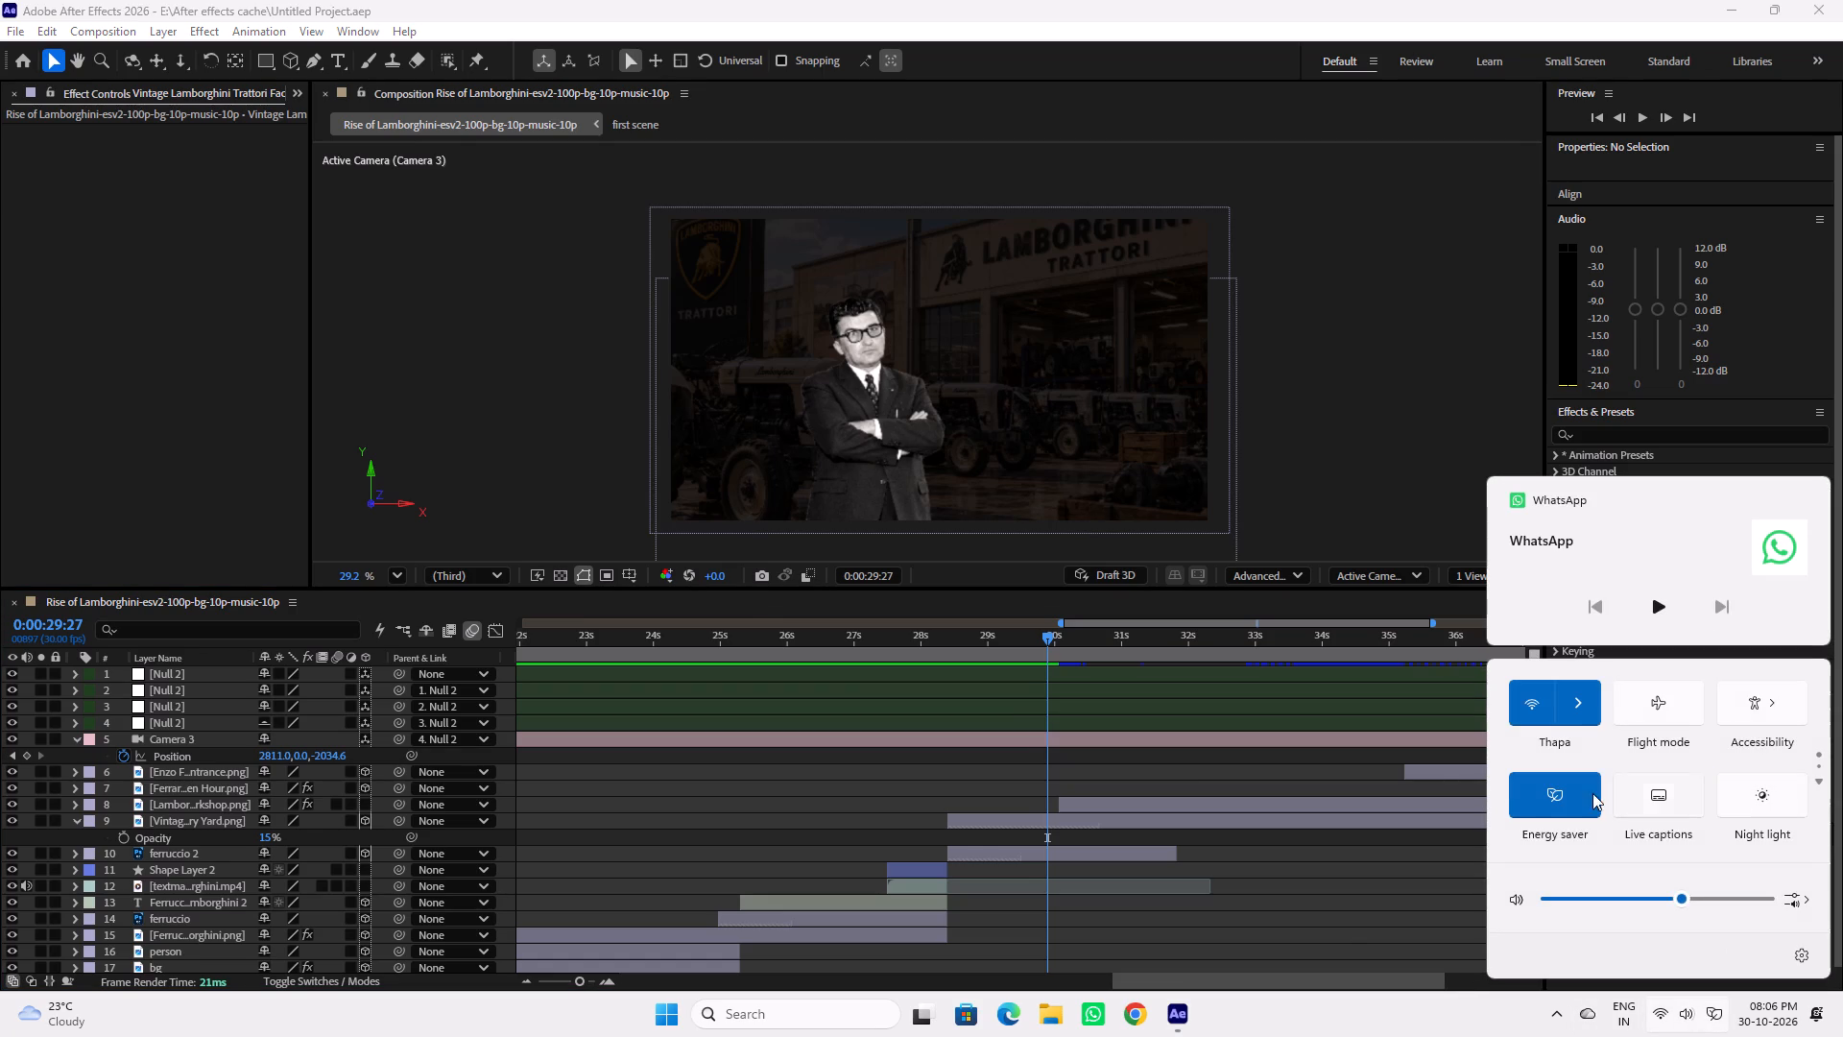
click(0, 402)
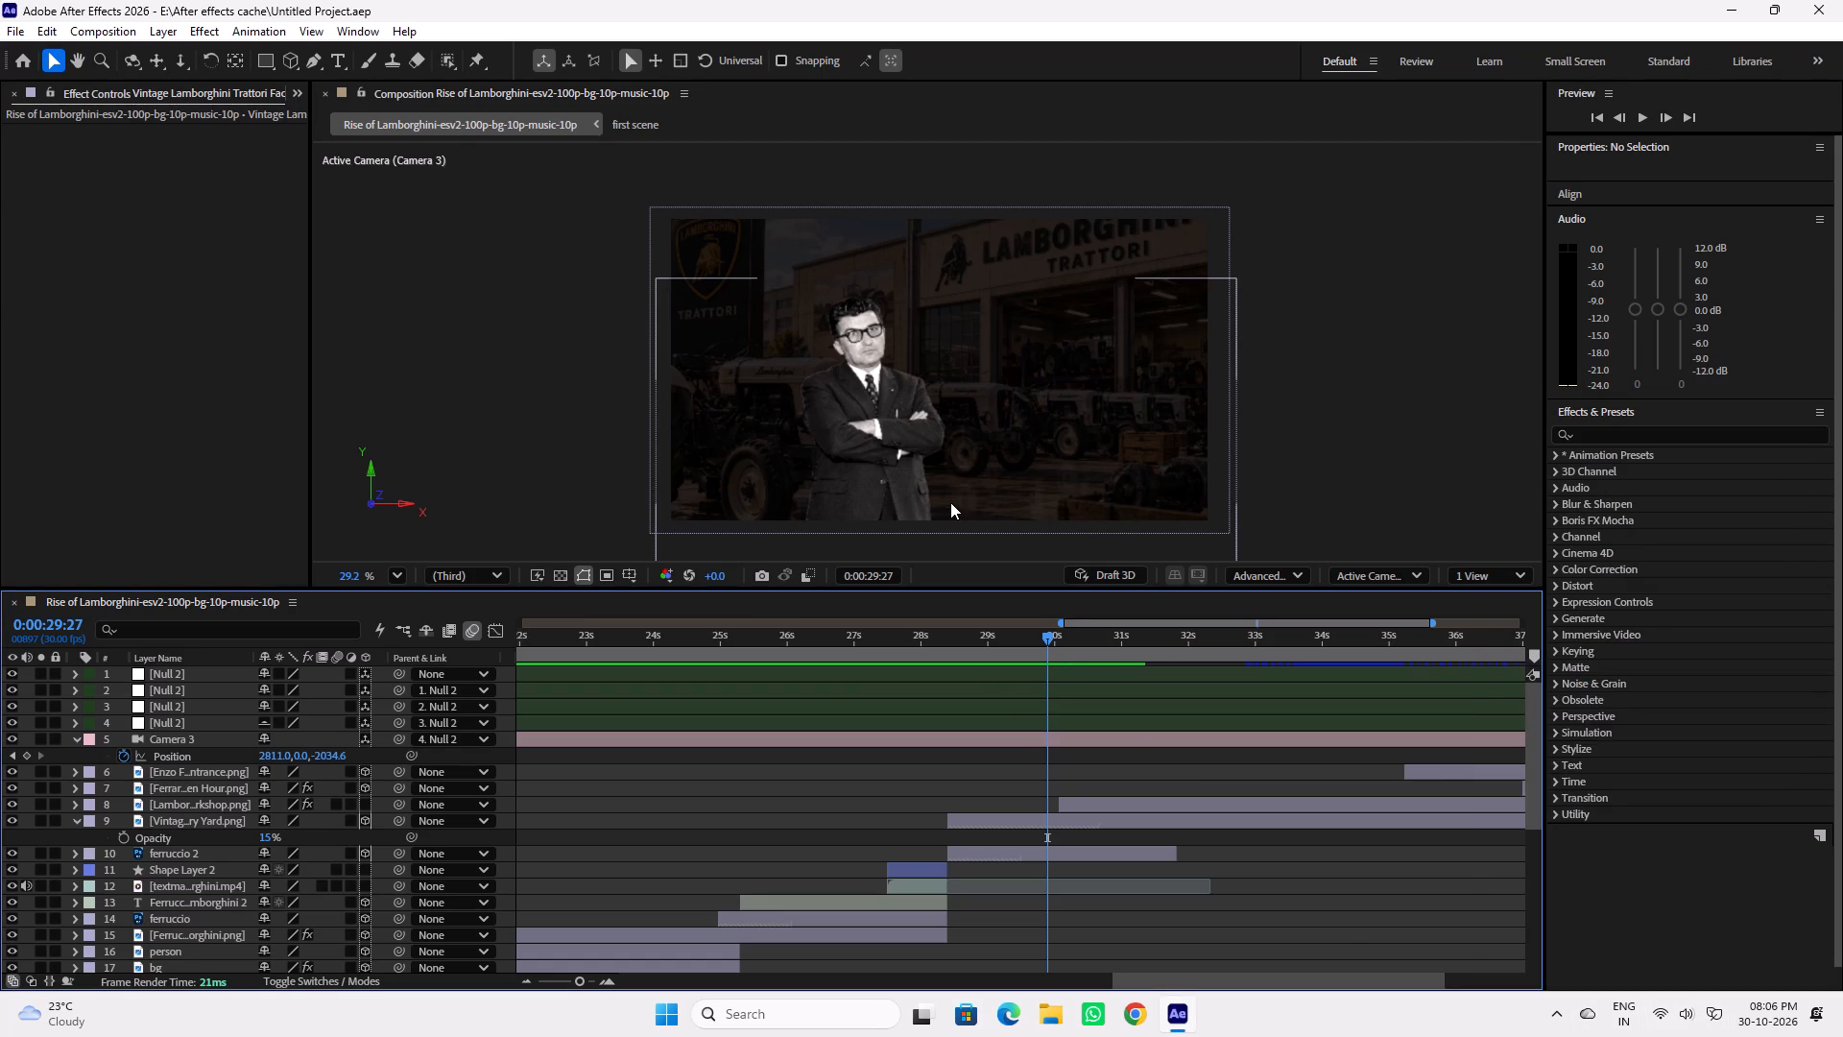
Play back the cut into the dimmed tractor factory scene from 0:00:27:07 and check the frames around 0:00:28:12.
drag(1035, 634, 869, 631)
key(space)
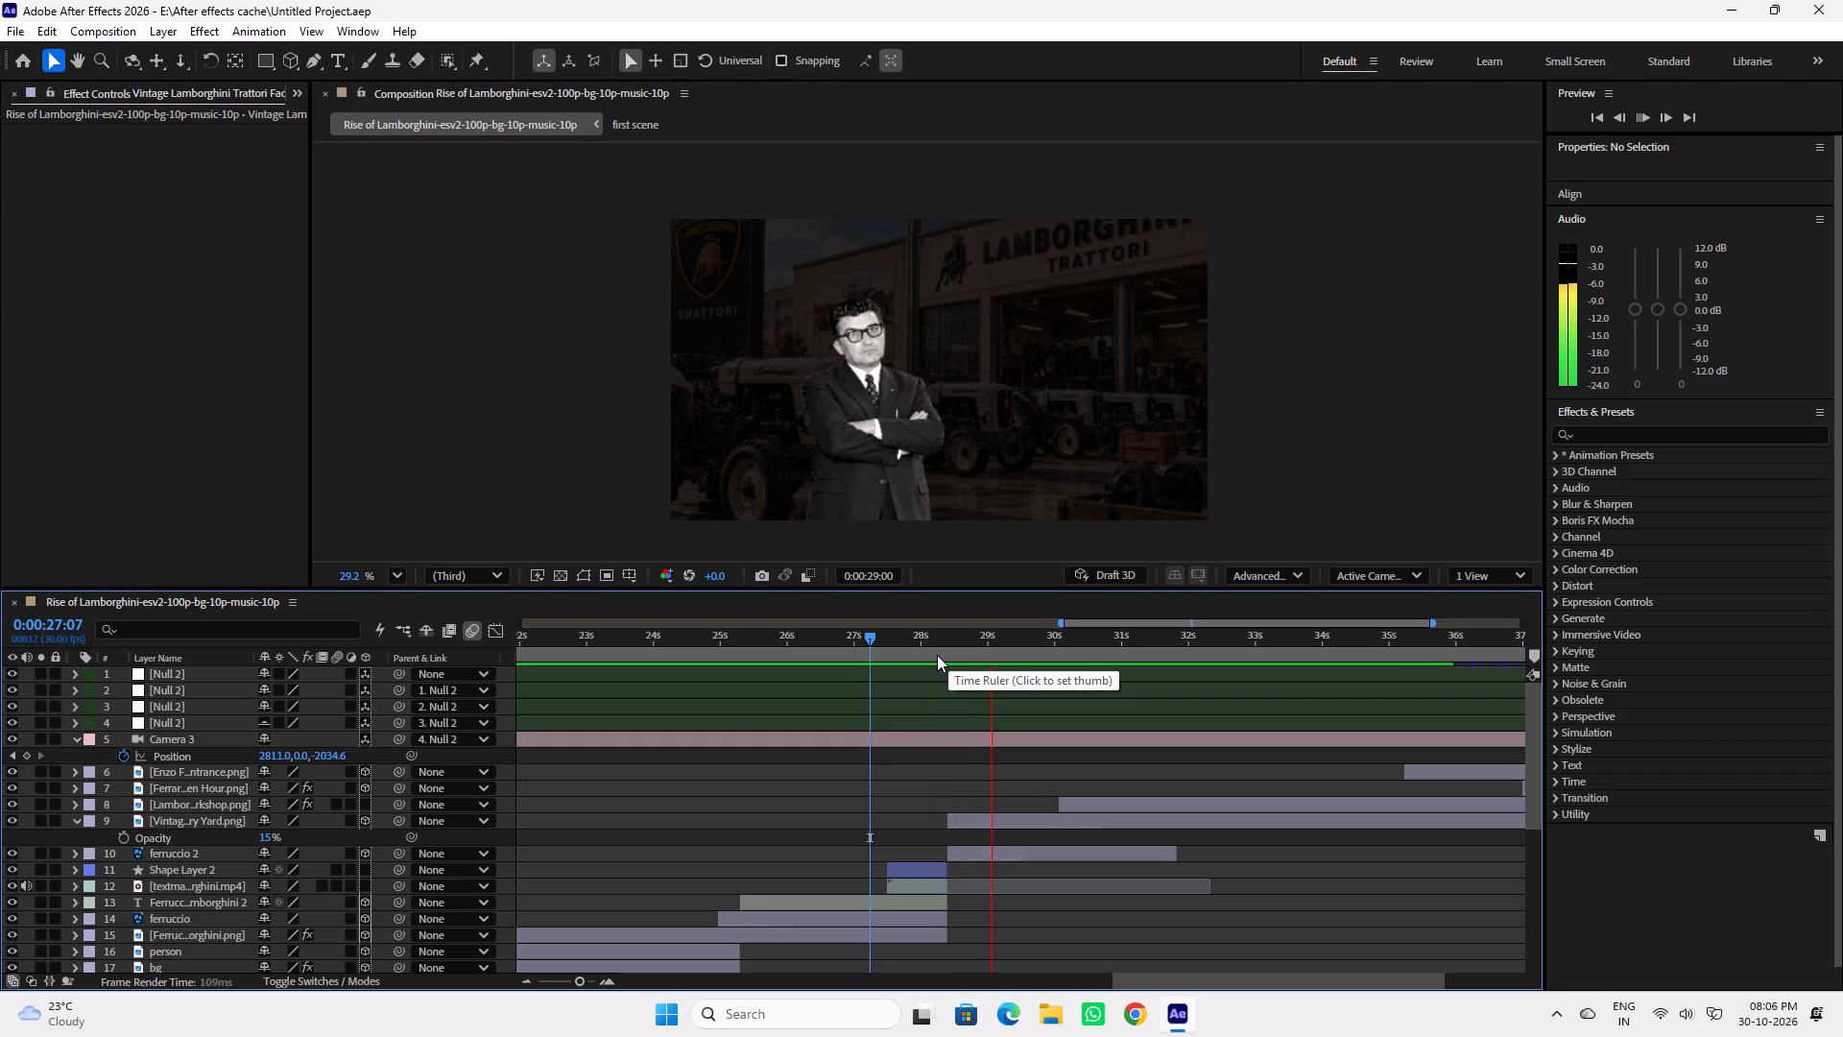
key(space)
drag(949, 639, 973, 639)
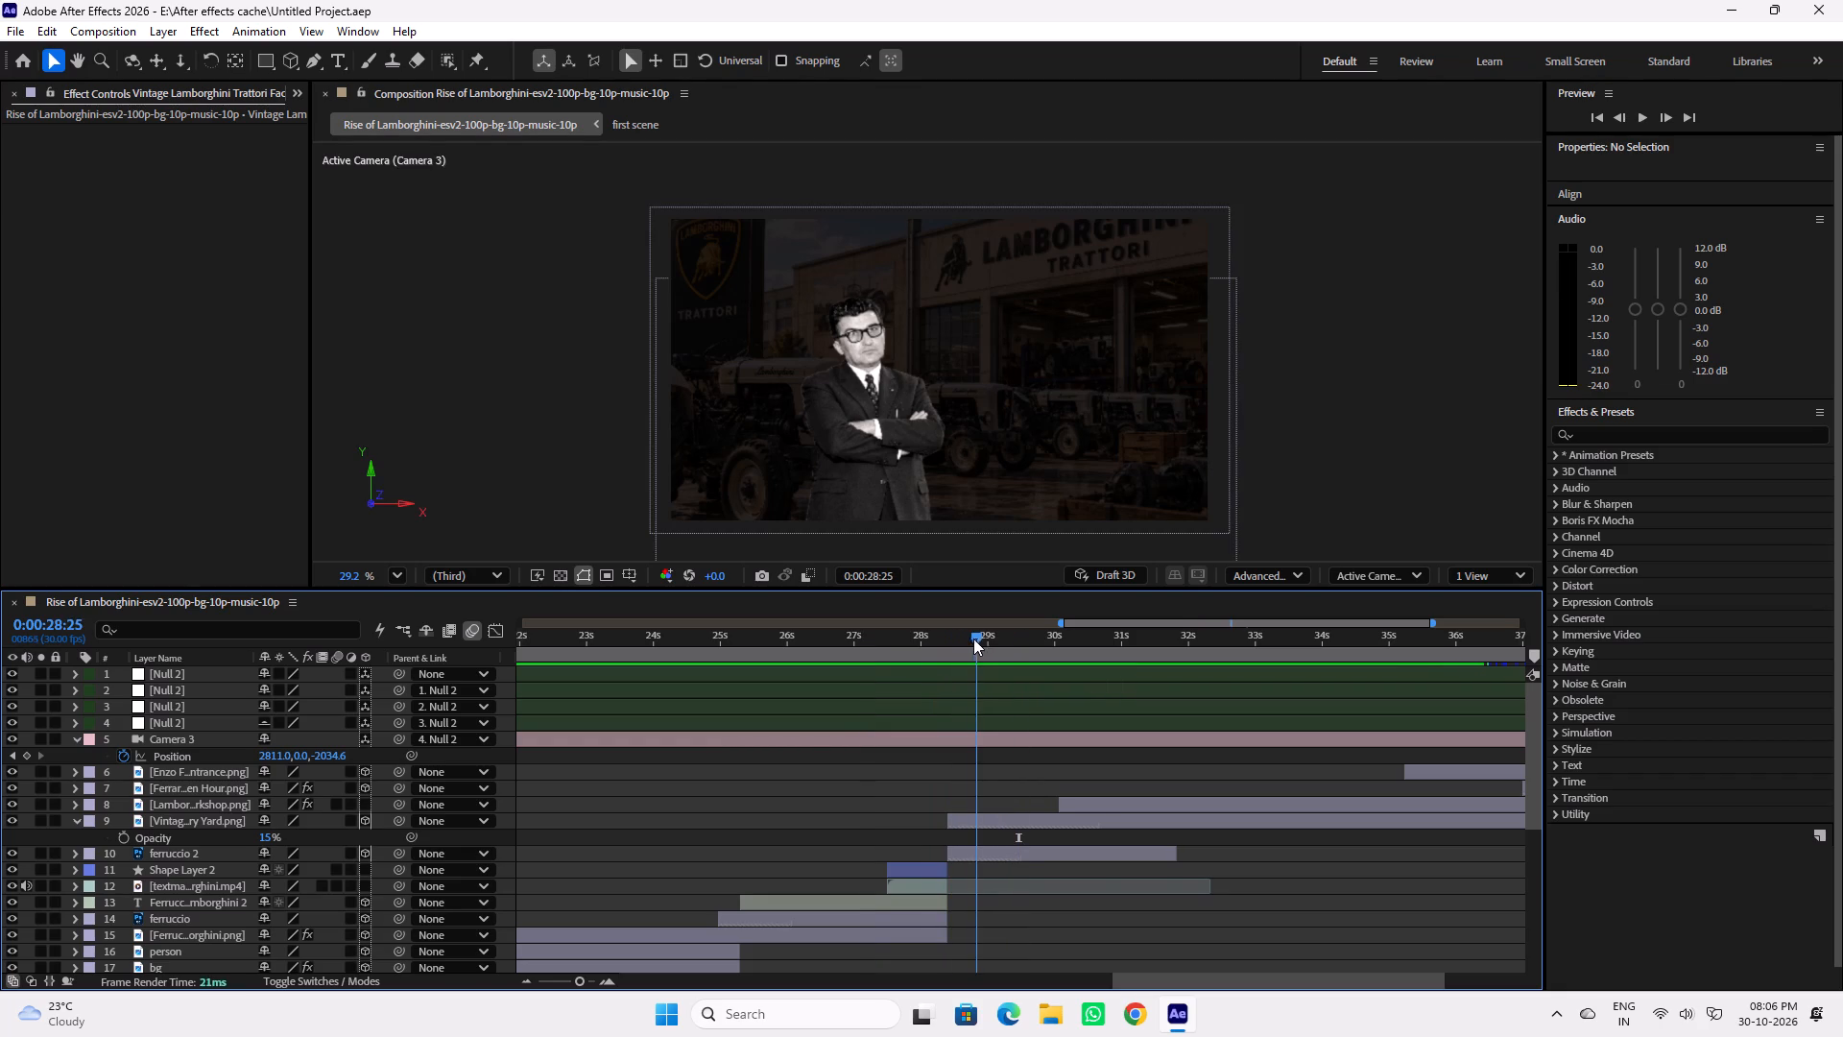
drag(973, 639, 962, 639)
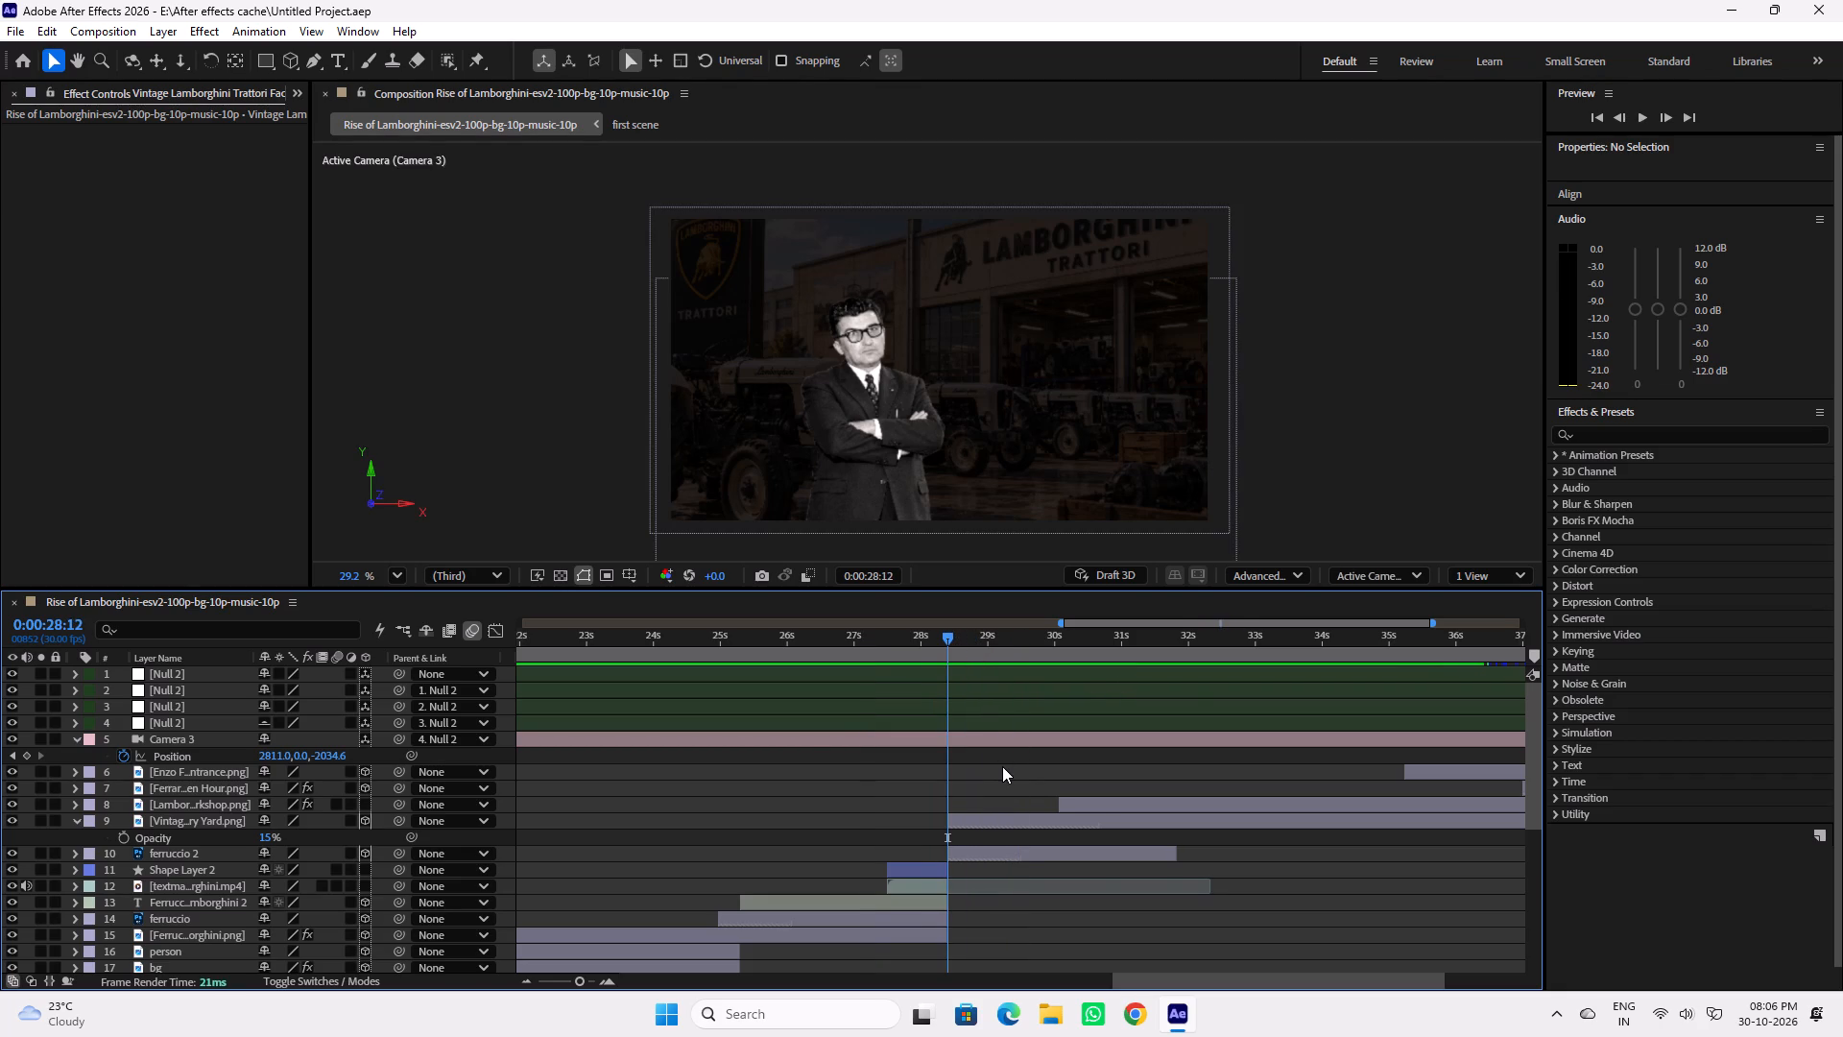
Replay the Ferruccio Lamborghini title scene several times, including from 0:00:24:18 and 0:00:25:15, to check how the cut-out and title enter.
drag(825, 643, 757, 643)
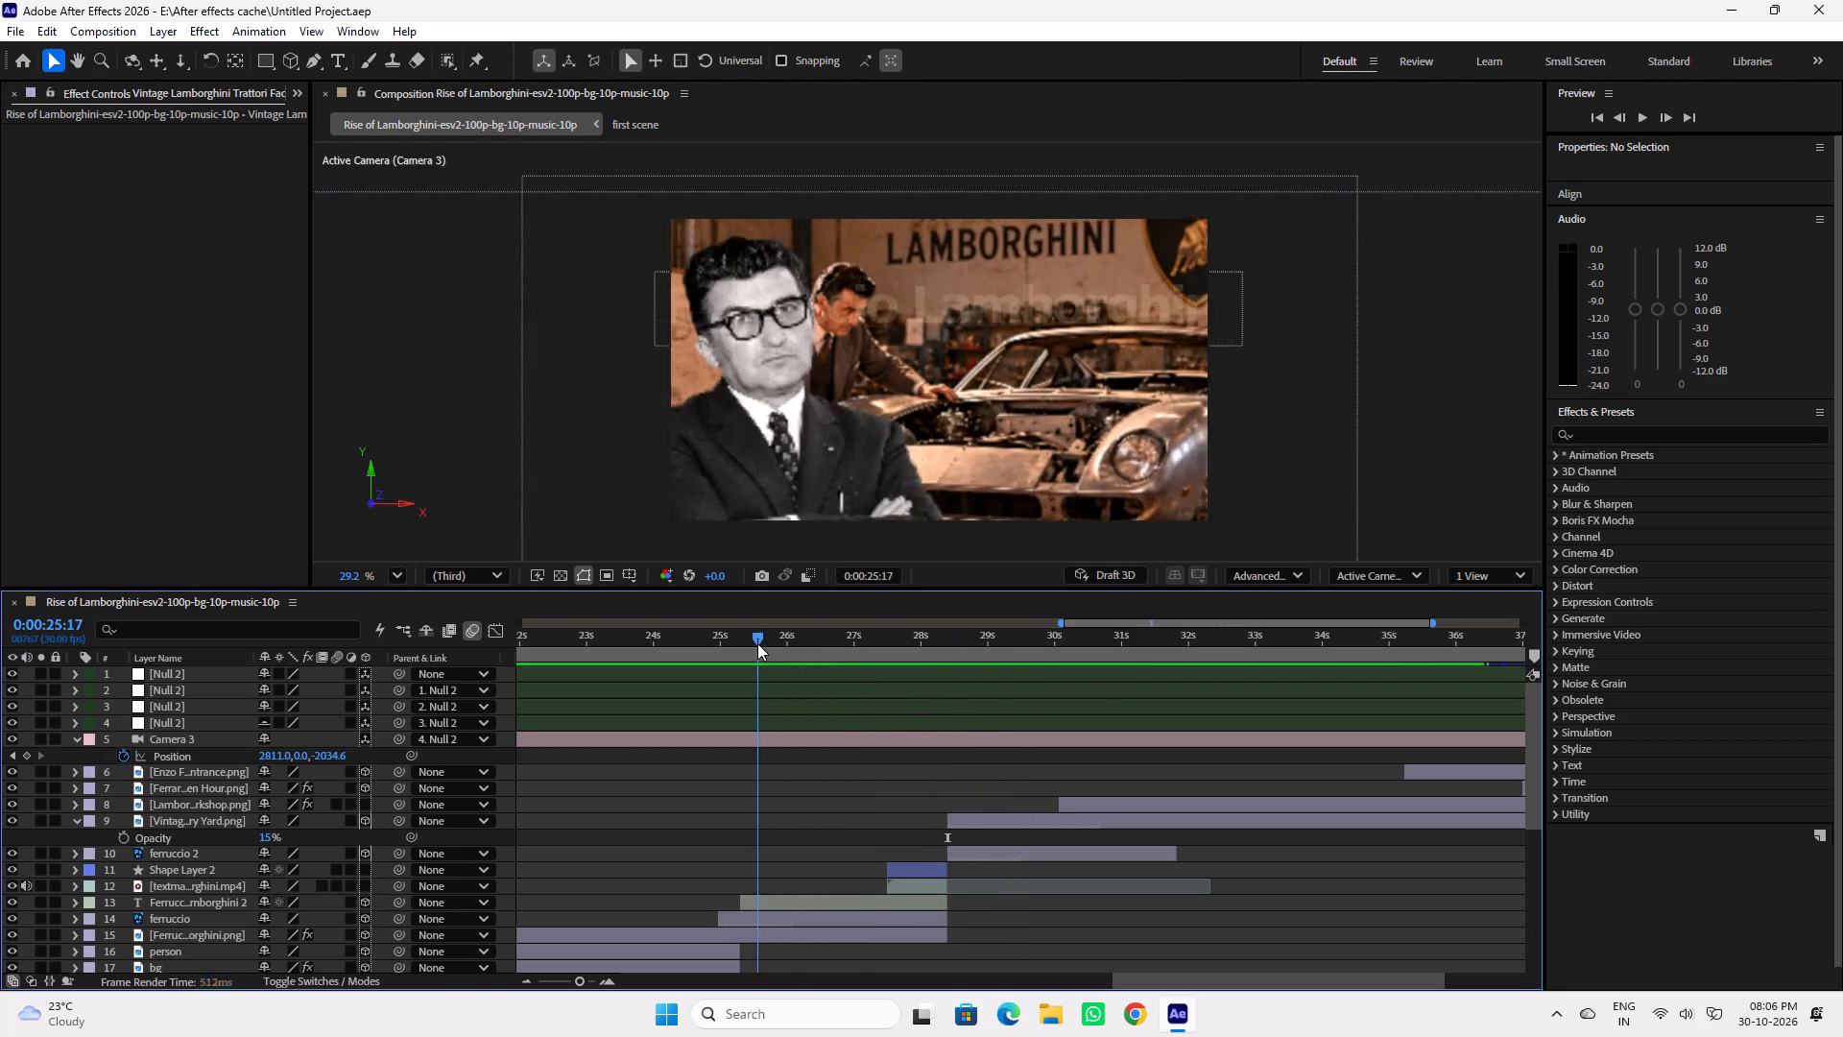
drag(757, 643, 737, 643)
key(space)
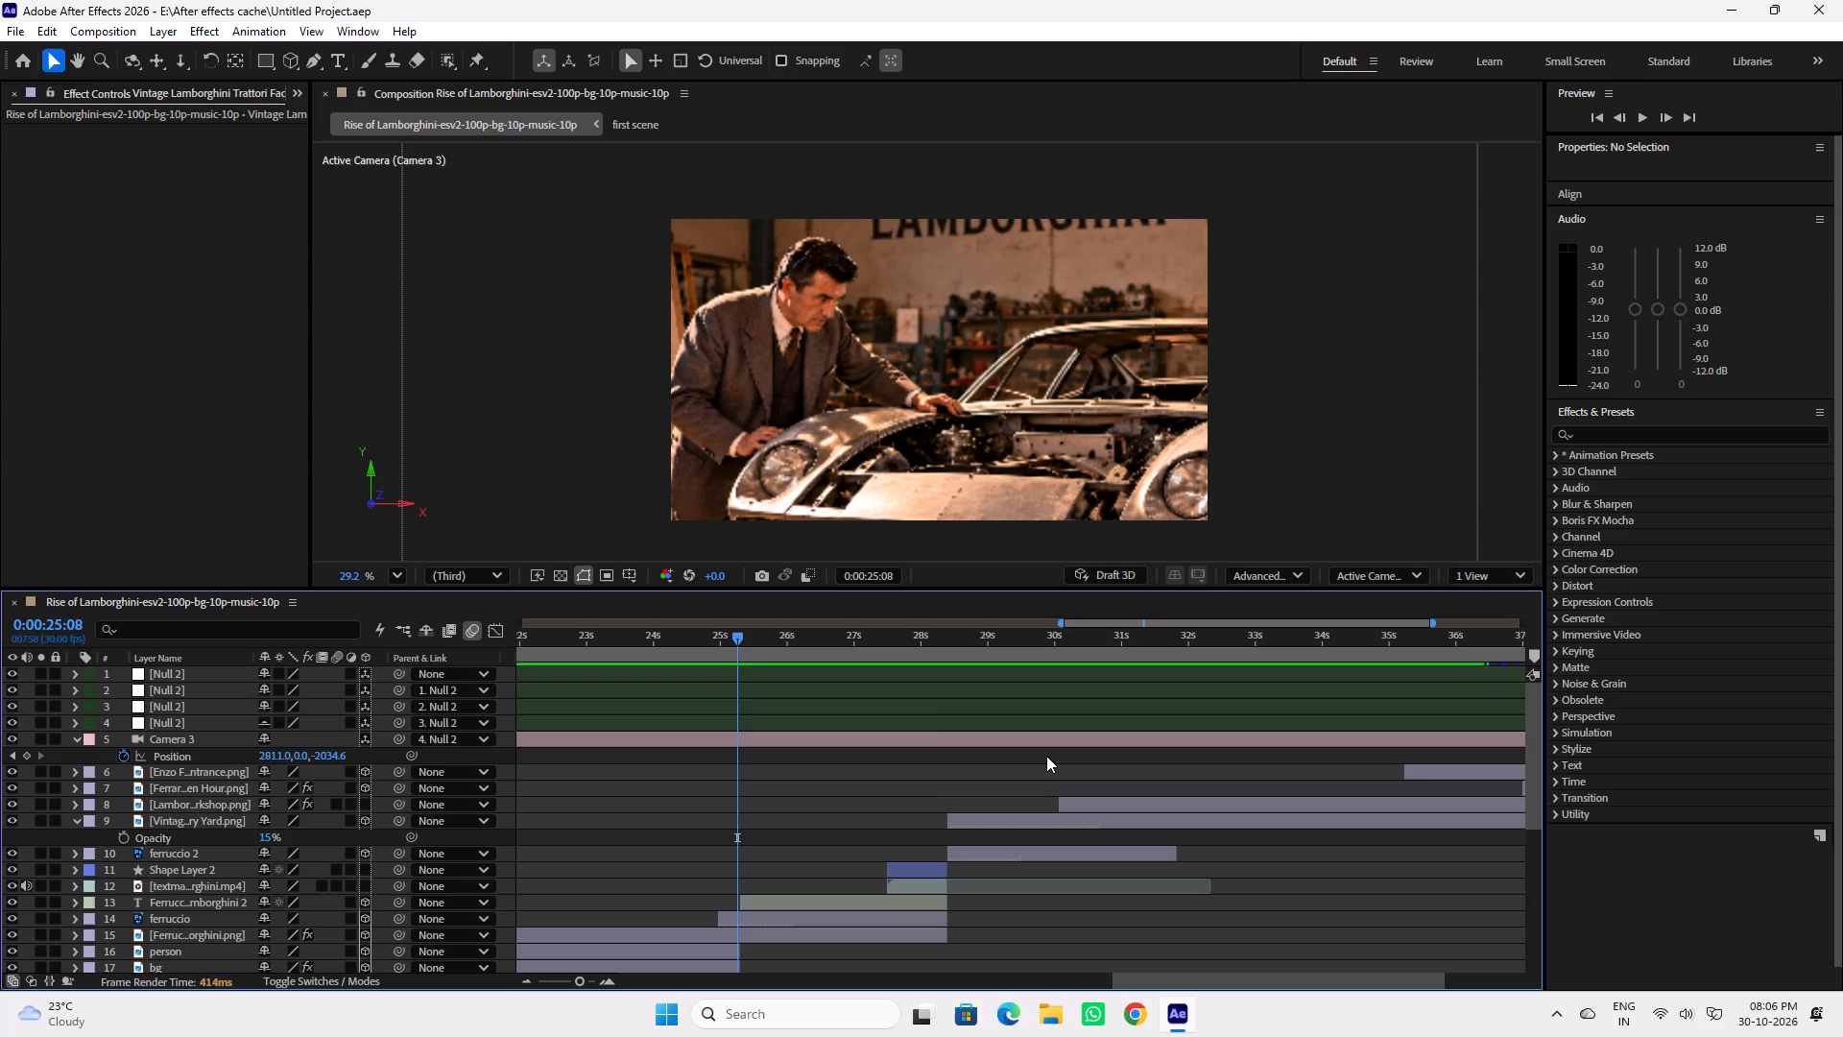
drag(739, 638, 694, 636)
key(space)
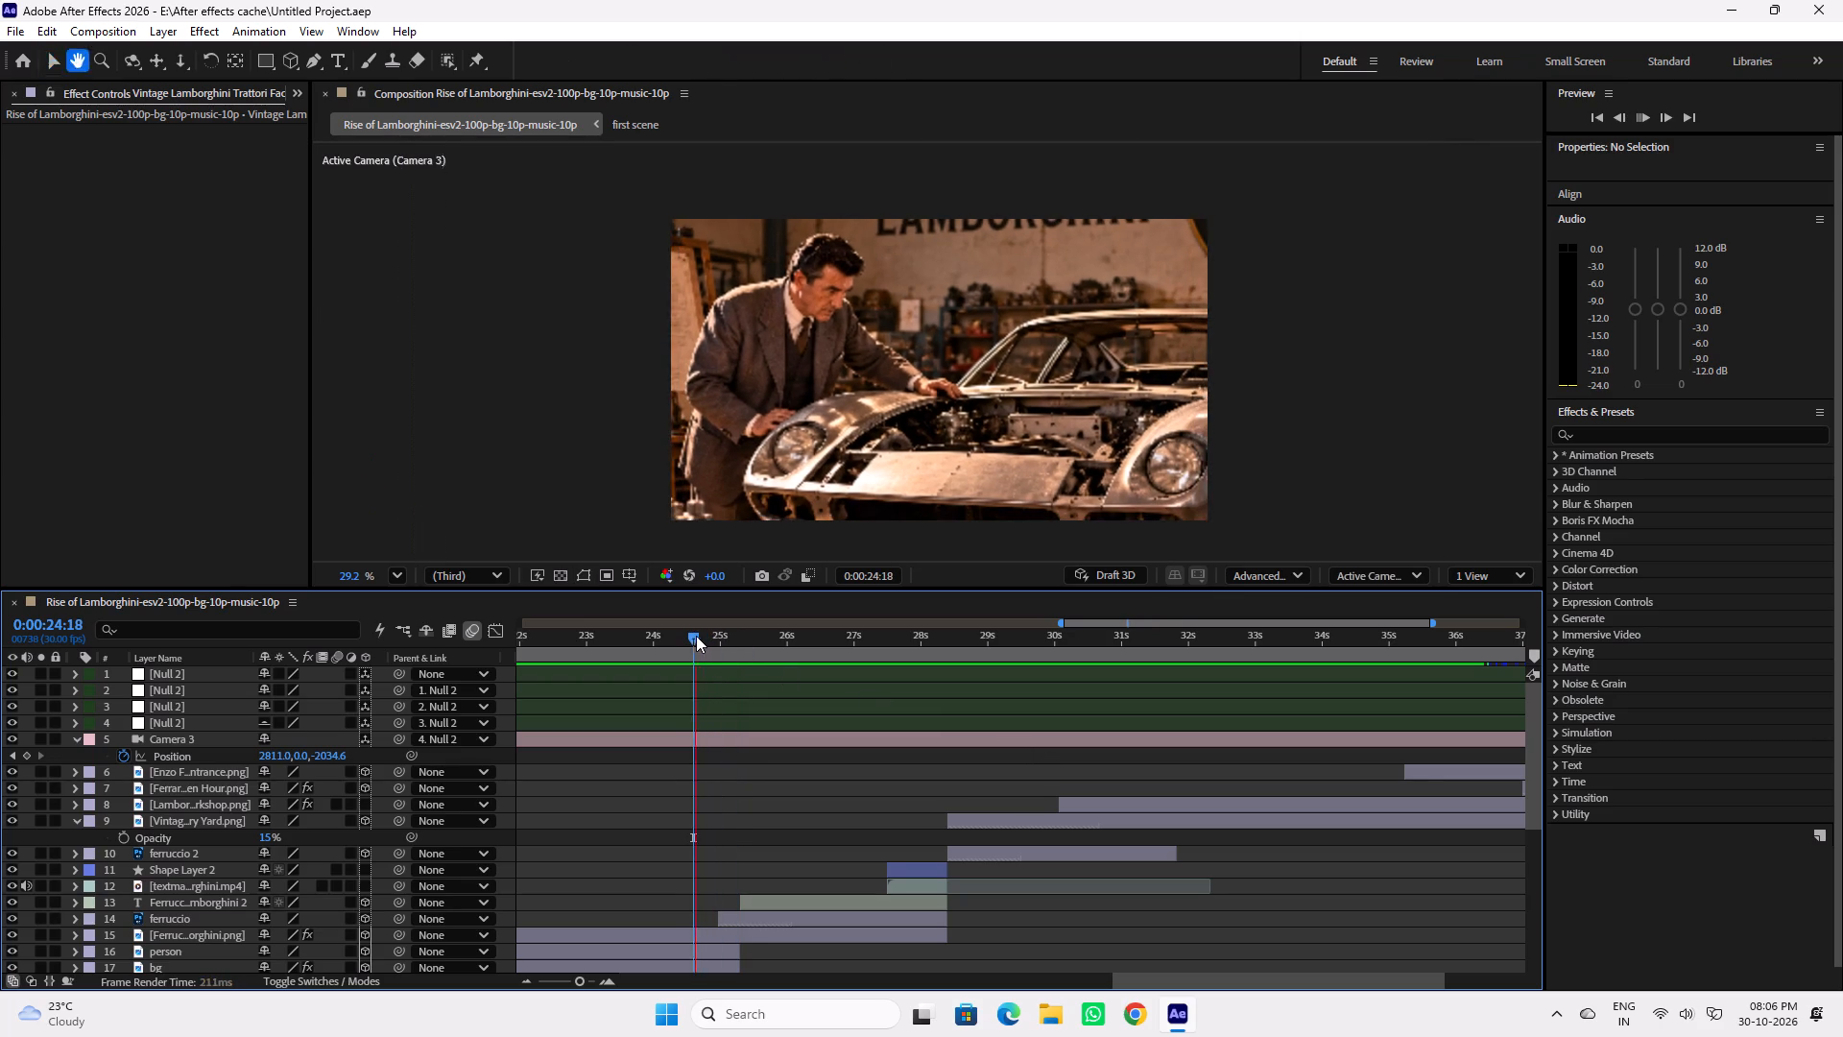
key(space)
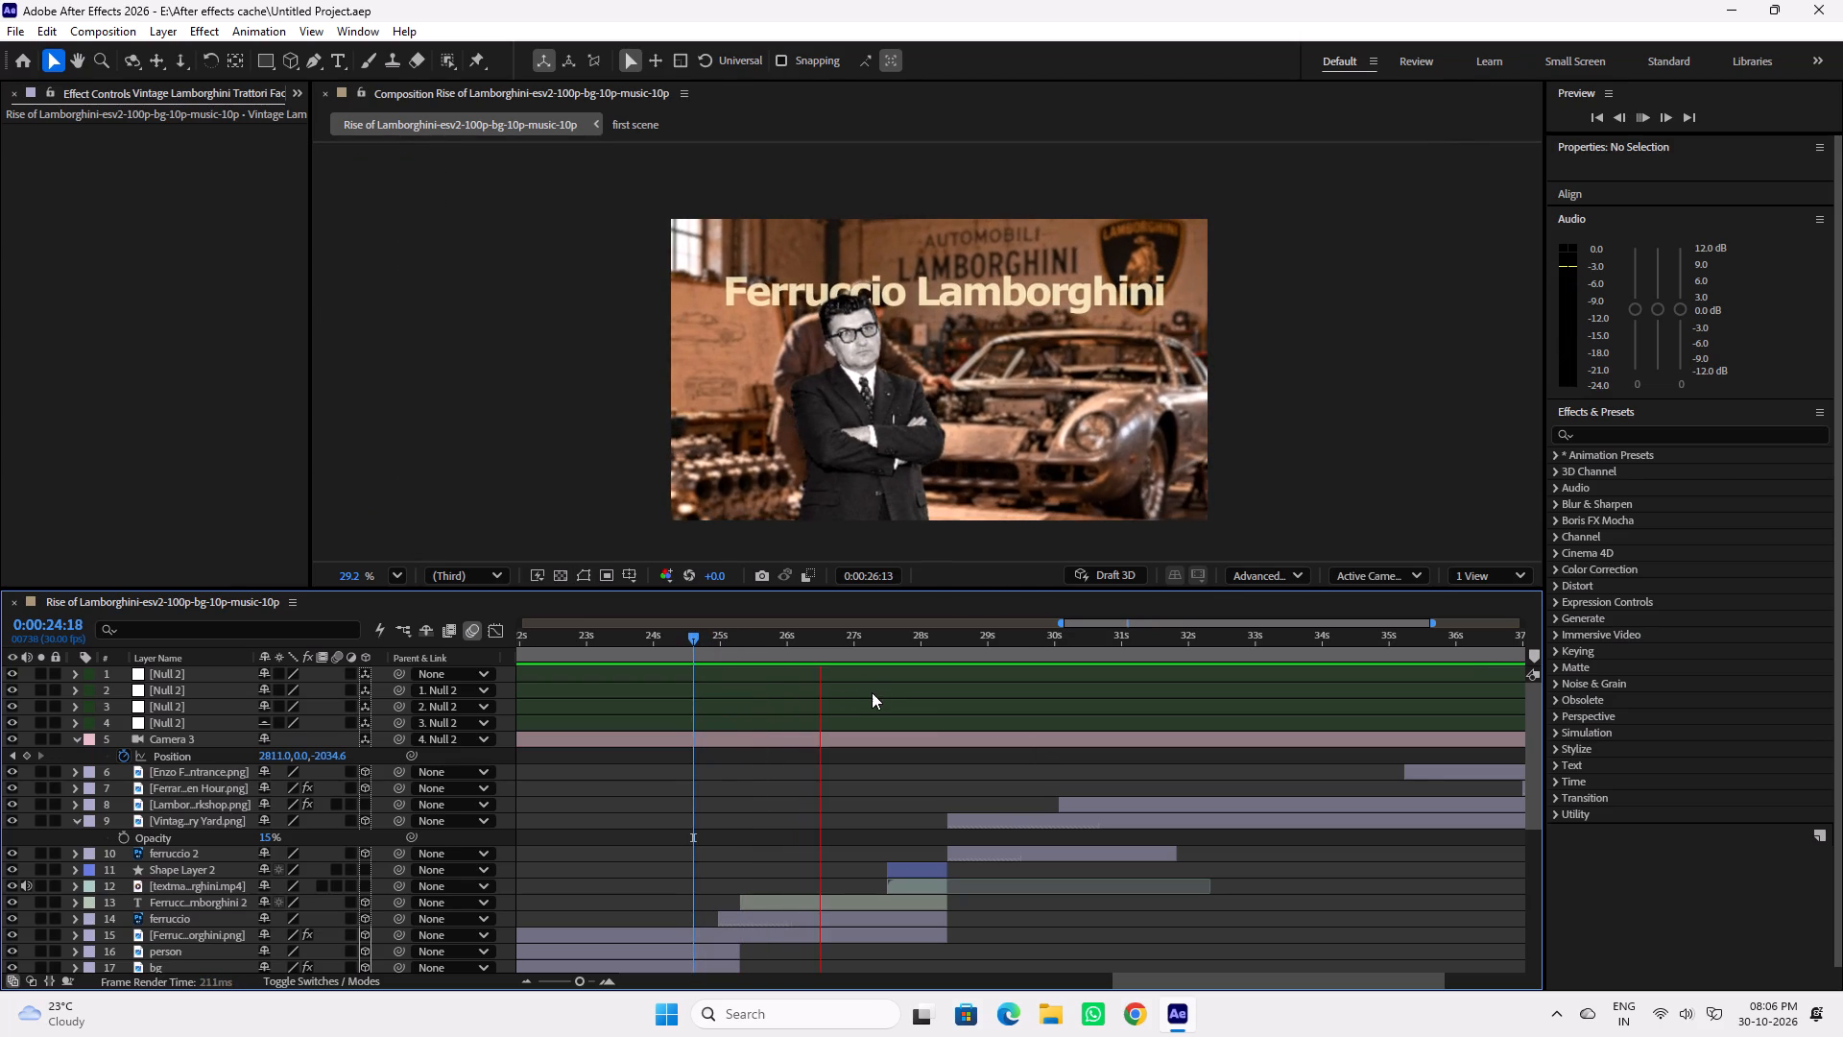
drag(796, 642, 738, 642)
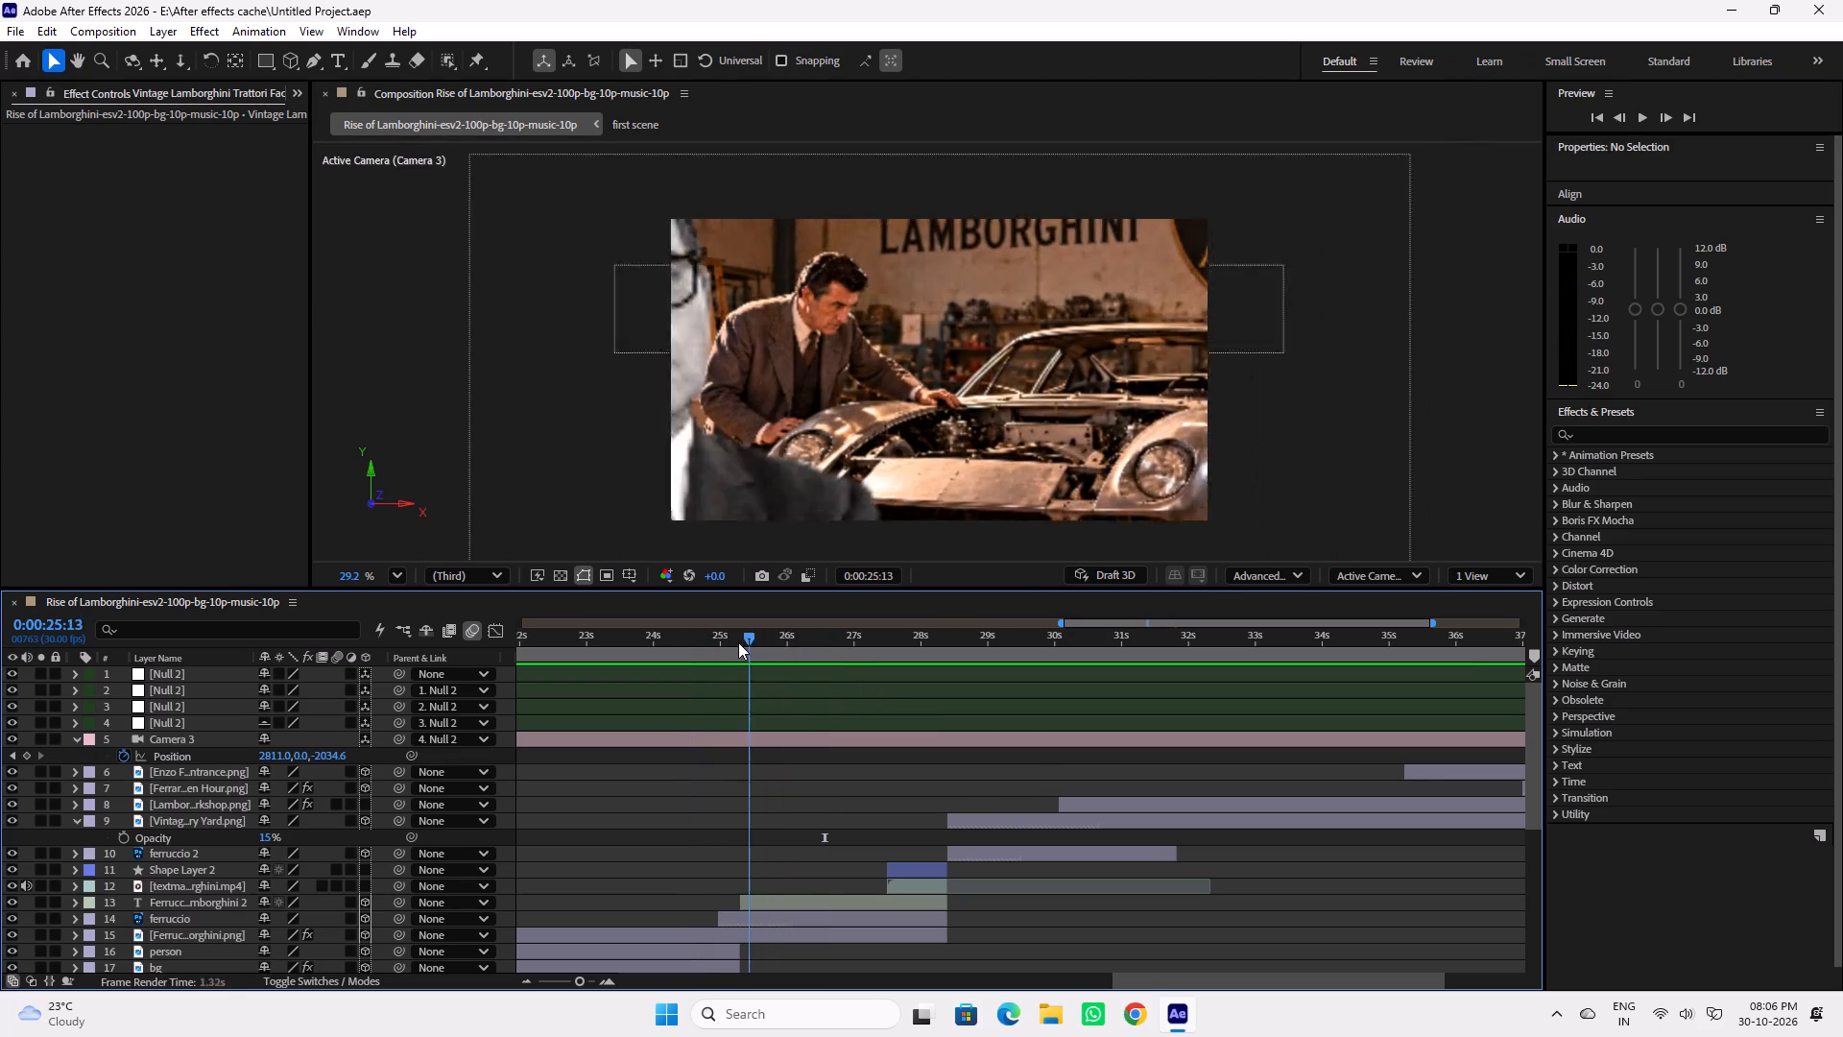
drag(738, 642, 730, 642)
key(space)
key(space)
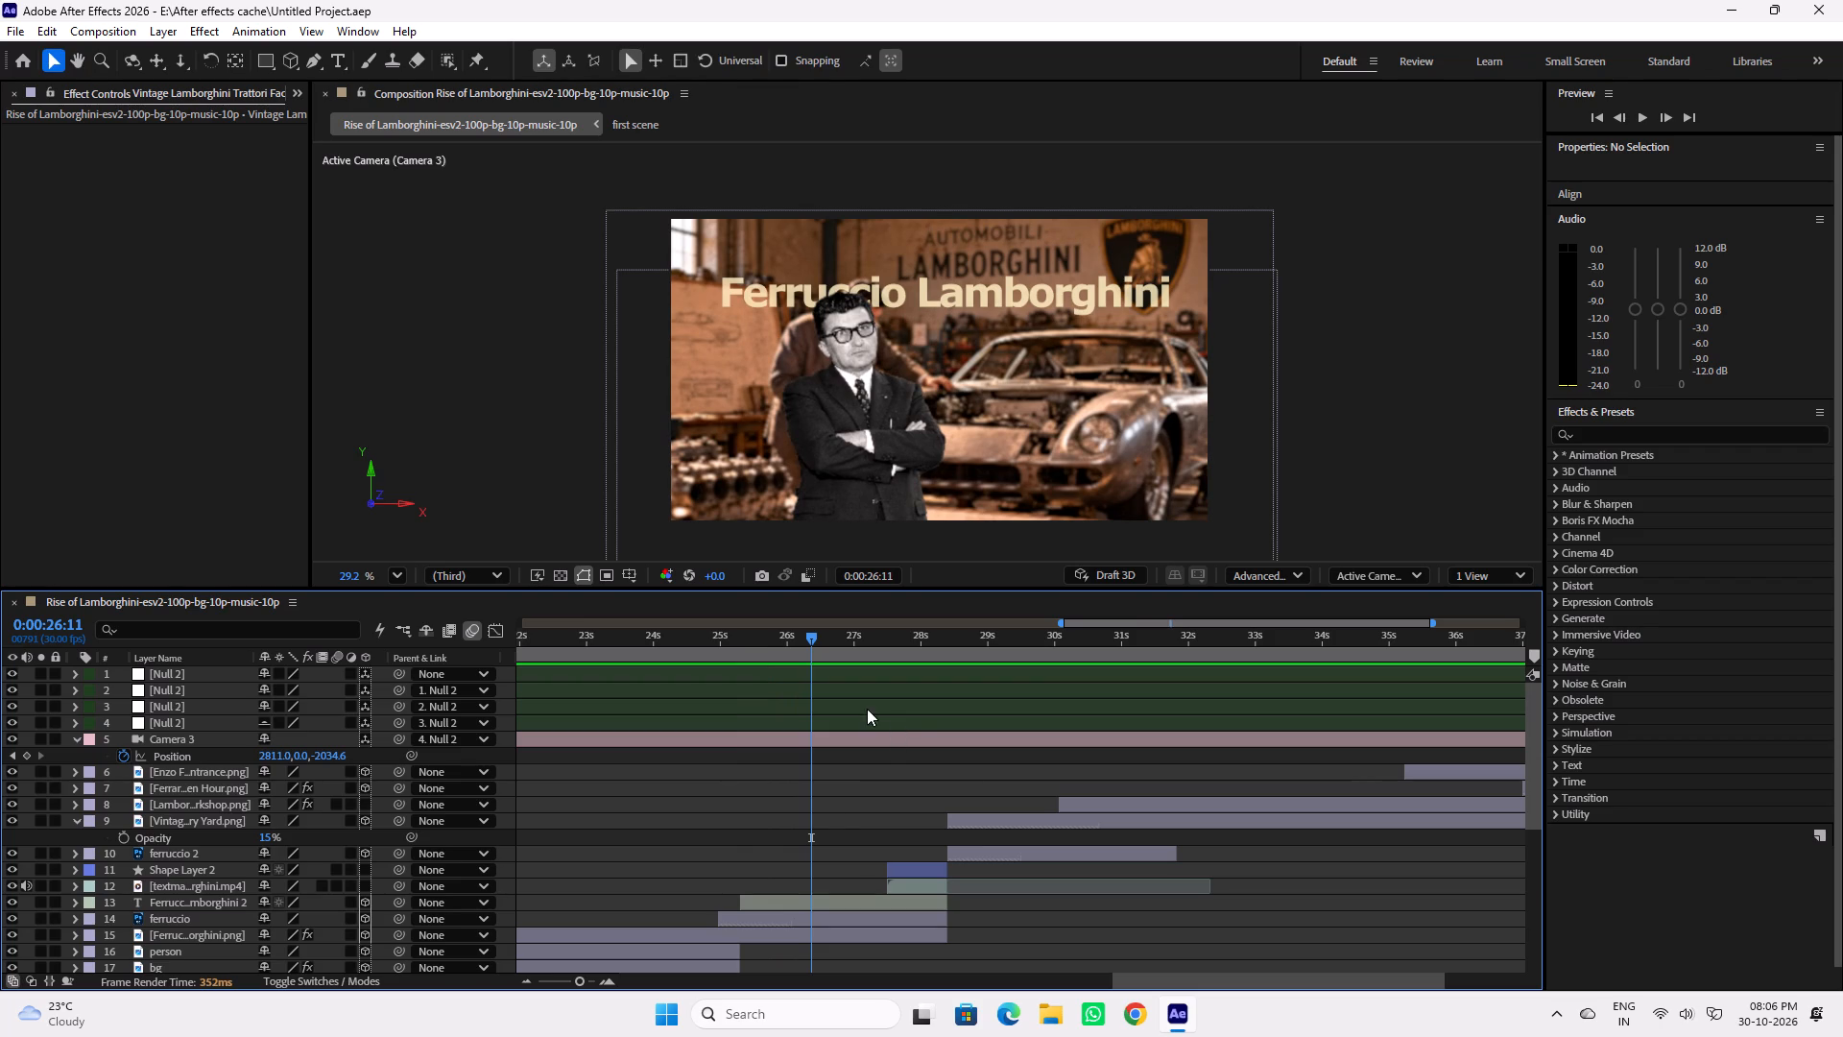
click(753, 639)
key(space)
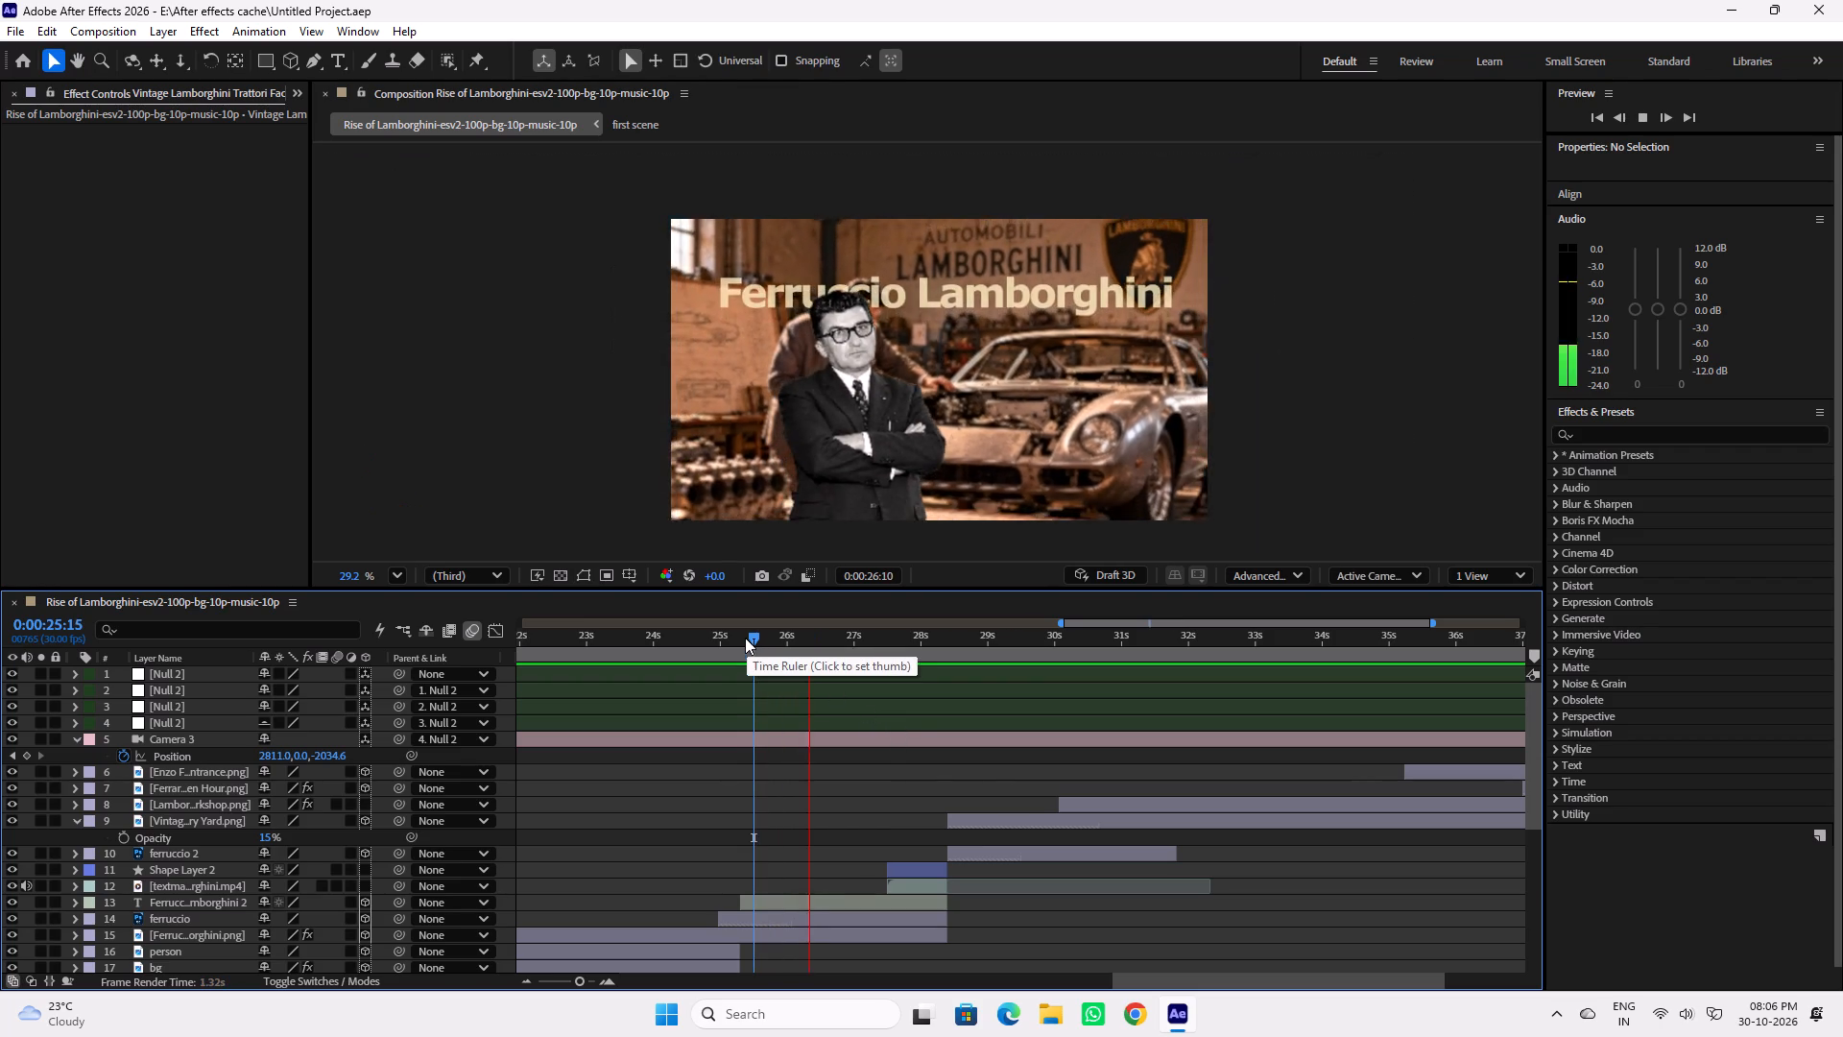
Play the composition from 0:00:24:25 through the yellow car workshop scene, and review the earlier Ferrari factory scene around 0:00:16:03.
click(710, 633)
key(space)
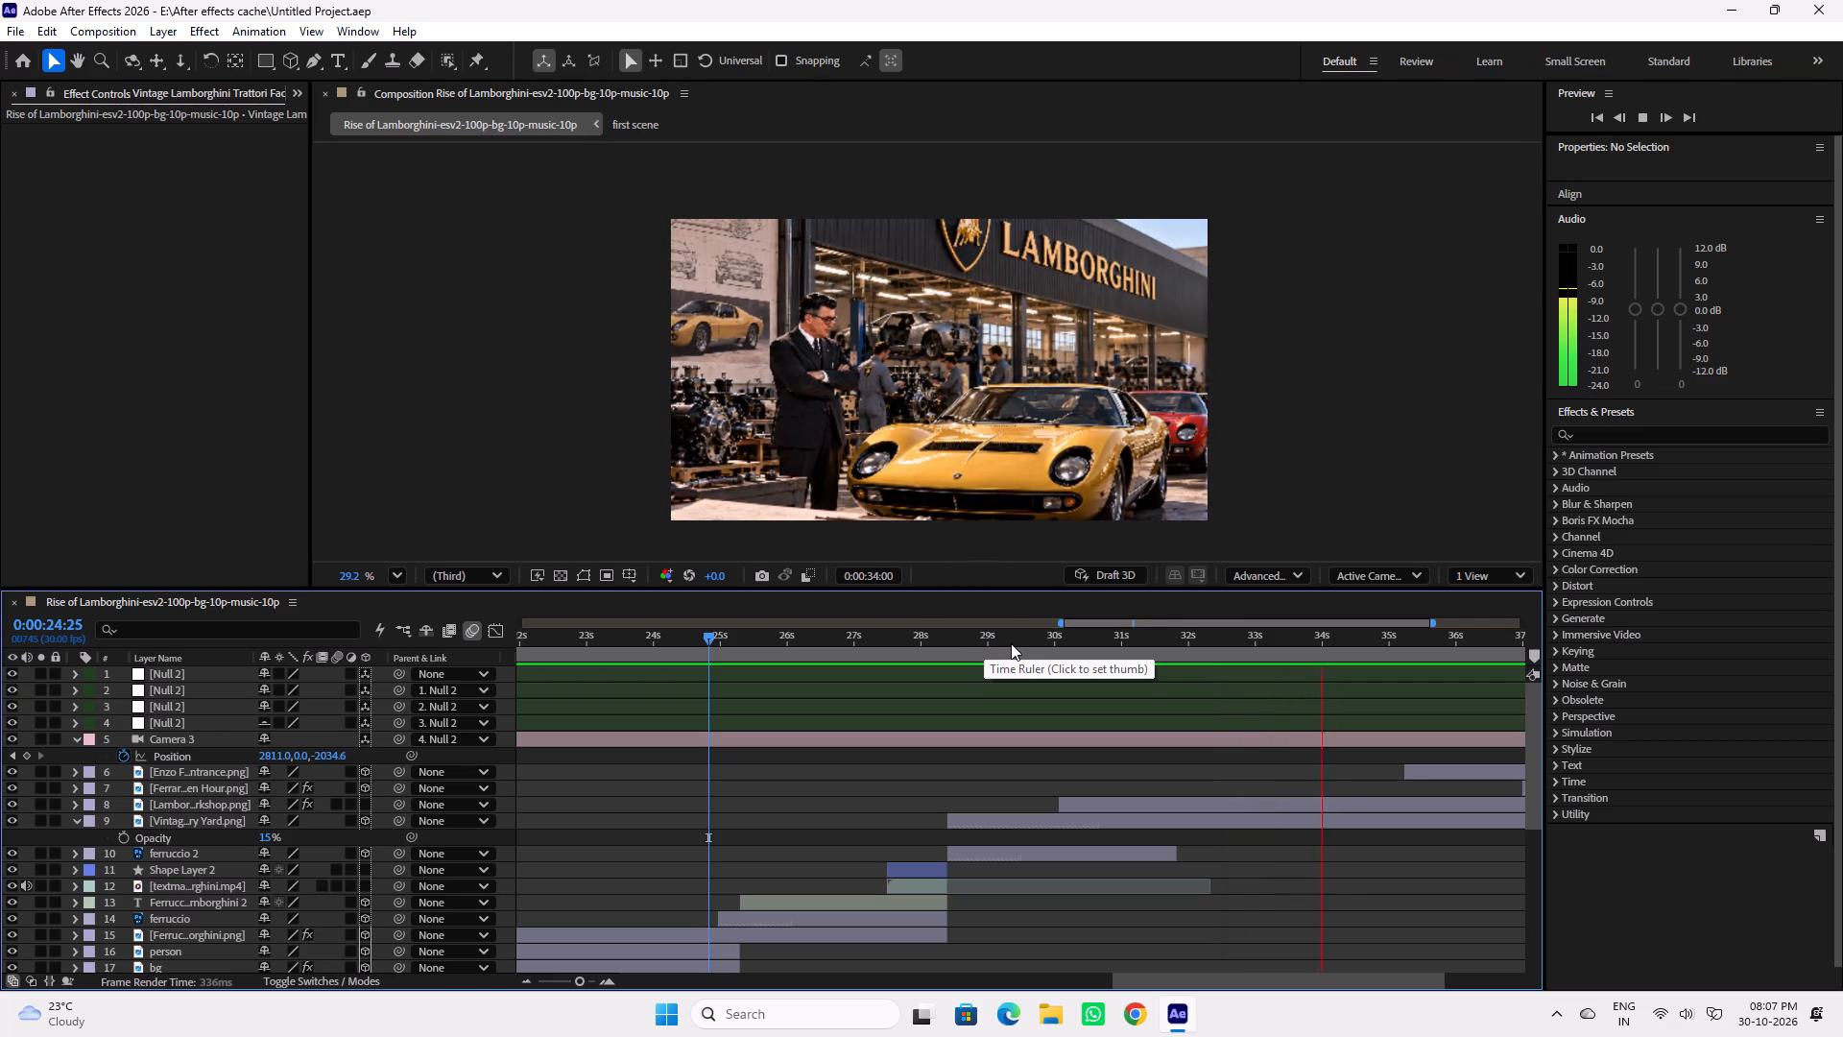
key(space)
key(space)
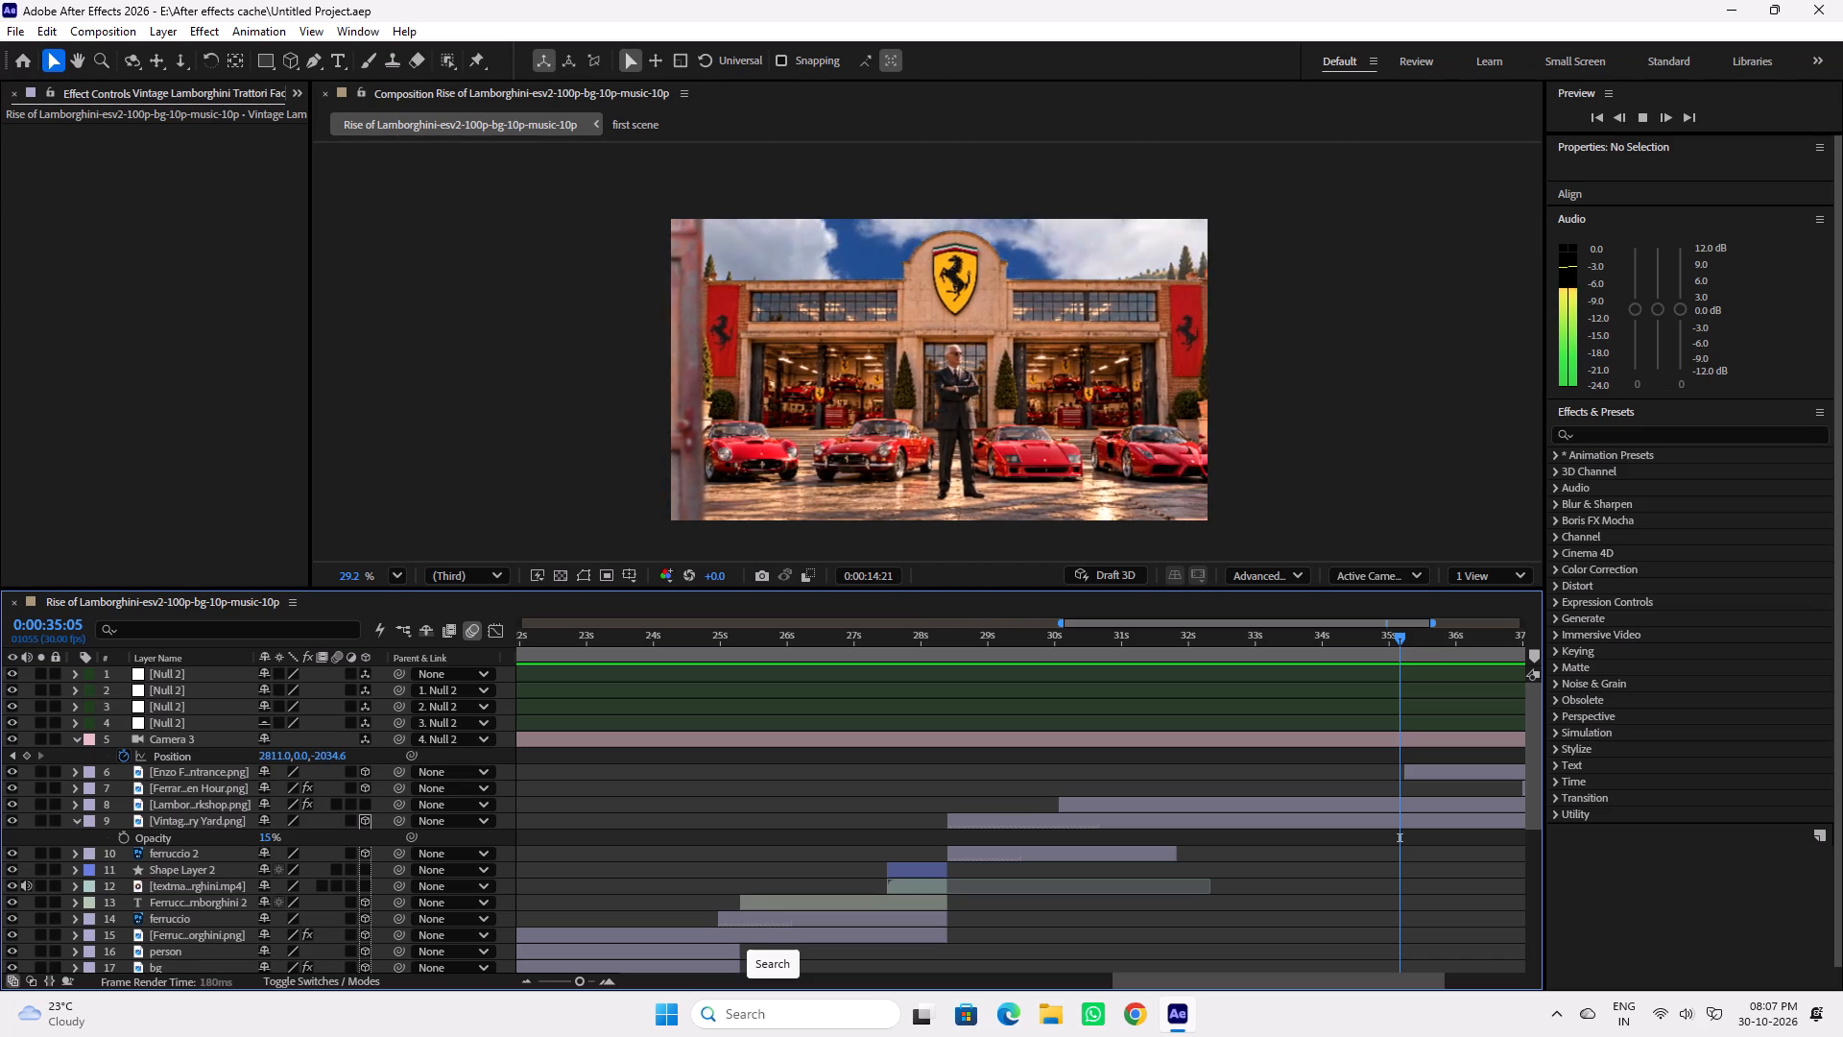
key(space)
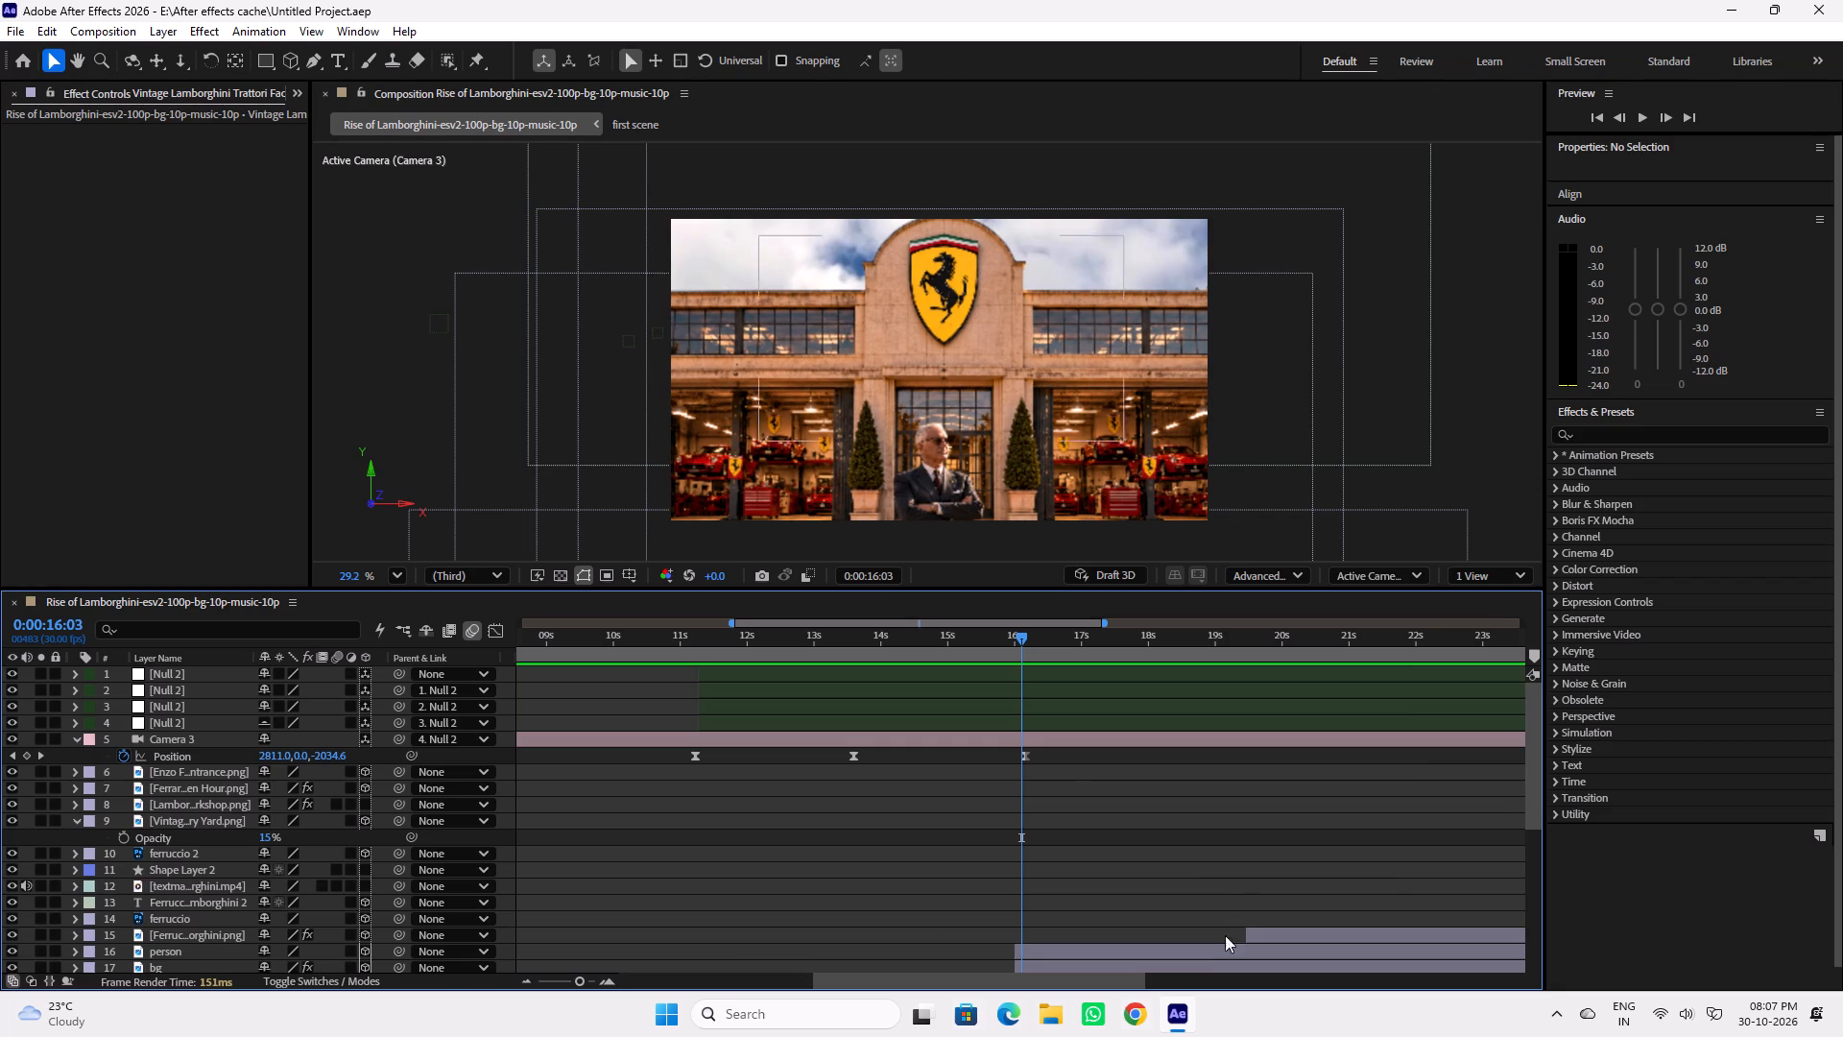
Switch to Chrome and open ChatGPT.
click(1135, 1015)
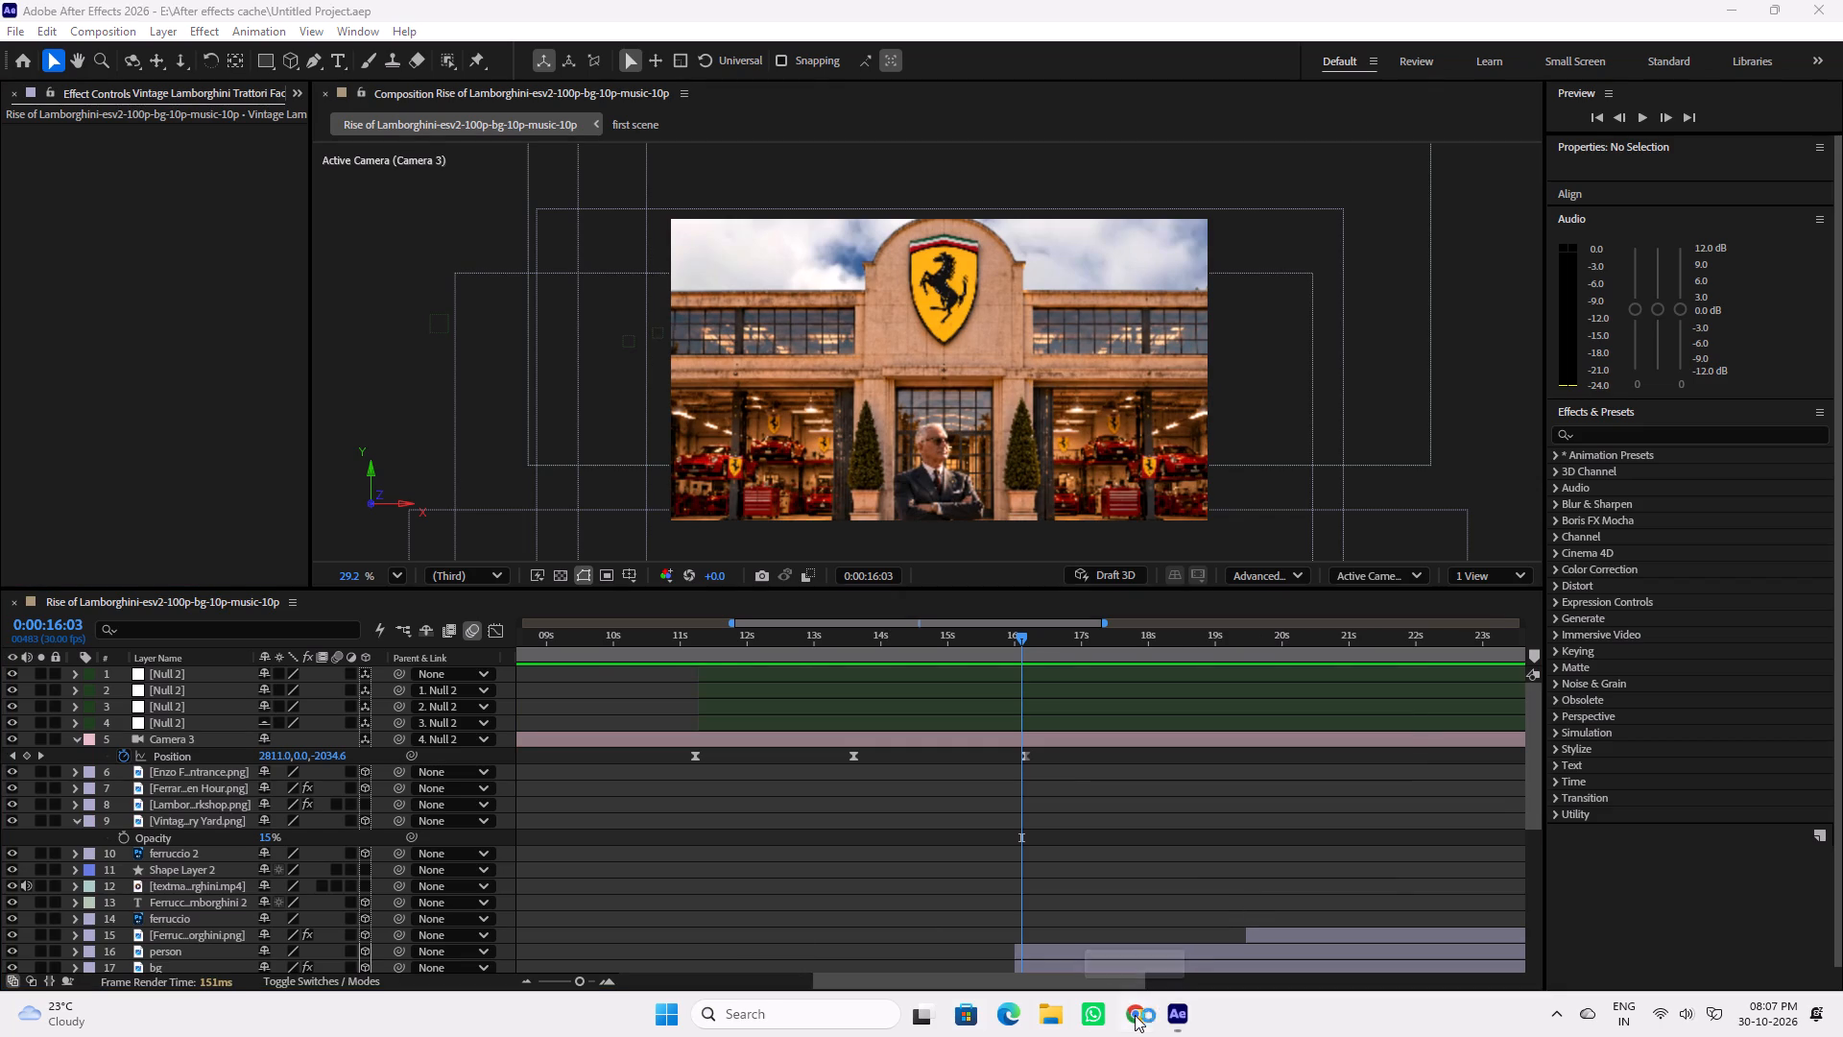
click(854, 507)
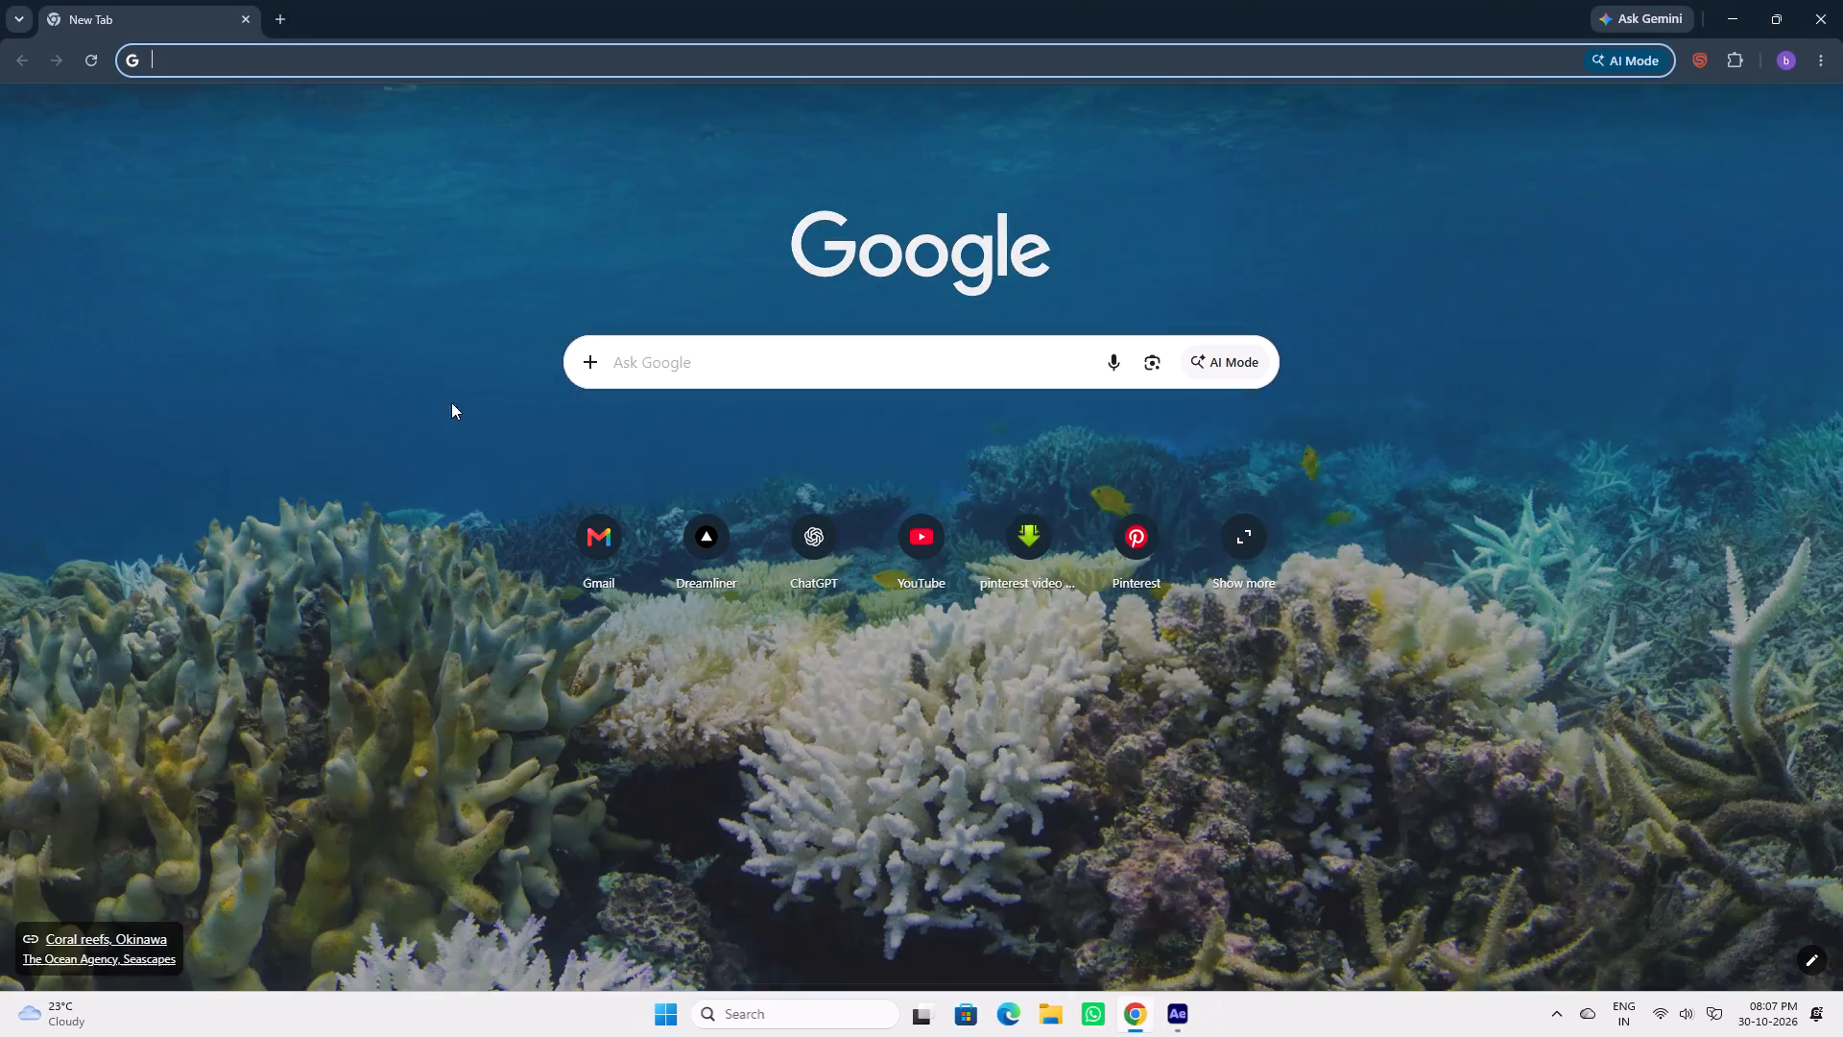
click(344, 414)
click(826, 544)
In a new browser tab, search Google for pingwing and open the PNGWing website.
click(270, 8)
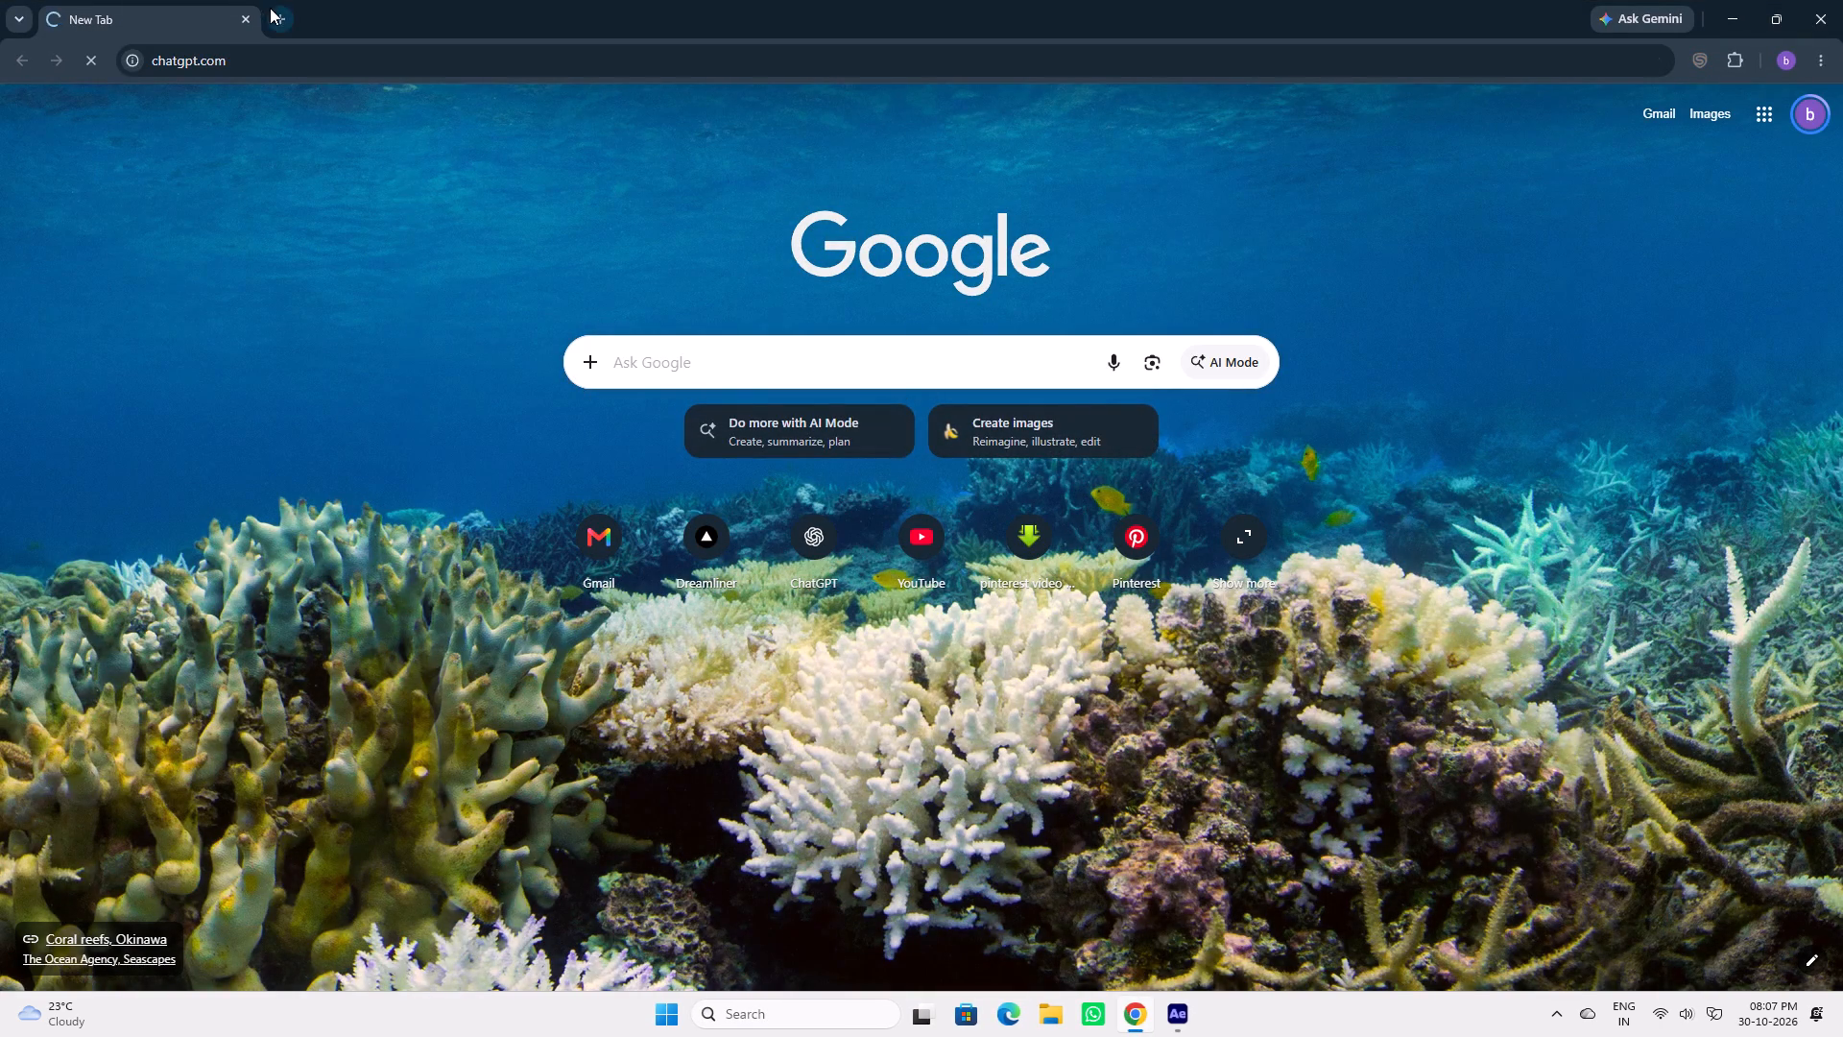
drag(280, 229, 280, 251)
click(757, 365)
text(ping)
key(Down)
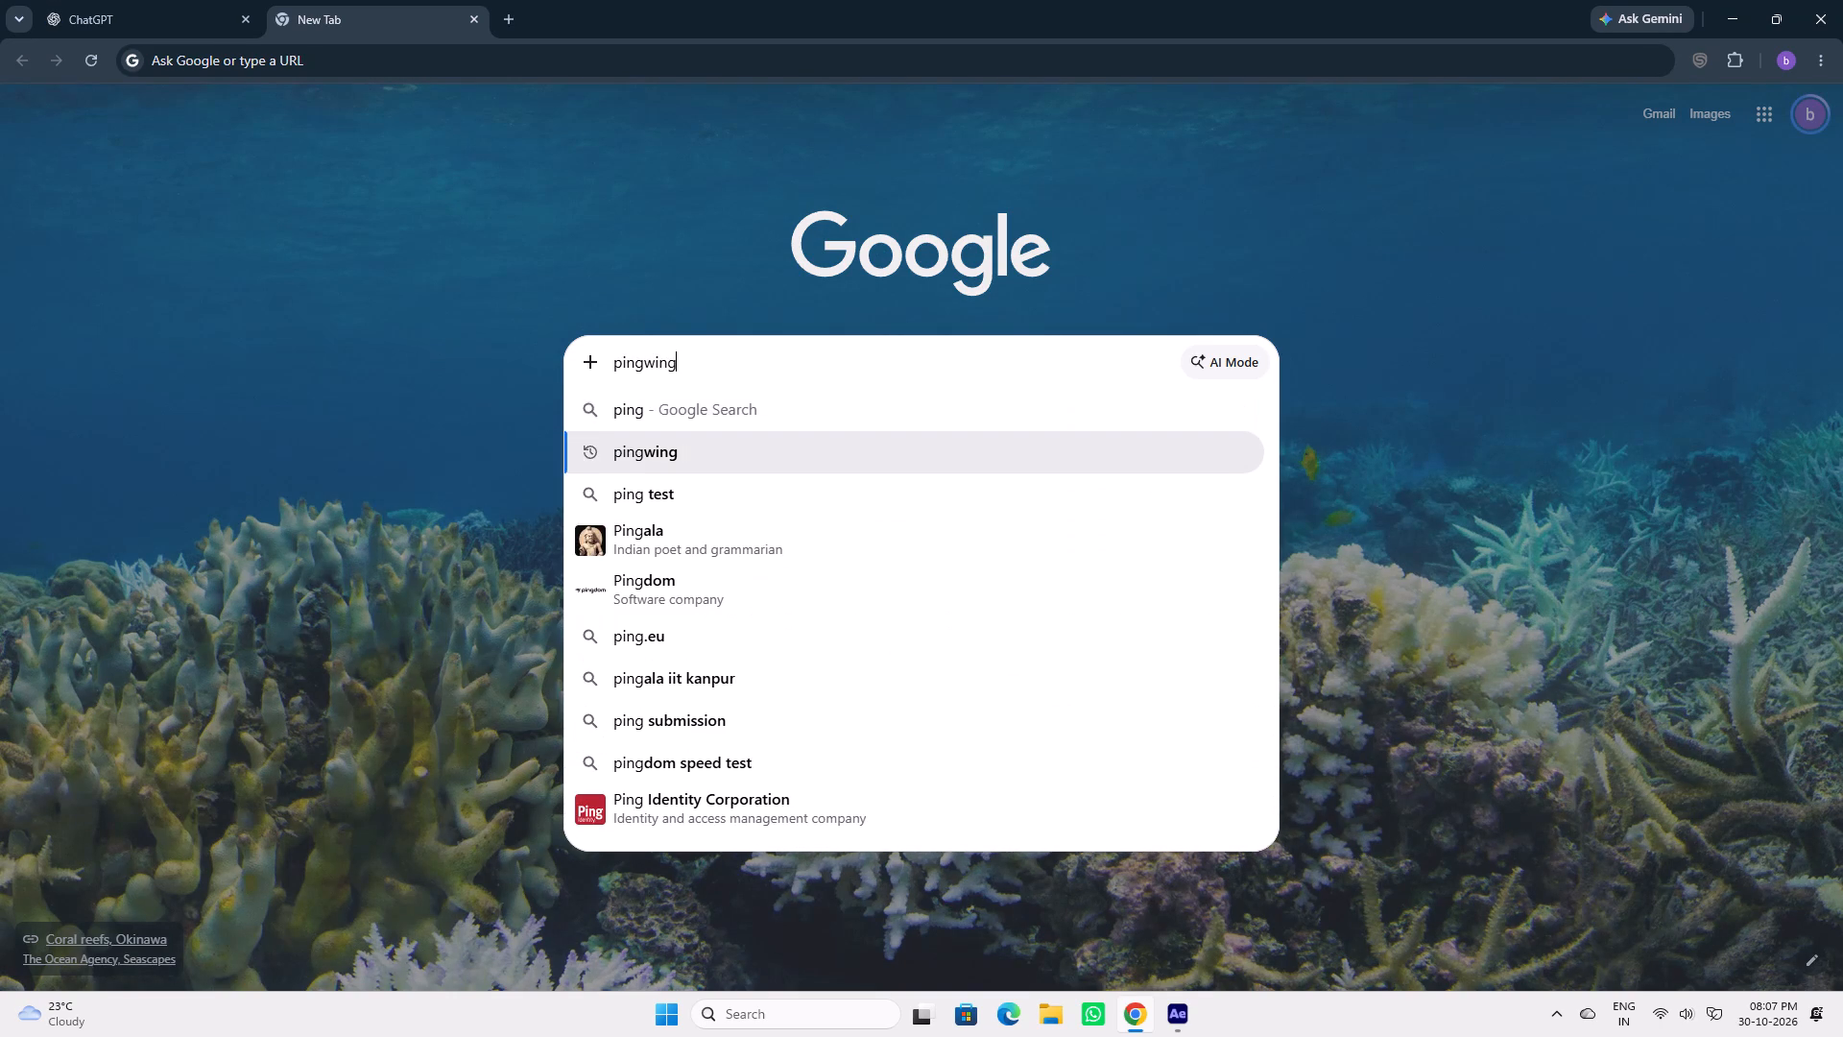
key(Return)
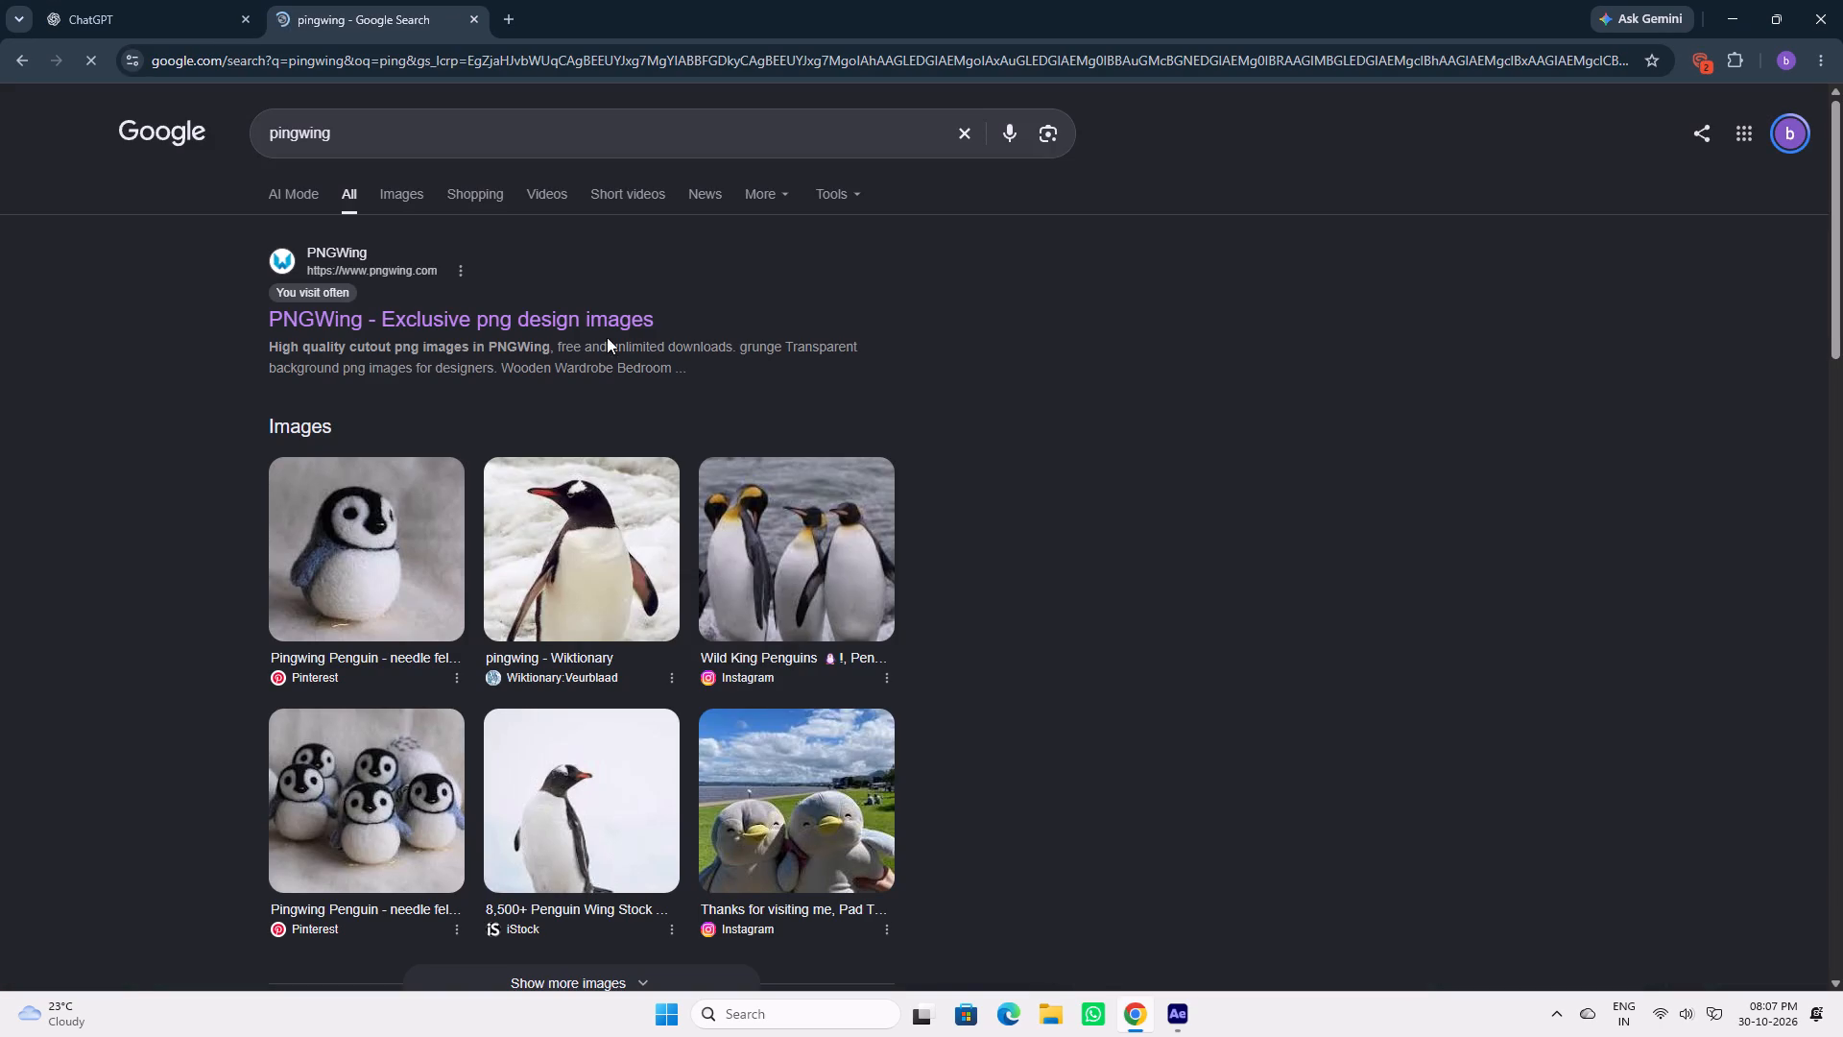
click(593, 331)
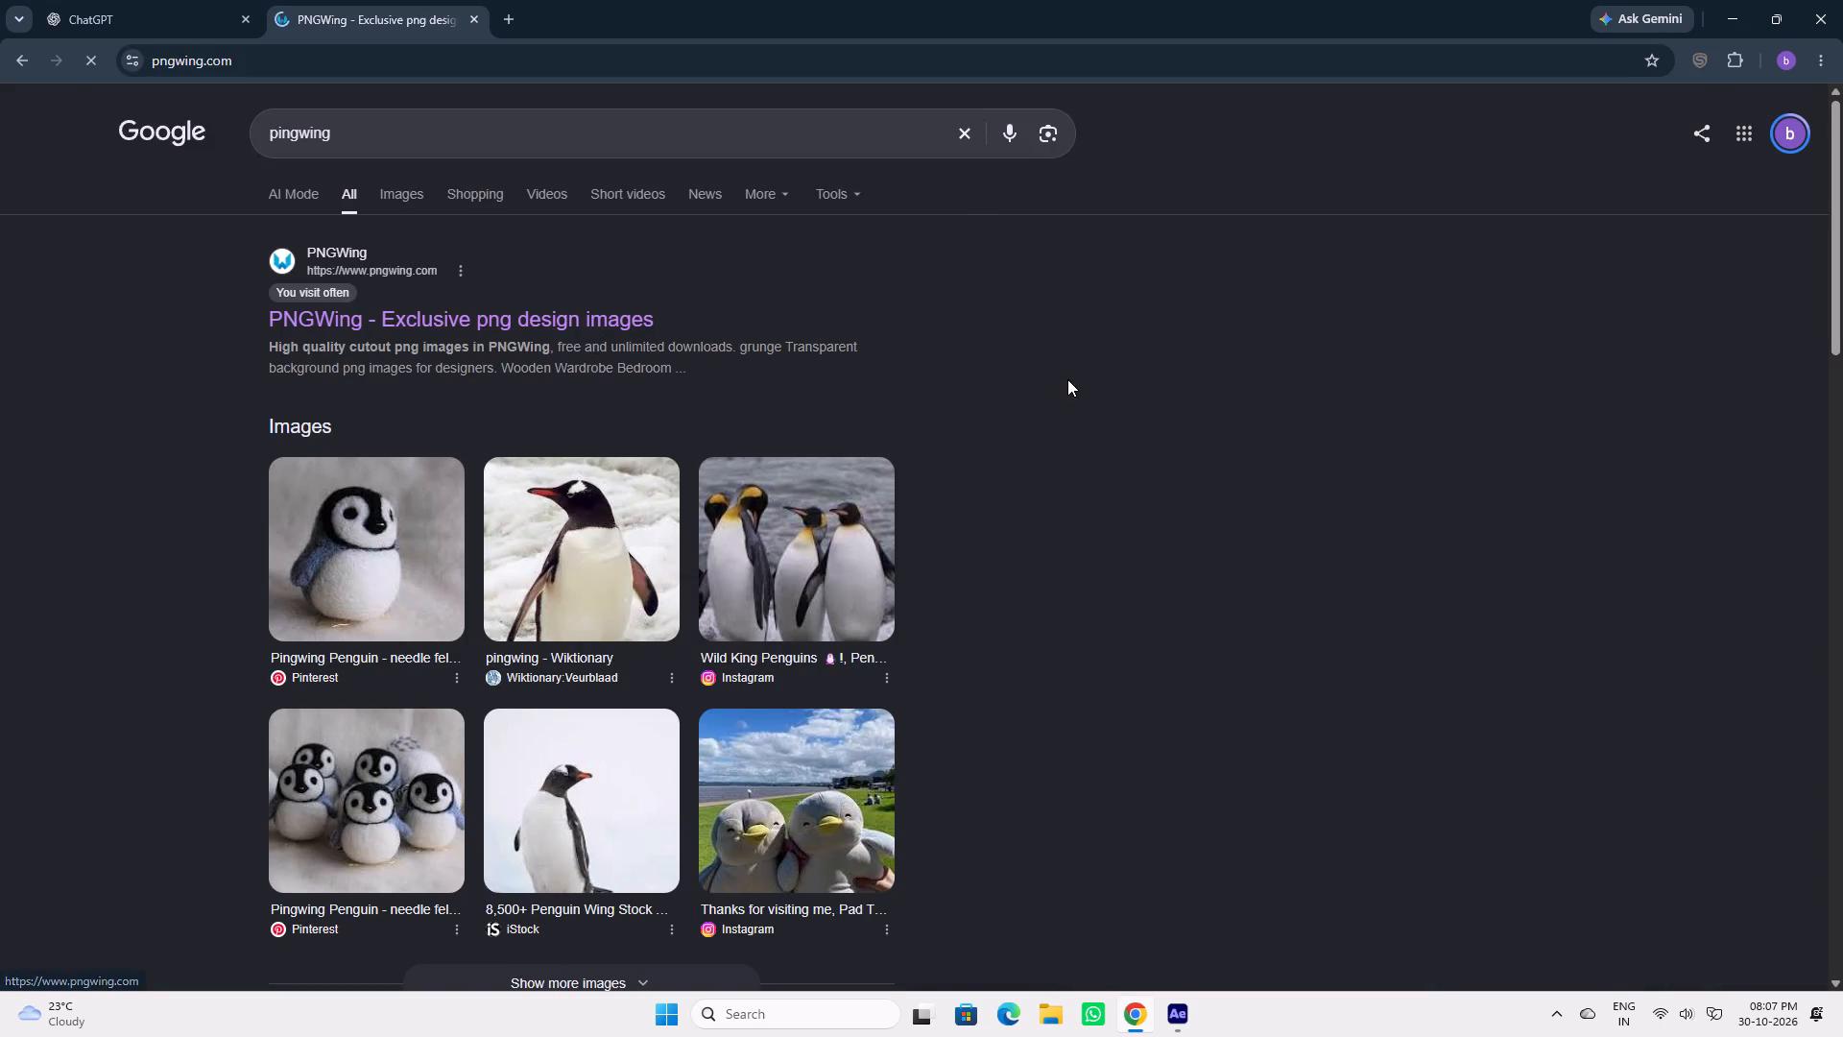
Search PNGWing for tree.
click(921, 346)
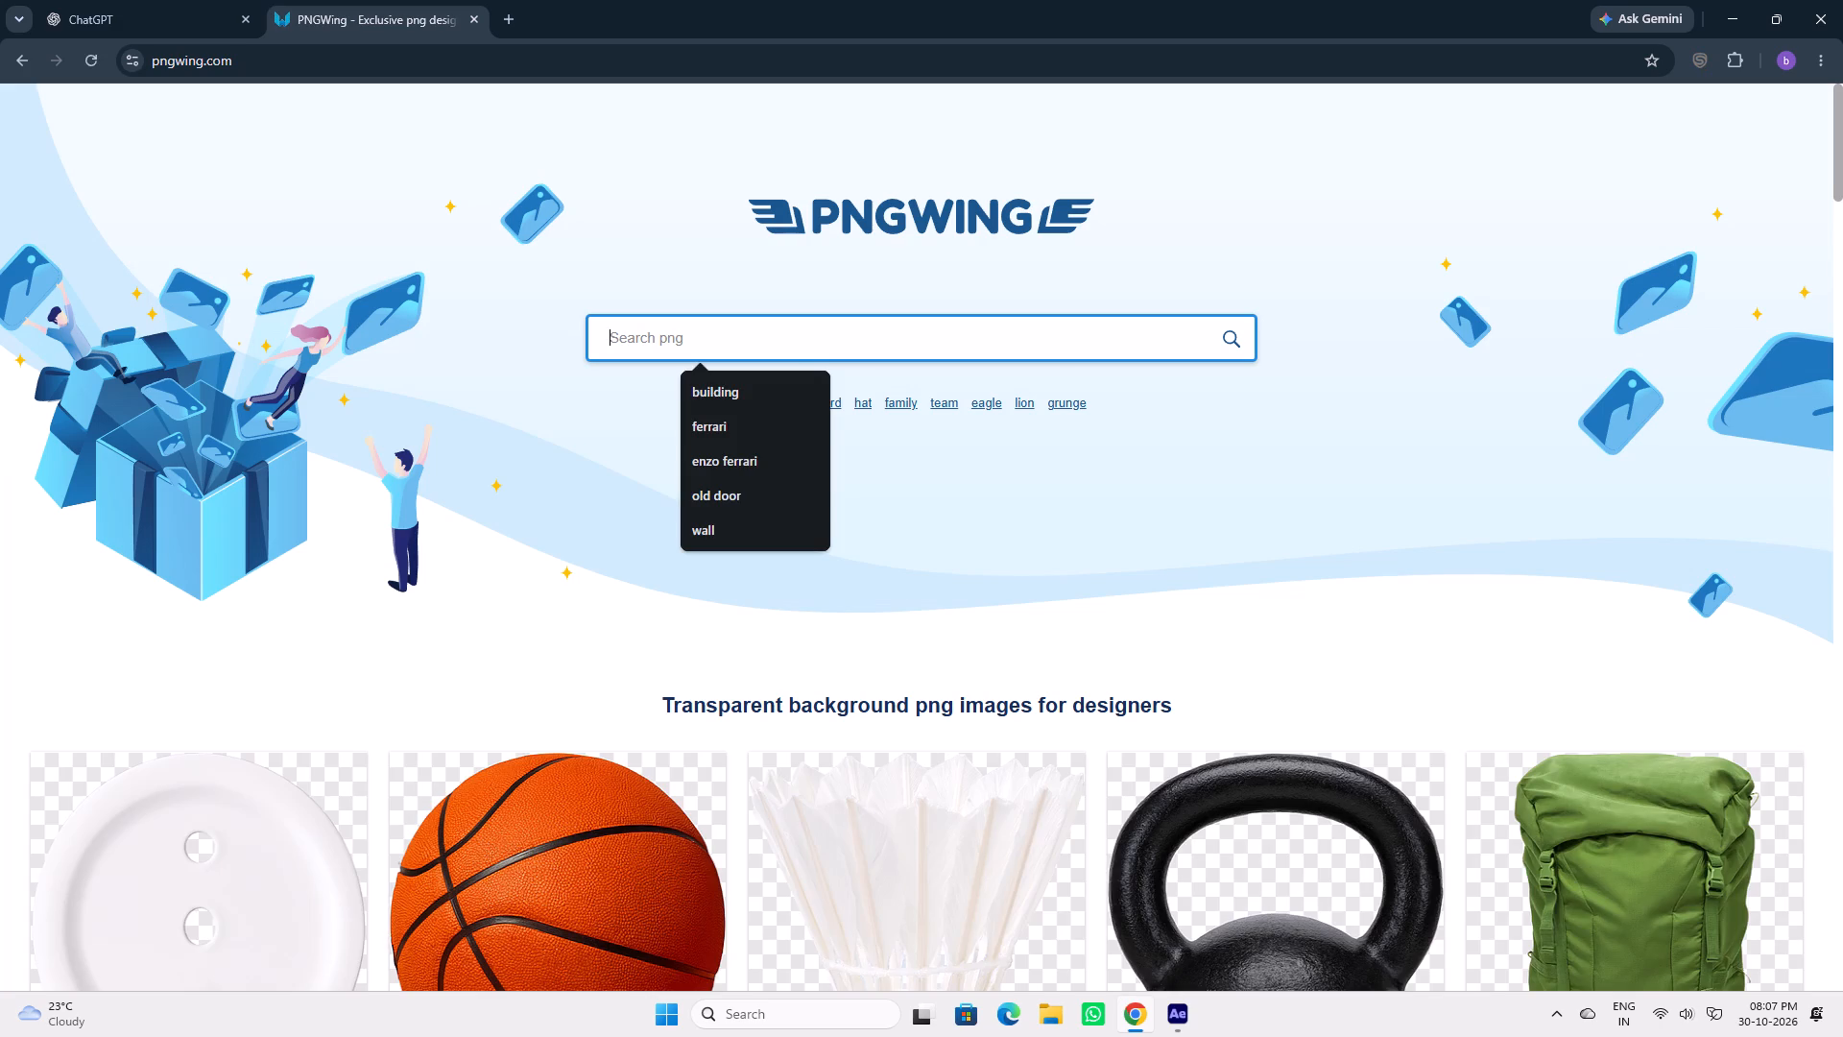
text(tree)
key(Return)
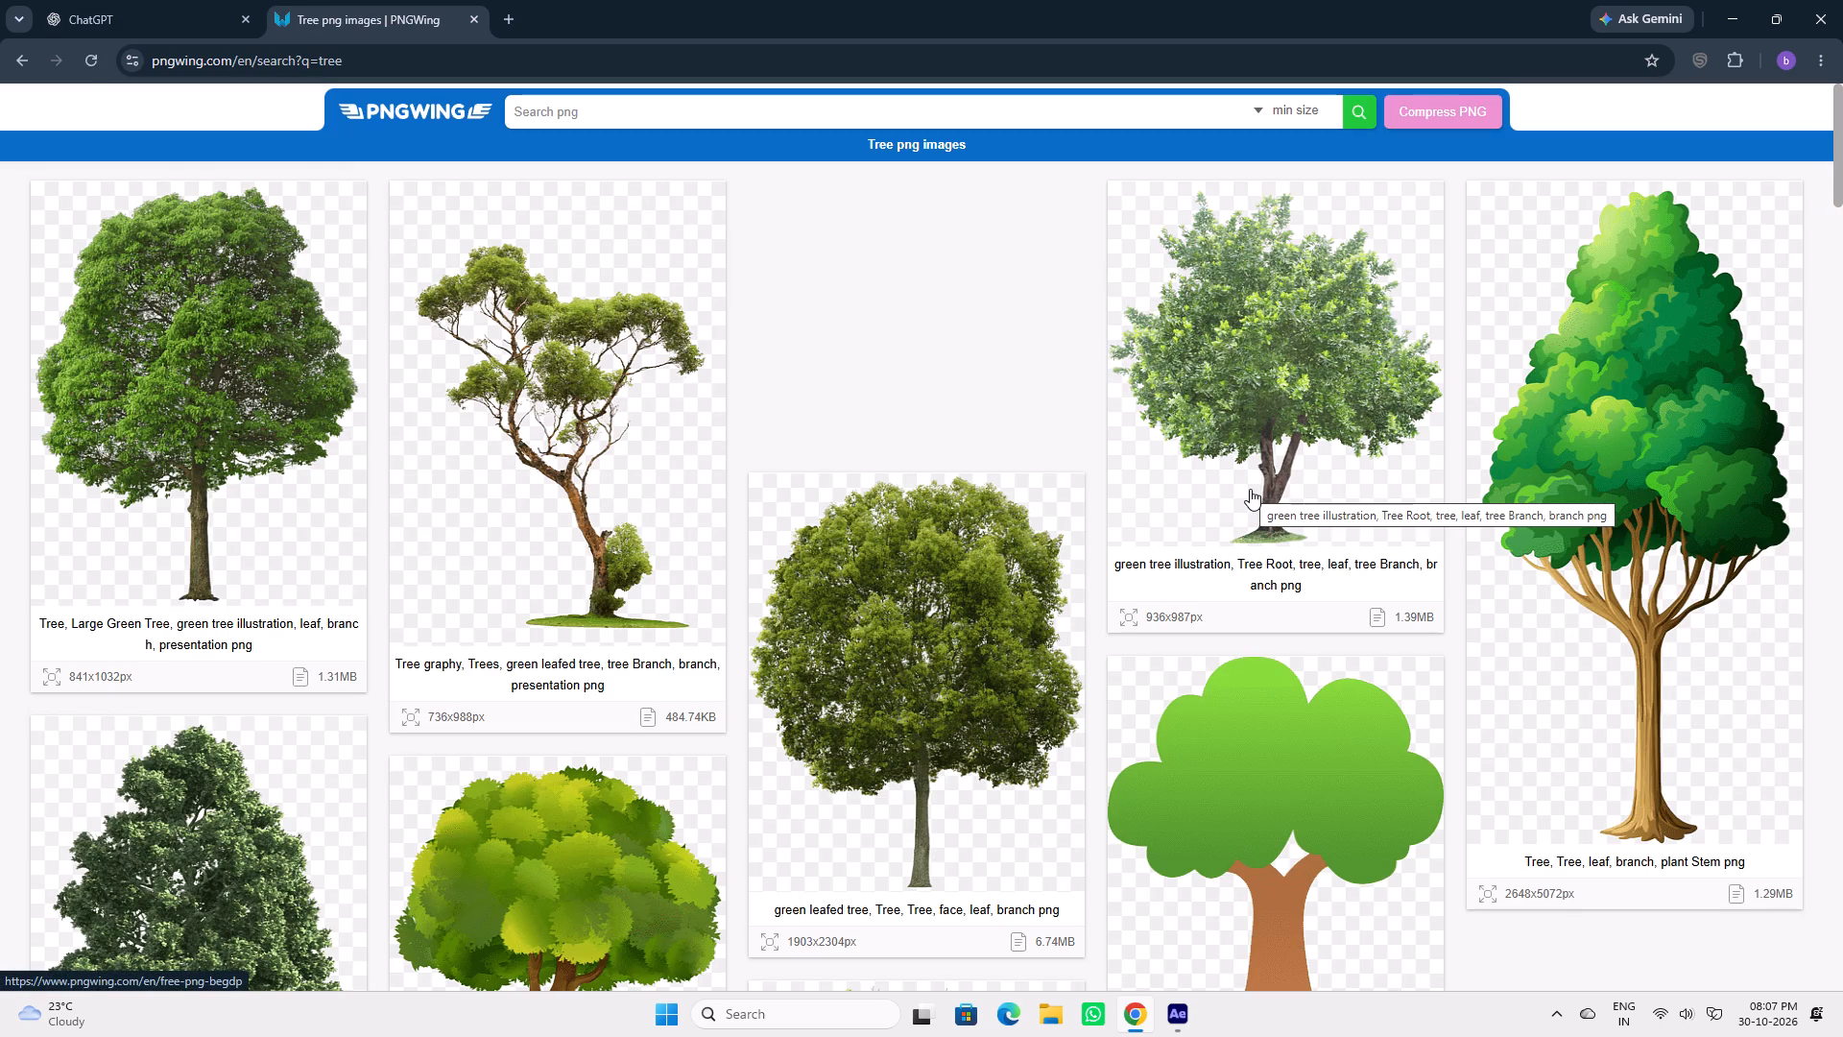
Browse the PNGWing tree search results for a suitable transparent tree image.
scroll(1230, 519, down, 1)
scroll(693, 642, down, 7)
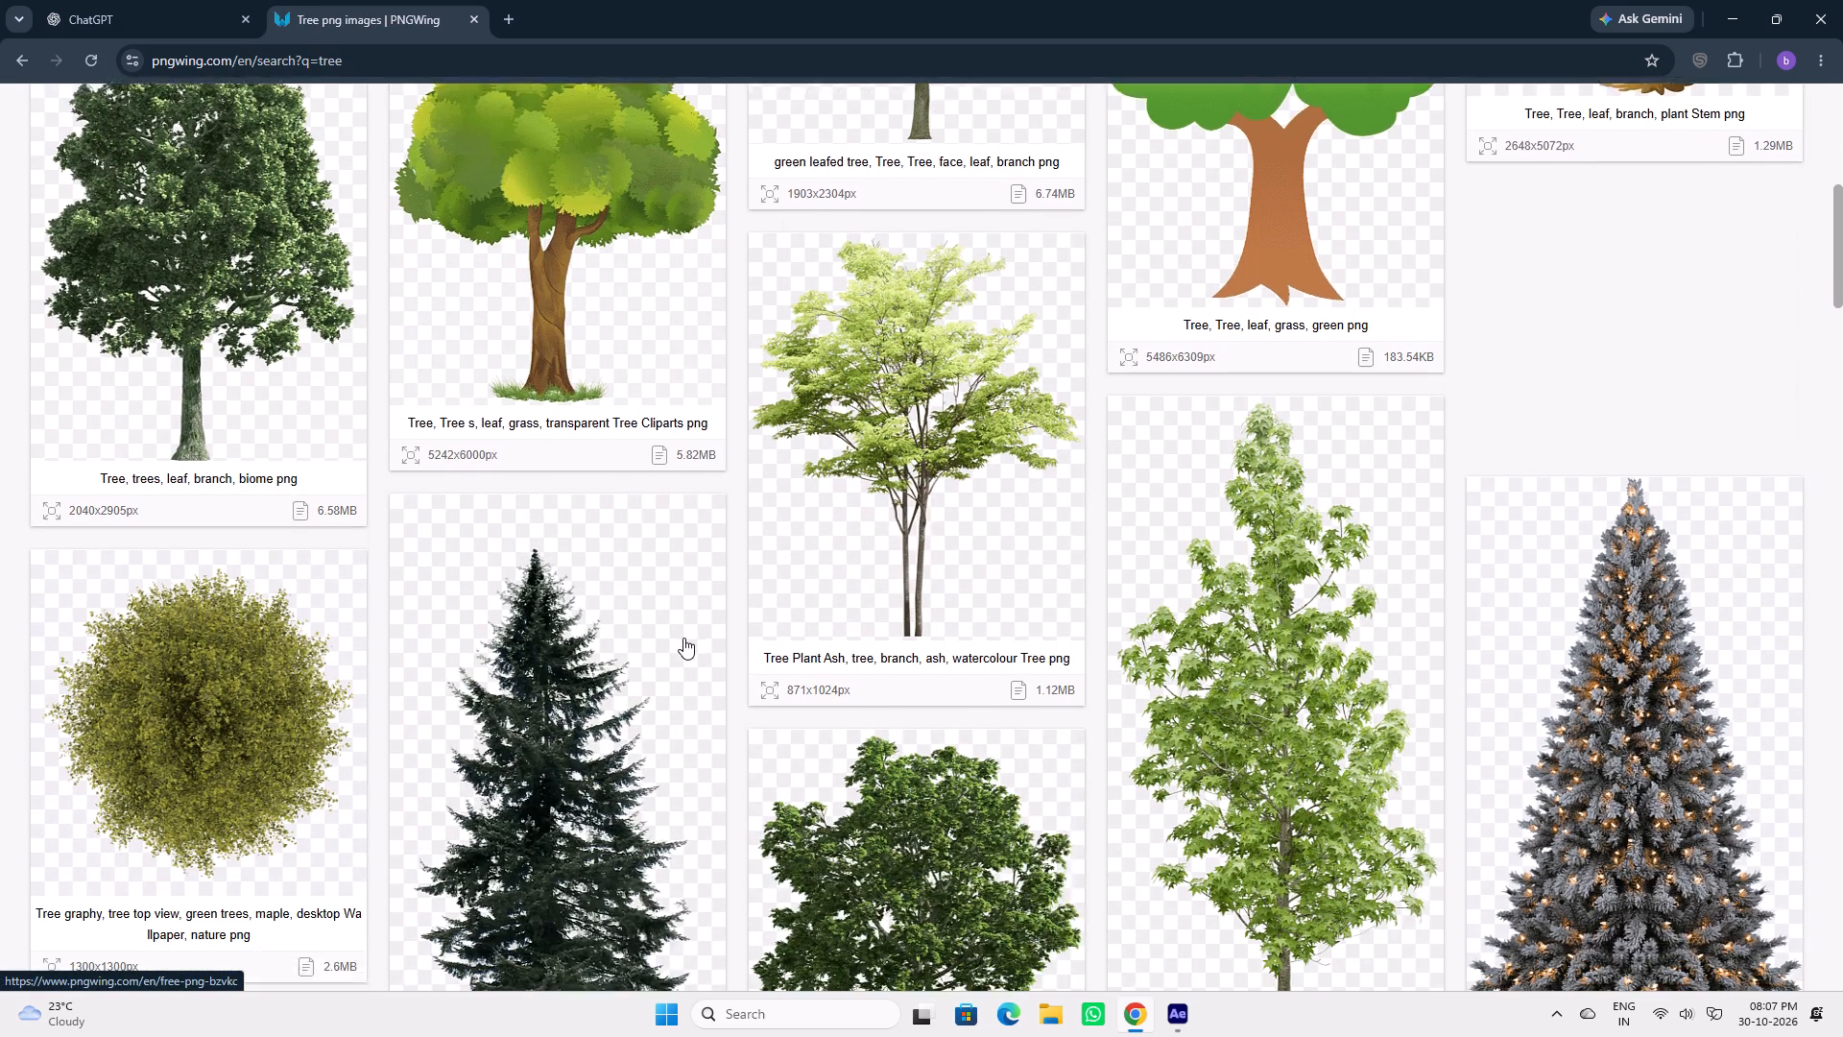
scroll(683, 638, down, 3)
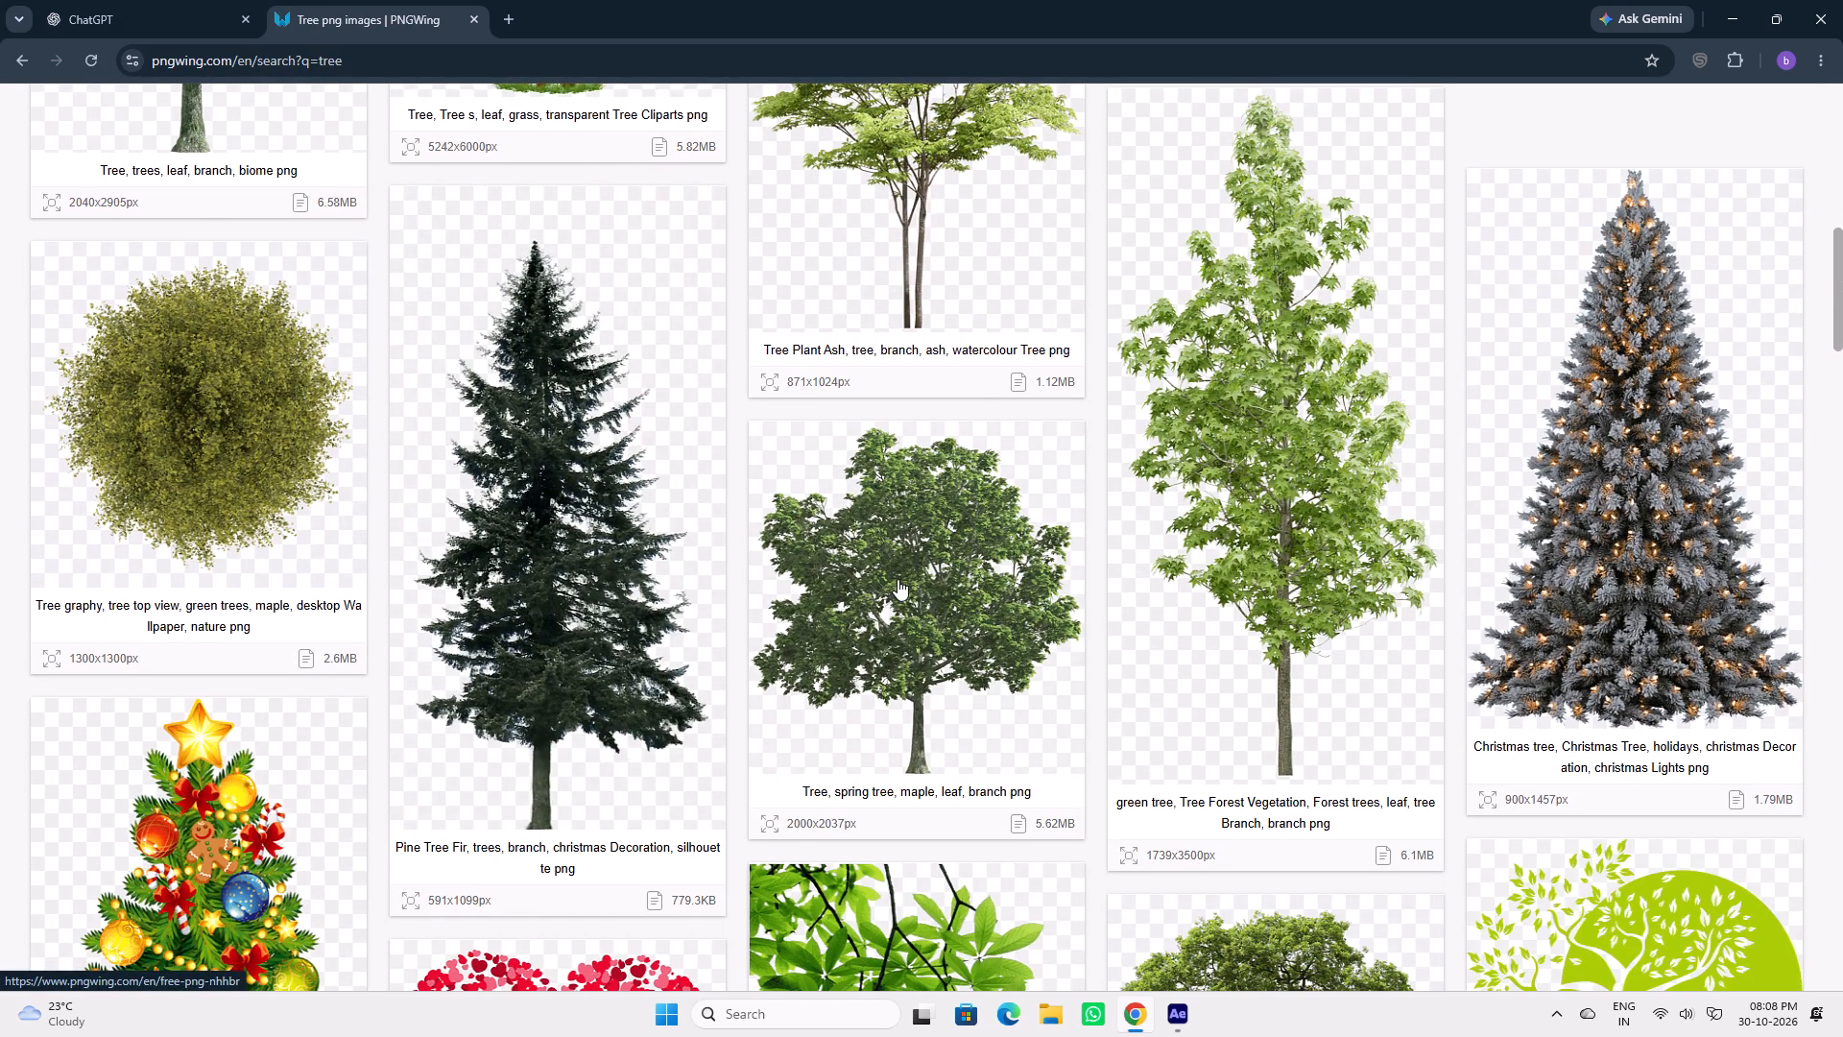
scroll(898, 579, down, 9)
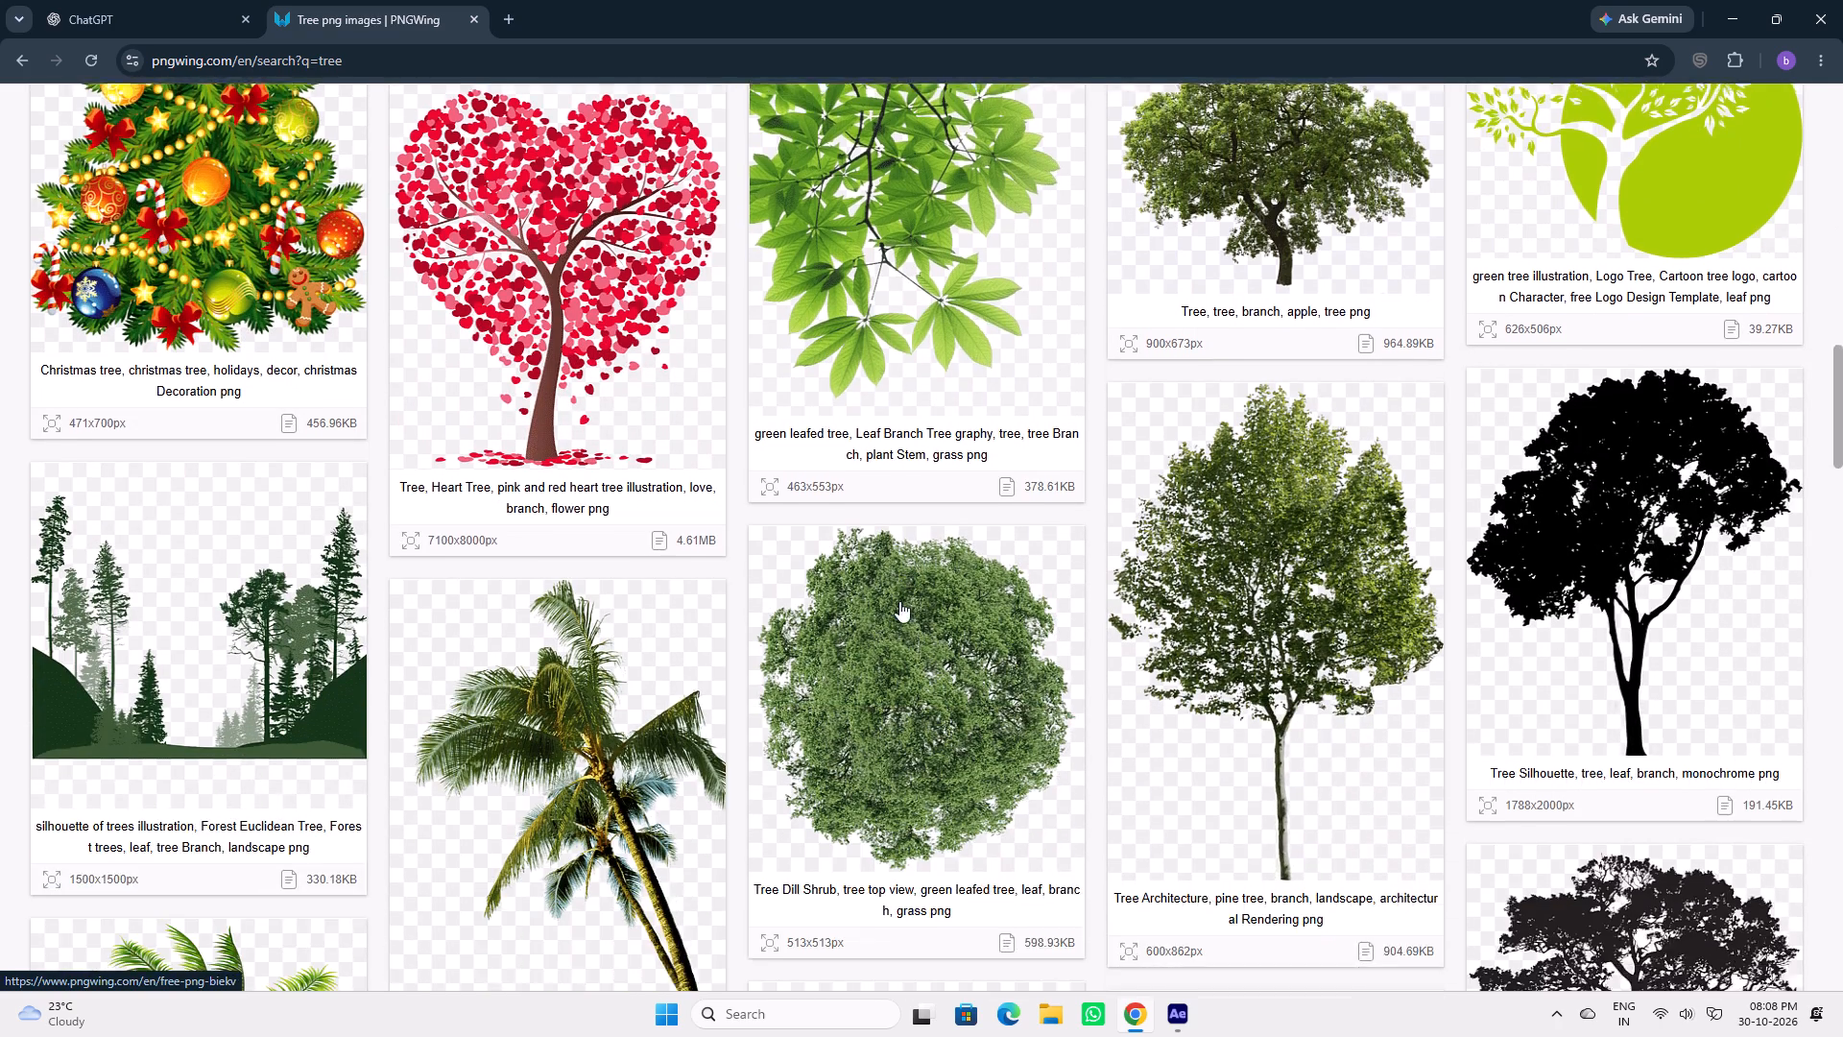
scroll(899, 601, down, 2)
scroll(899, 601, up, 13)
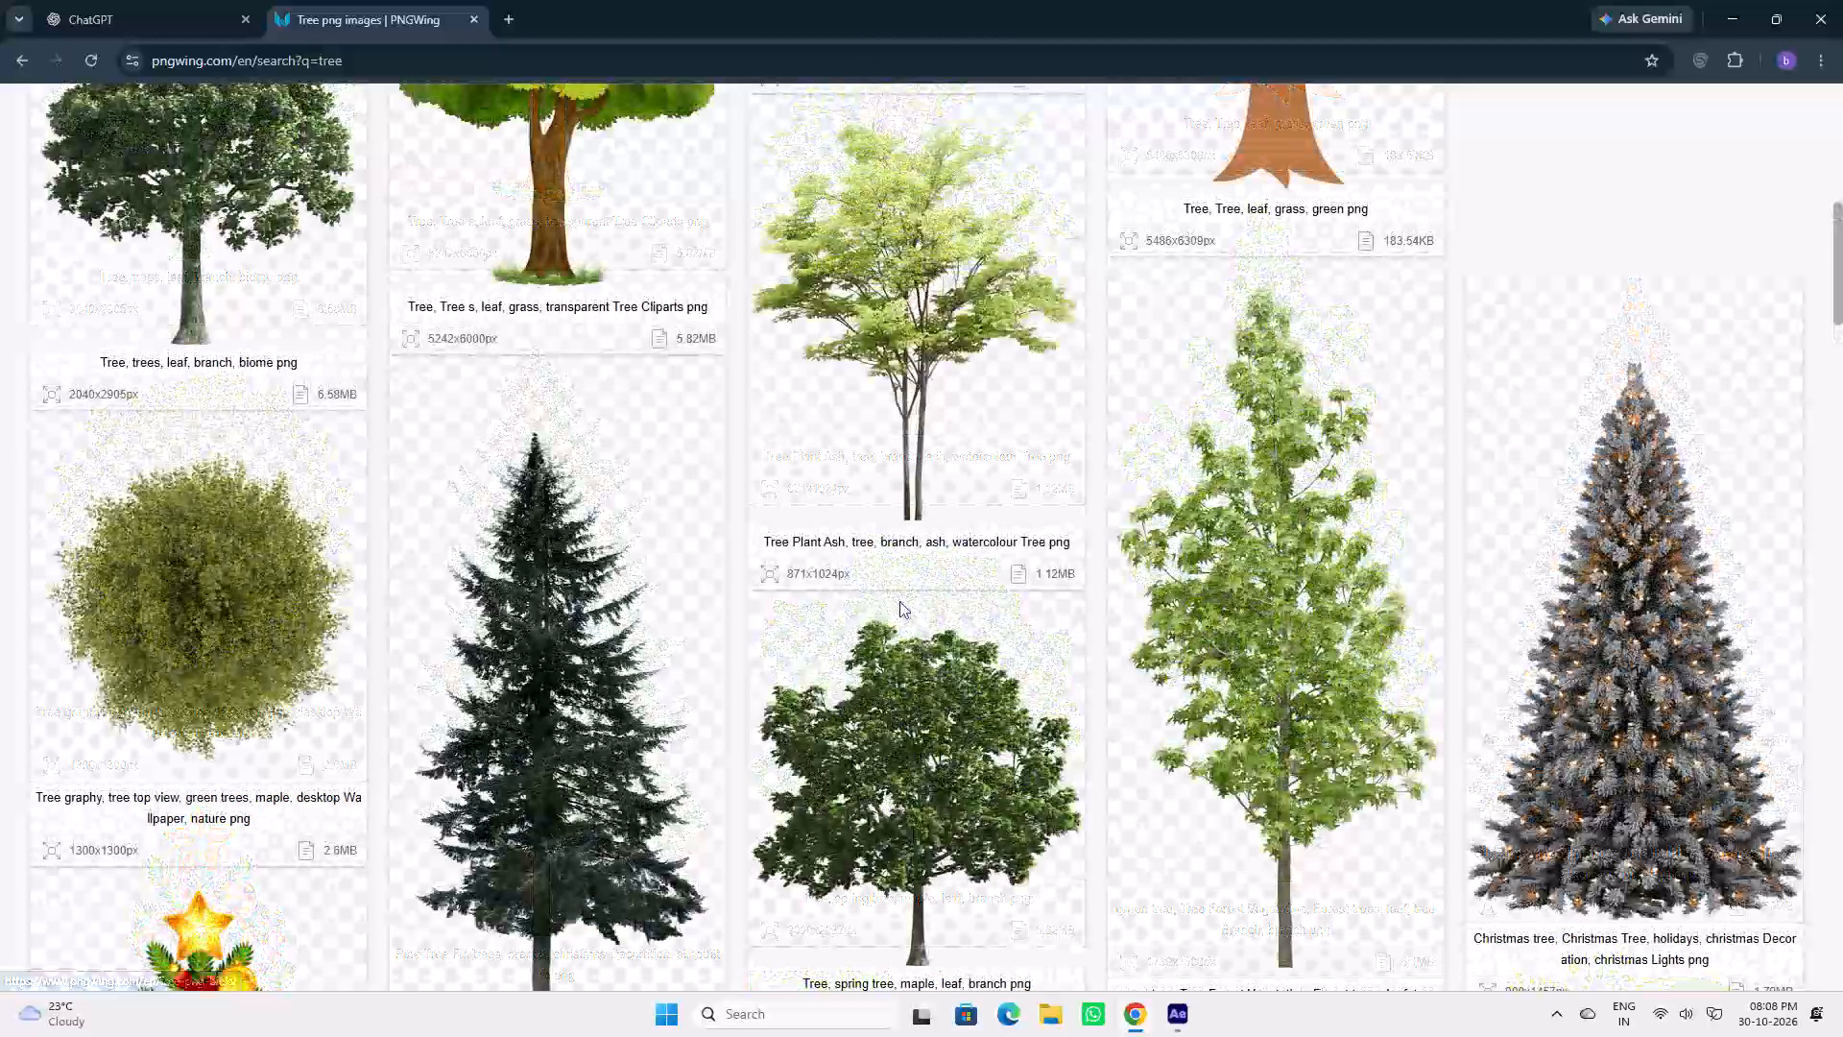
scroll(899, 601, down, 9)
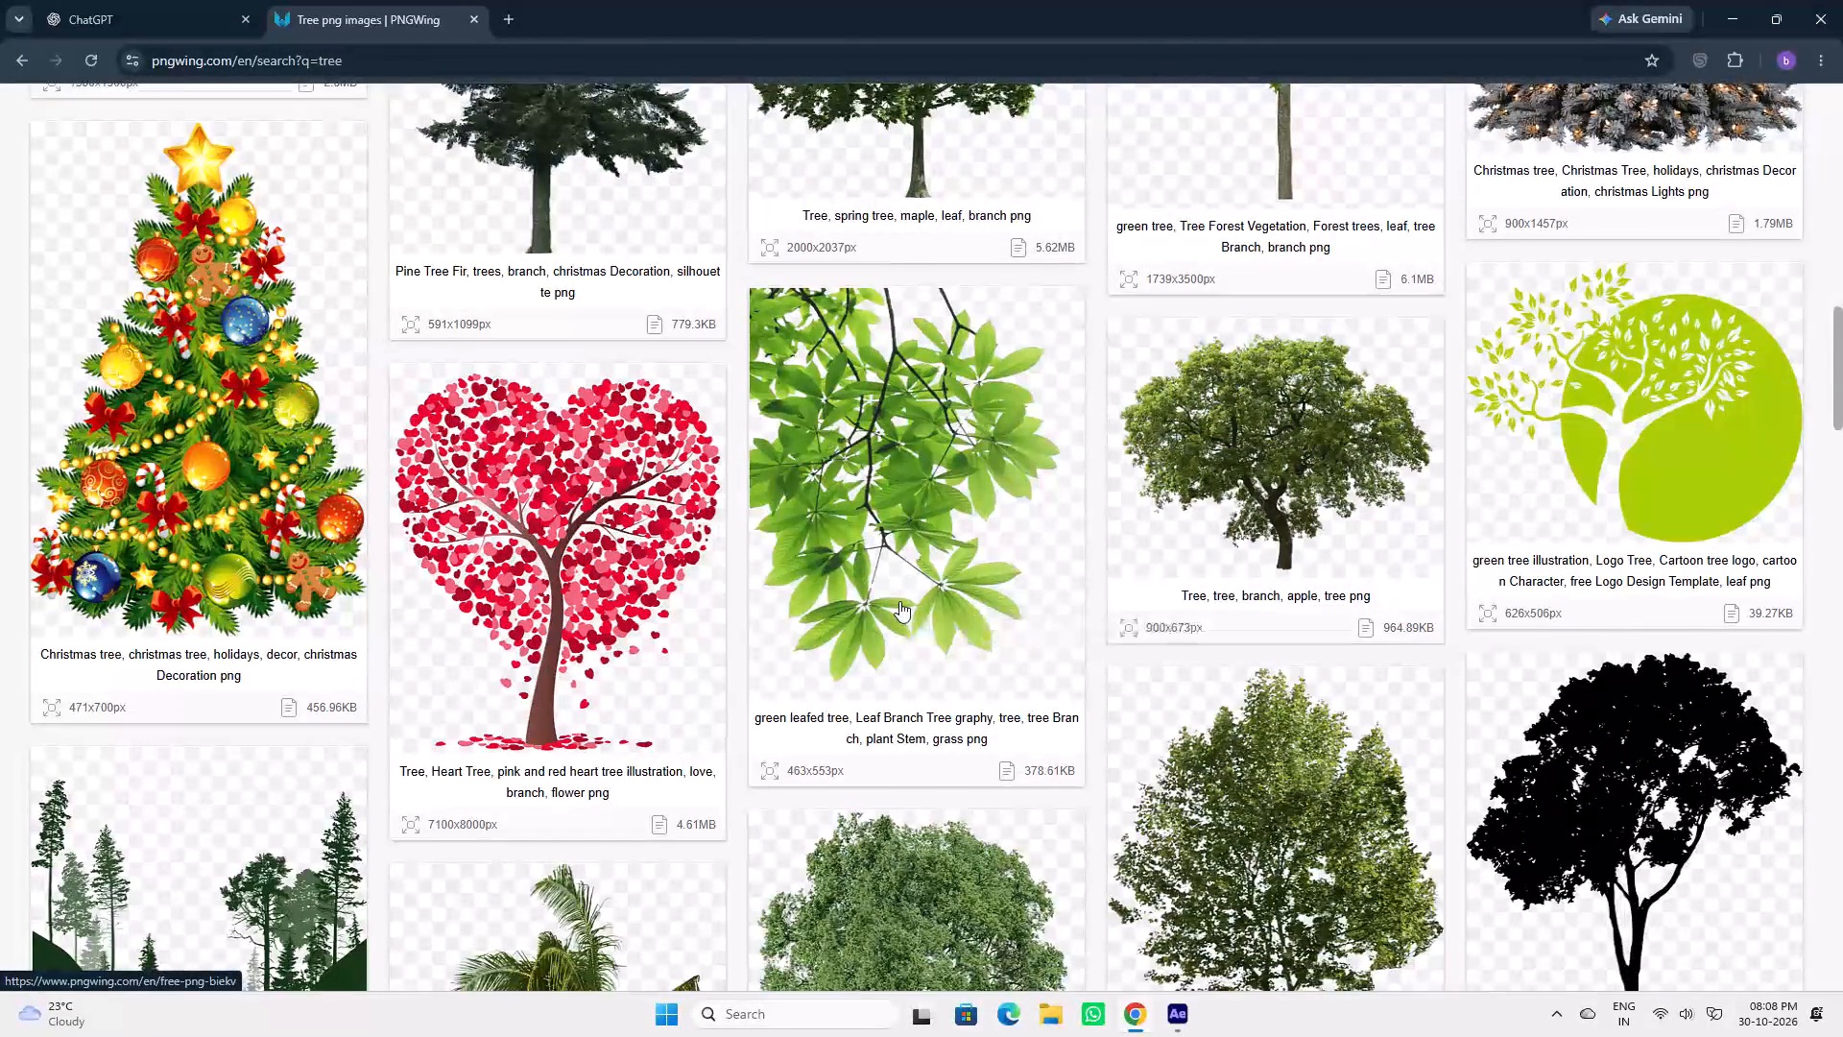
scroll(899, 601, down, 4)
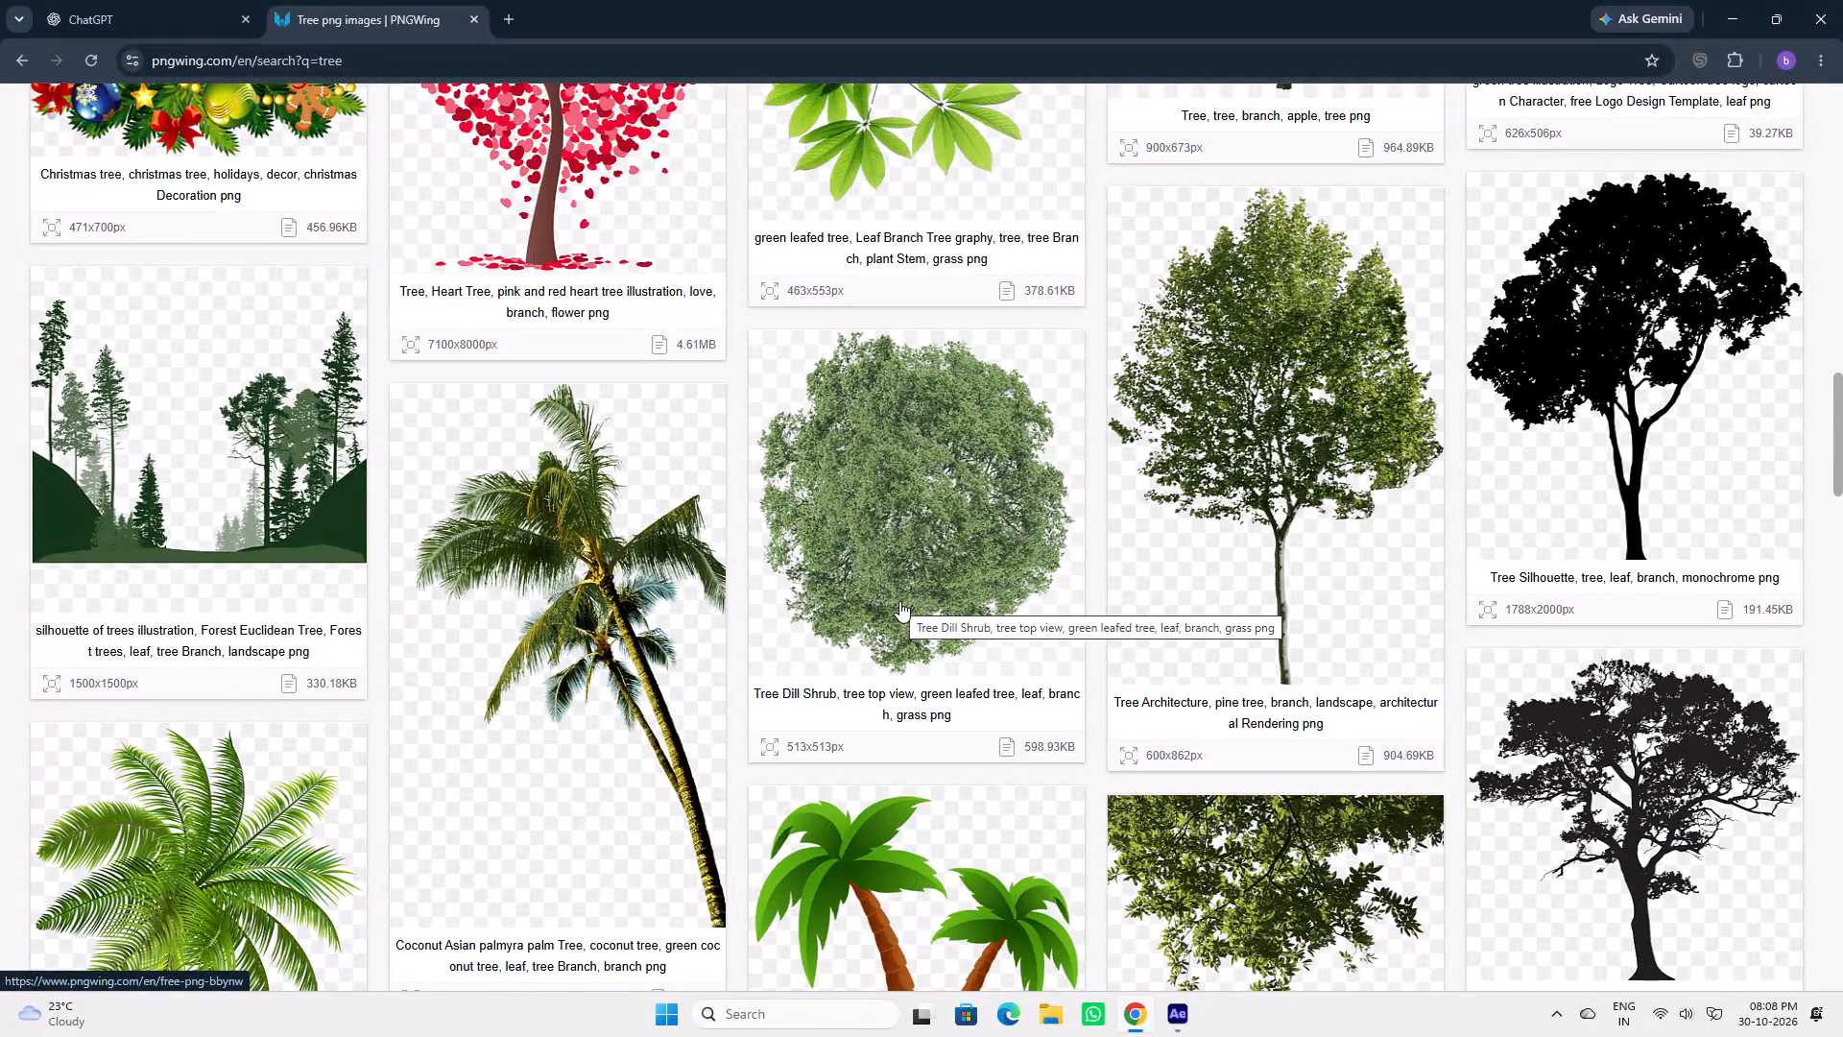
scroll(899, 601, down, 4)
scroll(899, 601, up, 13)
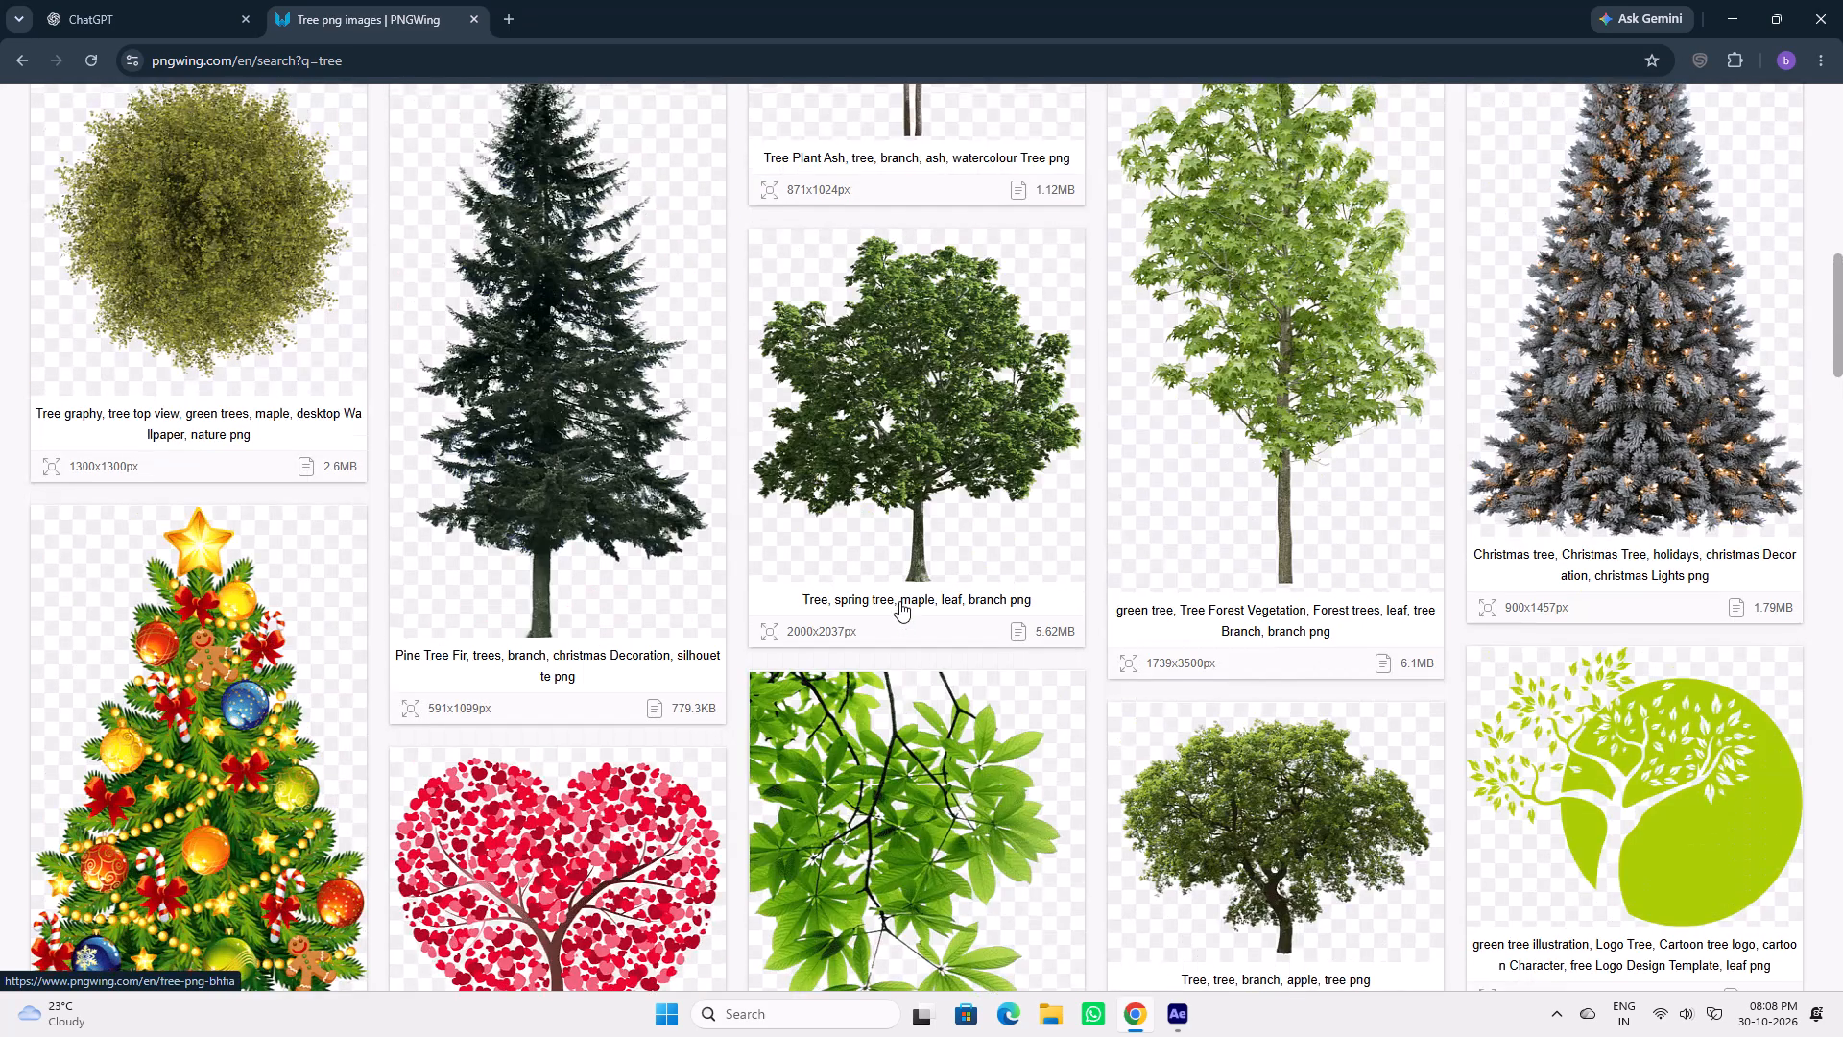
scroll(899, 601, down, 19)
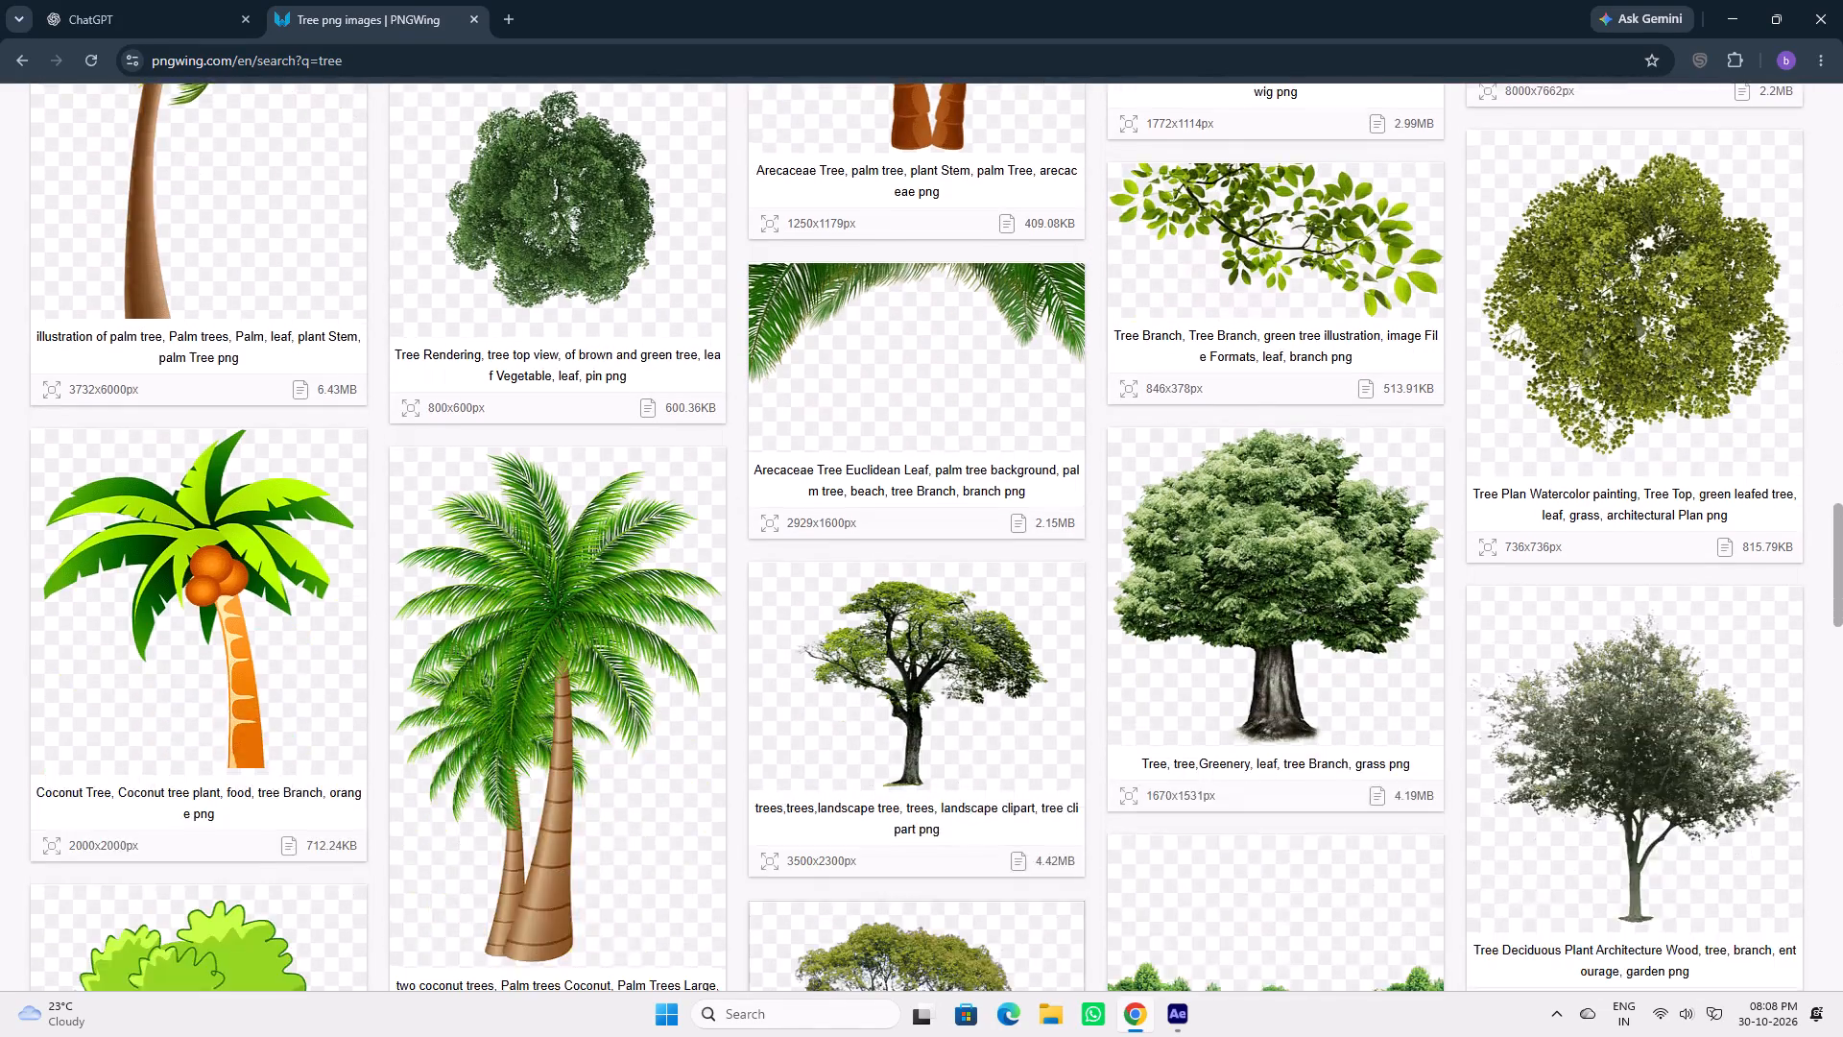
scroll(899, 601, down, 12)
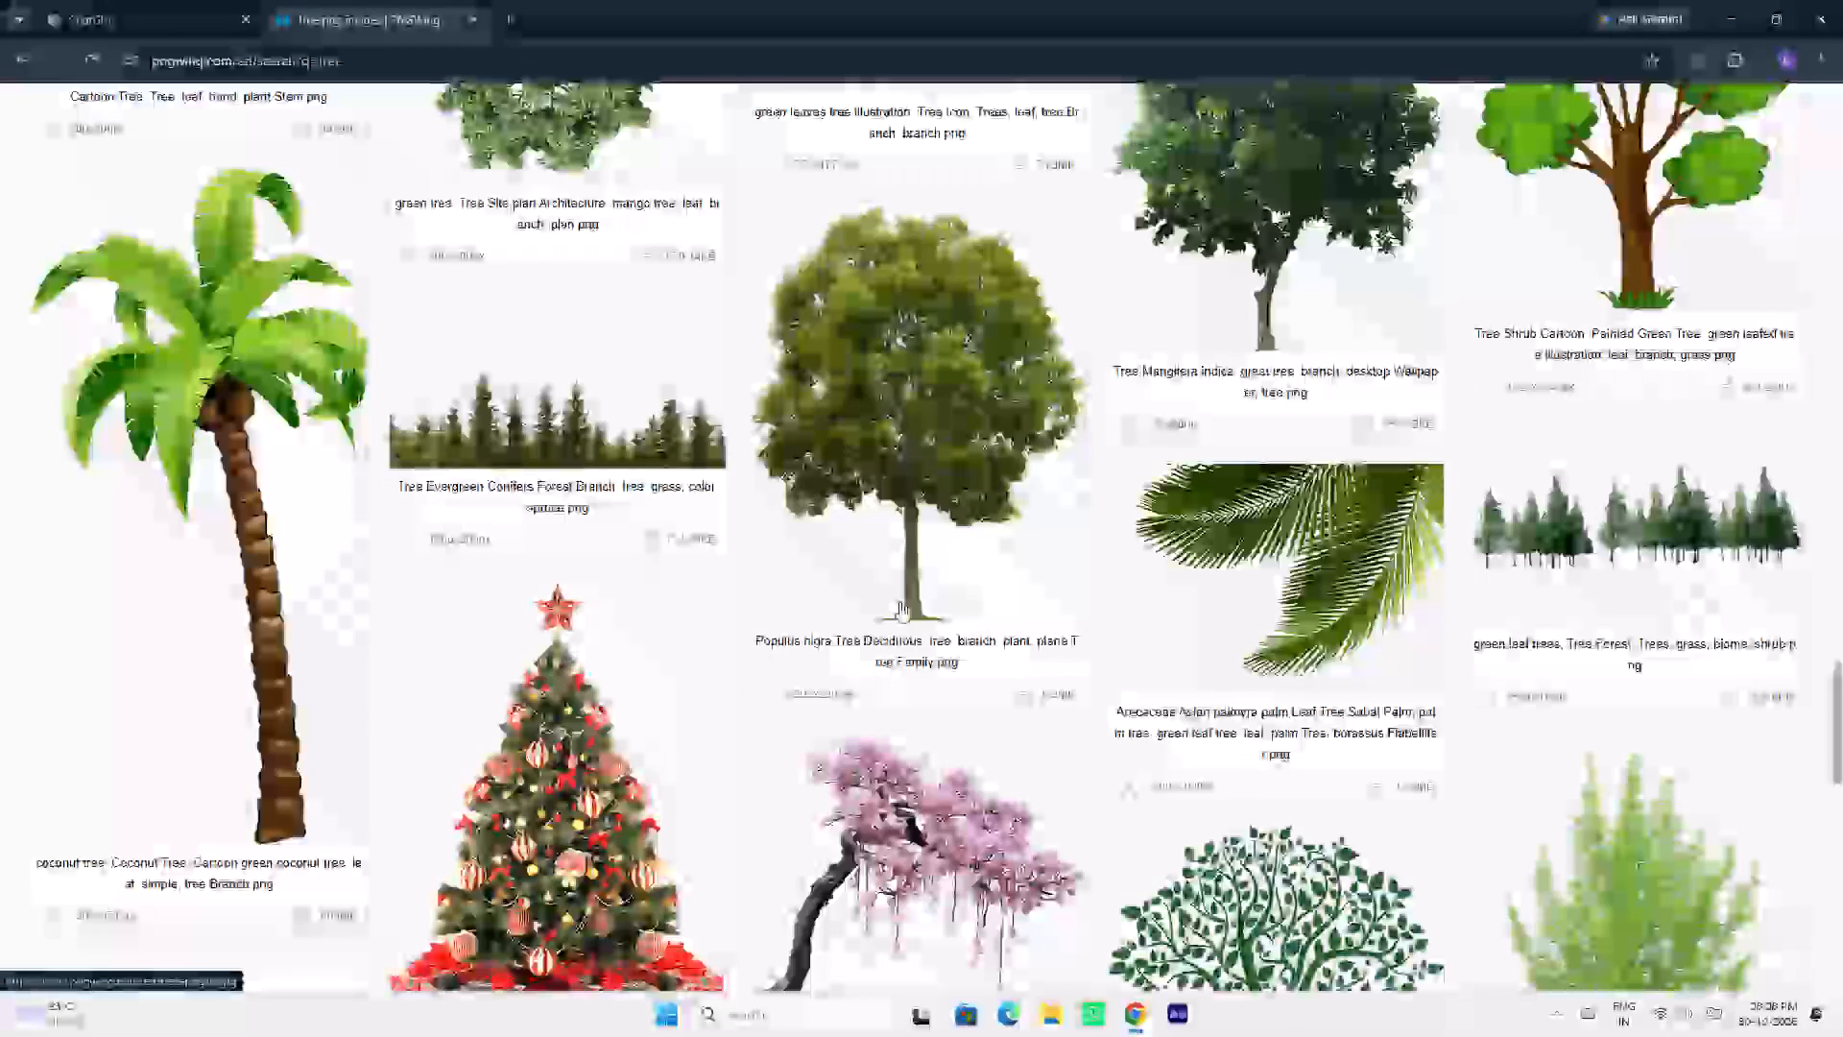
scroll(899, 601, up, 10)
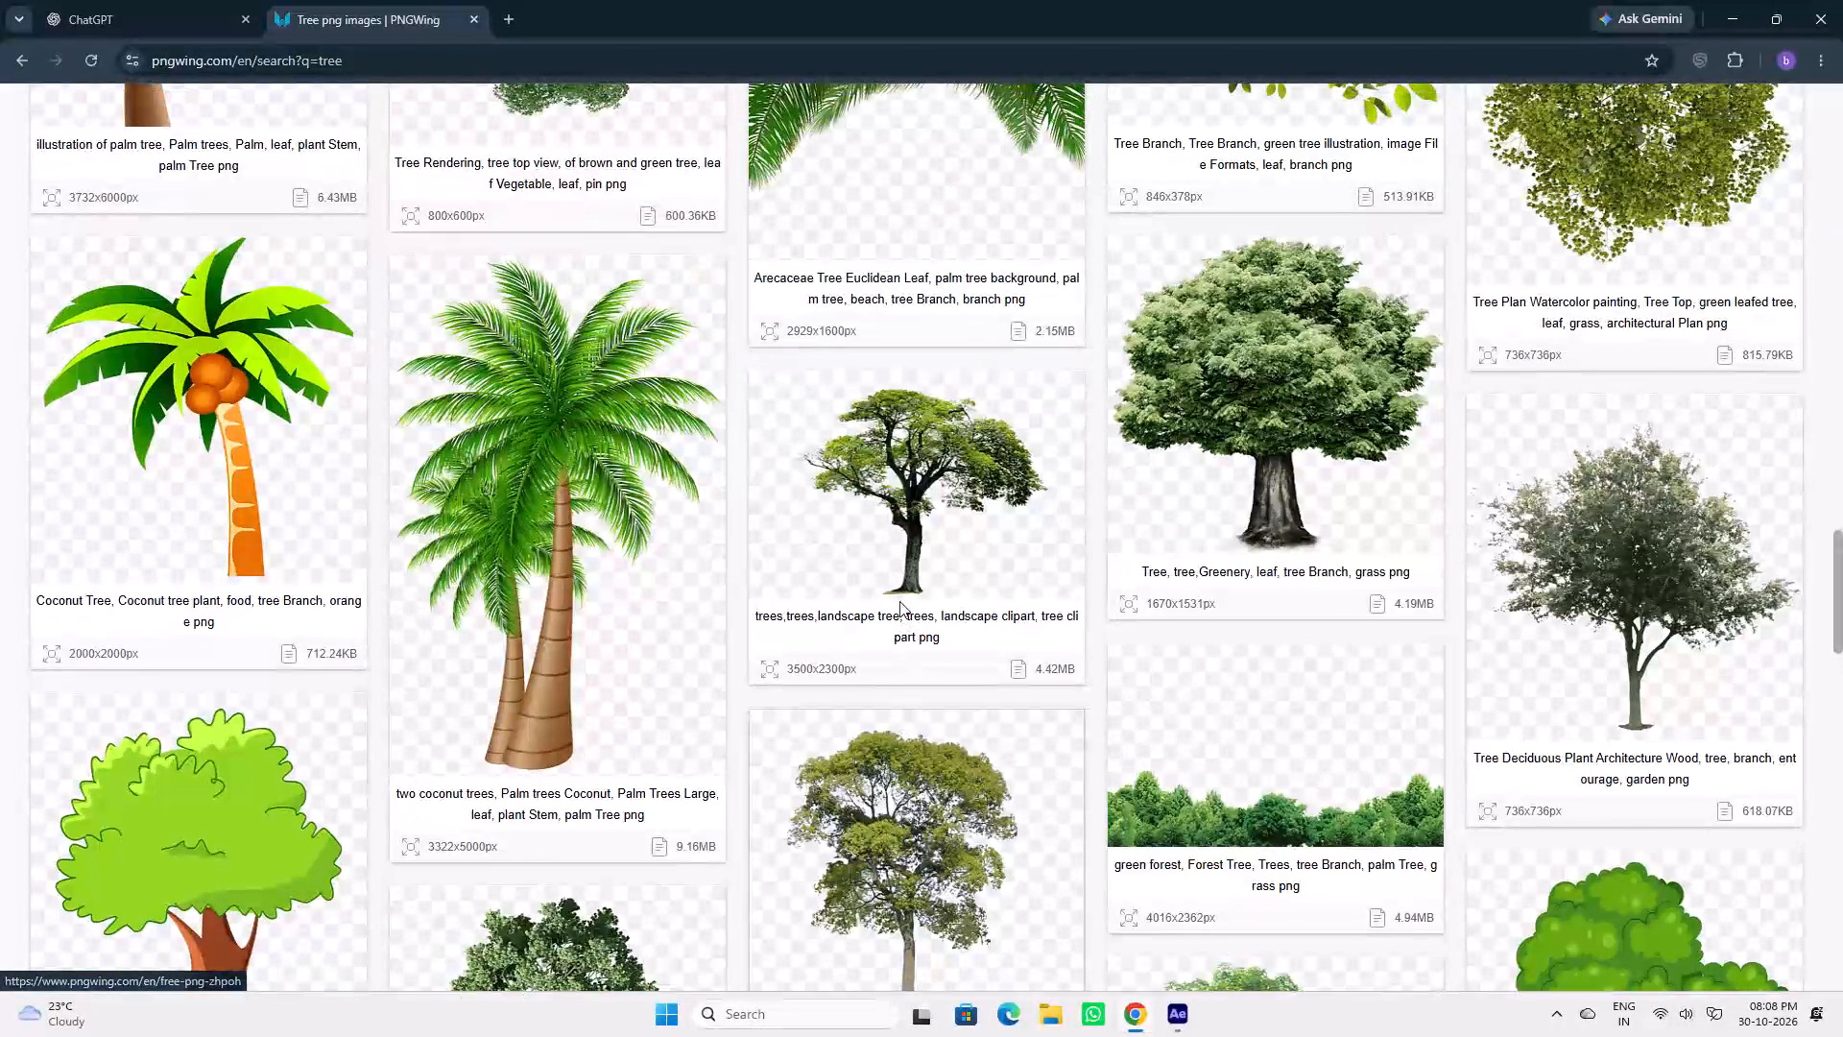
scroll(899, 601, down, 7)
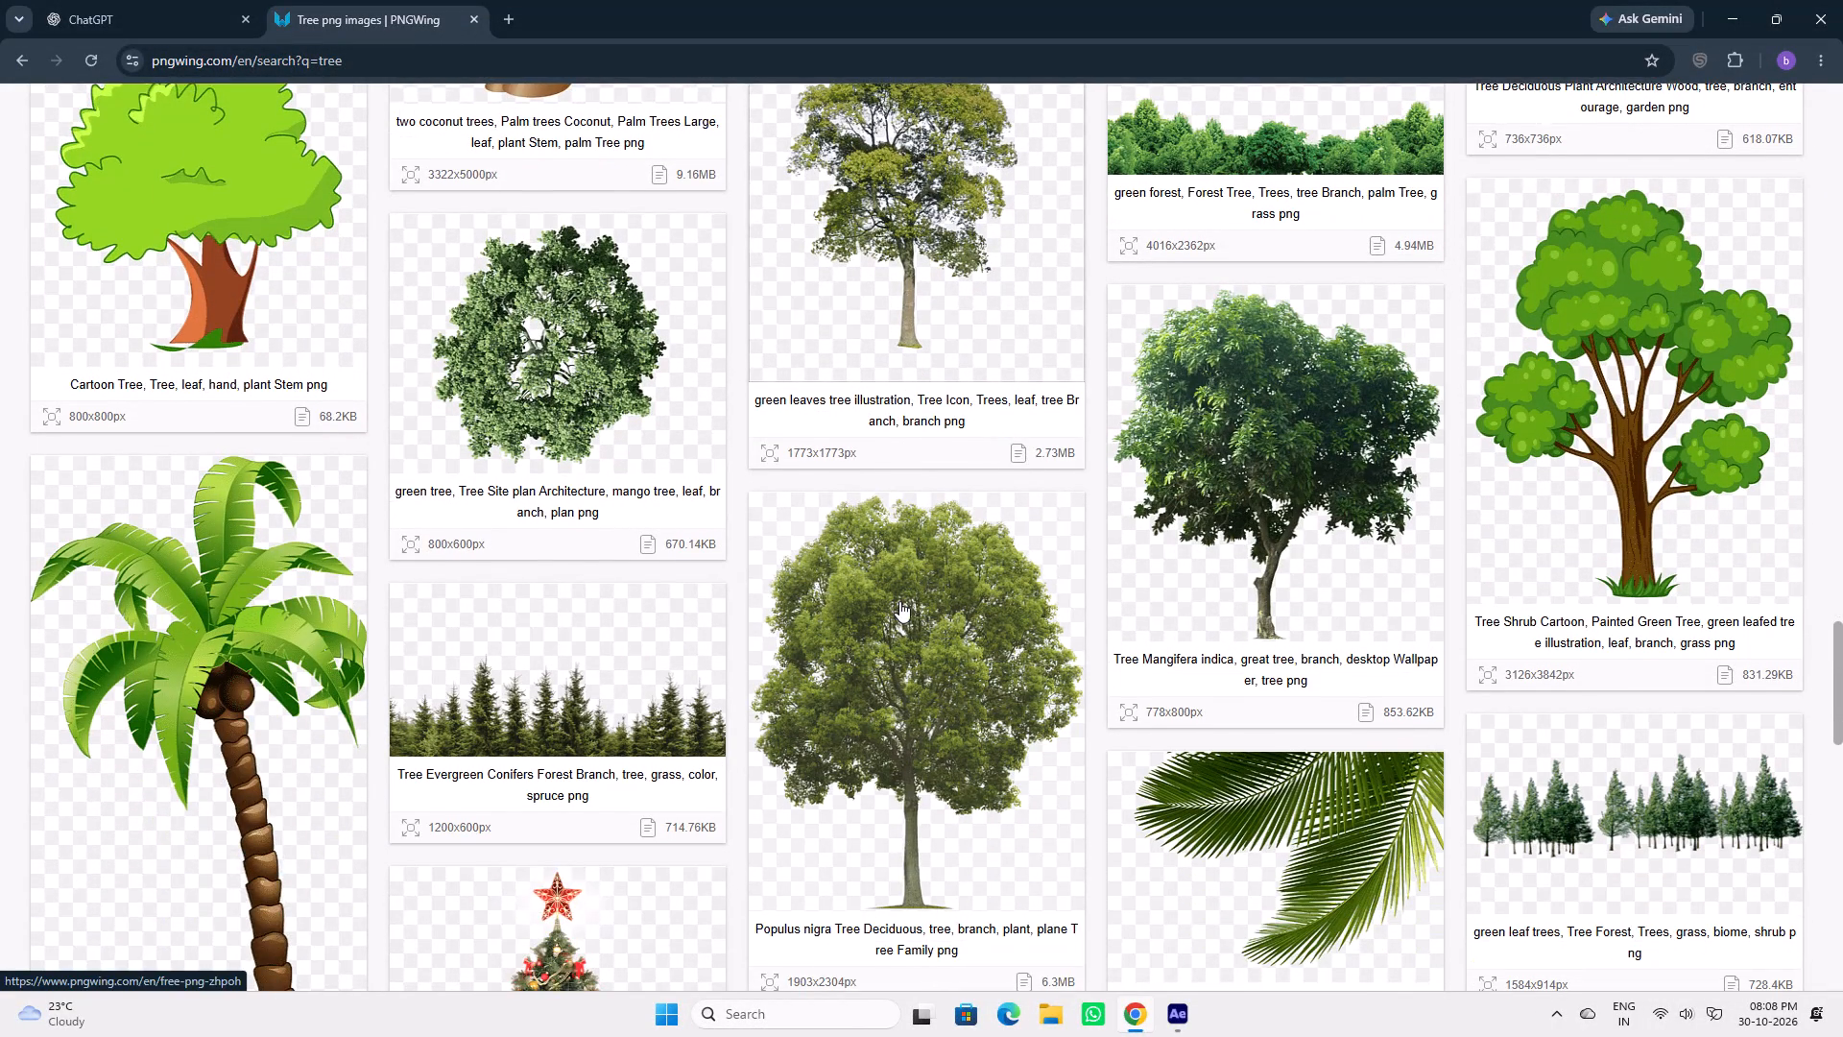
scroll(899, 601, down, 9)
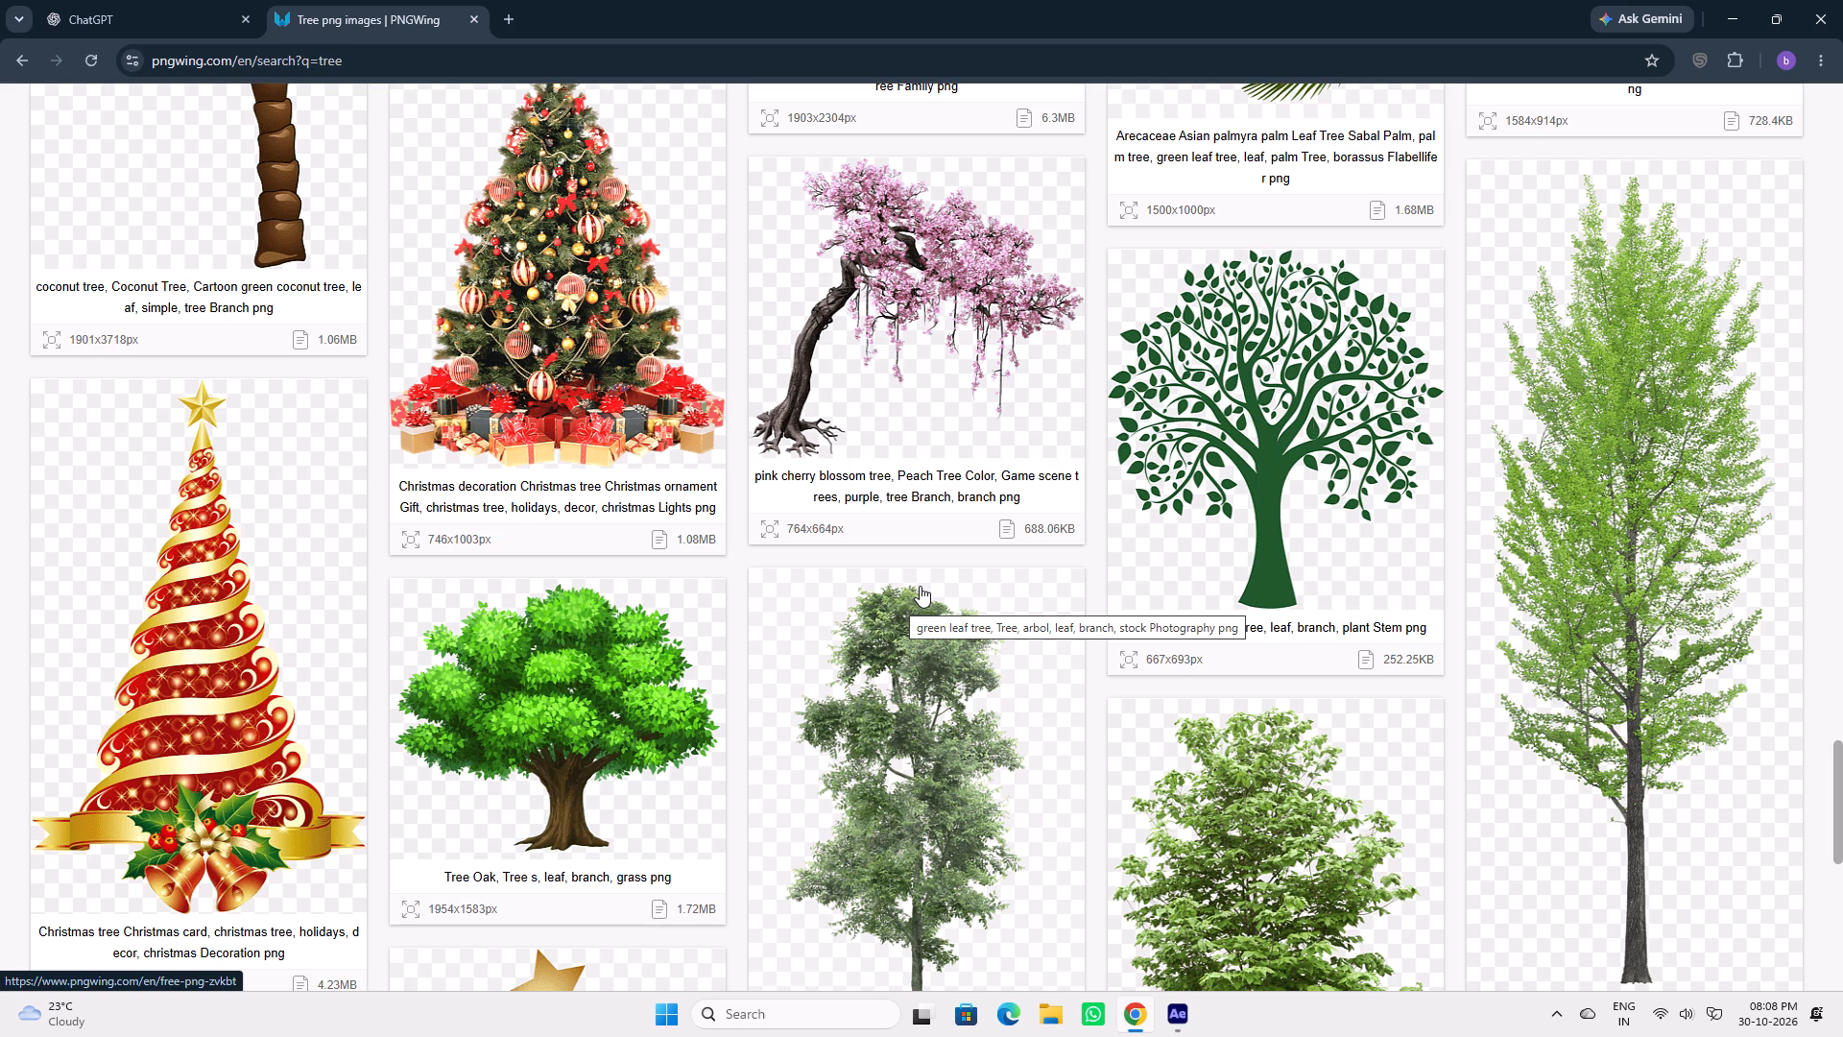
scroll(934, 306, down, 3)
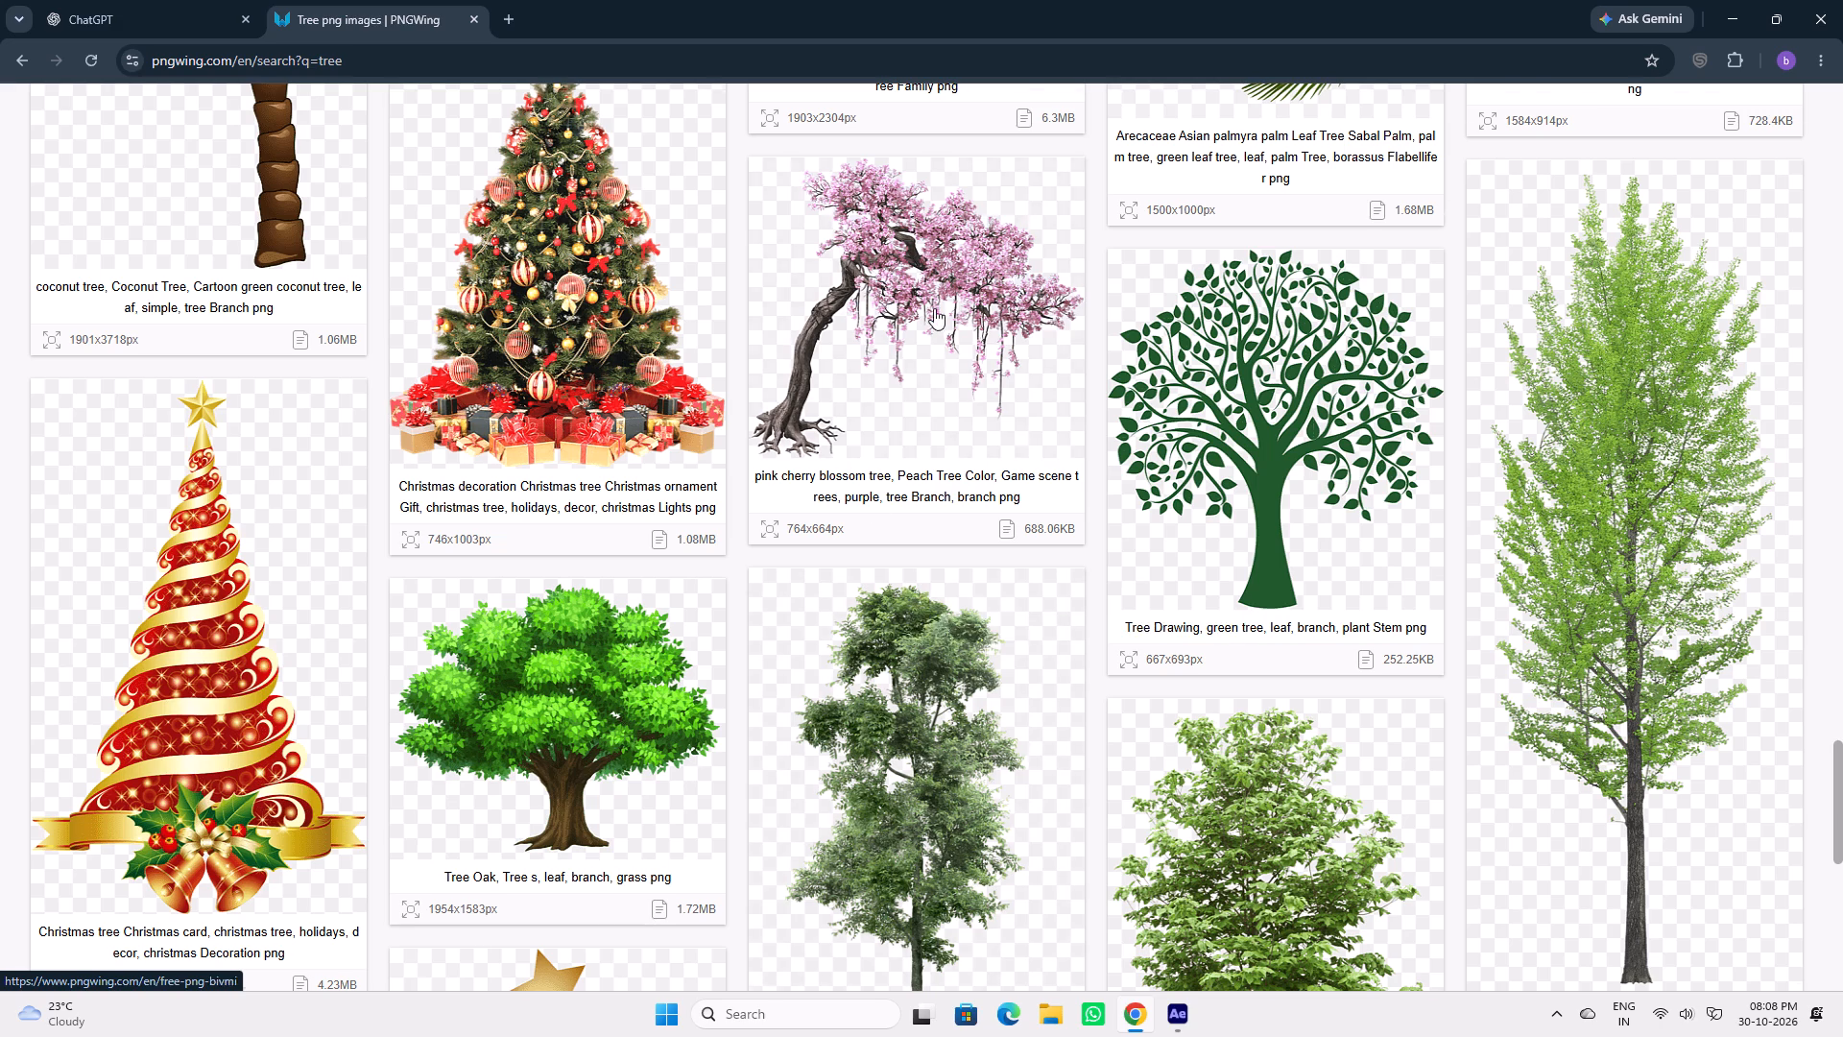
scroll(934, 308, down, 6)
scroll(943, 415, down, 4)
scroll(941, 422, up, 15)
scroll(941, 422, up, 8)
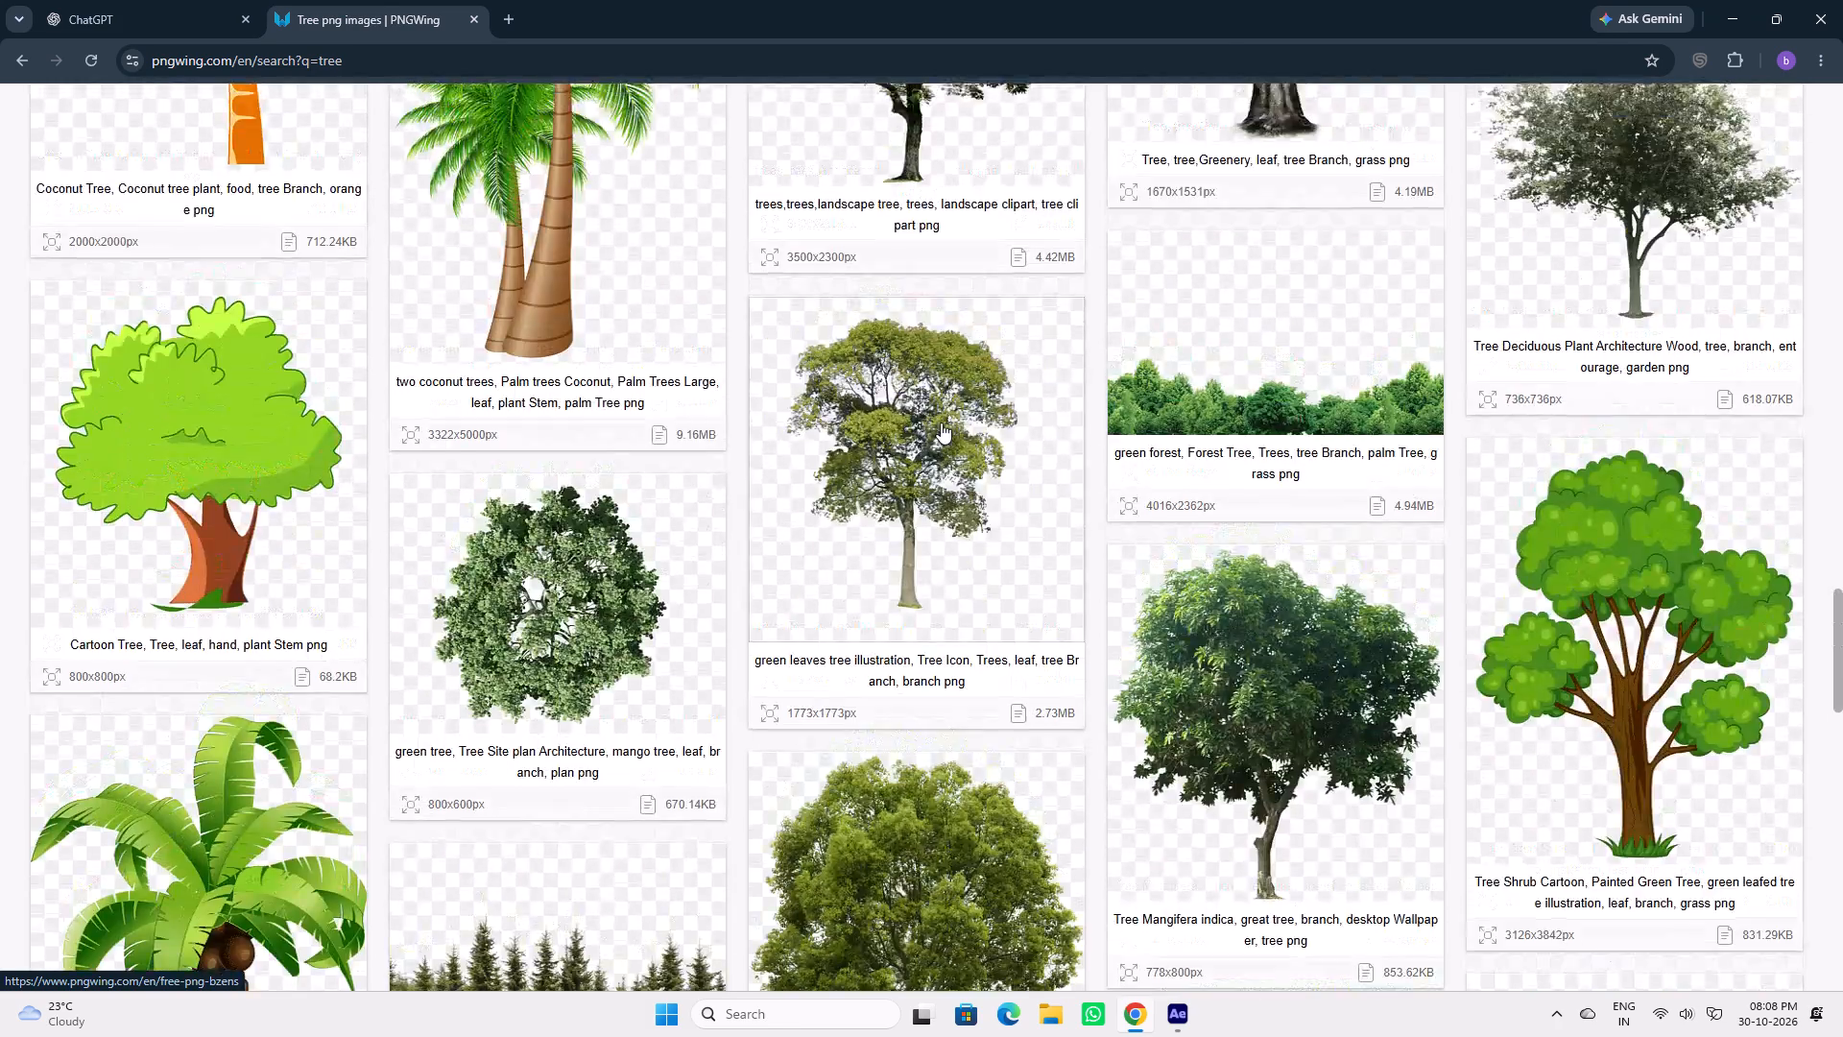
scroll(941, 422, up, 18)
scroll(941, 422, up, 12)
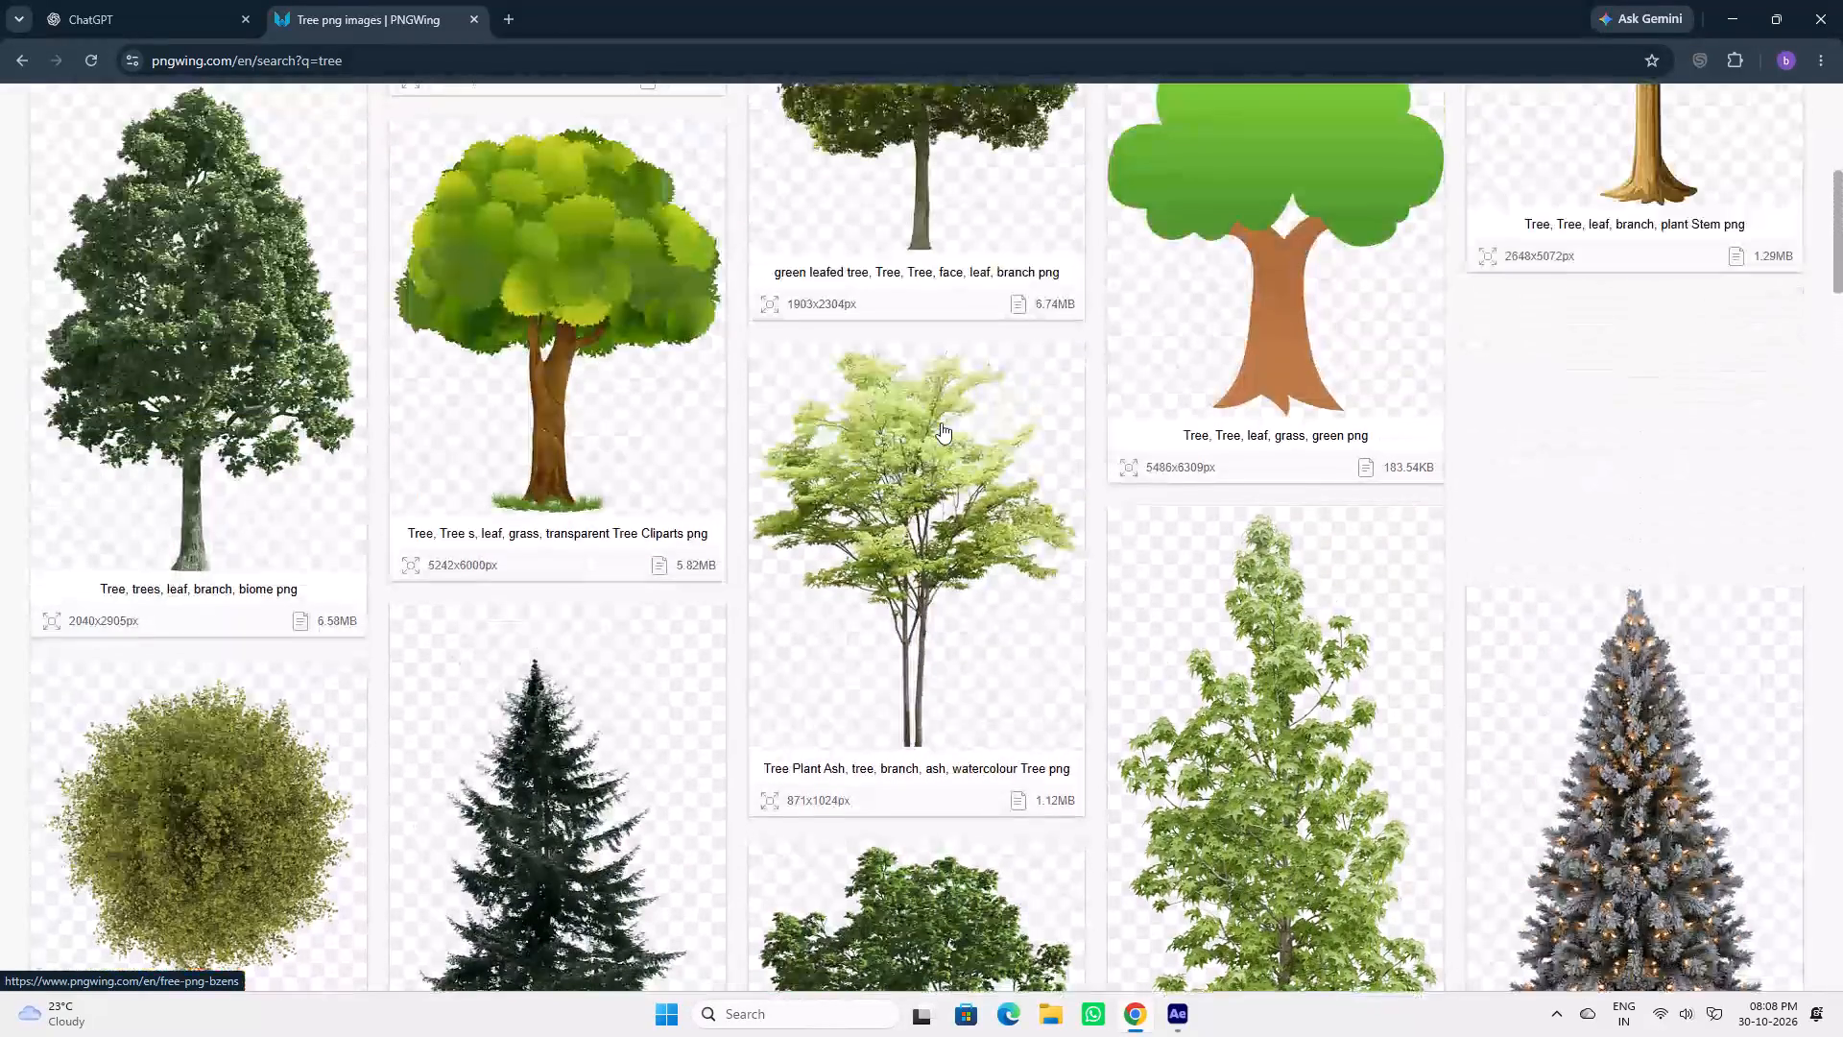
scroll(941, 422, up, 3)
scroll(947, 367, down, 1)
scroll(947, 367, up, 8)
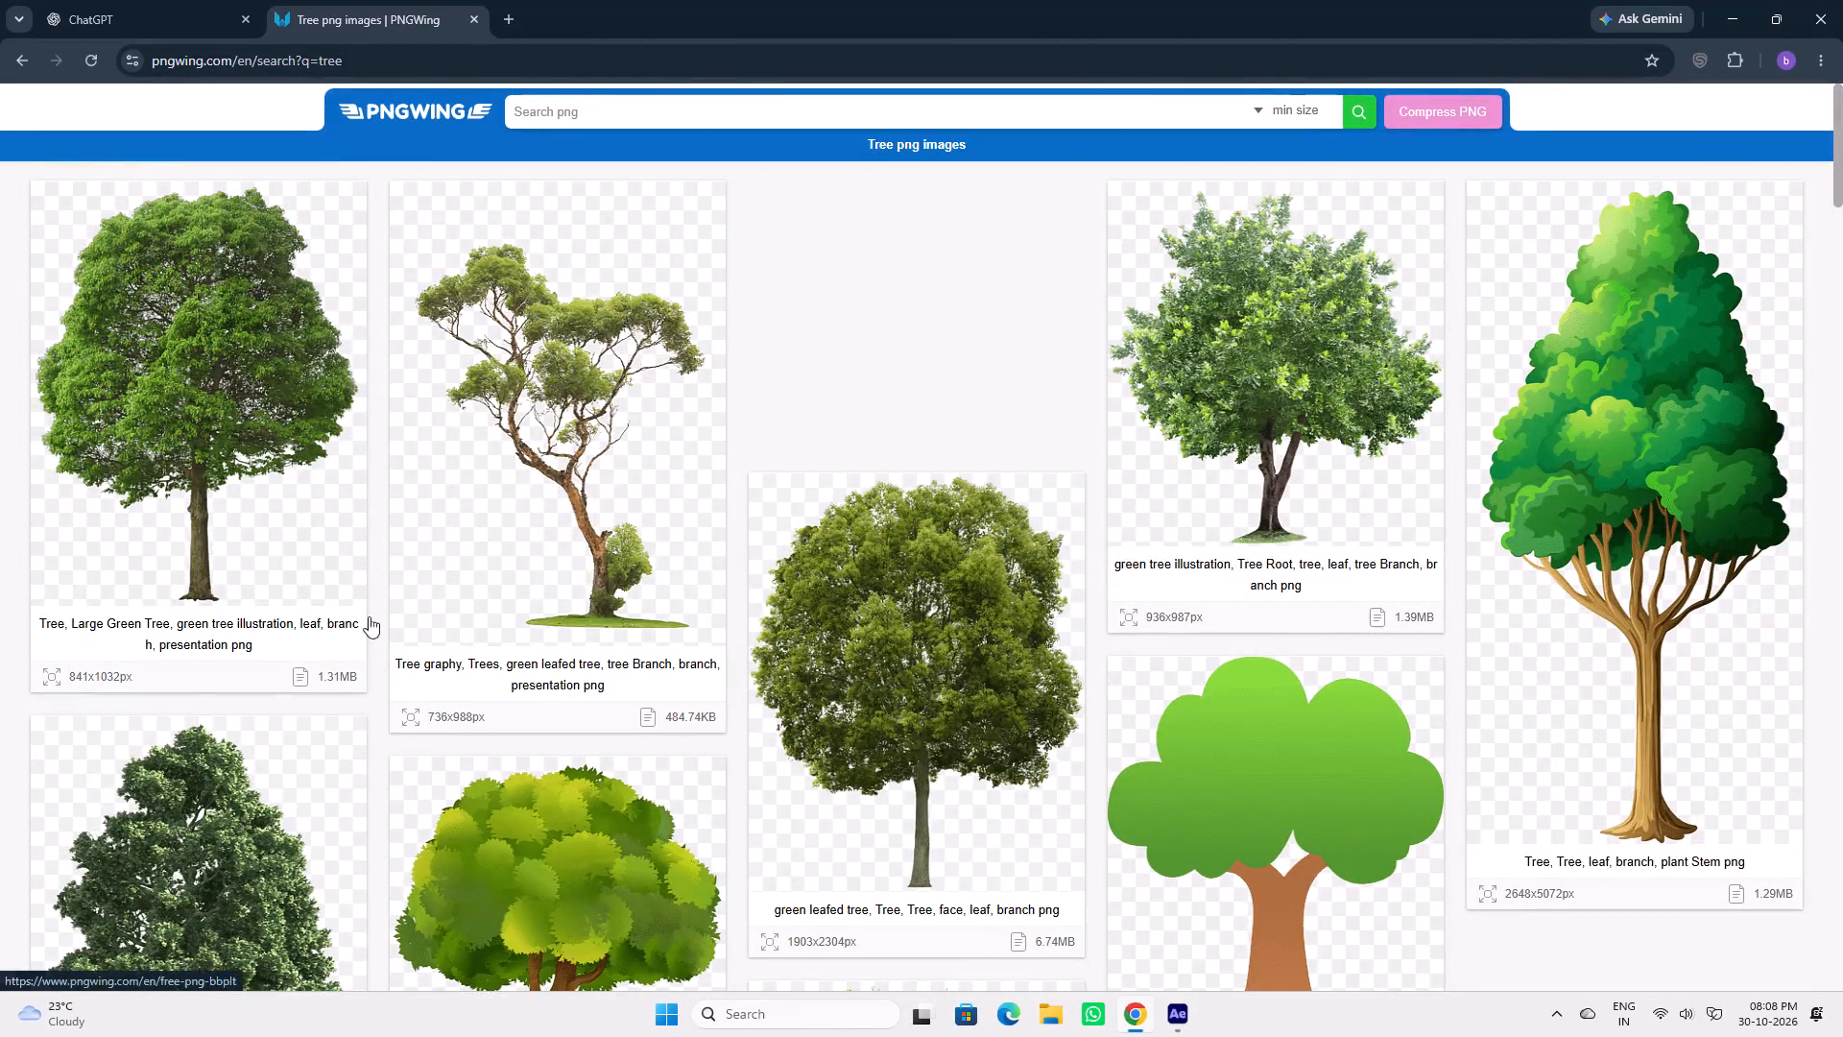
Open the Large Green Tree image page from the tree results and examine its preview and related images.
click(160, 443)
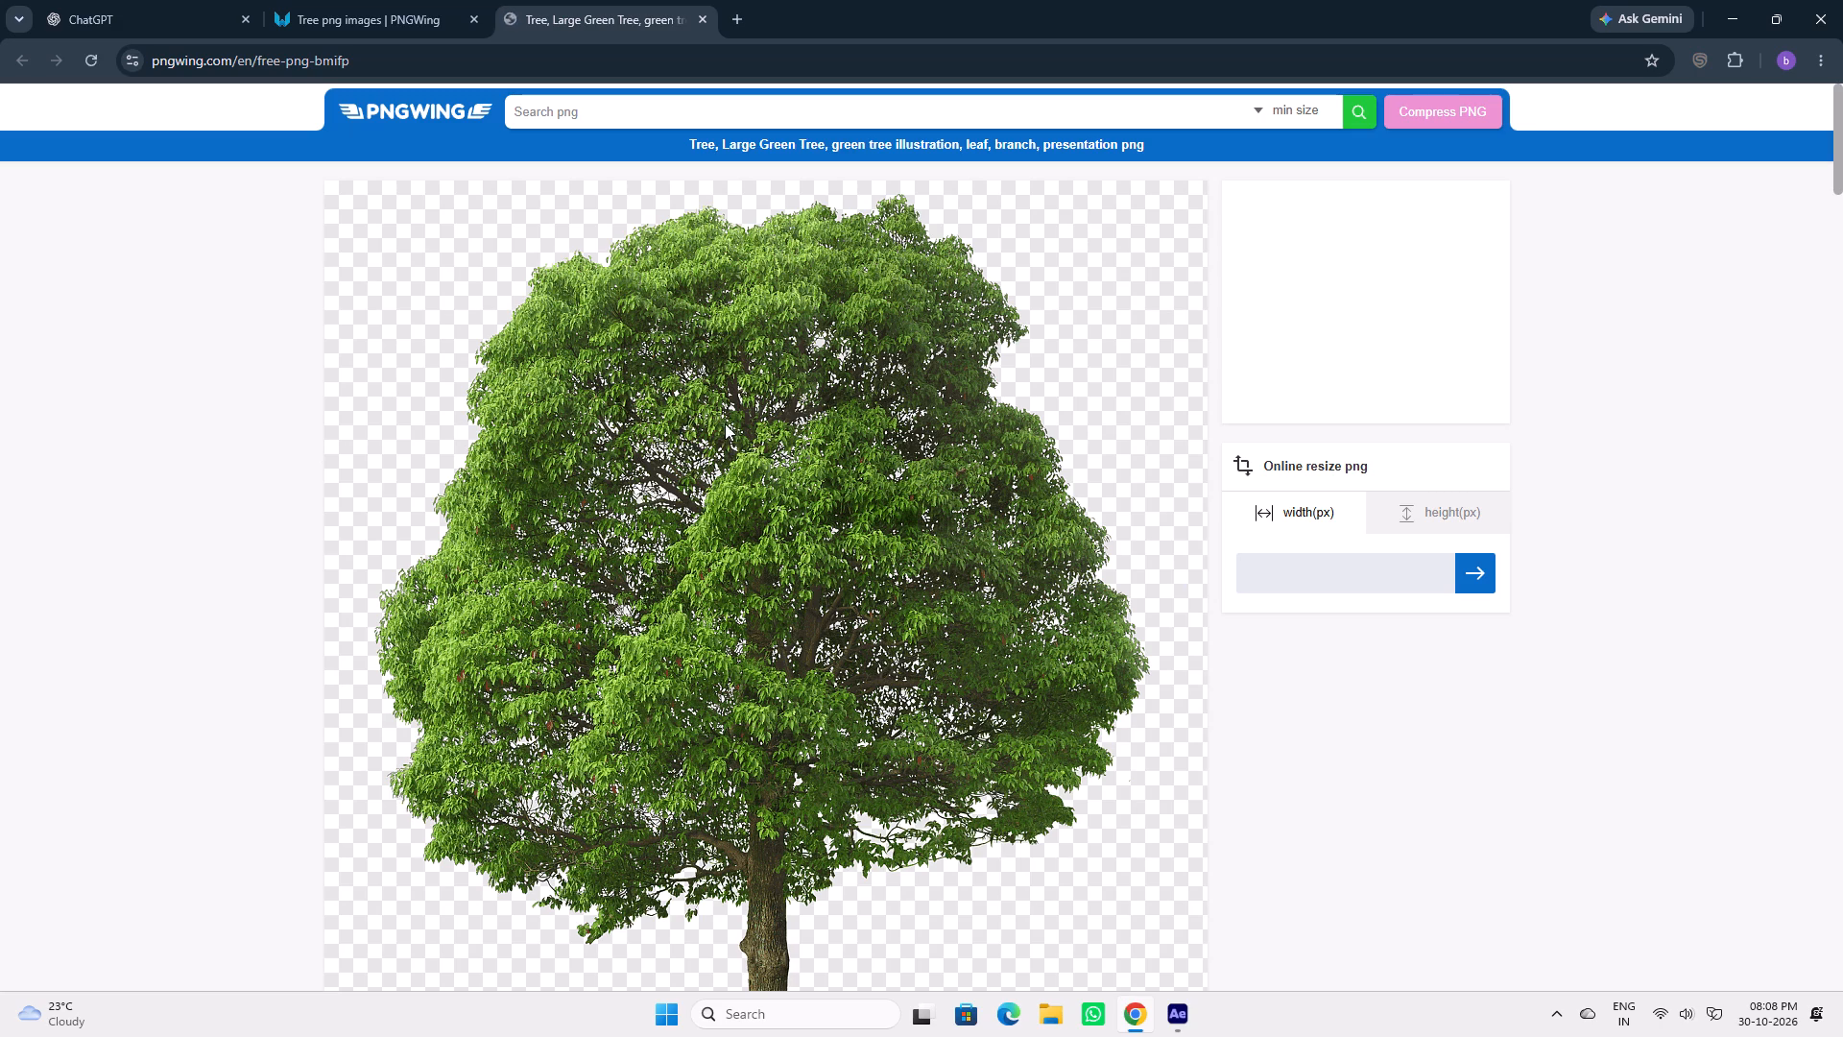
scroll(737, 437, down, 3)
scroll(908, 592, down, 12)
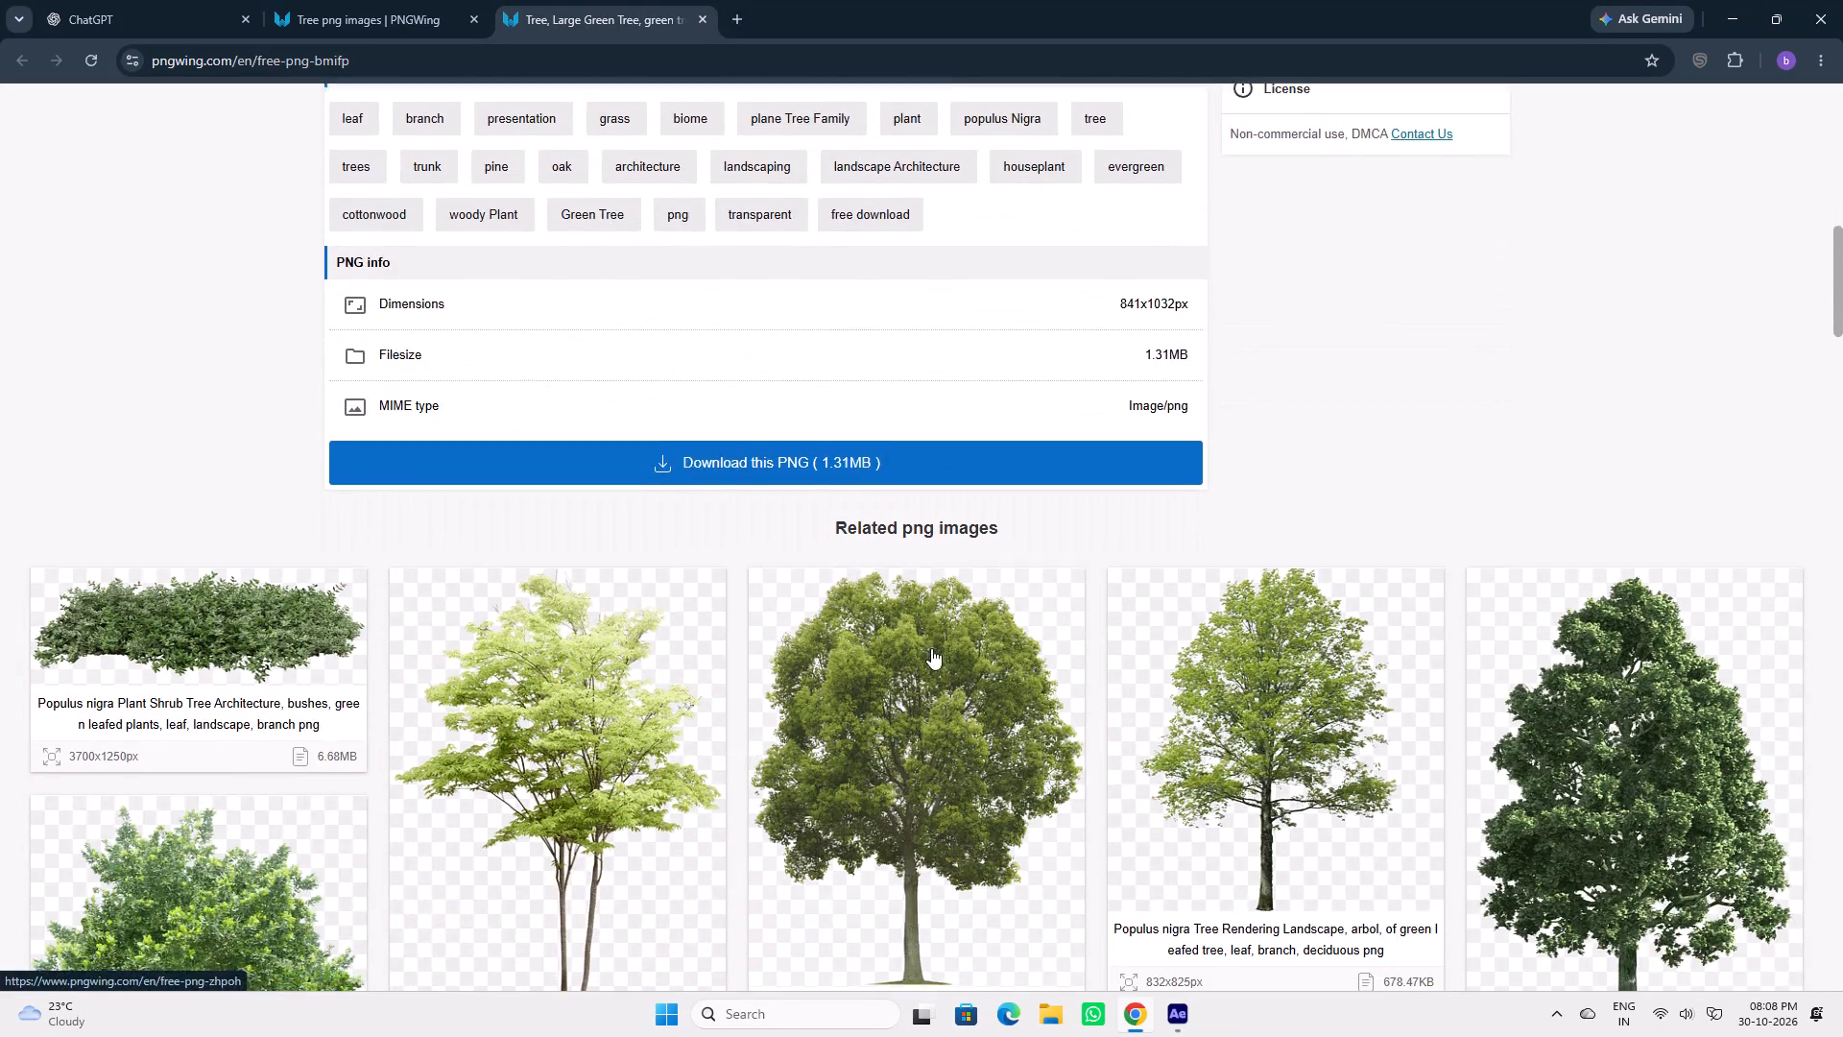
scroll(931, 648, down, 3)
scroll(1138, 693, up, 2)
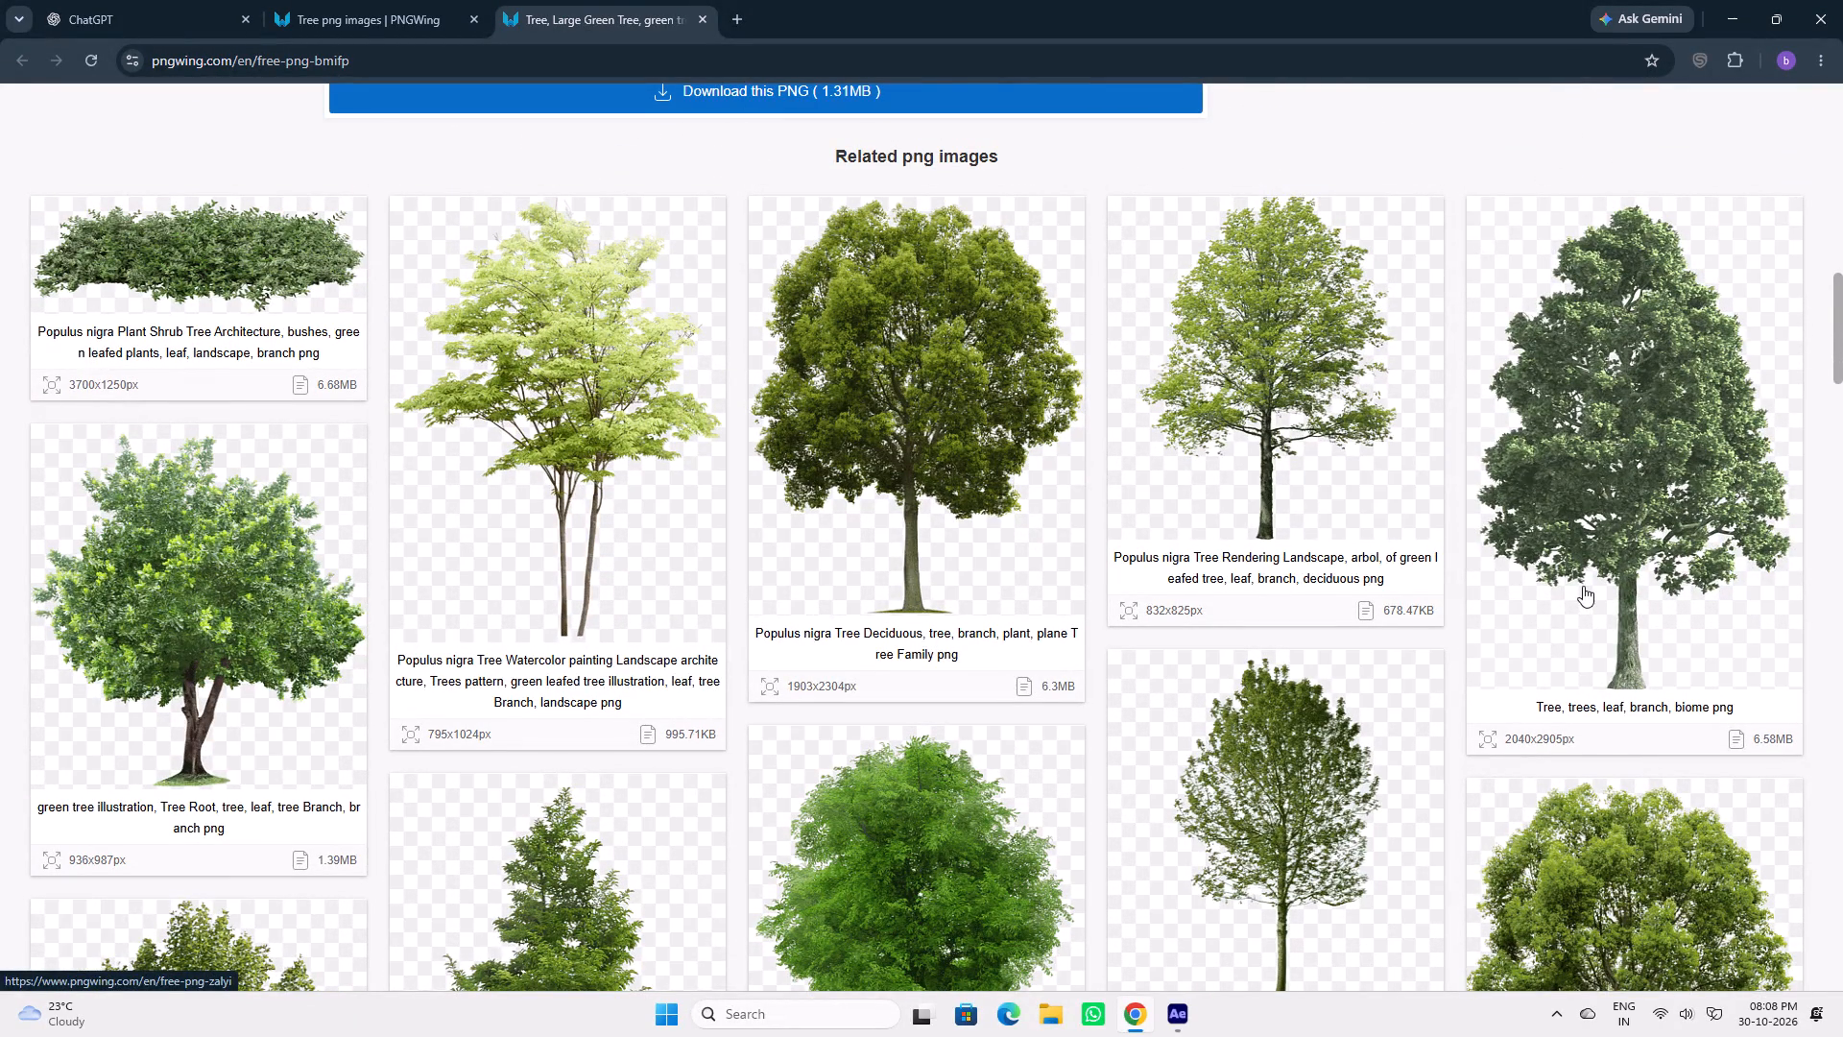
scroll(1436, 645, down, 5)
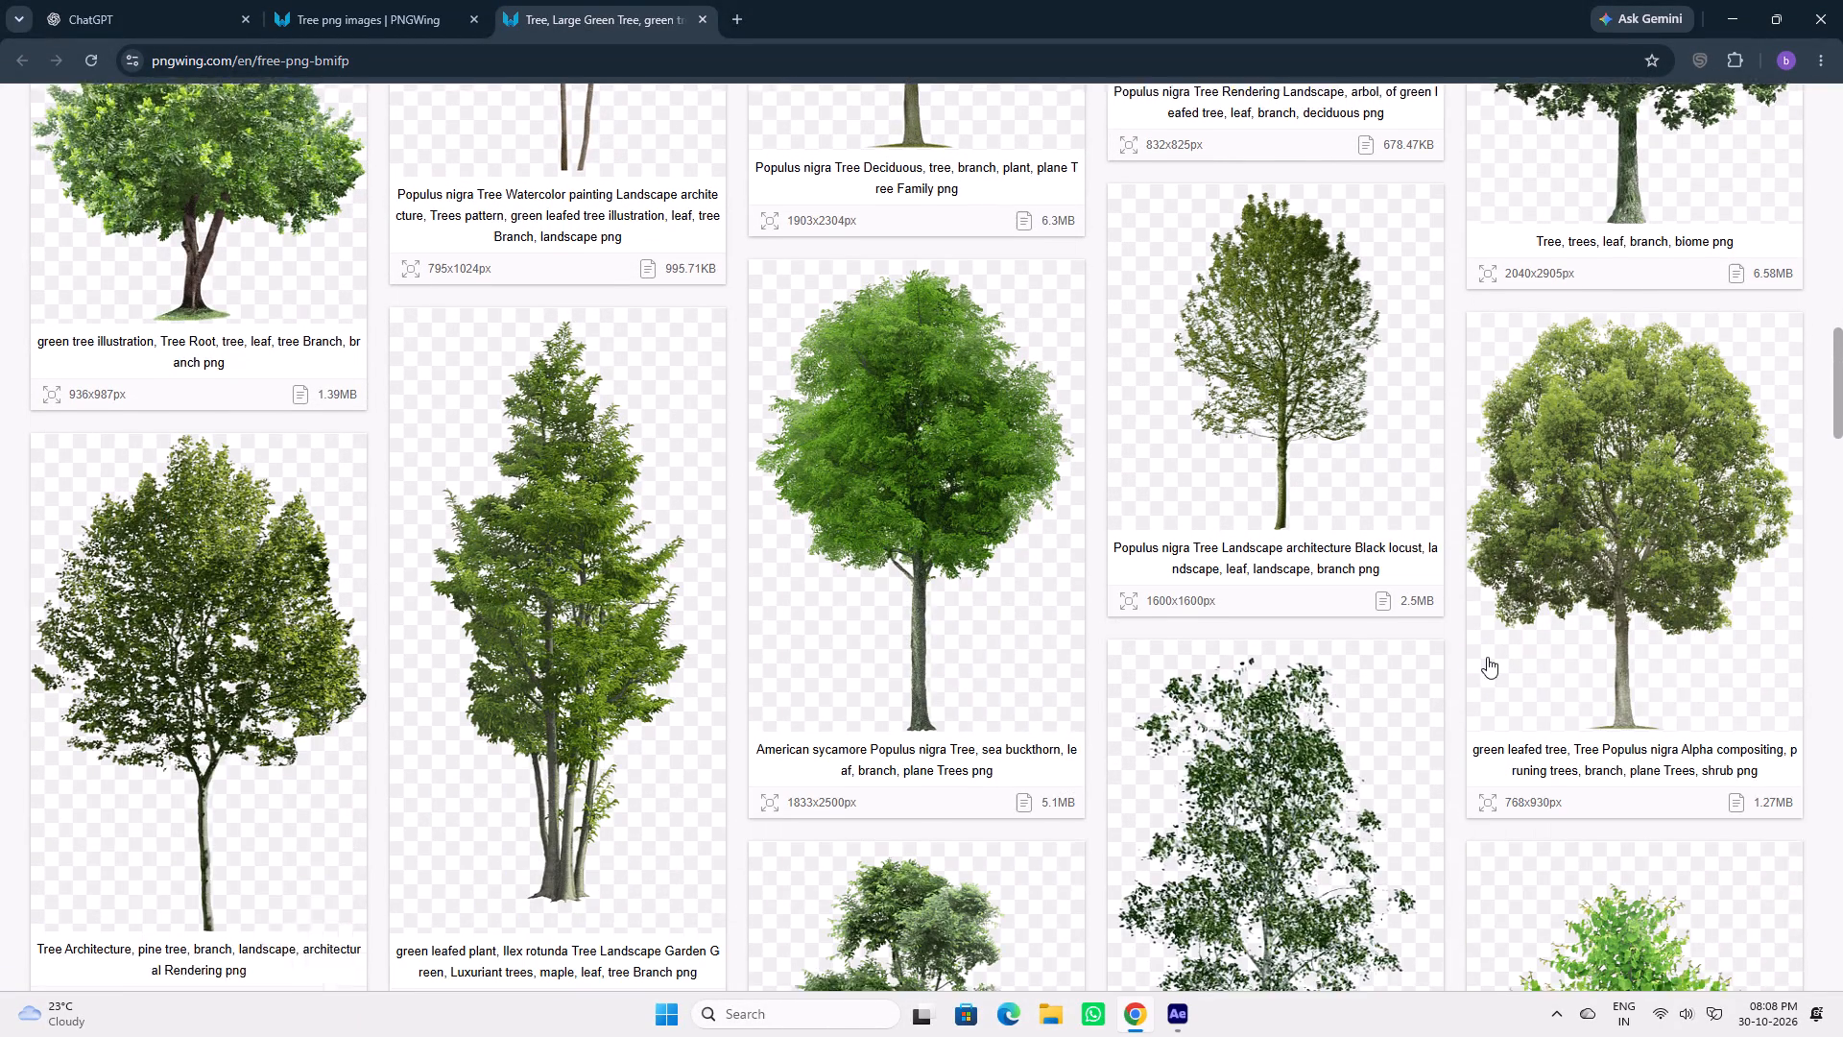
scroll(1487, 657, up, 3)
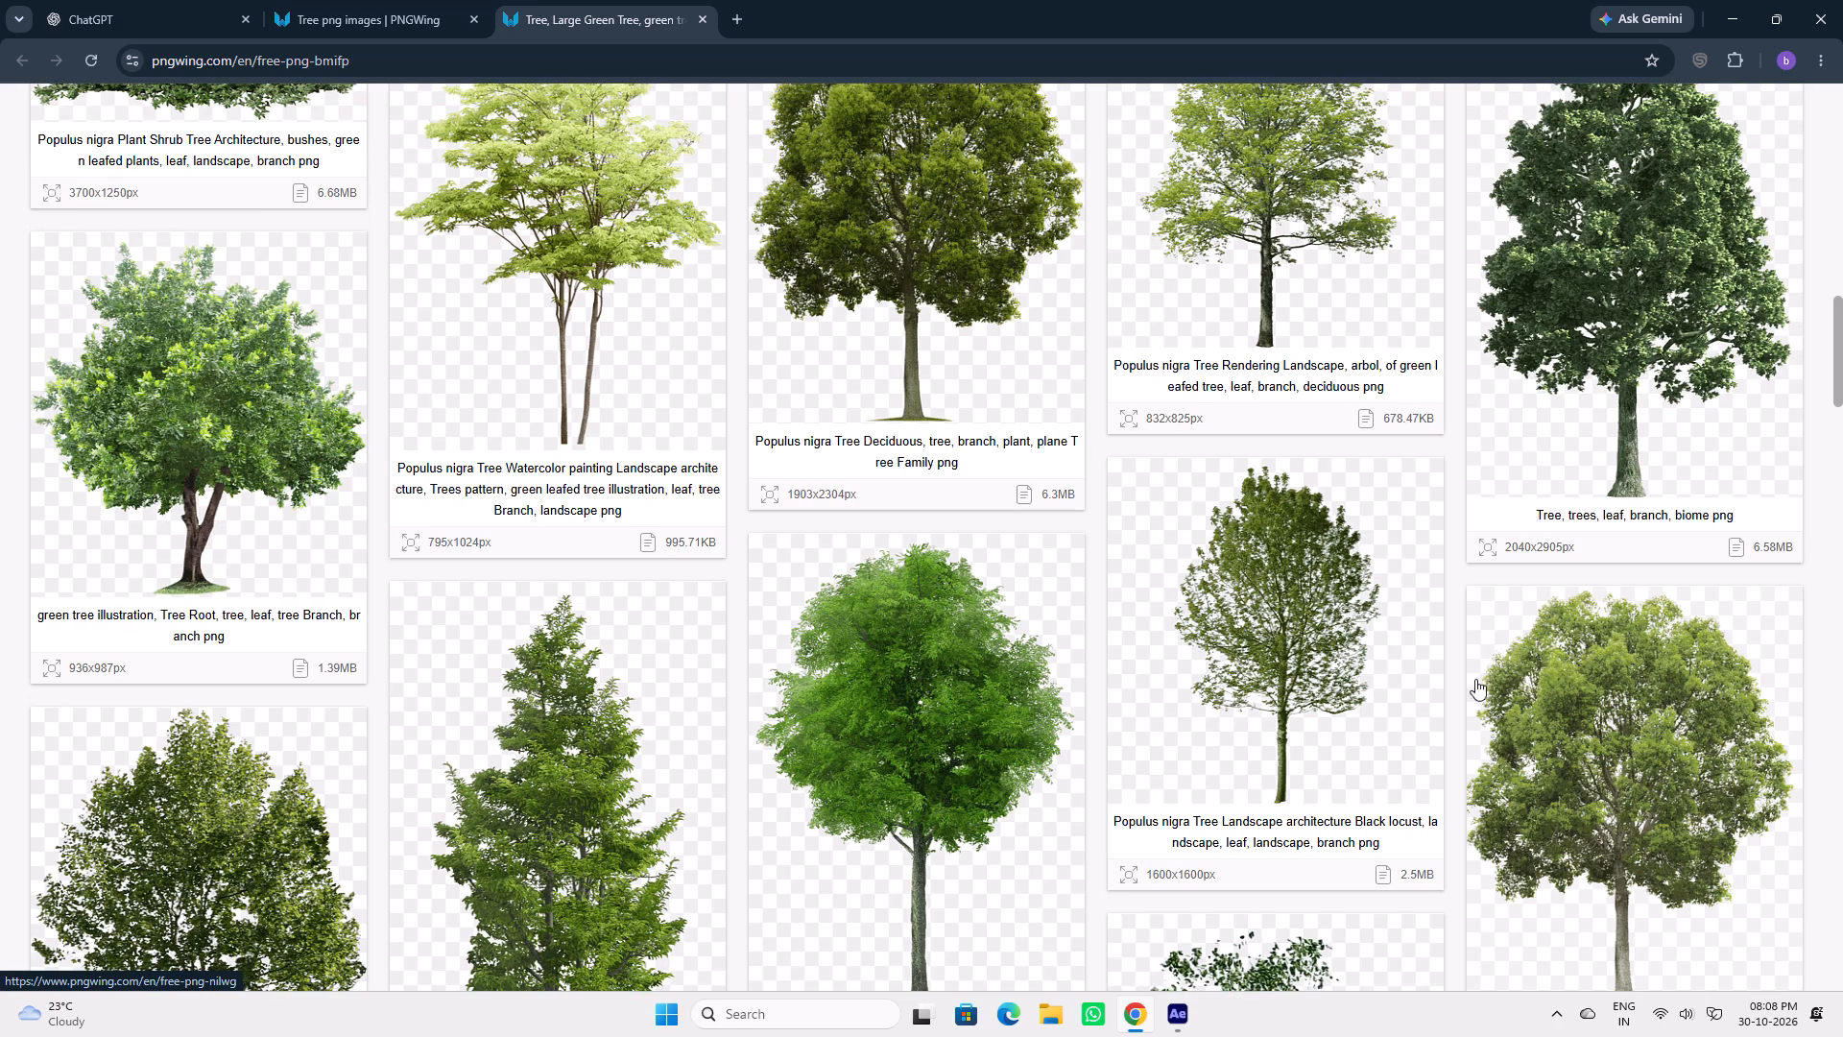
scroll(1172, 888, up, 4)
scroll(971, 775, up, 10)
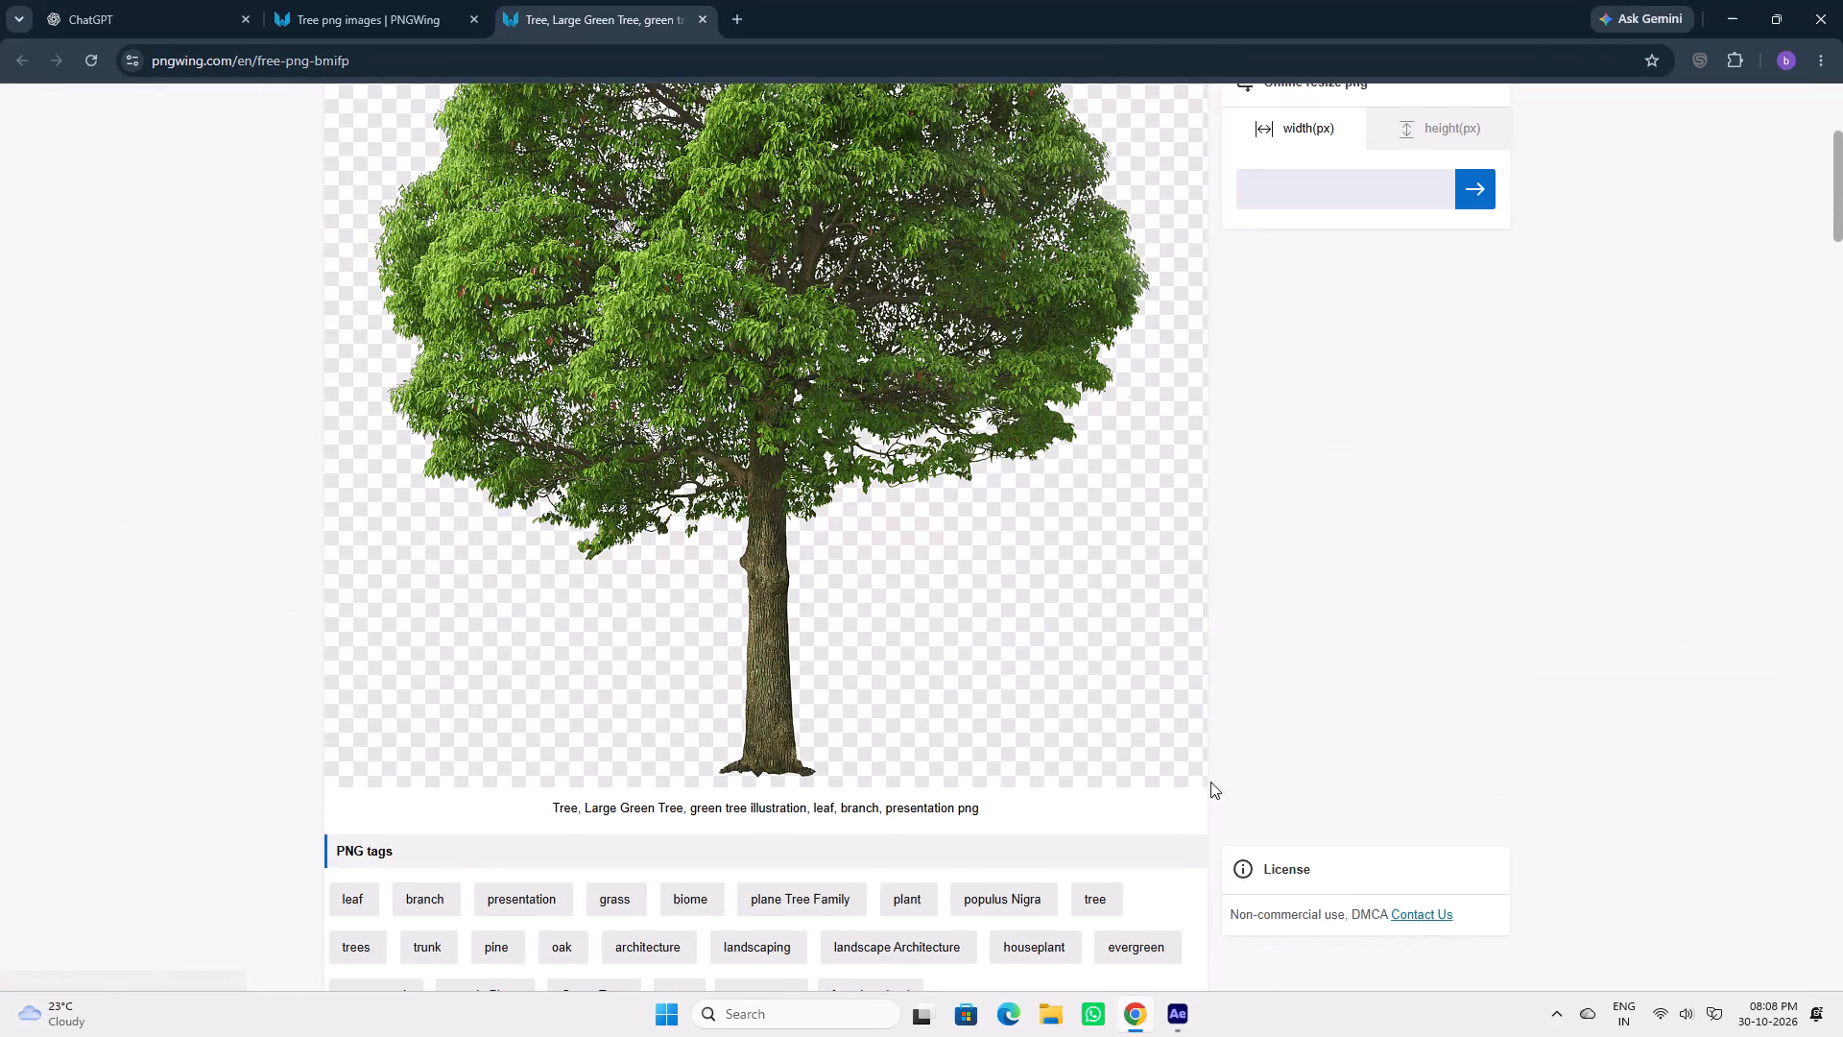
Open the related "Tree, trees, leaf, branch, biome" image page and look through its preview and related images.
scroll(1399, 805, down, 2)
scroll(1588, 816, down, 12)
click(1569, 424)
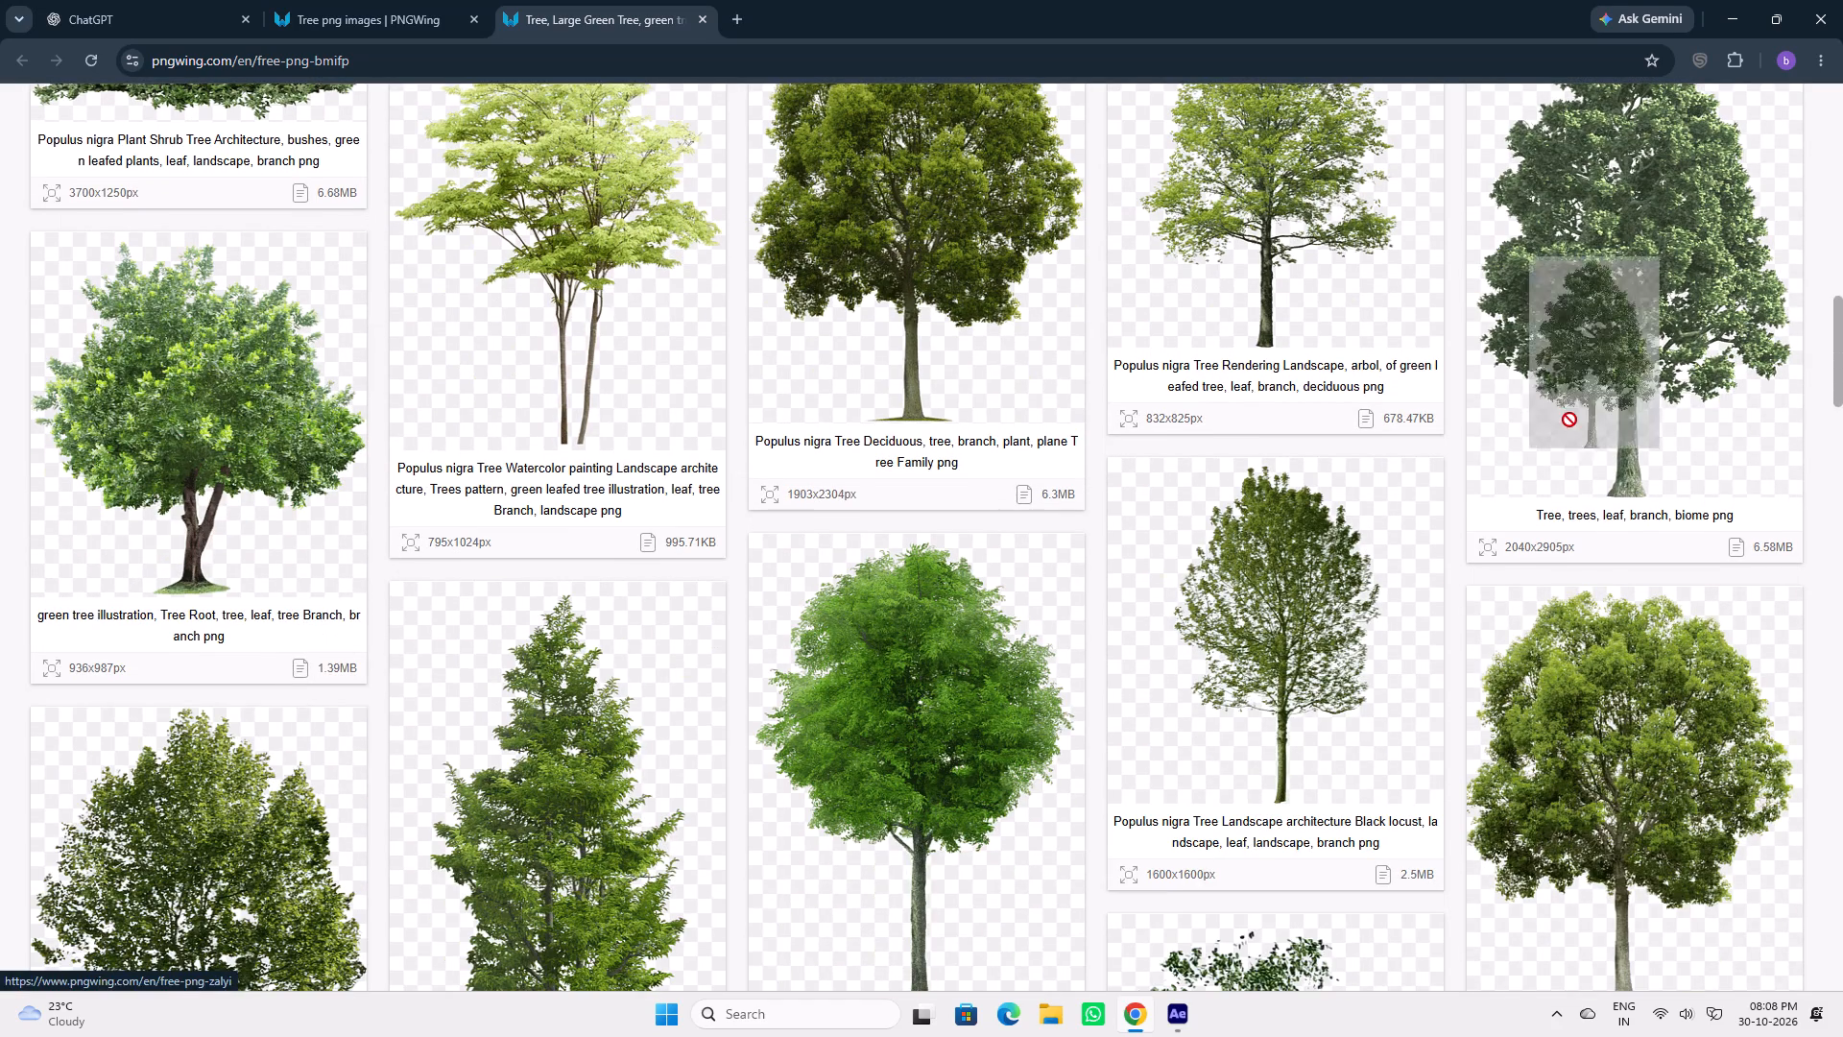
click(1687, 320)
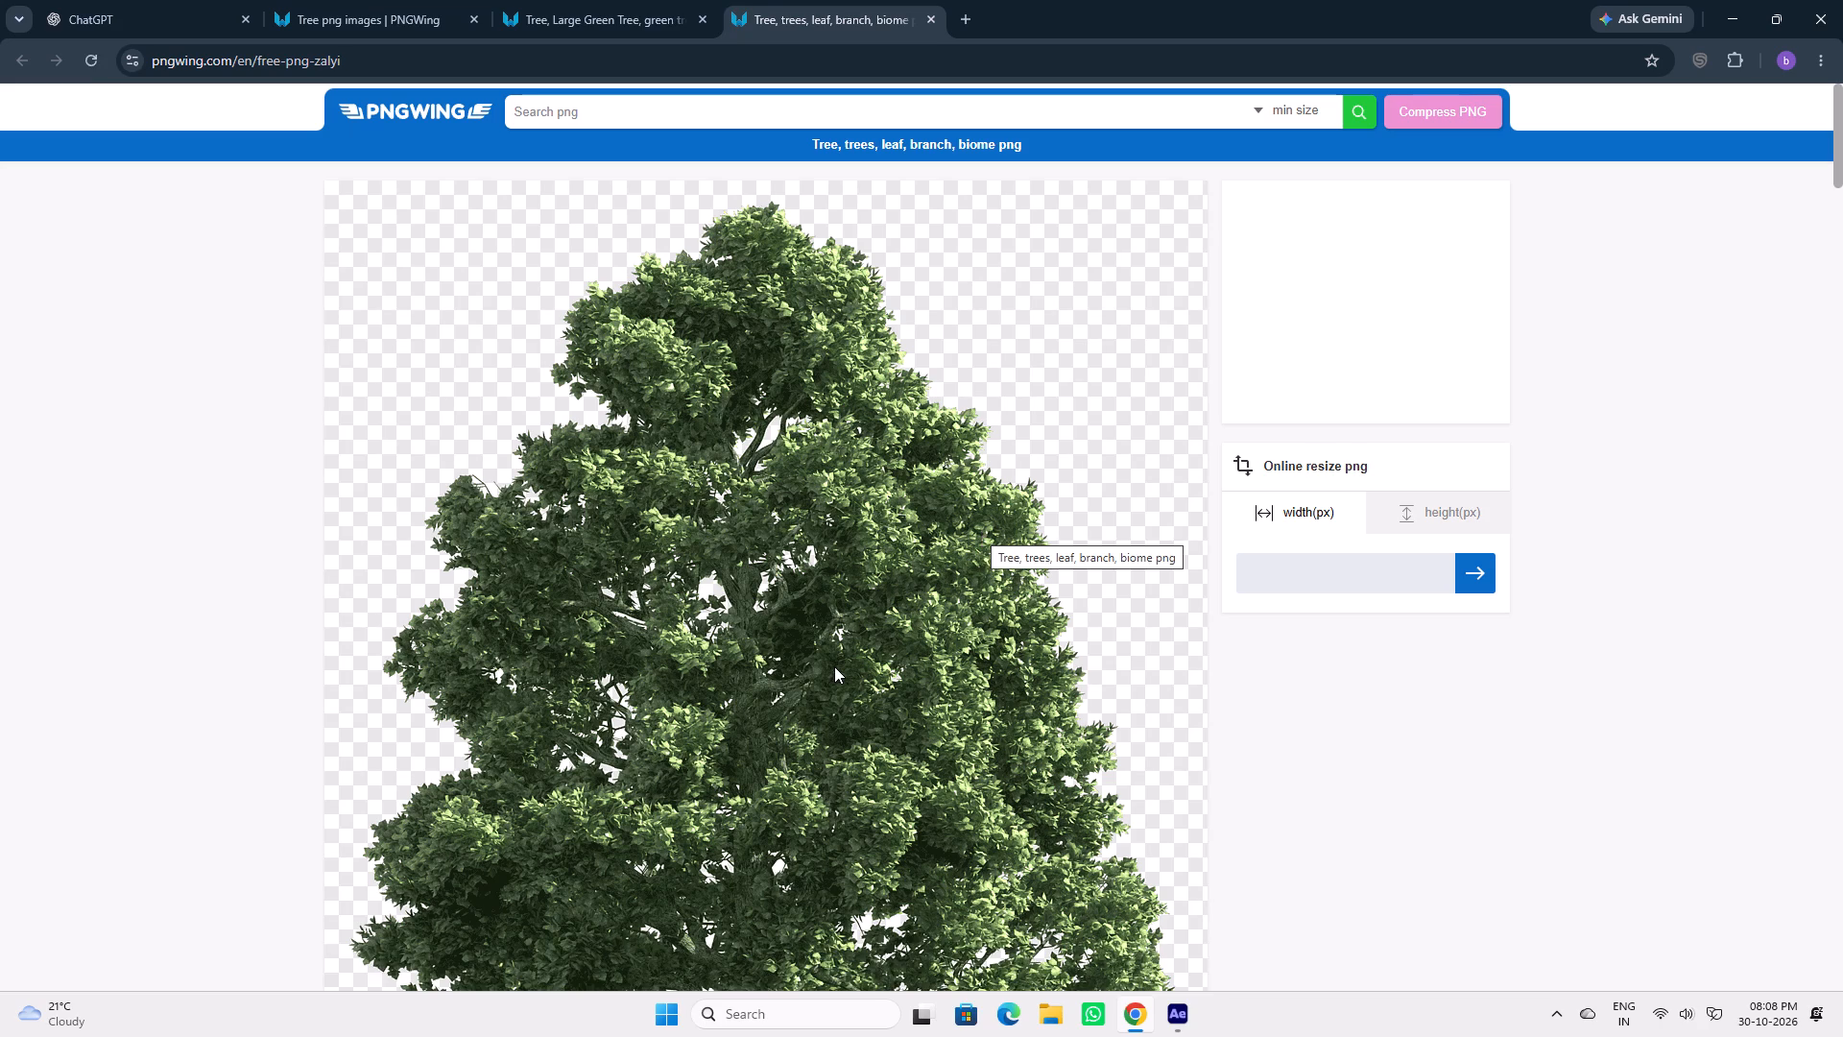
scroll(834, 666, down, 4)
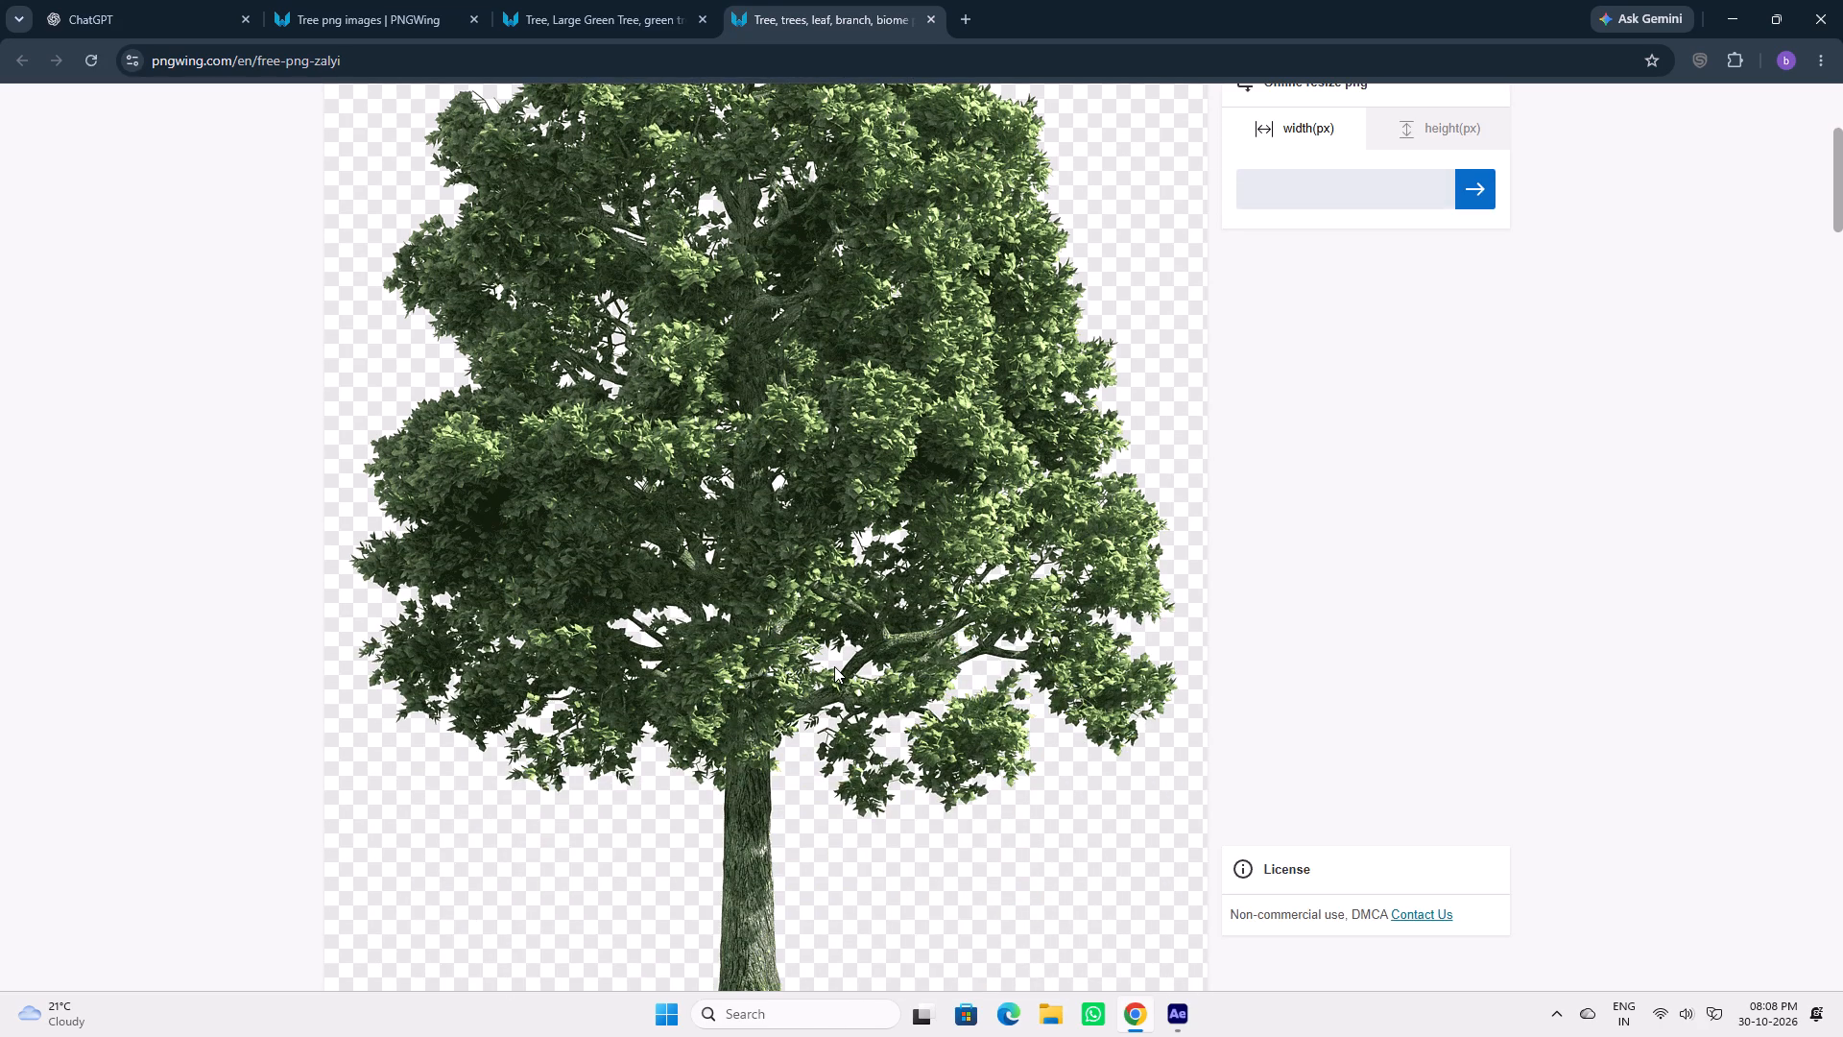
scroll(834, 666, down, 12)
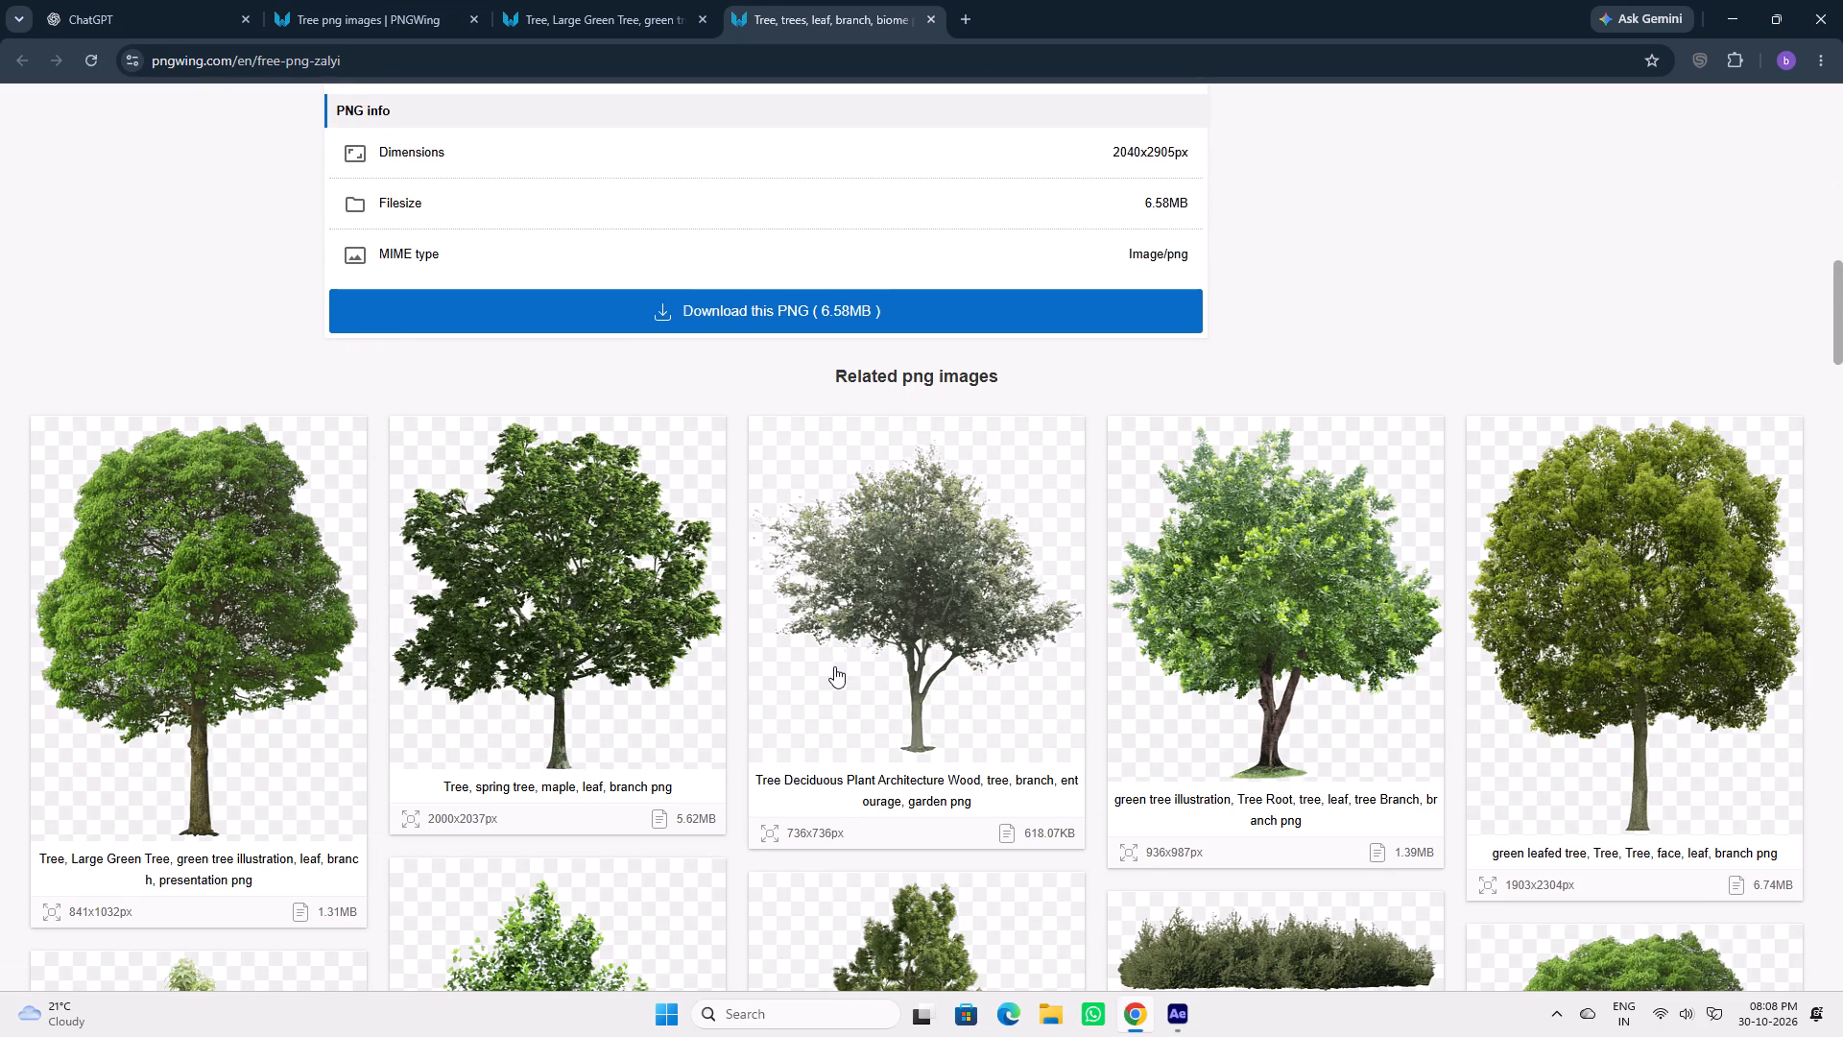
scroll(834, 666, down, 5)
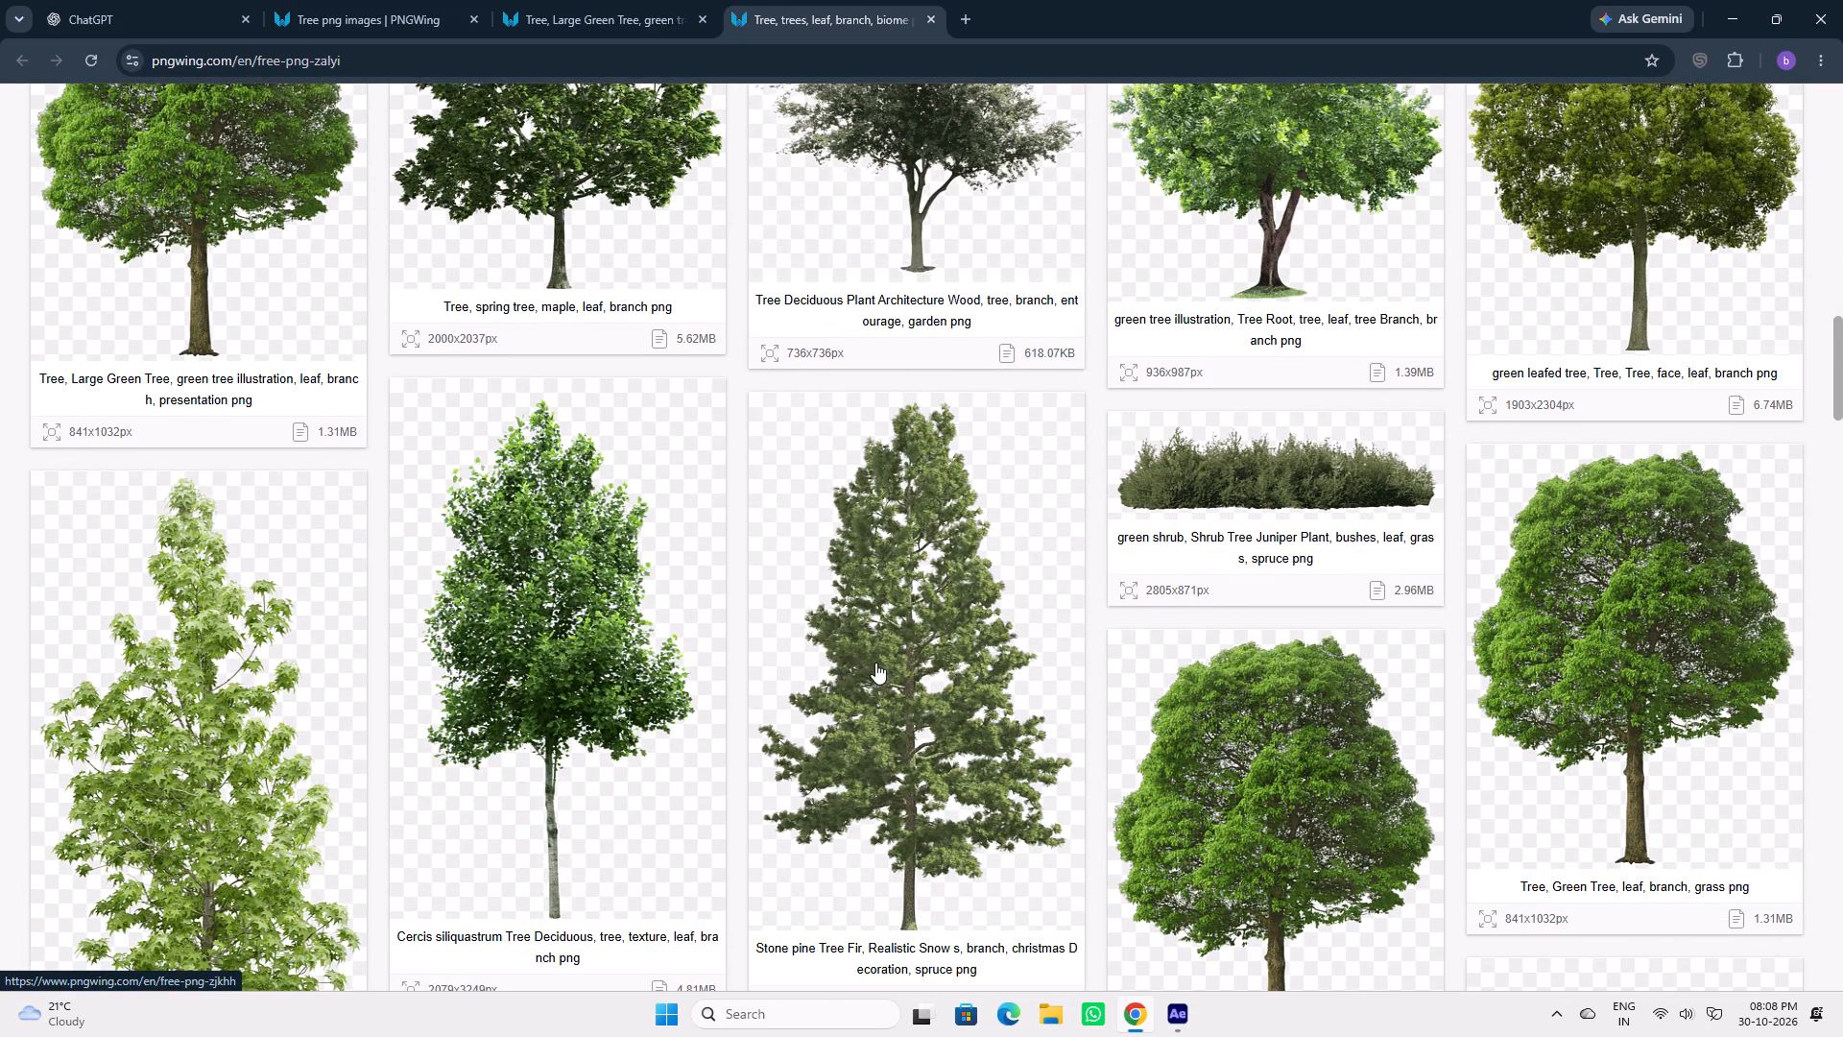
scroll(879, 663, down, 14)
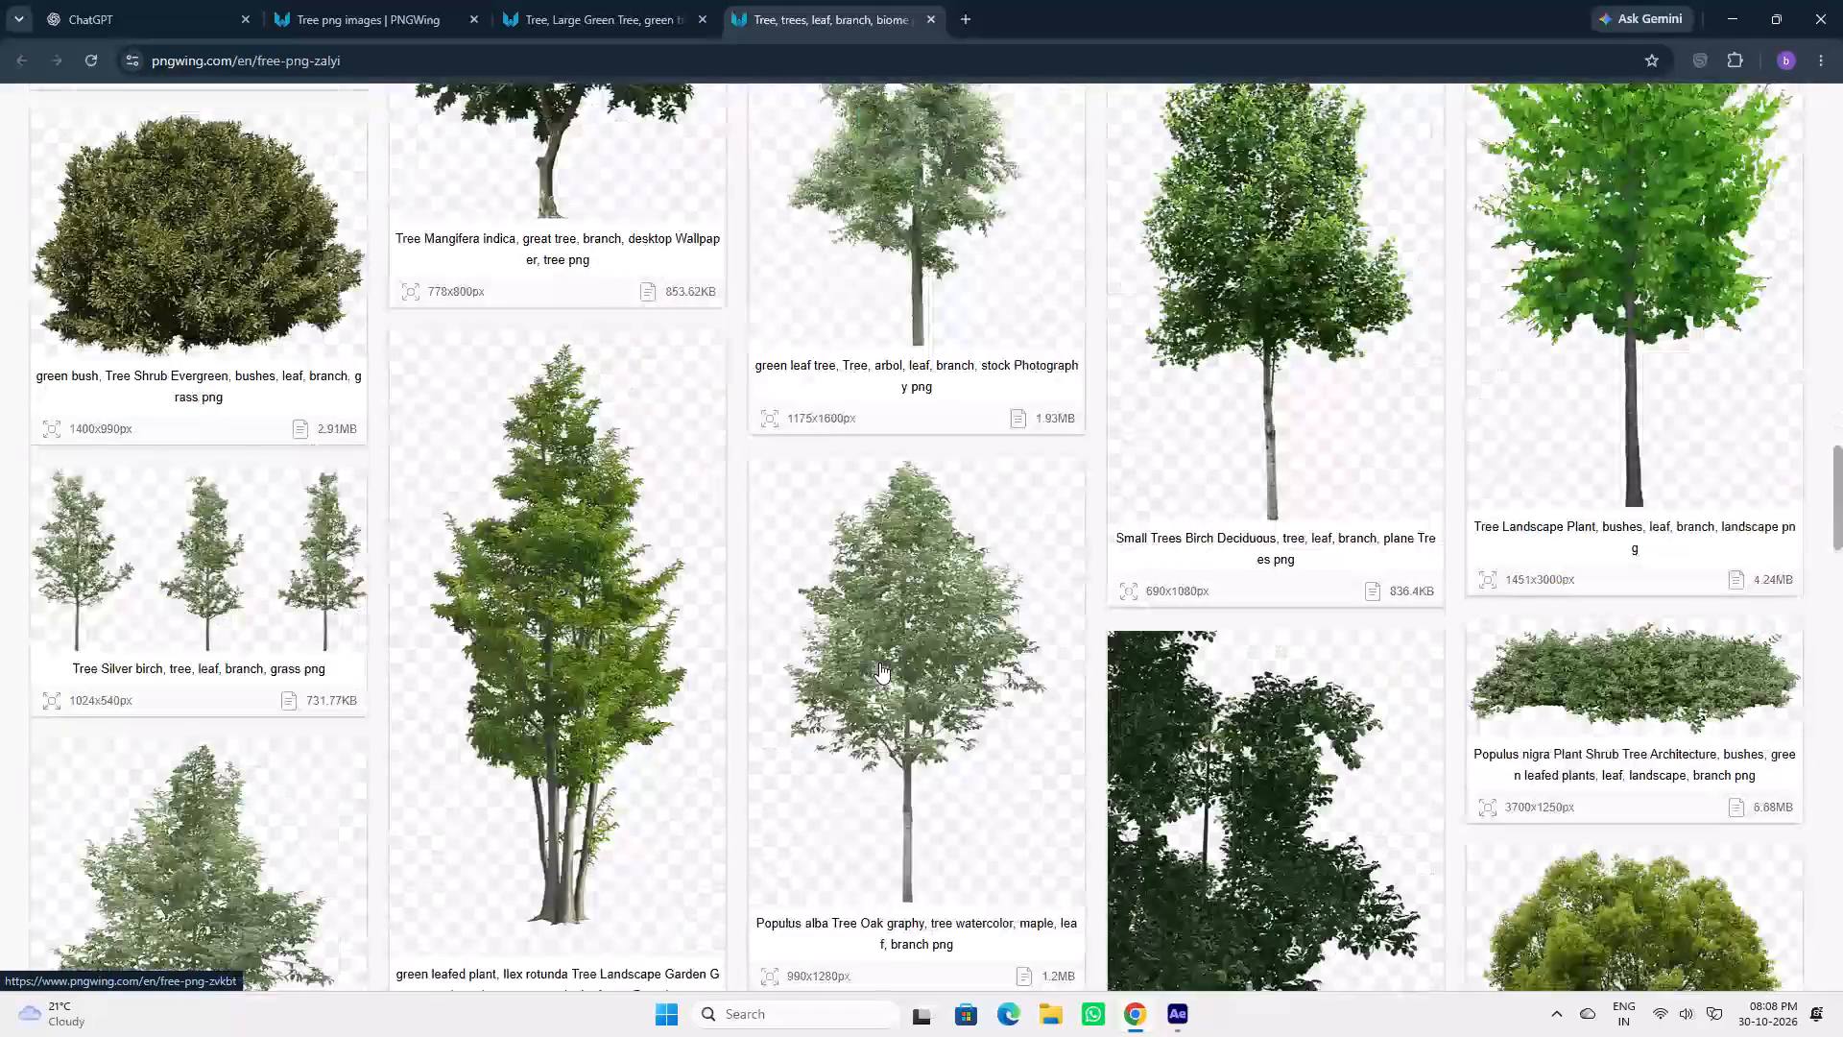
scroll(879, 663, down, 12)
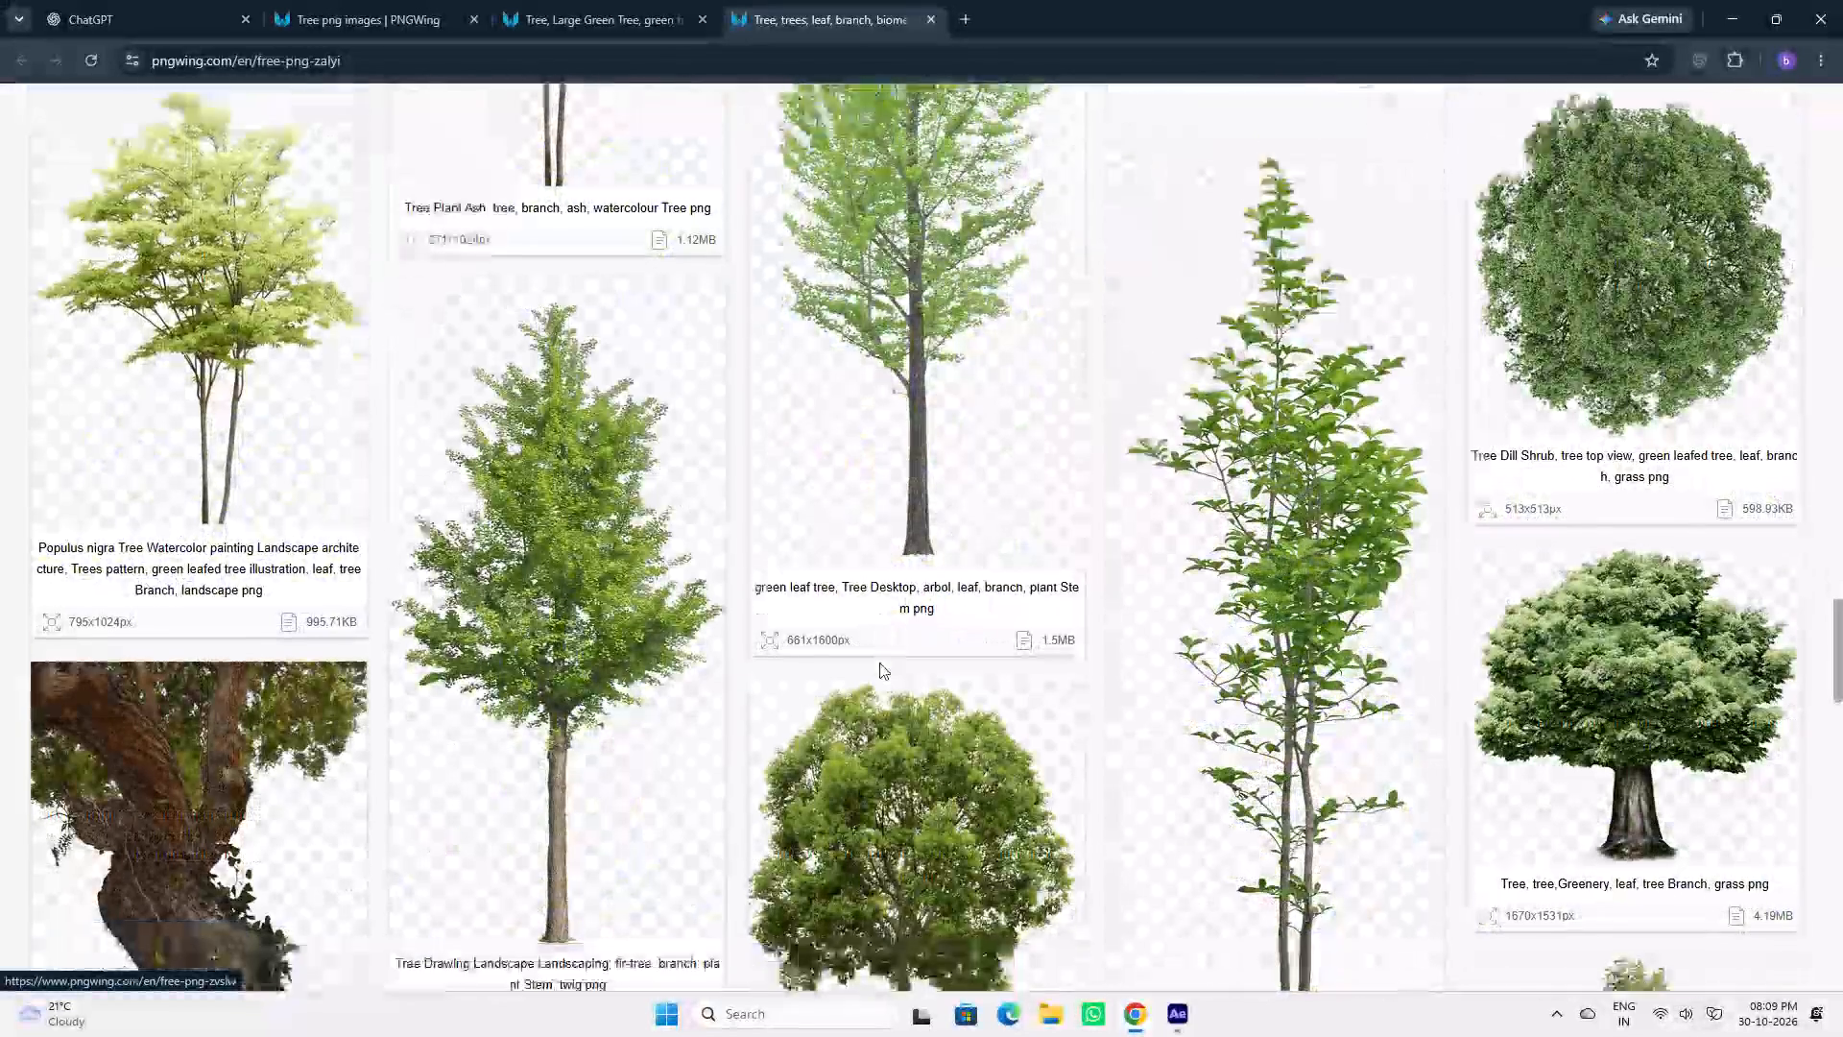
scroll(879, 663, down, 6)
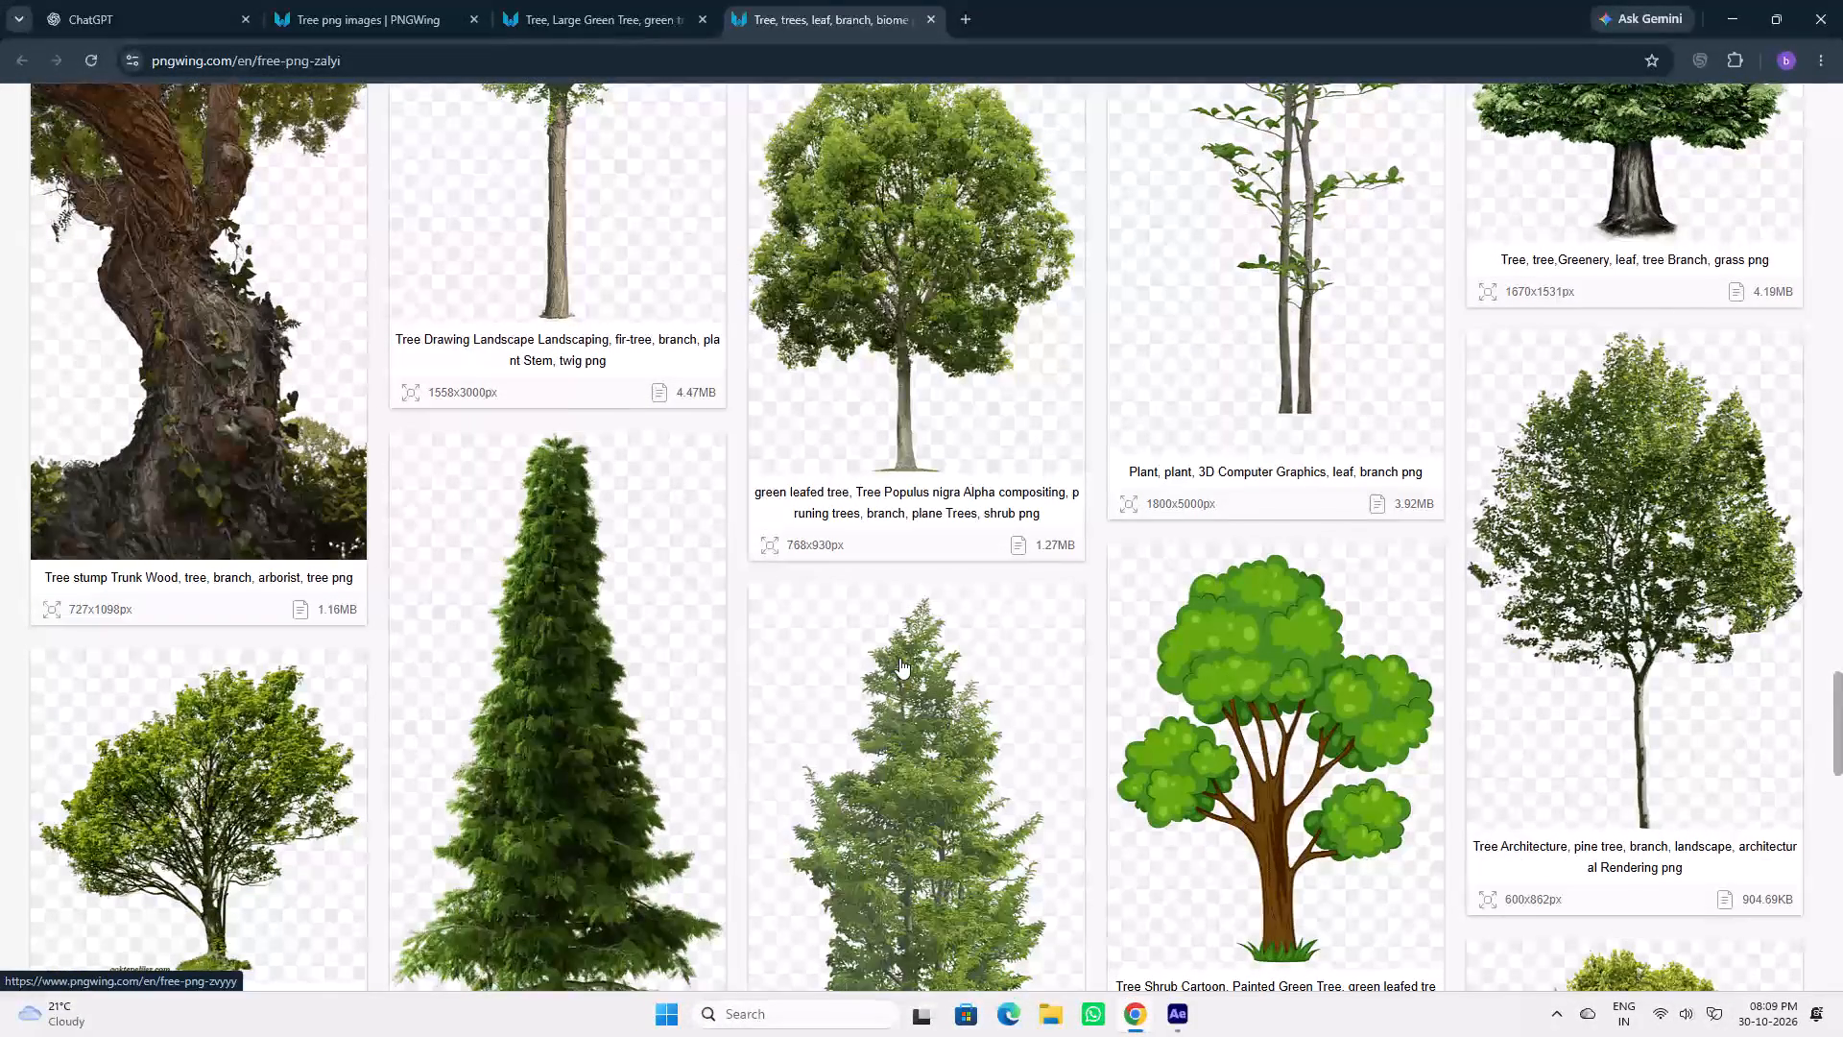
Open the related "Tree stump Trunk Wood" image page and examine the full trunk preview.
click(213, 347)
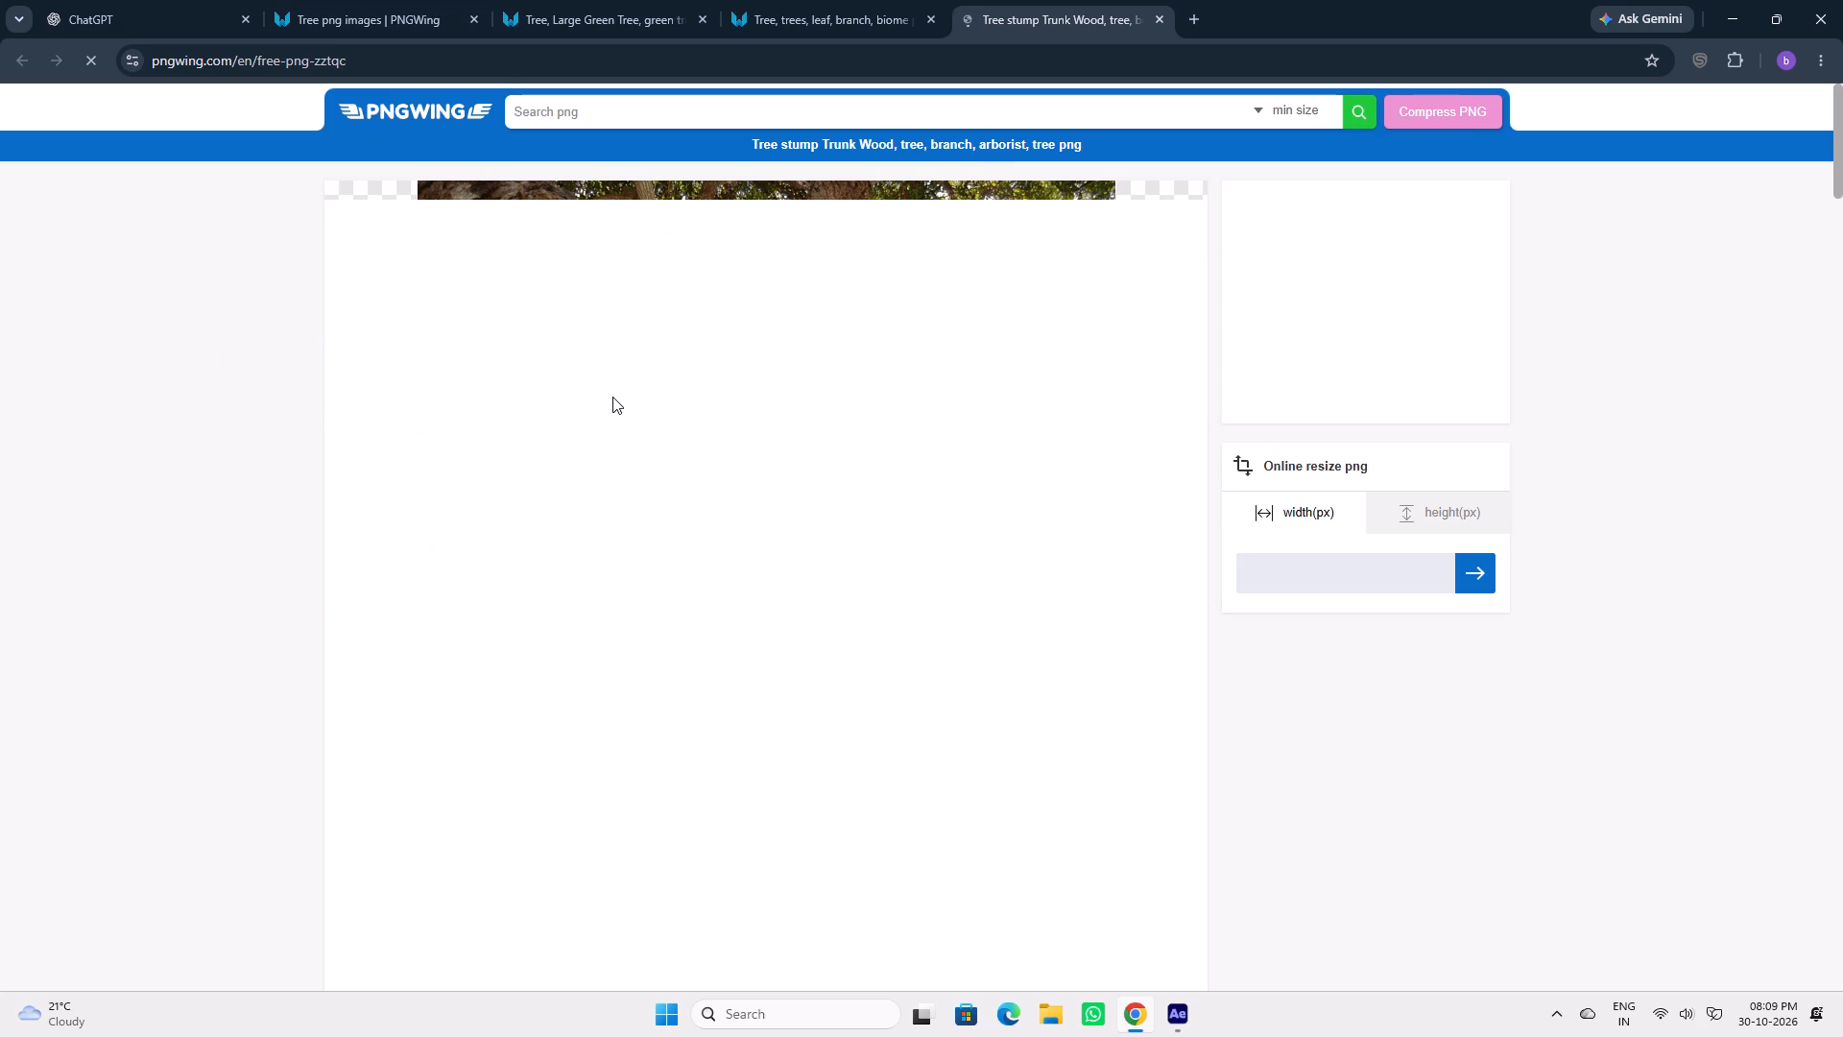
scroll(786, 576, down, 1)
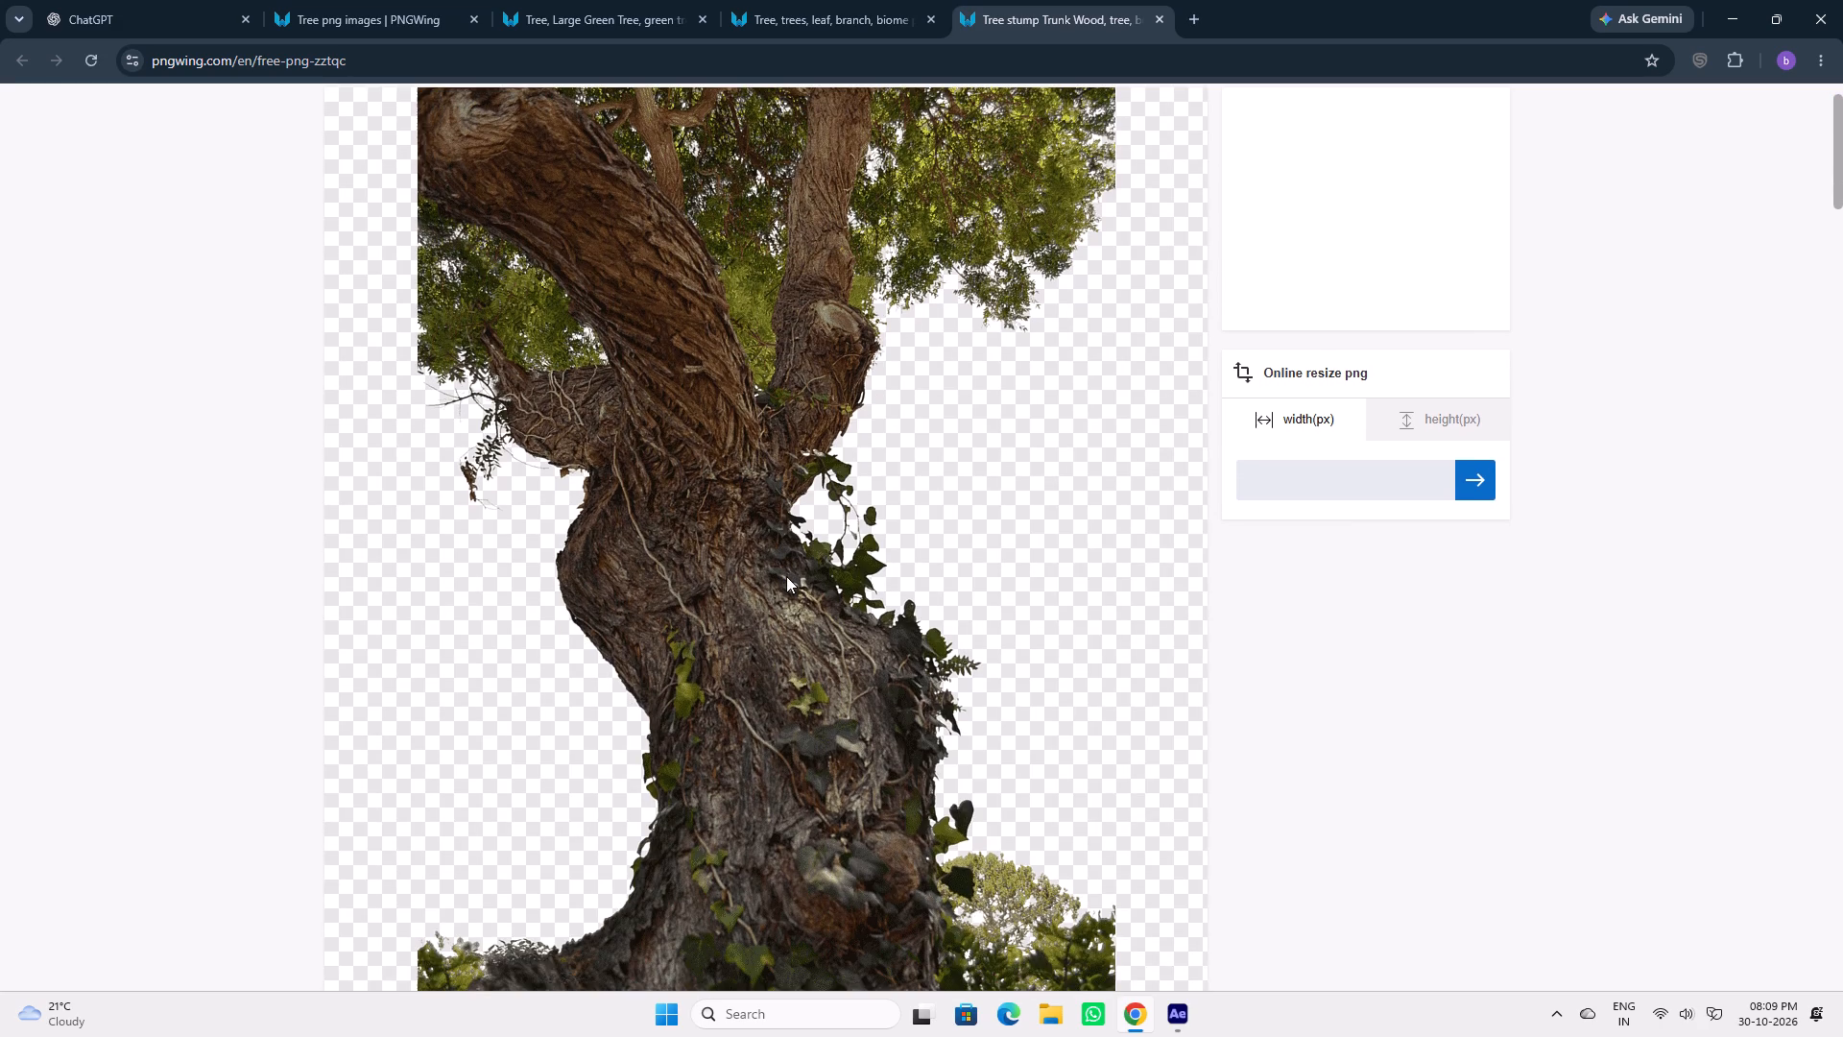
scroll(865, 585, down, 5)
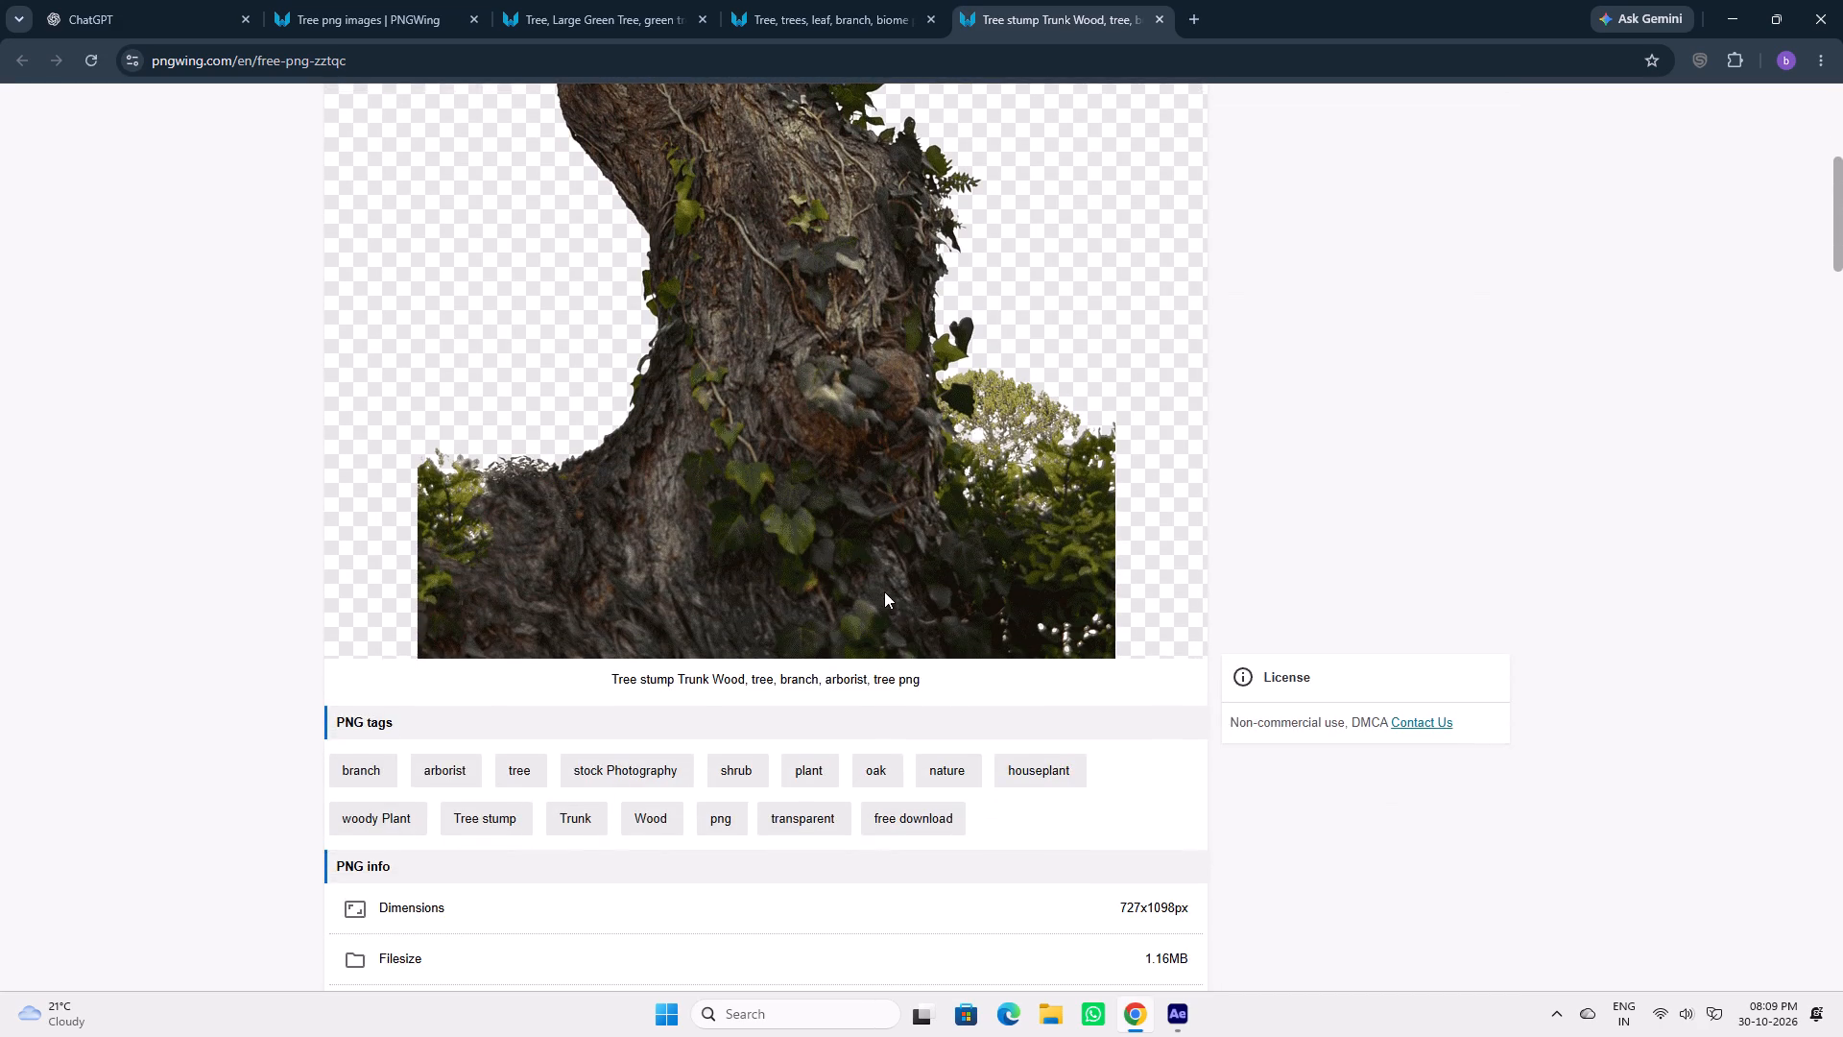
scroll(883, 587, up, 5)
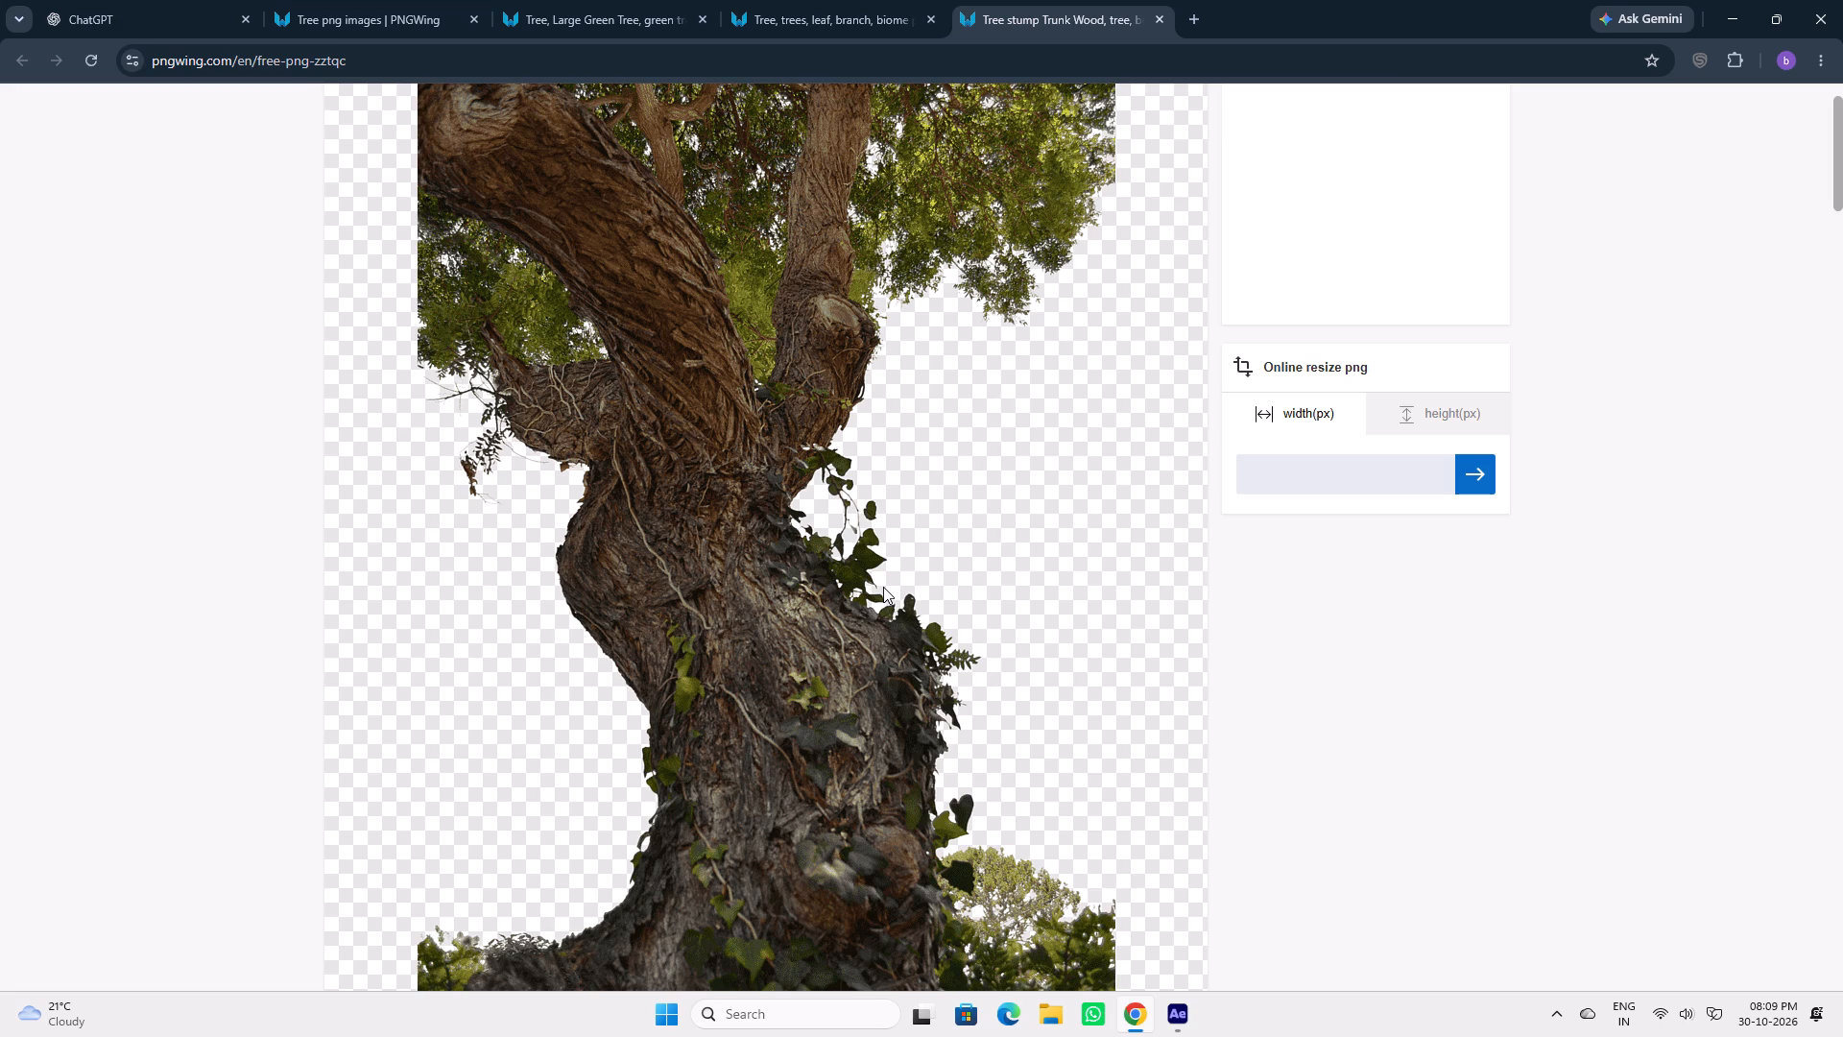
scroll(966, 567, up, 5)
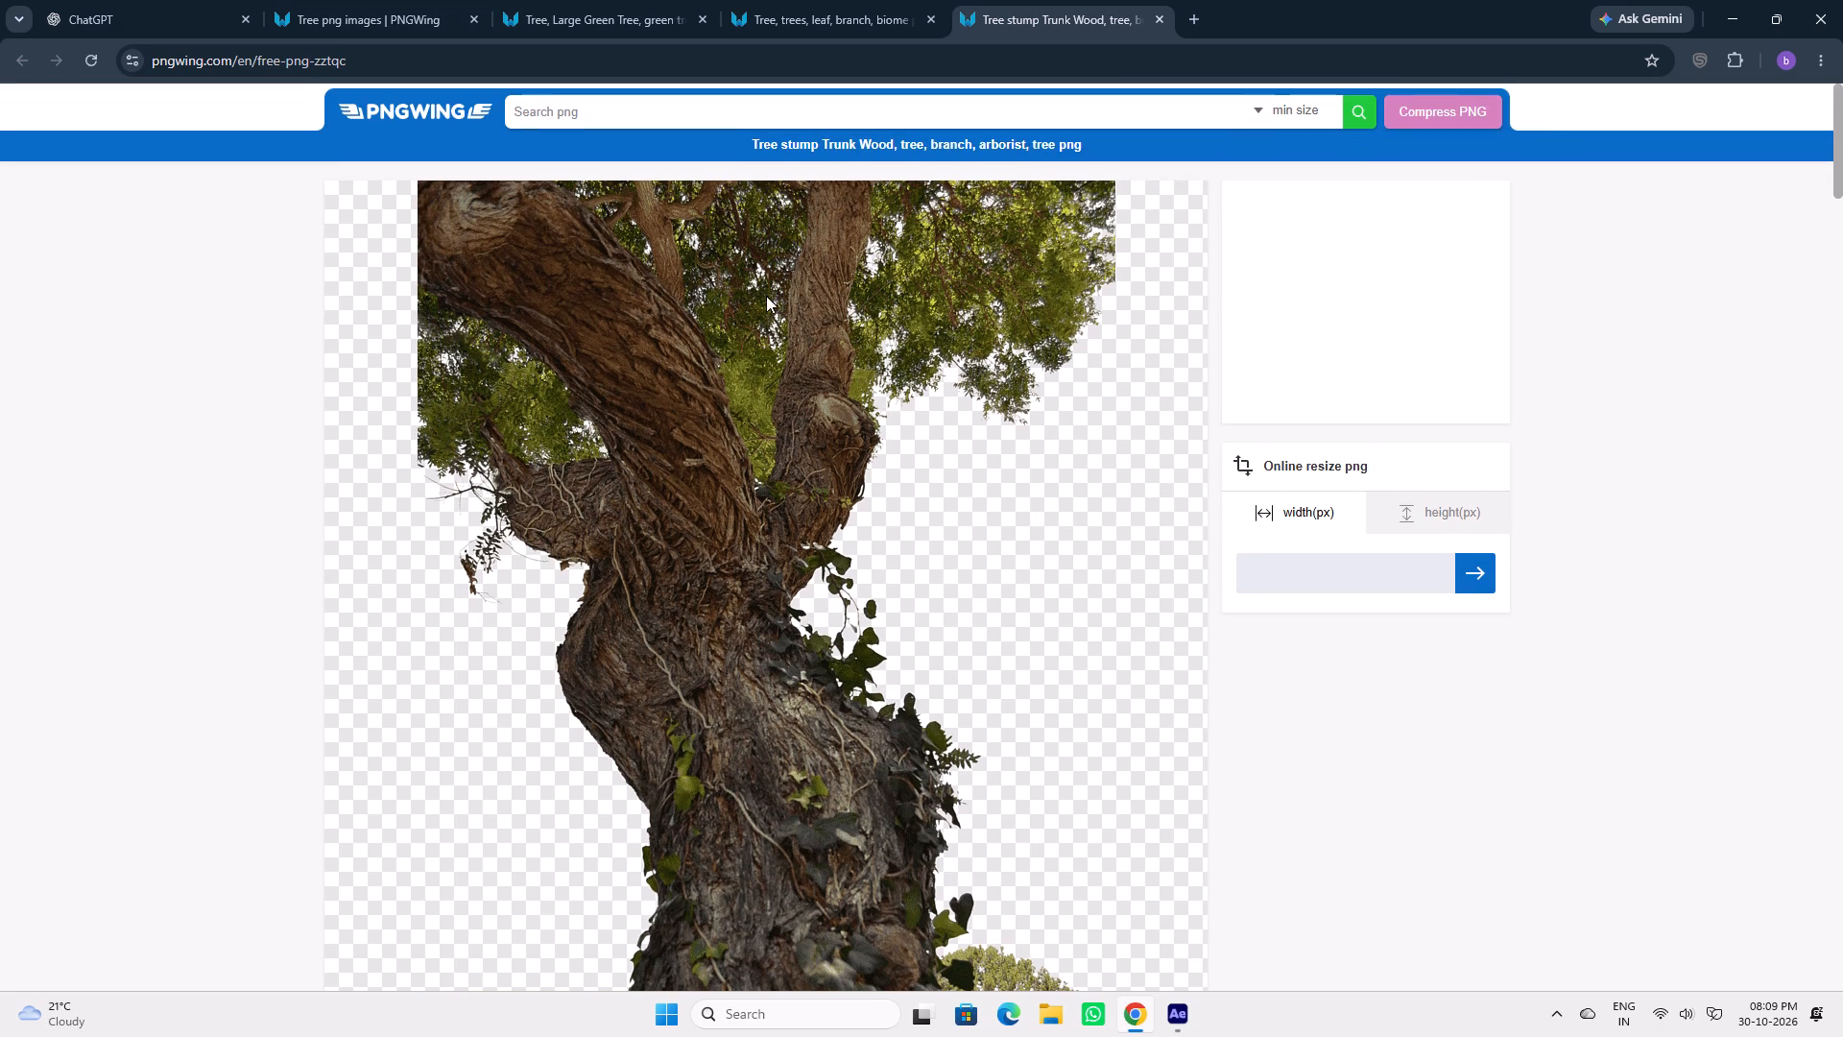
Browse the related images on the "Tree stump Trunk Wood" page for a suitable transparent tree trunk.
scroll(1050, 567, down, 6)
scroll(936, 580, down, 5)
scroll(853, 620, down, 10)
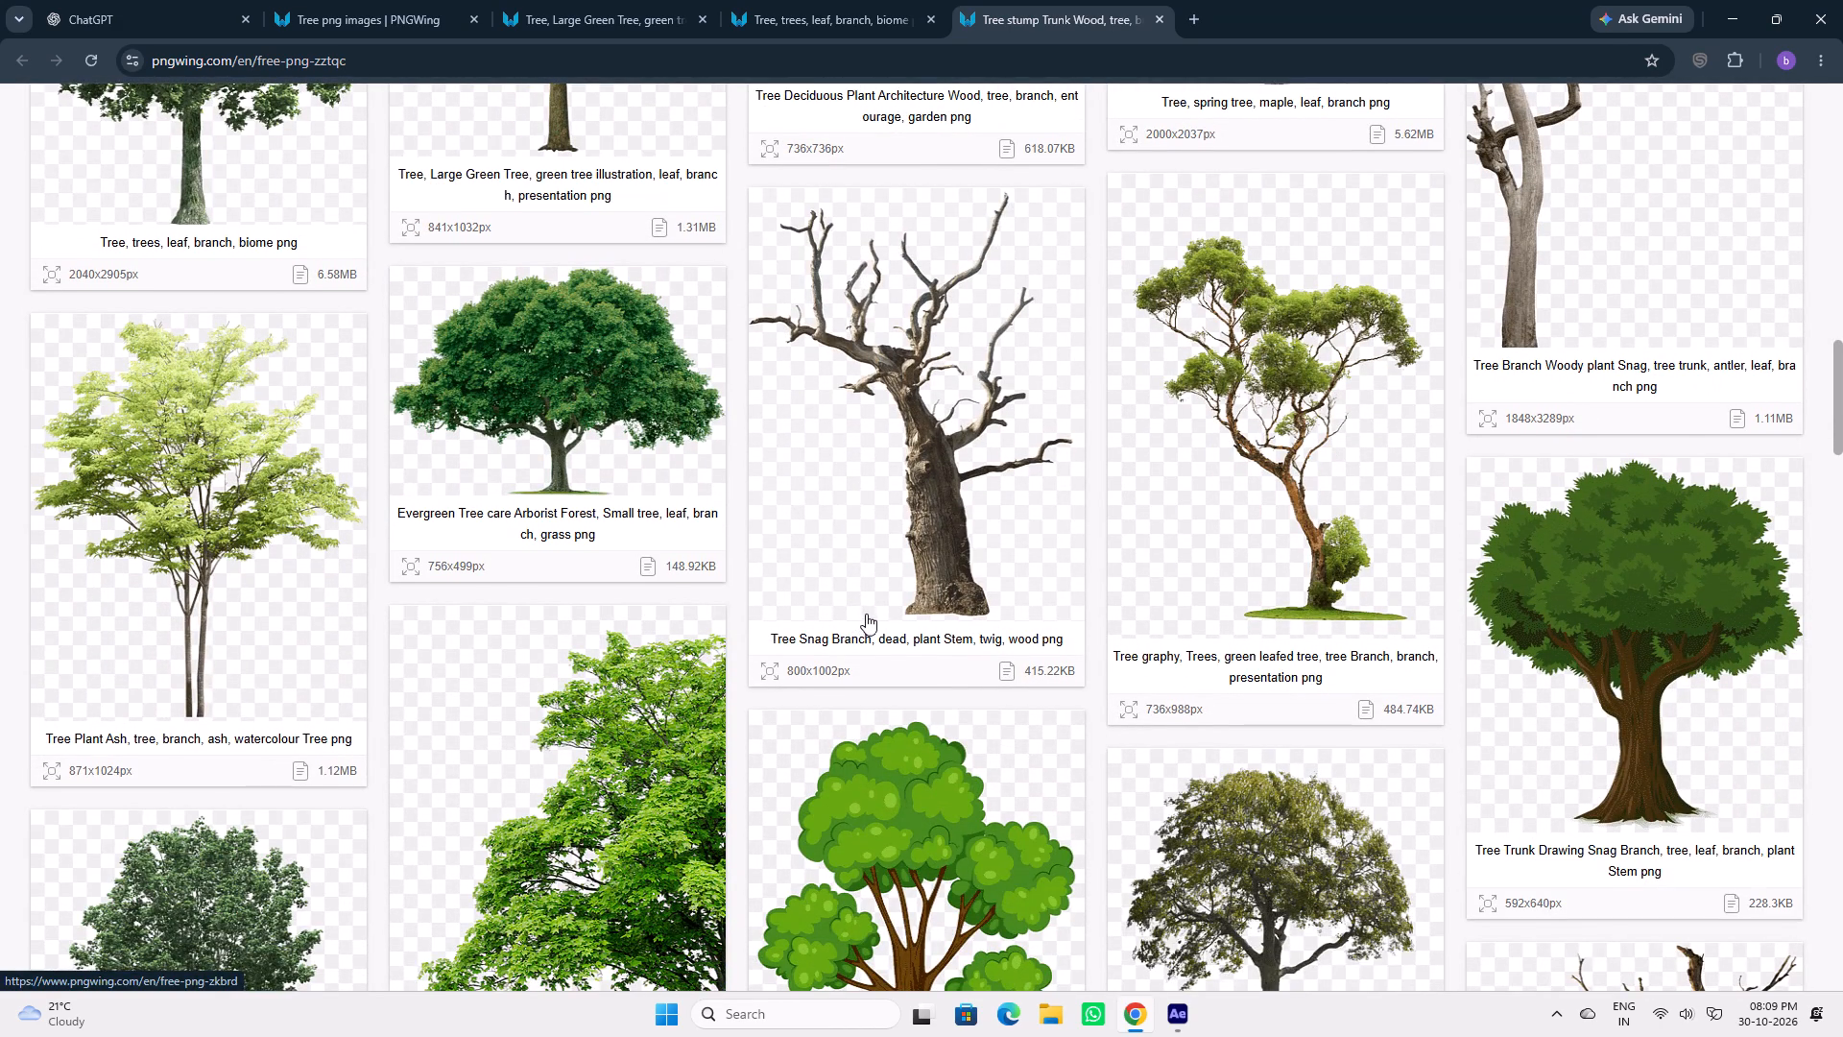
scroll(870, 610, down, 1)
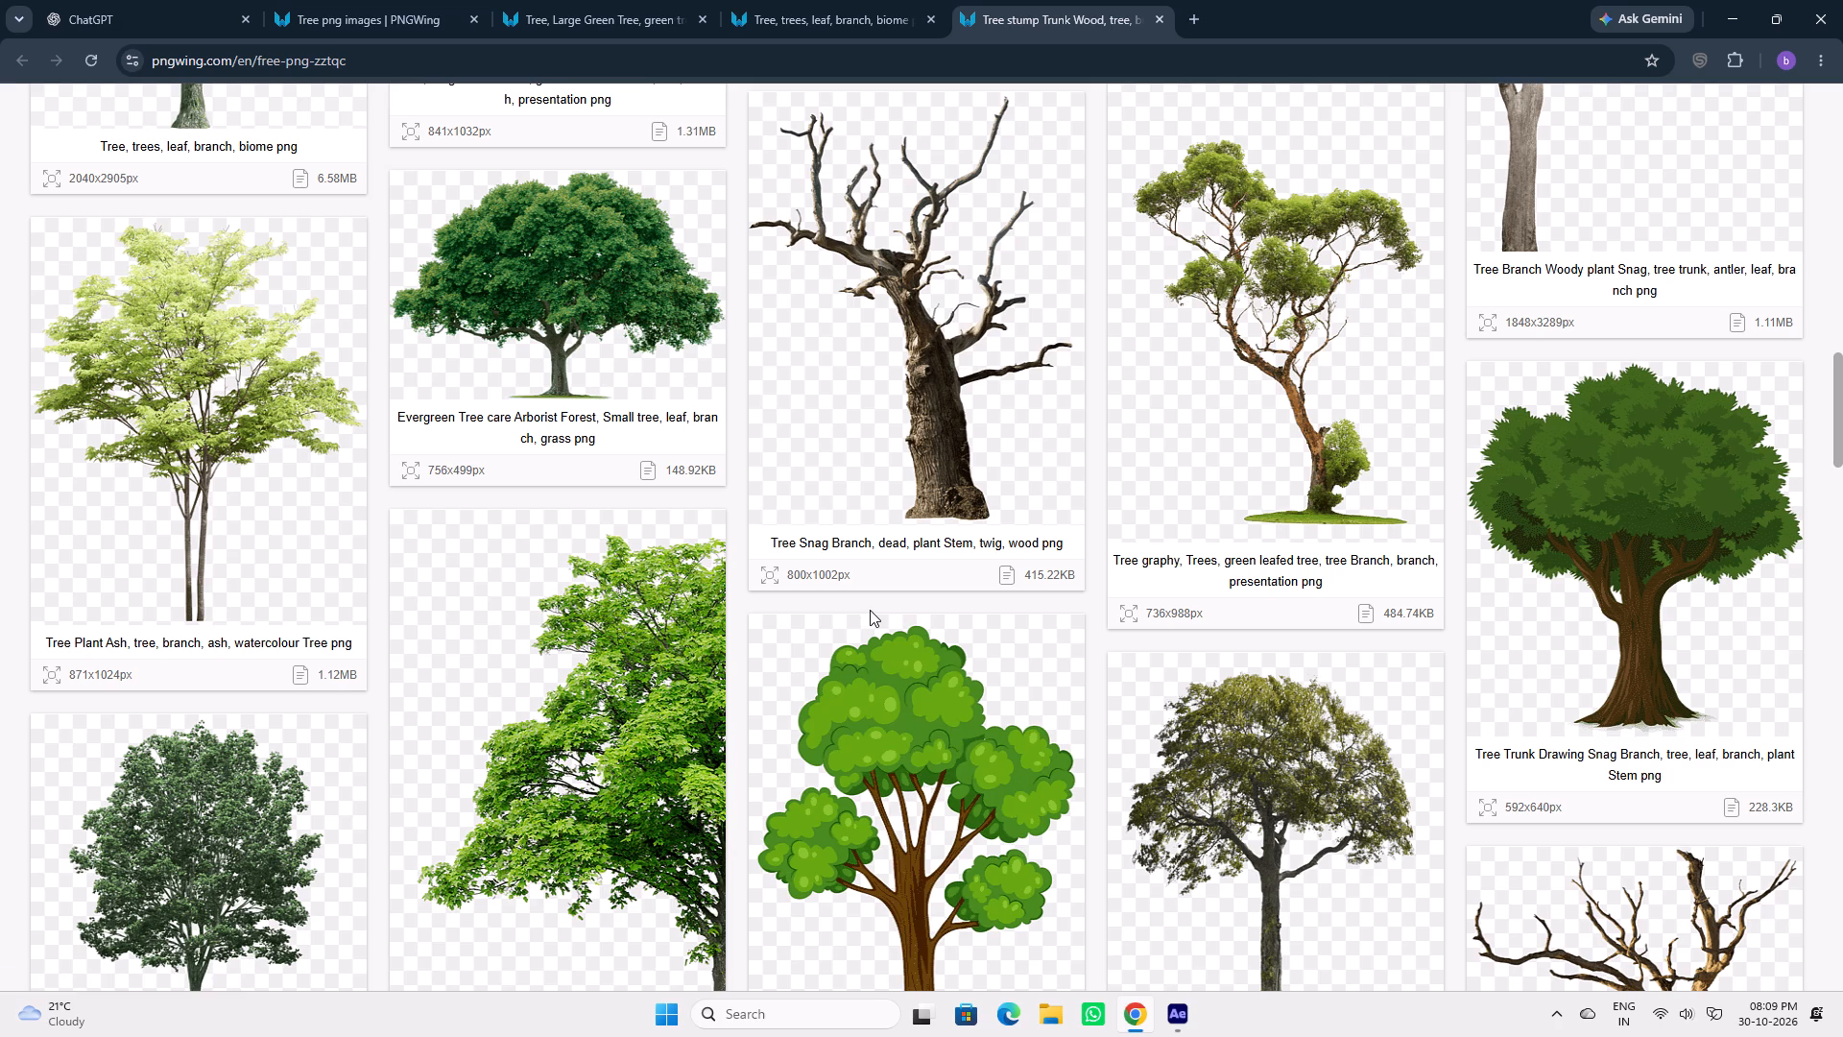
scroll(1012, 673, down, 3)
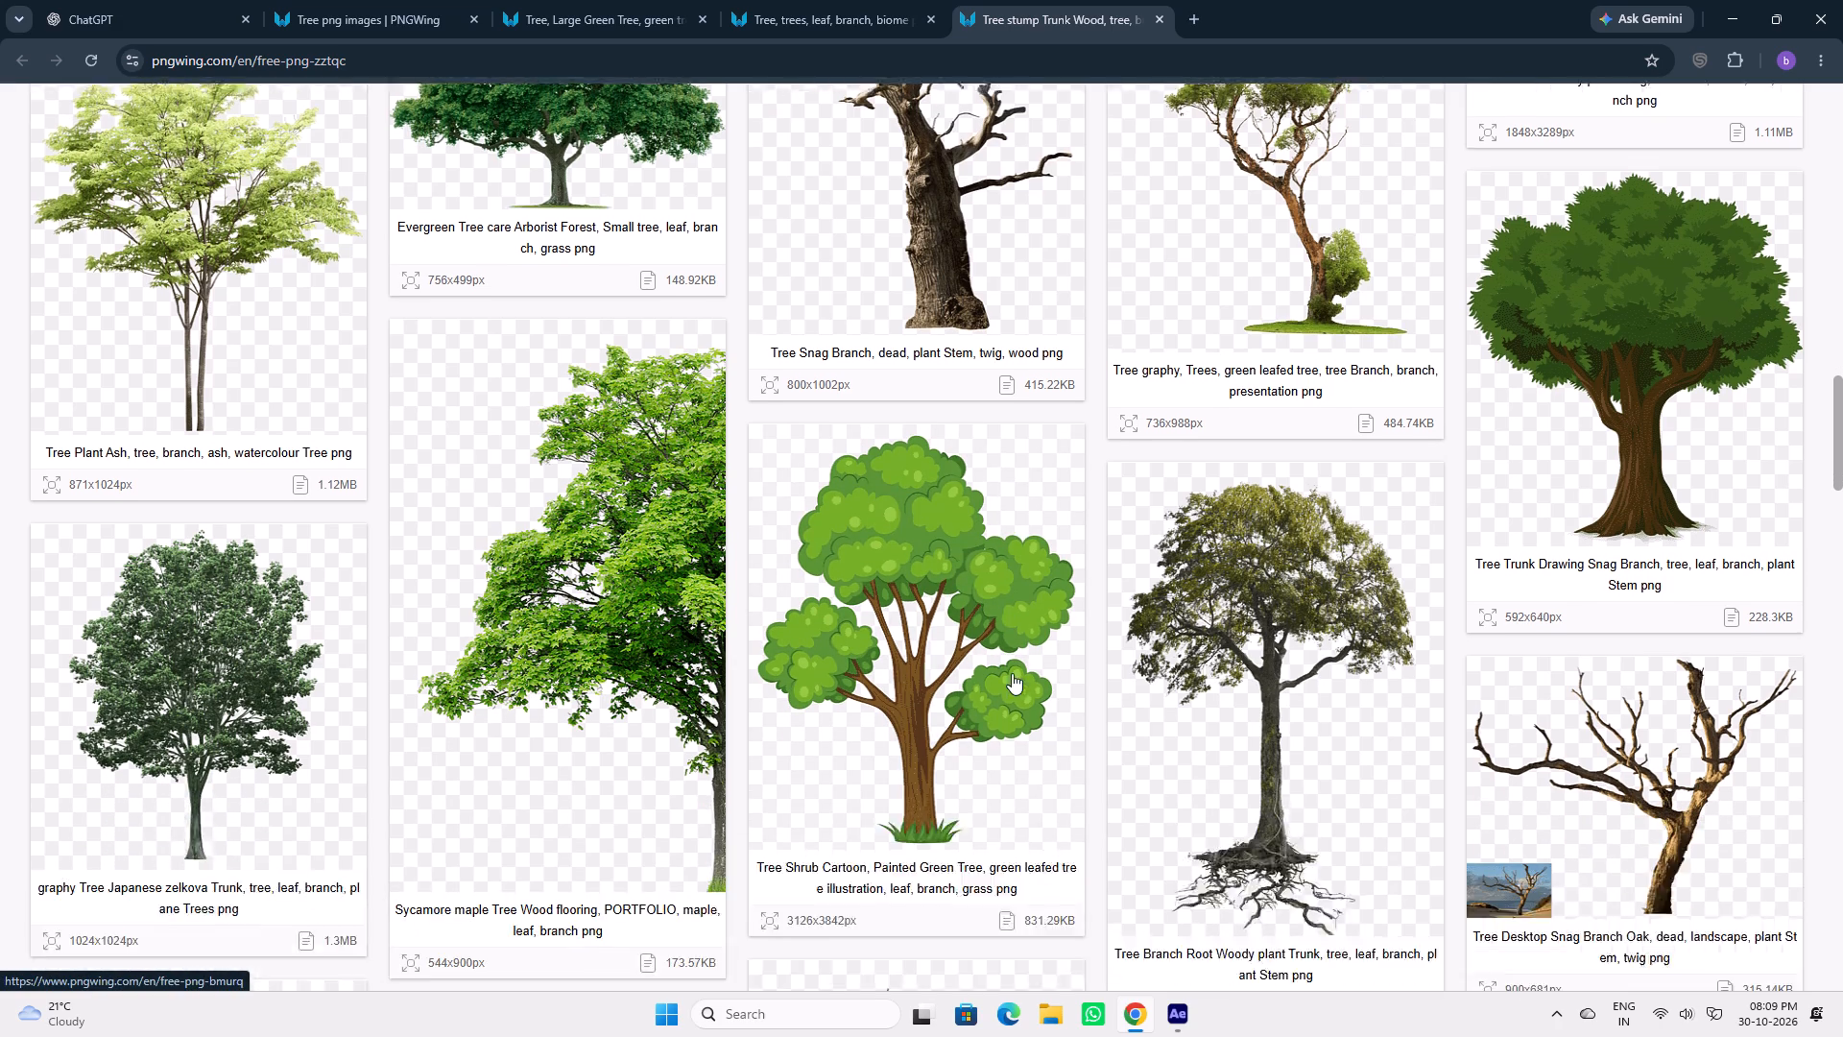
scroll(1012, 673, down, 2)
scroll(1012, 673, up, 2)
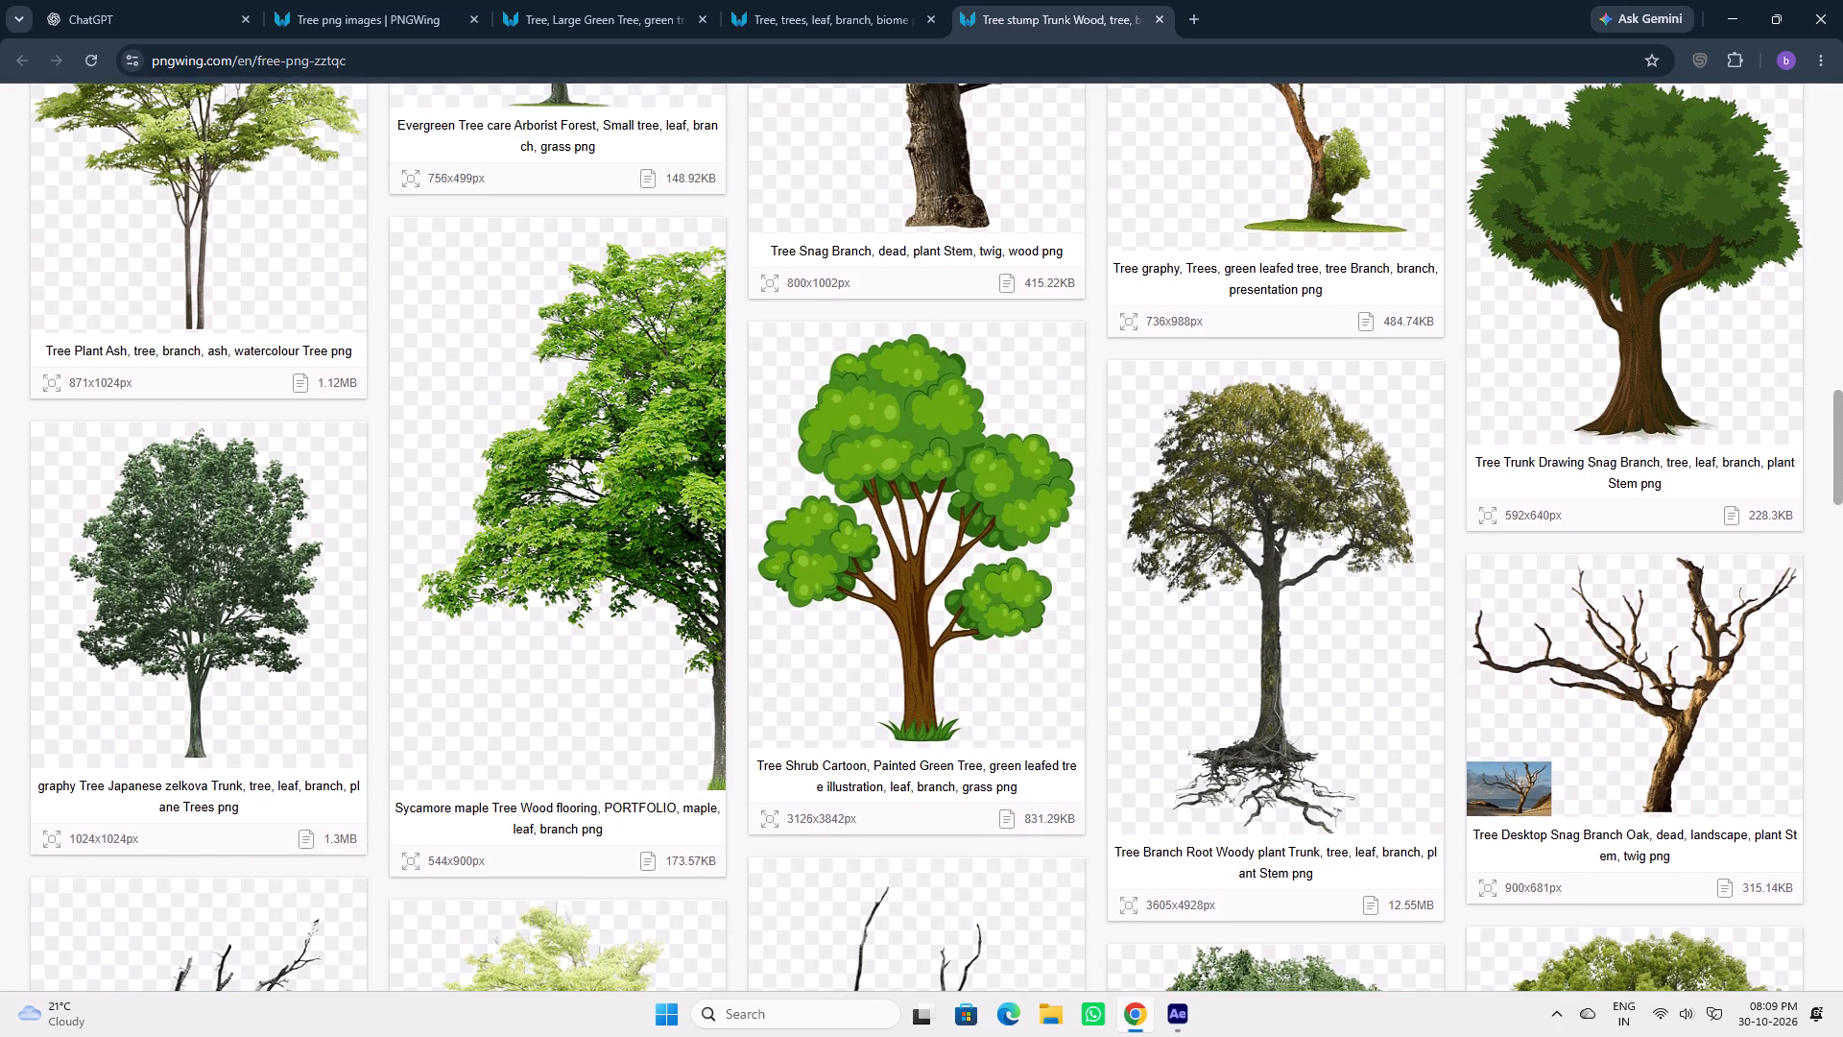
scroll(1012, 673, down, 13)
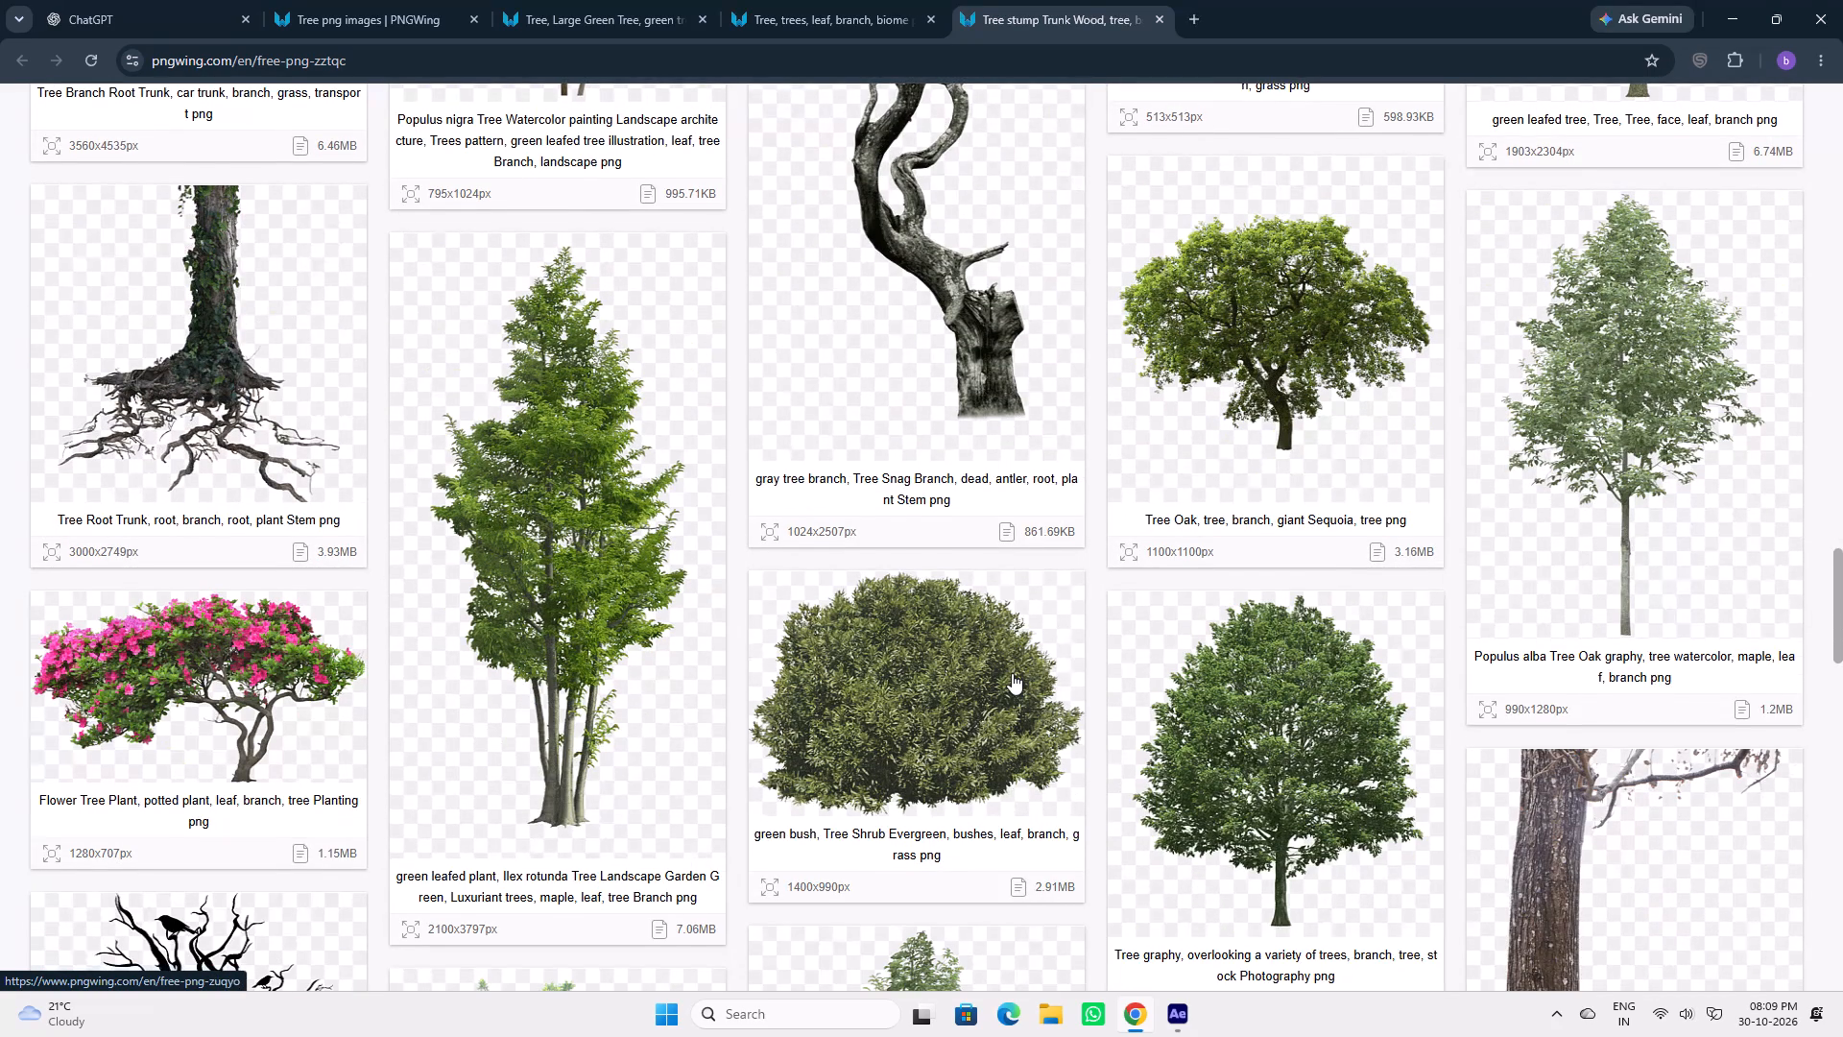
scroll(1012, 673, down, 12)
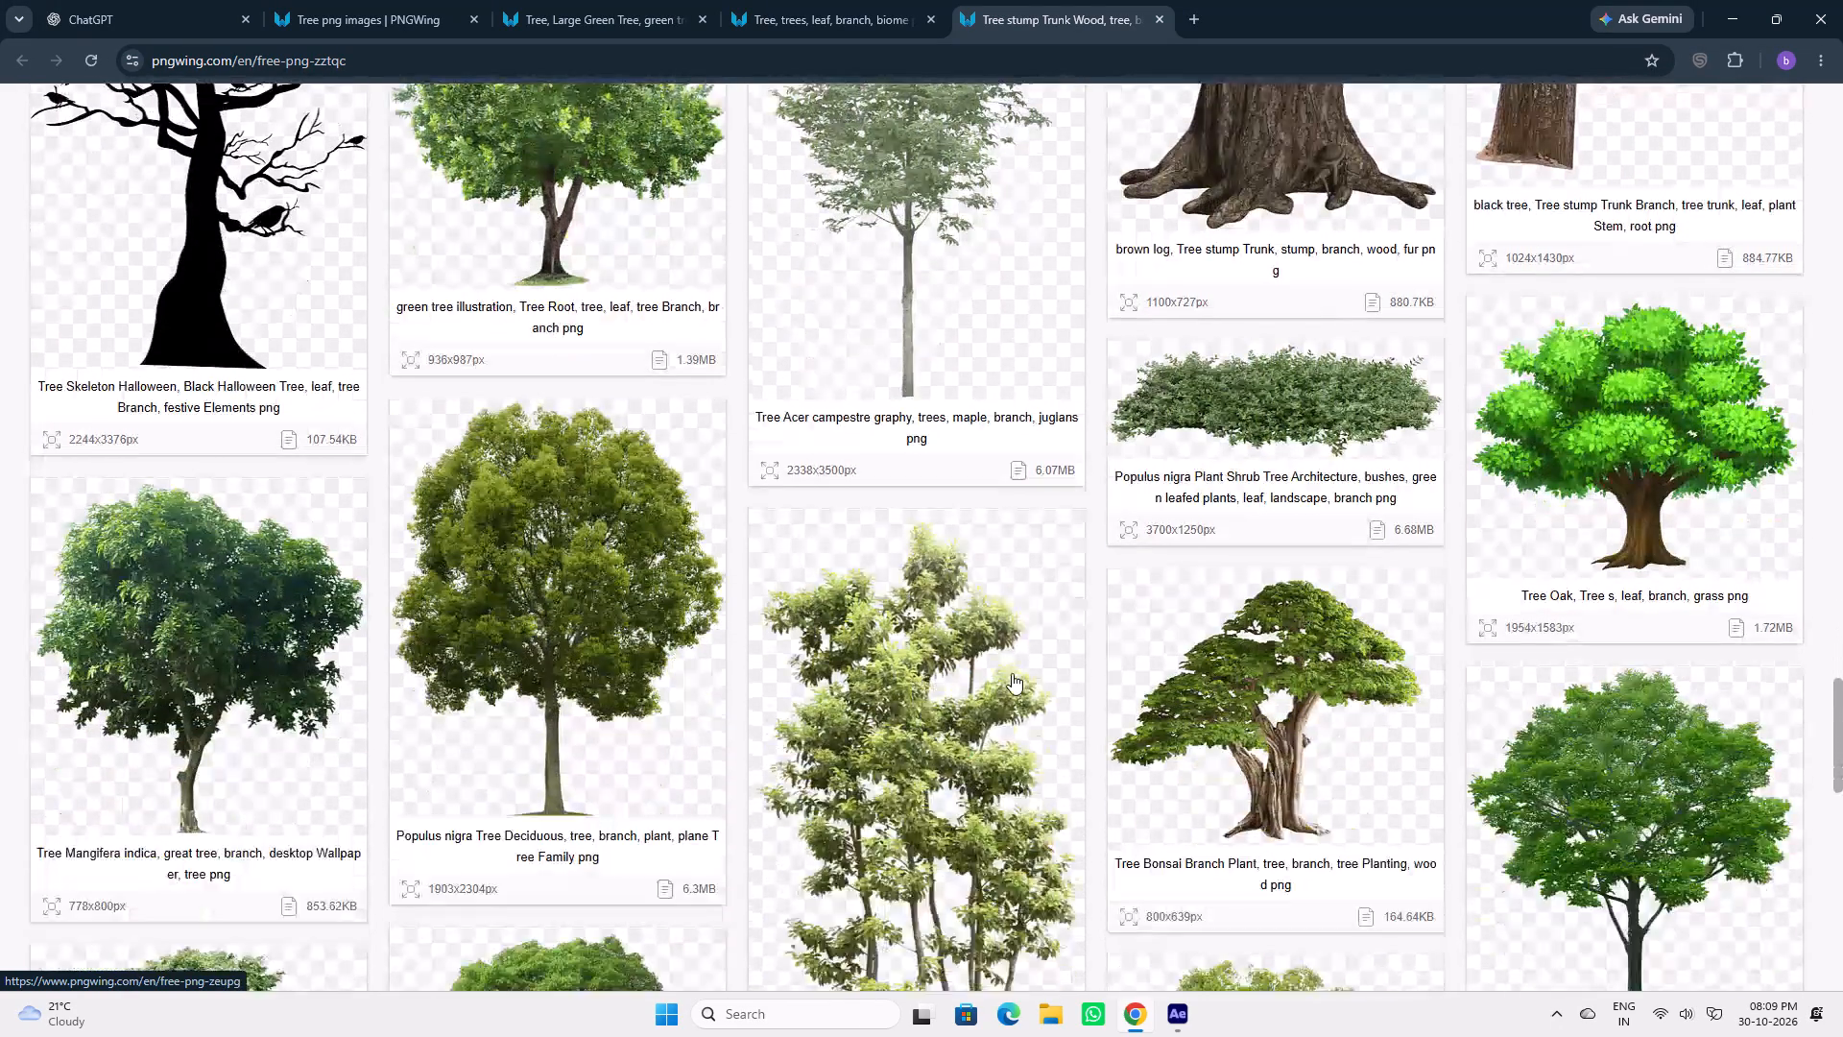
scroll(1012, 673, down, 5)
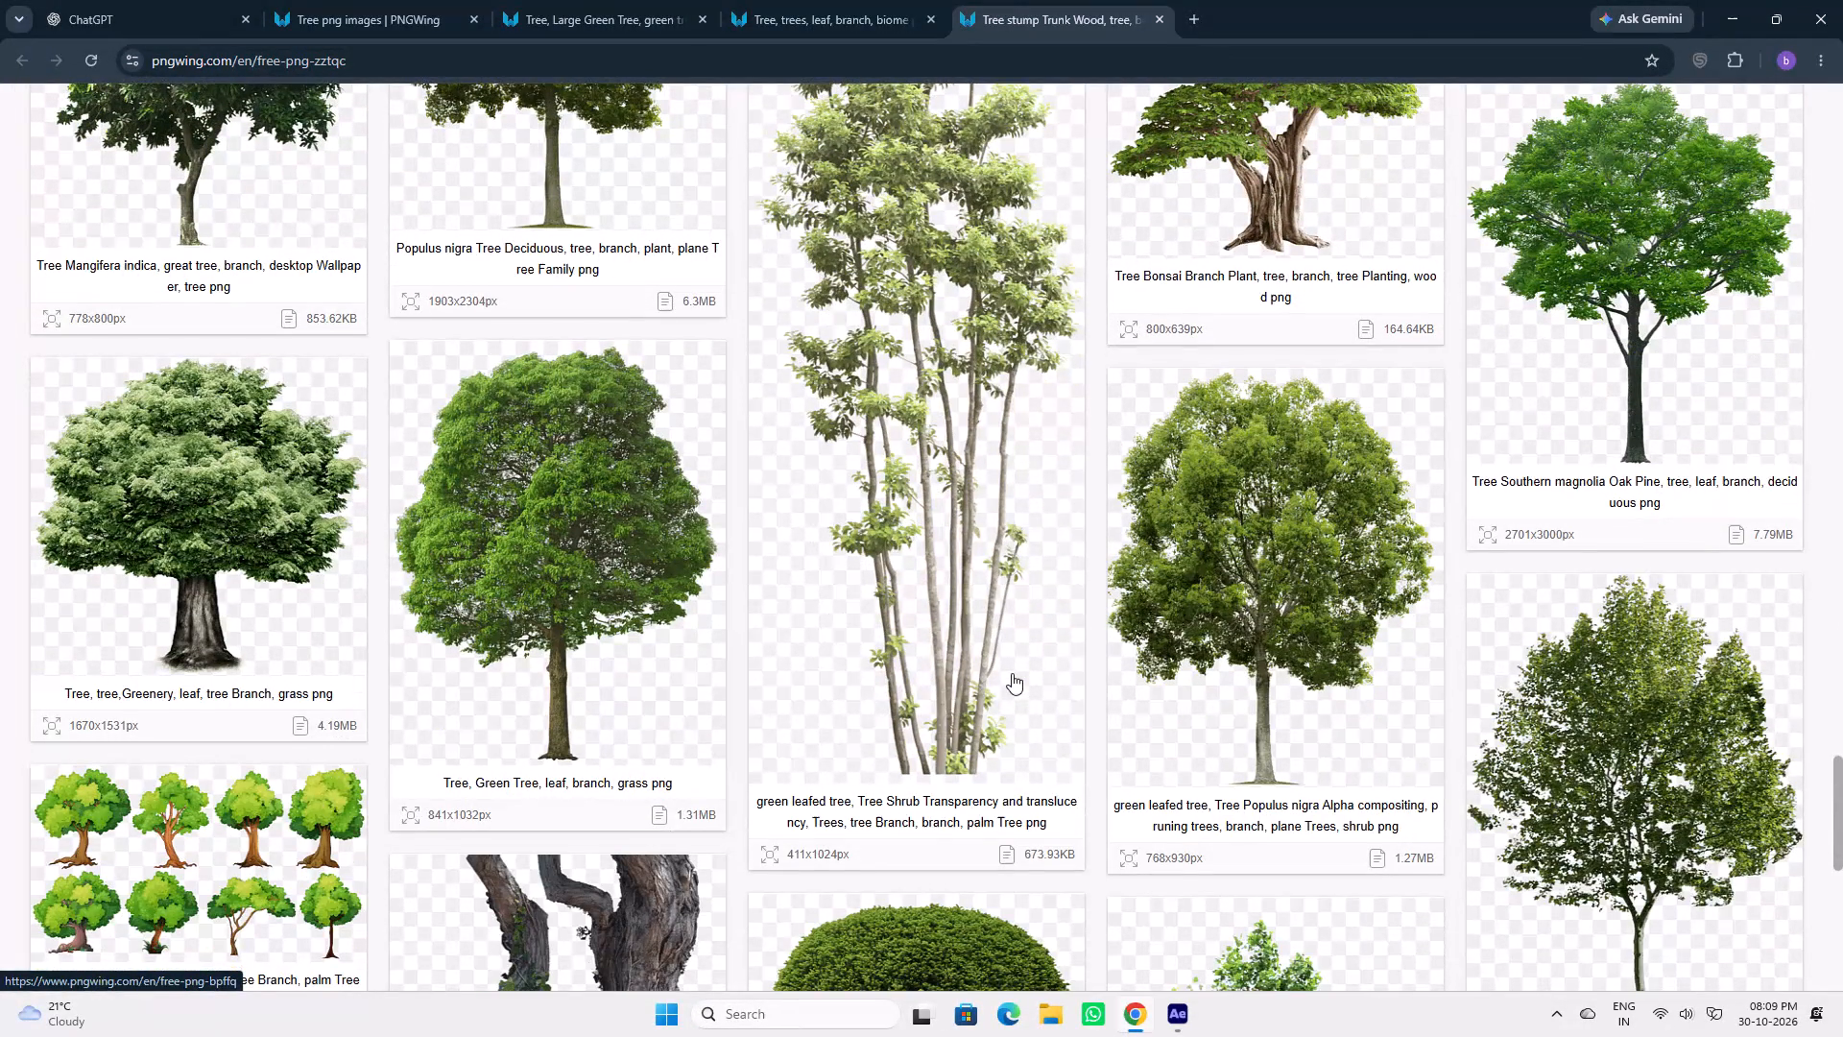
scroll(1012, 673, down, 6)
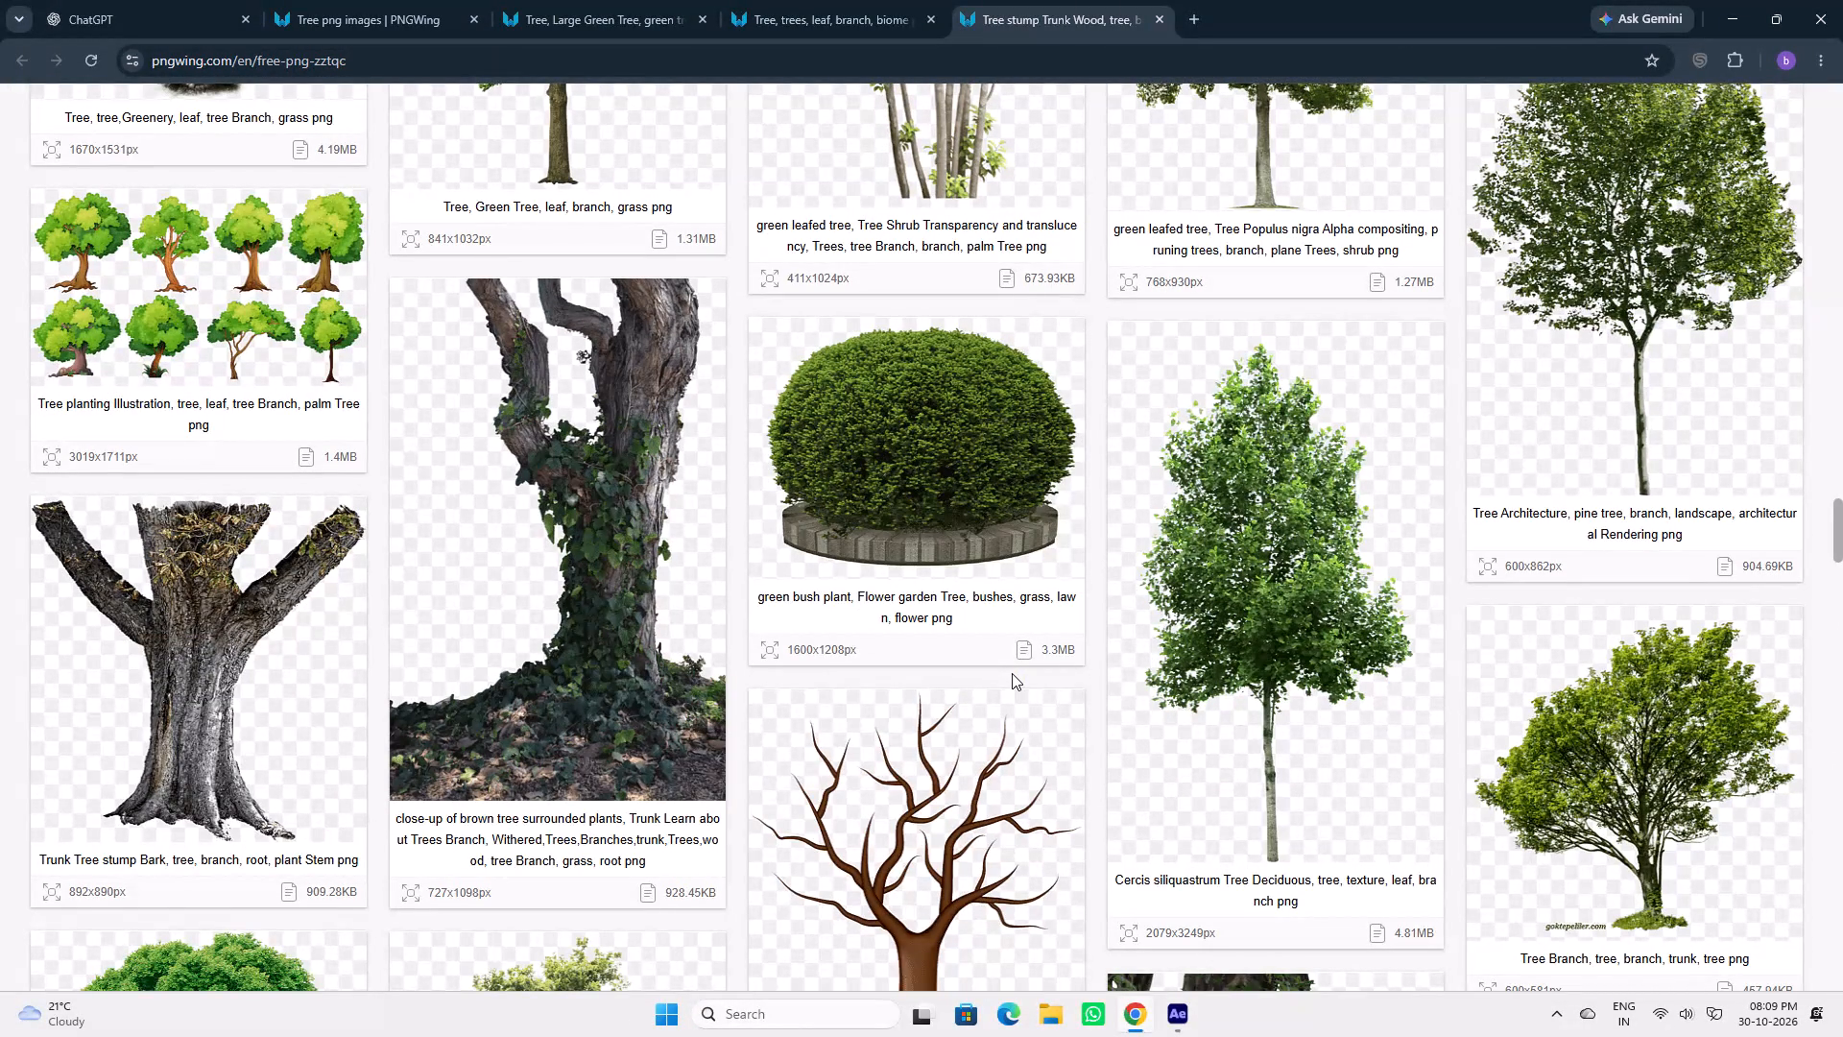
Open the related "close-up of brown tree surrounded plants" image page and look through its details and related images.
click(635, 580)
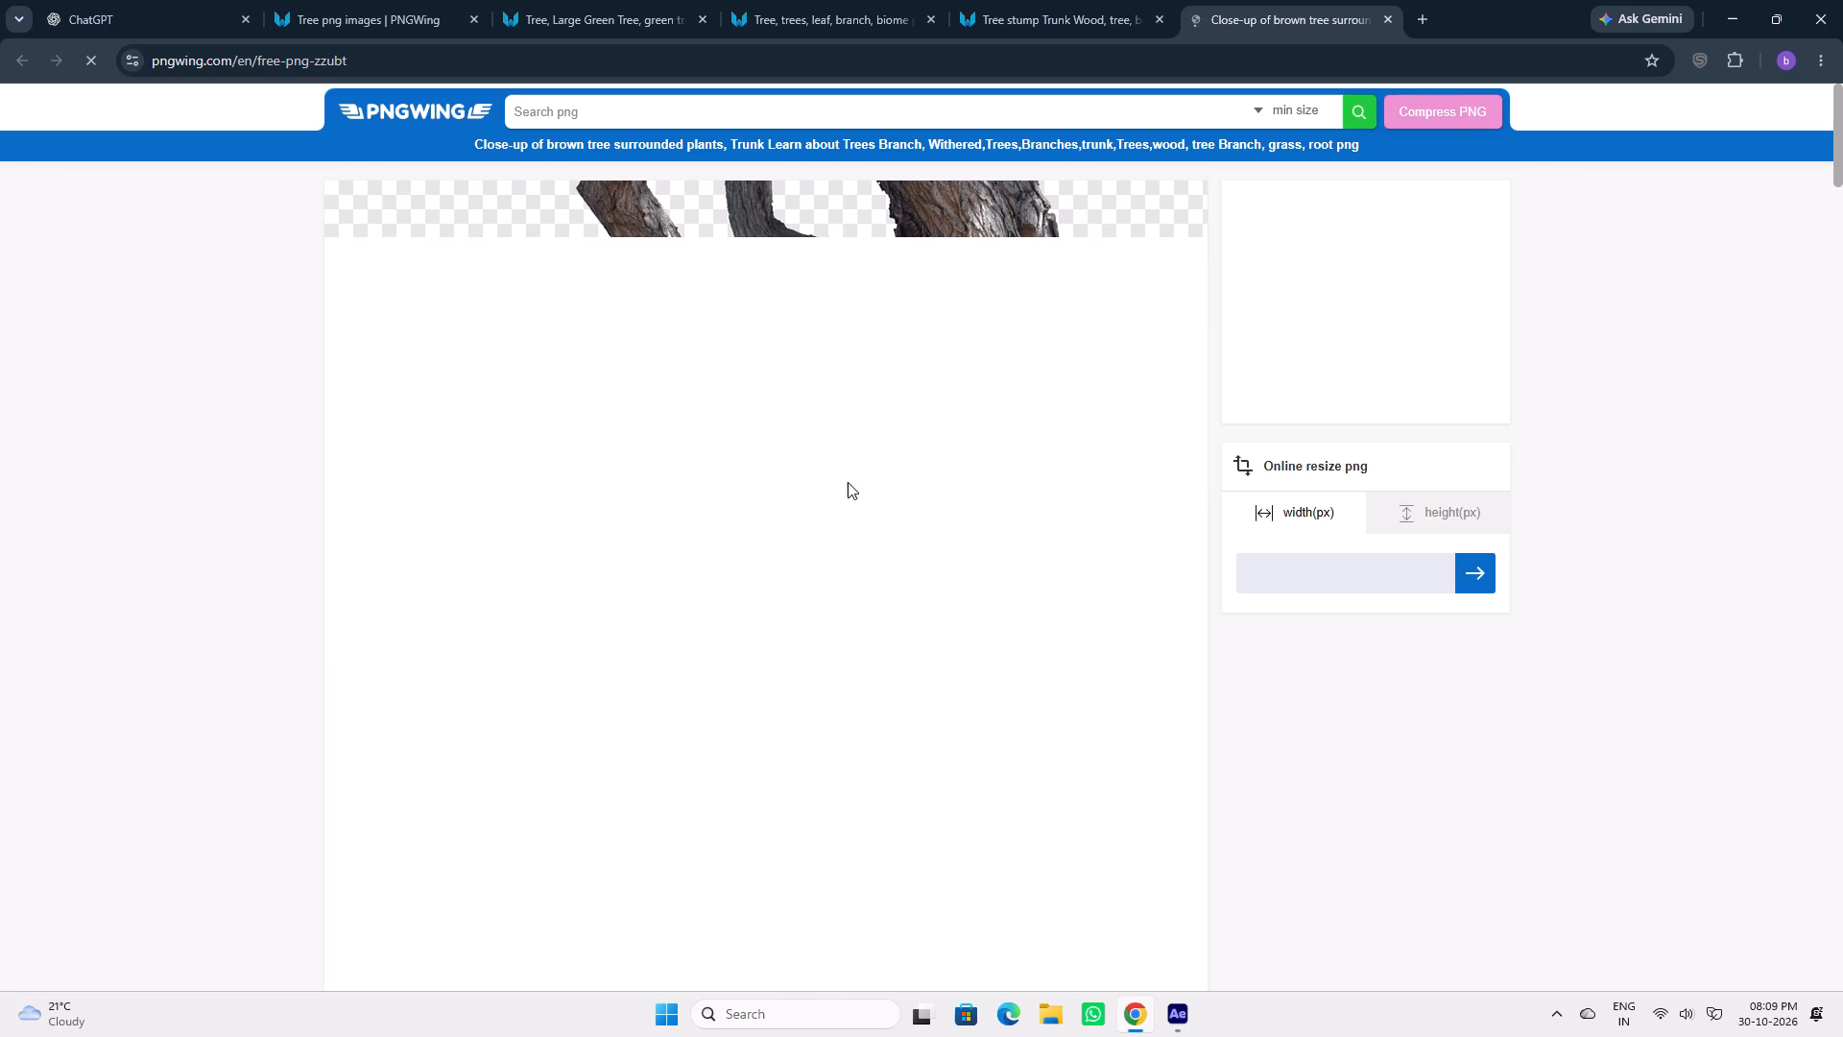
scroll(881, 695, down, 14)
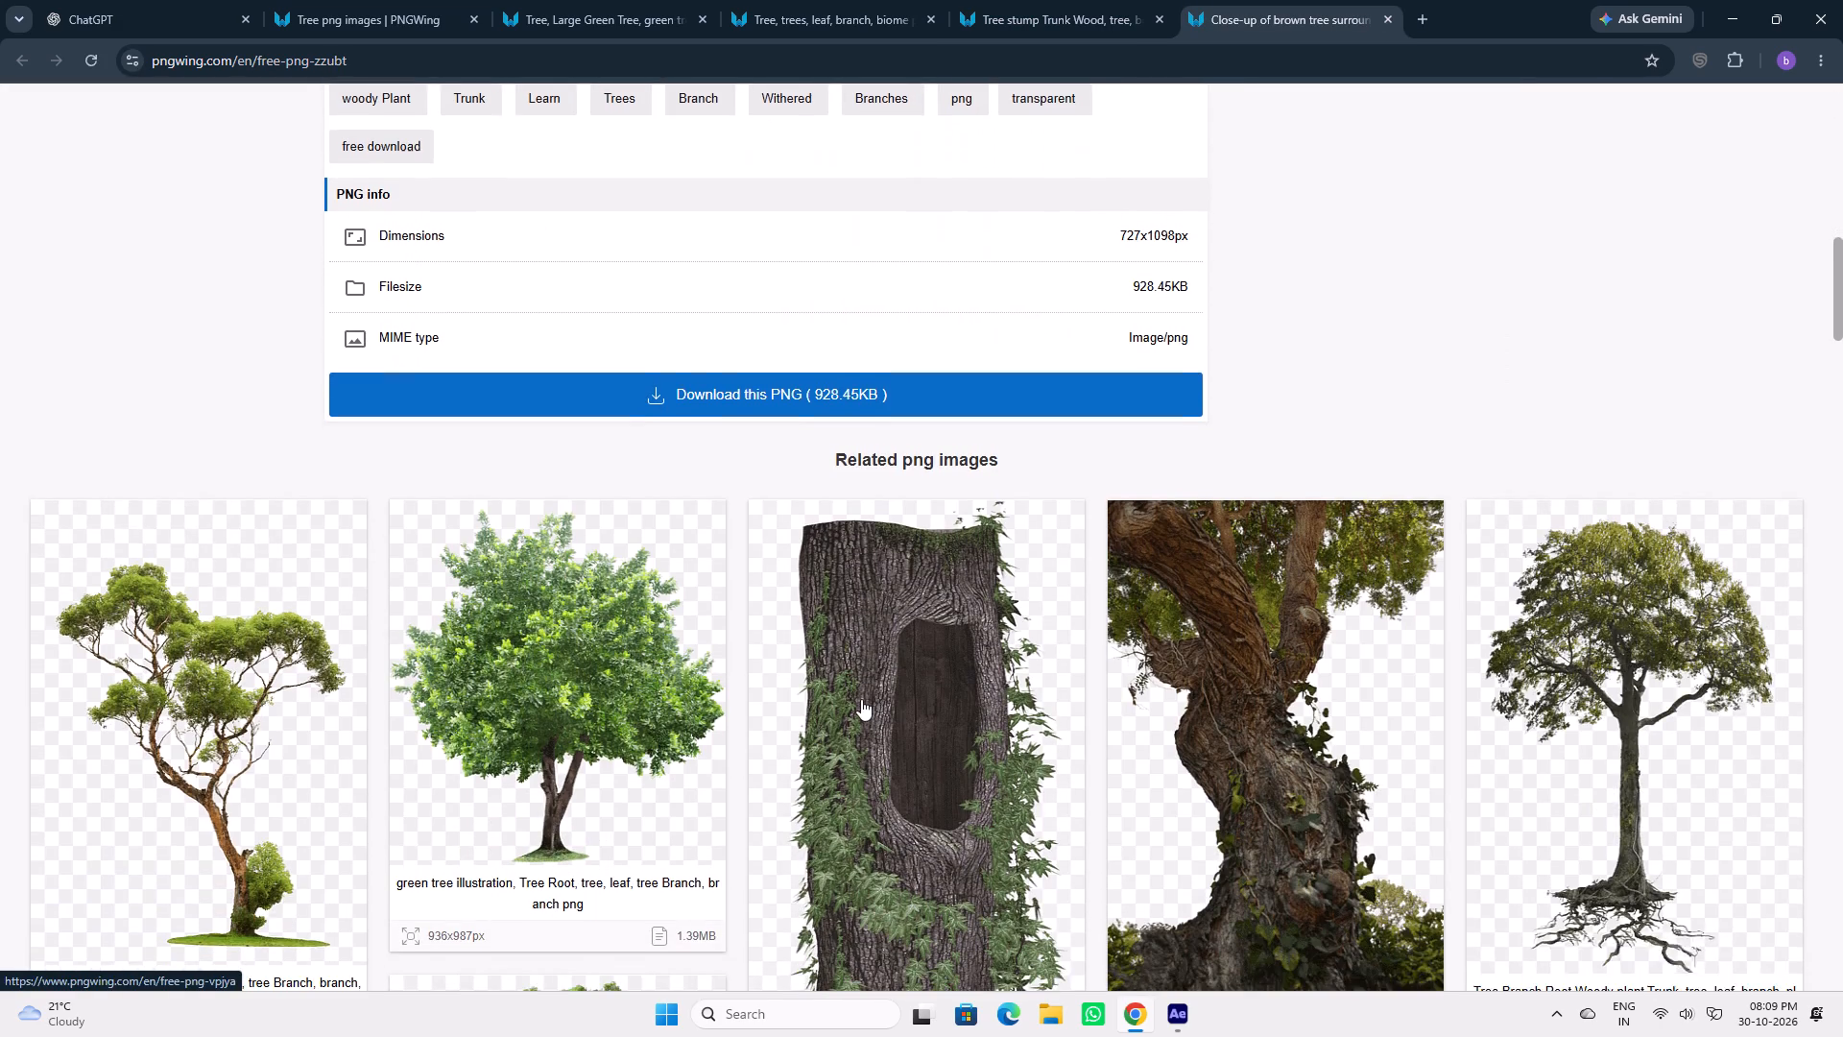
scroll(861, 699, down, 1)
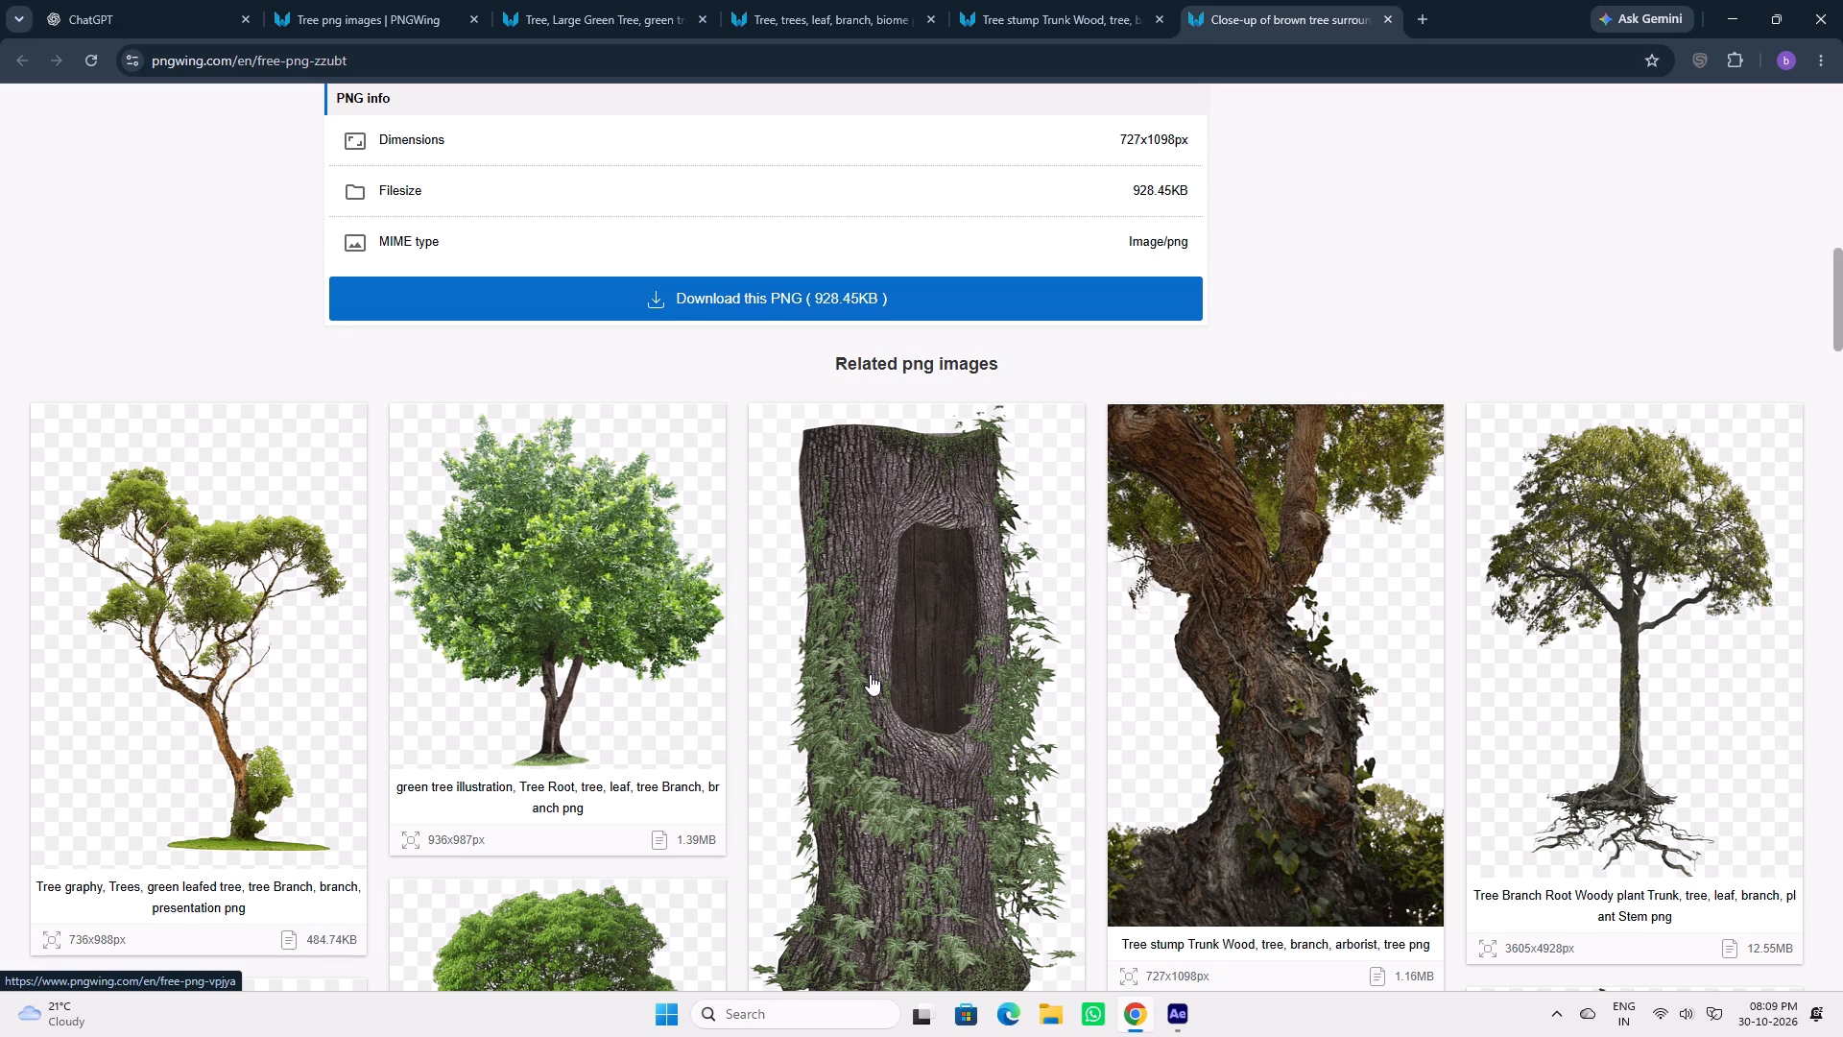
scroll(870, 674, down, 2)
scroll(871, 679, up, 8)
scroll(871, 679, down, 9)
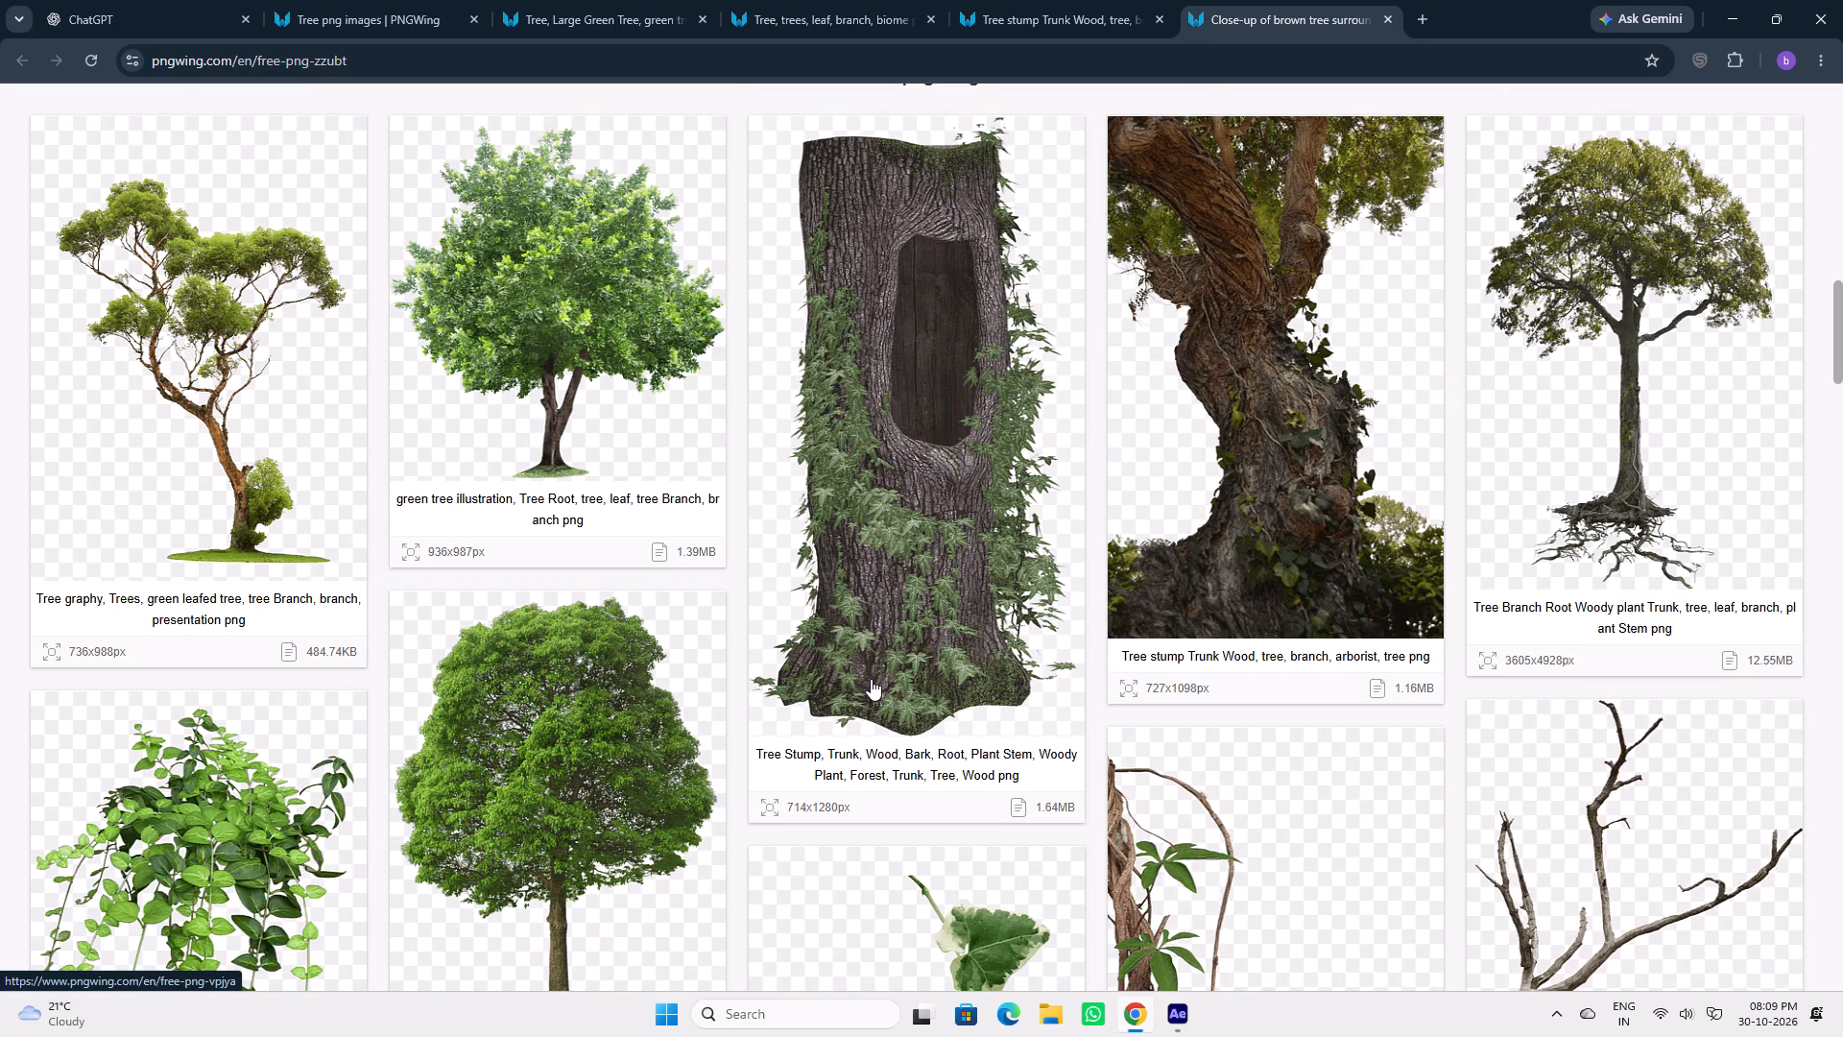
scroll(871, 679, up, 8)
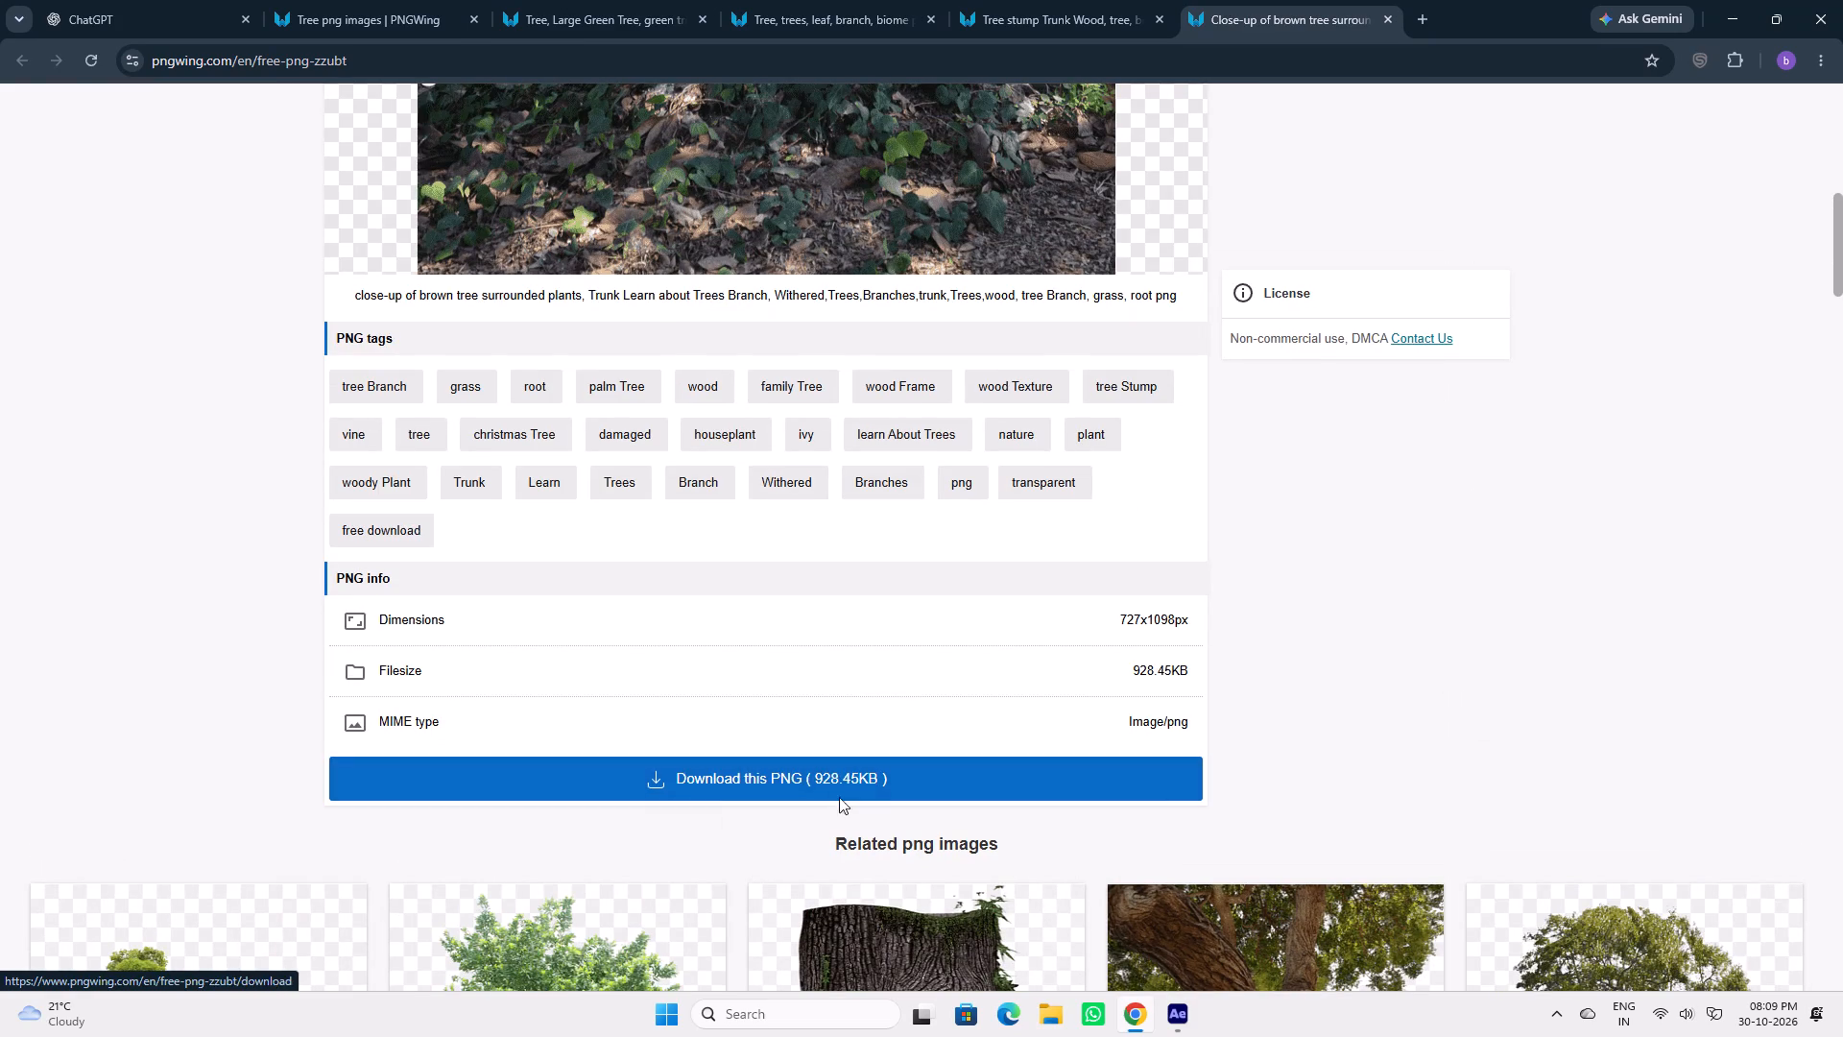
click(839, 778)
scroll(1254, 610, up, 2)
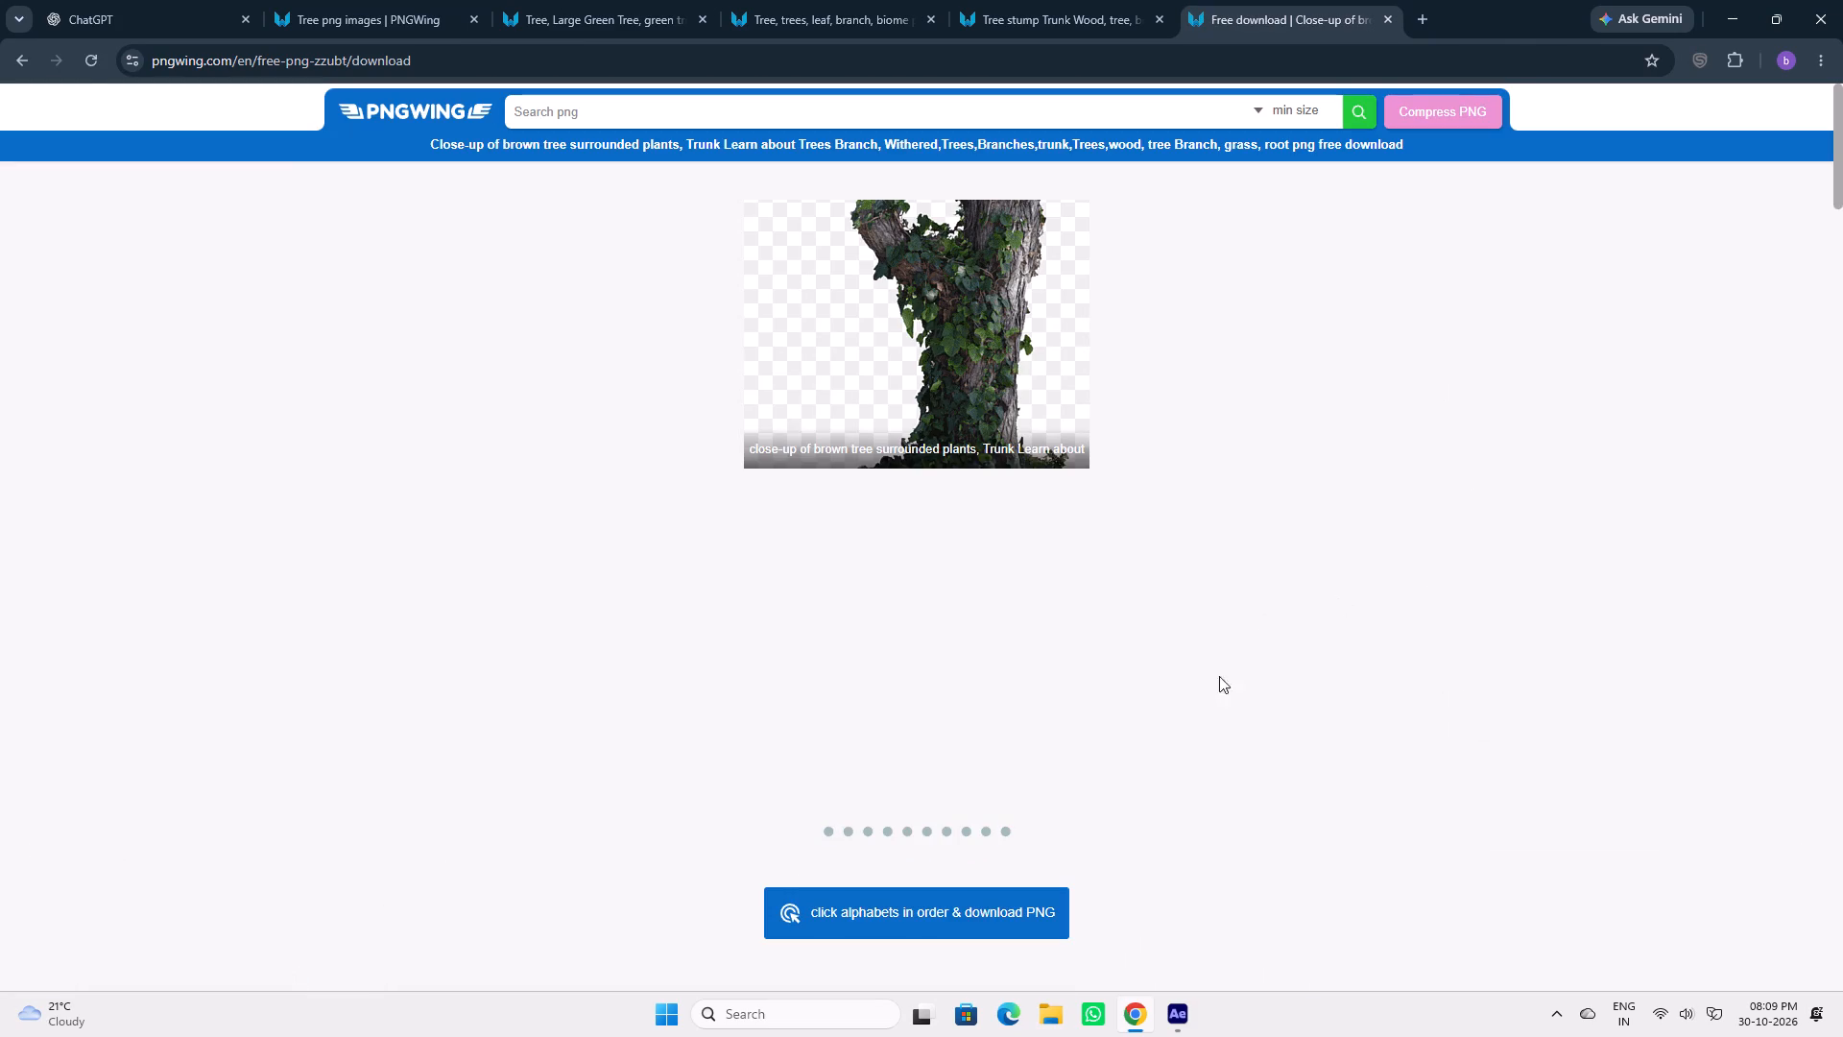
click(993, 908)
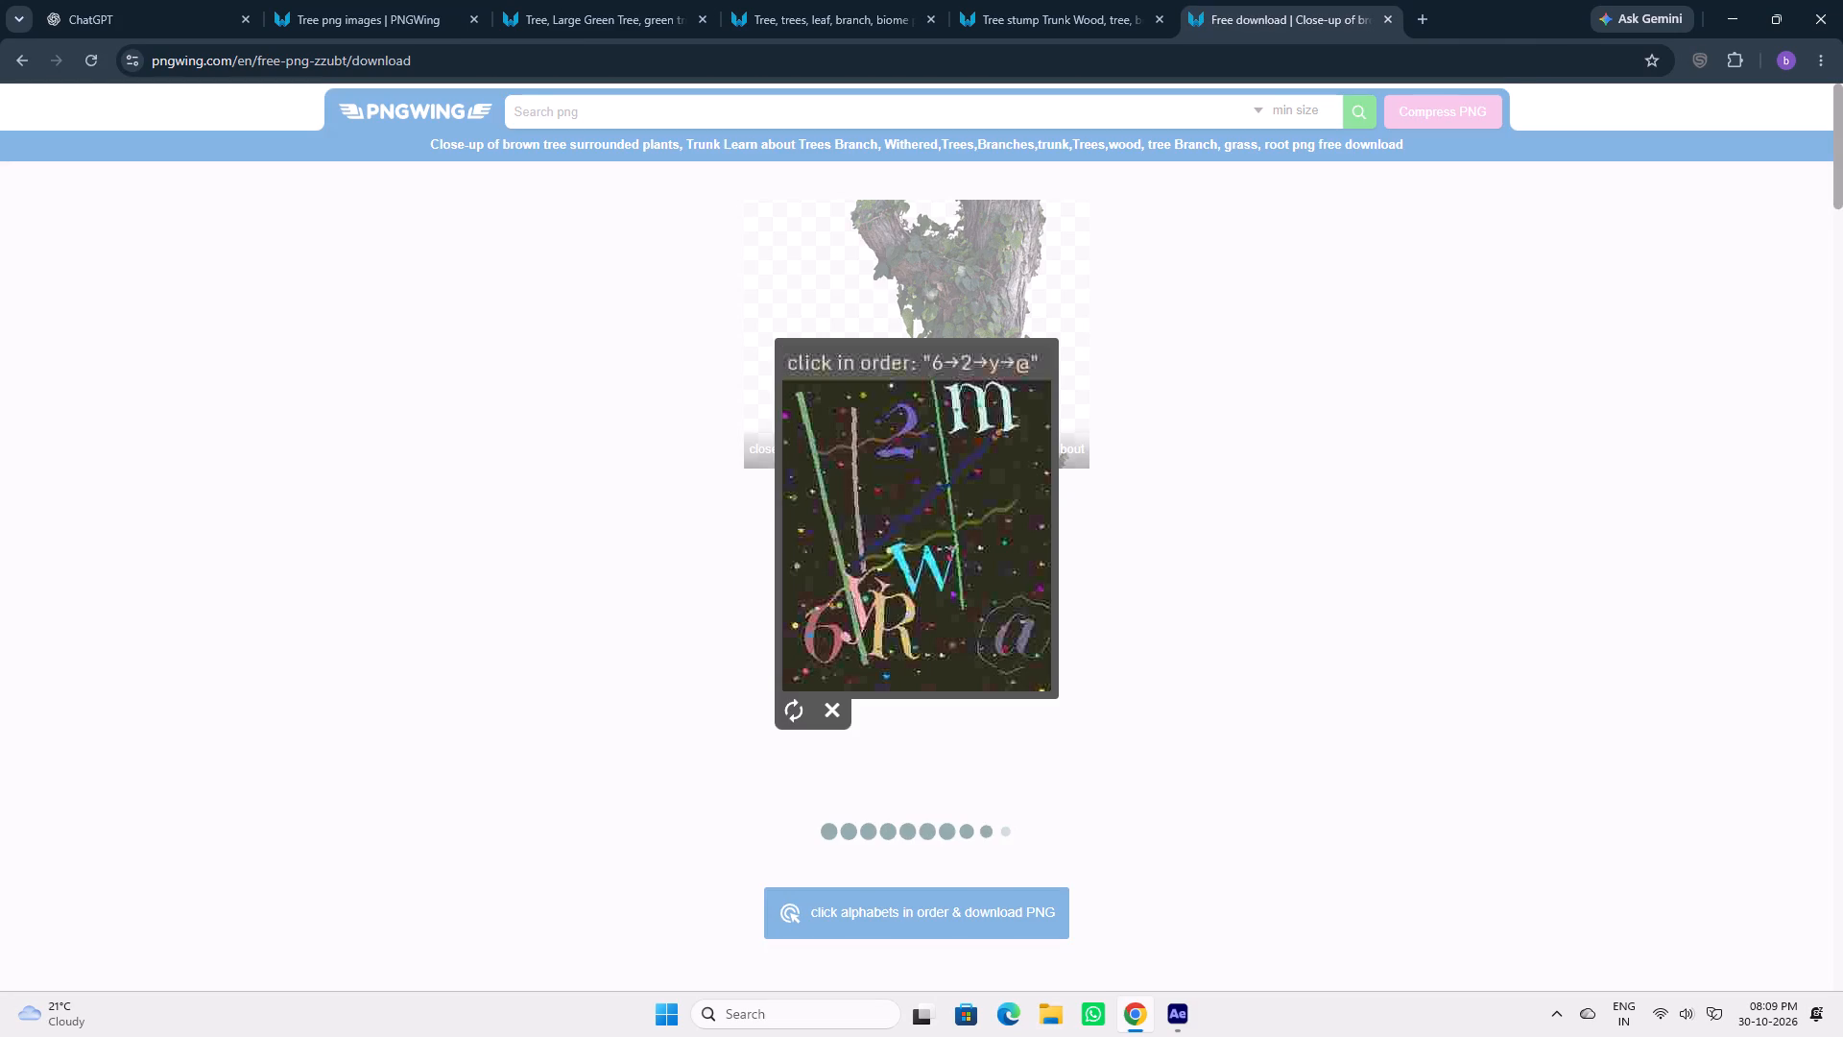
click(811, 636)
click(901, 452)
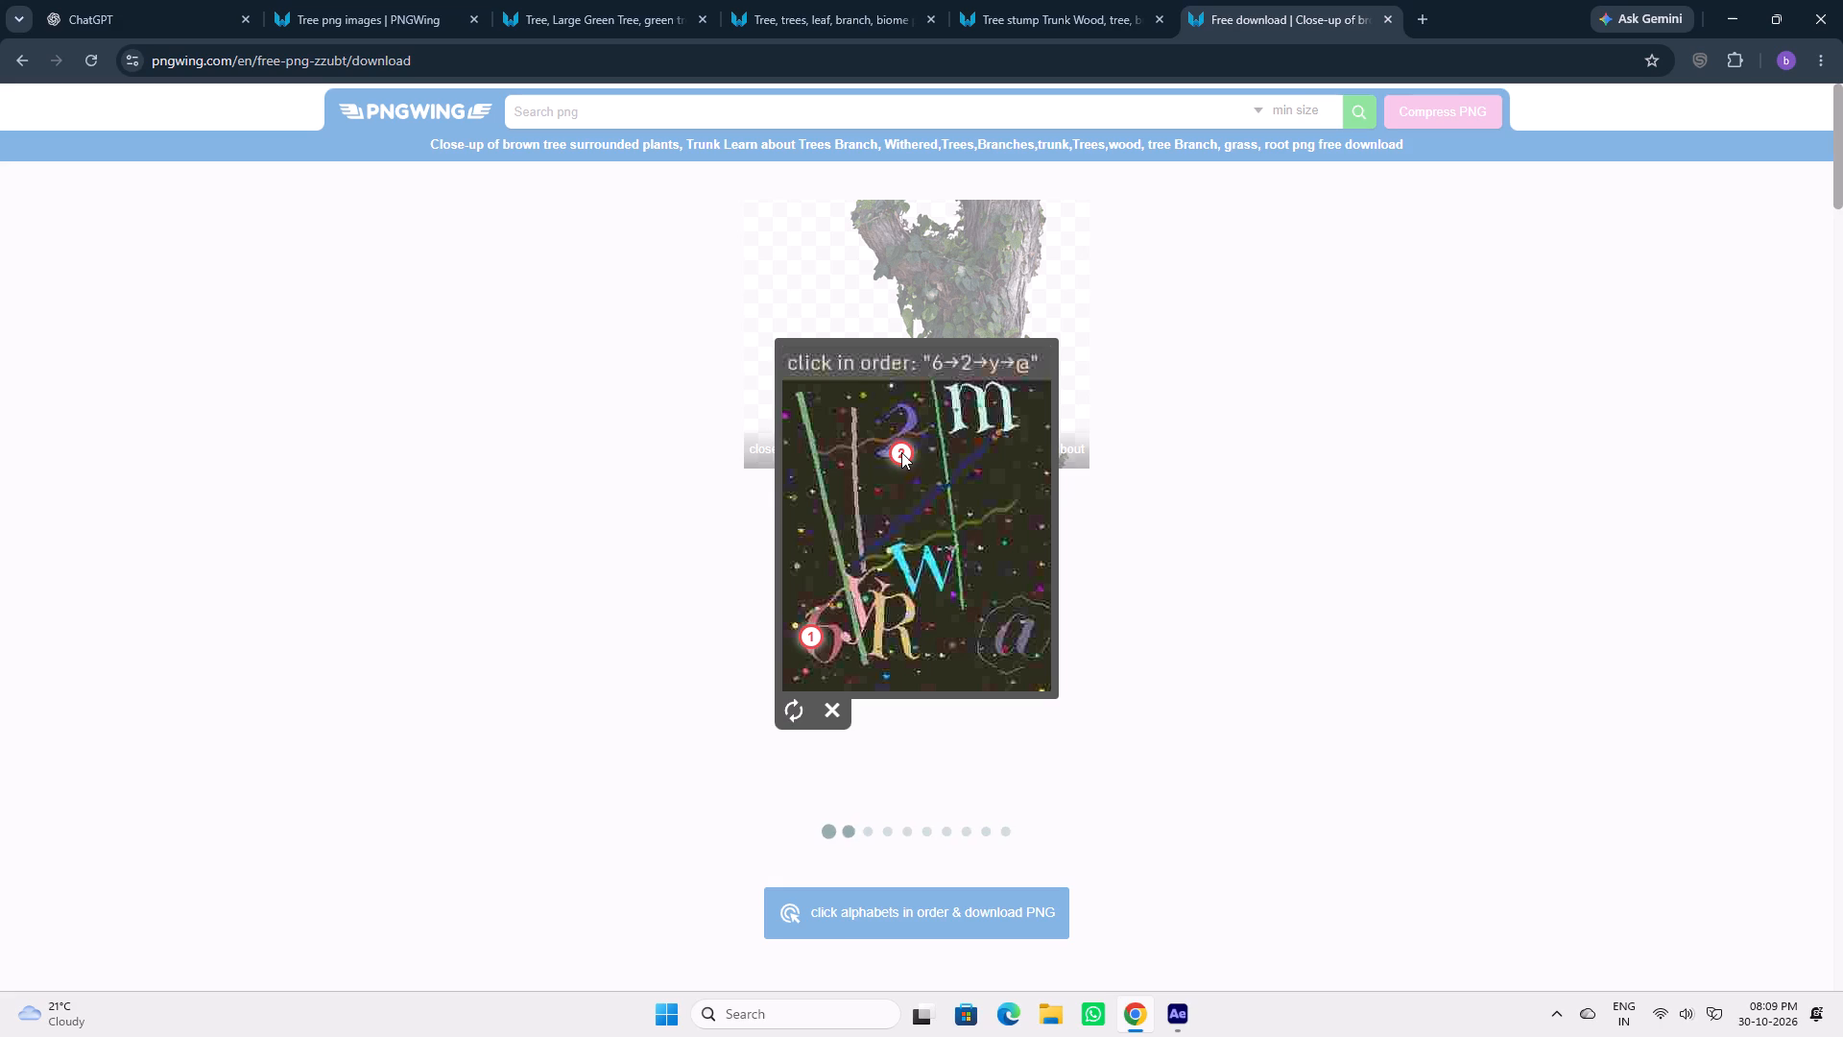
click(853, 588)
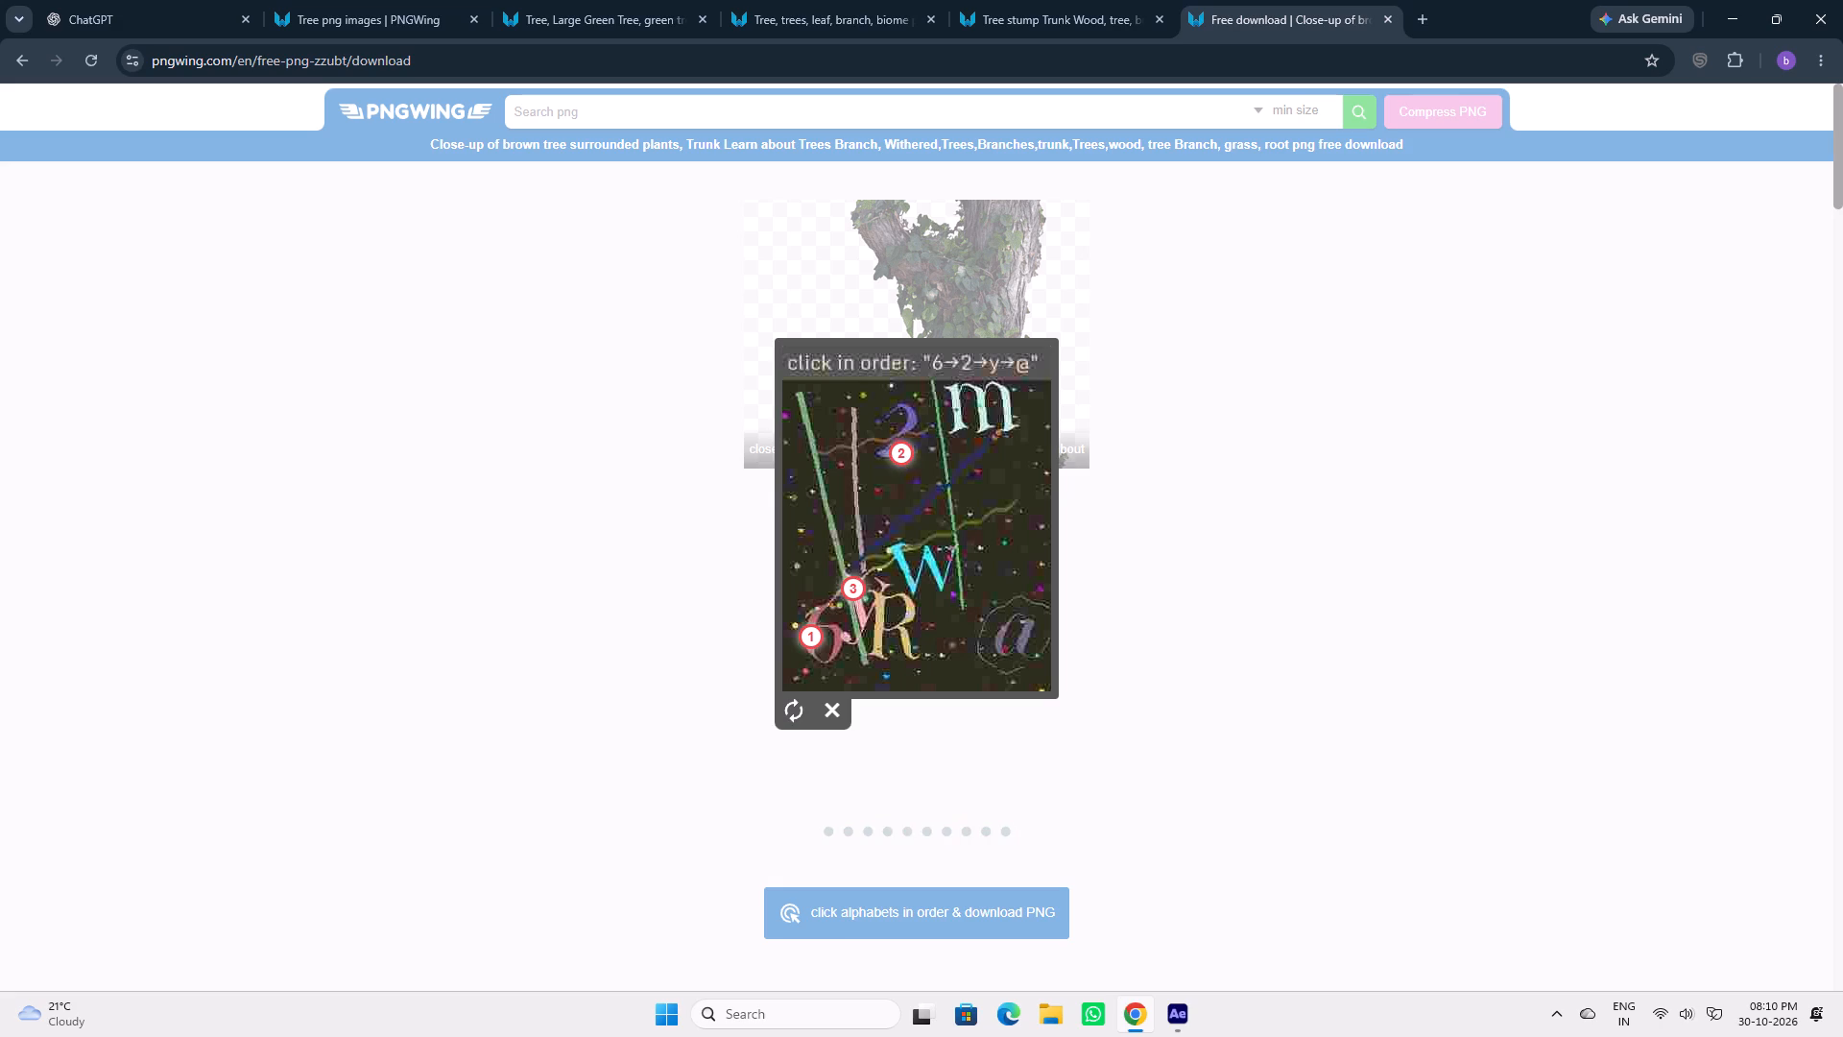
click(1026, 634)
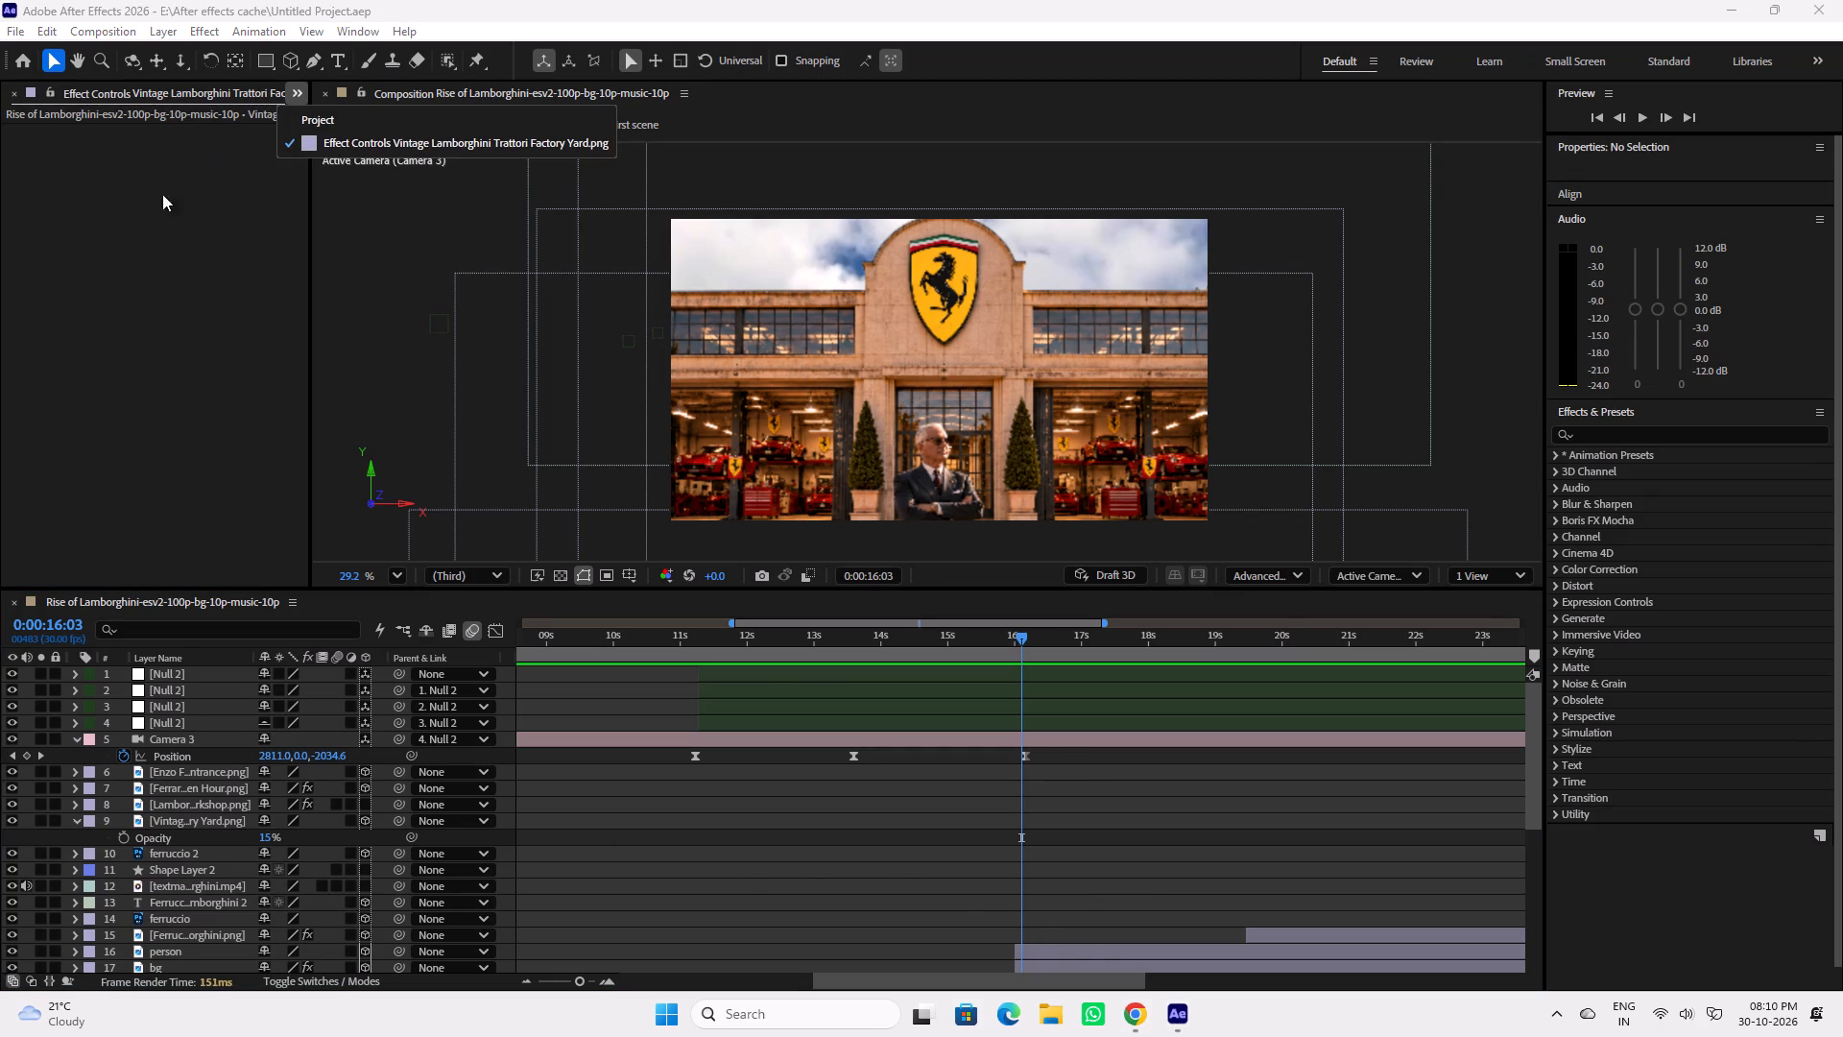
click(350, 116)
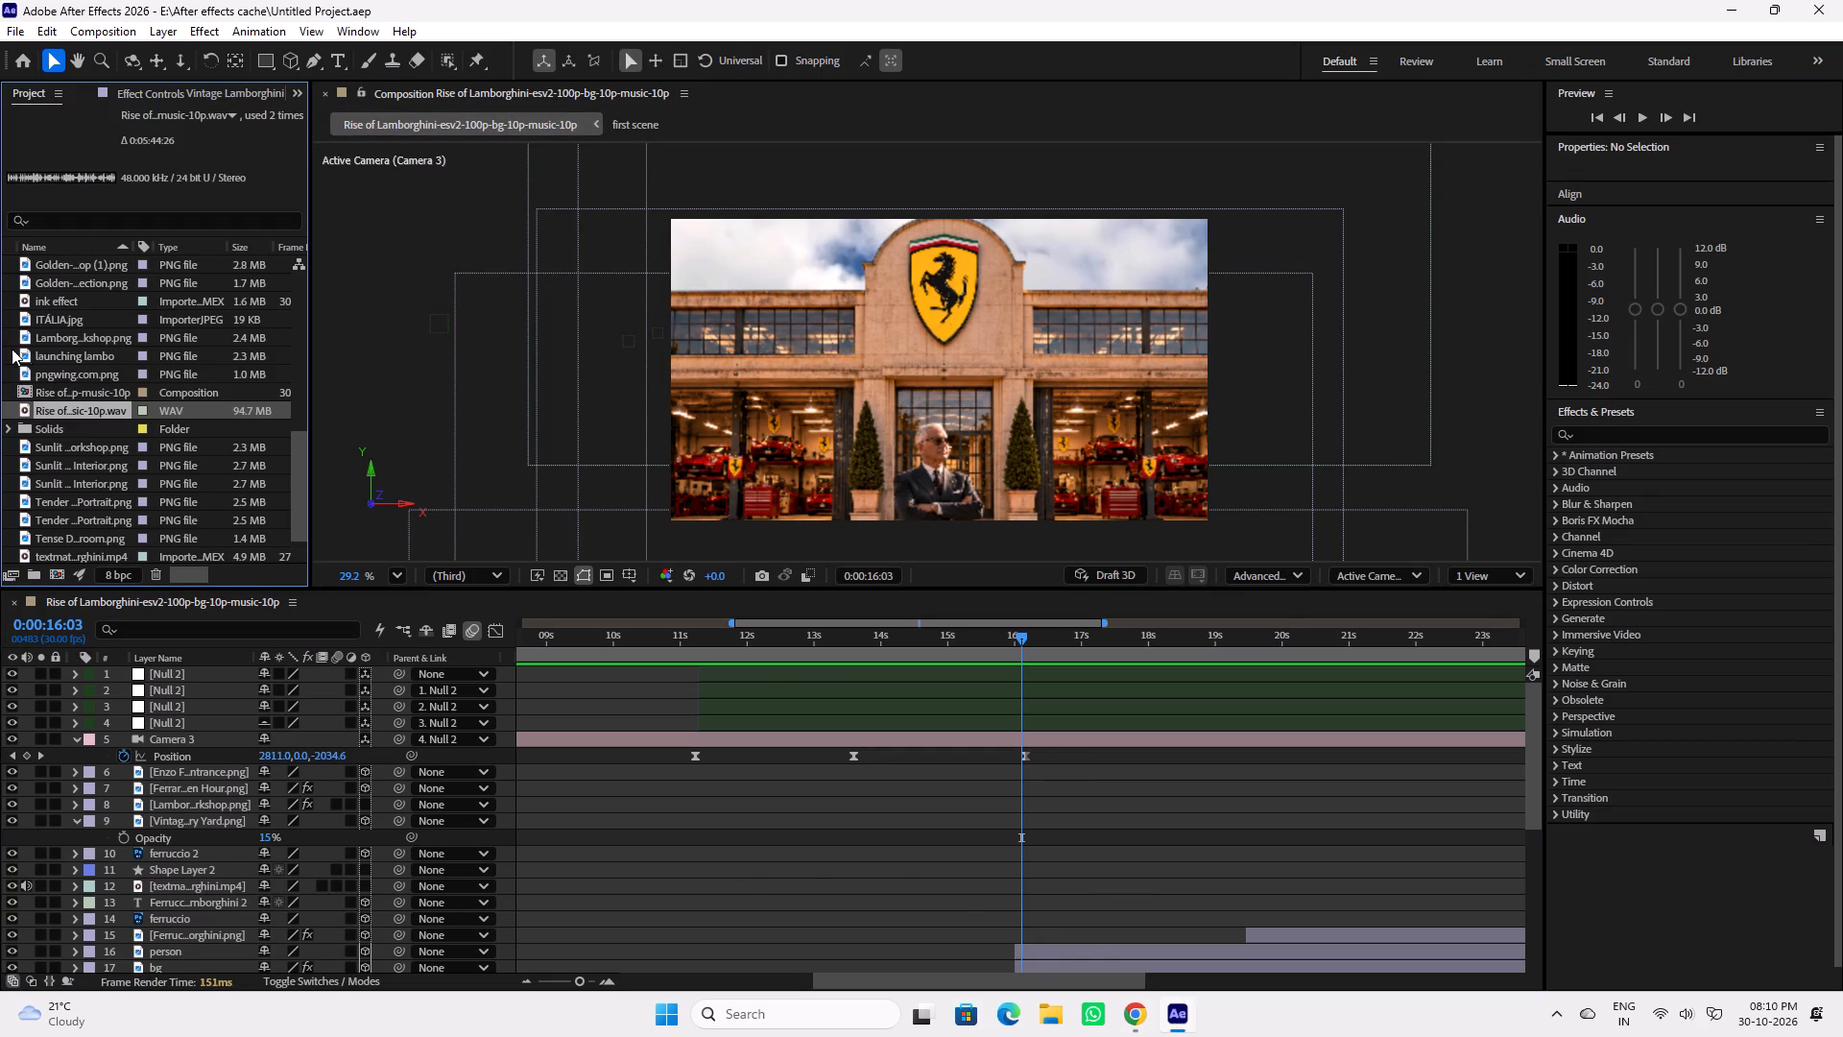
double_click(11, 343)
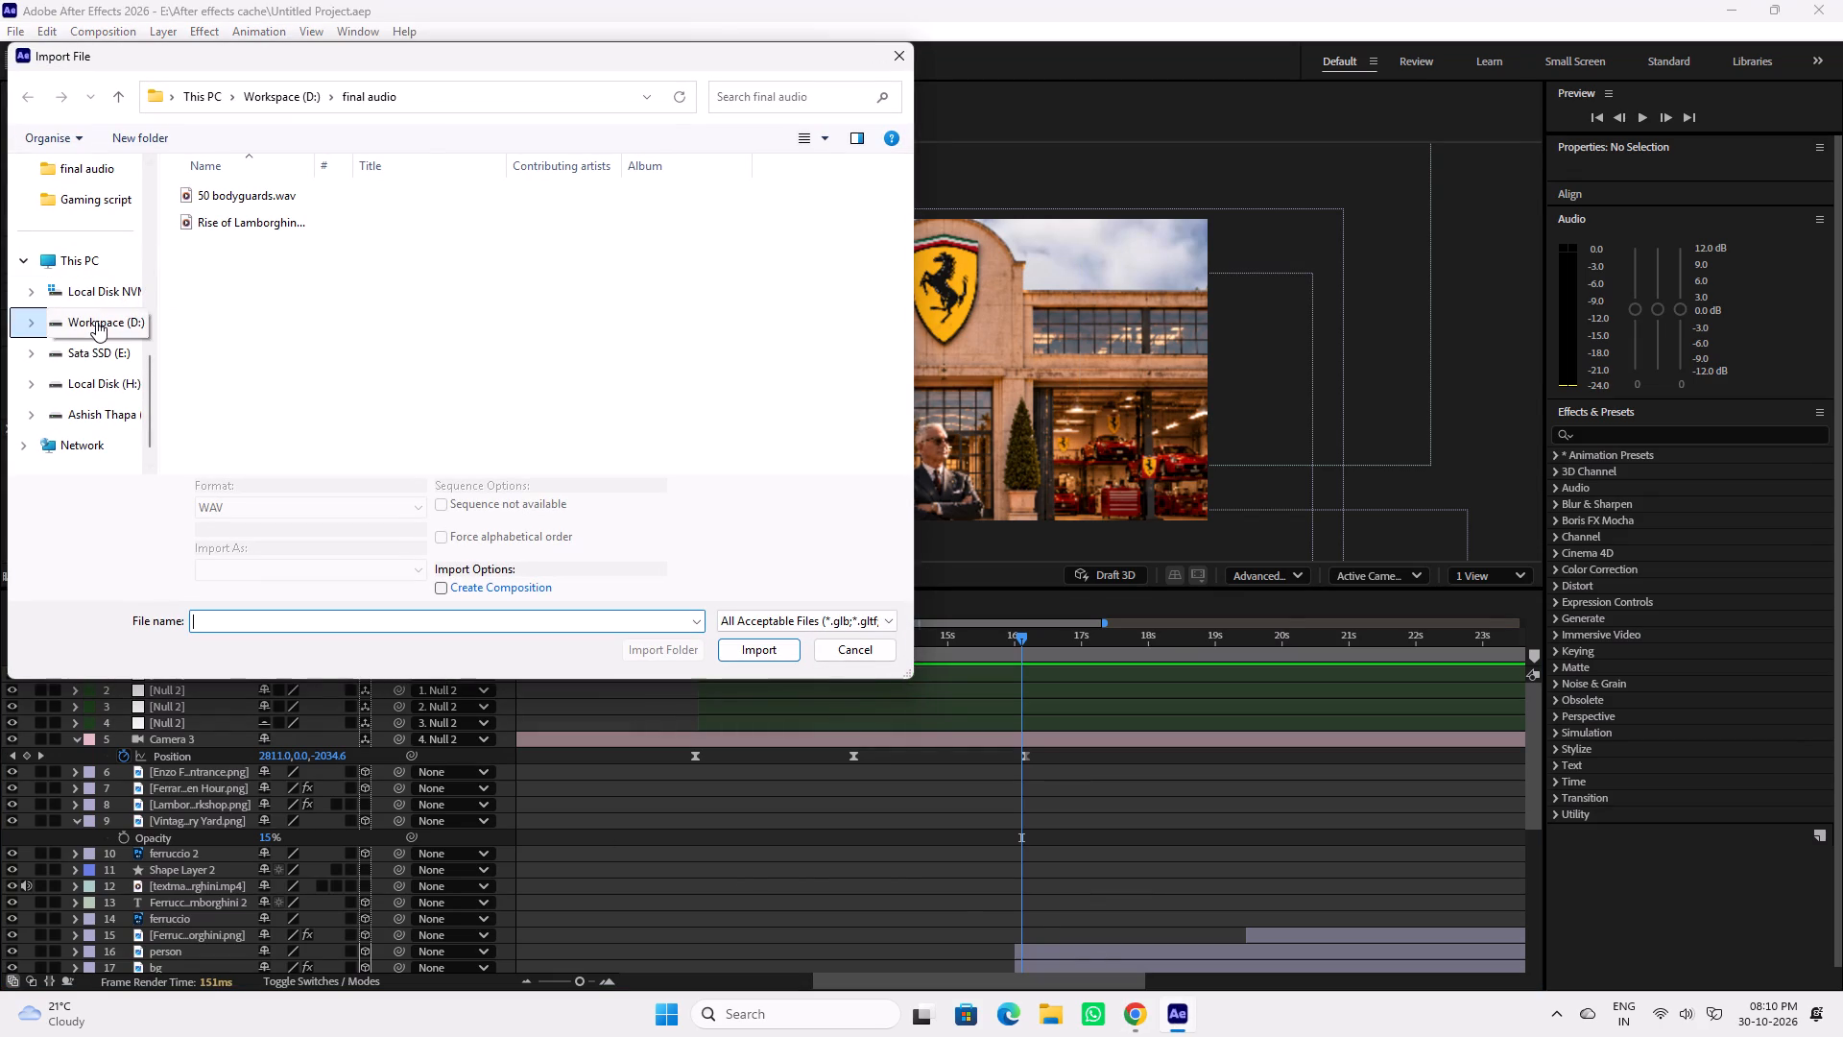
scroll(96, 323, up, 6)
click(88, 320)
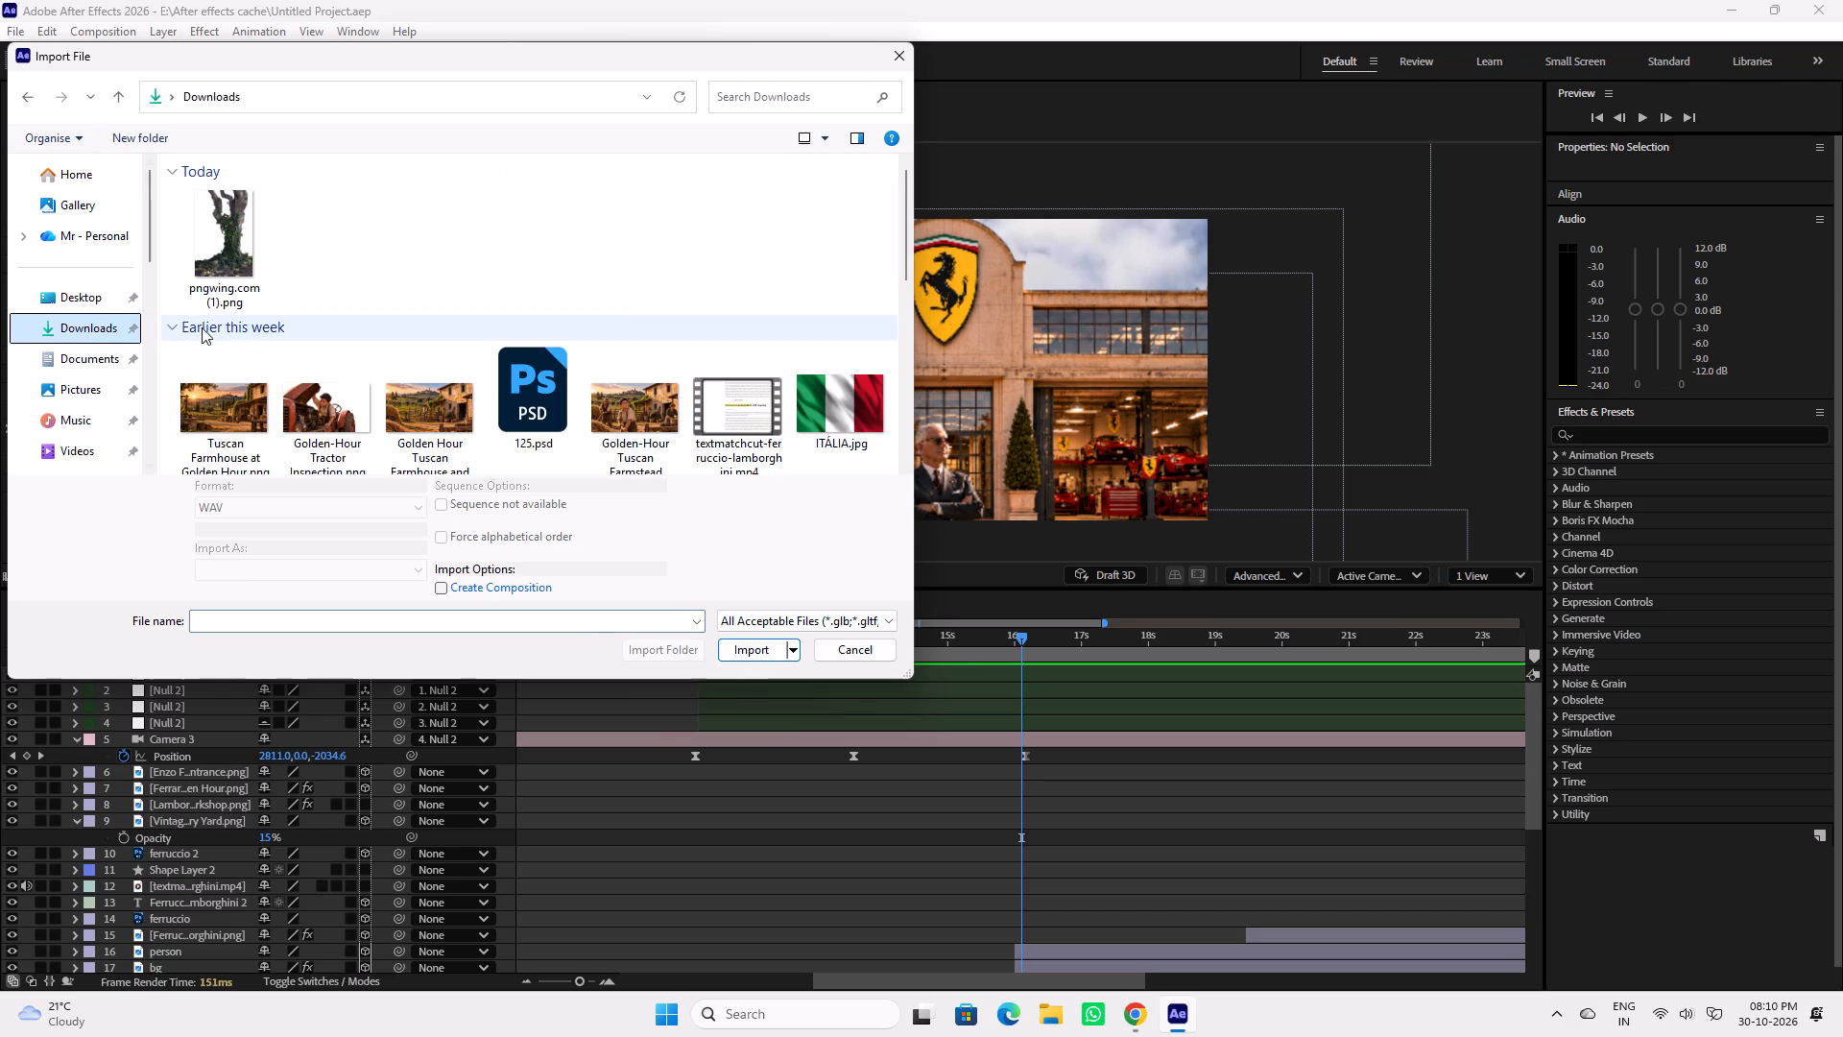
click(209, 249)
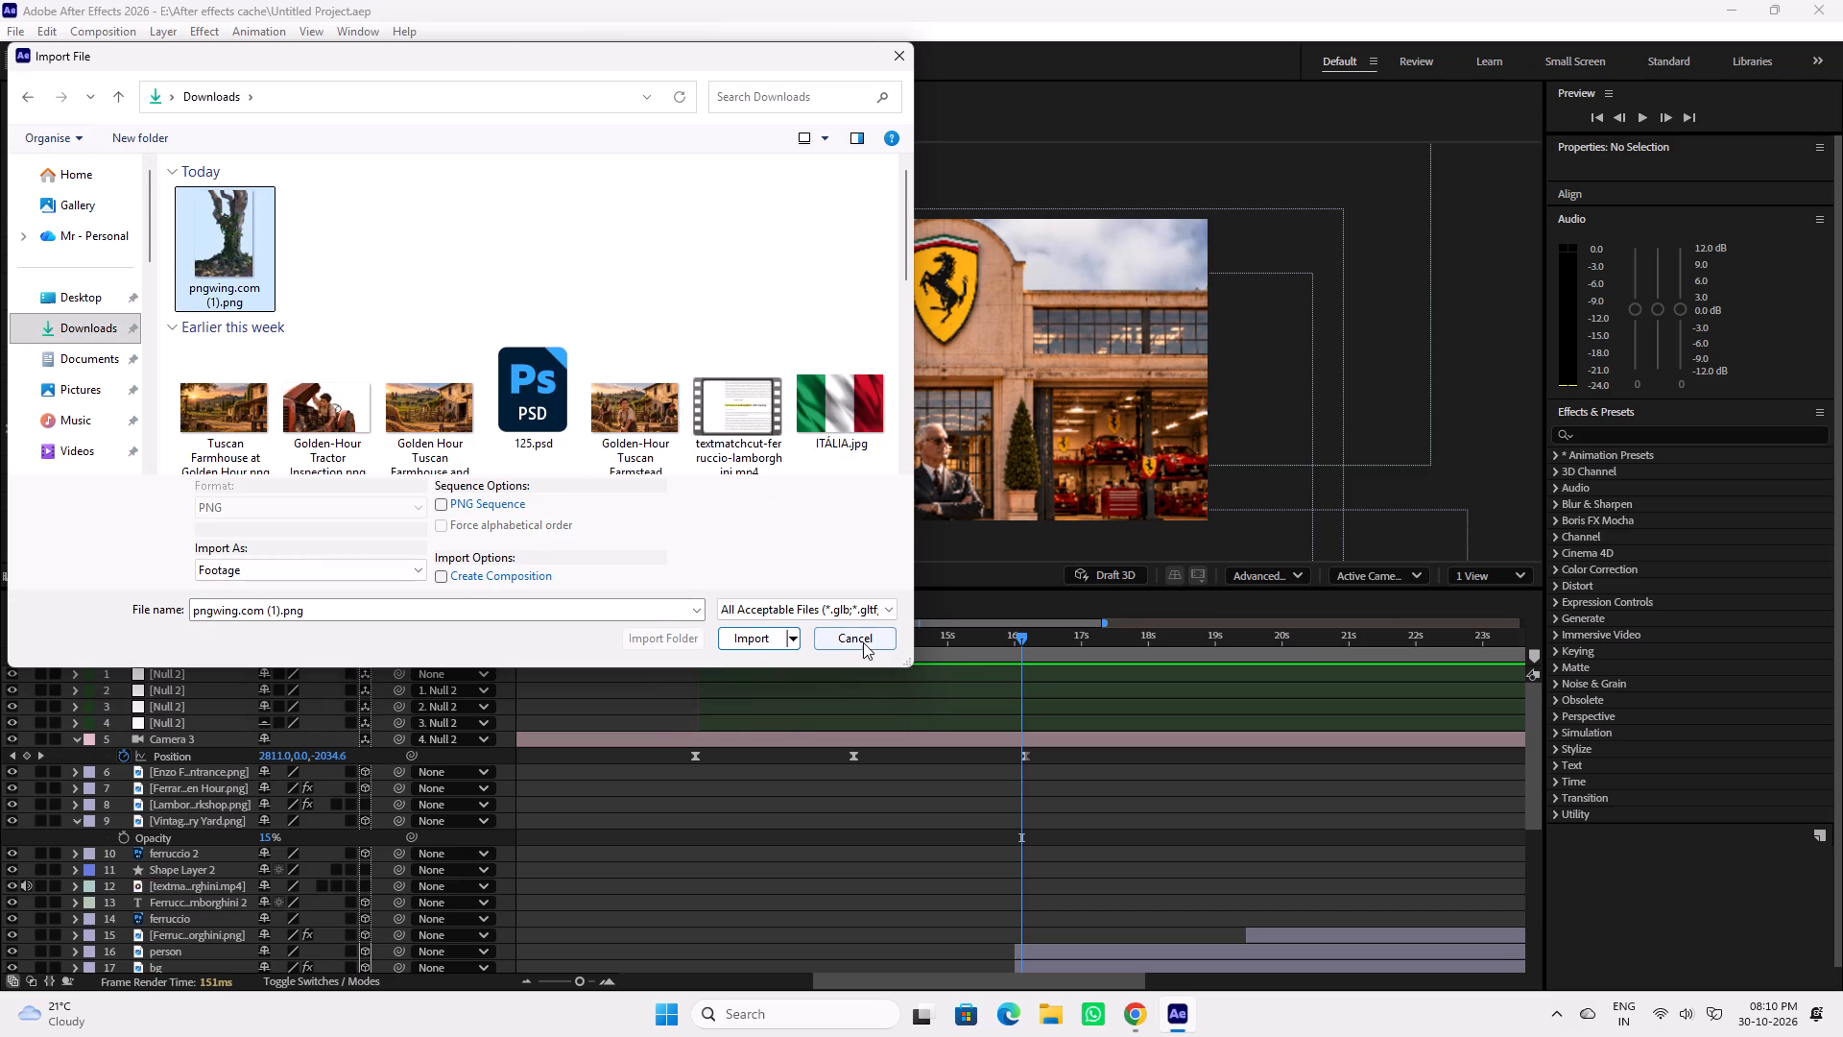
click(747, 637)
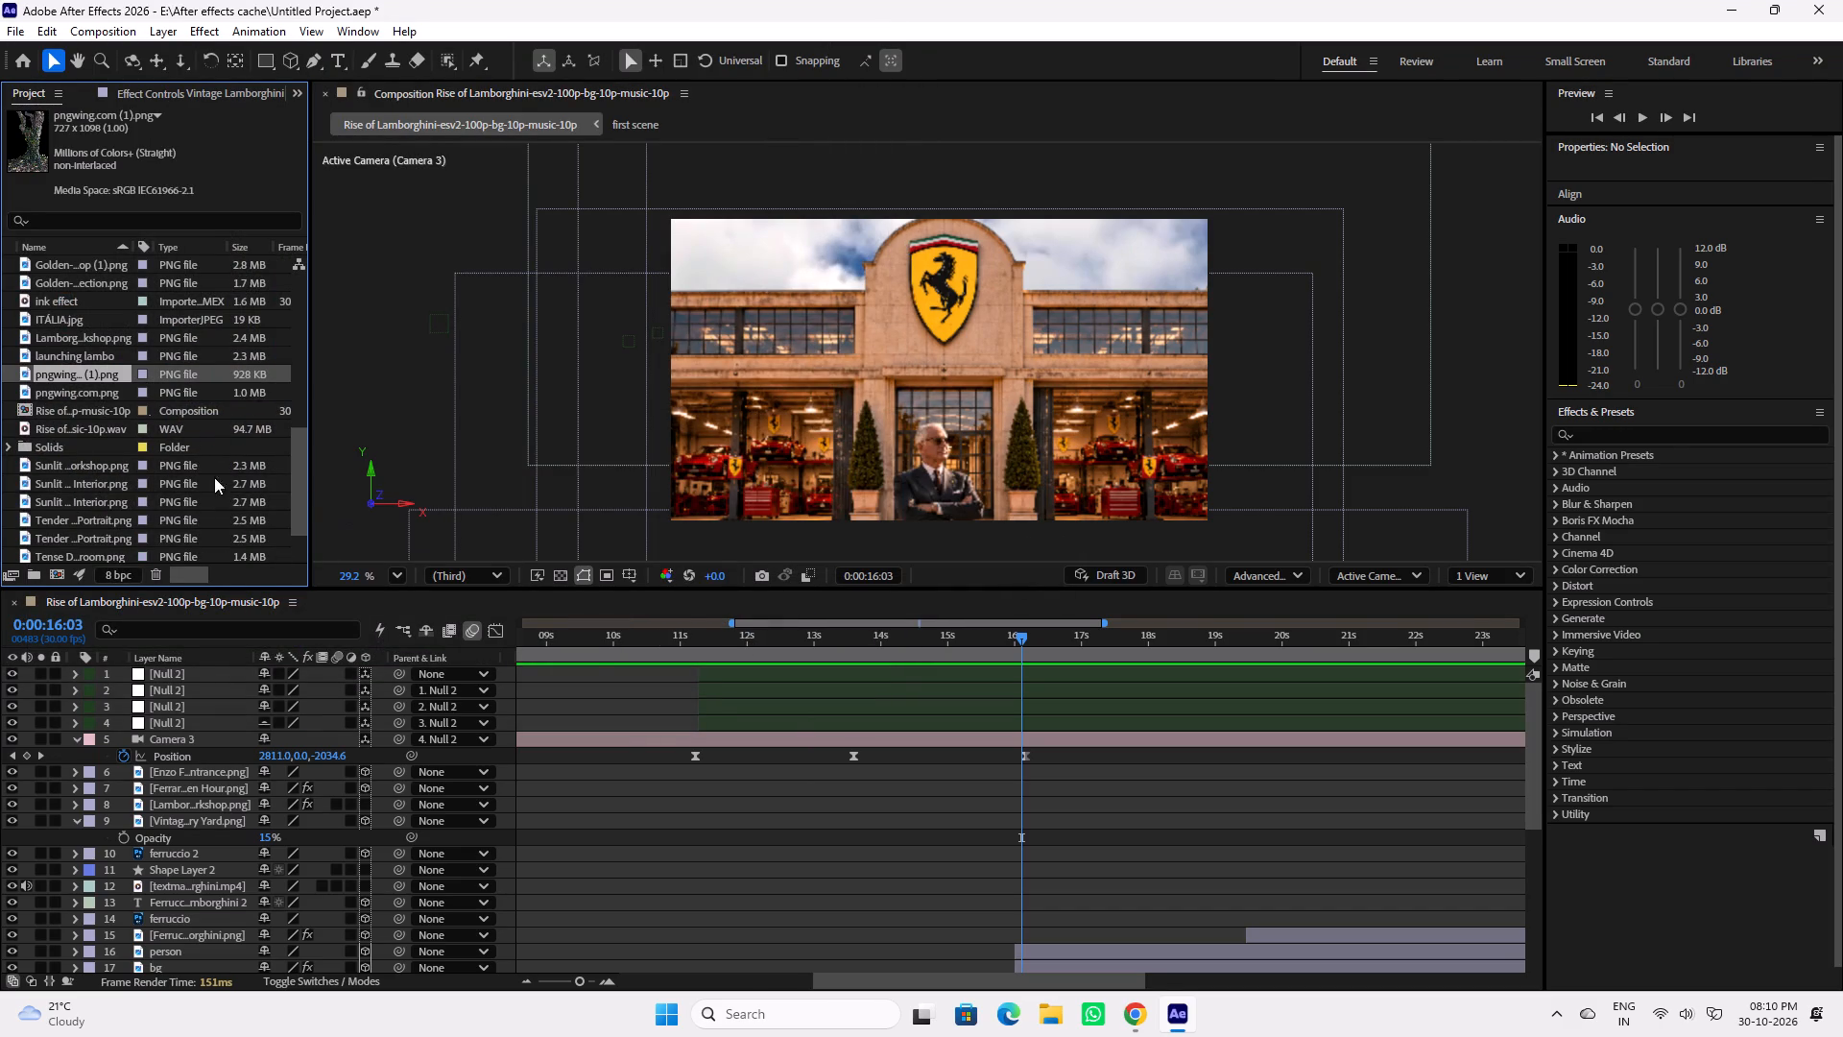
Replace the source of the pngwing.com.png door layer with the imported pngwing.com (1).png tree trunk footage.
scroll(1081, 758, down, 3)
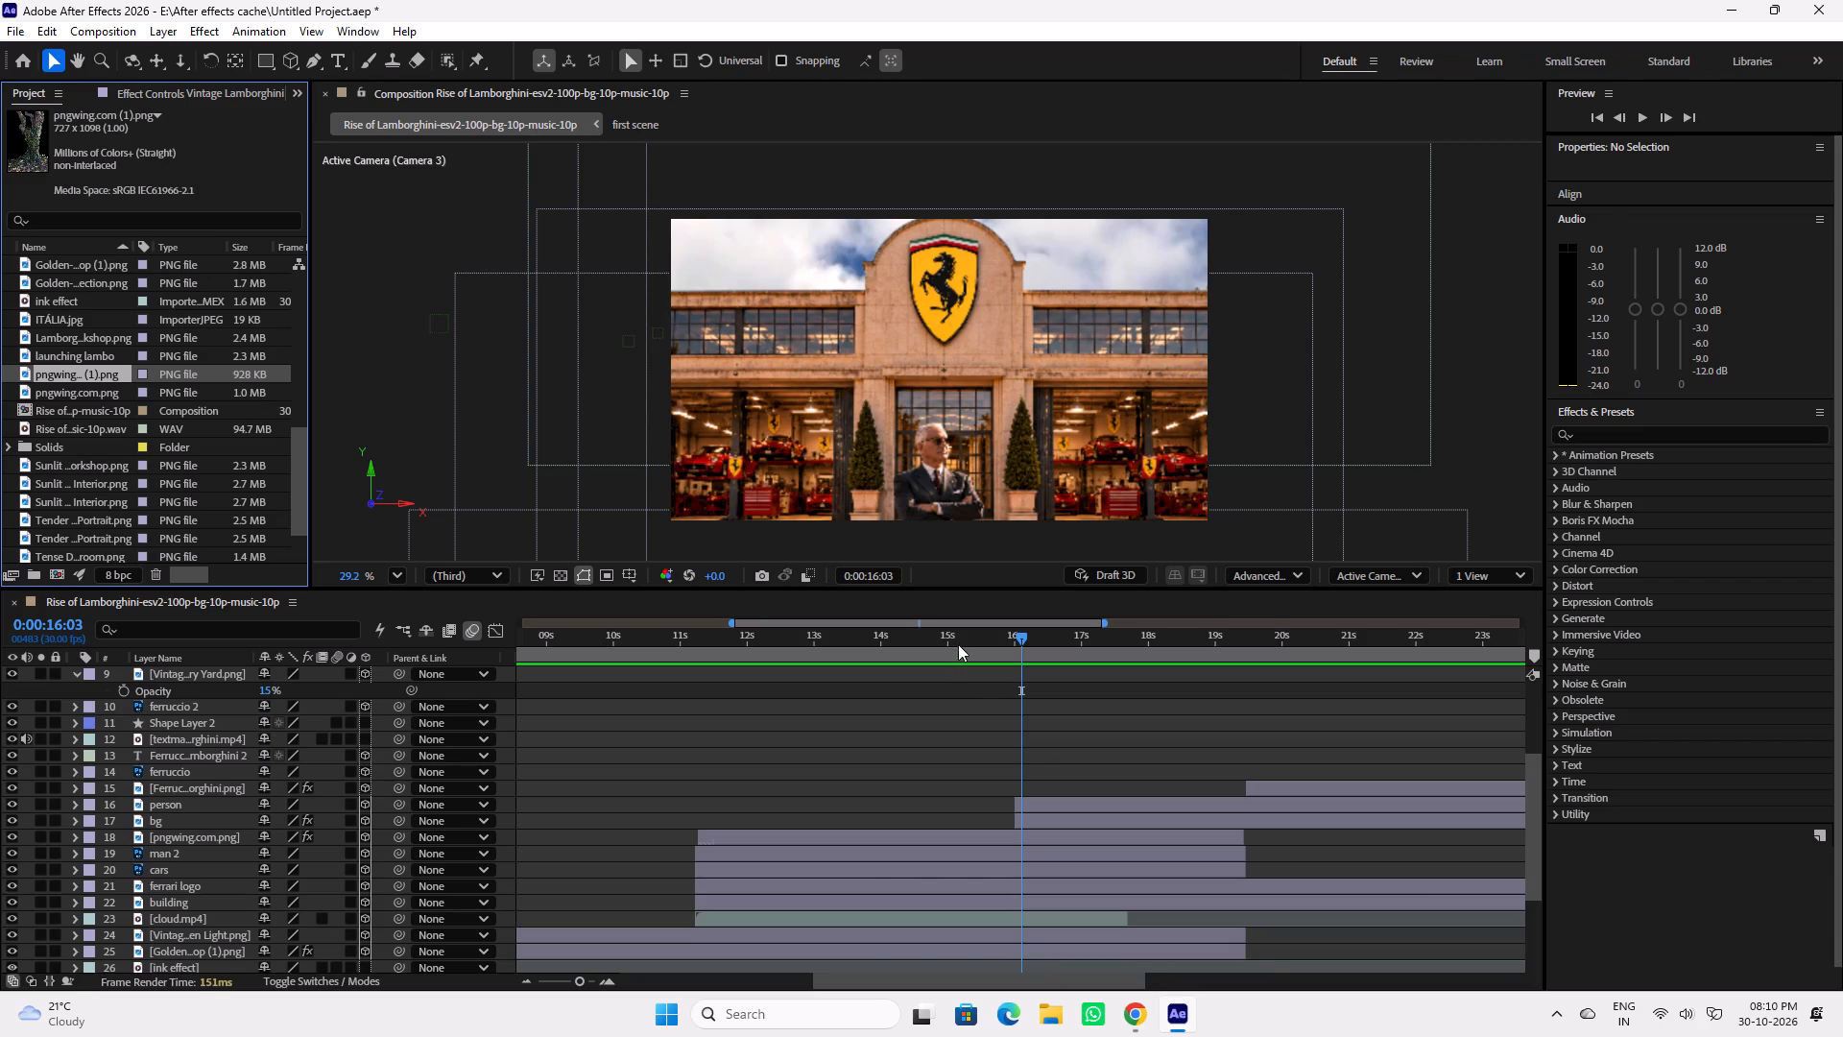
drag(959, 643, 791, 630)
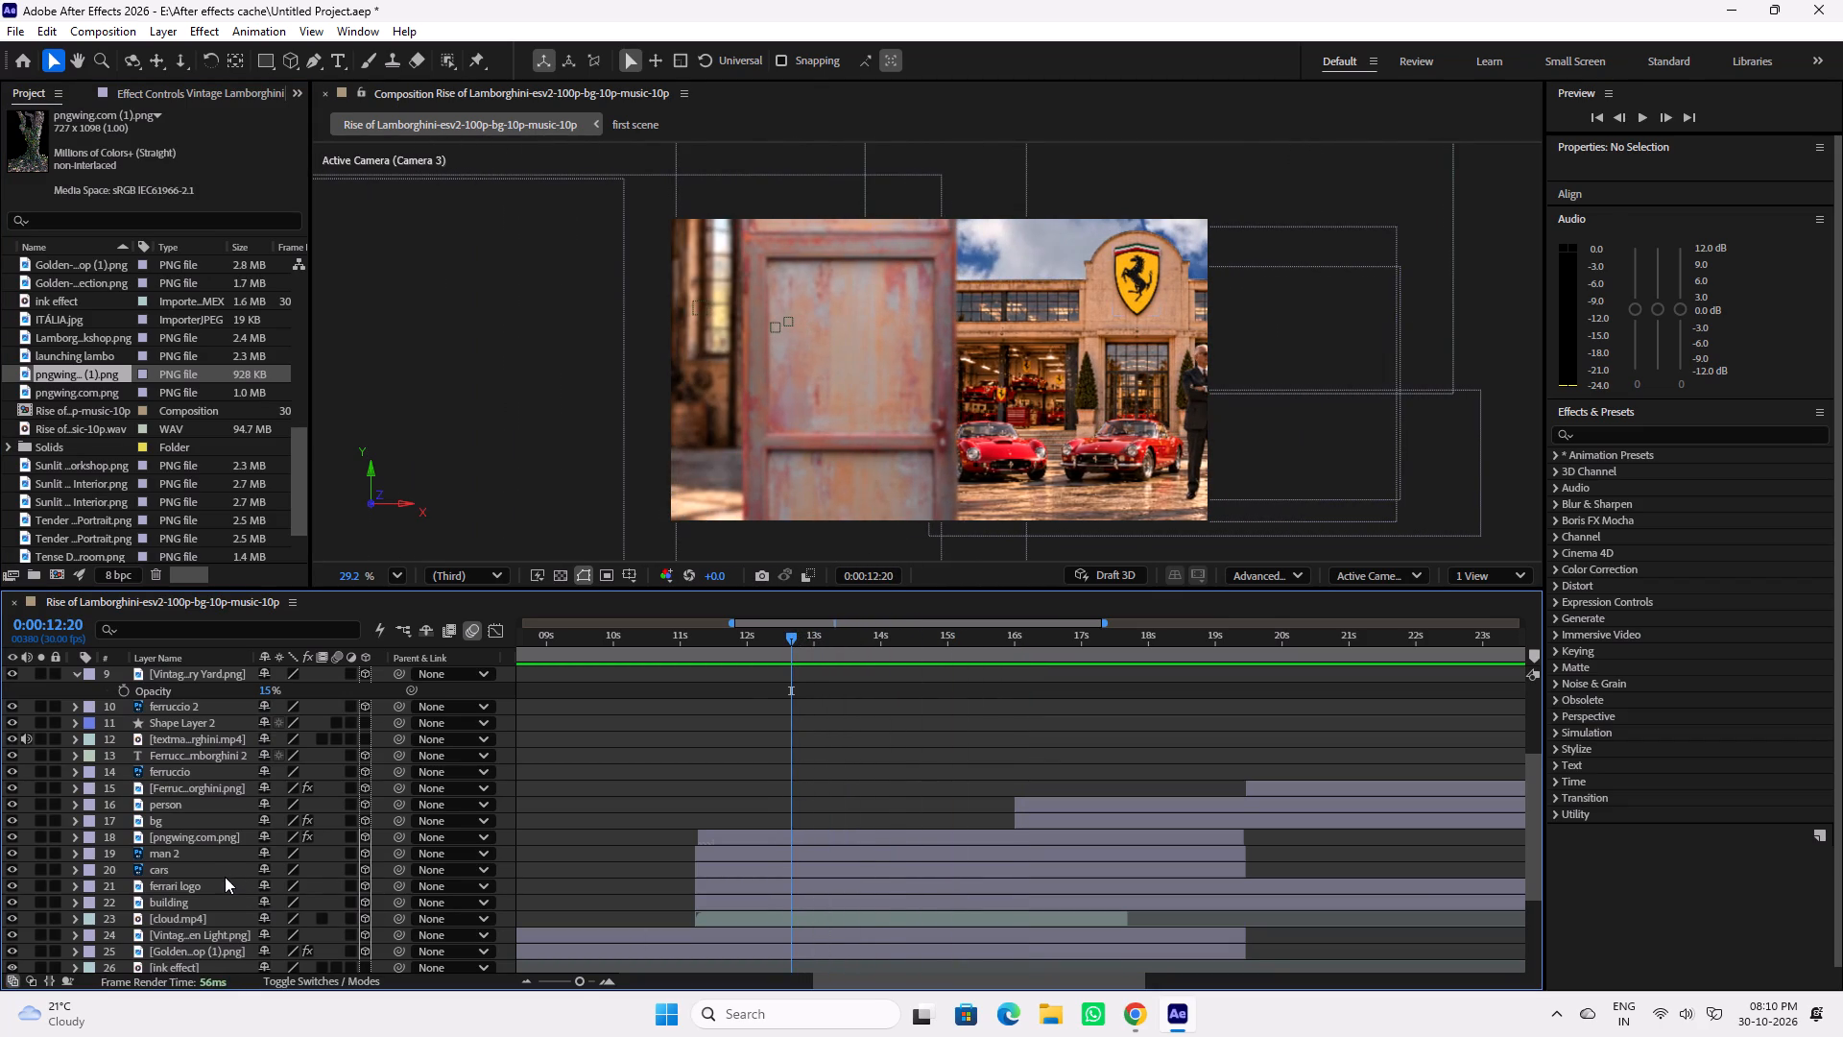
click(189, 918)
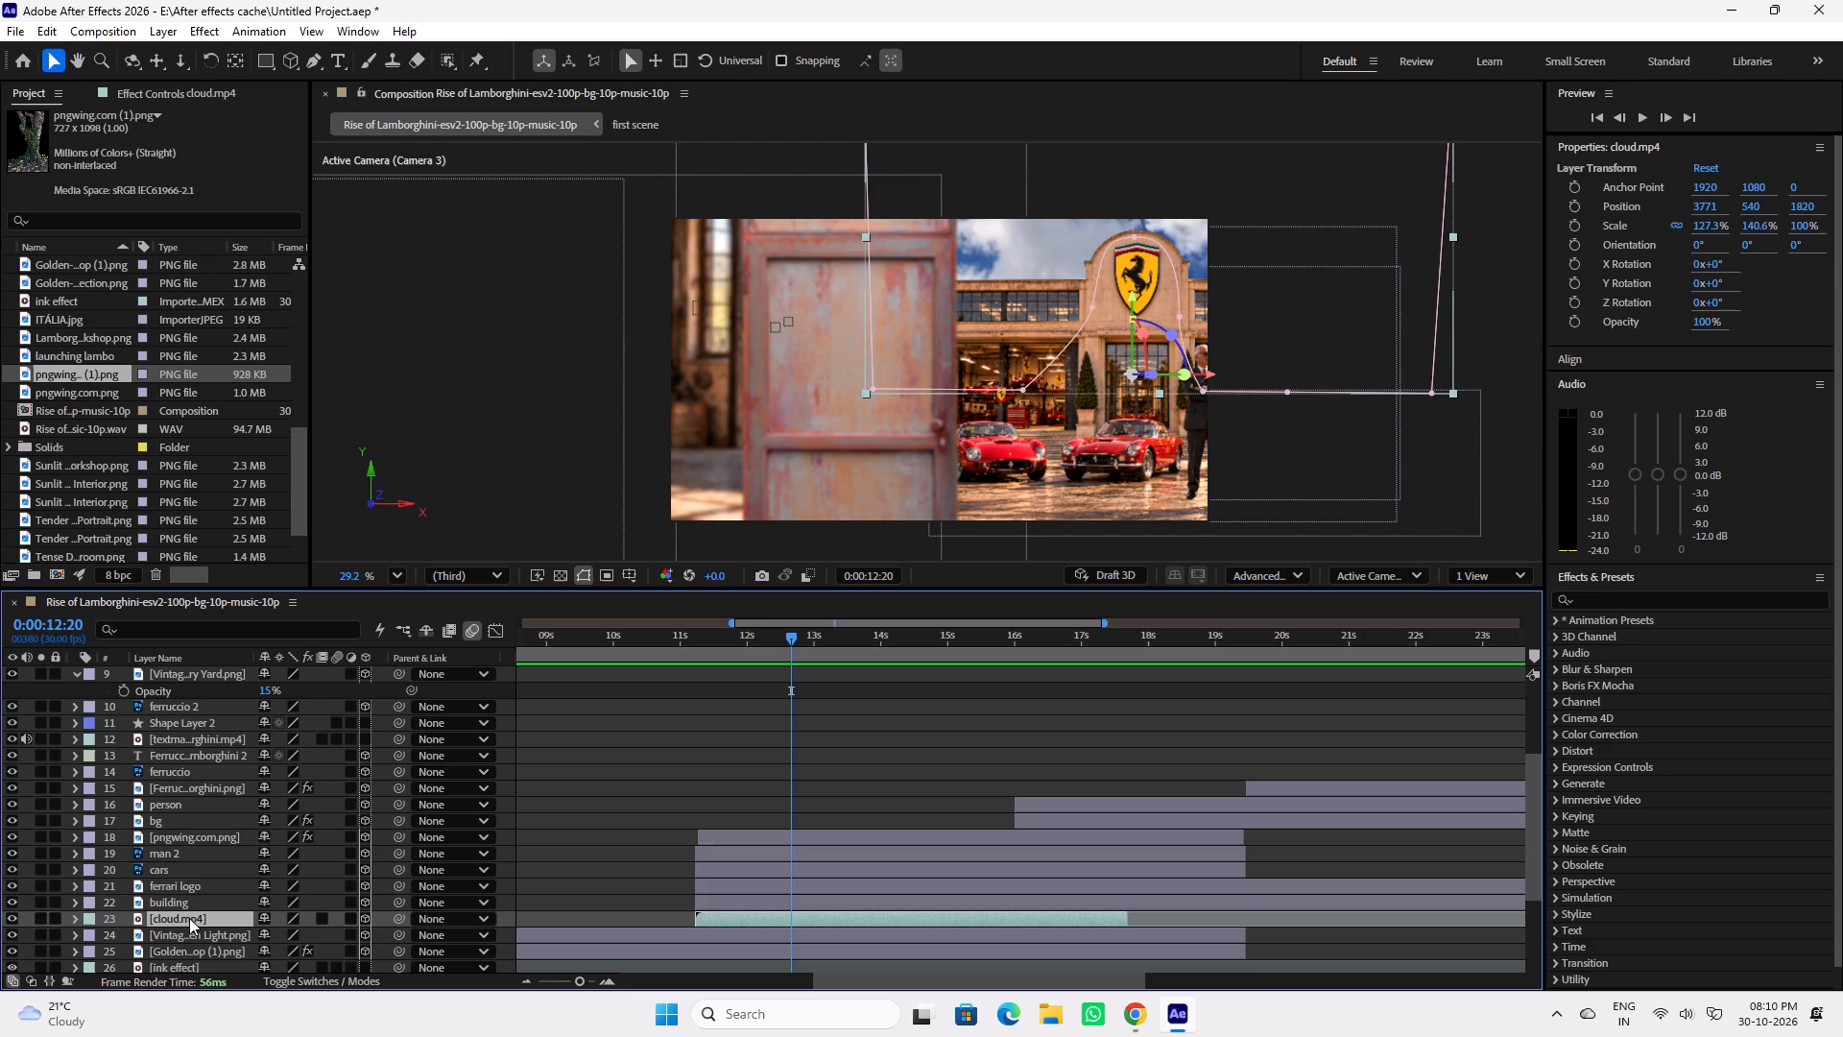
scroll(203, 933, down, 1)
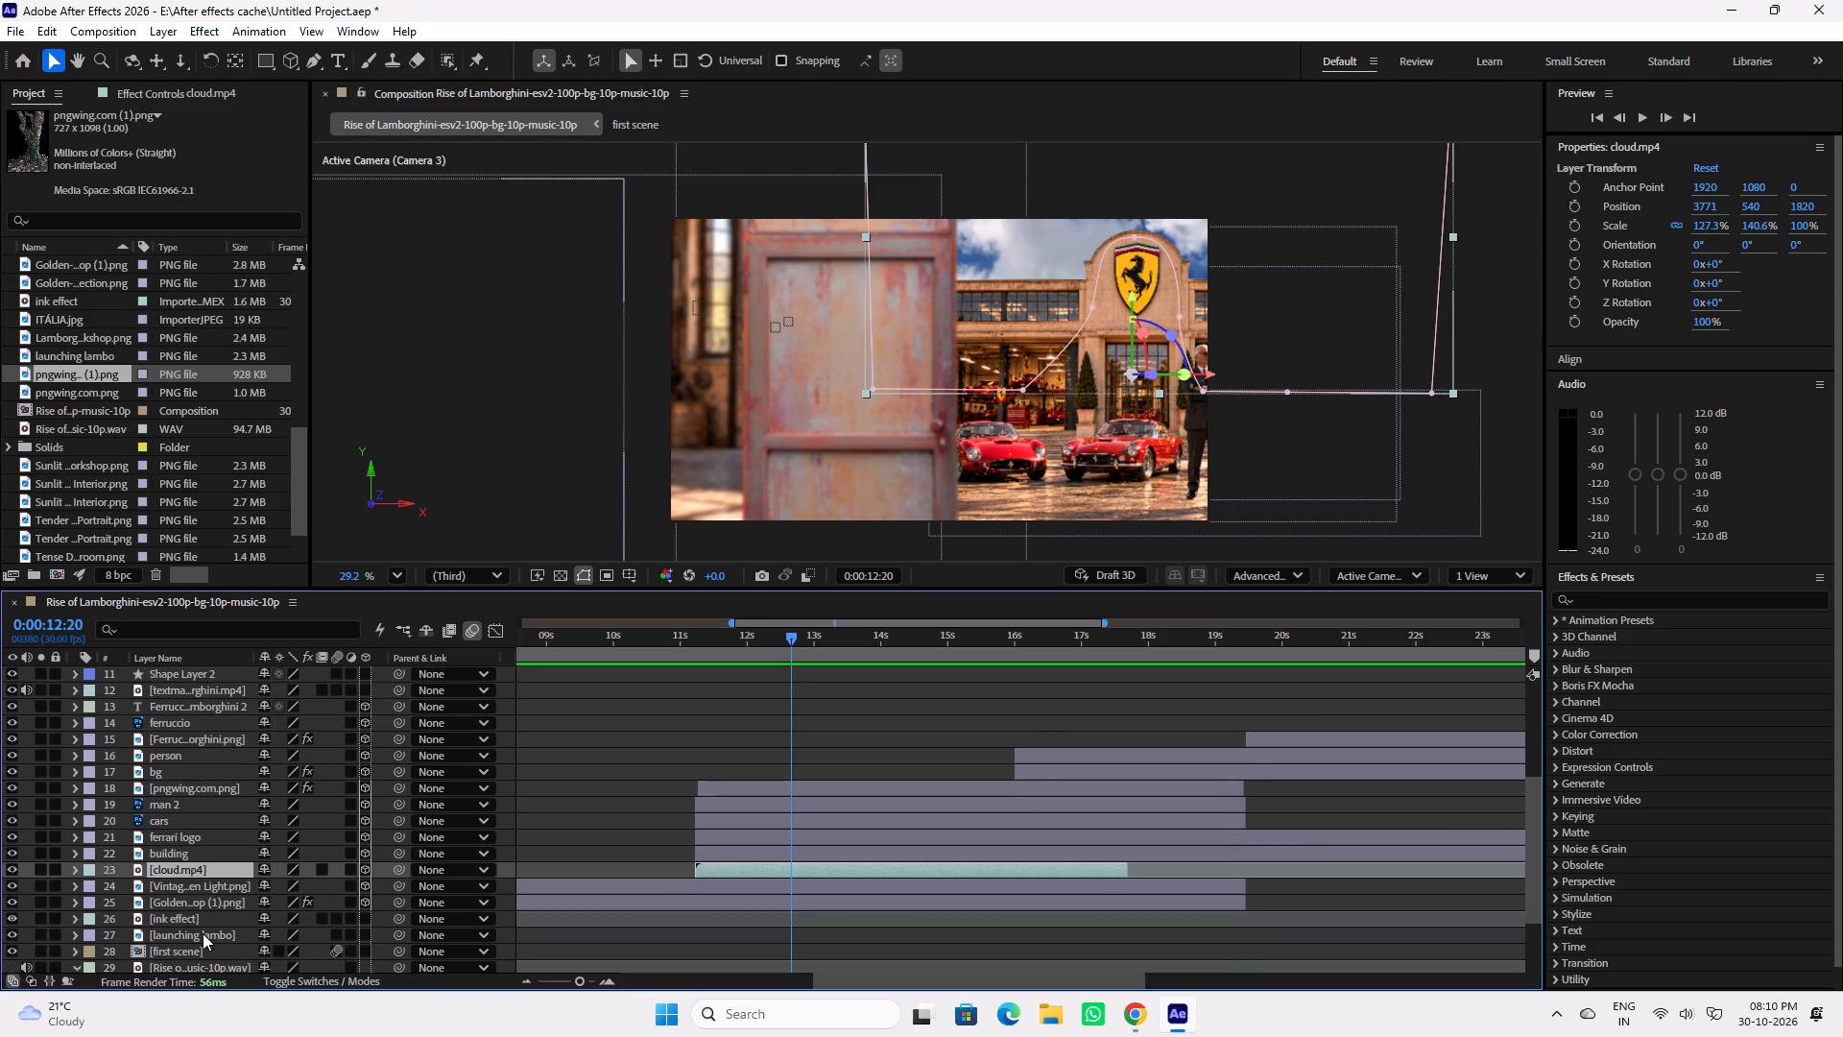
click(200, 786)
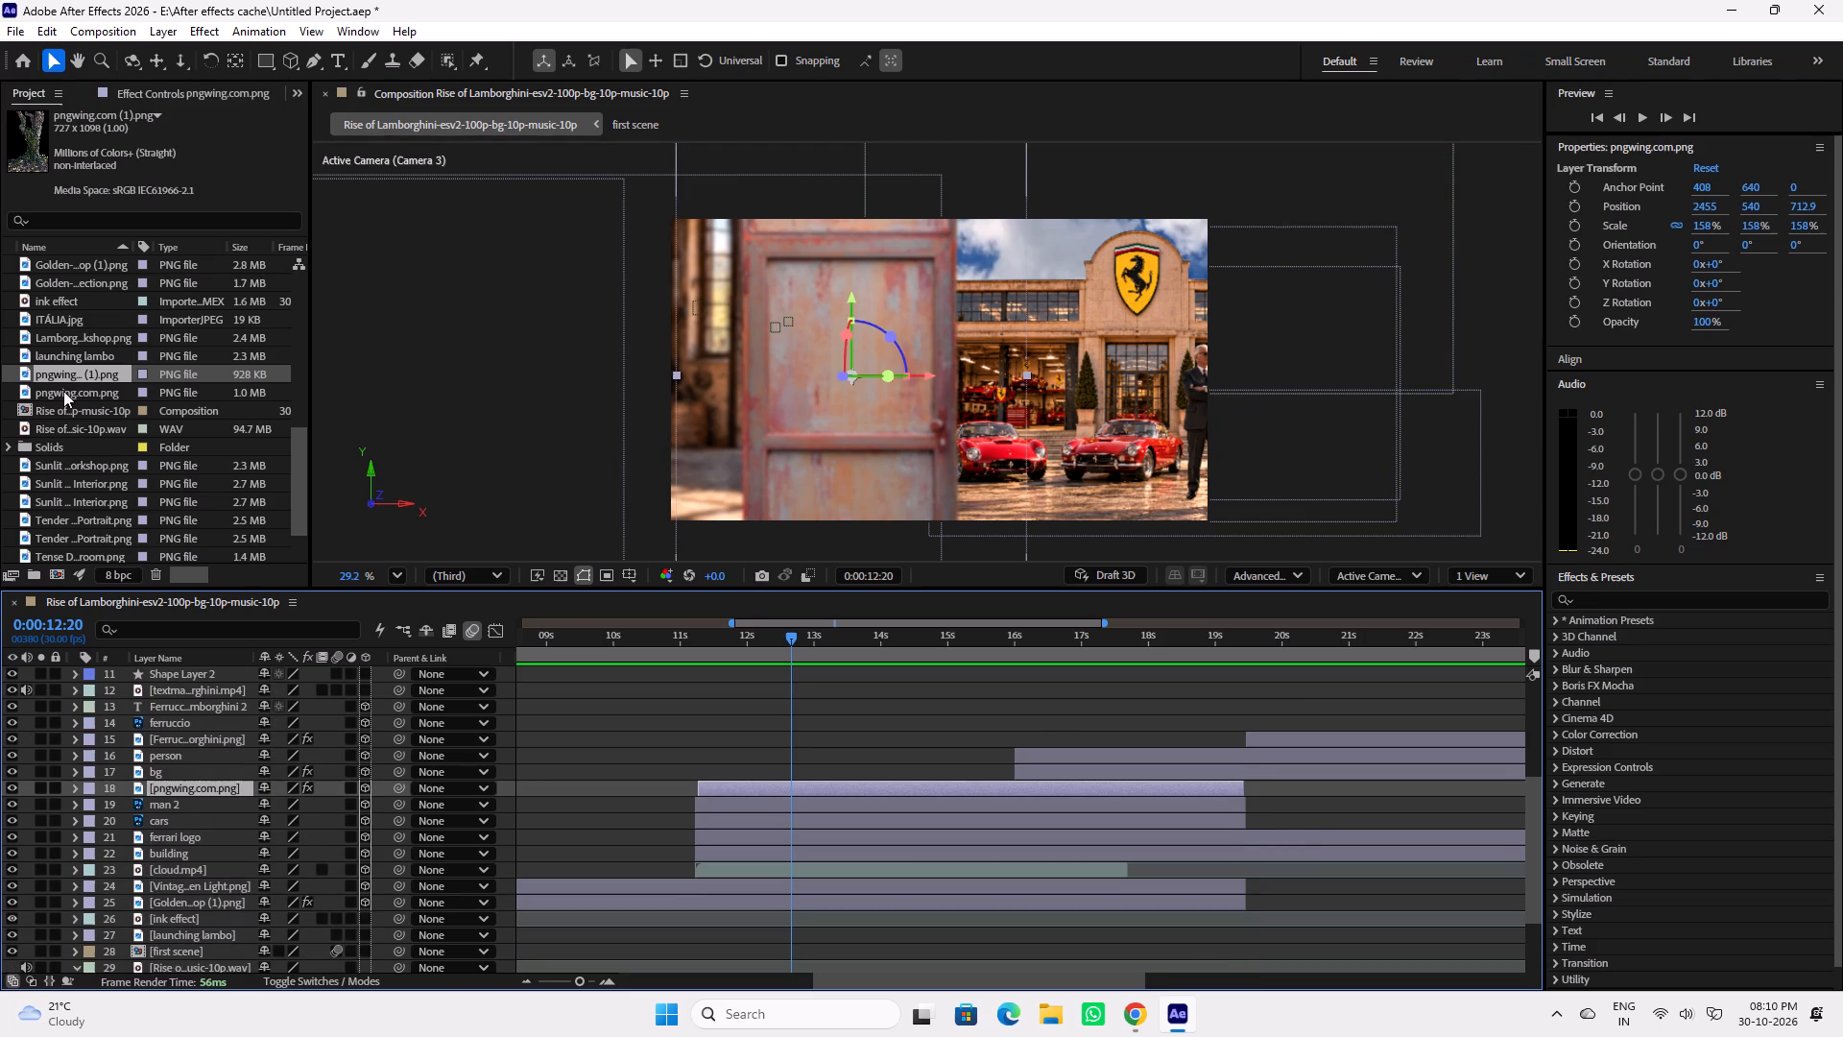
alt+drag(46, 374, 93, 495)
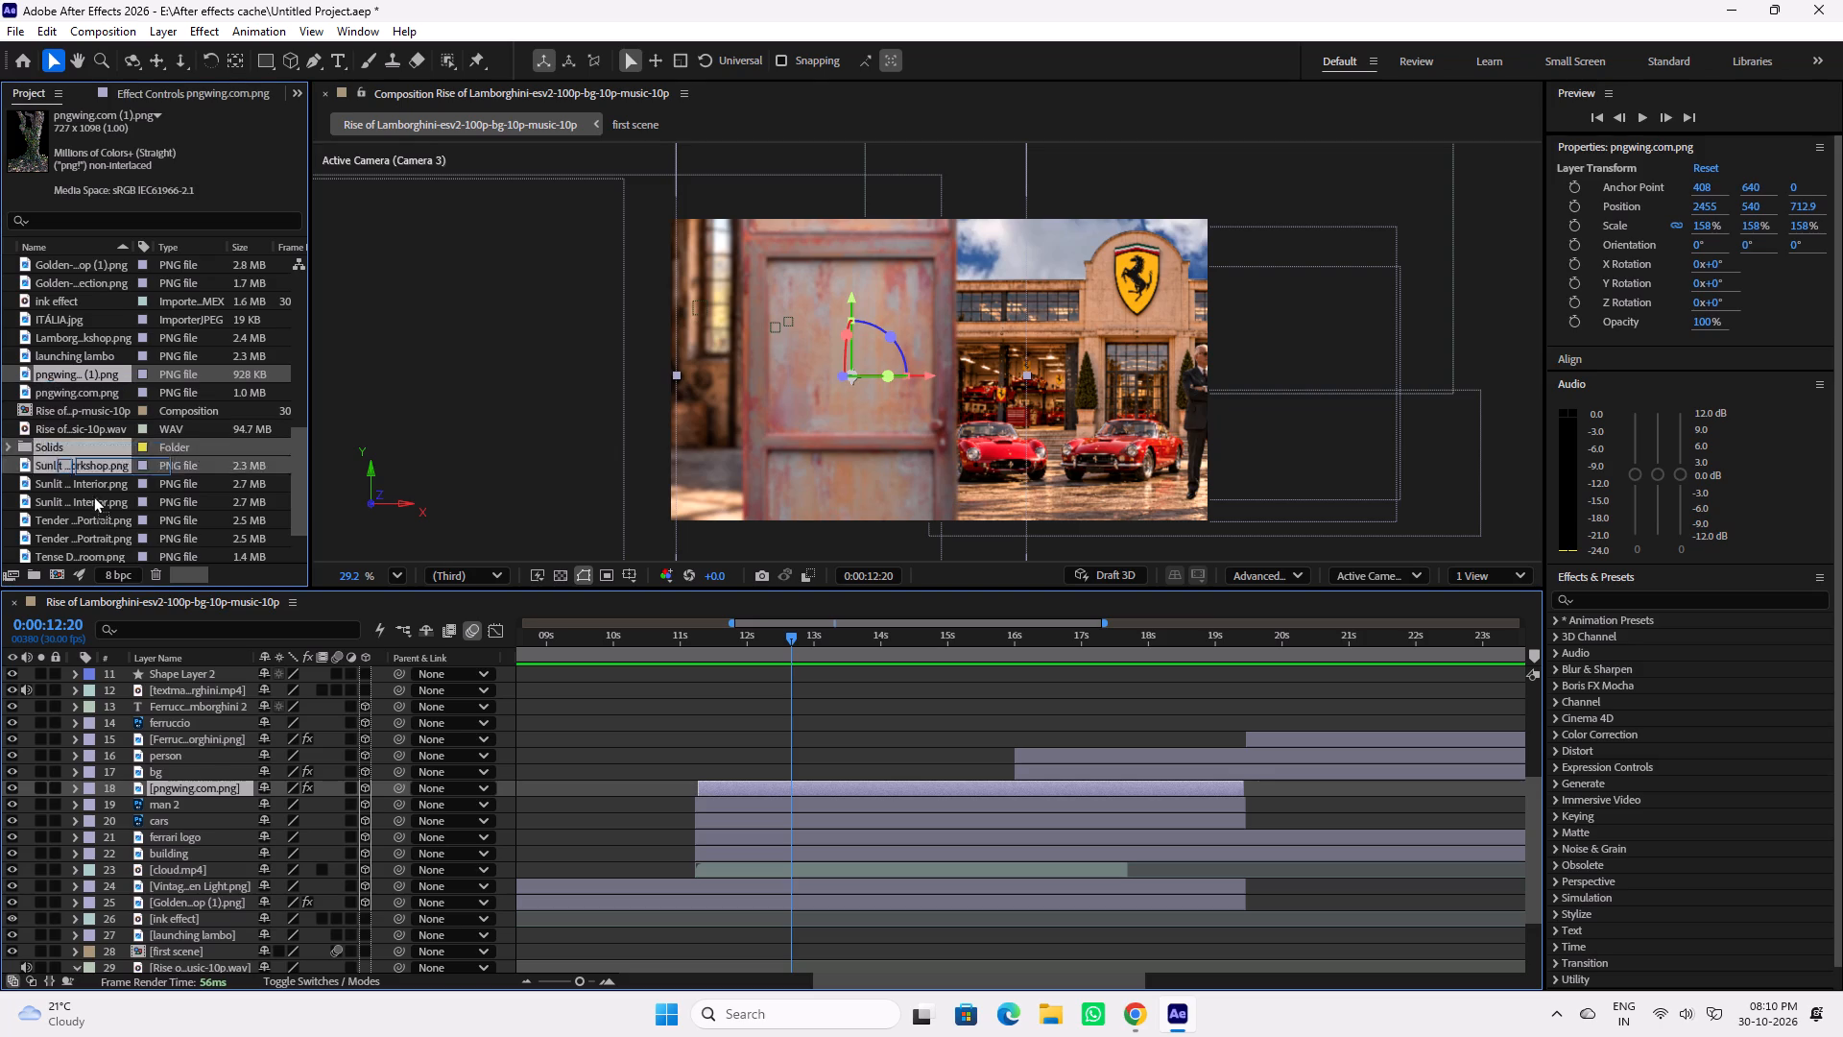
alt+drag(93, 495, 172, 785)
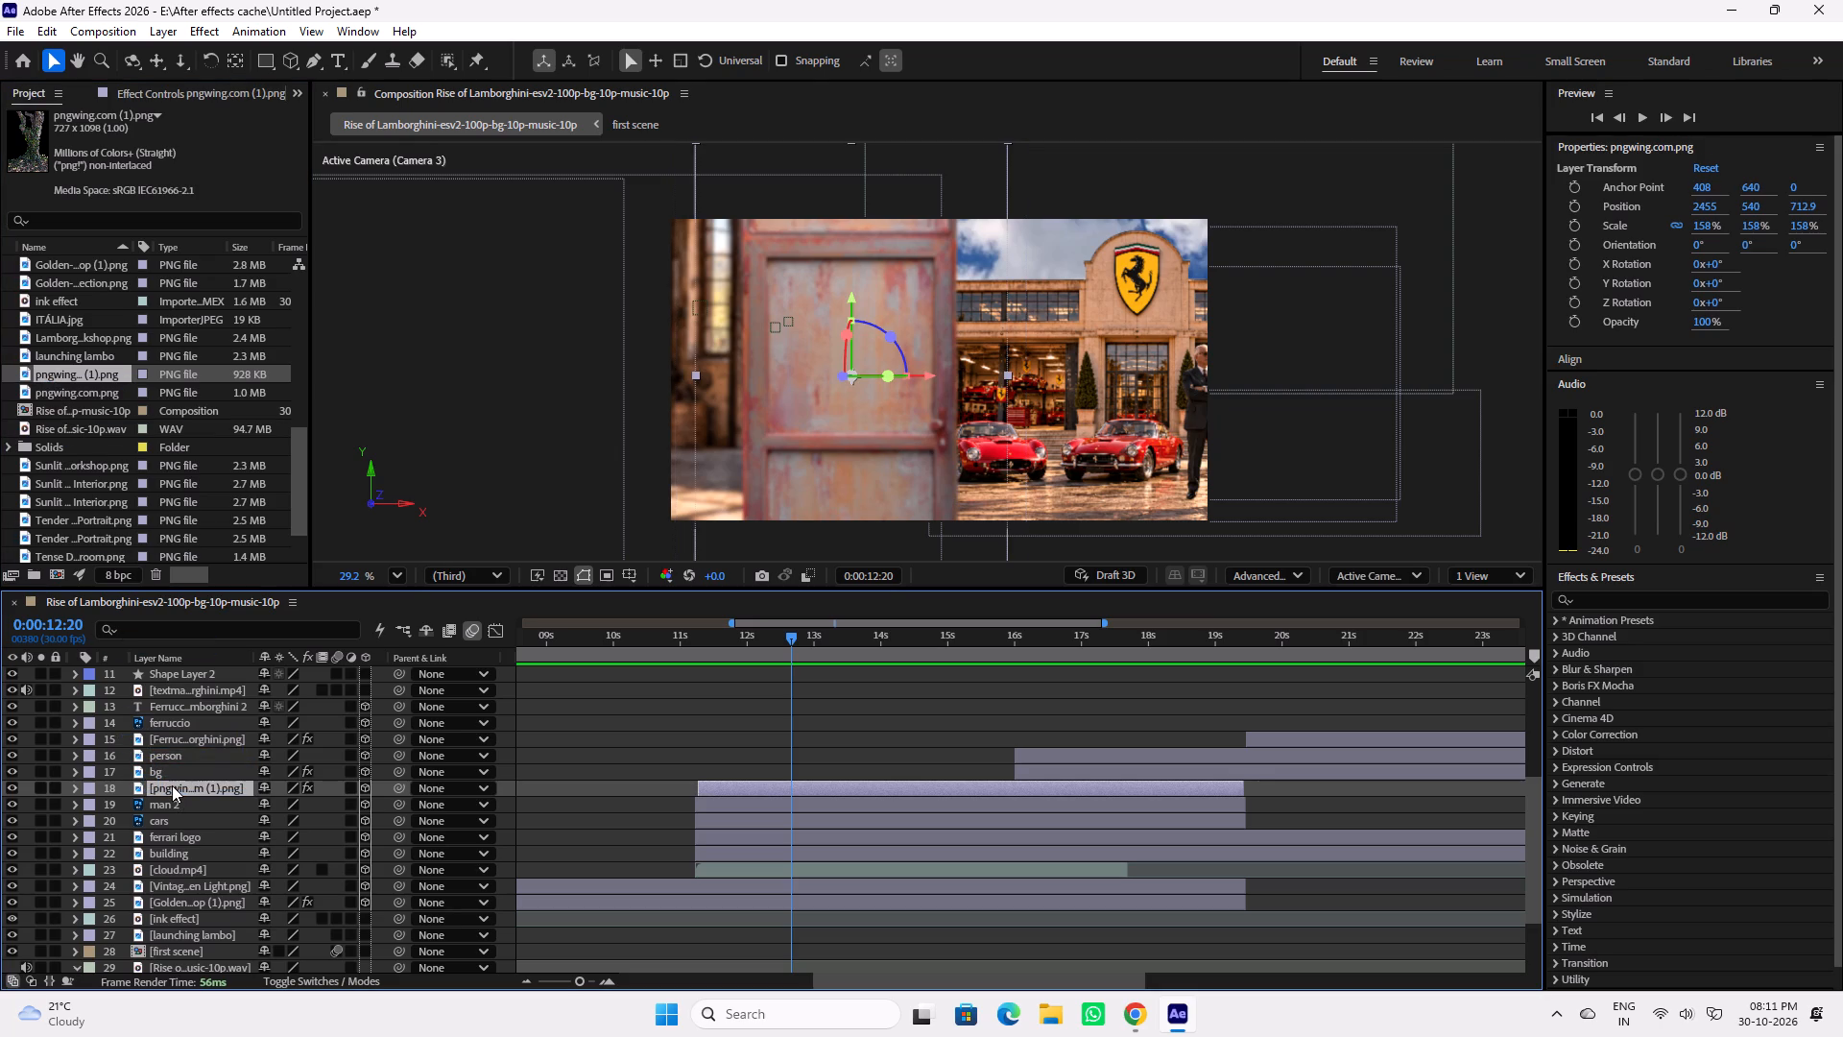
Preview the tree trunk transition from about 11 seconds, and remove the Leave Color and Hue/Saturation effects from the trunk layer.
click(738, 635)
drag(722, 635, 704, 637)
key(space)
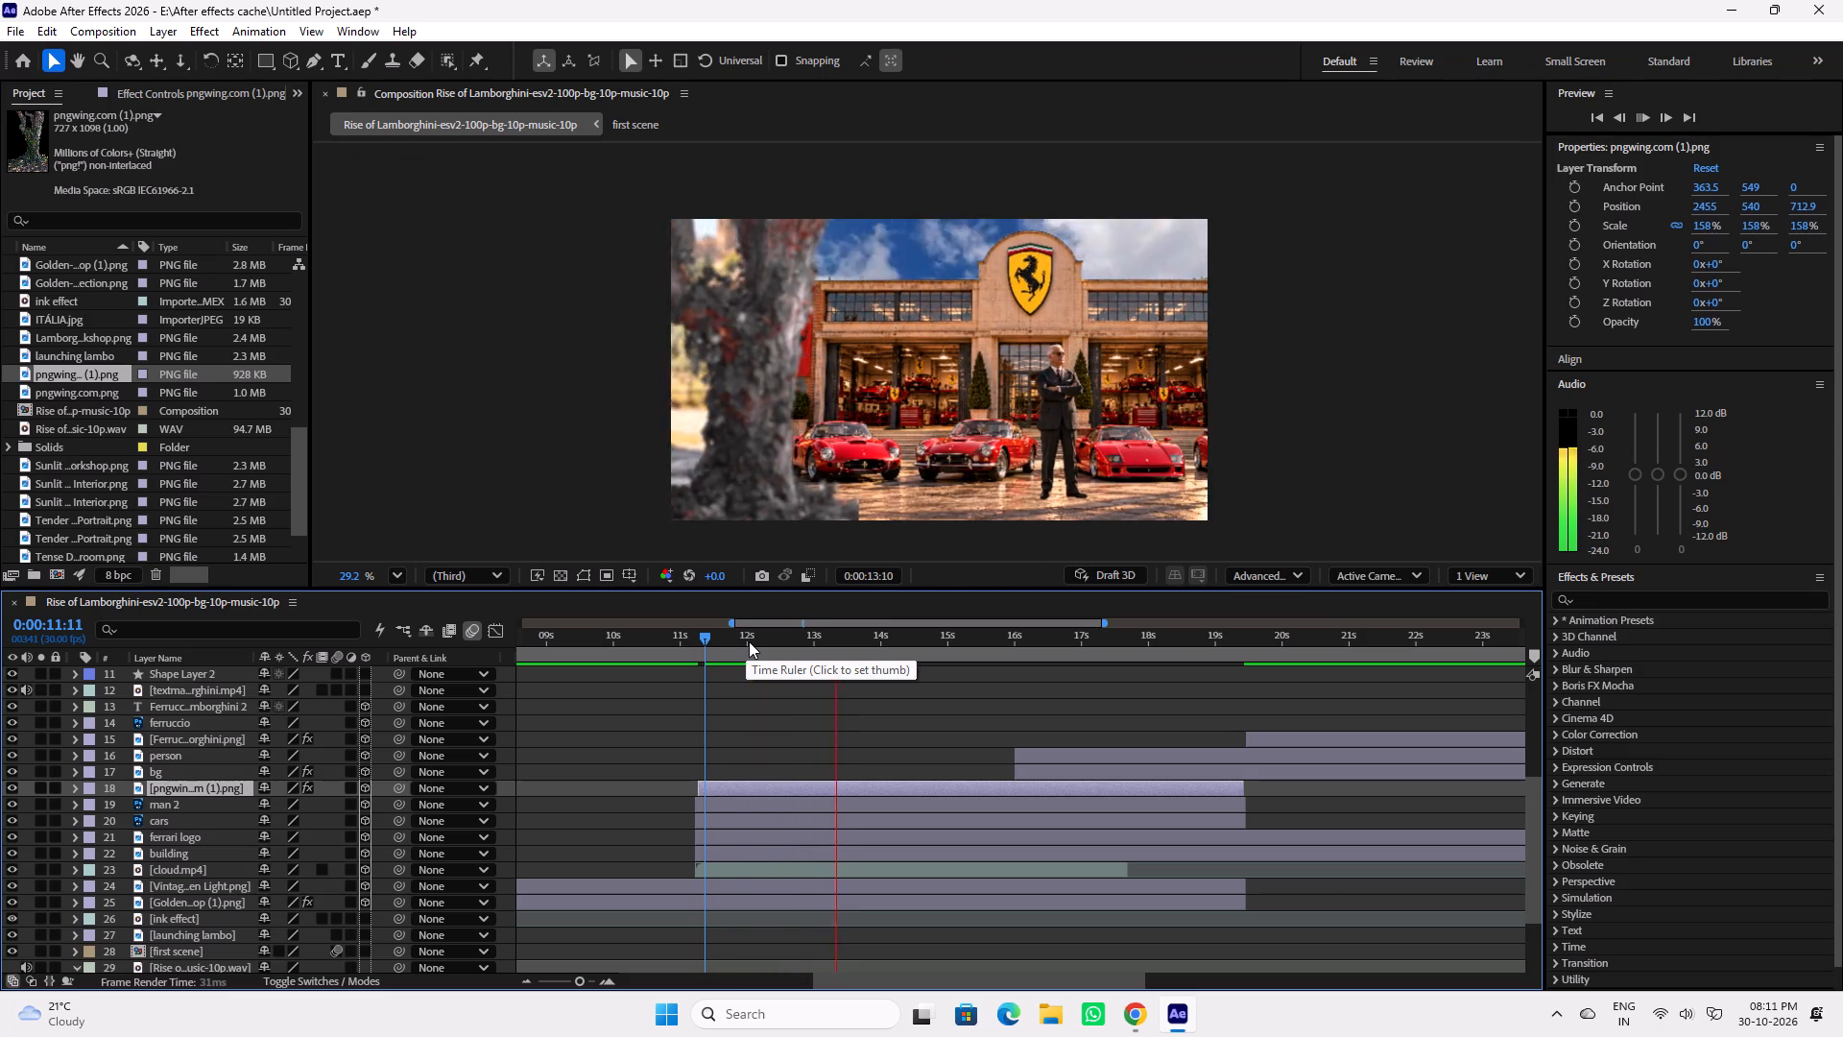
key(space)
drag(711, 639, 705, 639)
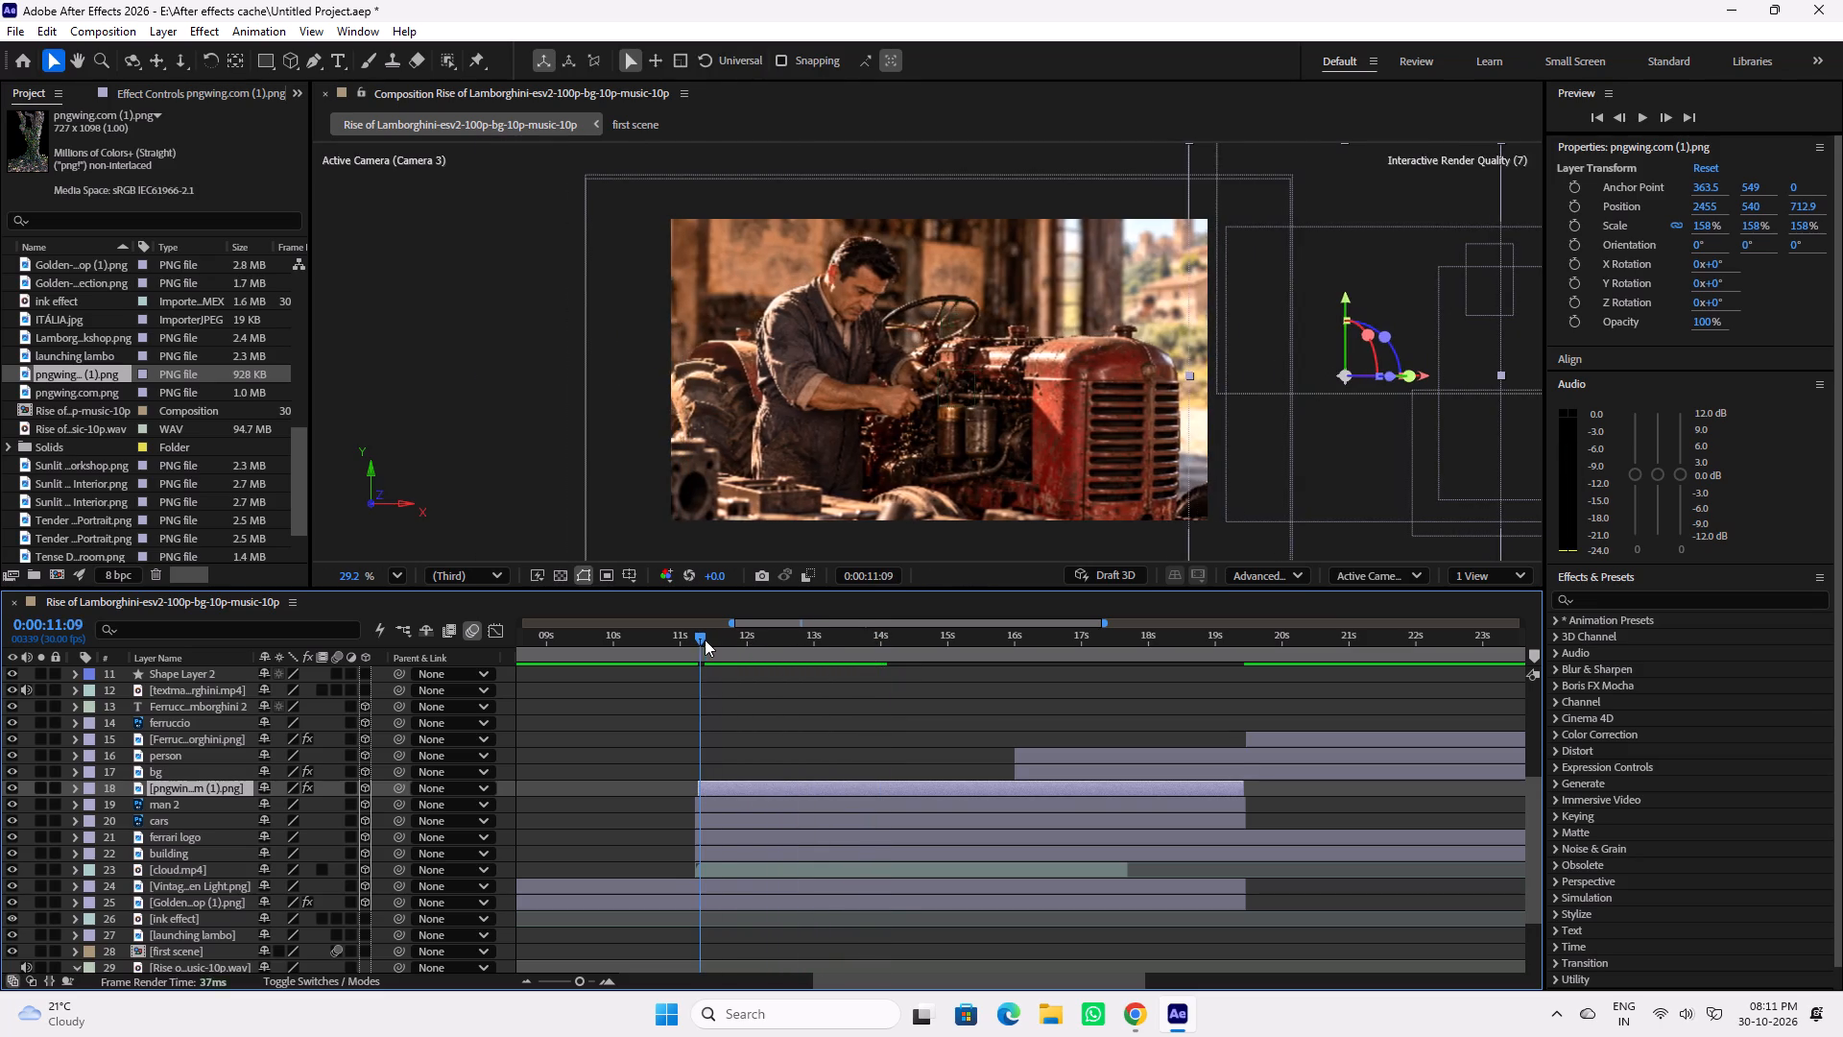
drag(705, 639, 765, 647)
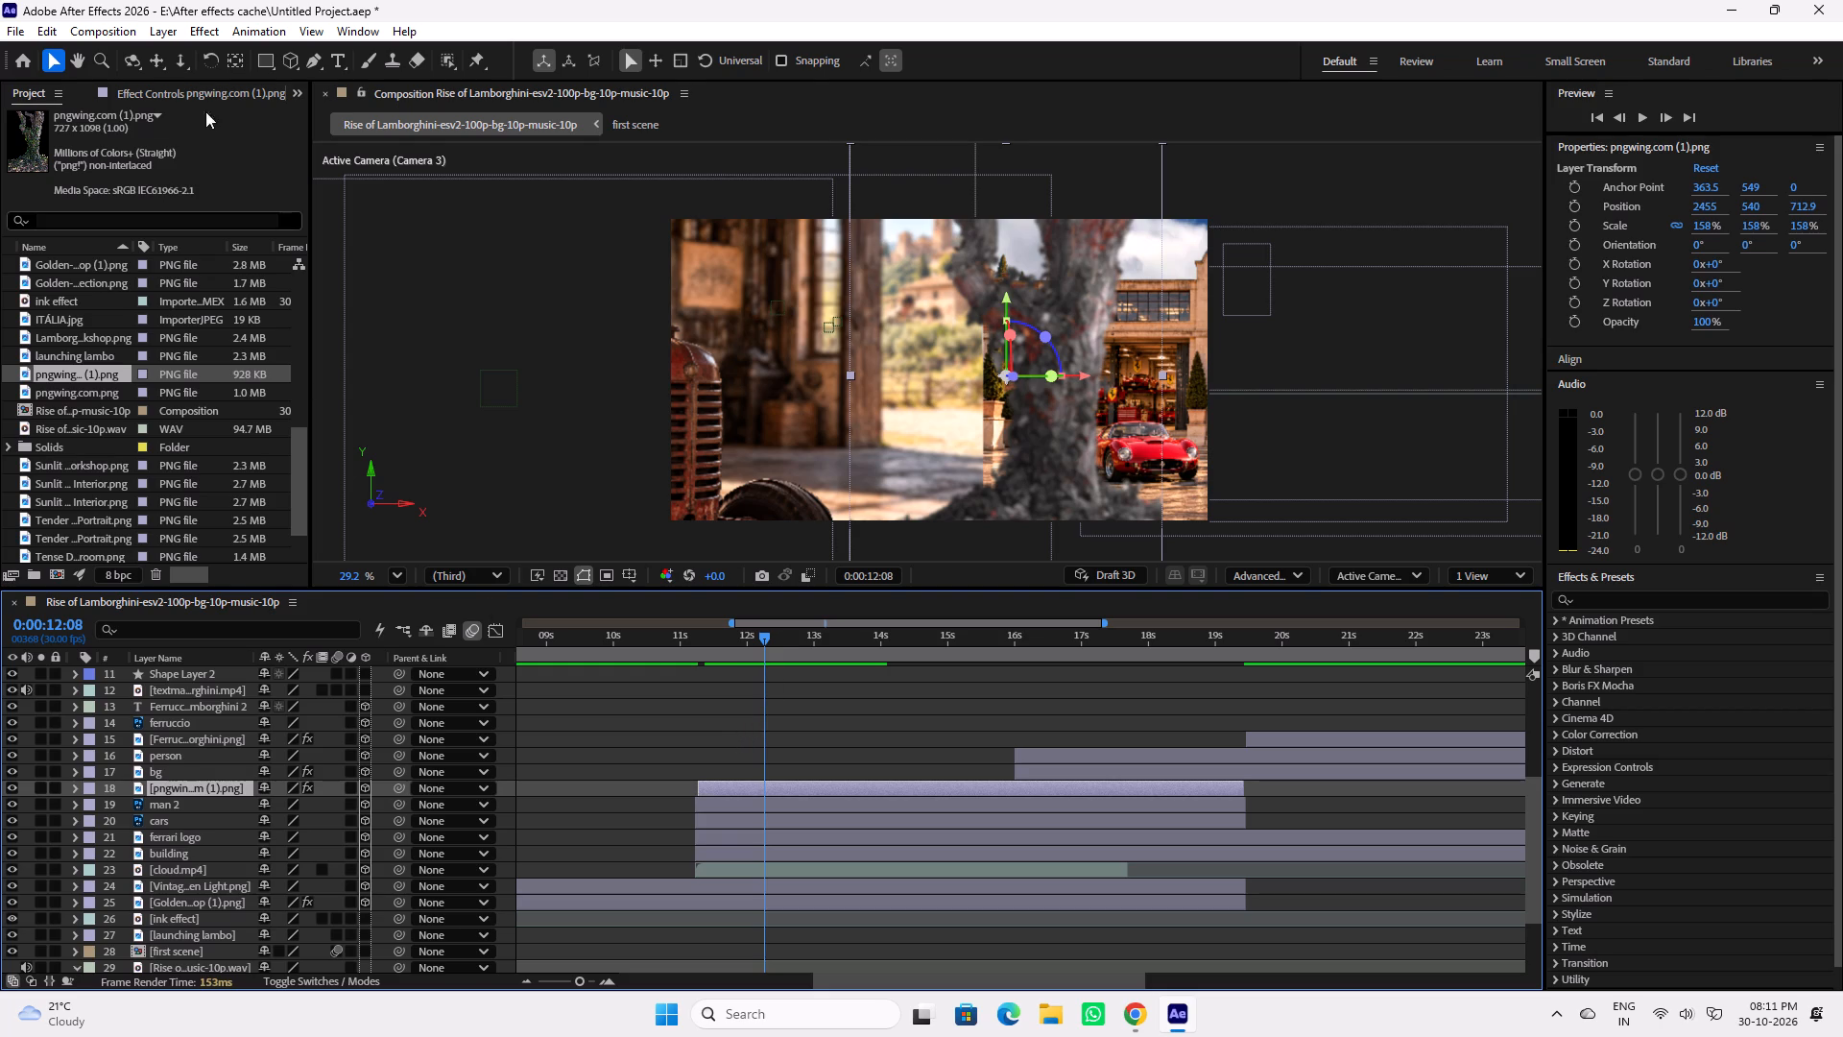
click(300, 98)
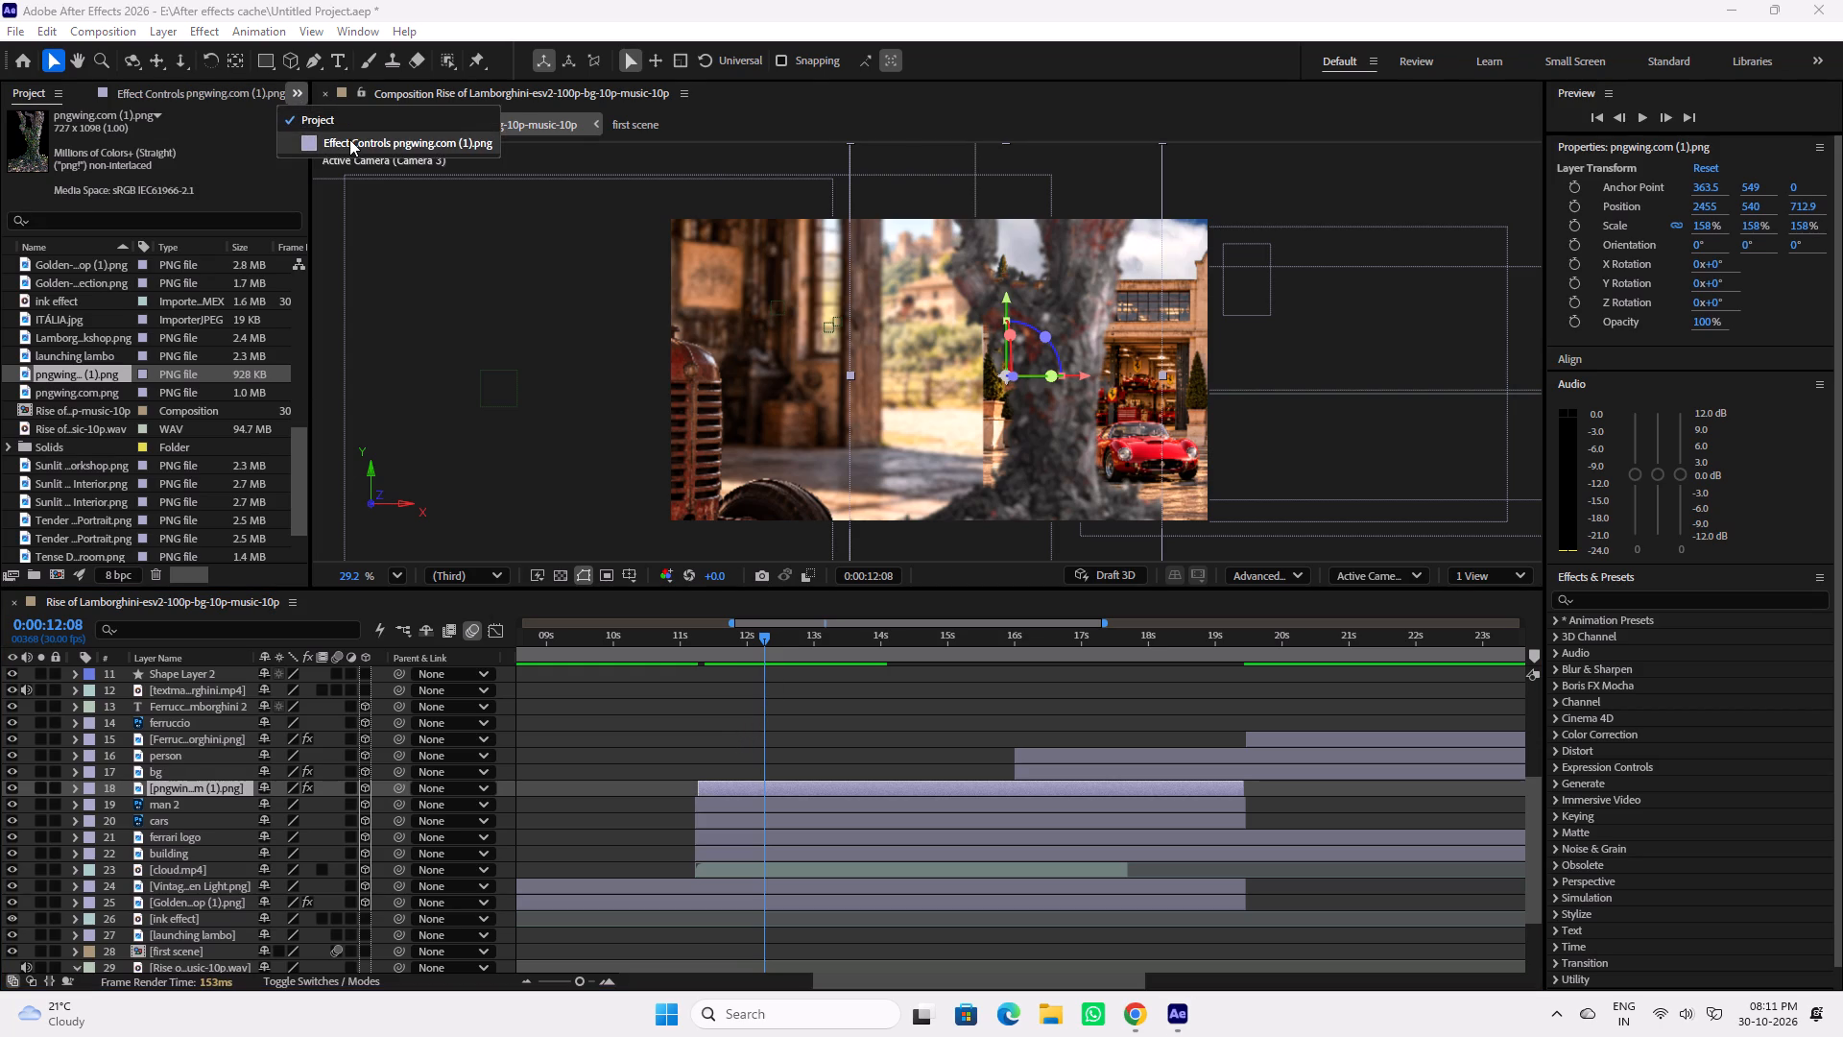
click(349, 139)
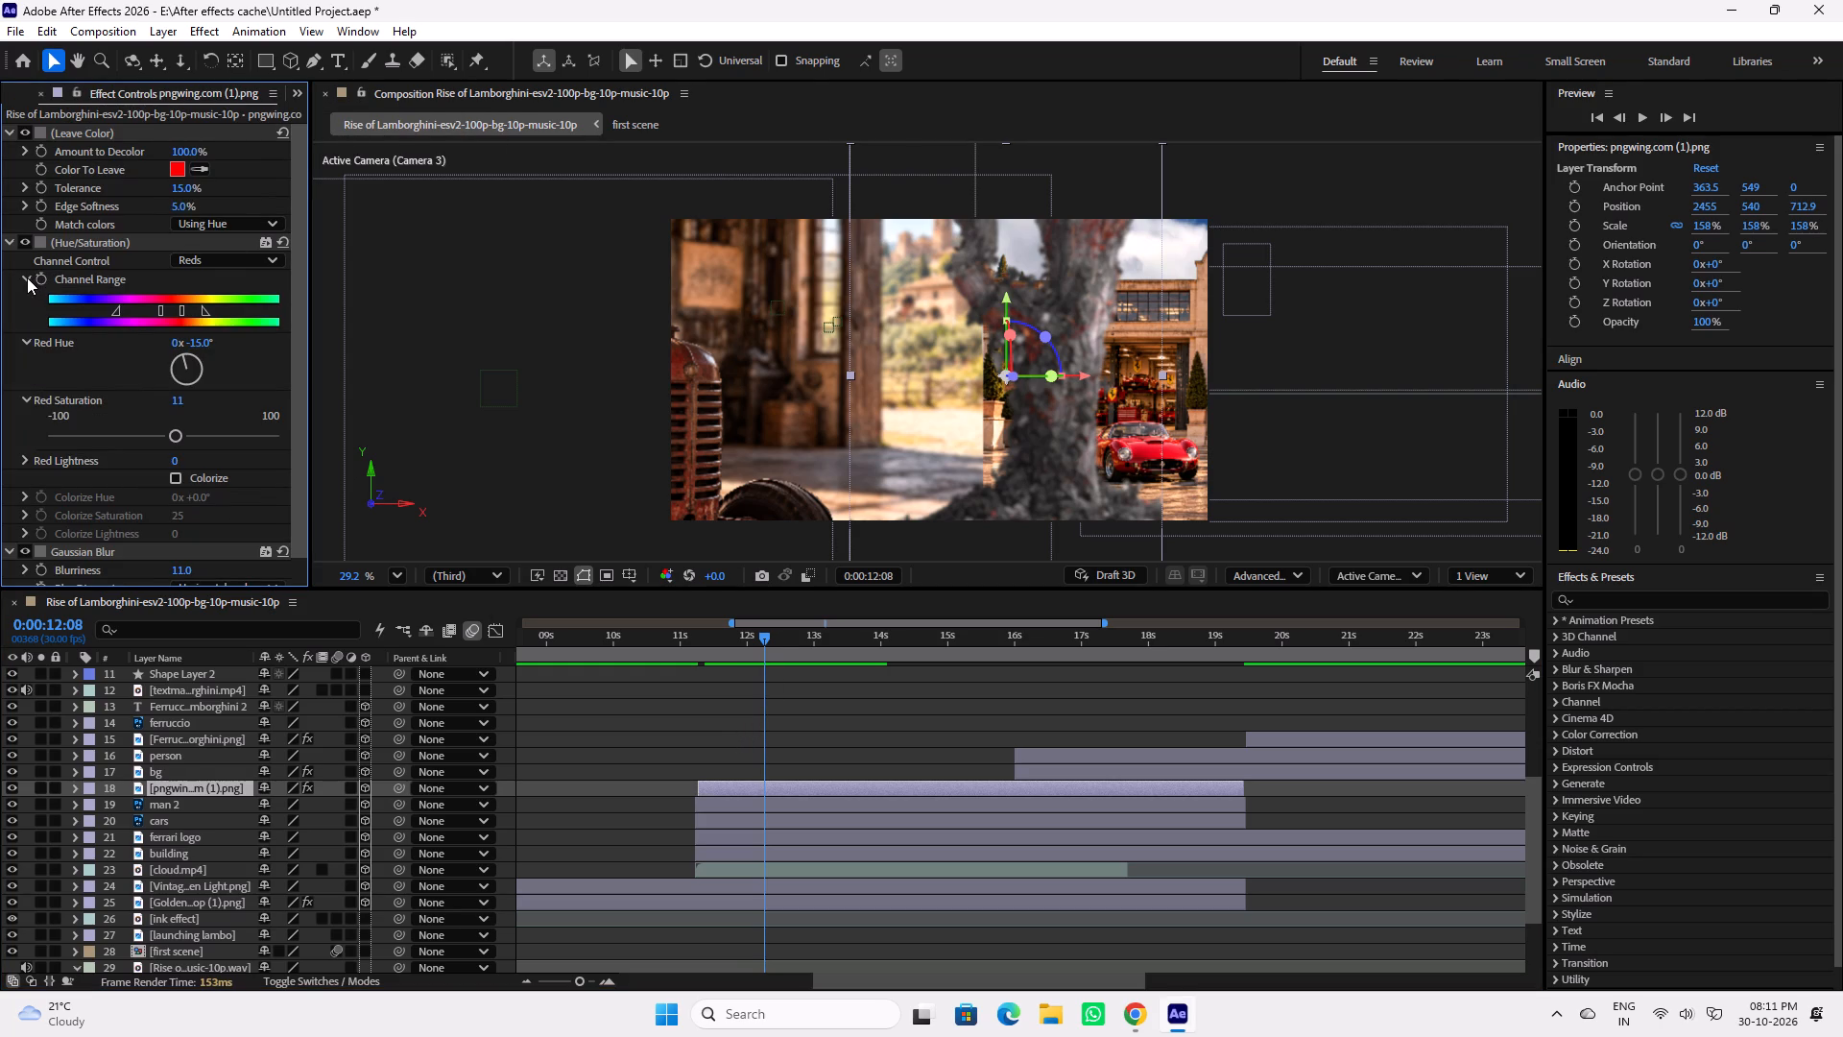
click(73, 241)
scroll(73, 241, up, 2)
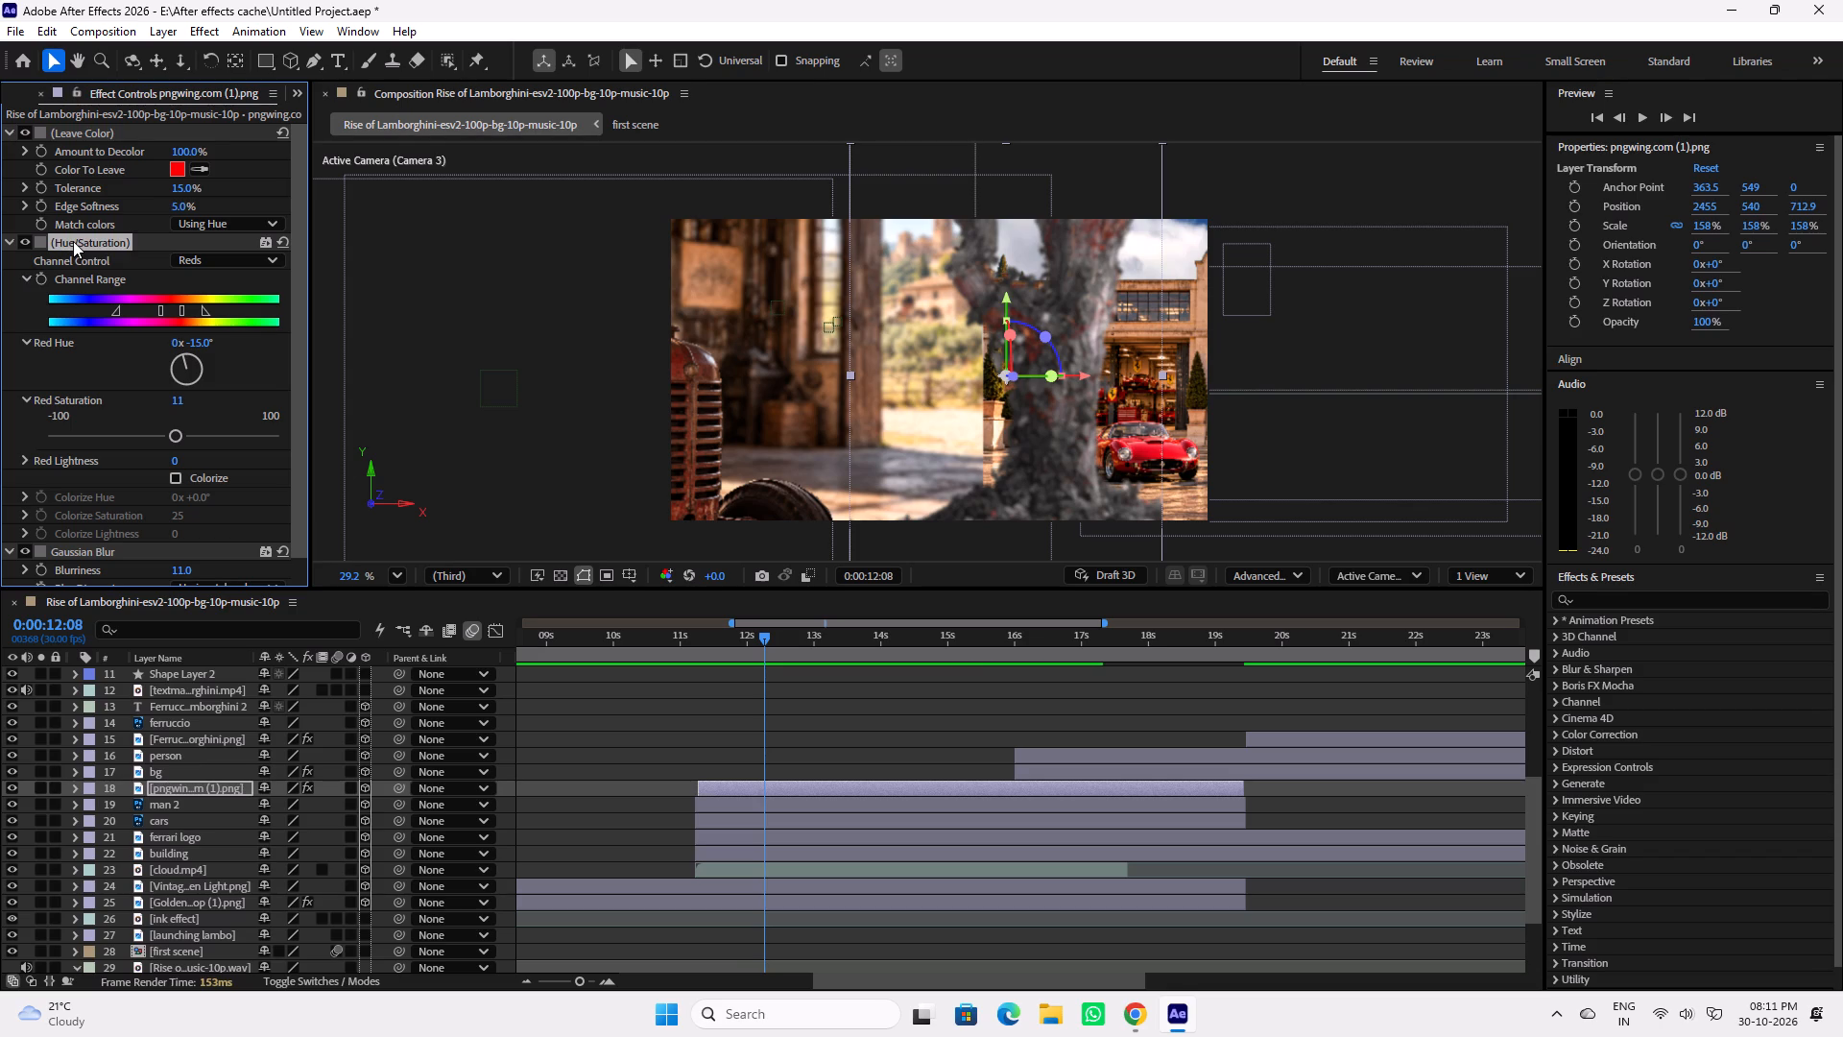
scroll(73, 241, up, 1)
click(74, 134)
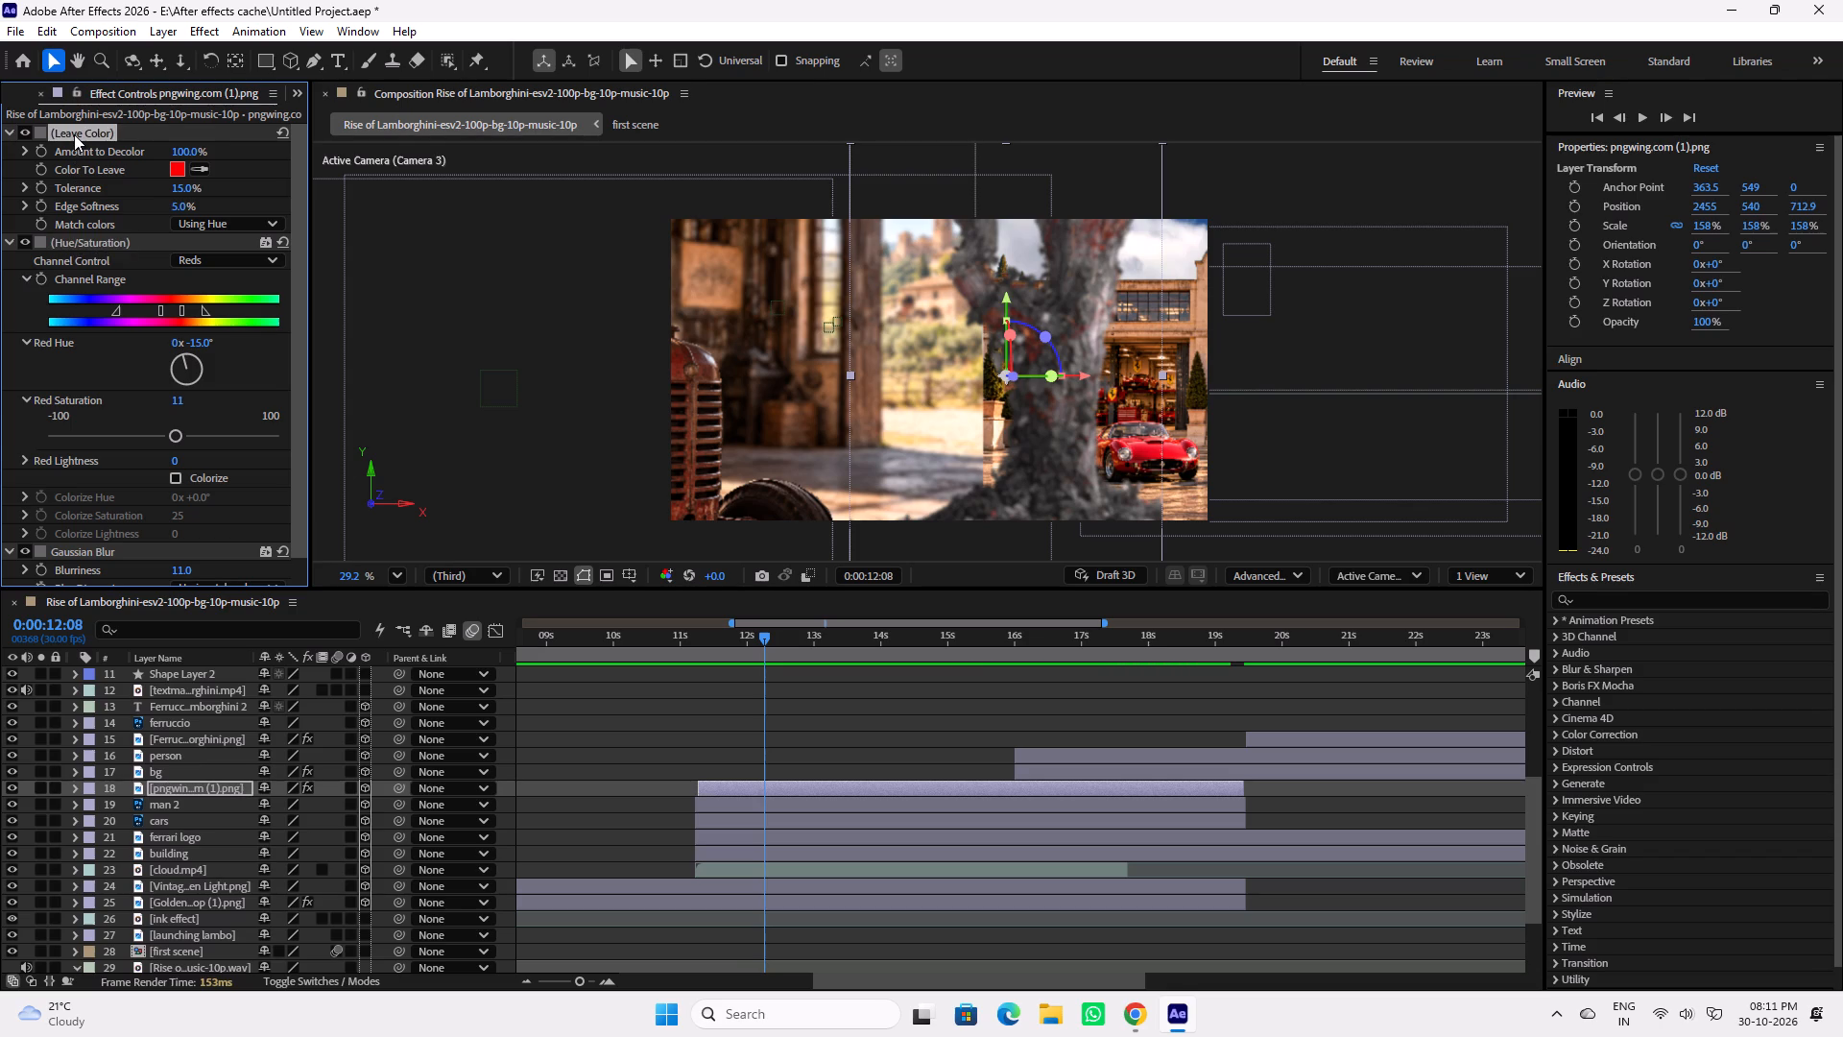
key(Delete)
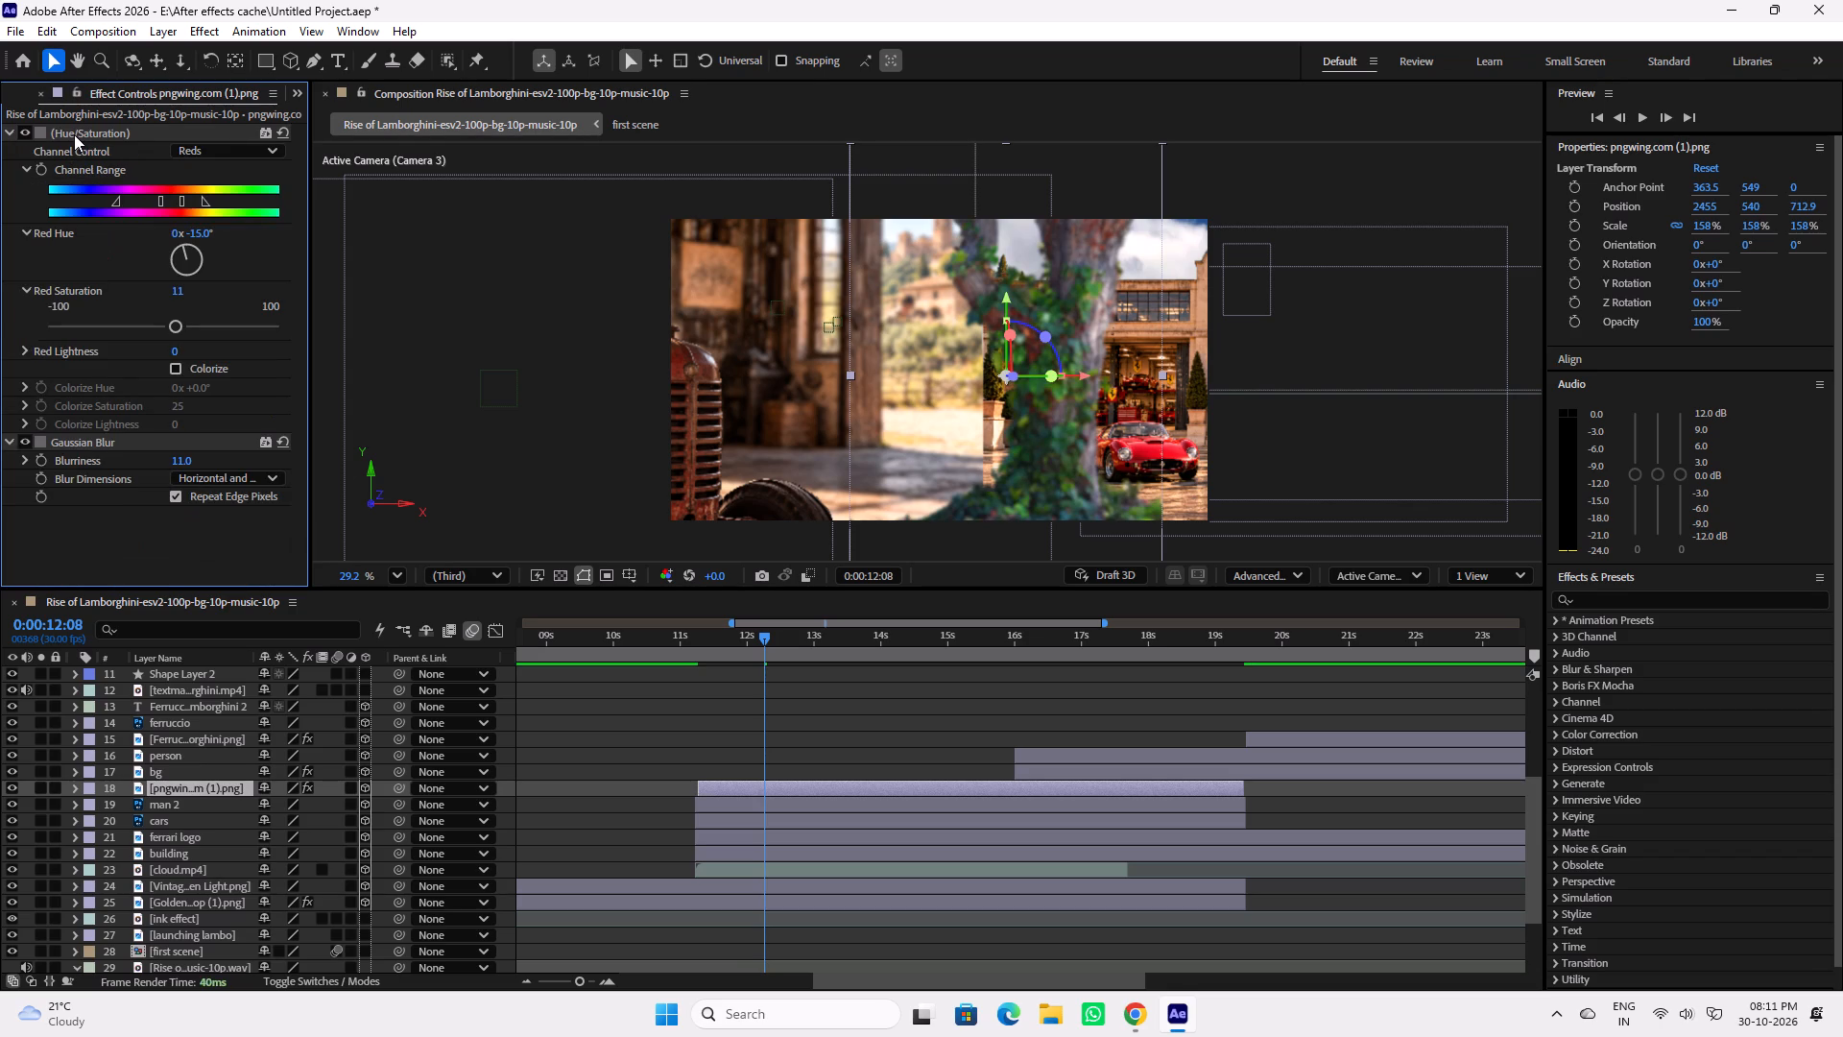
click(77, 133)
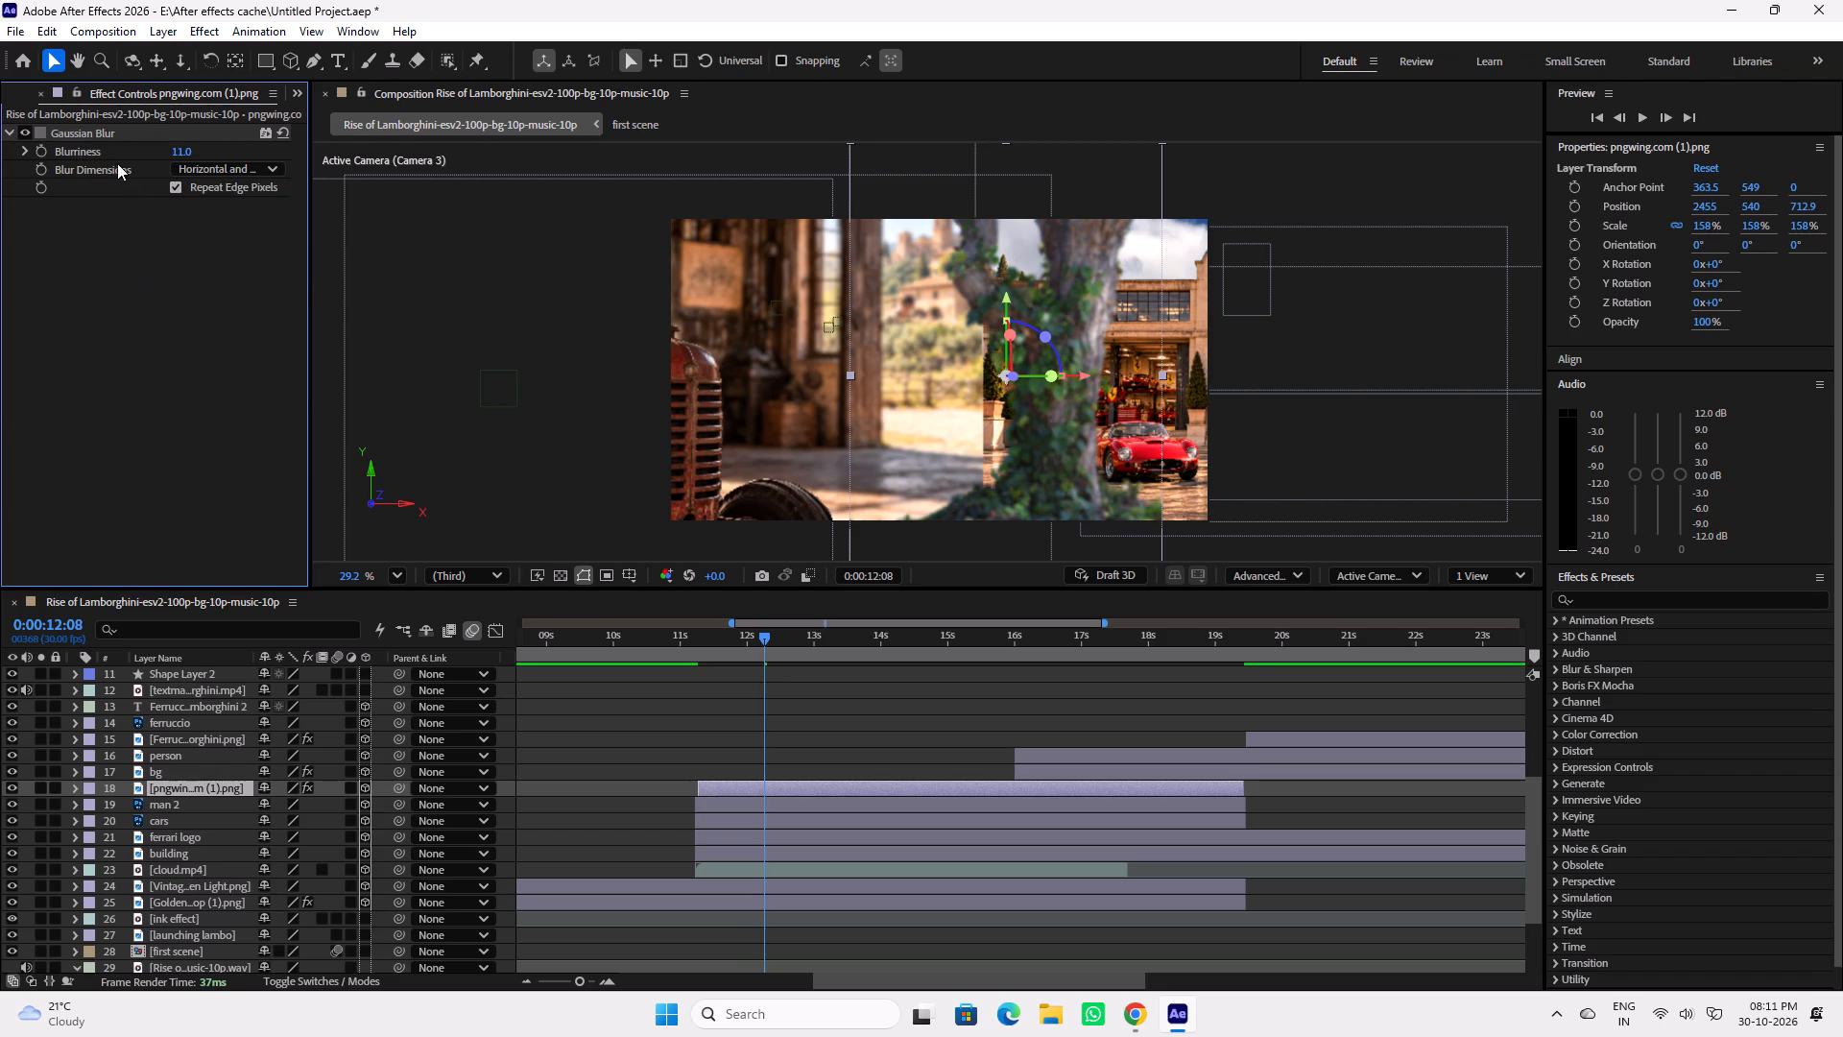
Set the tree trunk layer's Gaussian Blur blurriness to 2.
click(184, 152)
key(2)
key(Return)
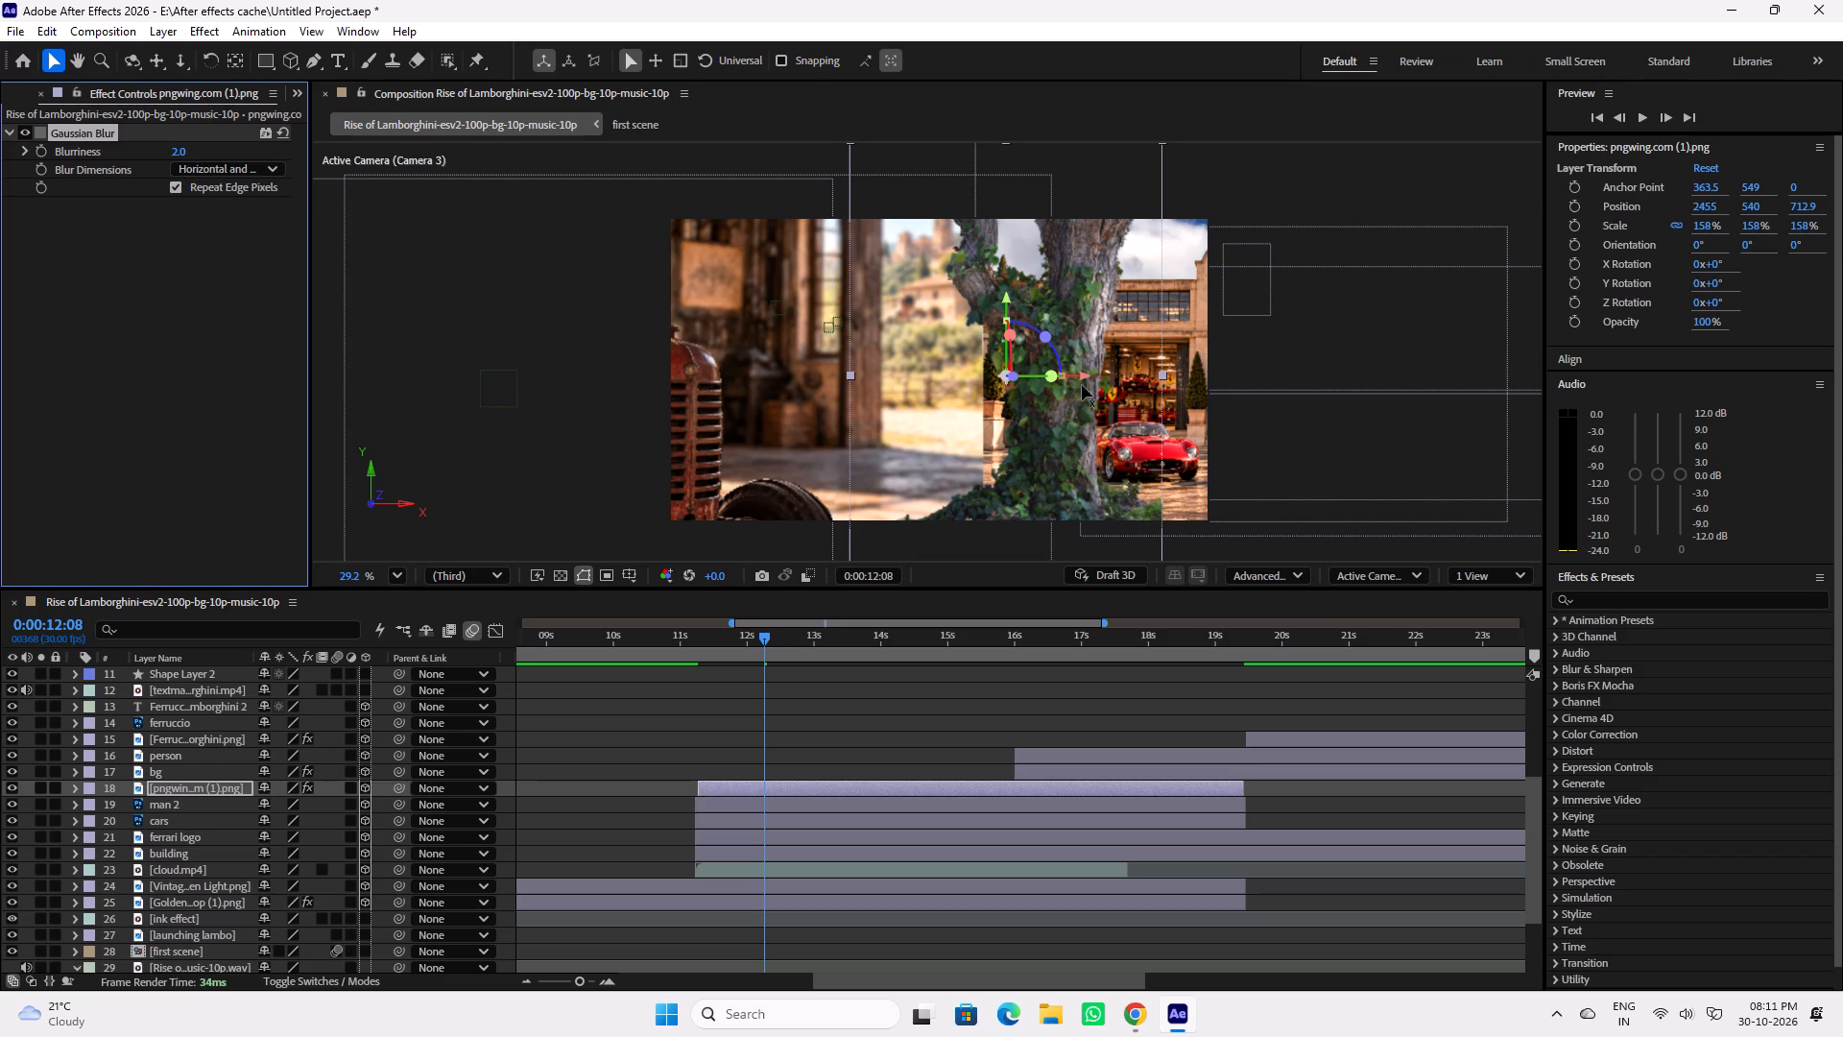
Move the tree trunk along its X axis to about 2228.4 so it overlaps the seam between the tractor and factory scenes.
drag(1088, 377, 1029, 377)
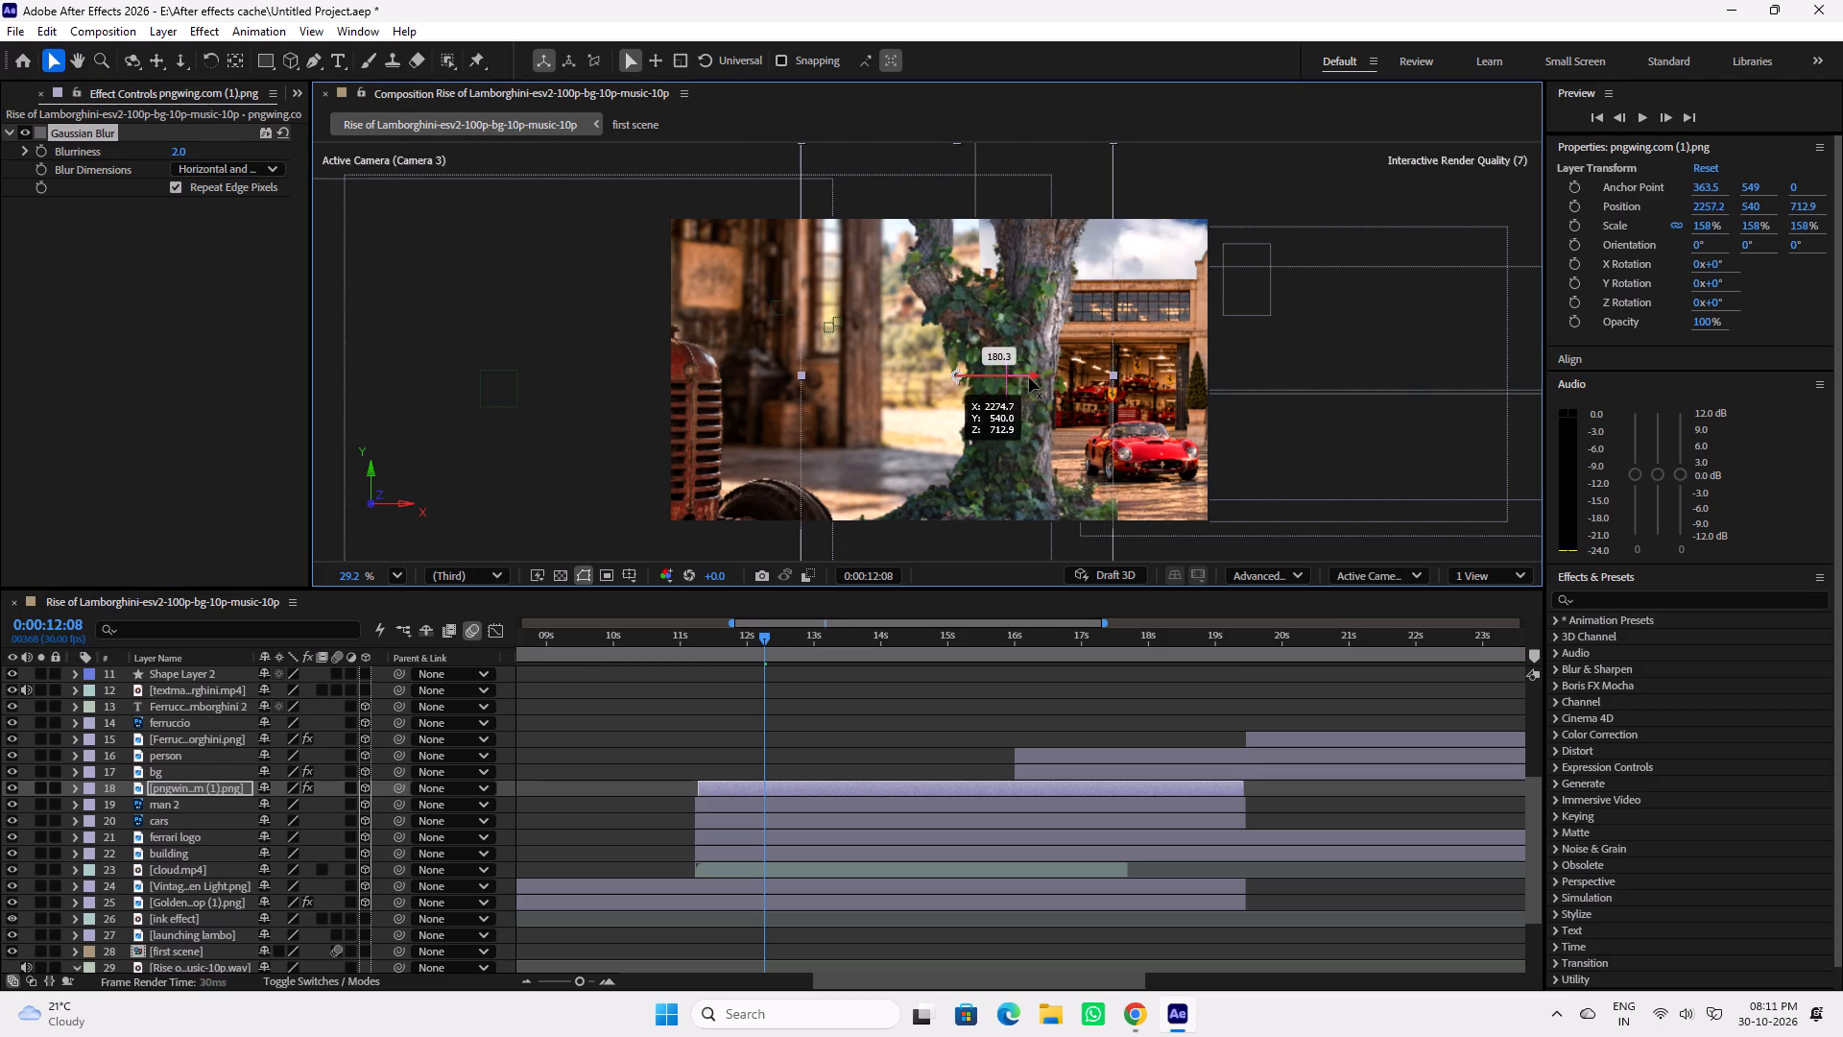
drag(1029, 377, 1024, 377)
Scrub between about 11:15 and 13:09 to examine how the tree trunk covers the seam between the tractor and factory scenes.
drag(741, 642, 722, 641)
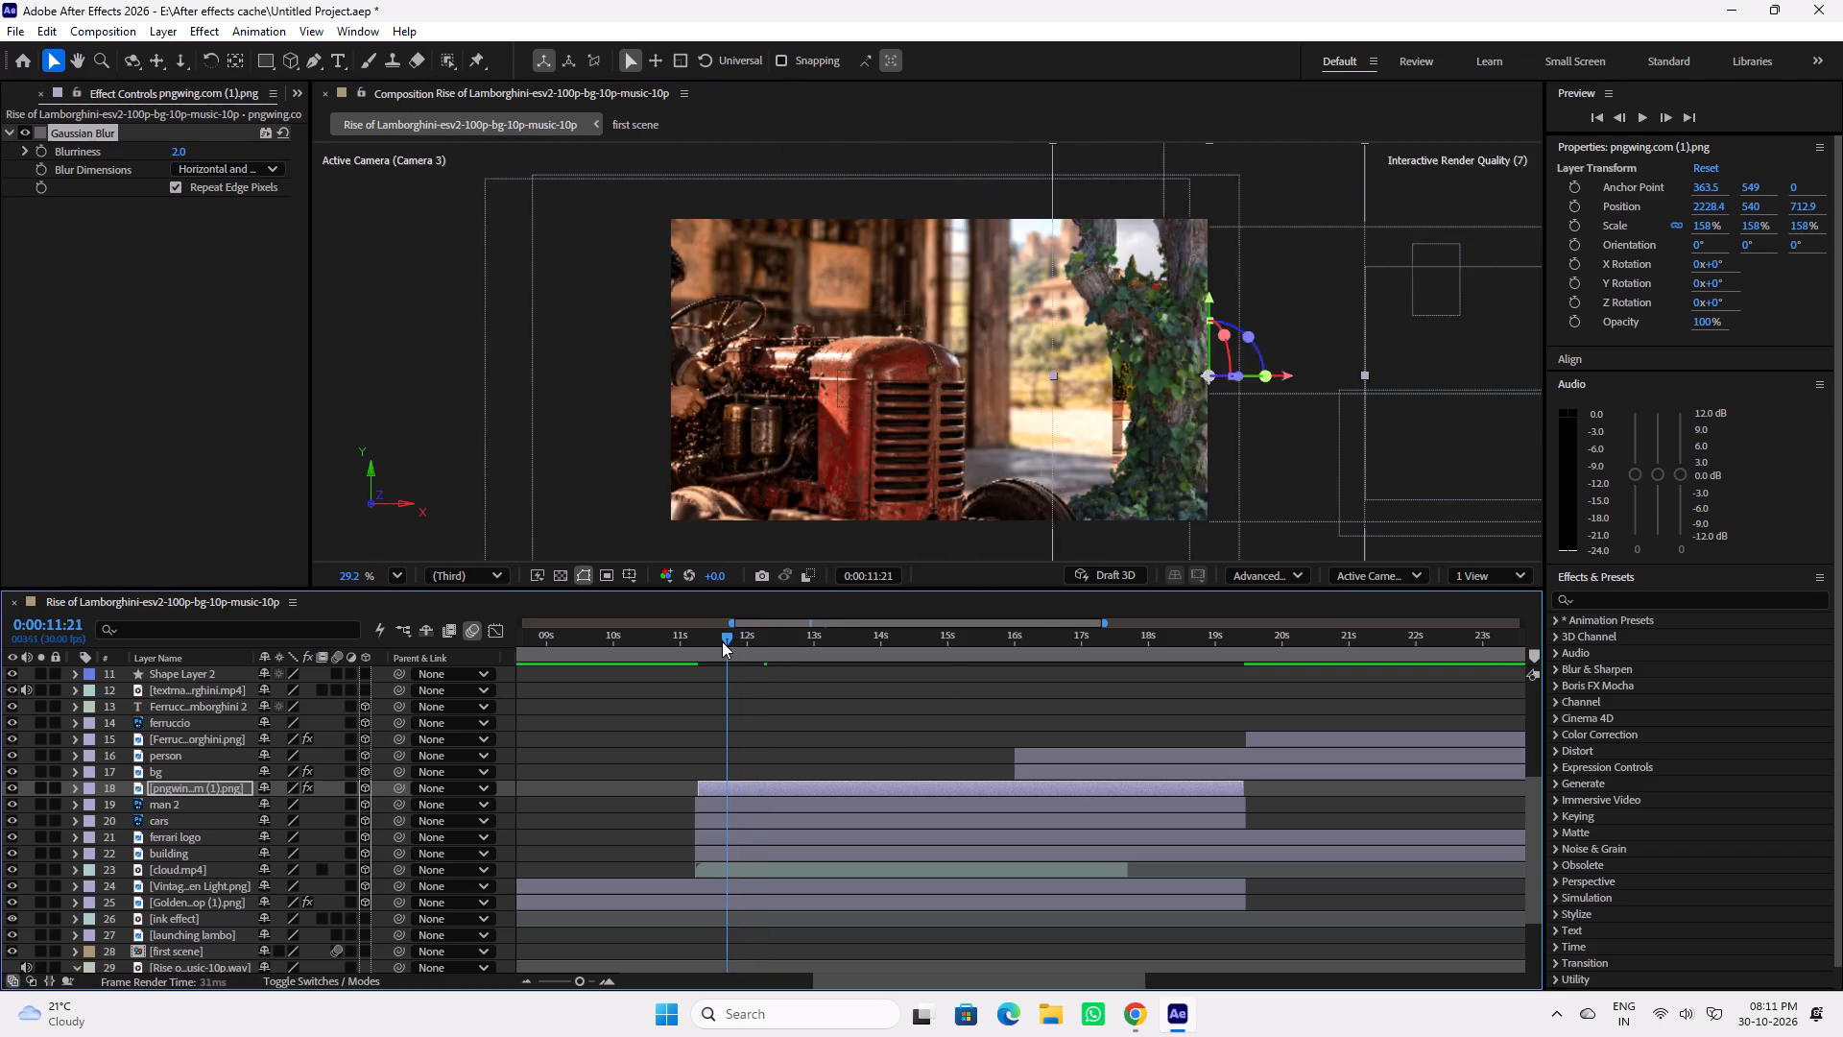
drag(722, 641, 726, 640)
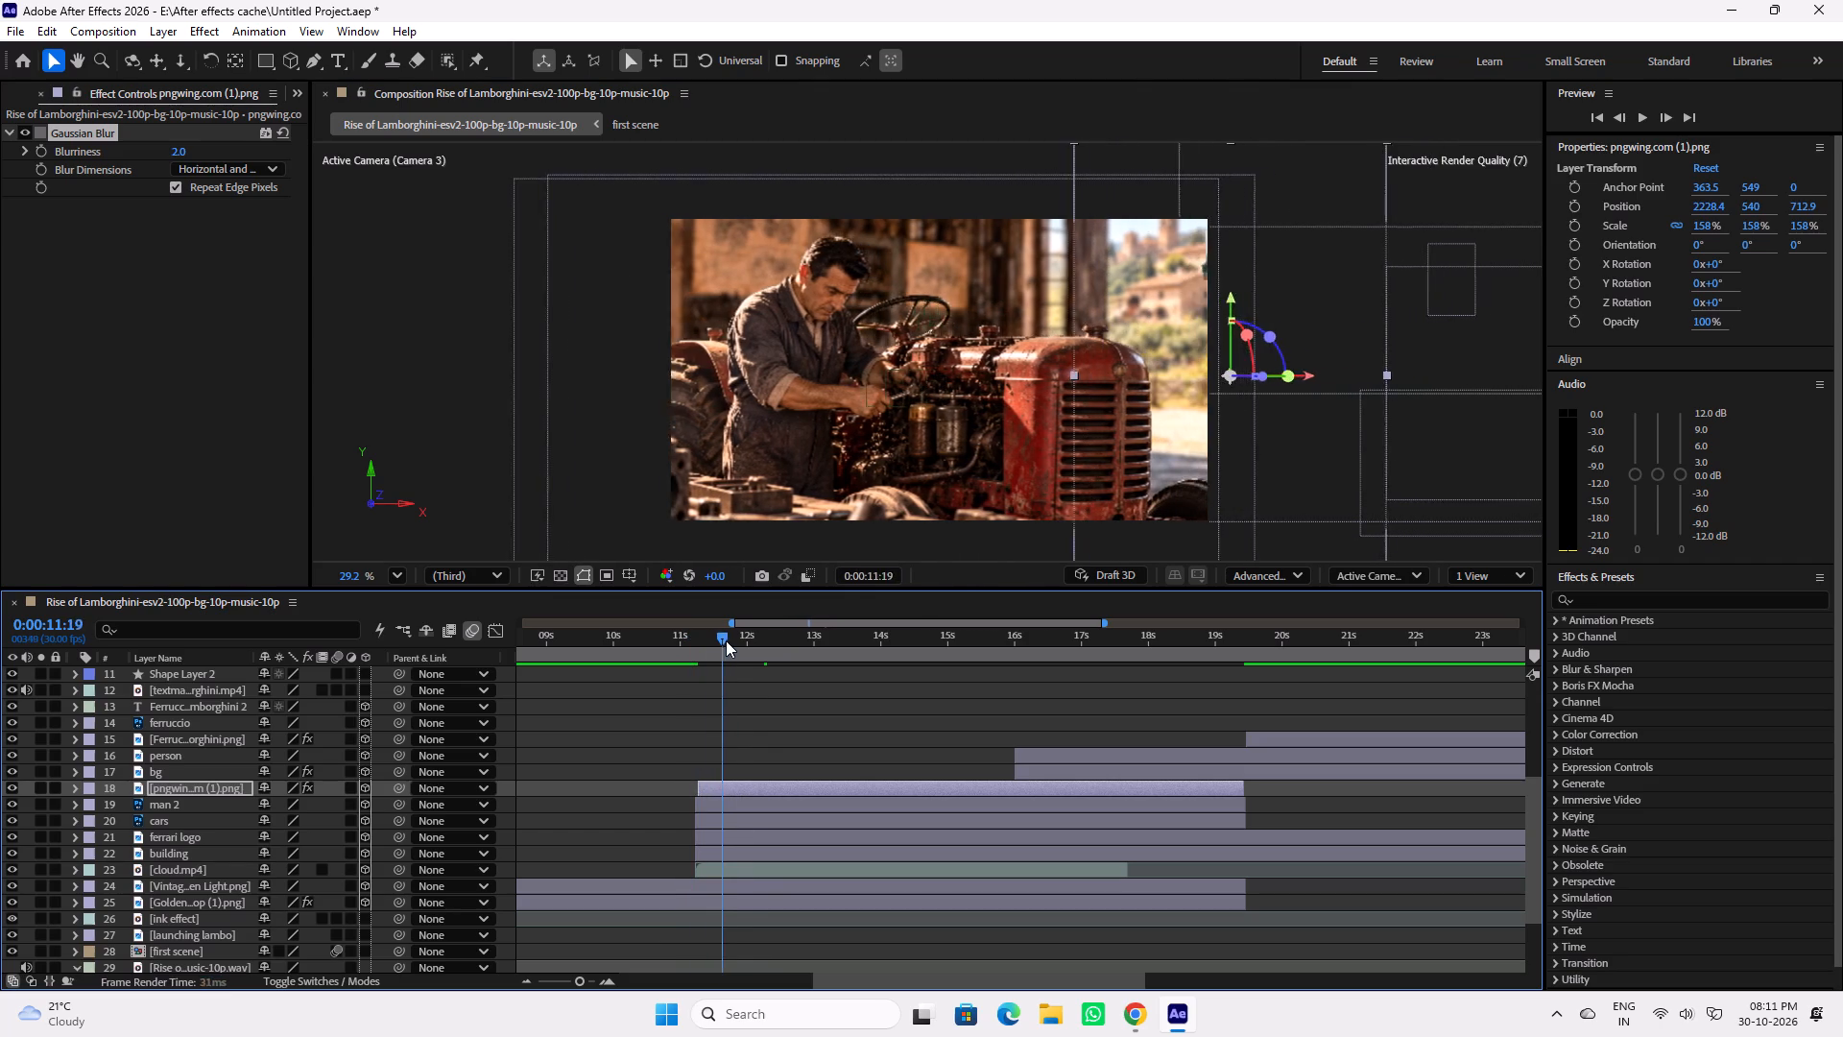
drag(726, 640, 845, 646)
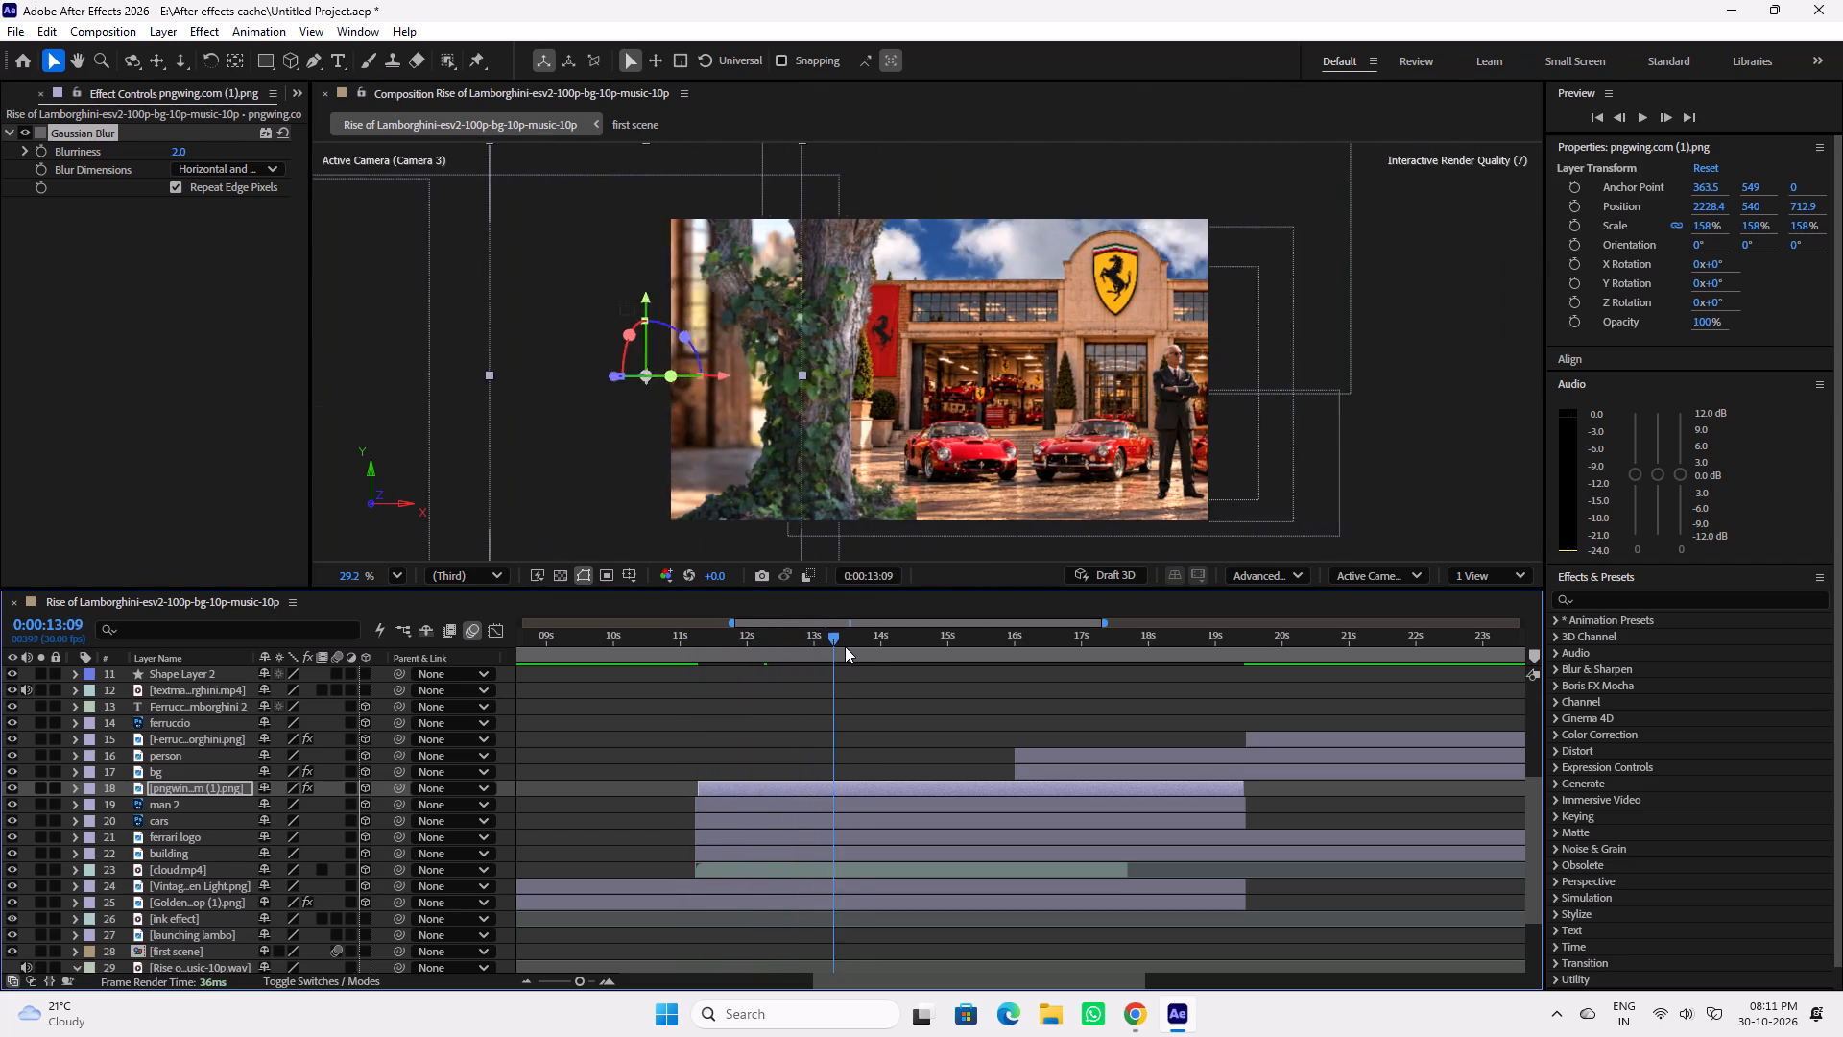
drag(845, 646, 812, 648)
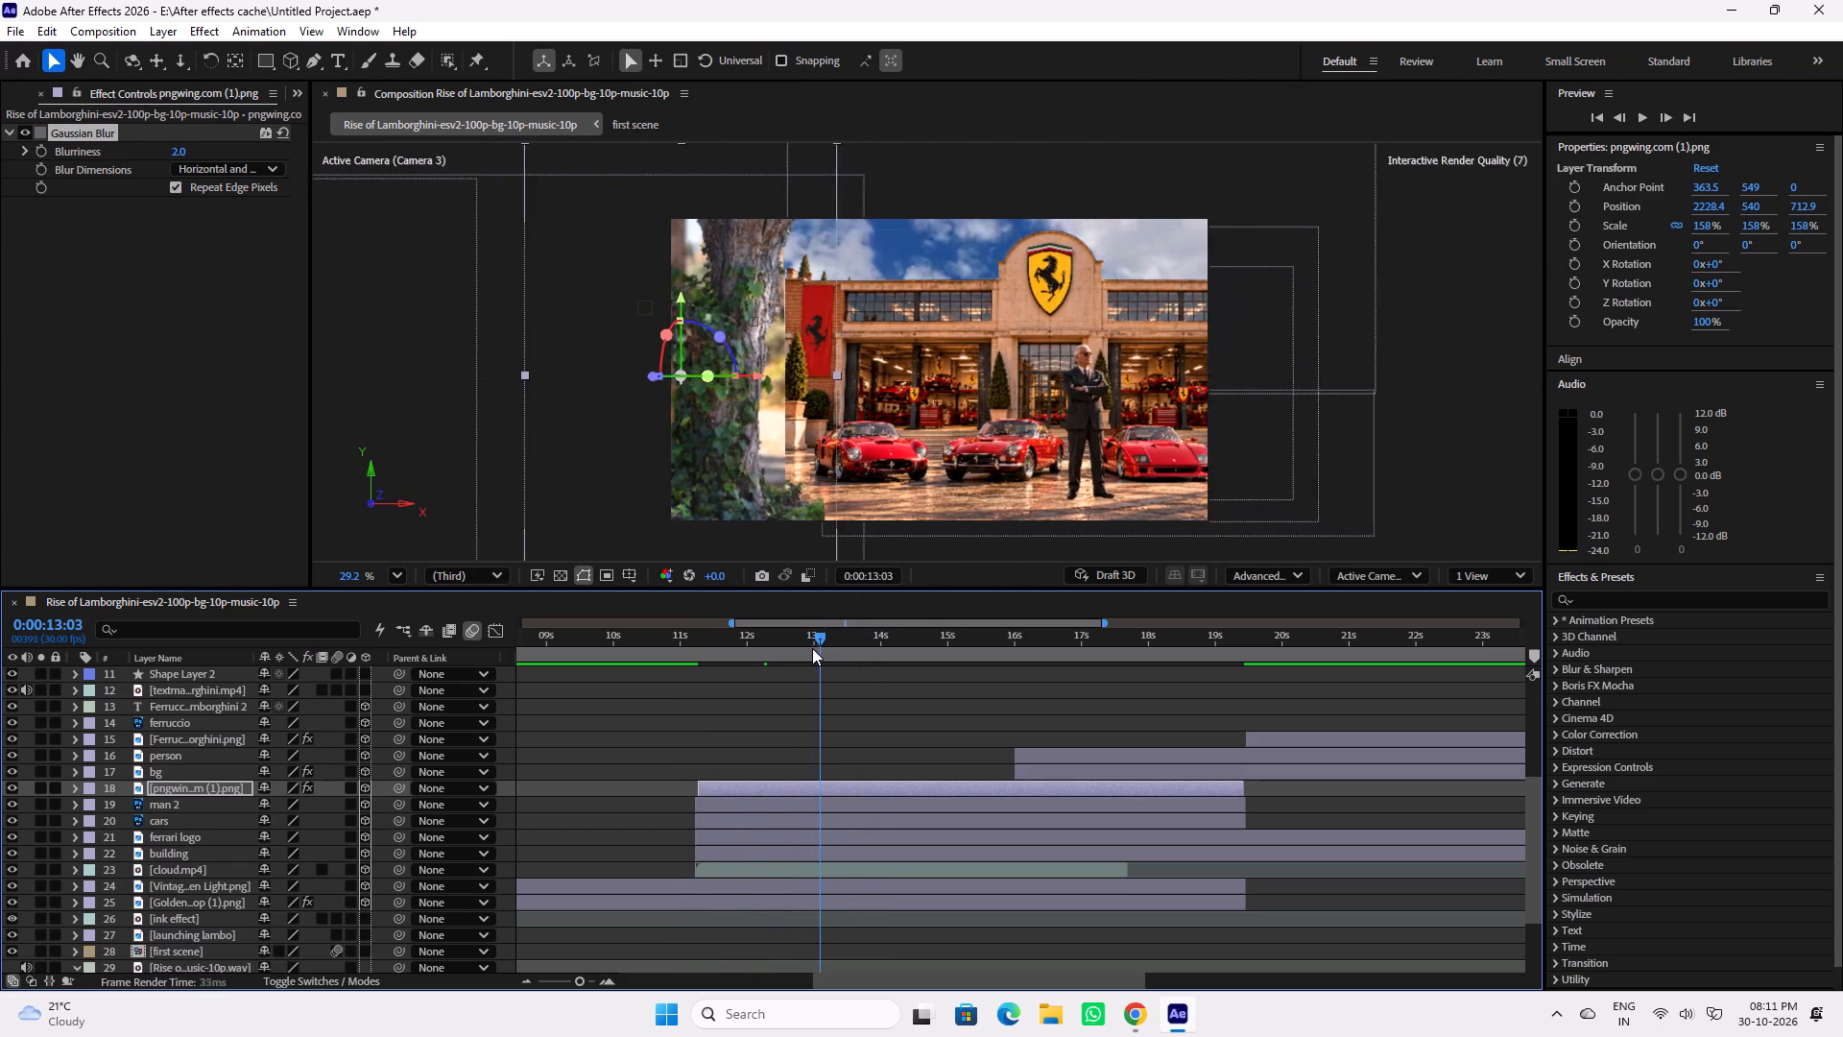
drag(812, 648, 749, 643)
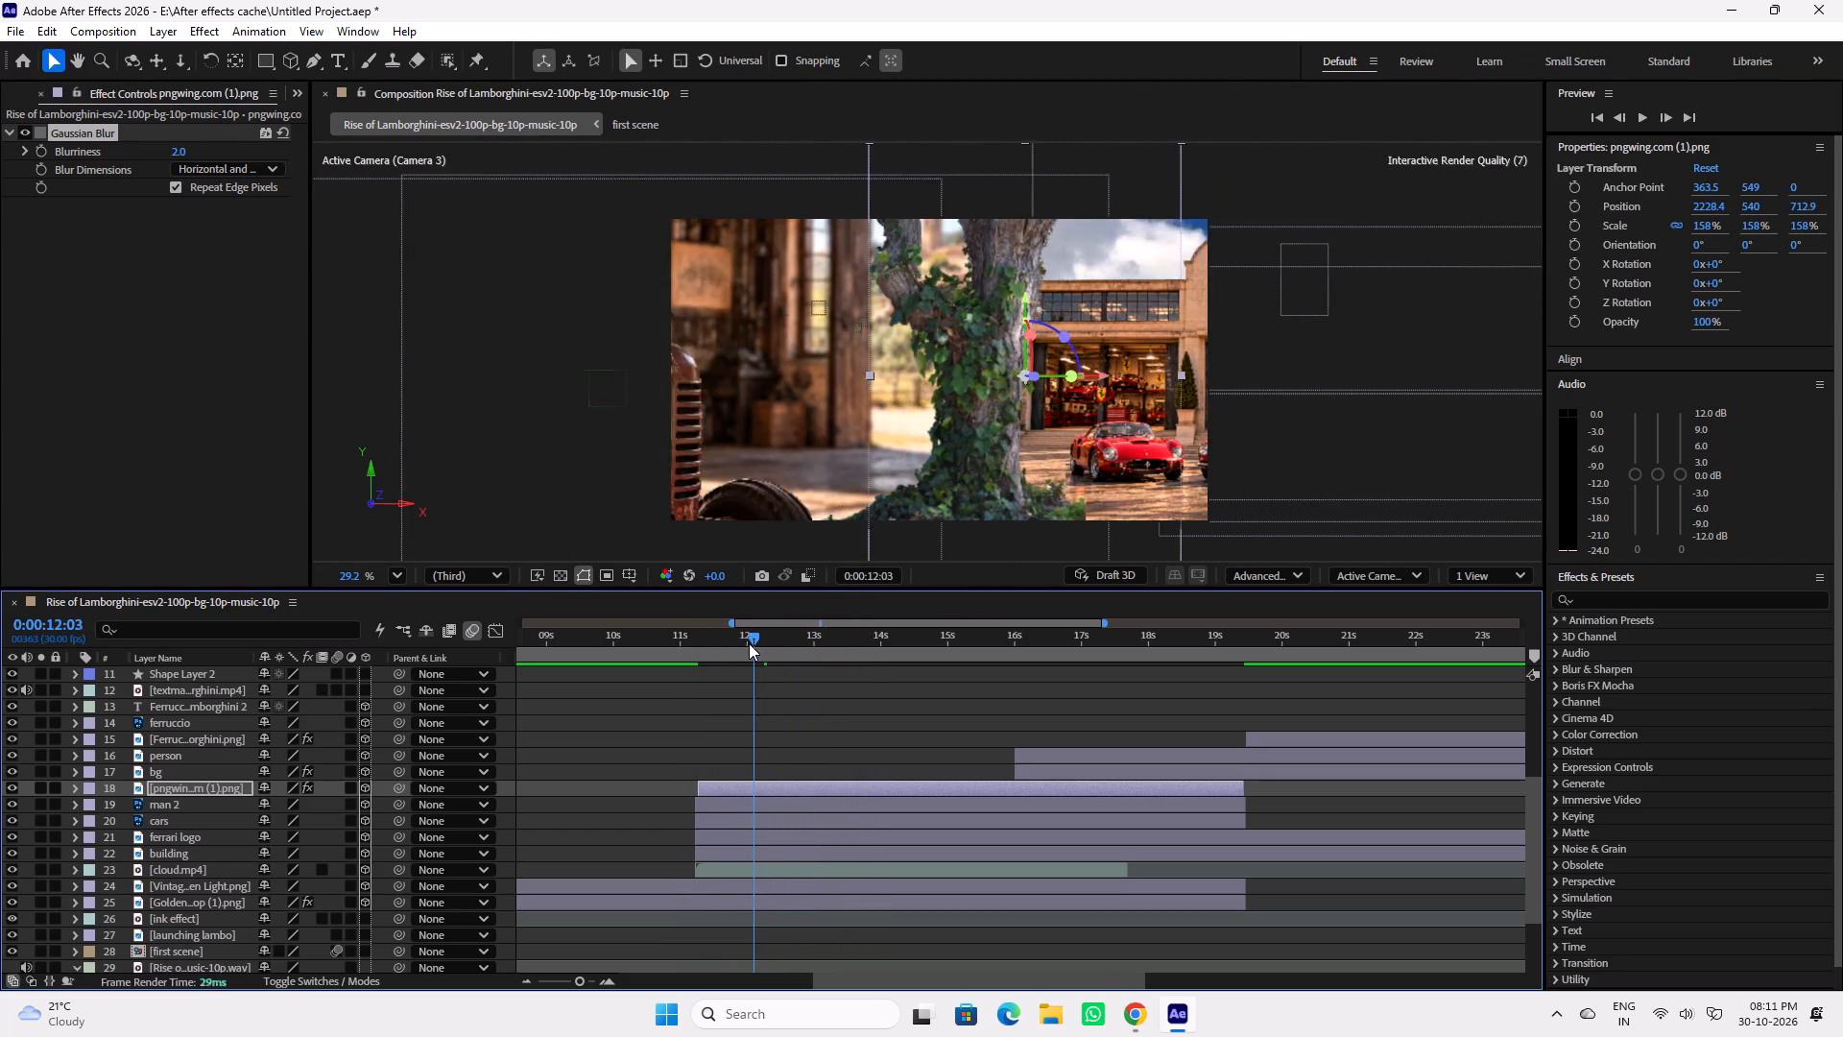
drag(749, 643, 713, 639)
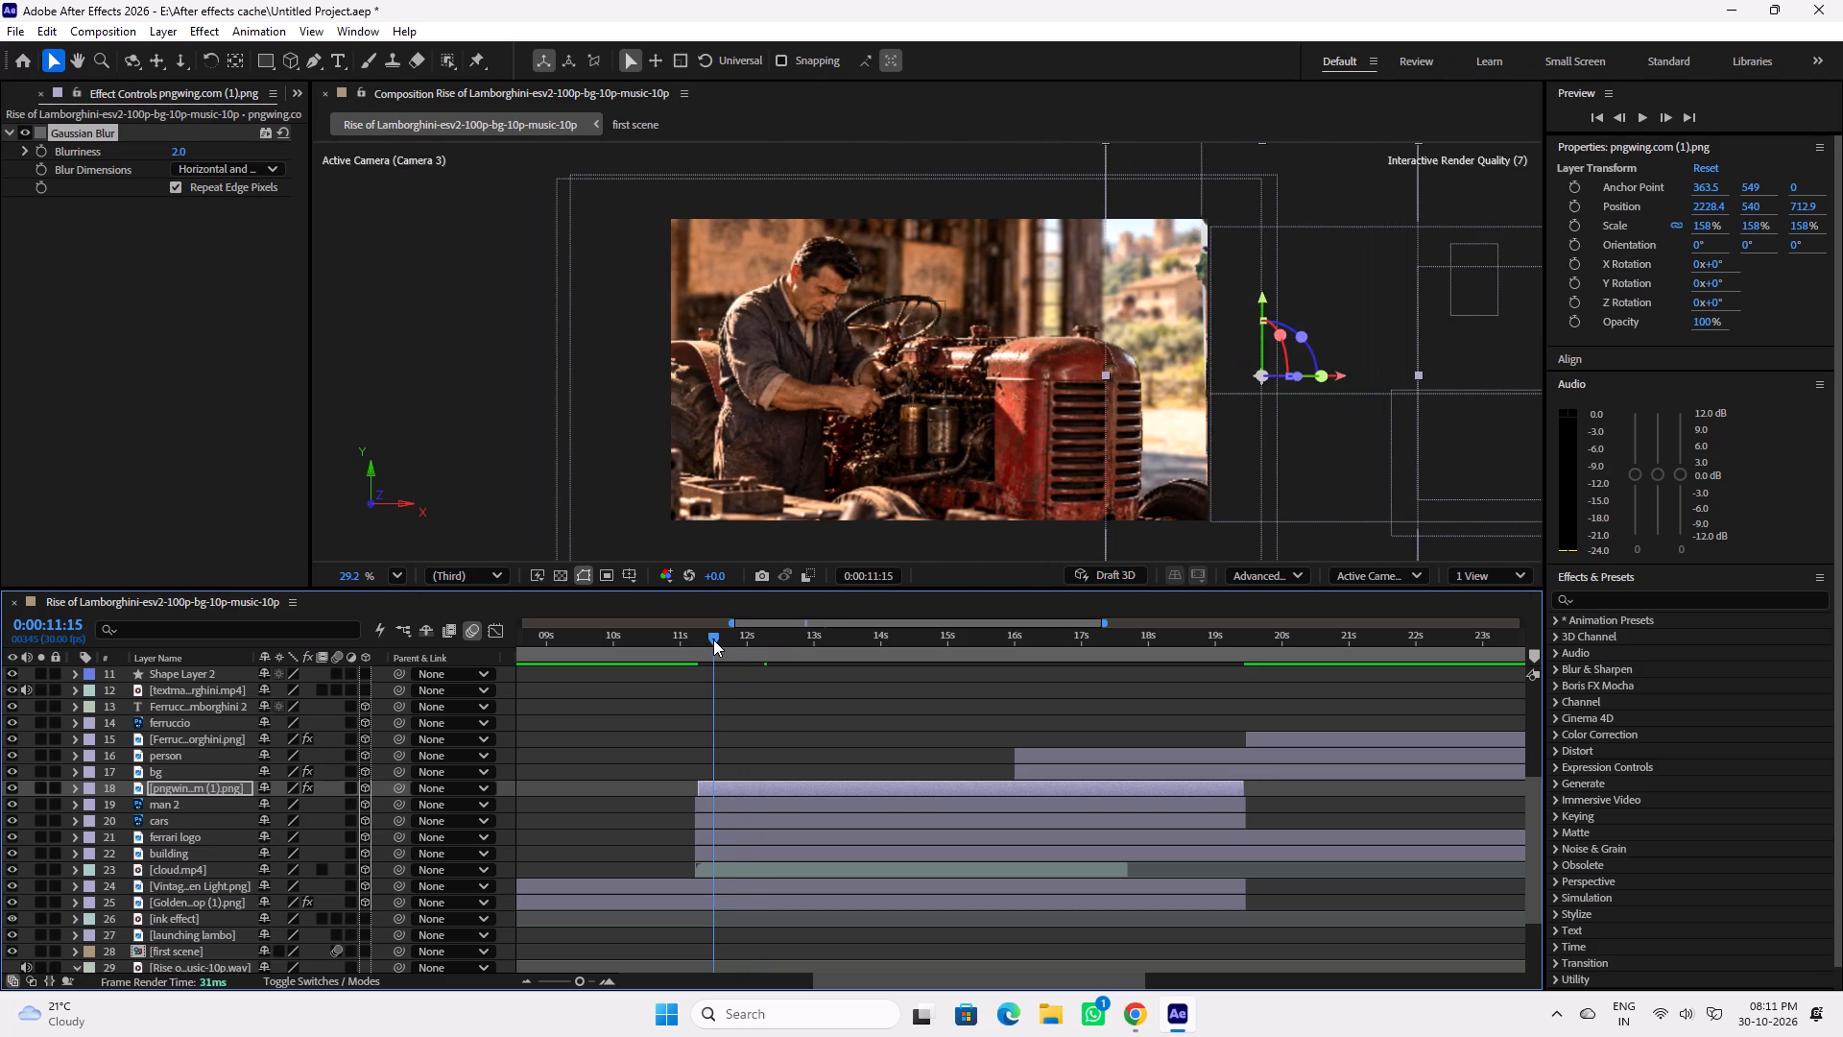
drag(713, 639, 778, 639)
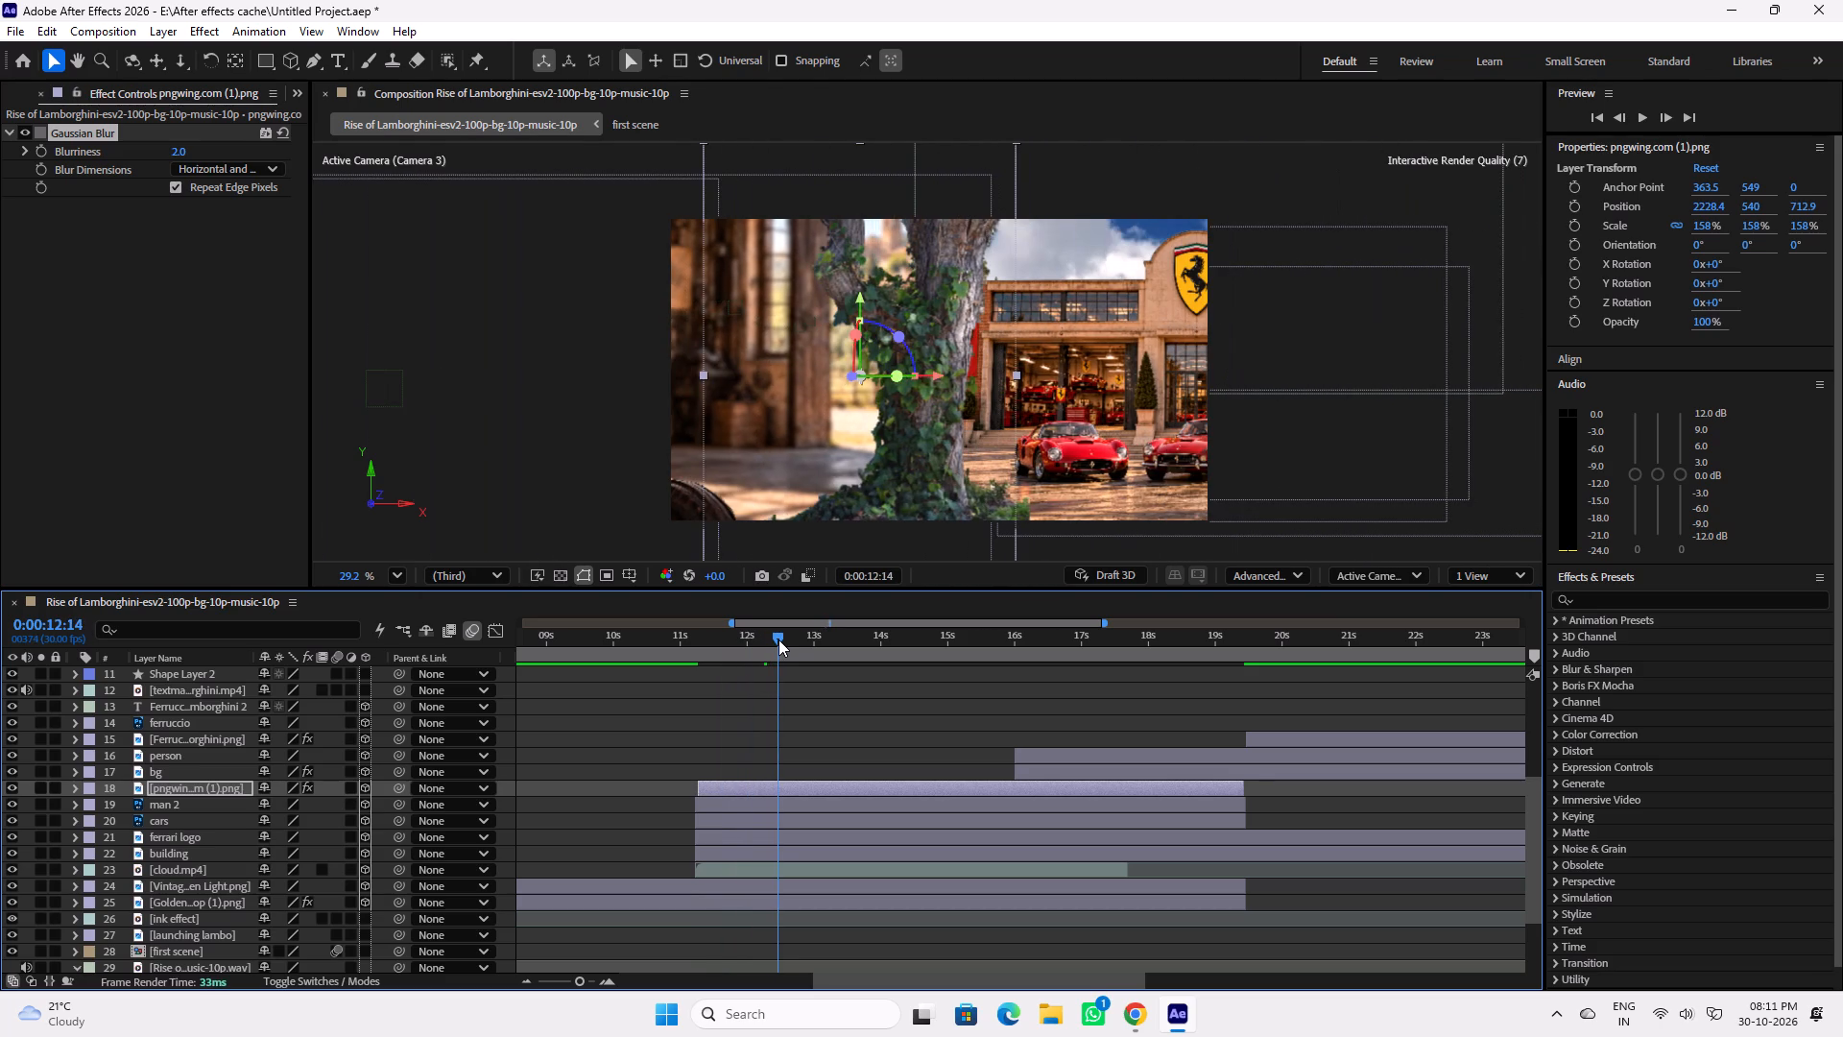
drag(778, 639, 784, 639)
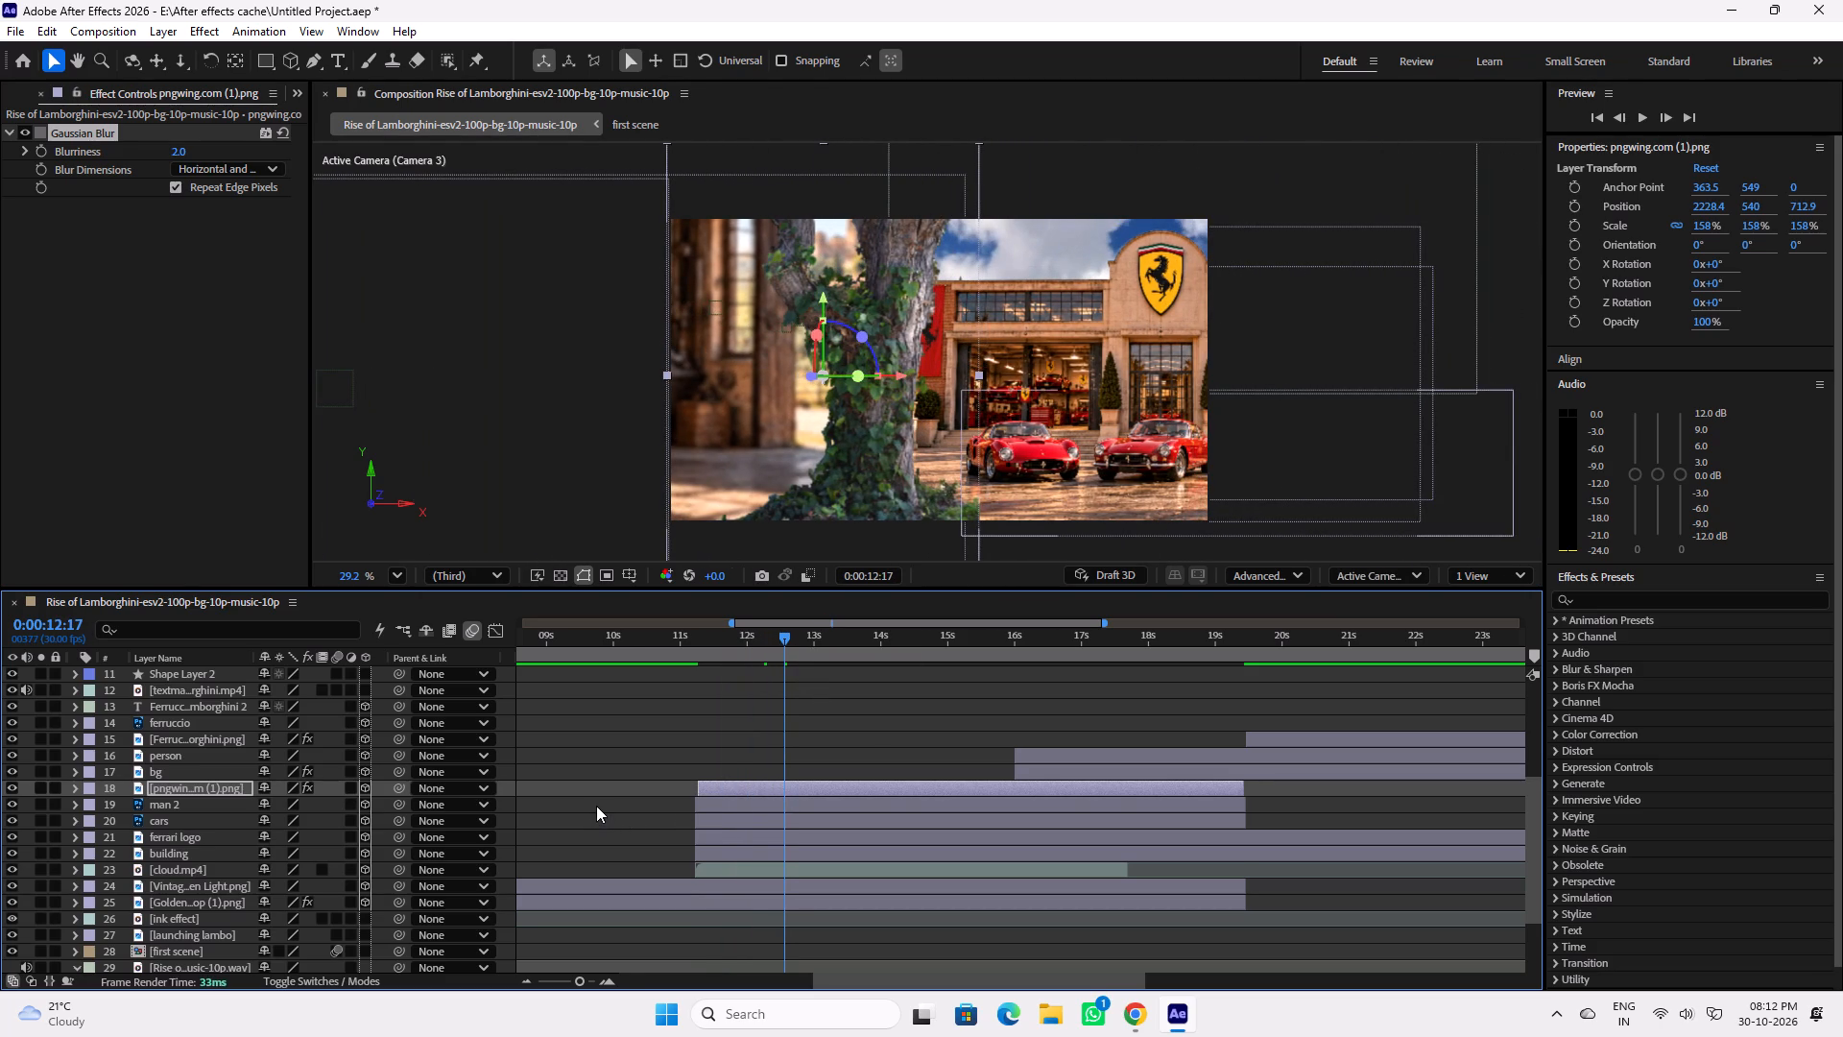
Bring the tree trunk layer closer to the camera with a Z position of about -4.1, and check the transition.
key(p)
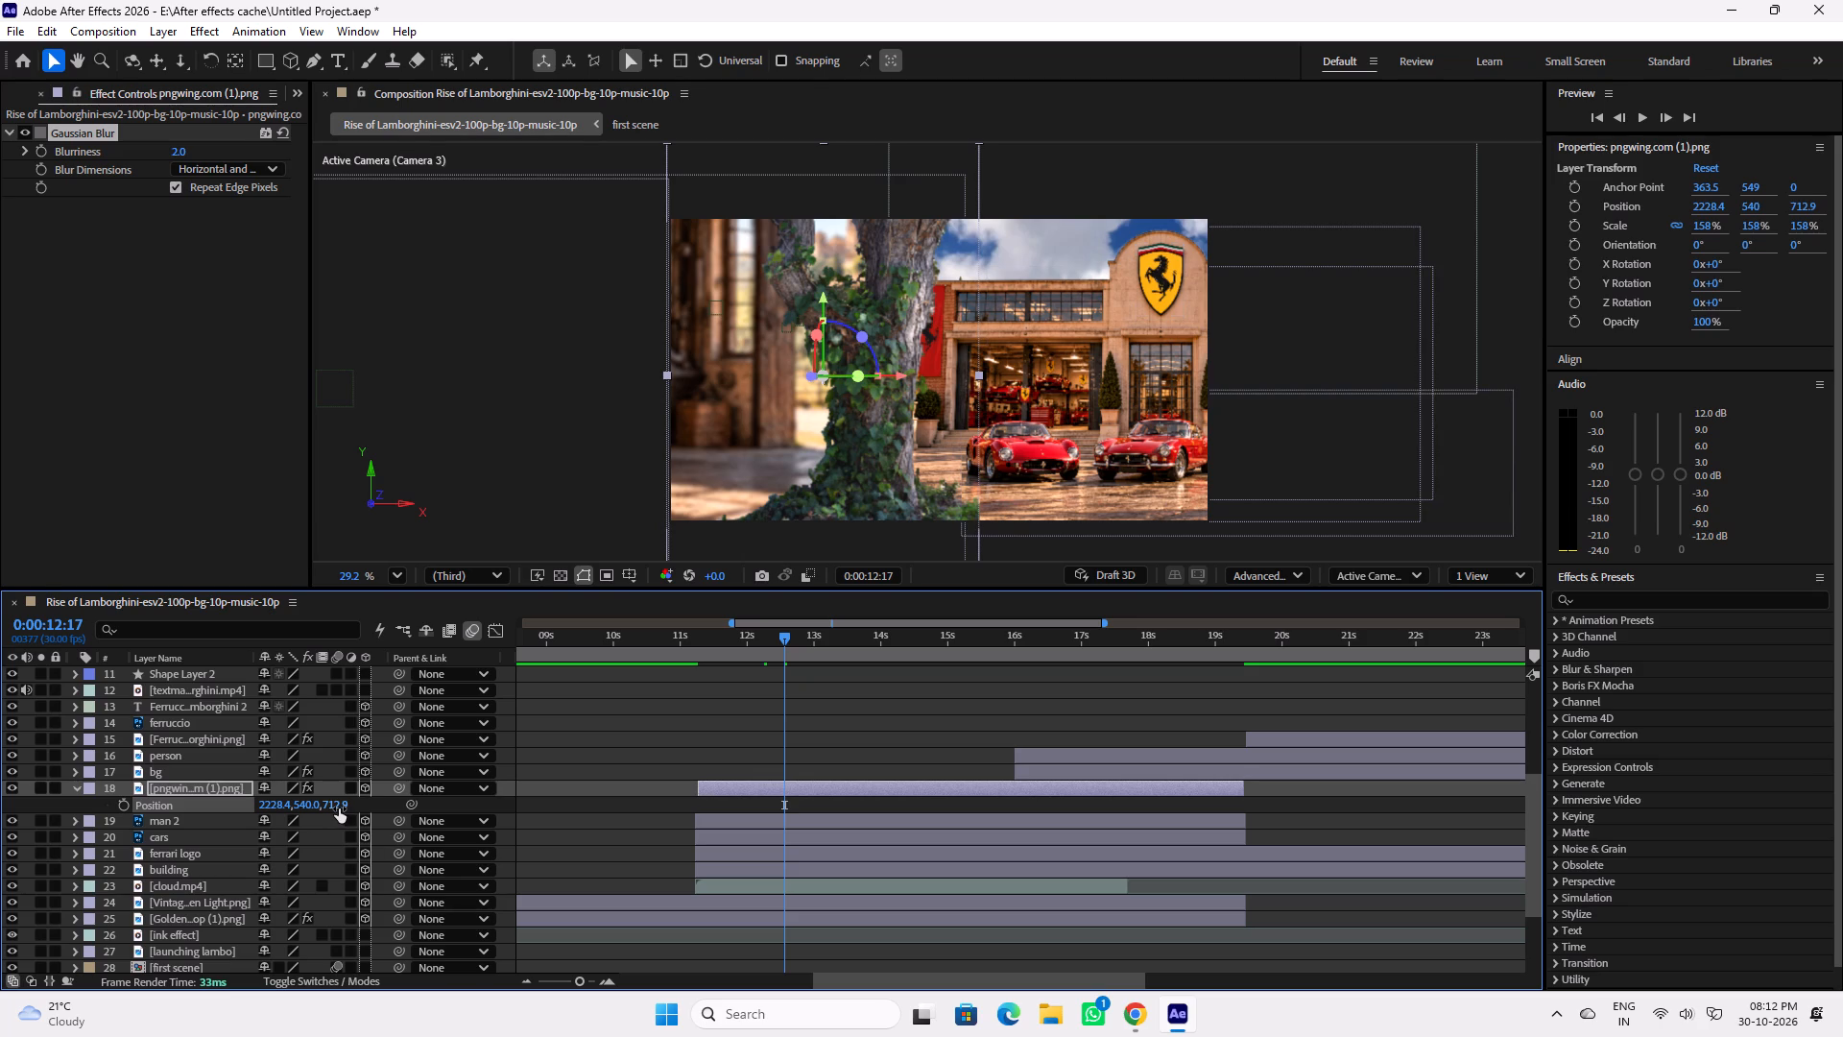
drag(339, 808, 0, 796)
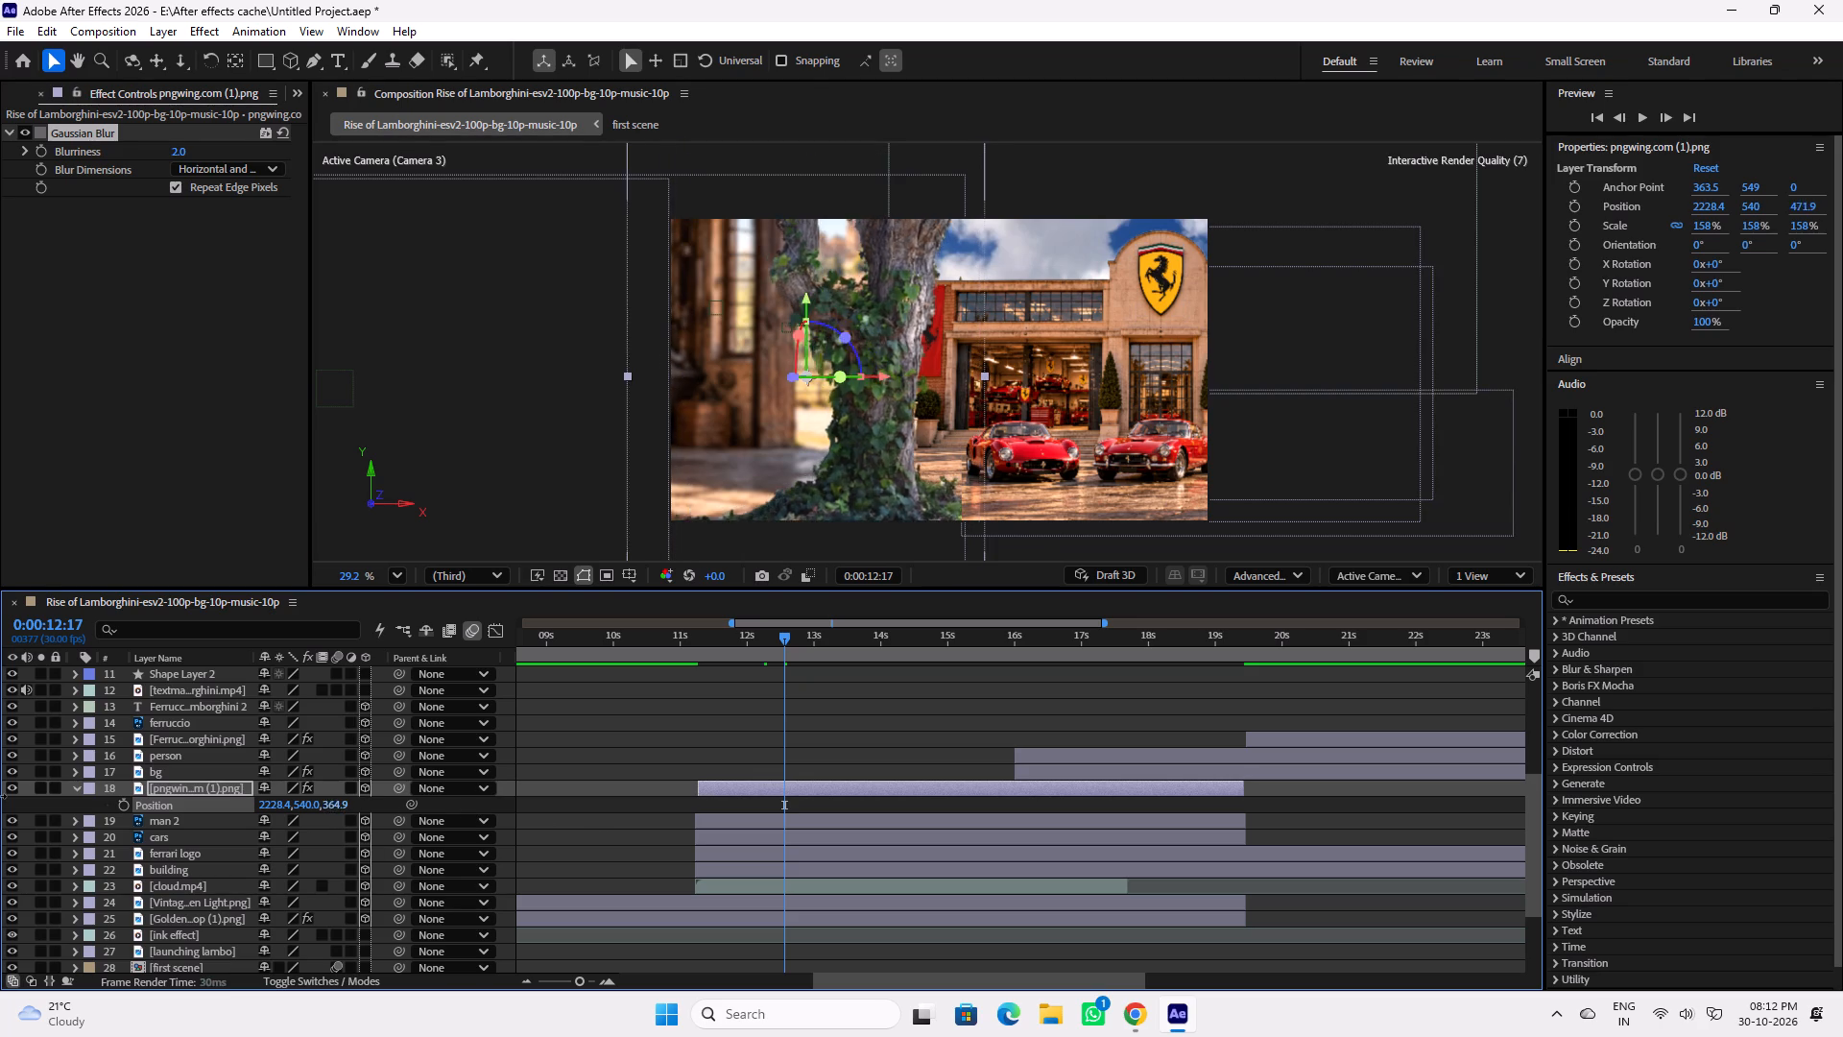
drag(0, 796, 0, 798)
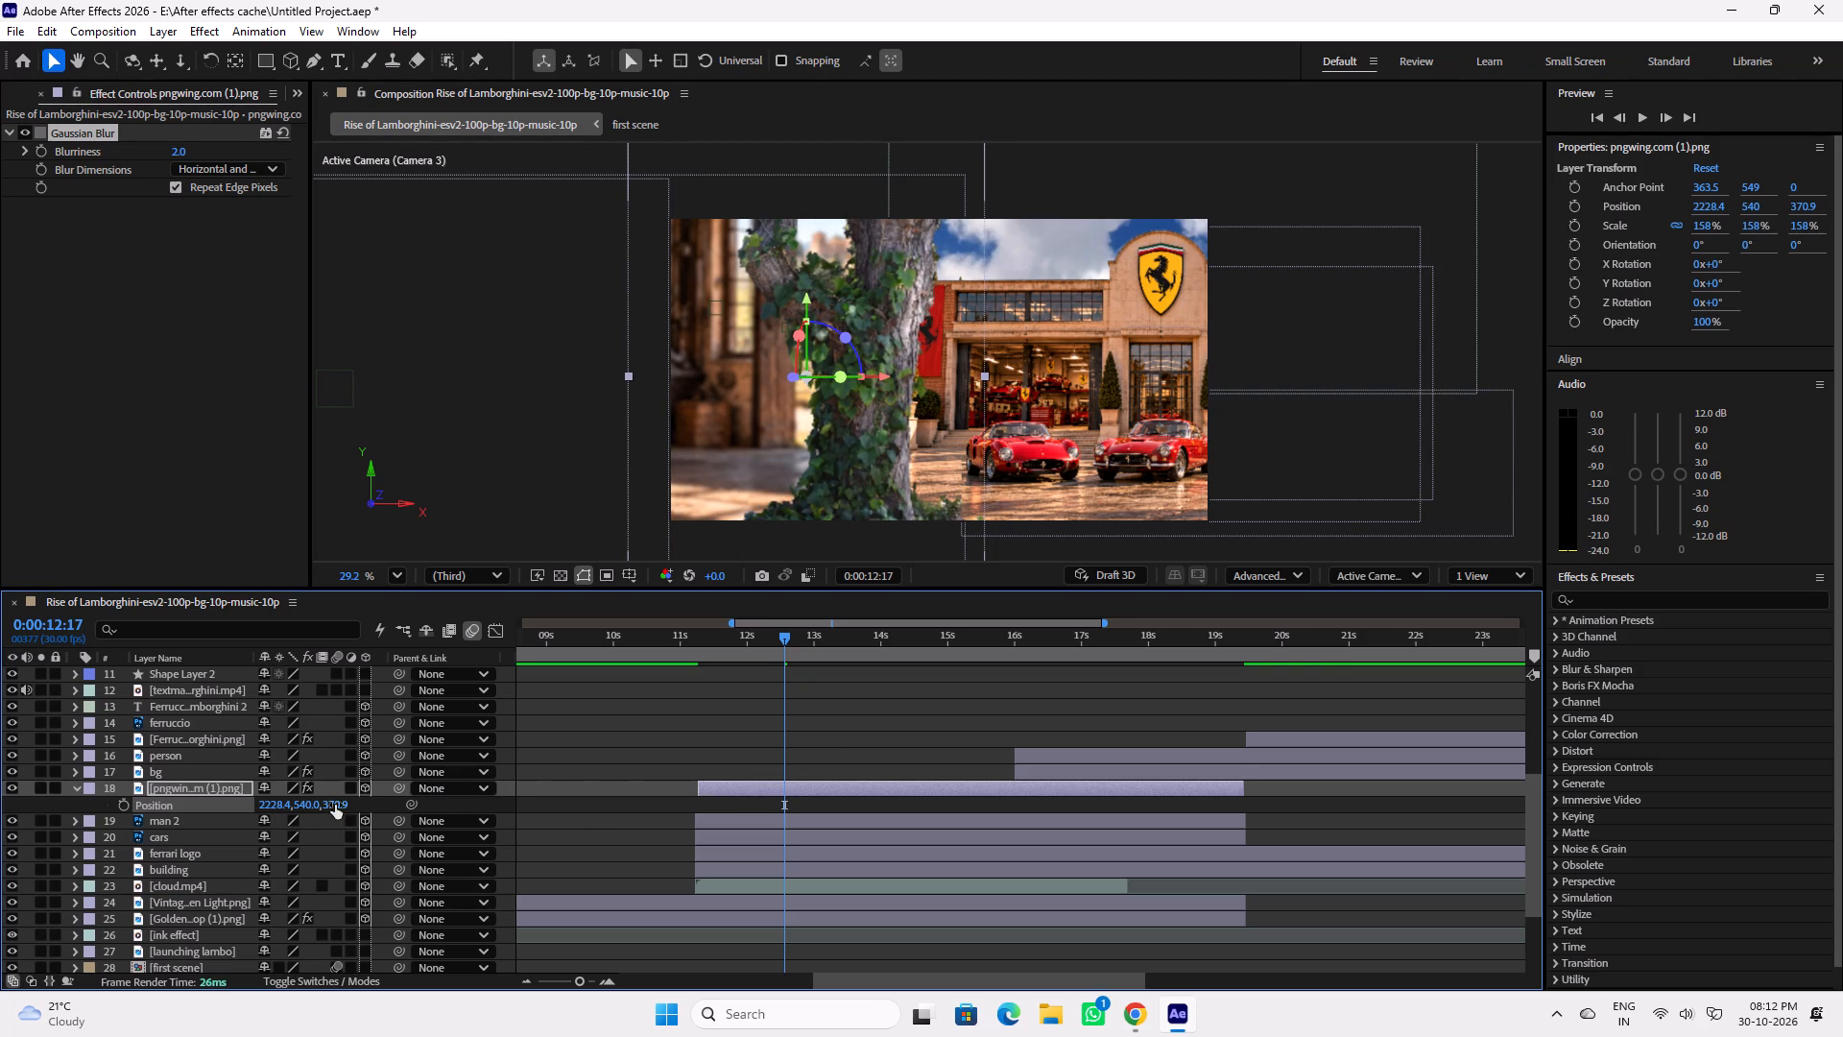
drag(335, 805, 0, 829)
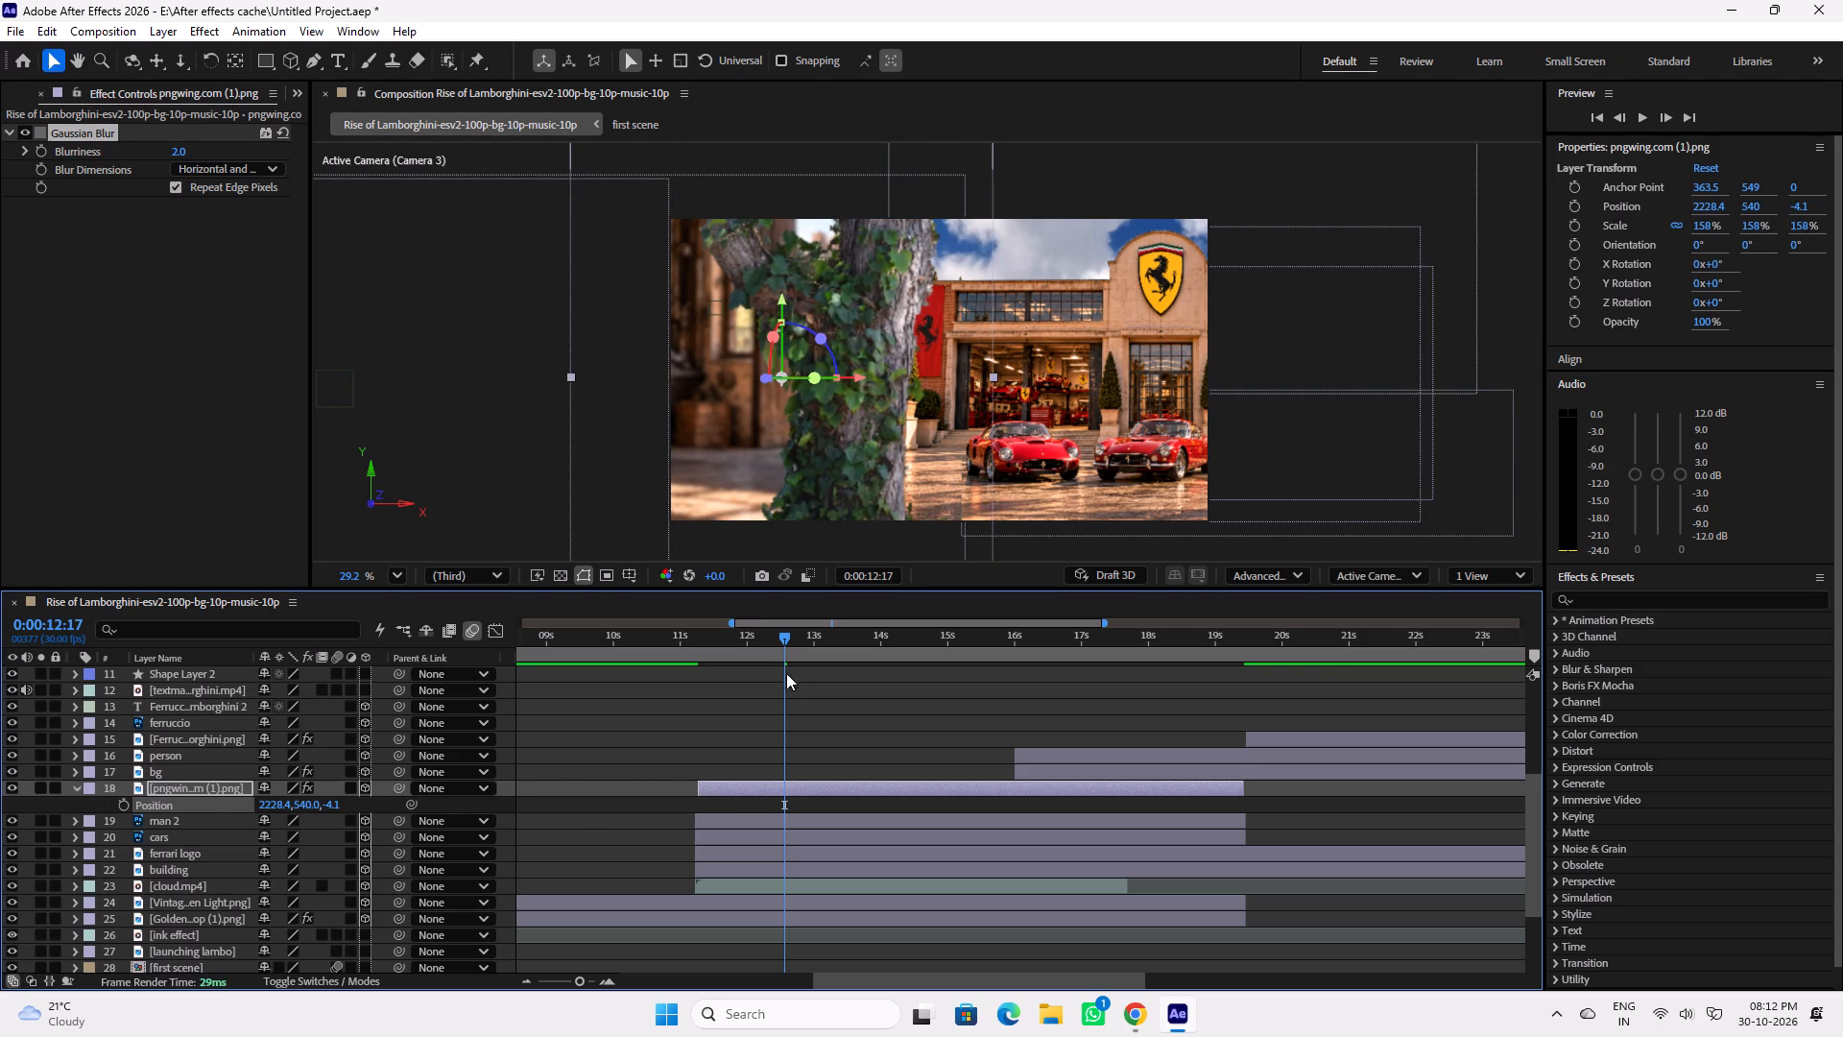
drag(749, 638, 709, 642)
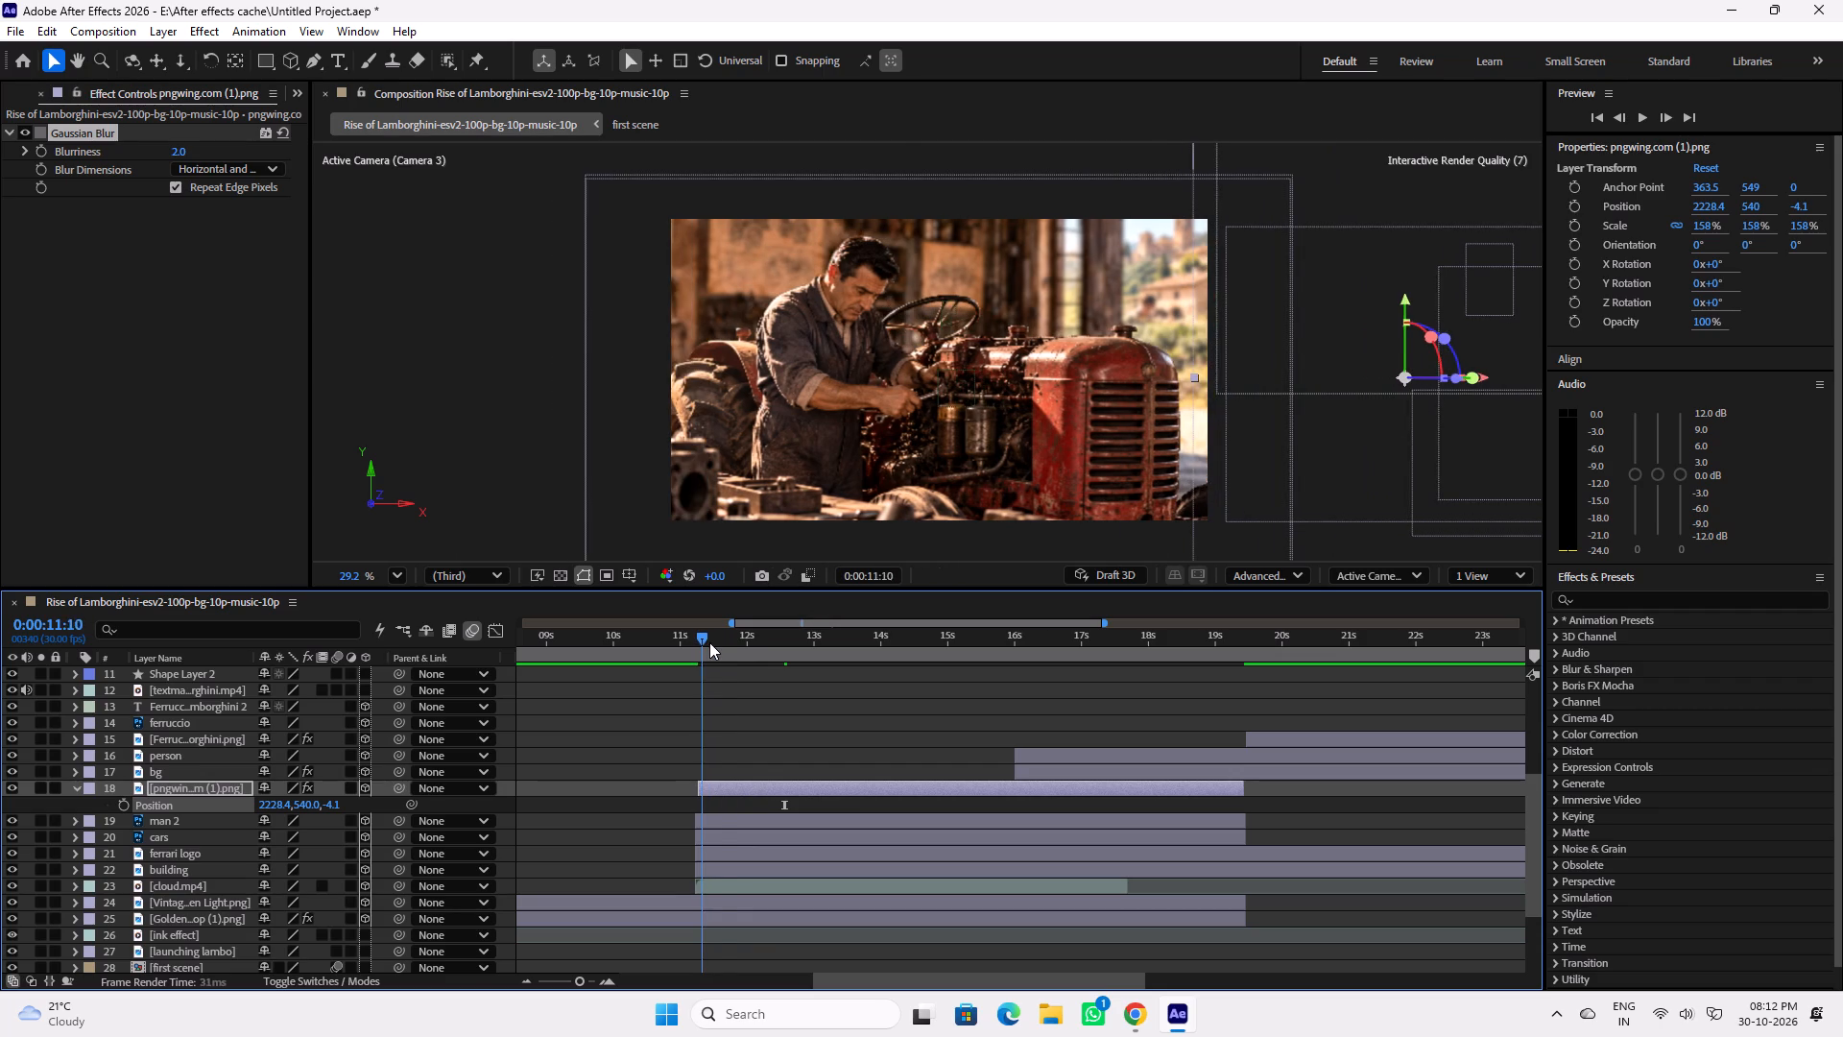
drag(709, 642, 749, 645)
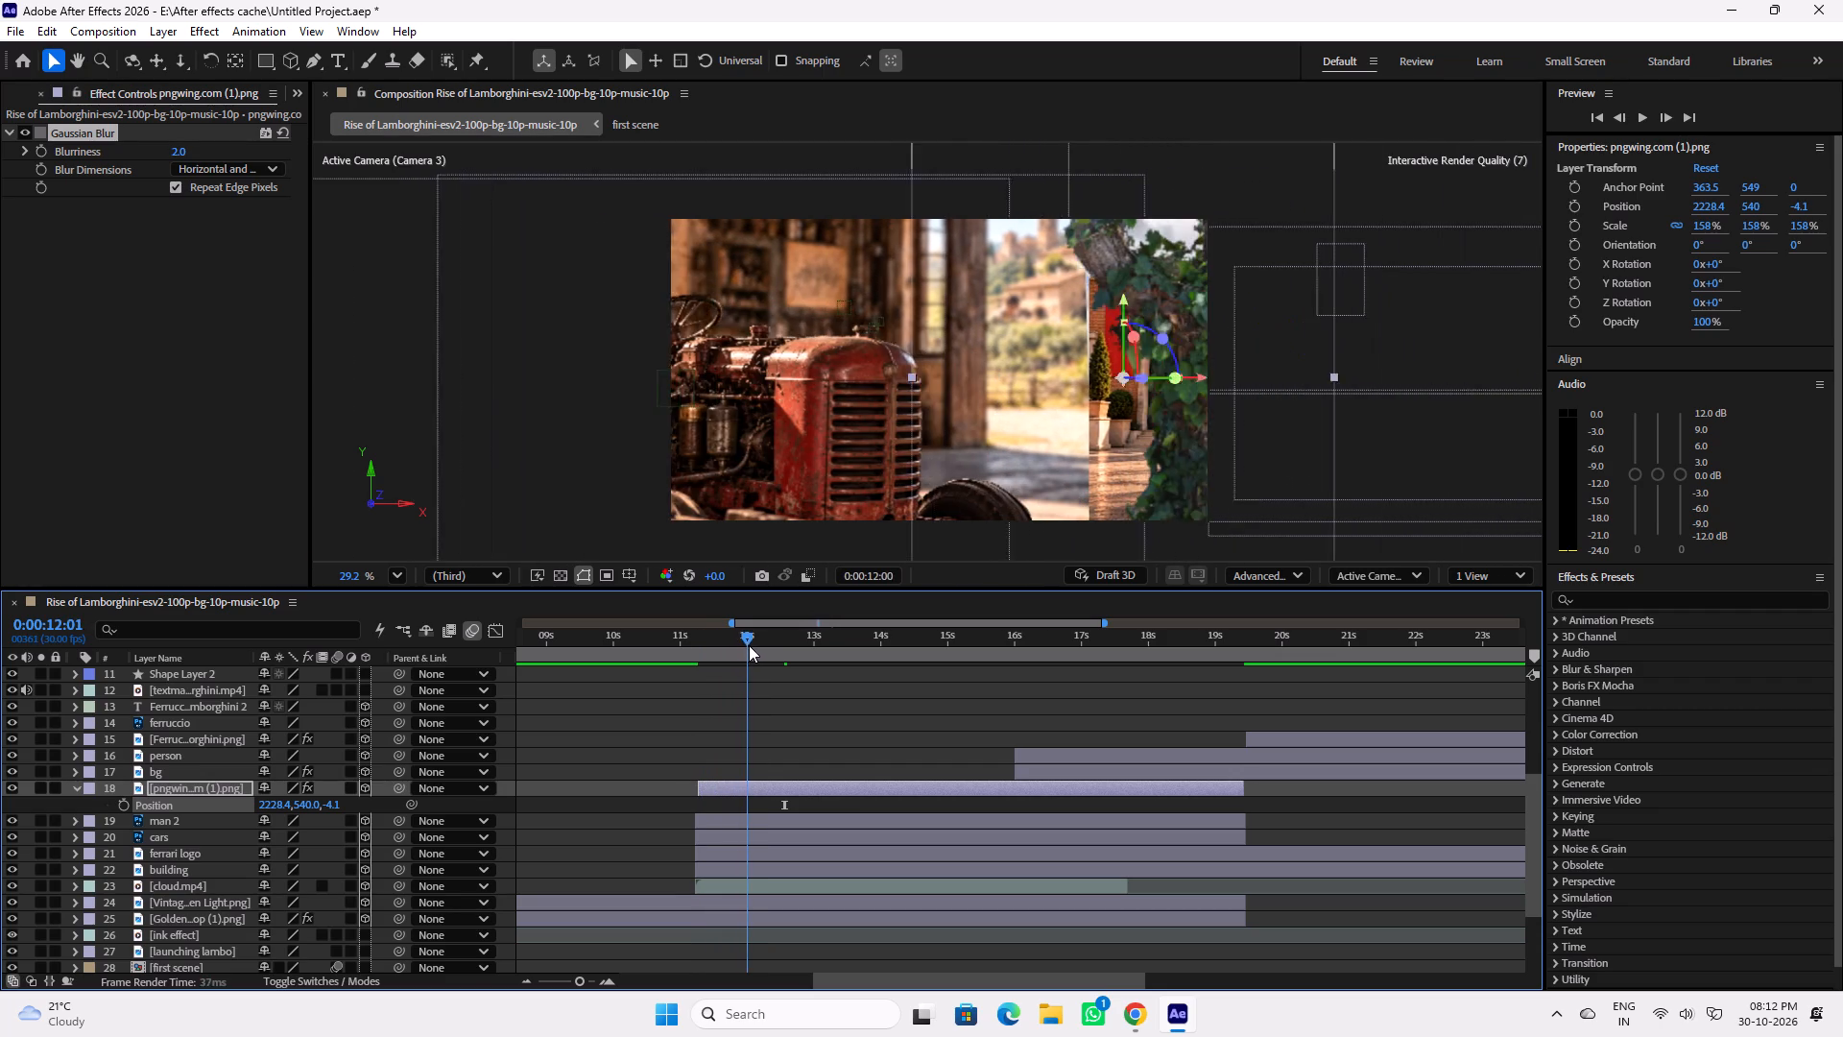
drag(749, 645, 857, 656)
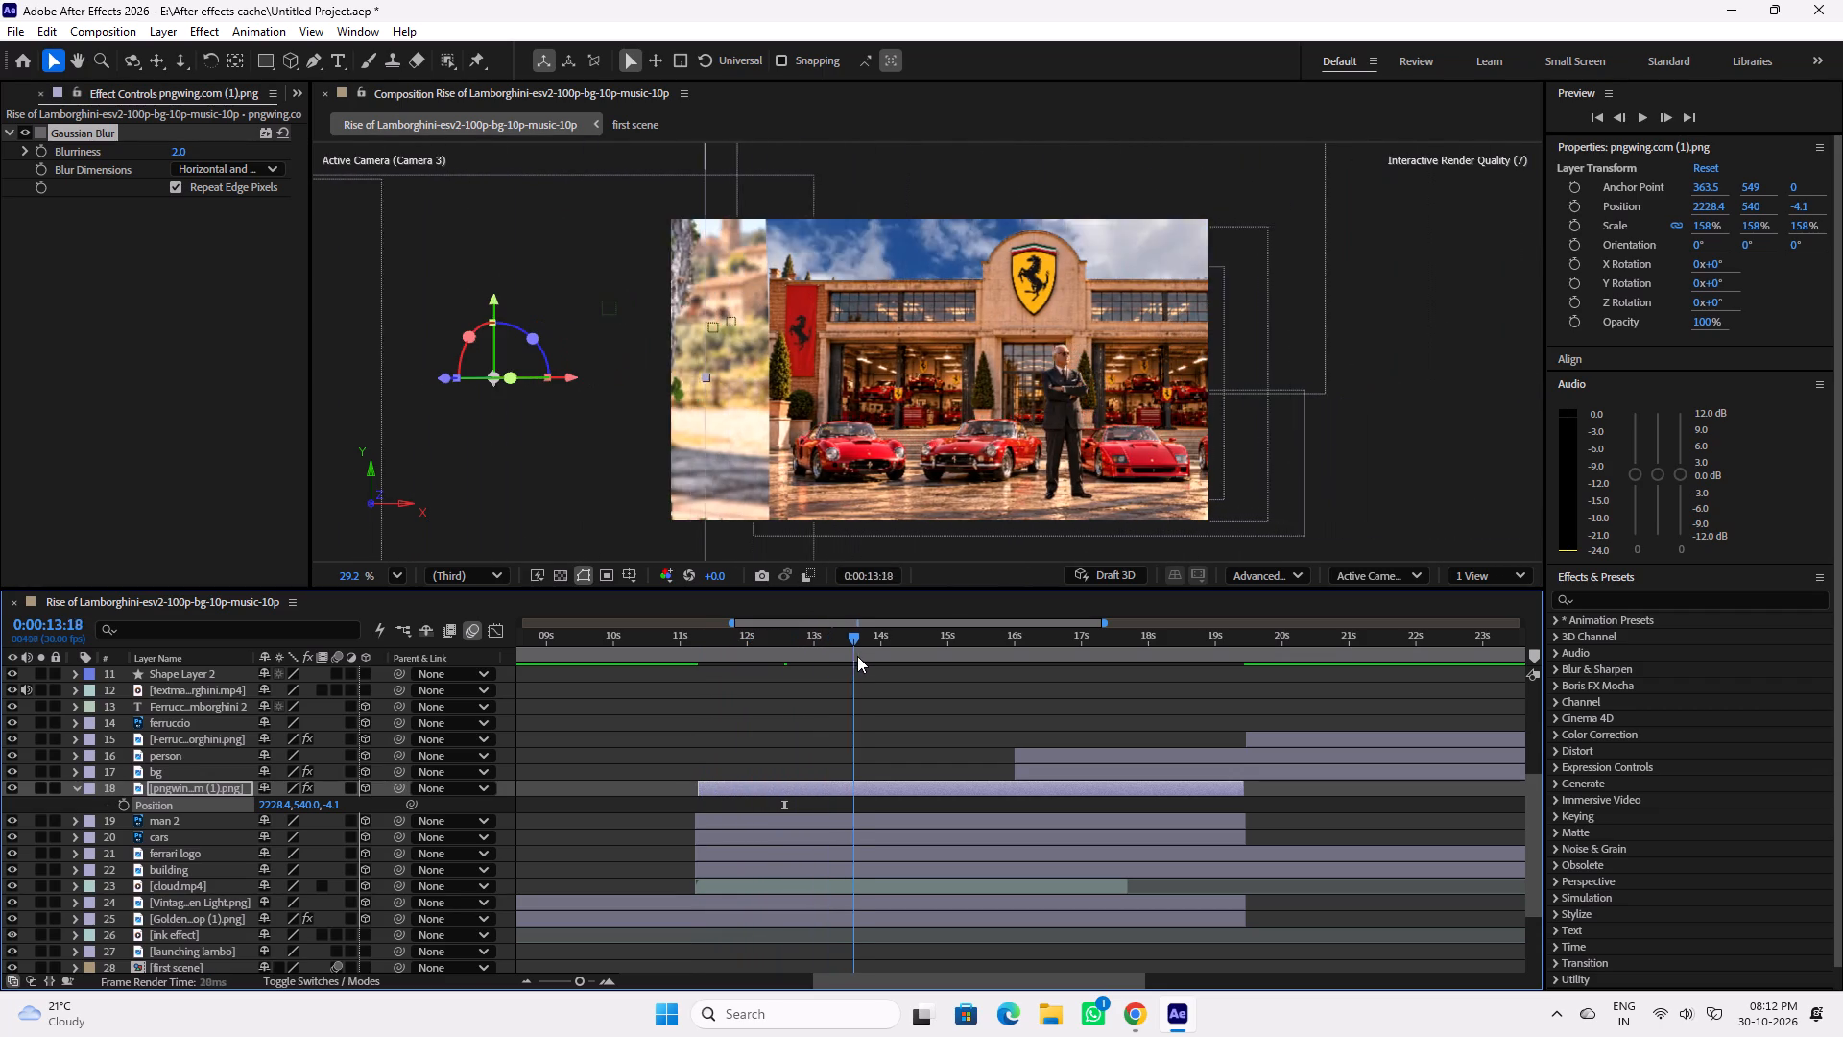
drag(857, 656, 767, 648)
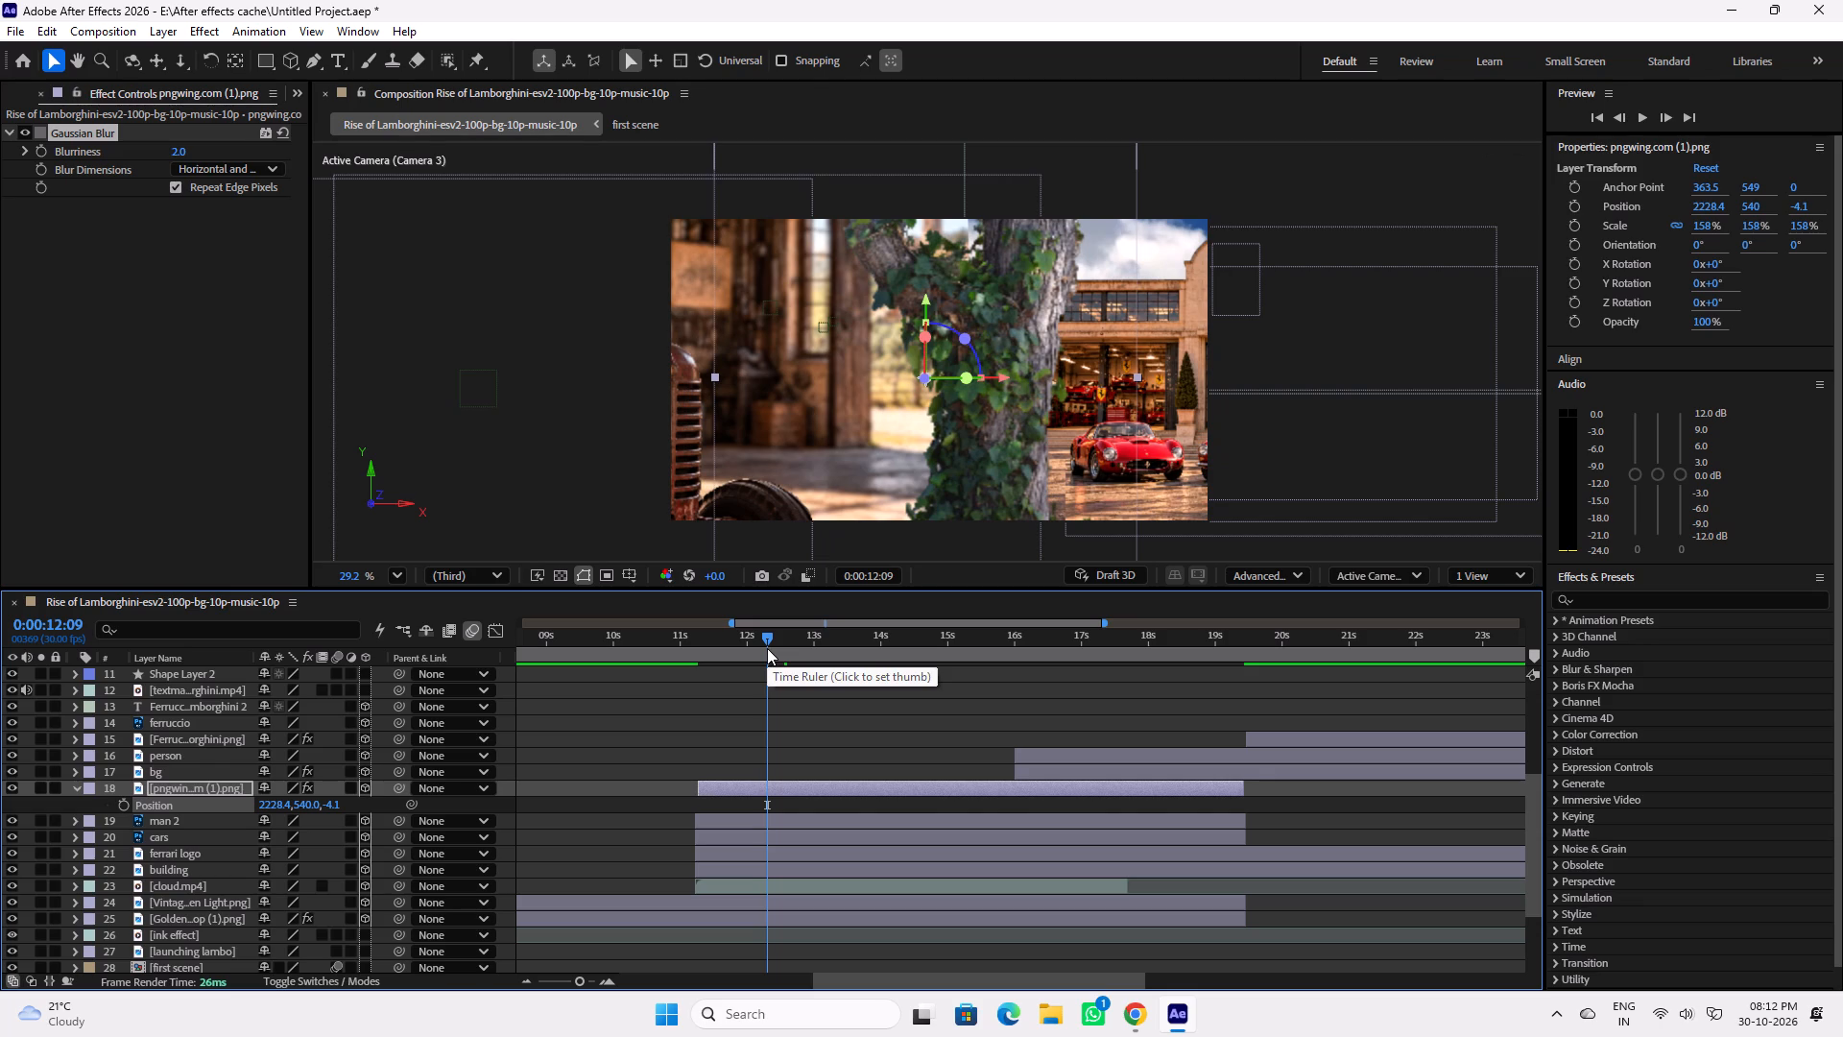
Undo the tree trunk's last depth move, then push it back to a Z position of about 1640.9 and check the transition.
key(ctrl+z)
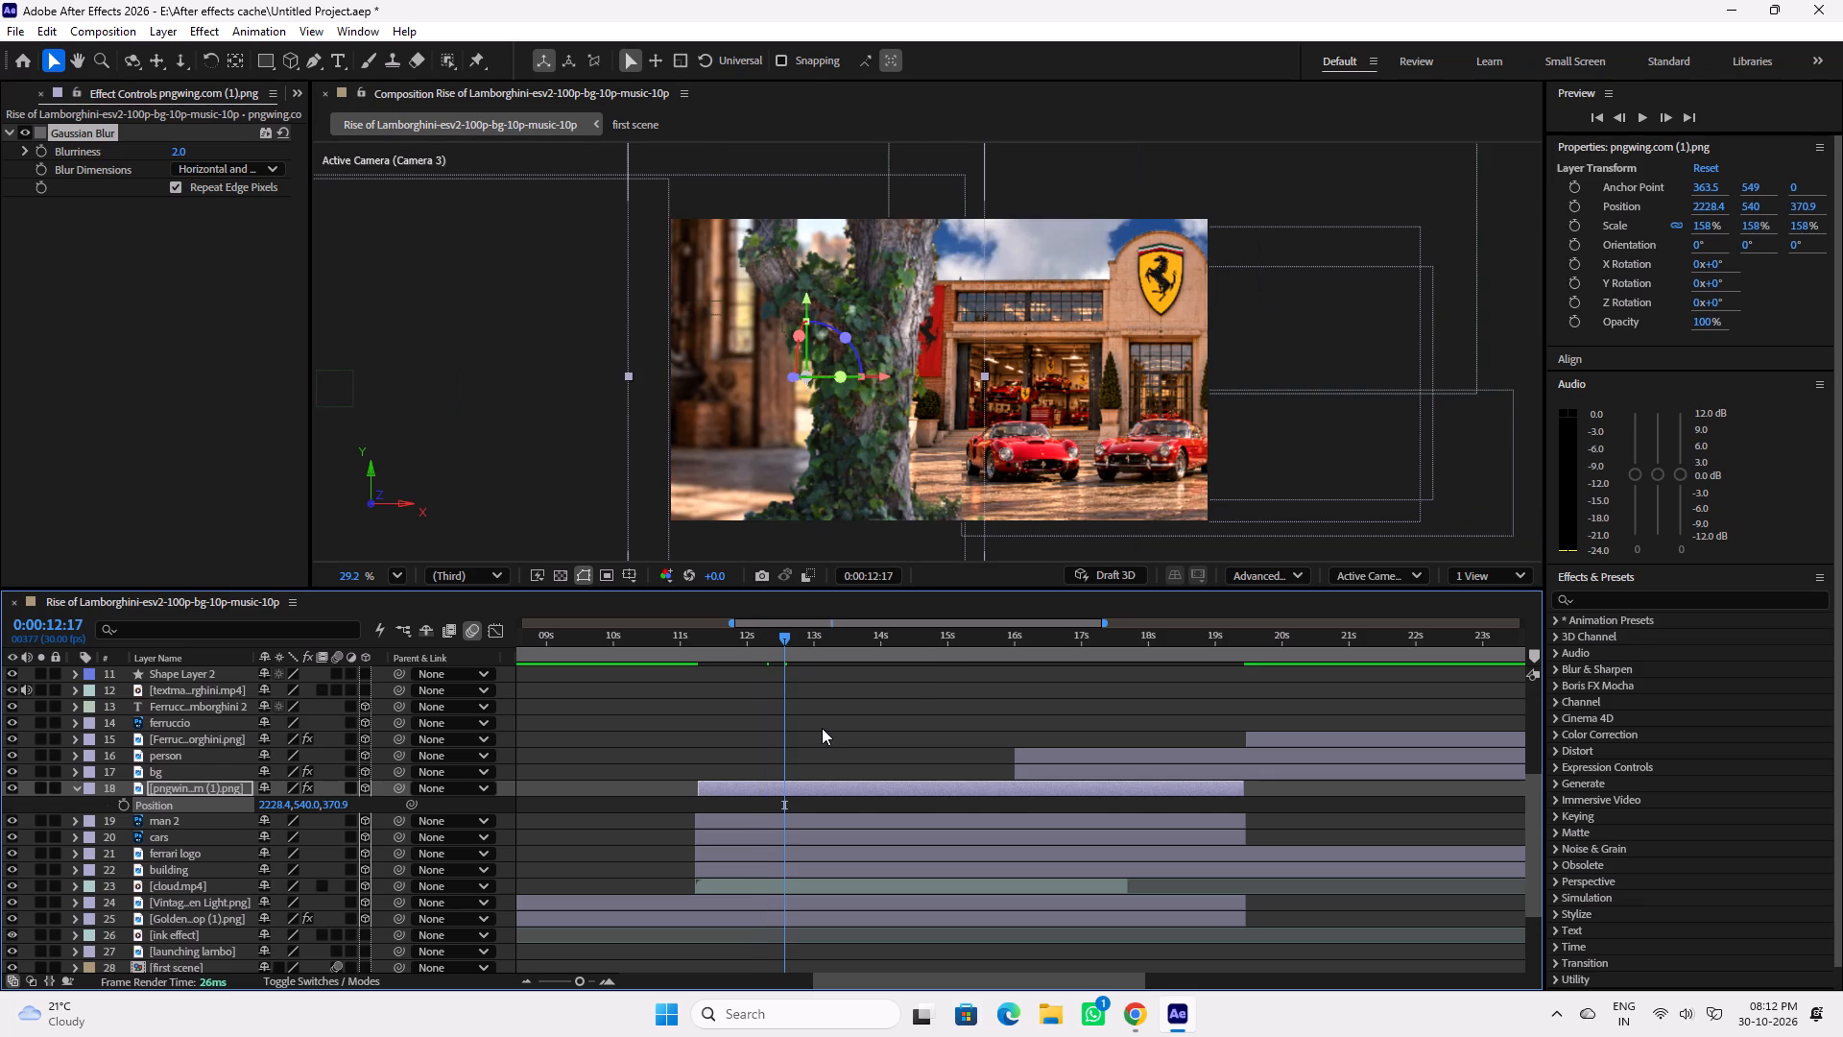
click(752, 639)
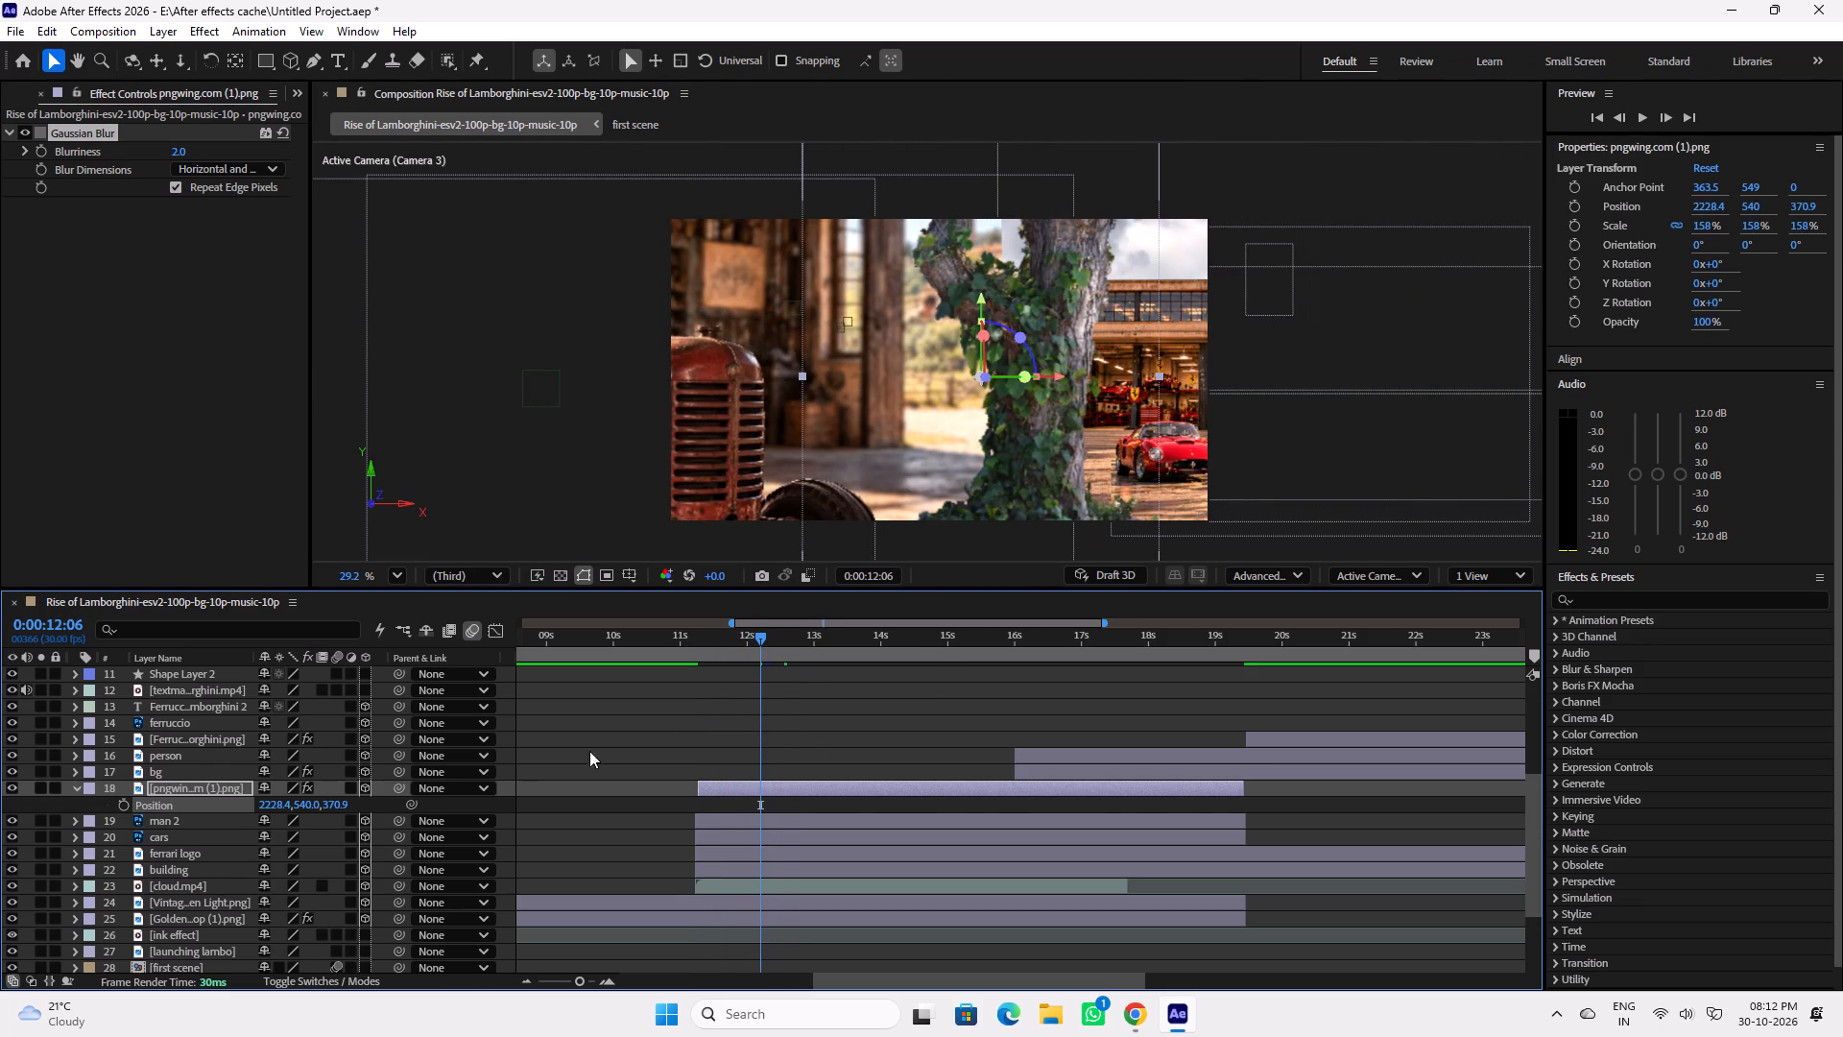
drag(344, 806, 729, 831)
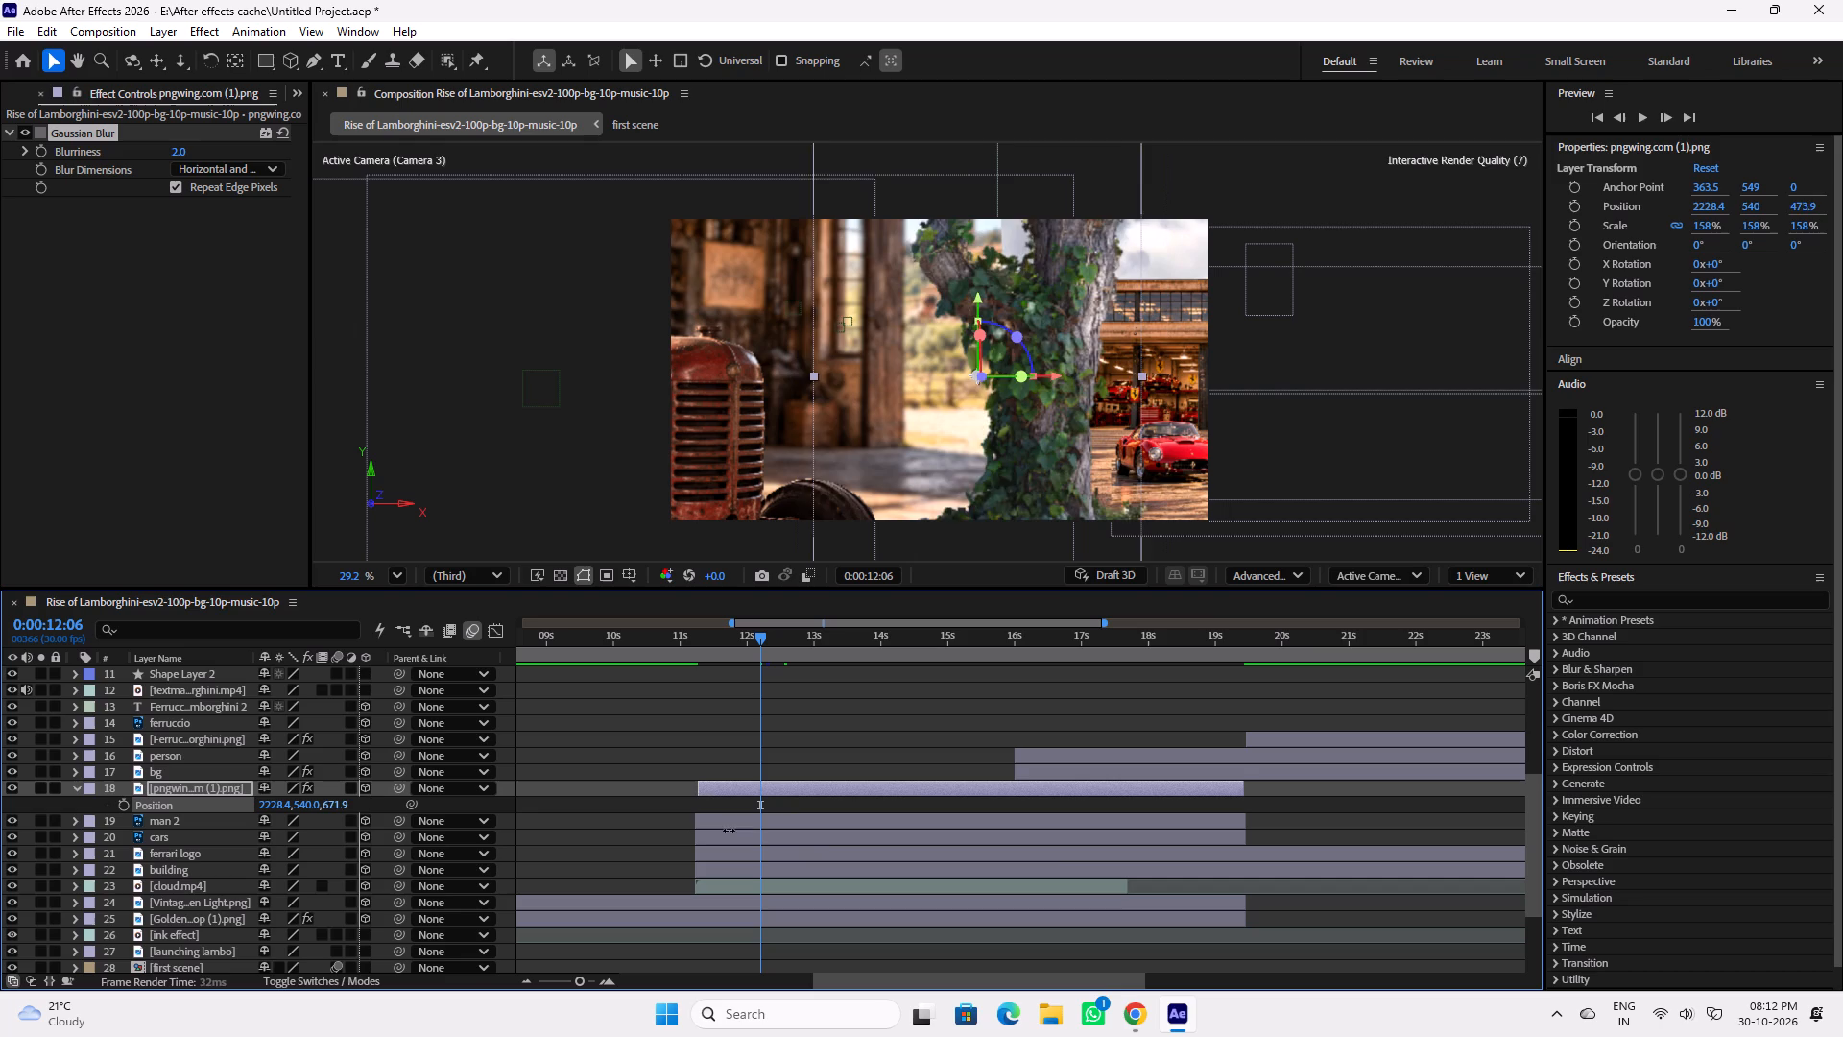
drag(729, 831, 1580, 895)
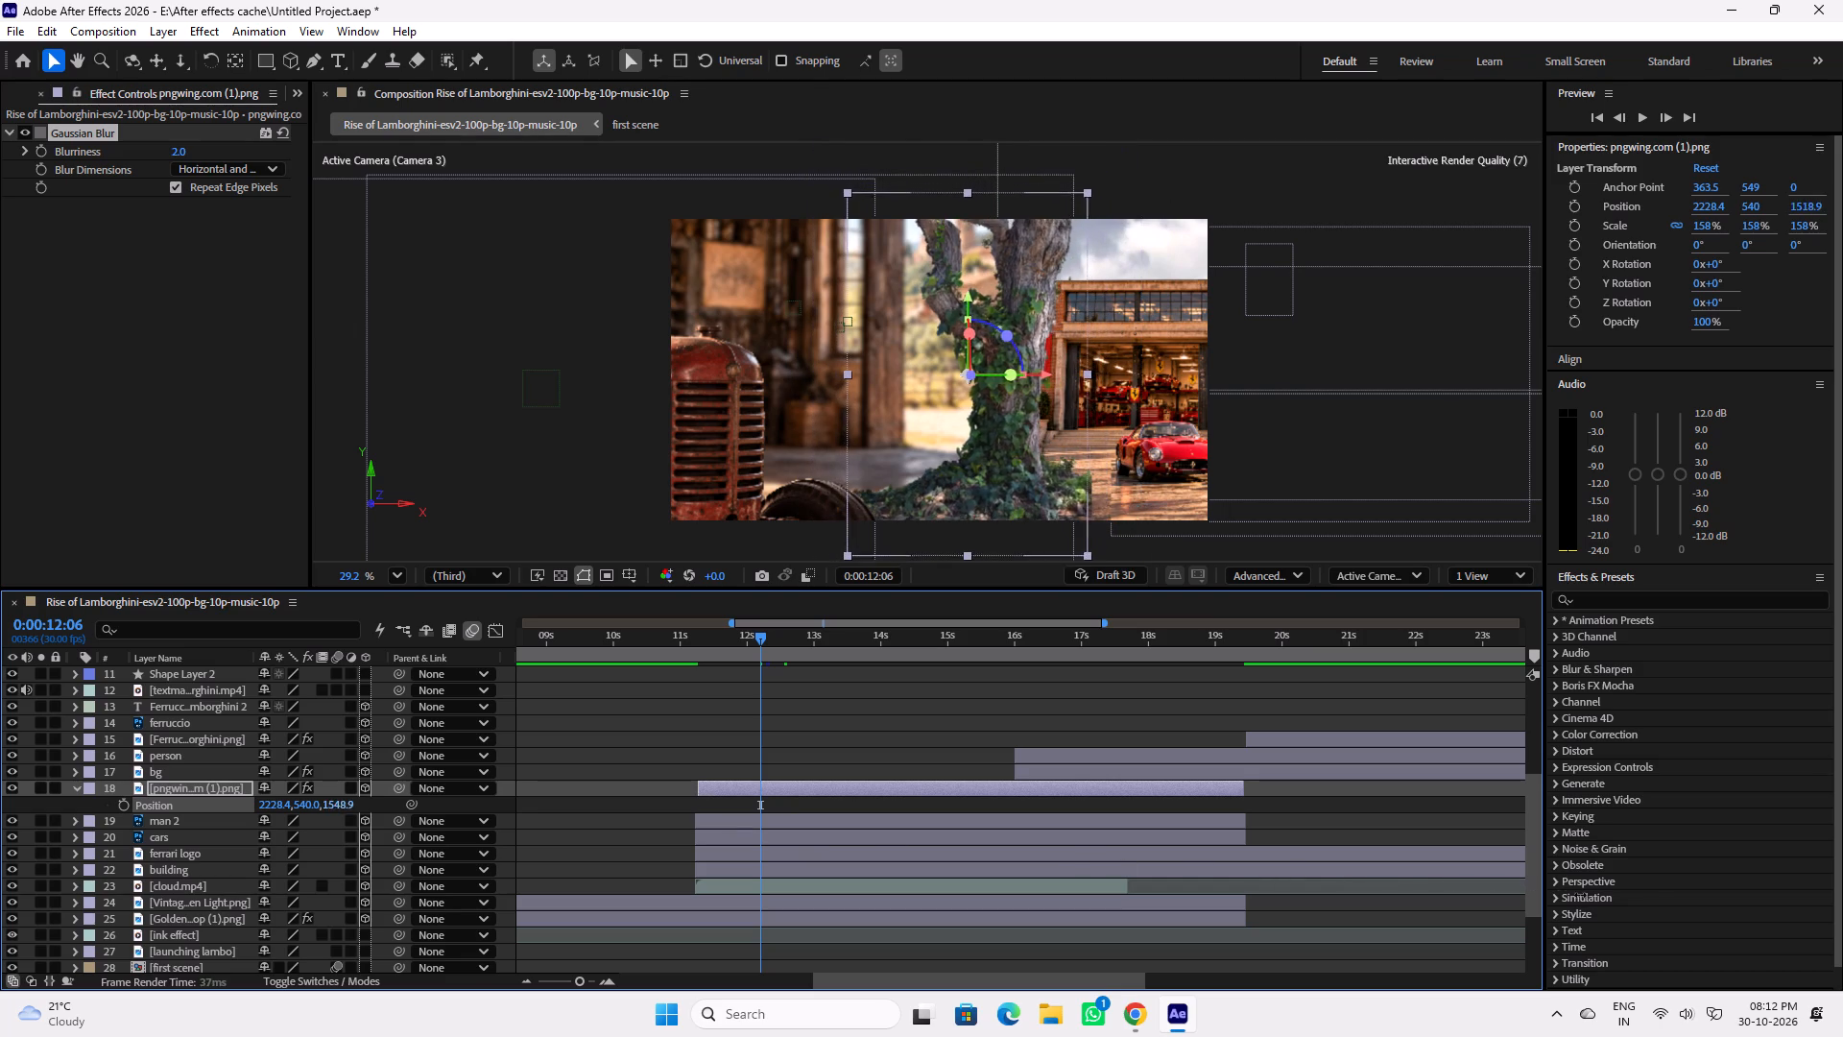
drag(1580, 895, 1660, 903)
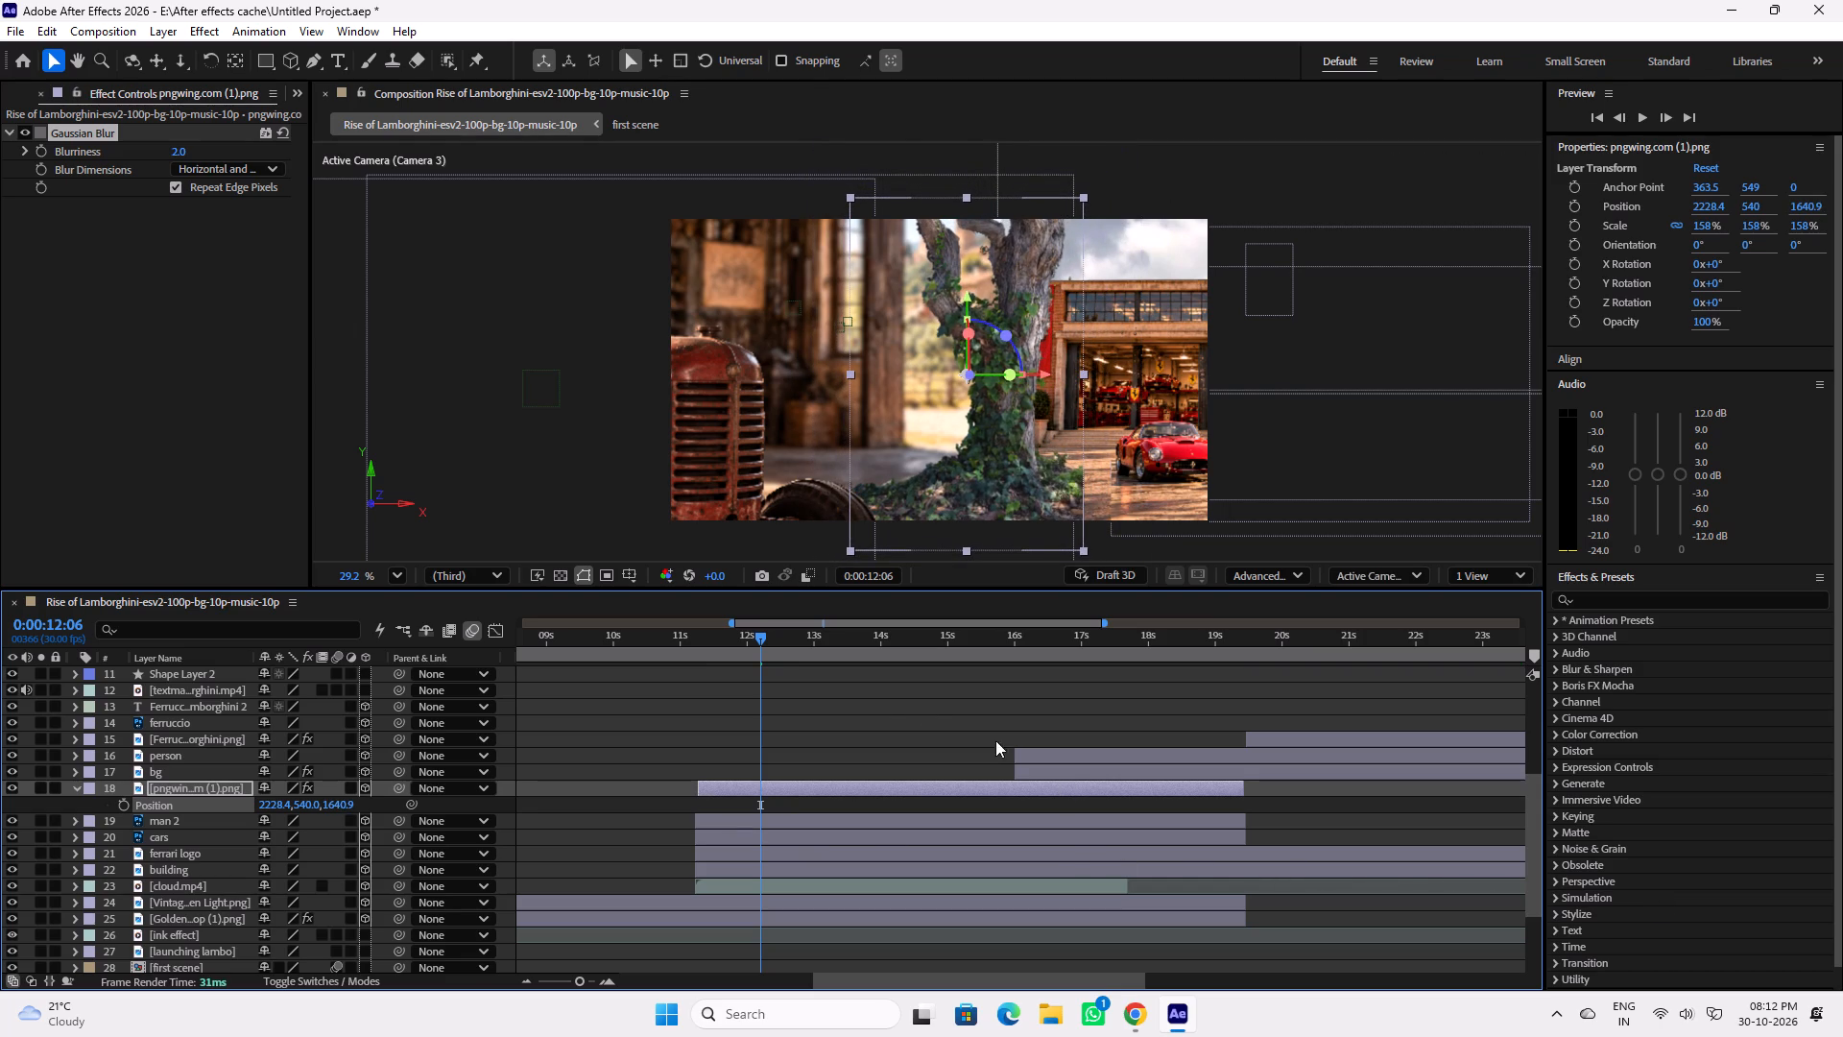
drag(750, 641, 700, 642)
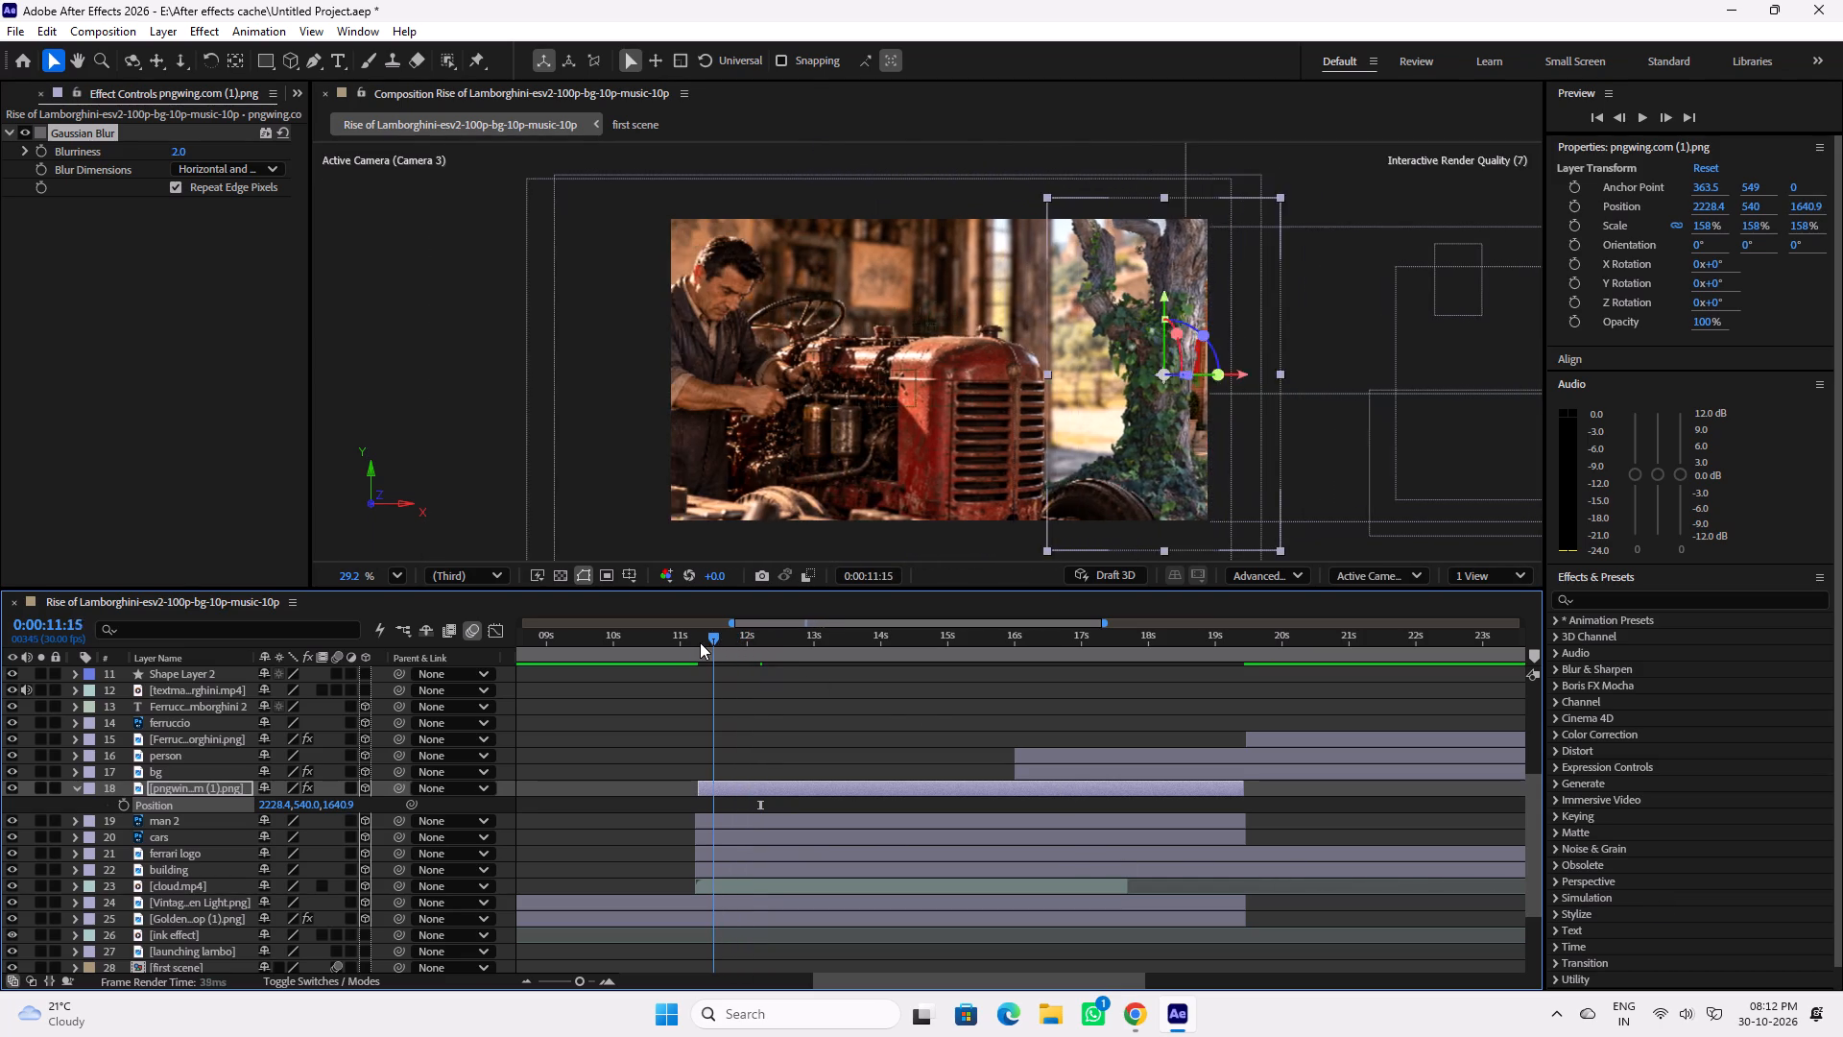
drag(700, 642, 787, 646)
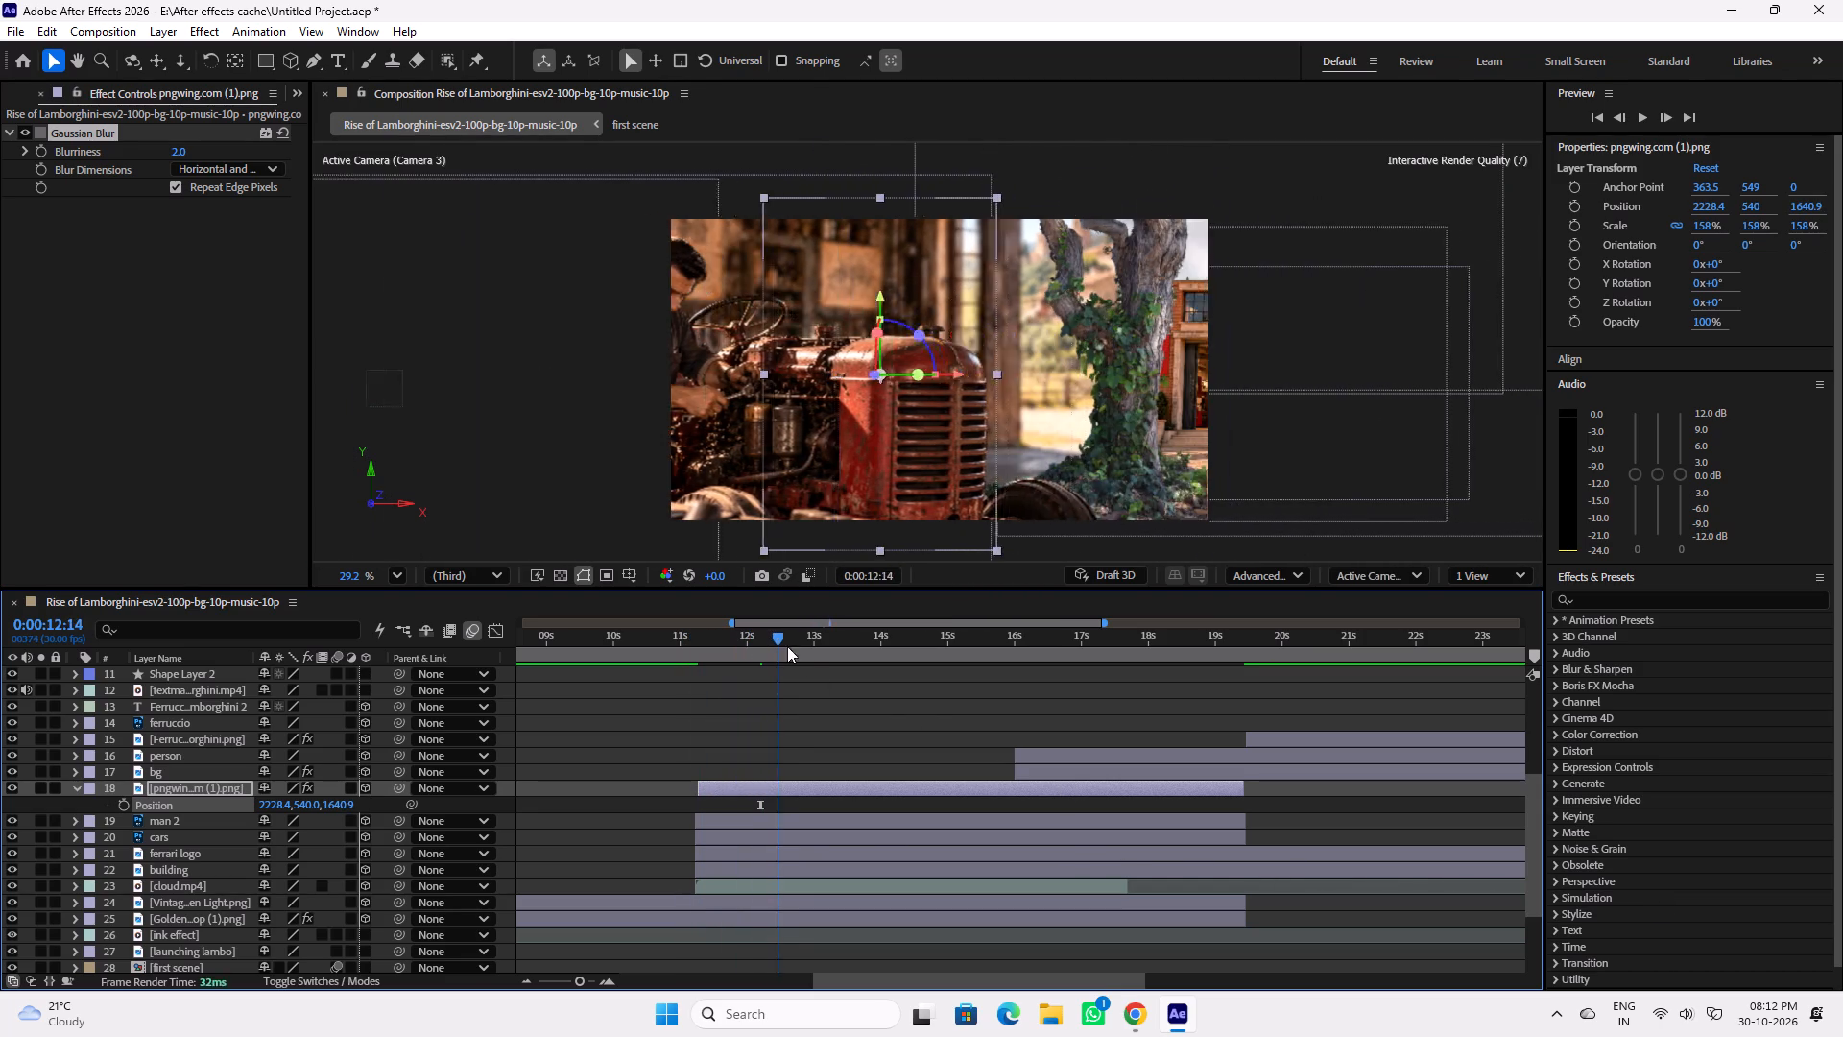
drag(787, 646, 907, 658)
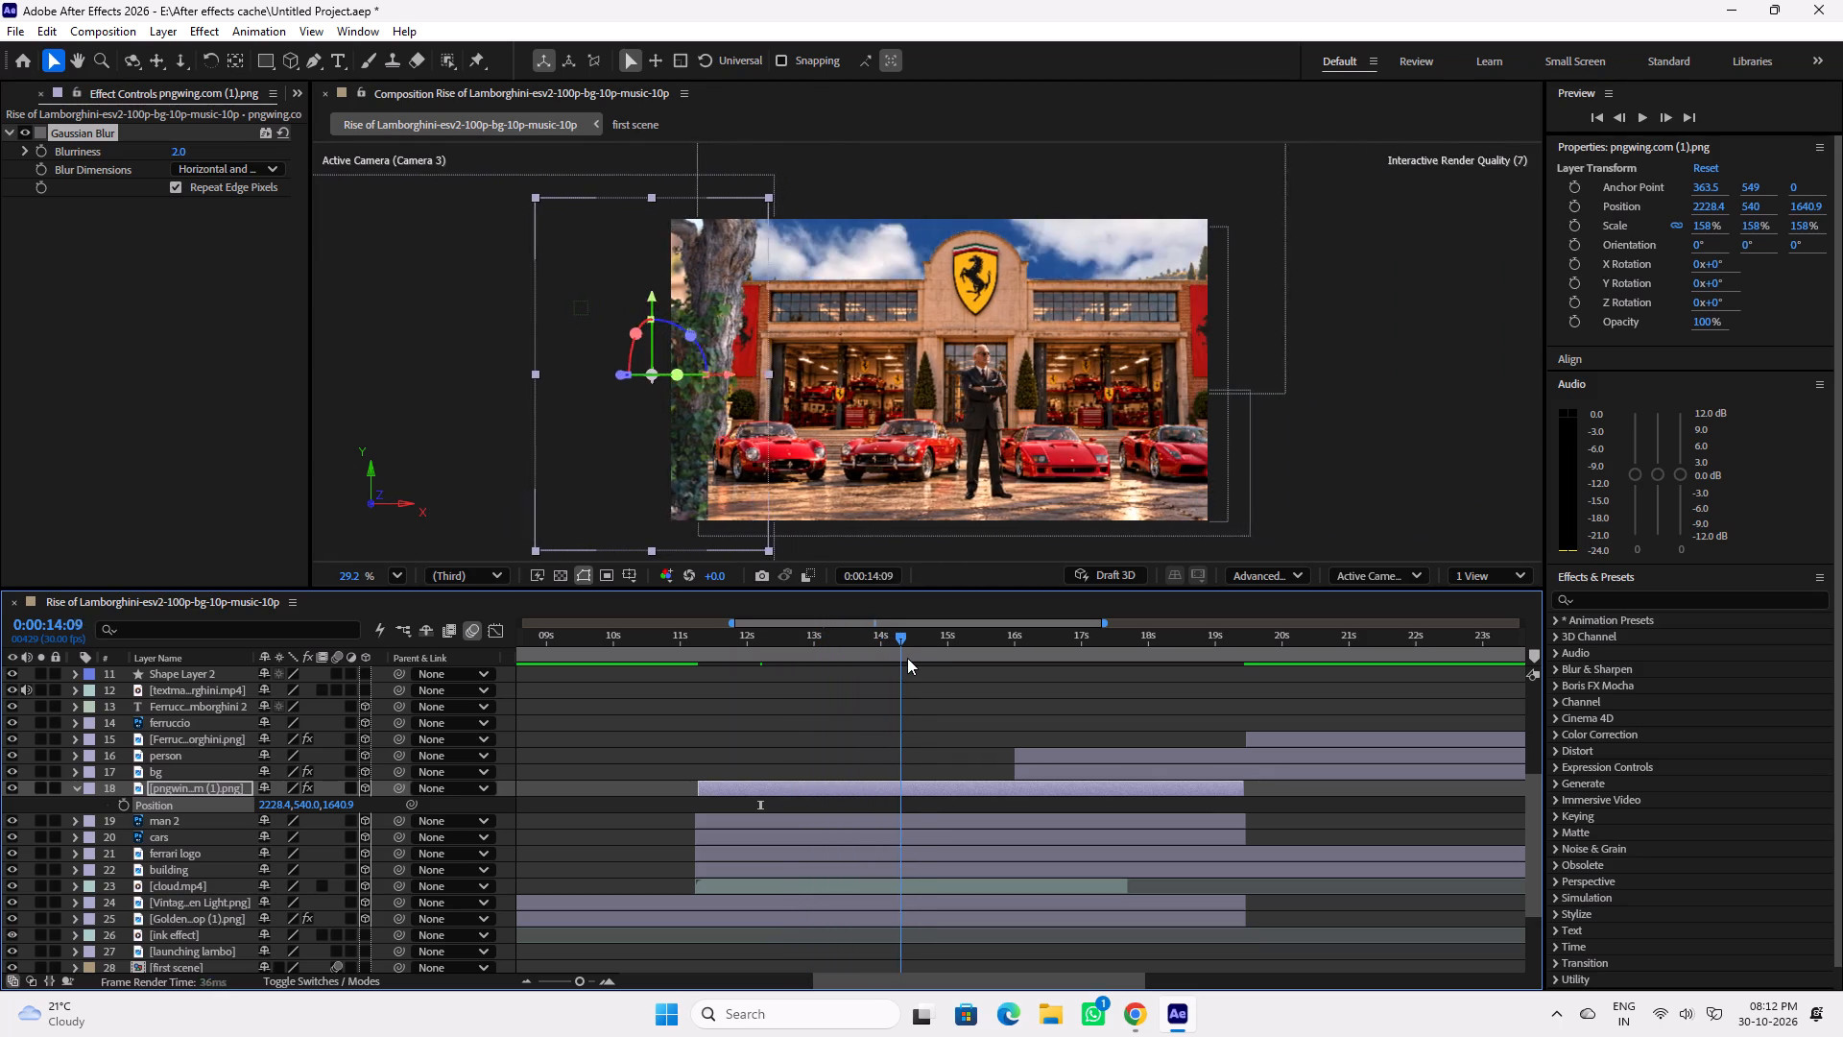
drag(907, 658, 900, 661)
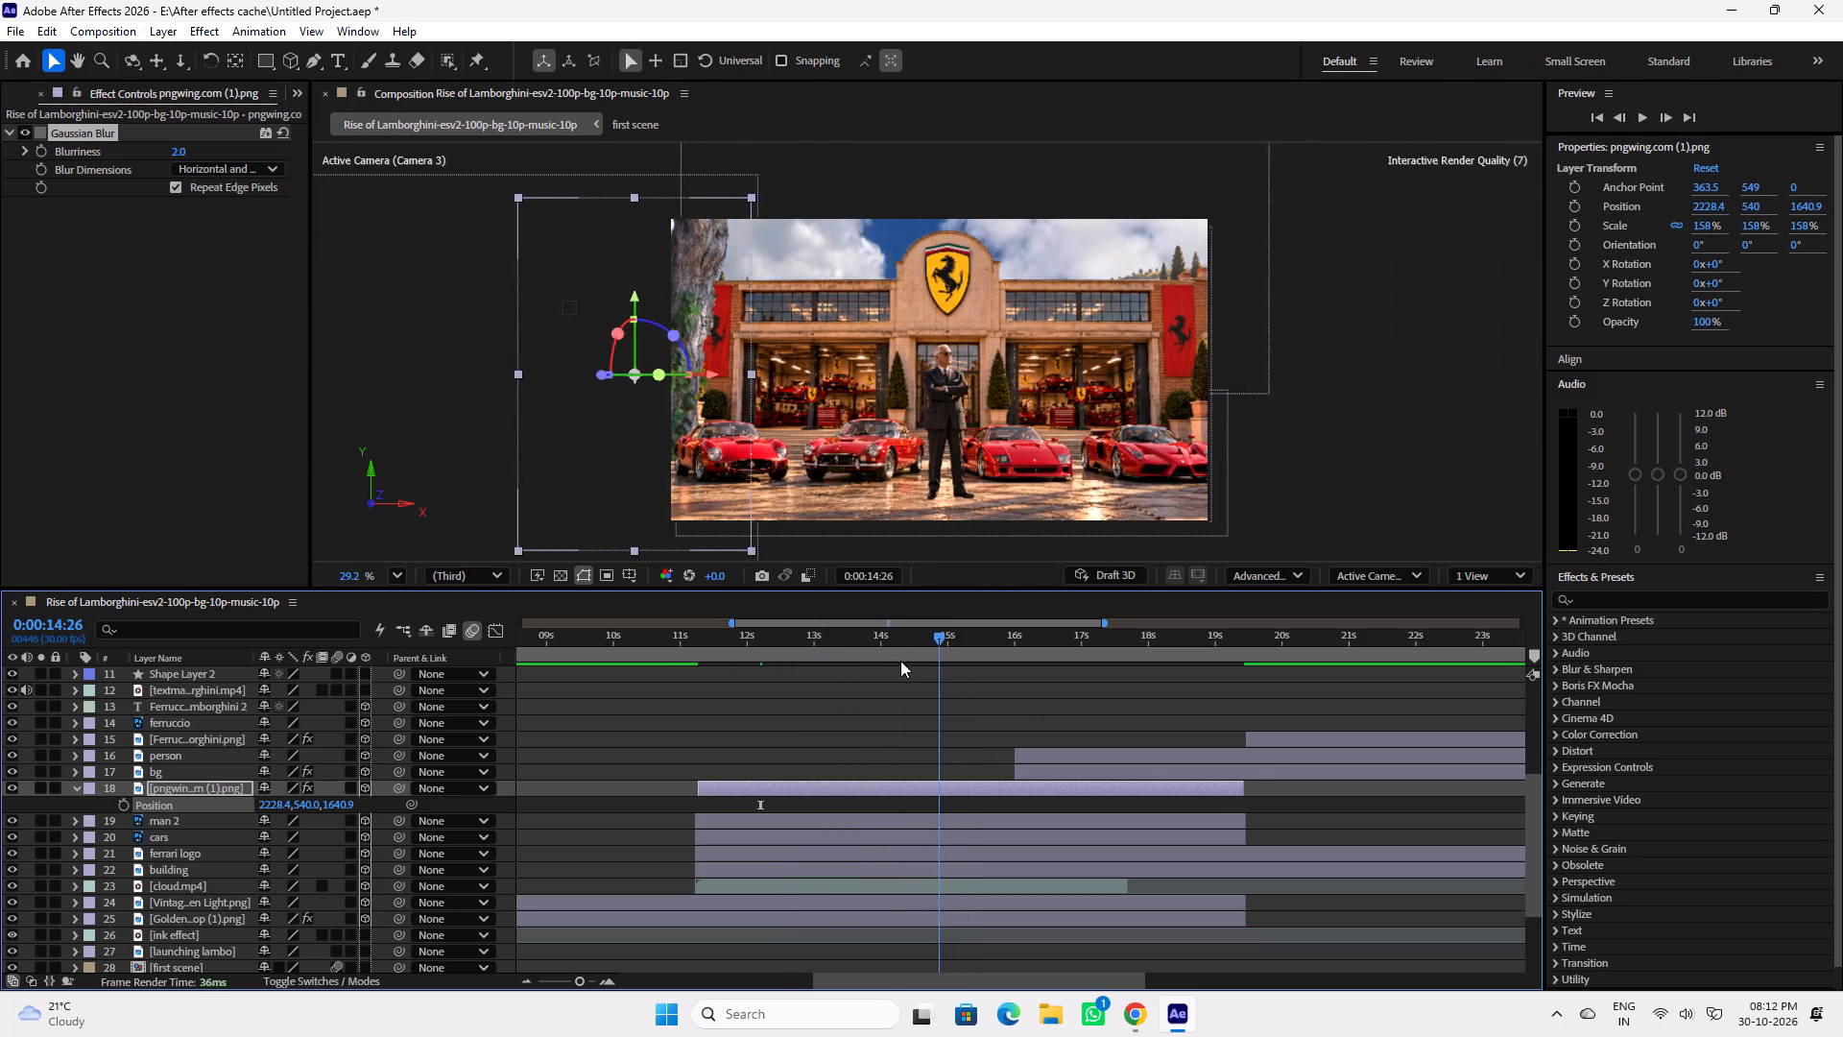
drag(900, 661, 750, 640)
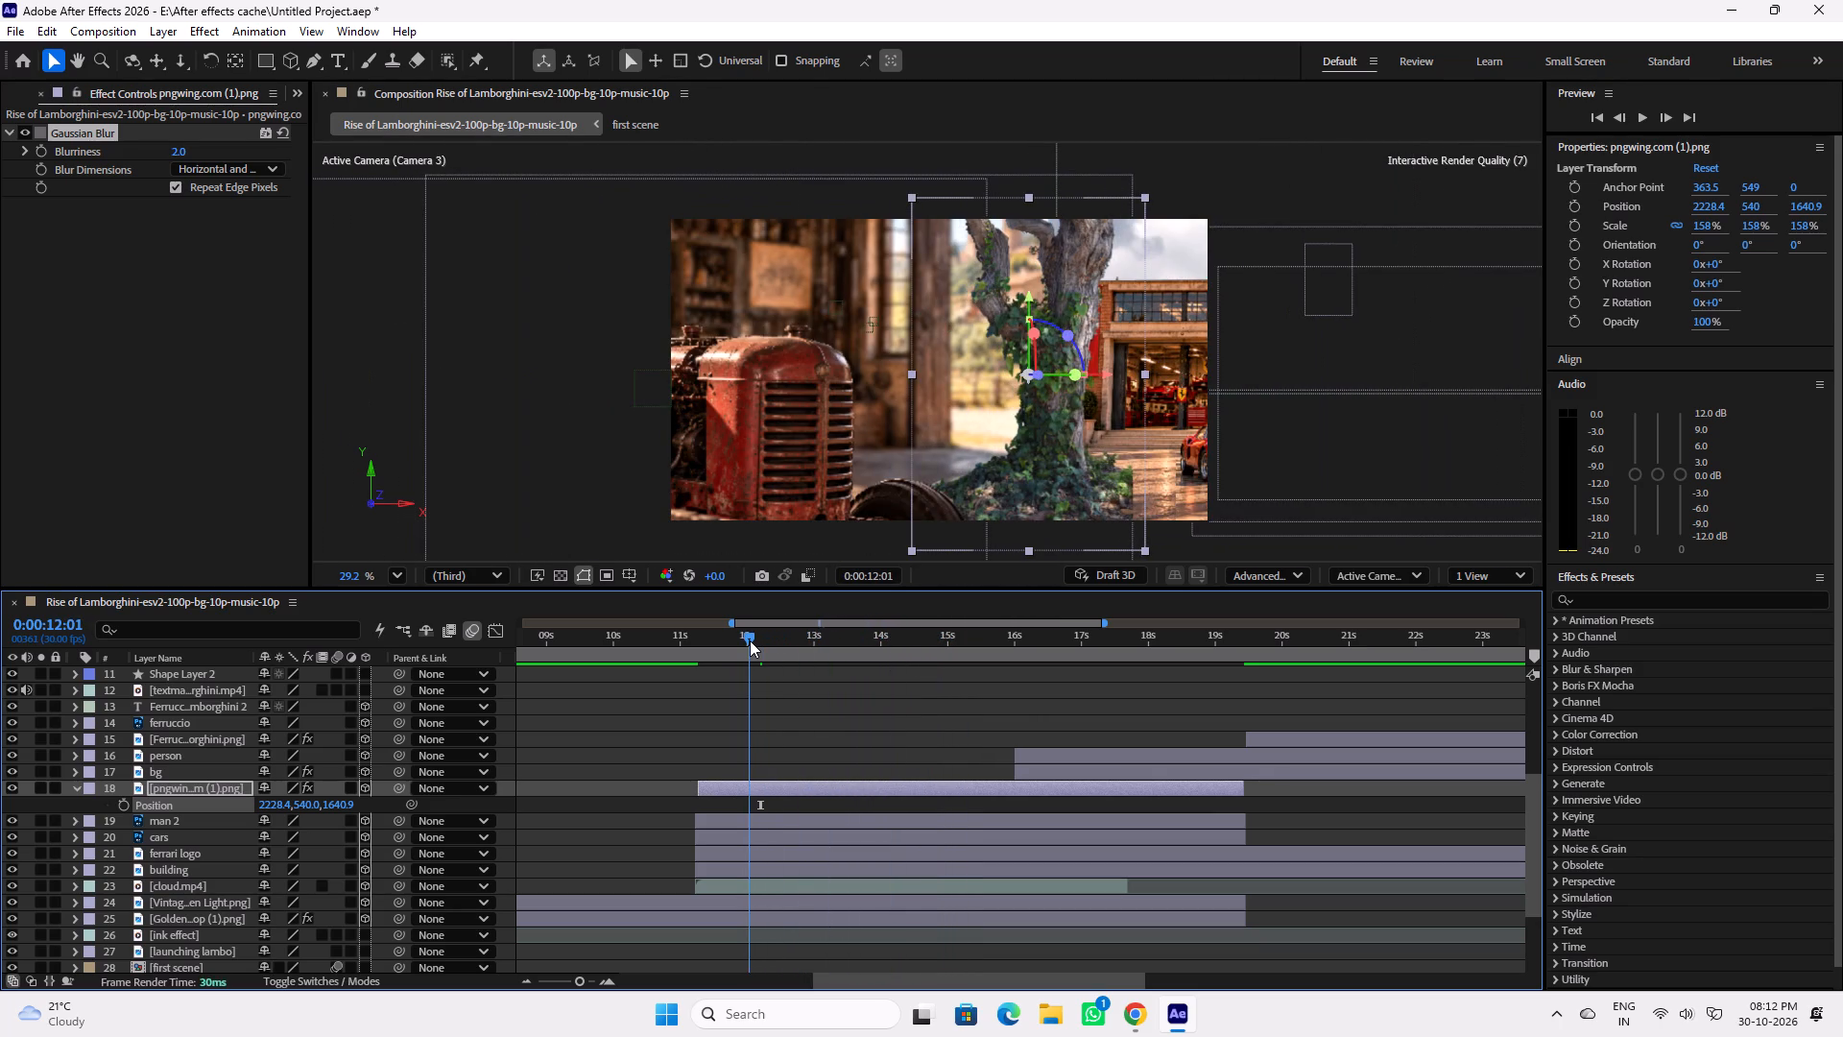
drag(750, 640, 775, 641)
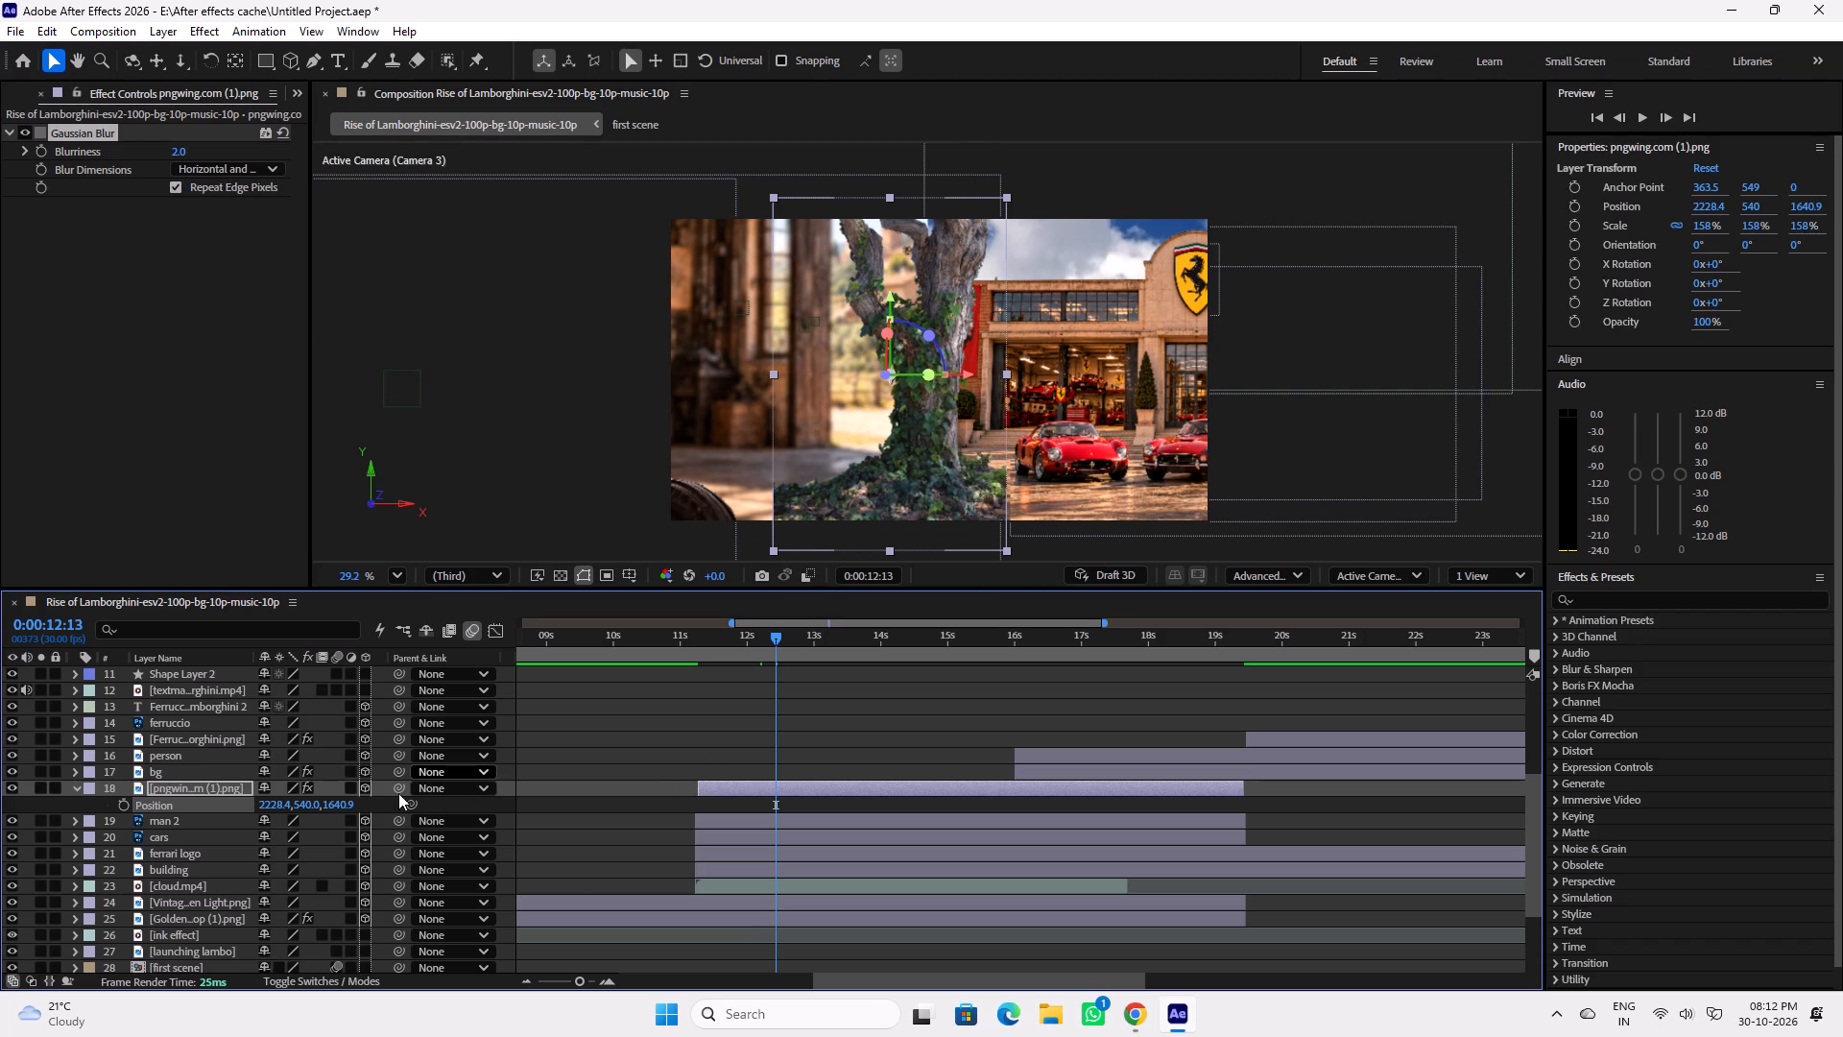
Scale the tree trunk layer up to about 247% and check how it covers the seam between the two scenes.
click(221, 781)
key(s)
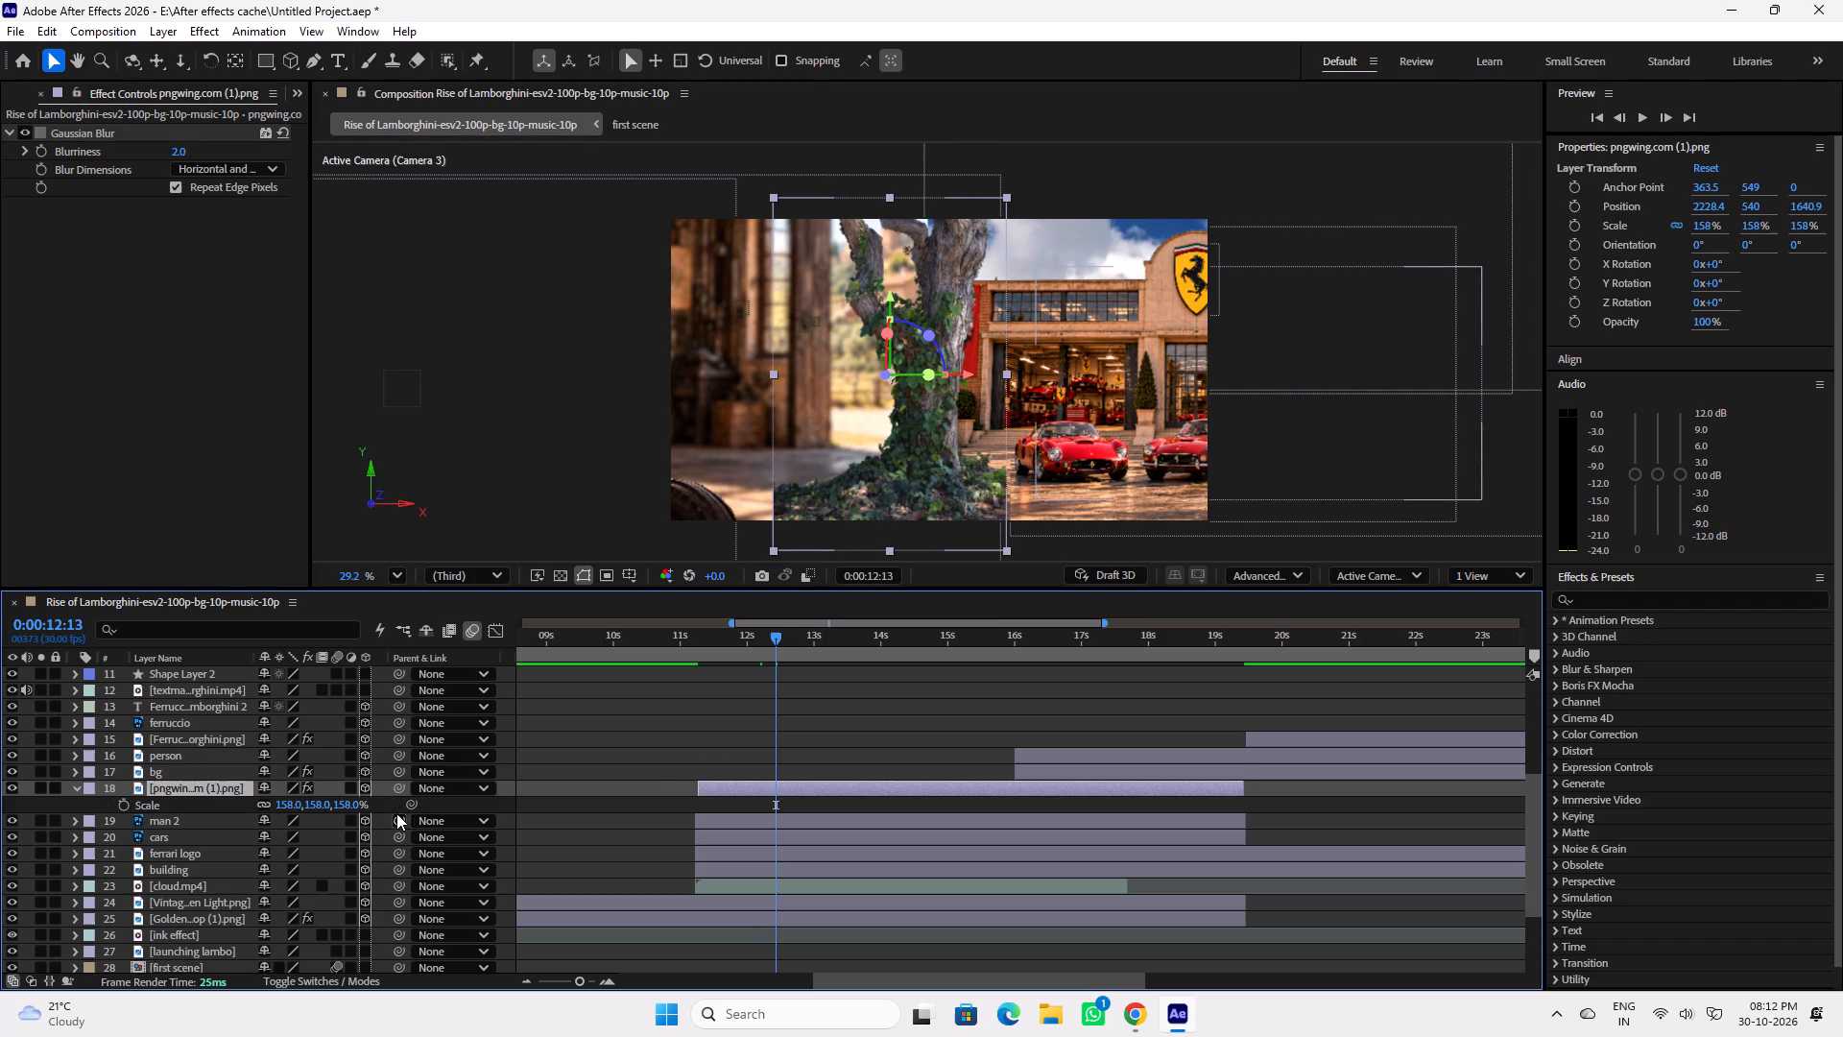
drag(347, 806, 357, 806)
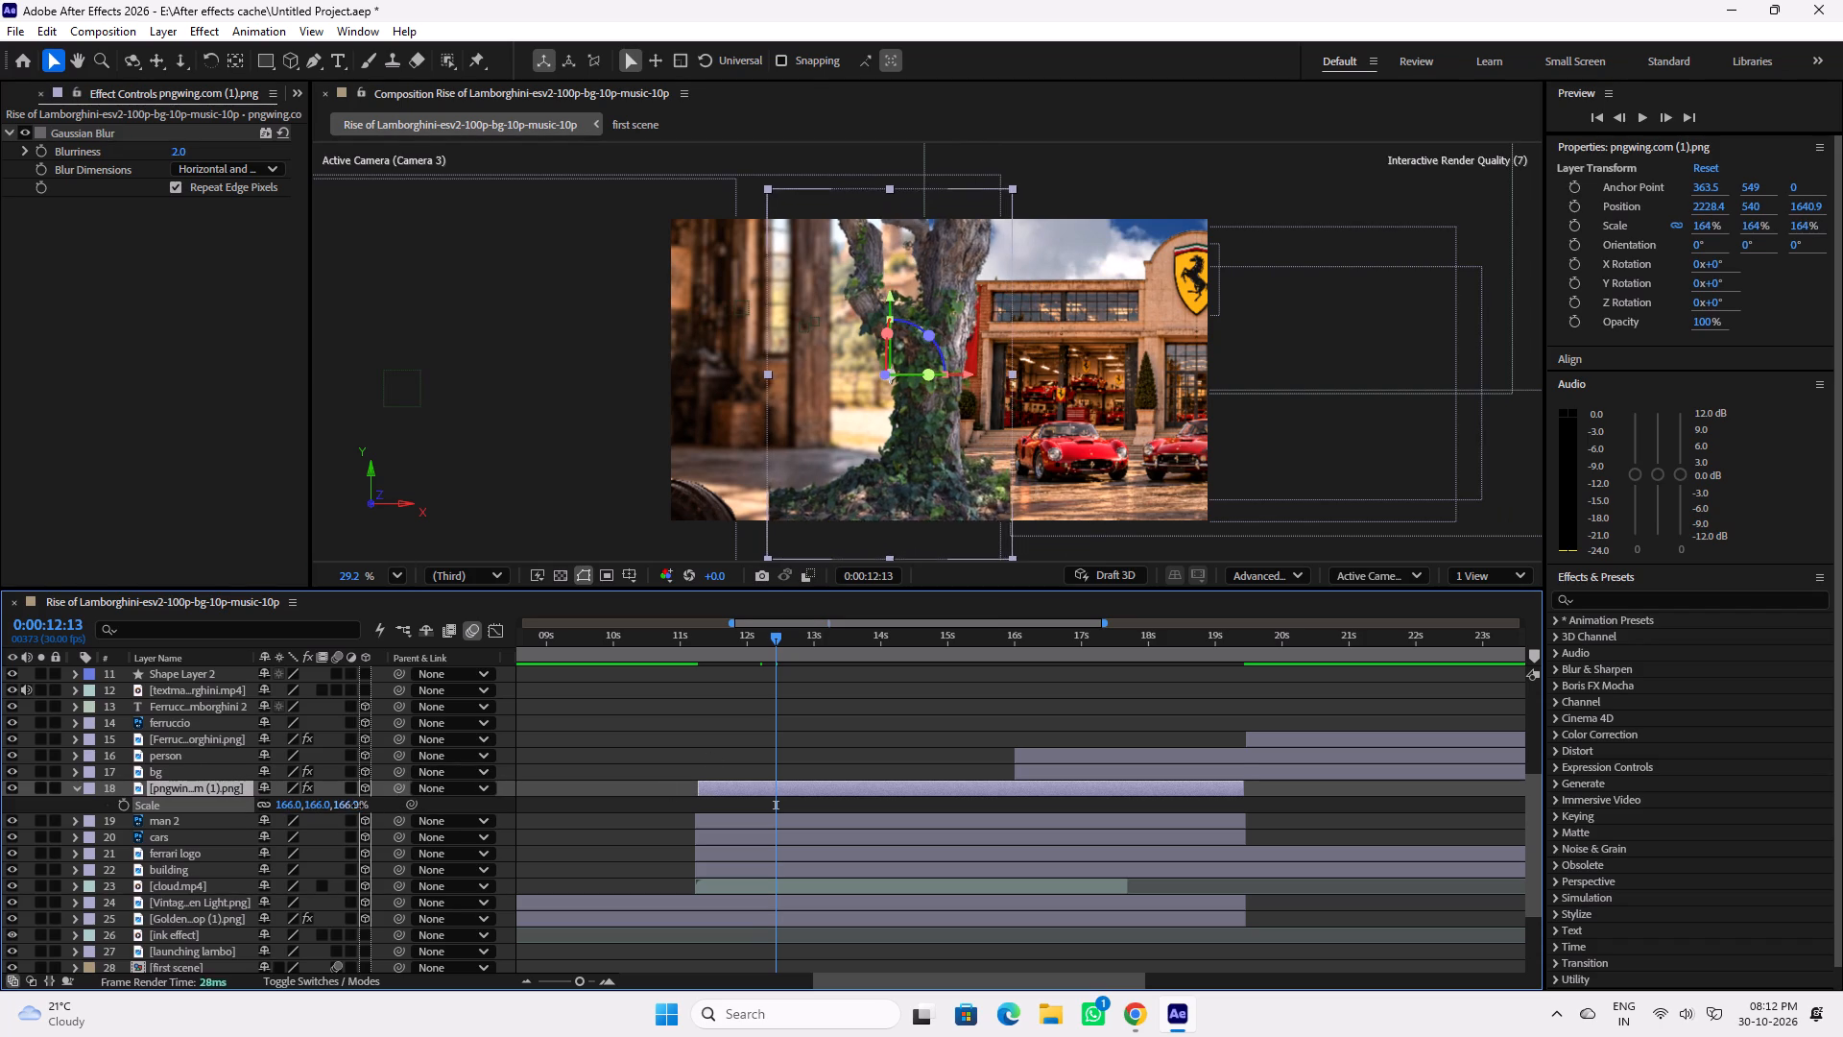
drag(357, 806, 392, 808)
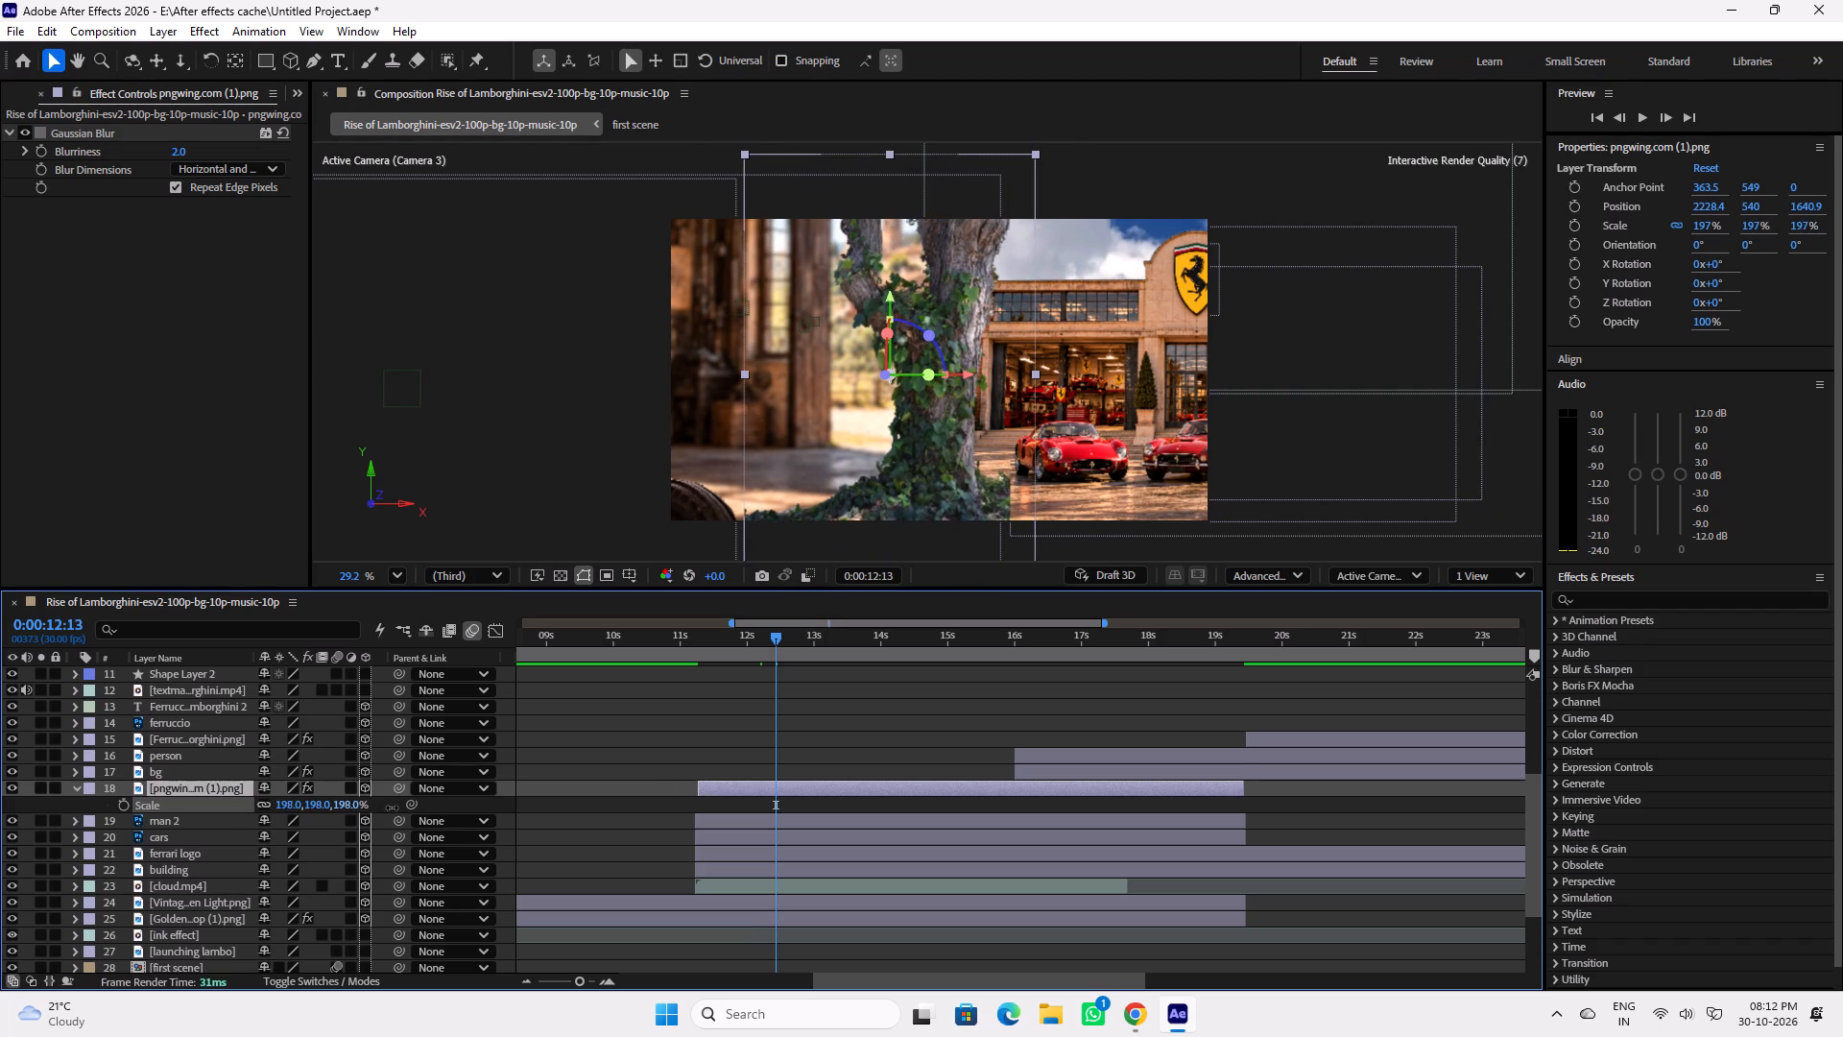
drag(392, 808, 431, 797)
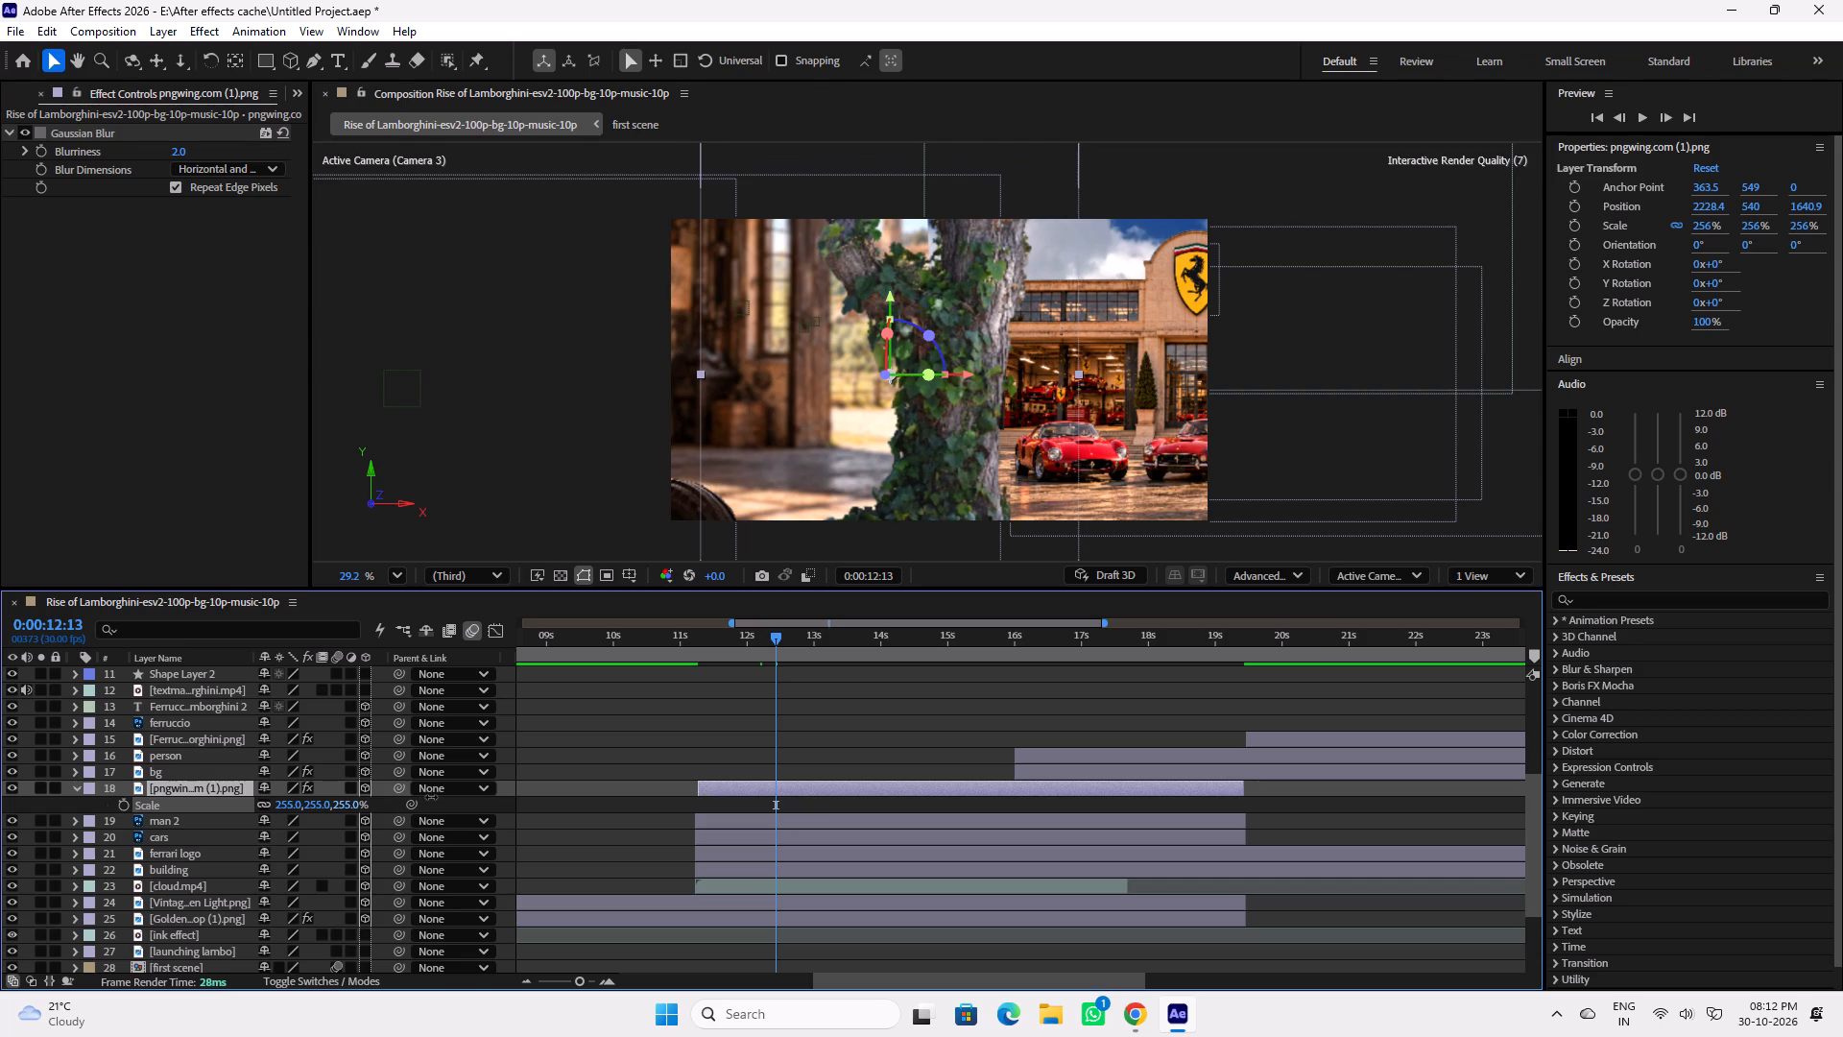
drag(431, 797, 424, 798)
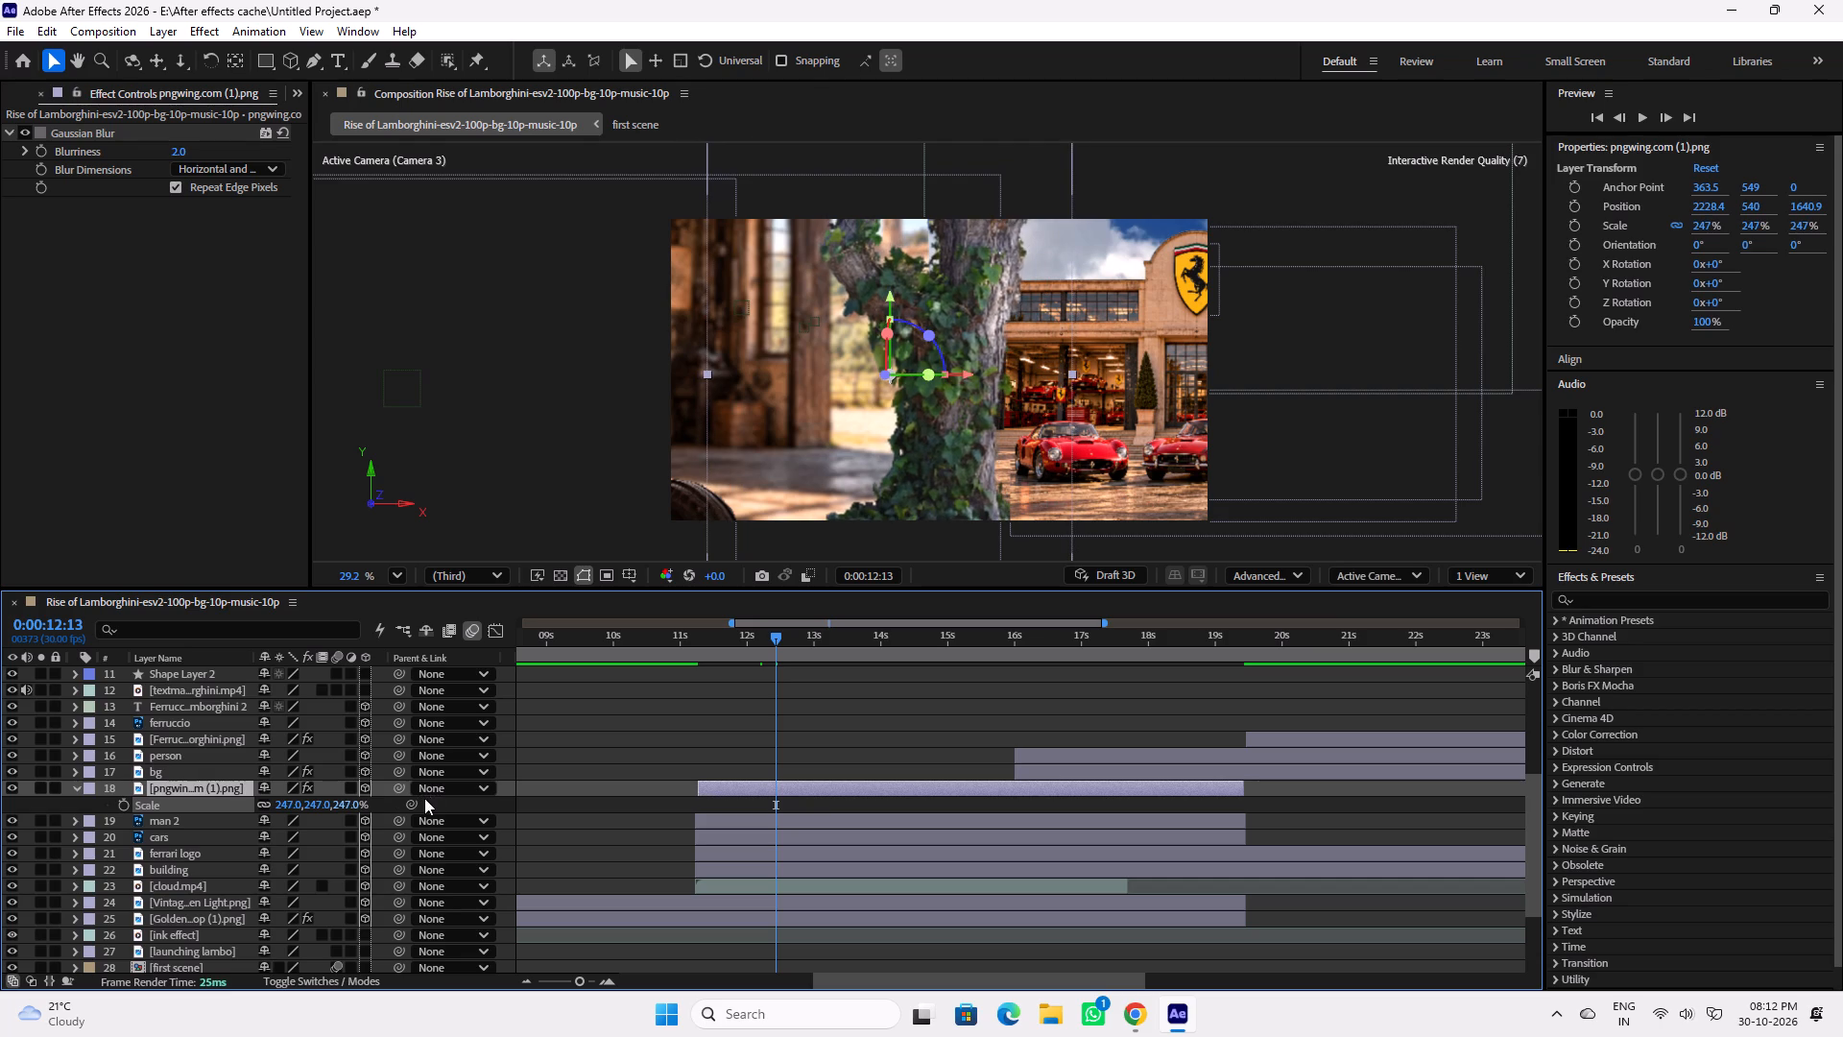
drag(721, 642, 730, 645)
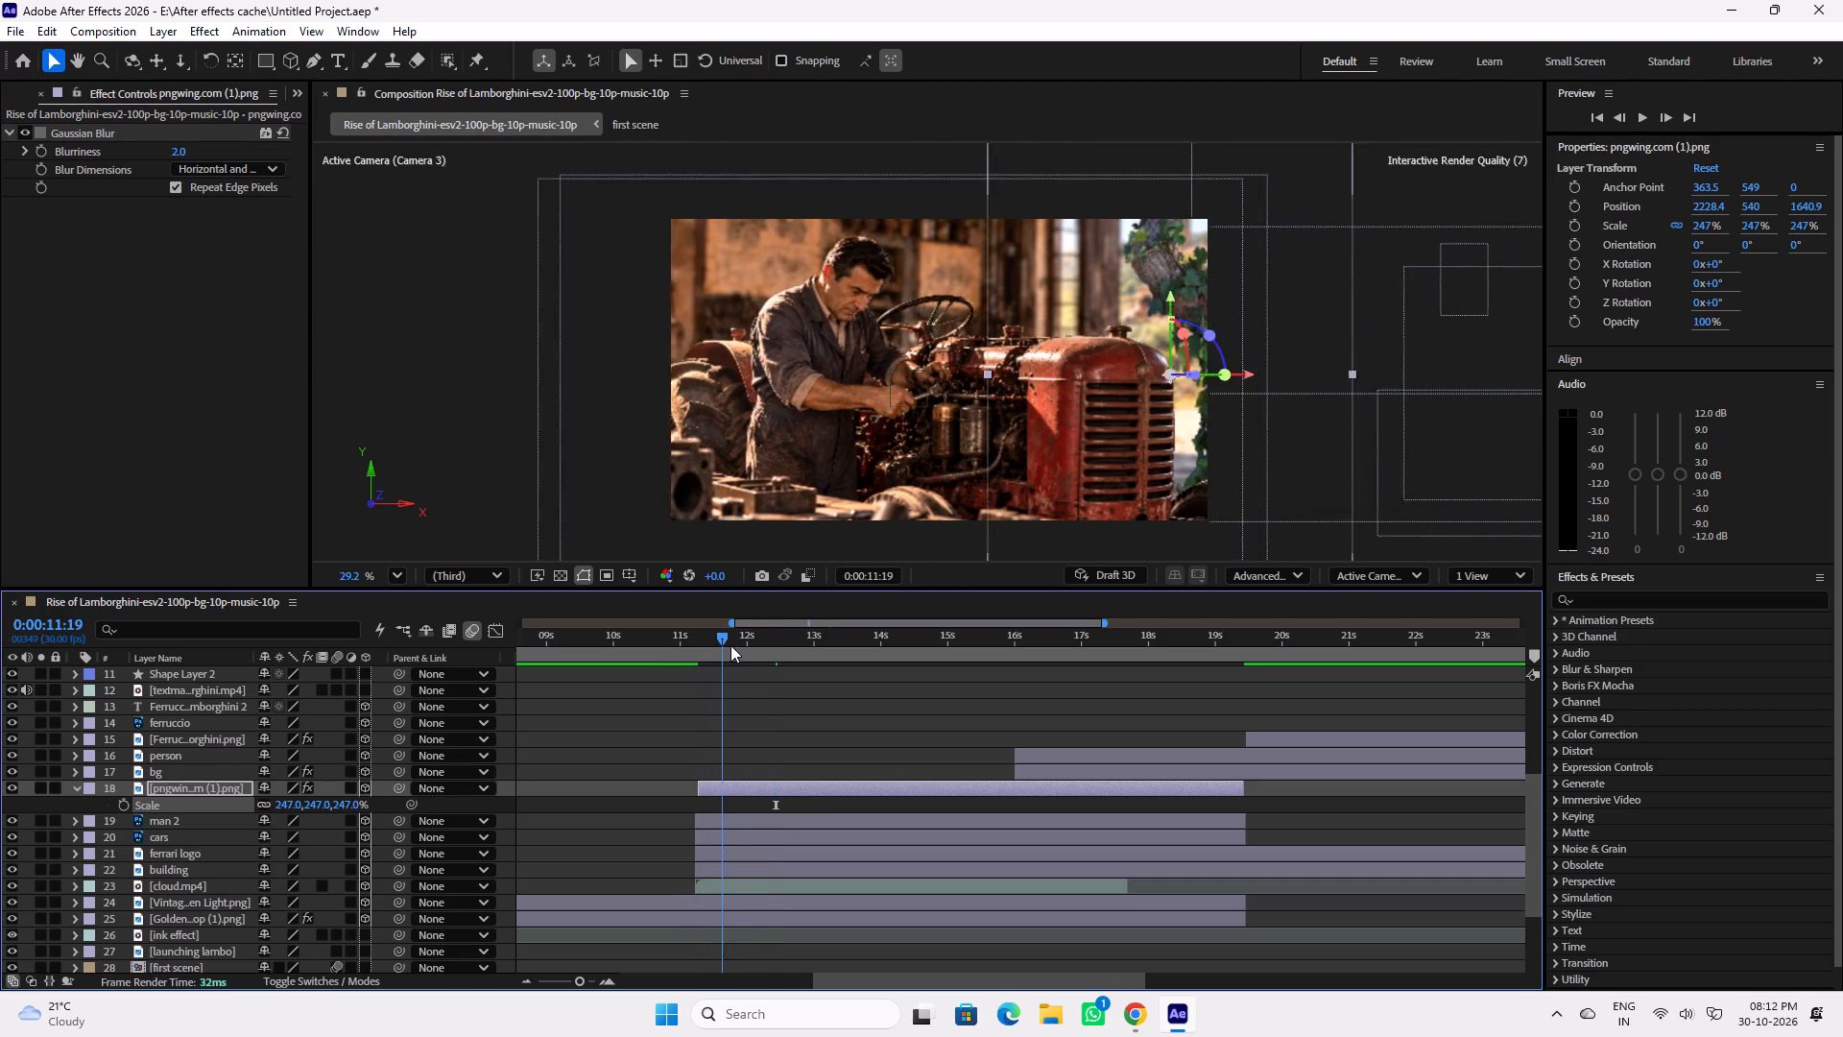
drag(730, 645, 783, 652)
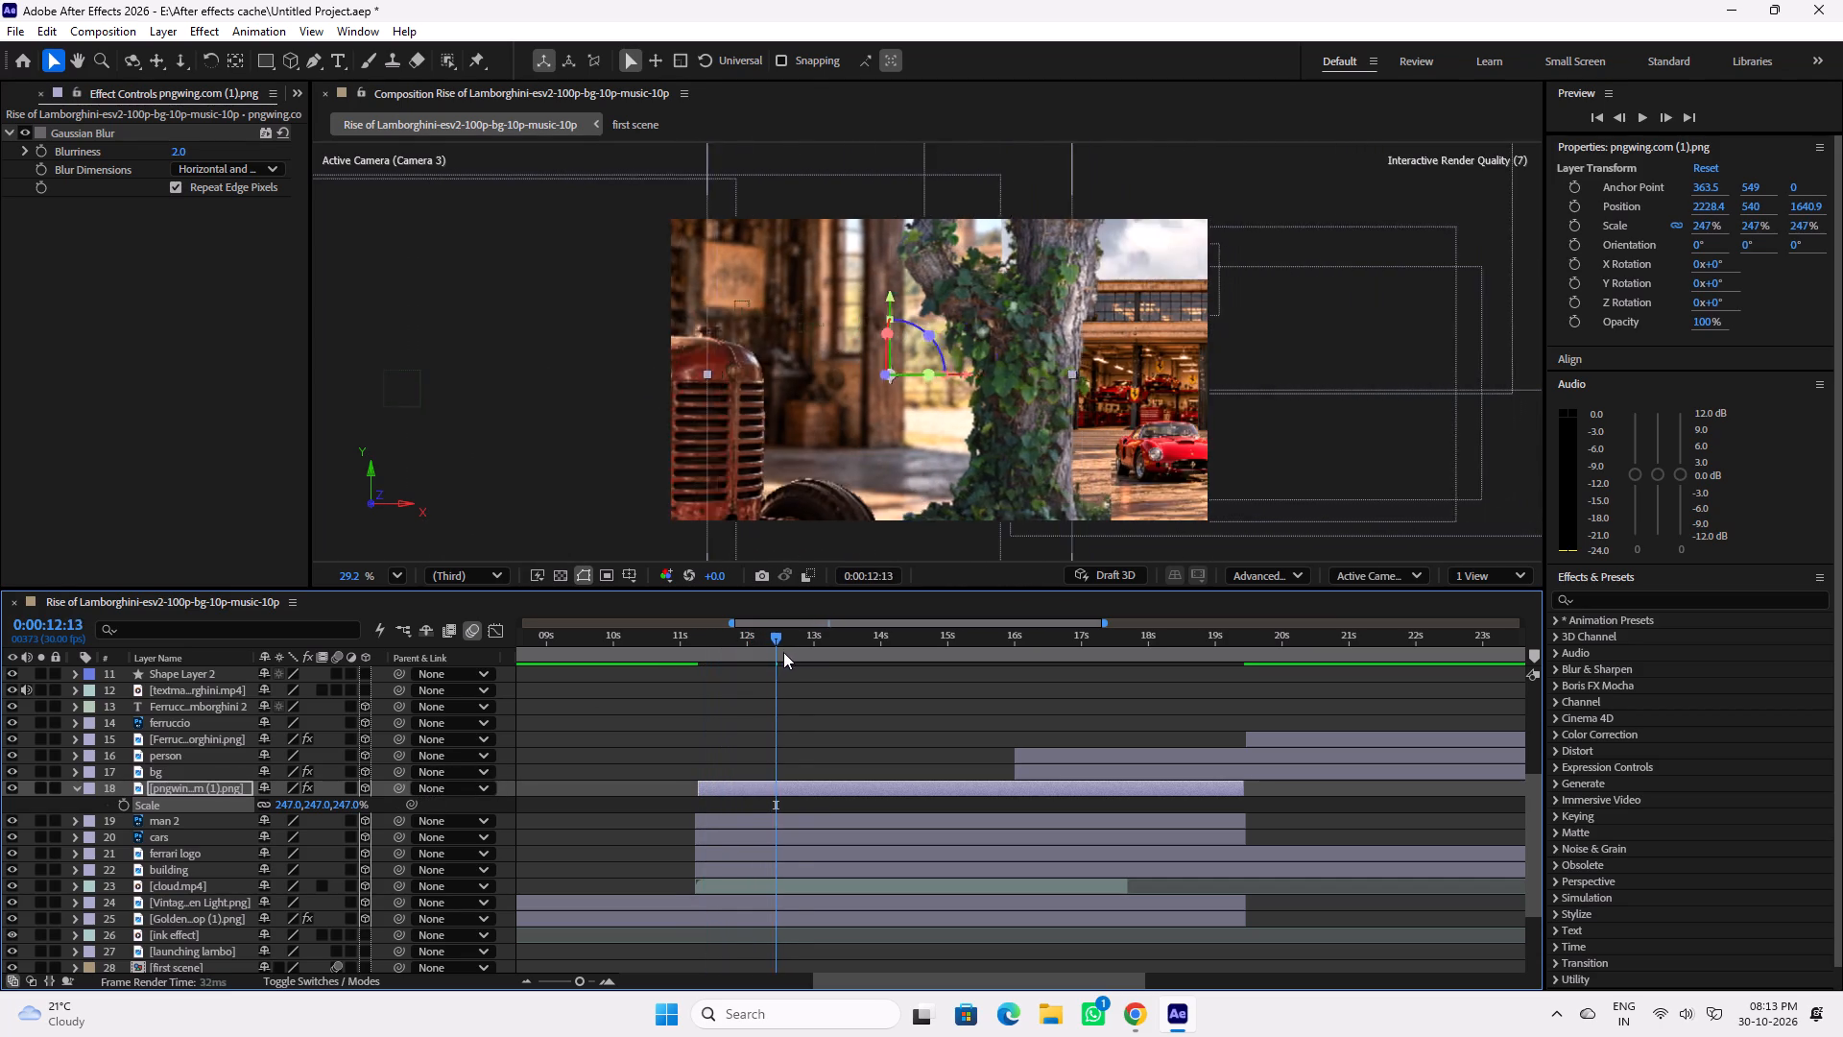
drag(783, 652, 877, 661)
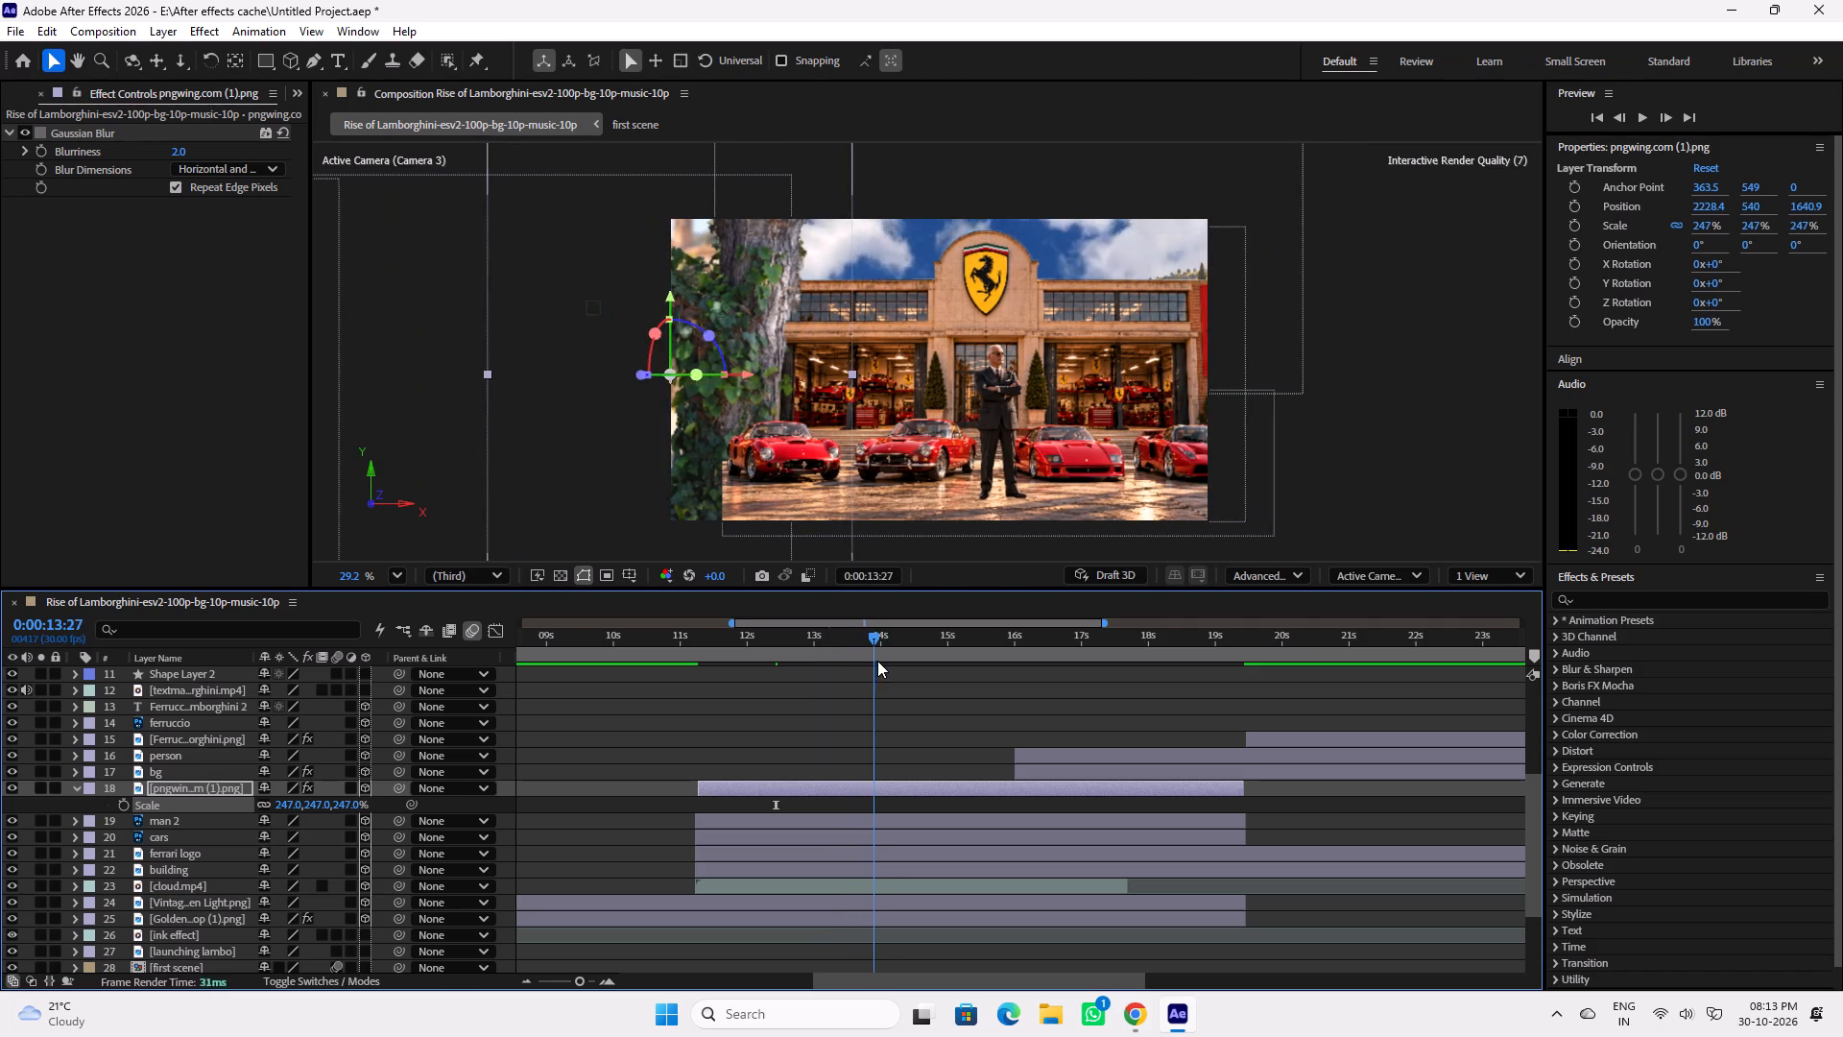
drag(877, 661, 859, 663)
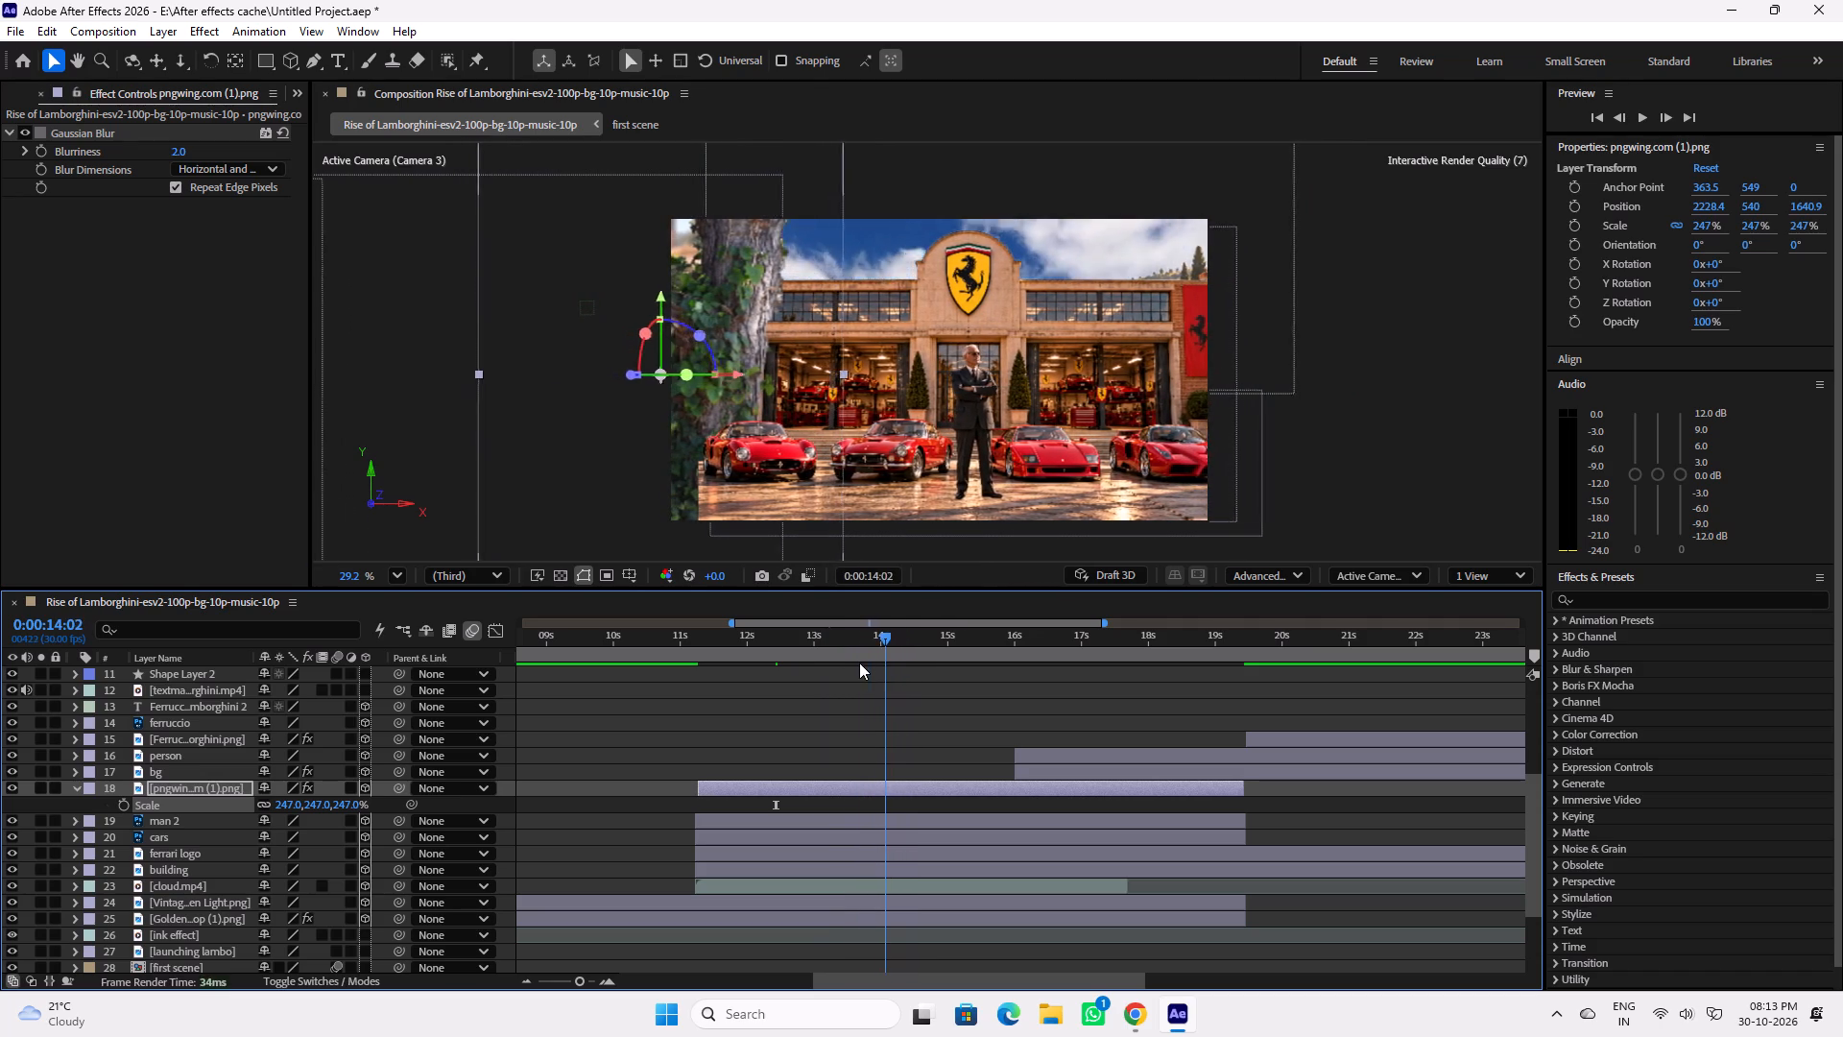
drag(859, 663, 853, 663)
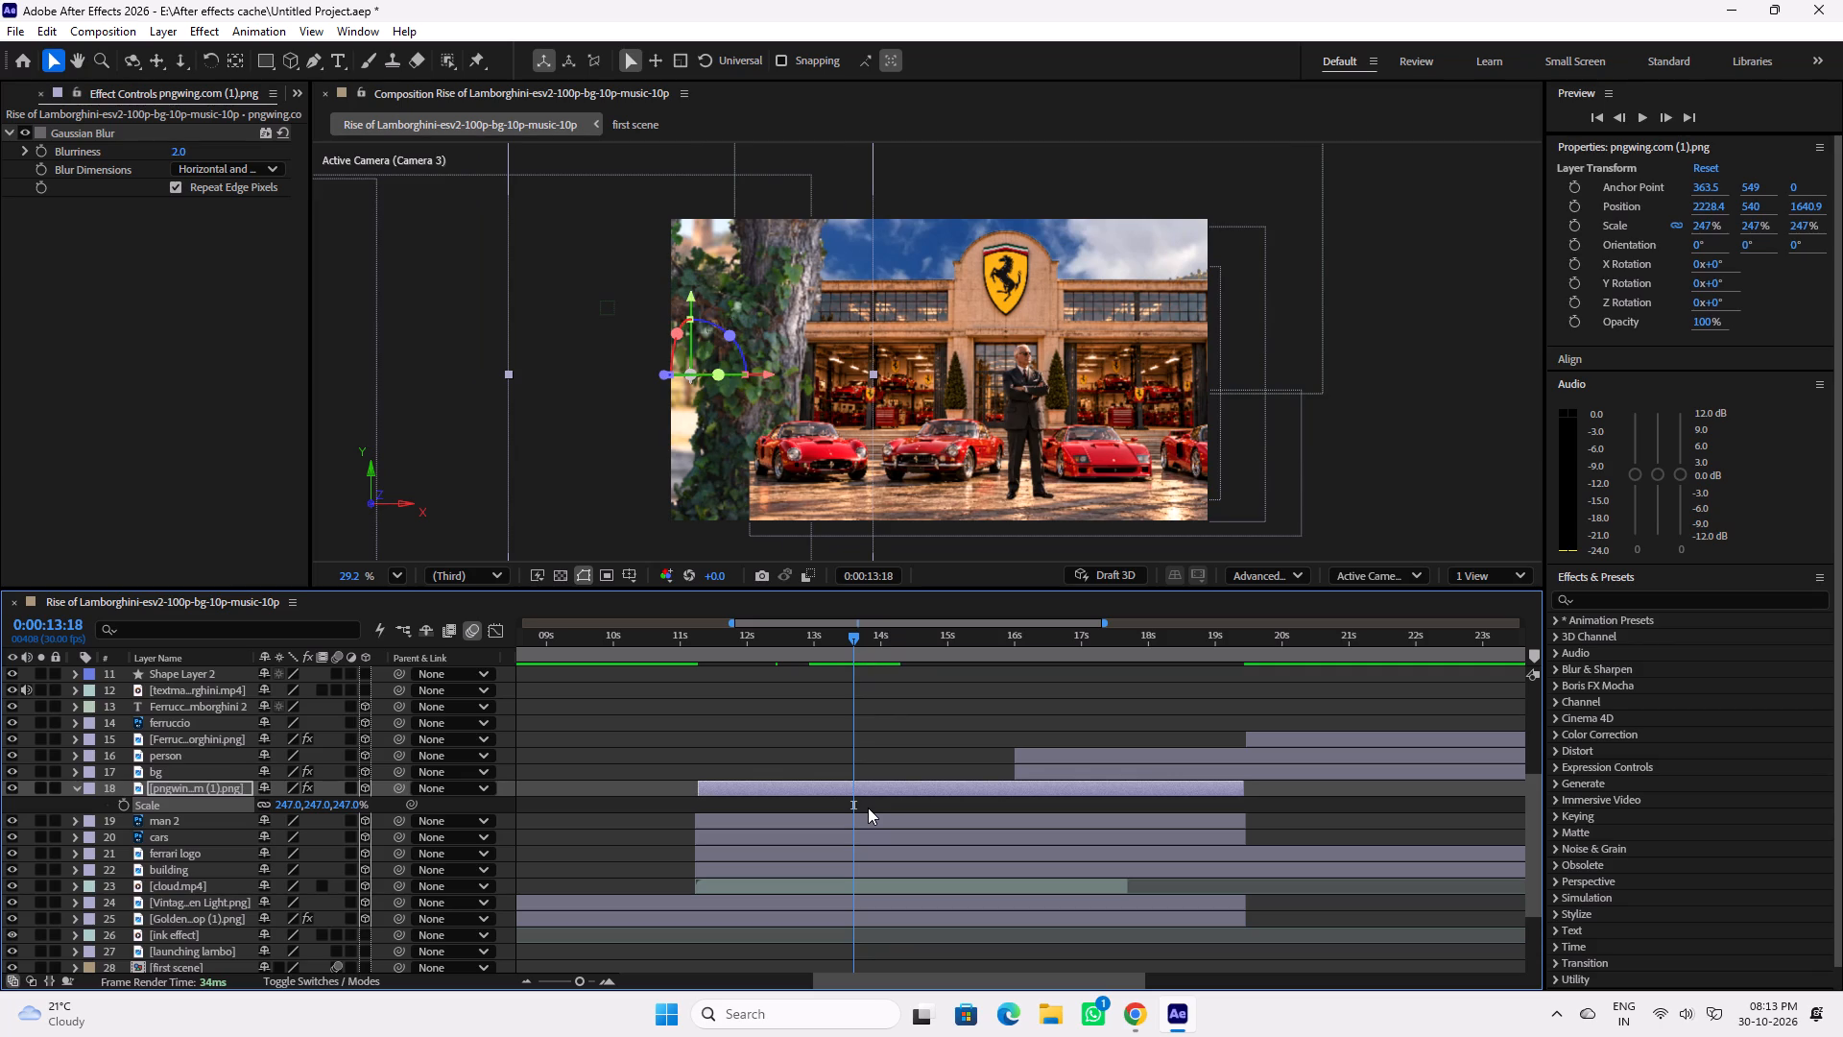
Move the tree trunk layer below the cars layer in the layer stack.
click(191, 836)
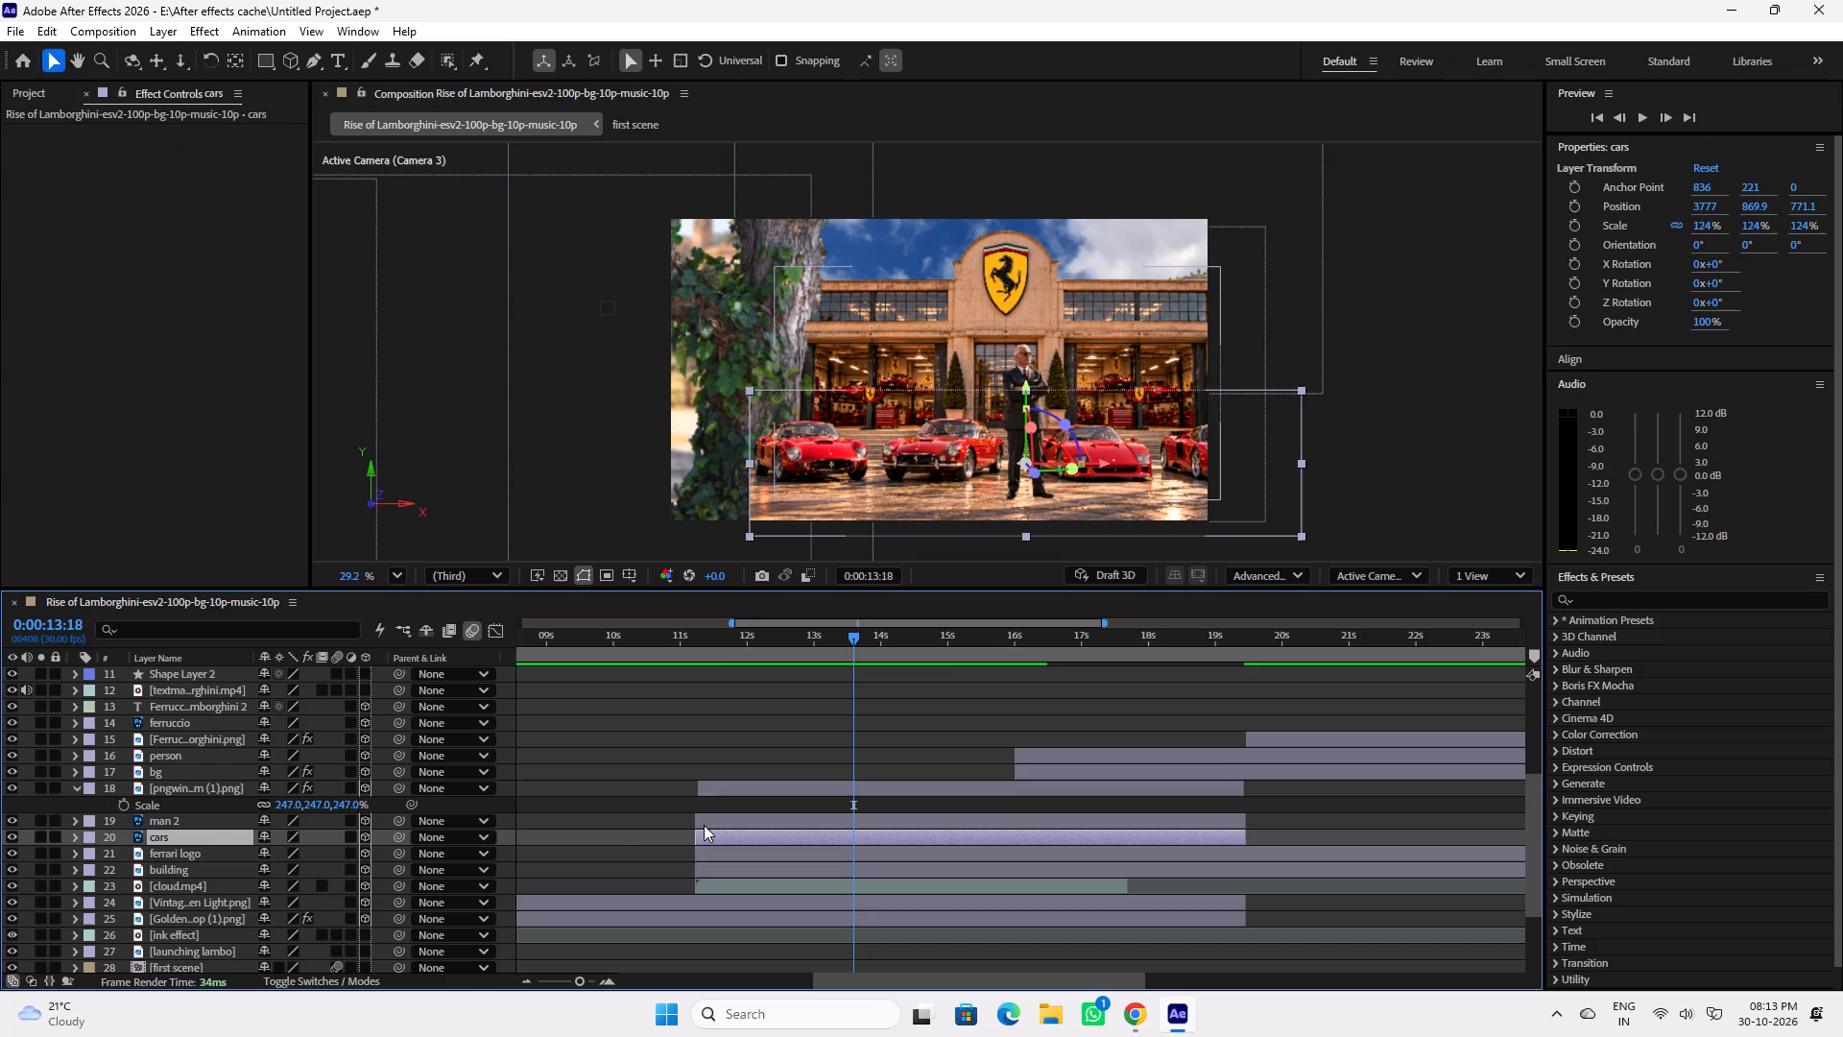
key(p)
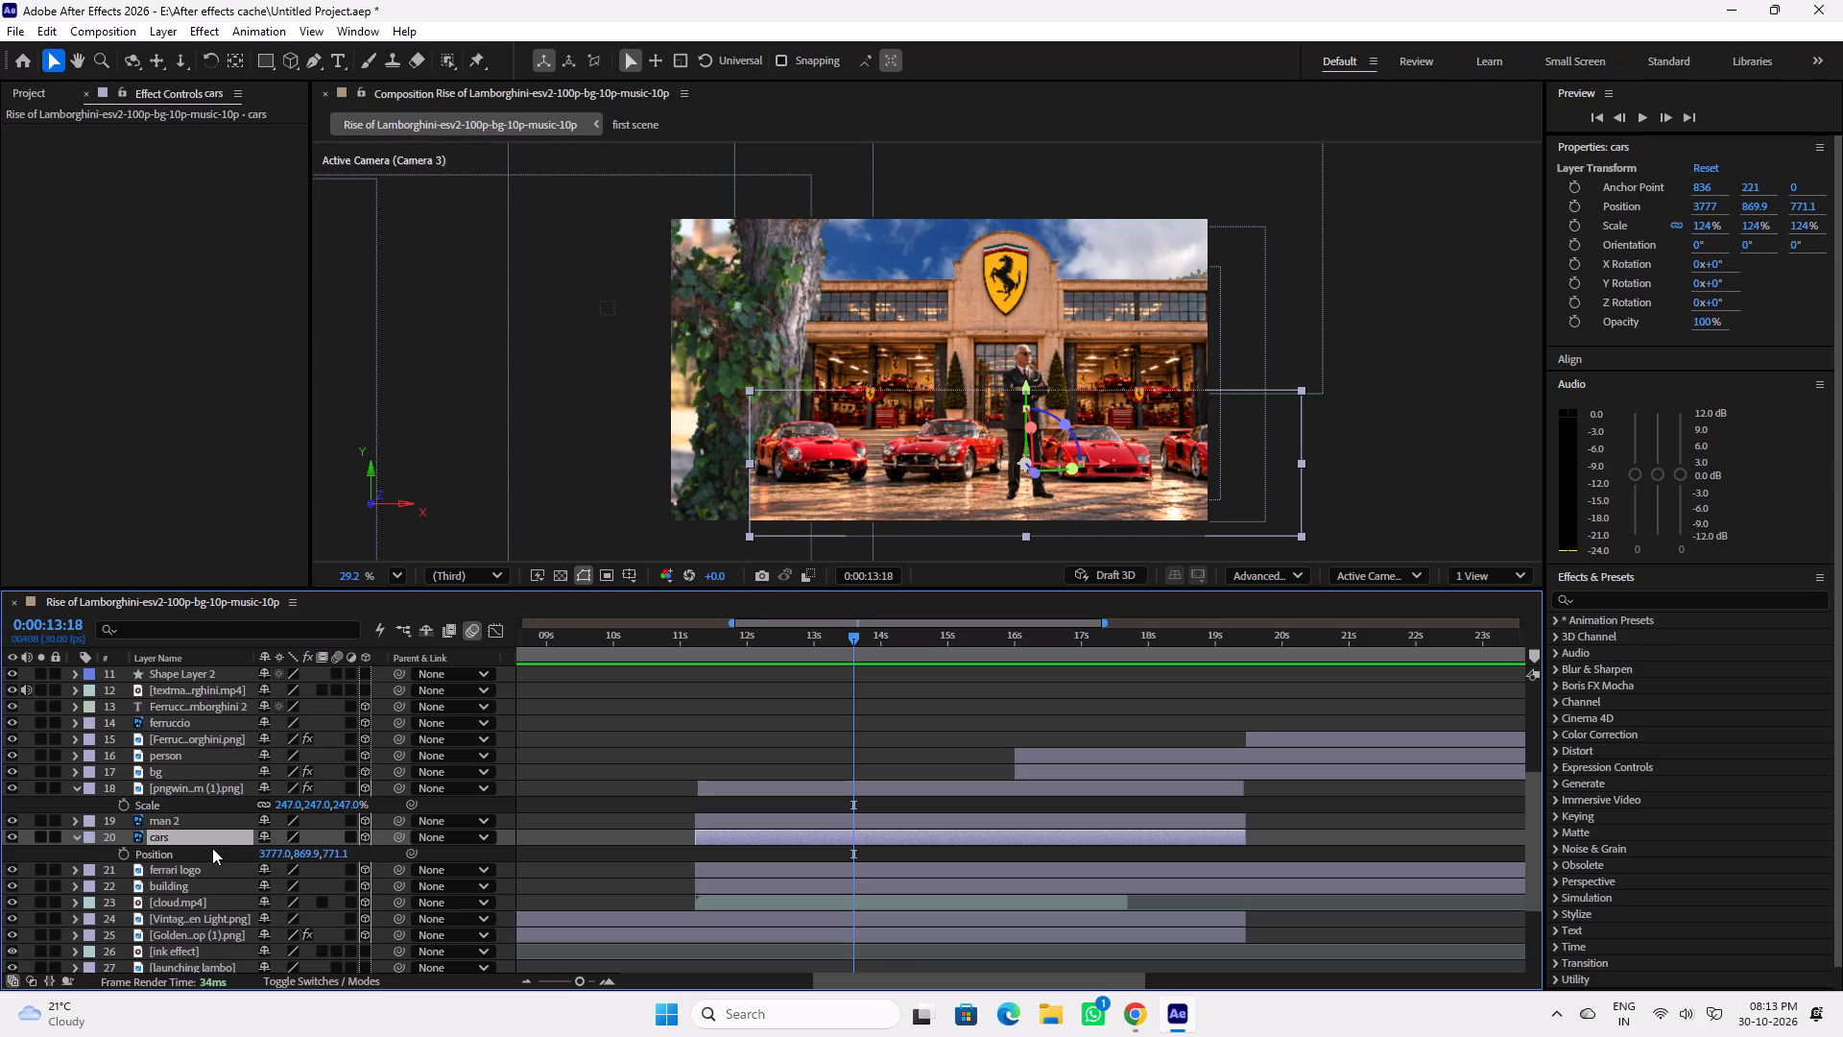
click(181, 791)
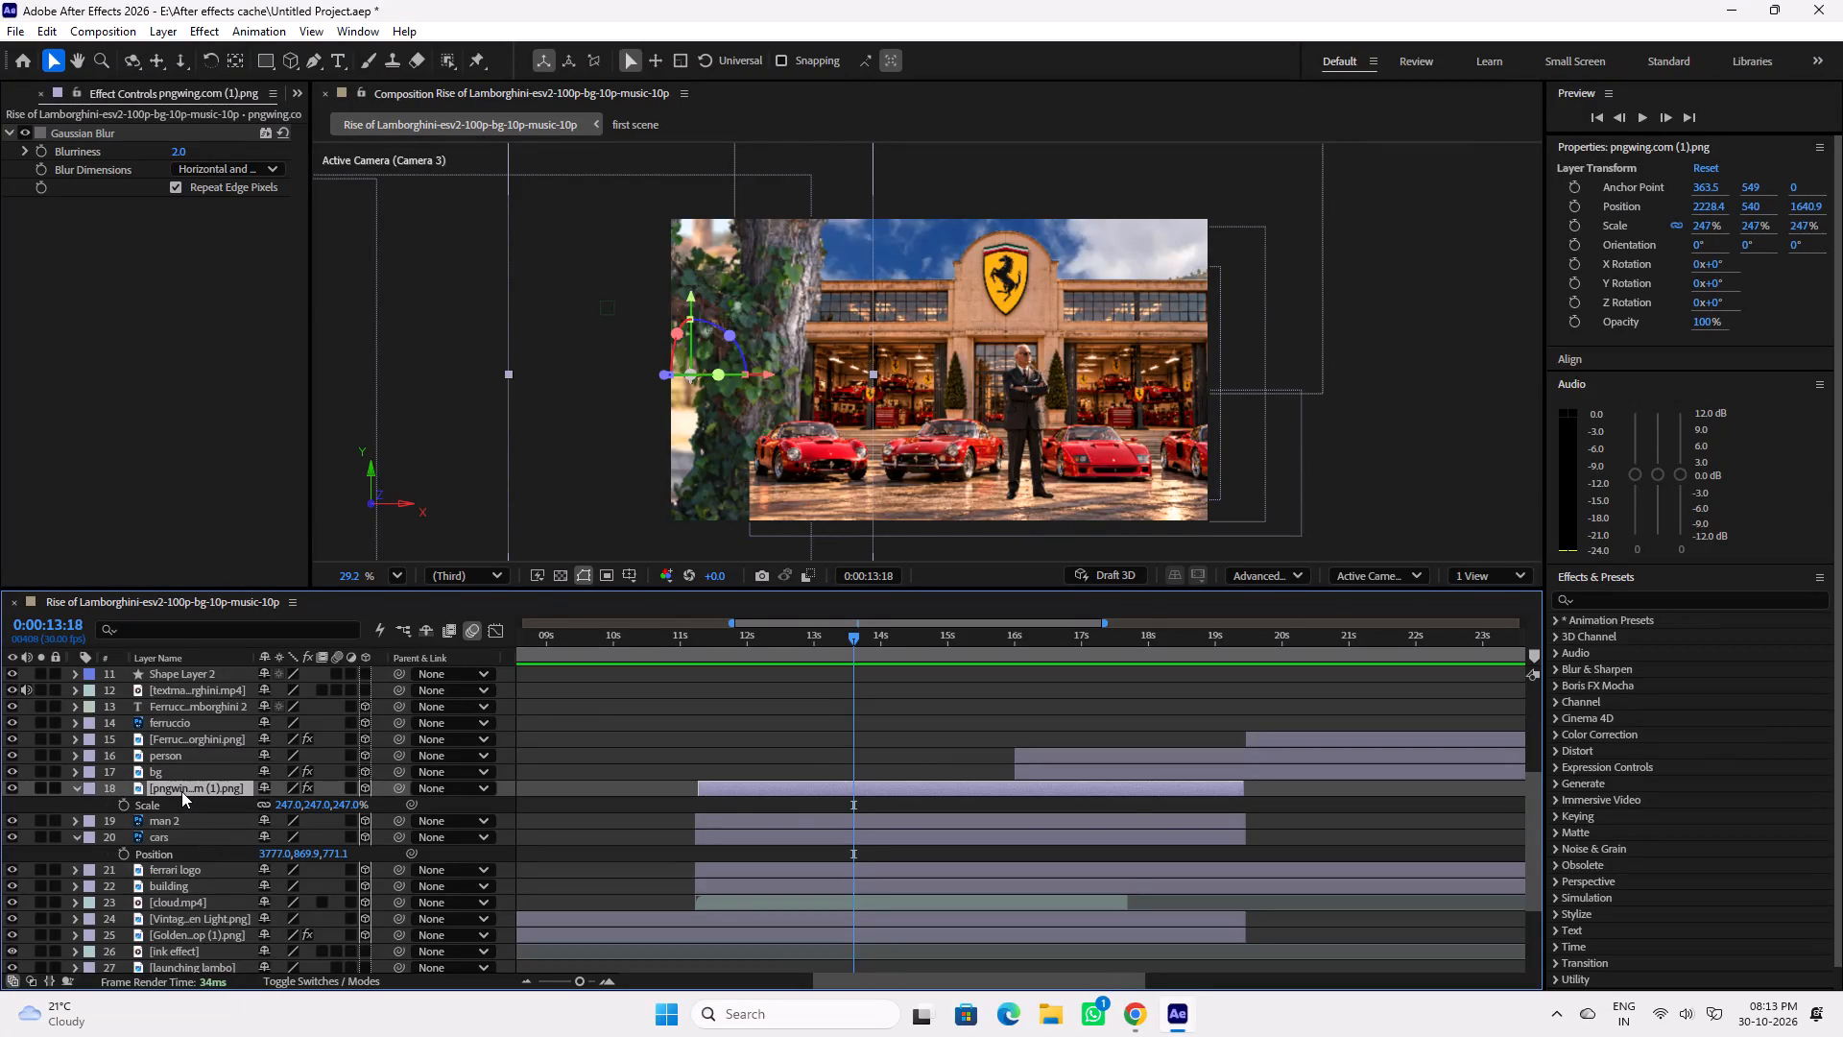
drag(181, 788, 191, 853)
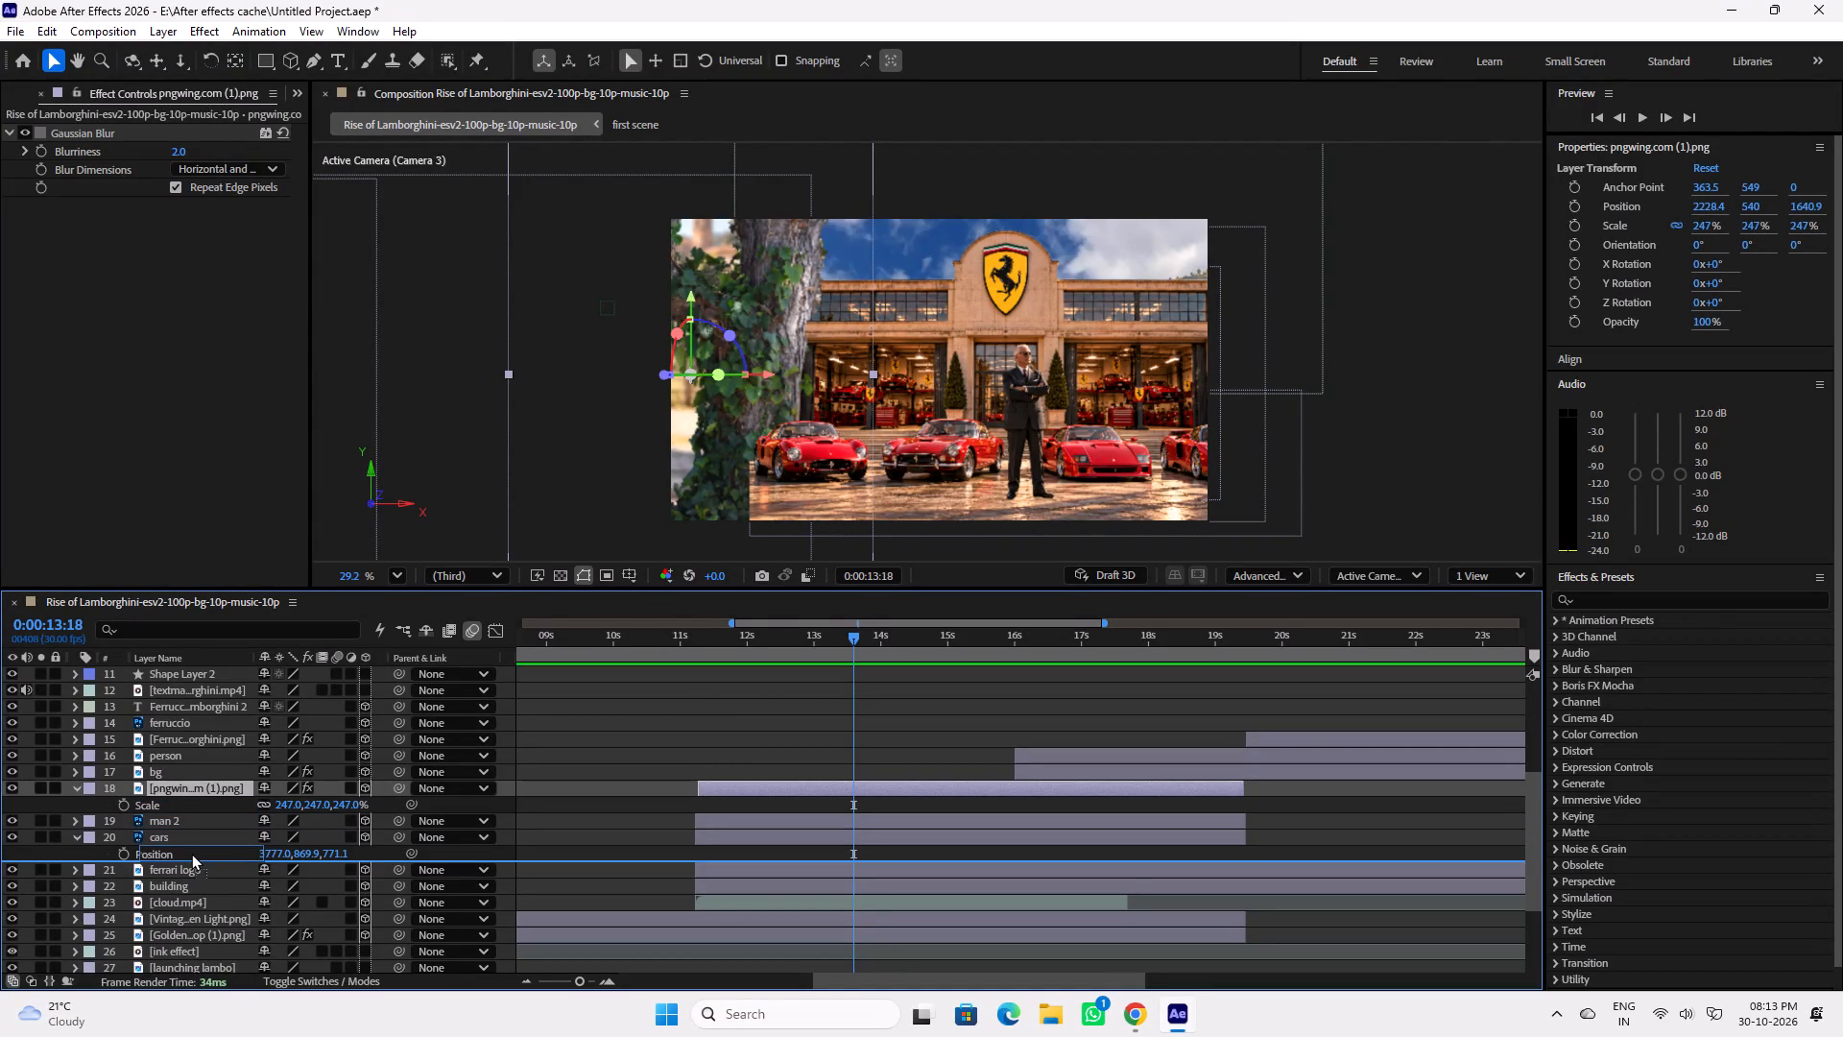
drag(191, 853, 191, 854)
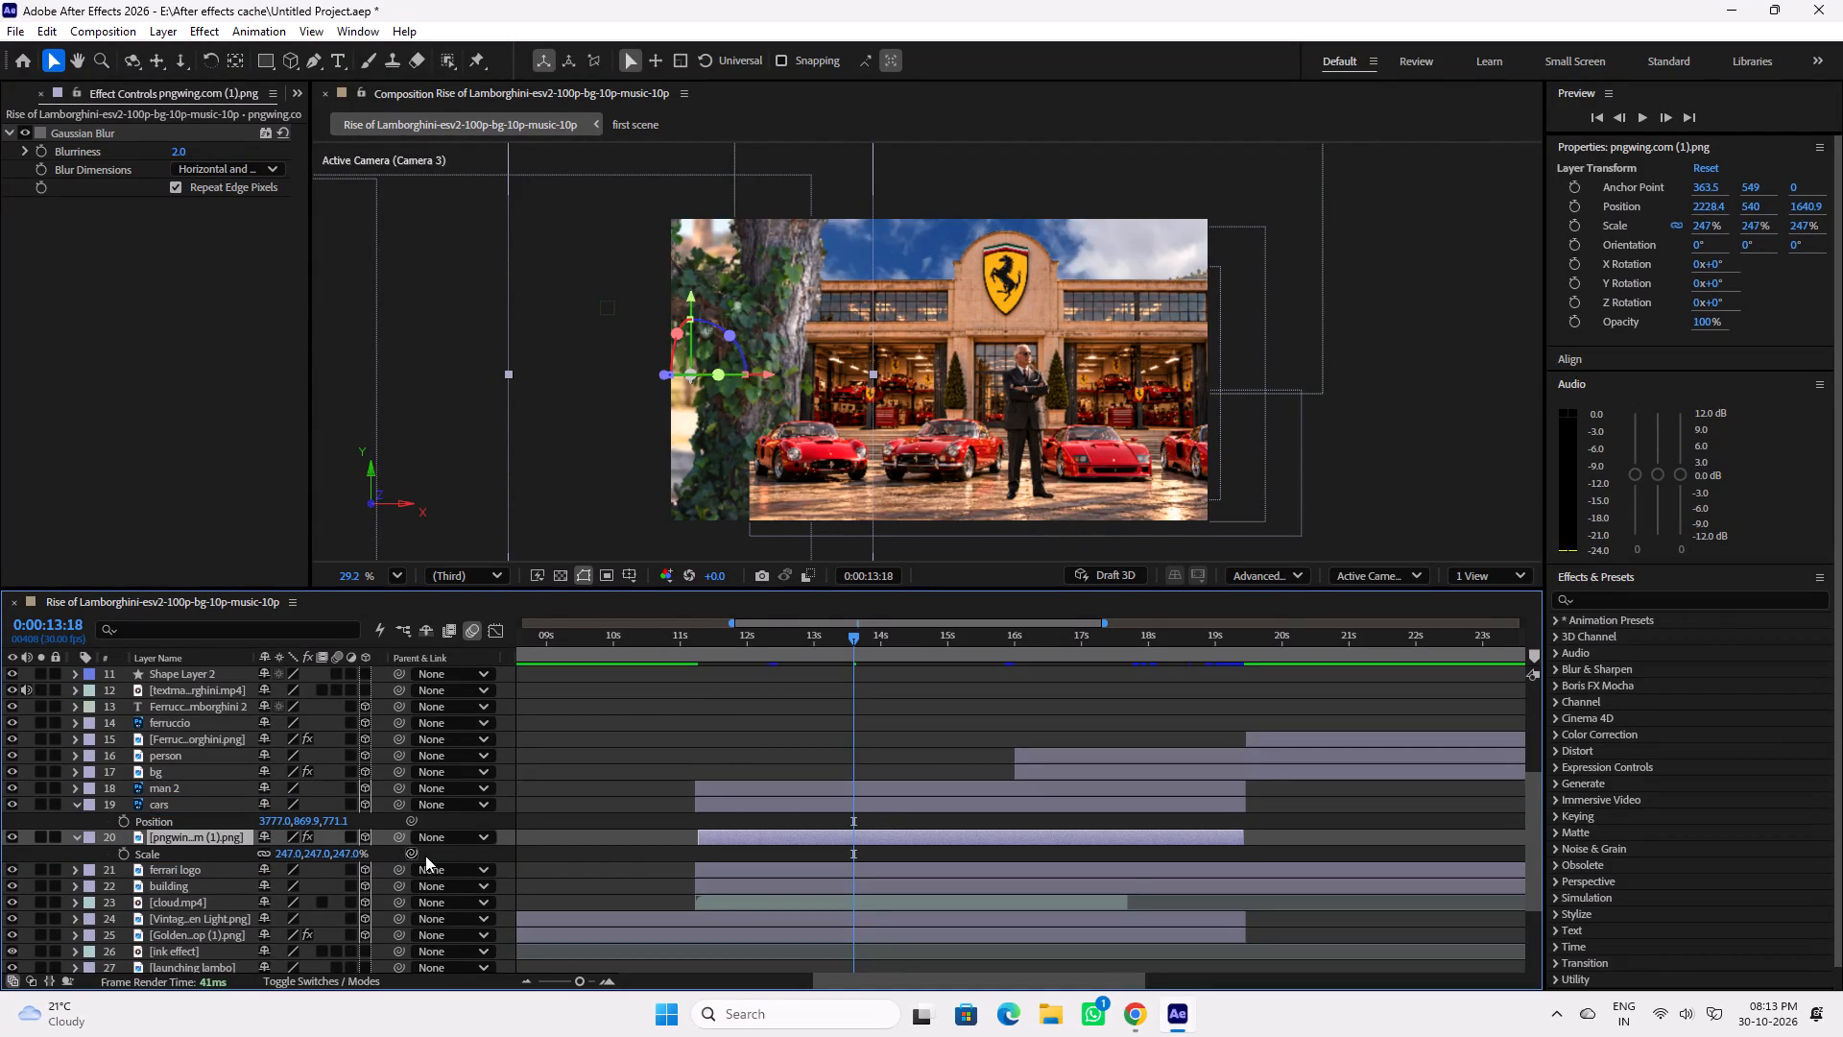
click(466, 860)
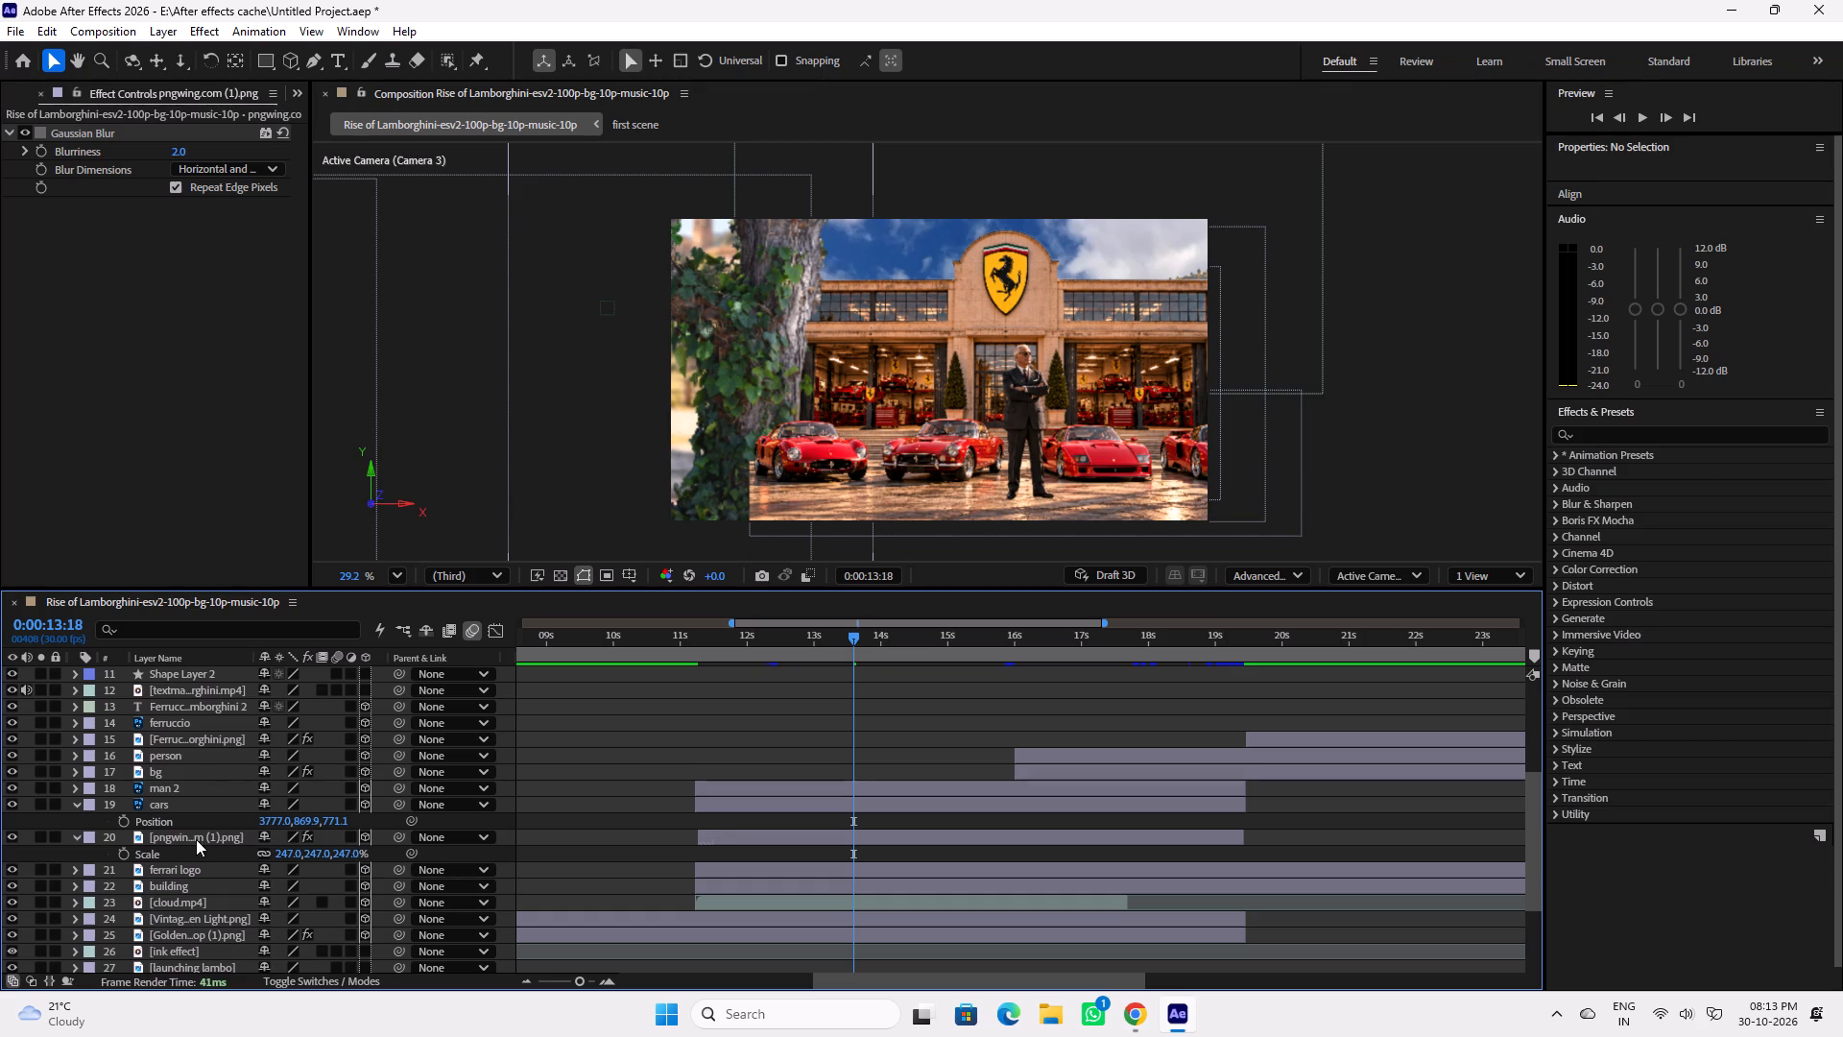
Push the cars layer back in depth to a Z position of about 1750.1.
click(172, 836)
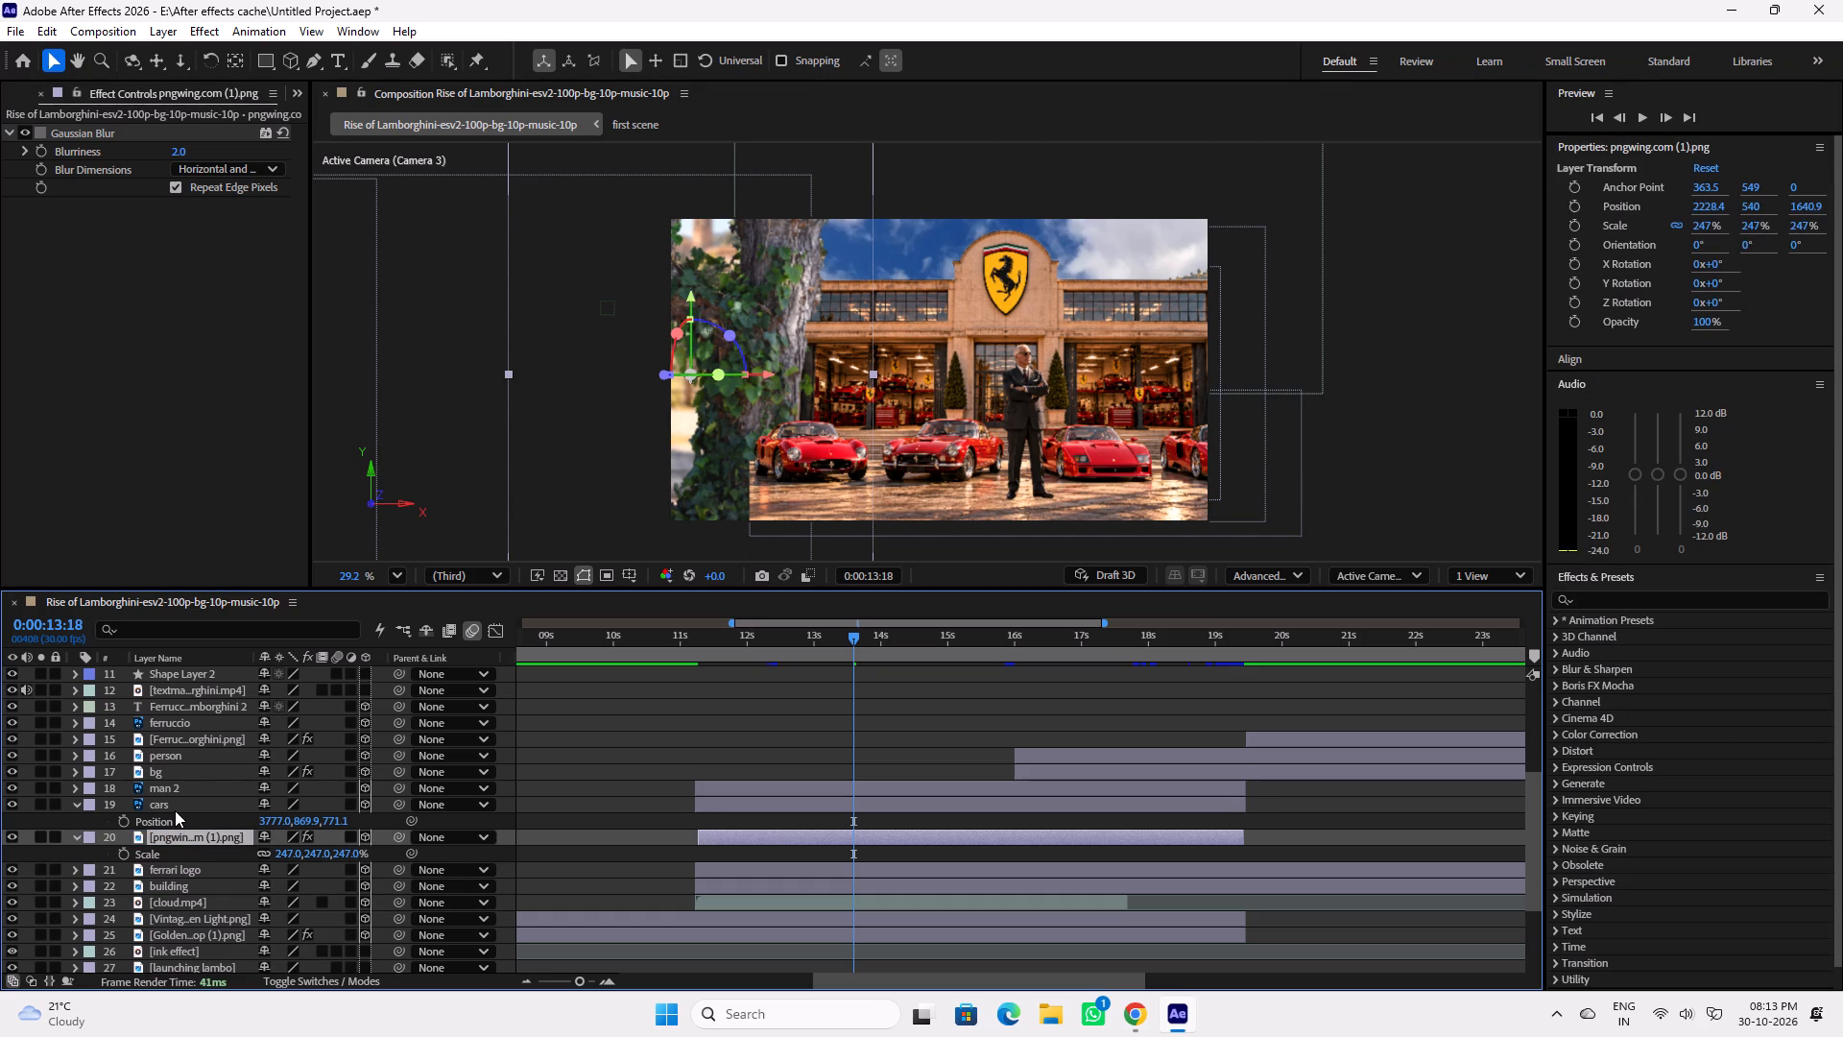
click(175, 810)
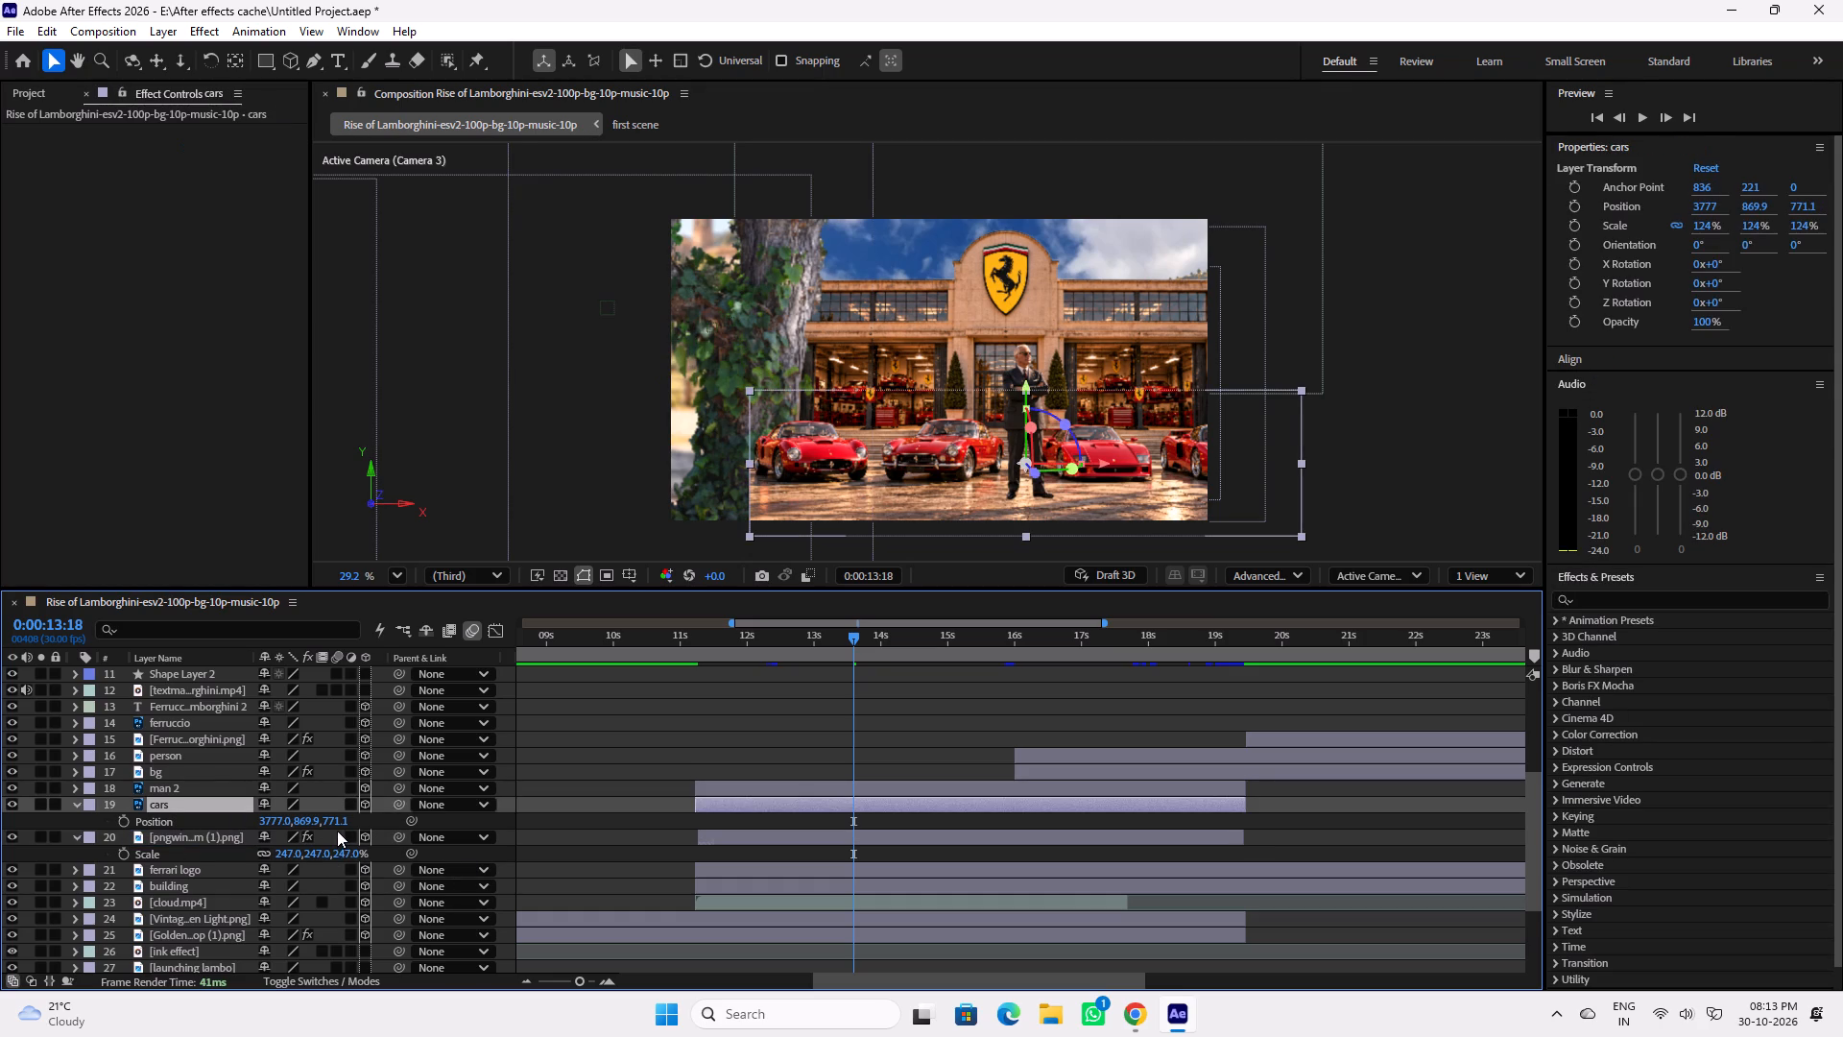
click(199, 840)
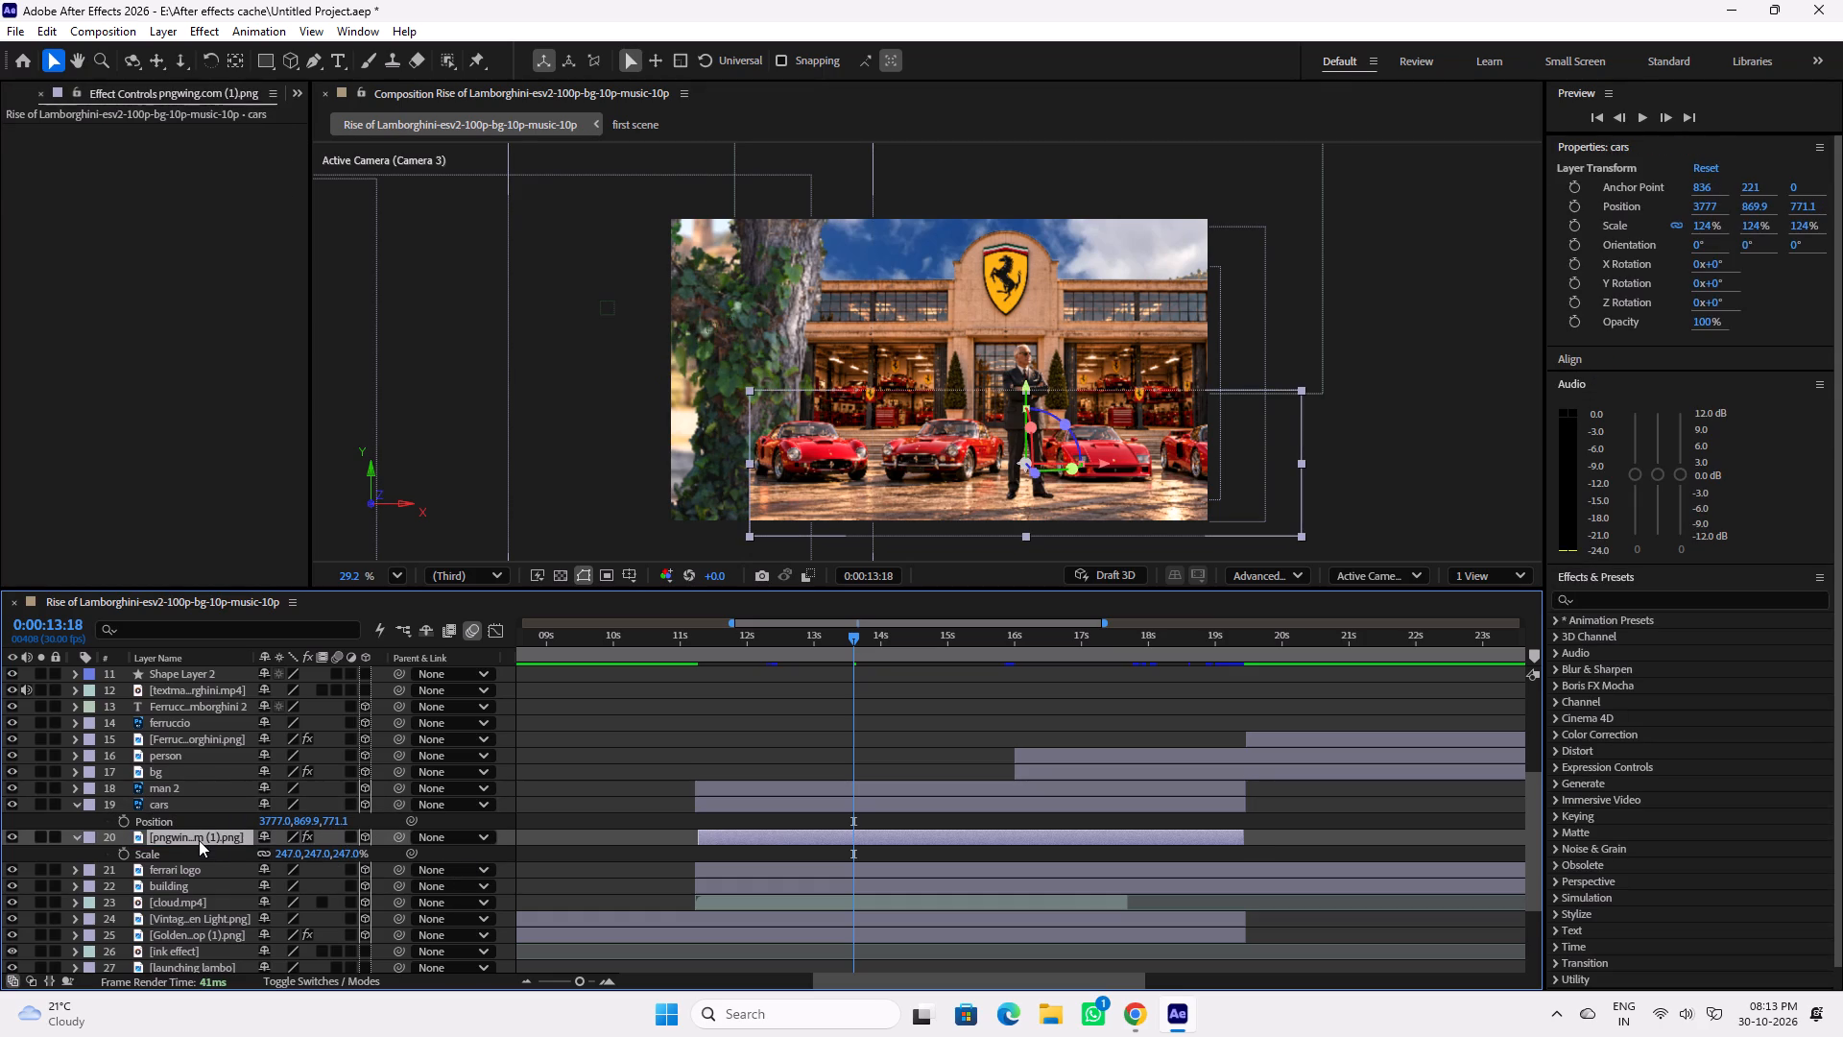
key(p)
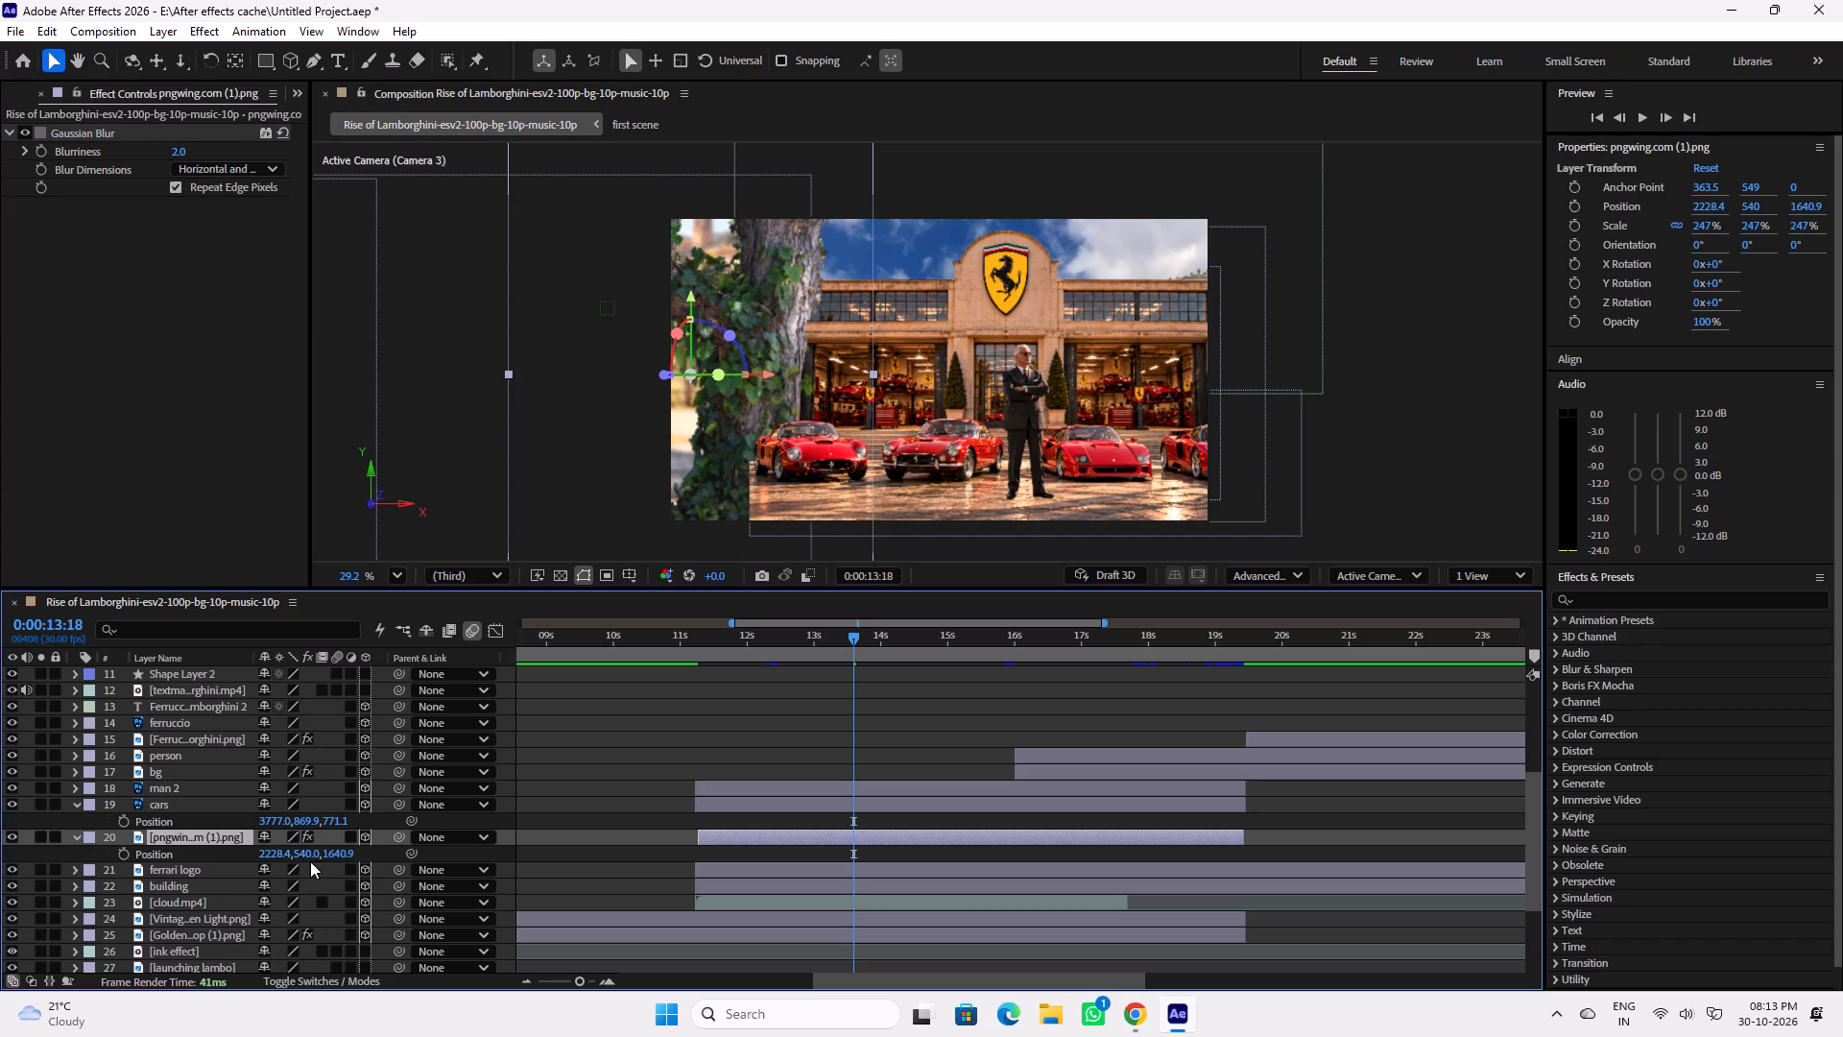
drag(332, 821, 471, 833)
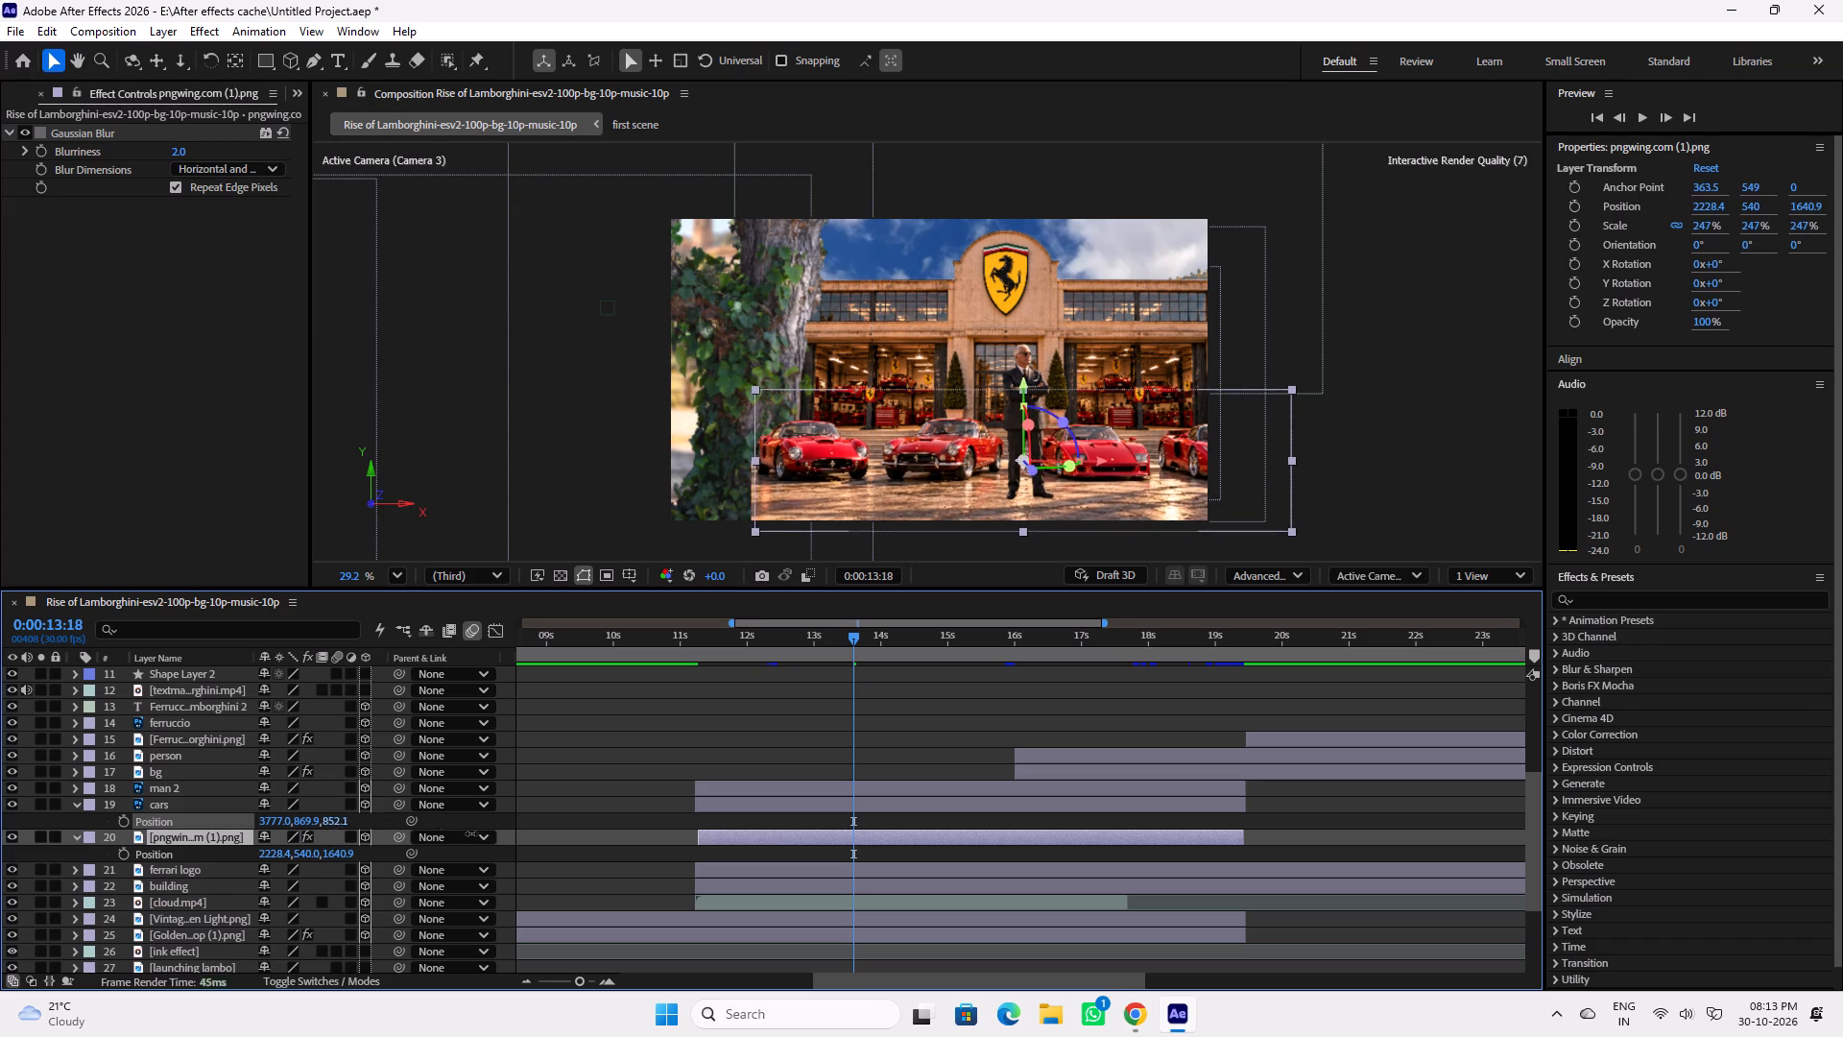
drag(471, 833, 1348, 879)
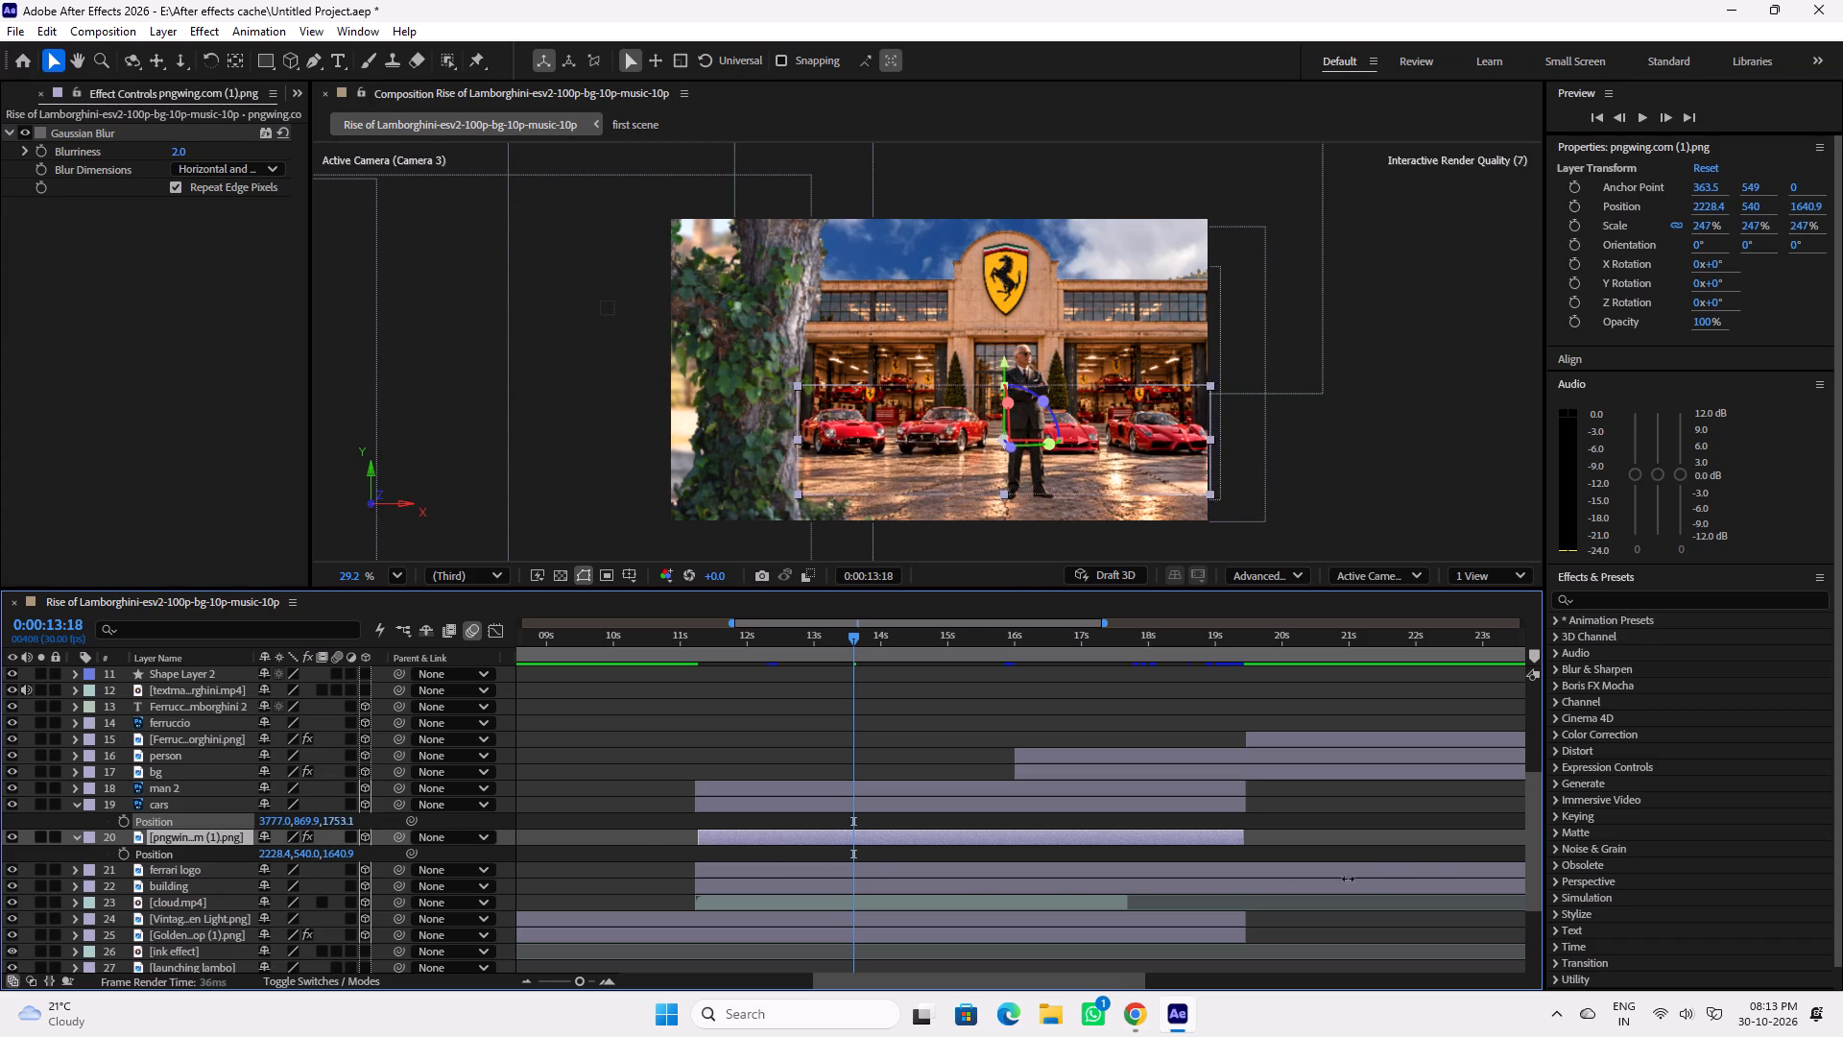
drag(1348, 879, 1376, 892)
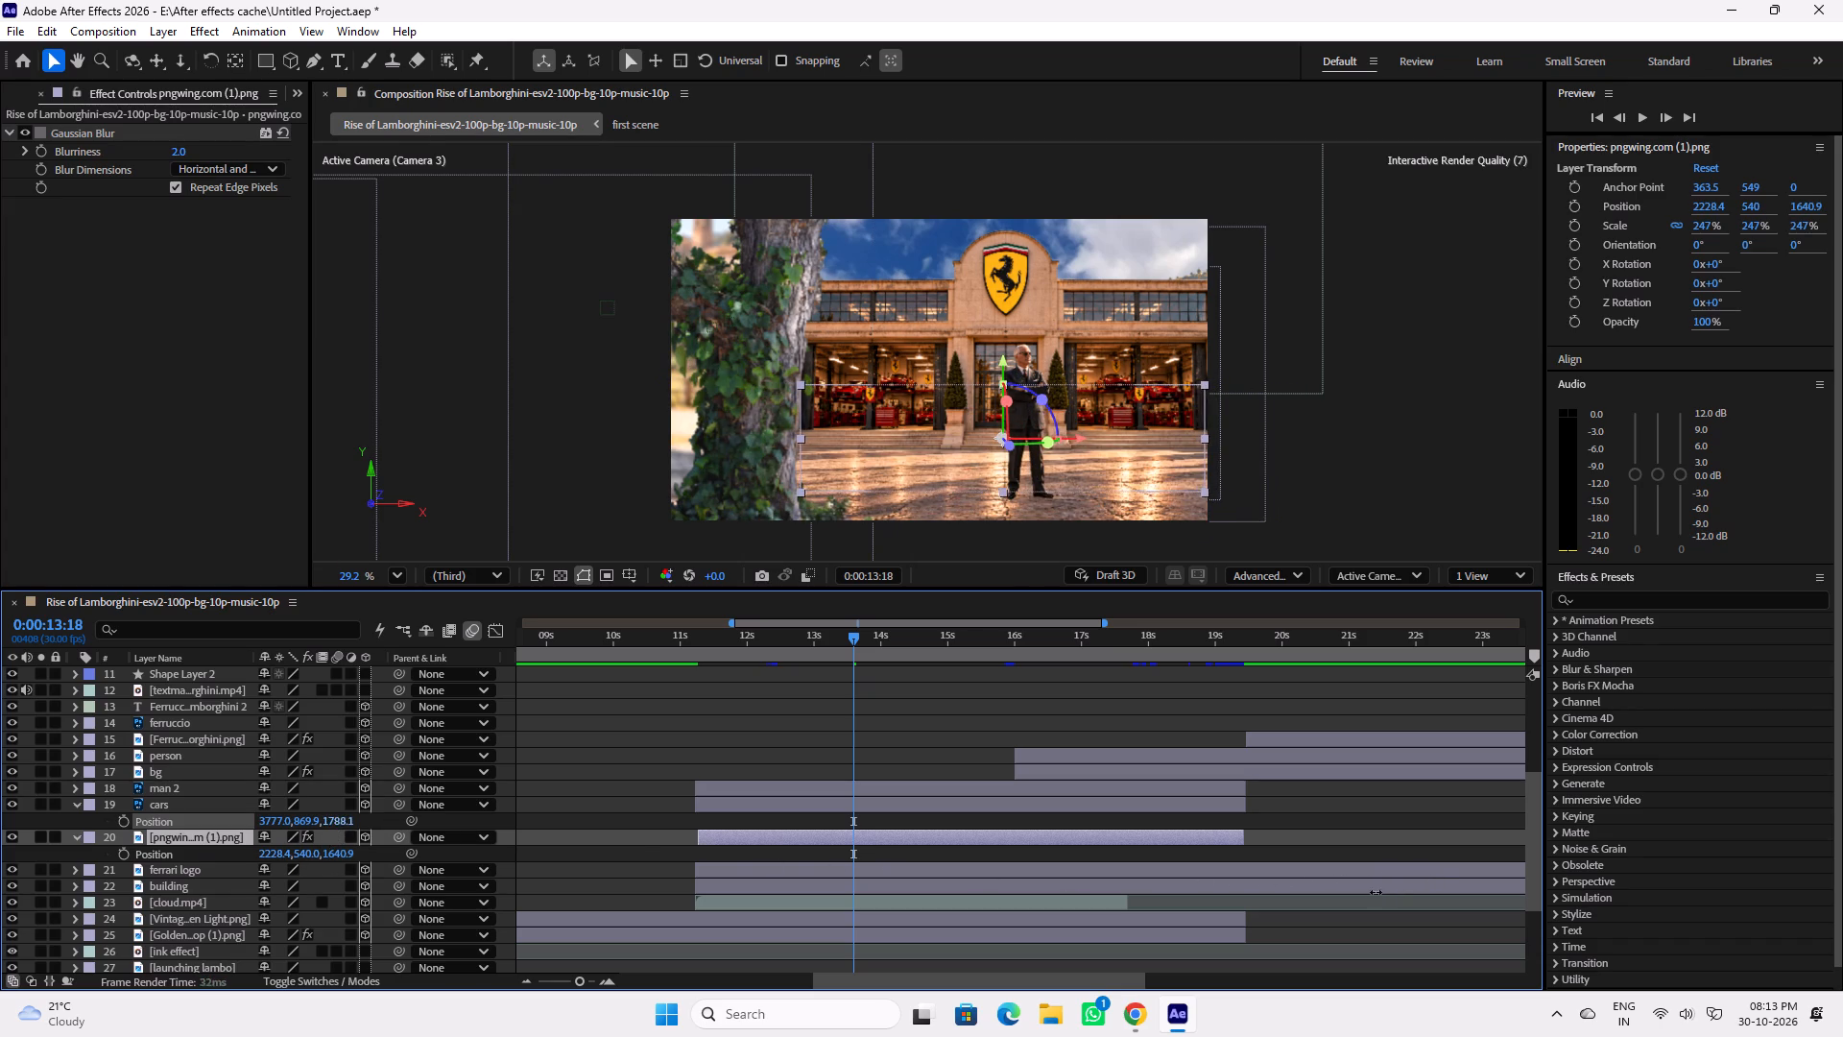
drag(1376, 892, 1351, 899)
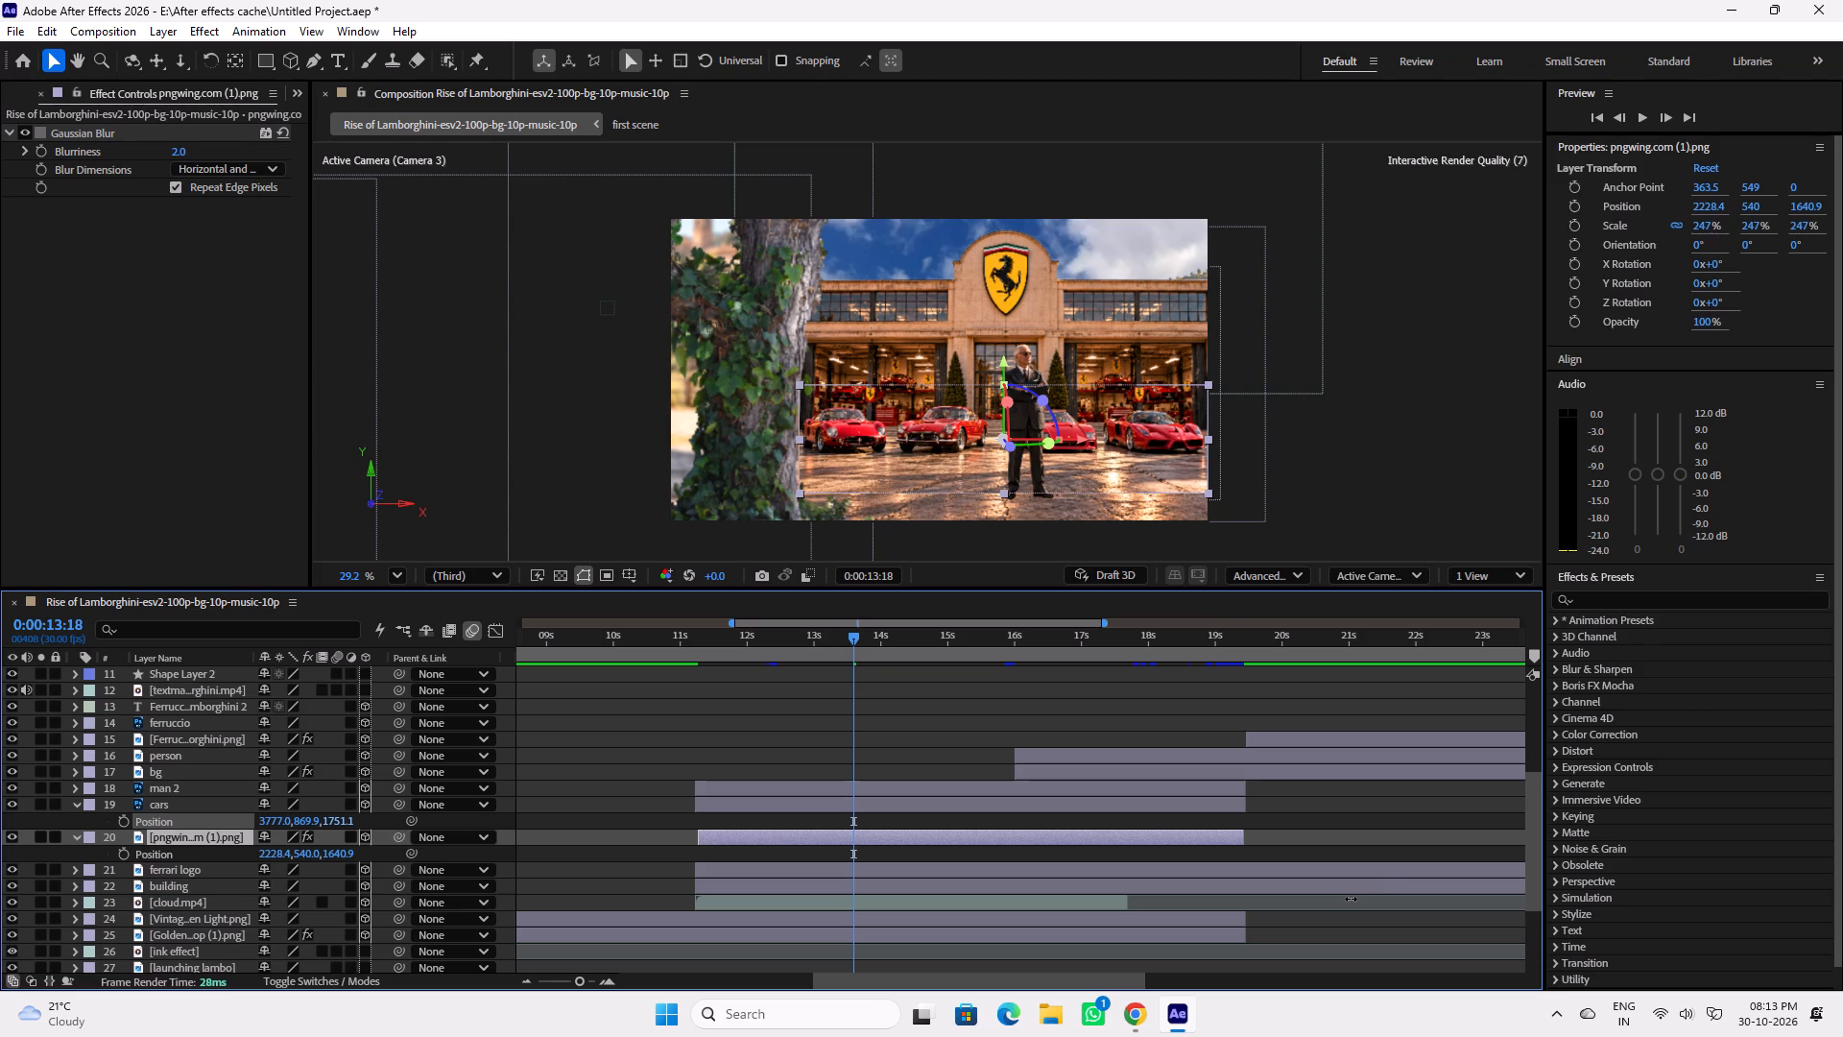
drag(1351, 899, 1351, 900)
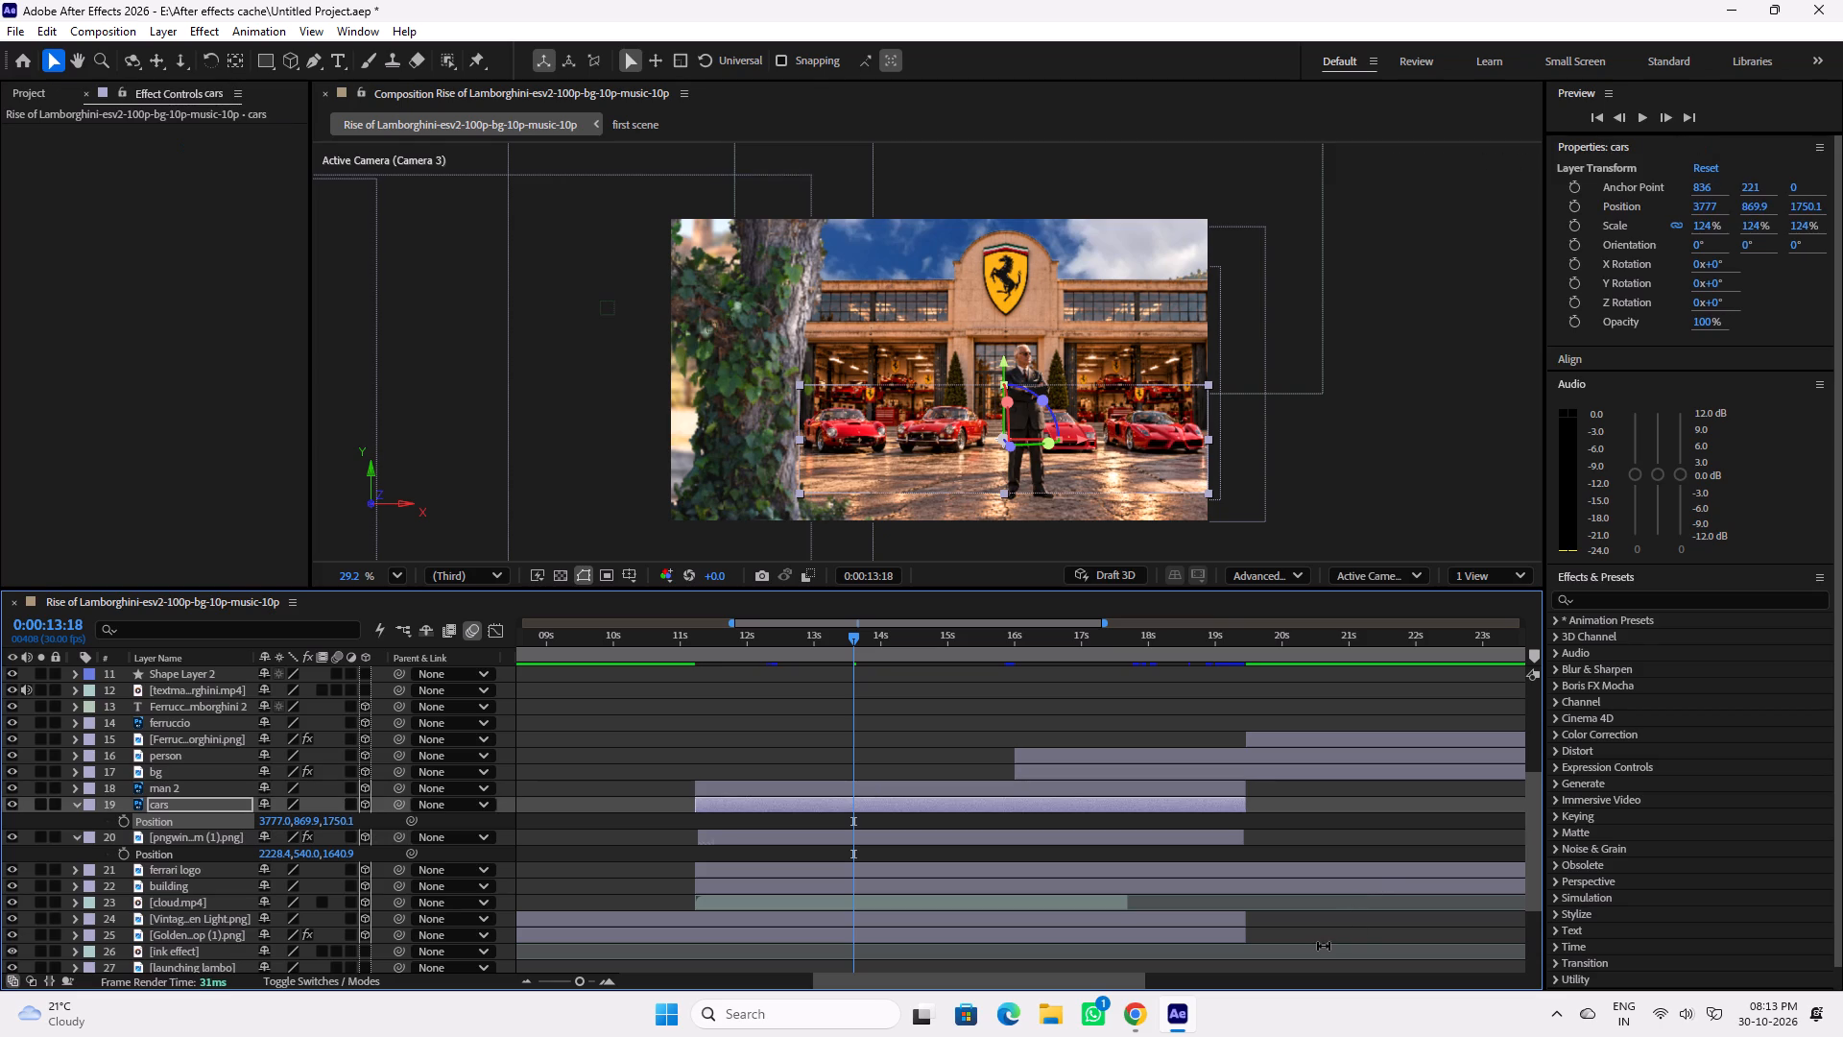
Scale the cars layer up to 139% and save the project.
click(216, 801)
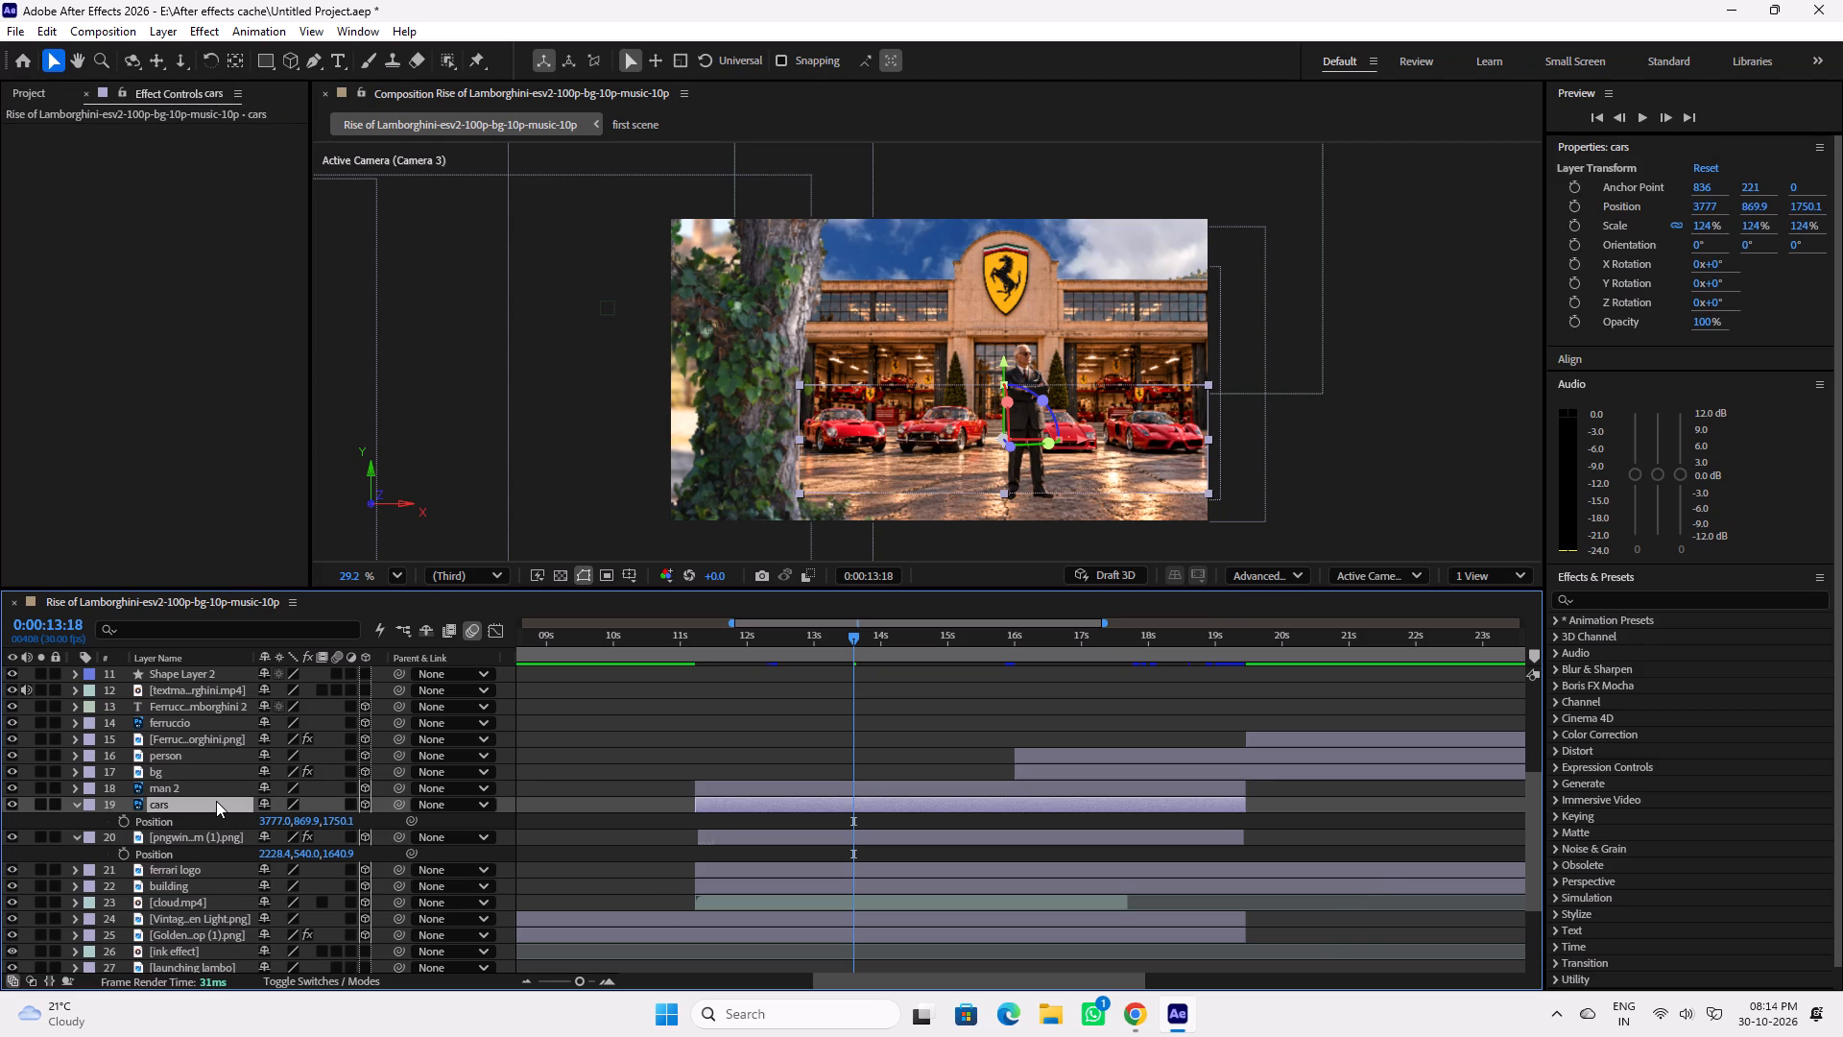
key(shift+s)
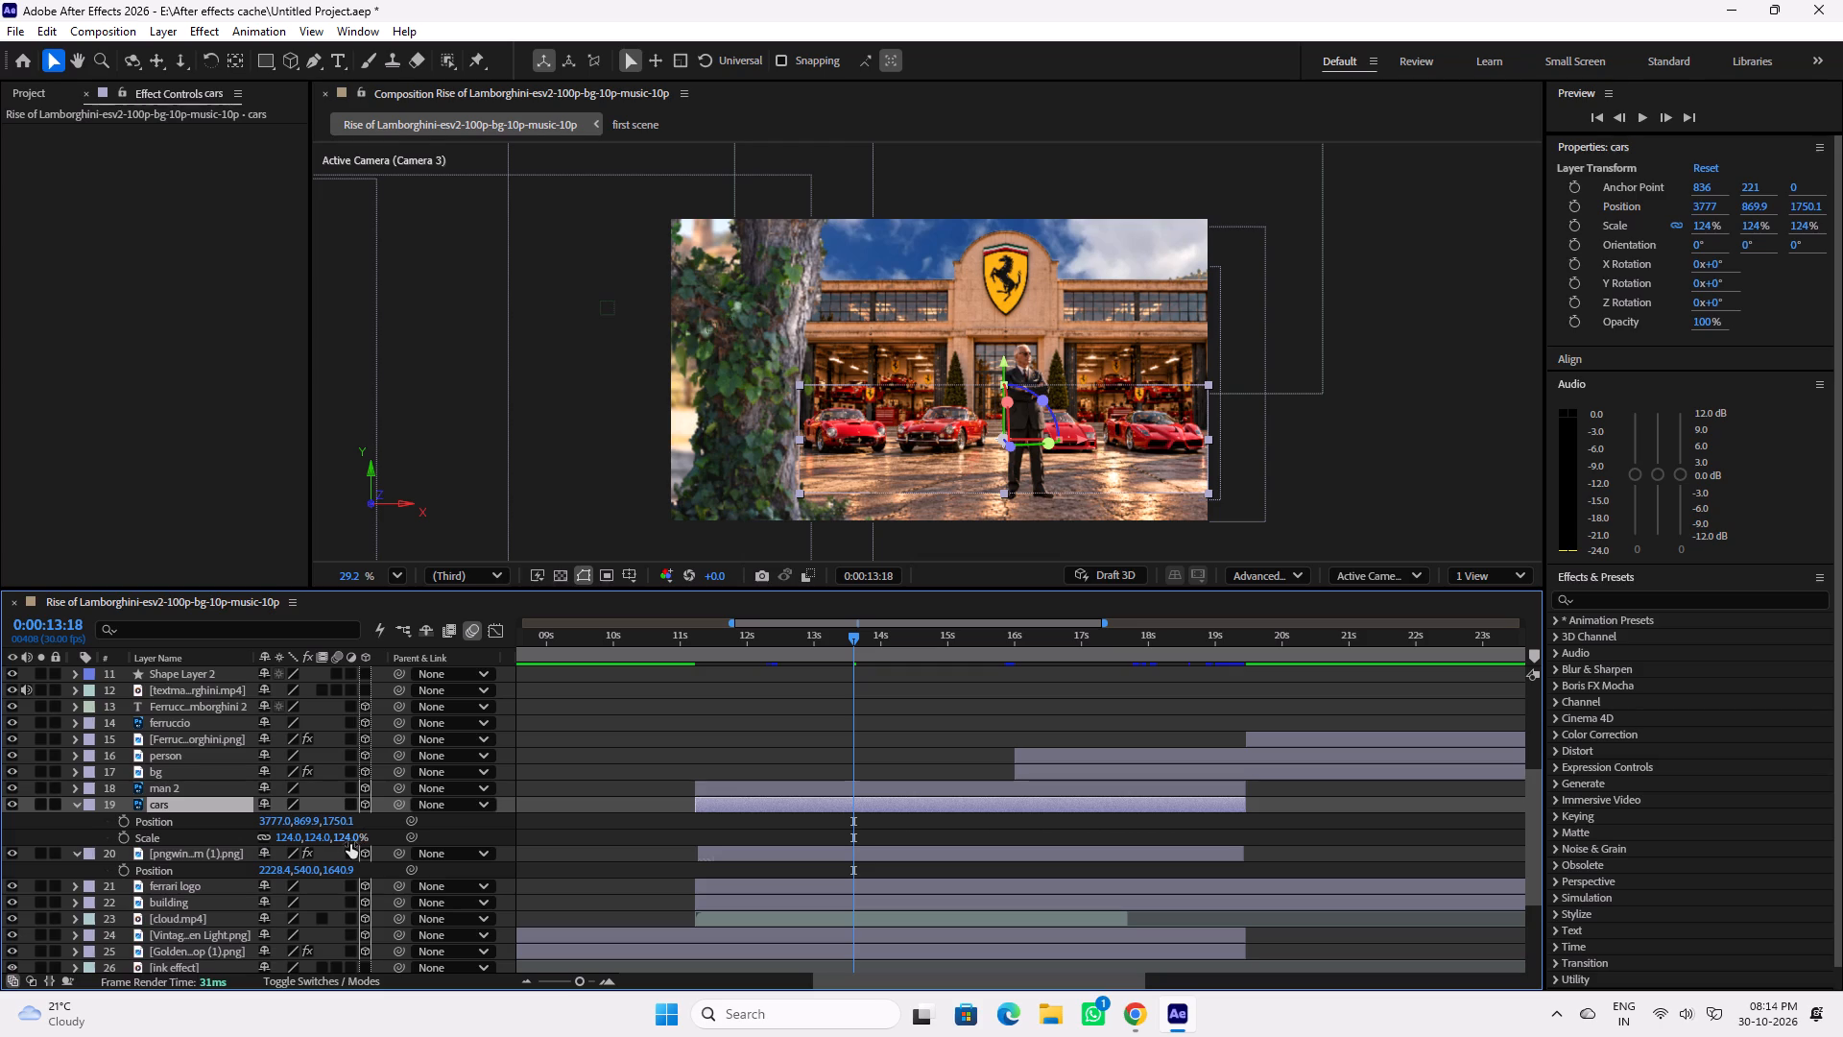
drag(348, 843, 380, 834)
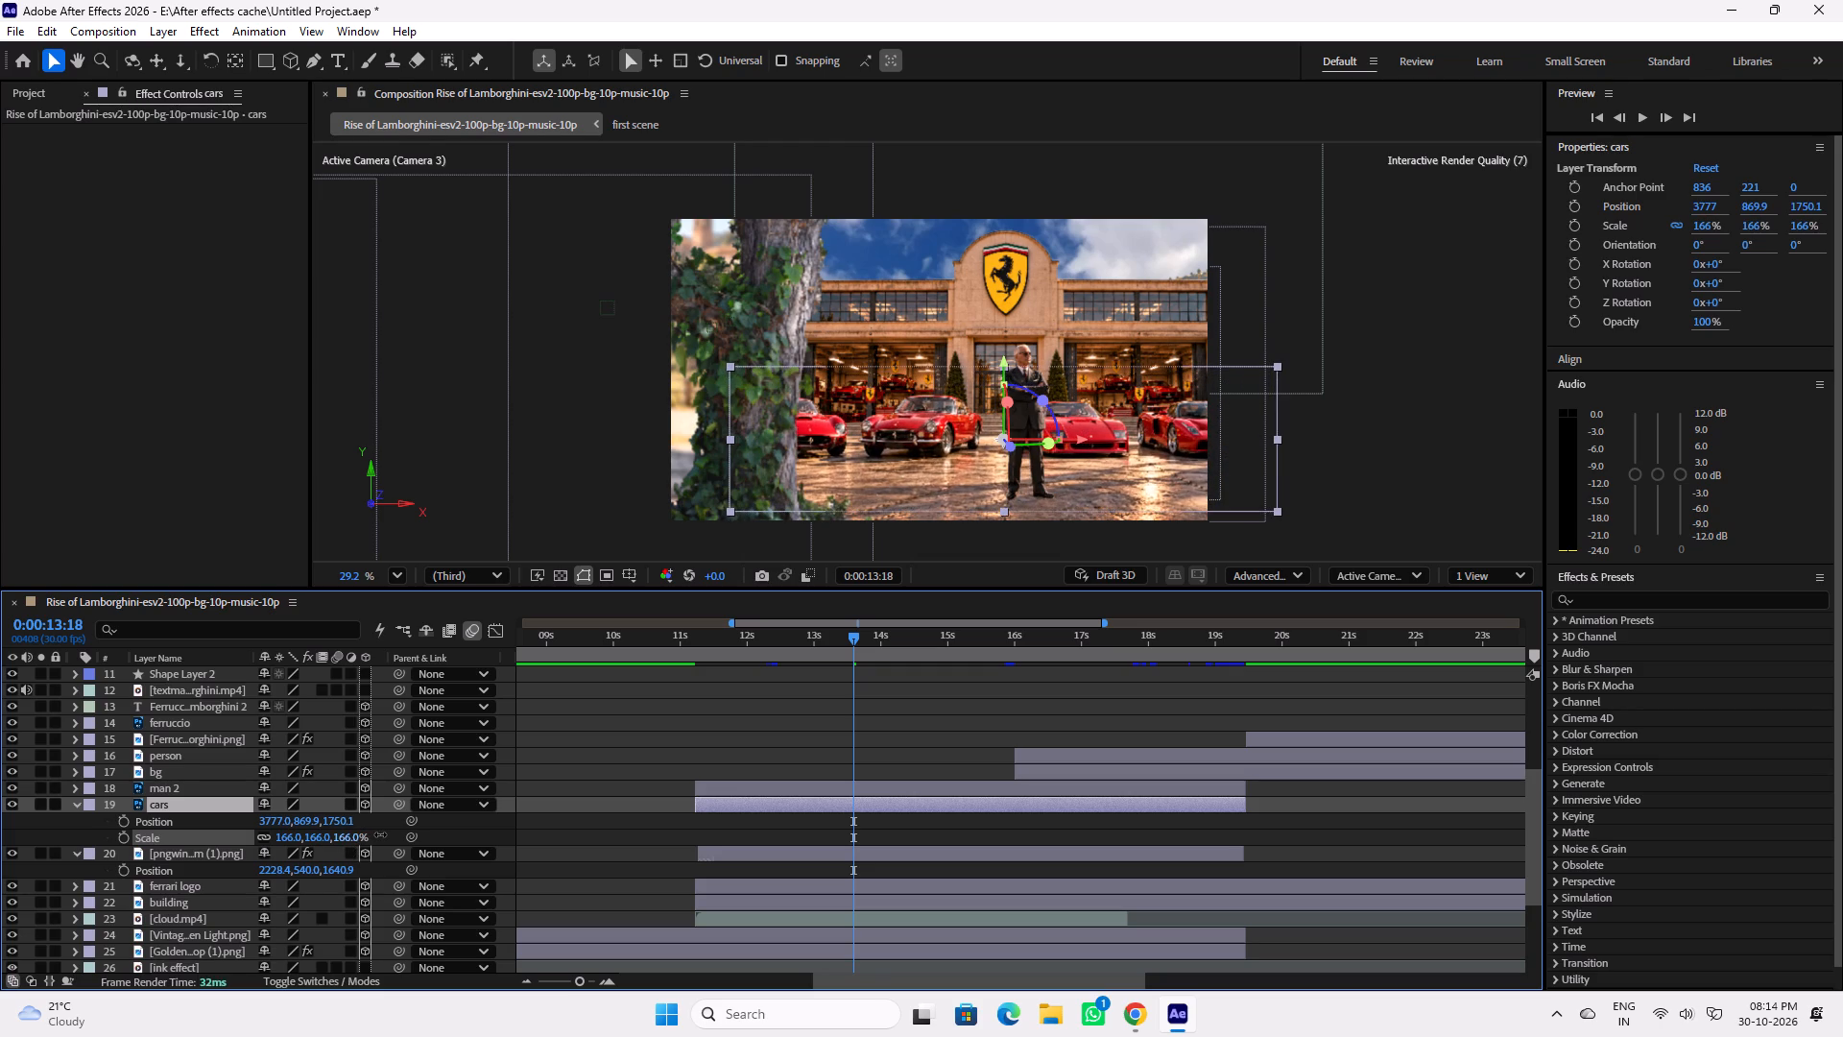
drag(380, 834, 391, 834)
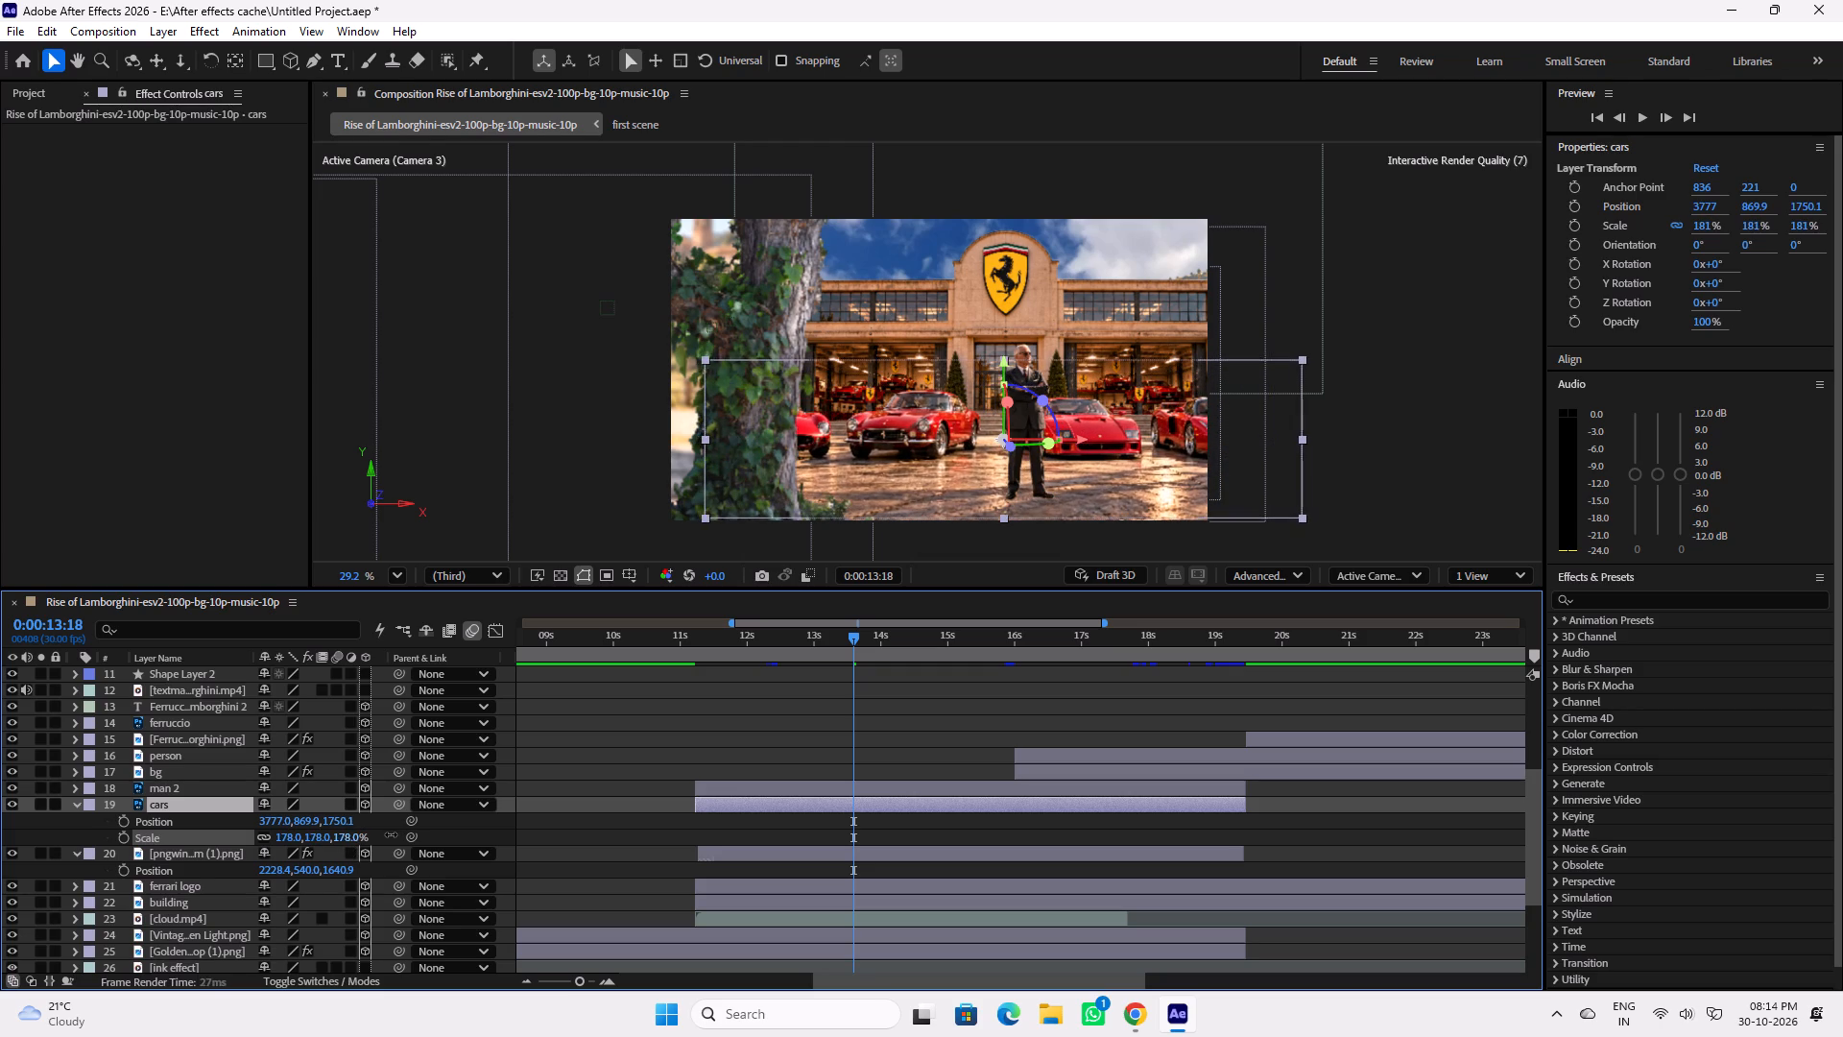
drag(391, 834, 383, 832)
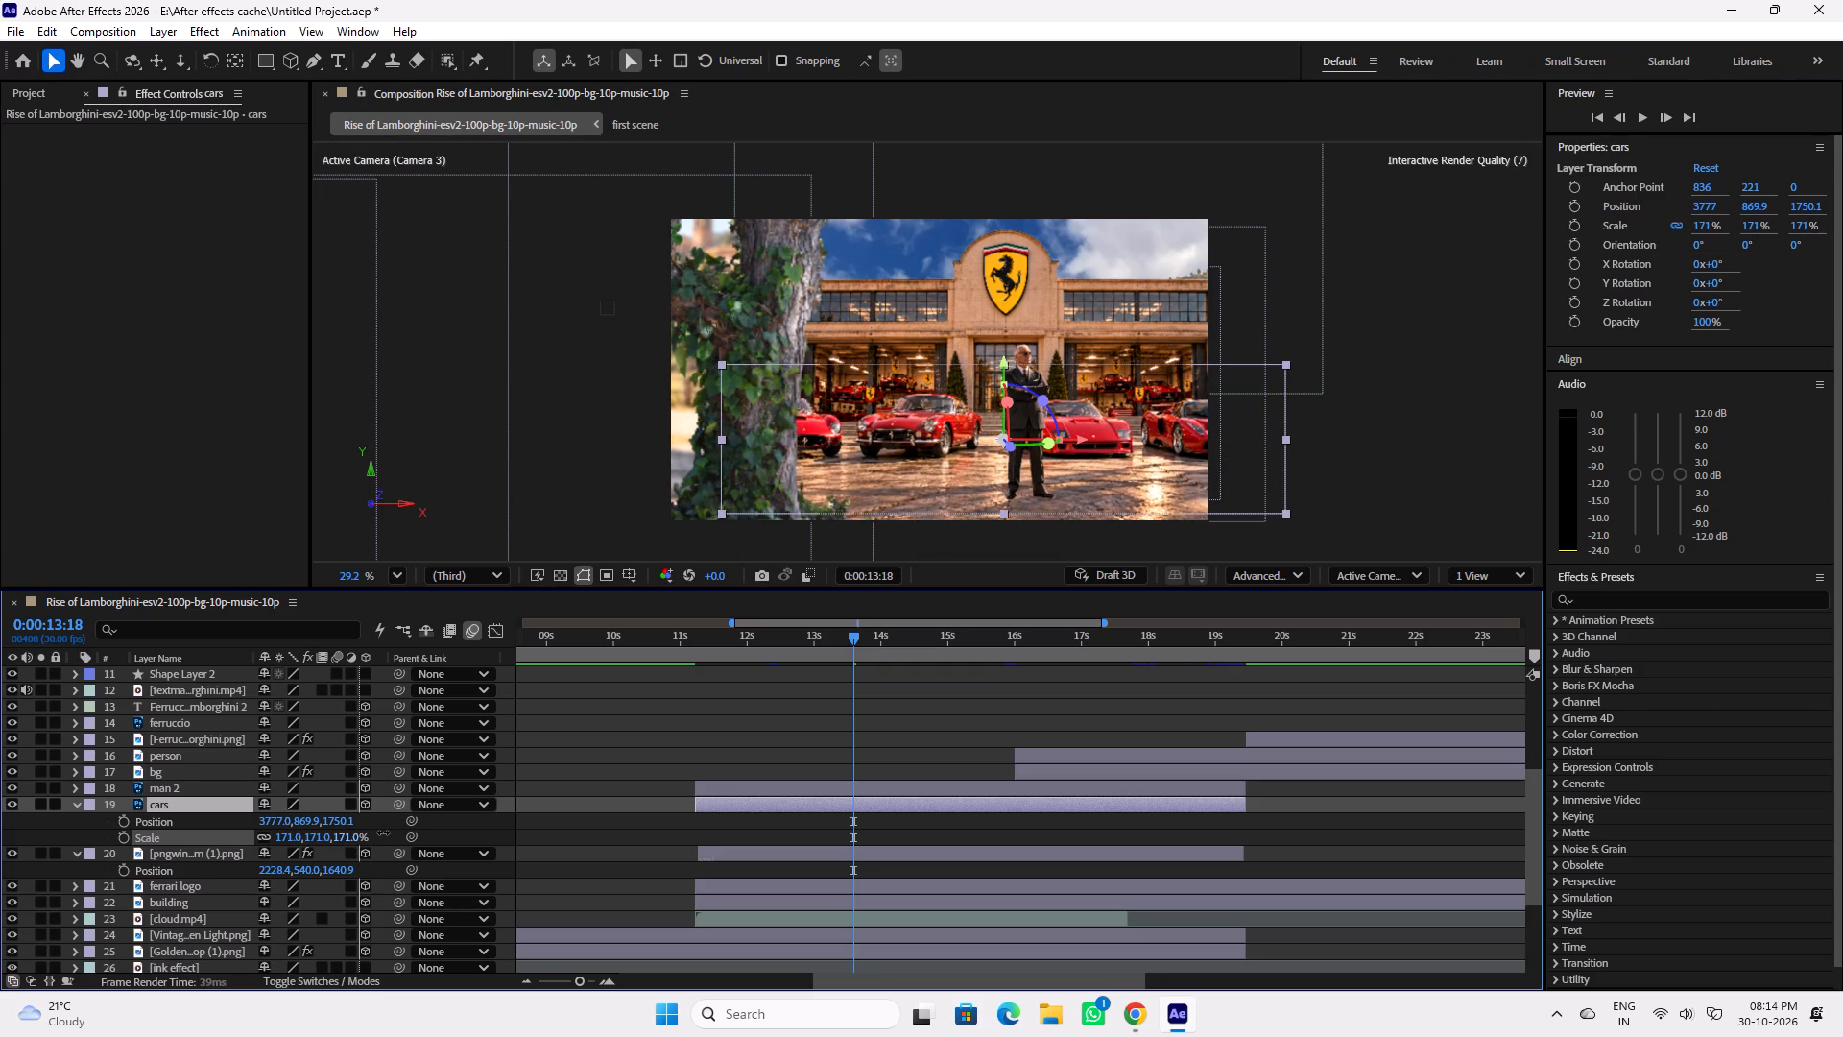
drag(383, 832, 360, 832)
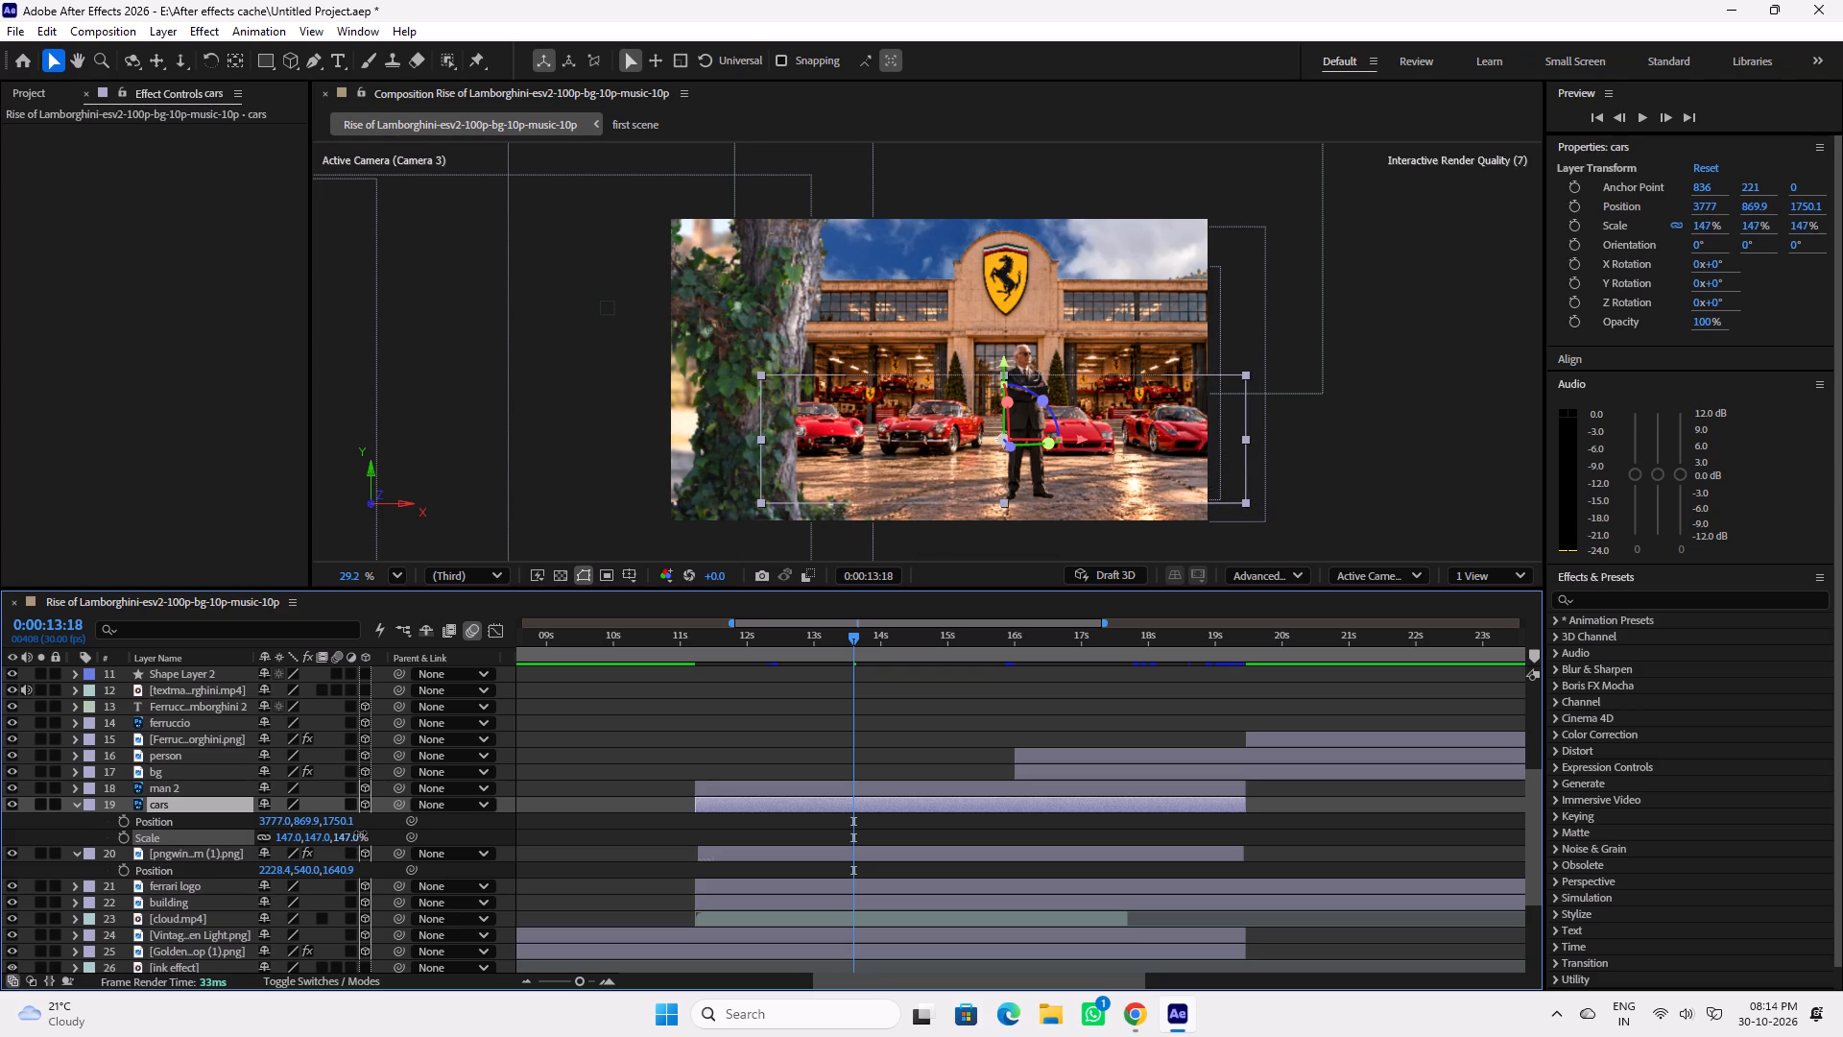
drag(360, 832, 354, 834)
click(661, 644)
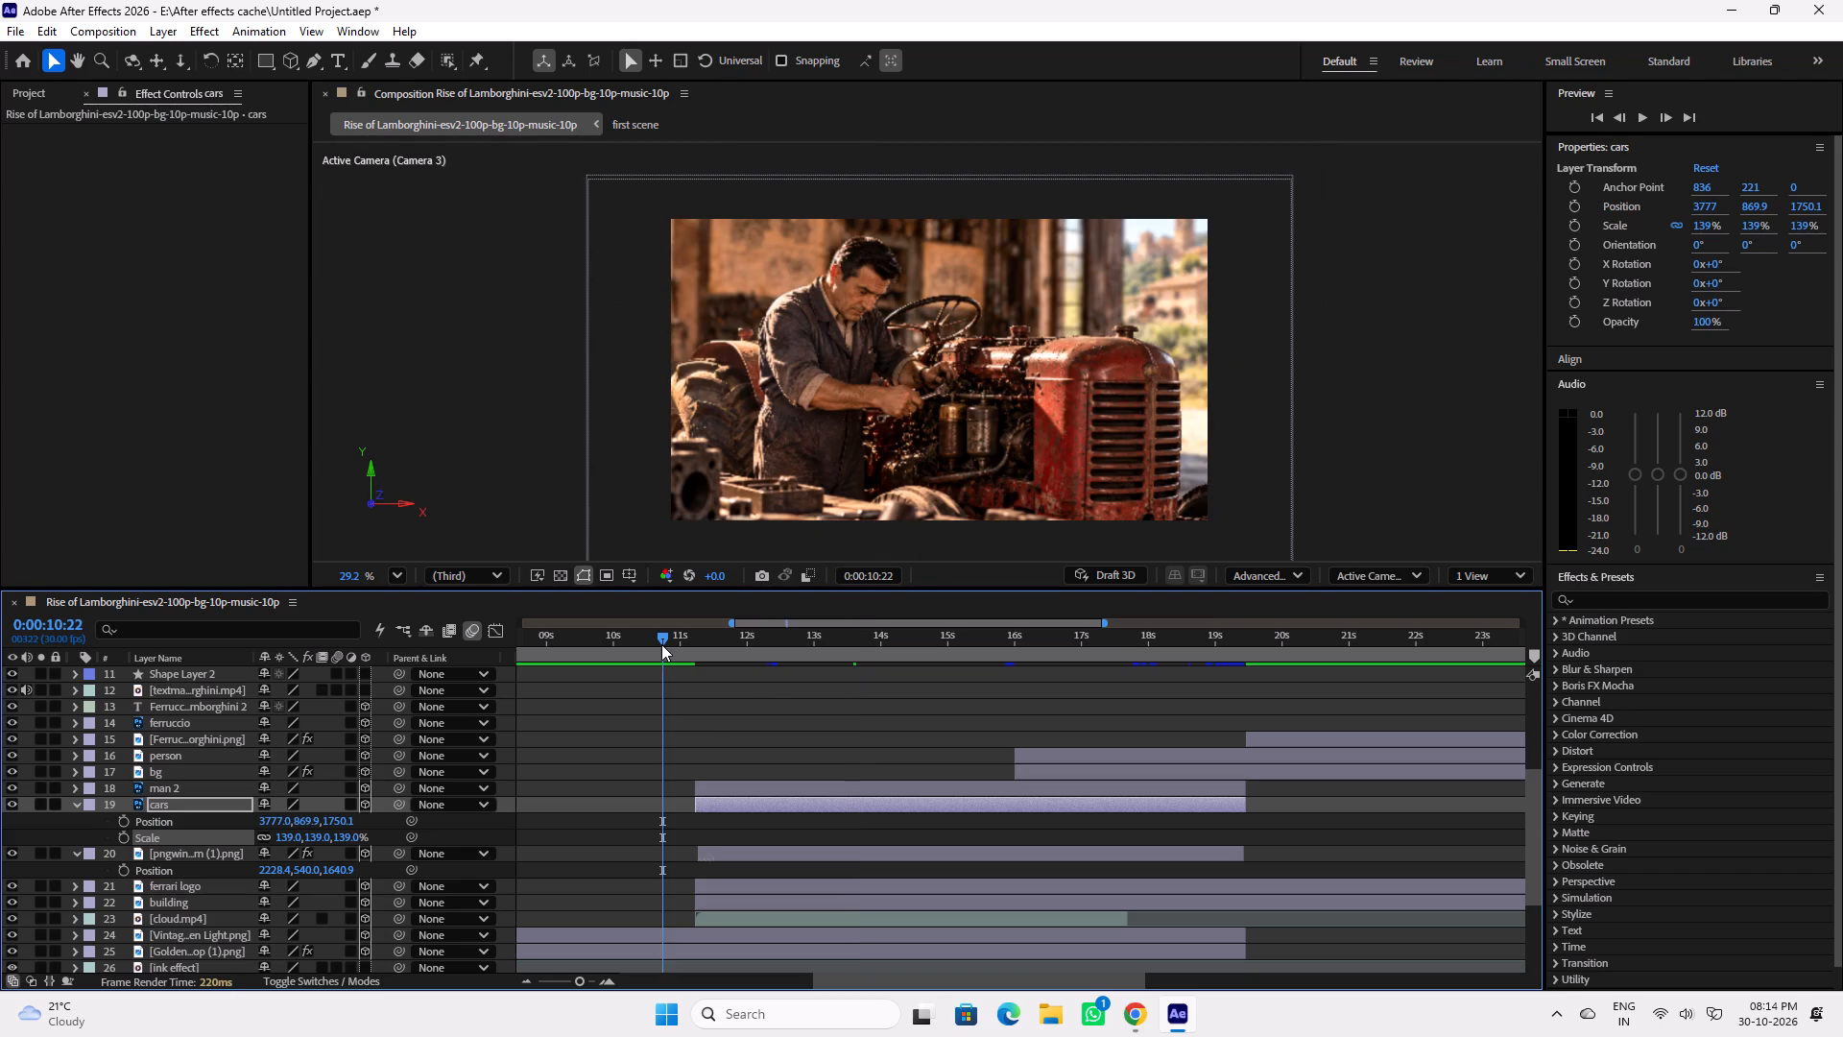
key(ctrl+s)
Play and scrub from the tractor scene through the Ferrari factory scene to check the resized cars and the transition.
key(space)
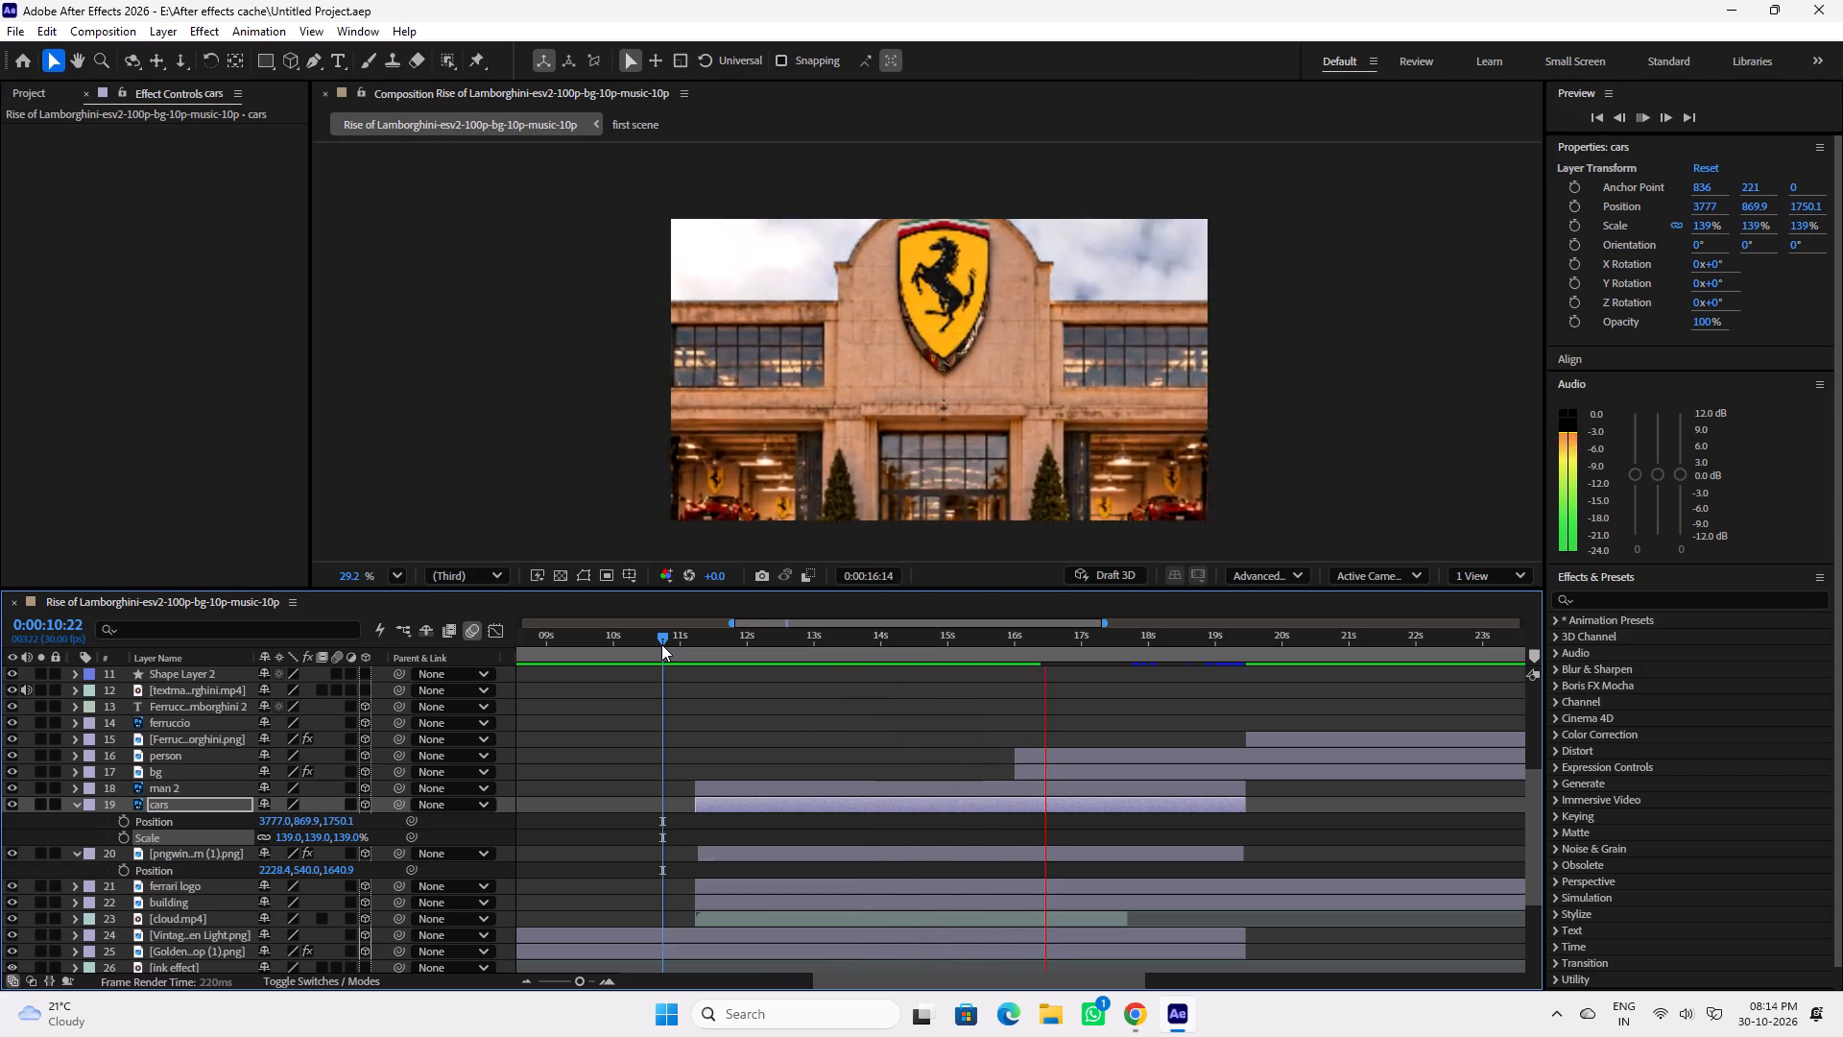
key(space)
drag(704, 636, 799, 643)
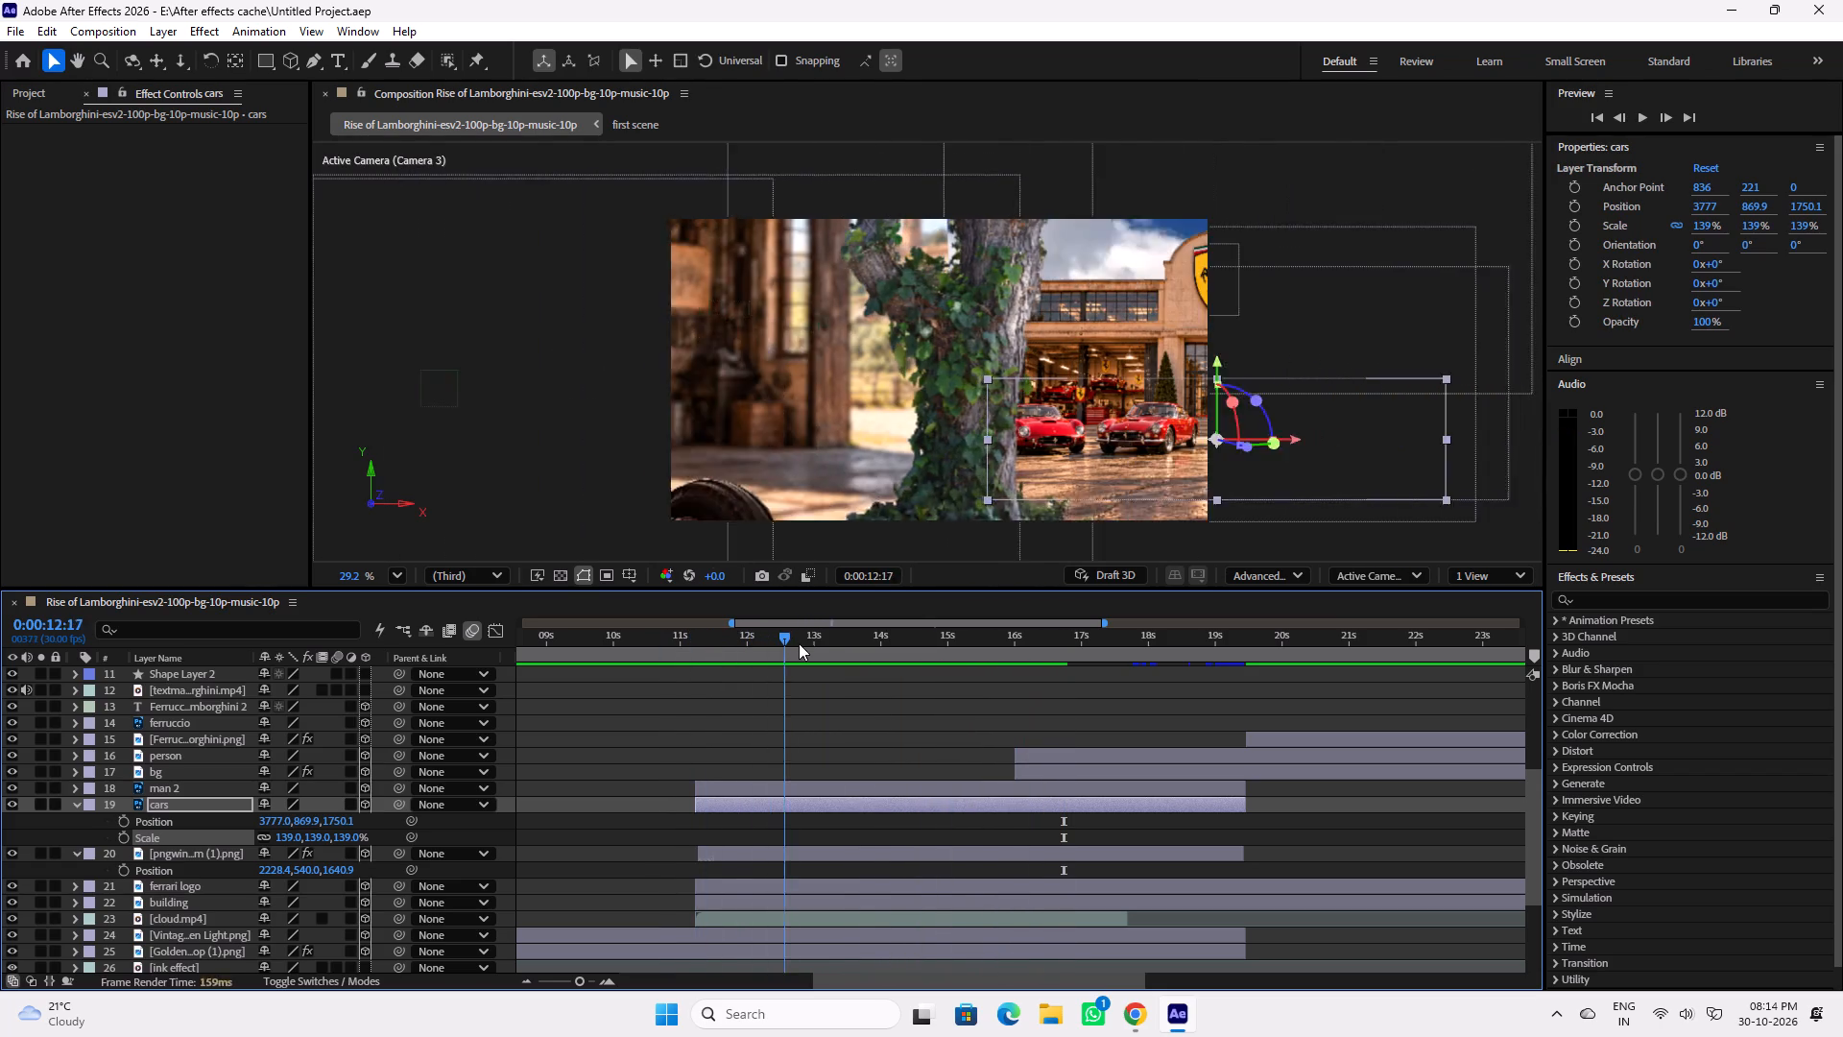
drag(799, 643, 899, 647)
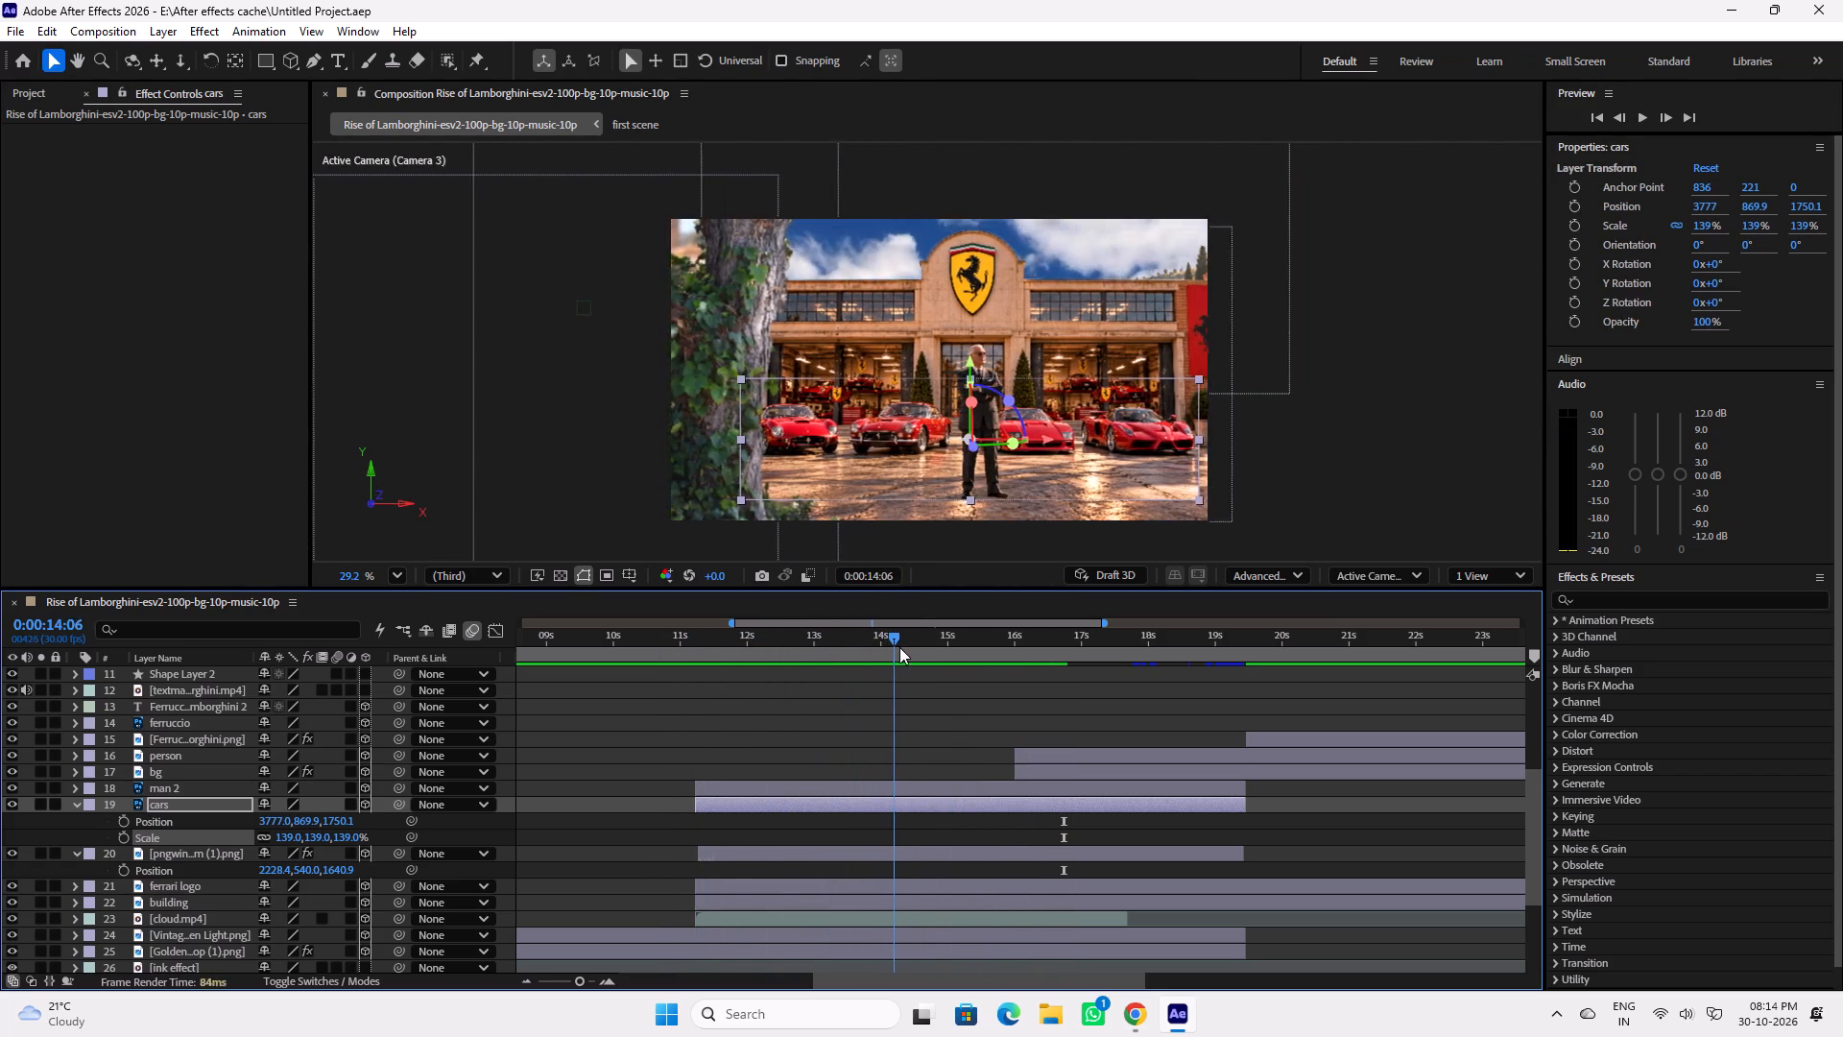
drag(899, 647, 995, 646)
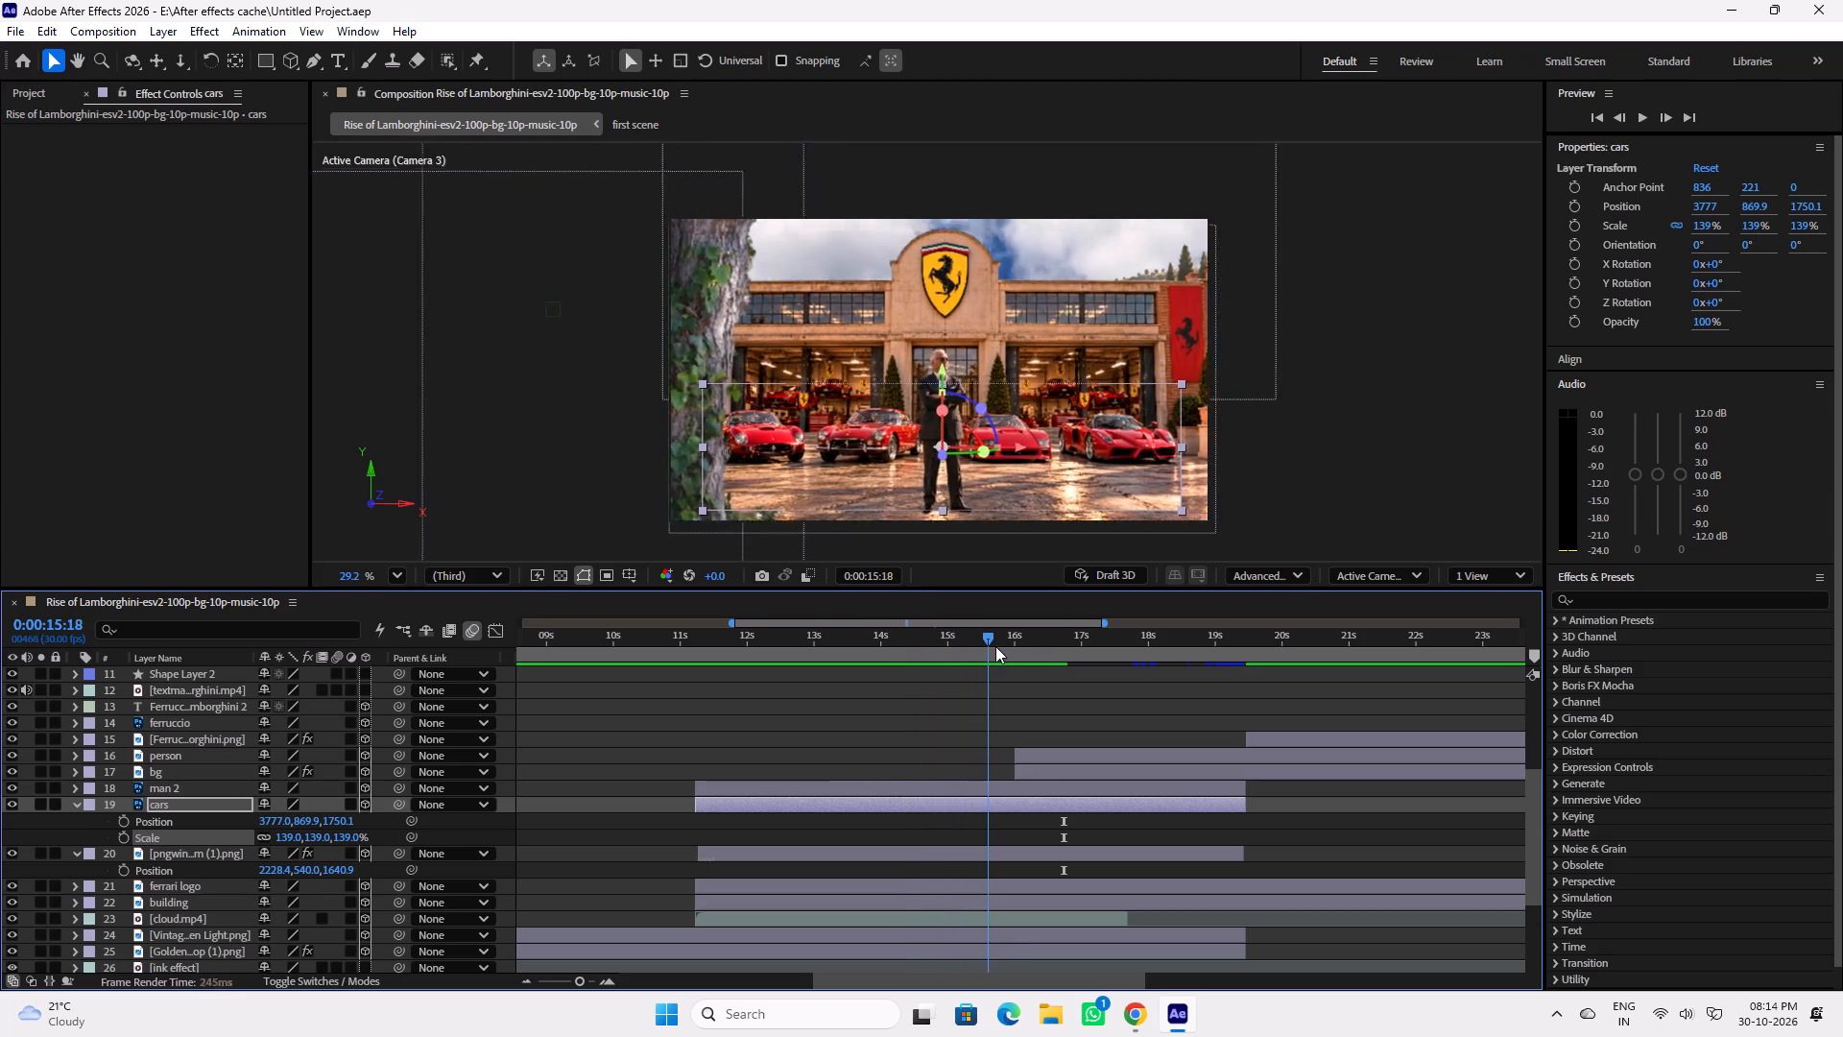
drag(995, 646, 1022, 647)
key(space)
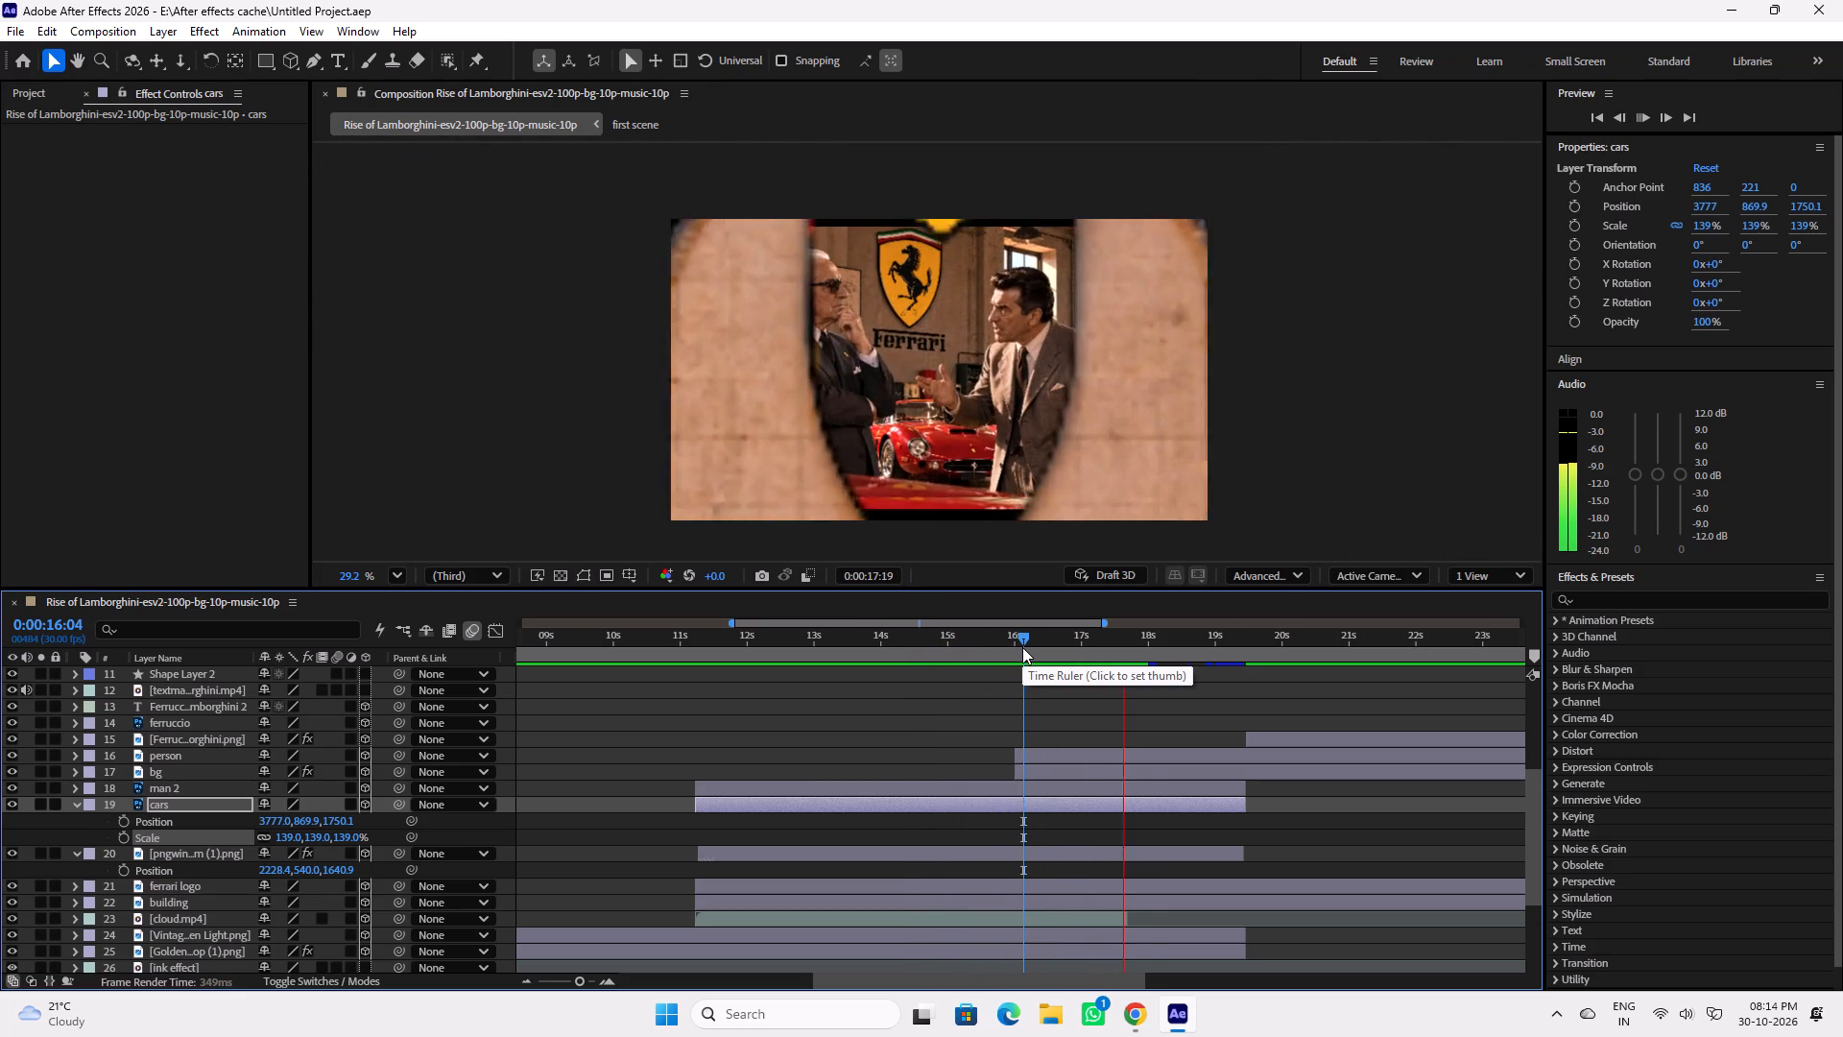
key(space)
Scrub between about 11 and 13 seconds to examine how the tree trunk enters the tractor scene.
drag(765, 638, 703, 638)
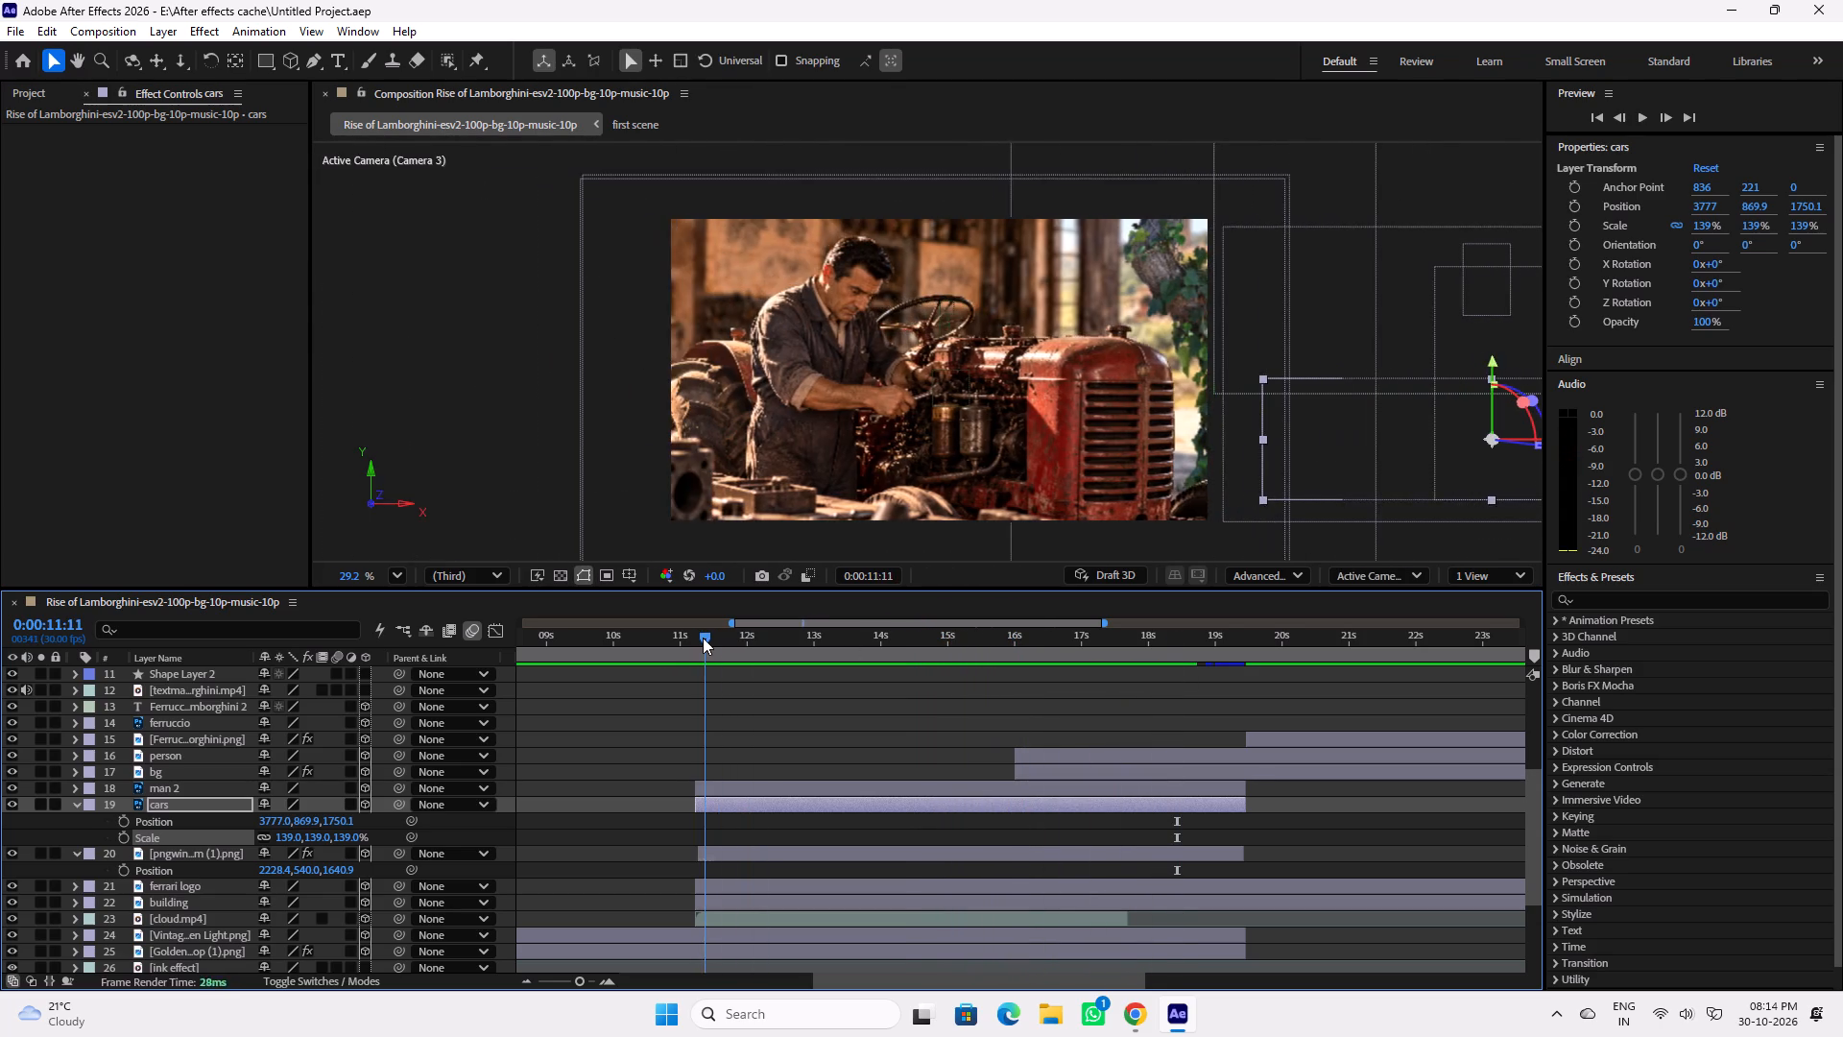
drag(703, 638, 747, 642)
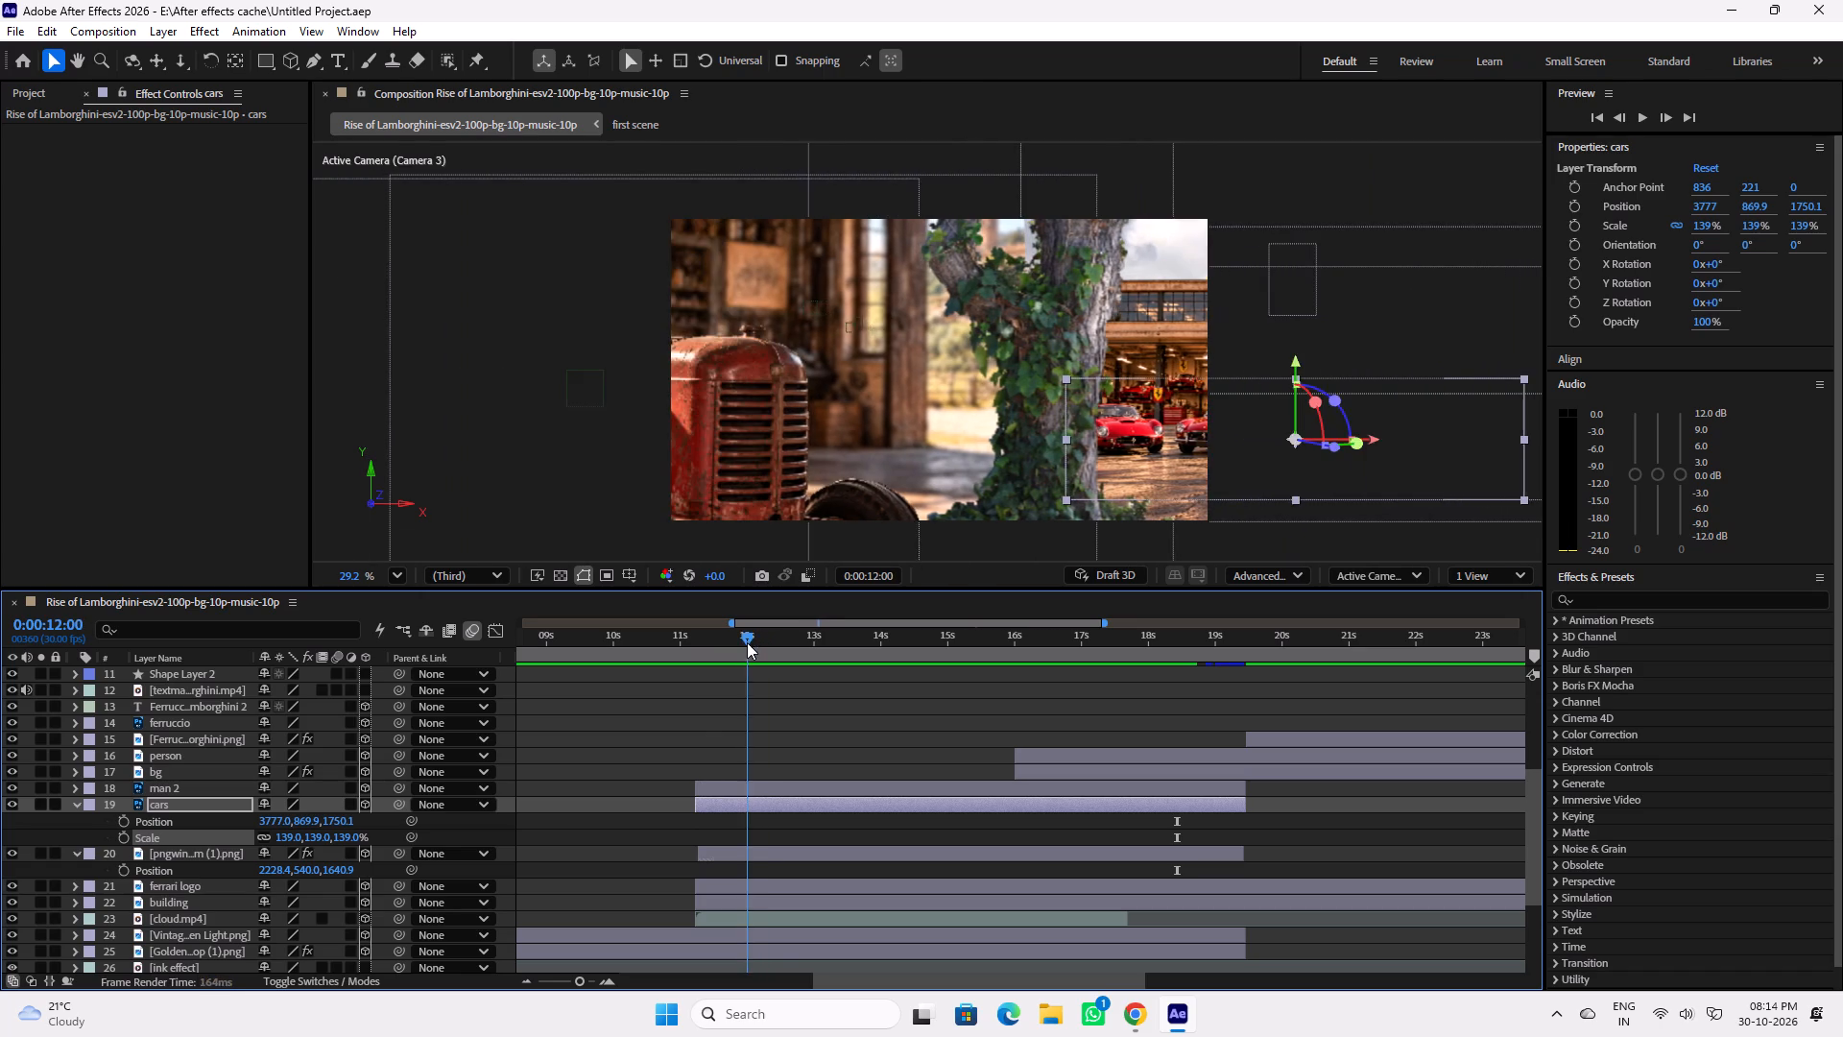
drag(747, 642, 808, 643)
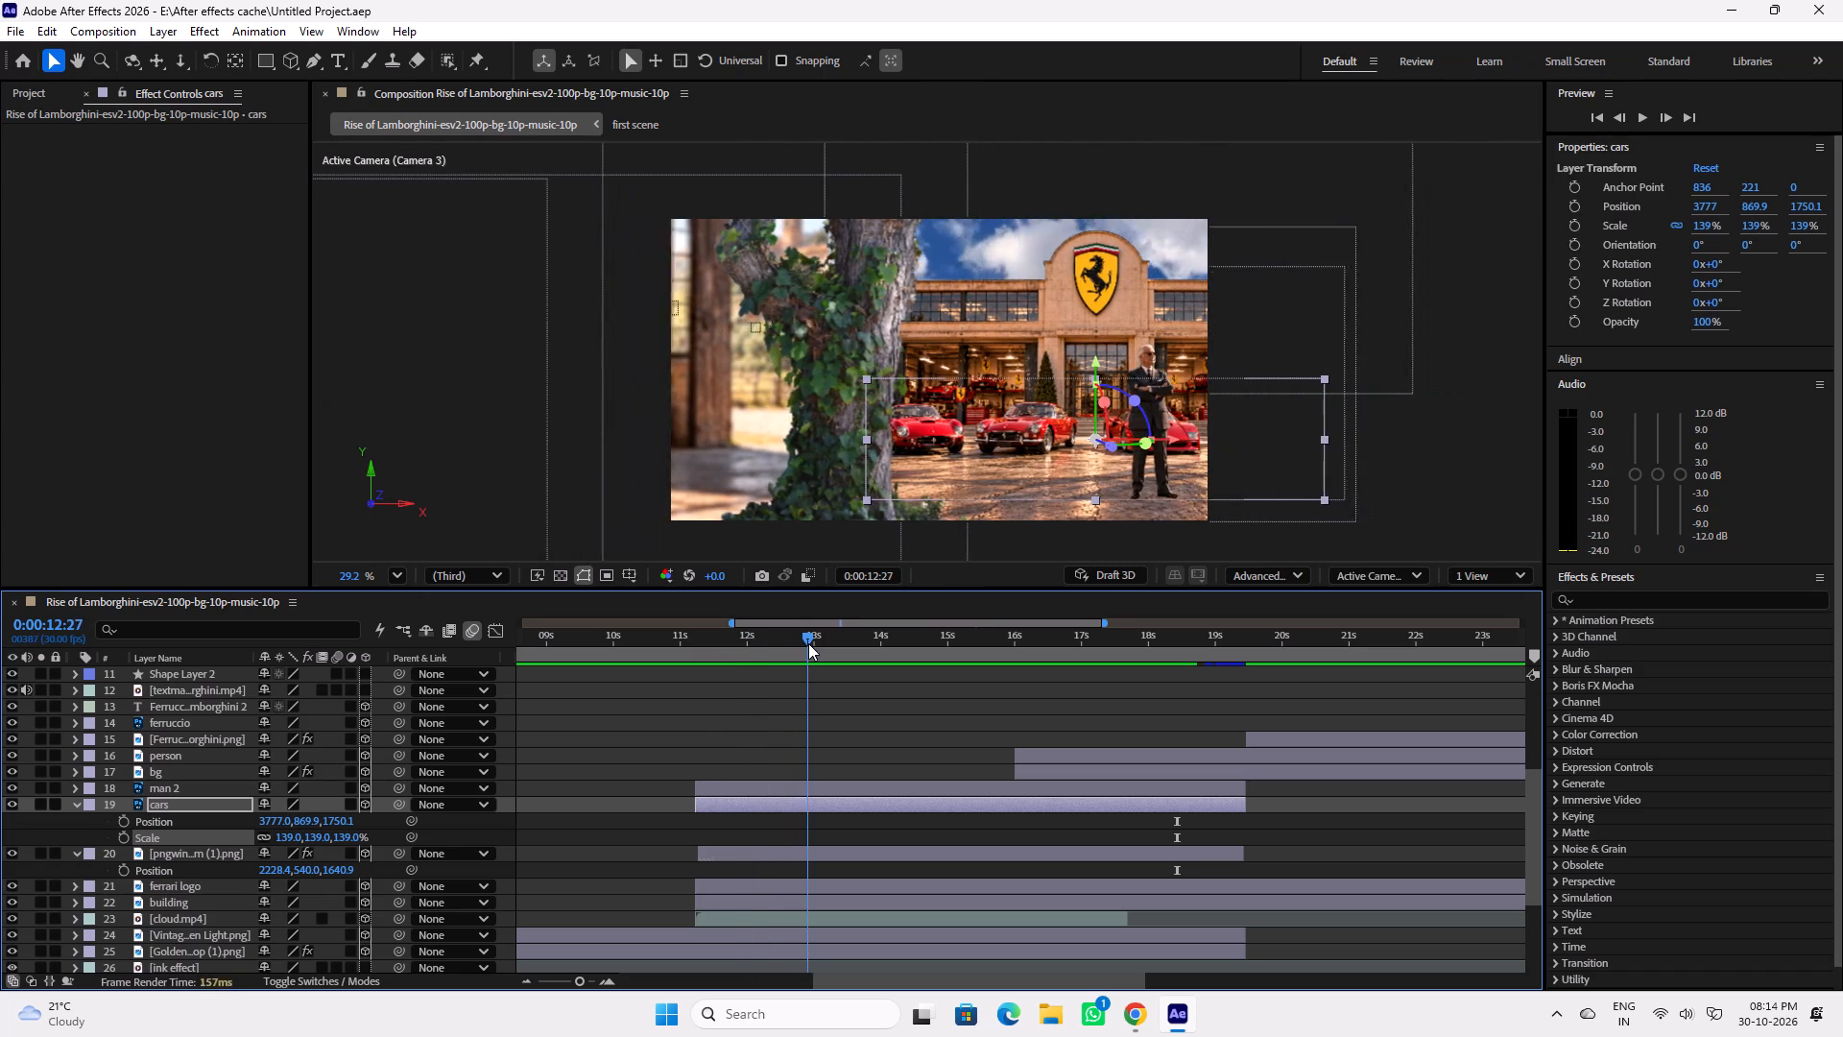
drag(808, 643, 833, 644)
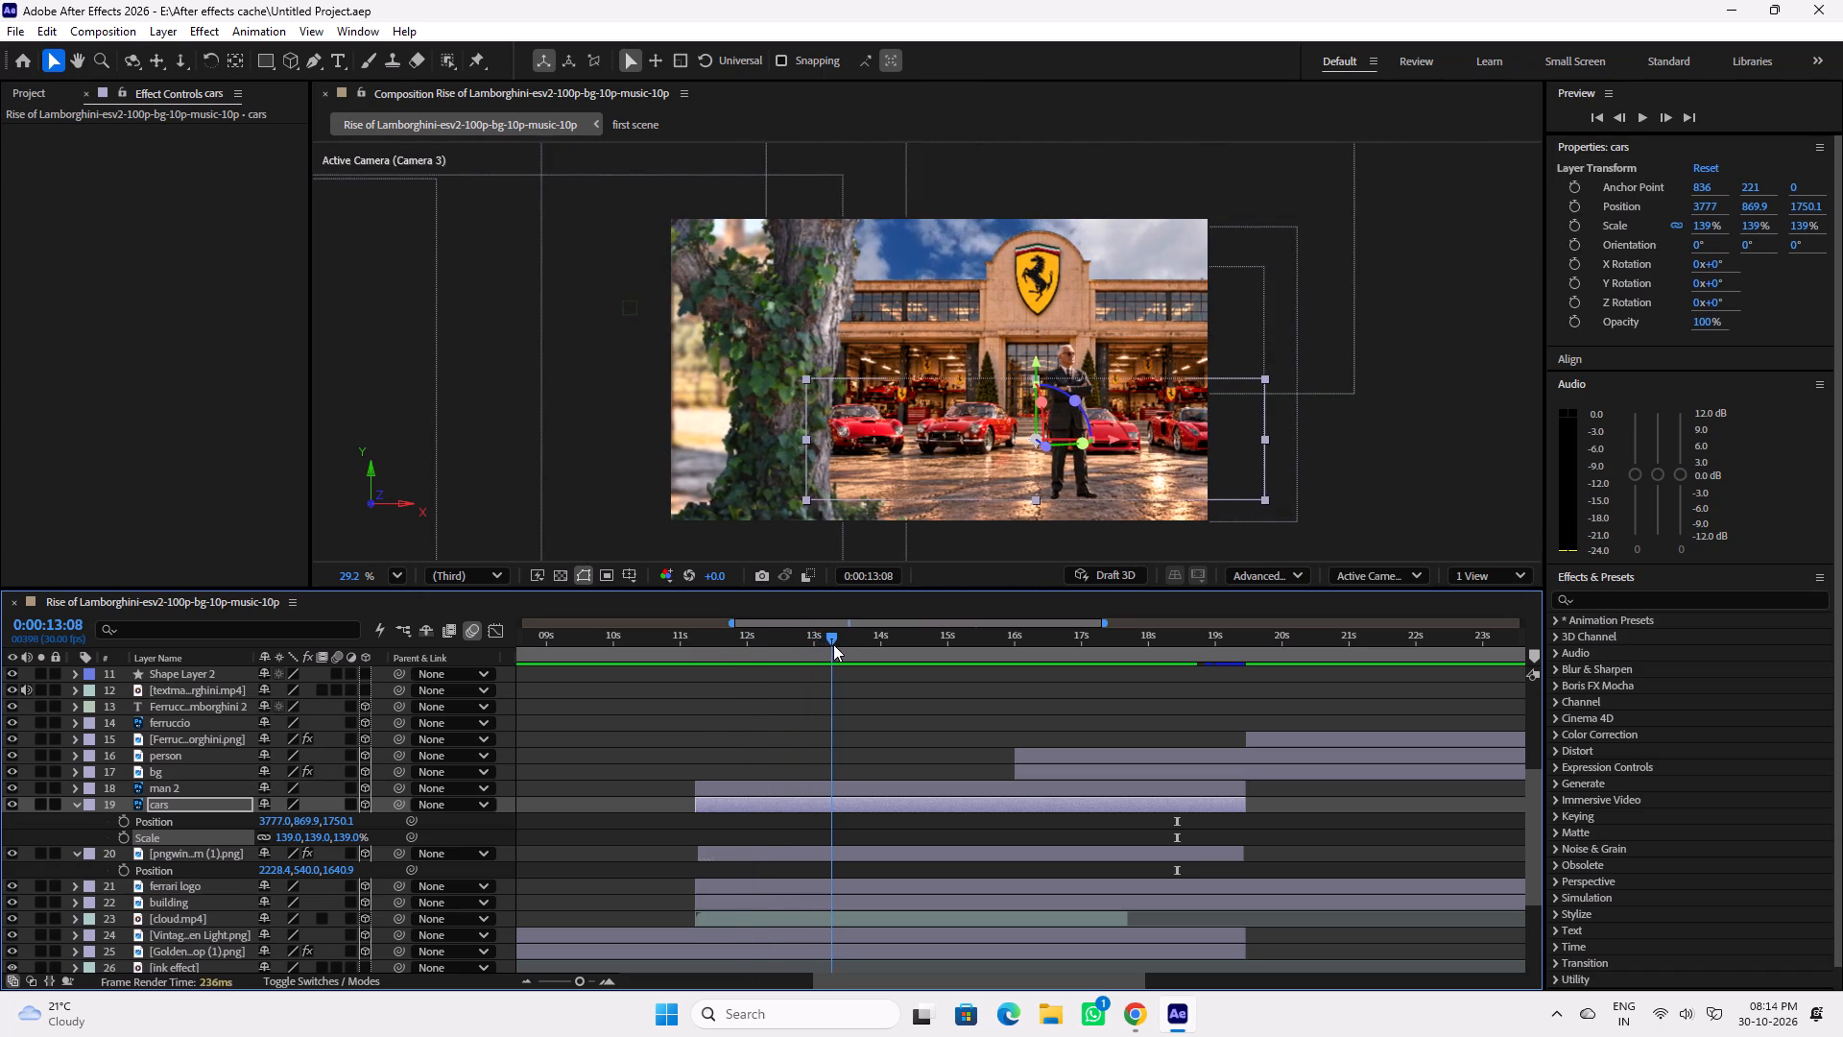
drag(833, 644, 734, 644)
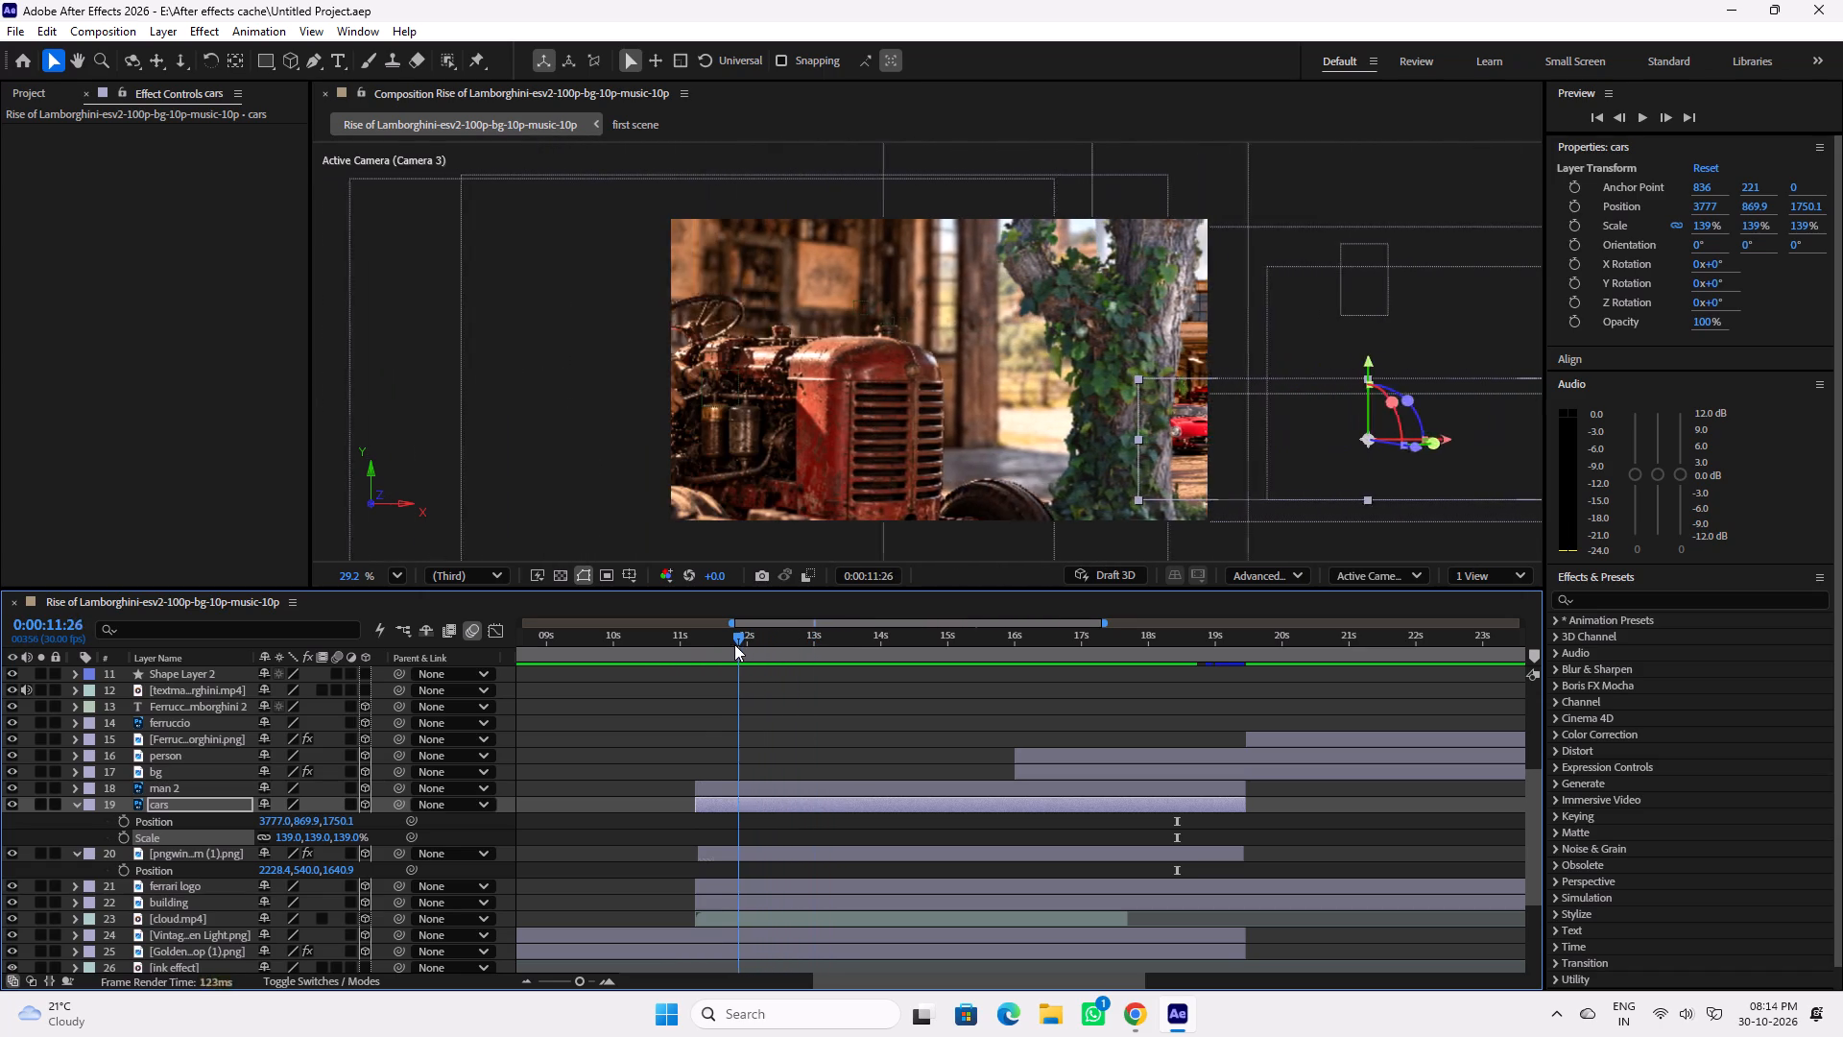
drag(734, 644, 688, 644)
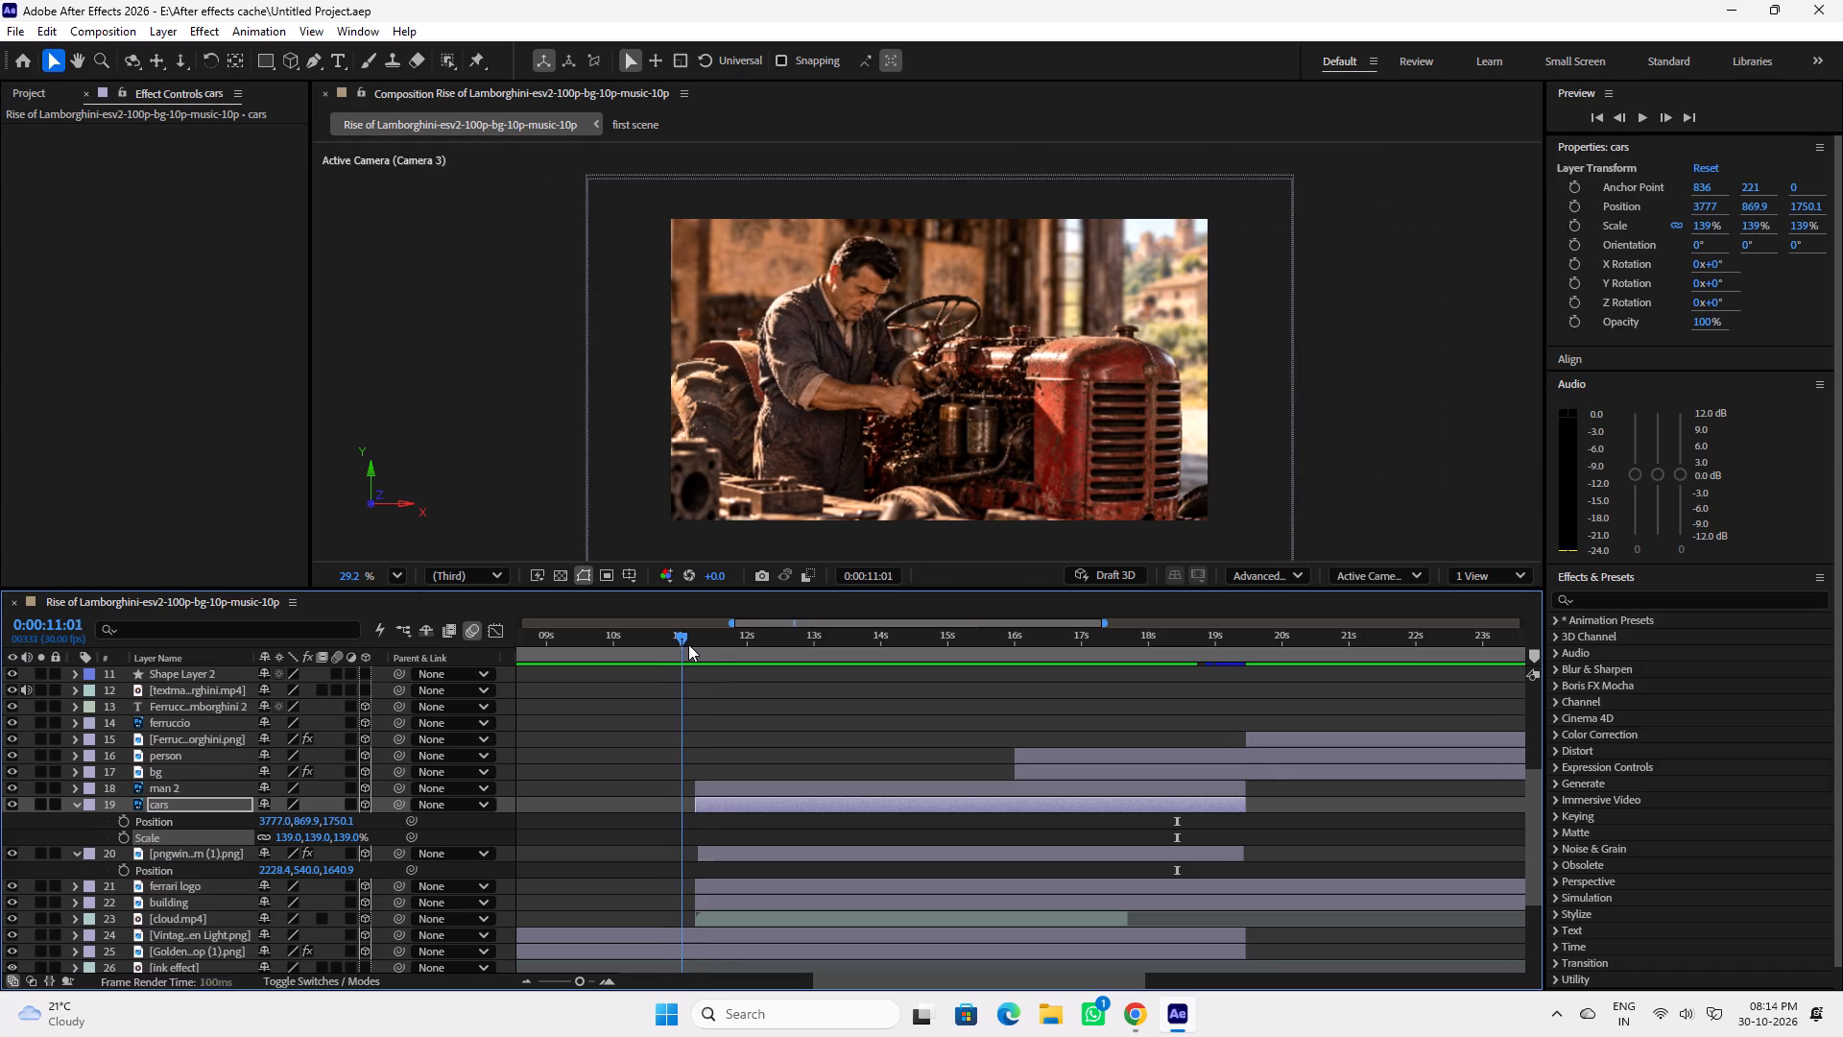
drag(688, 644, 698, 644)
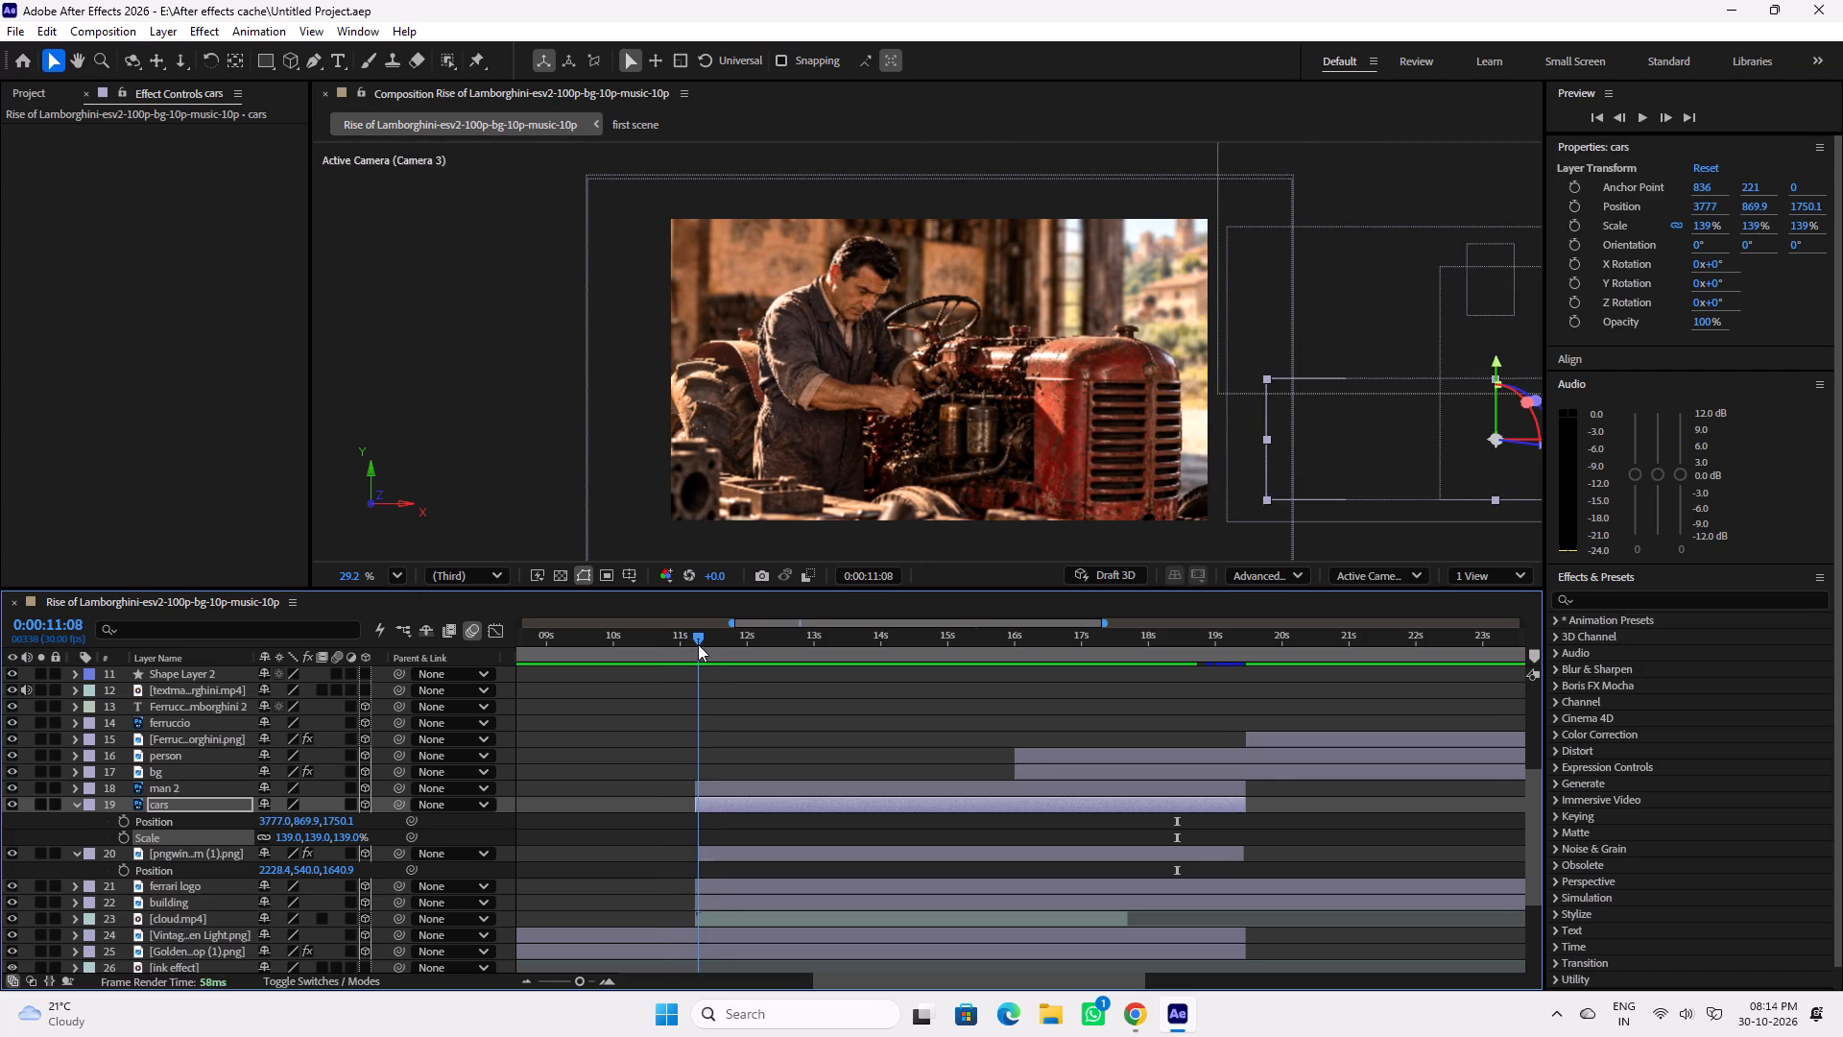
drag(698, 644, 668, 646)
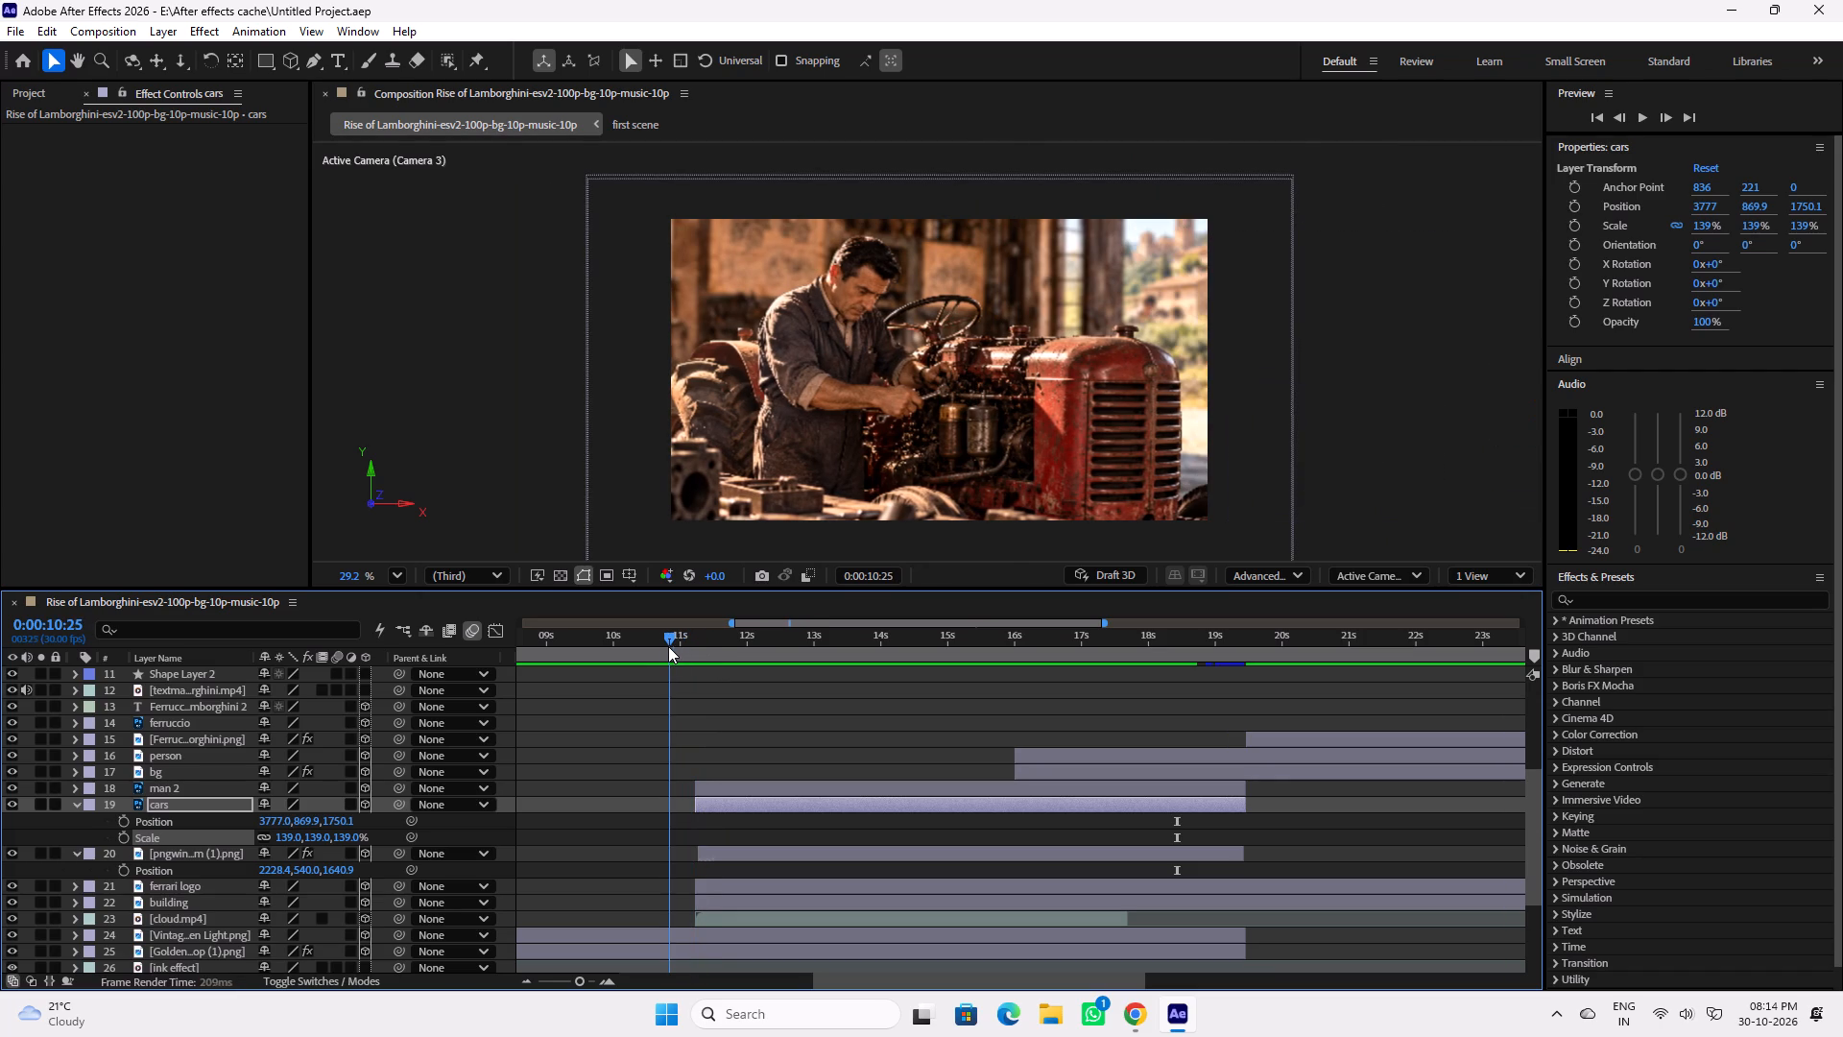
drag(668, 646, 677, 646)
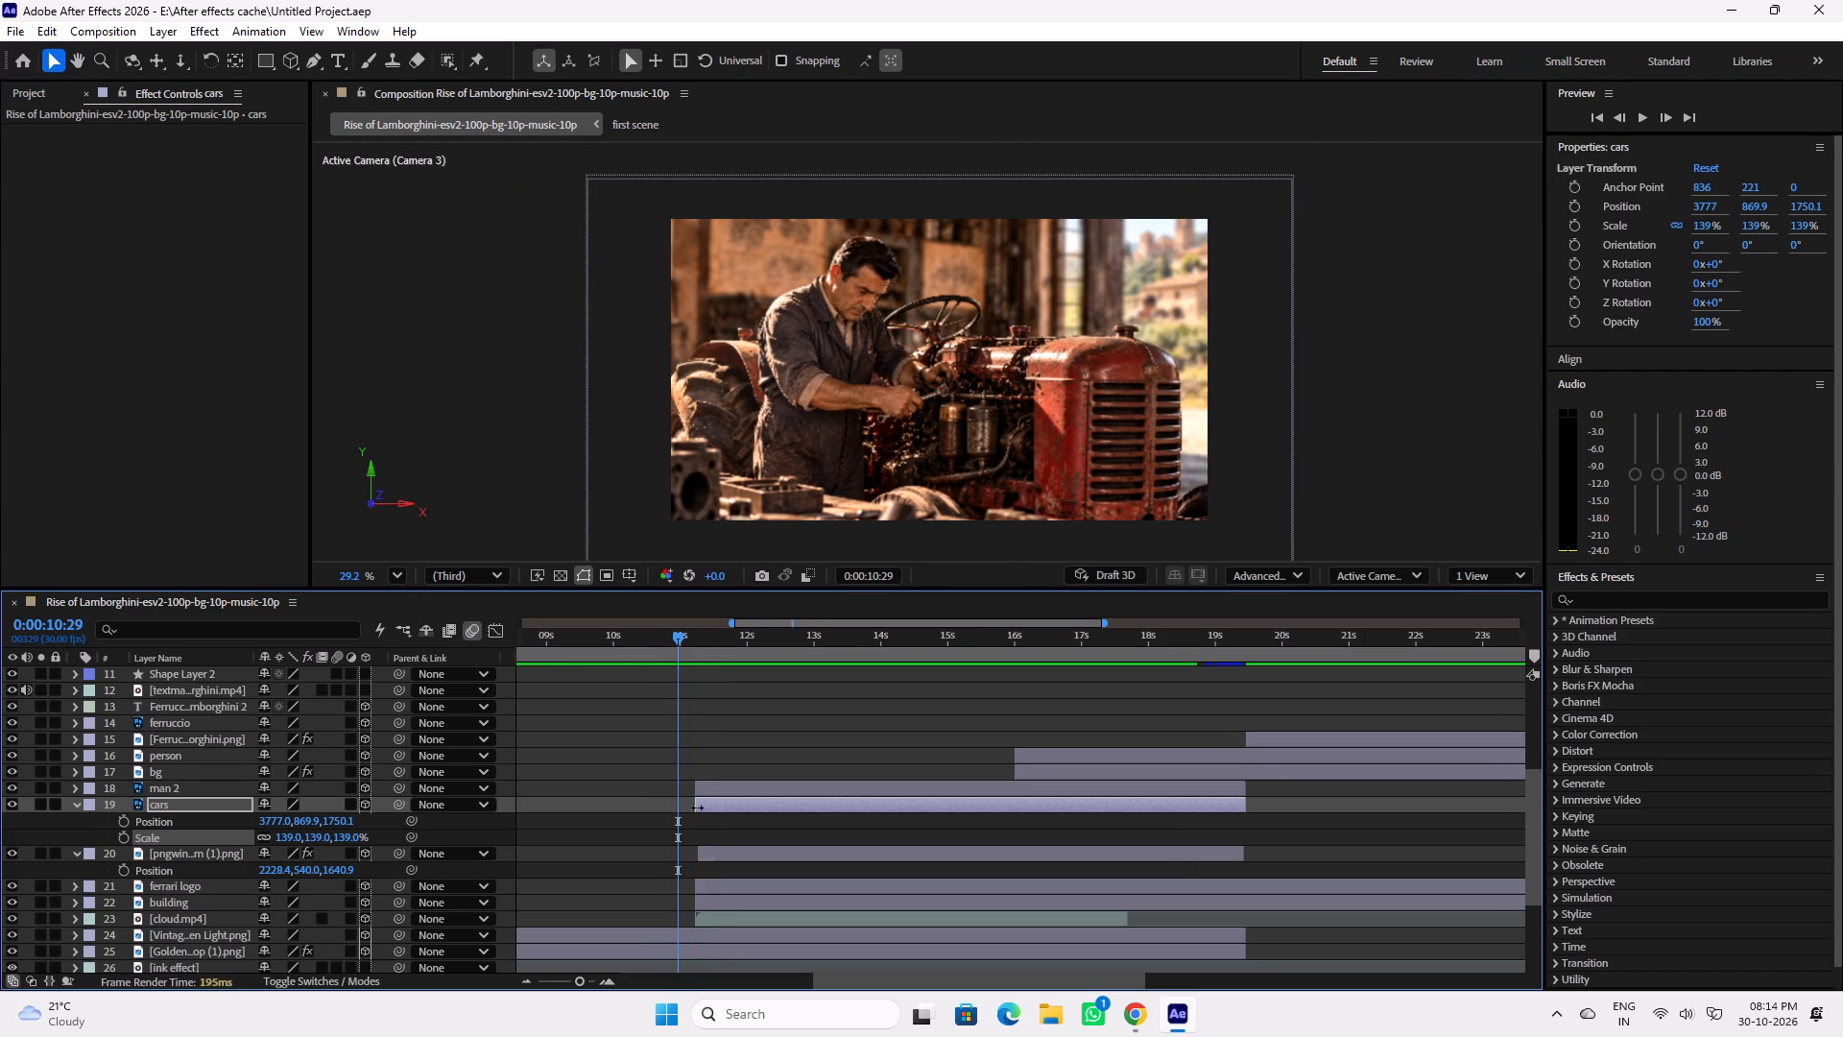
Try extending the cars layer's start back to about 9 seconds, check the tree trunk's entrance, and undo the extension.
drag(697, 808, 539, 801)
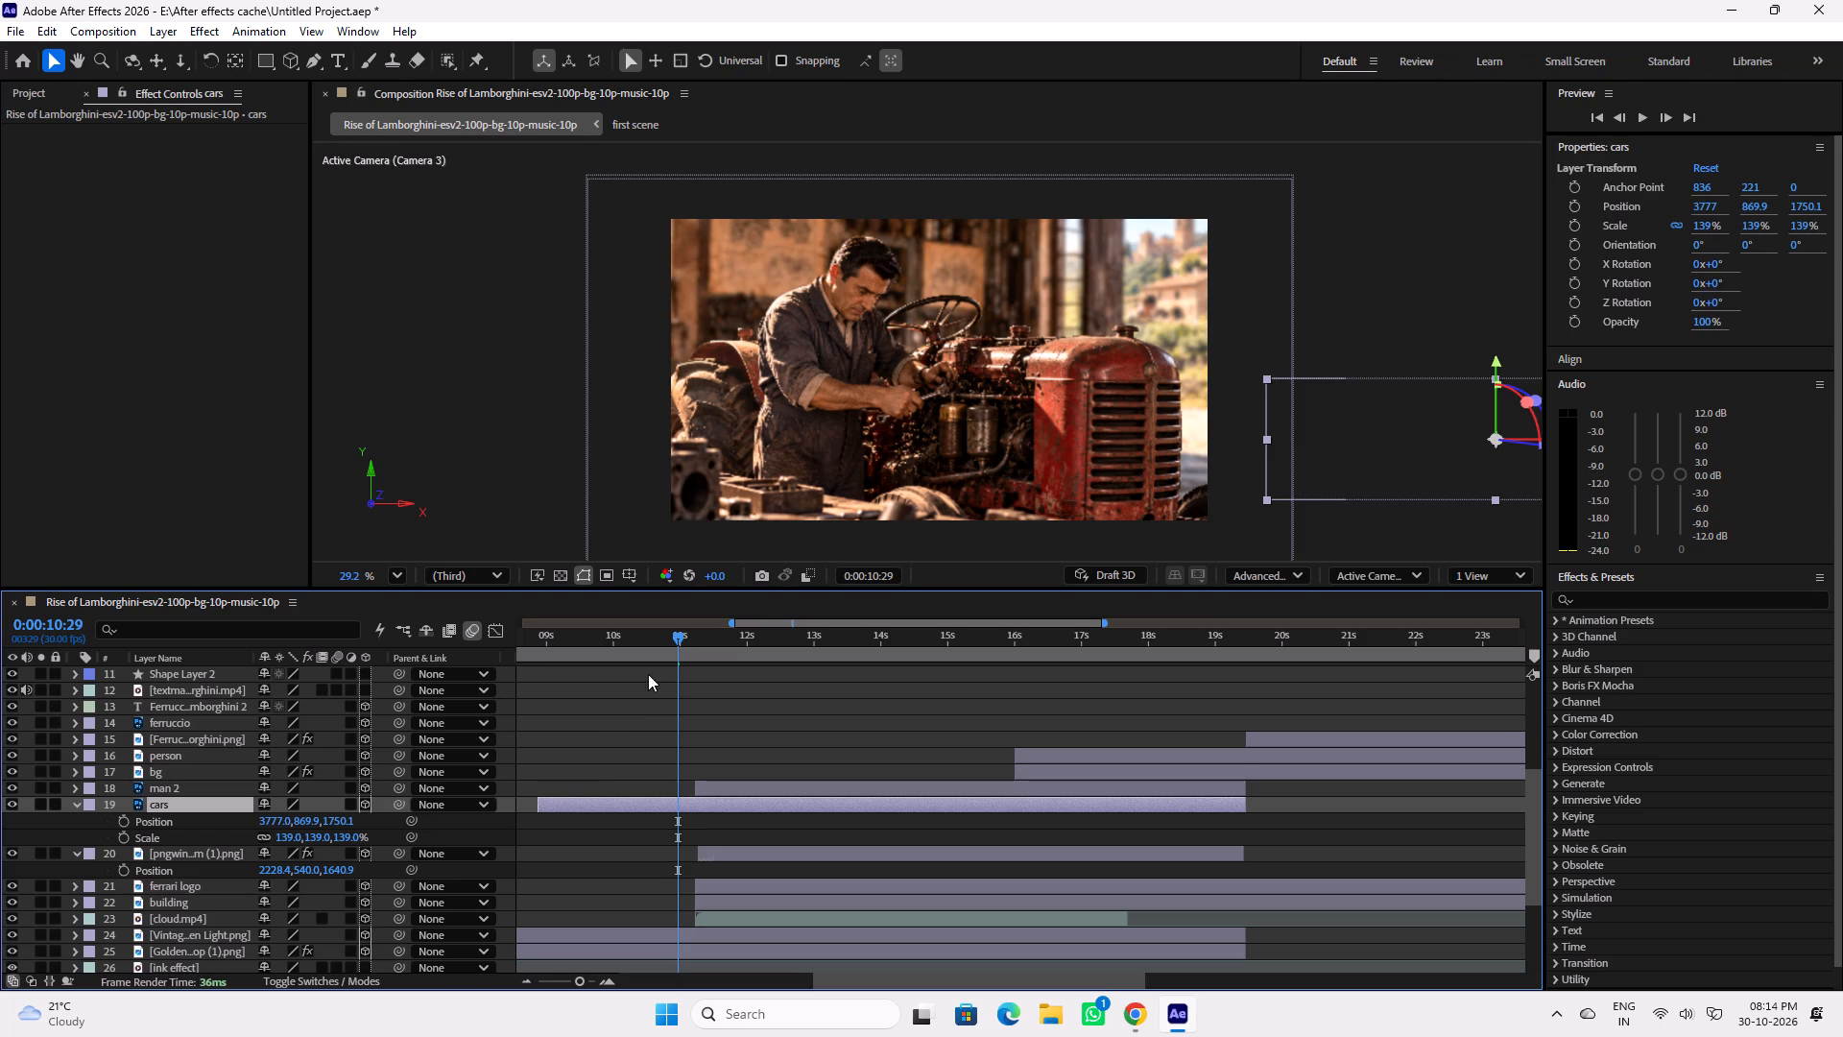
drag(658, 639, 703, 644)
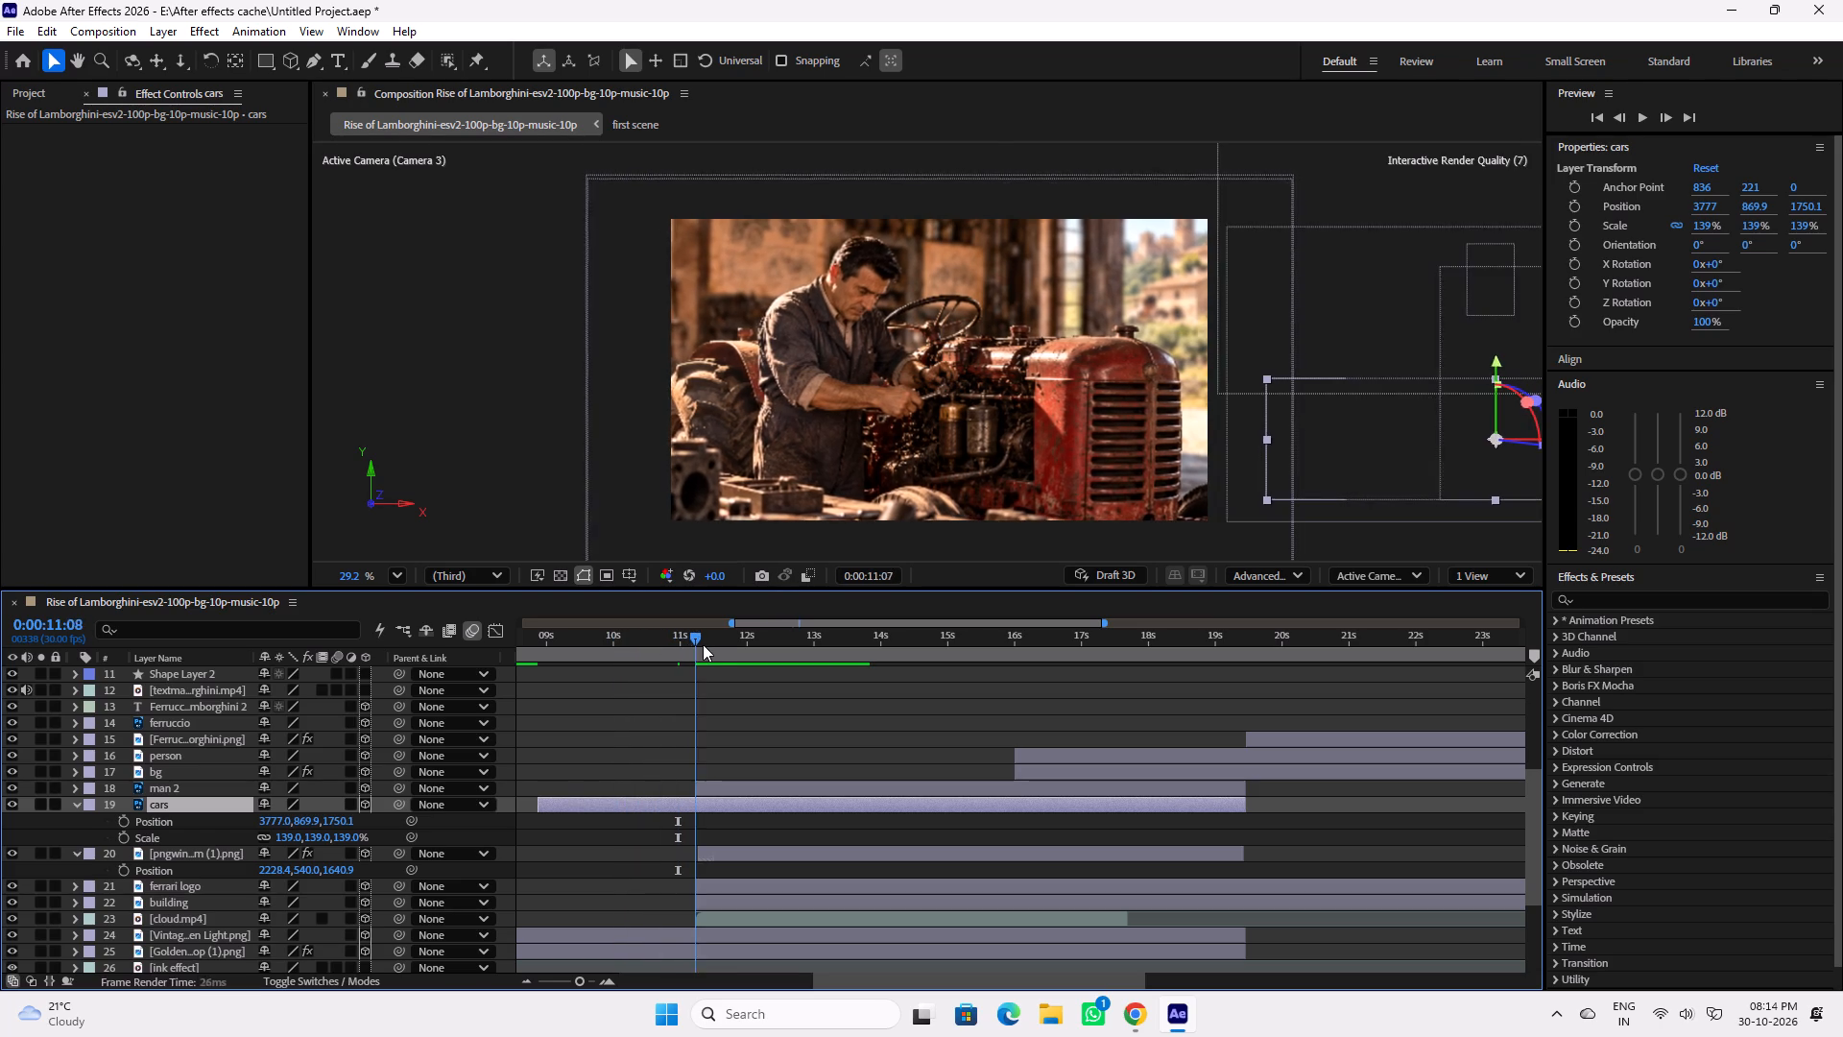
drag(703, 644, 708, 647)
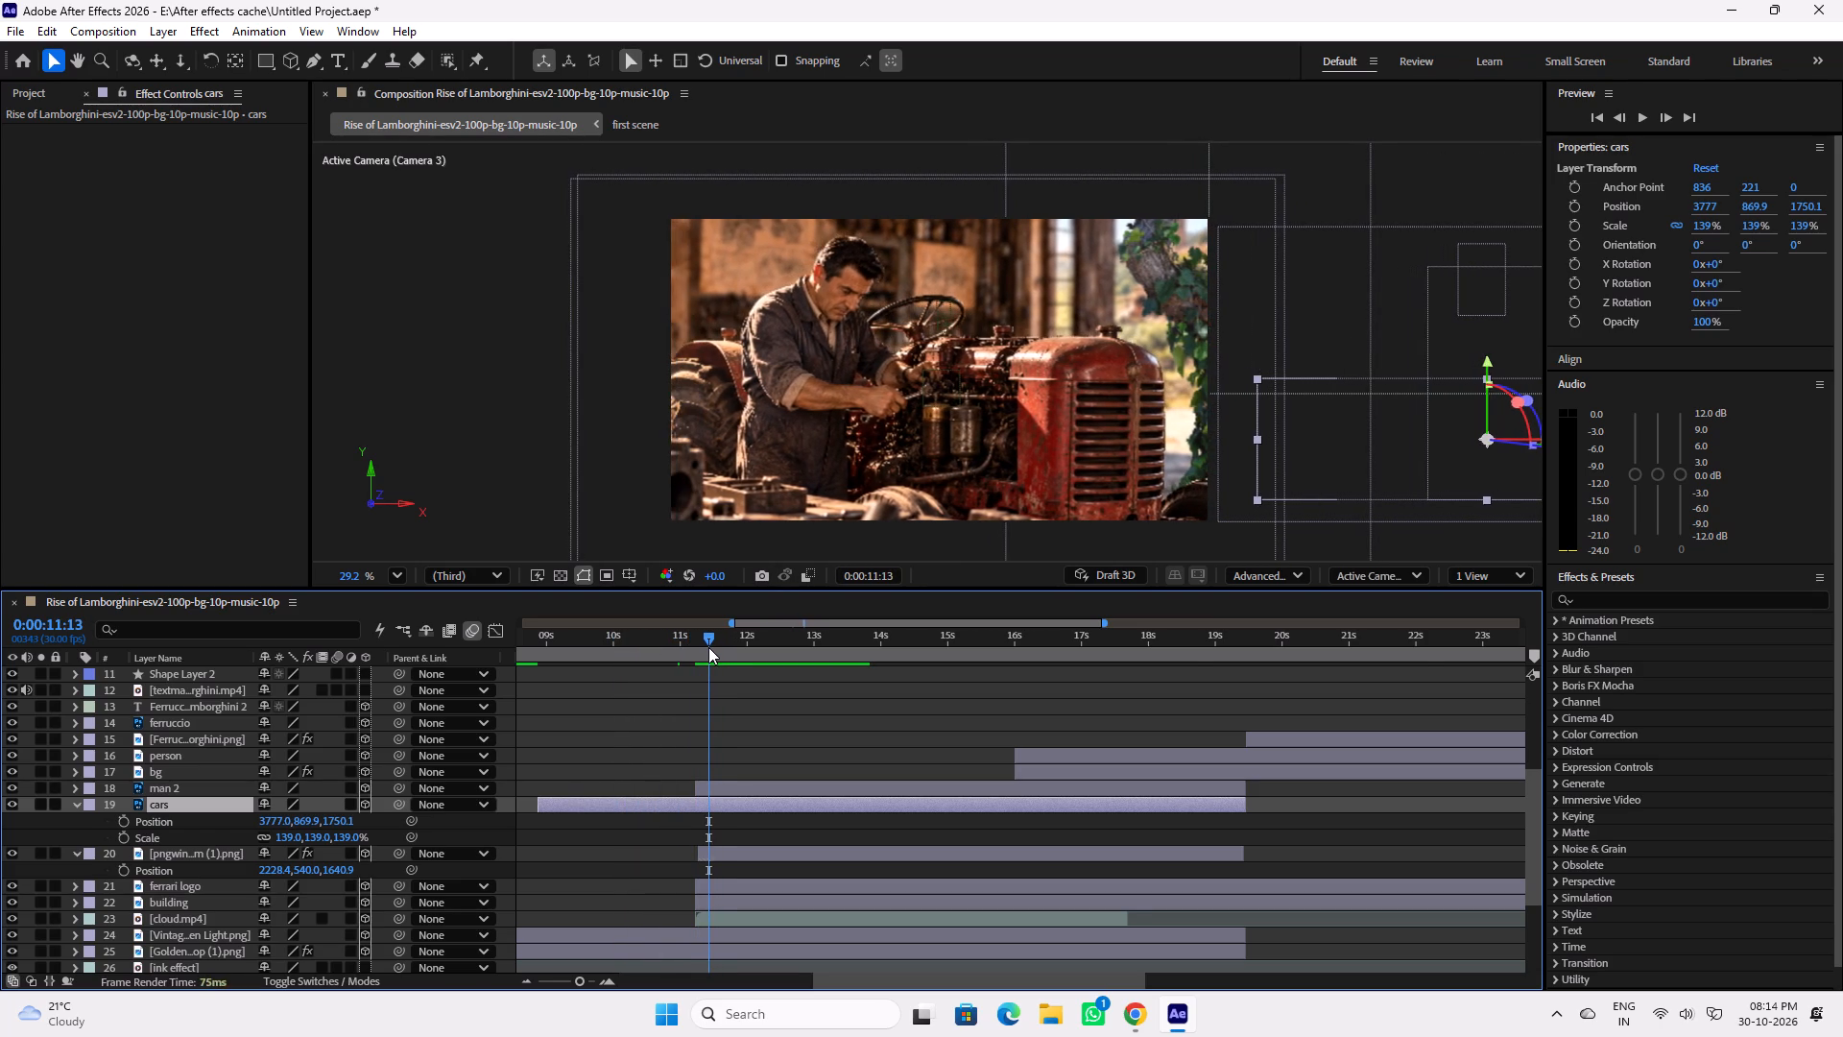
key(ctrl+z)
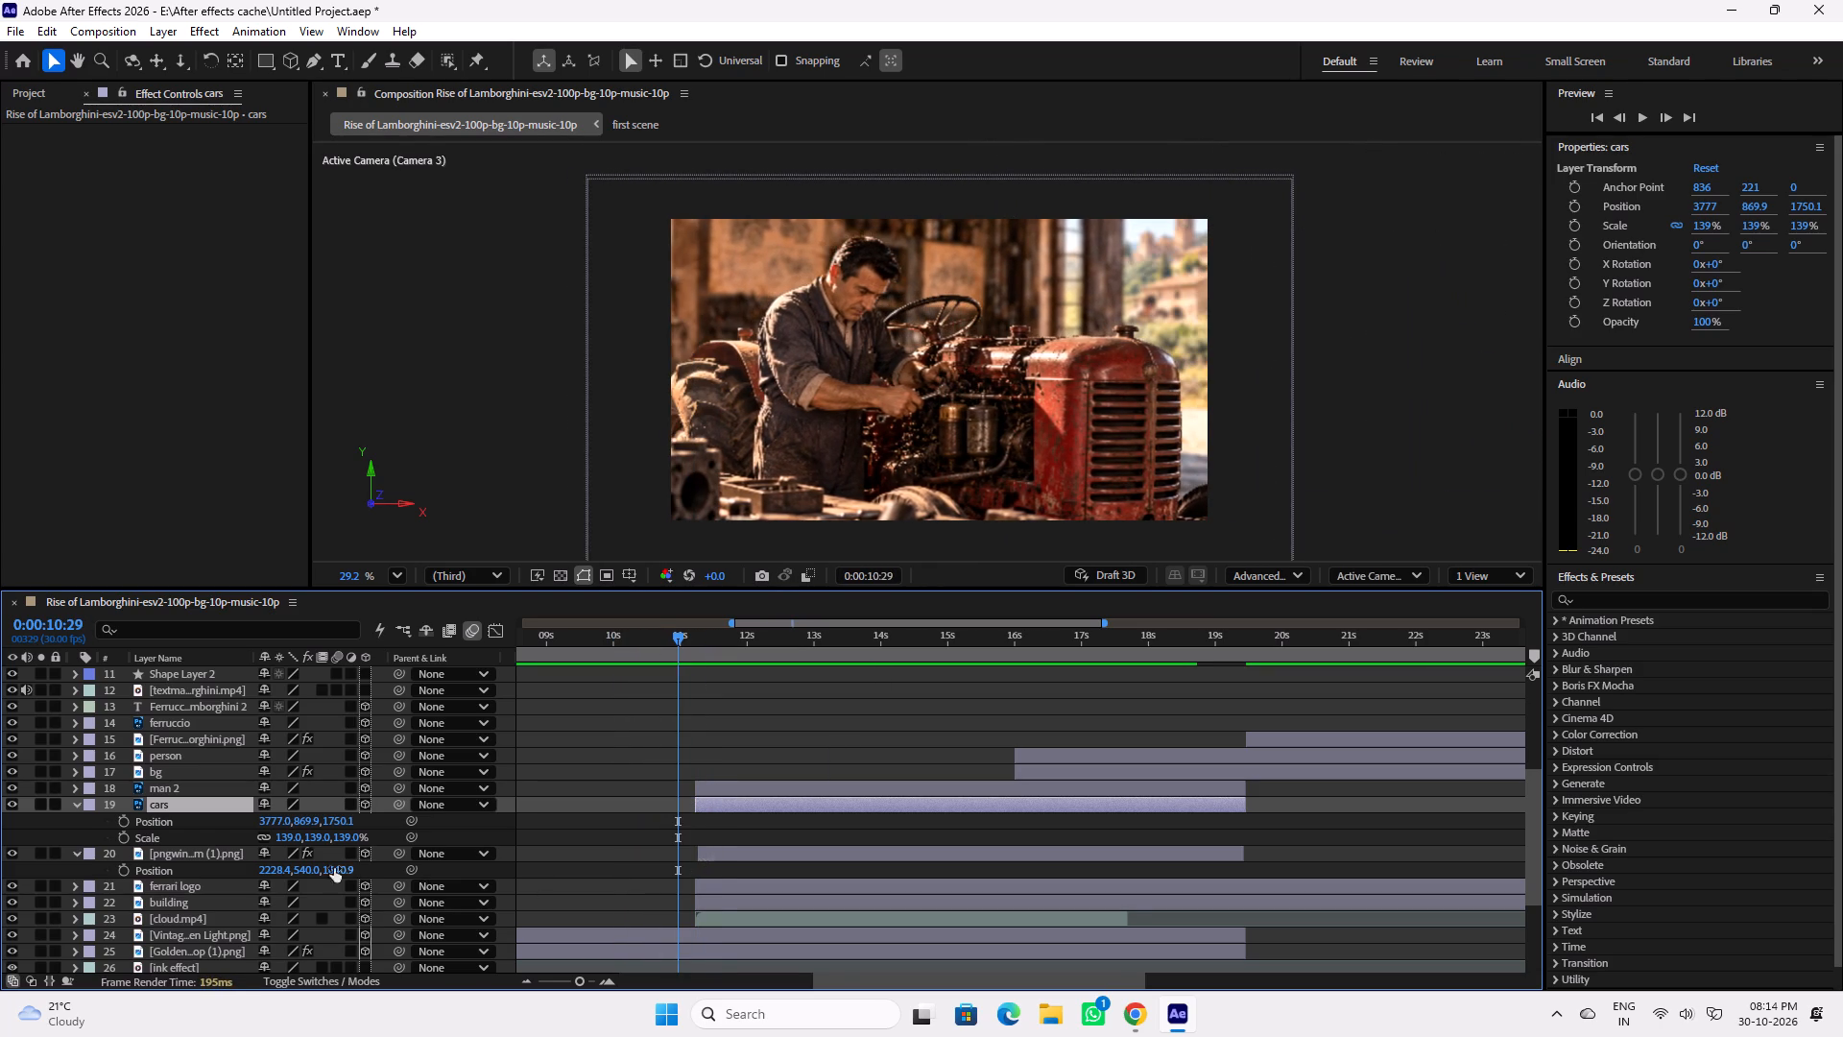
Extend the tree trunk layer's start back to about 7:24, aligned with the start of the tractor scene's layers.
click(195, 847)
drag(698, 851, 668, 854)
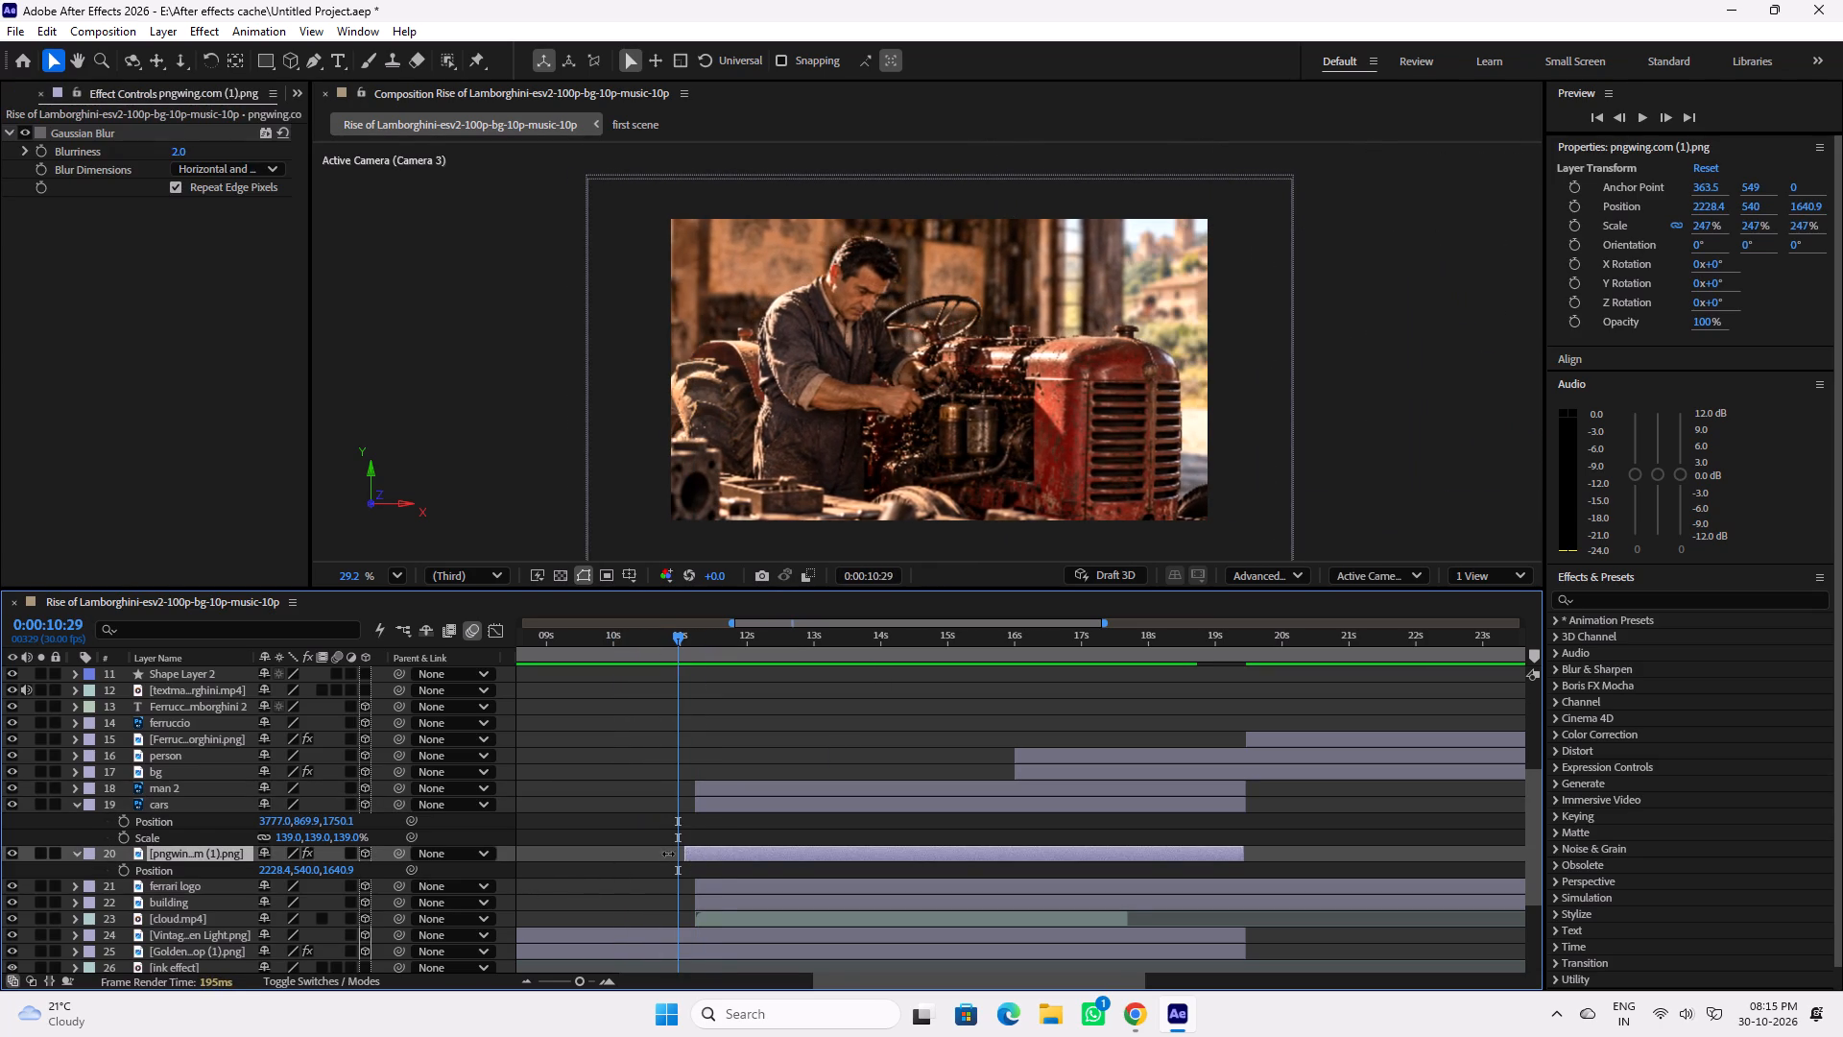
drag(668, 854, 531, 855)
drag(625, 645, 618, 645)
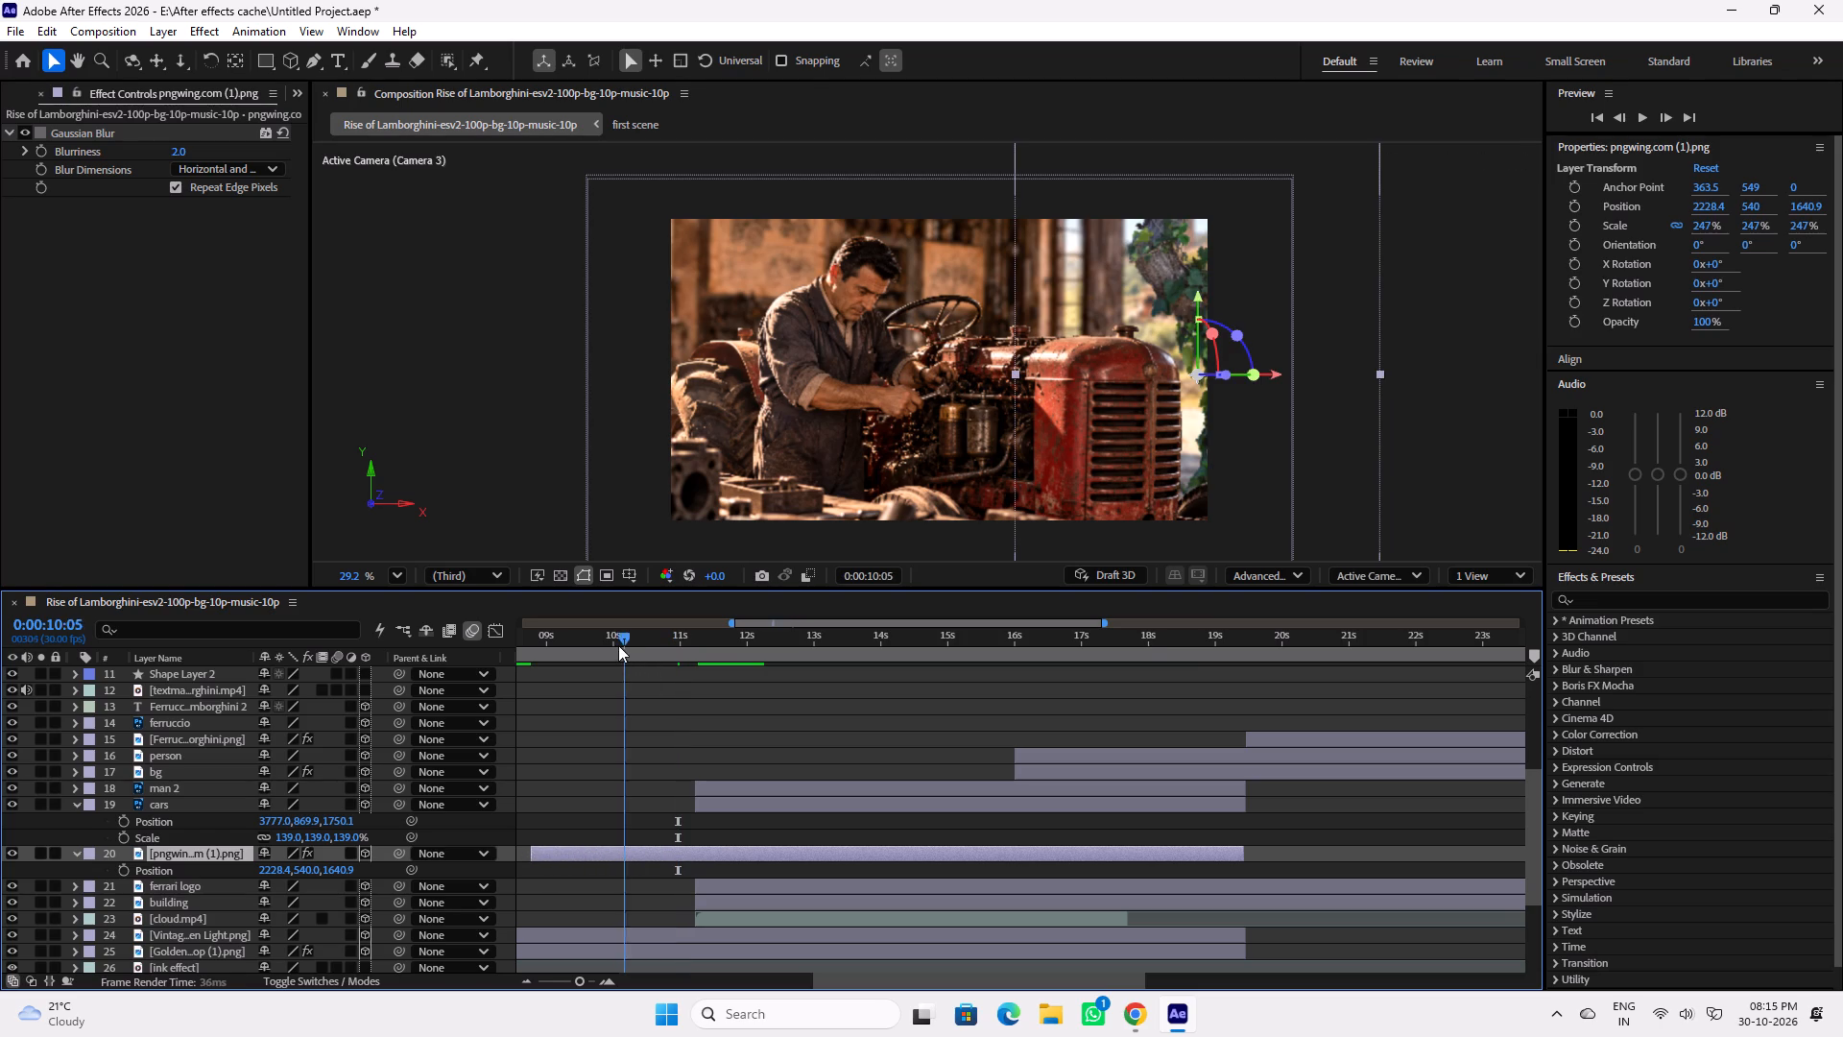
drag(618, 645, 529, 651)
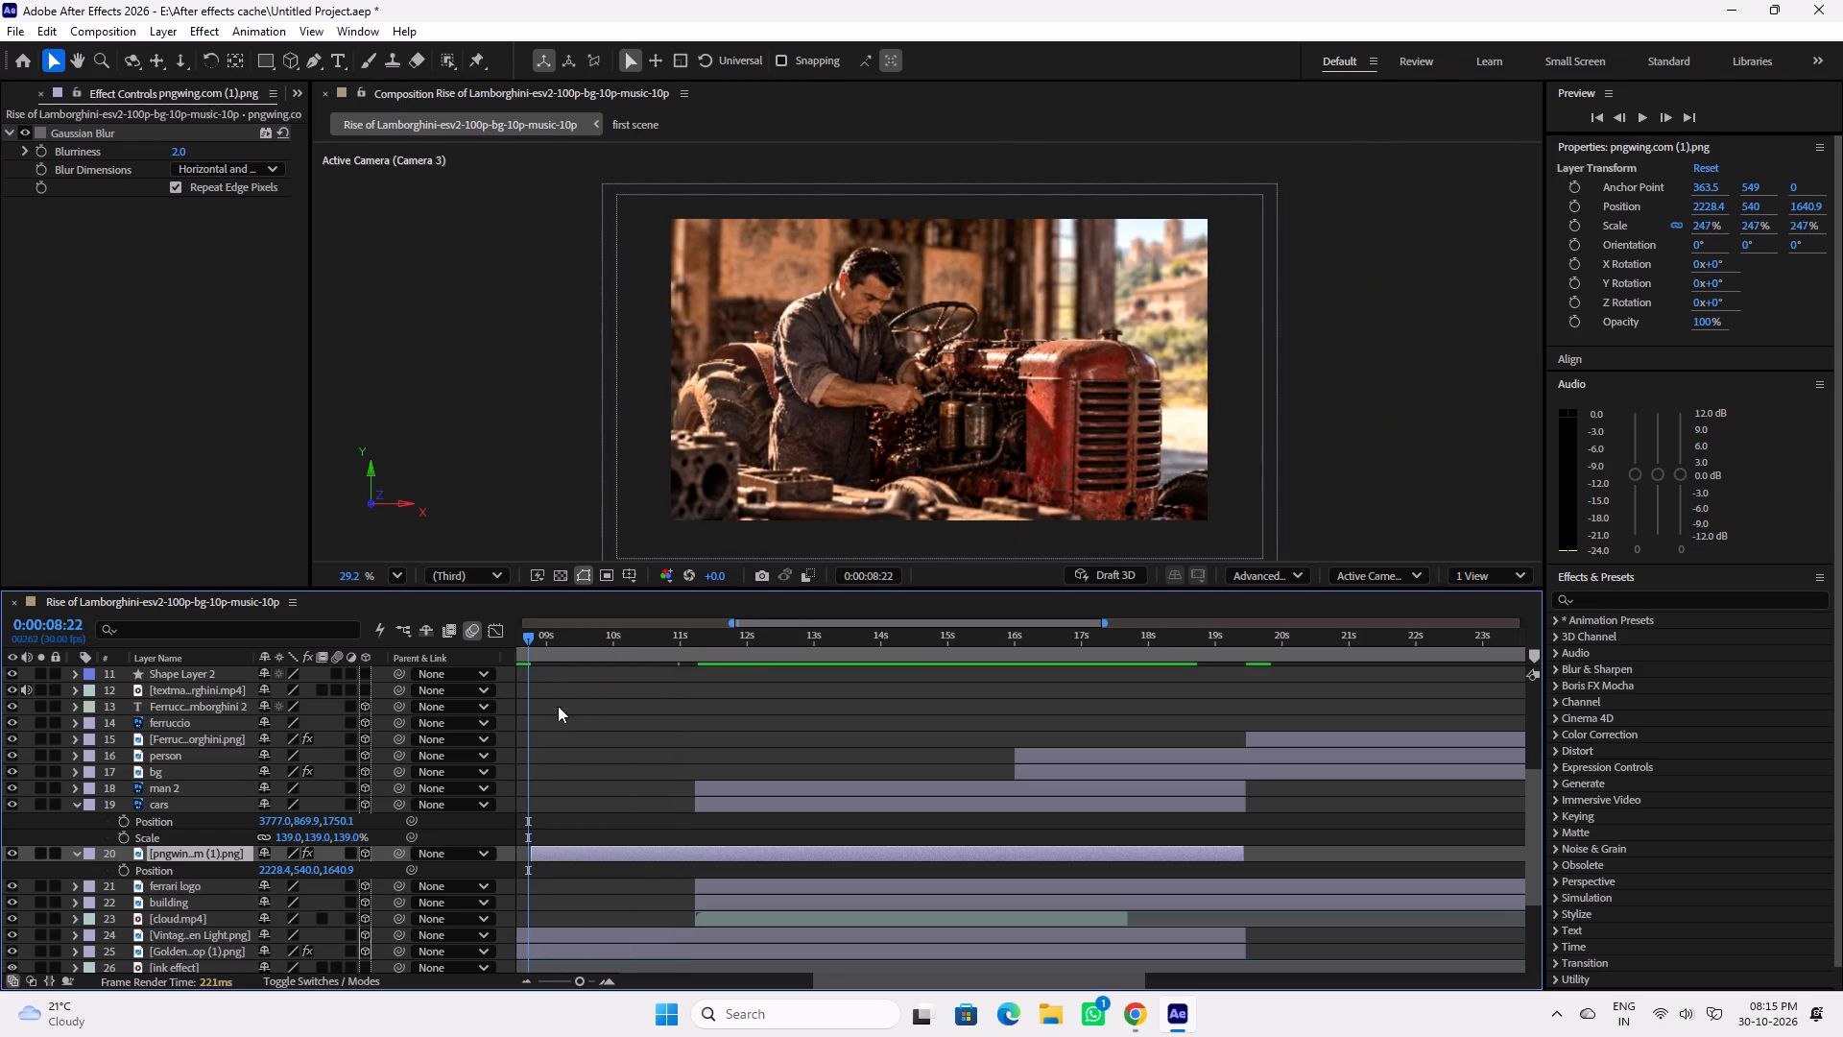
drag(532, 855, 513, 855)
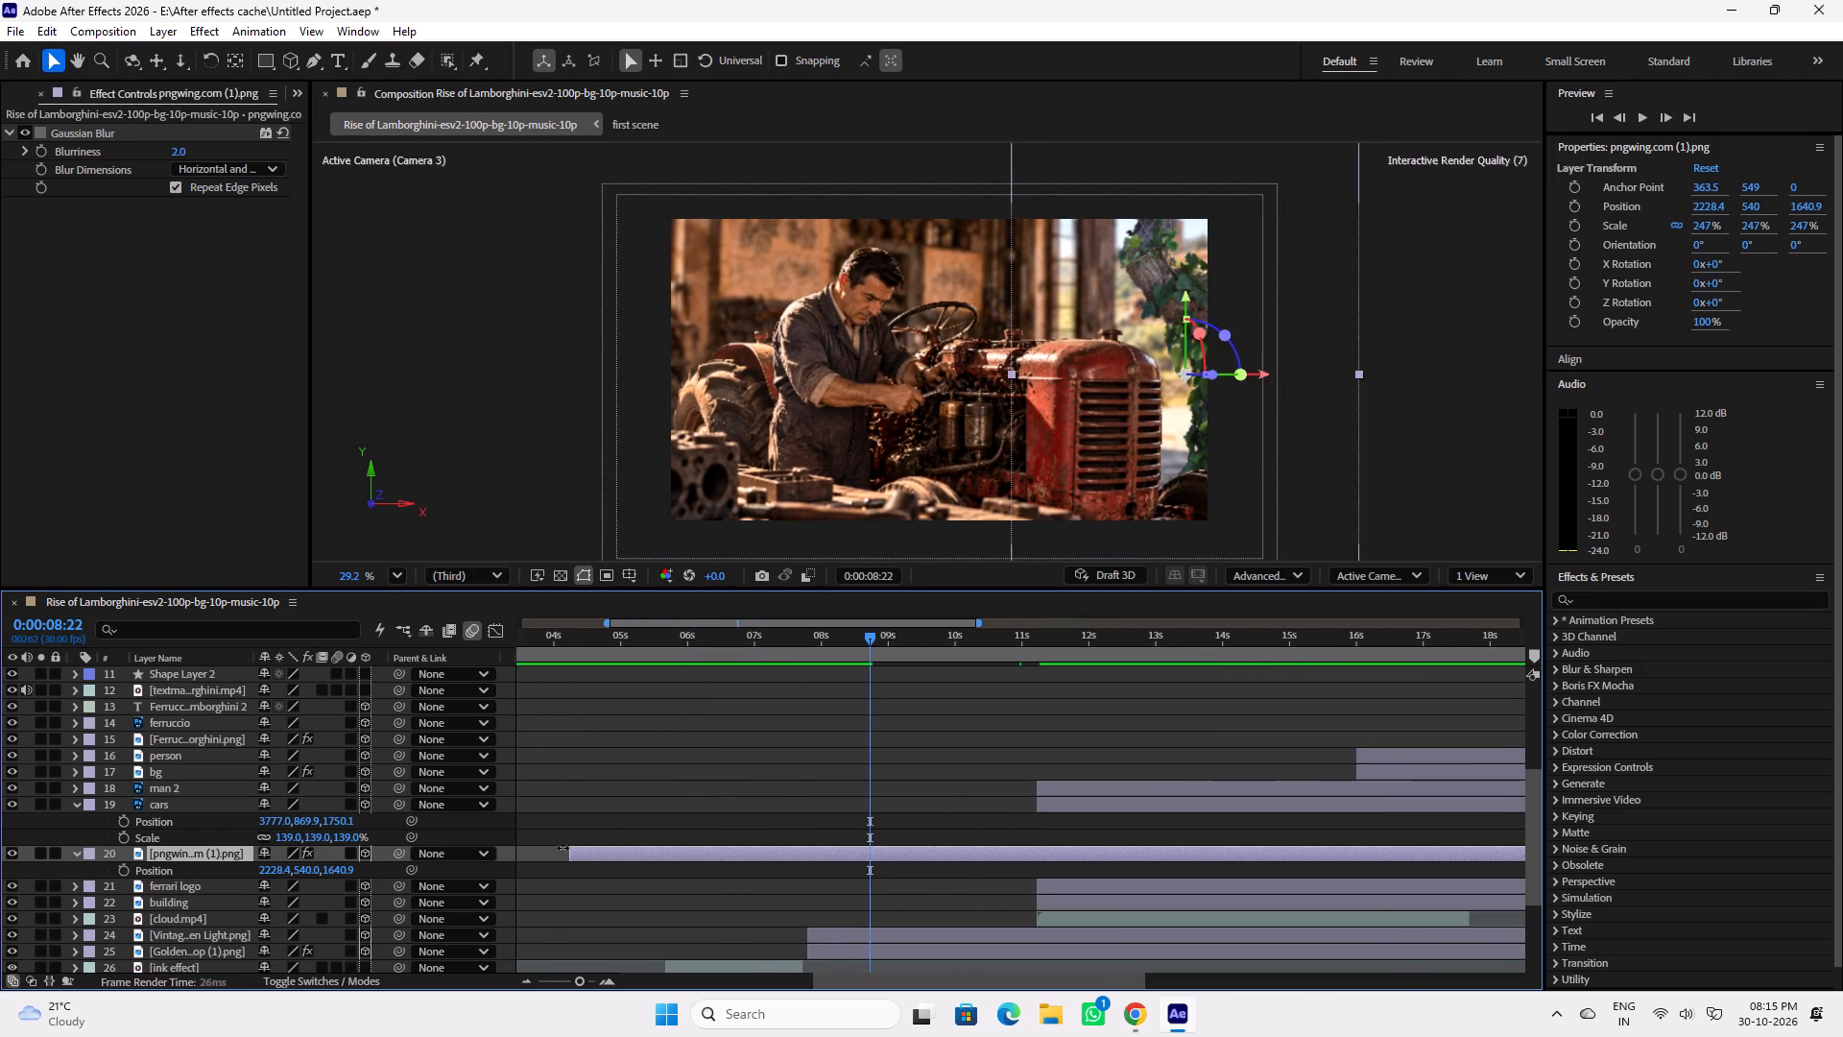
drag(850, 634, 788, 648)
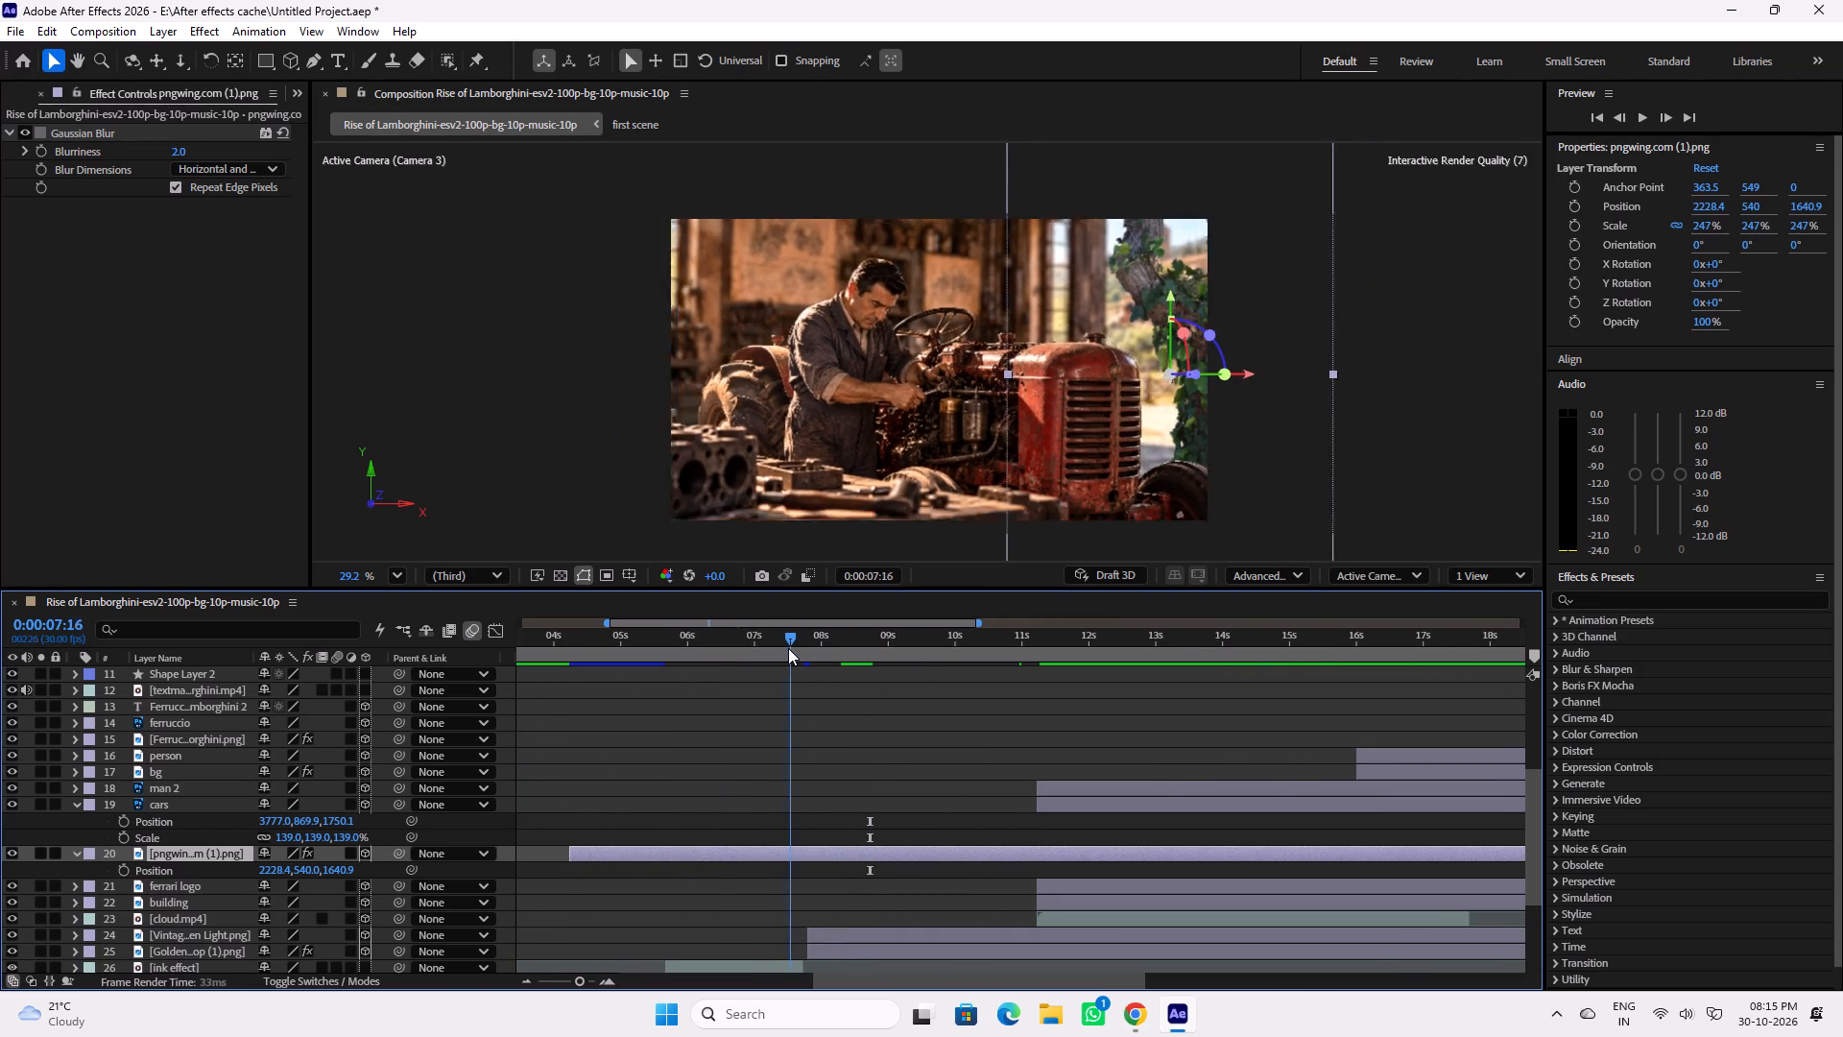
drag(788, 648, 812, 651)
drag(567, 852, 791, 872)
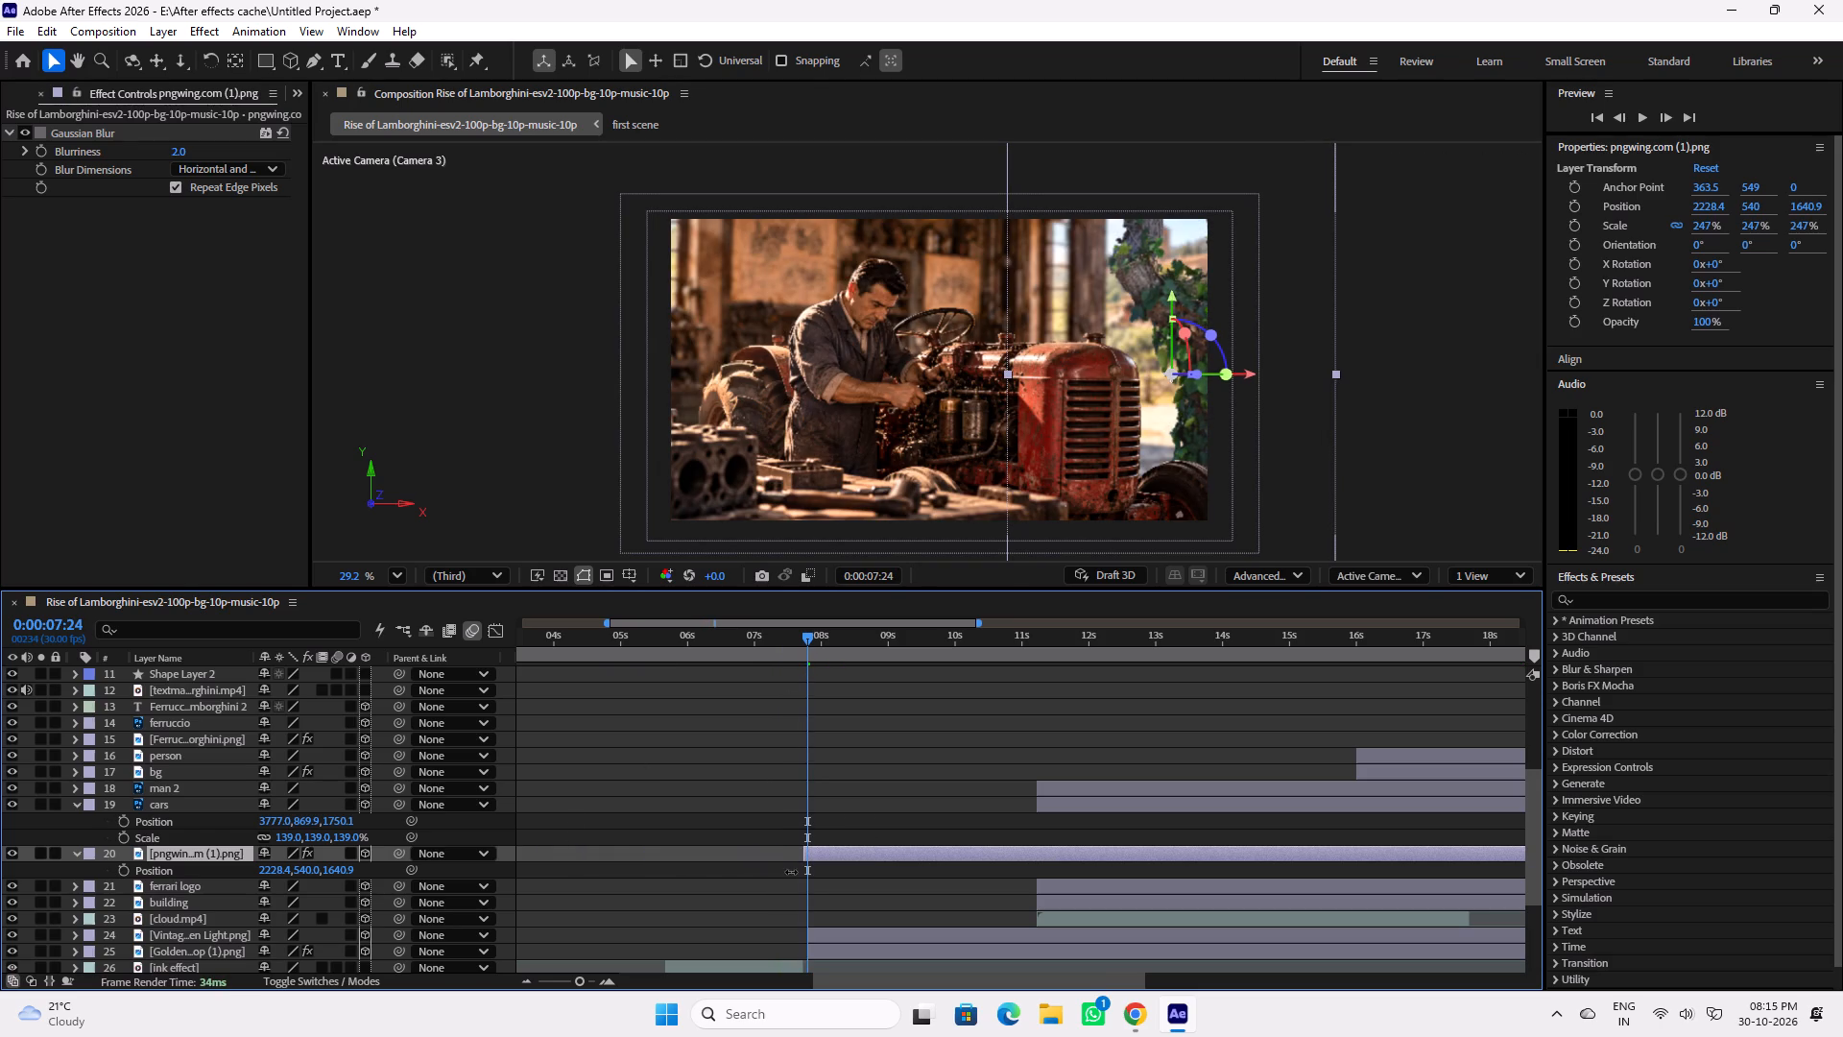
drag(791, 872, 813, 874)
Play from about 7:15 through the Lamborghini factory scene to check the tree trunk timing and narration, and save the project.
click(787, 635)
key(space)
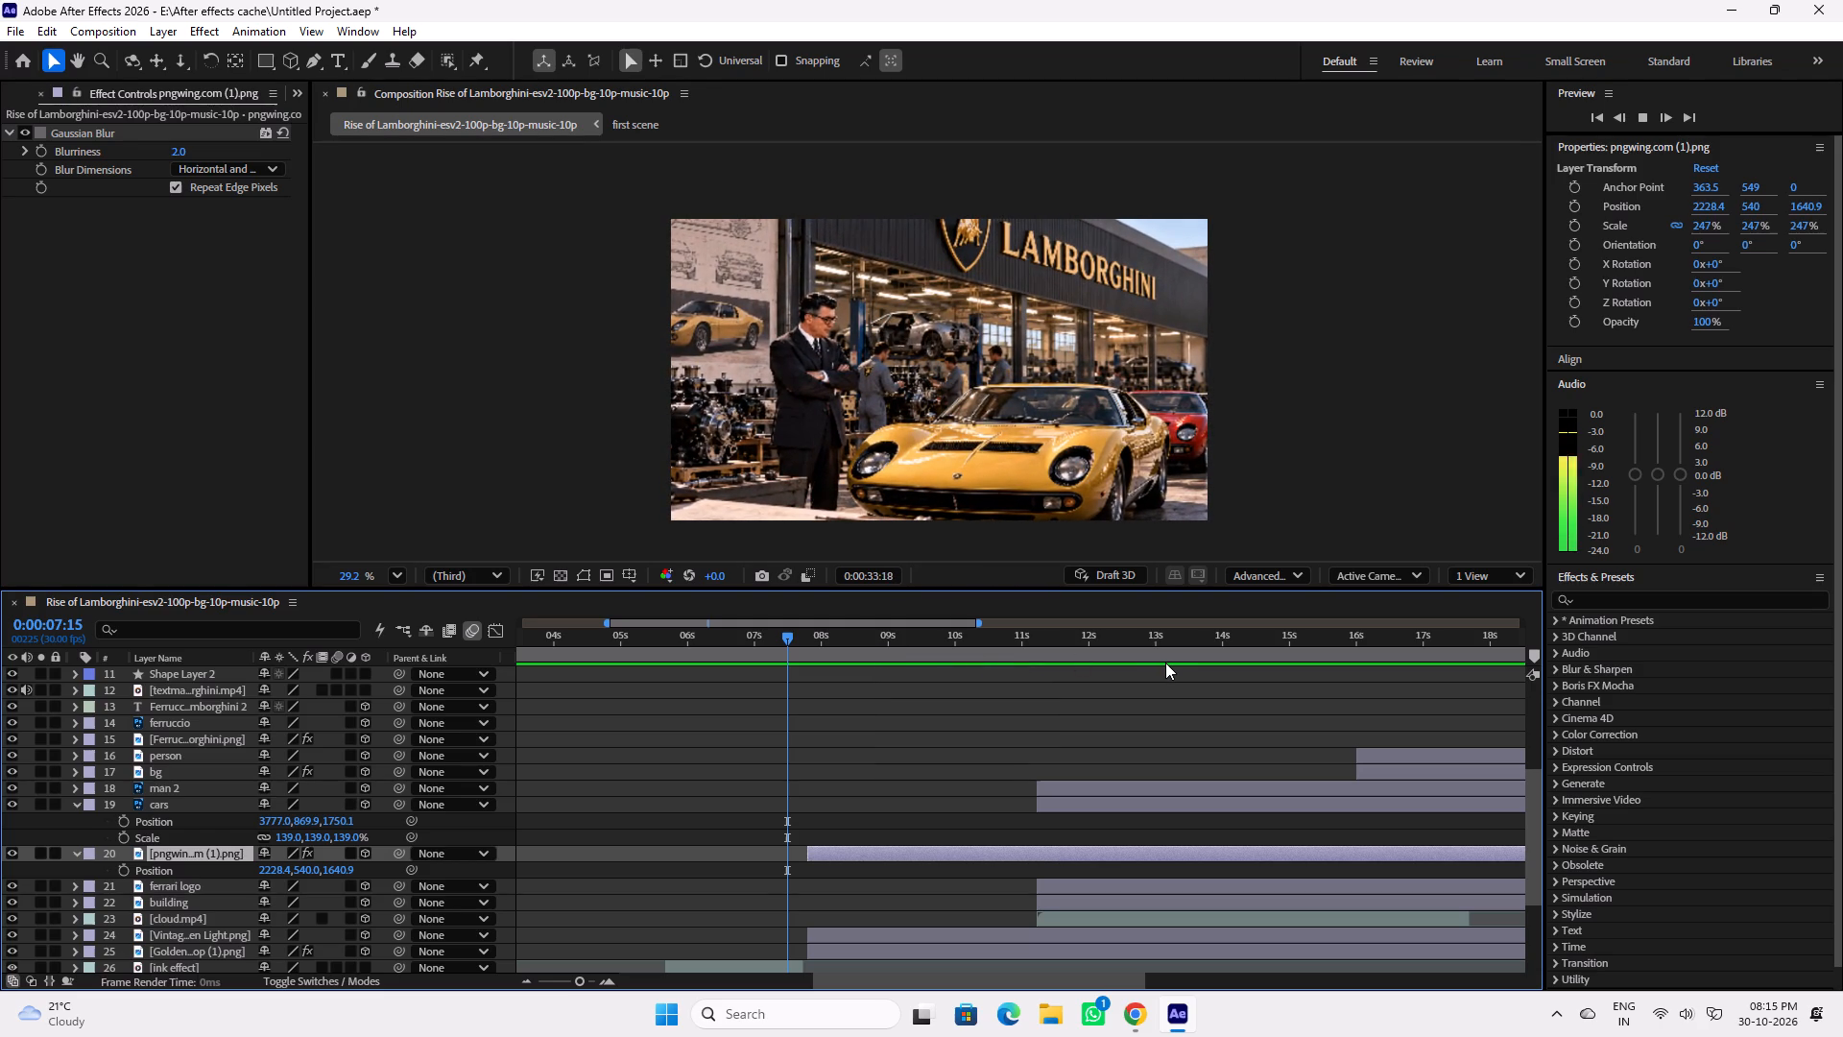
key(space)
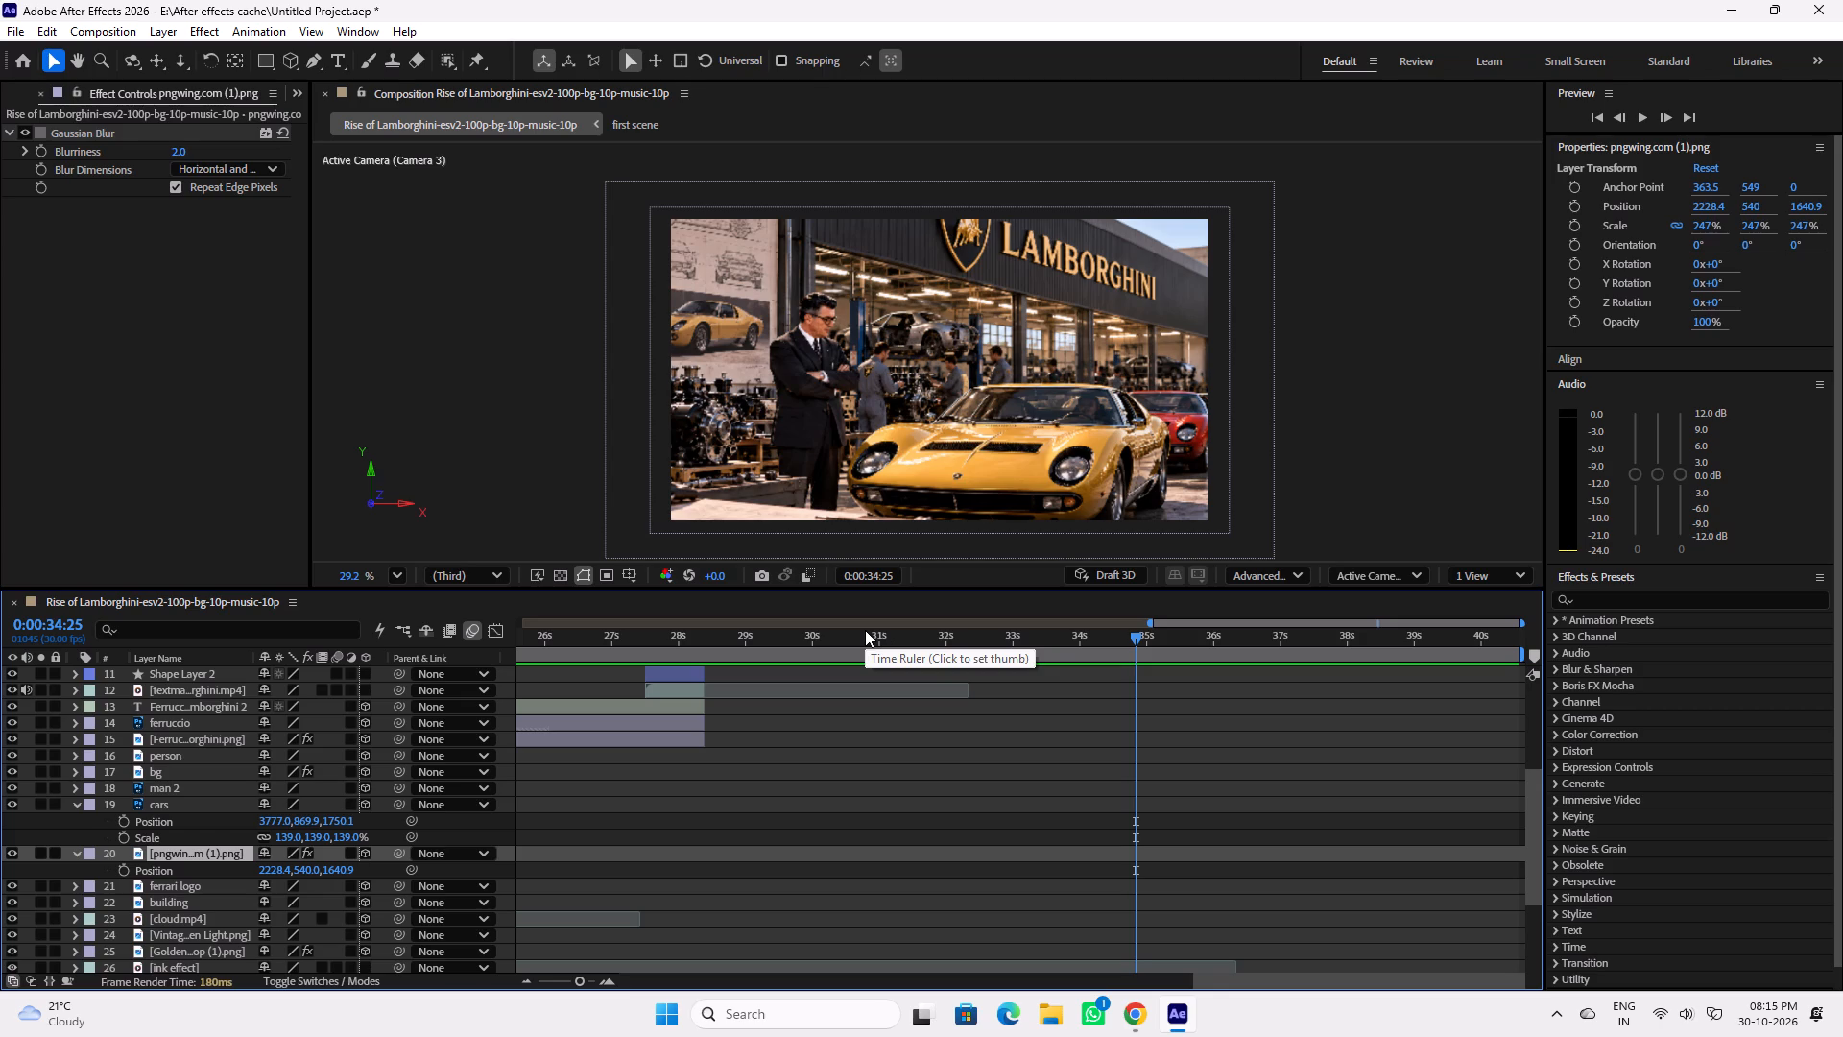
key(ctrl+s)
Replay the black-and-white portrait scene from about 28 seconds, and add Position and Opacity keyframes to the ferruccio 2 layer at 28:12.
drag(839, 630, 746, 634)
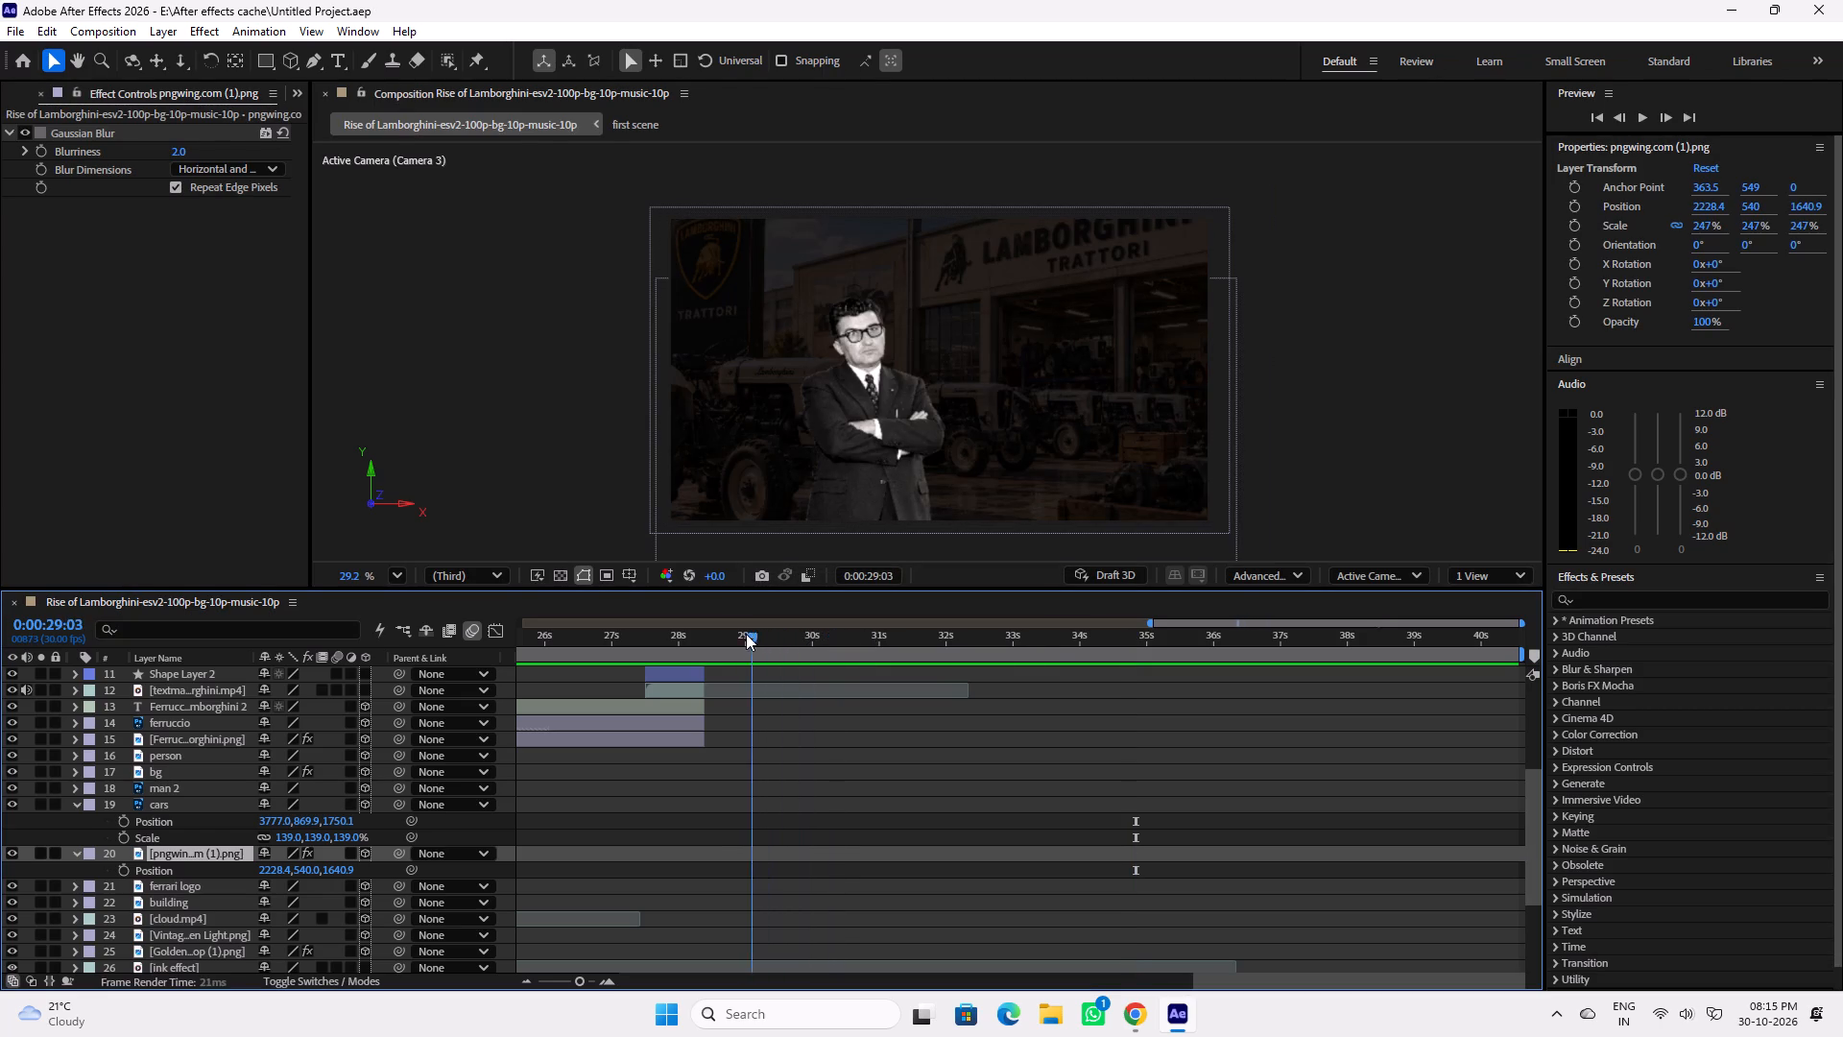
drag(746, 634, 703, 640)
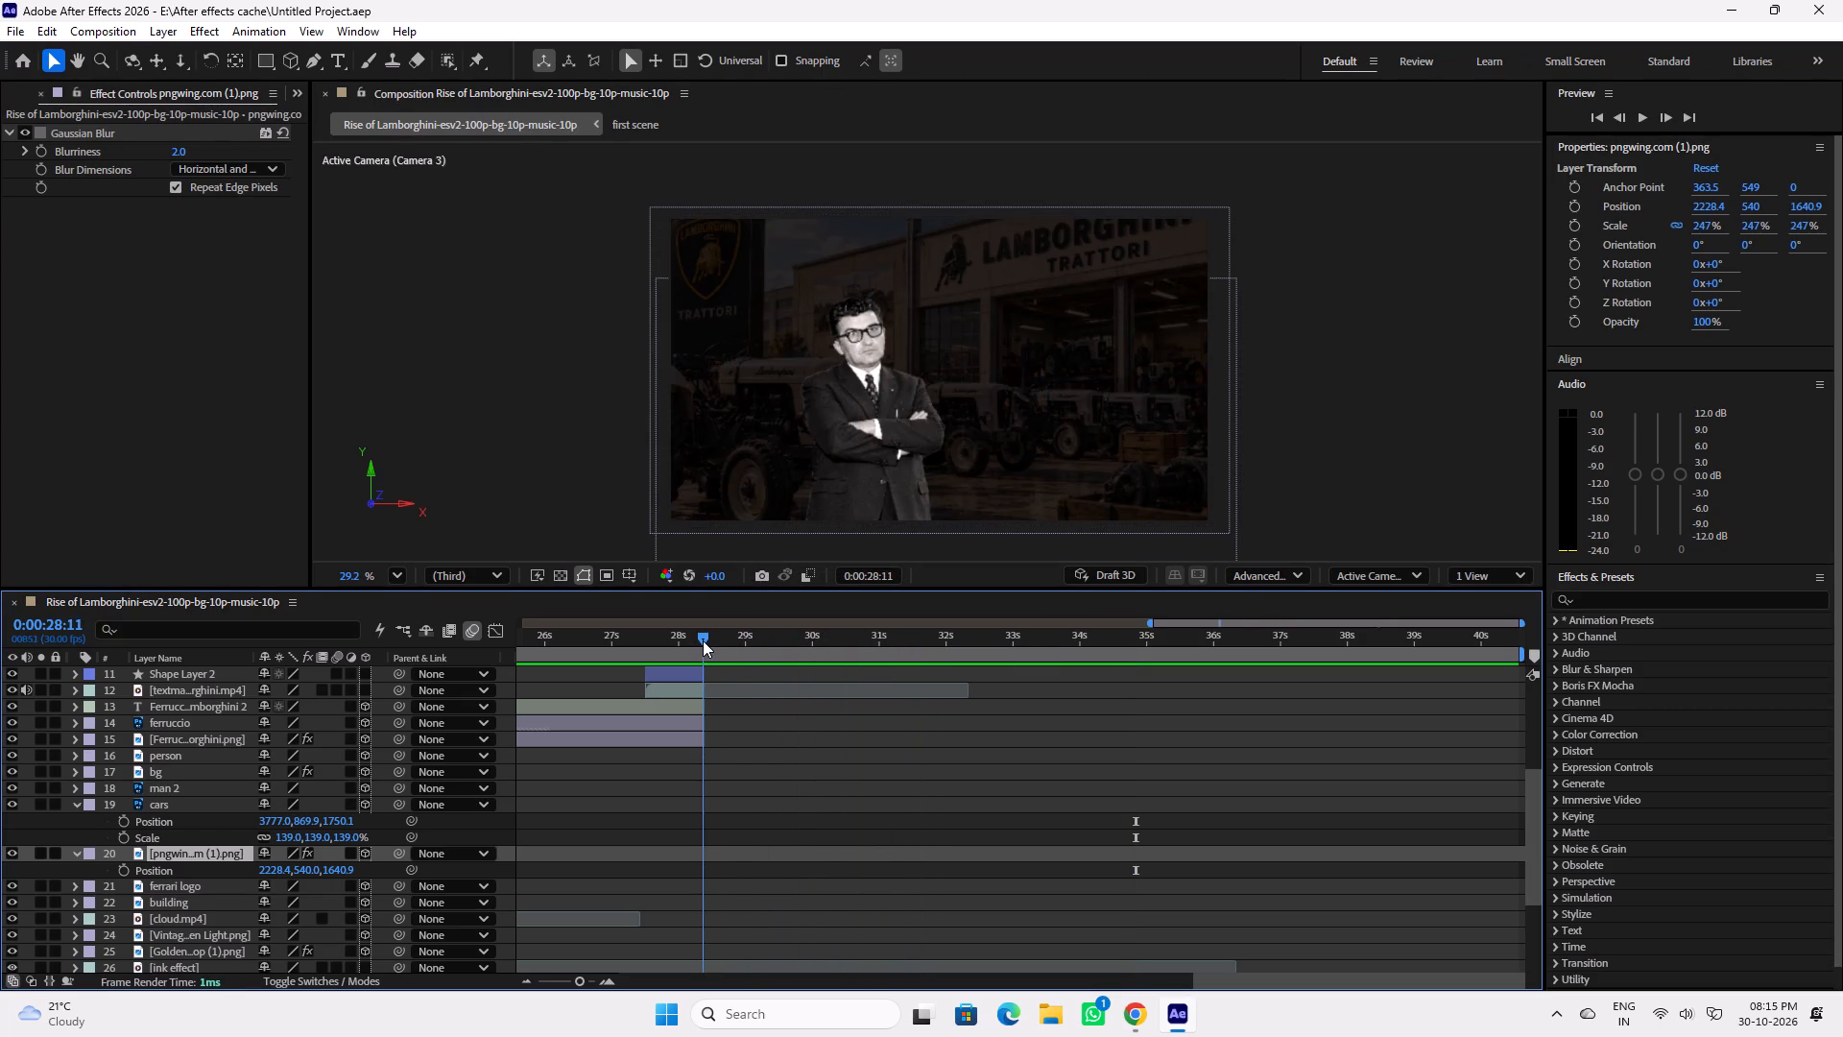
drag(703, 640, 682, 640)
key(space)
key(space)
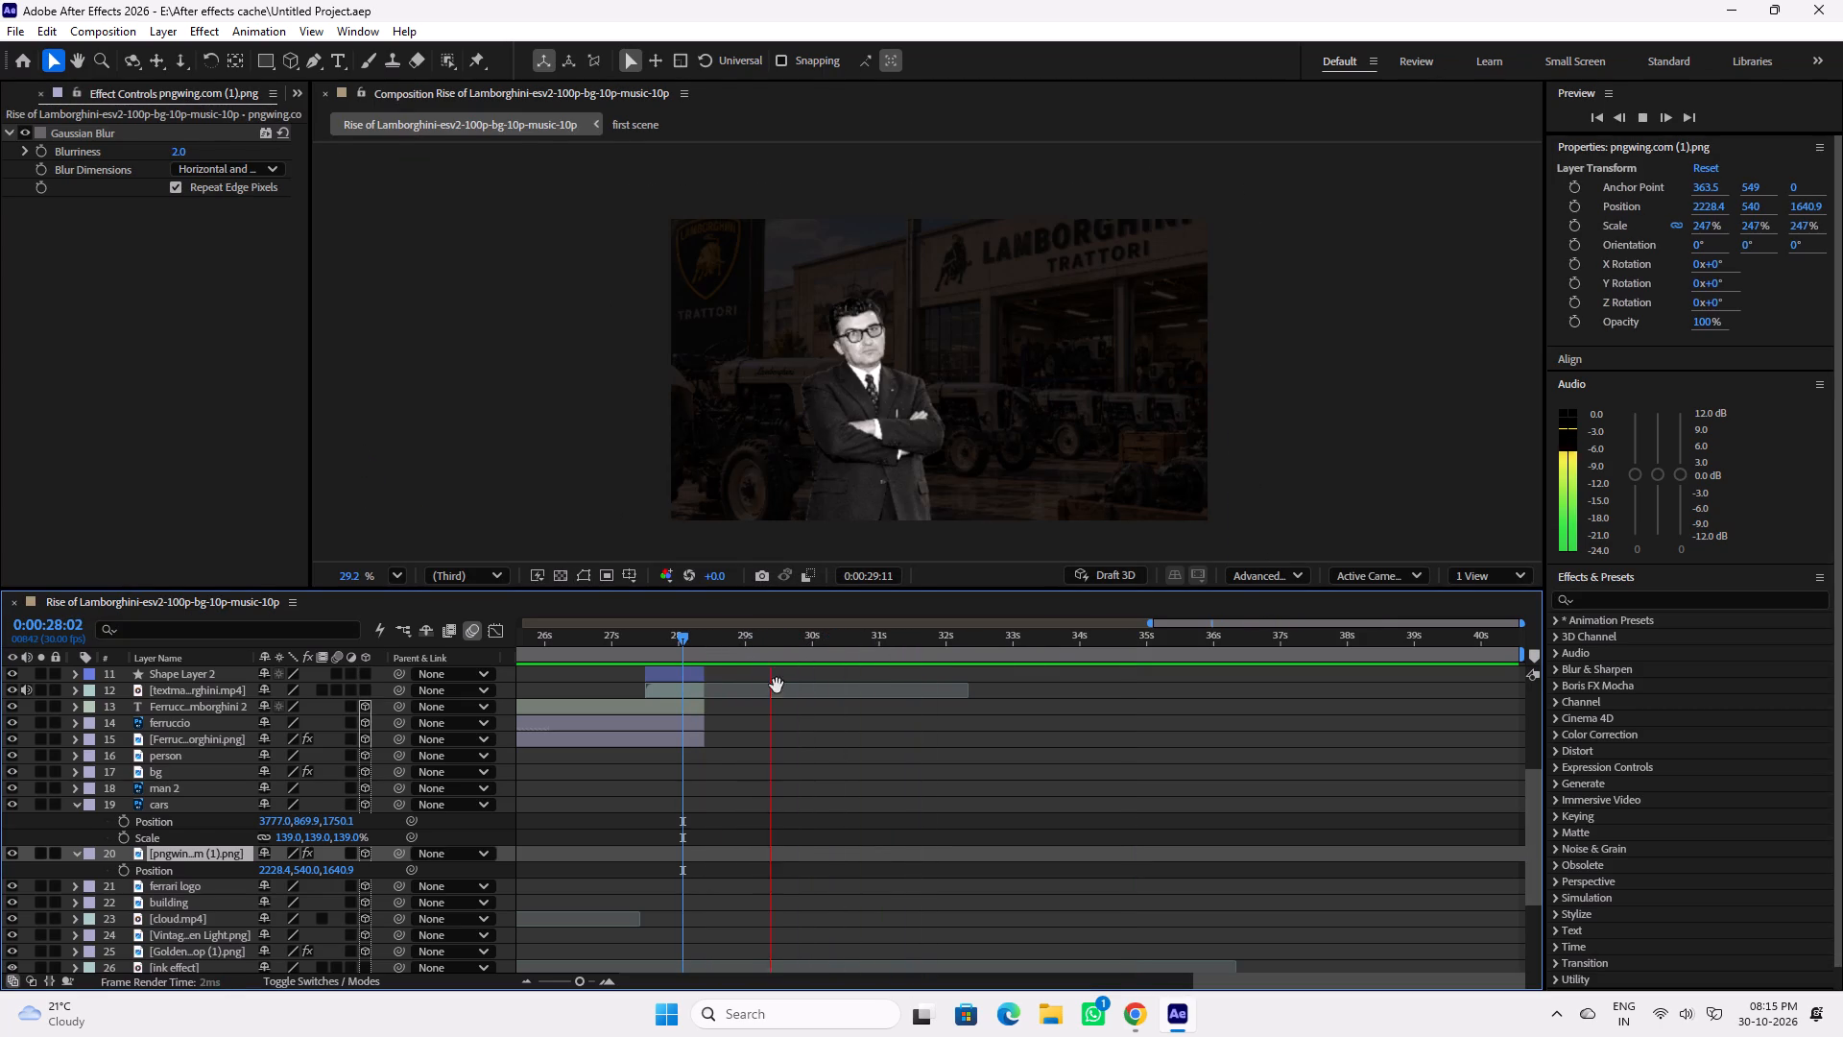
scroll(757, 722, up, 4)
click(786, 851)
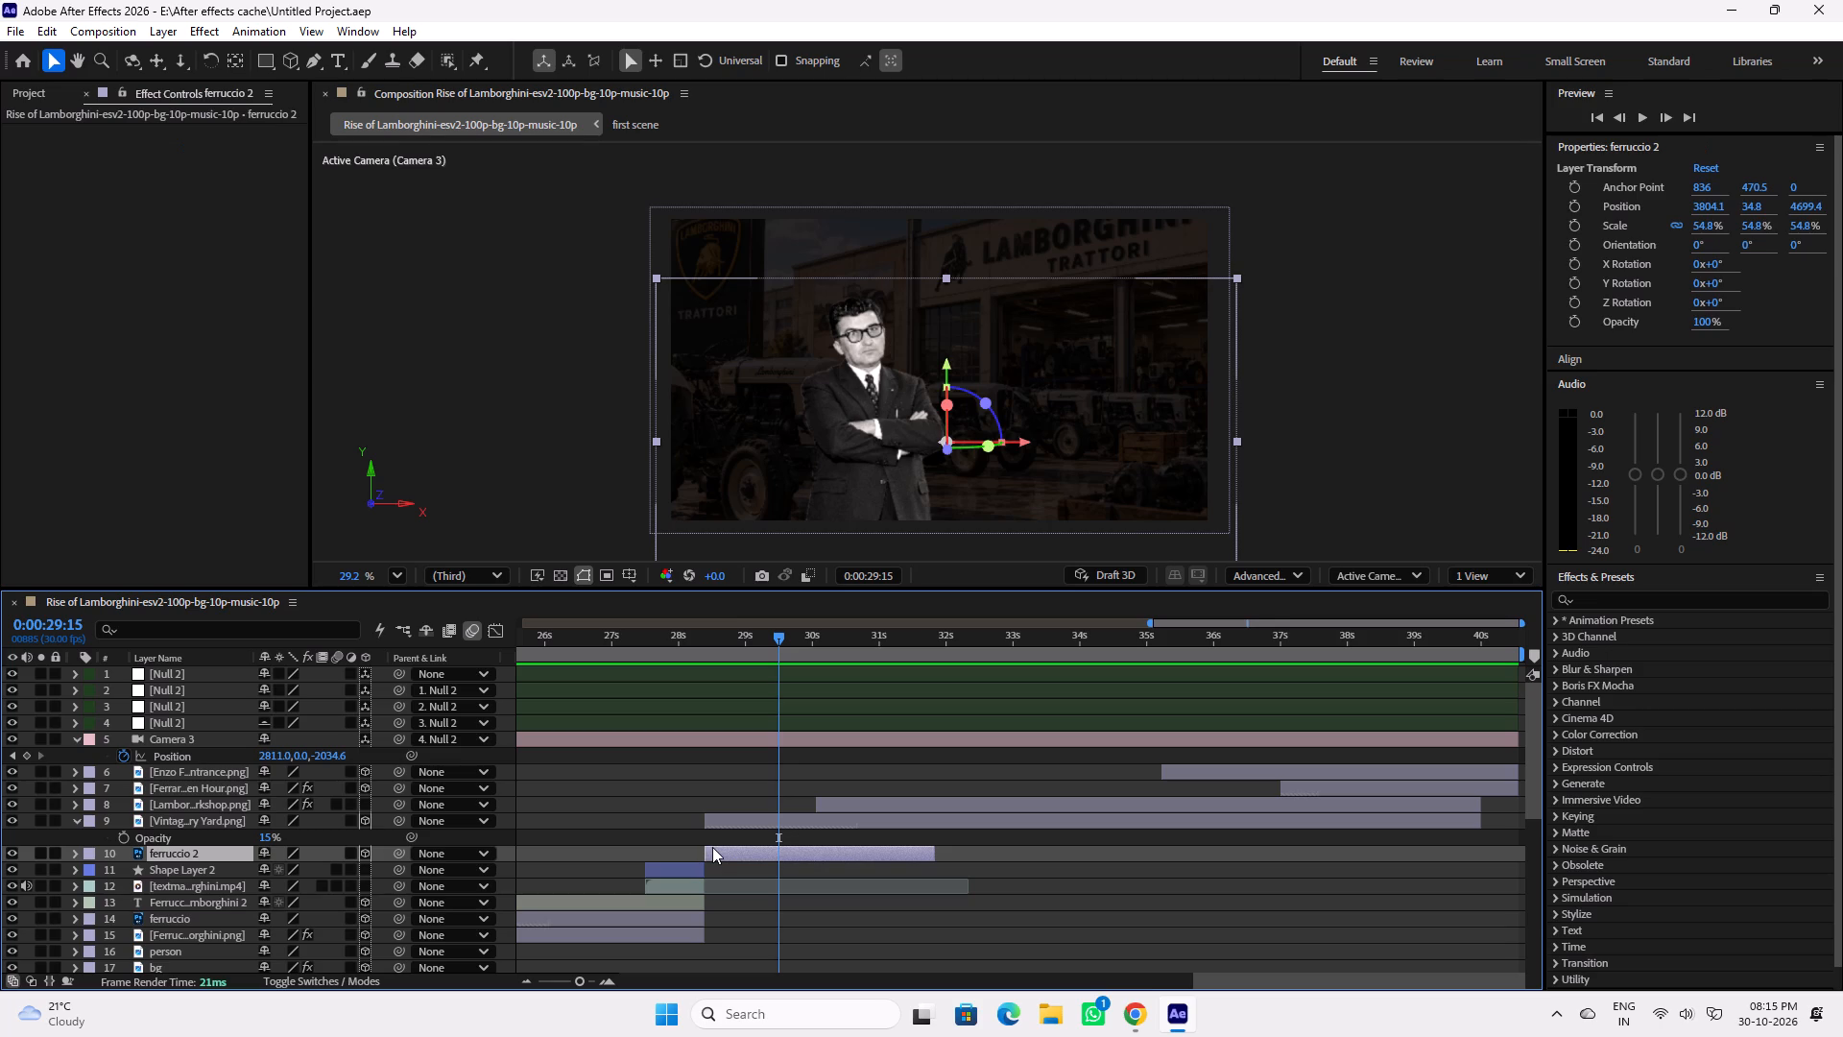
key(p)
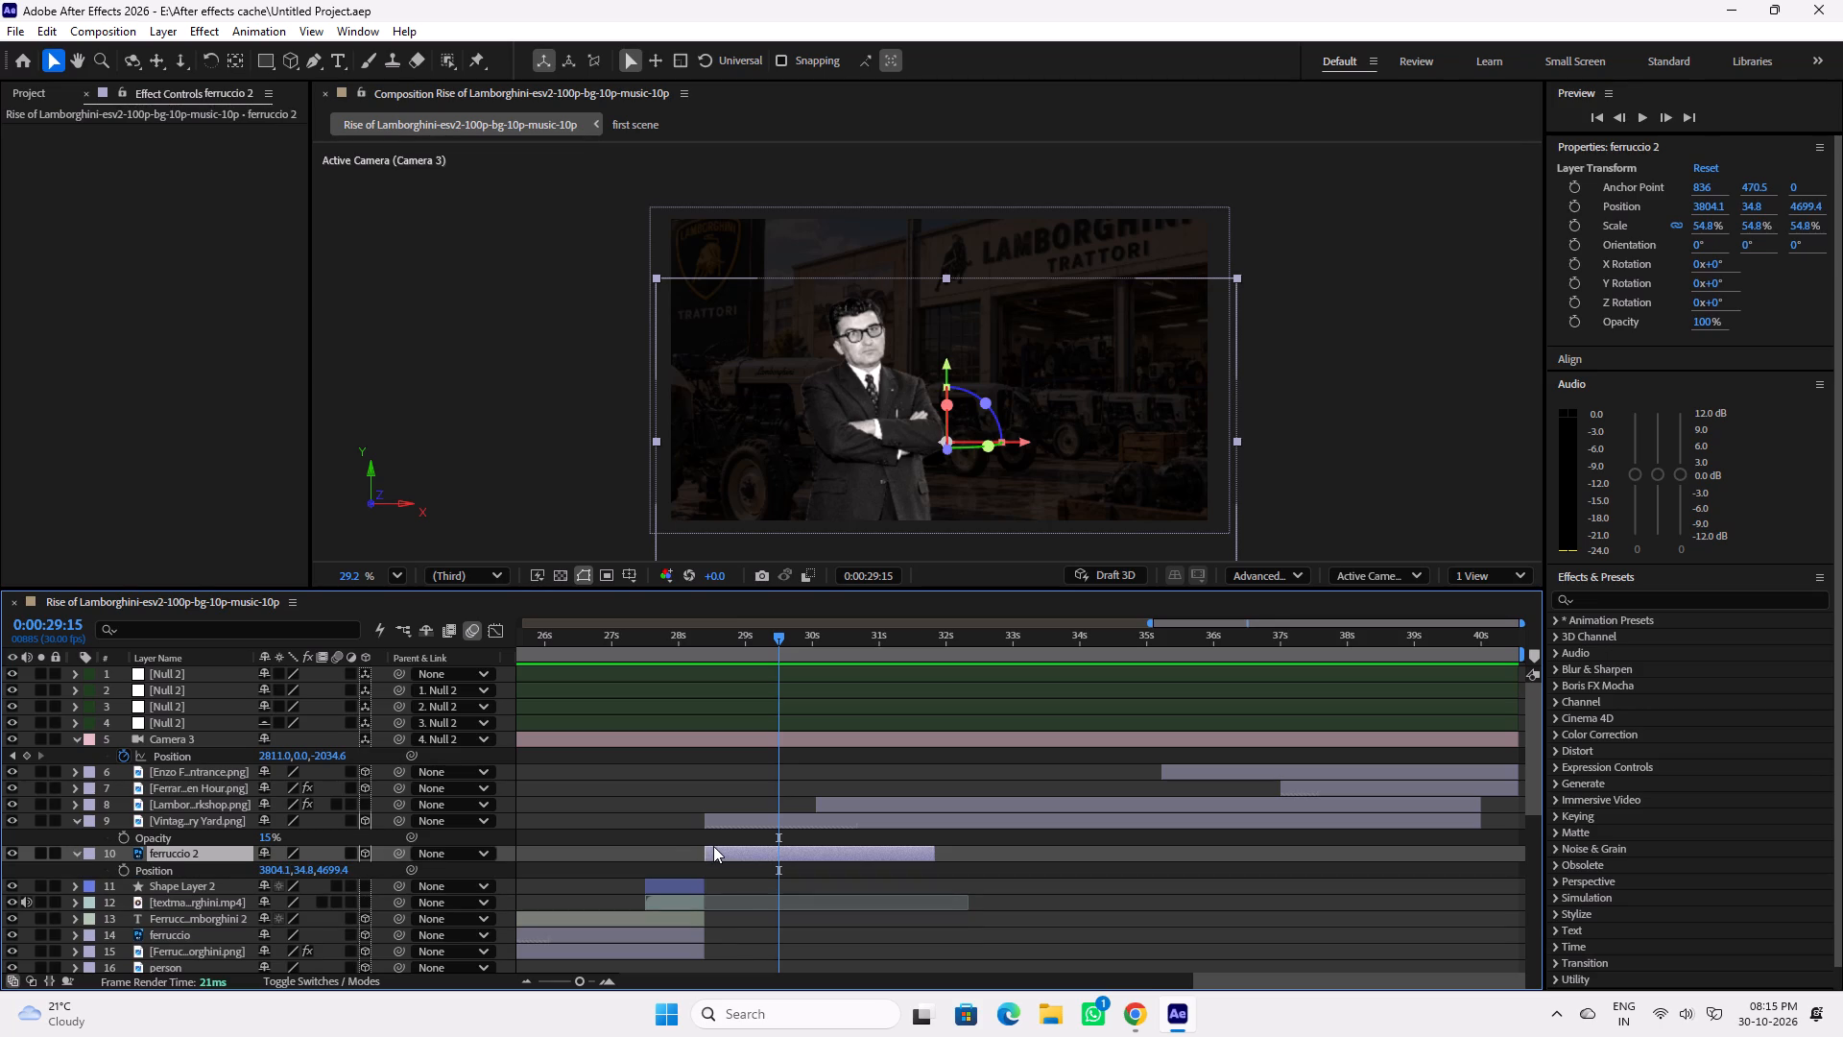
drag(770, 645, 714, 643)
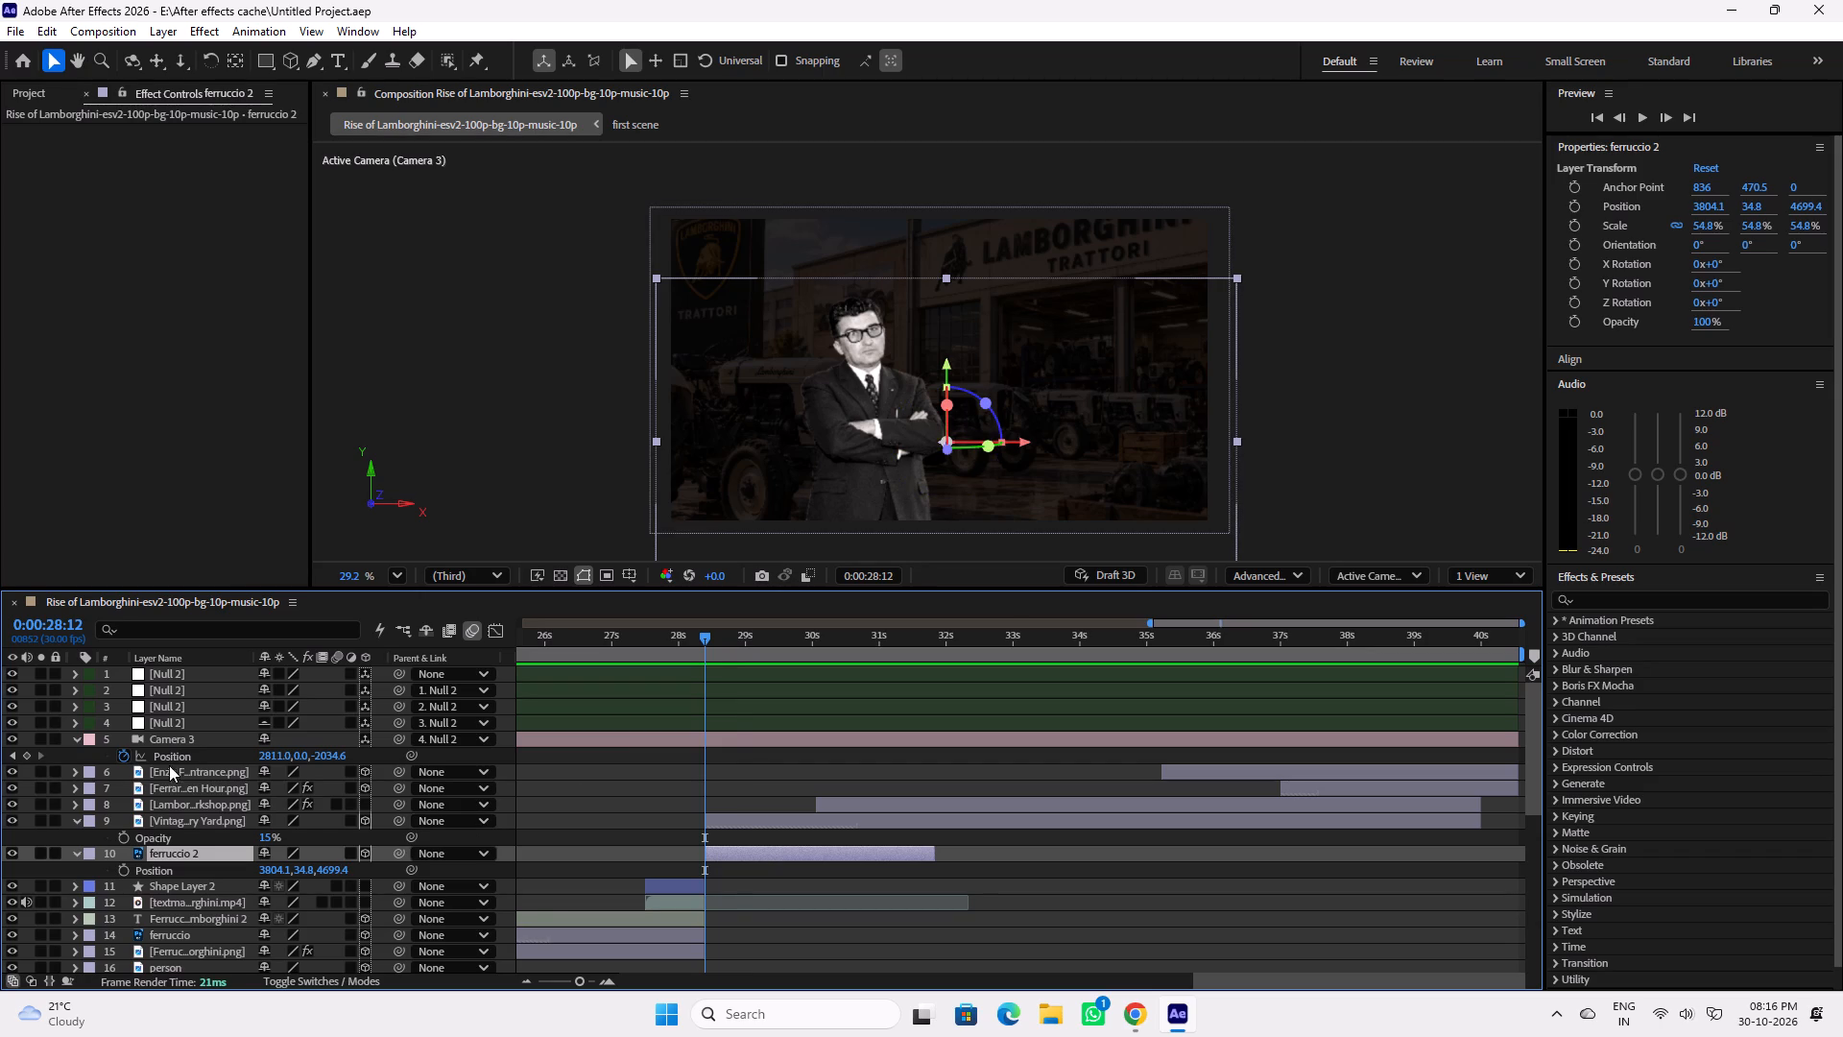
click(122, 870)
click(217, 856)
key(shift+t)
click(127, 881)
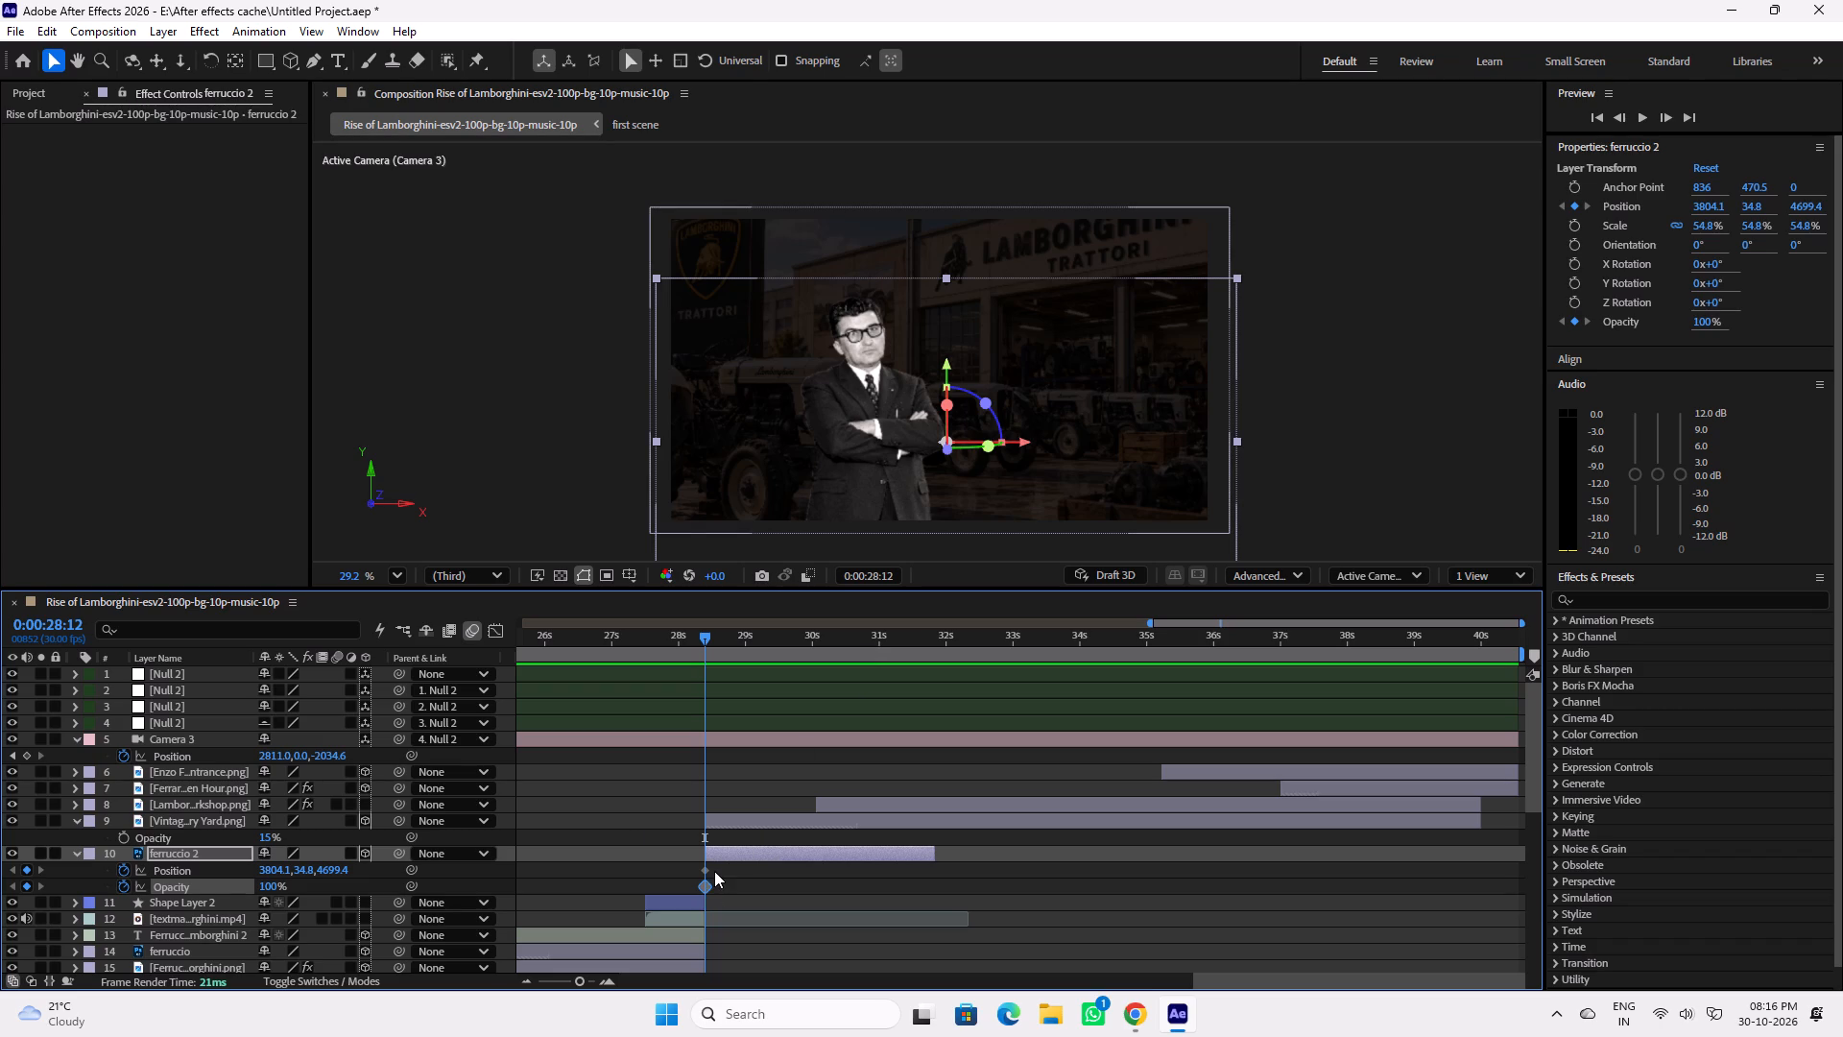
Shift the ferruccio 2 layer's Position and Opacity keyframes together to 29:02.
drag(714, 871, 697, 890)
drag(705, 872, 744, 875)
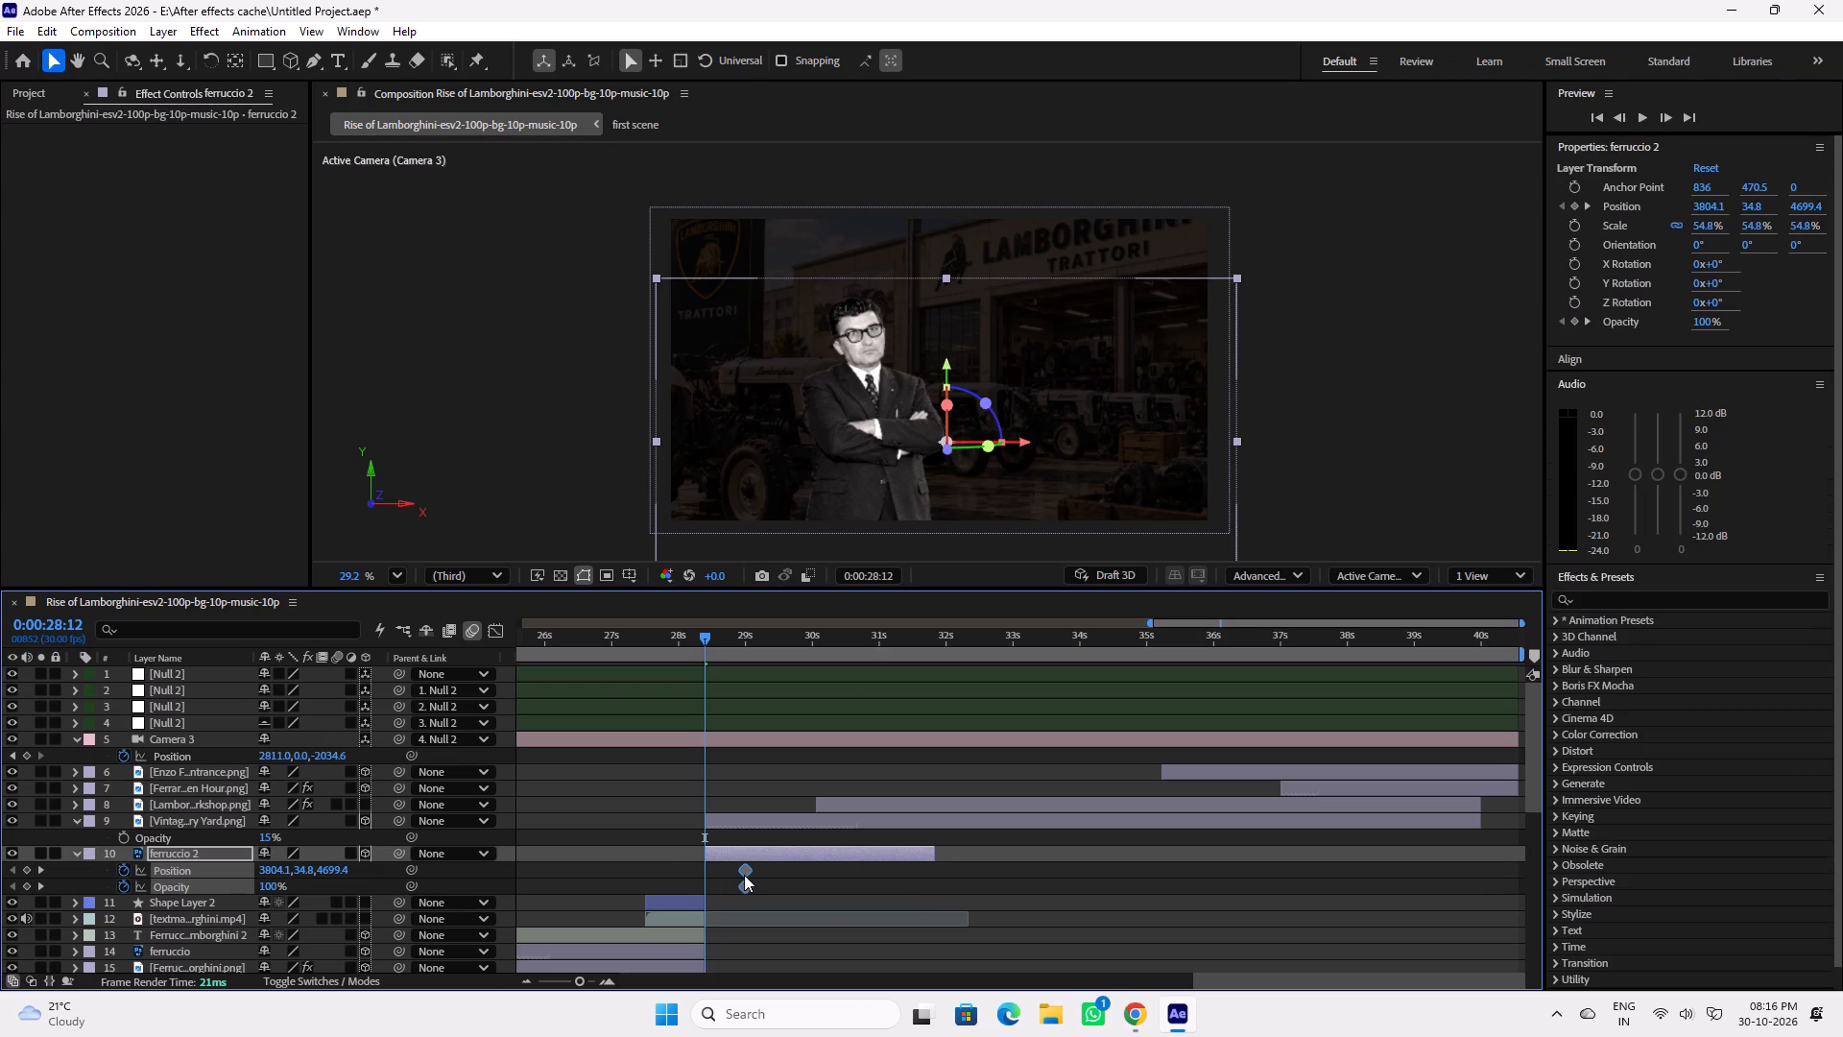
drag(744, 875, 750, 876)
Move the ferruccio 2 portrait left along X to about 3729 at the 29:02 keyframe and save the project.
drag(1024, 444, 992, 444)
key(ctrl+z)
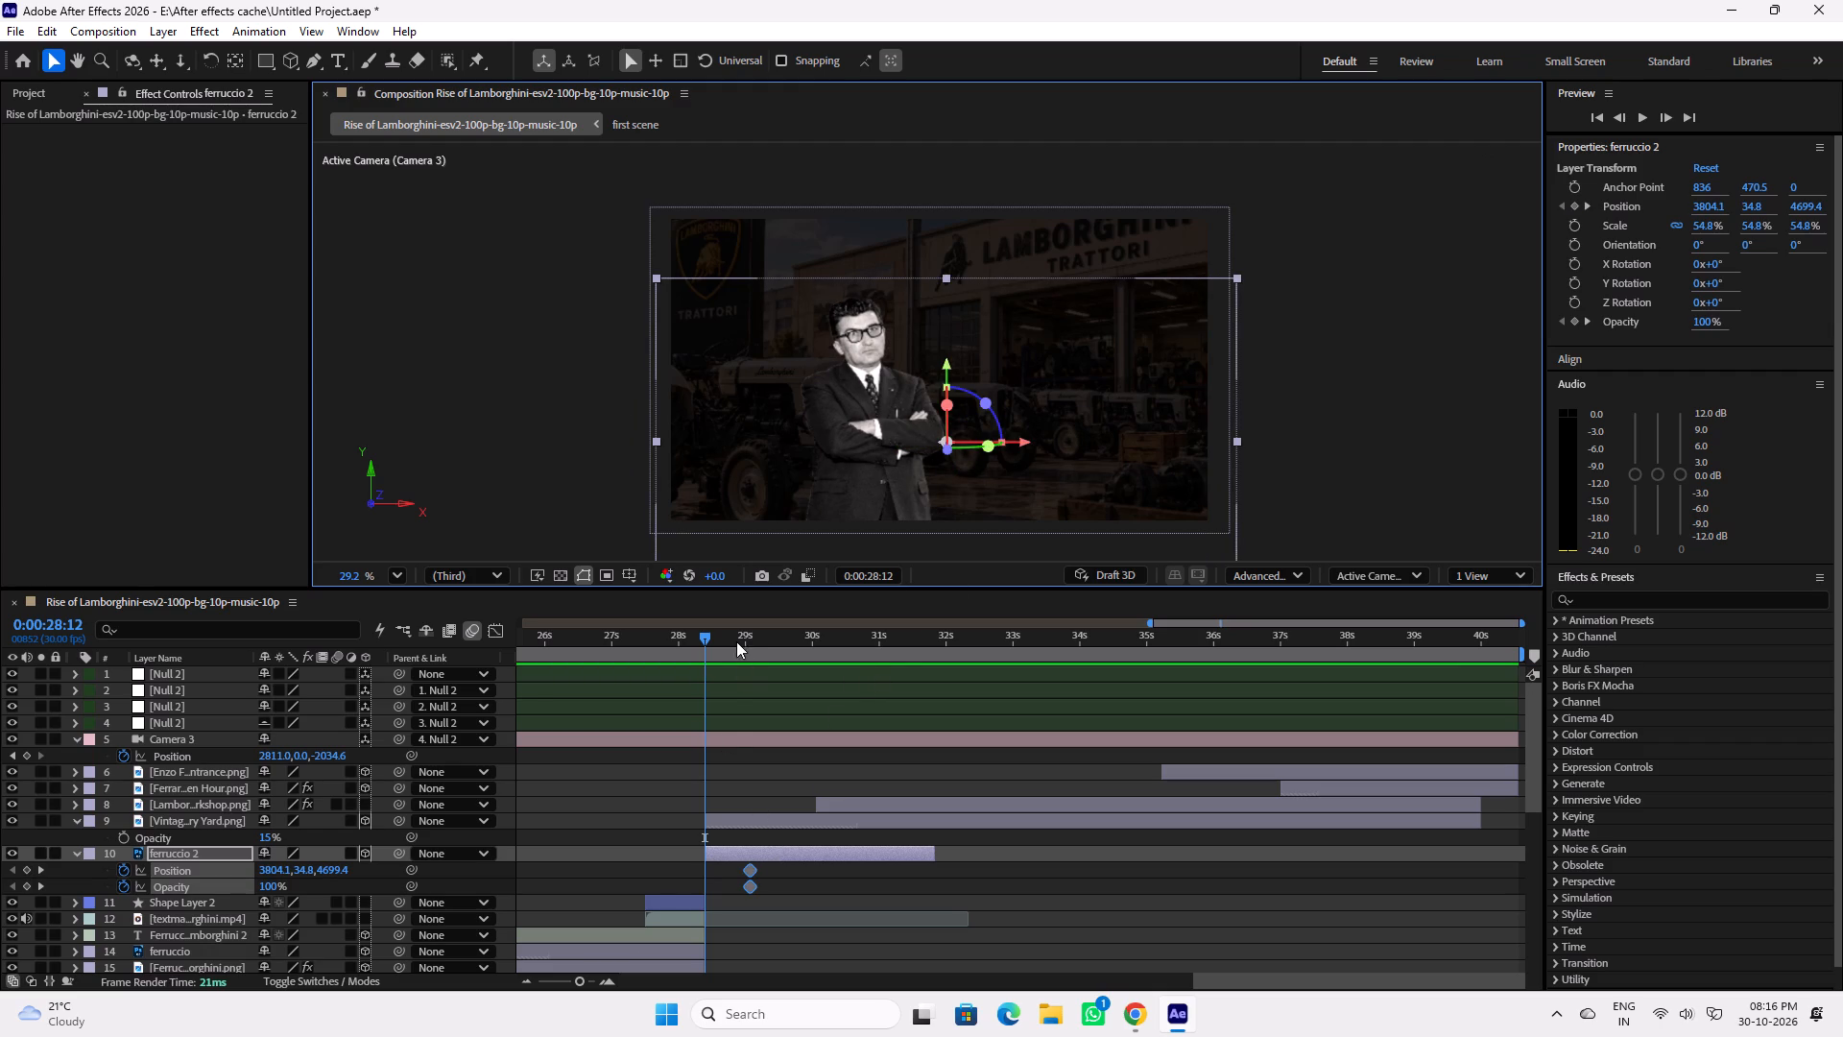
drag(733, 638, 751, 638)
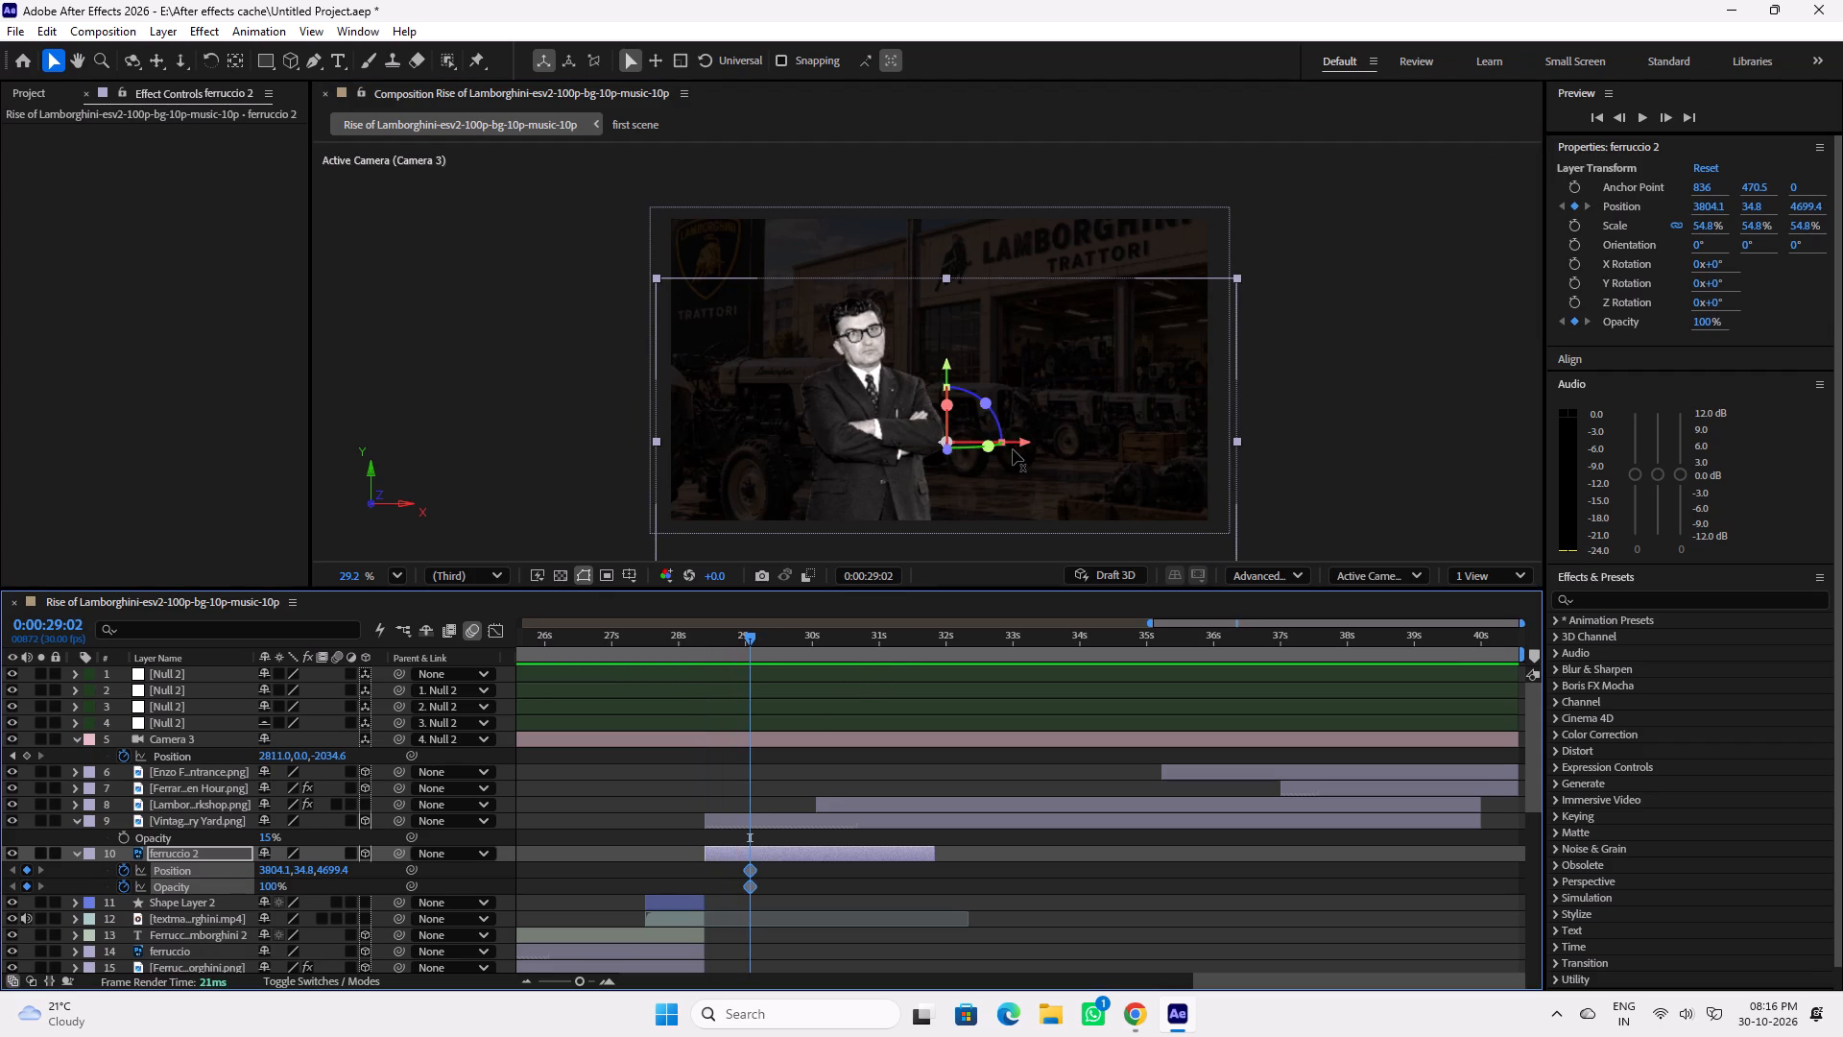
drag(1022, 443, 989, 444)
key(ctrl+s)
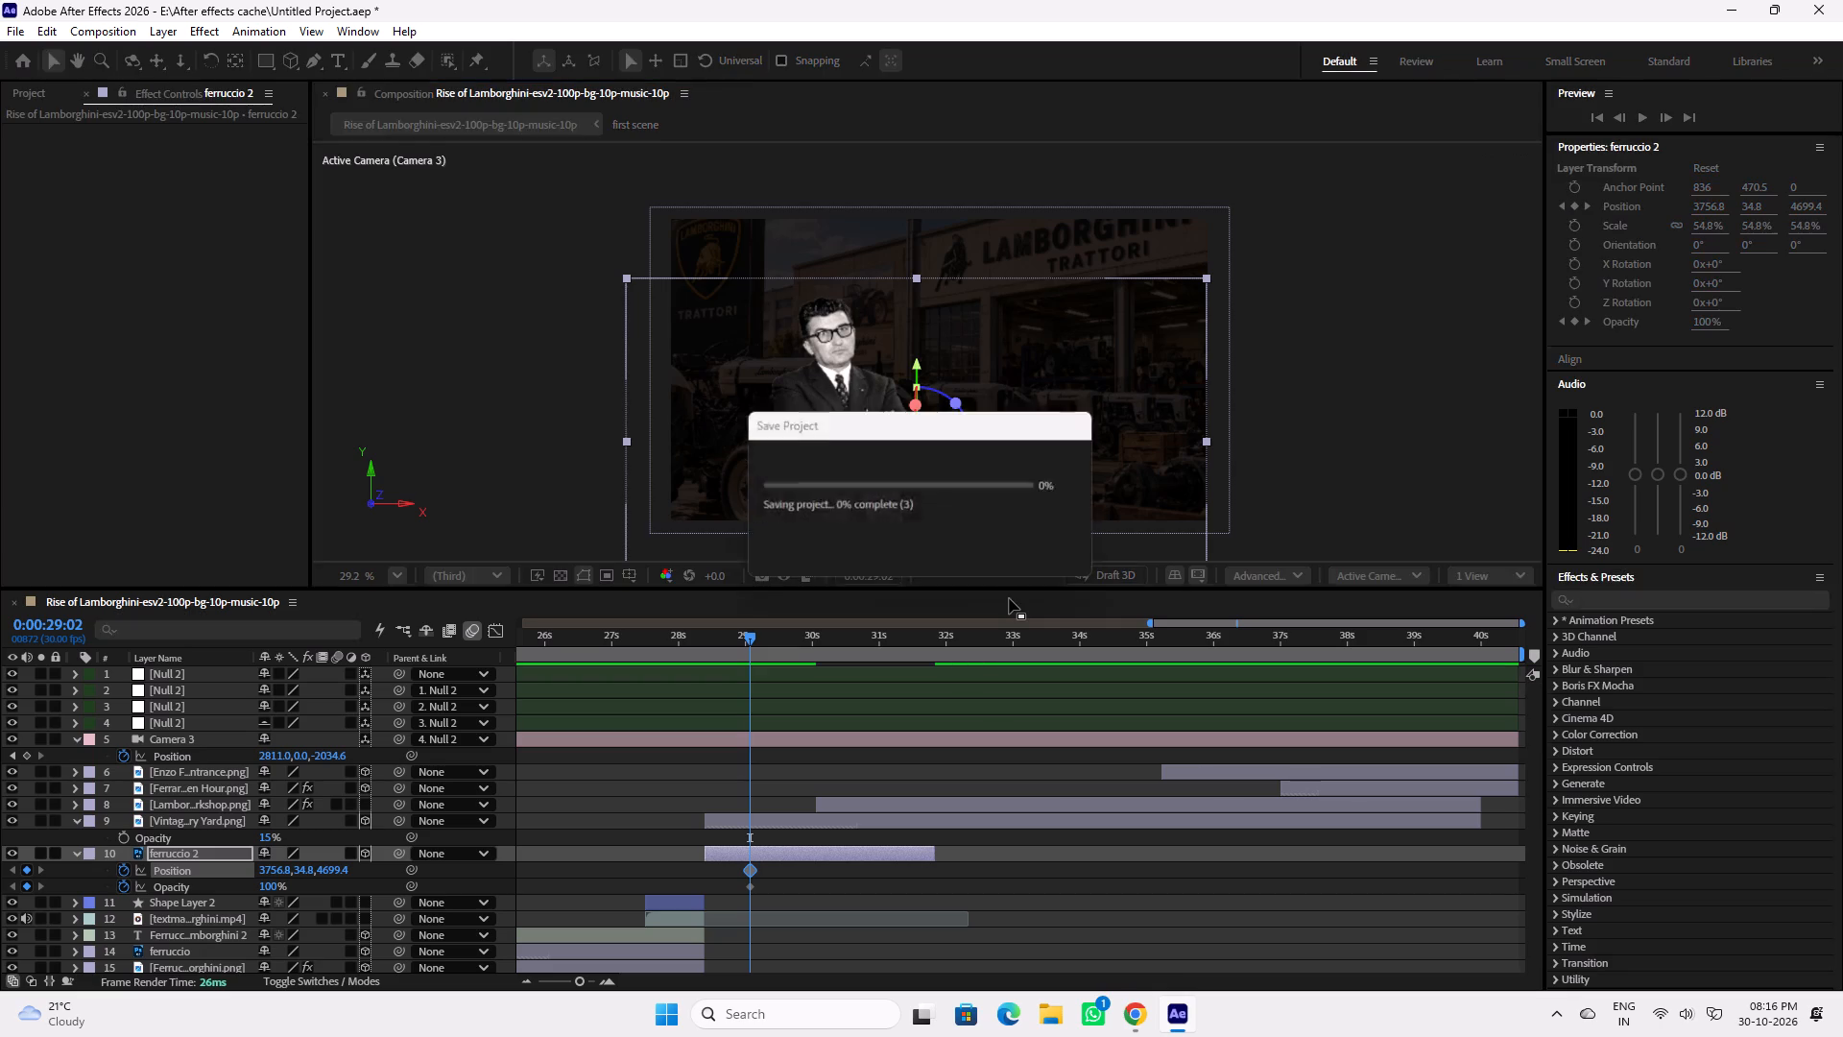
drag(999, 444, 979, 444)
key(ctrl+s)
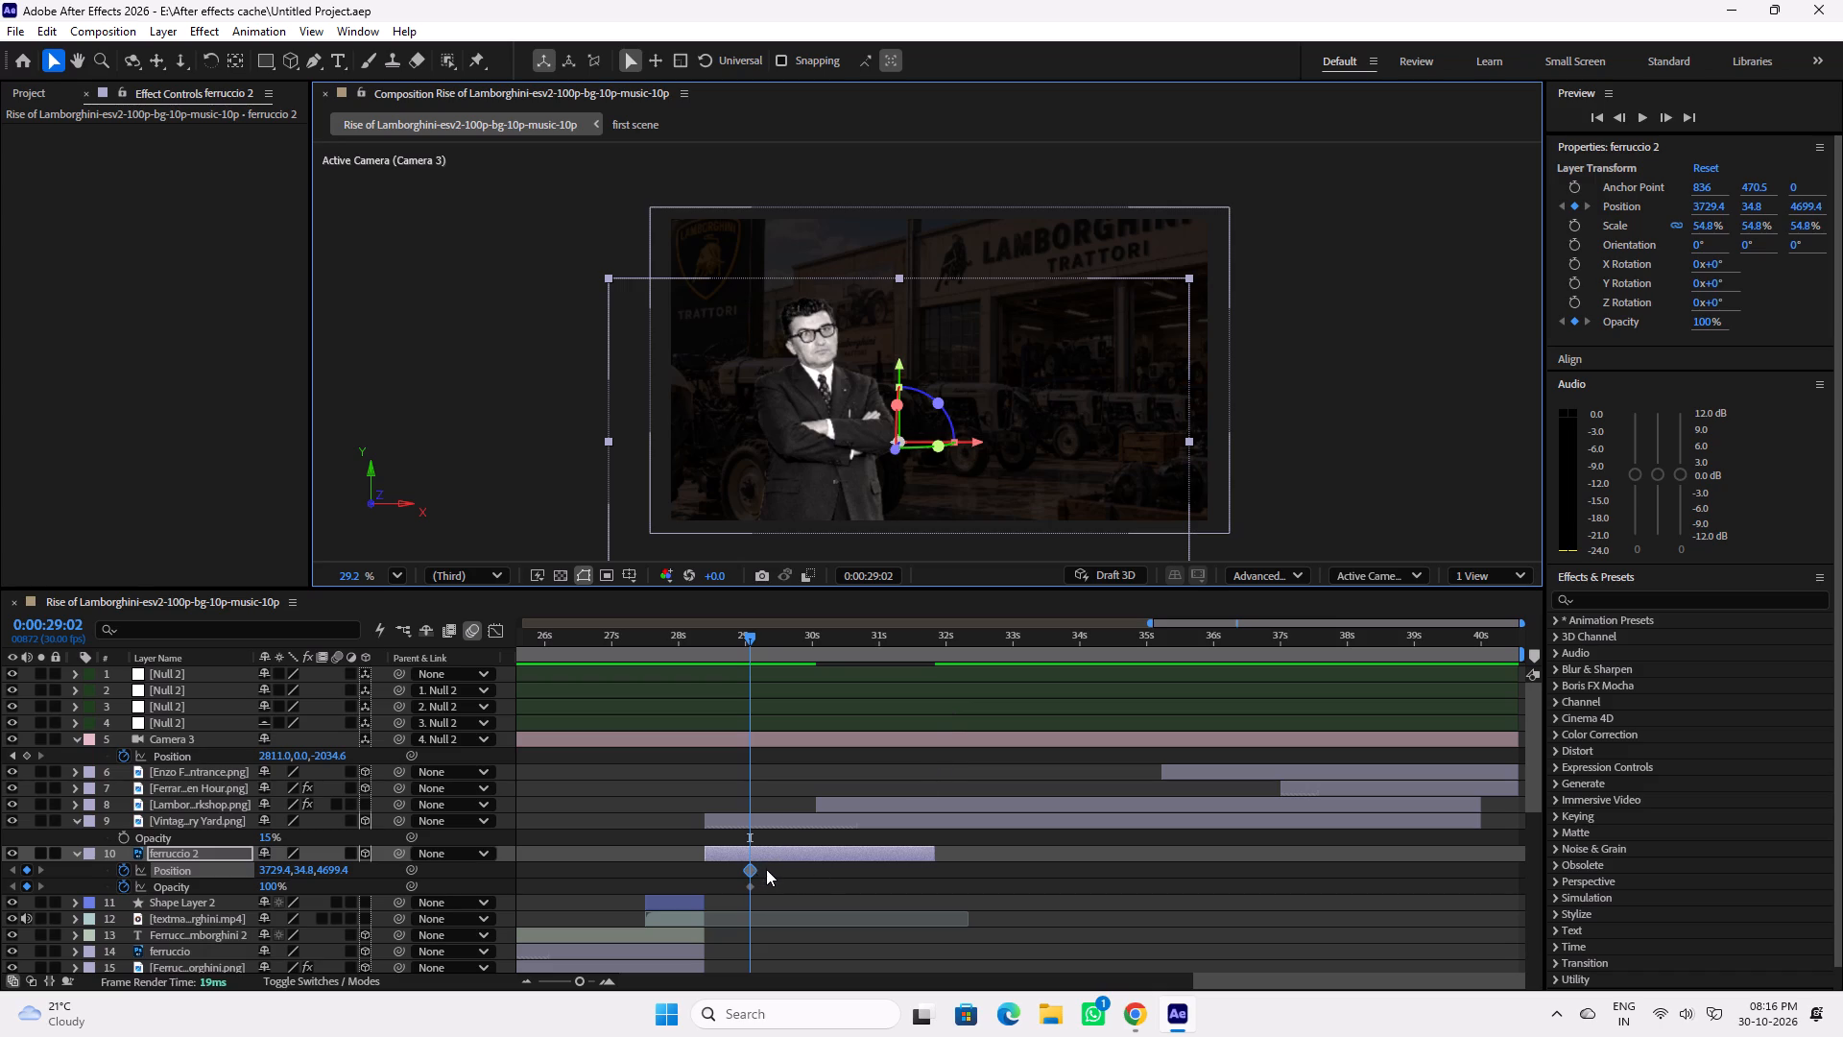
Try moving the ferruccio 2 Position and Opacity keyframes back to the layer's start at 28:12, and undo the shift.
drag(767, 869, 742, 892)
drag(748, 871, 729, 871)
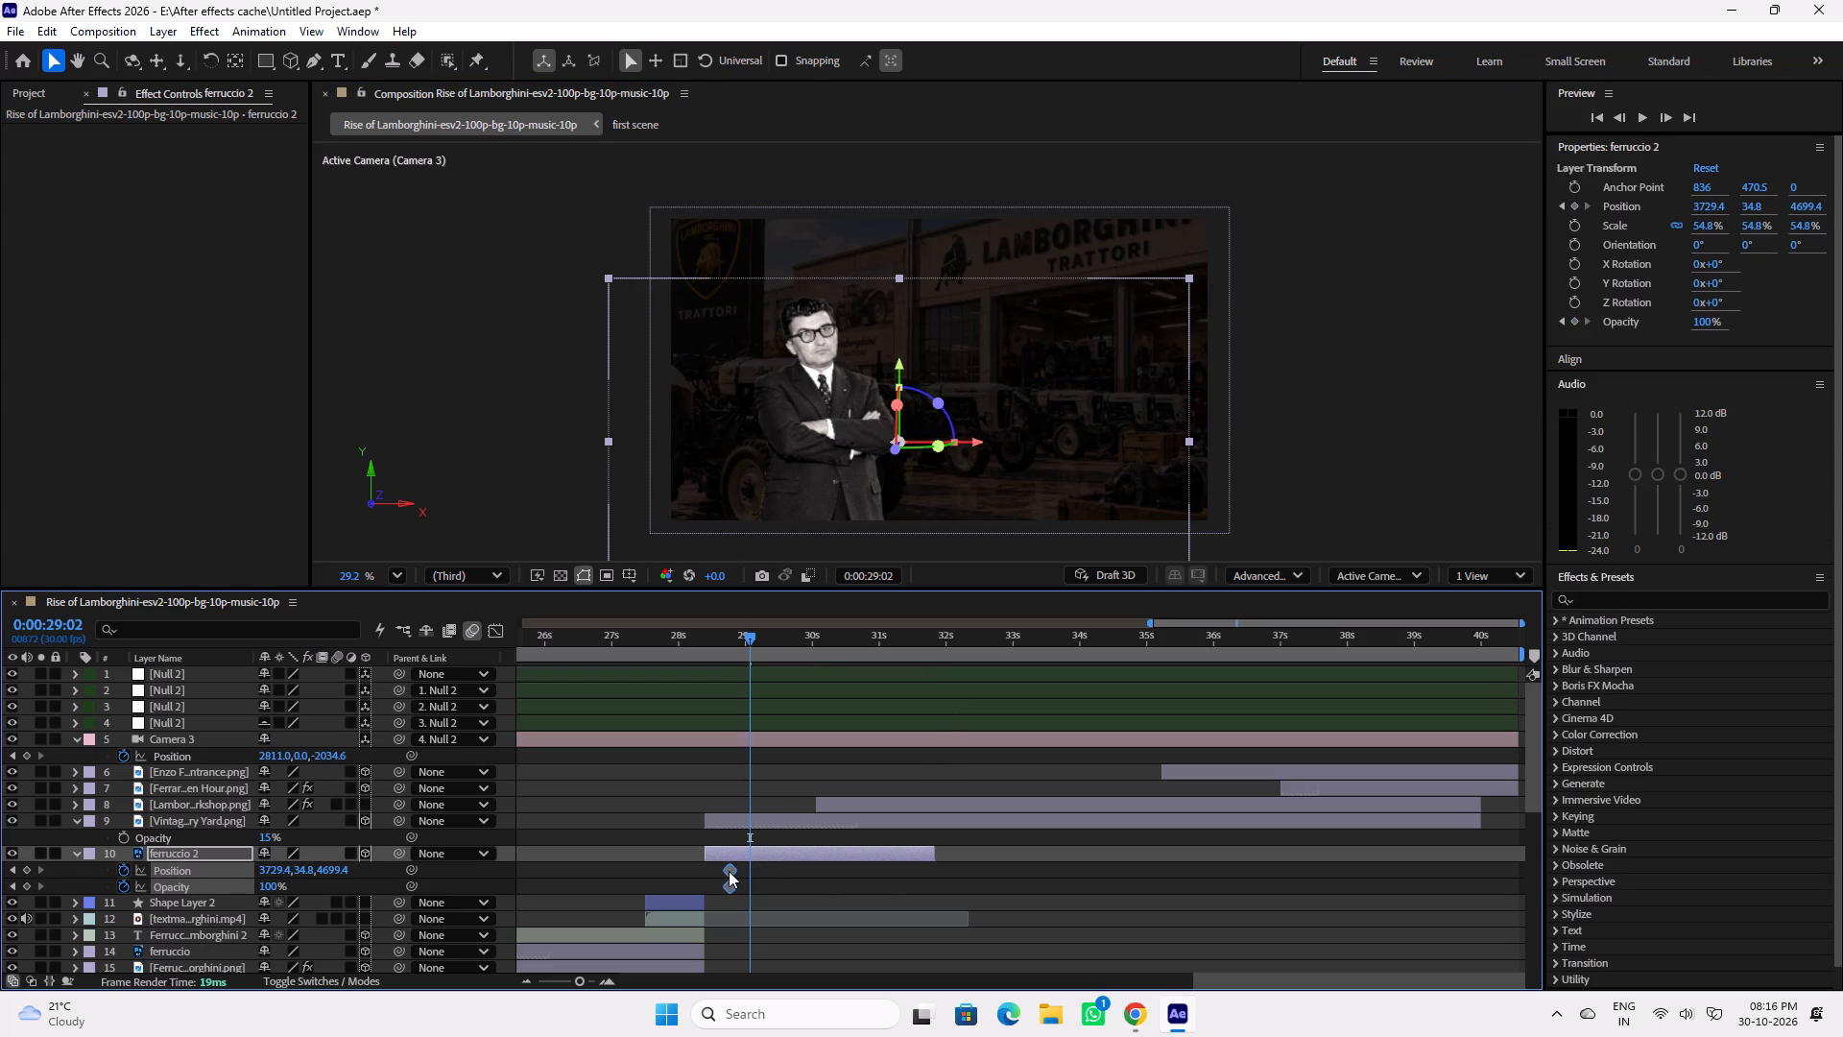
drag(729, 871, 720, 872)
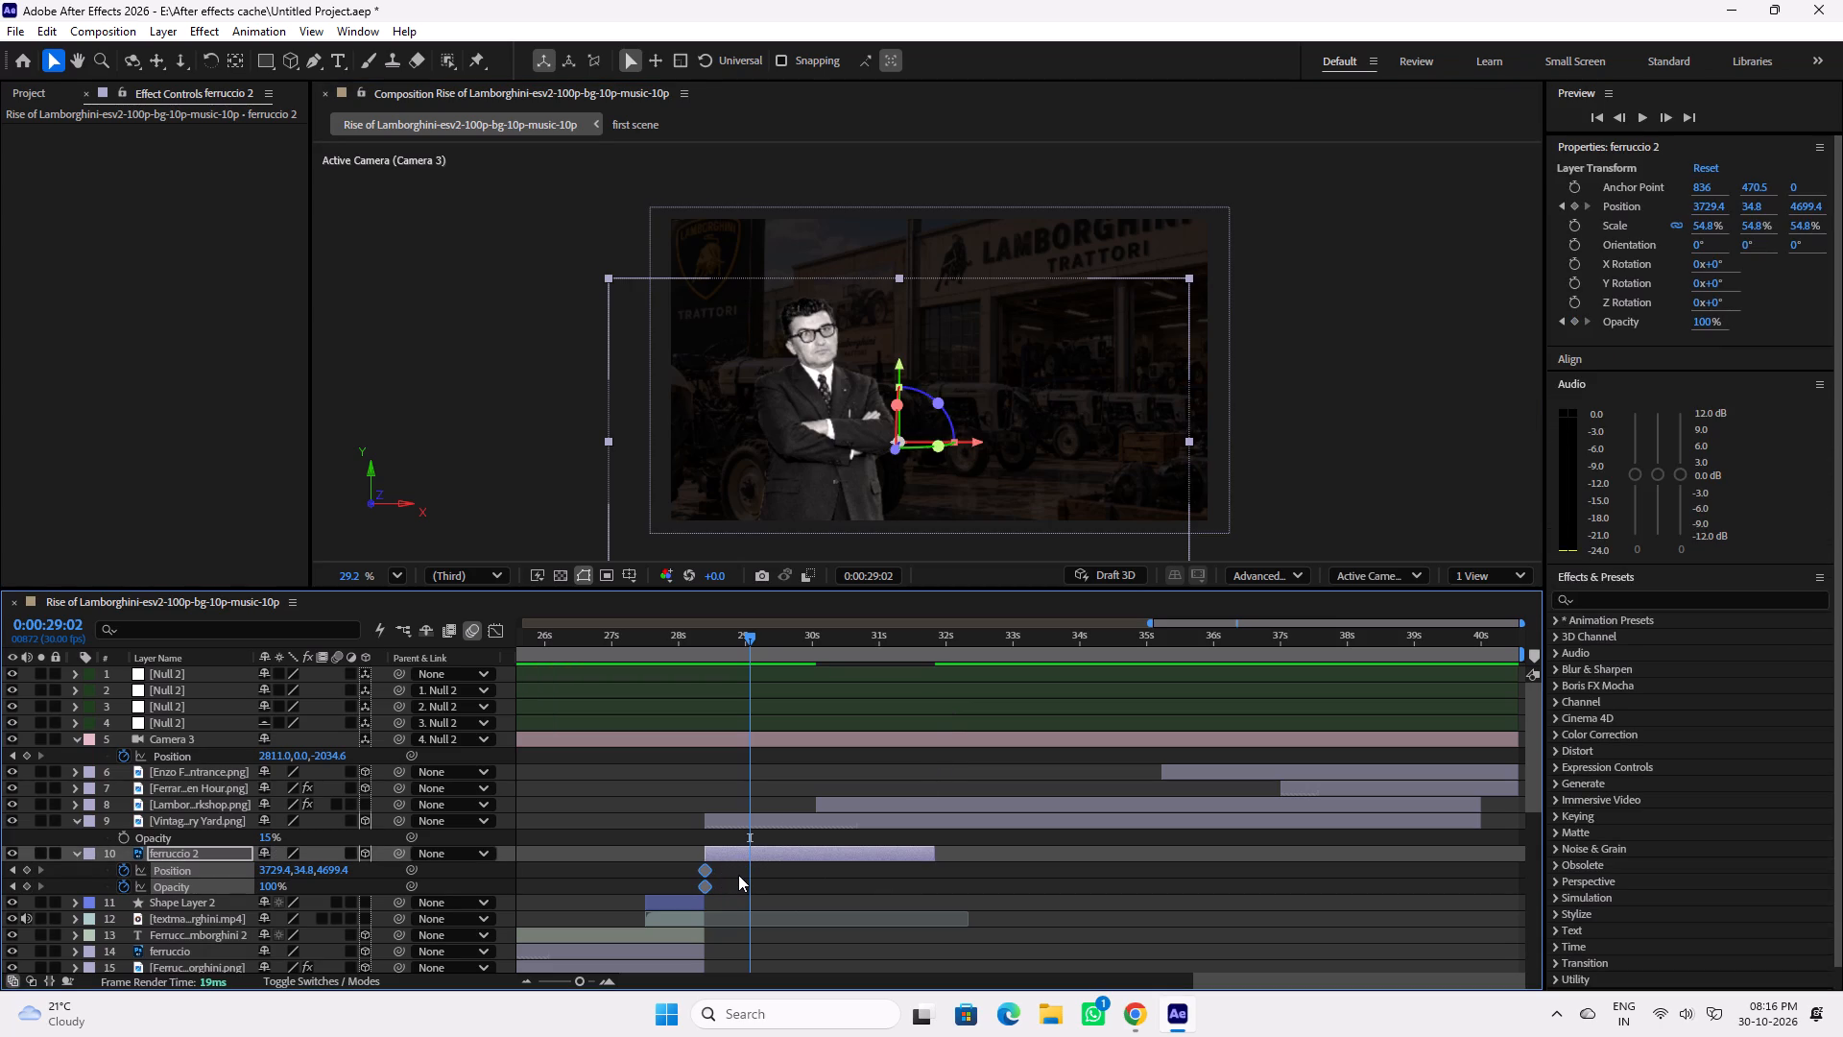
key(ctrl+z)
Keyframe the ferruccio 2 layer's starting position at 28:12, moving the portrait farther left along X to about 3584.
drag(738, 639, 721, 640)
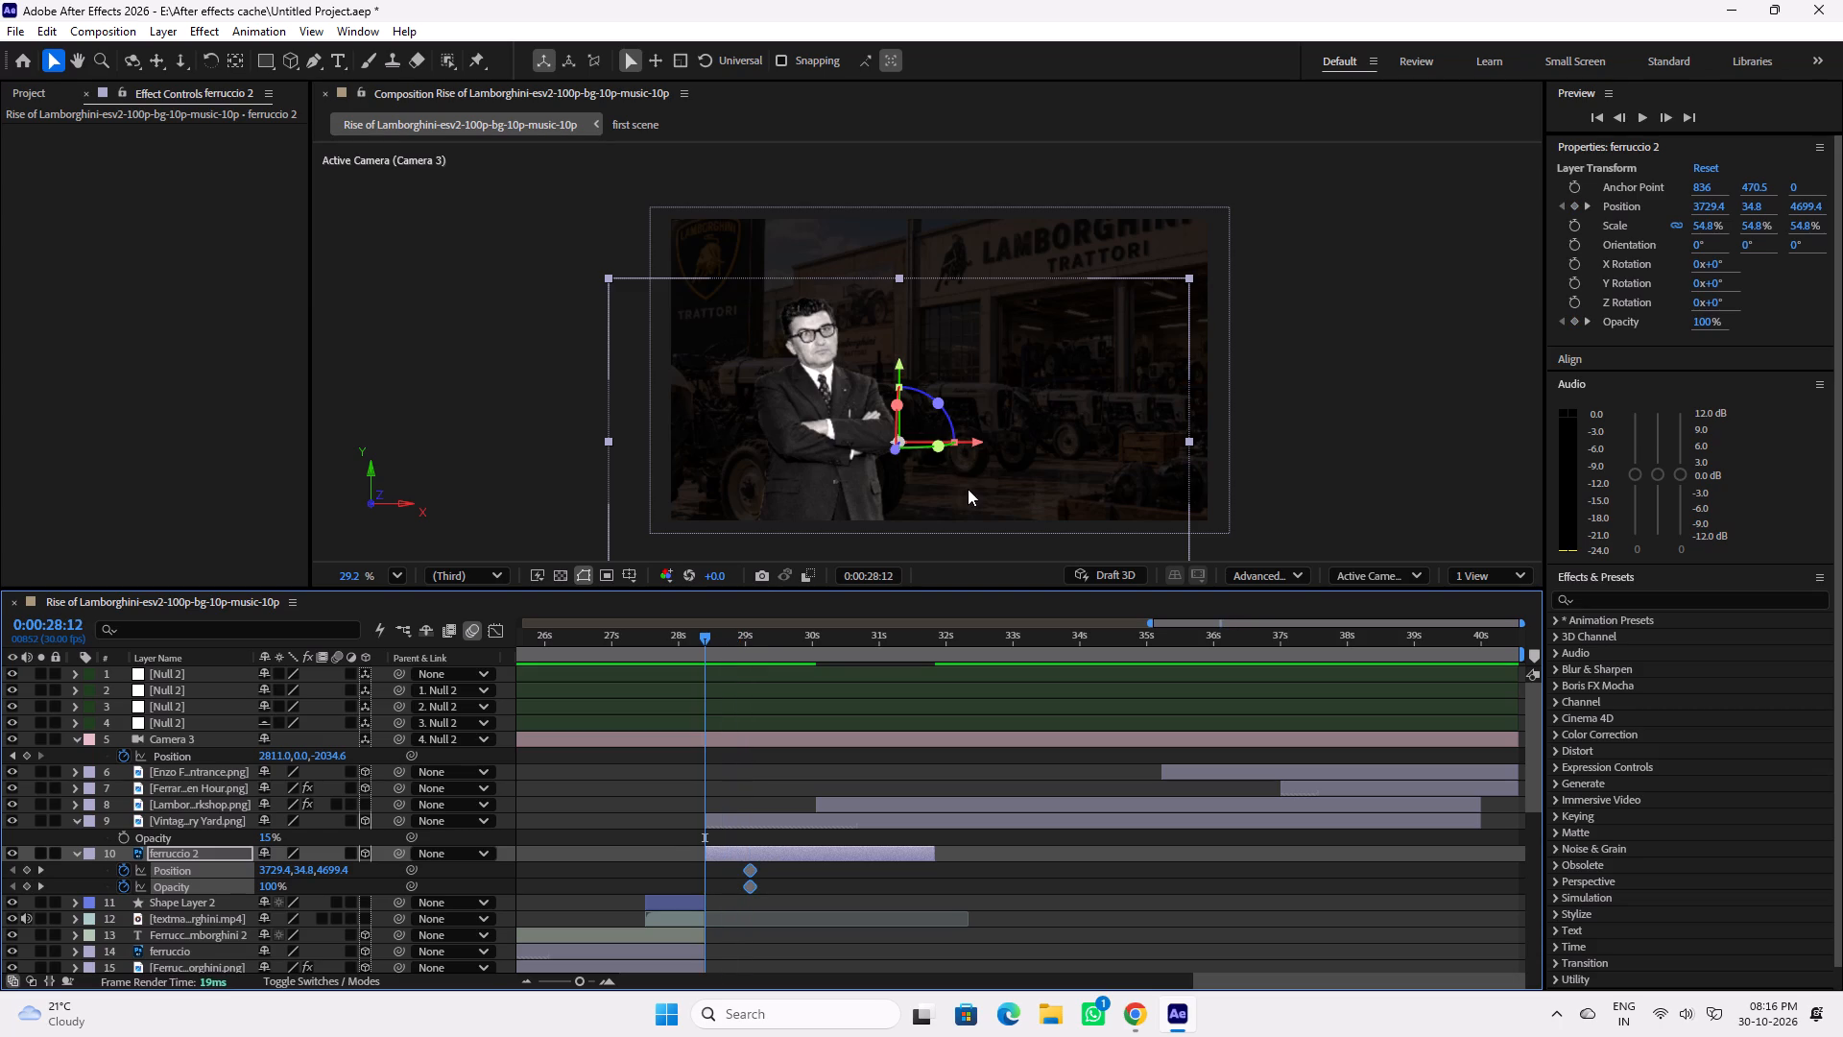
drag(984, 441, 972, 443)
right_click(976, 442)
click(554, 473)
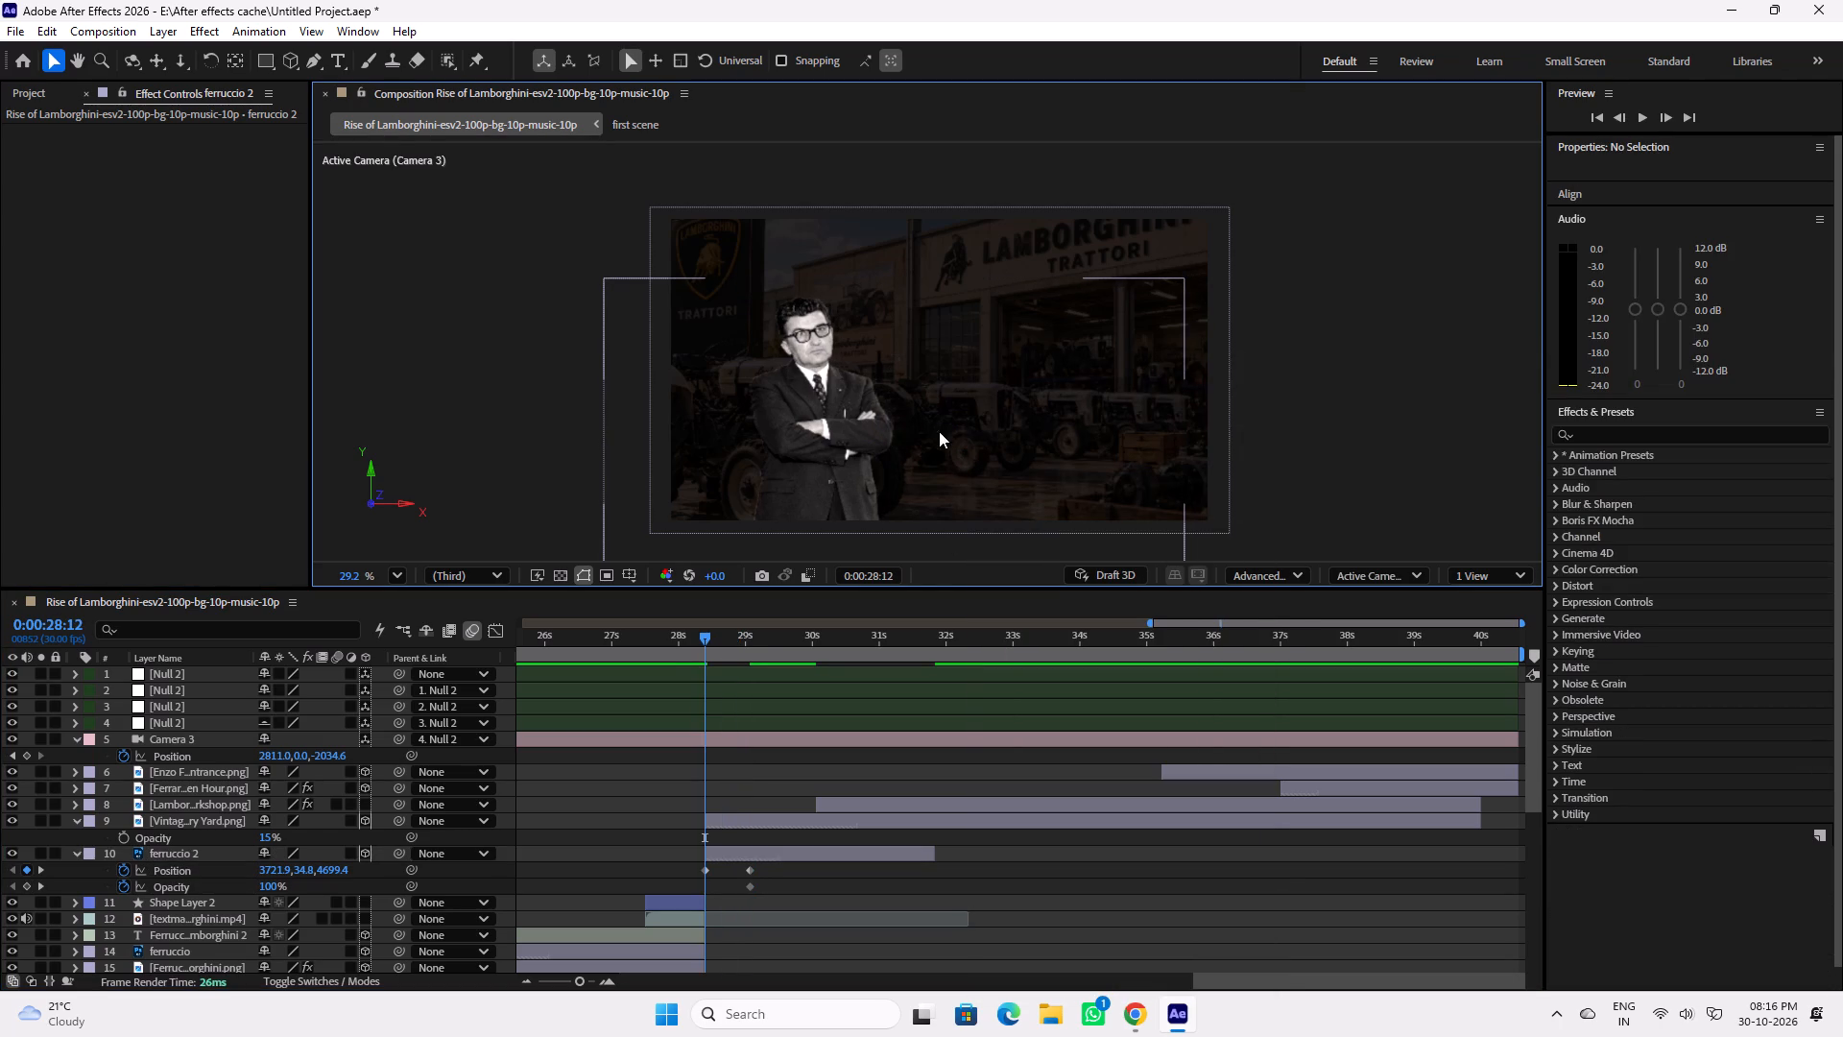
click(852, 444)
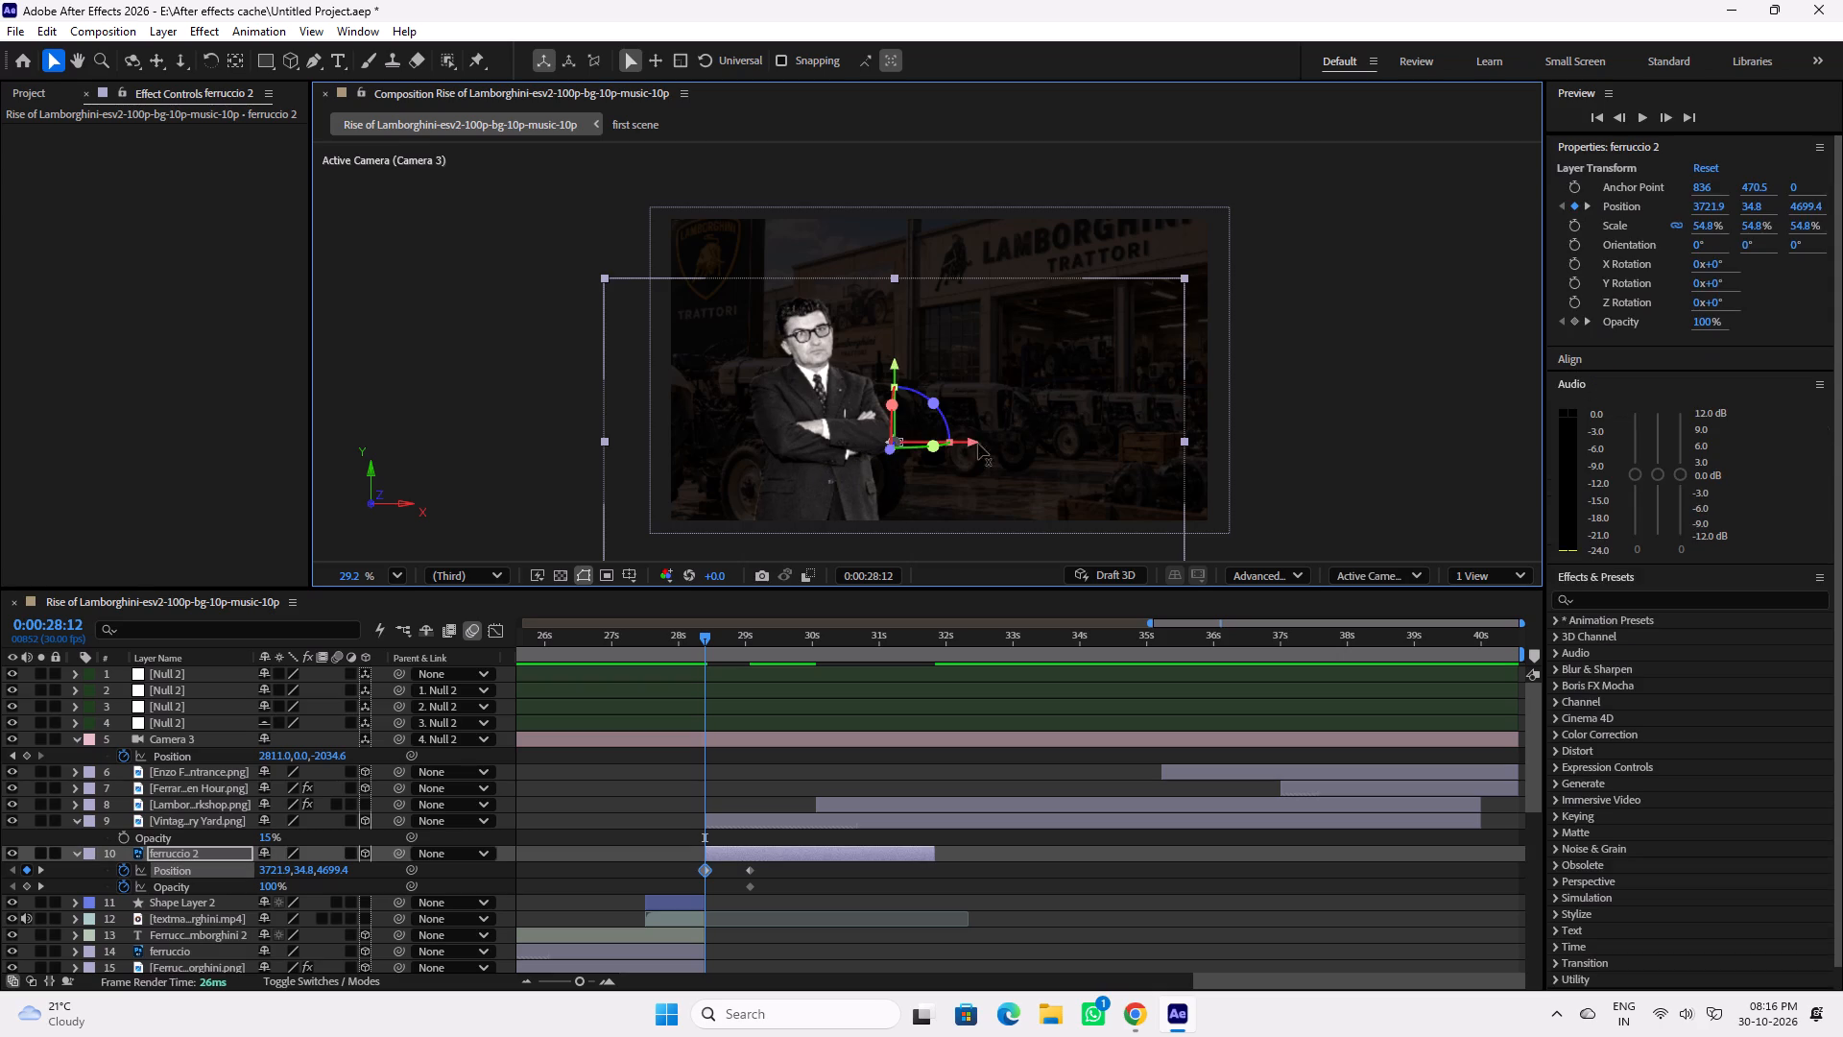
drag(981, 446, 890, 447)
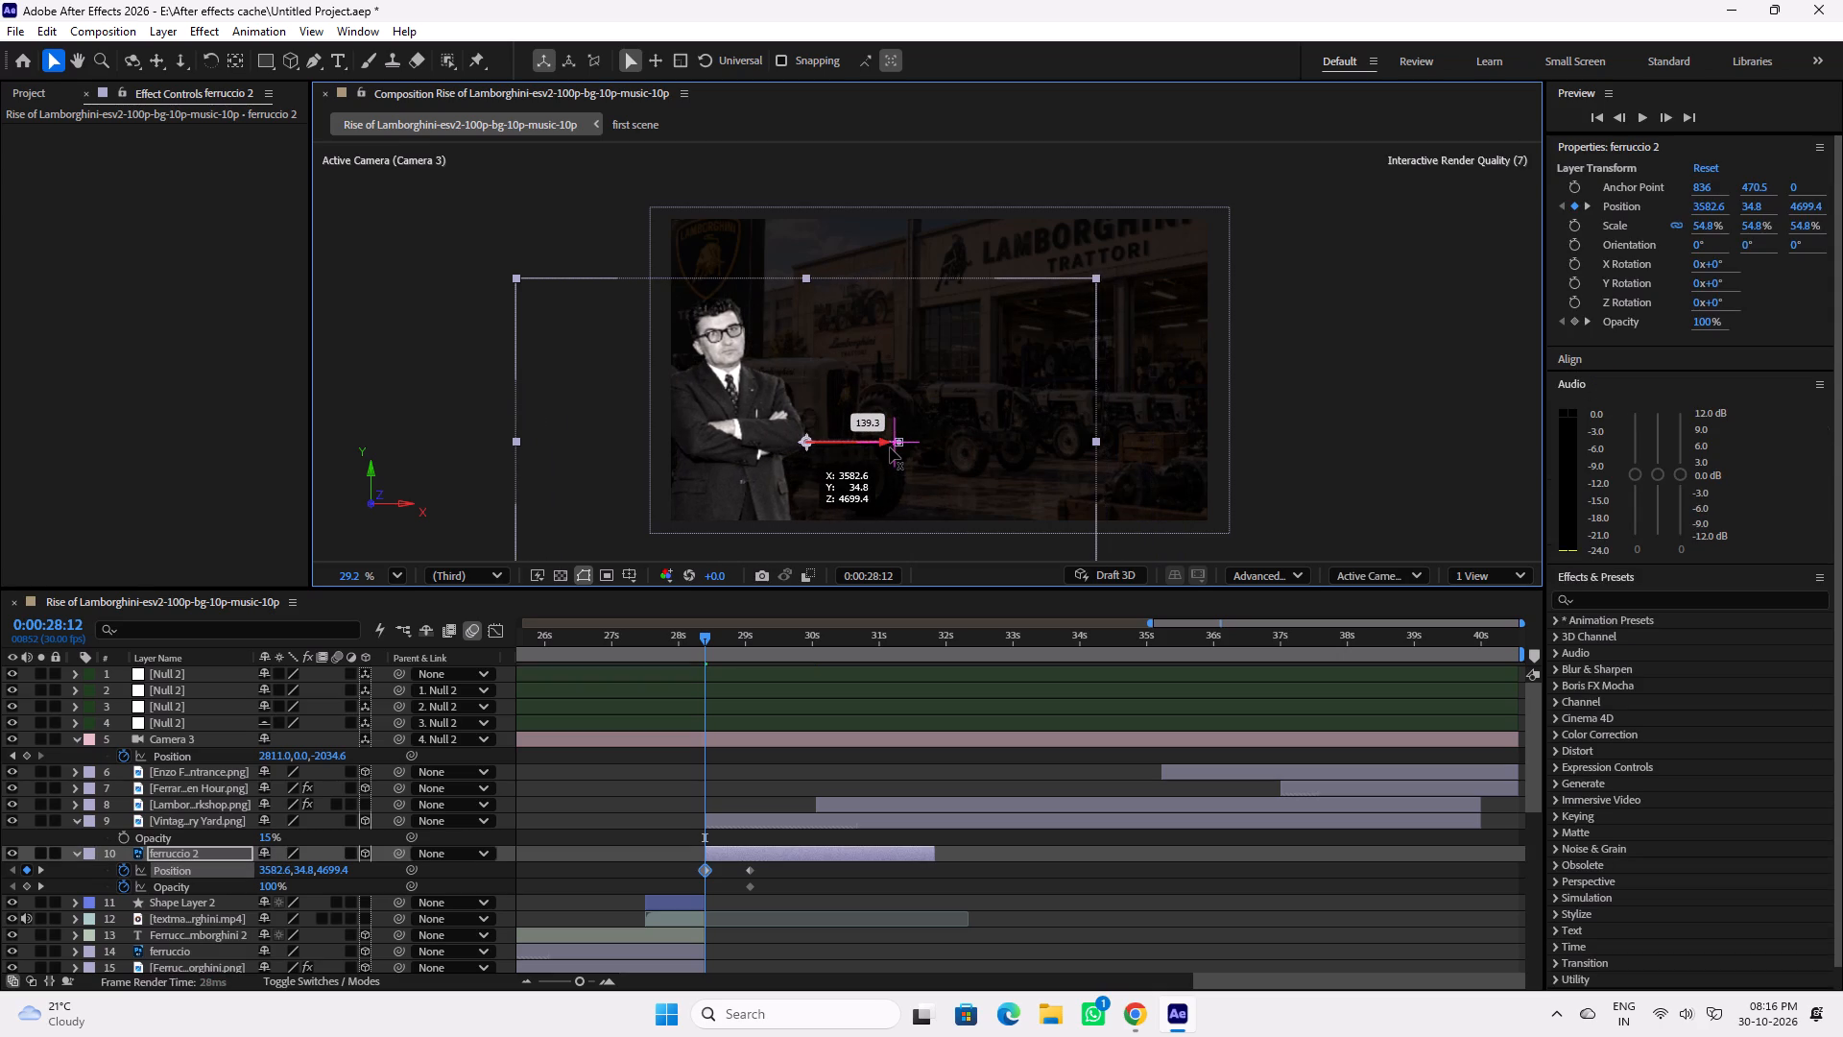
drag(890, 447, 891, 447)
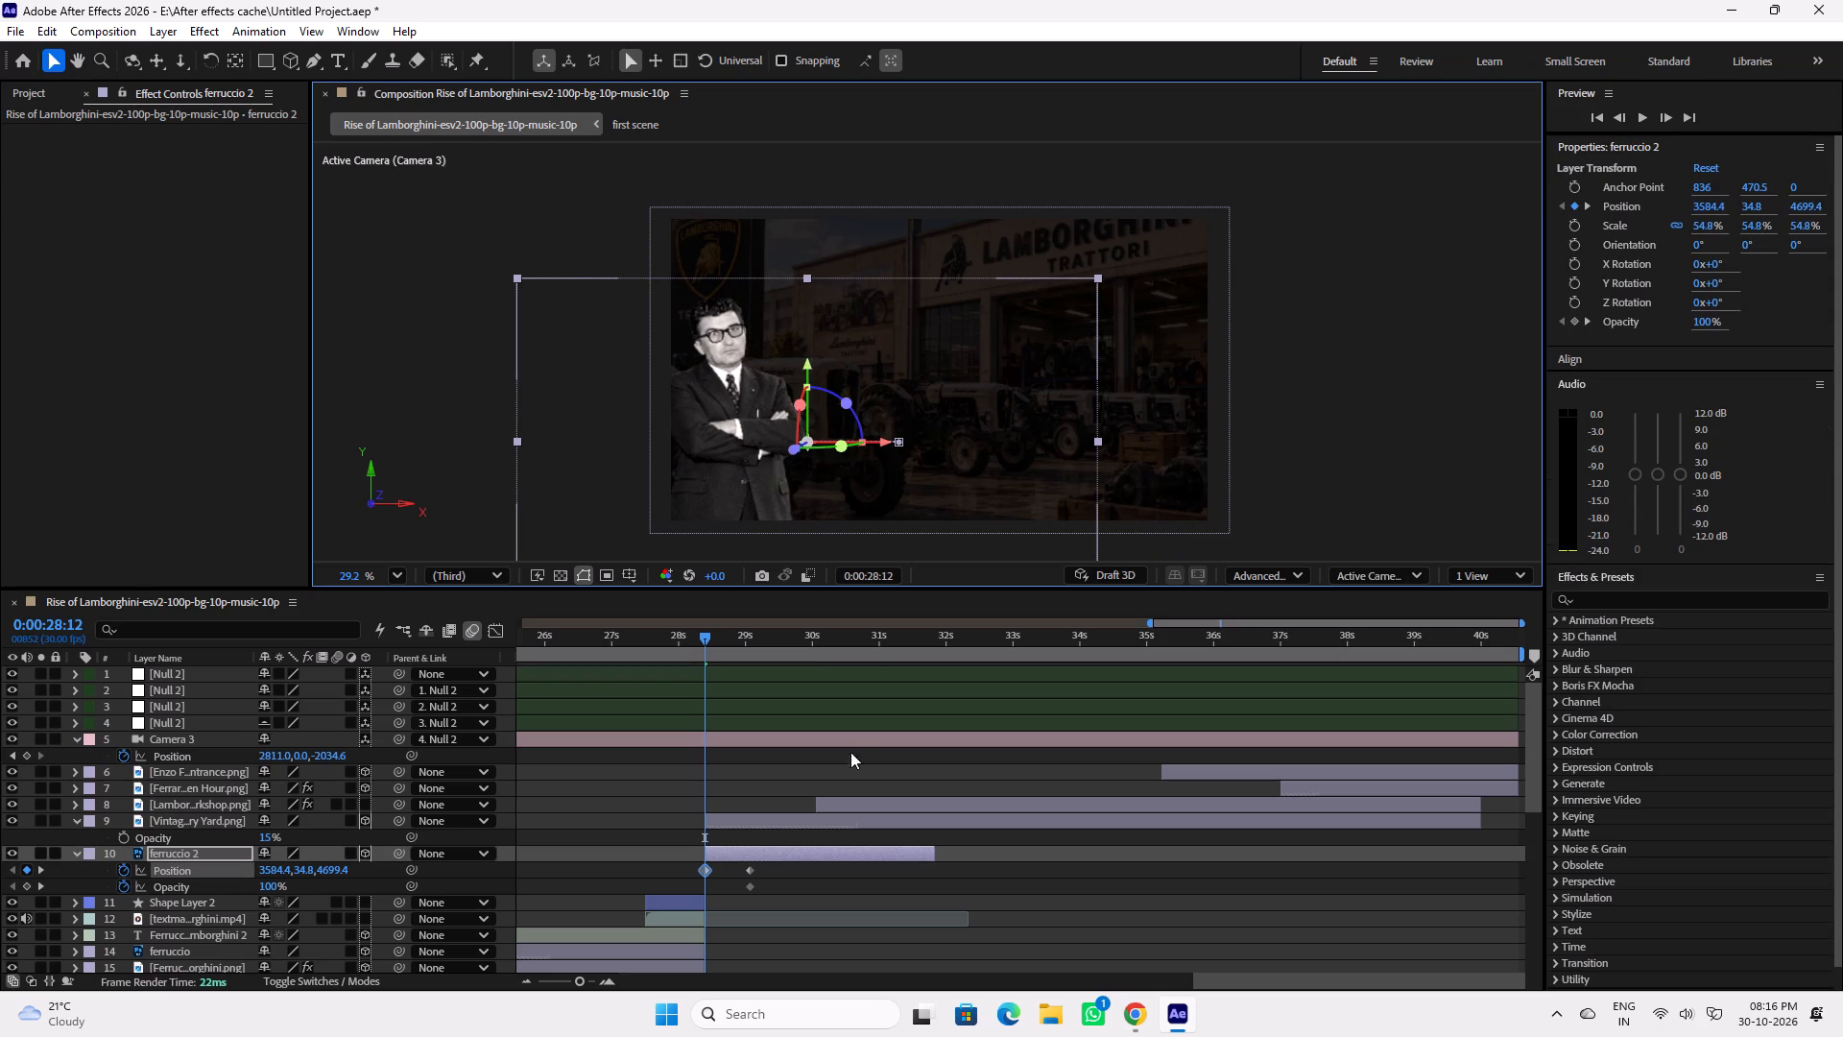
Set the ferruccio 2 layer's Opacity to 0% at 28:12 so the portrait fades in.
click(262, 885)
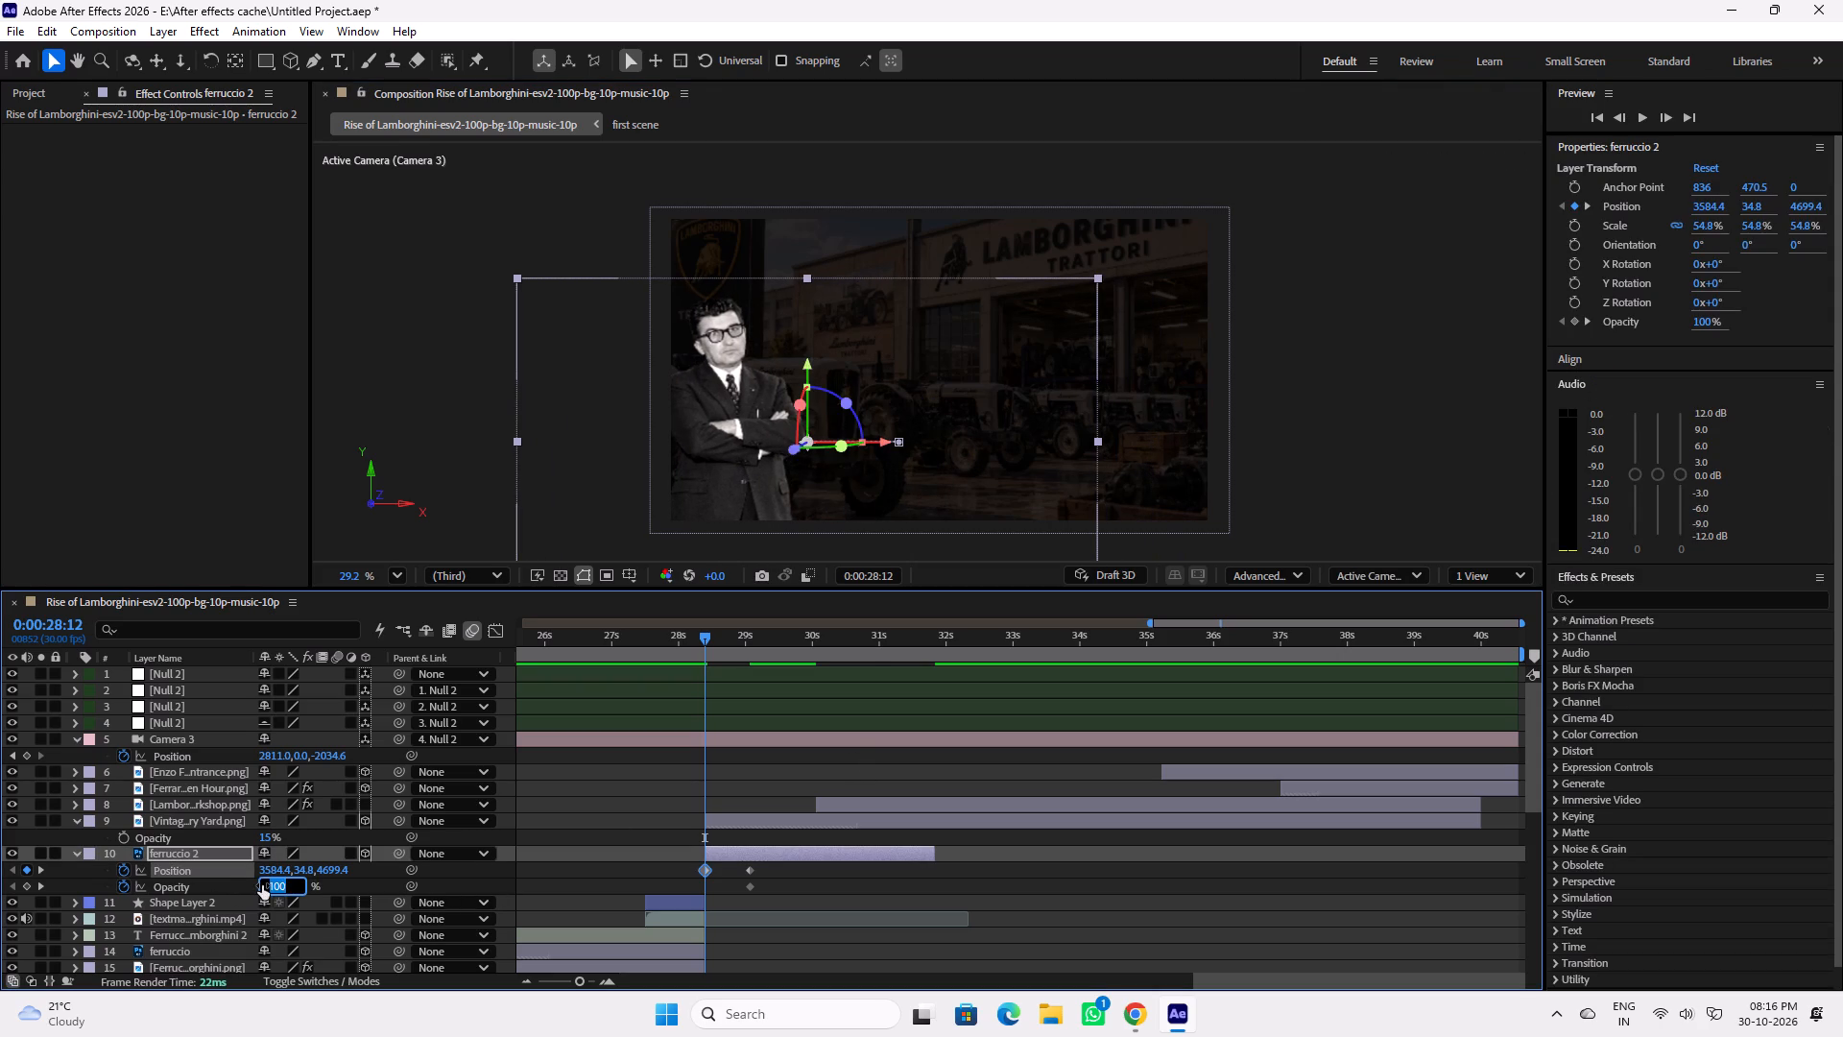
key(0)
key(Return)
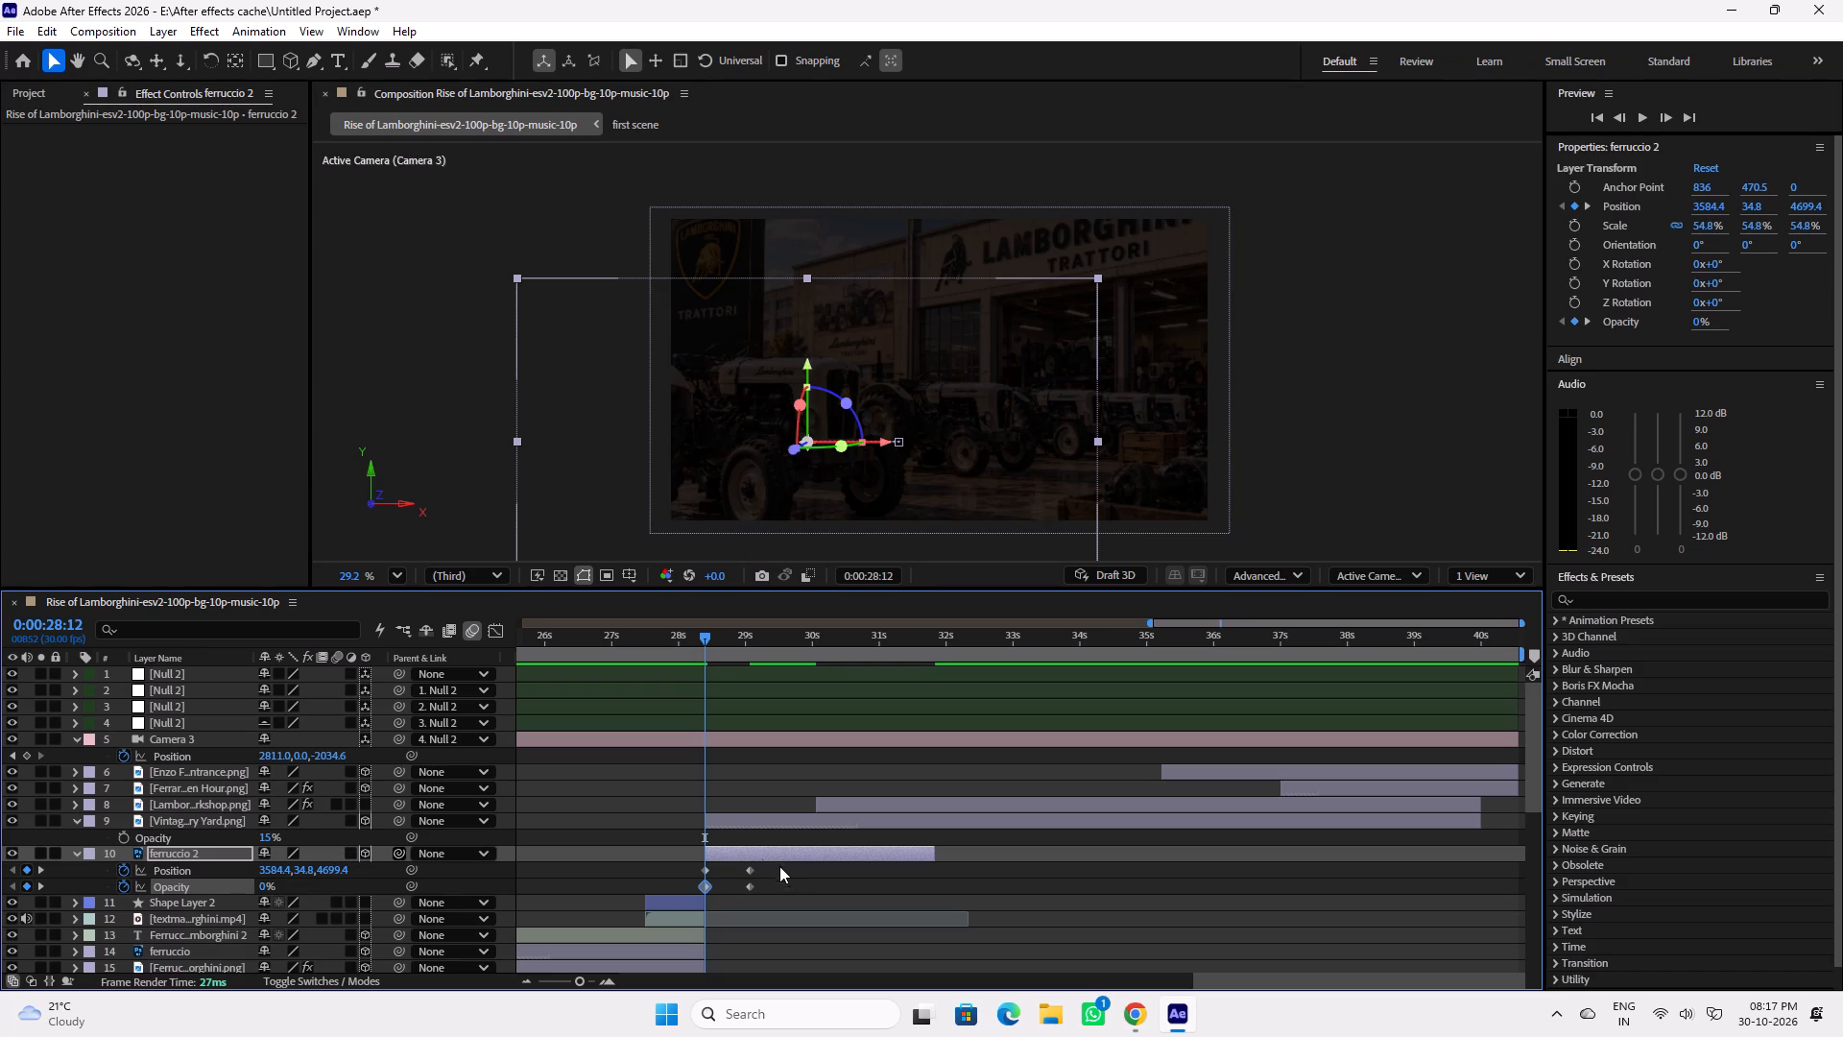
click(800, 882)
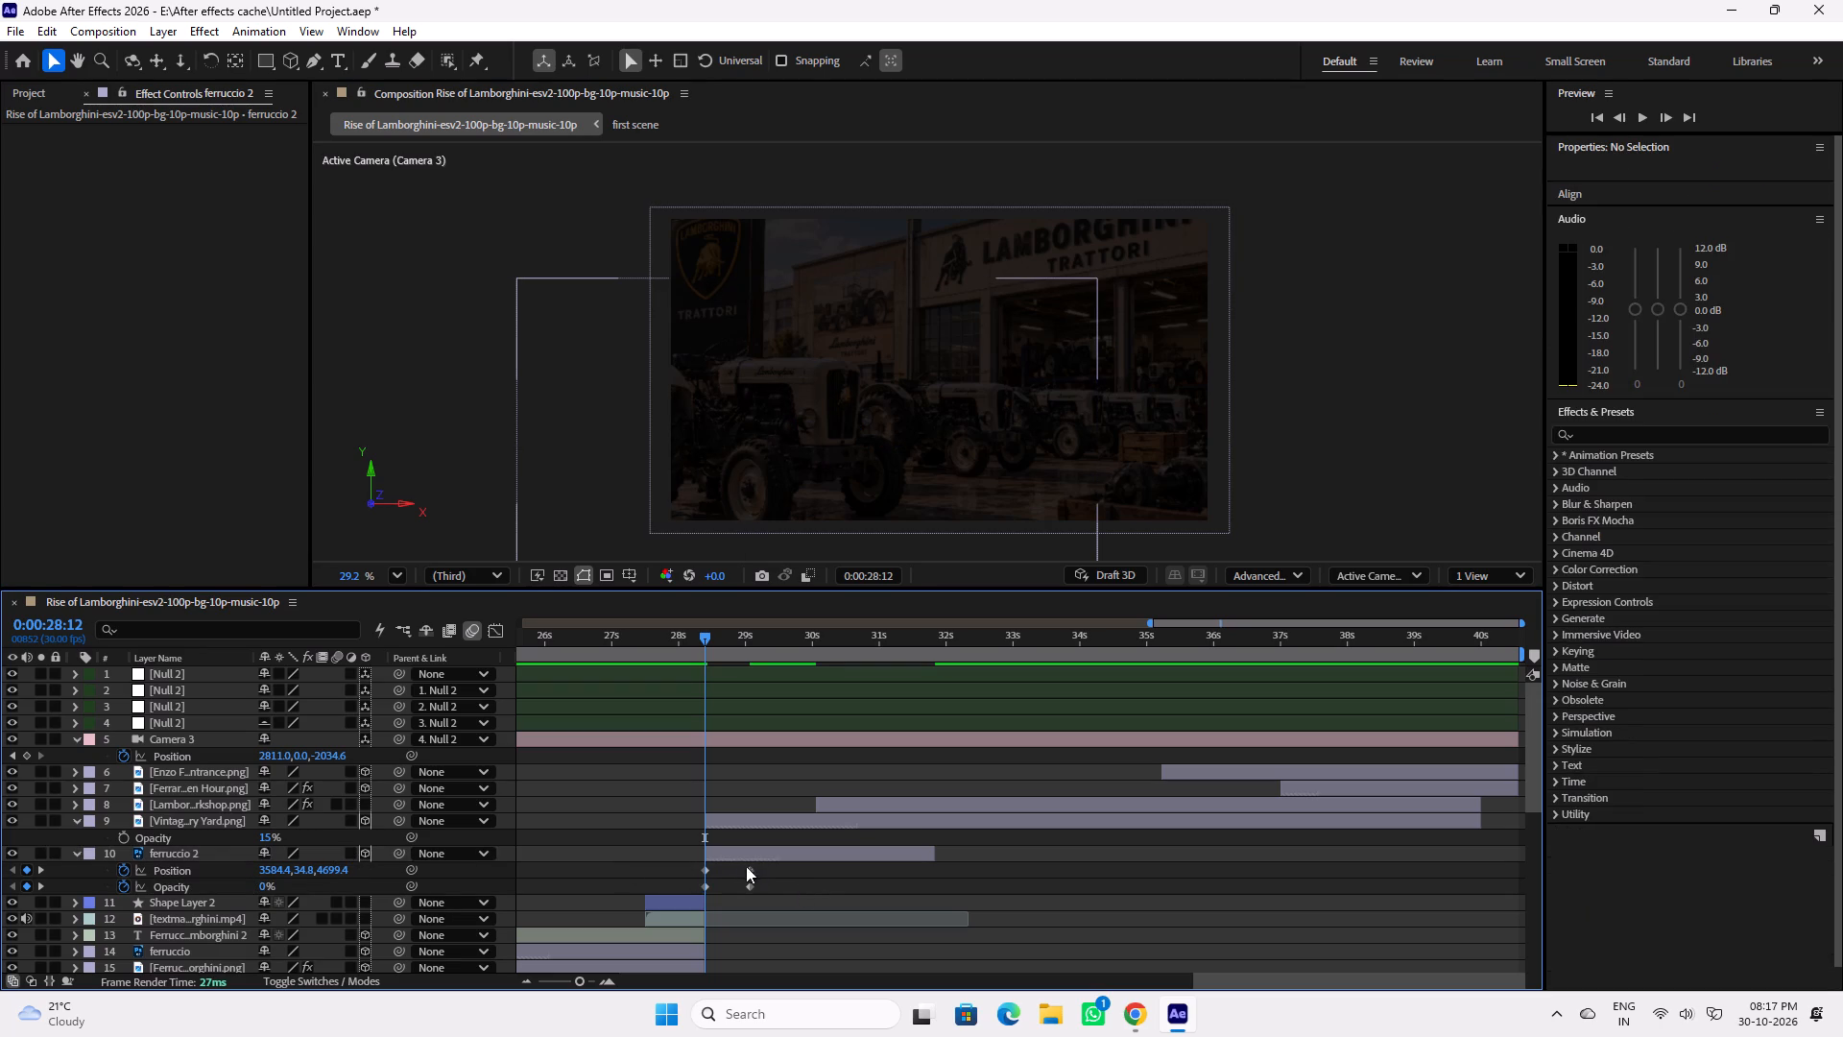
click(766, 856)
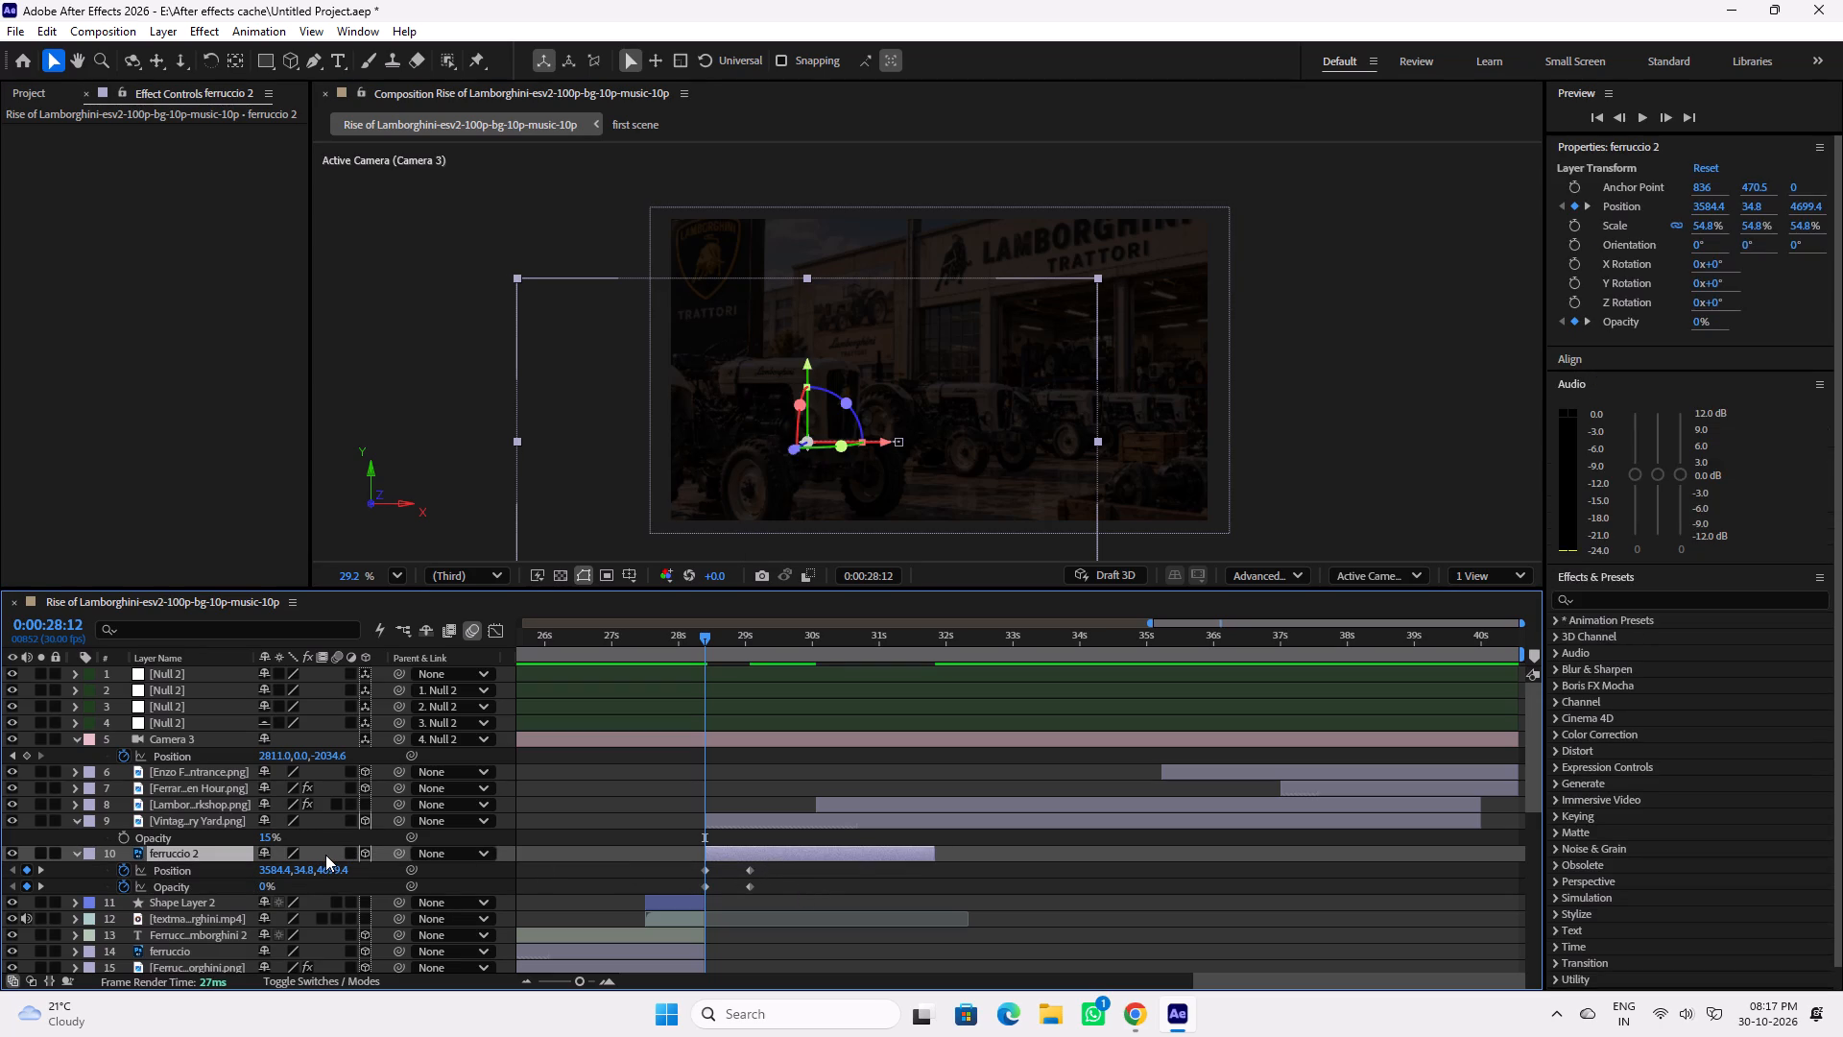
click(325, 852)
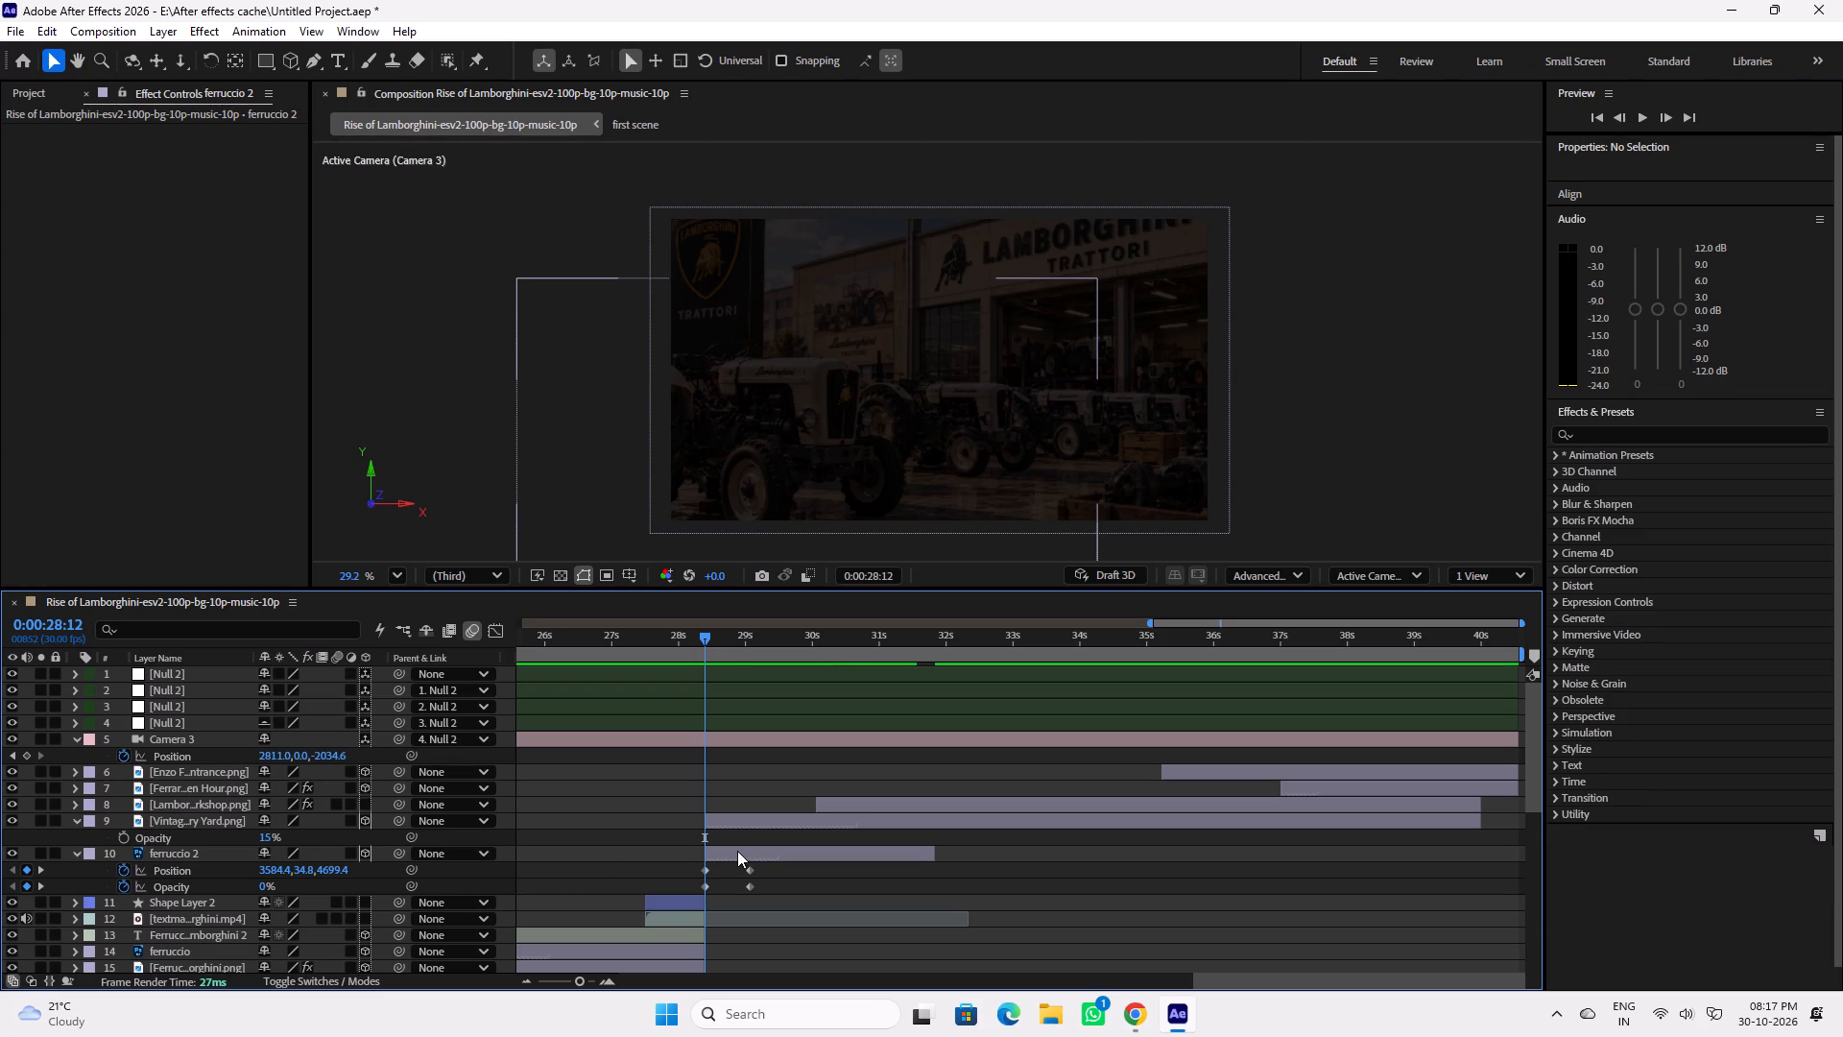
Apply Easy Ease to the Position and Opacity keyframes of the ferruccio 2 layer.
click(737, 851)
drag(776, 869, 664, 897)
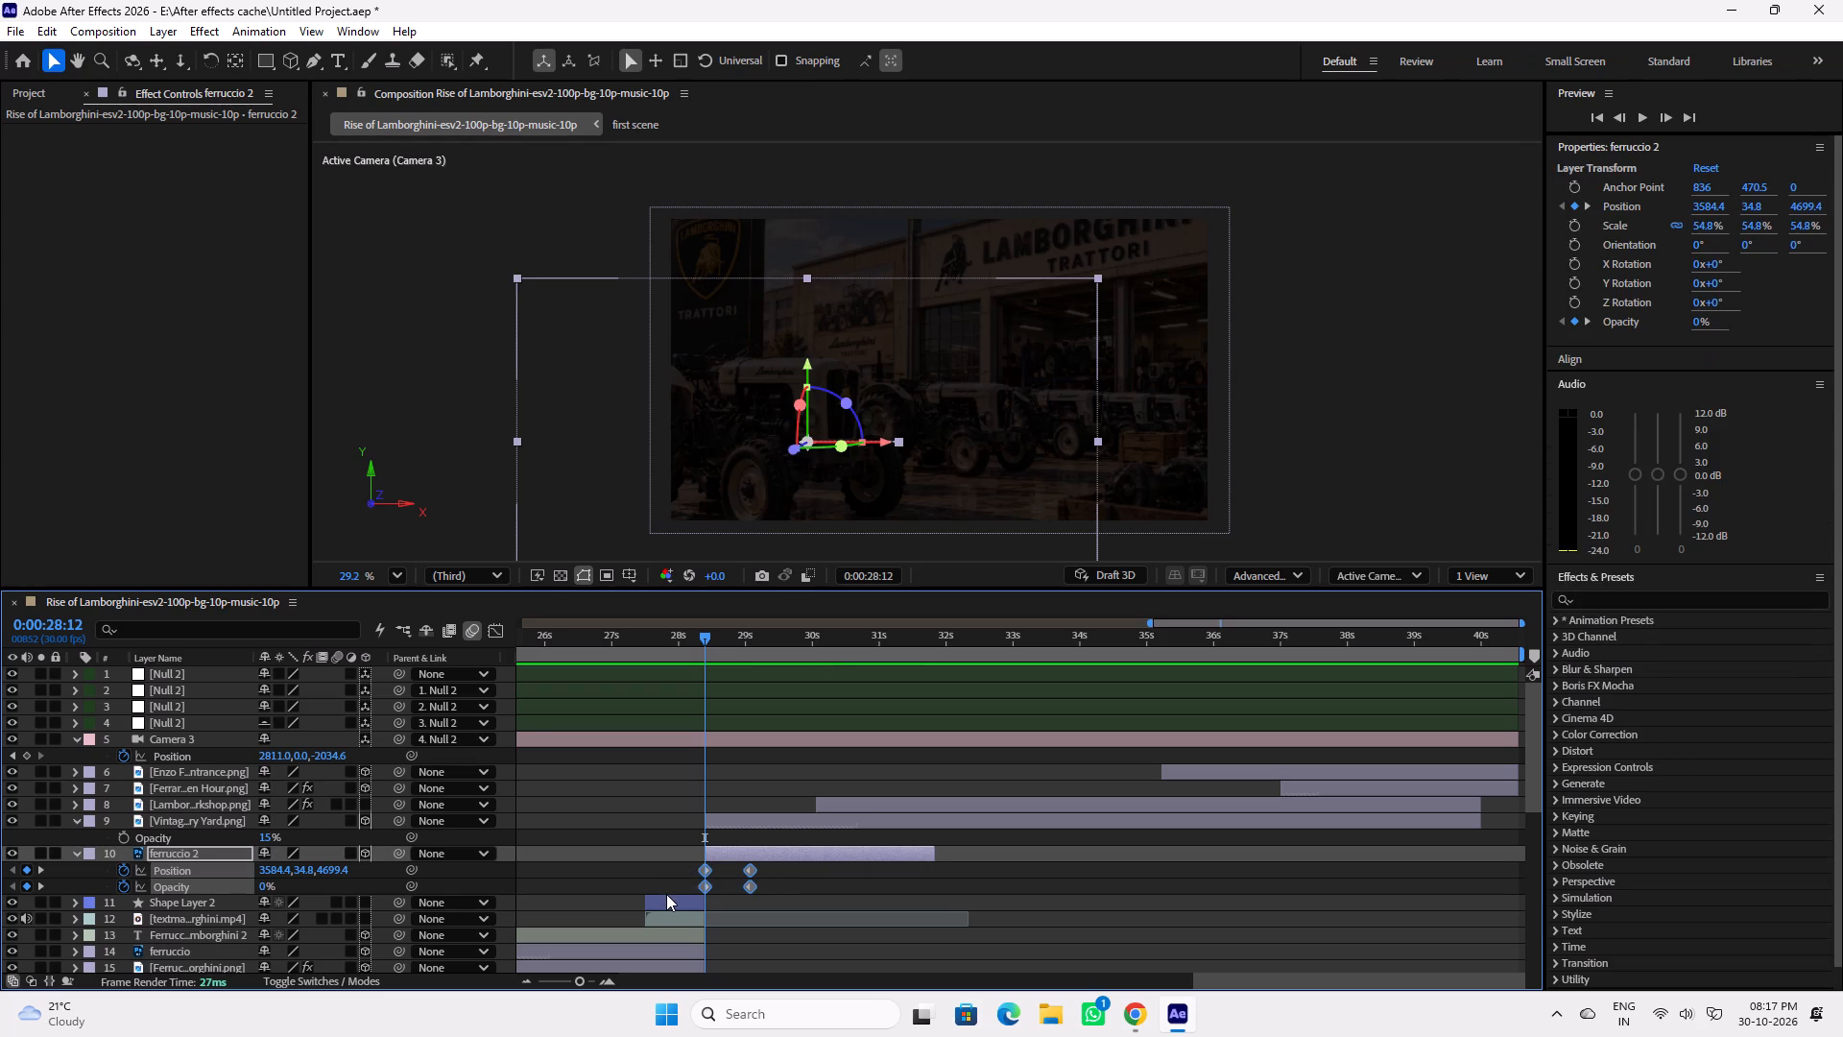
key(F9)
In the speed graph, raise the incoming influence of ferruccio 2's ending Position and Opacity keyframes to about 74% and preview the entrance.
click(498, 635)
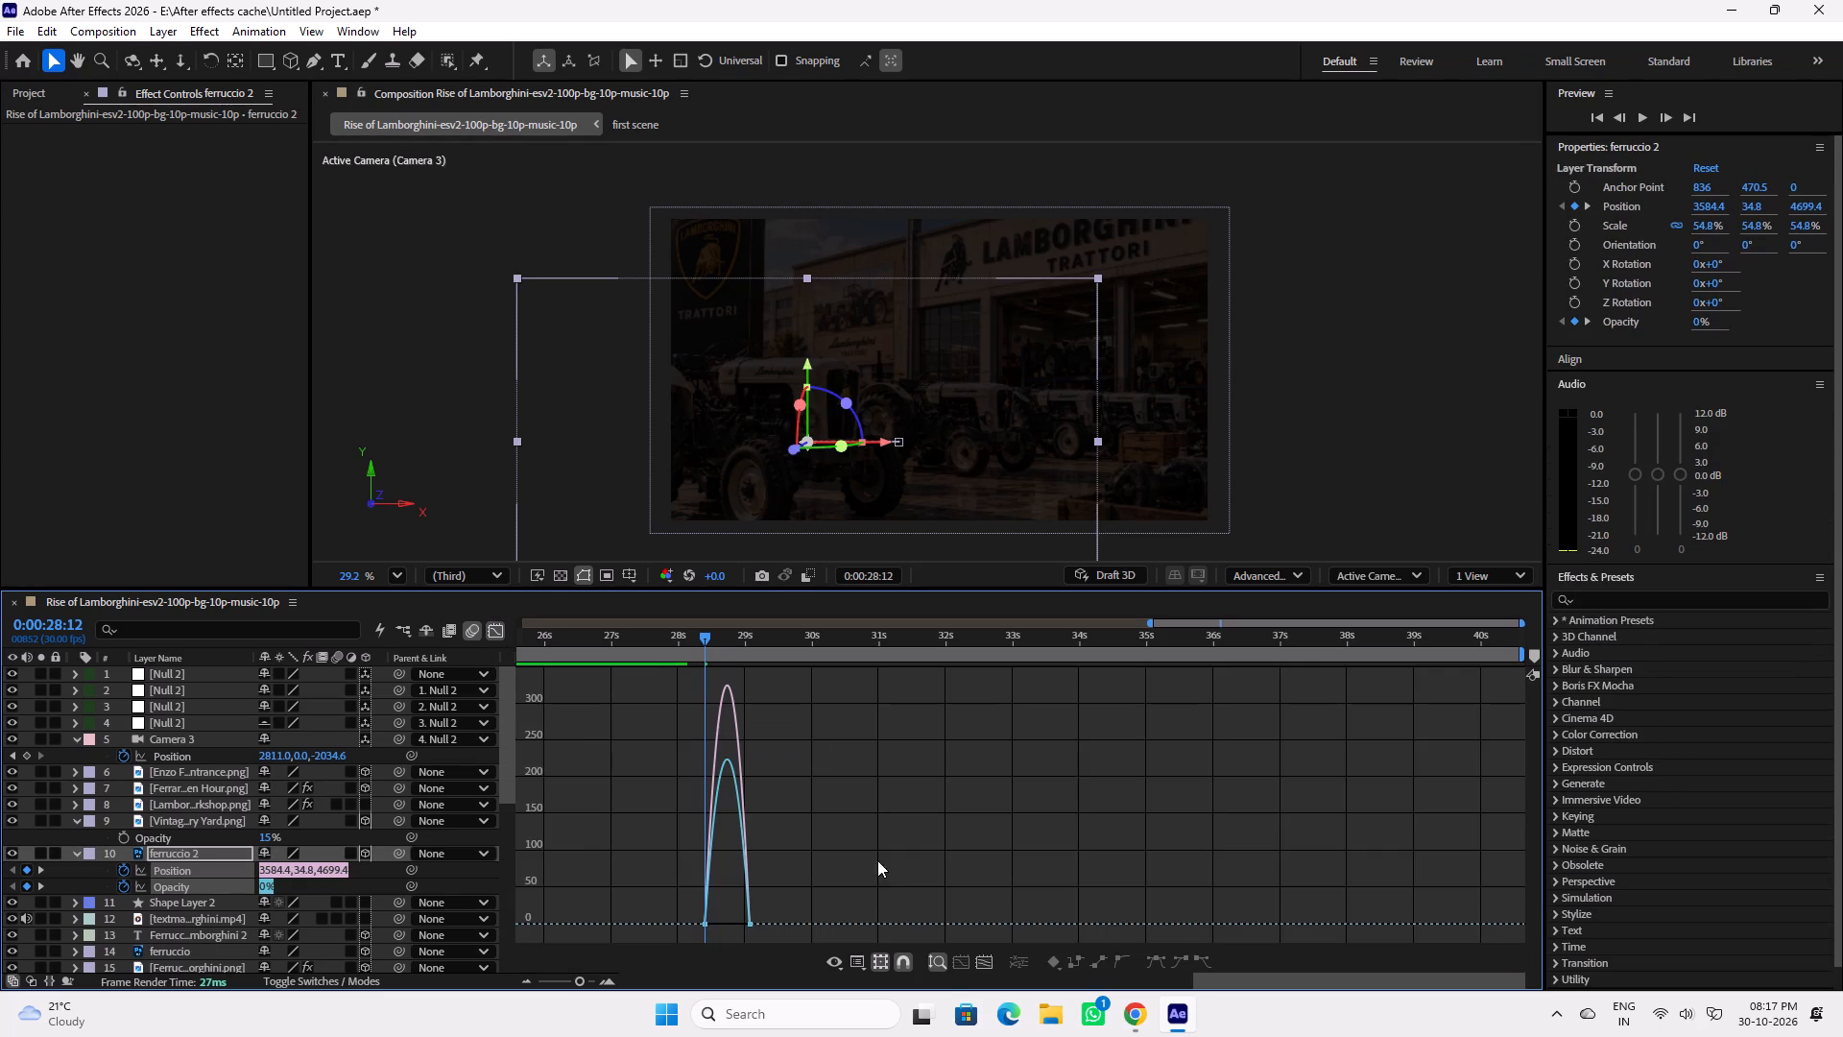
drag(815, 884, 723, 953)
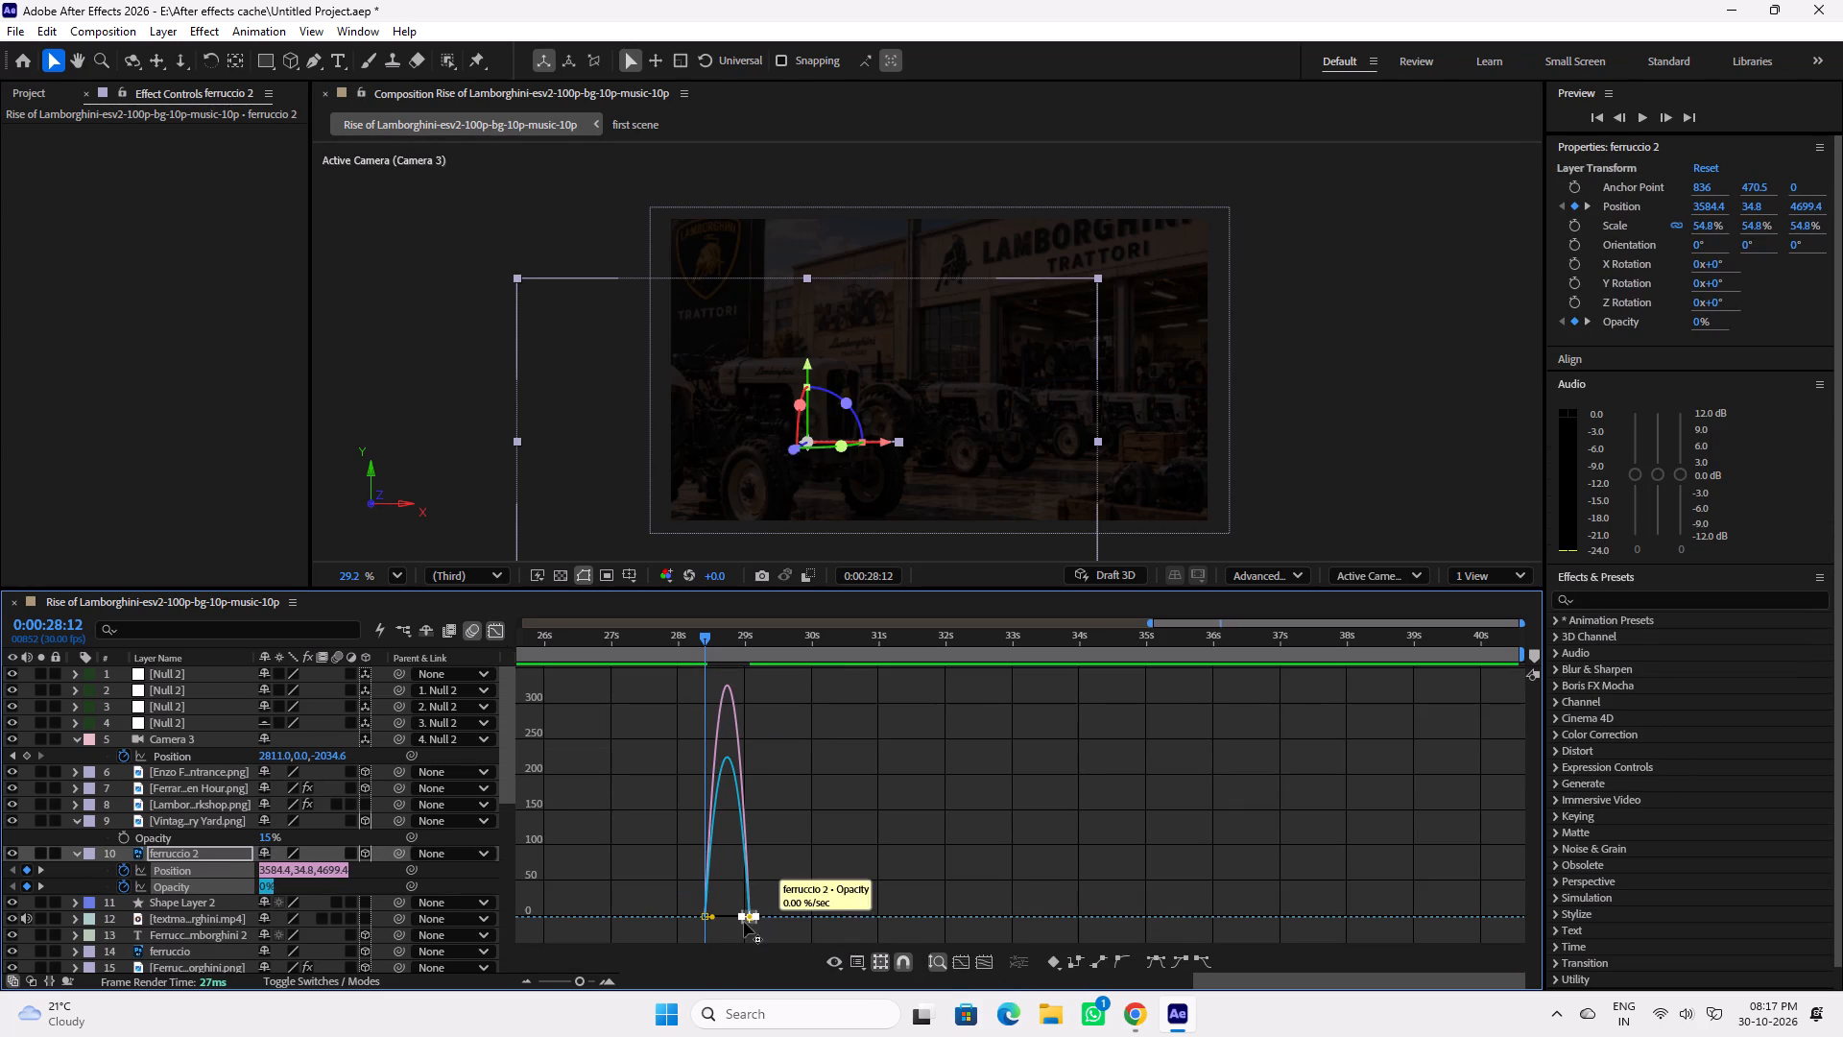
click(981, 961)
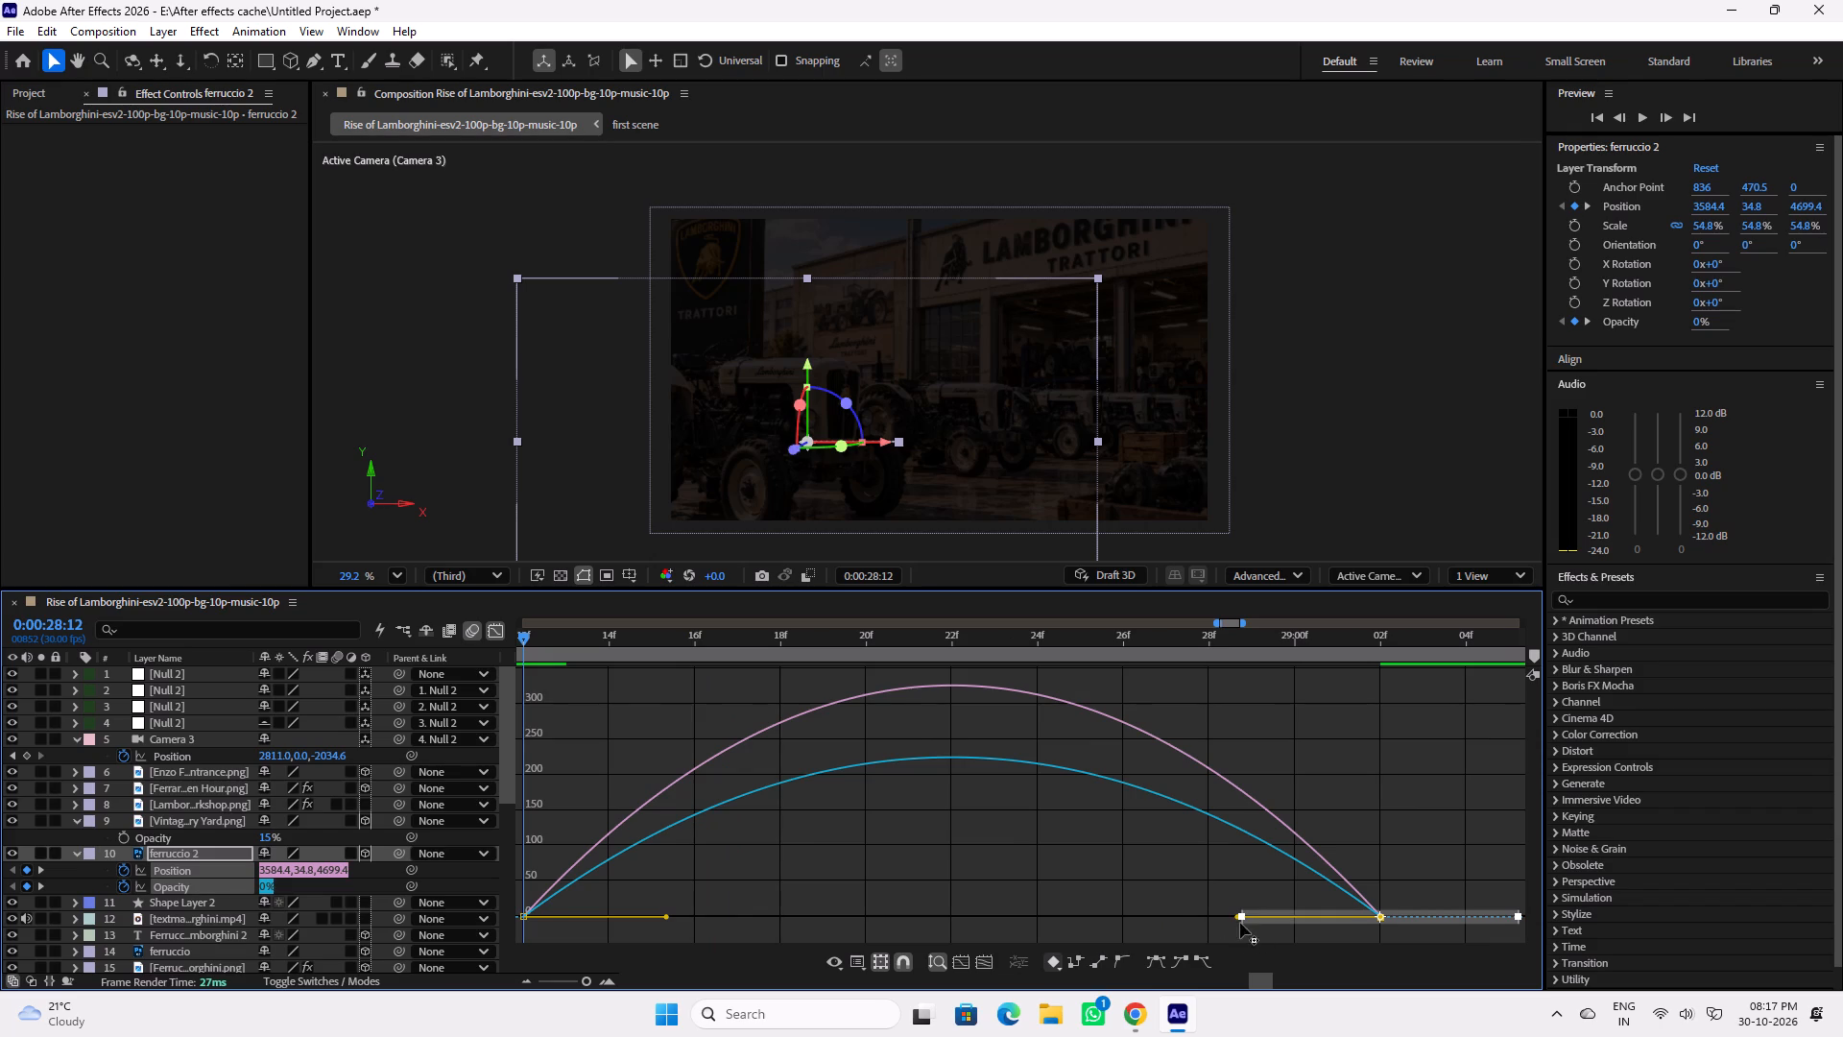
drag(1233, 917, 1202, 917)
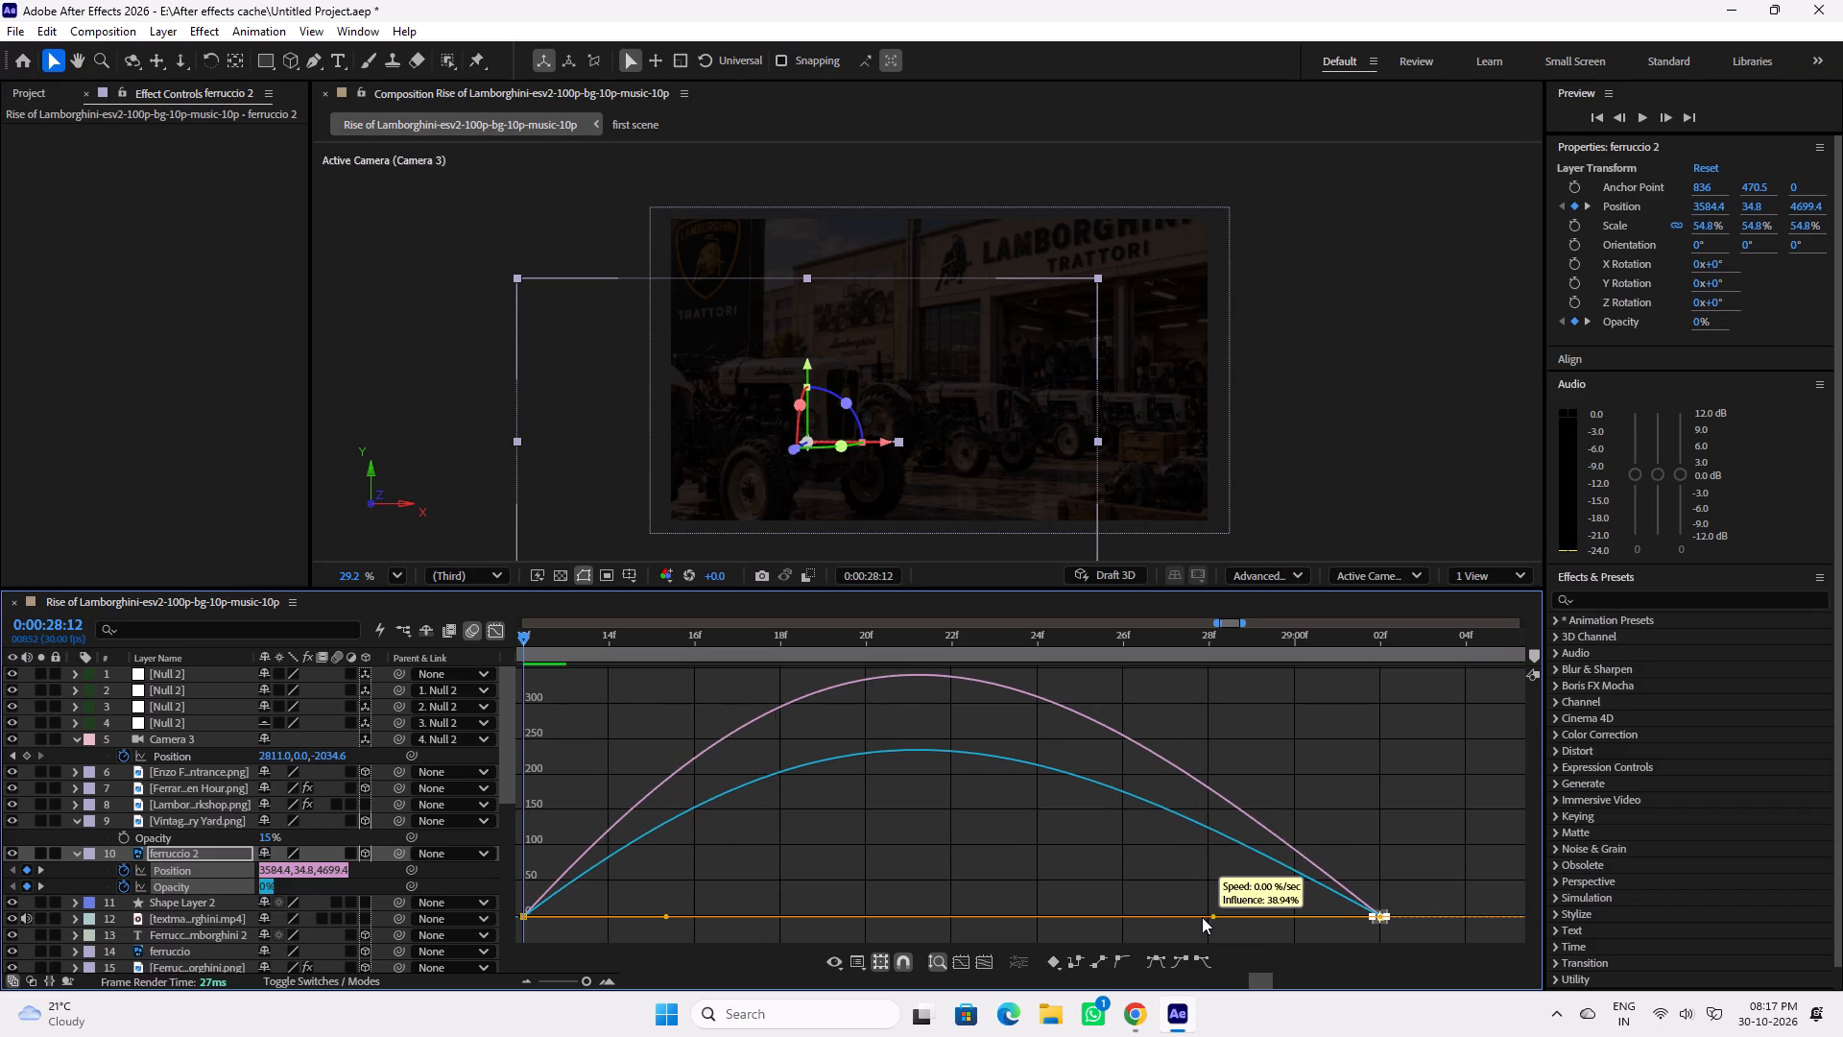
drag(1202, 917, 1083, 913)
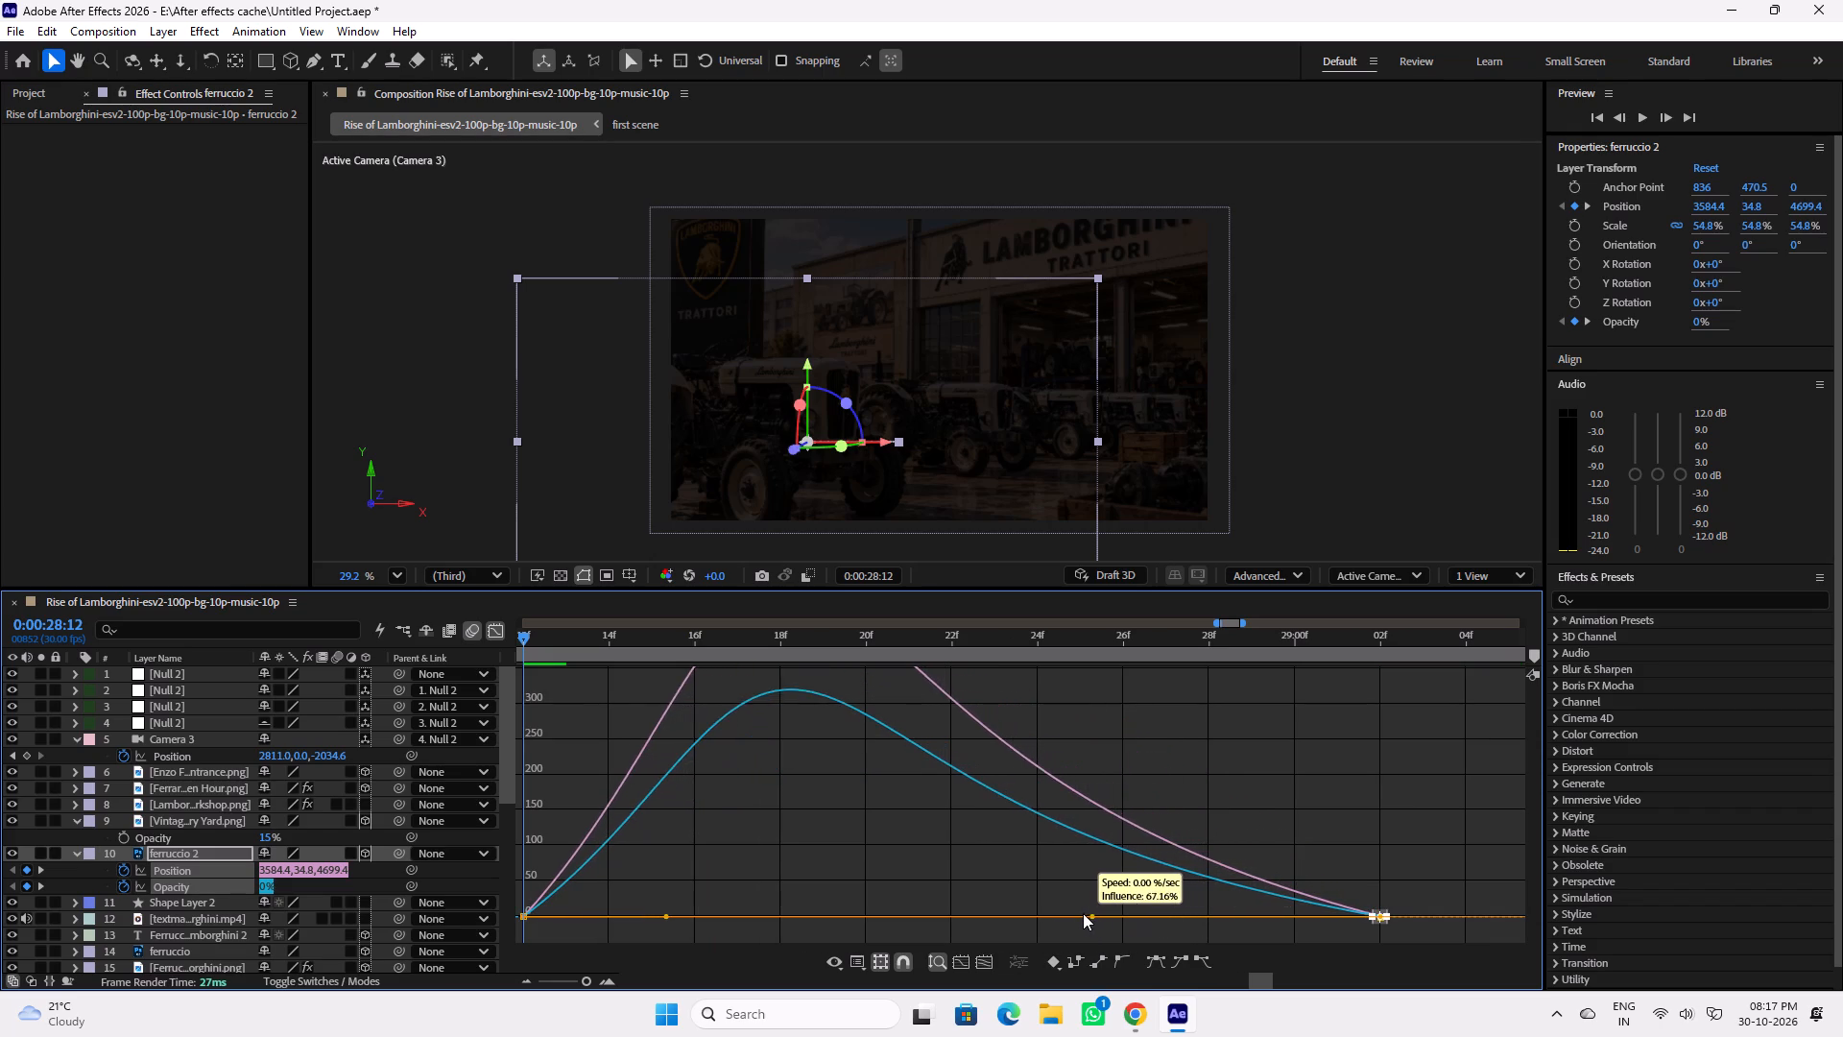
drag(1083, 913, 1060, 913)
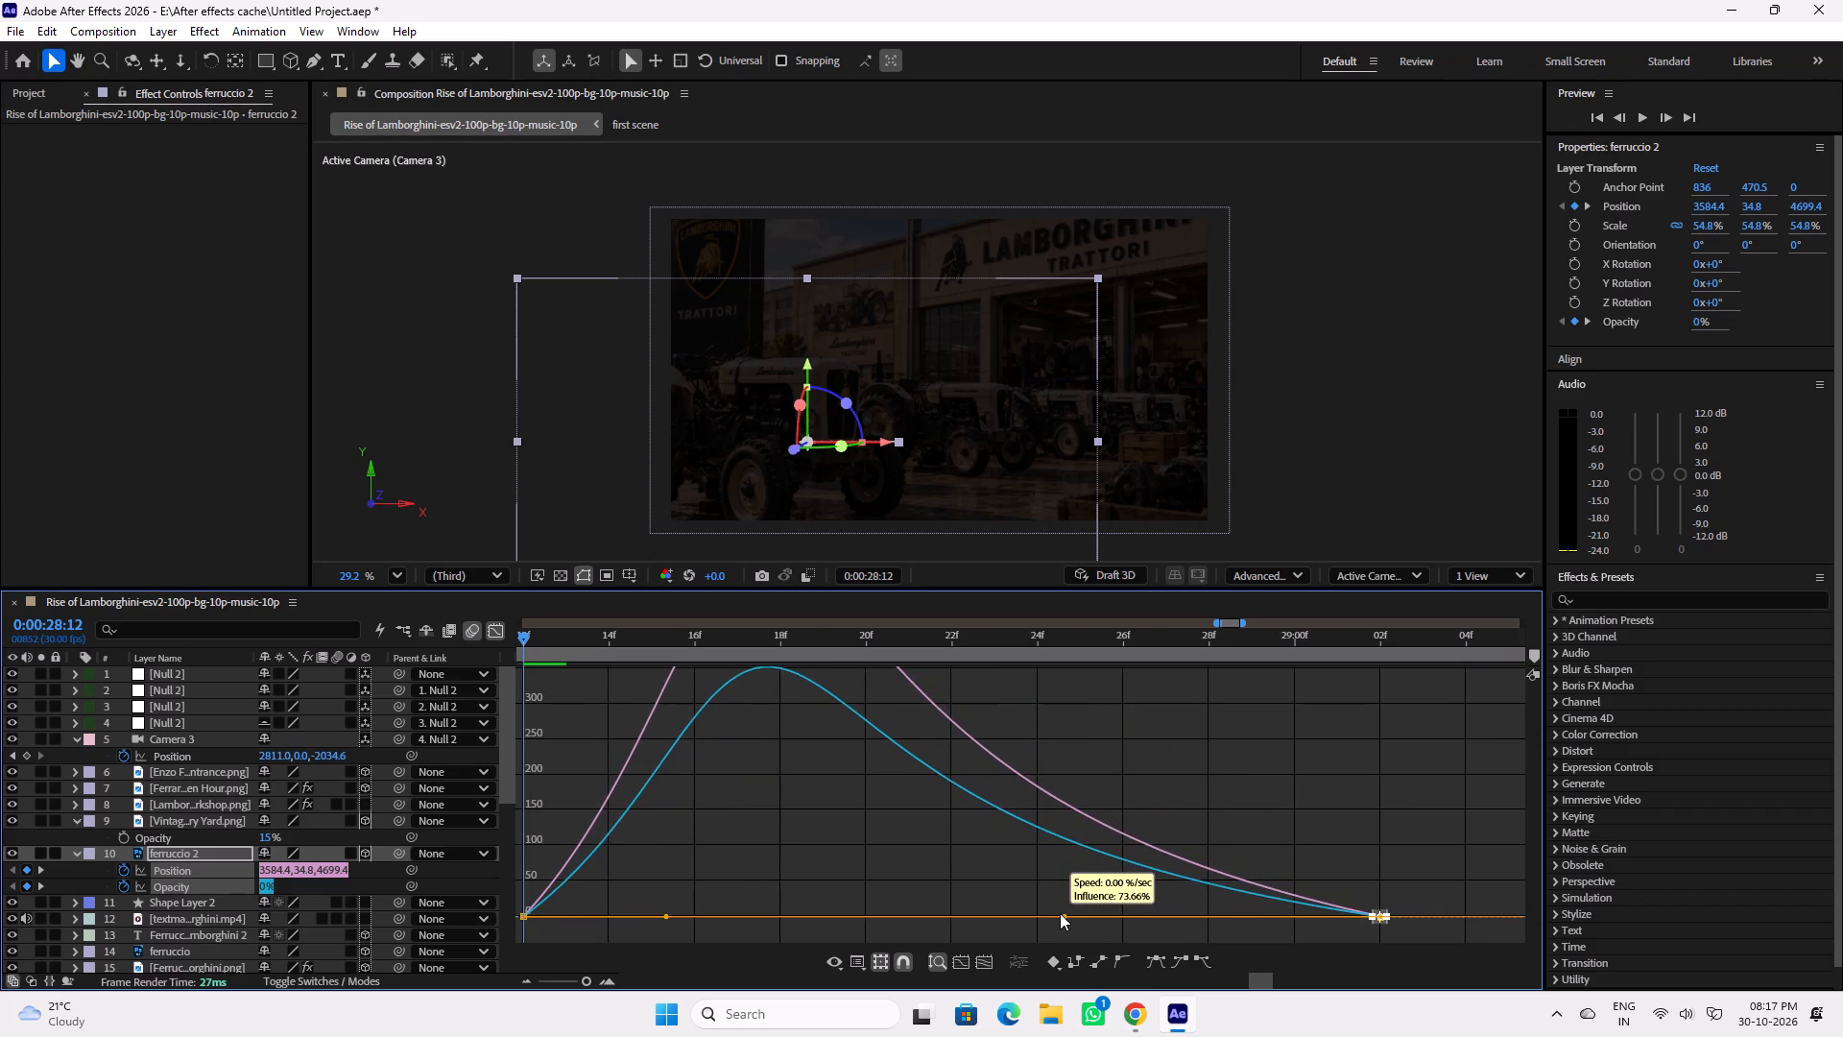
drag(1060, 913, 1055, 913)
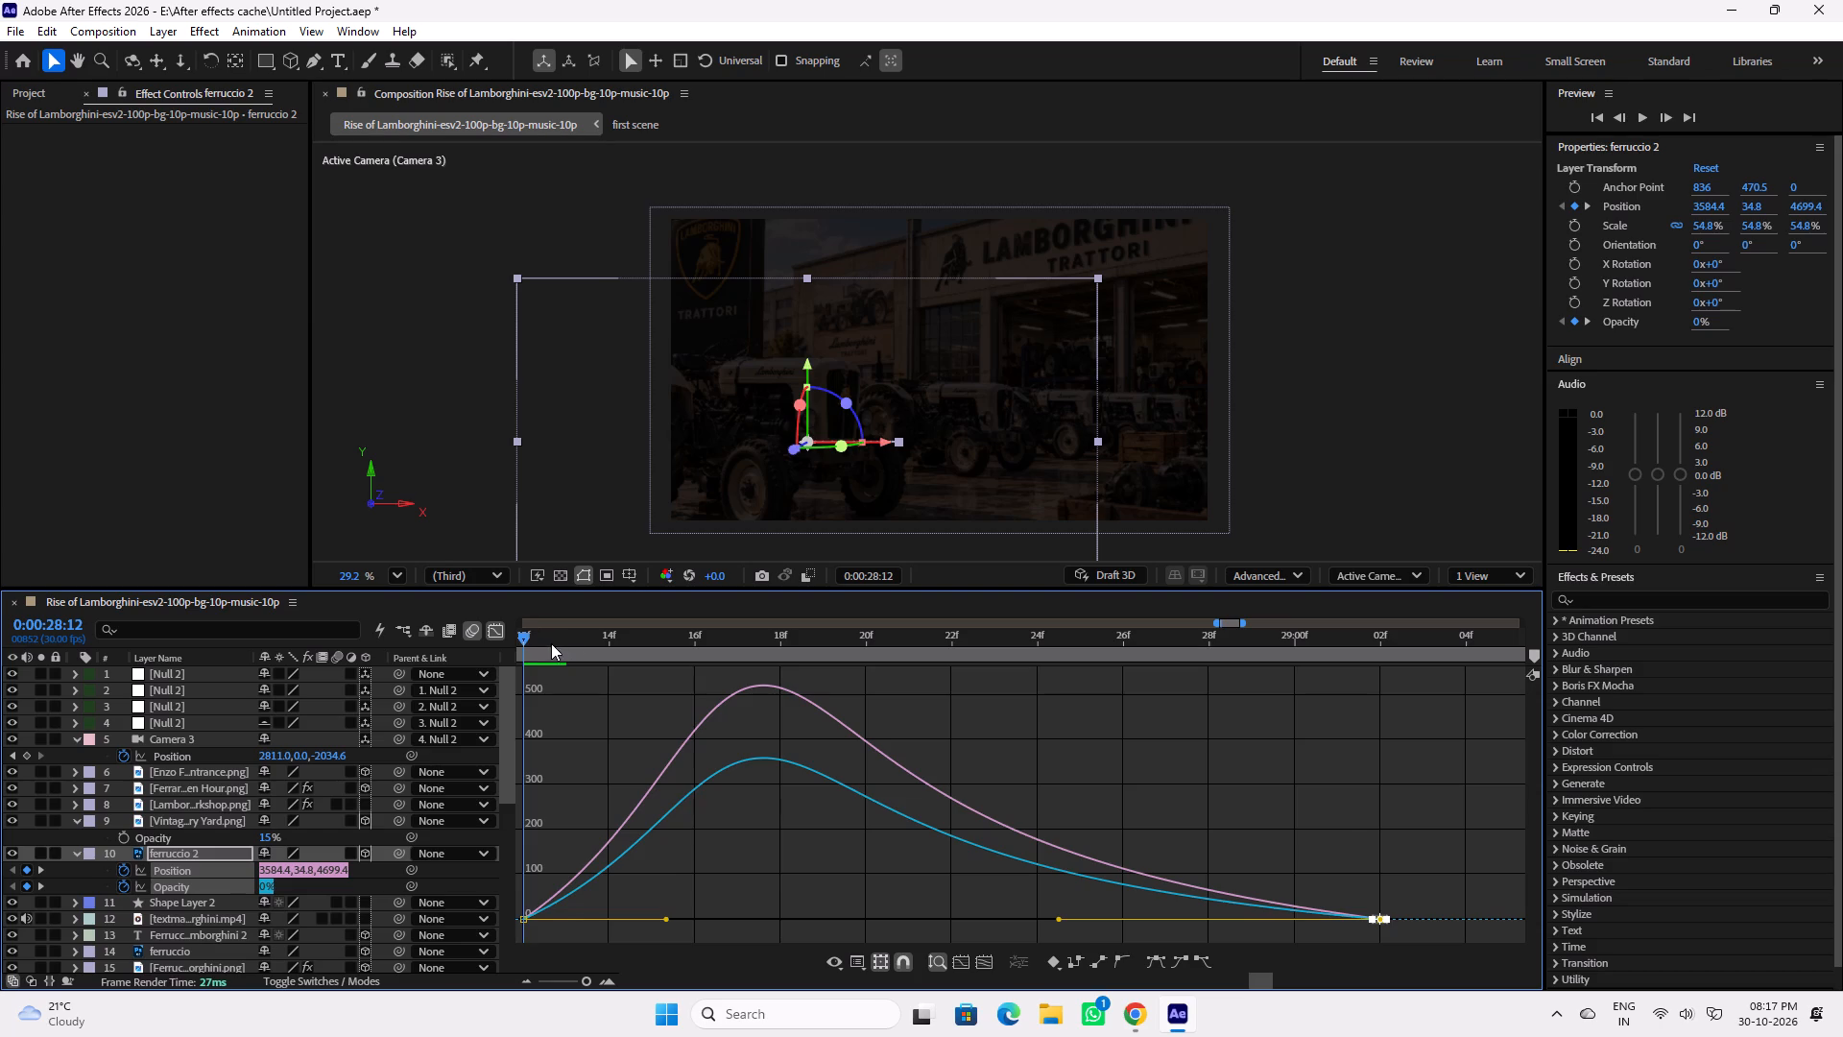
drag(563, 644, 511, 645)
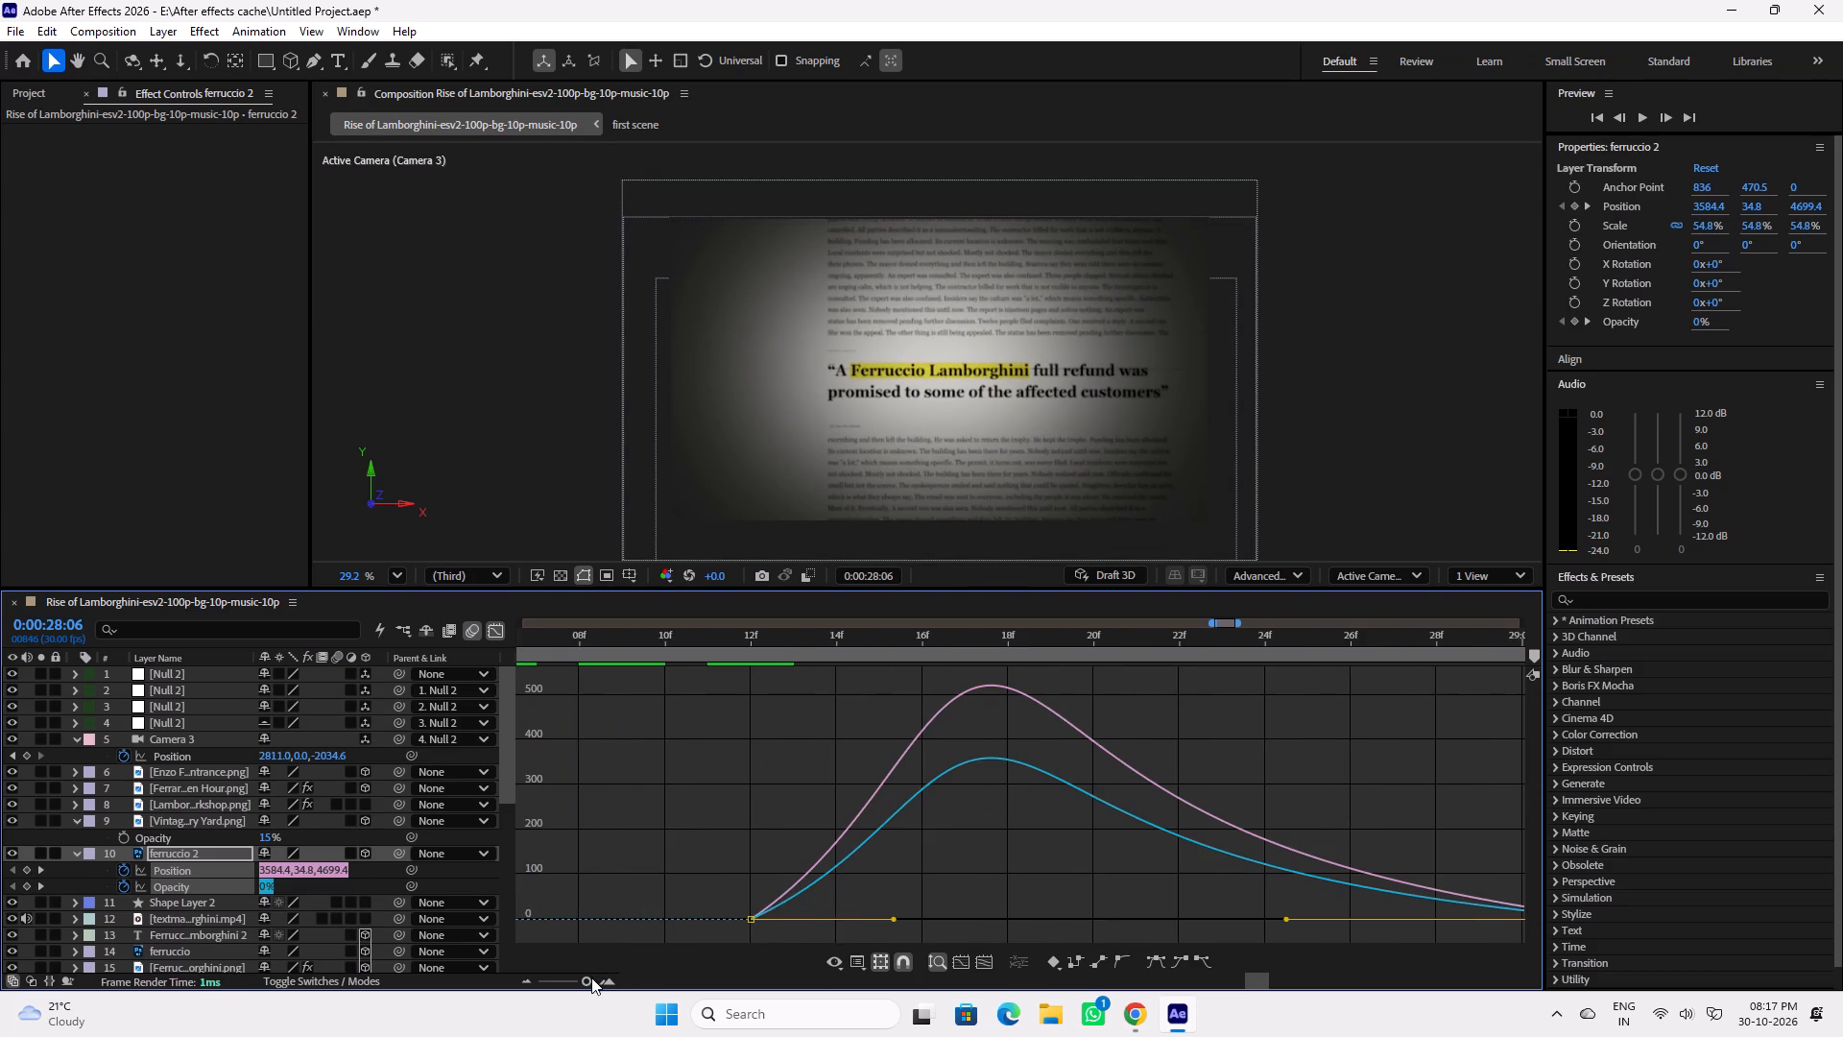
click(585, 979)
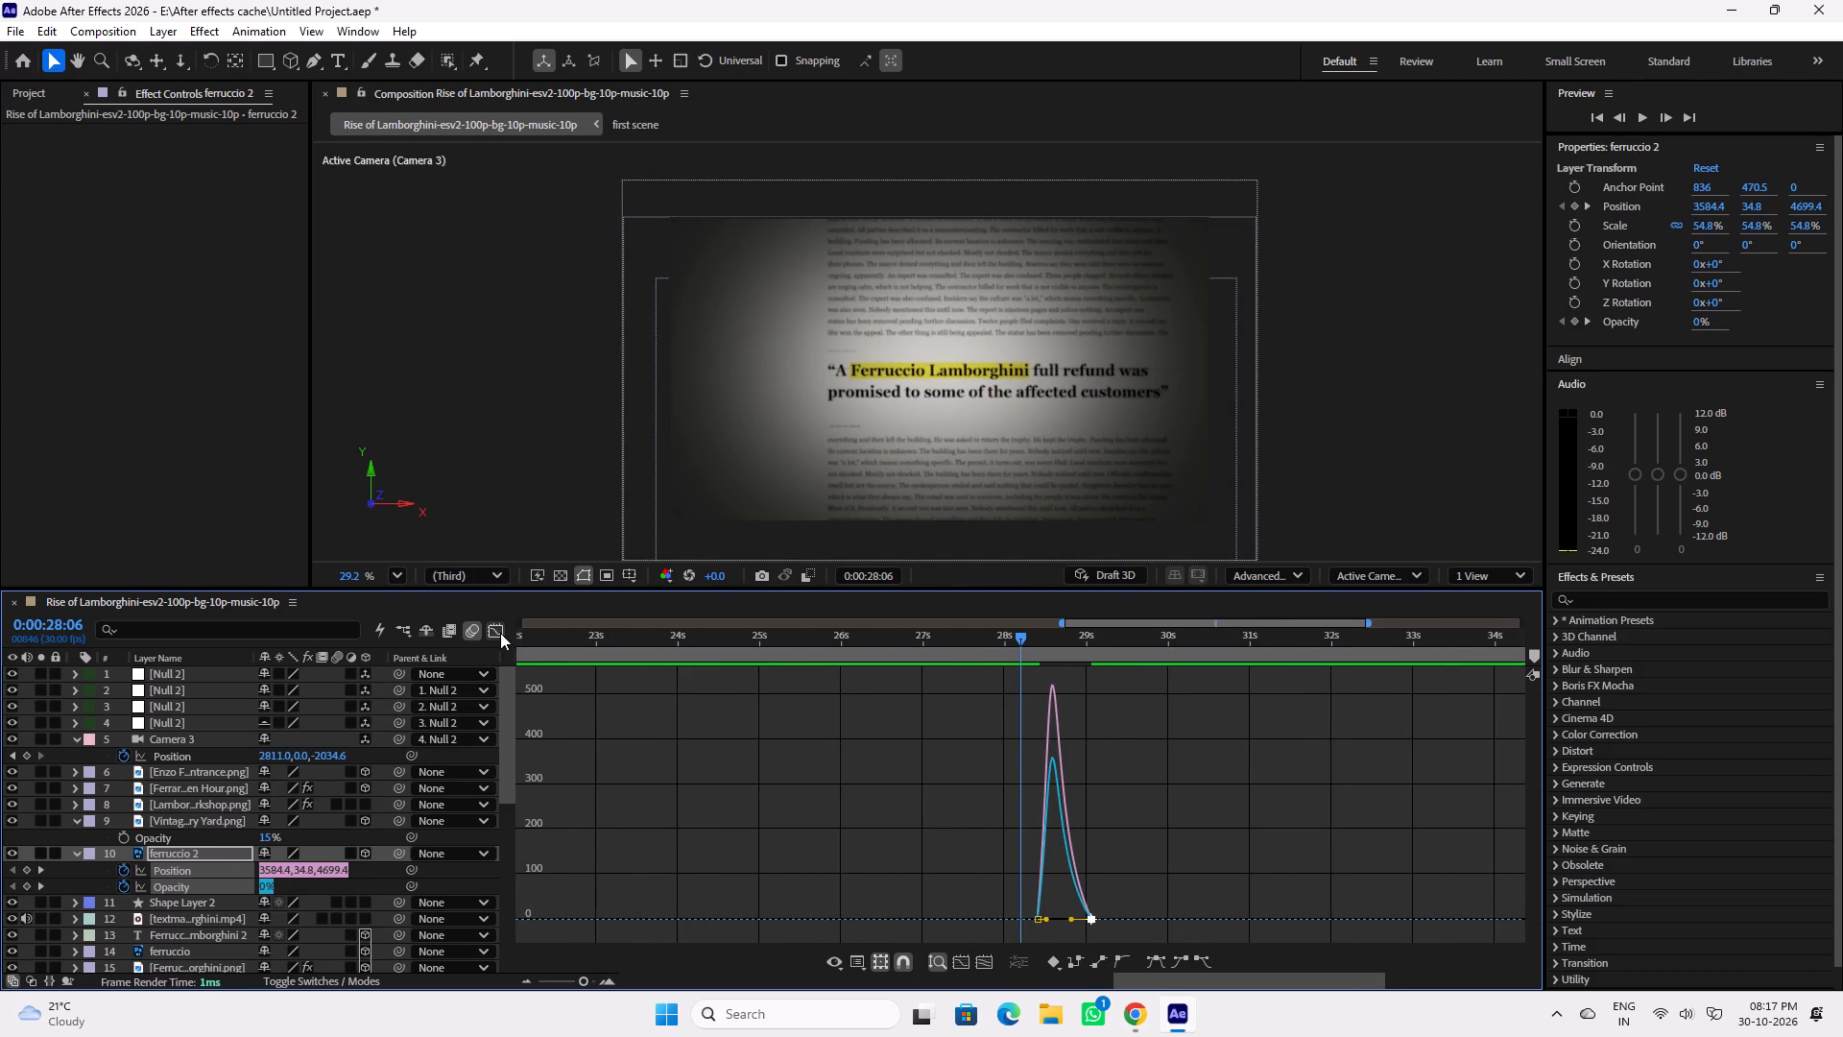
click(500, 633)
key(space)
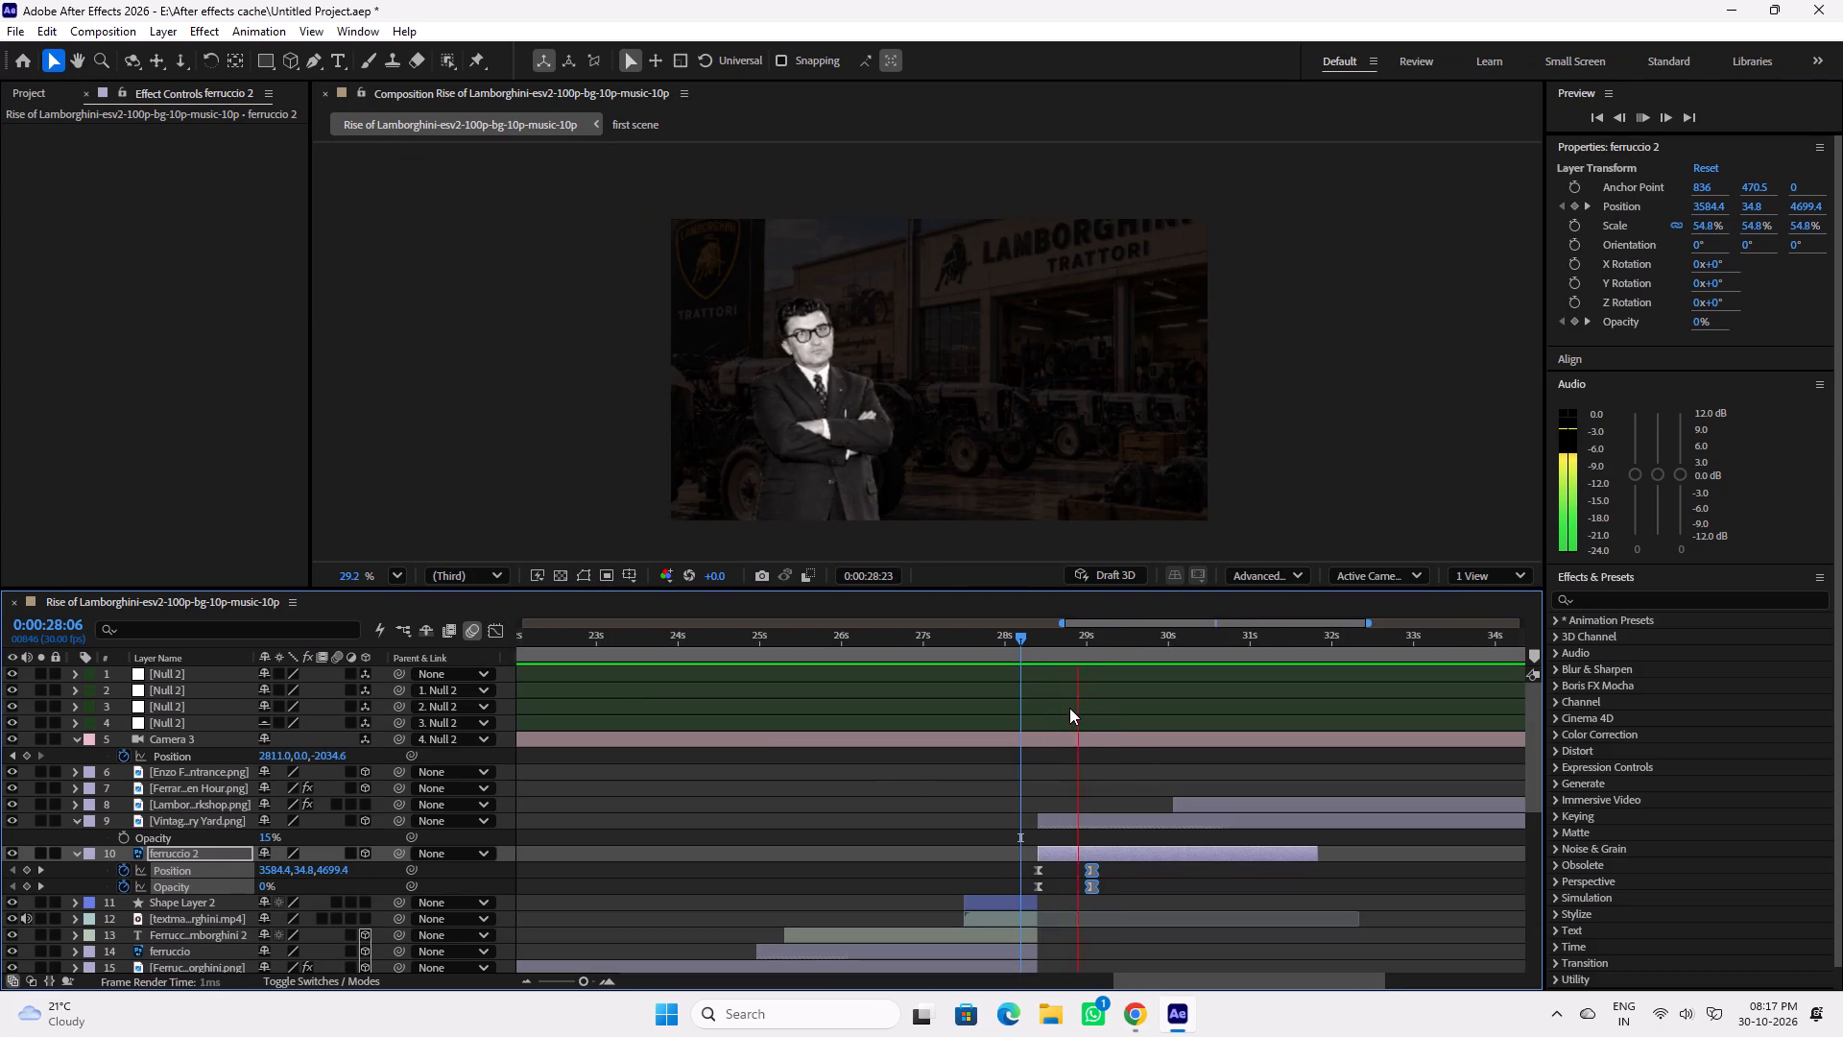
key(space)
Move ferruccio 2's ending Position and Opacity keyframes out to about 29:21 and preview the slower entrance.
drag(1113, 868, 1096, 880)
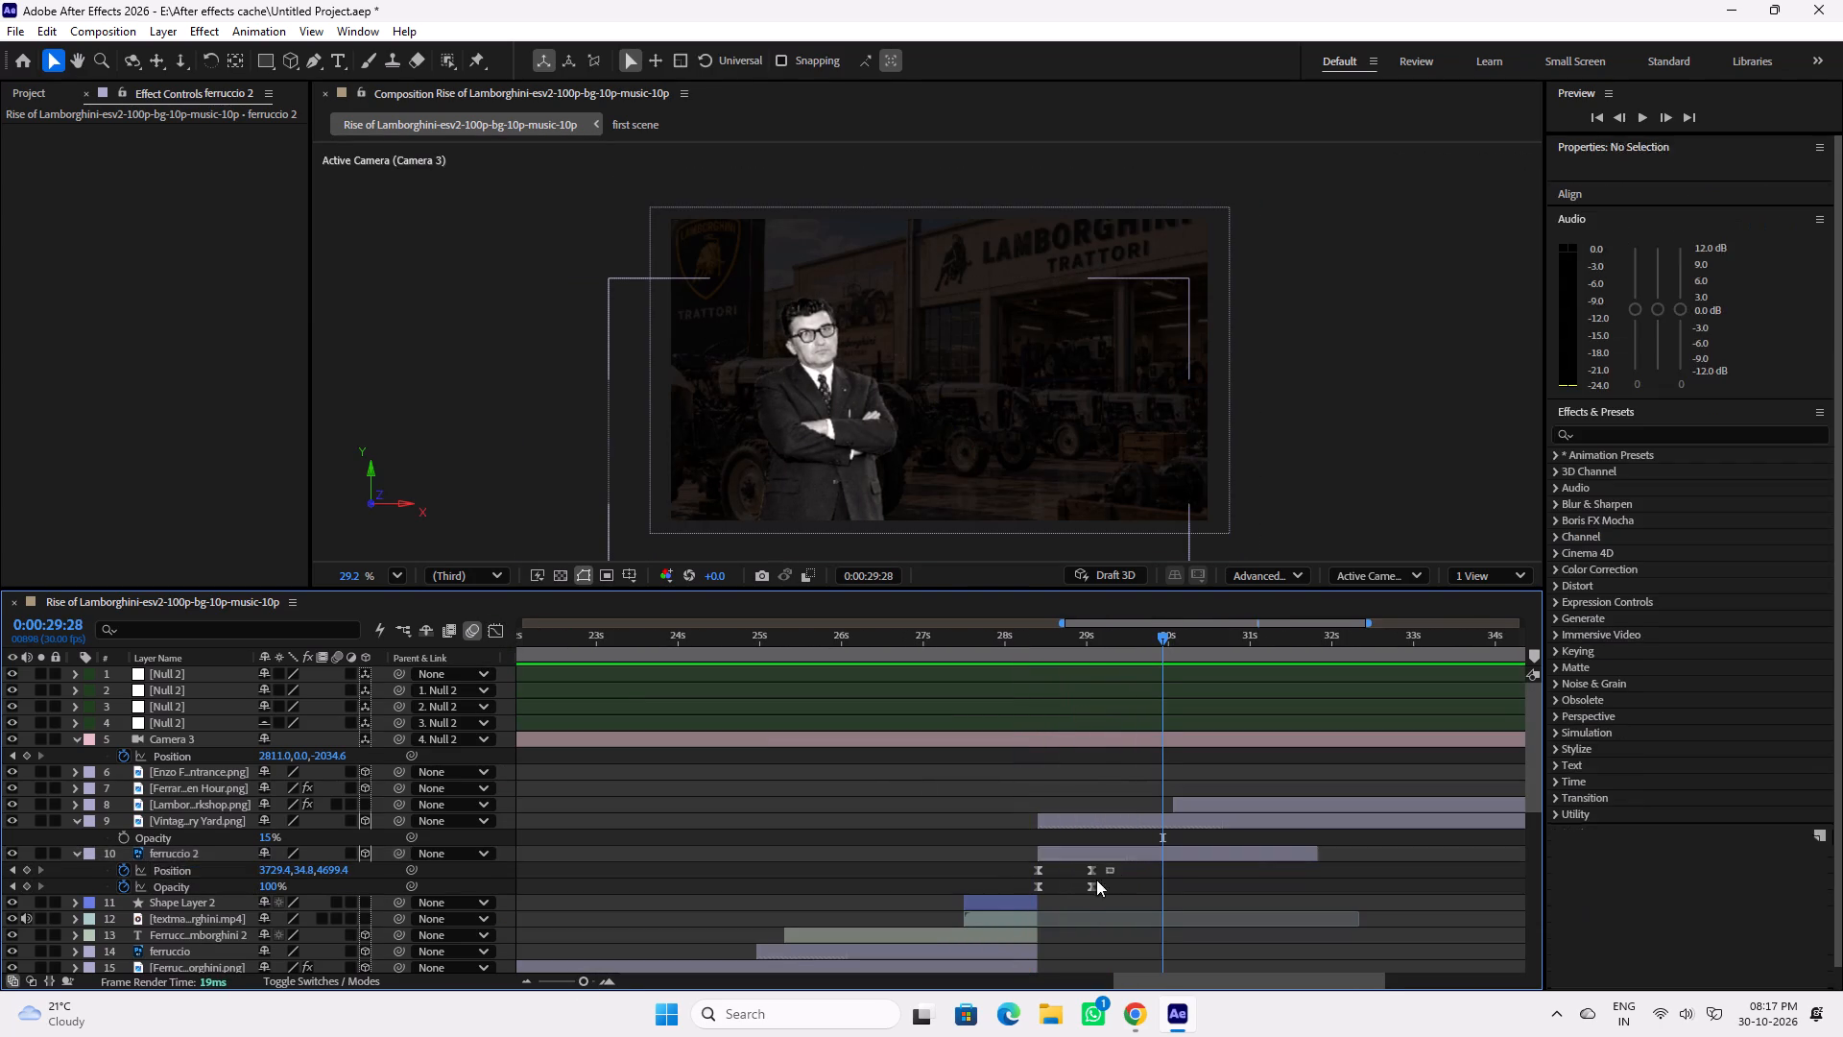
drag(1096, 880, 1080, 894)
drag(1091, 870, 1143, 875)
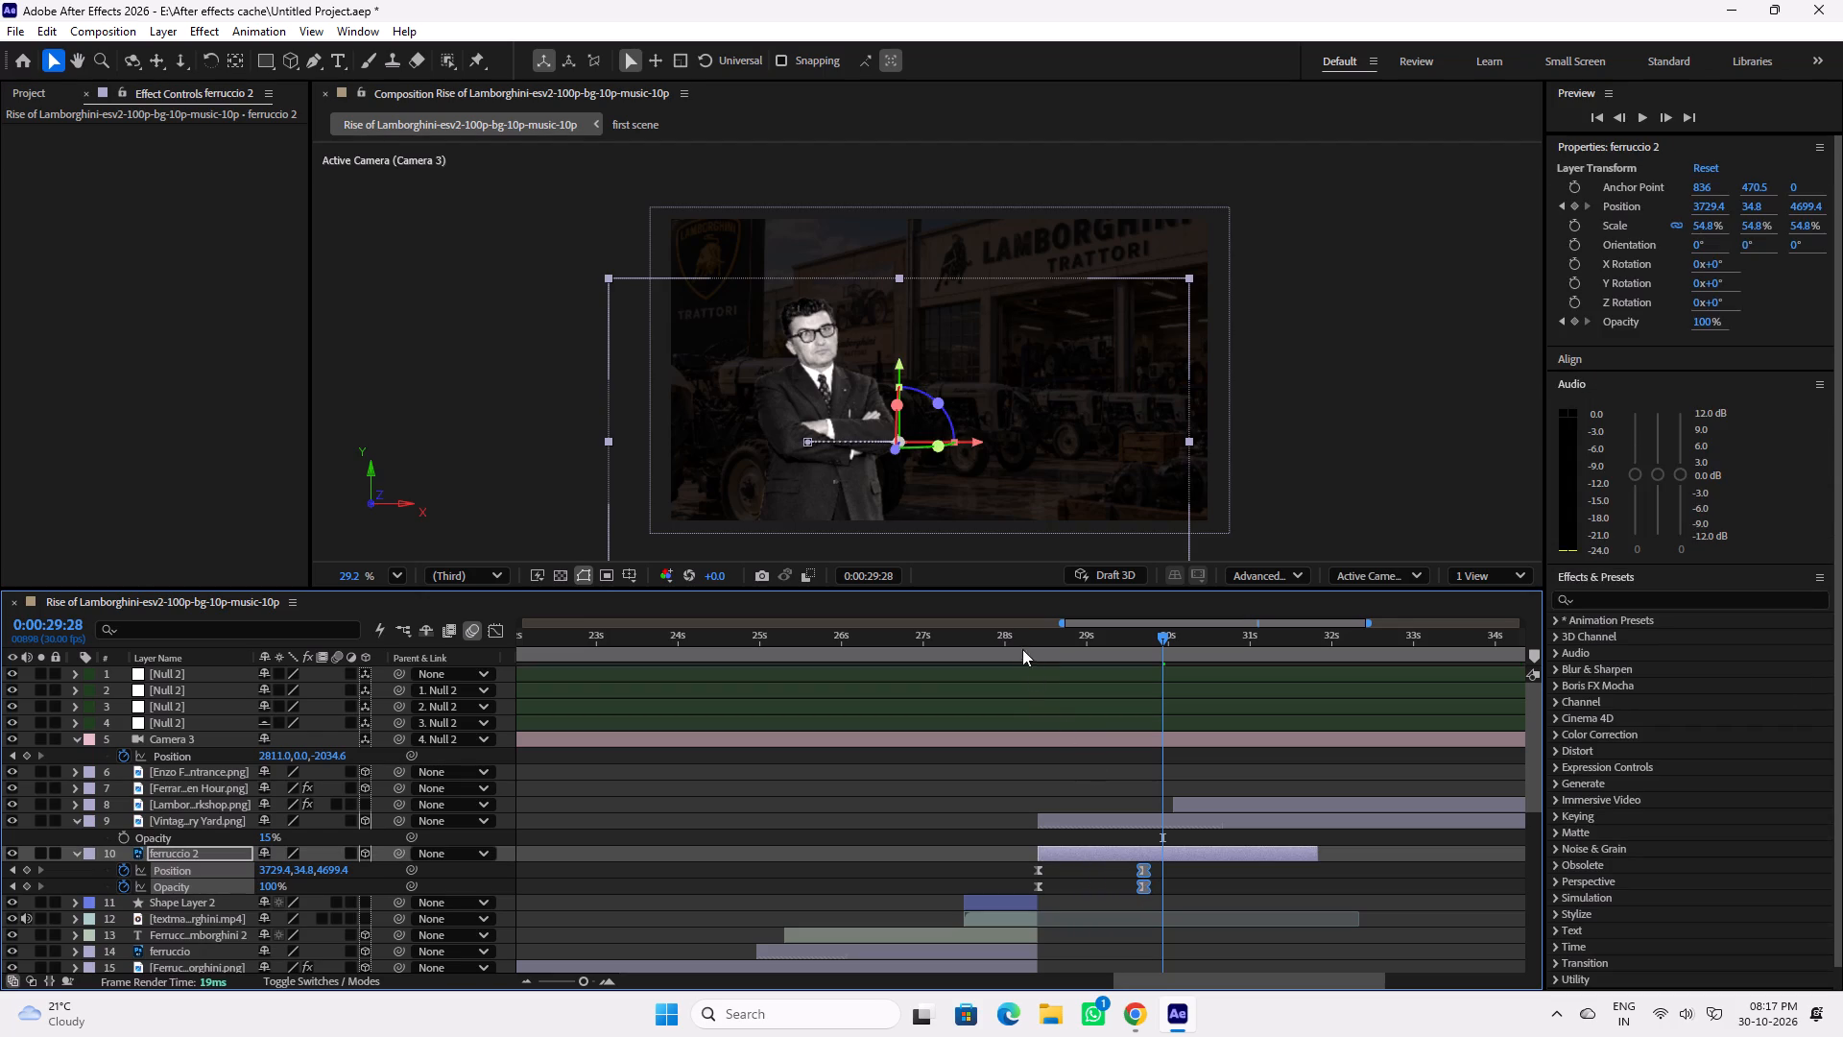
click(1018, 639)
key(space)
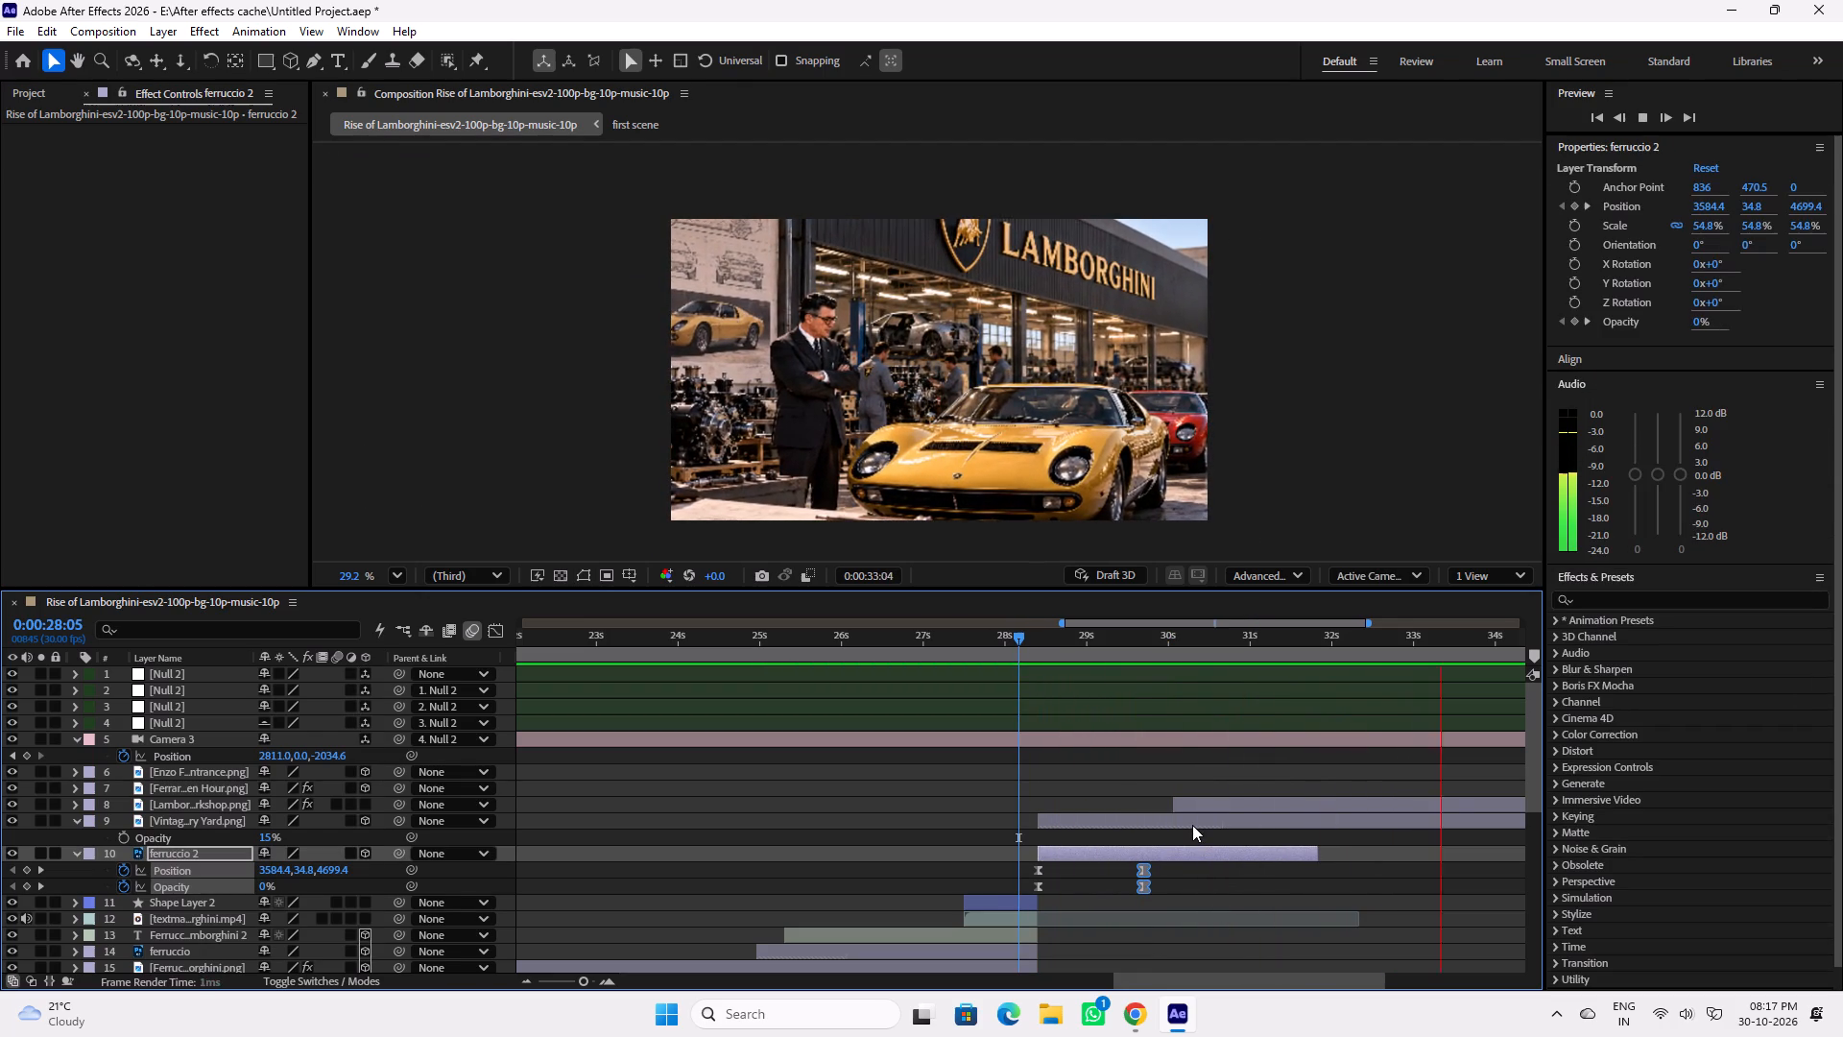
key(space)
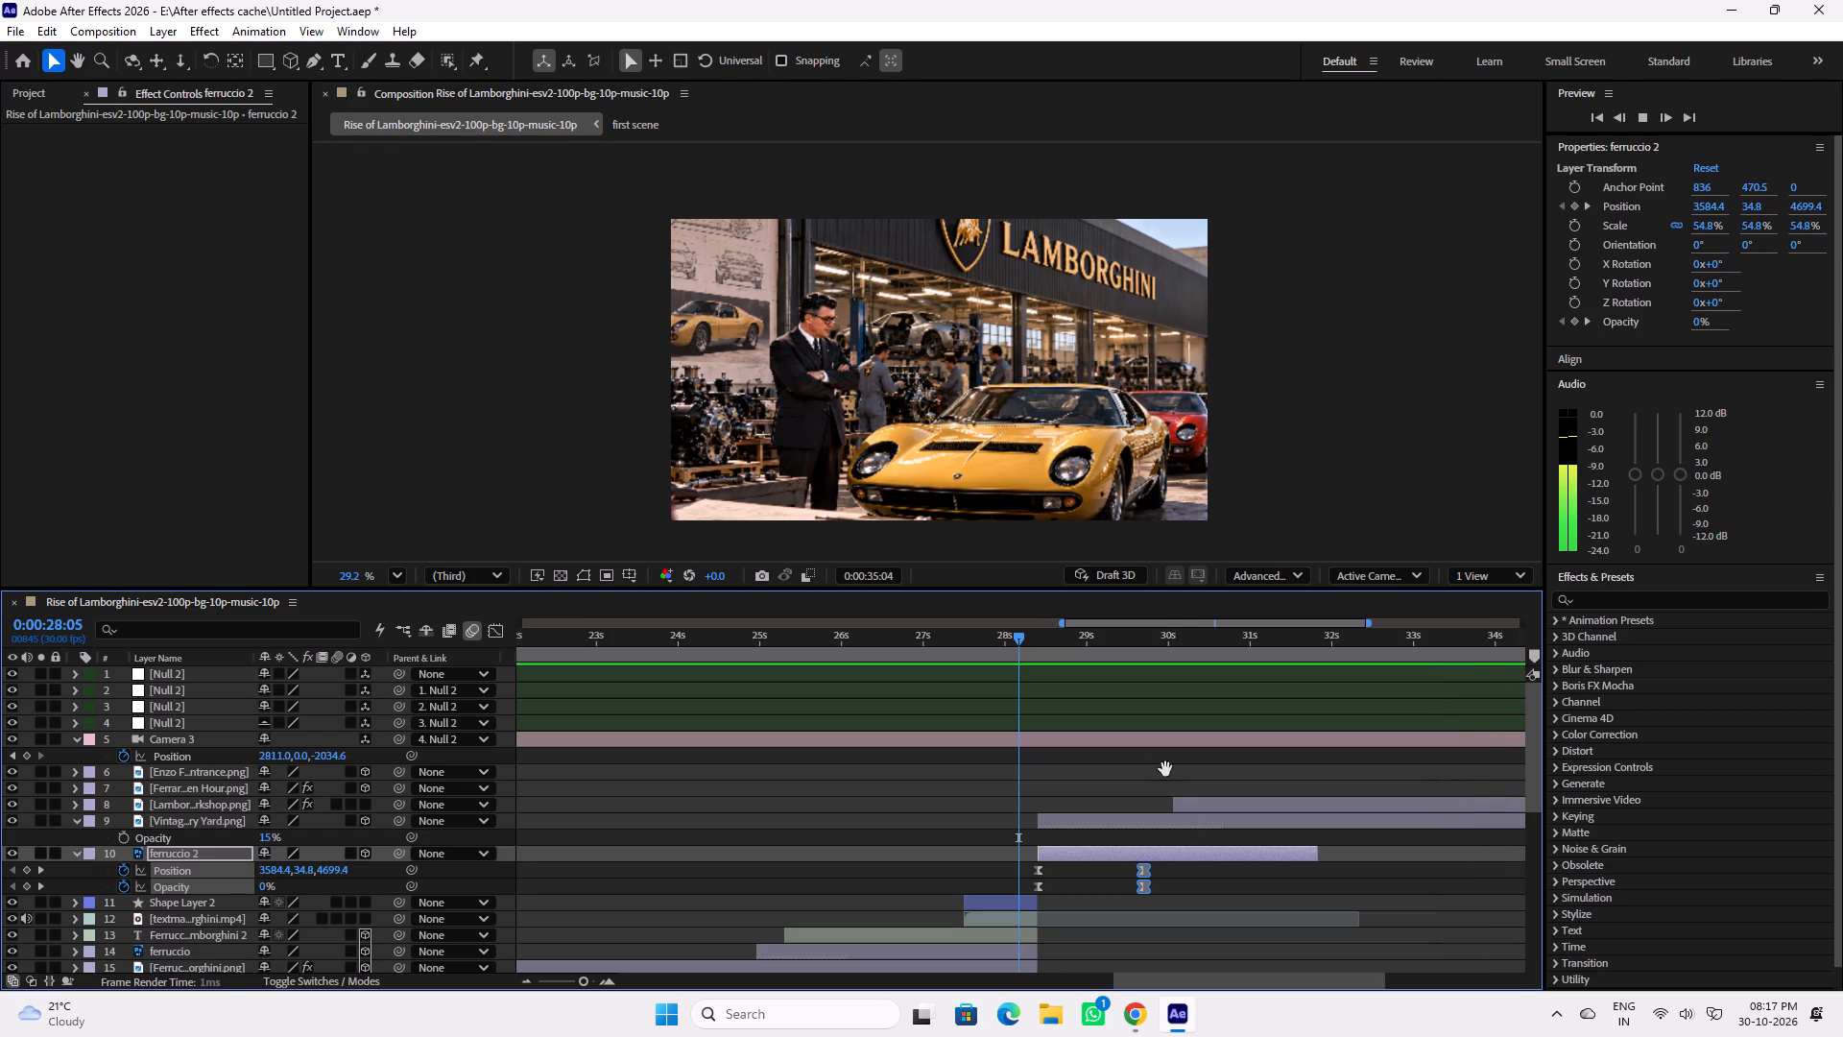
In the speed graph, slightly reduce the incoming influence of ferruccio 2's ending Position and Opacity keyframes and preview the motion.
scroll(634, 835, up, 1)
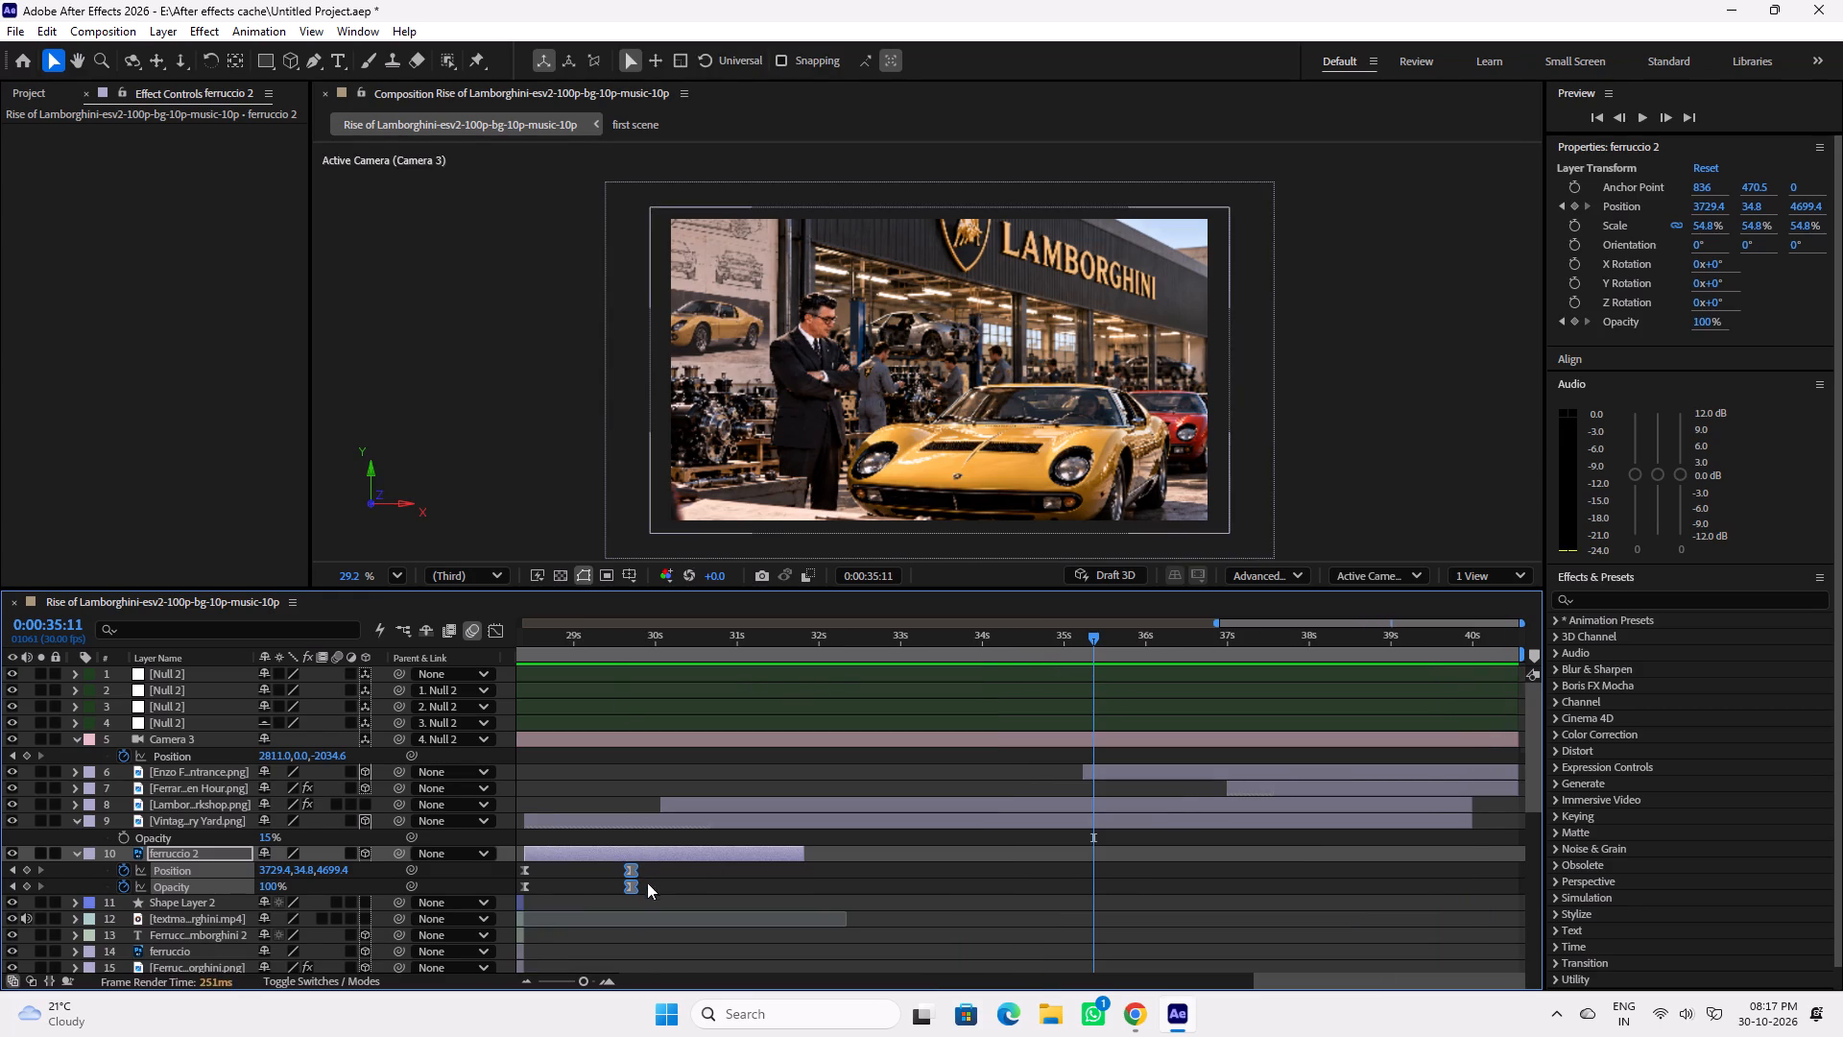
scroll(648, 882, down, 1)
drag(1312, 985, 1190, 989)
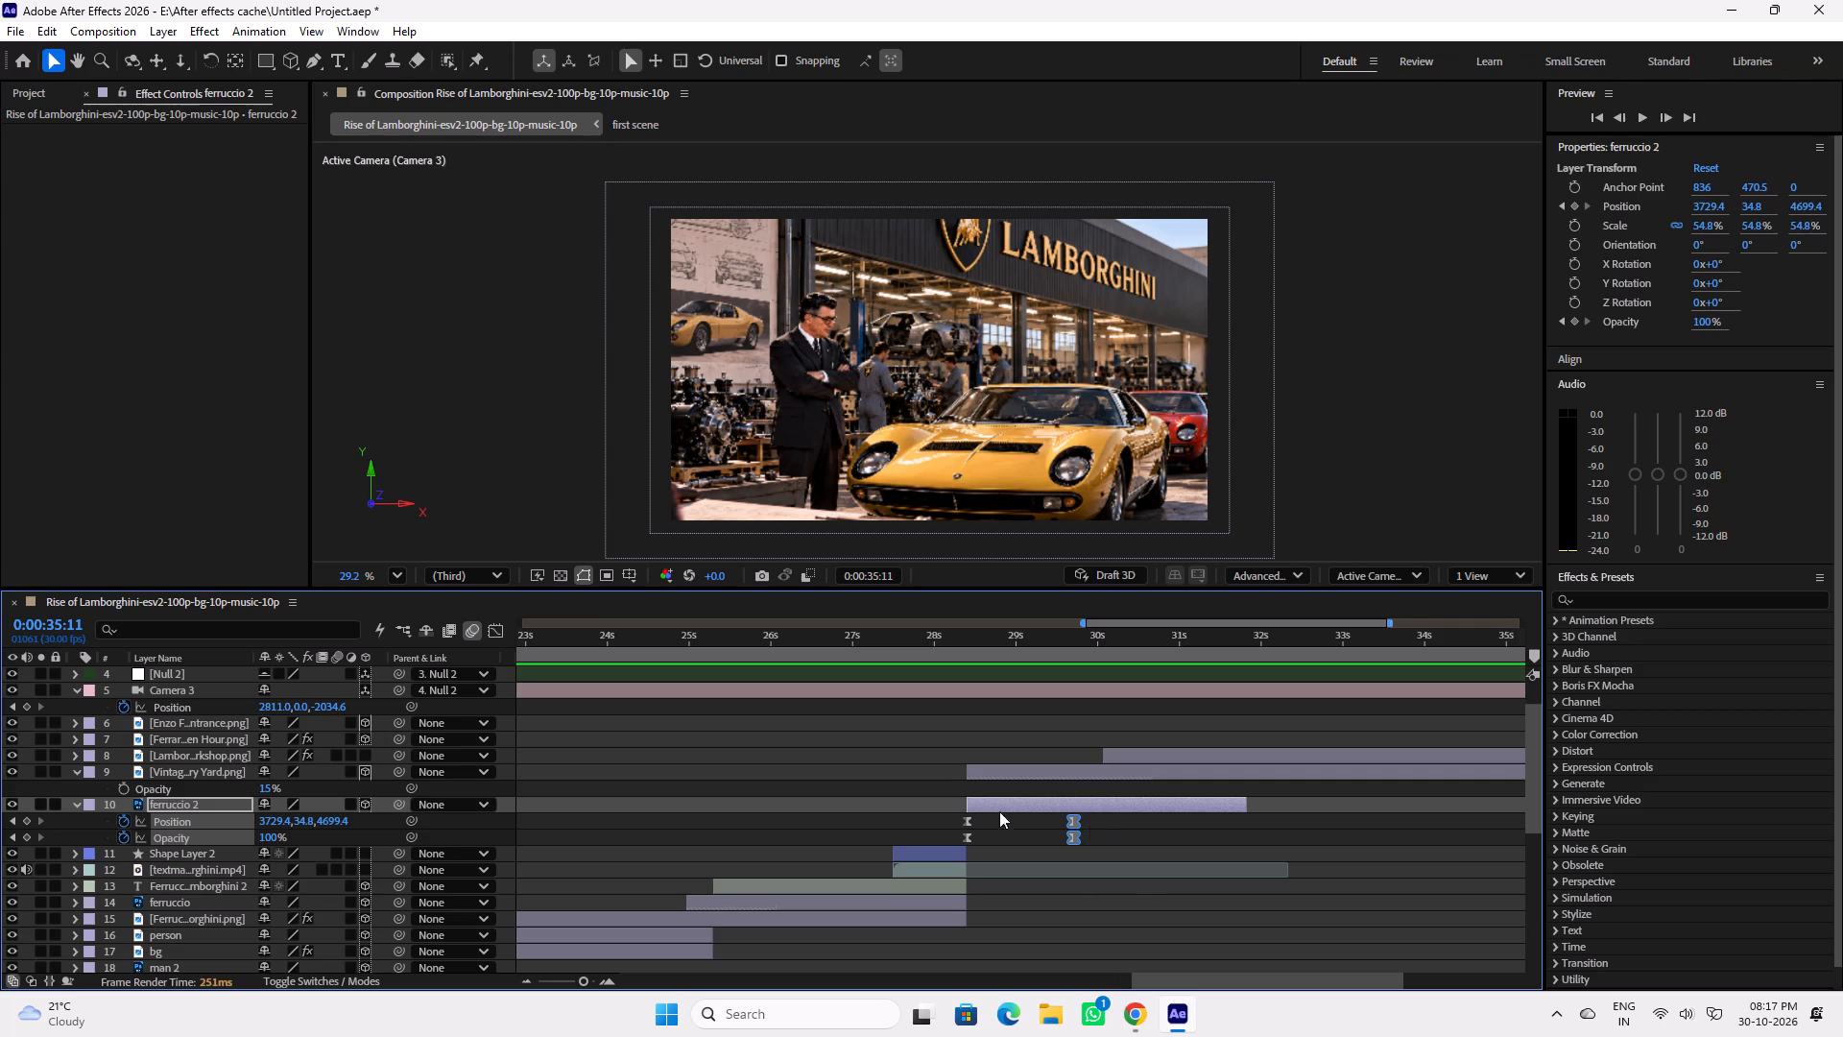
click(493, 631)
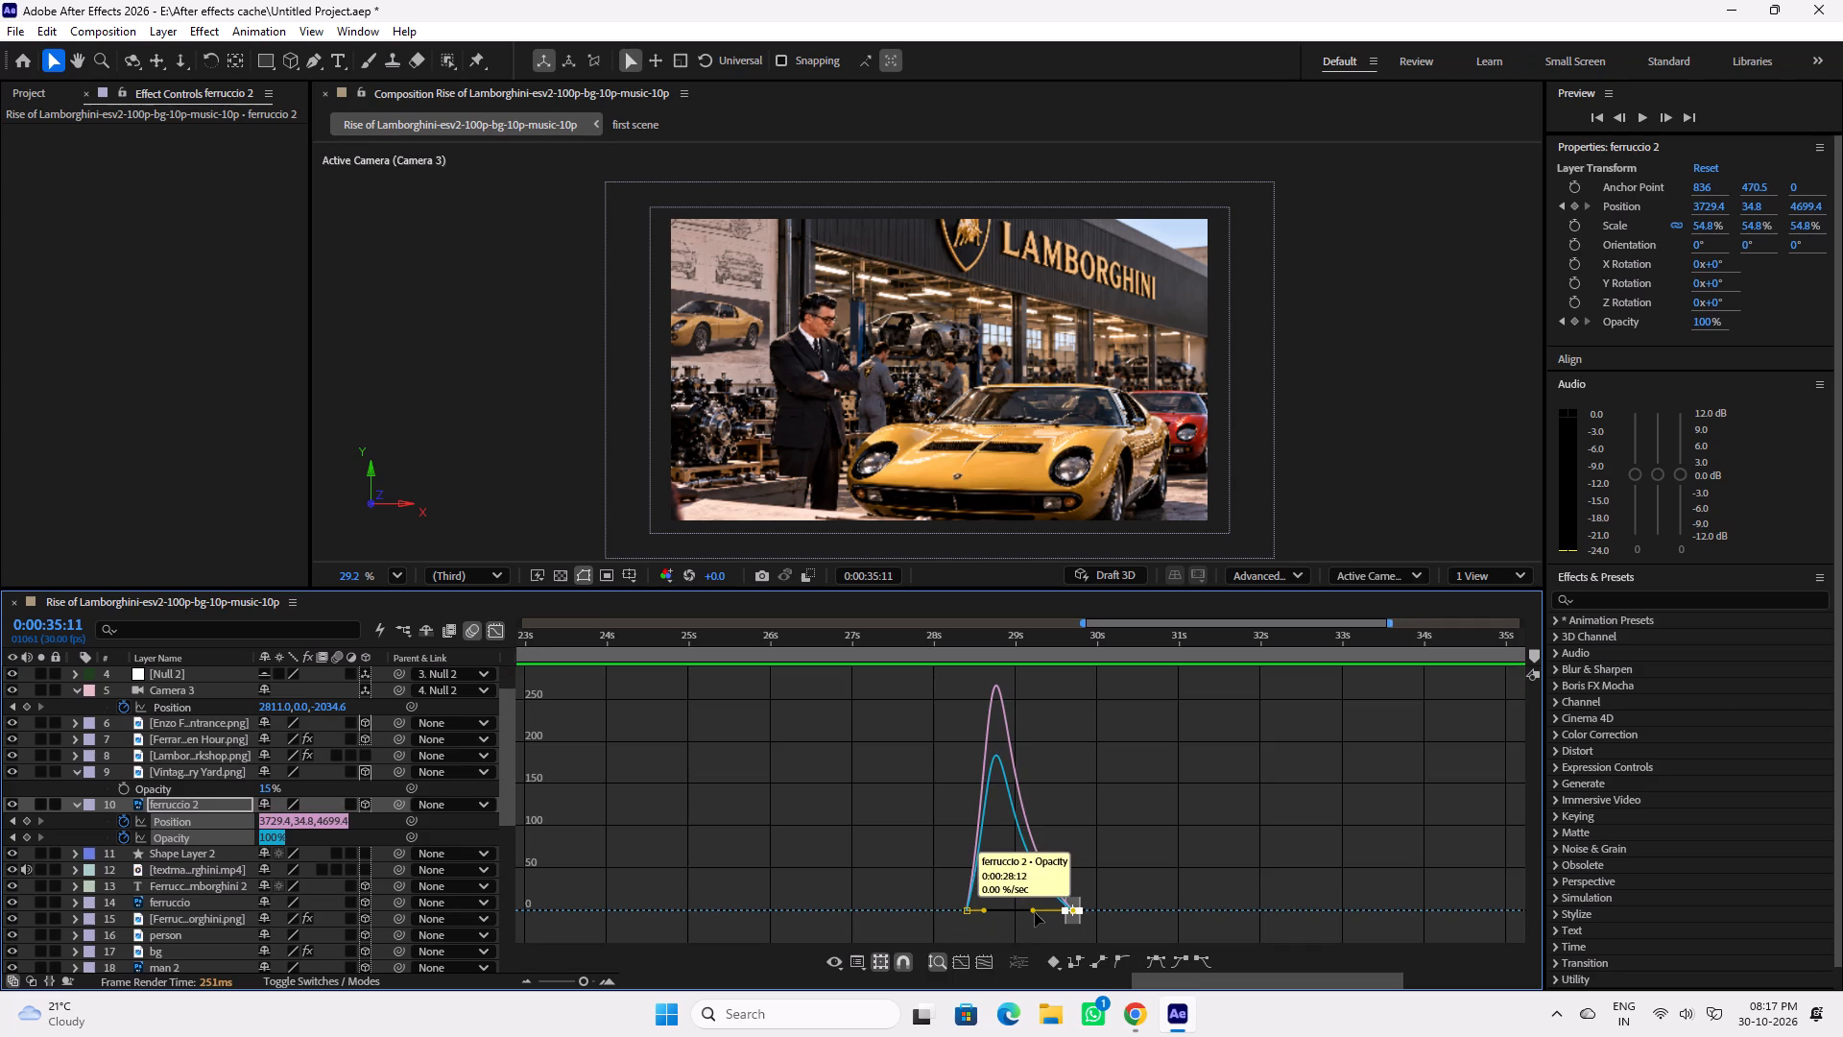
click(1033, 911)
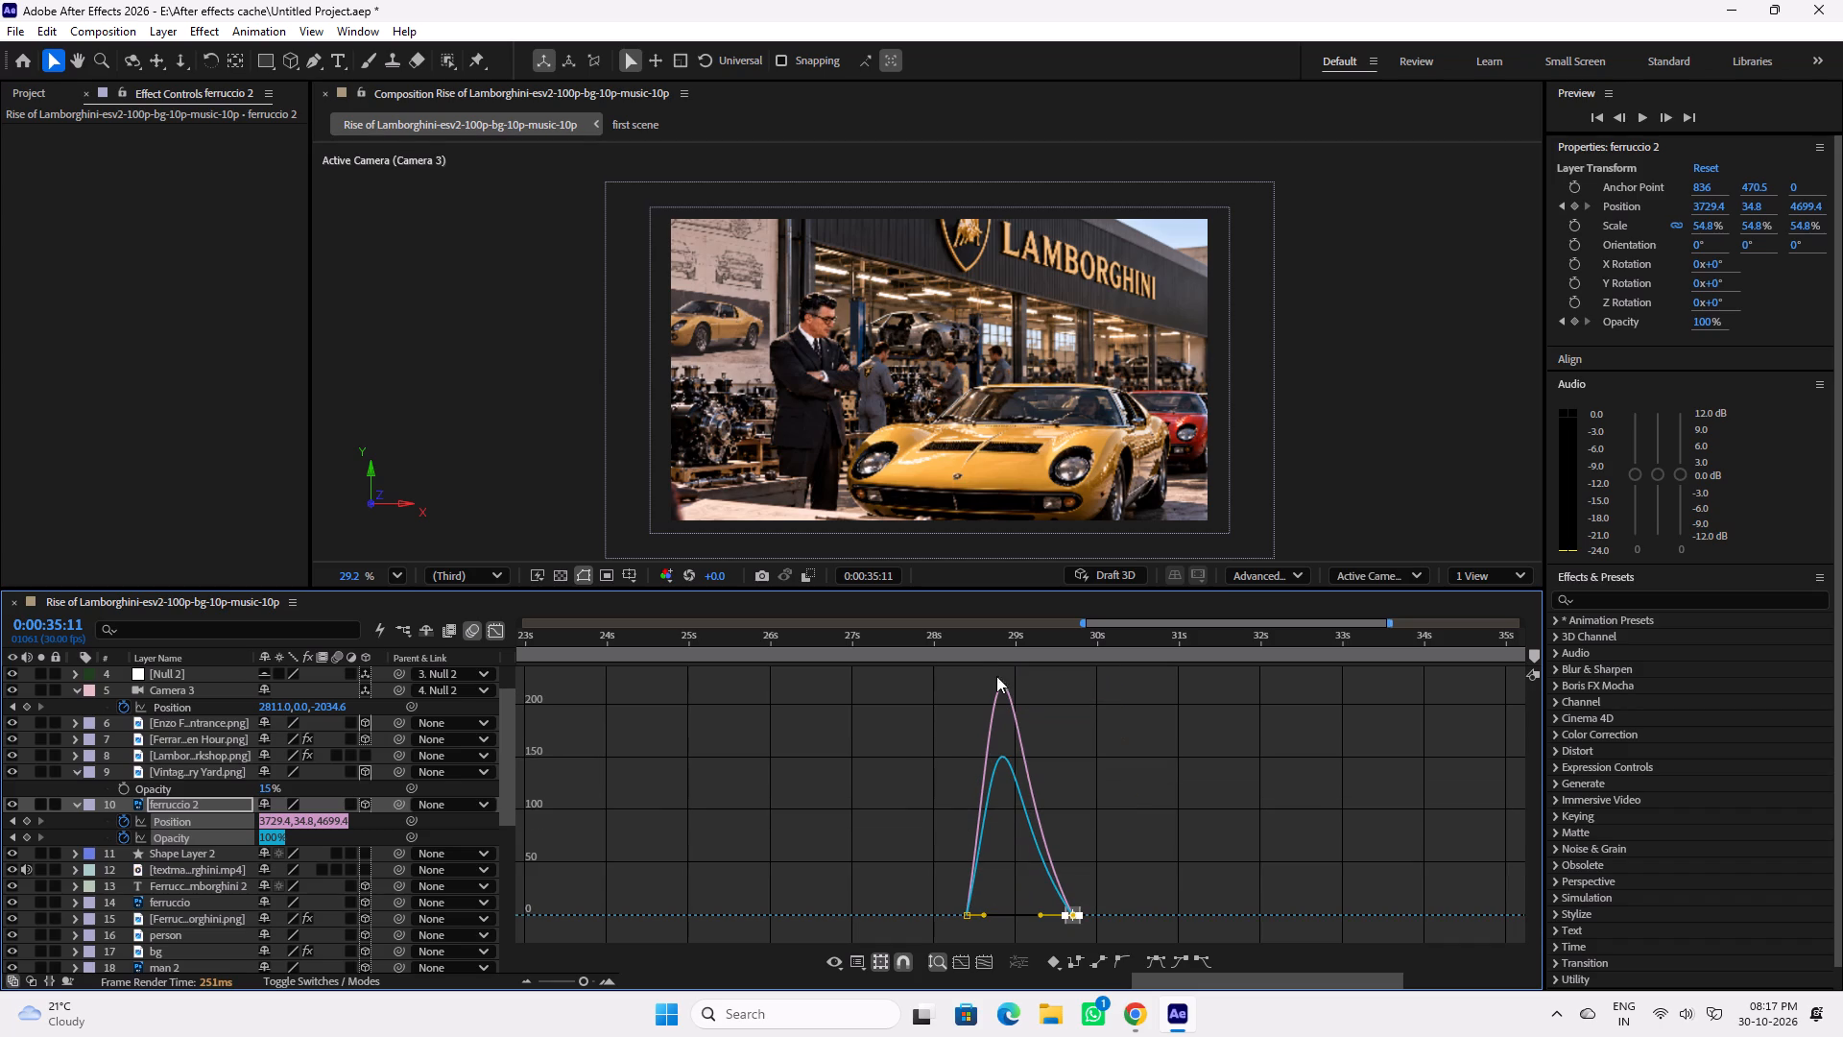
click(969, 645)
key(space)
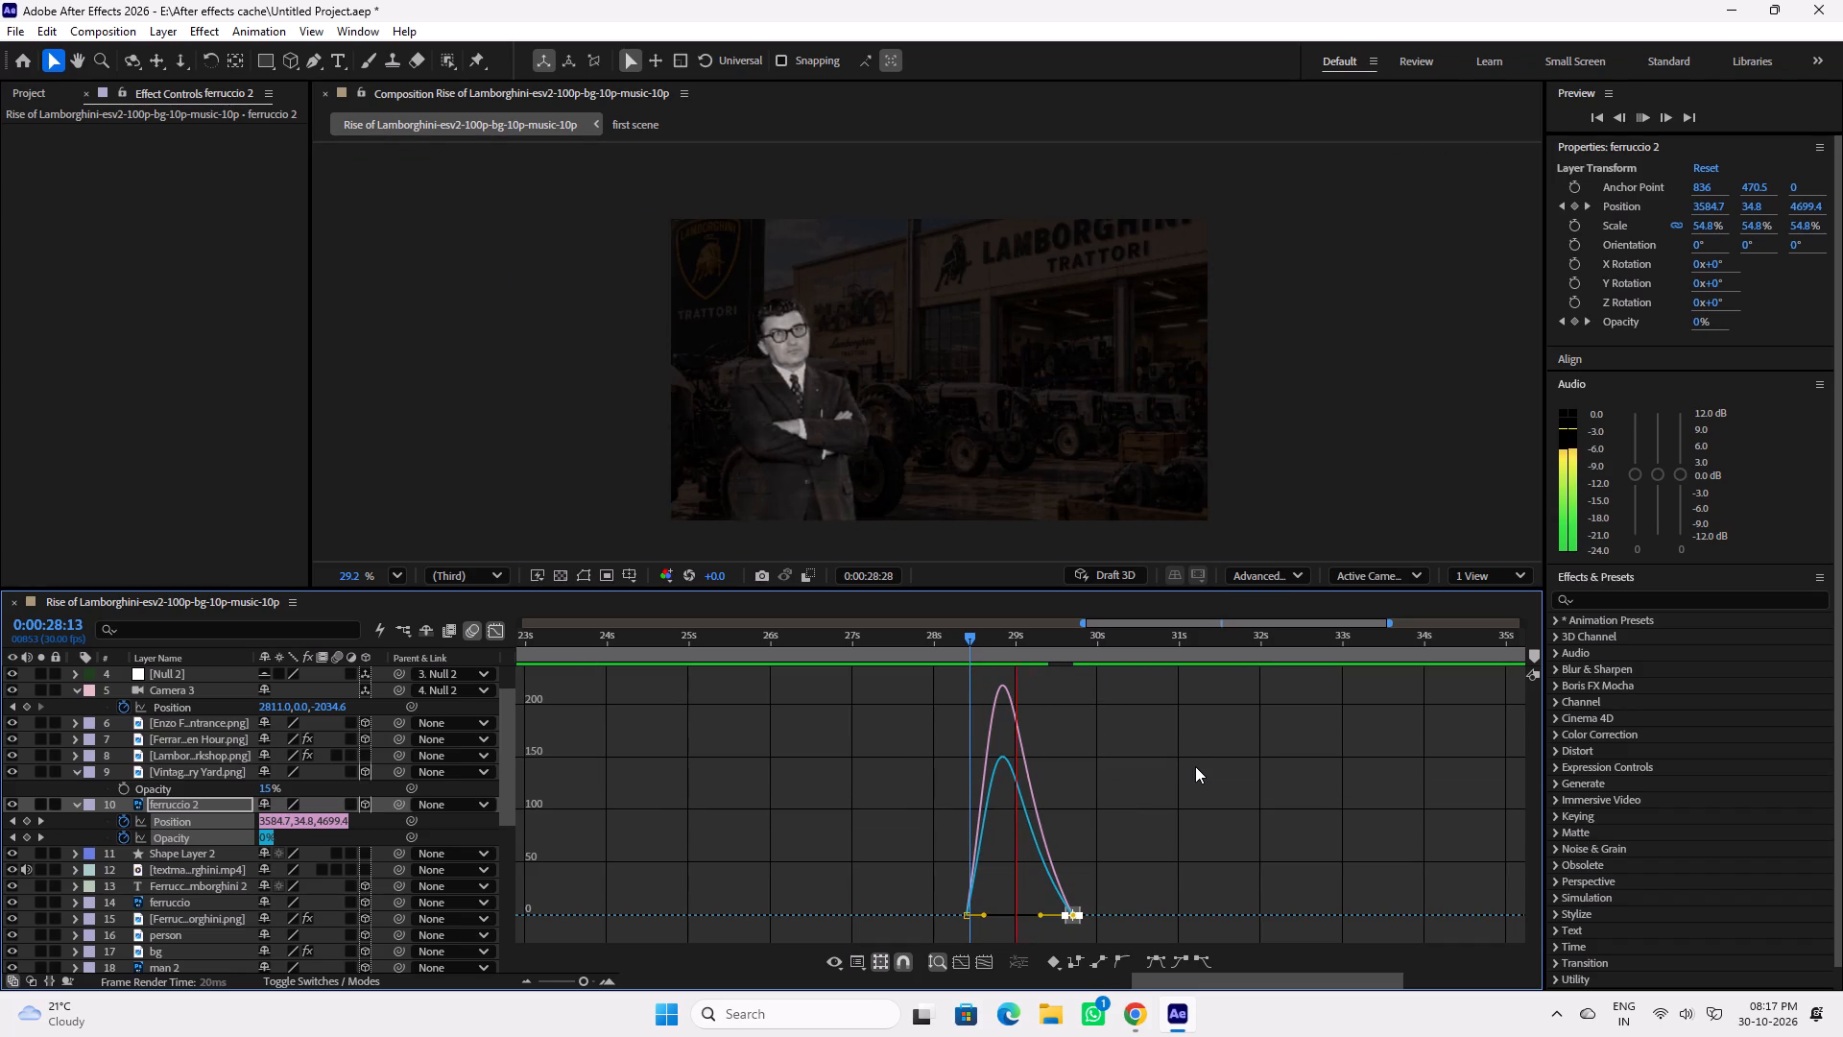
key(space)
click(497, 627)
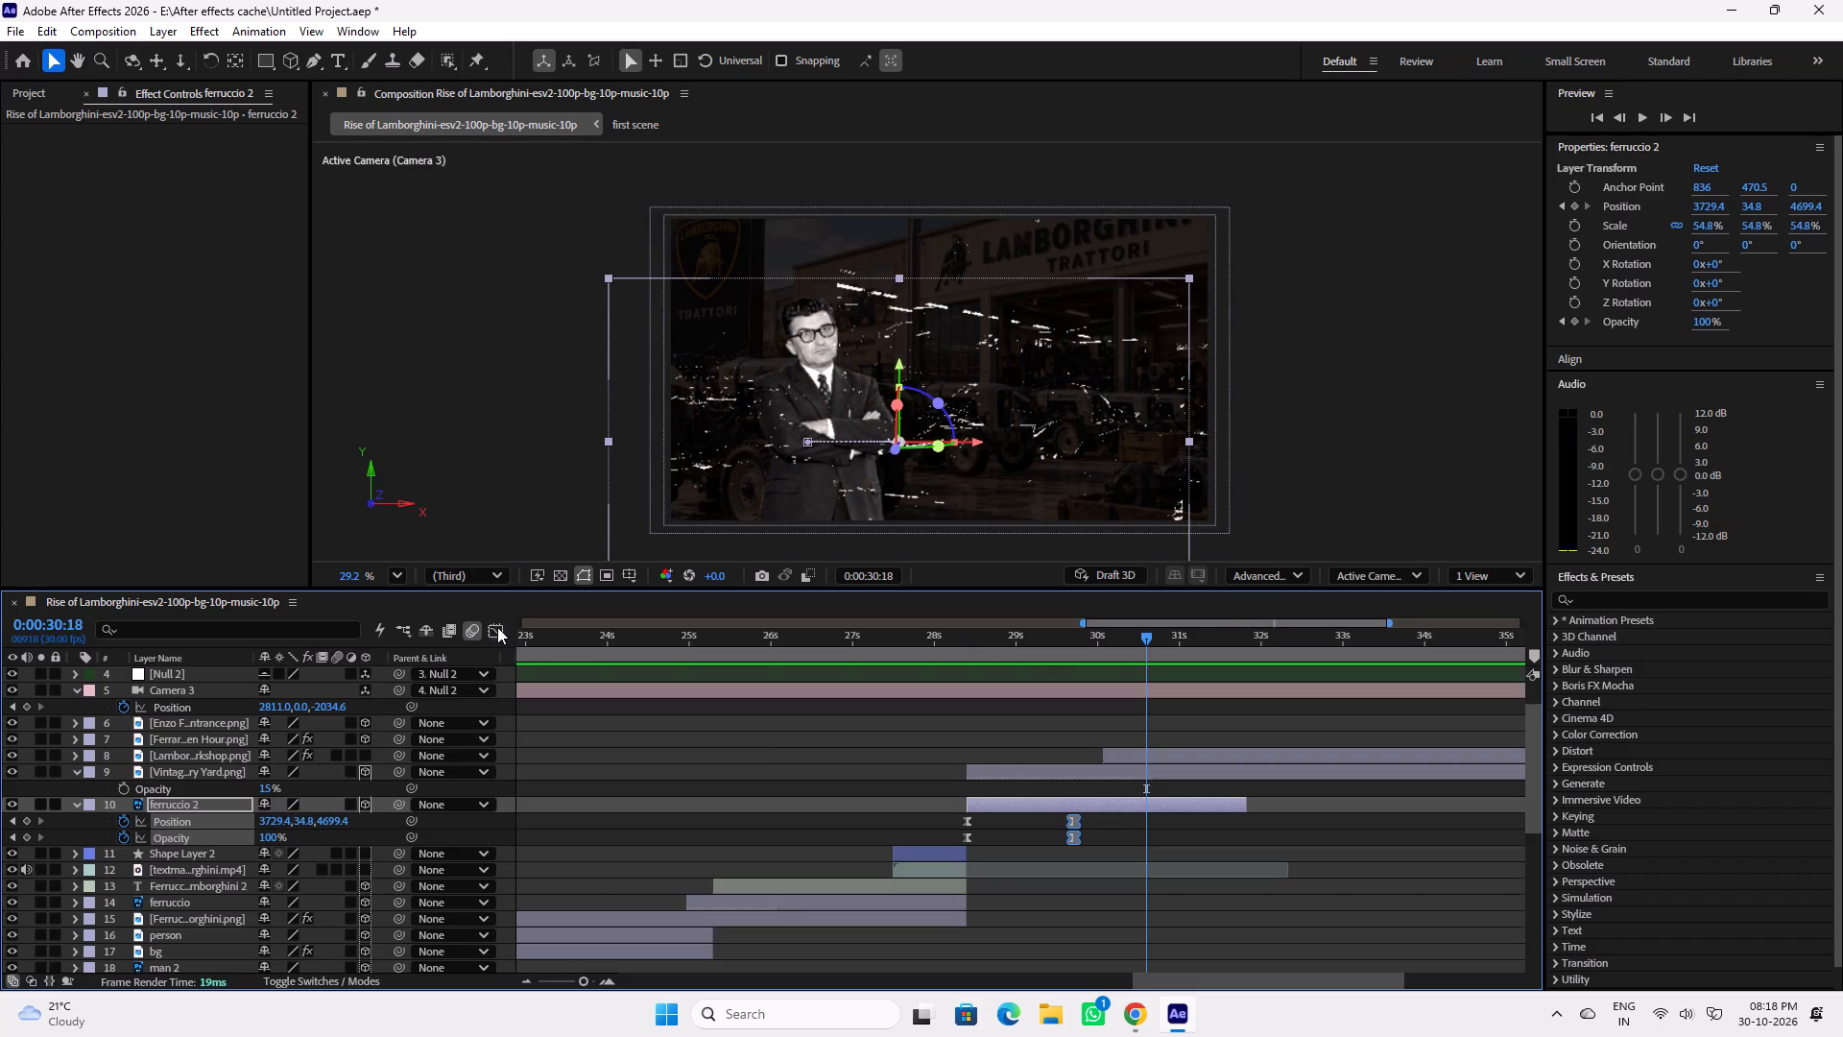
Move ferruccio 2's ending Position and Opacity keyframes to about 29:08, preview the entrance, and save the project.
drag(1072, 822, 1038, 821)
click(945, 643)
key(space)
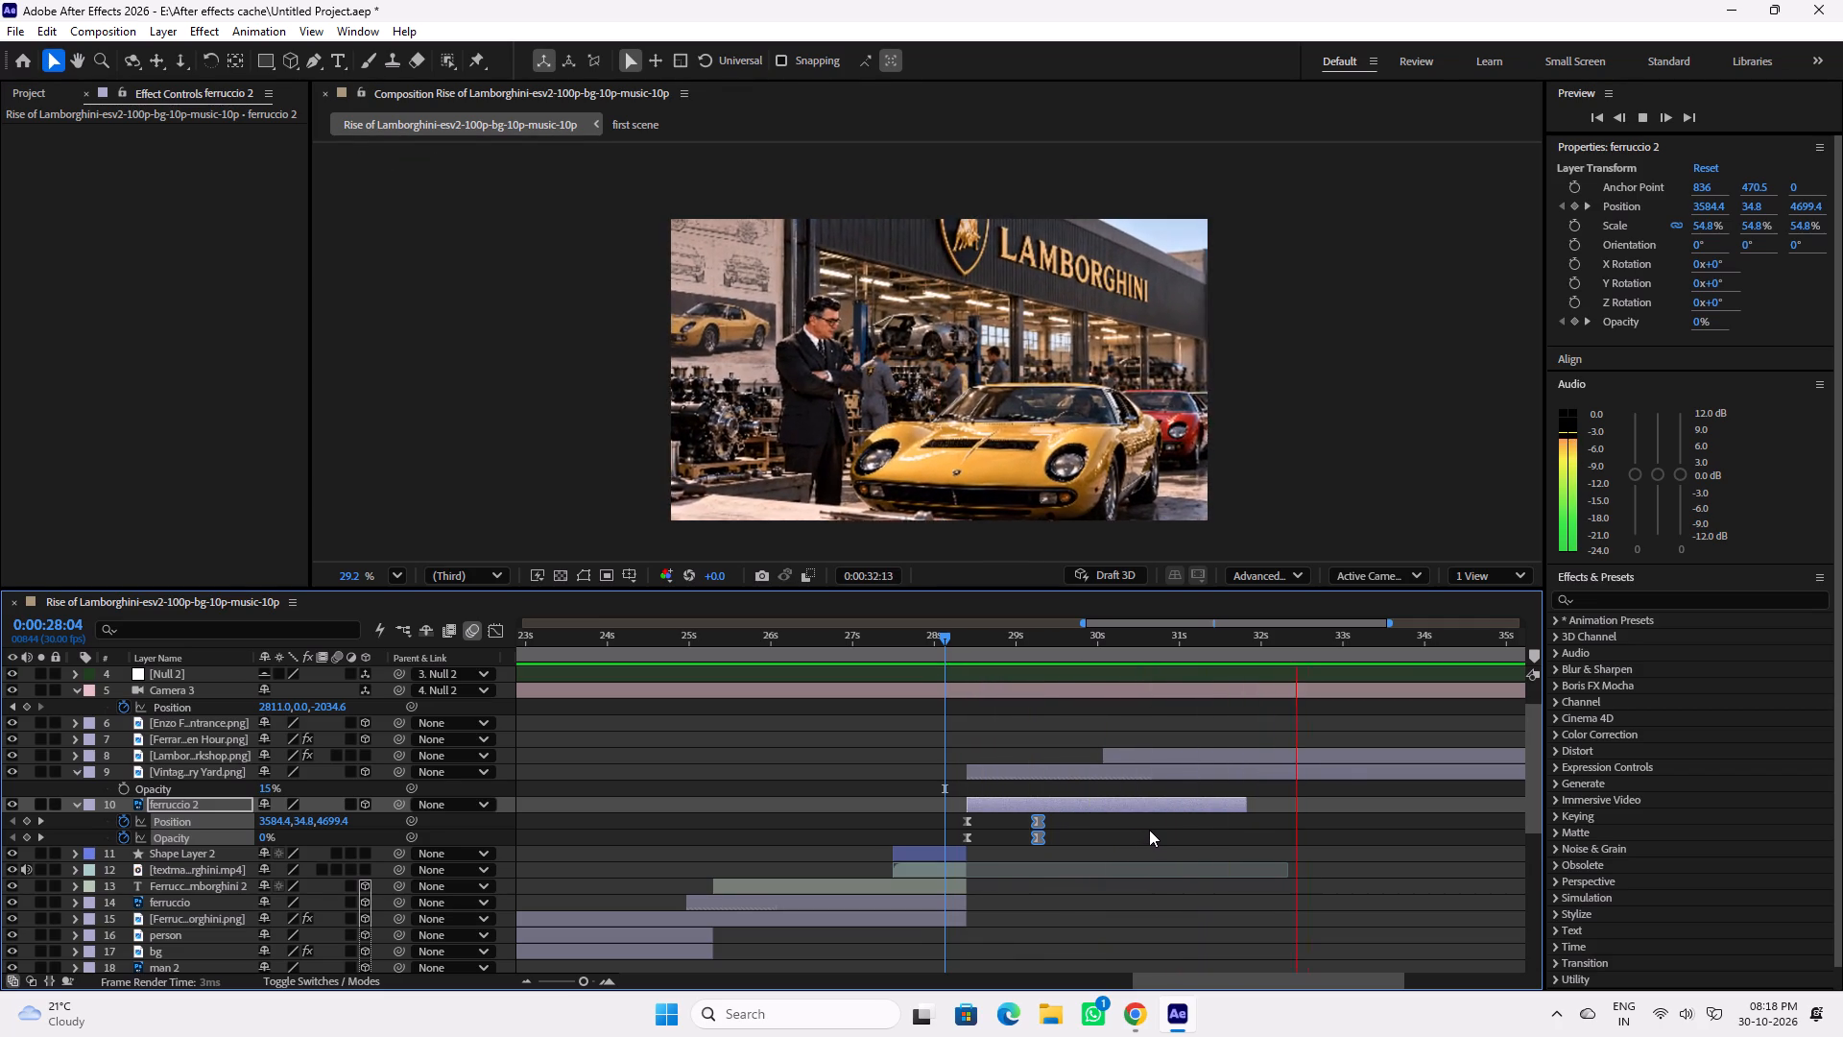
key(space)
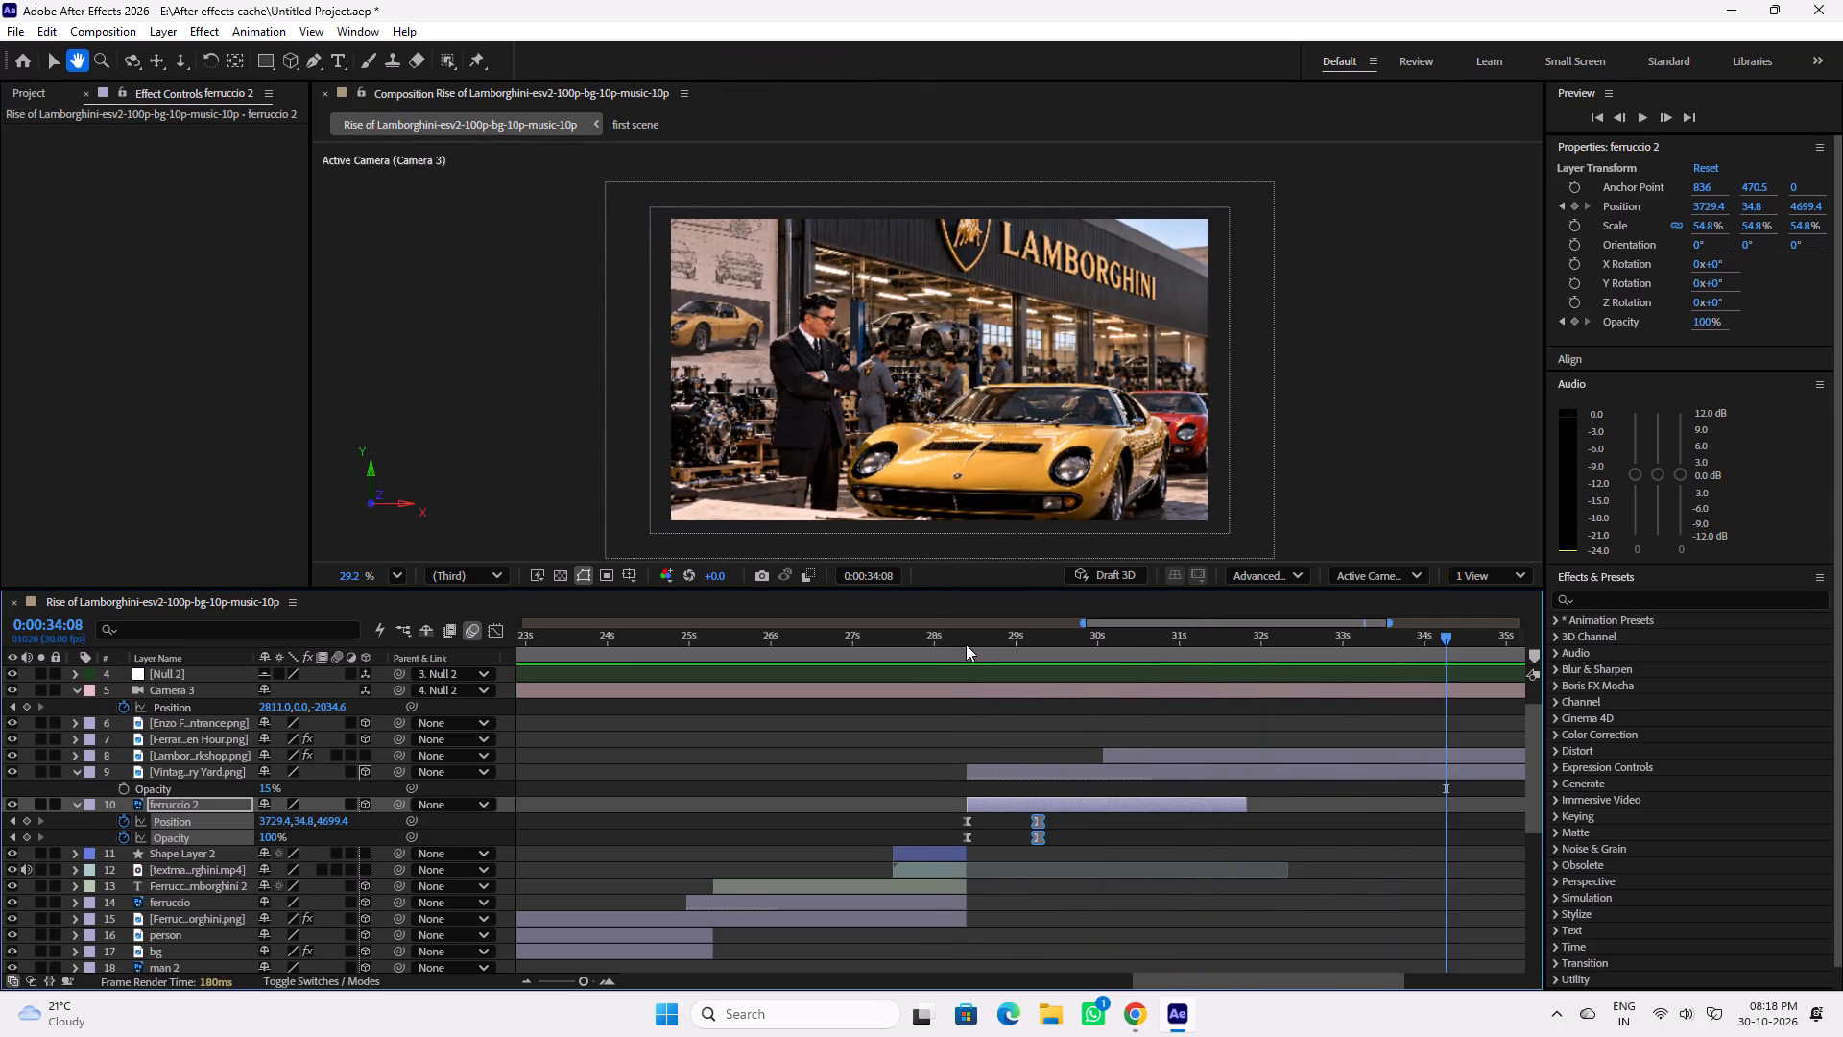
click(957, 642)
key(space)
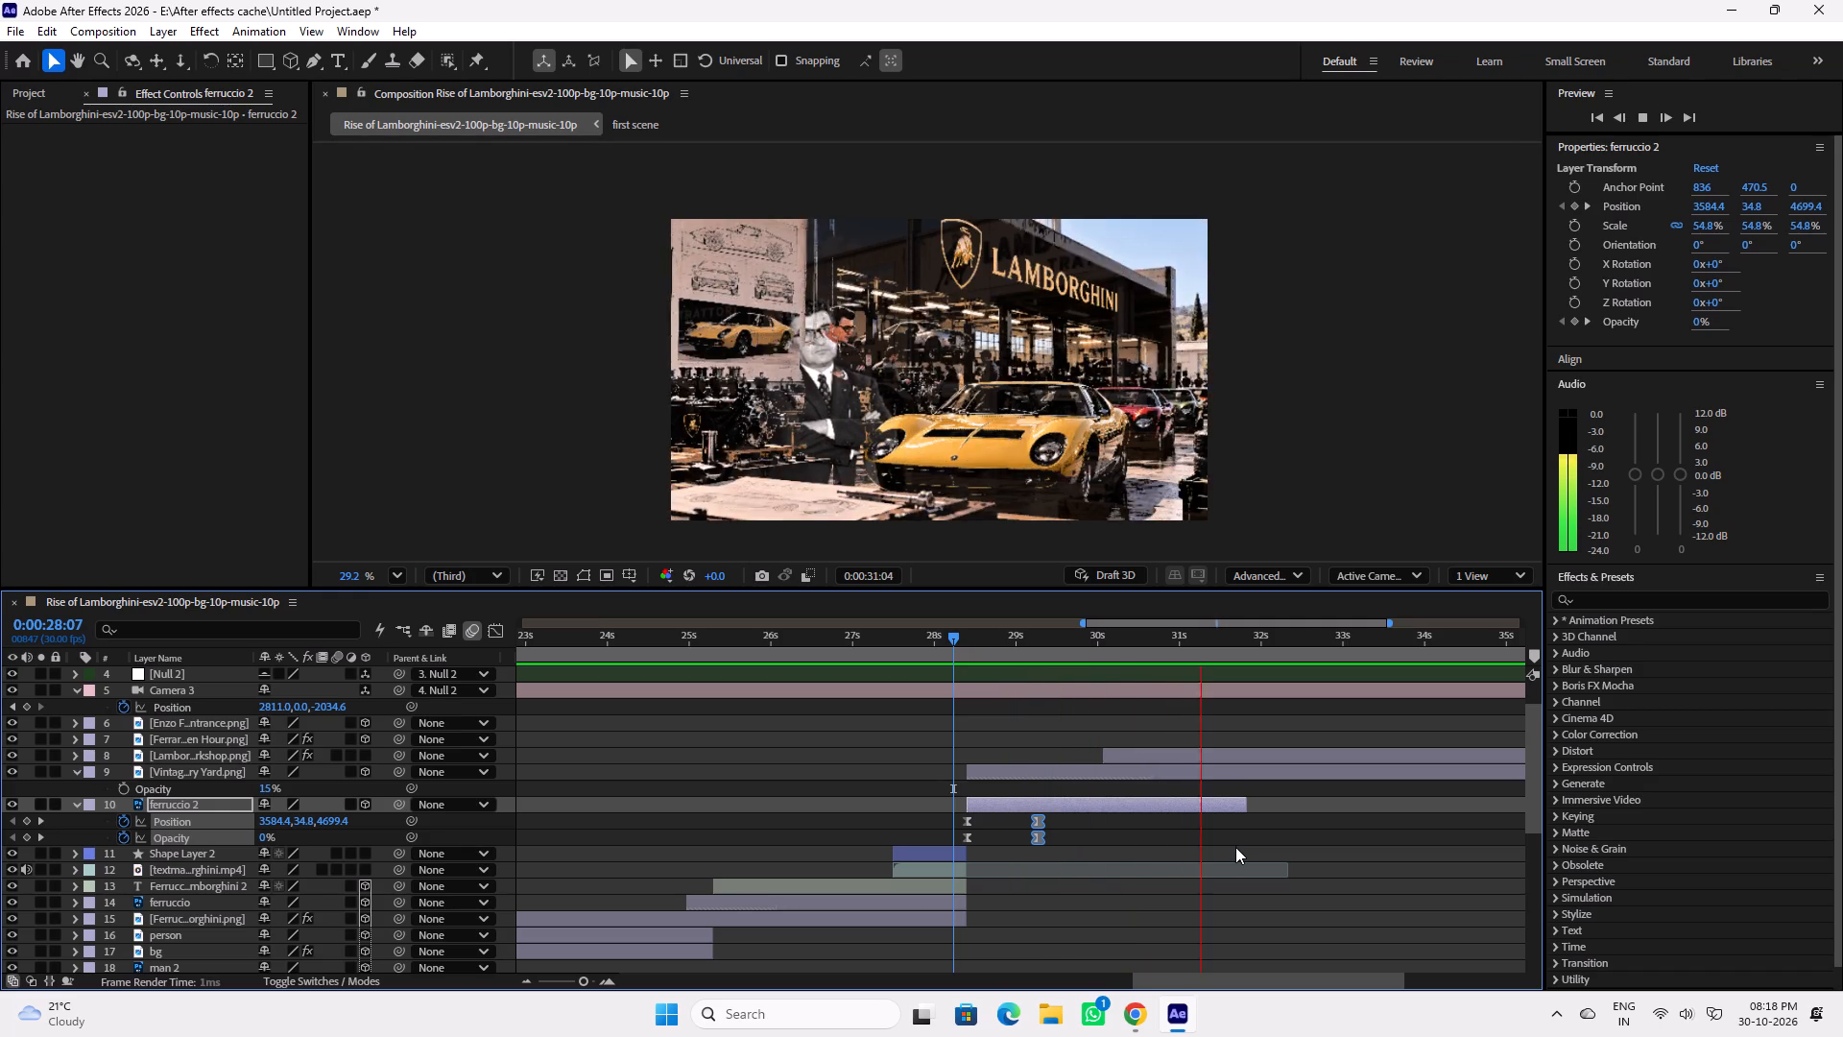
key(space)
key(ctrl+s)
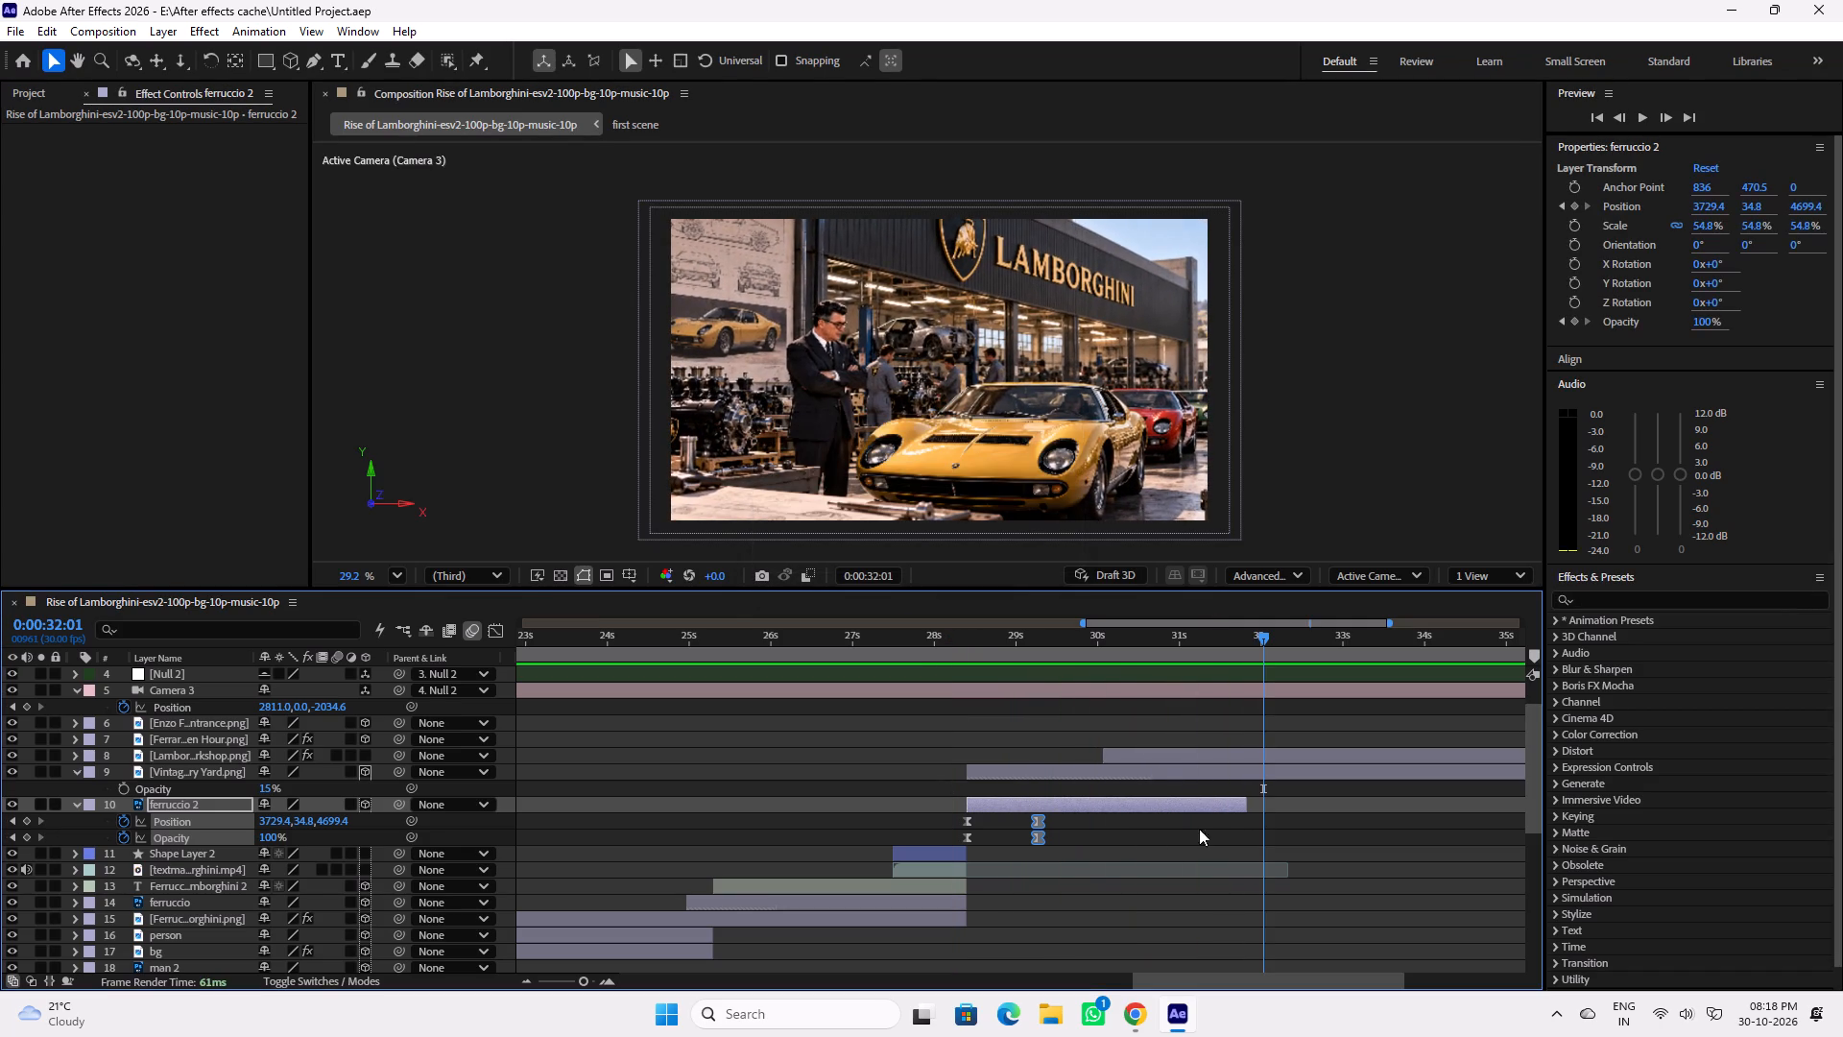
Scrub from 28:13 to 29:16 to review the Ferruccio portrait's slide and fade-in over the tractor yard.
click(969, 639)
drag(970, 640, 975, 641)
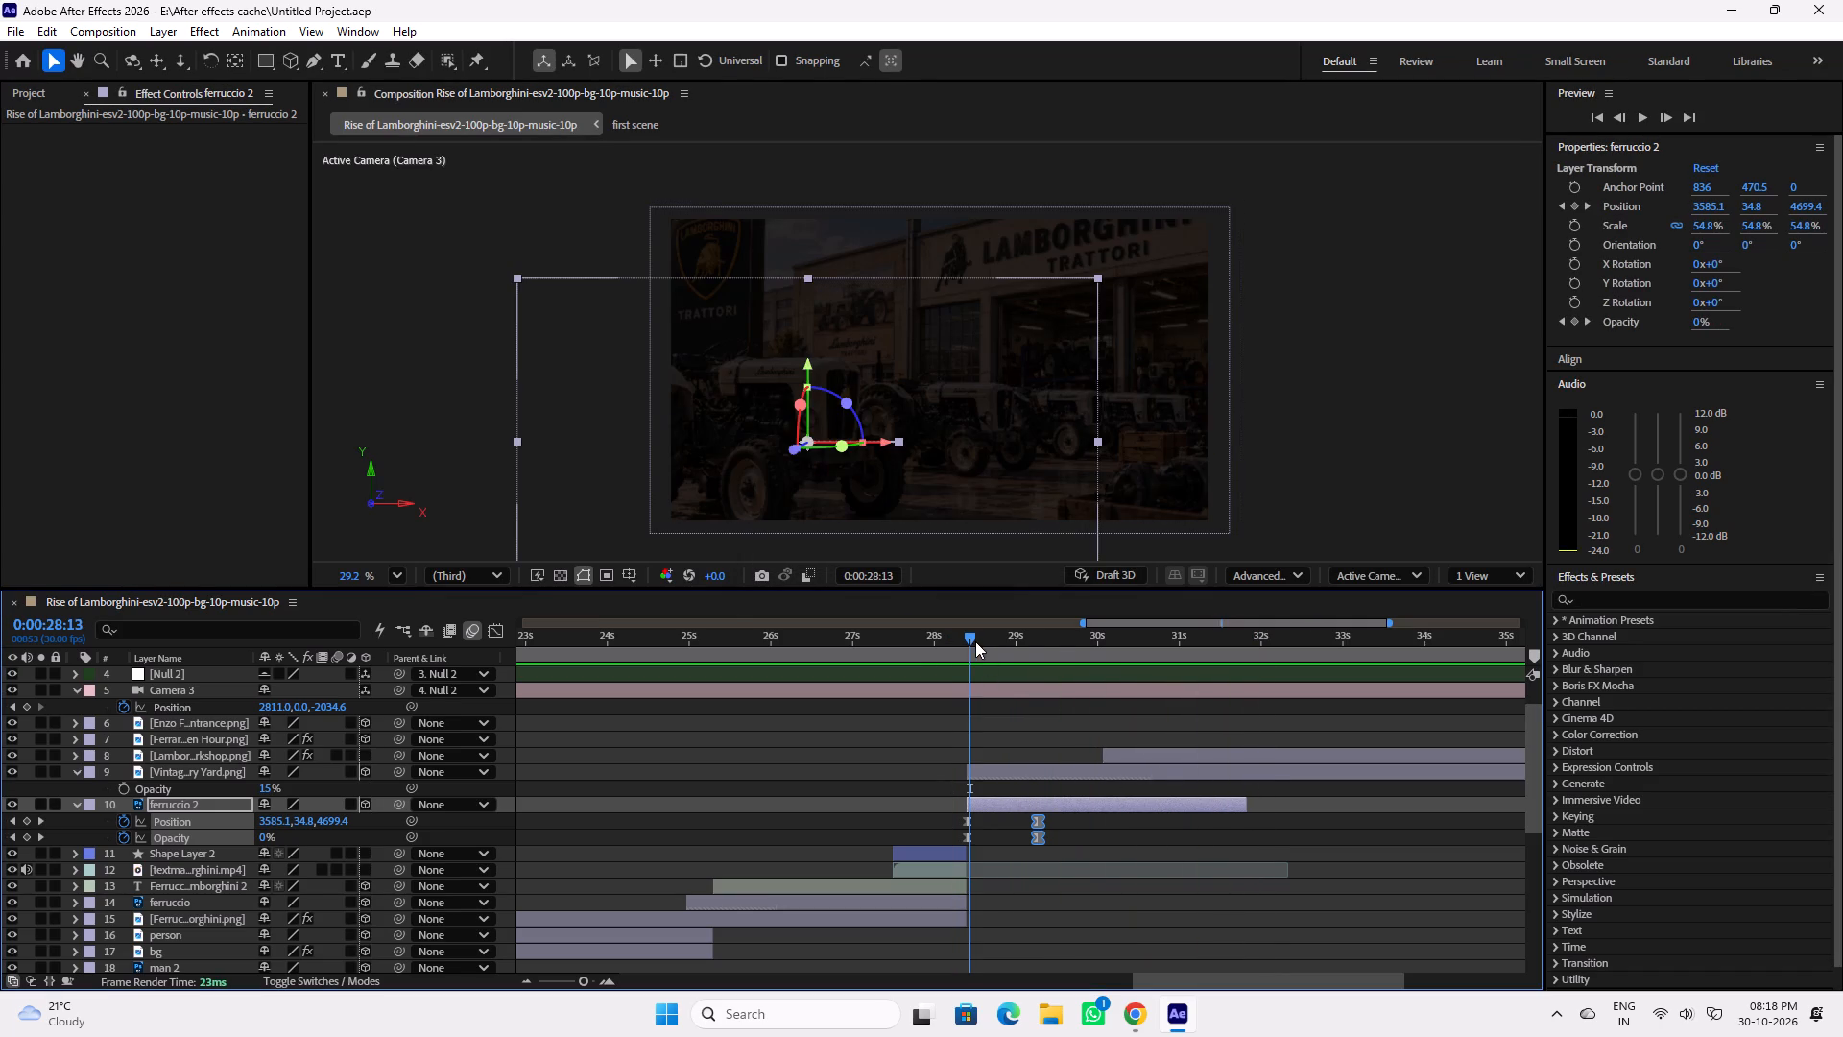
drag(975, 641, 1055, 651)
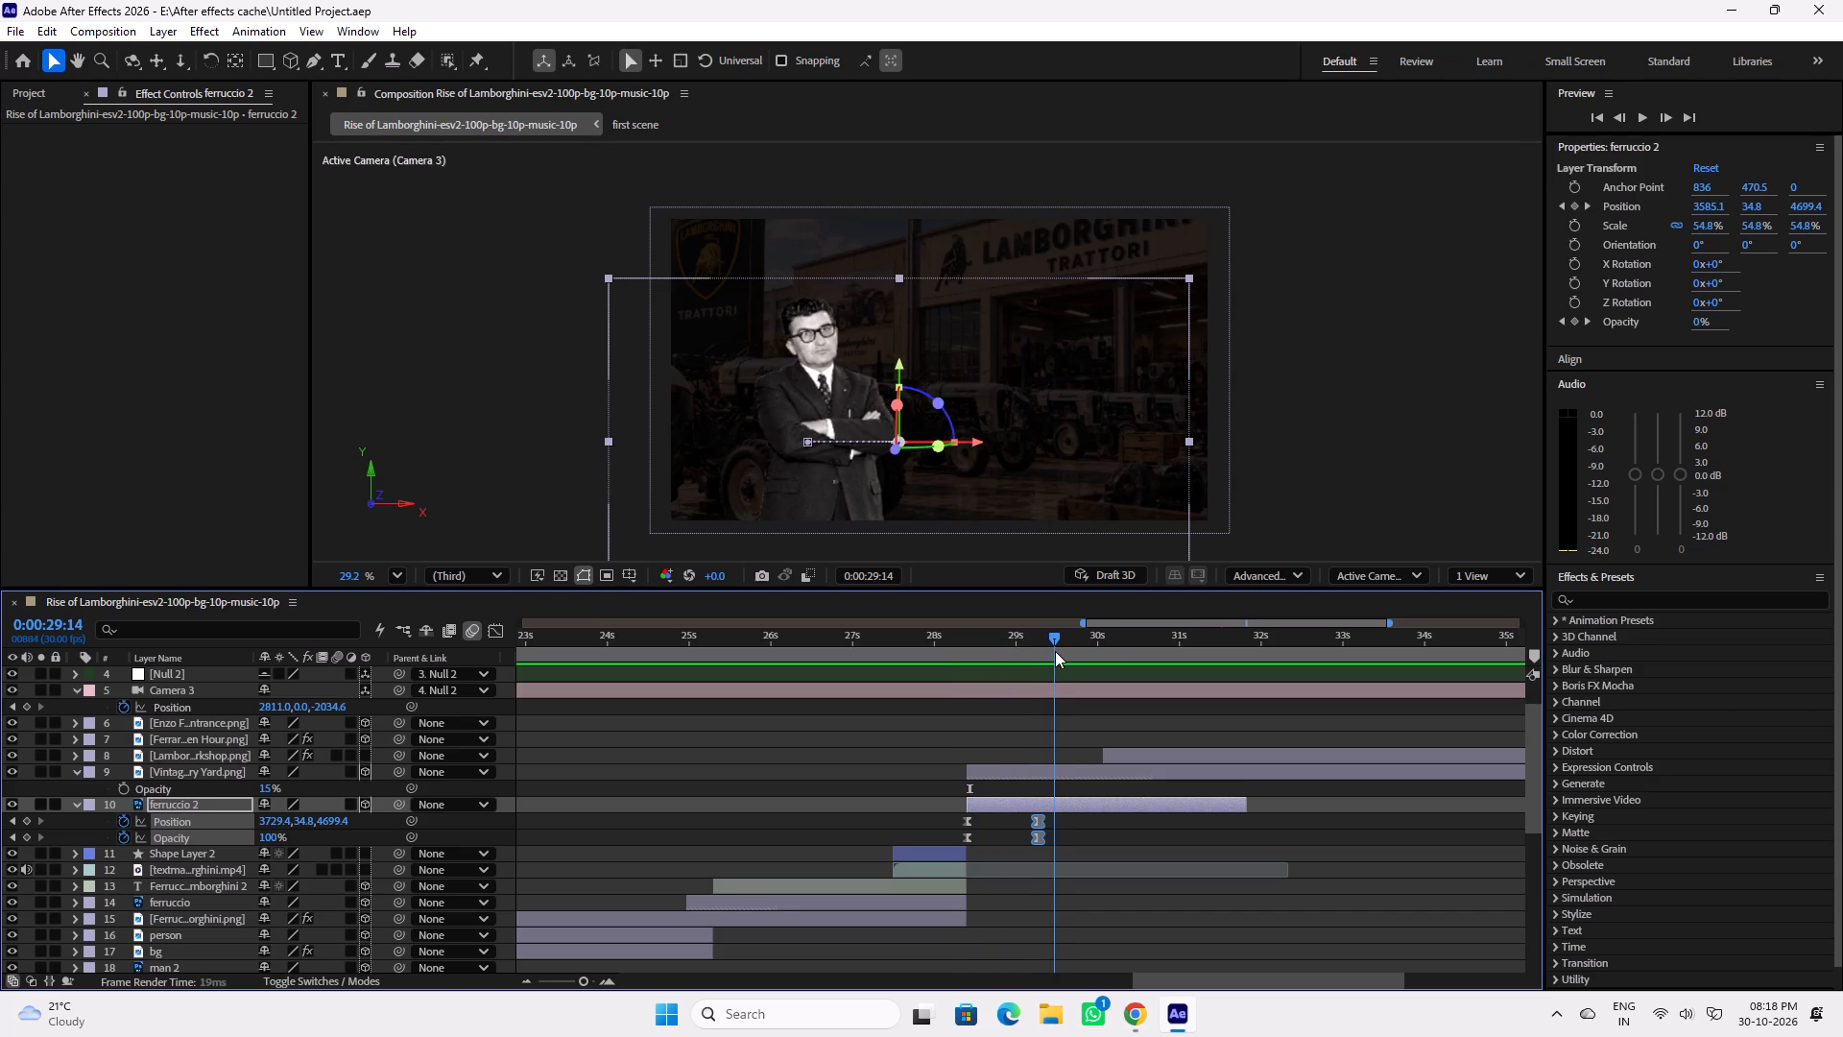
drag(1055, 651, 1060, 652)
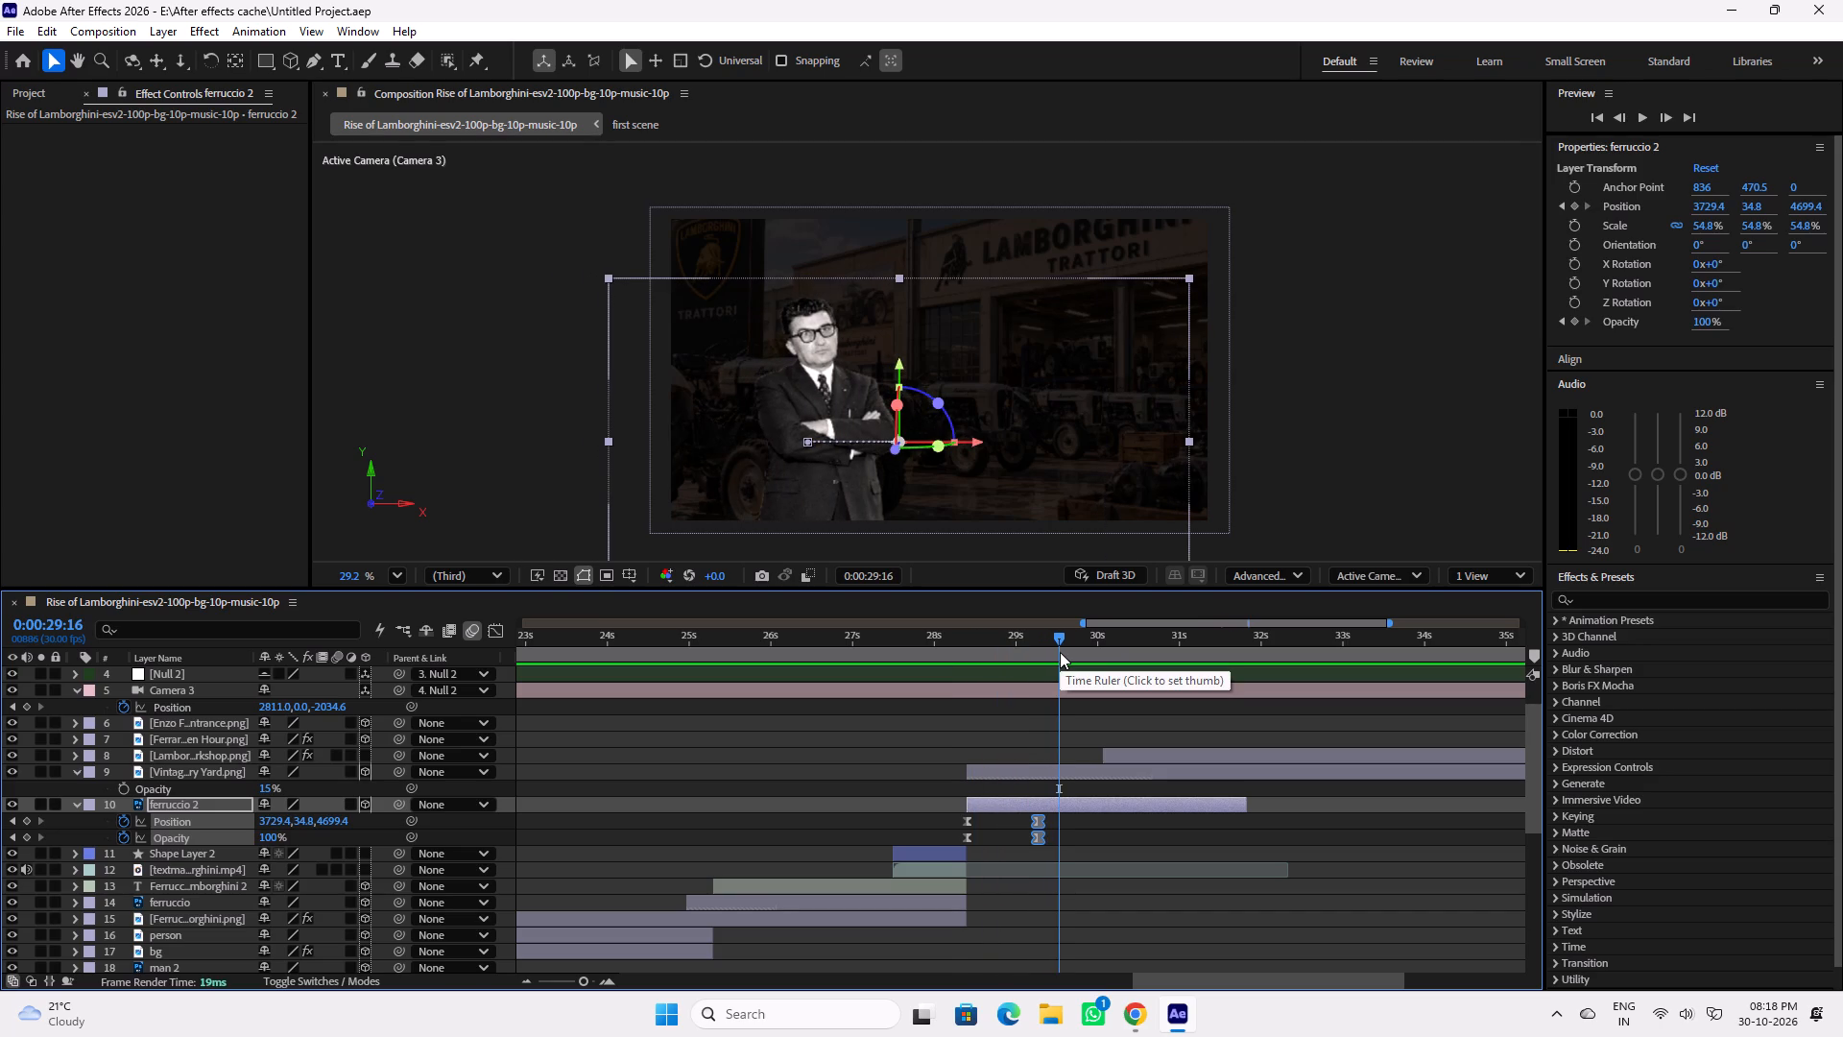
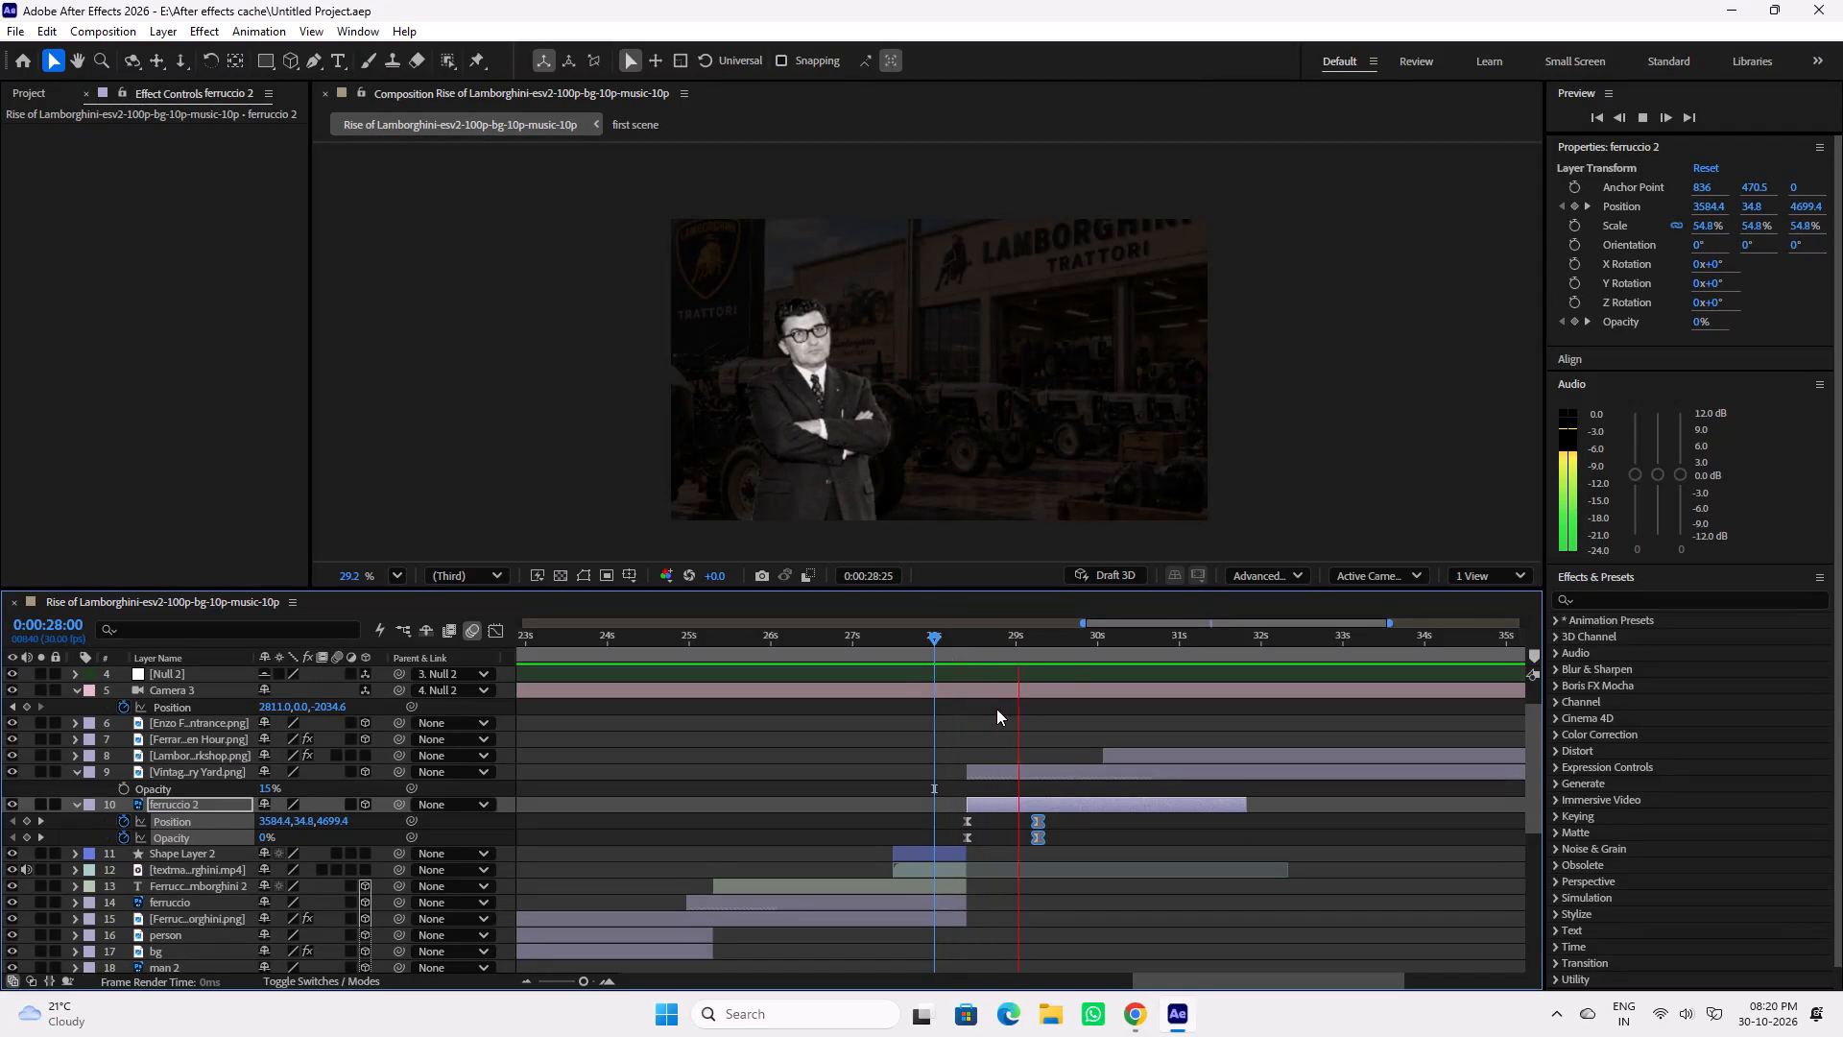
Move ferruccio 2's ending Opacity keyframe earlier to about 28:24 and preview the faster fade-in.
key(space)
click(1074, 833)
click(1038, 838)
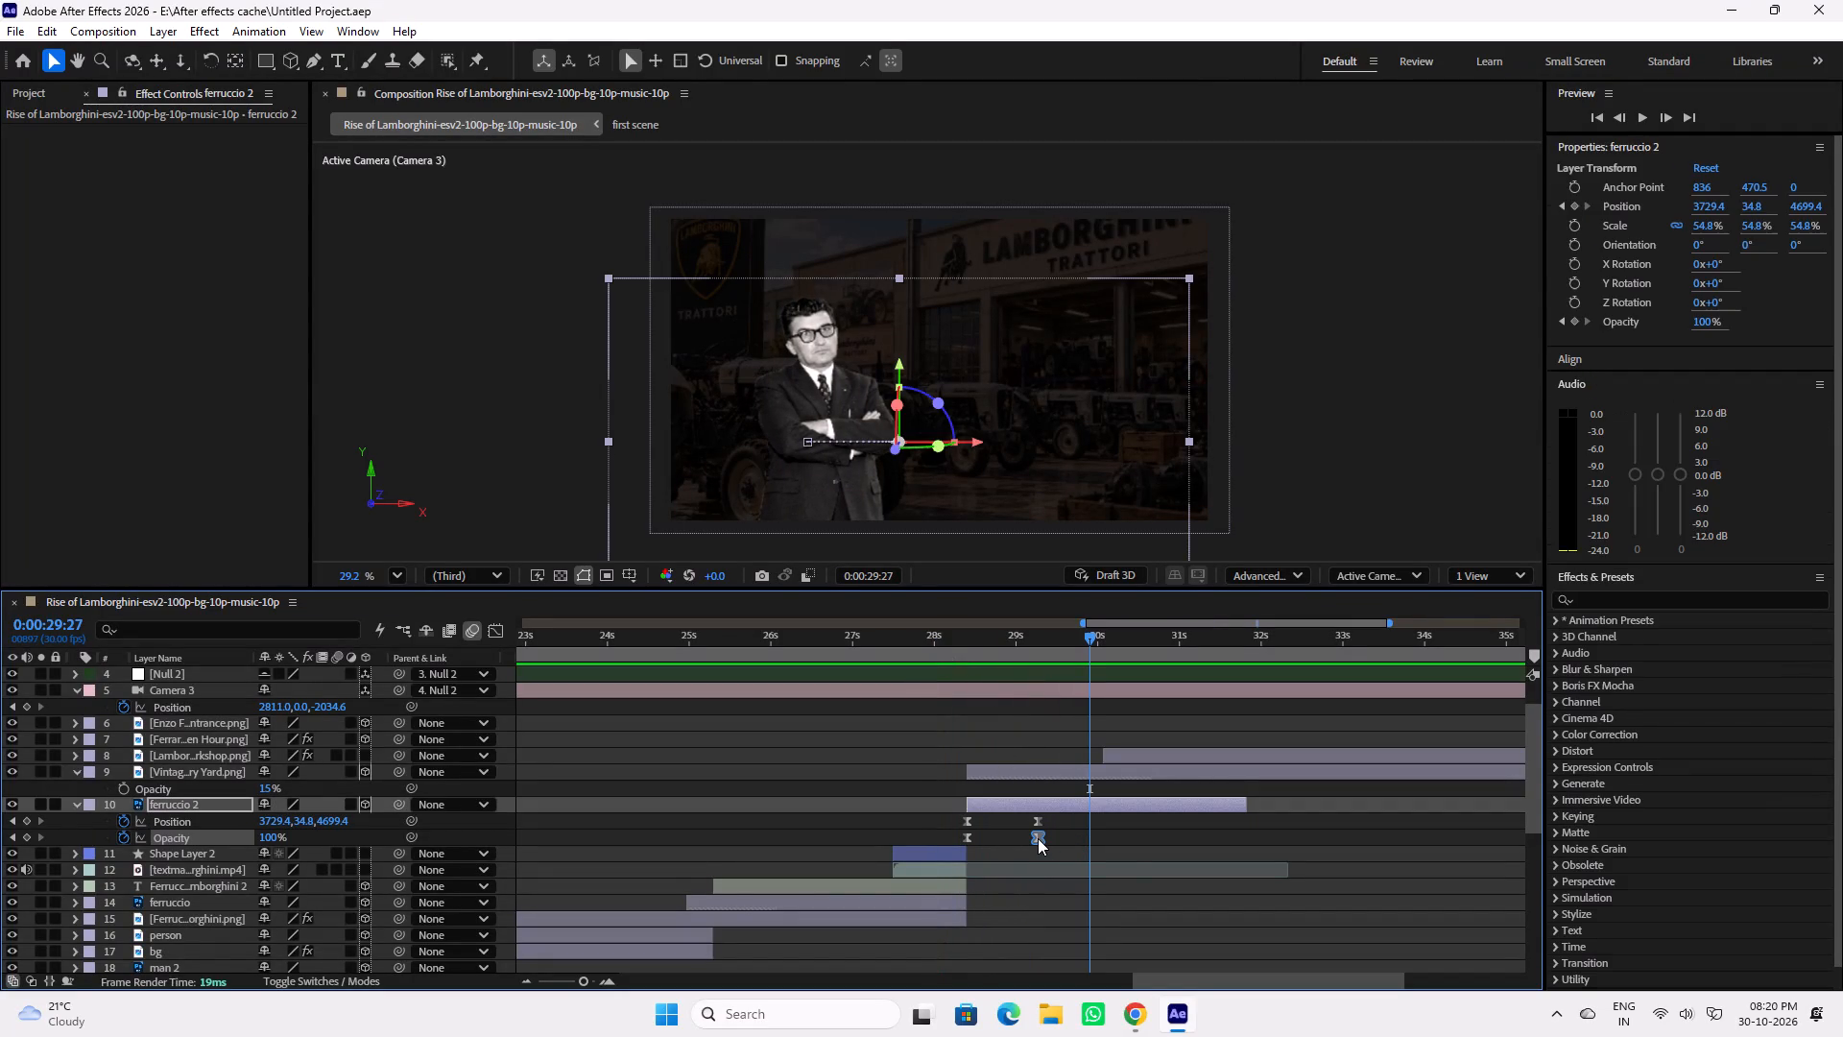
drag(1038, 838, 1004, 838)
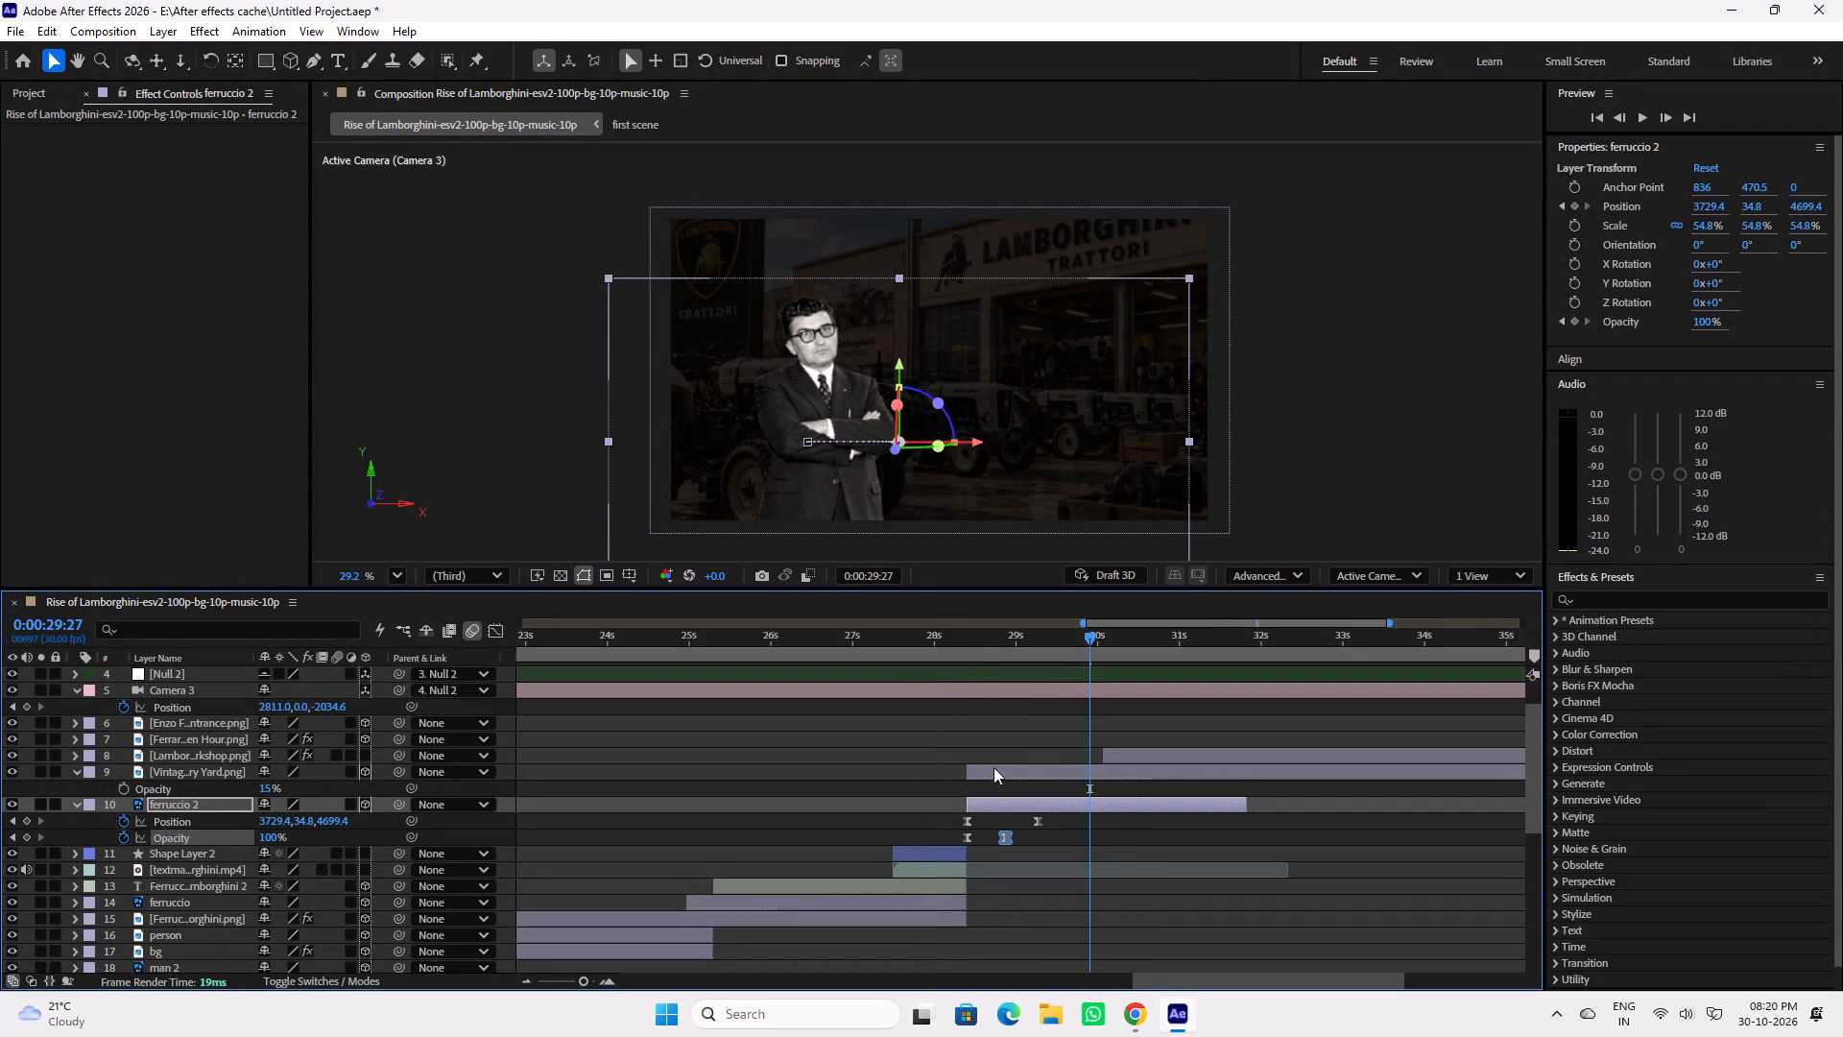
click(959, 630)
key(space)
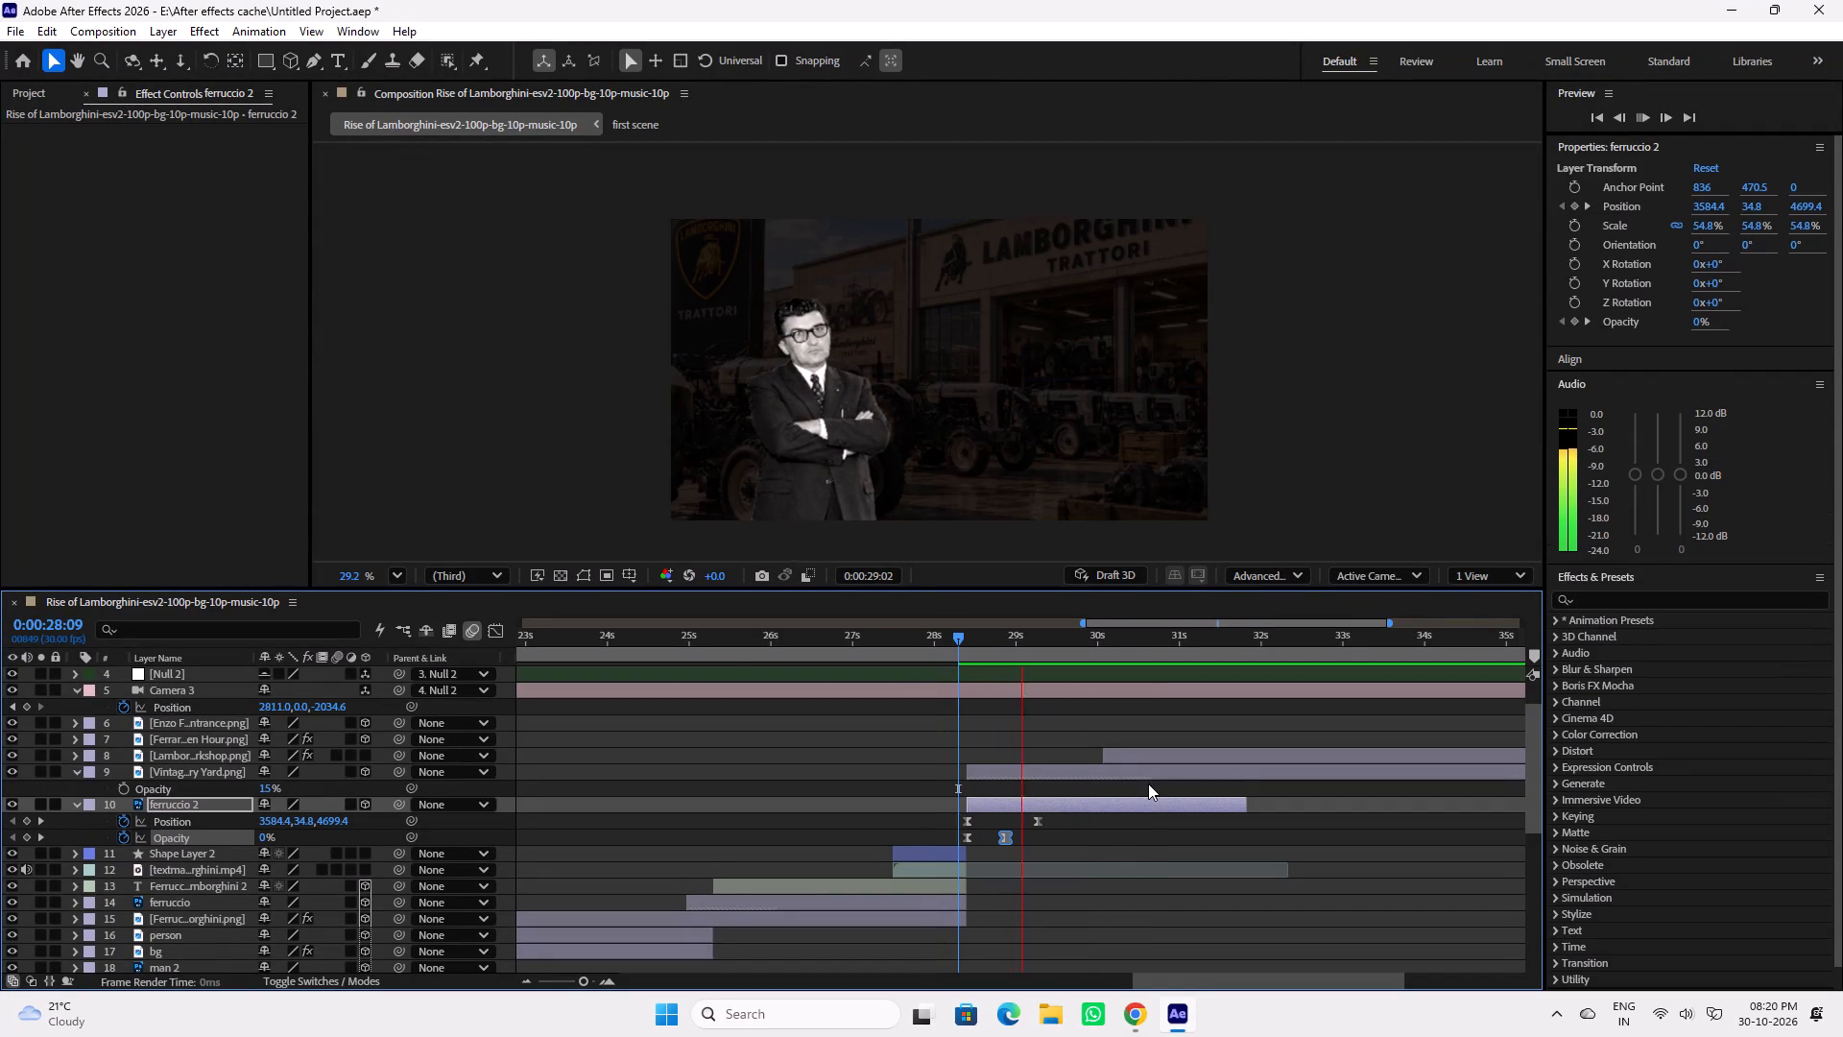
key(space)
click(1005, 837)
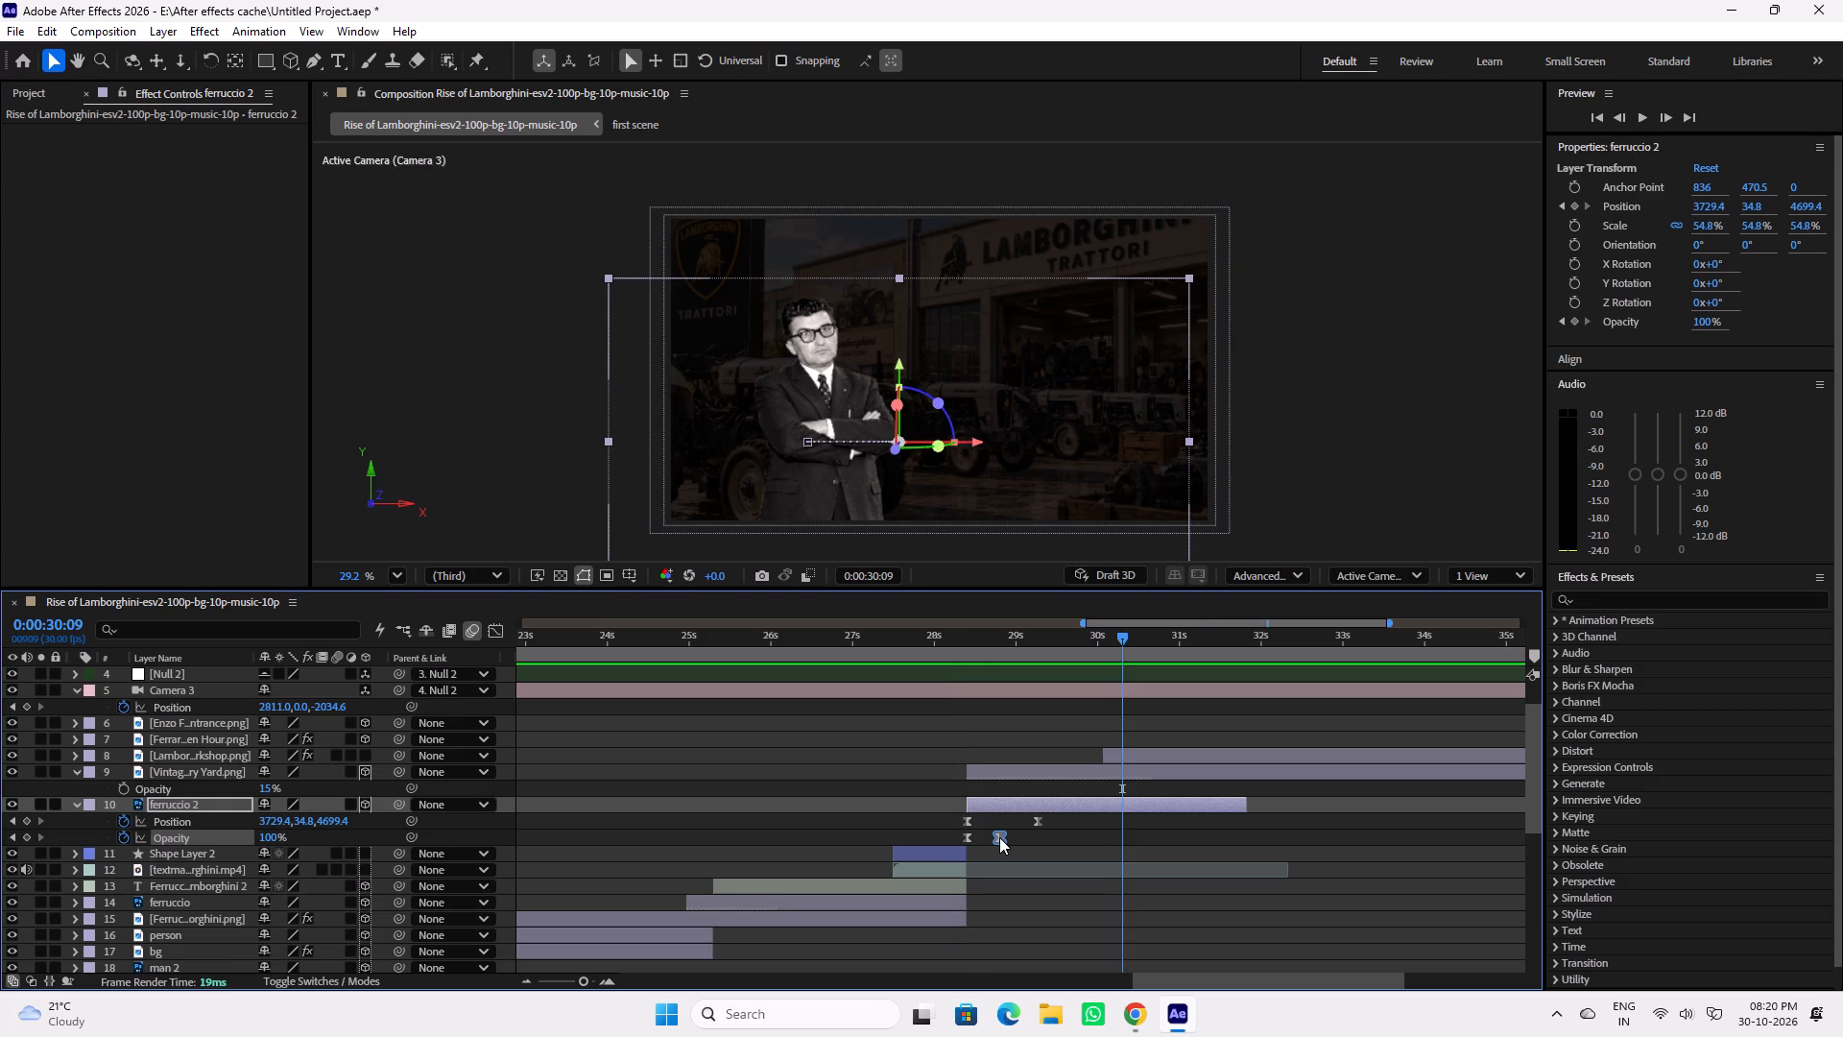
click(947, 637)
key(space)
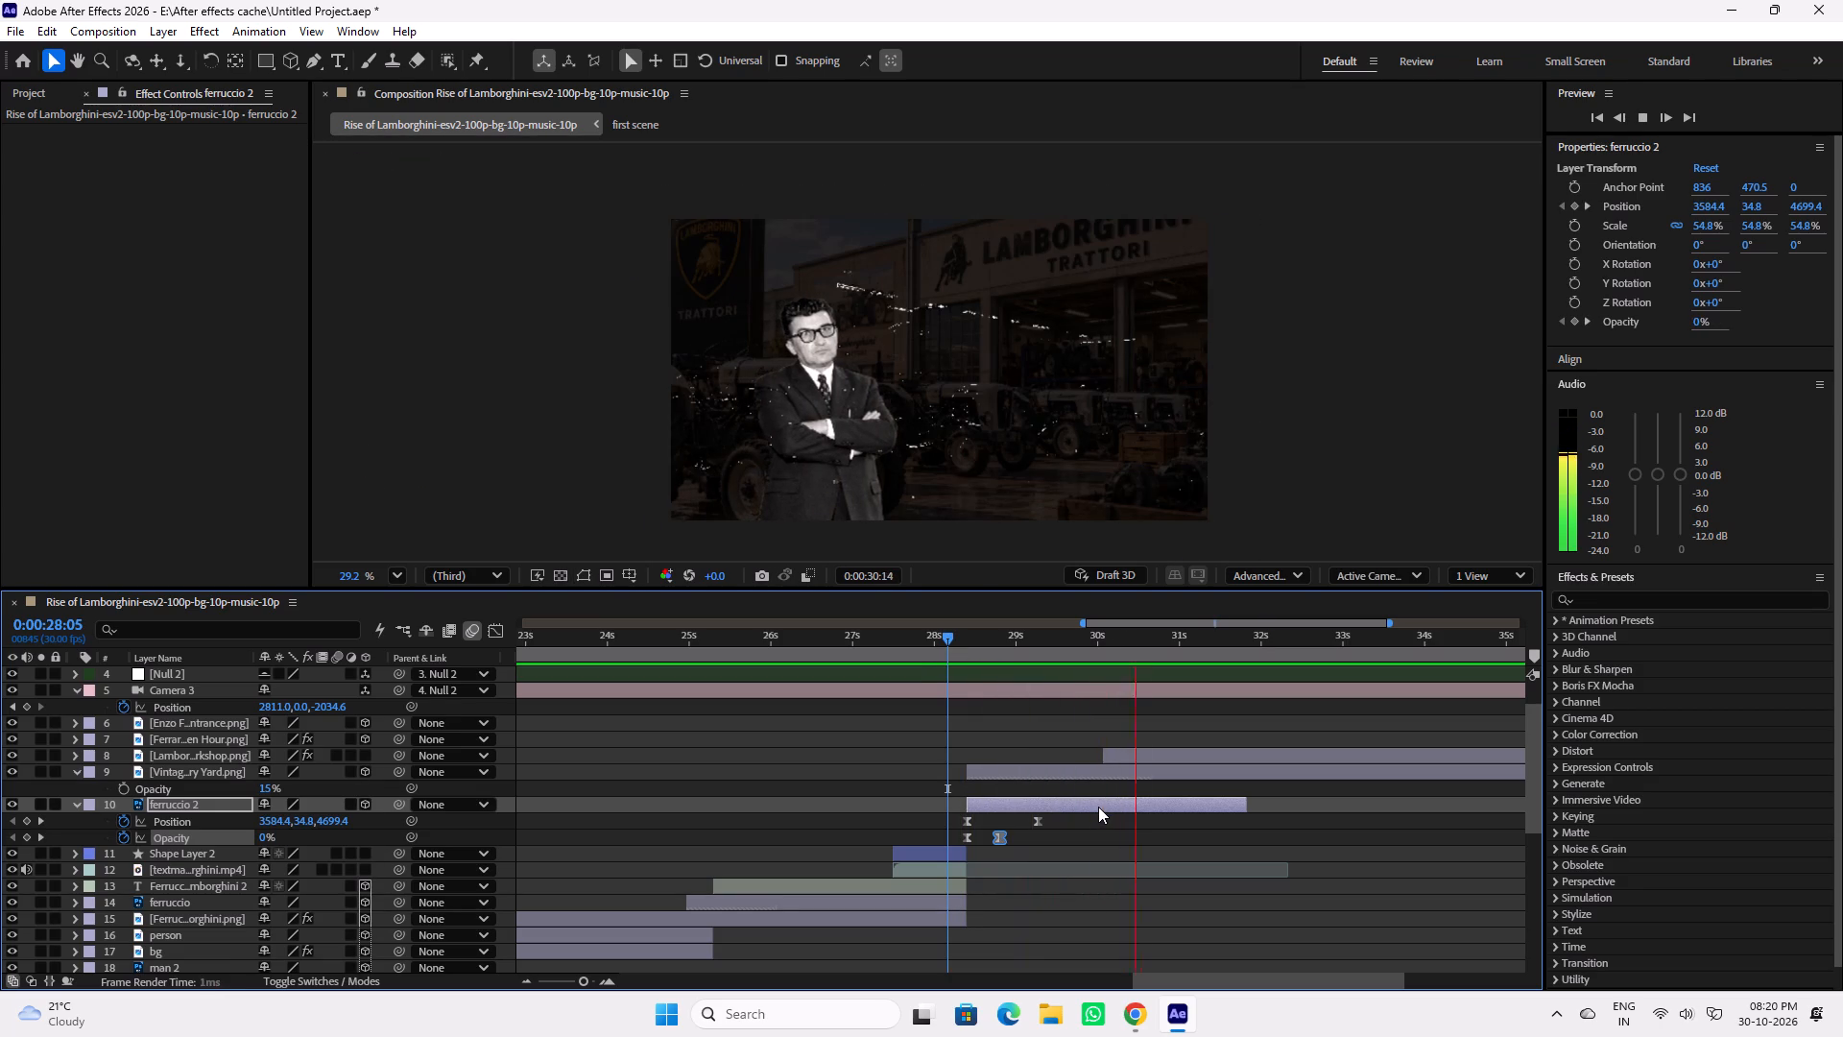
key(space)
key(space)
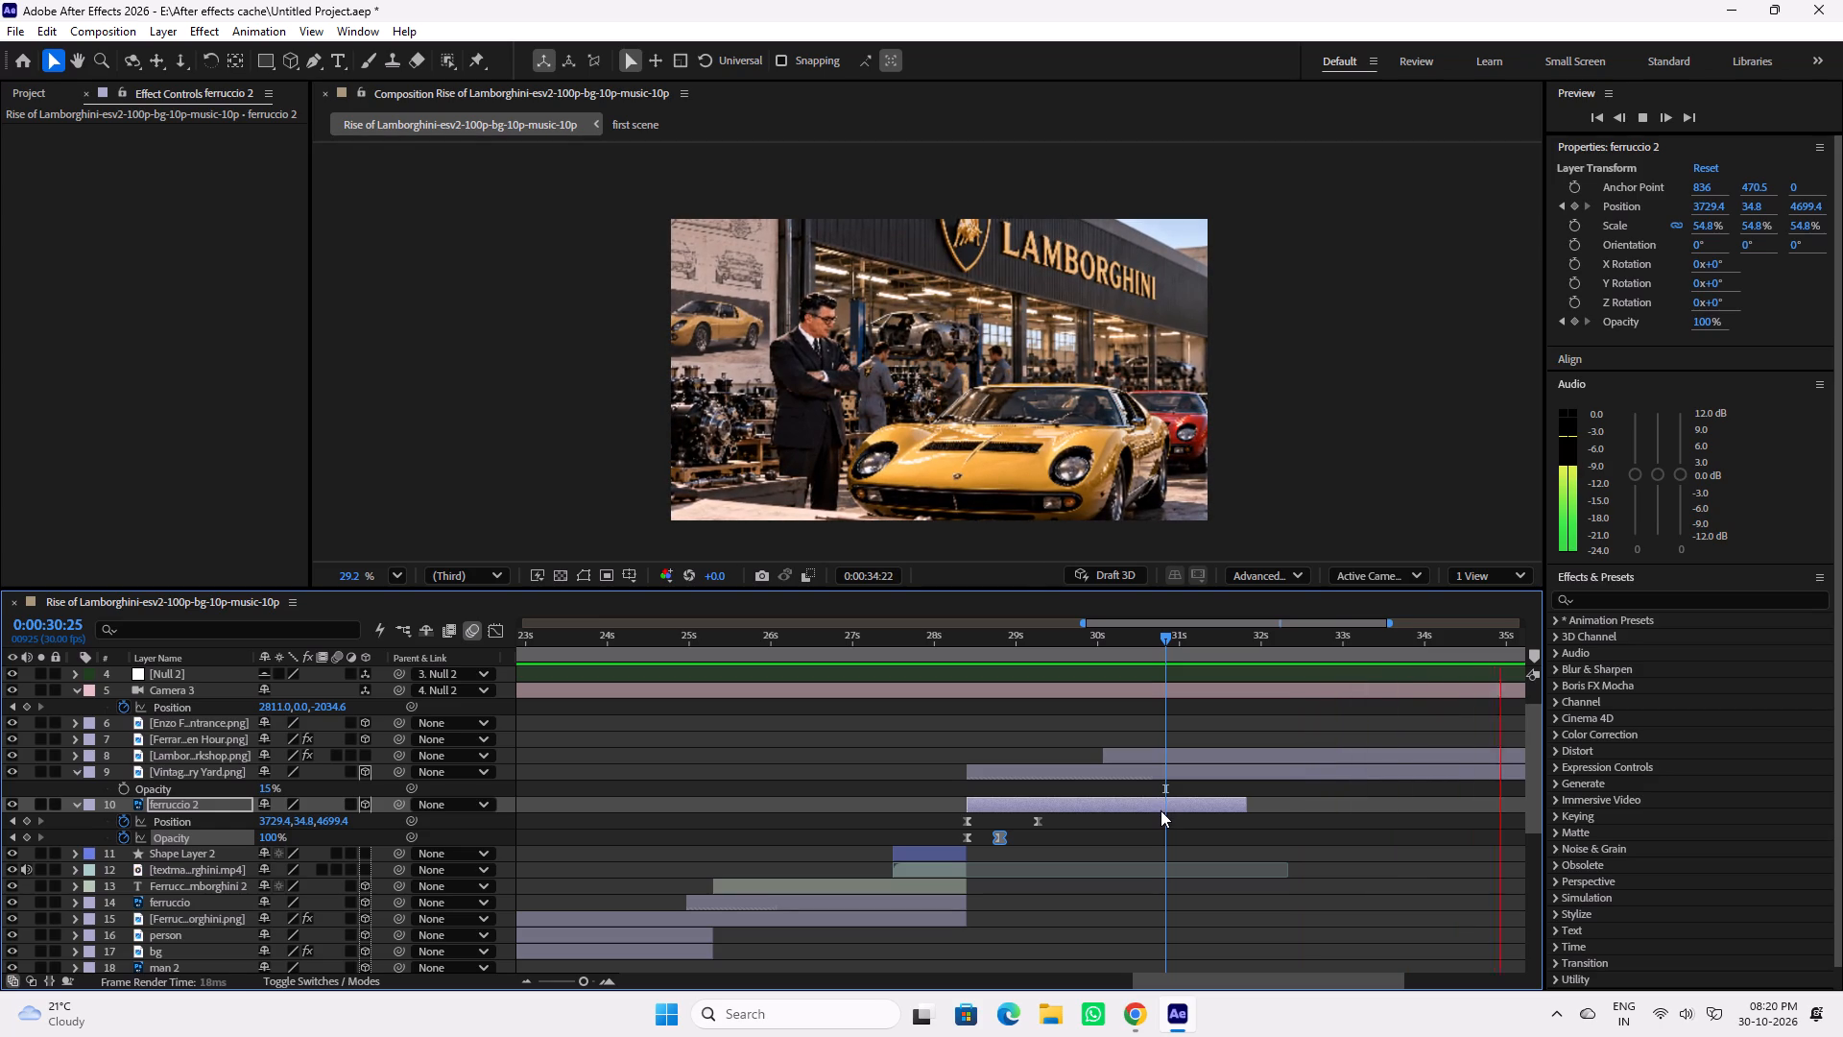
key(space)
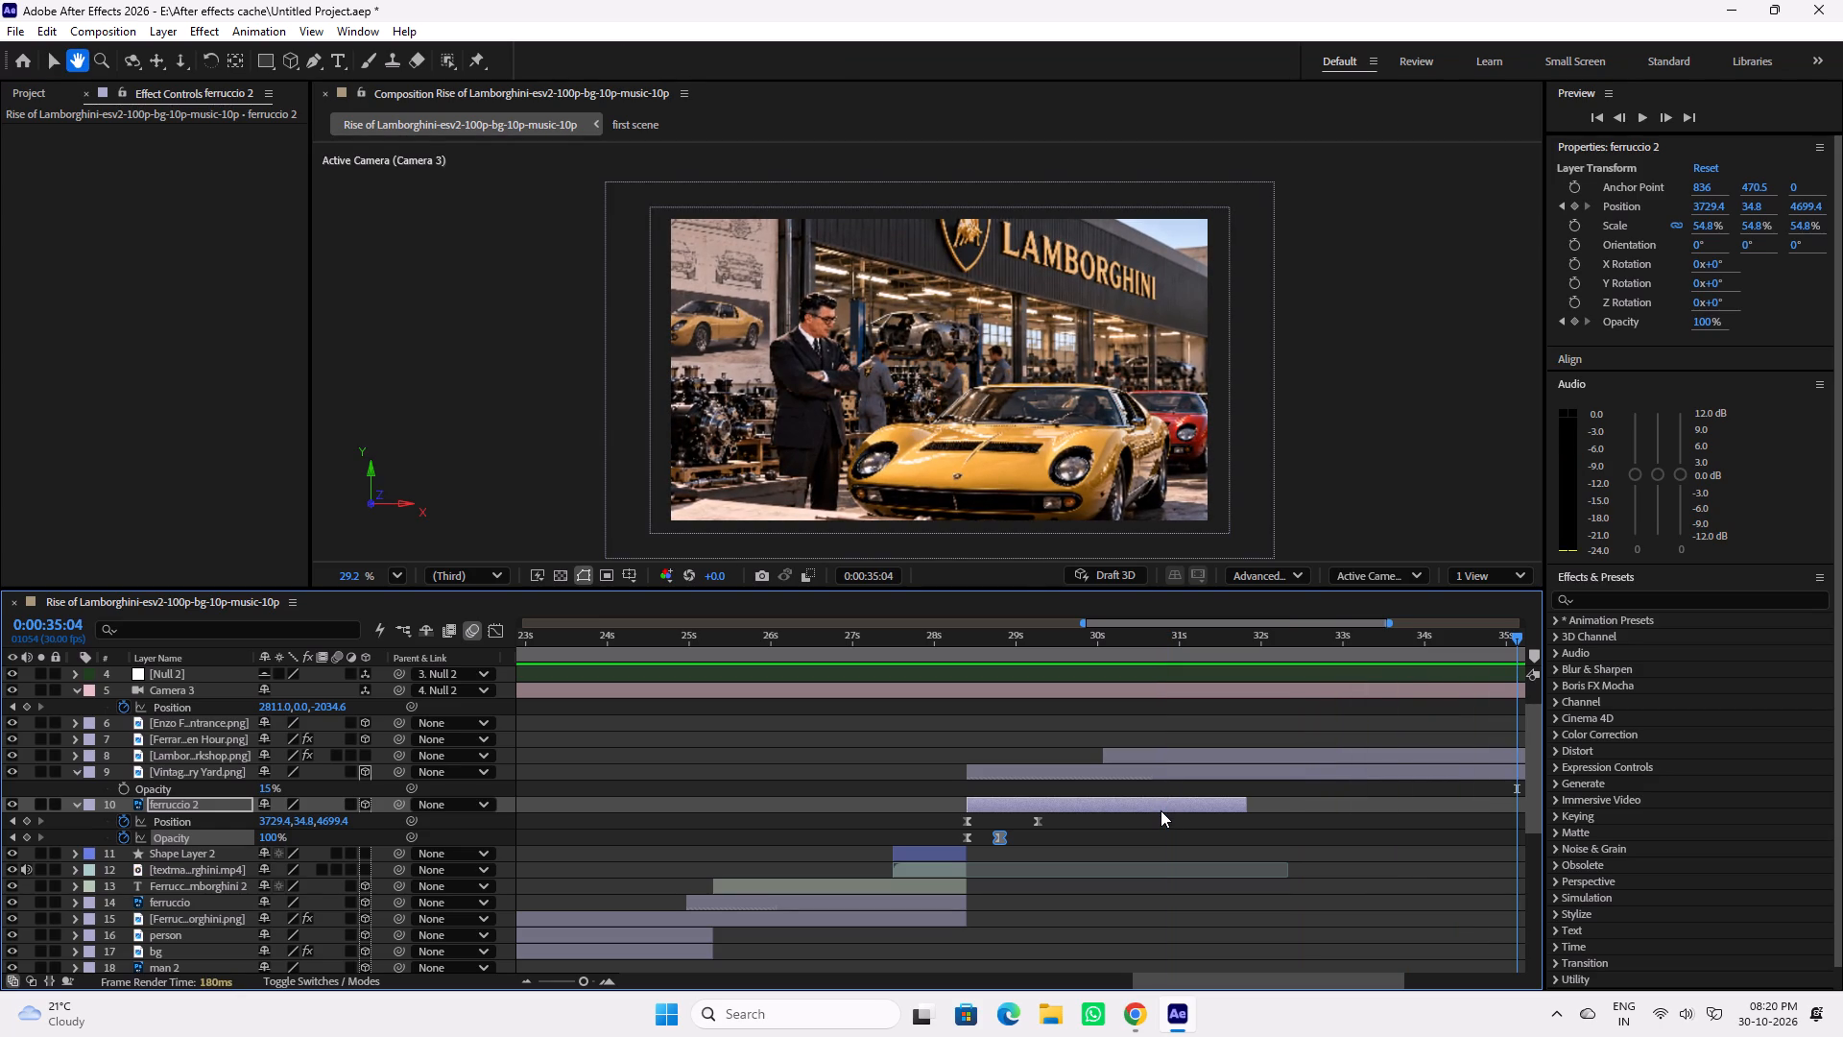
Replay and scrub the portrait's entrance between 28:11 and 29:08, and save the project.
click(969, 633)
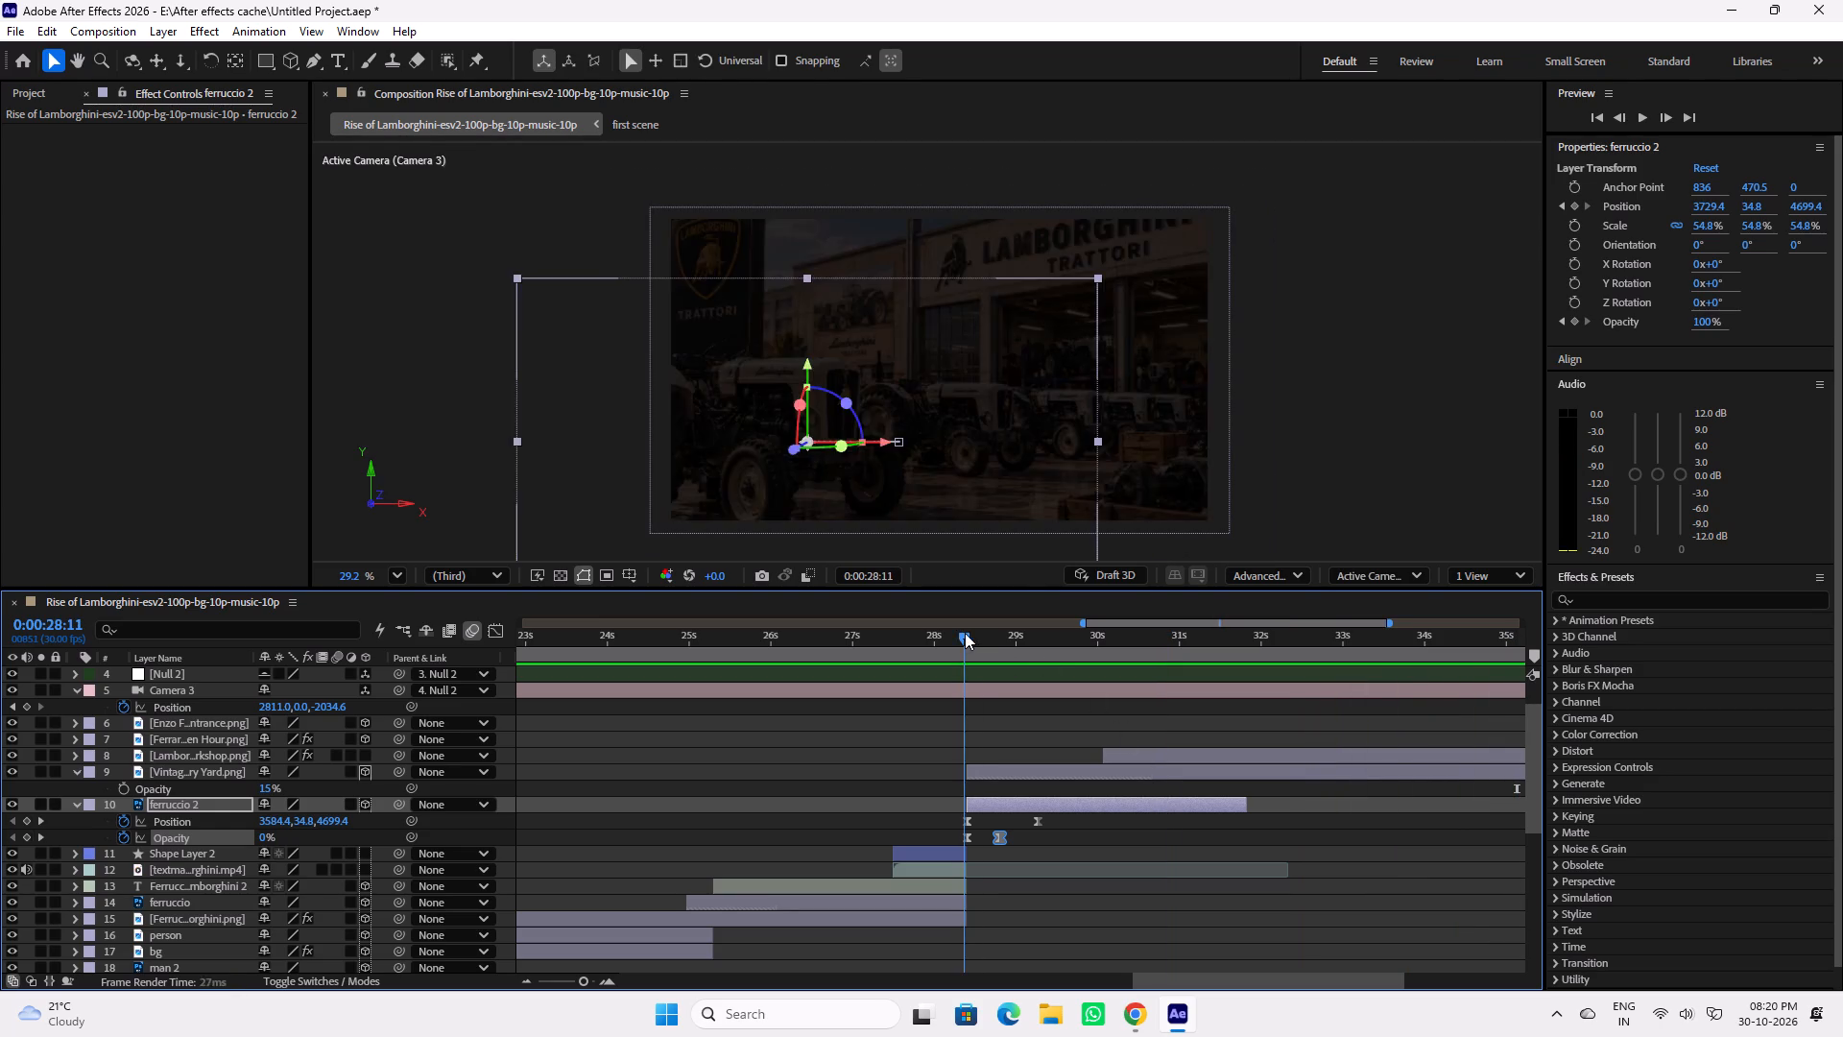
key(space)
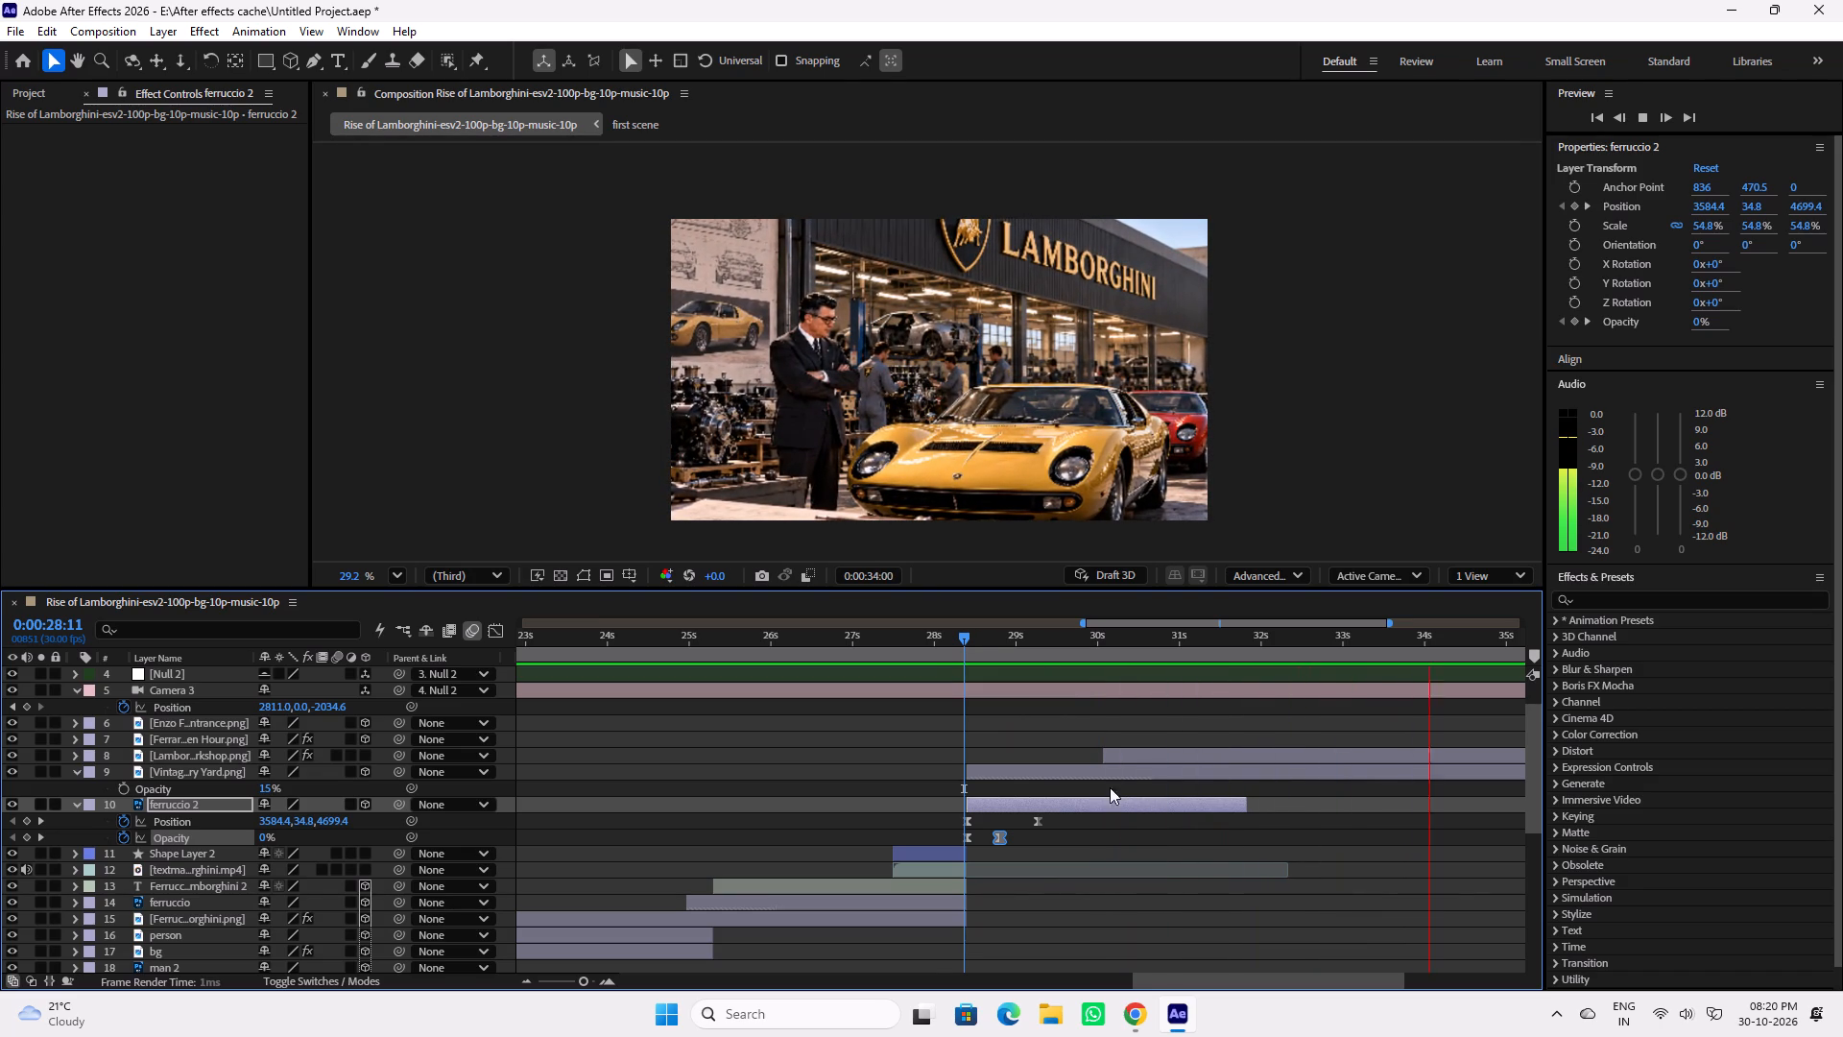
key(space)
drag(981, 638, 969, 639)
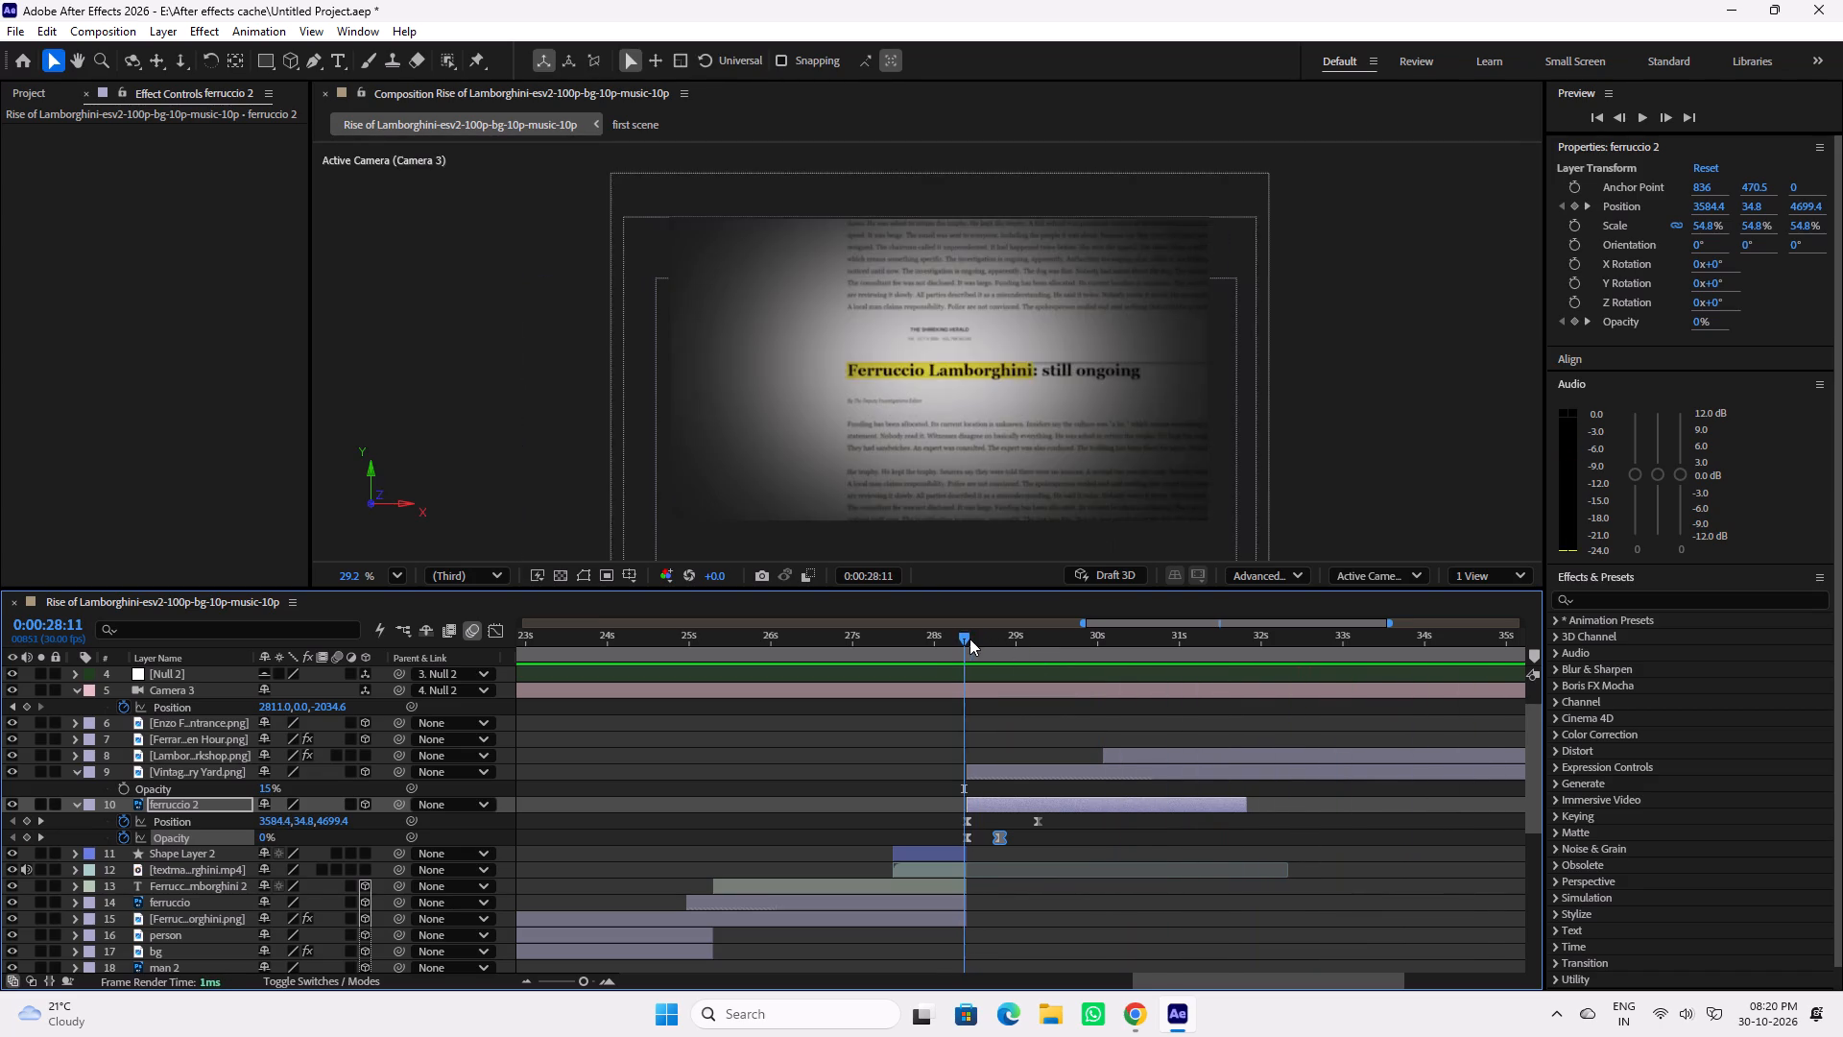
drag(969, 639, 1041, 653)
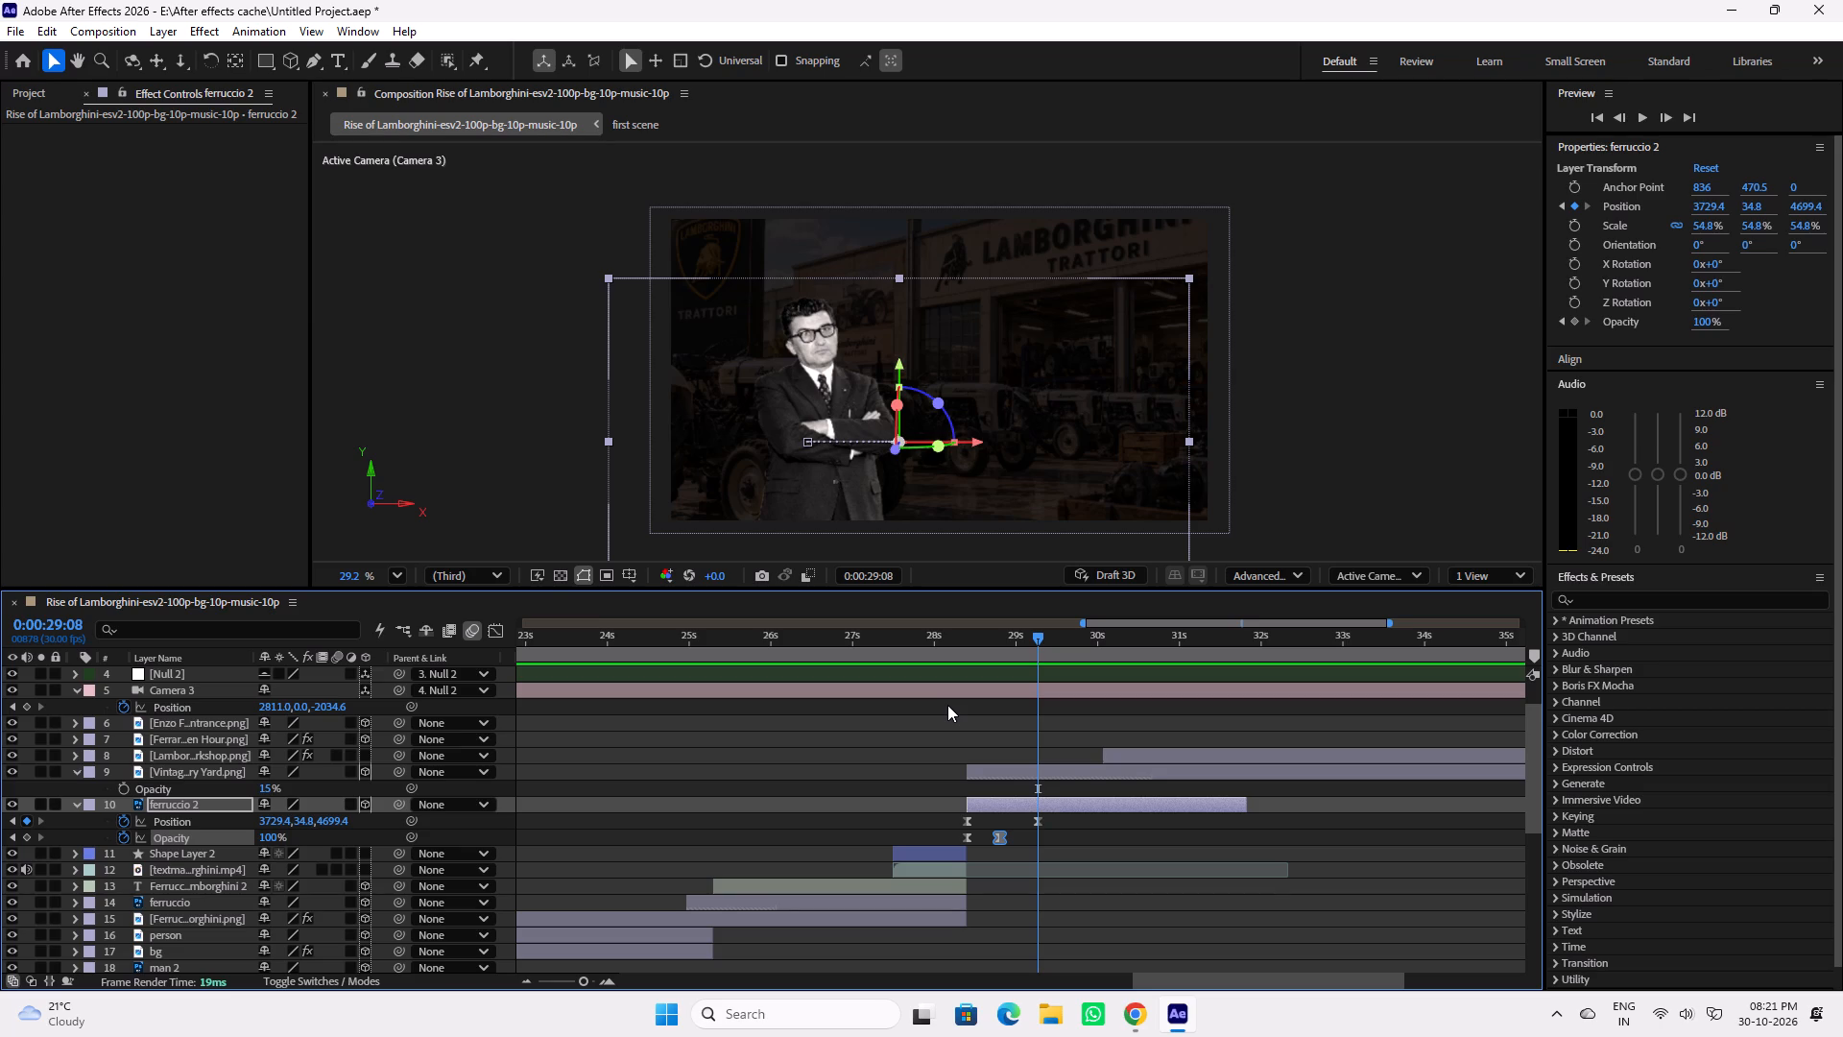
drag(968, 637, 966, 637)
drag(966, 637, 890, 639)
key(ctrl+s)
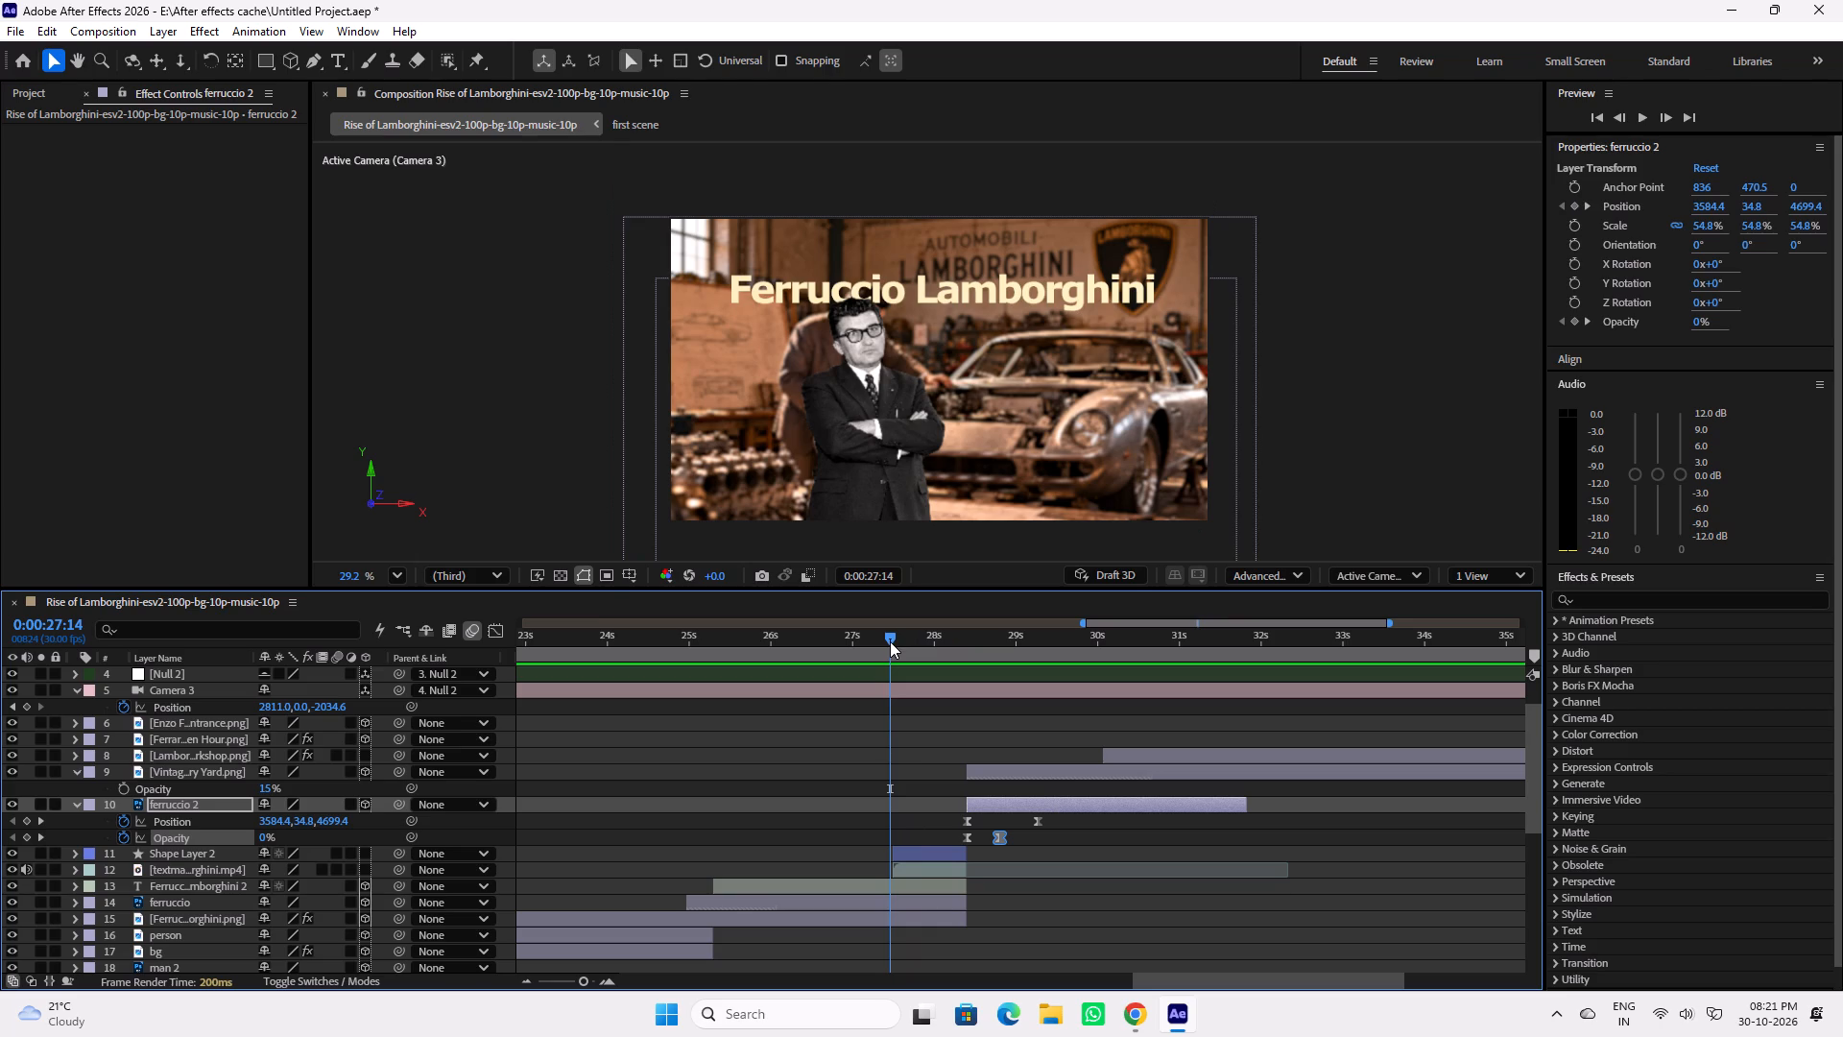
Preview from 24:29 to about 36:00 to review the Ferruccio scenes and the timing of Enzo Ferrari's entrance over the Lamborghini workshop.
drag(860, 641, 686, 639)
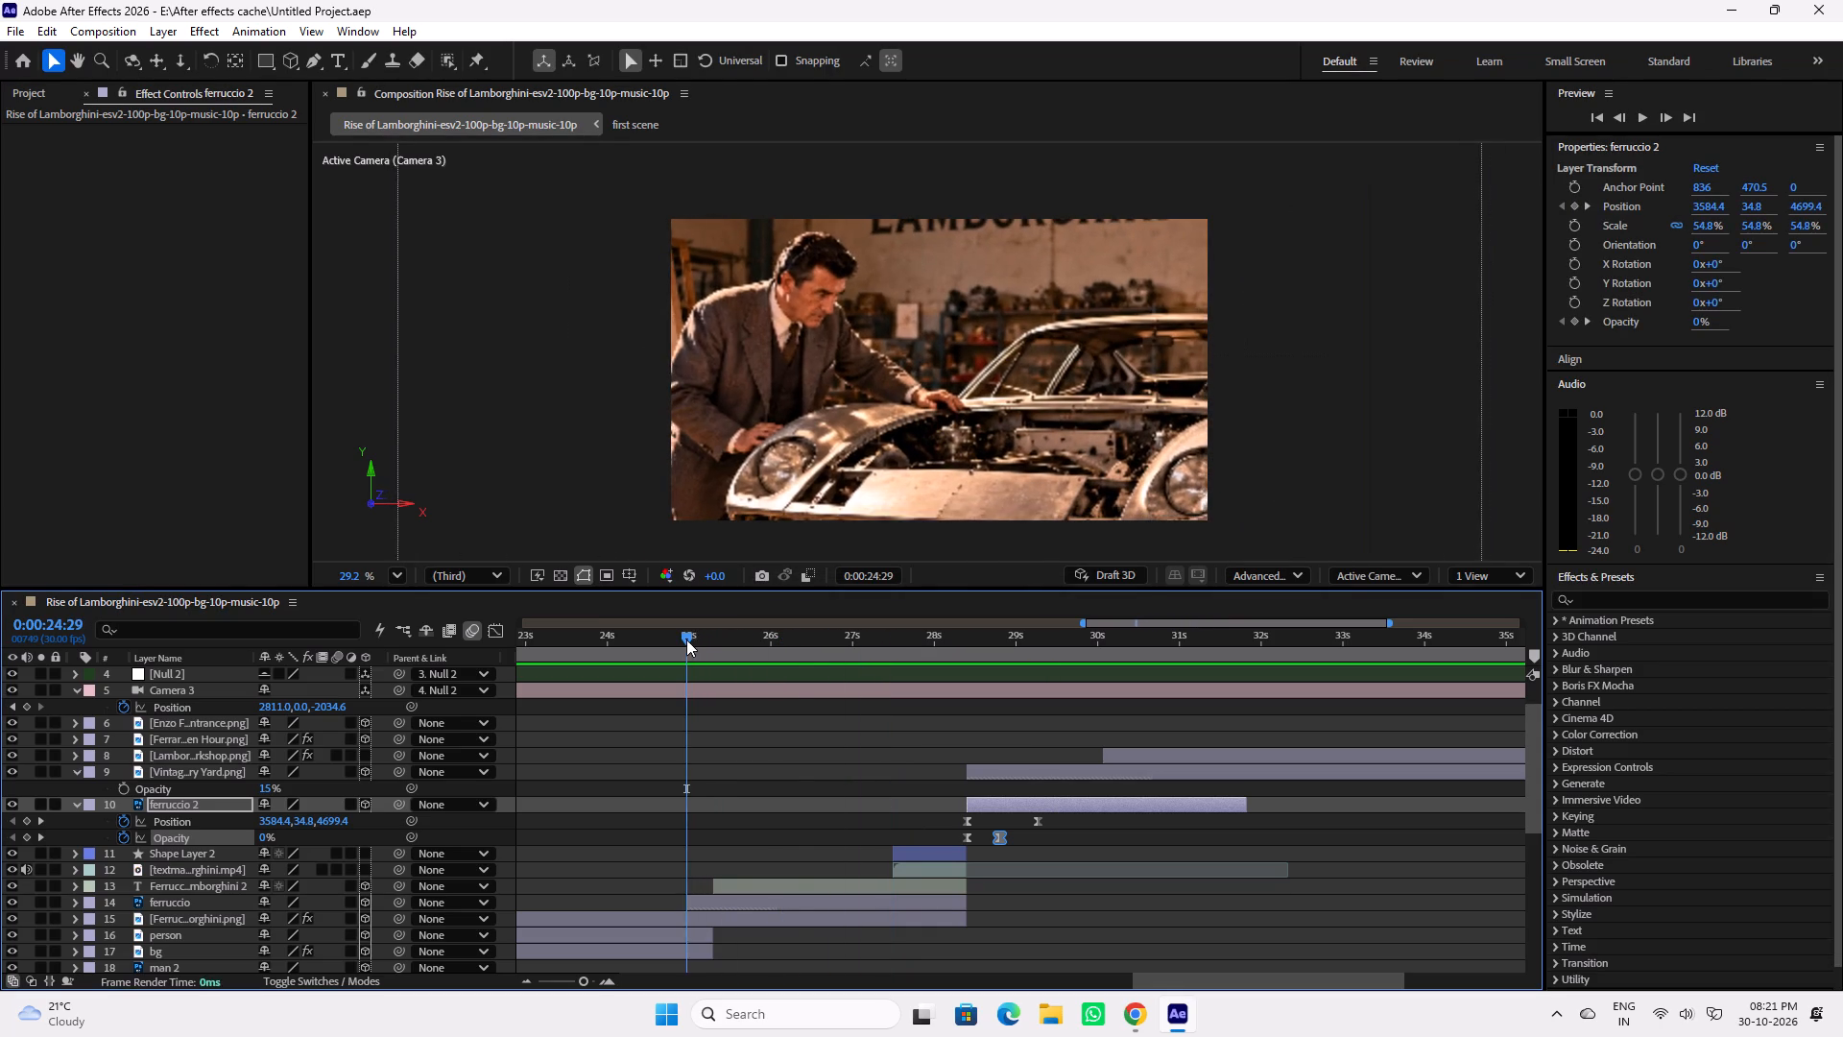
key(space)
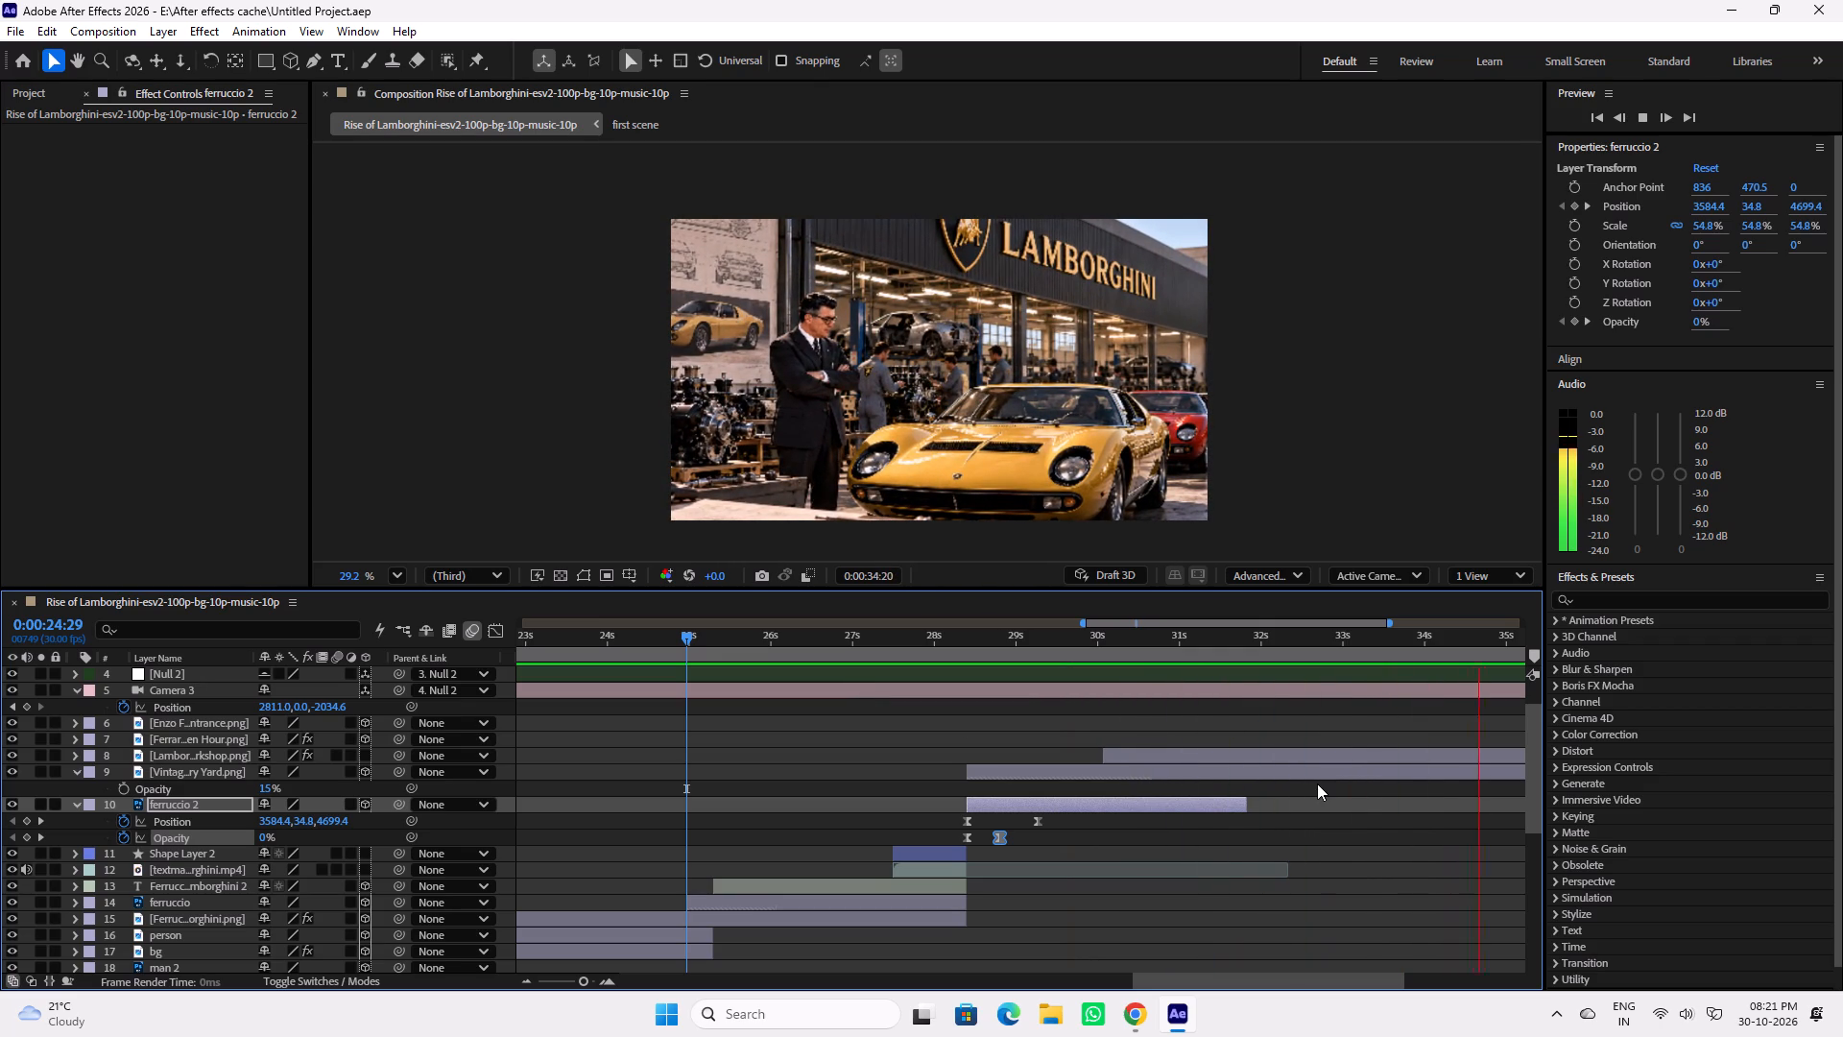
key(space)
key(space)
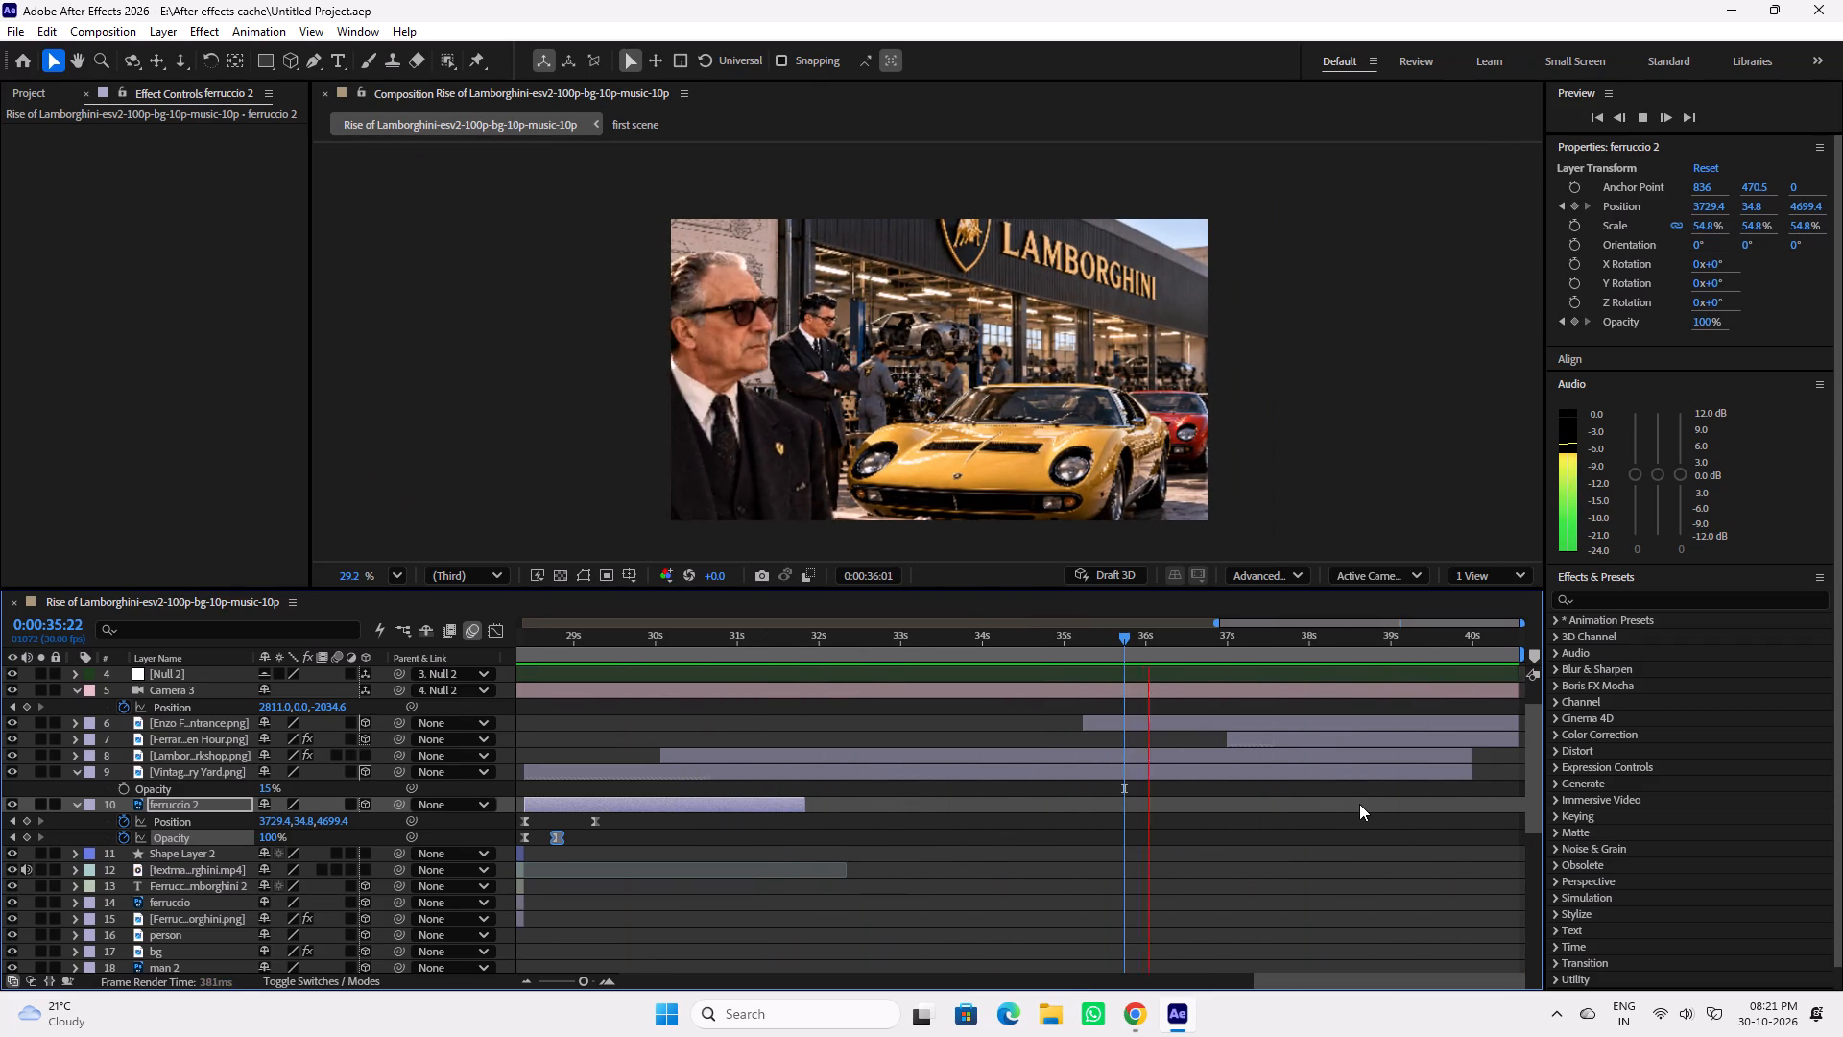
key(space)
drag(998, 641, 932, 639)
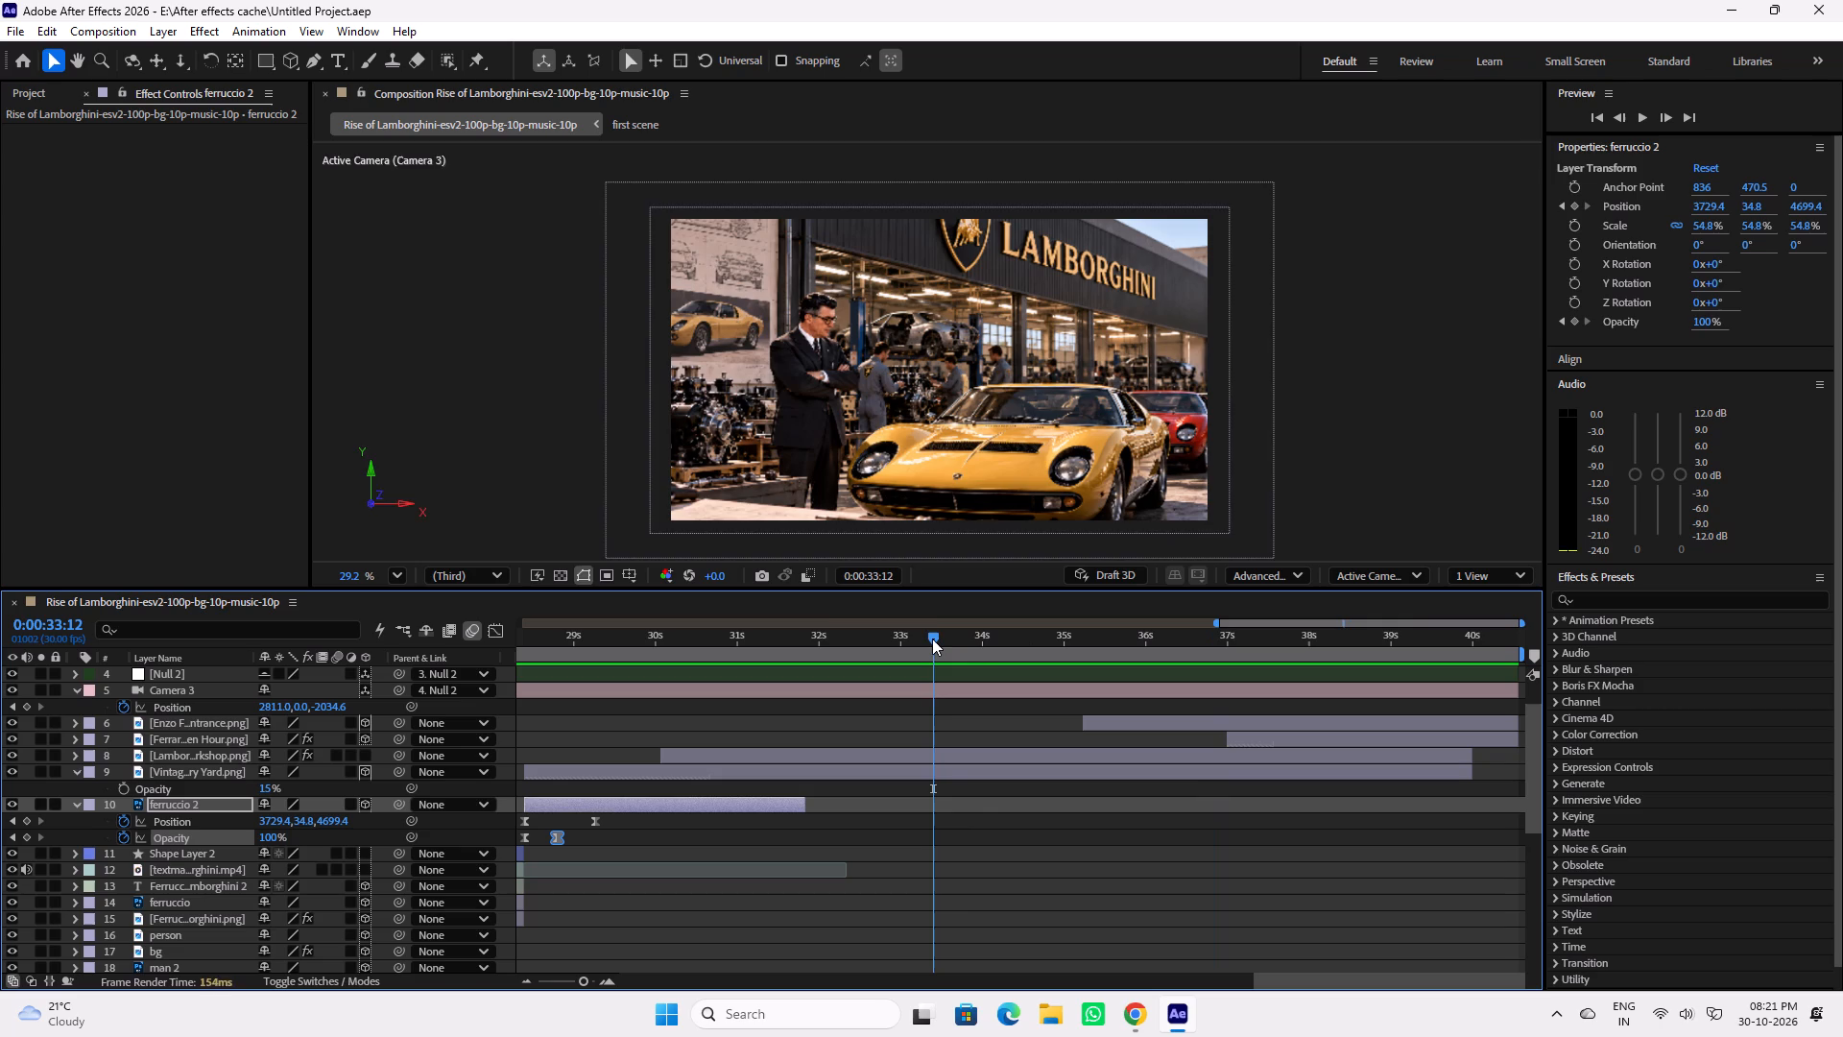
key(space)
key(space)
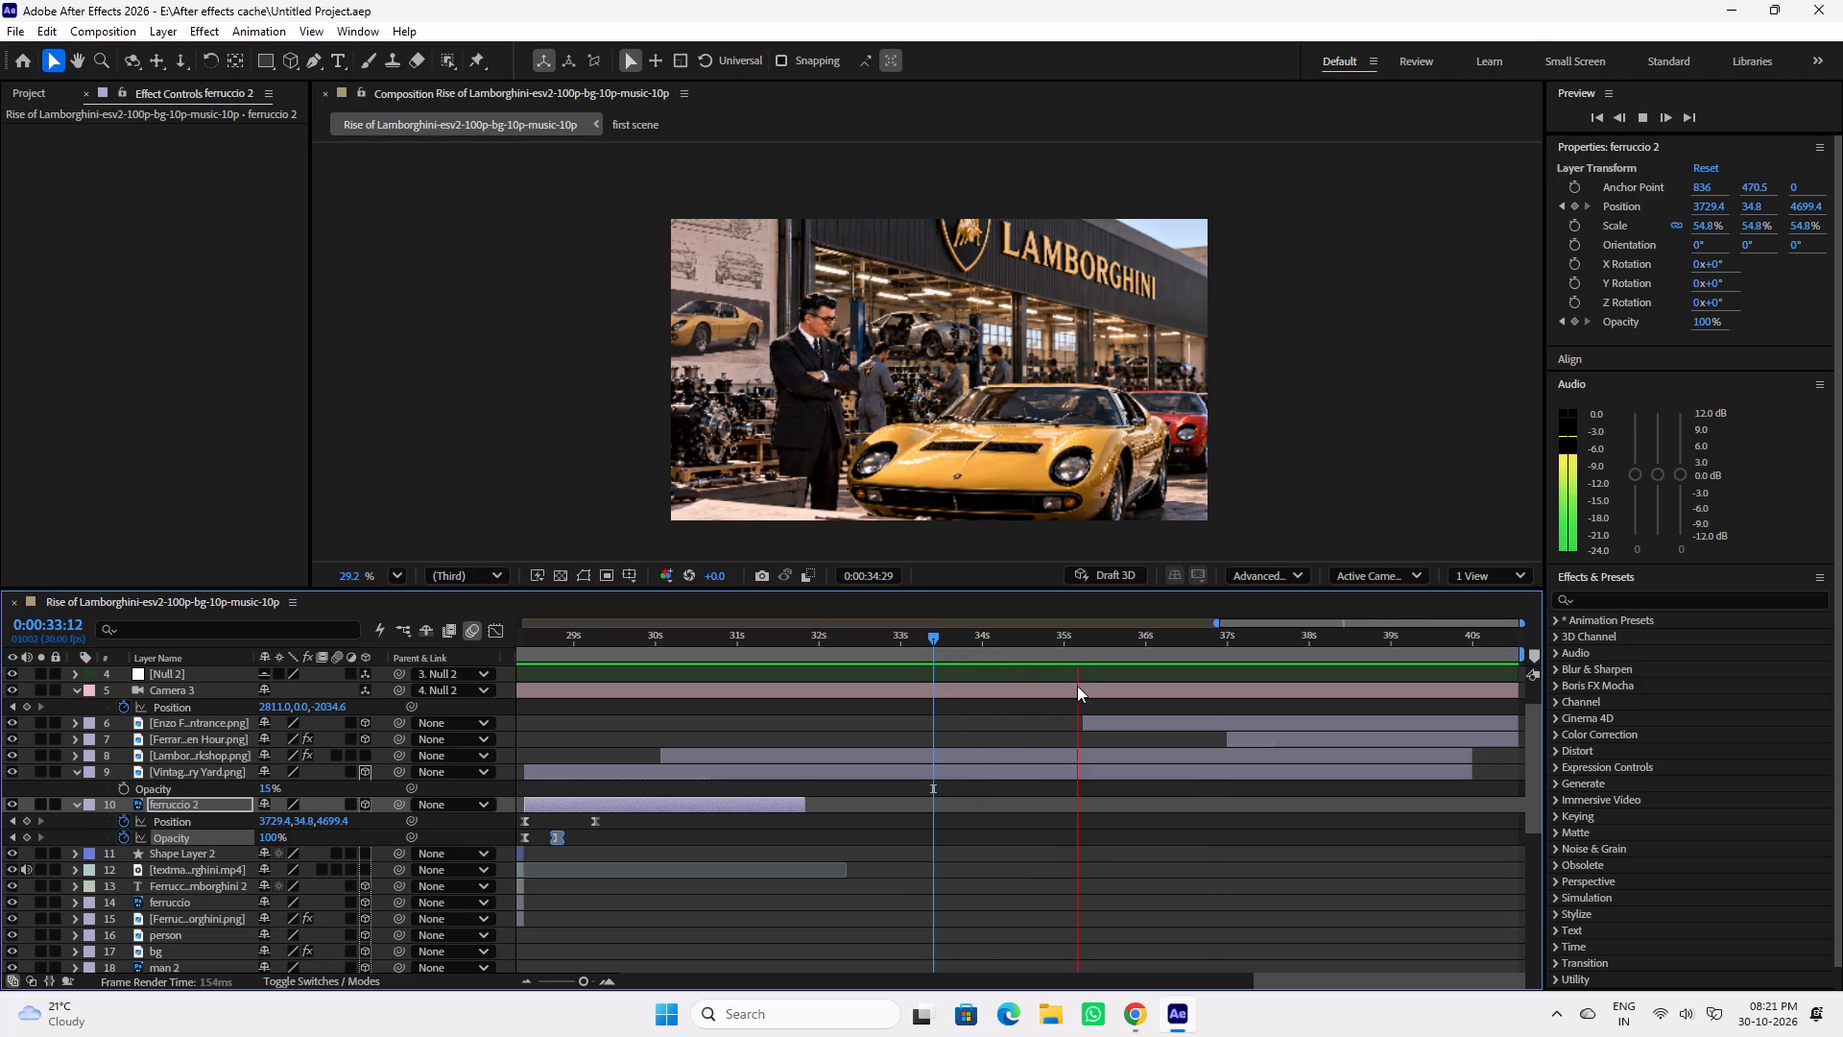
Shift the Enzo Ferrari and Ferrari Headquarters image layers together about 1.5 seconds earlier, starting Enzo near 33:22, and preview the entrance.
drag(996, 643, 985, 643)
click(1128, 724)
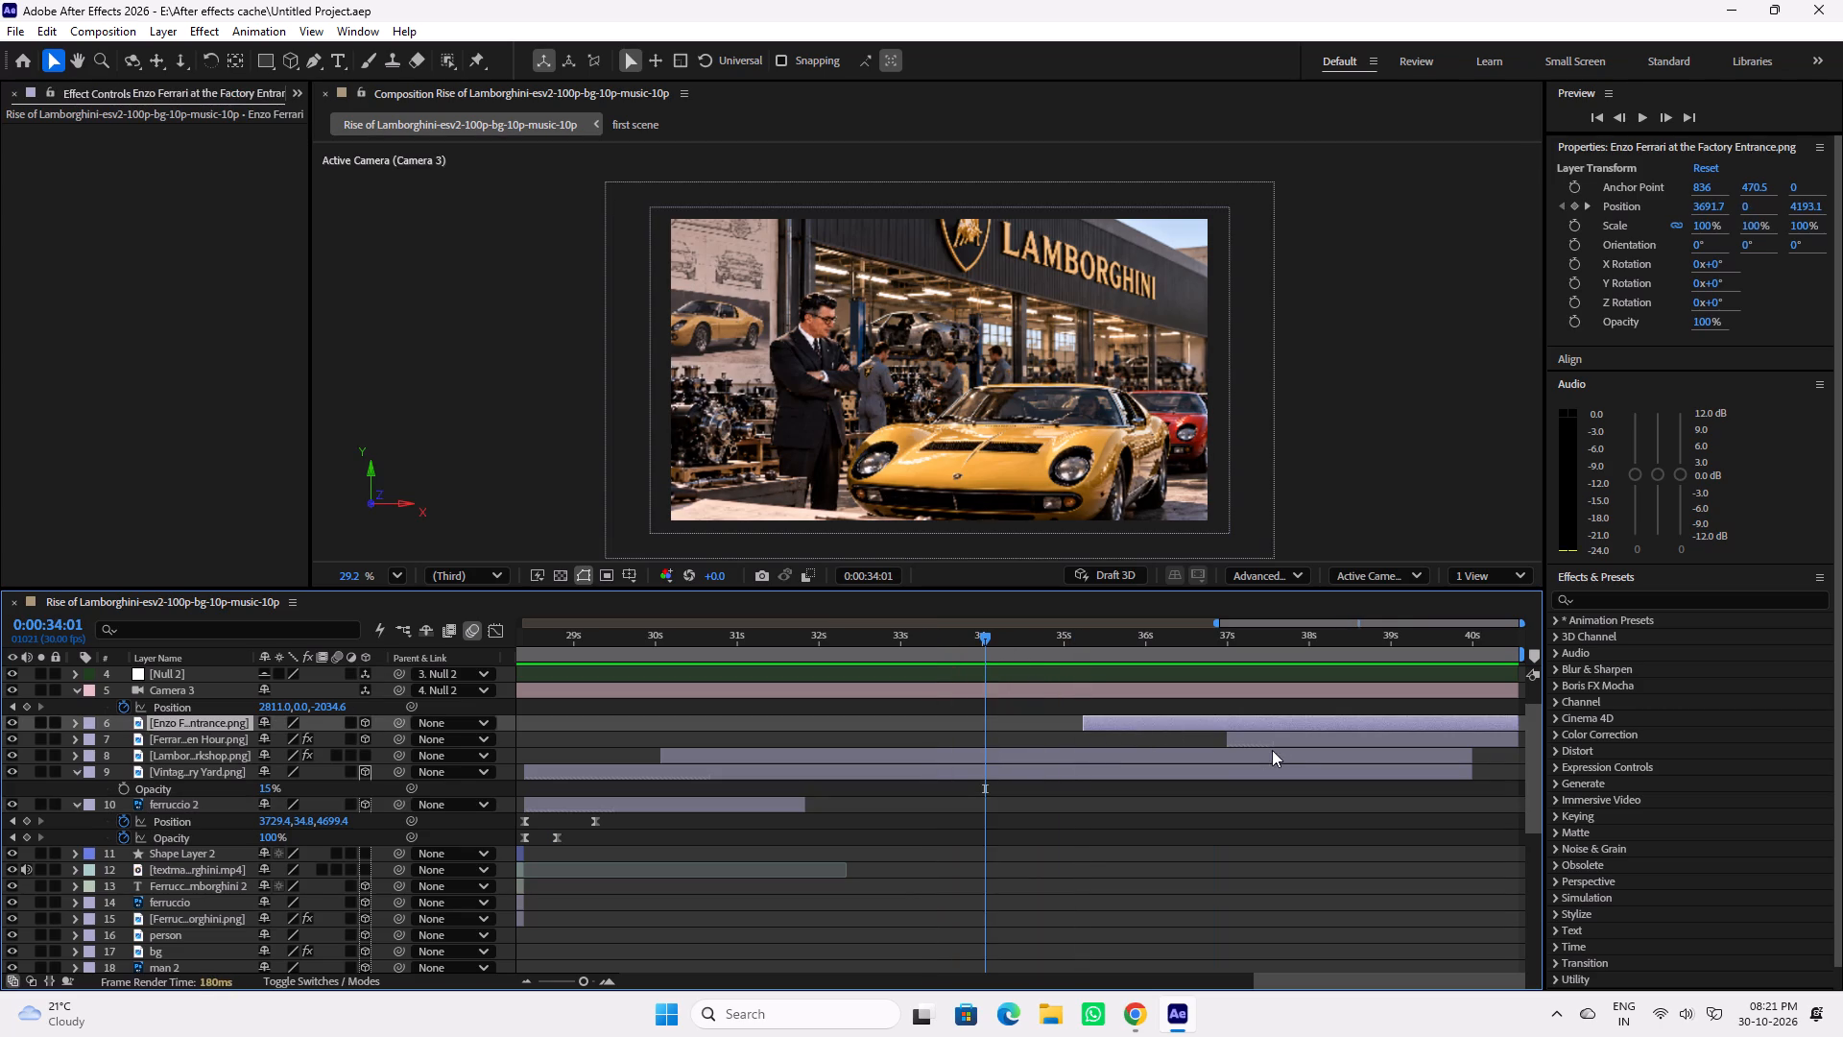
ctrl+click(1282, 743)
drag(1220, 714, 1160, 714)
click(1149, 721)
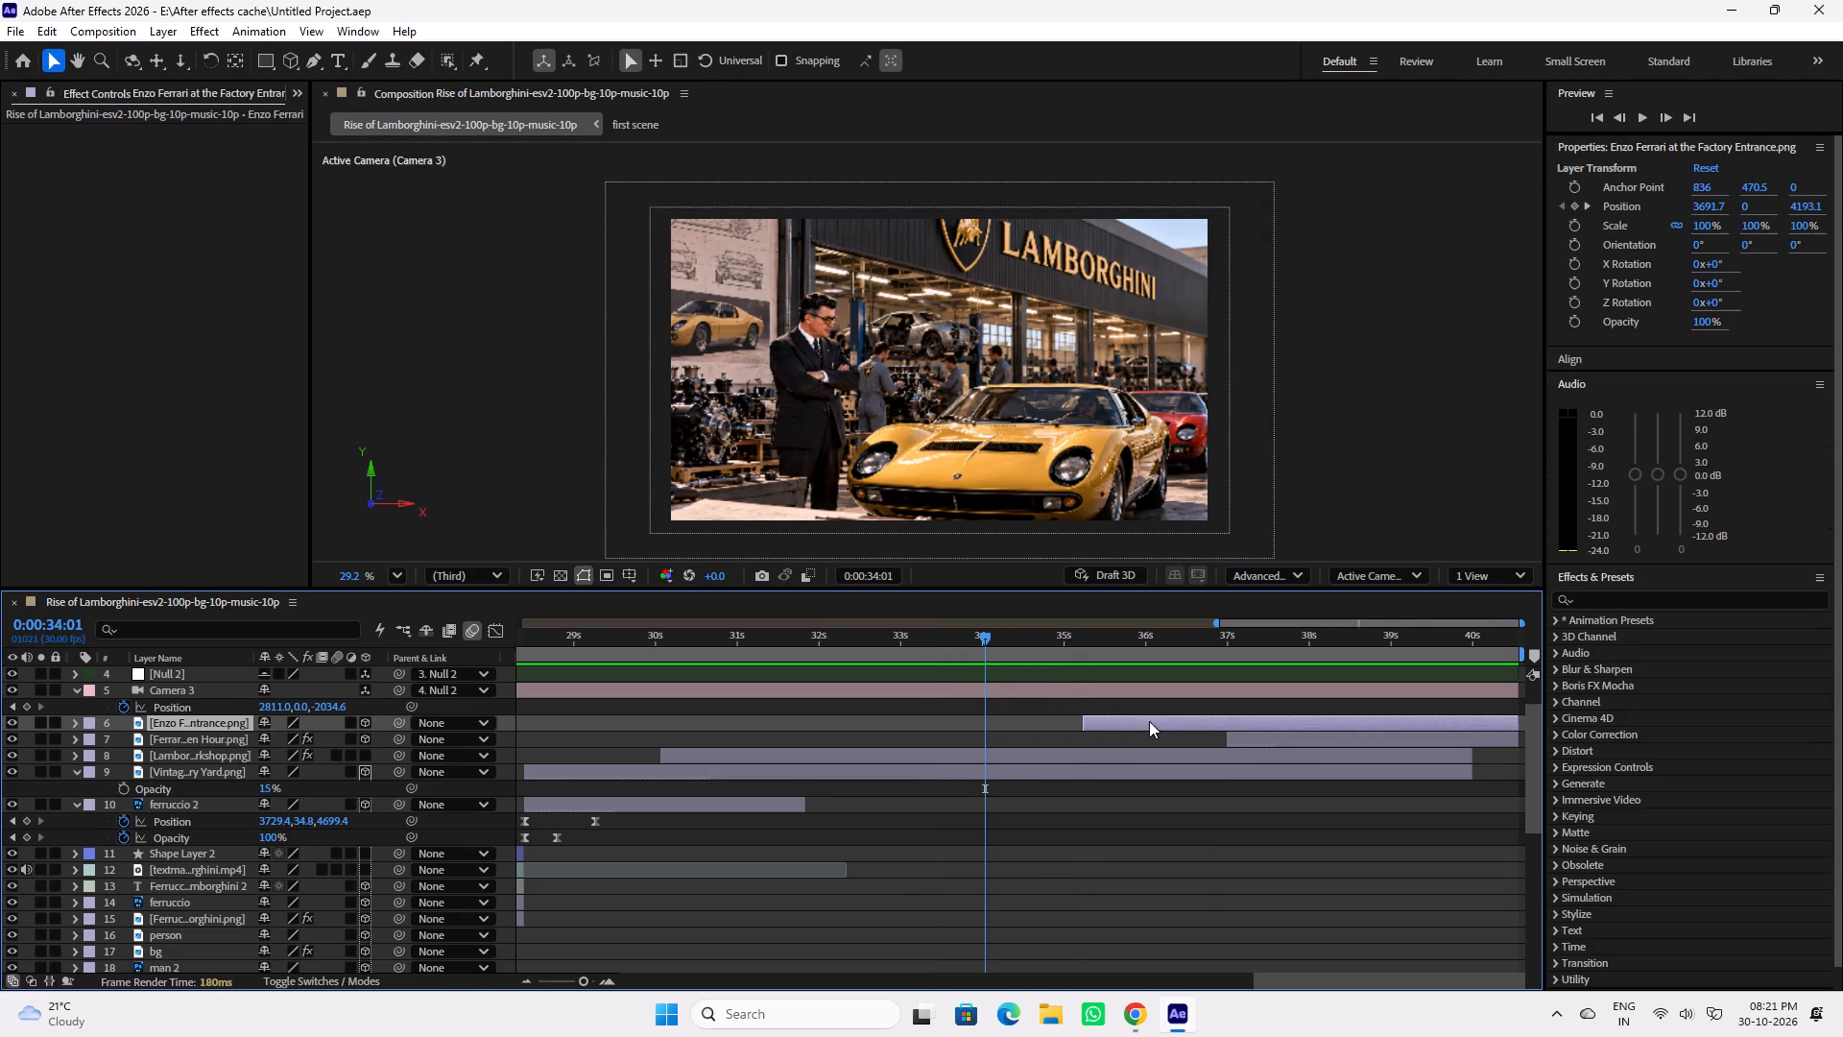
ctrl+click(1265, 742)
drag(1155, 723, 1032, 723)
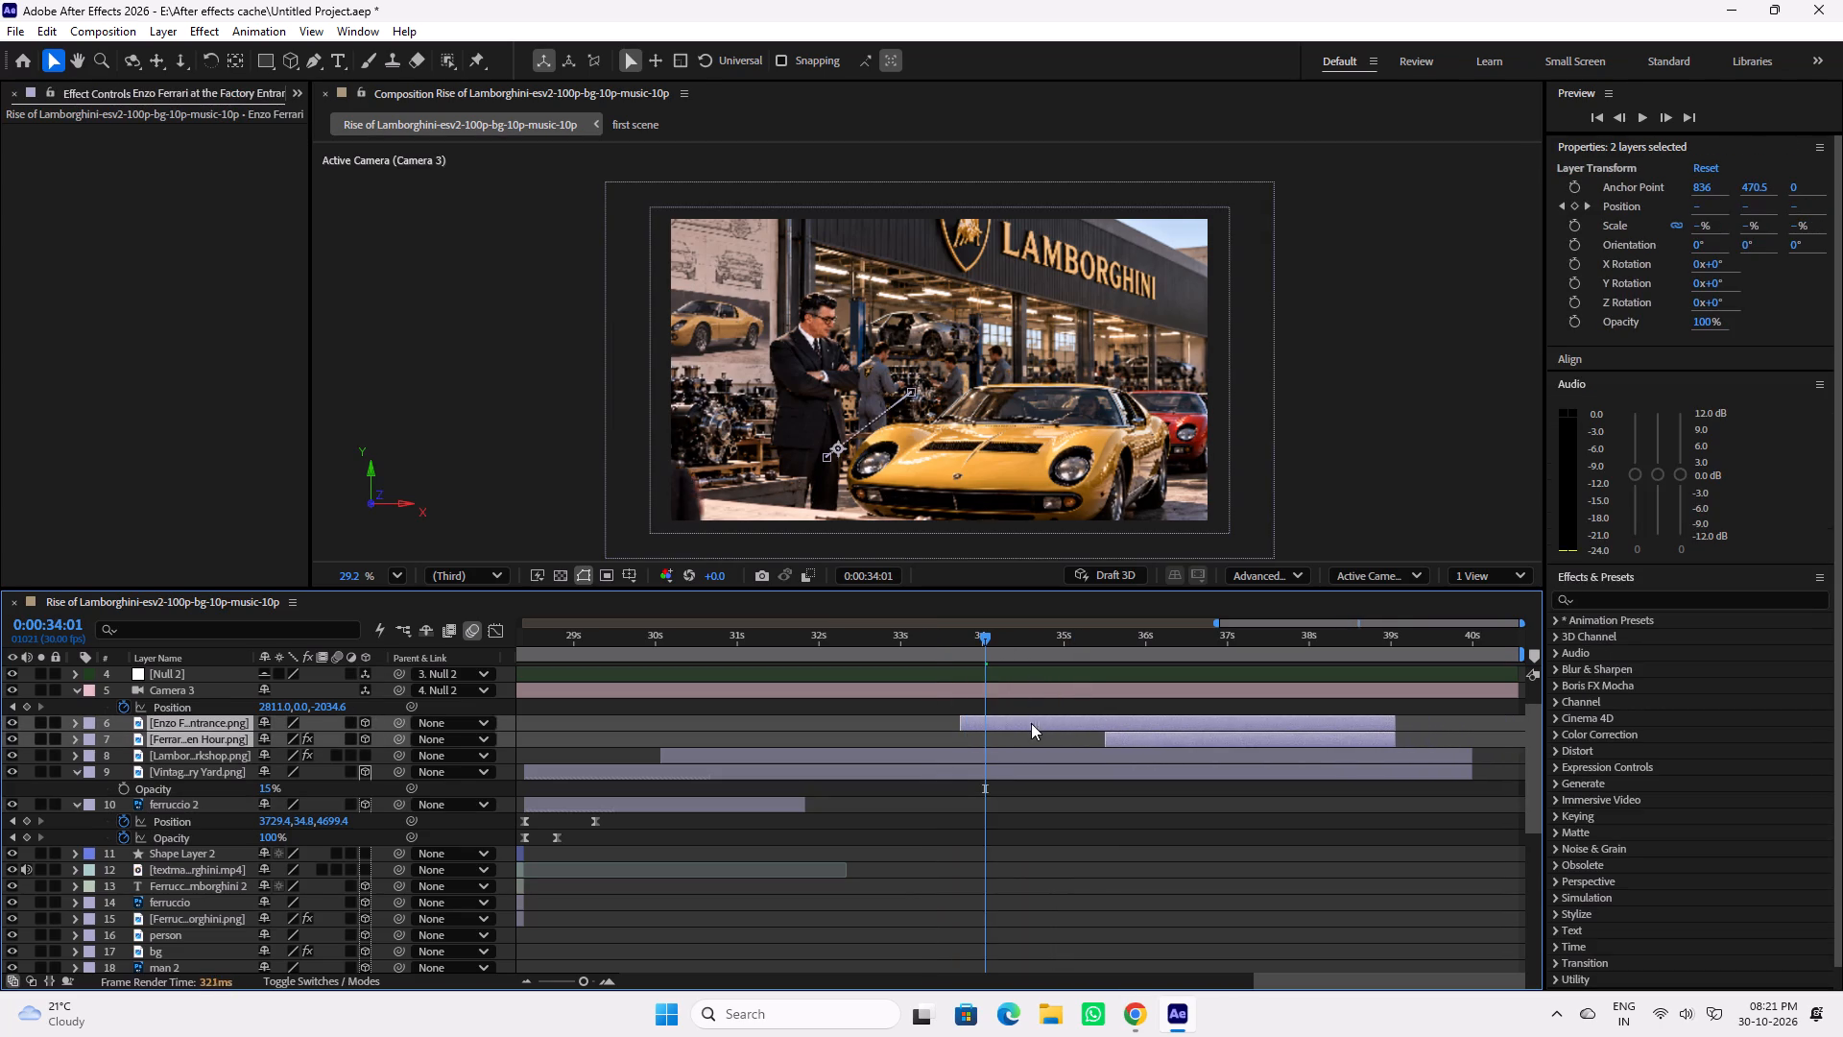
click(937, 639)
key(space)
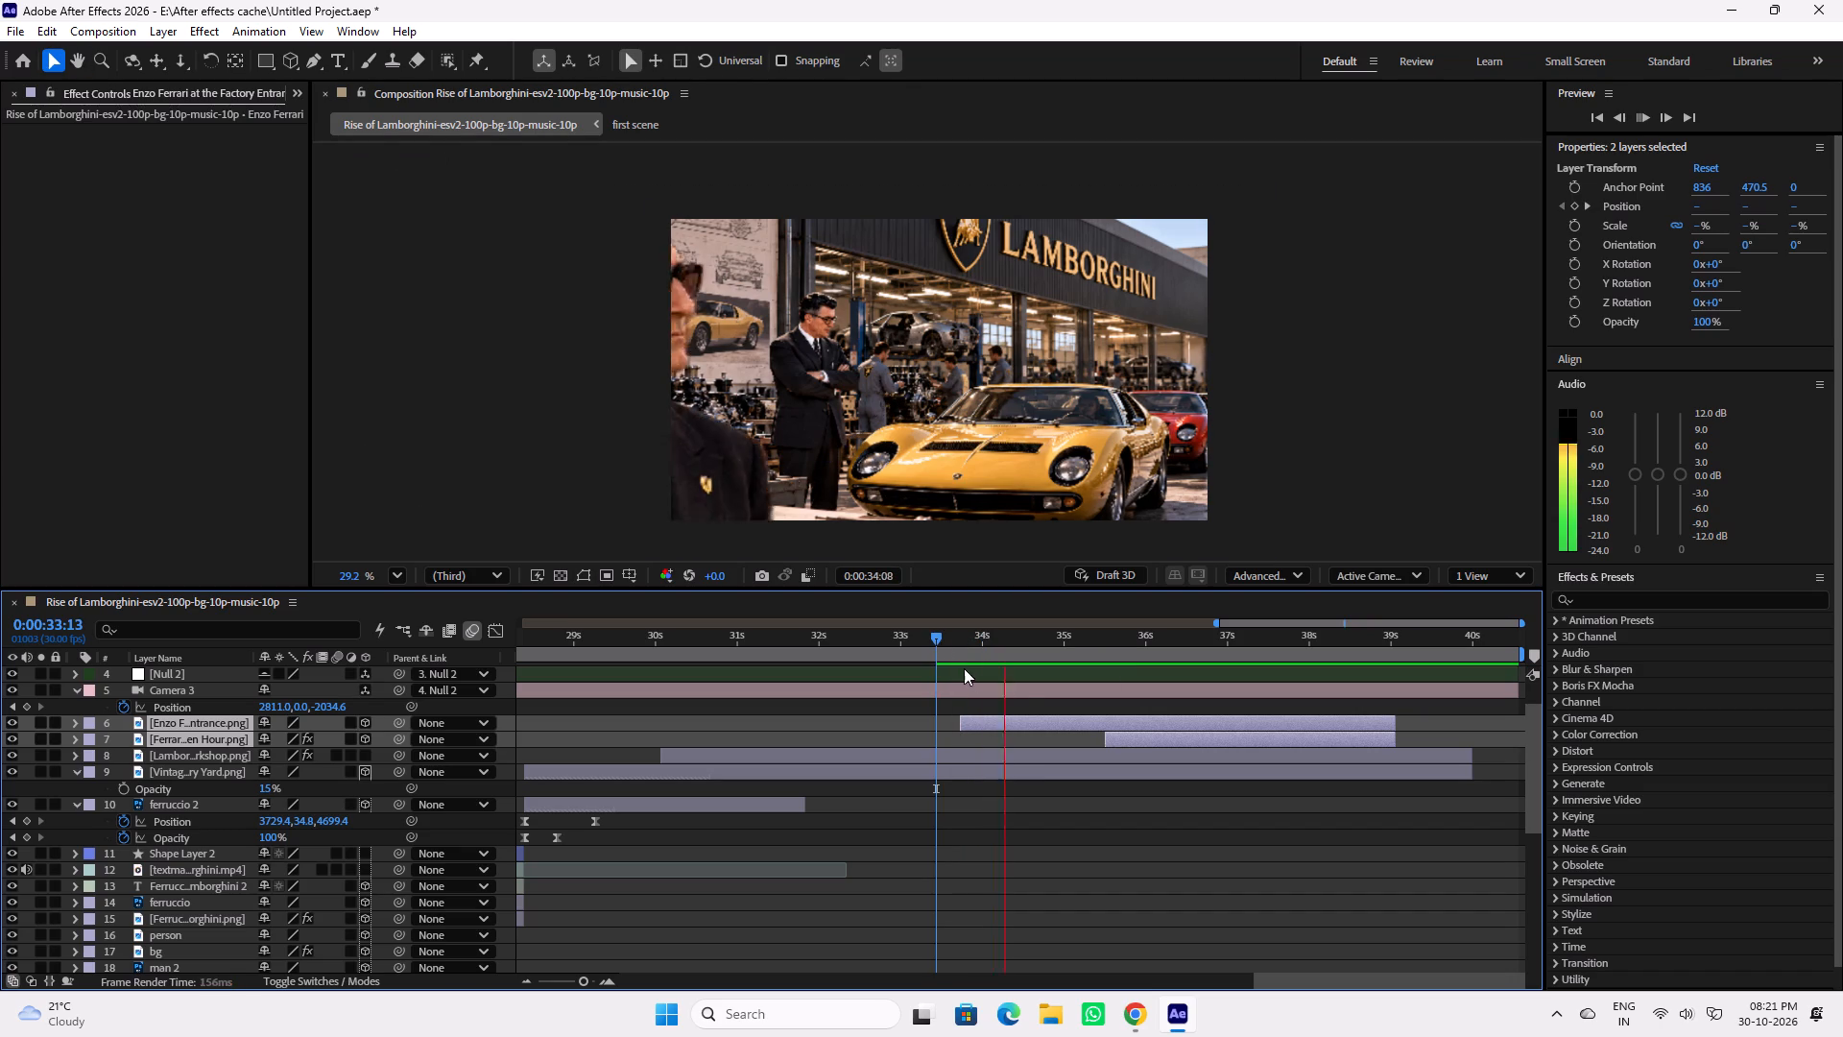
key(space)
Play from 31:05 and scrub from 35:21 to 36:13 to review Enzo's entrance and the wipe to the Ferrari headquarters.
click(750, 646)
key(space)
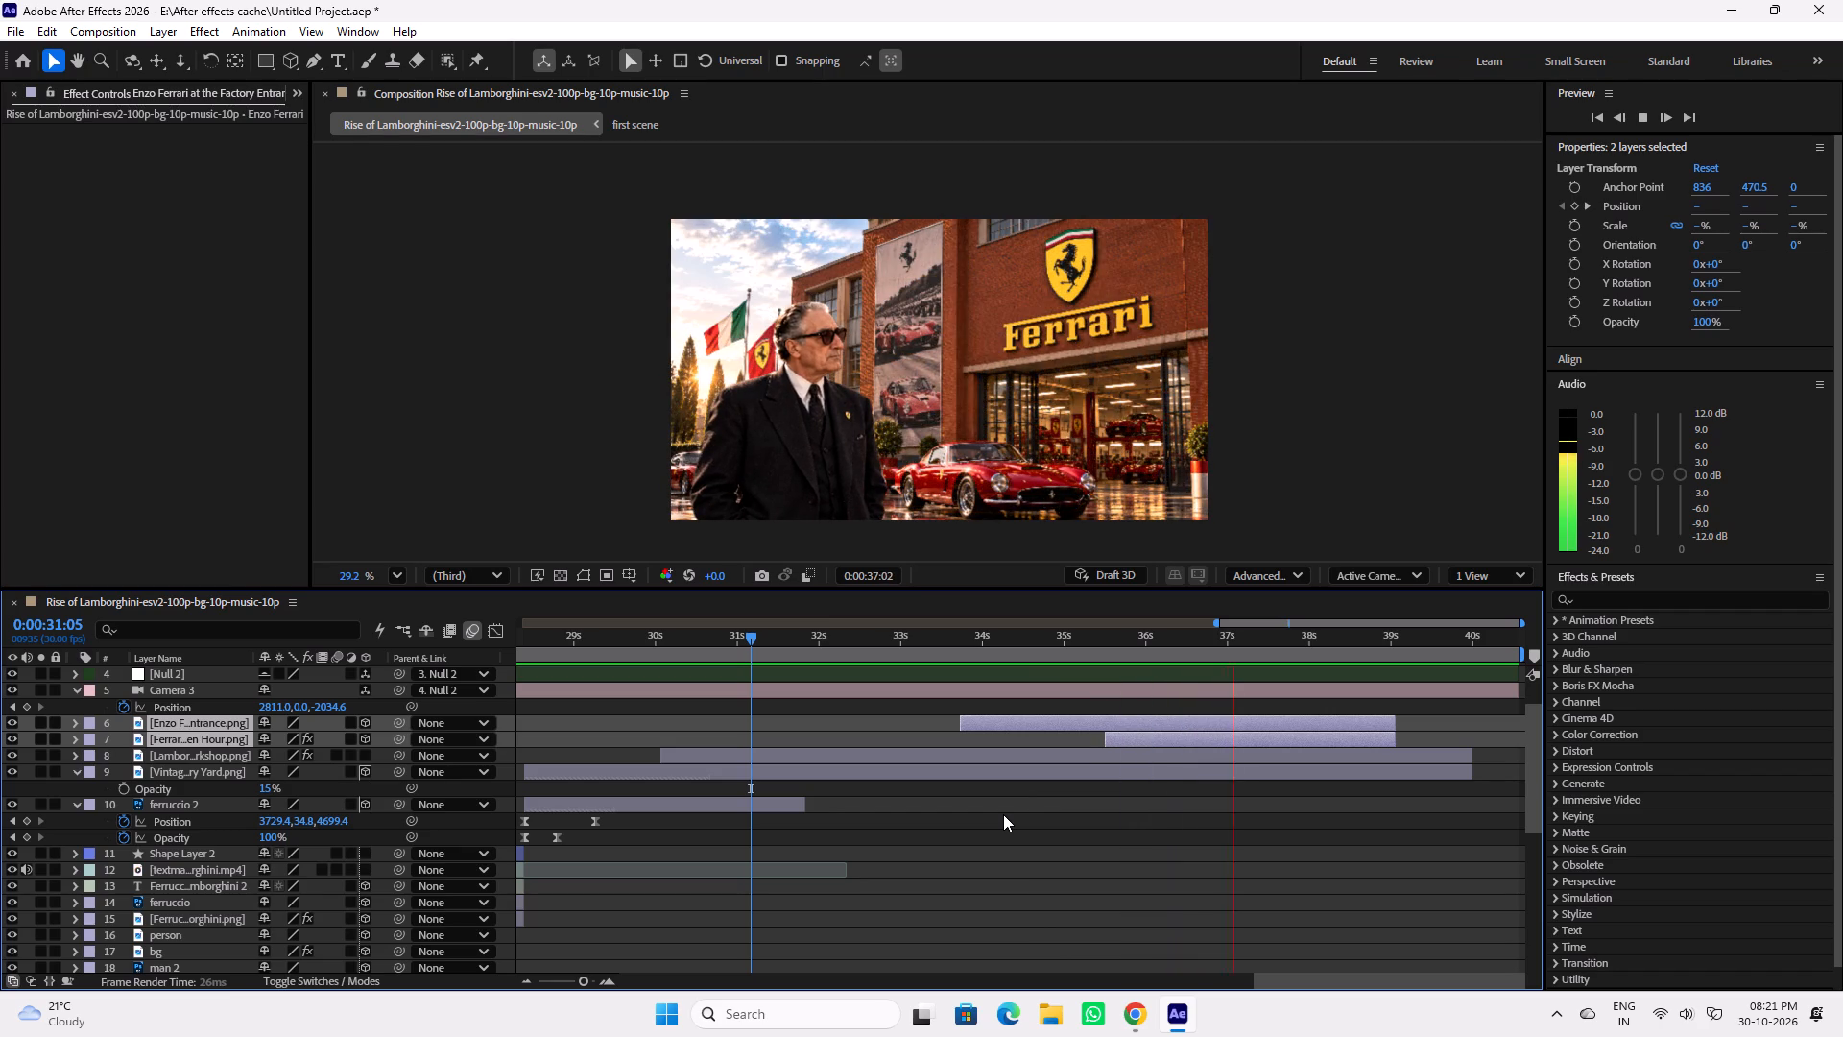
key(space)
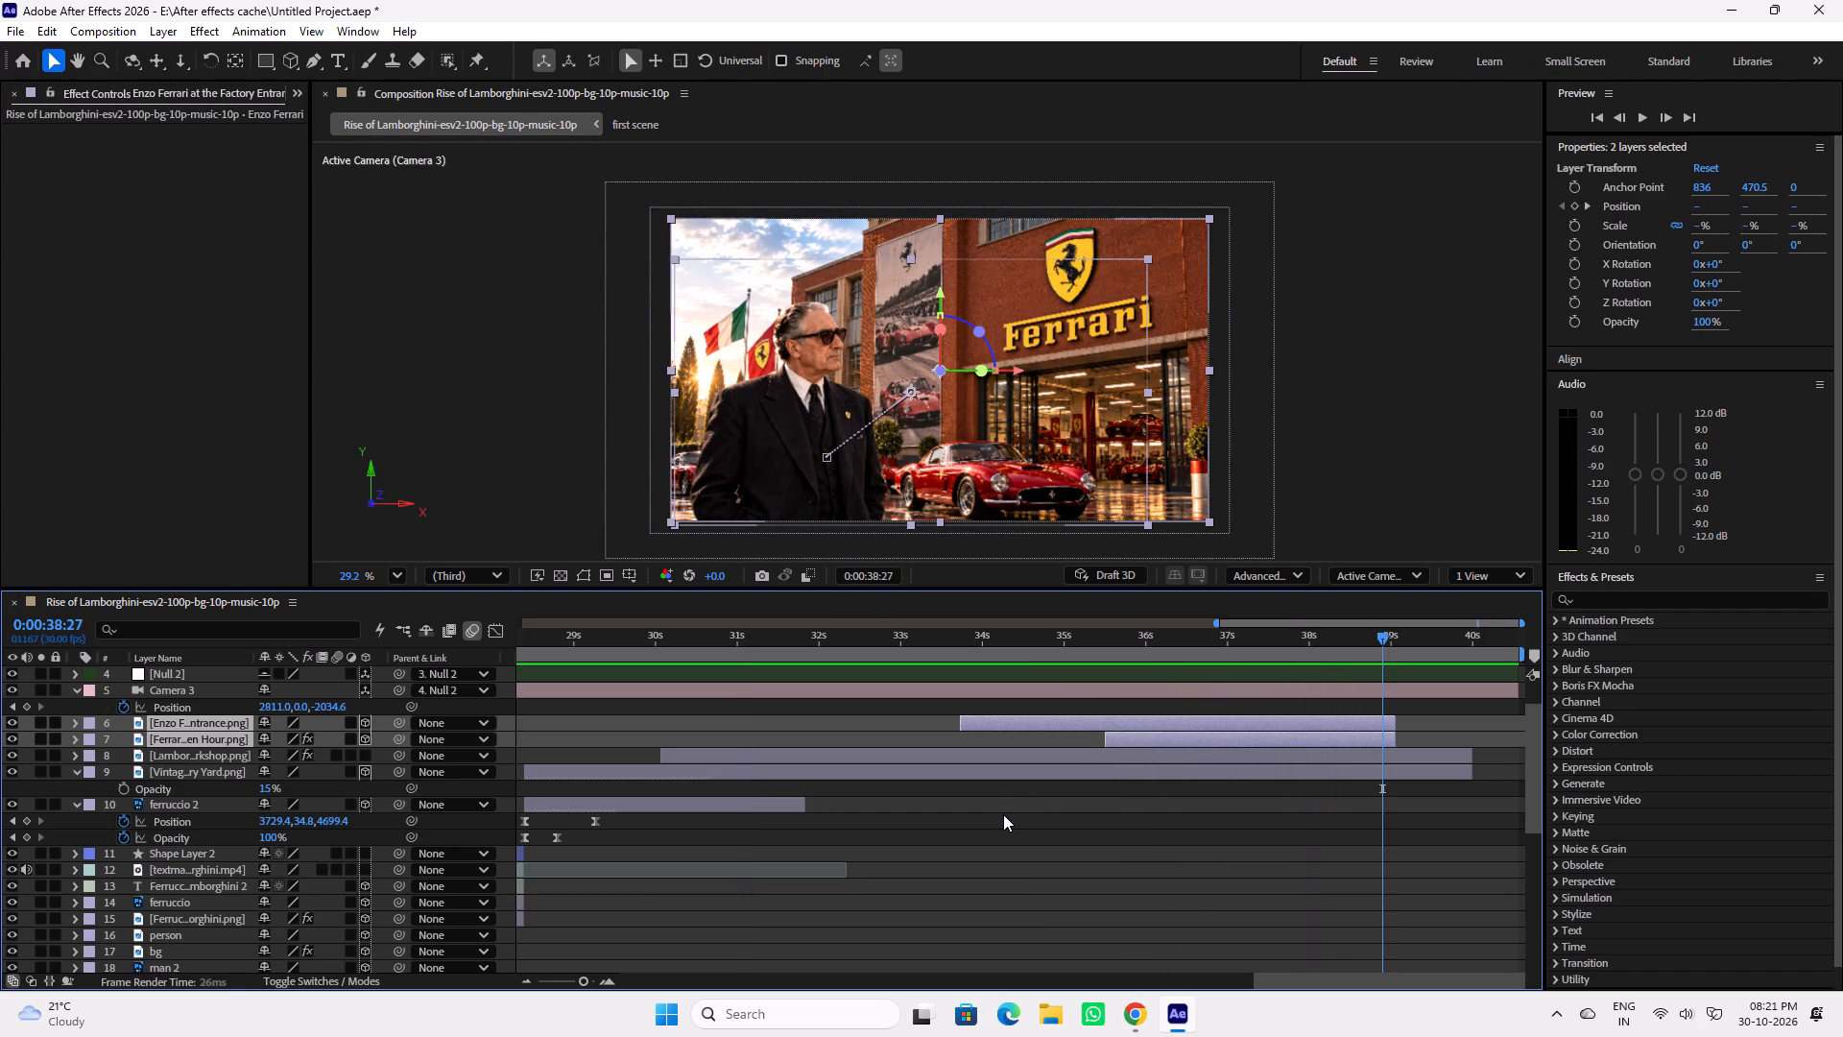
drag(1118, 639, 1131, 642)
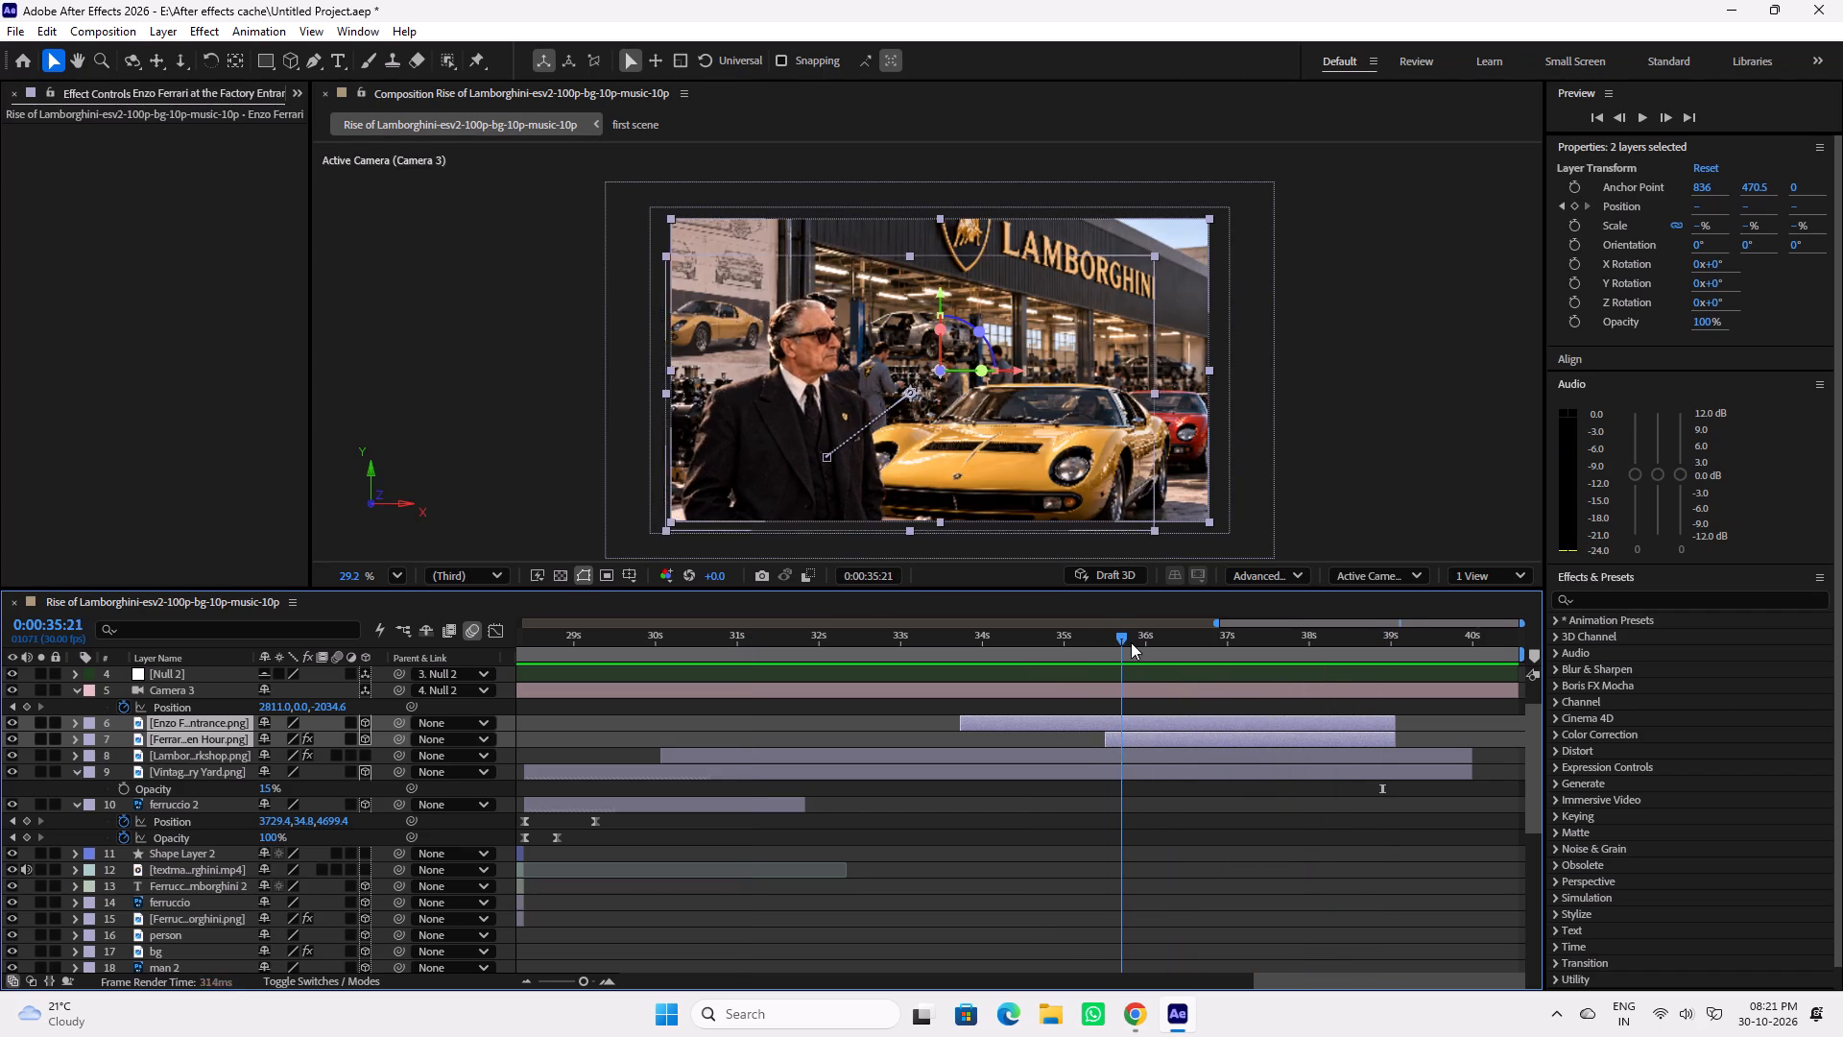
drag(1131, 642, 1180, 643)
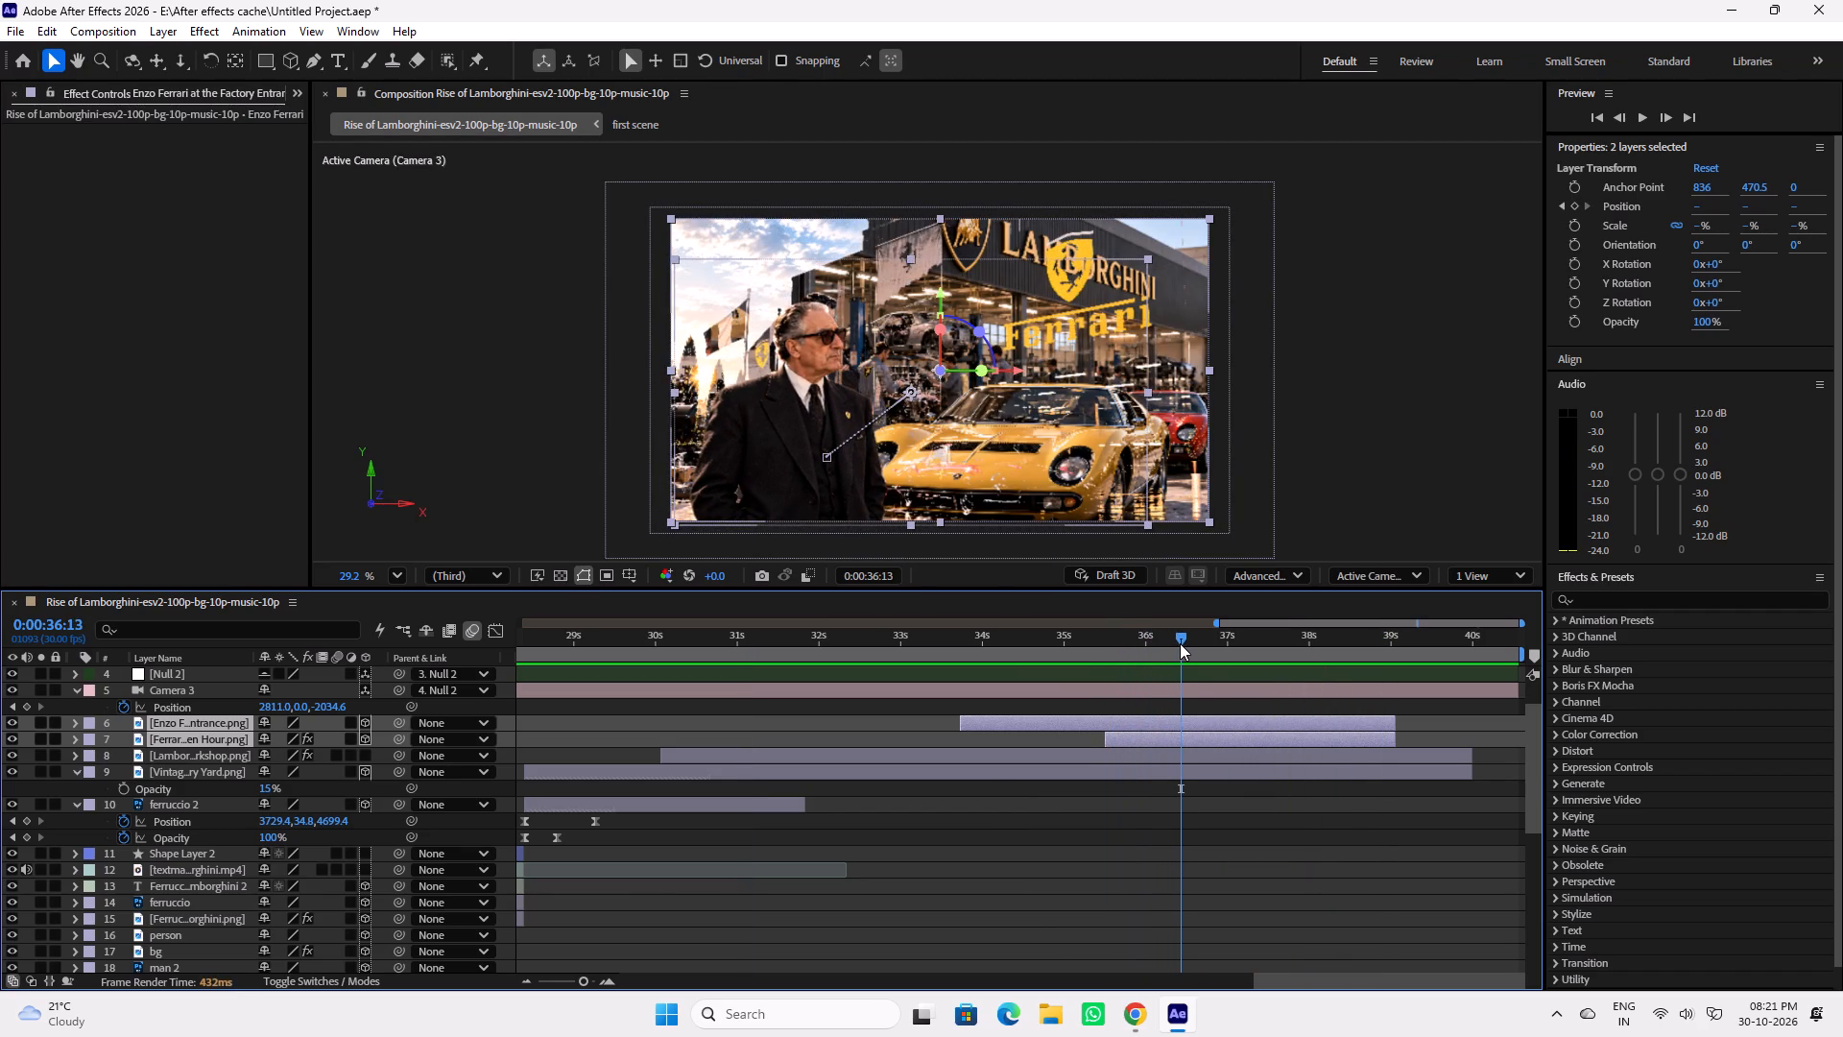
key(space)
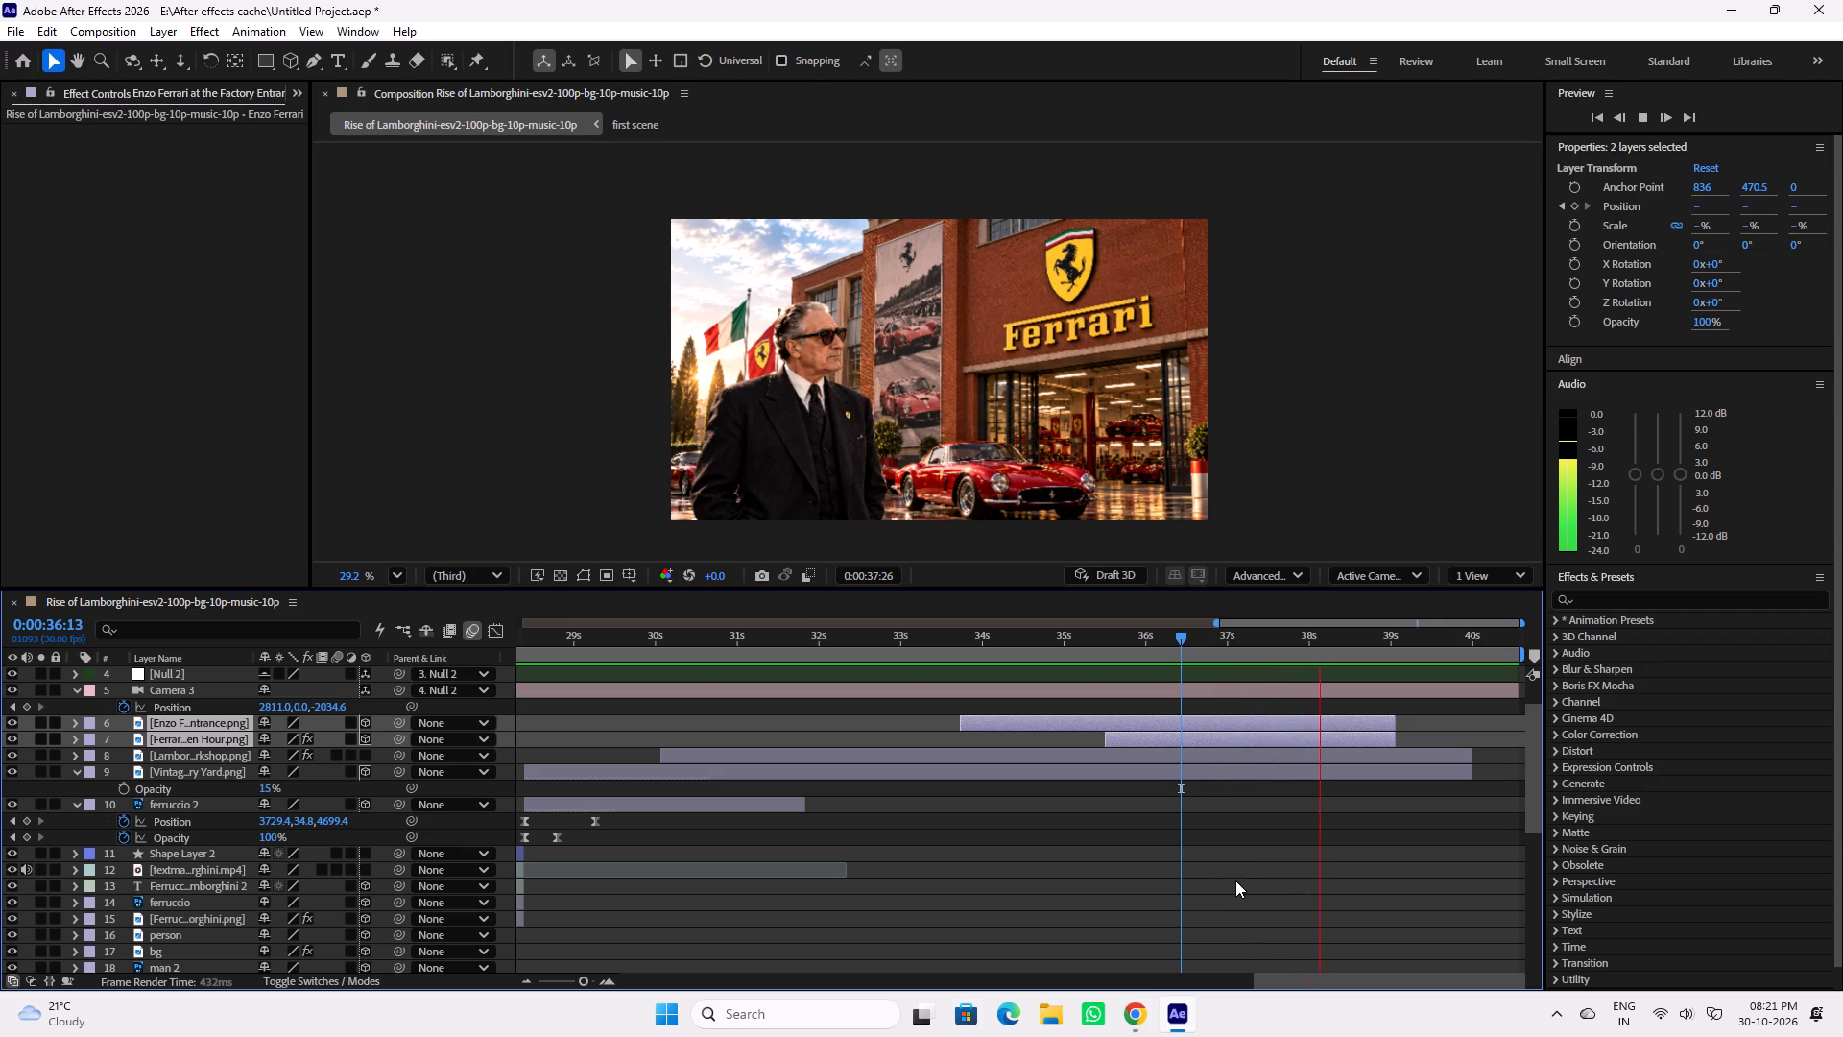
key(space)
Scale the Ferrari Headquarters at Golden Hour layer to 130.8% and preview the background behind Enzo from 36:26.
click(1274, 846)
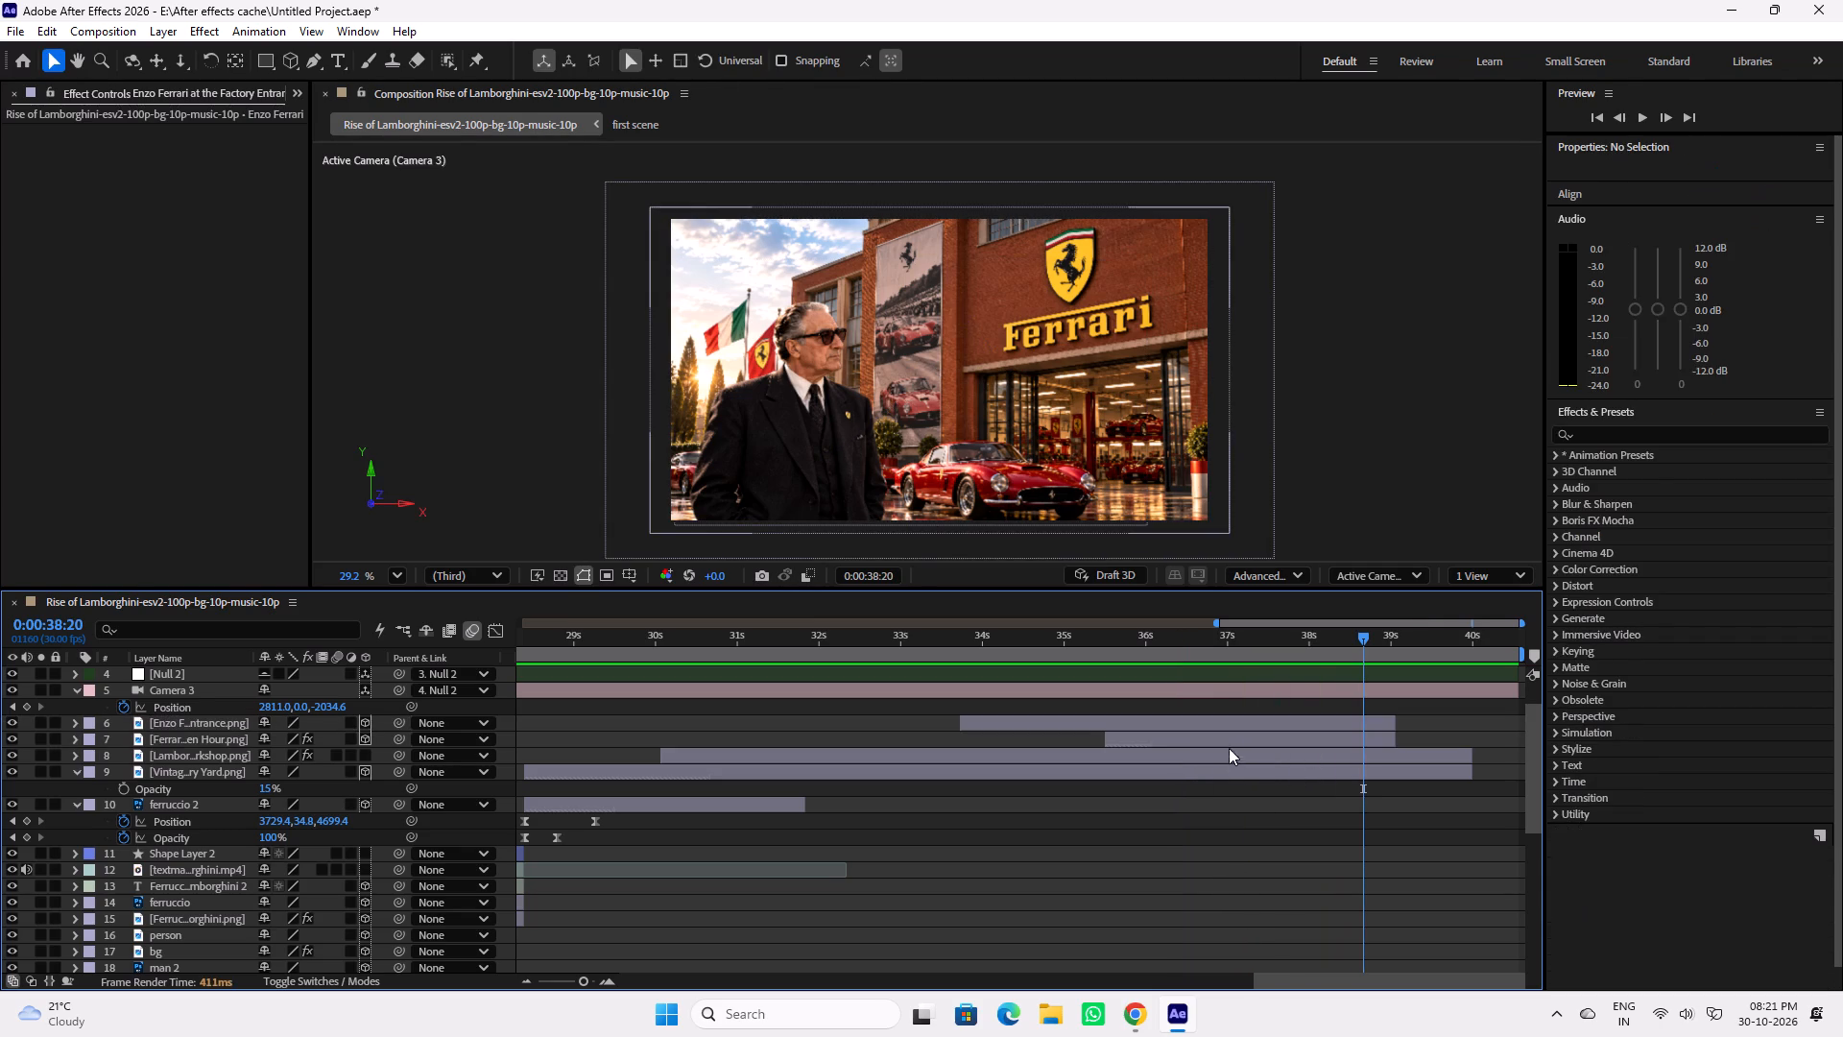
click(1228, 741)
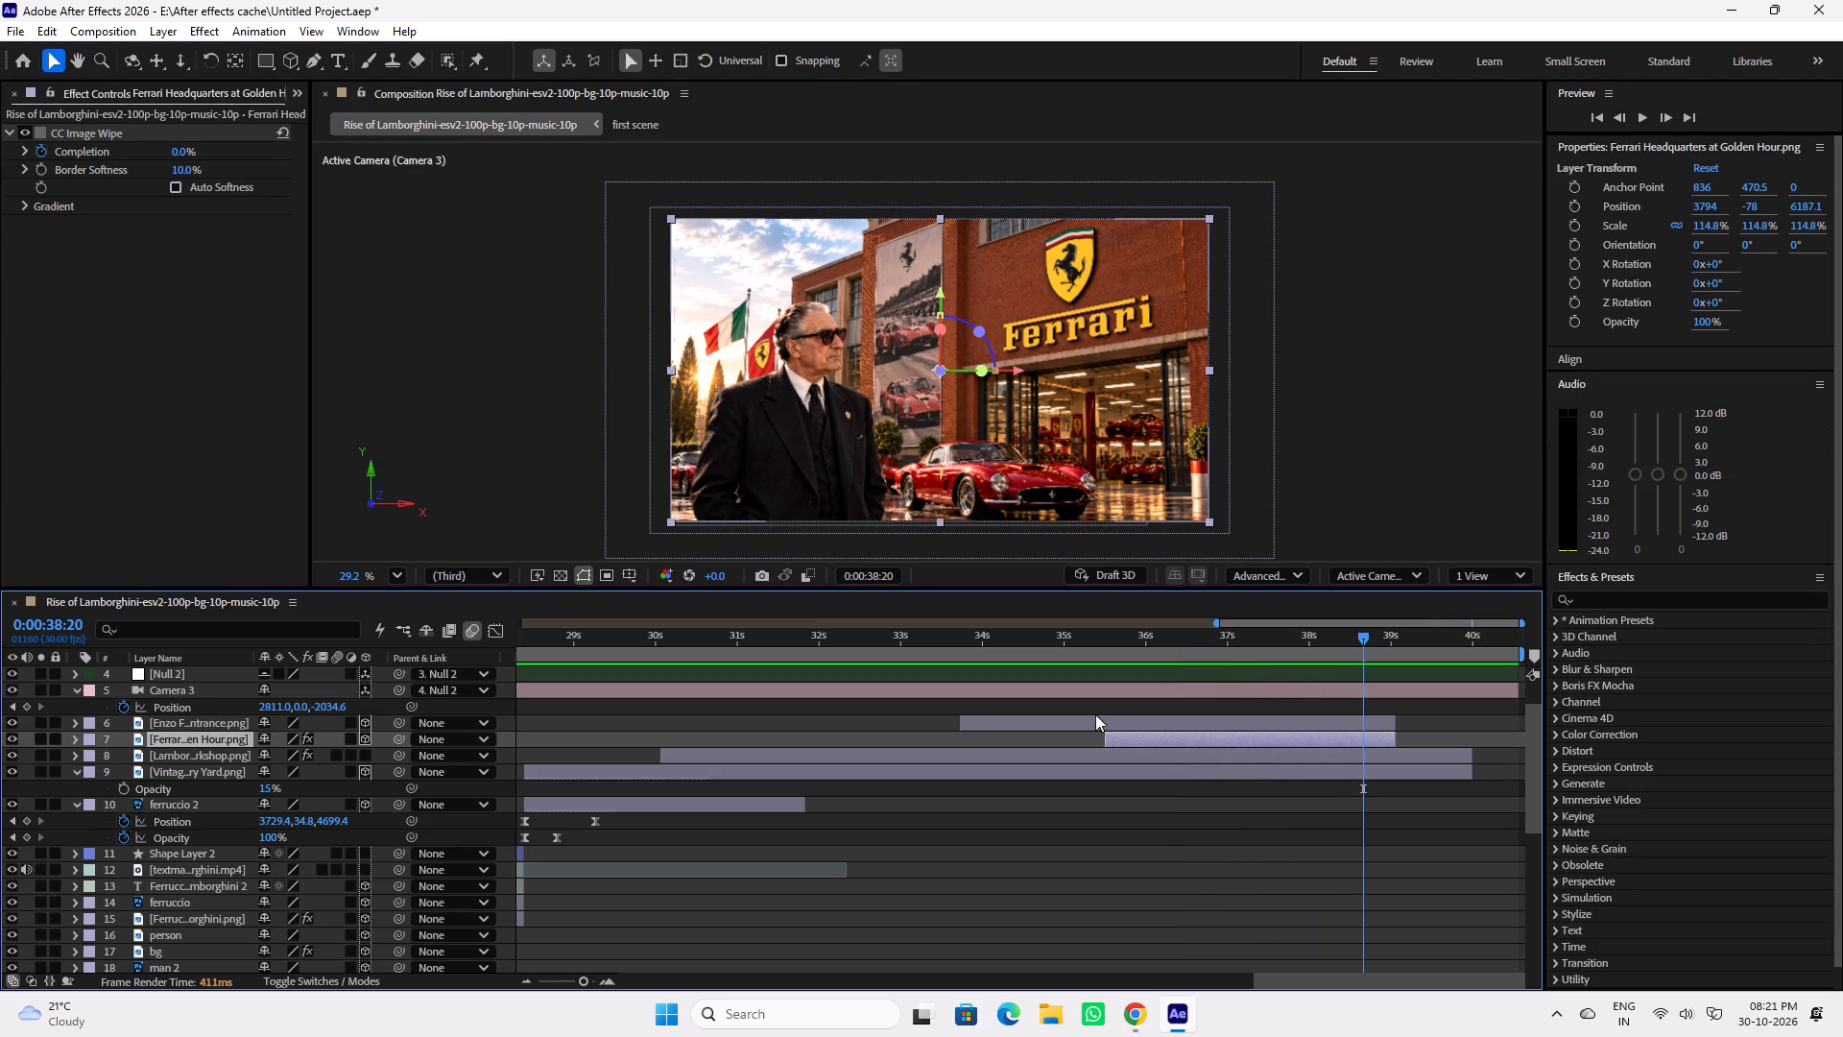
key(s)
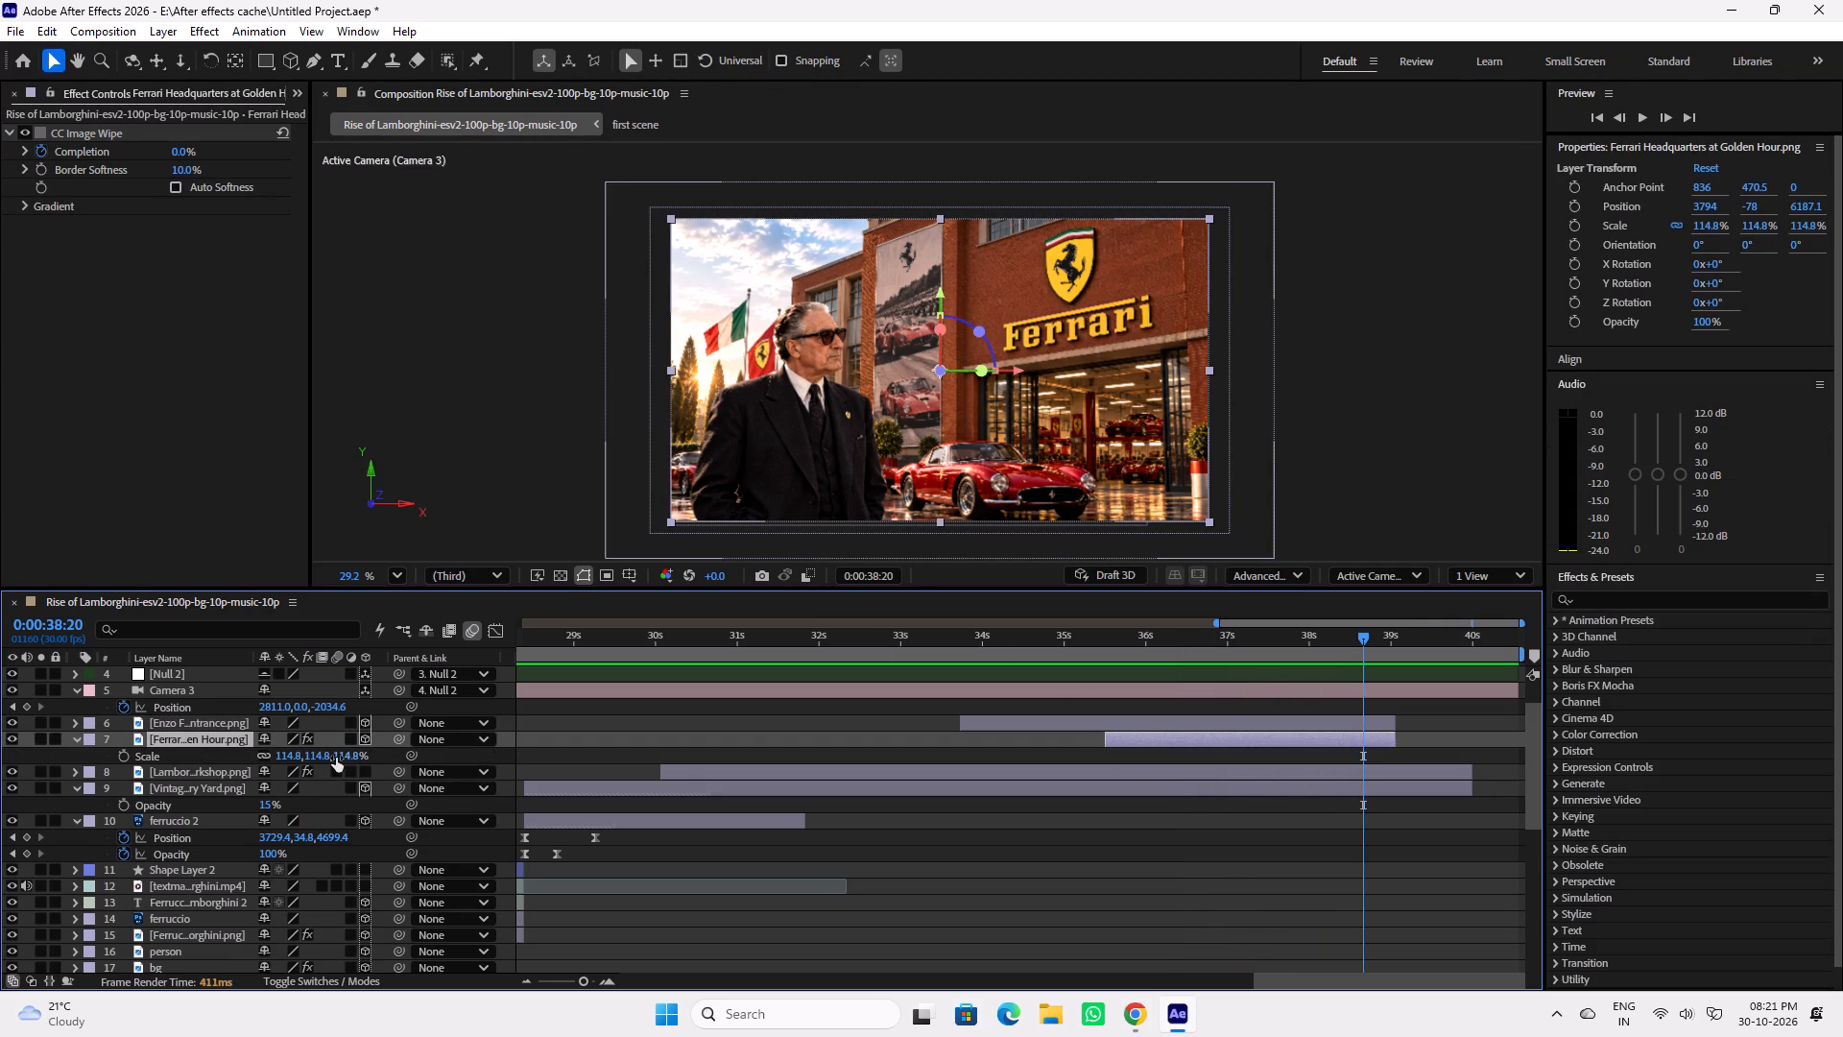
drag(346, 758, 369, 759)
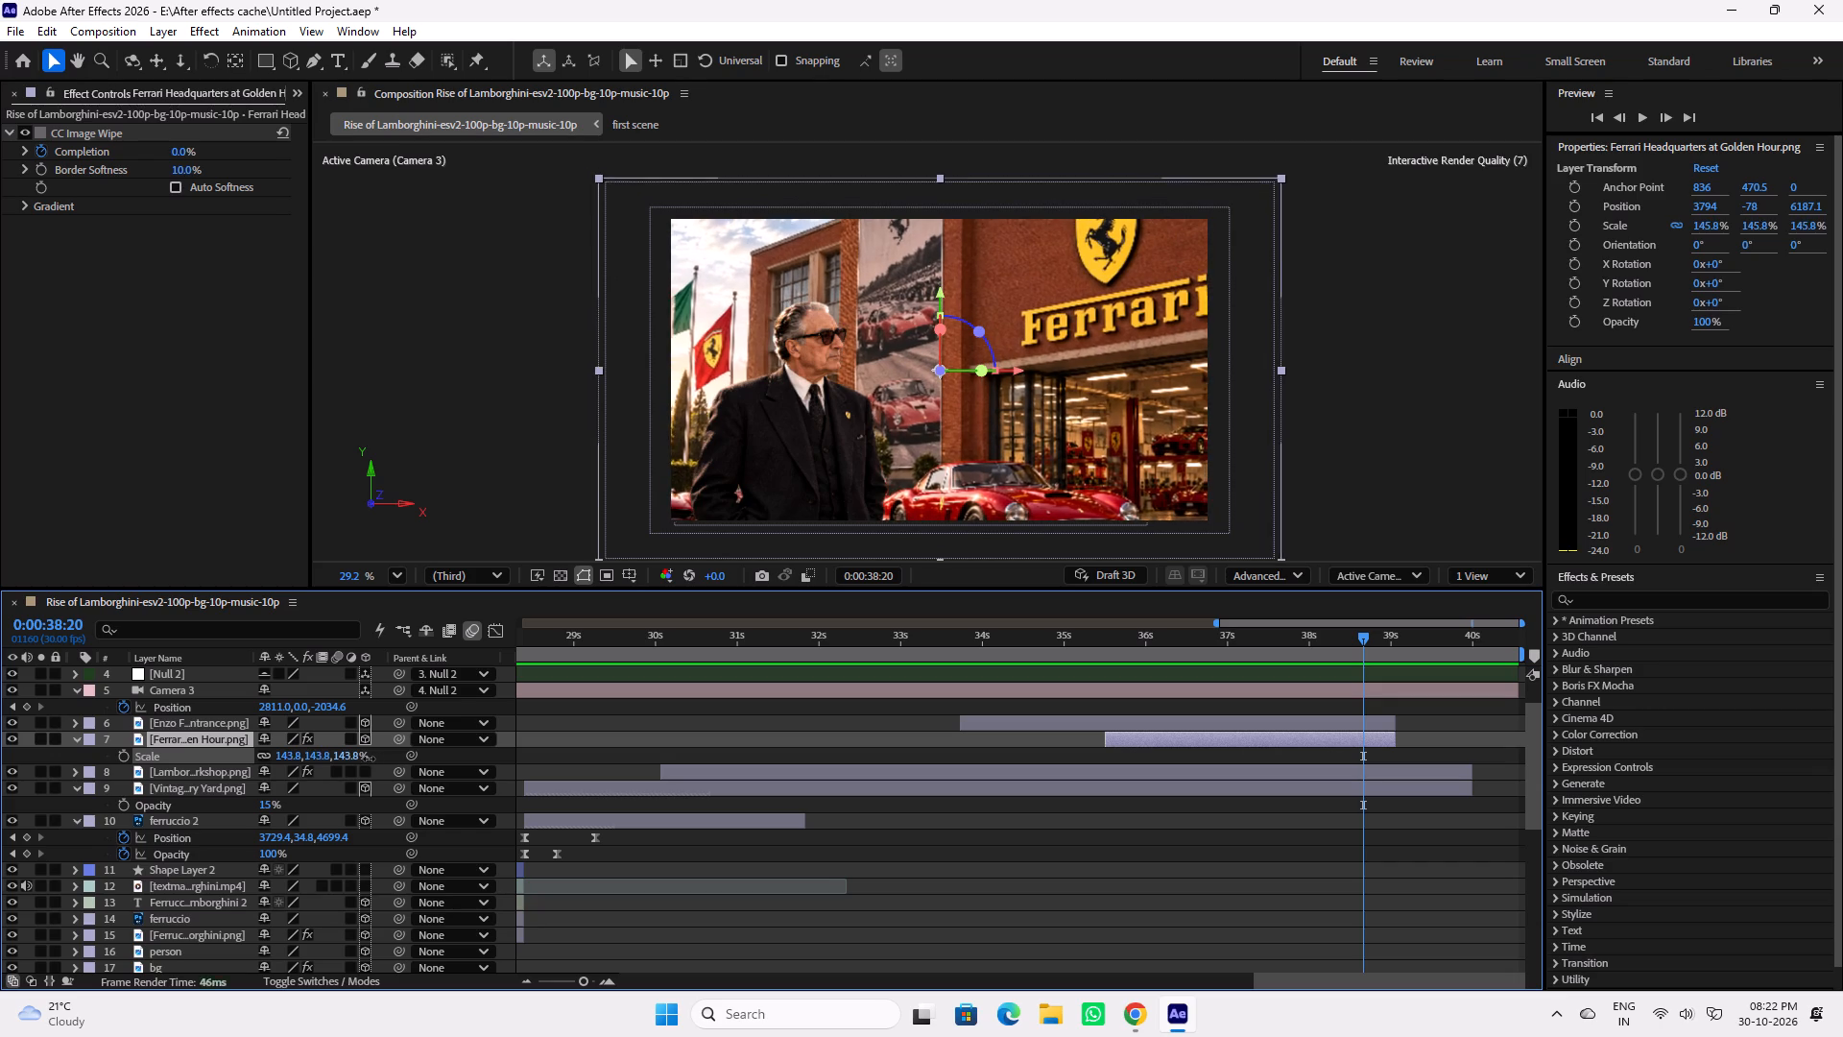
drag(369, 759, 365, 761)
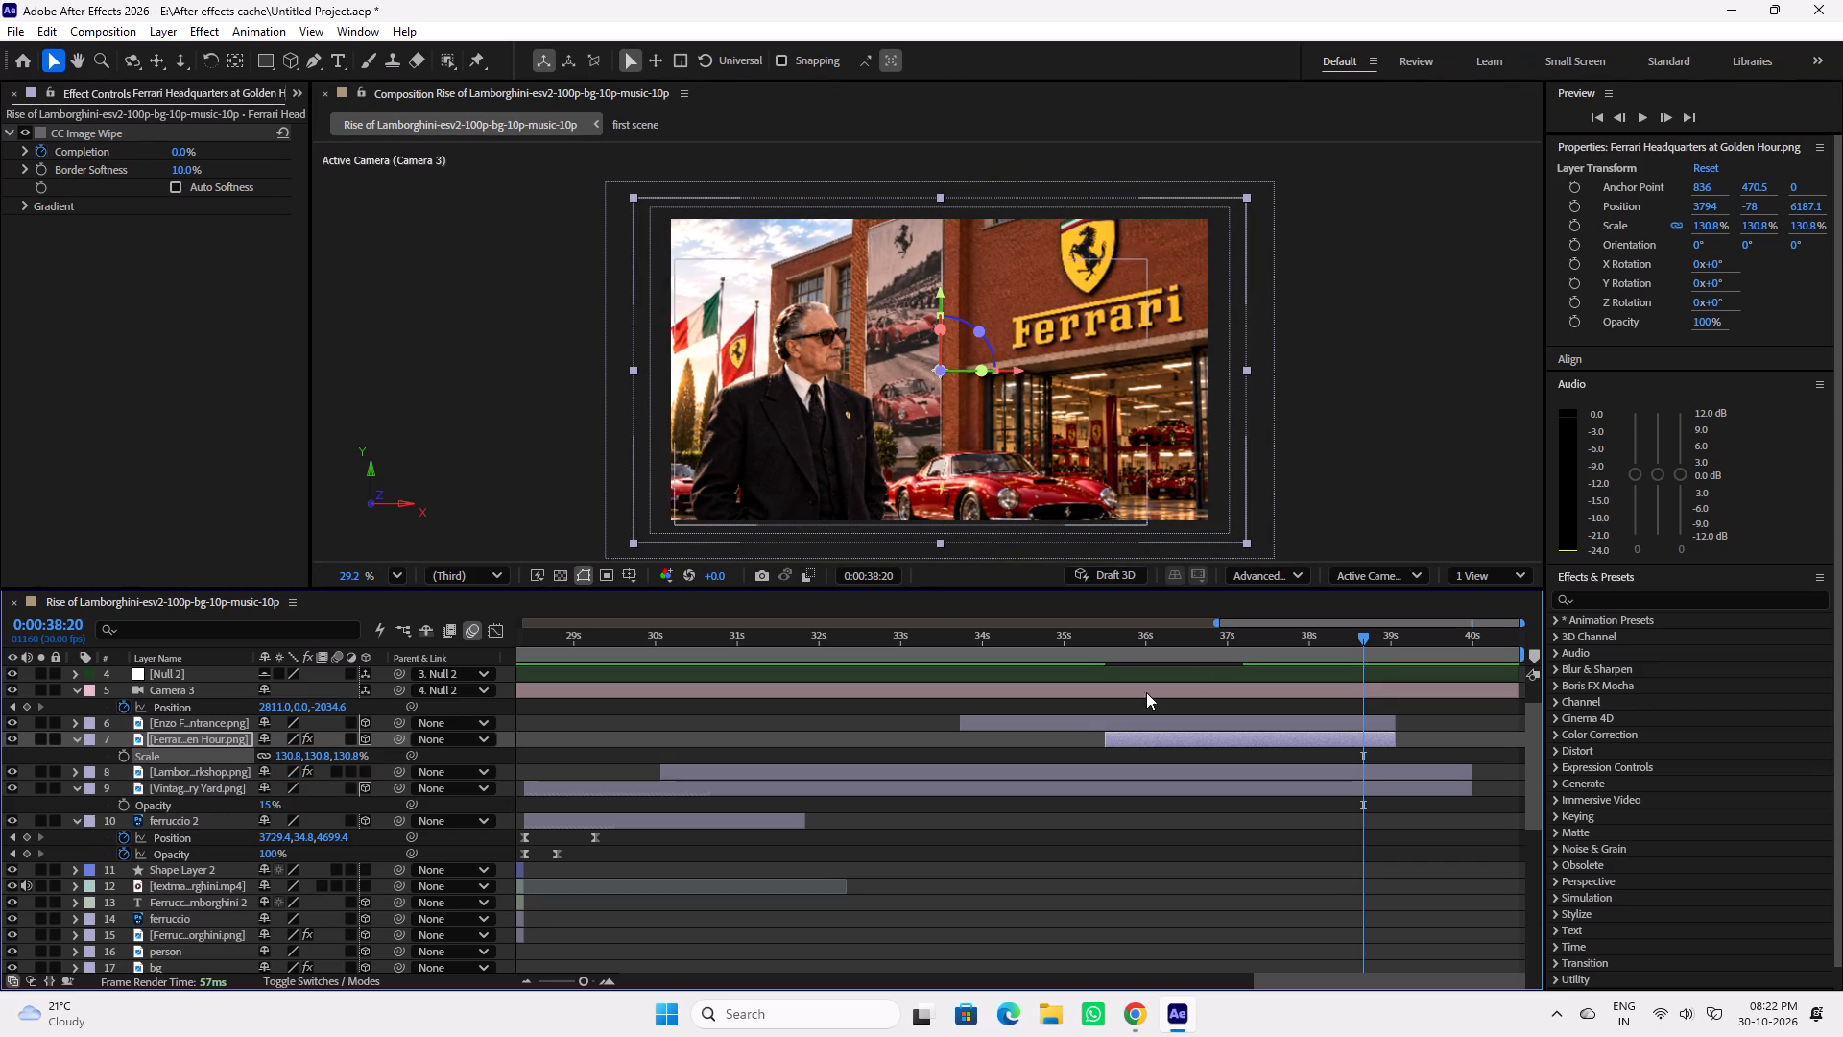
click(1215, 649)
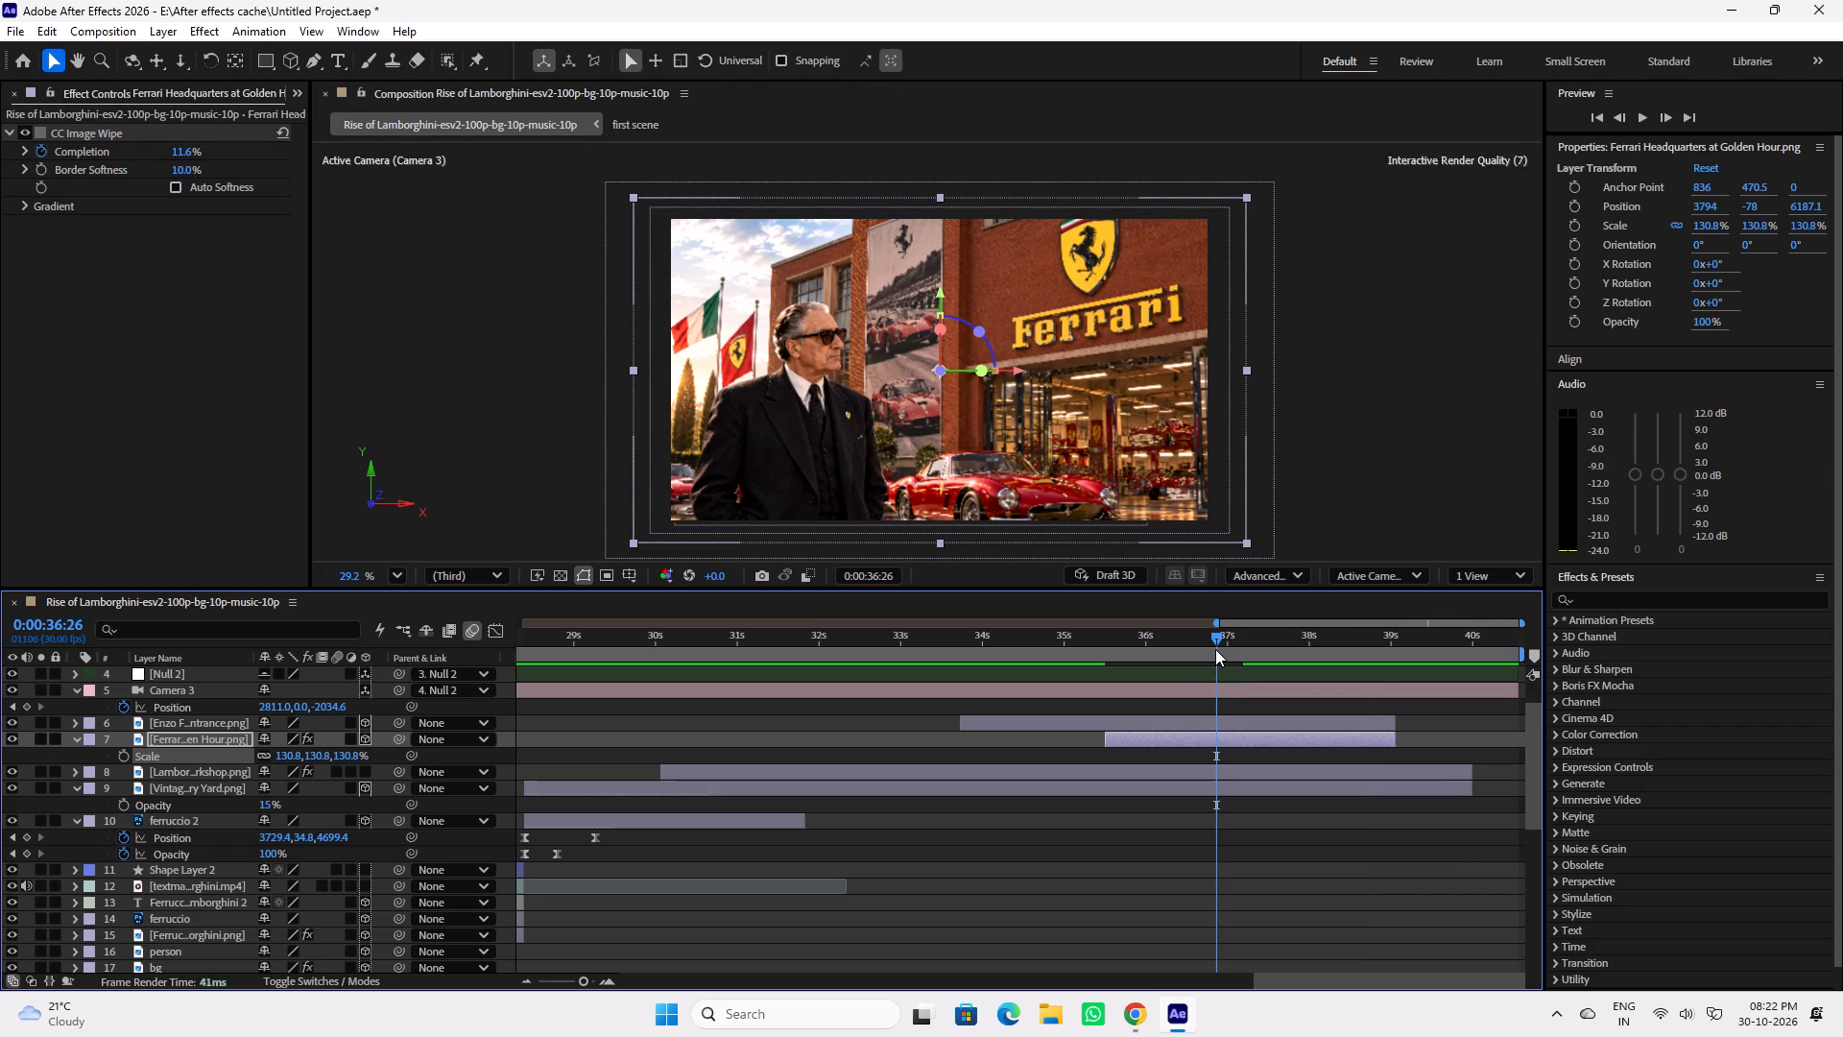
key(space)
key(space)
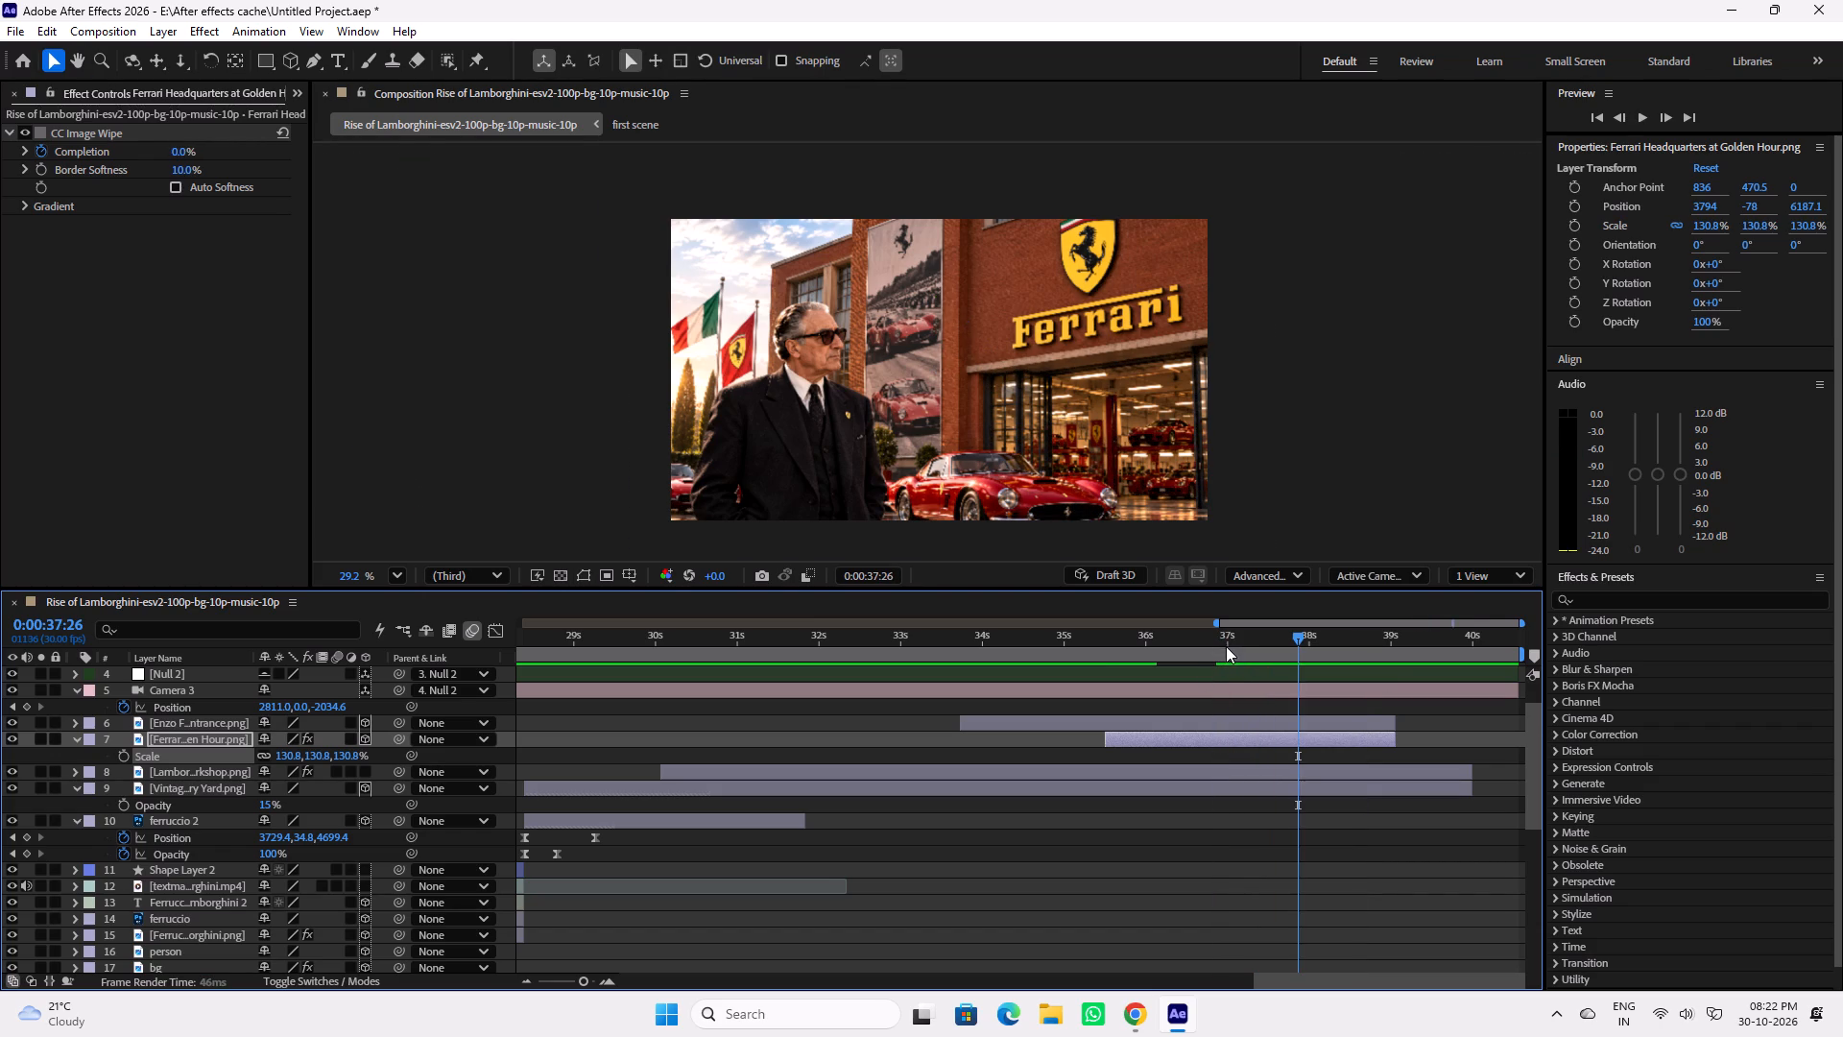
click(1229, 640)
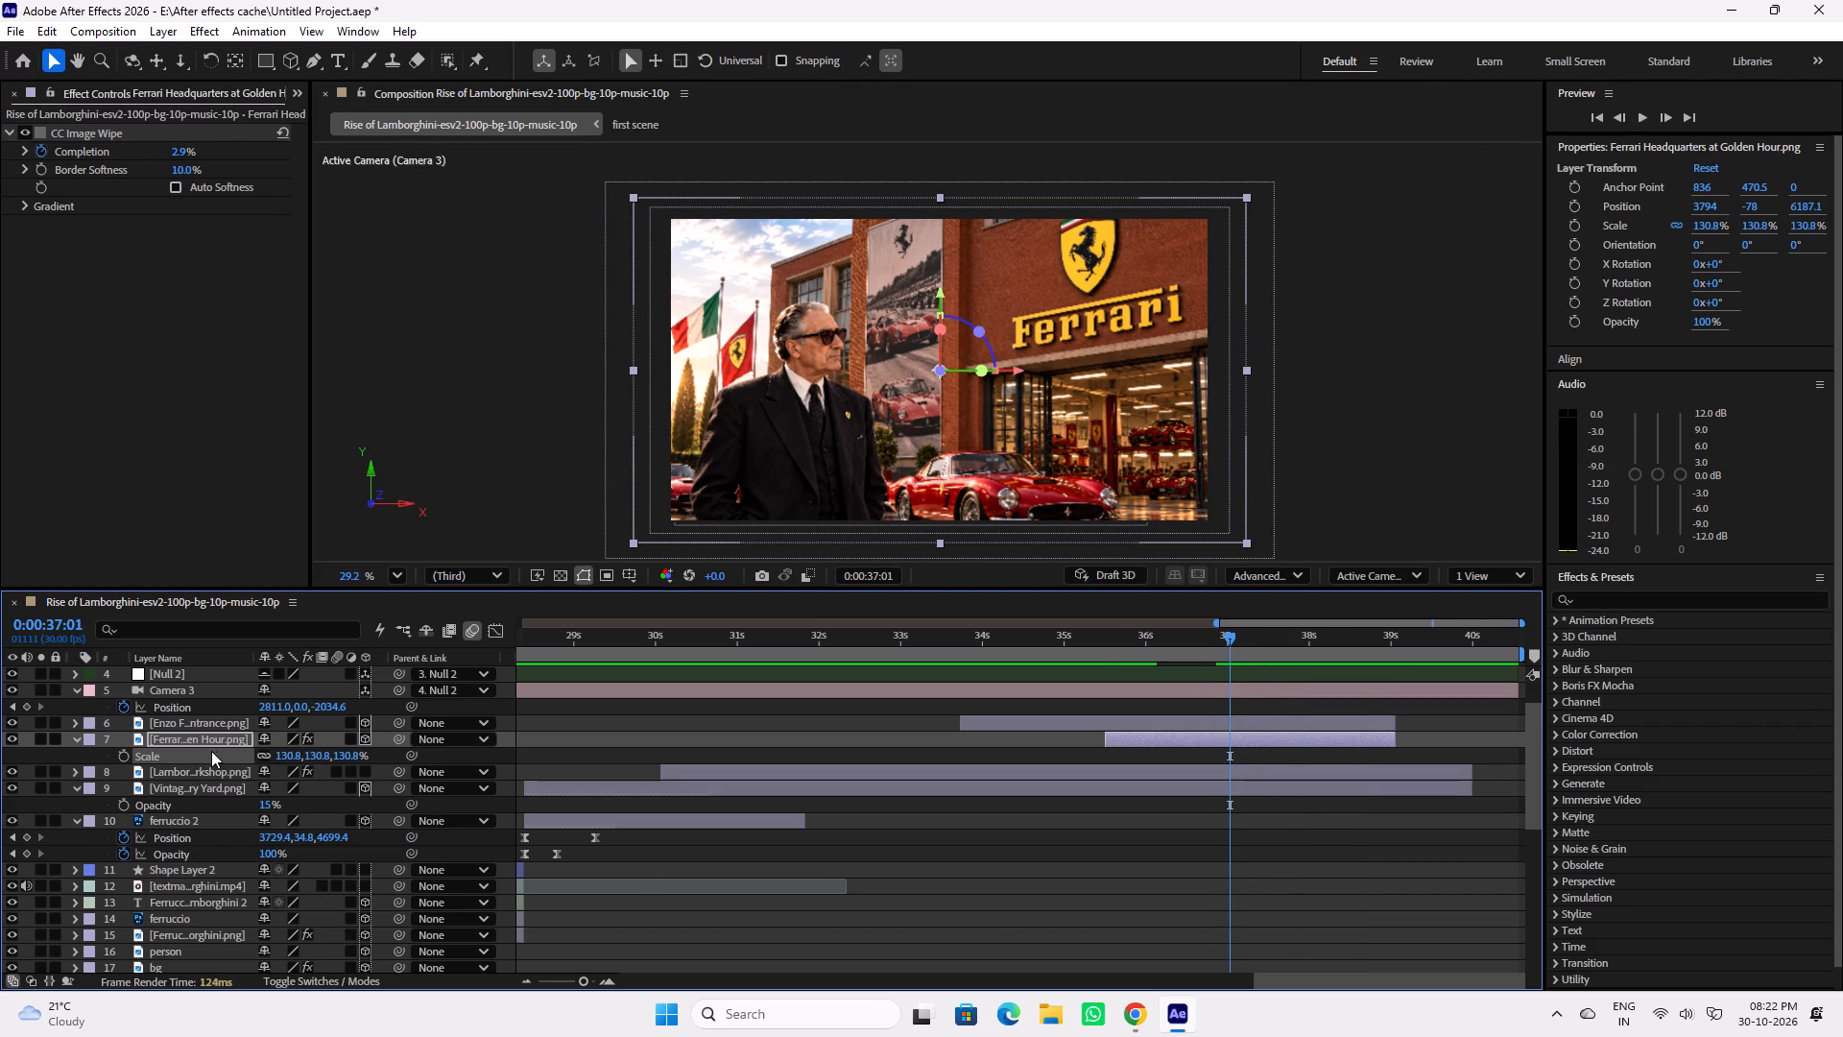
Keyframe the Ferrari Headquarters layer's scale from 130.8% at 36:25 to 116.8% at 38:24, and preview the zoom-out behind Enzo.
click(1212, 639)
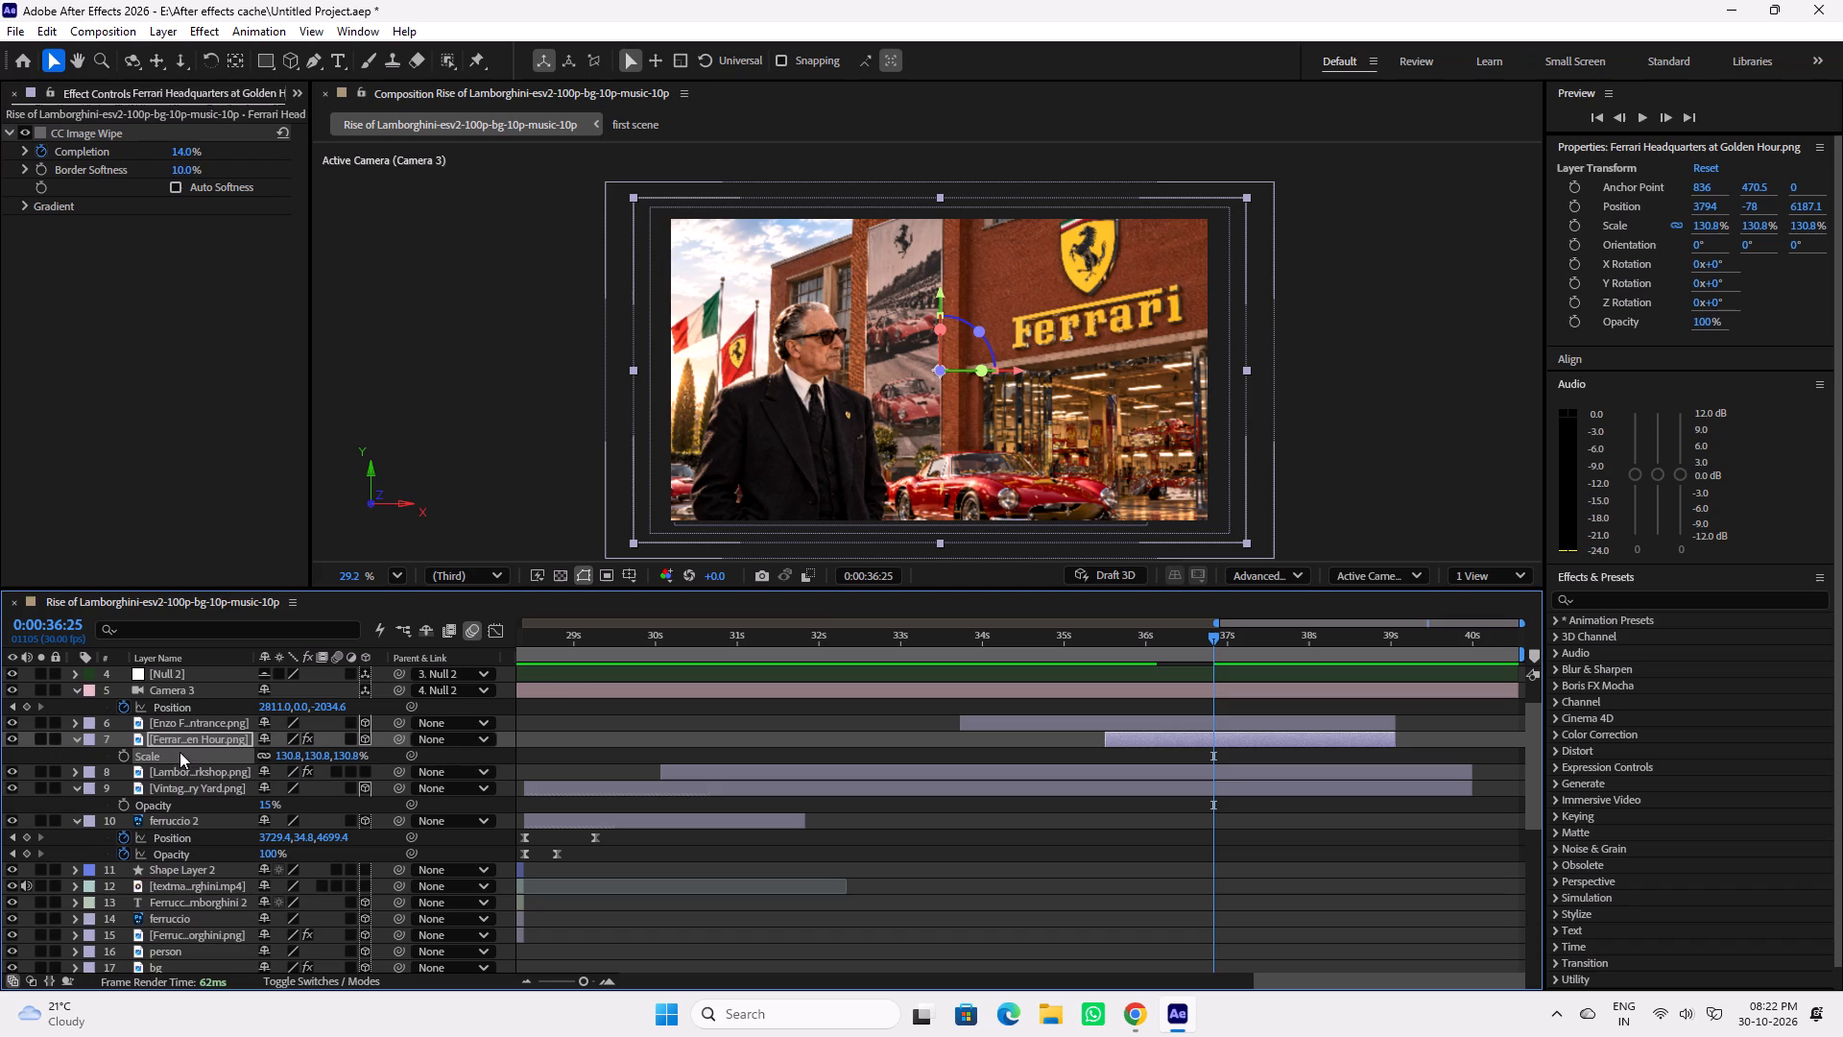
click(127, 757)
drag(1360, 642, 1361, 642)
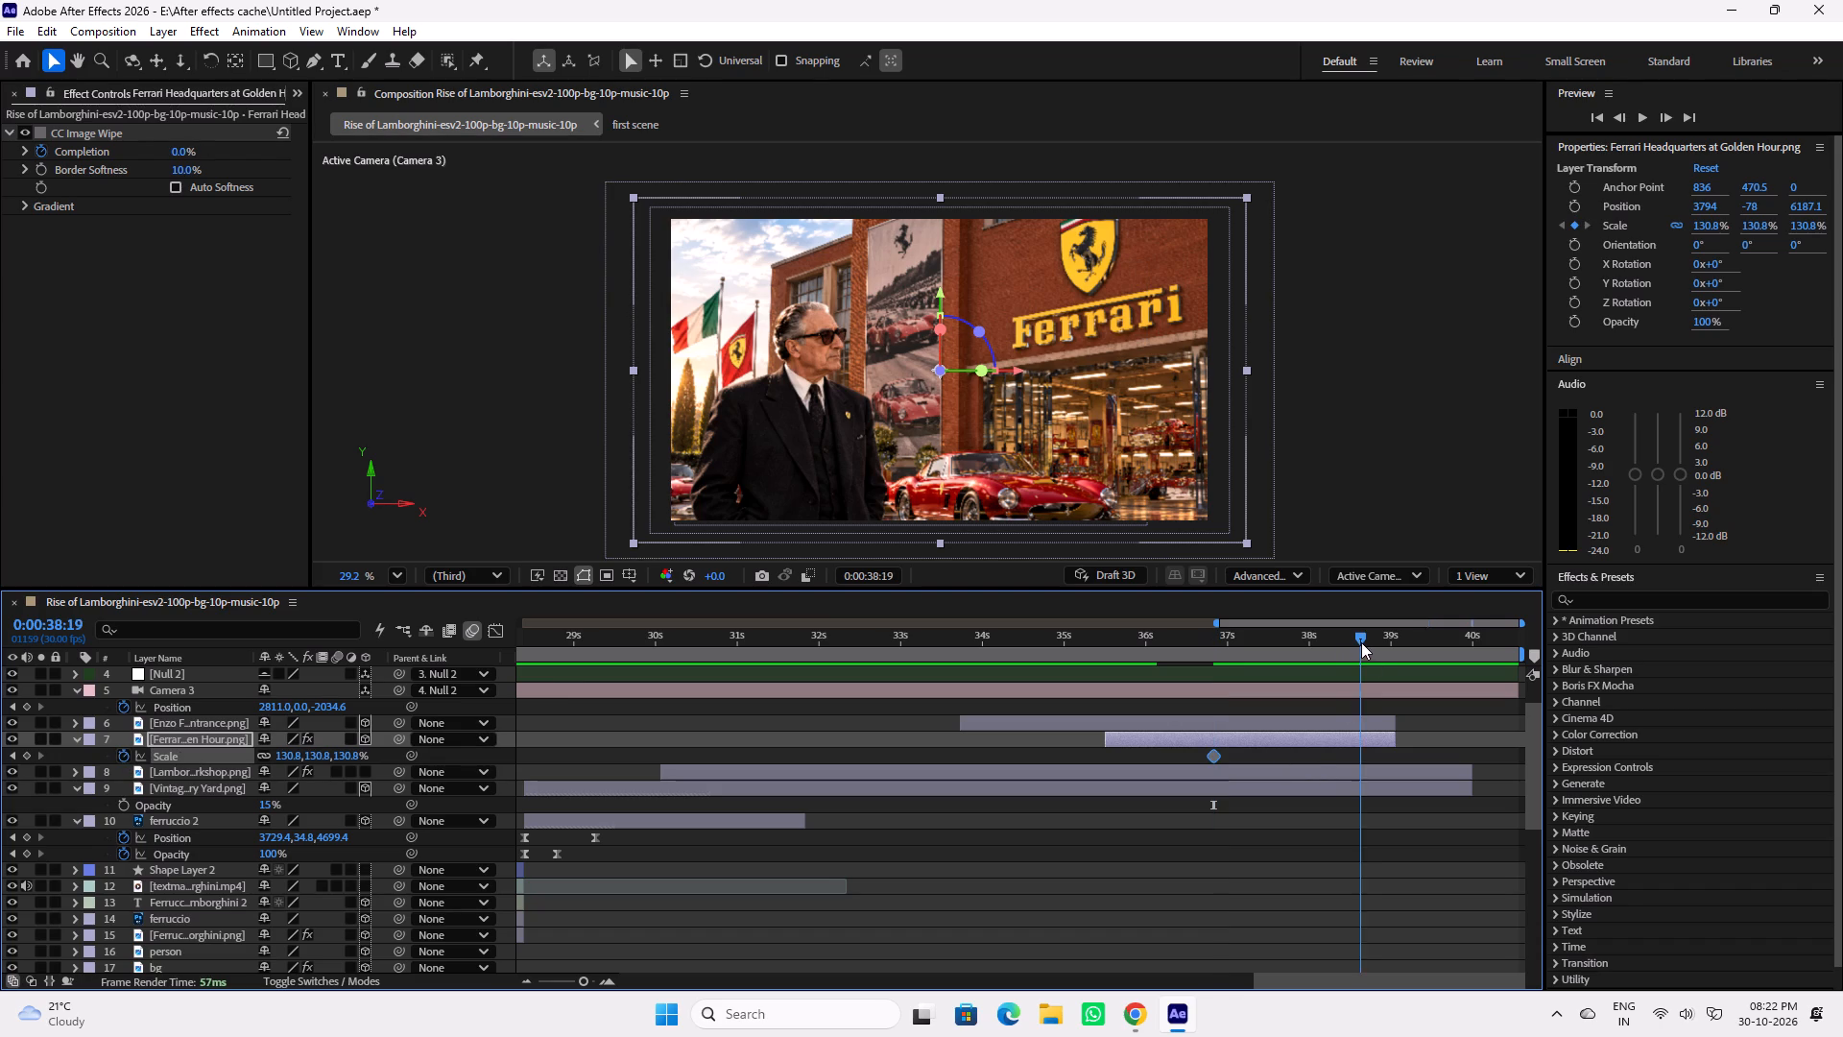
drag(1361, 642, 1383, 644)
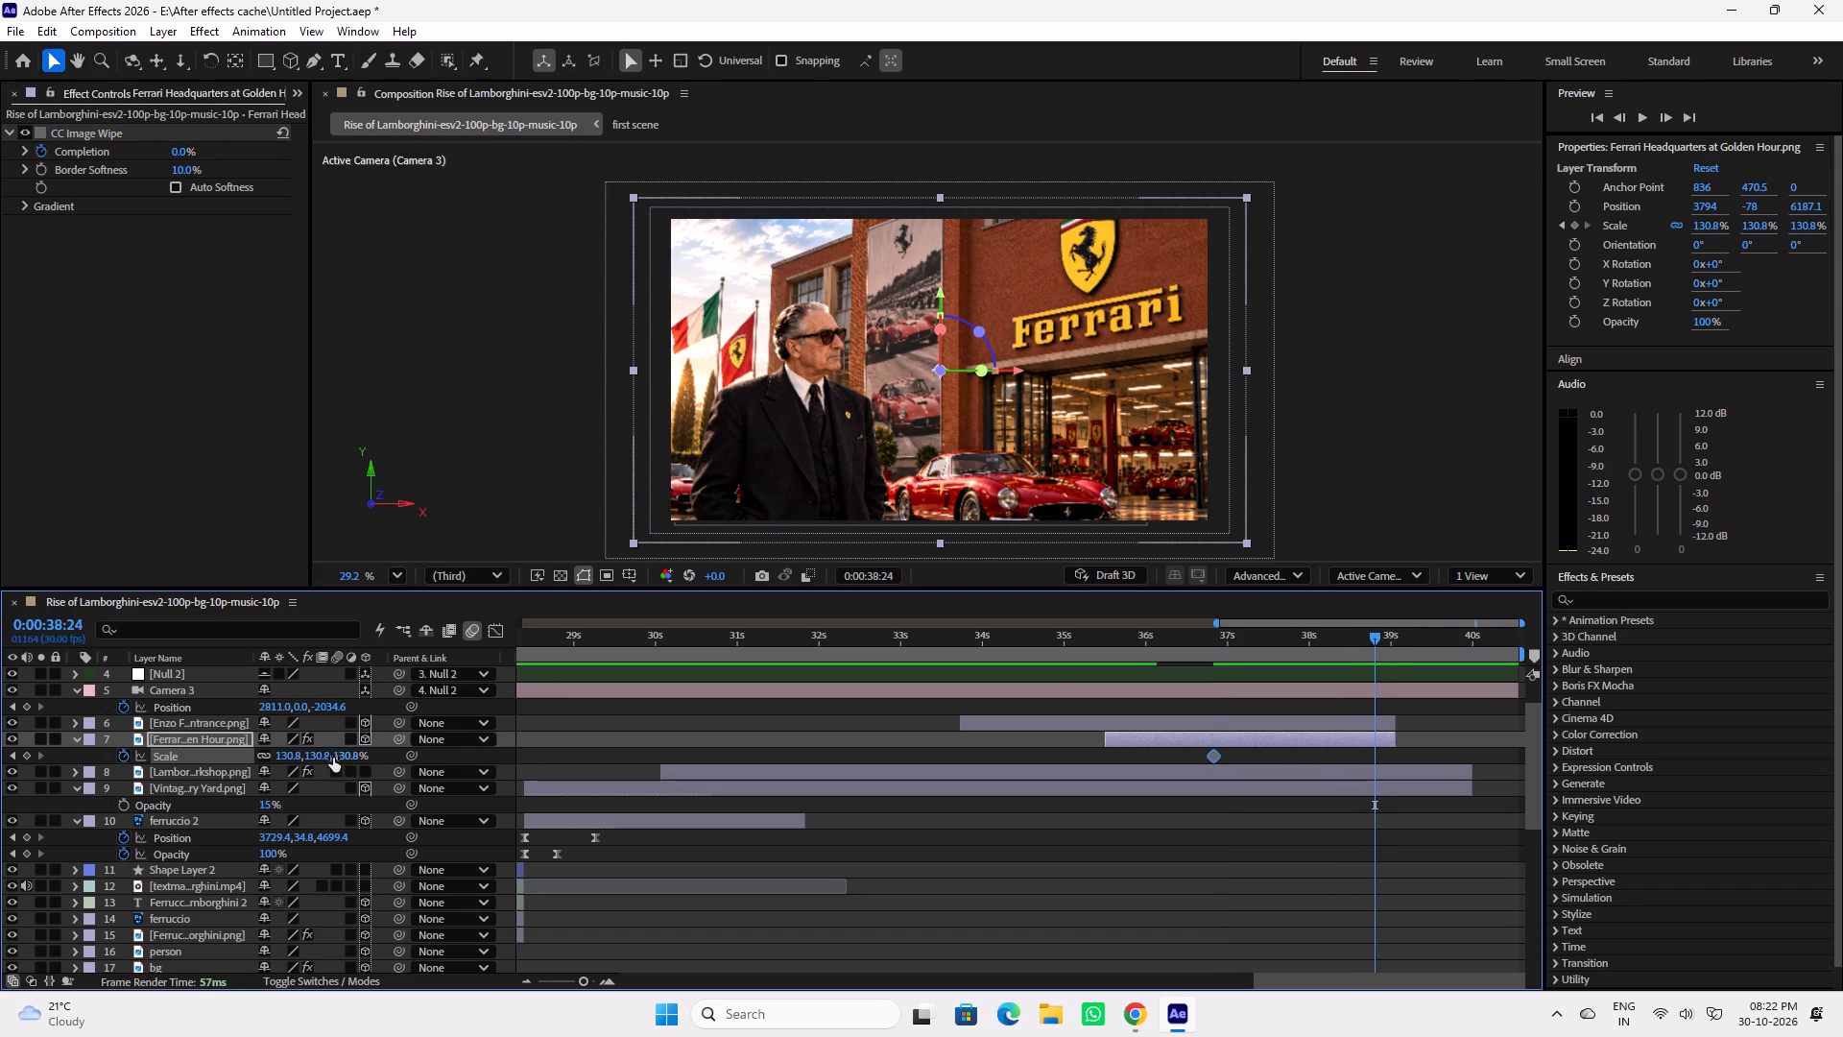
drag(347, 758, 330, 753)
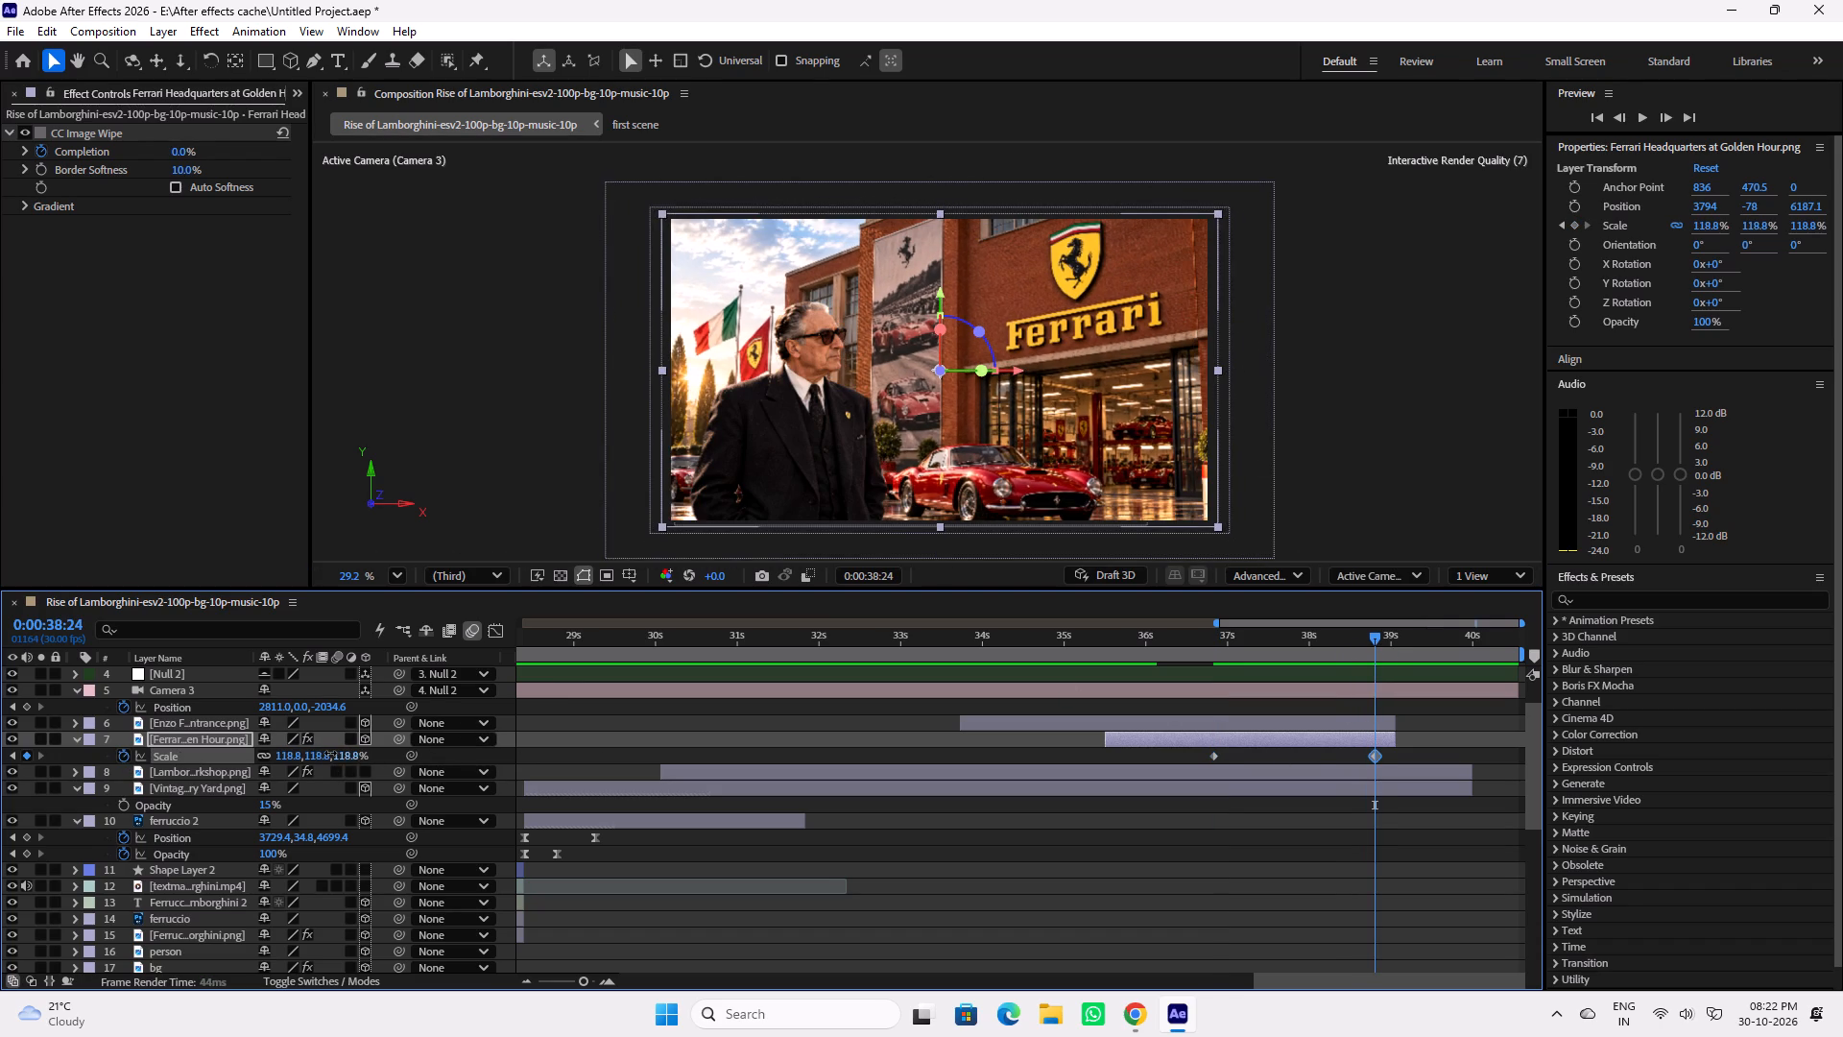
drag(330, 753, 328, 753)
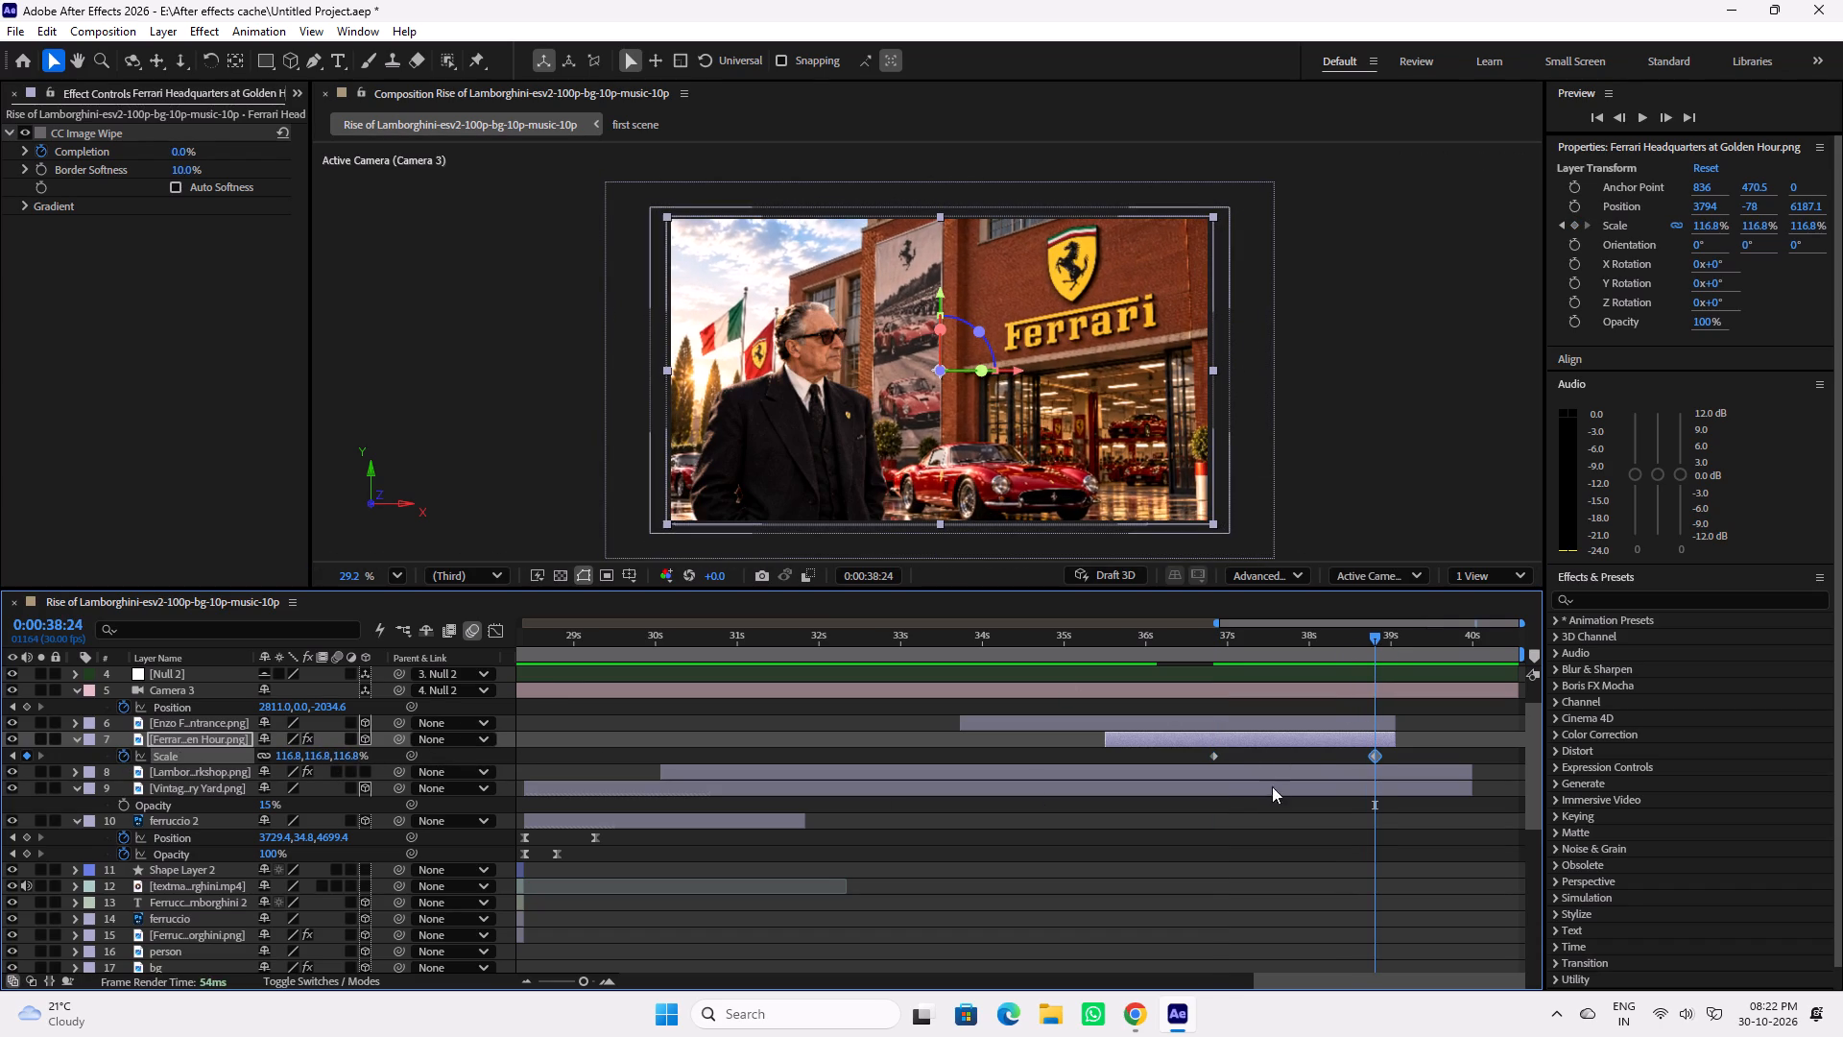
click(1208, 639)
key(space)
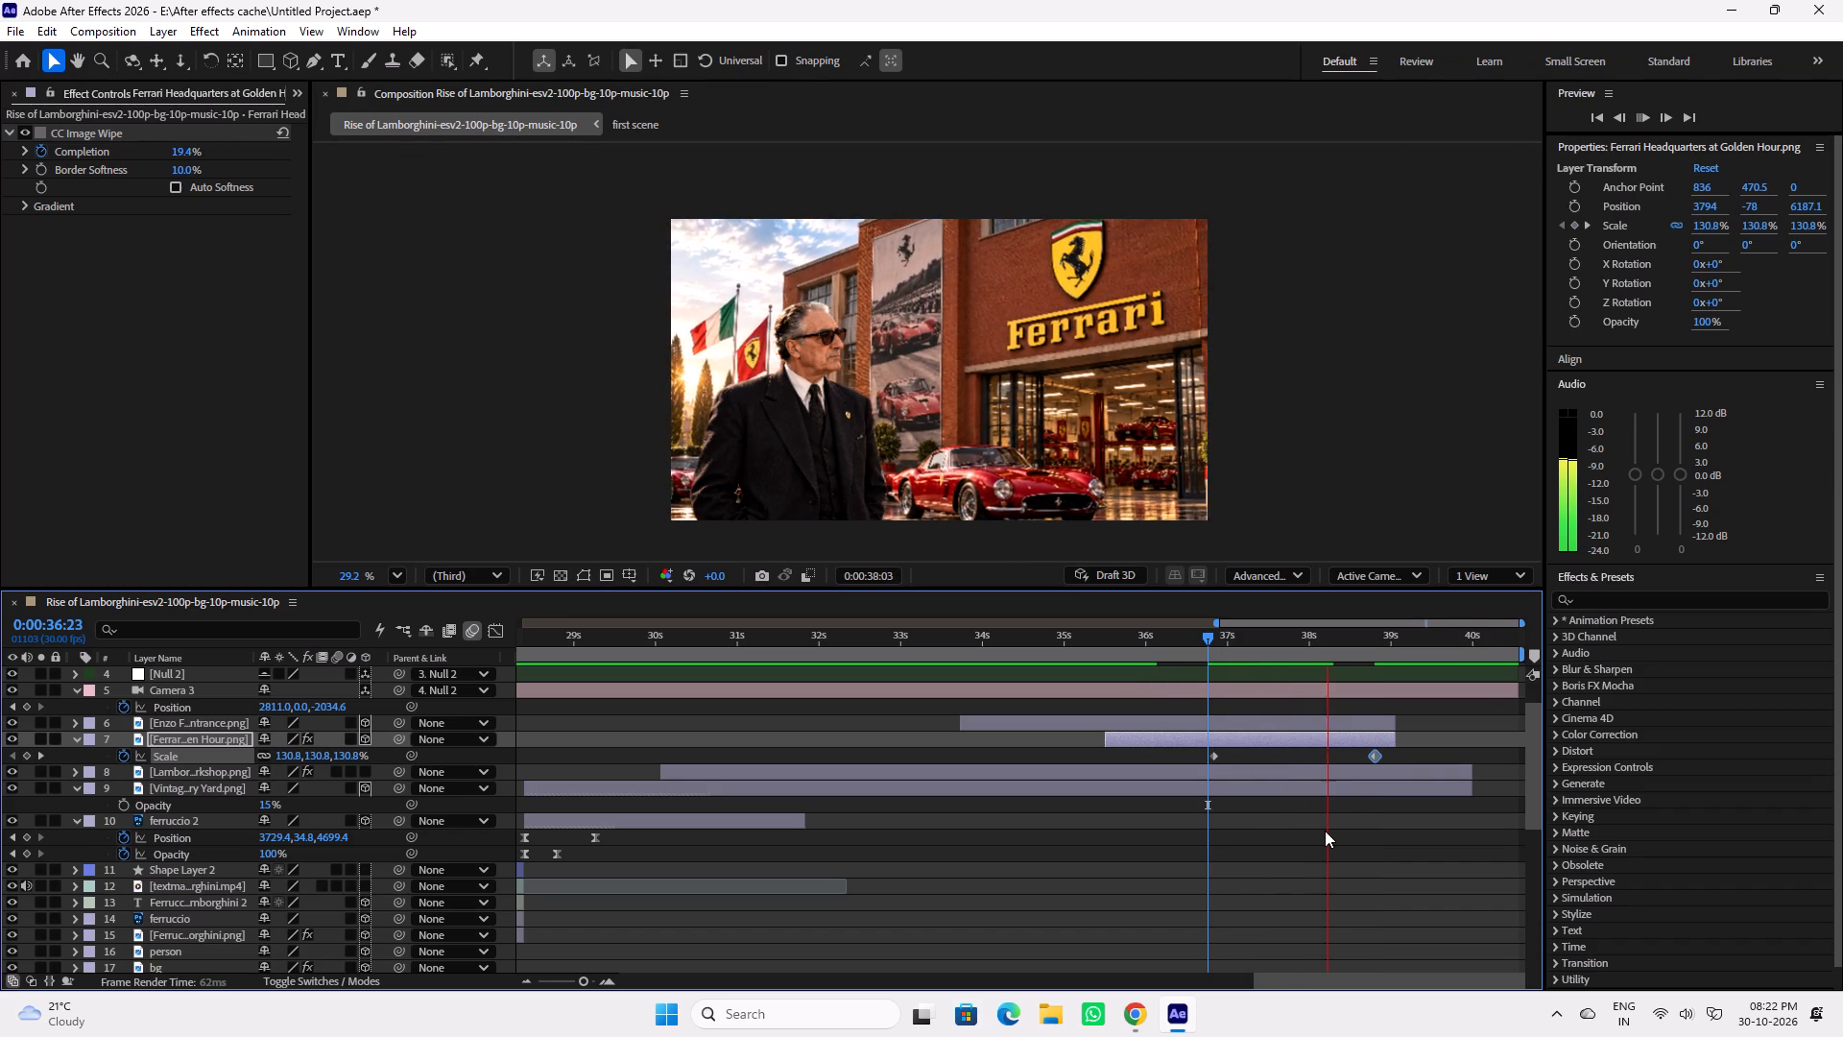
key(space)
Apply Easy Ease to both Ferrari Headquarters scale keyframes, lengthen the last one's incoming ease in the speed graph, and preview and save.
drag(1392, 755, 1187, 751)
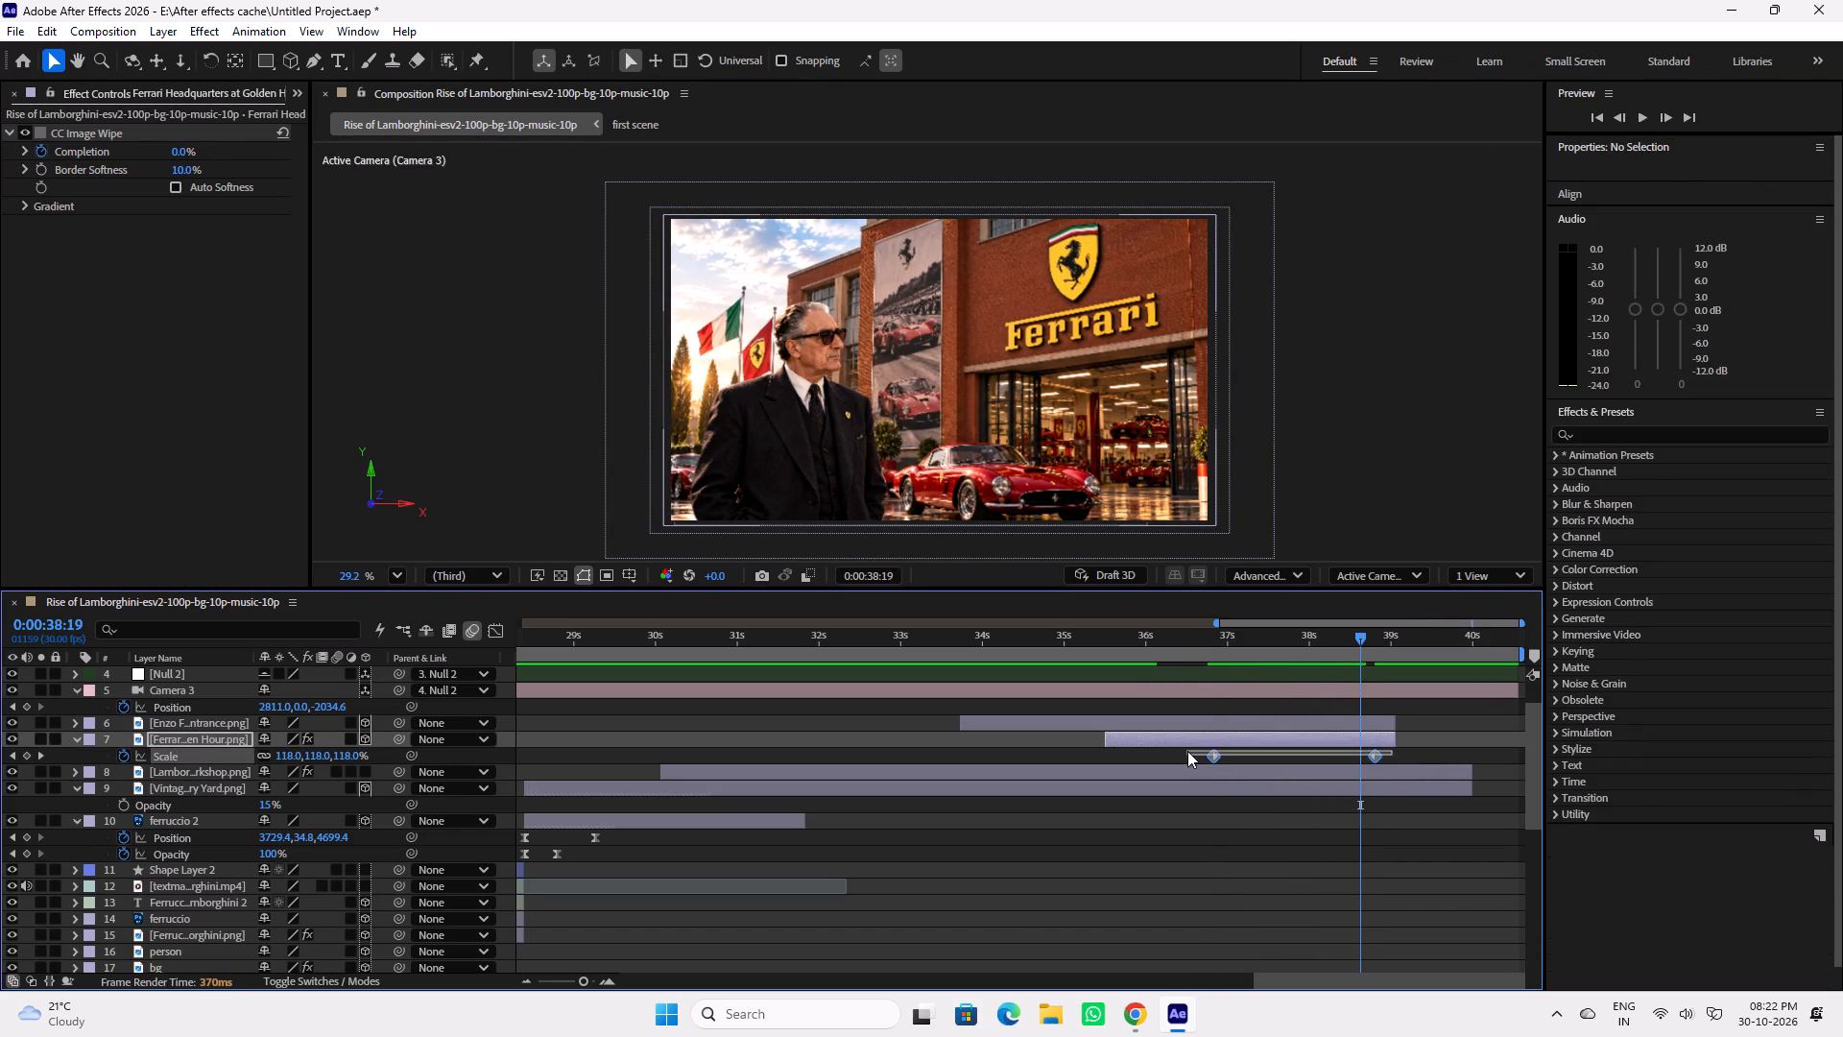
drag(1187, 751, 1182, 753)
key(F9)
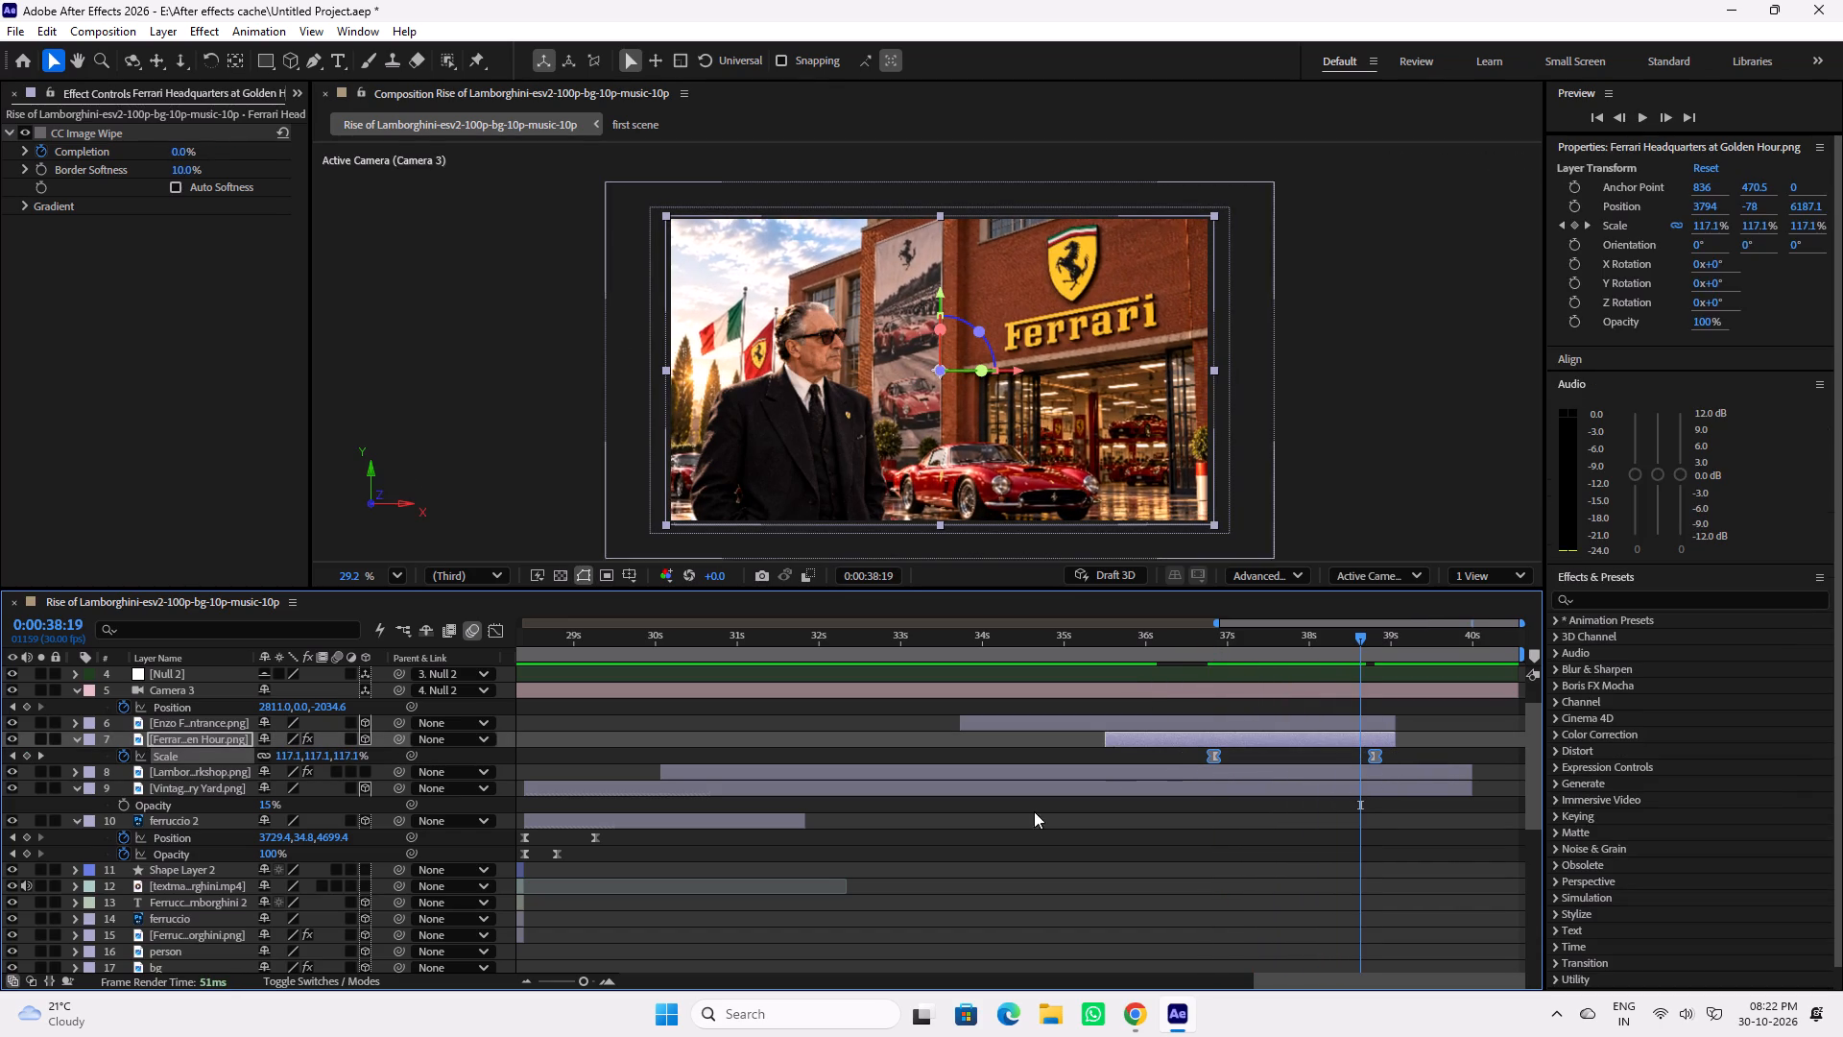
click(499, 634)
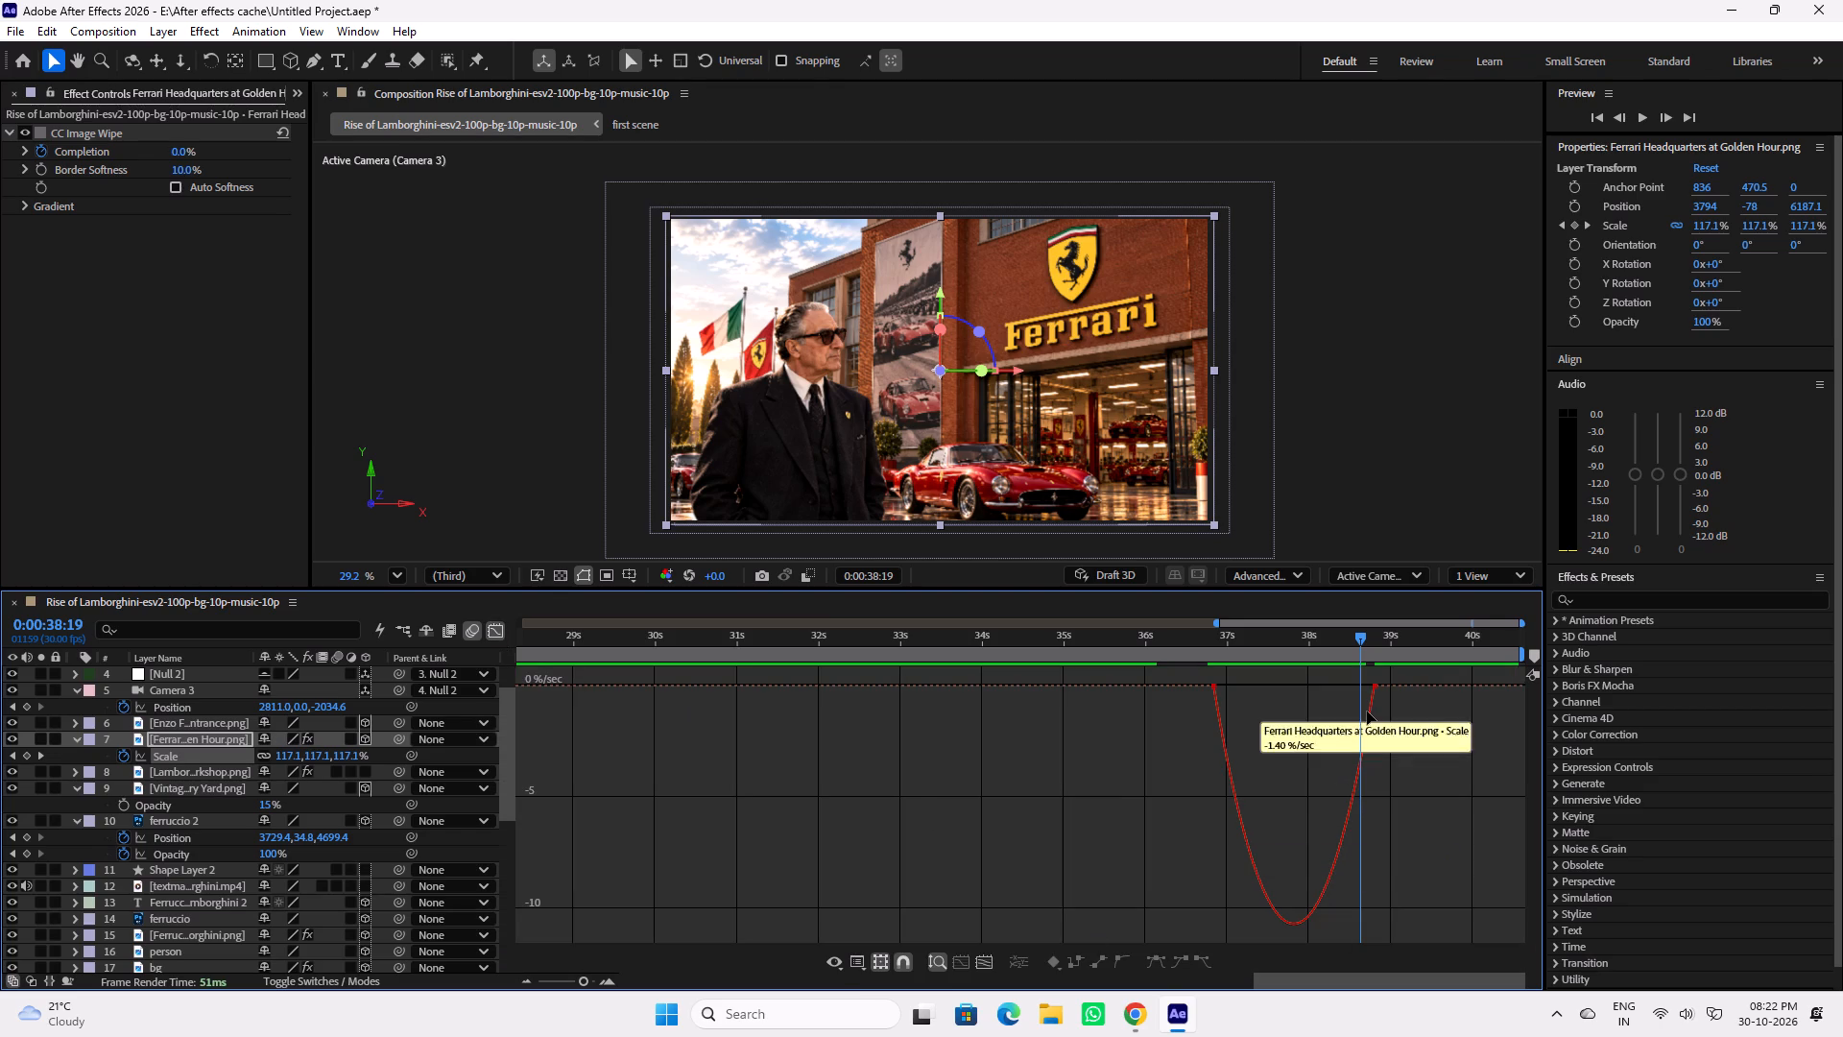
click(1377, 687)
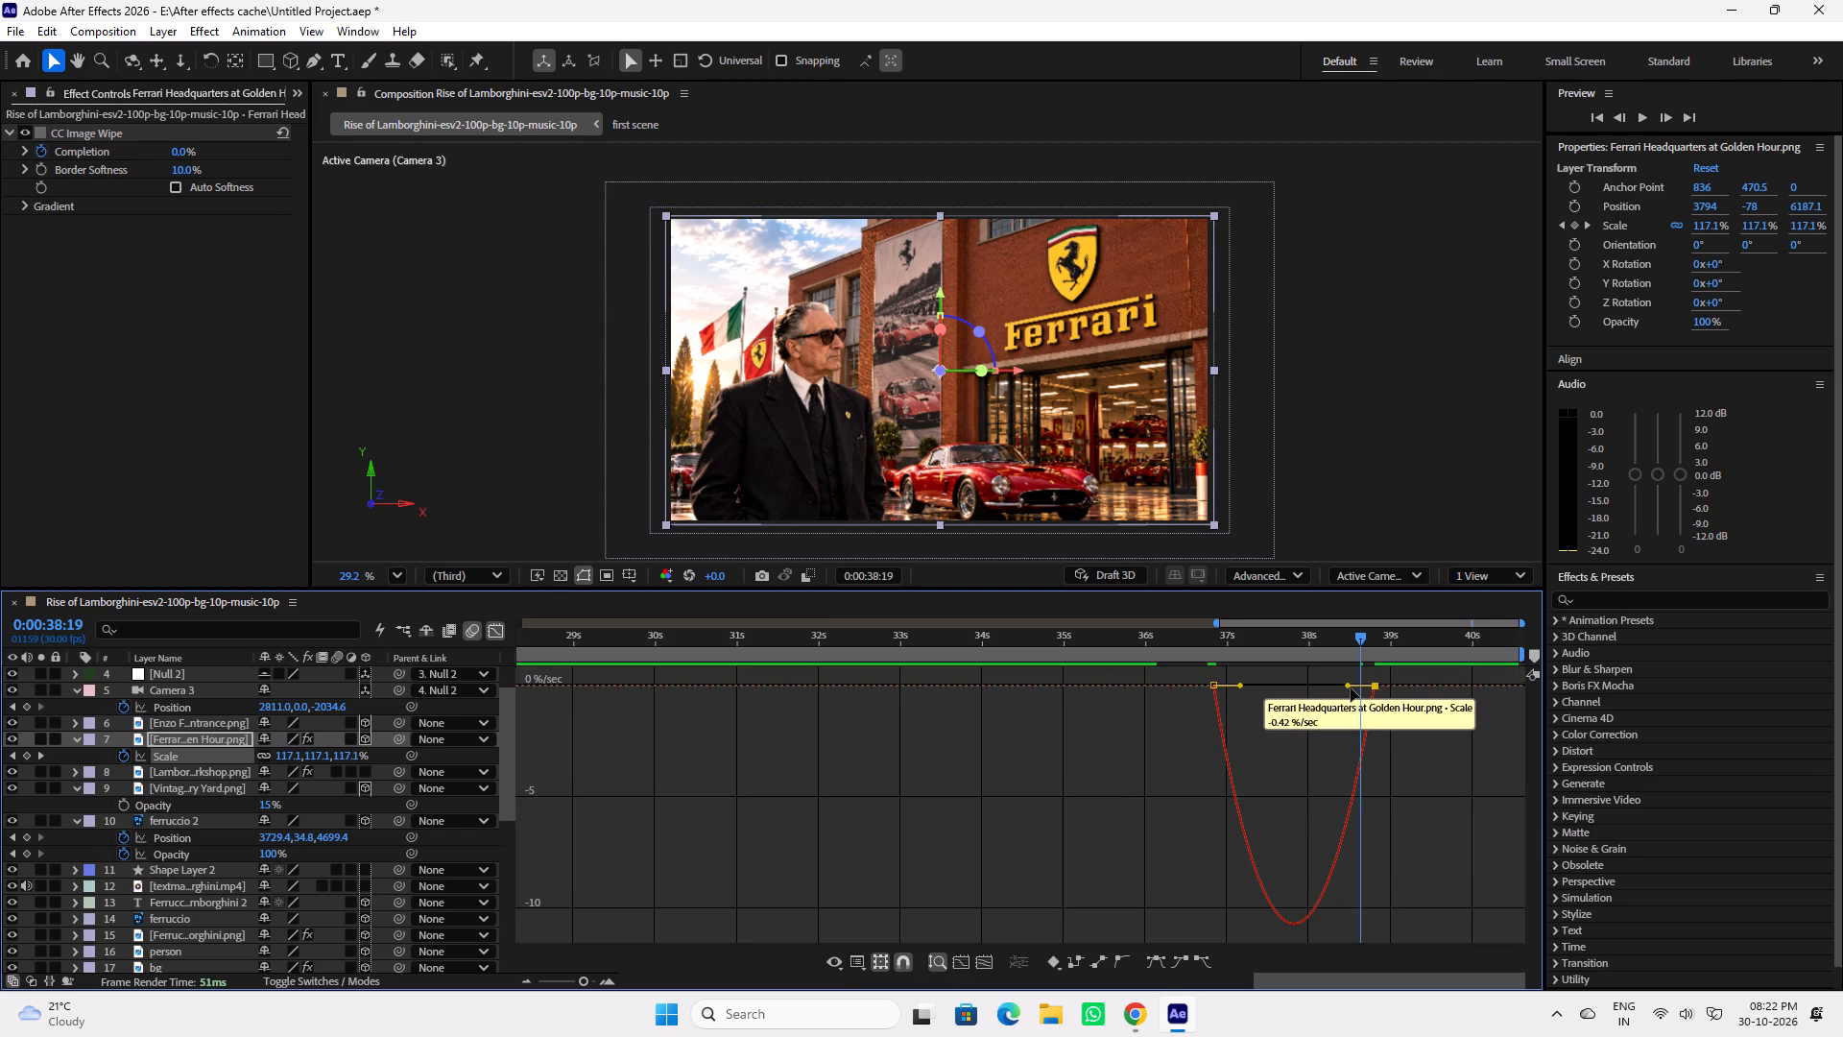
drag(1350, 686, 1327, 682)
click(1200, 645)
key(space)
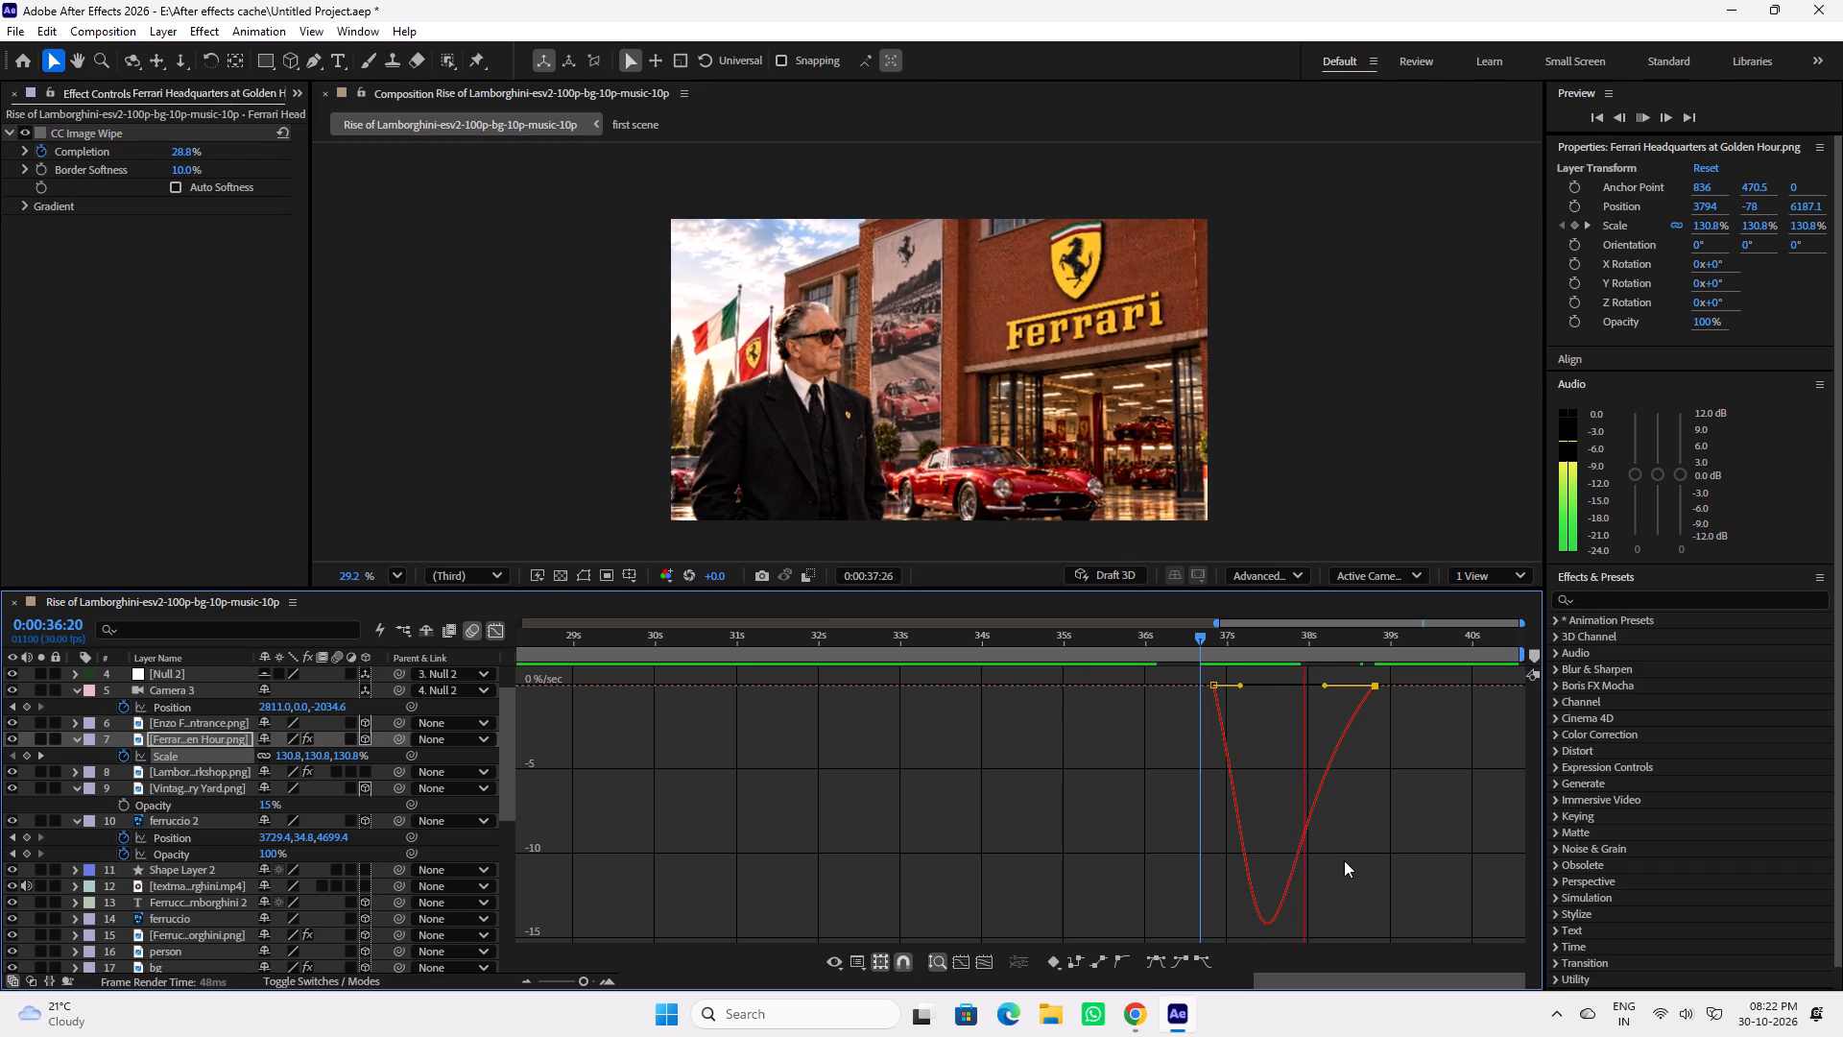
key(space)
key(ctrl+s)
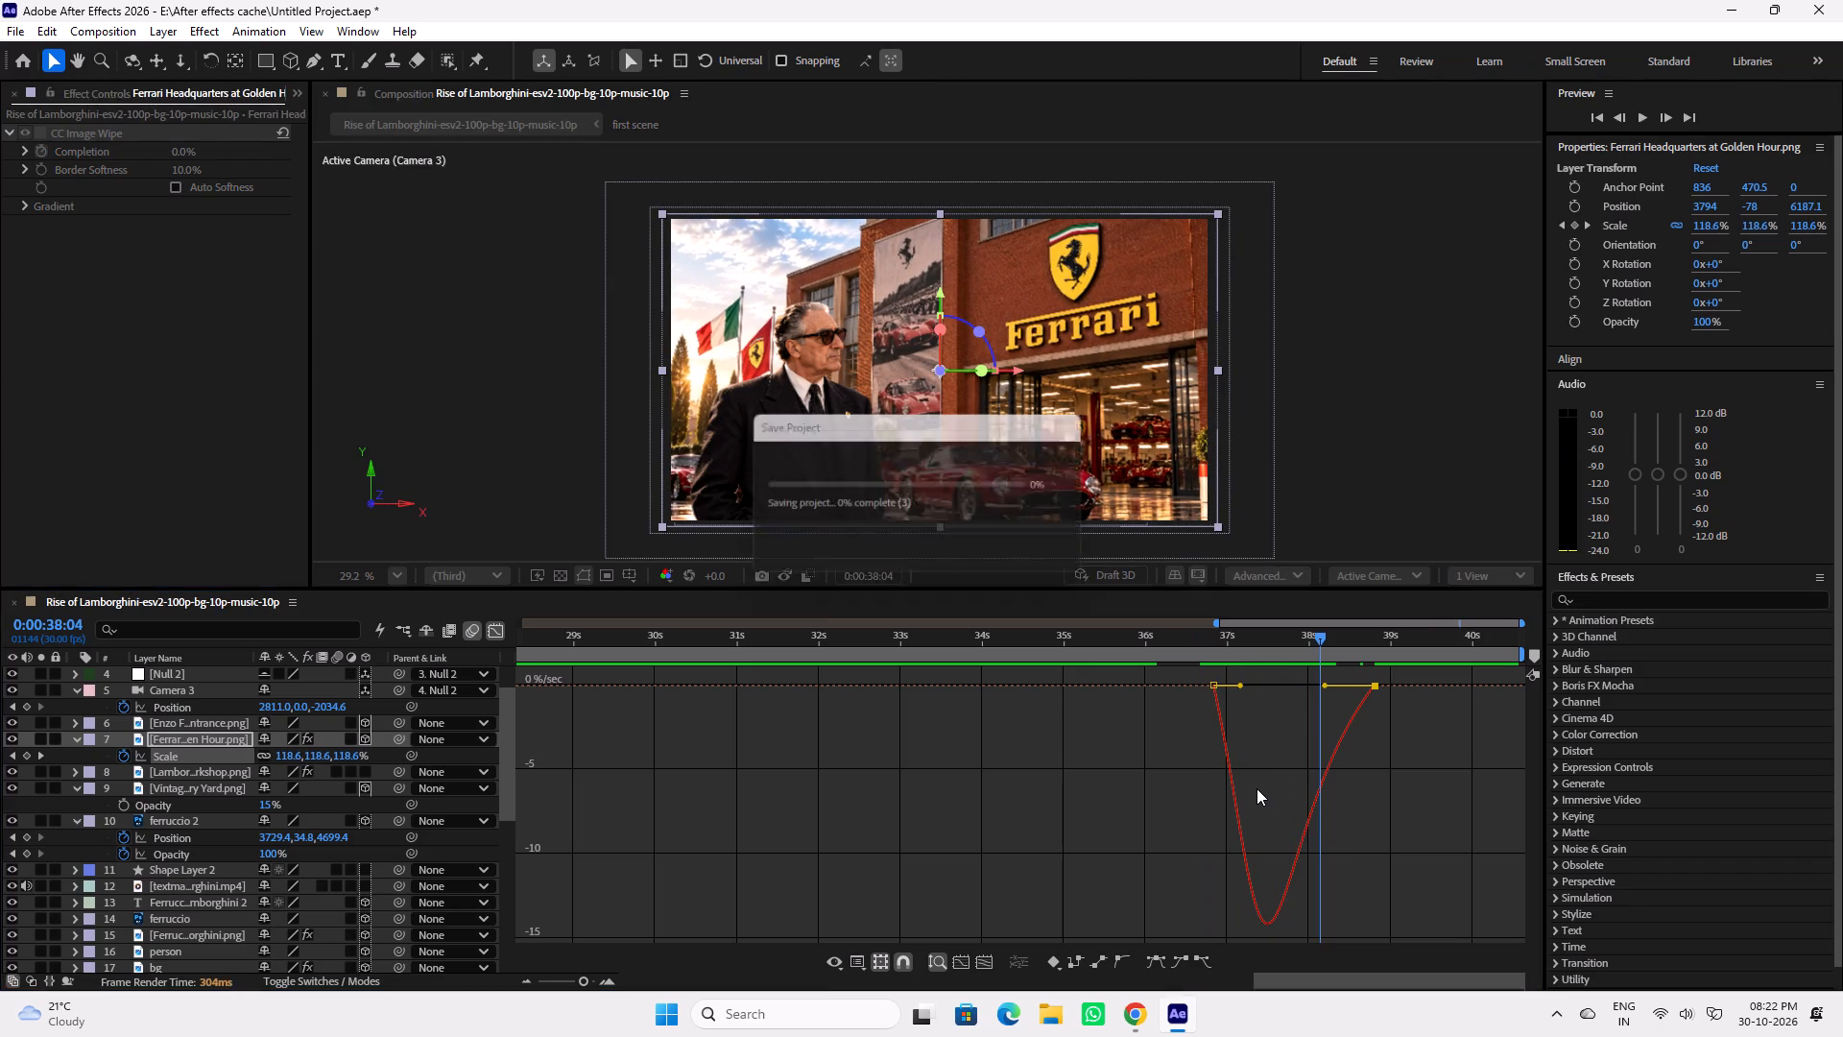
click(499, 628)
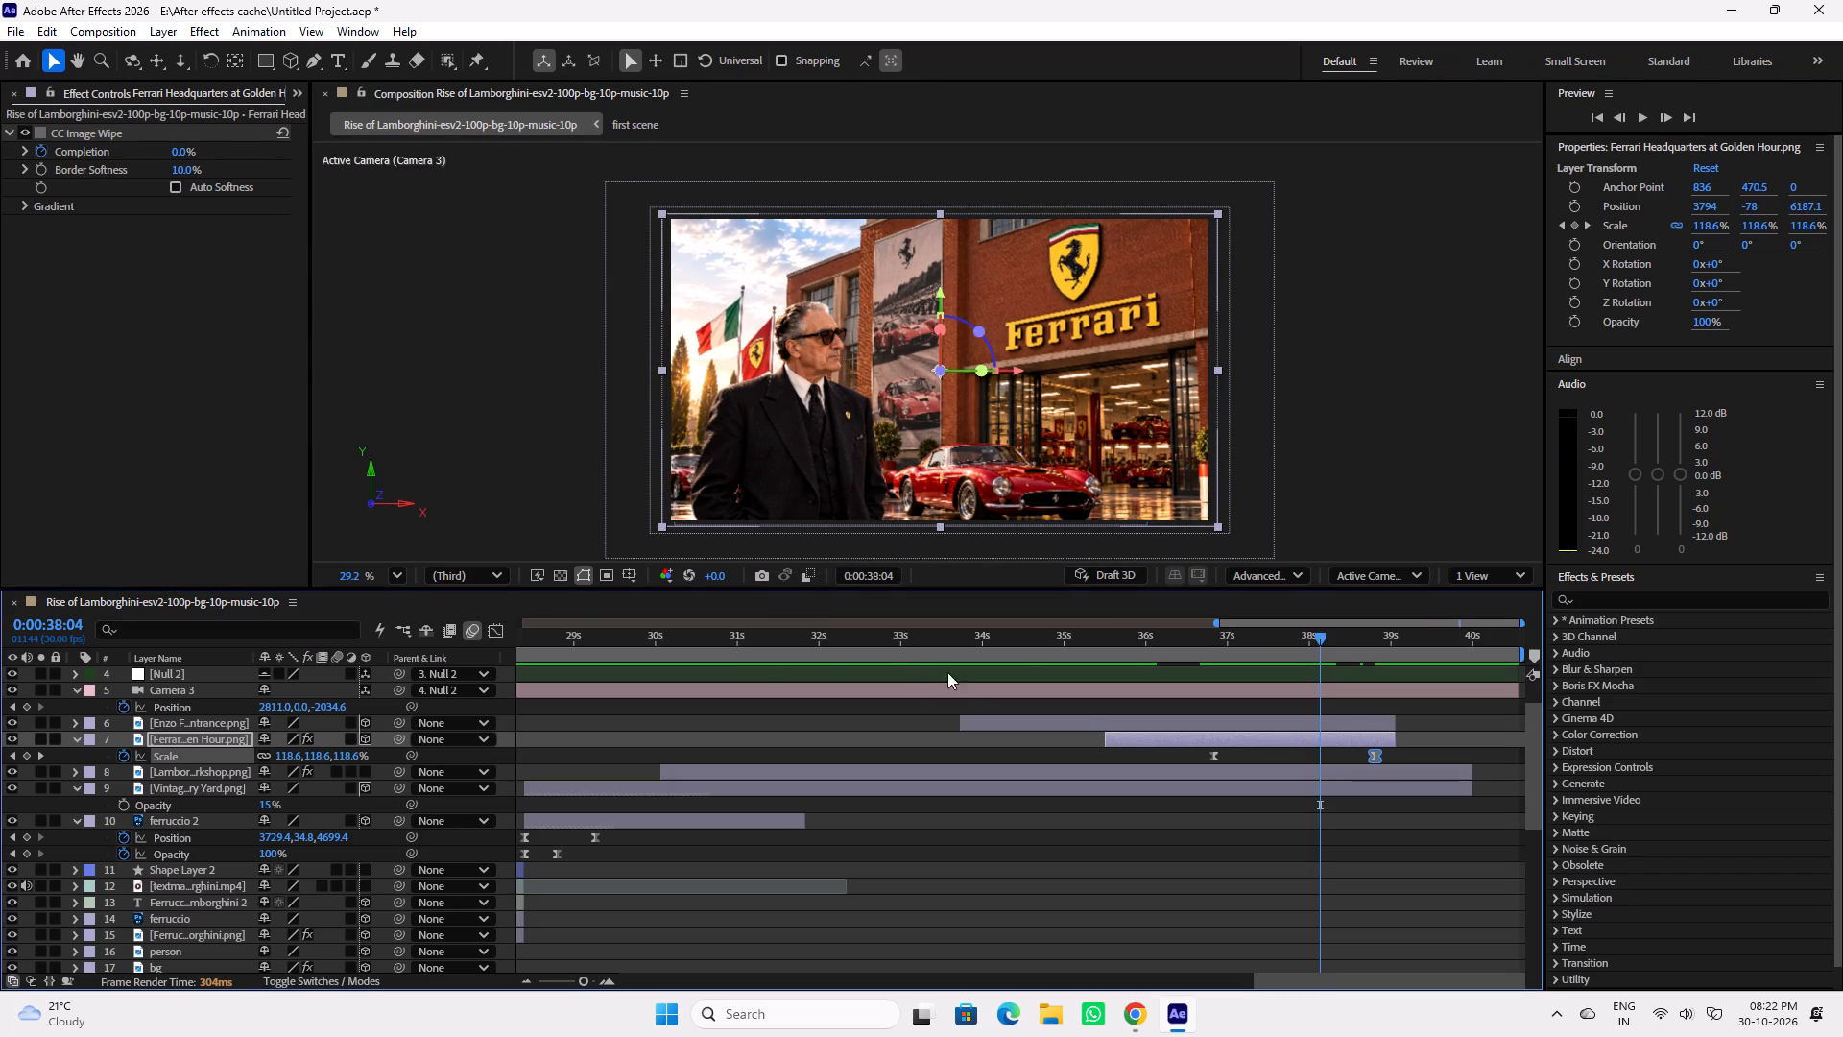
Preview from 35:10 to 39:01 to check the wipe to the Ferrari headquarters and the eased zoom-out, and save the project.
click(1118, 636)
drag(1106, 638, 1090, 639)
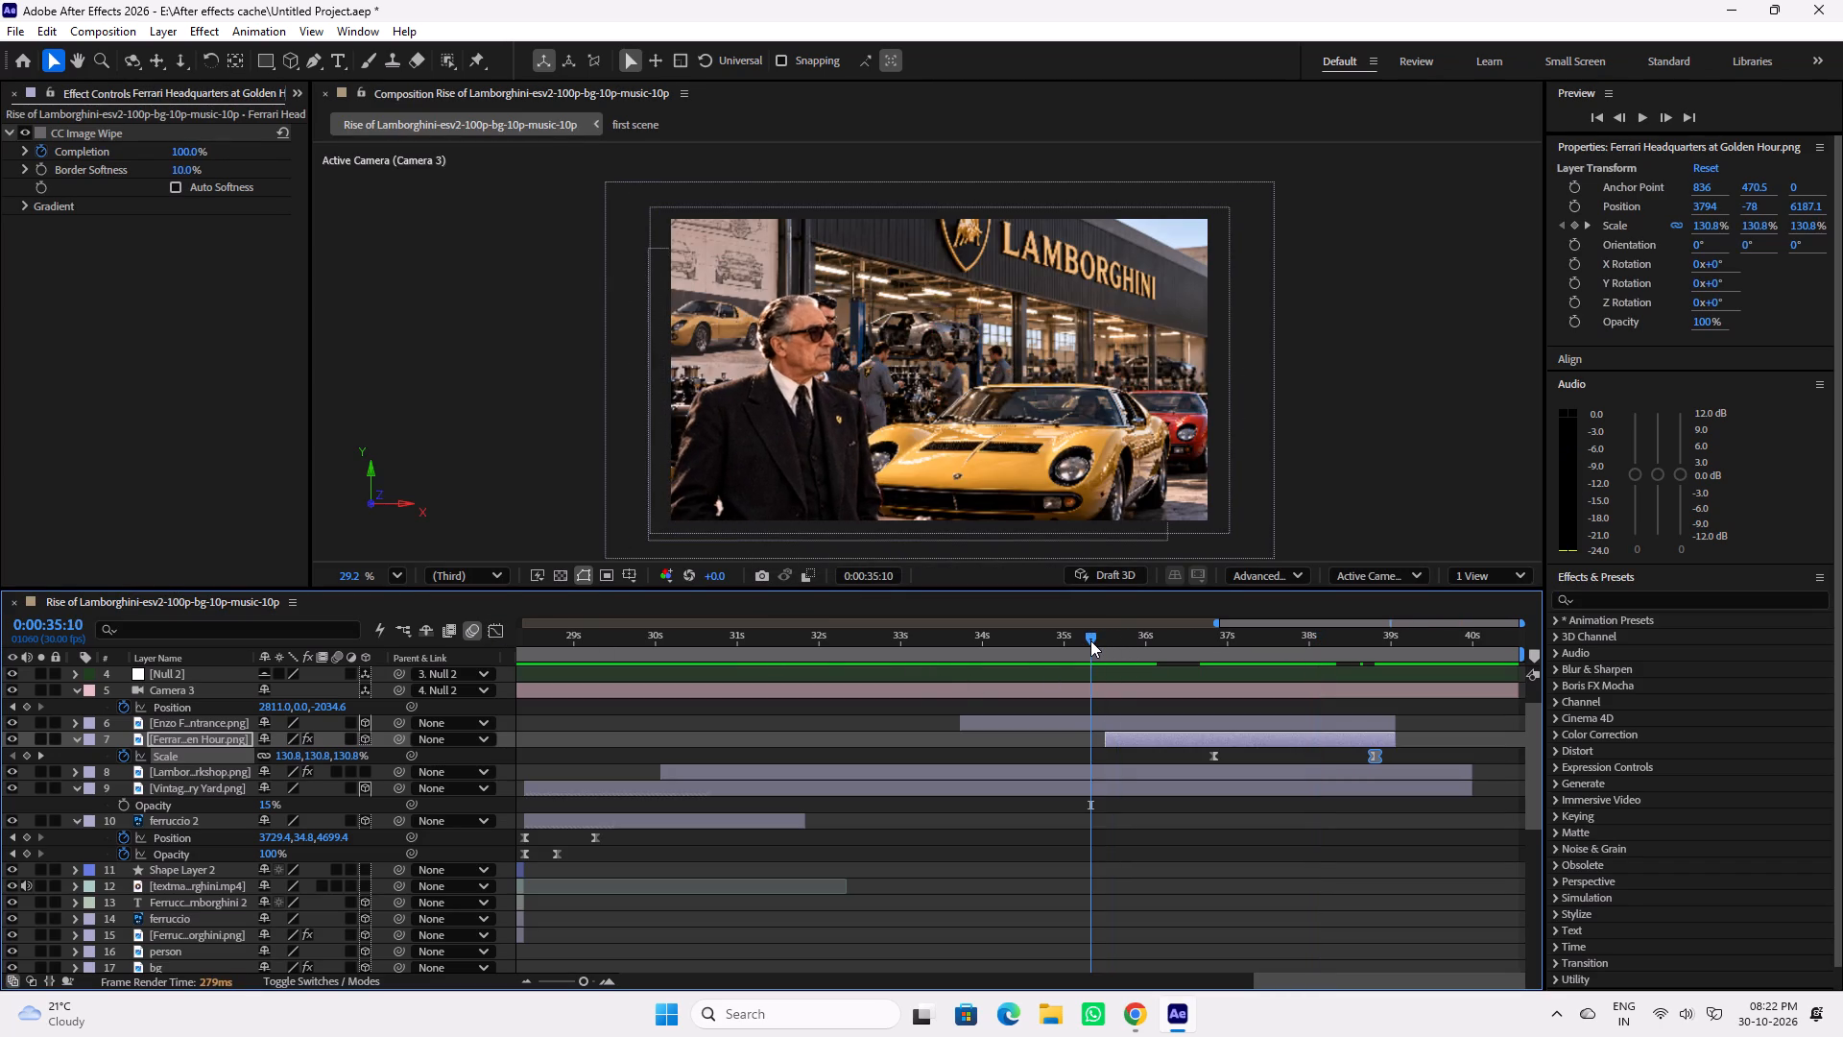
key(space)
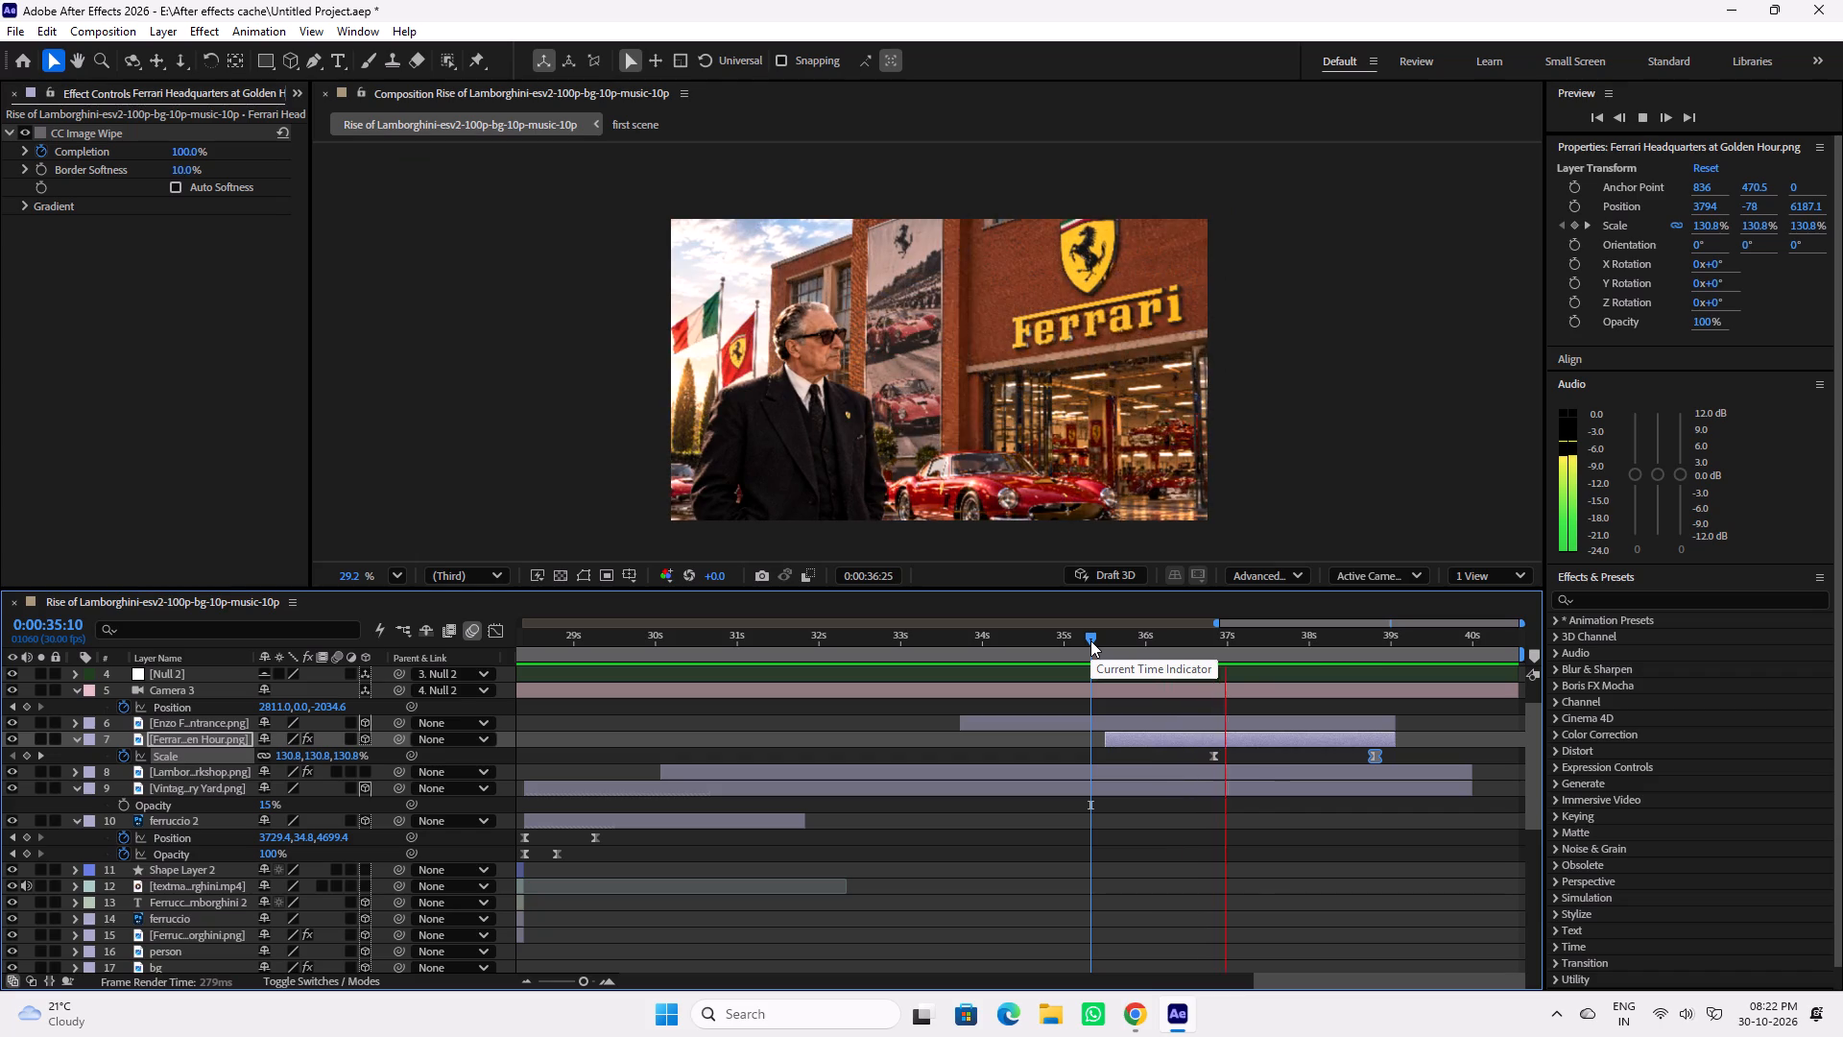
key(space)
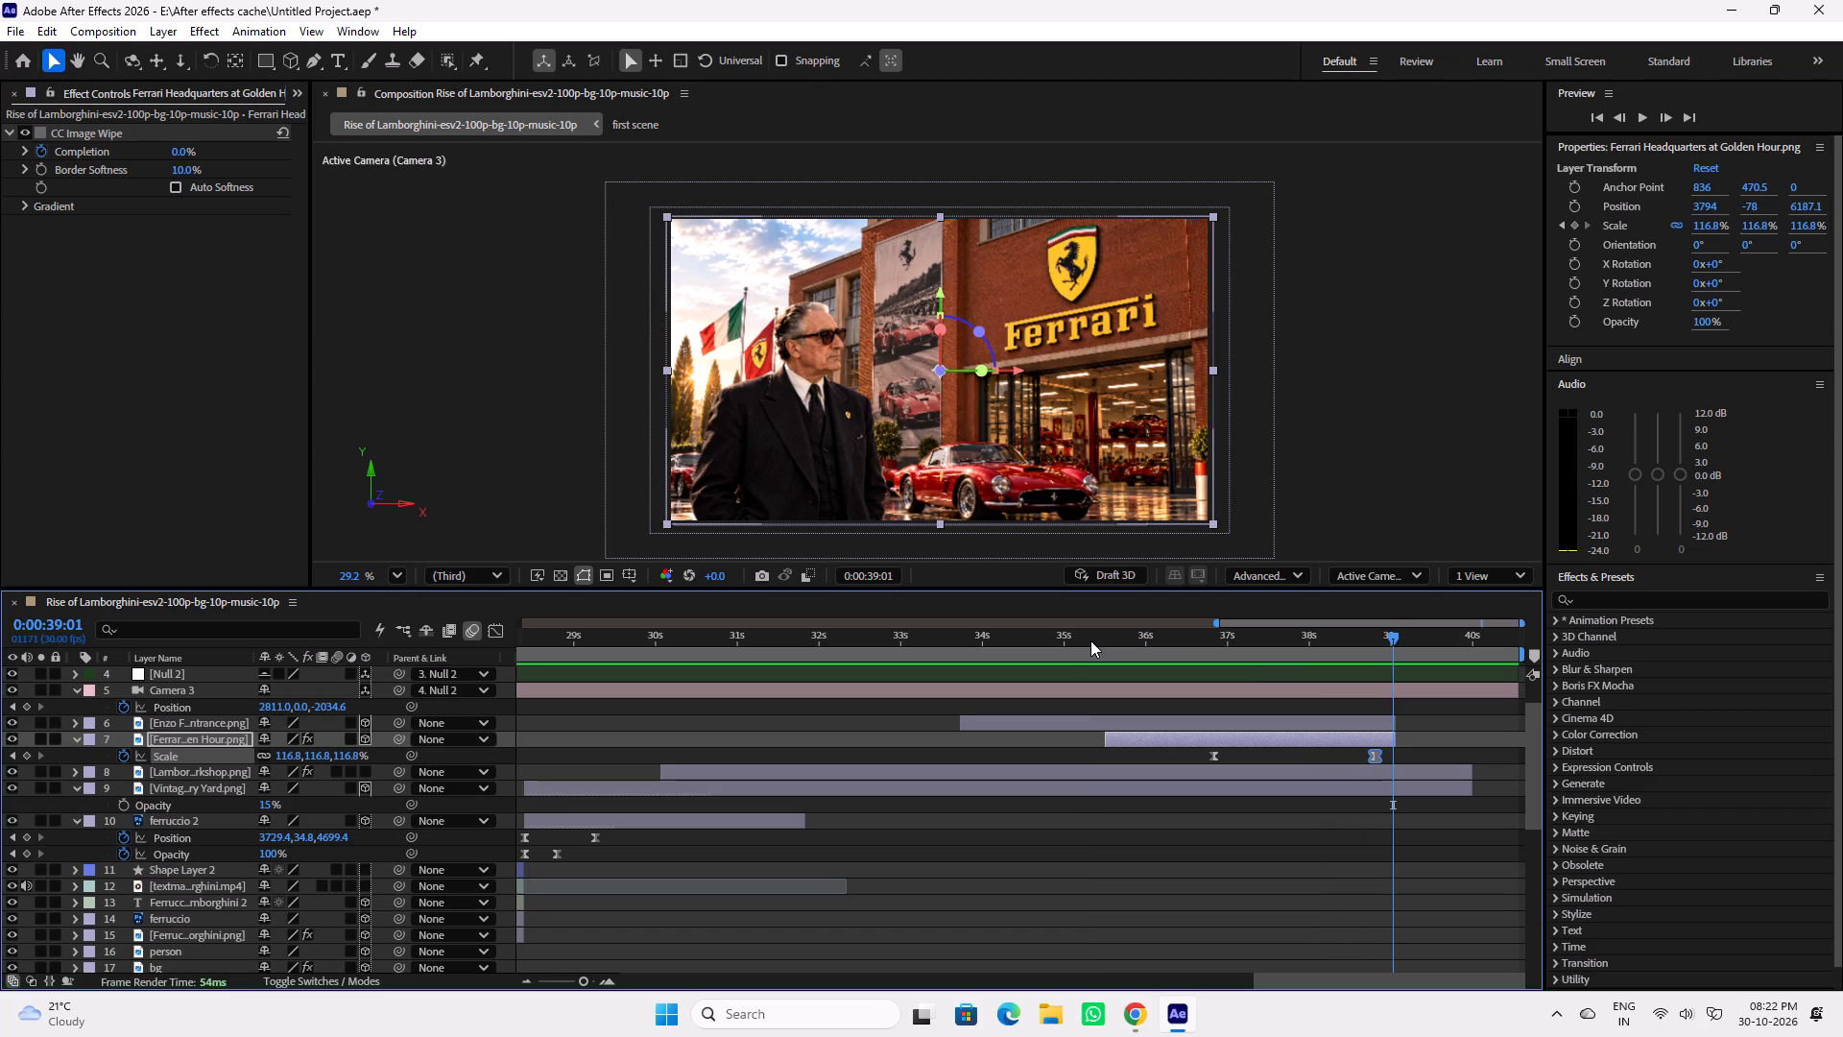
key(ctrl+s)
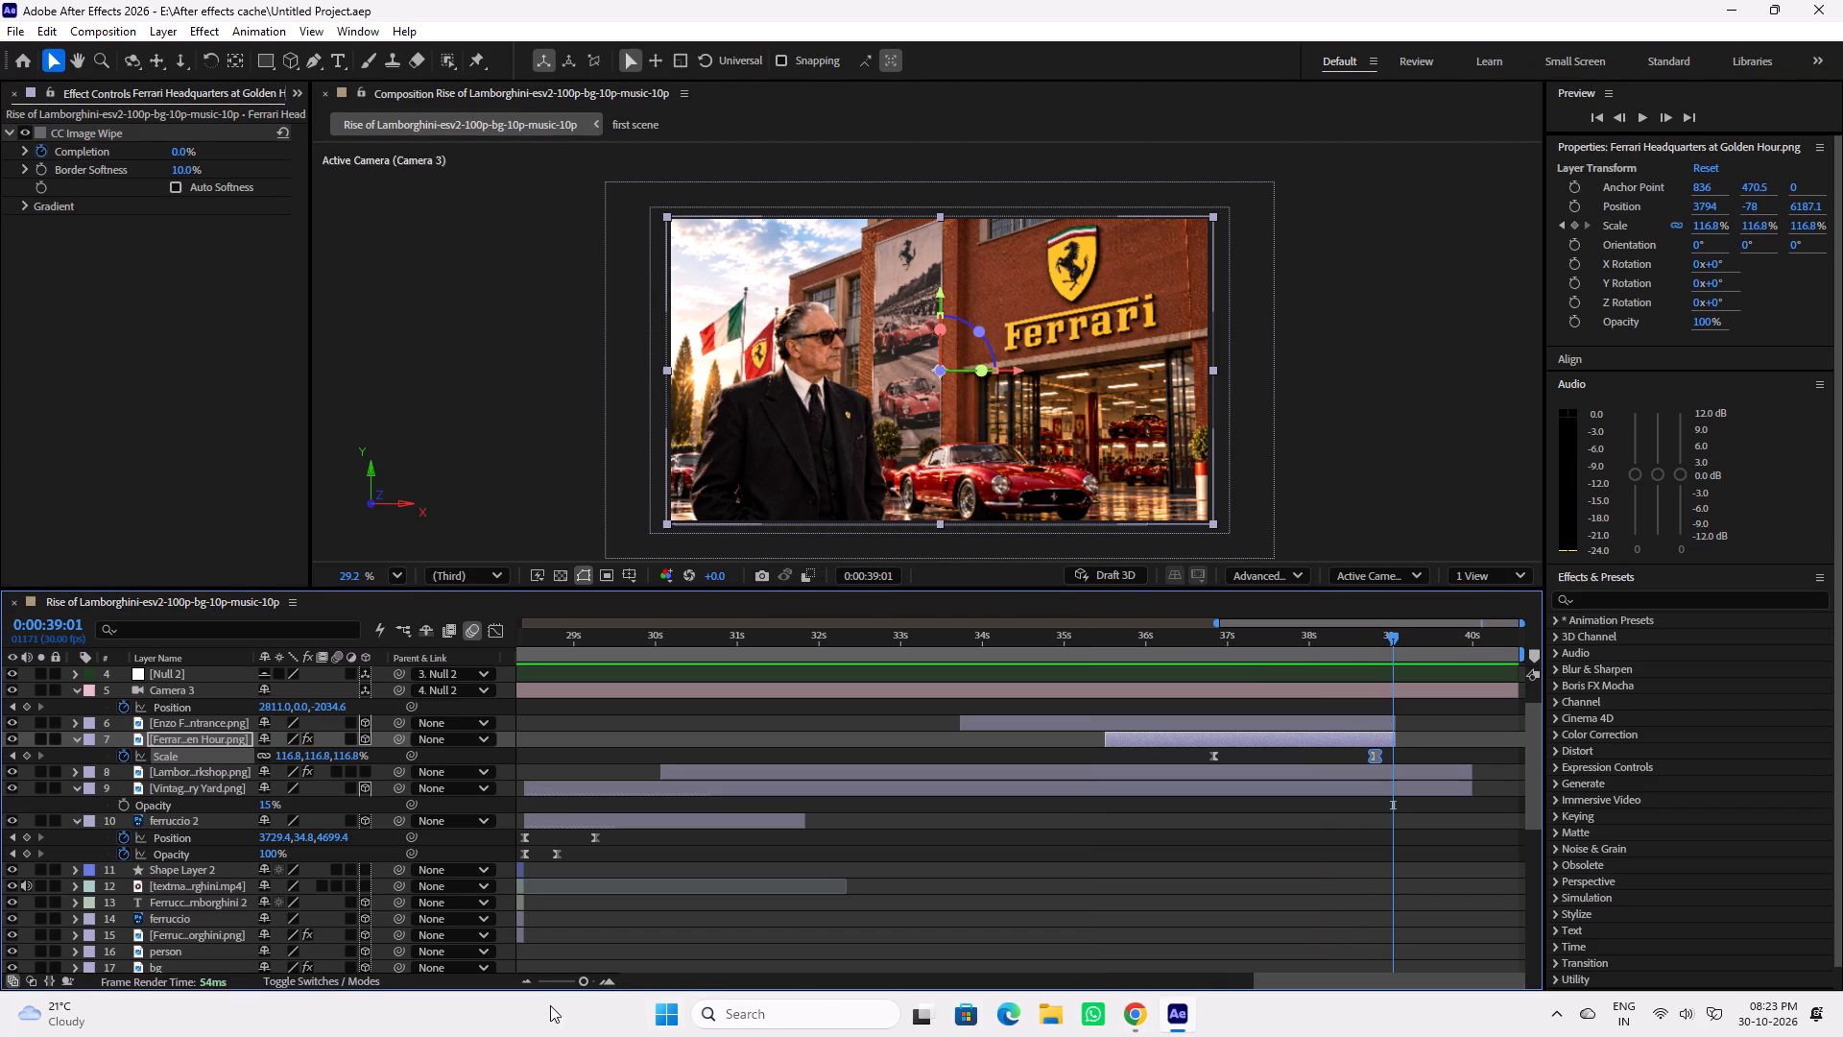
Save the project and play the composition from 0:00 to review the full sequence with its narration.
click(583, 978)
drag(1271, 980, 578, 984)
scroll(682, 766, down, 14)
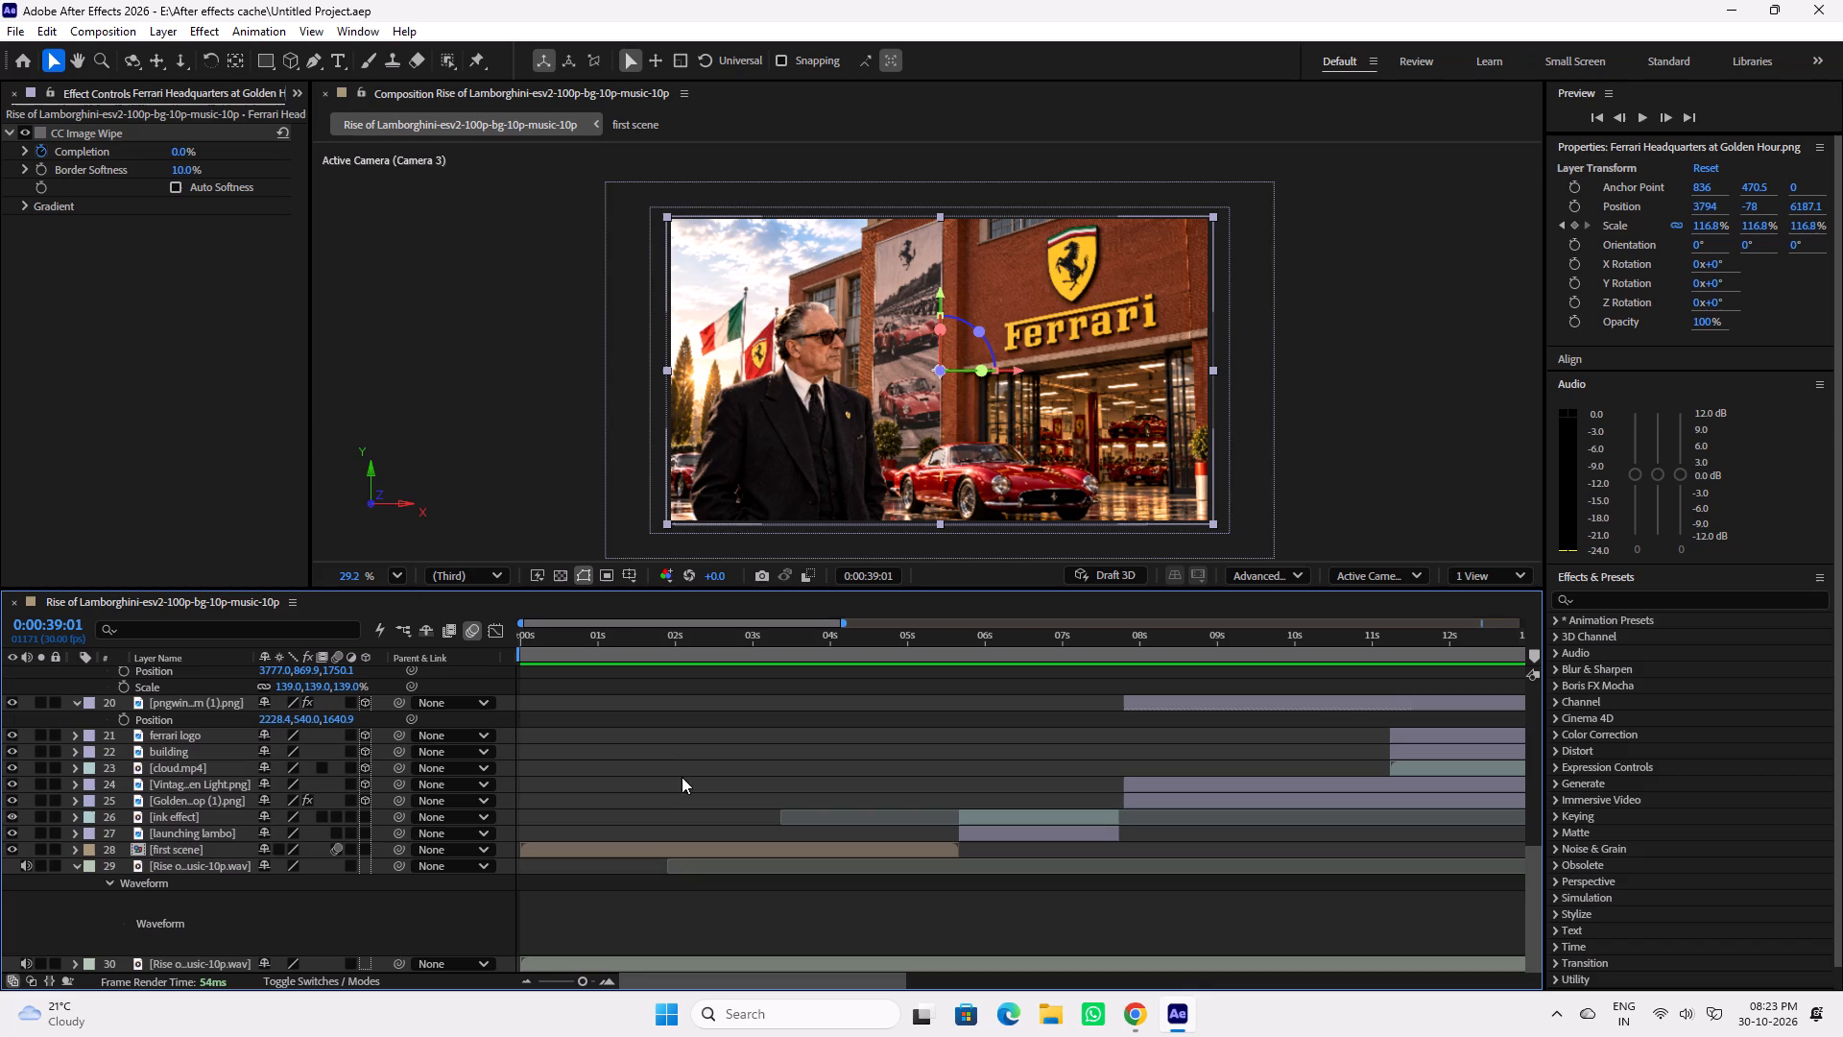
drag(571, 979, 552, 983)
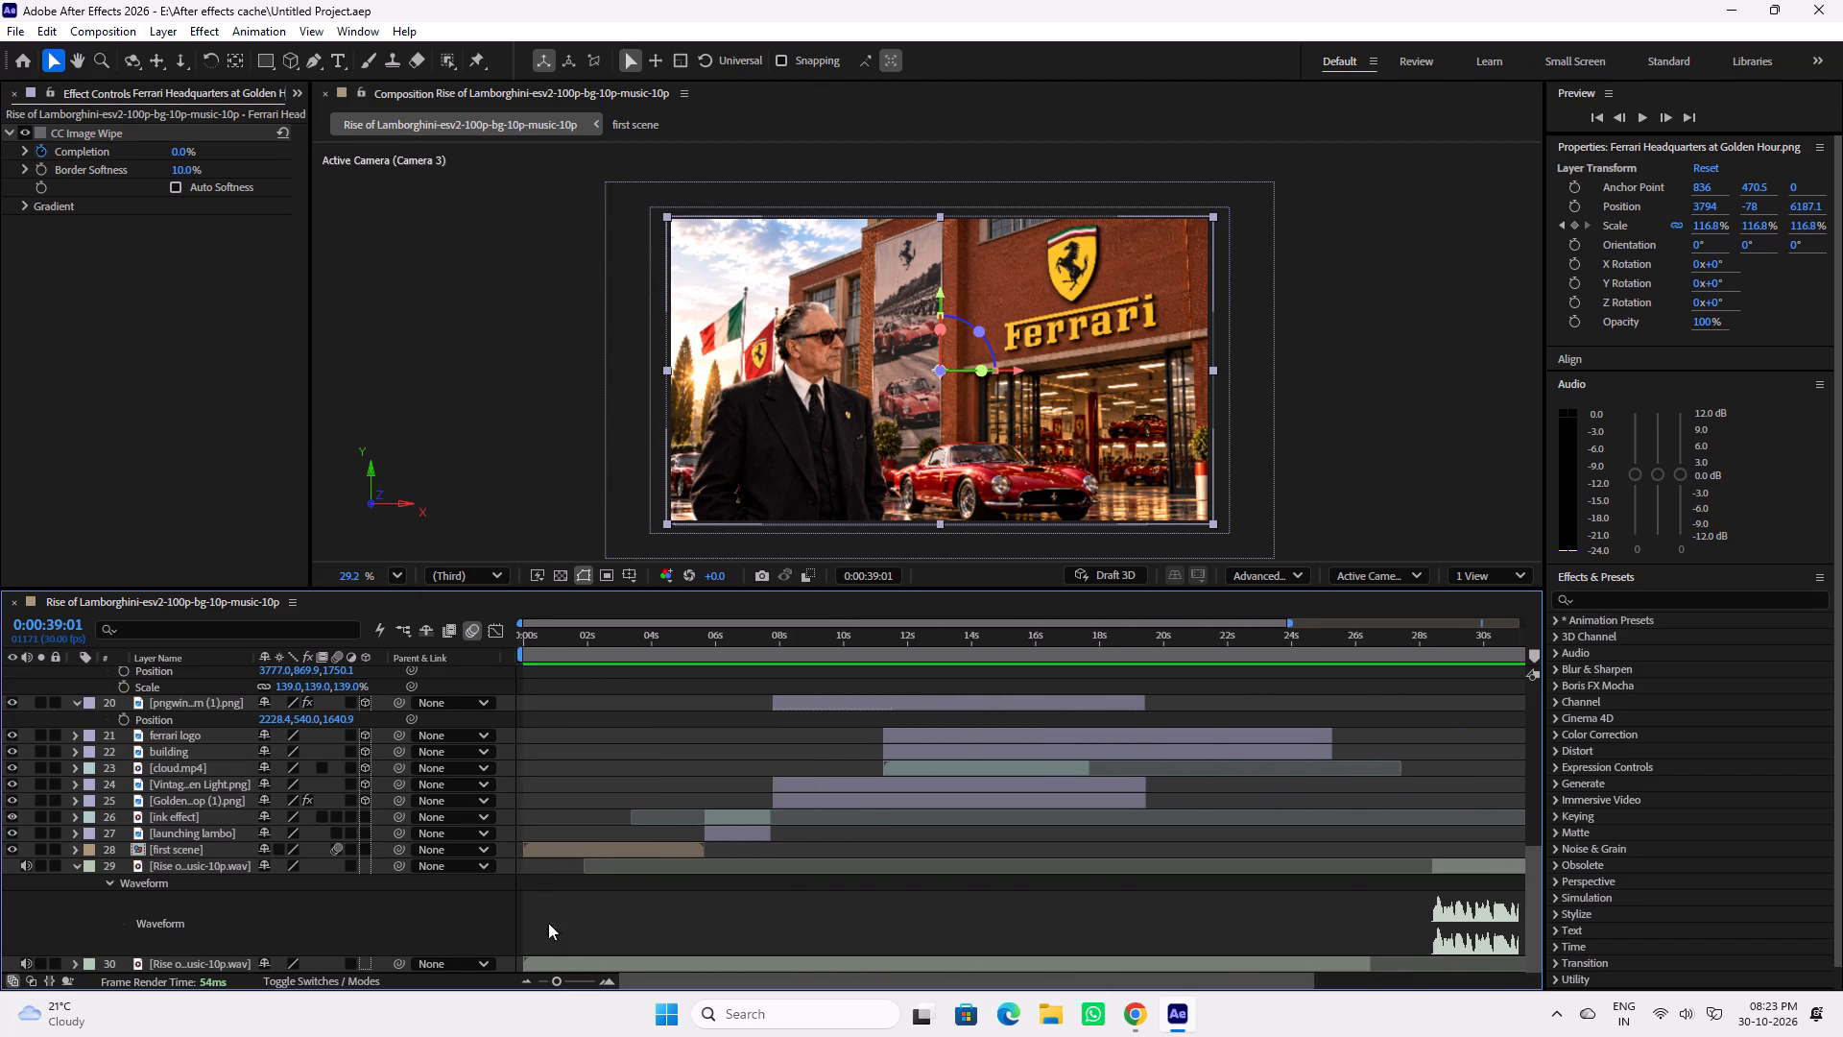
key(ctrl+s)
drag(595, 639, 477, 649)
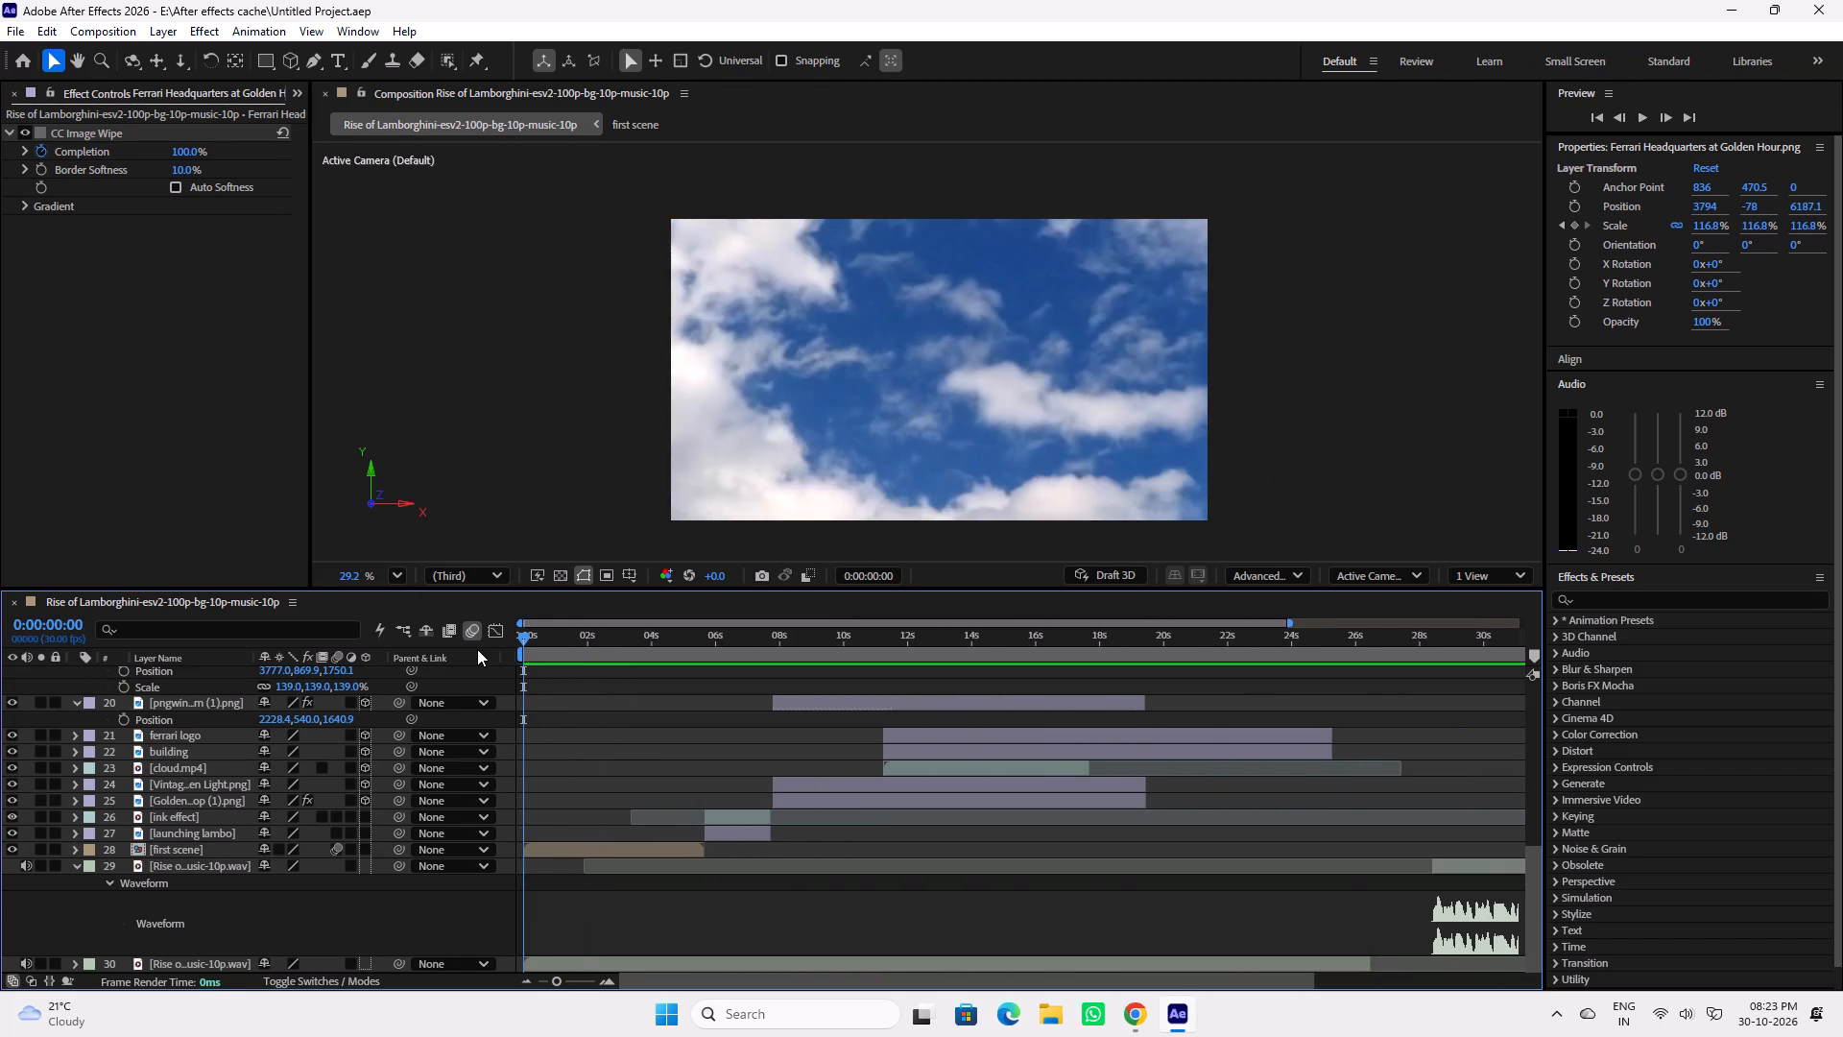
key(space)
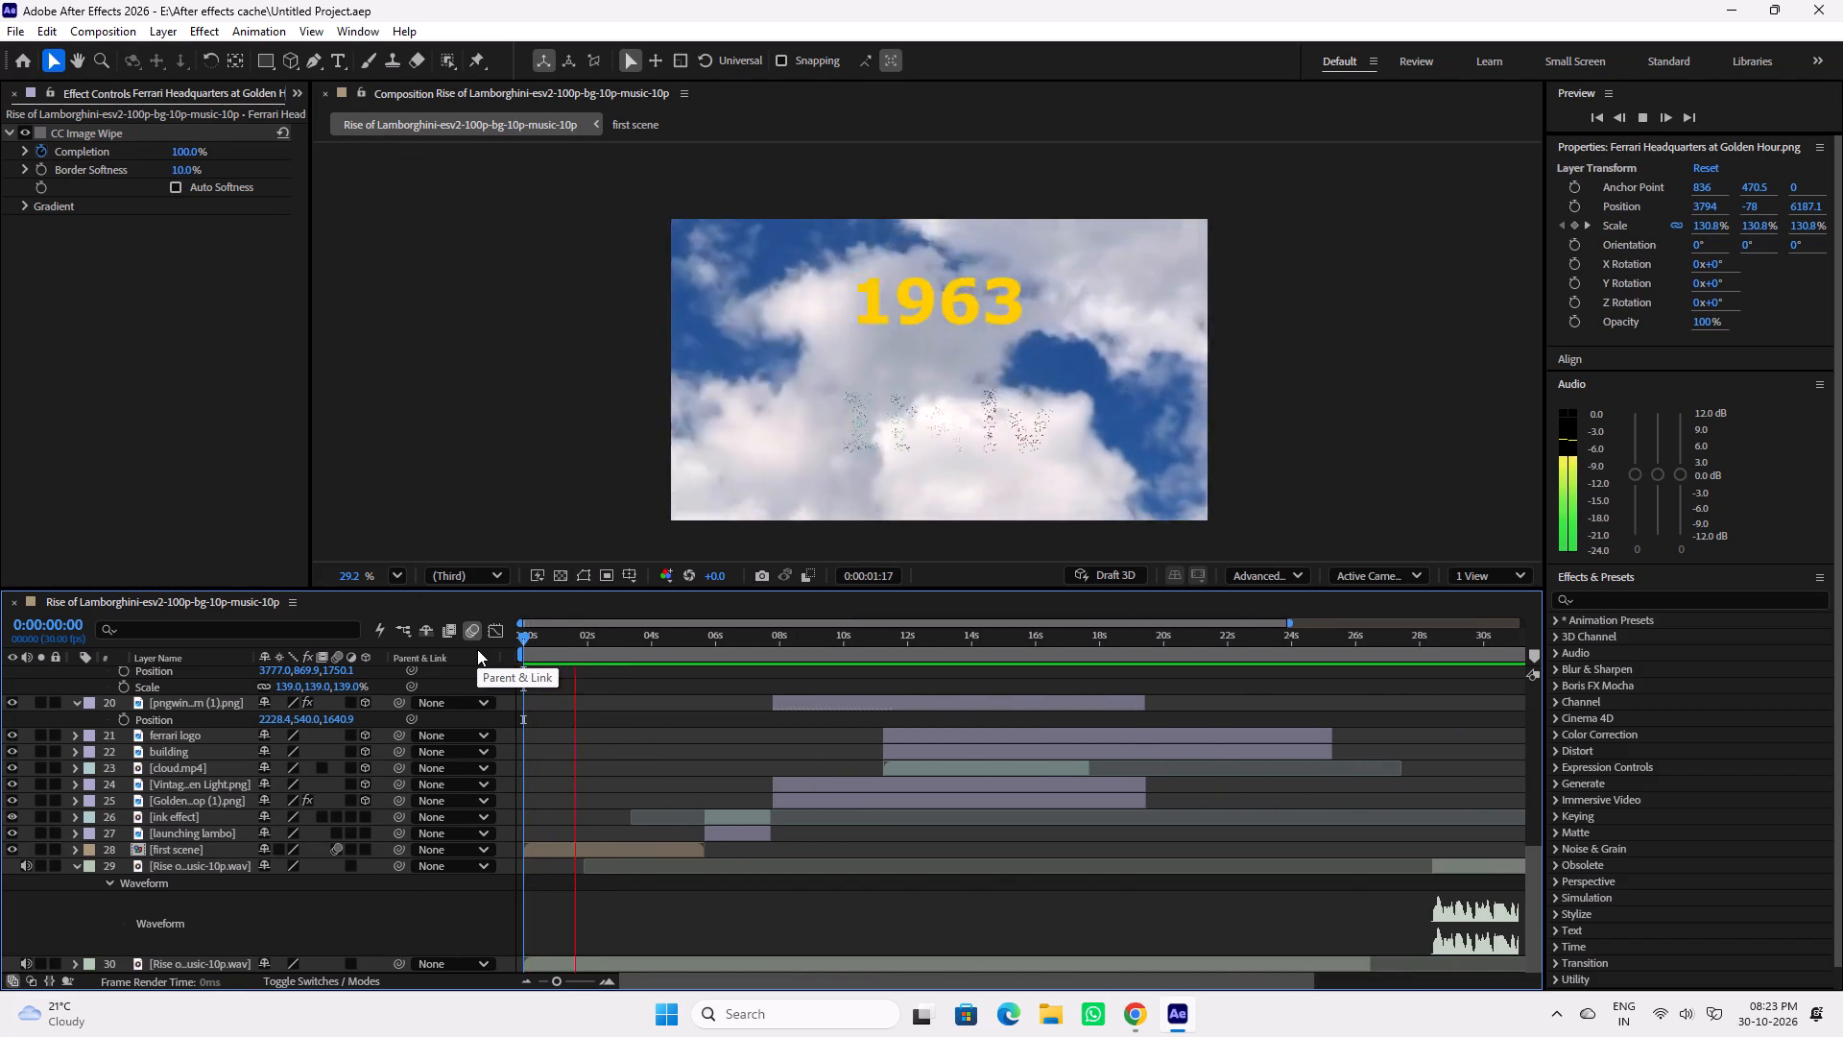
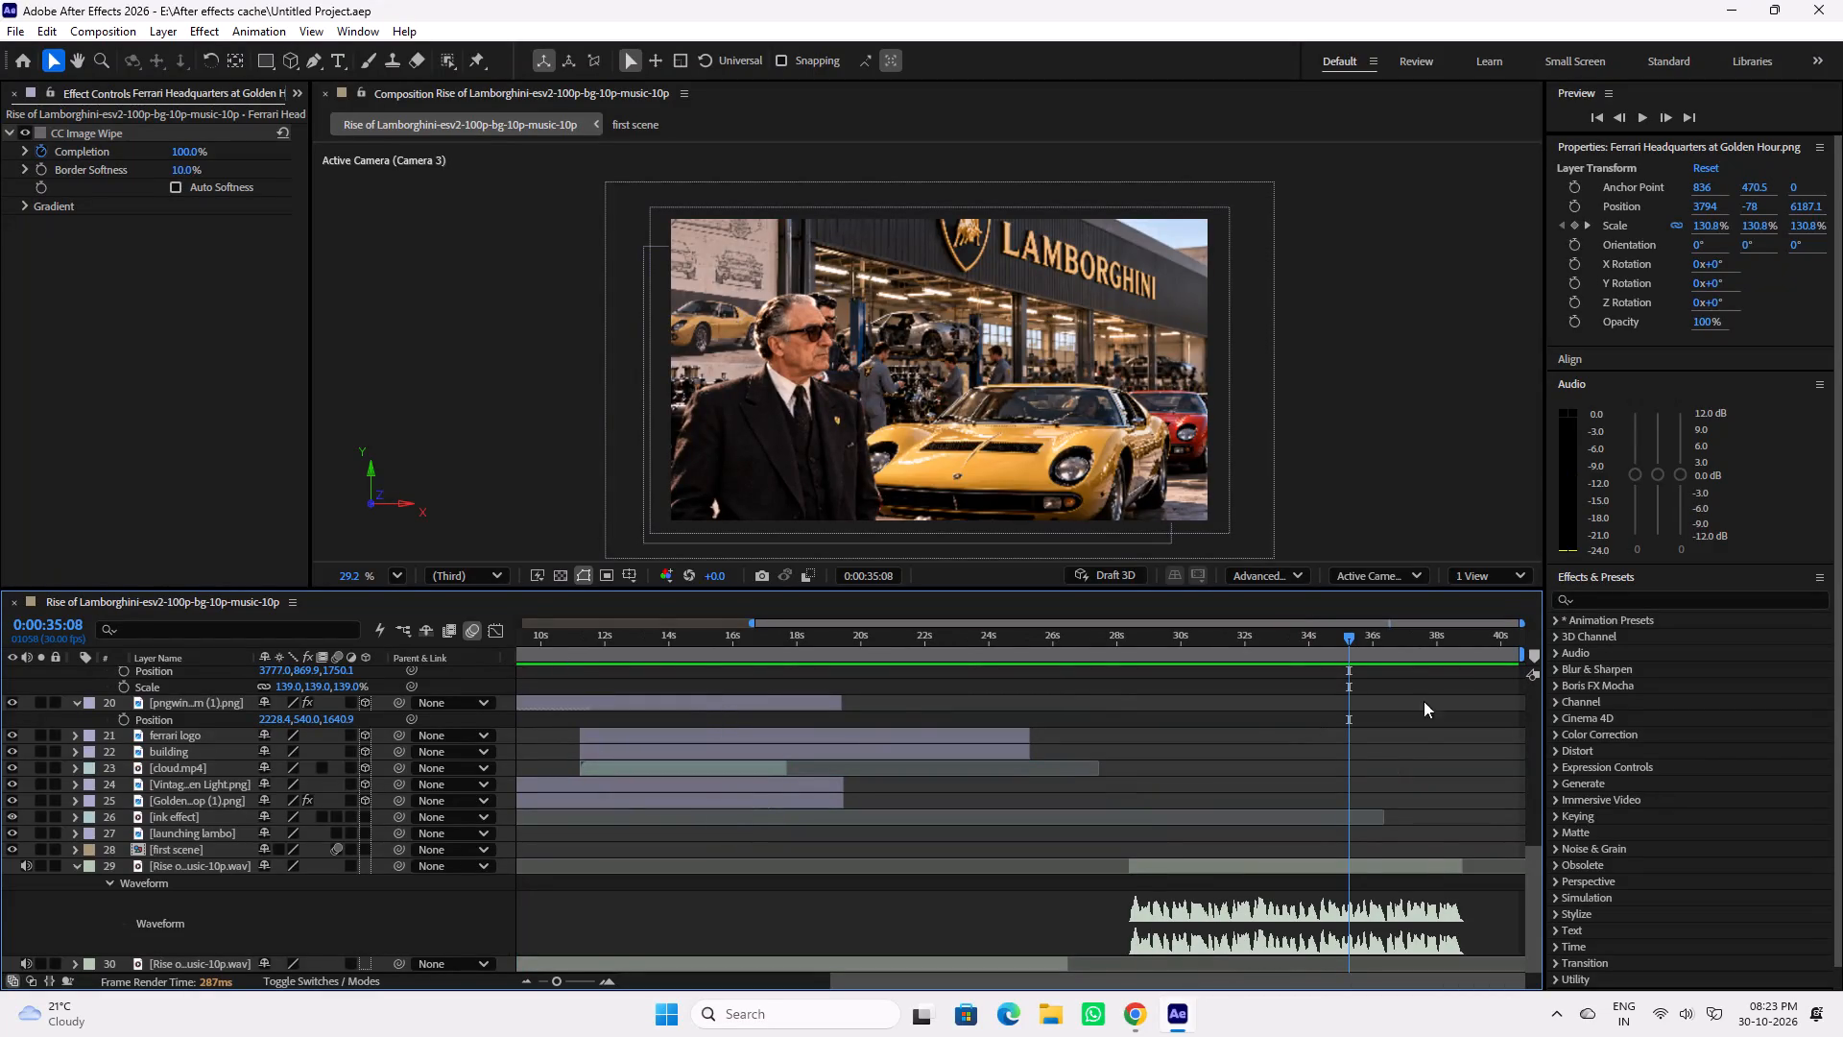
Preview from 27:14 through the black-and-white portrait scene and the start of its wipe to the Miura workshop.
drag(1150, 639, 1099, 639)
key(space)
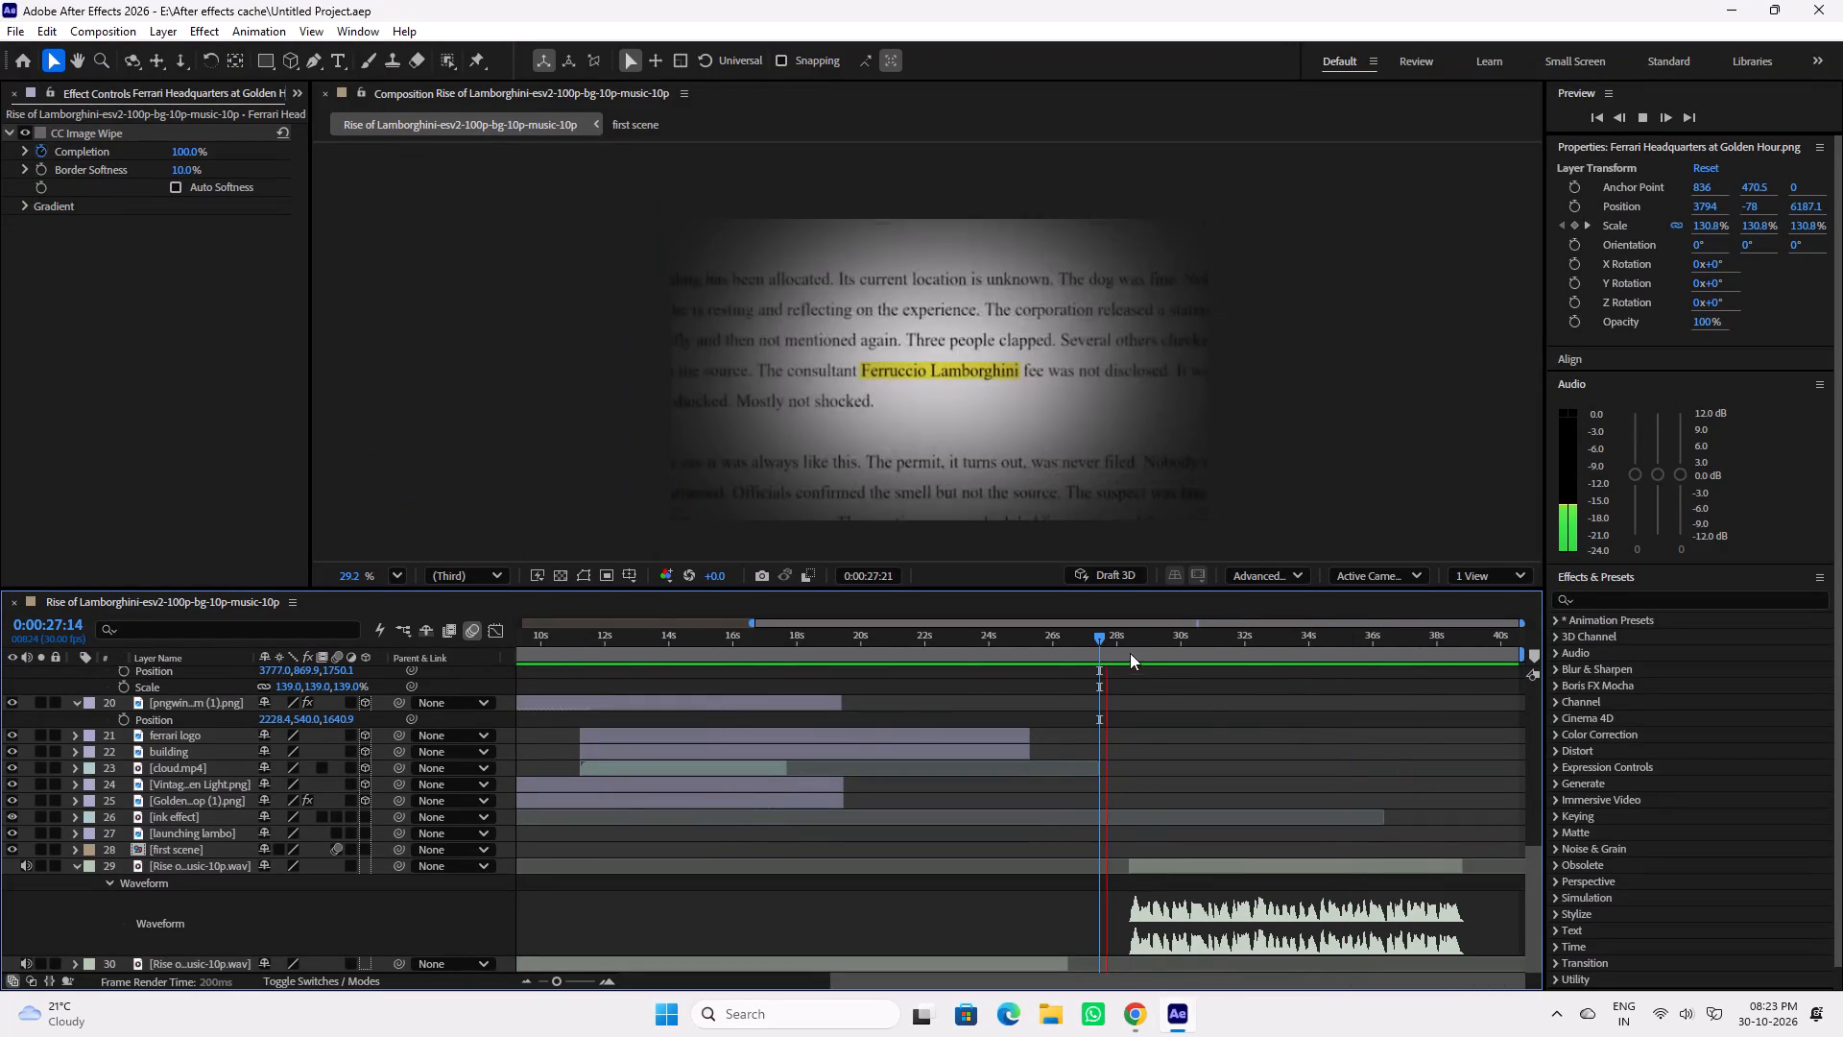
key(space)
key(space)
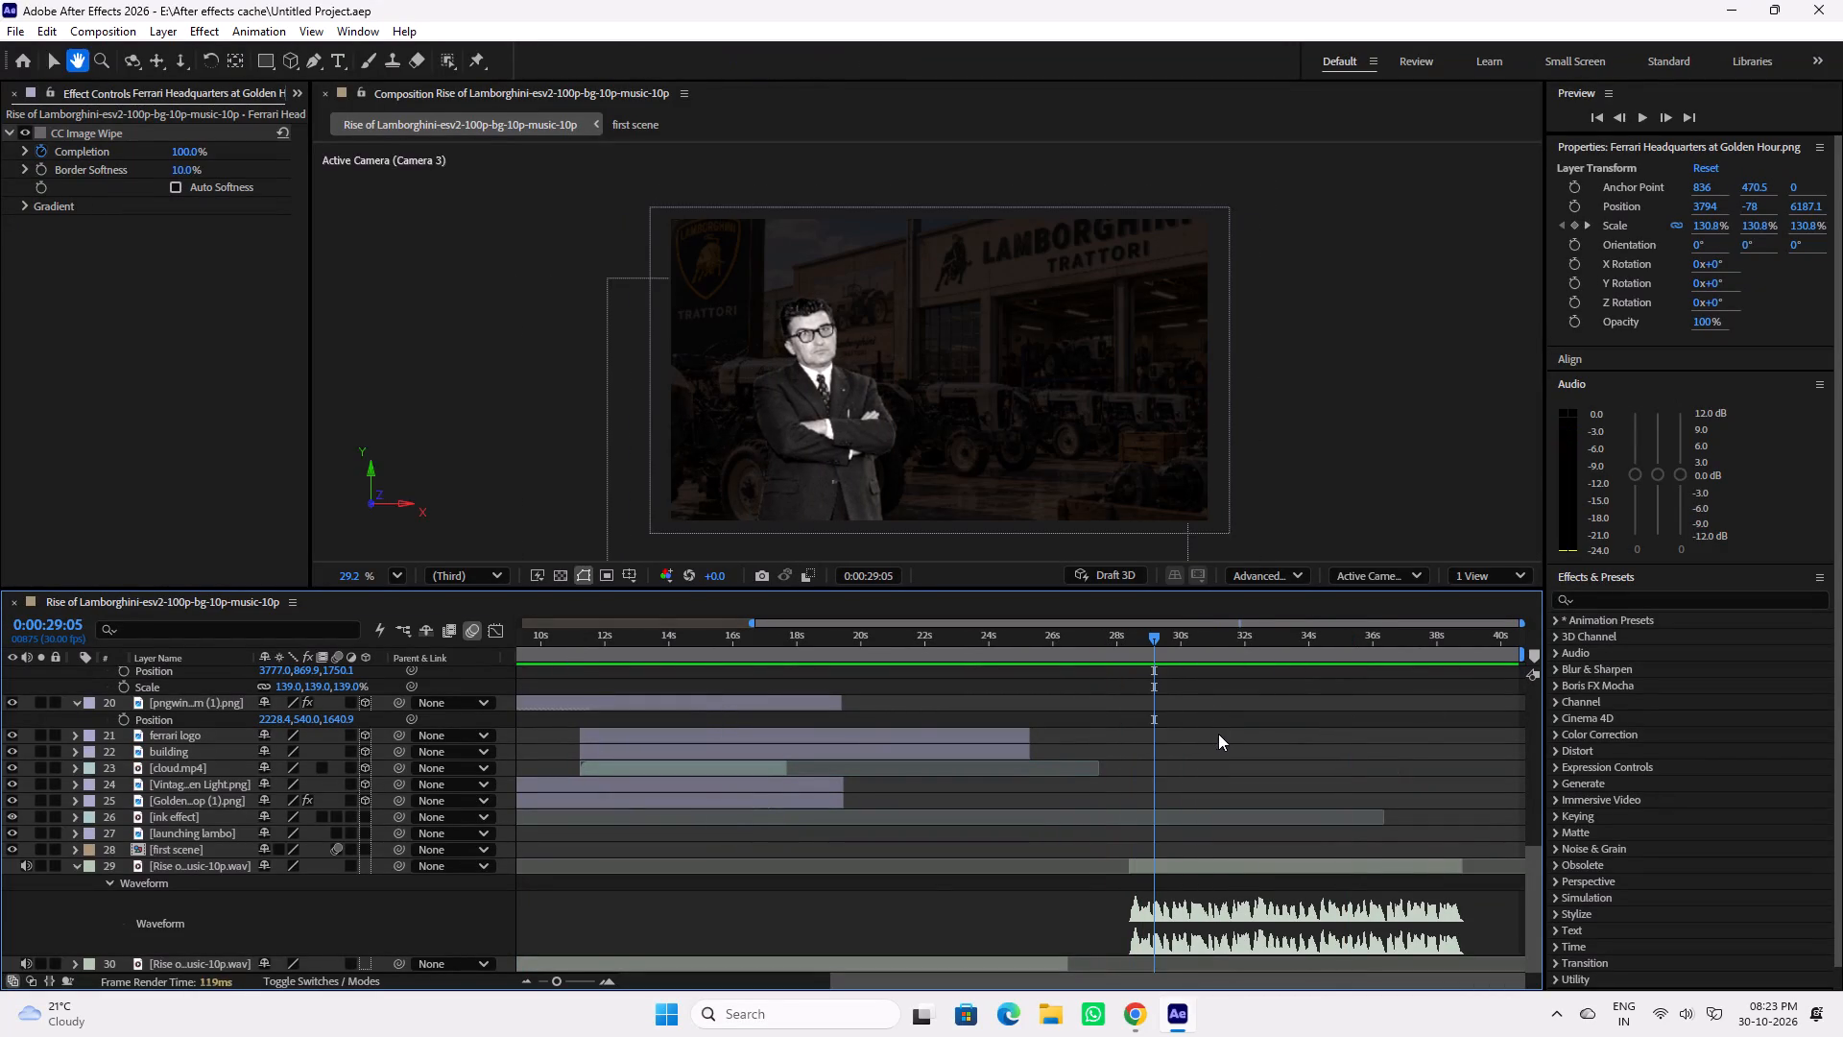
key(space)
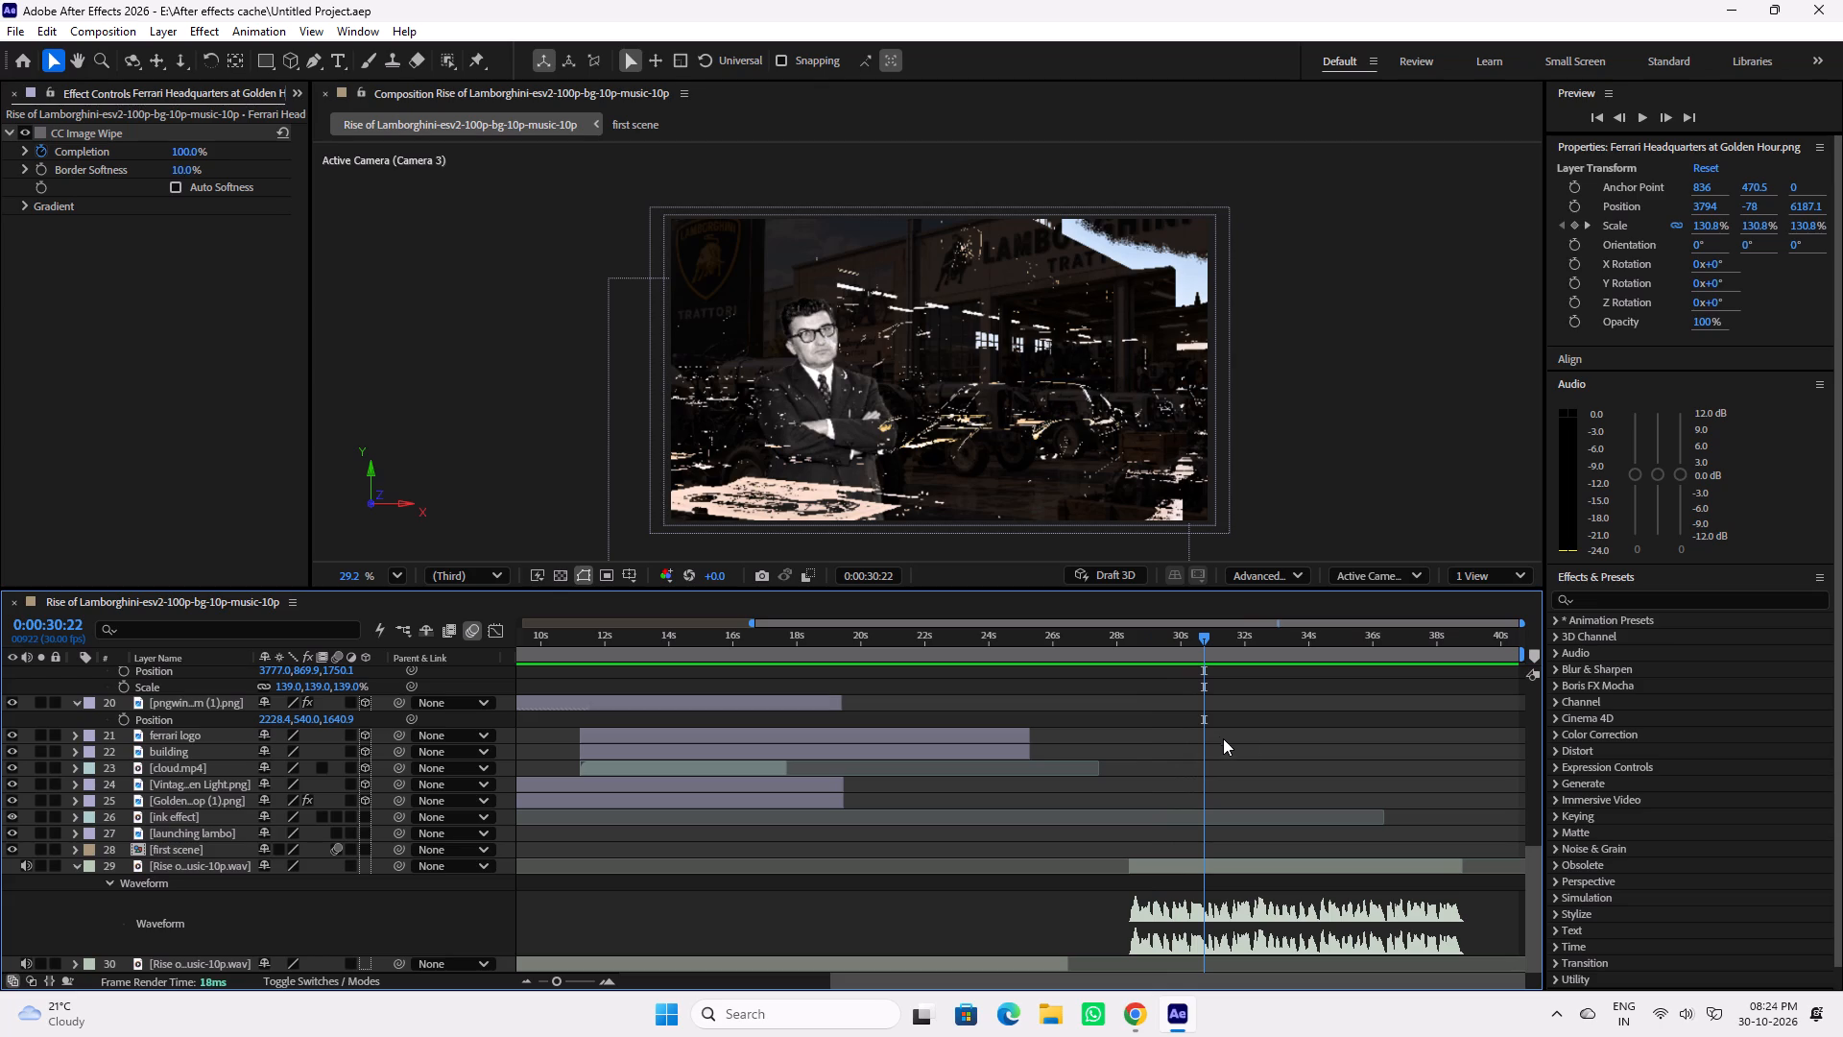
drag(1186, 642, 1146, 640)
click(1134, 1016)
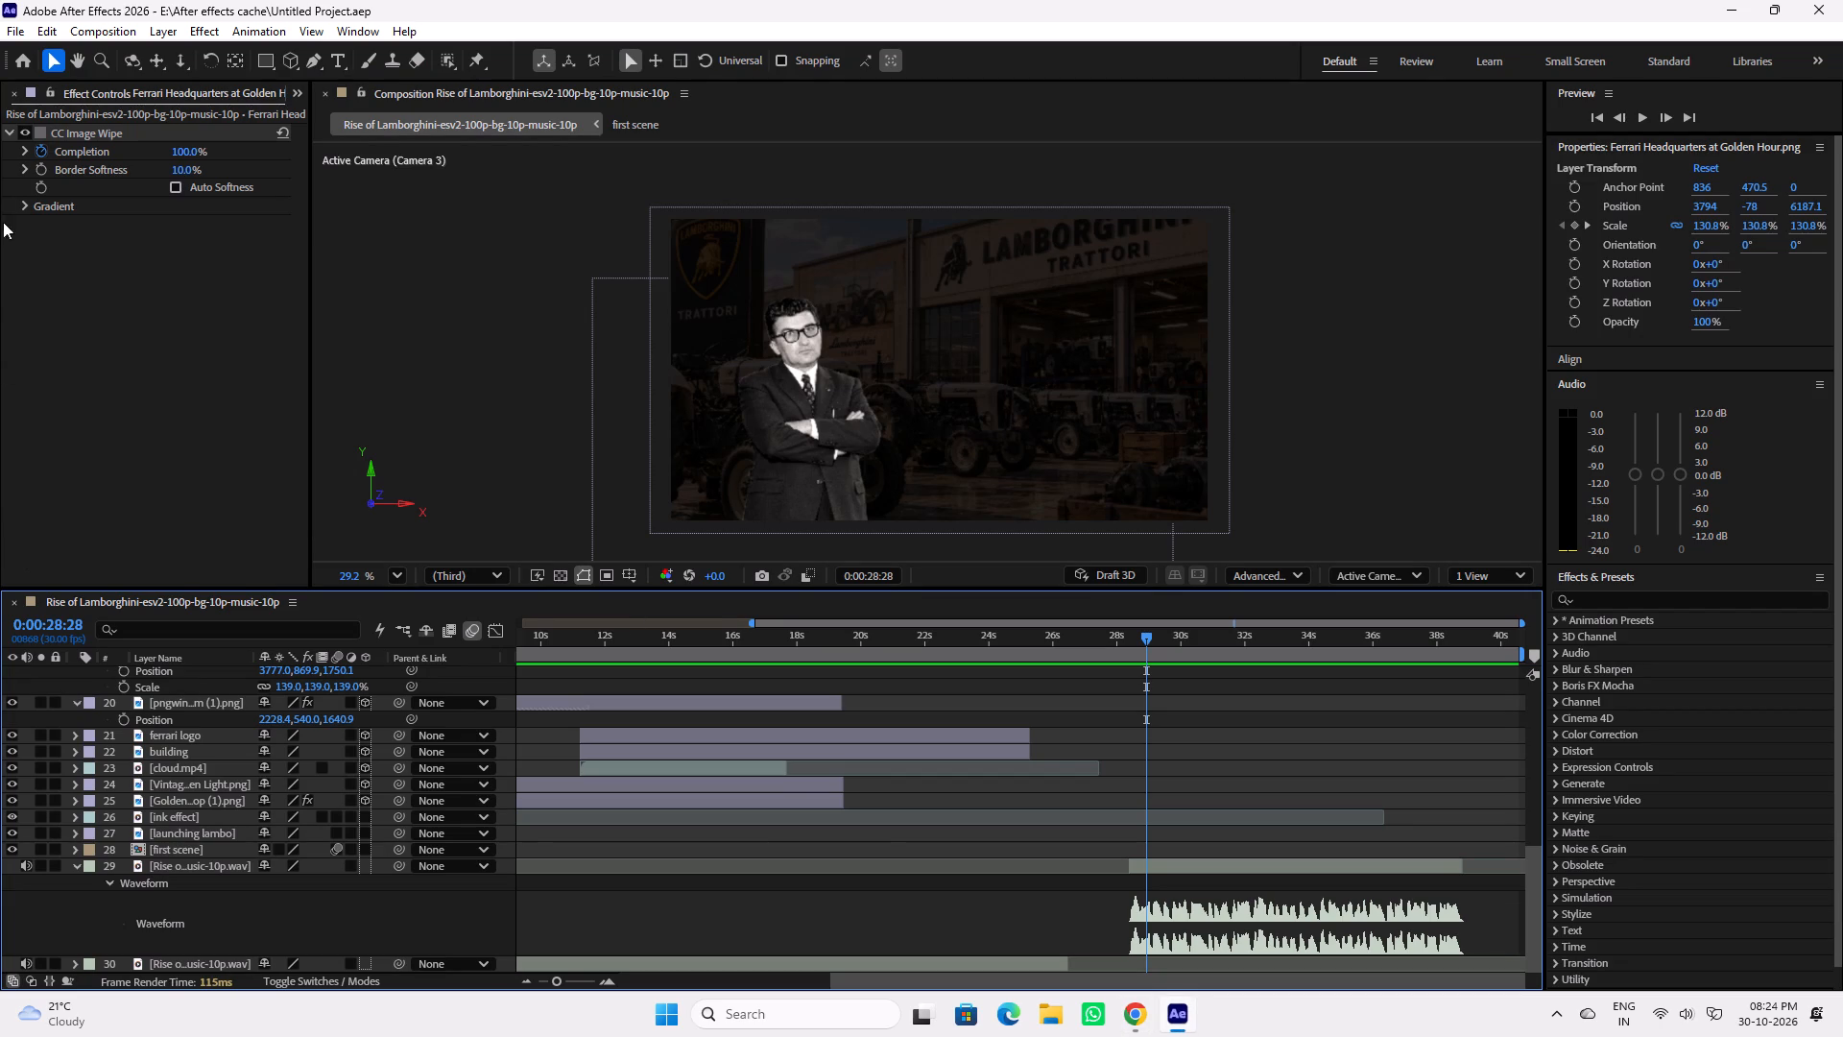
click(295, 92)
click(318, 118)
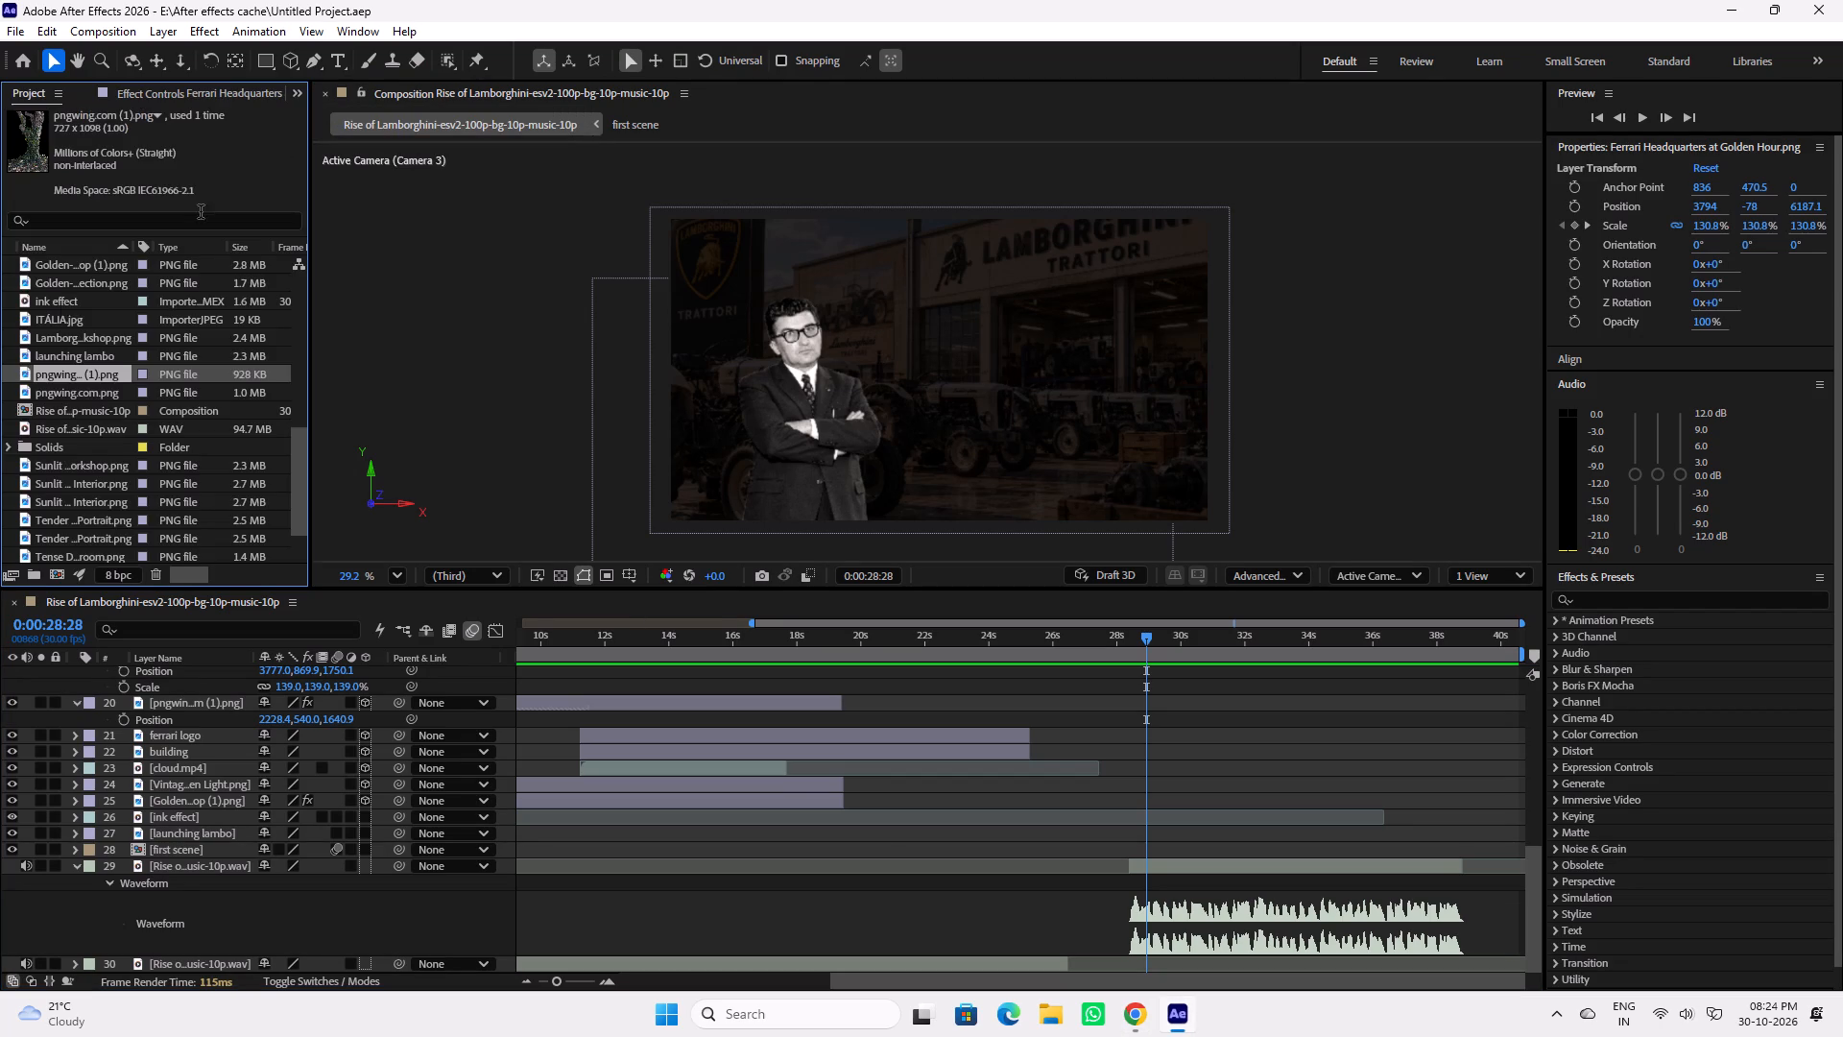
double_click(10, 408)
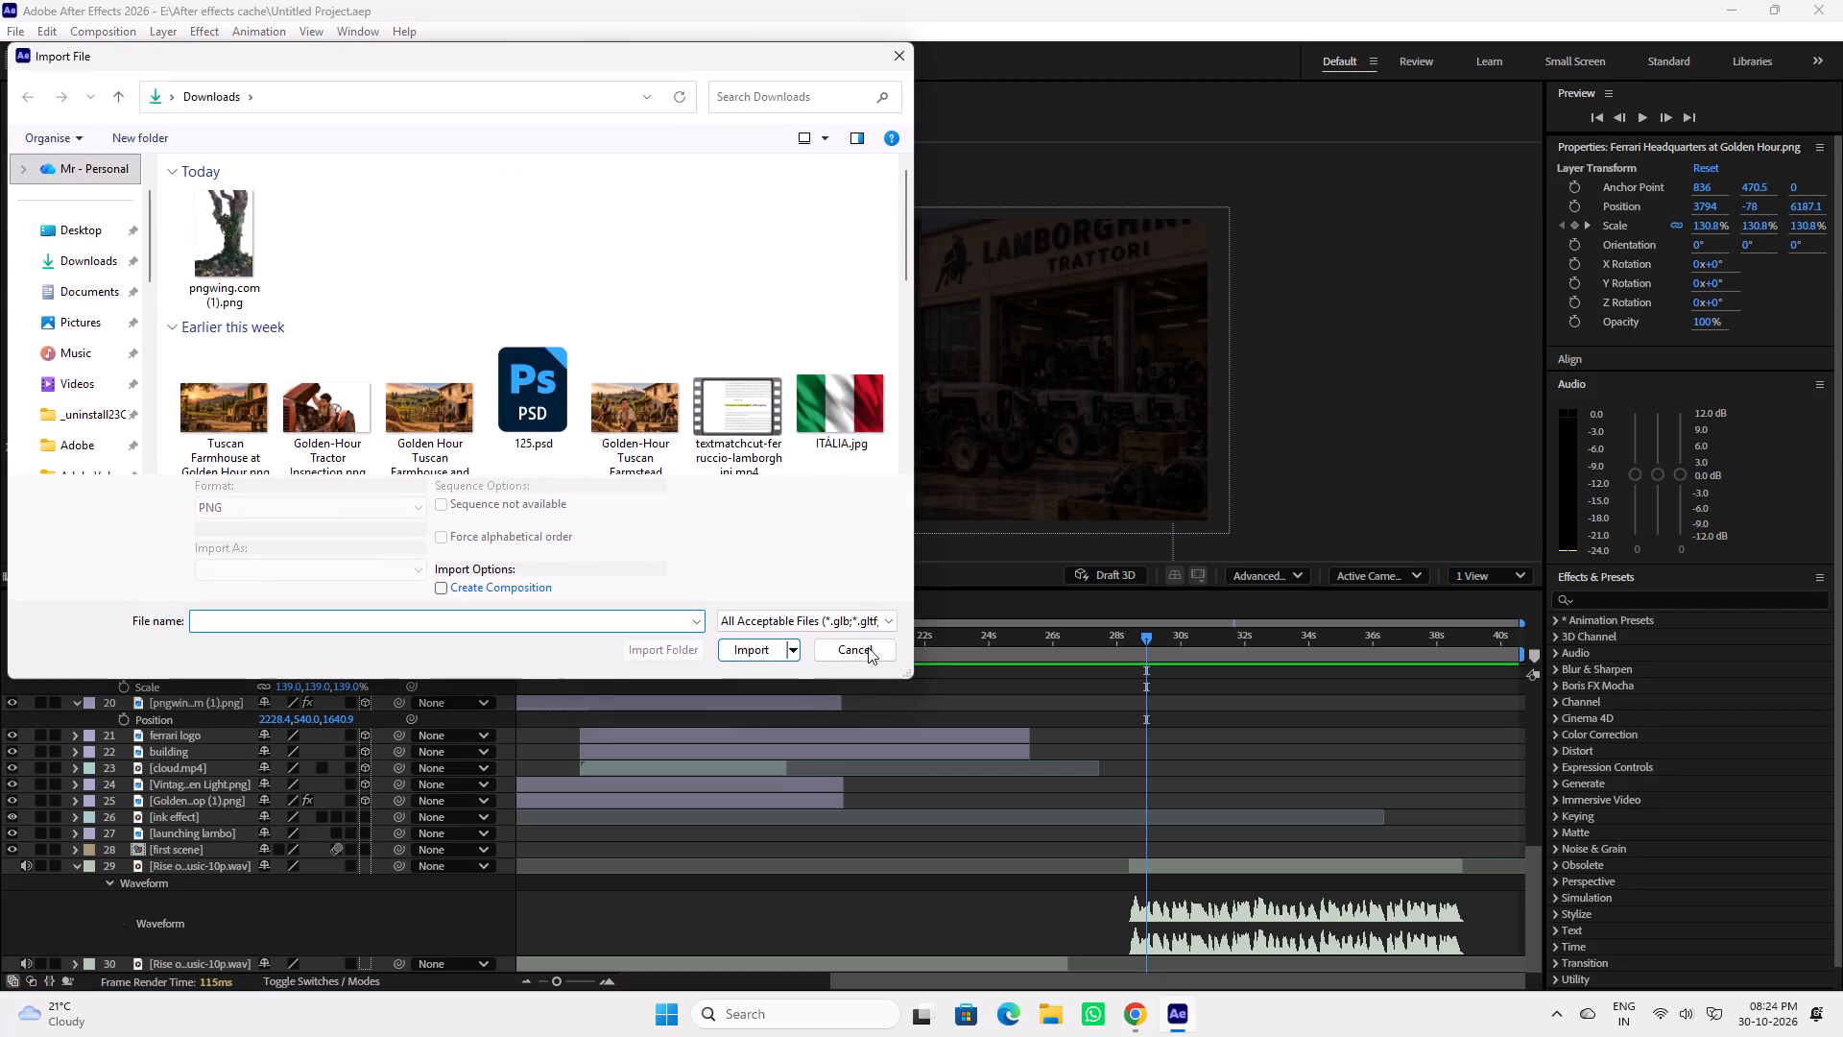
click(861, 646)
Replay the narration from about 28:13 against the portrait scene and the wipe to the Miura workshop, ending at 30:29.
drag(1143, 637, 1125, 639)
key(space)
key(space)
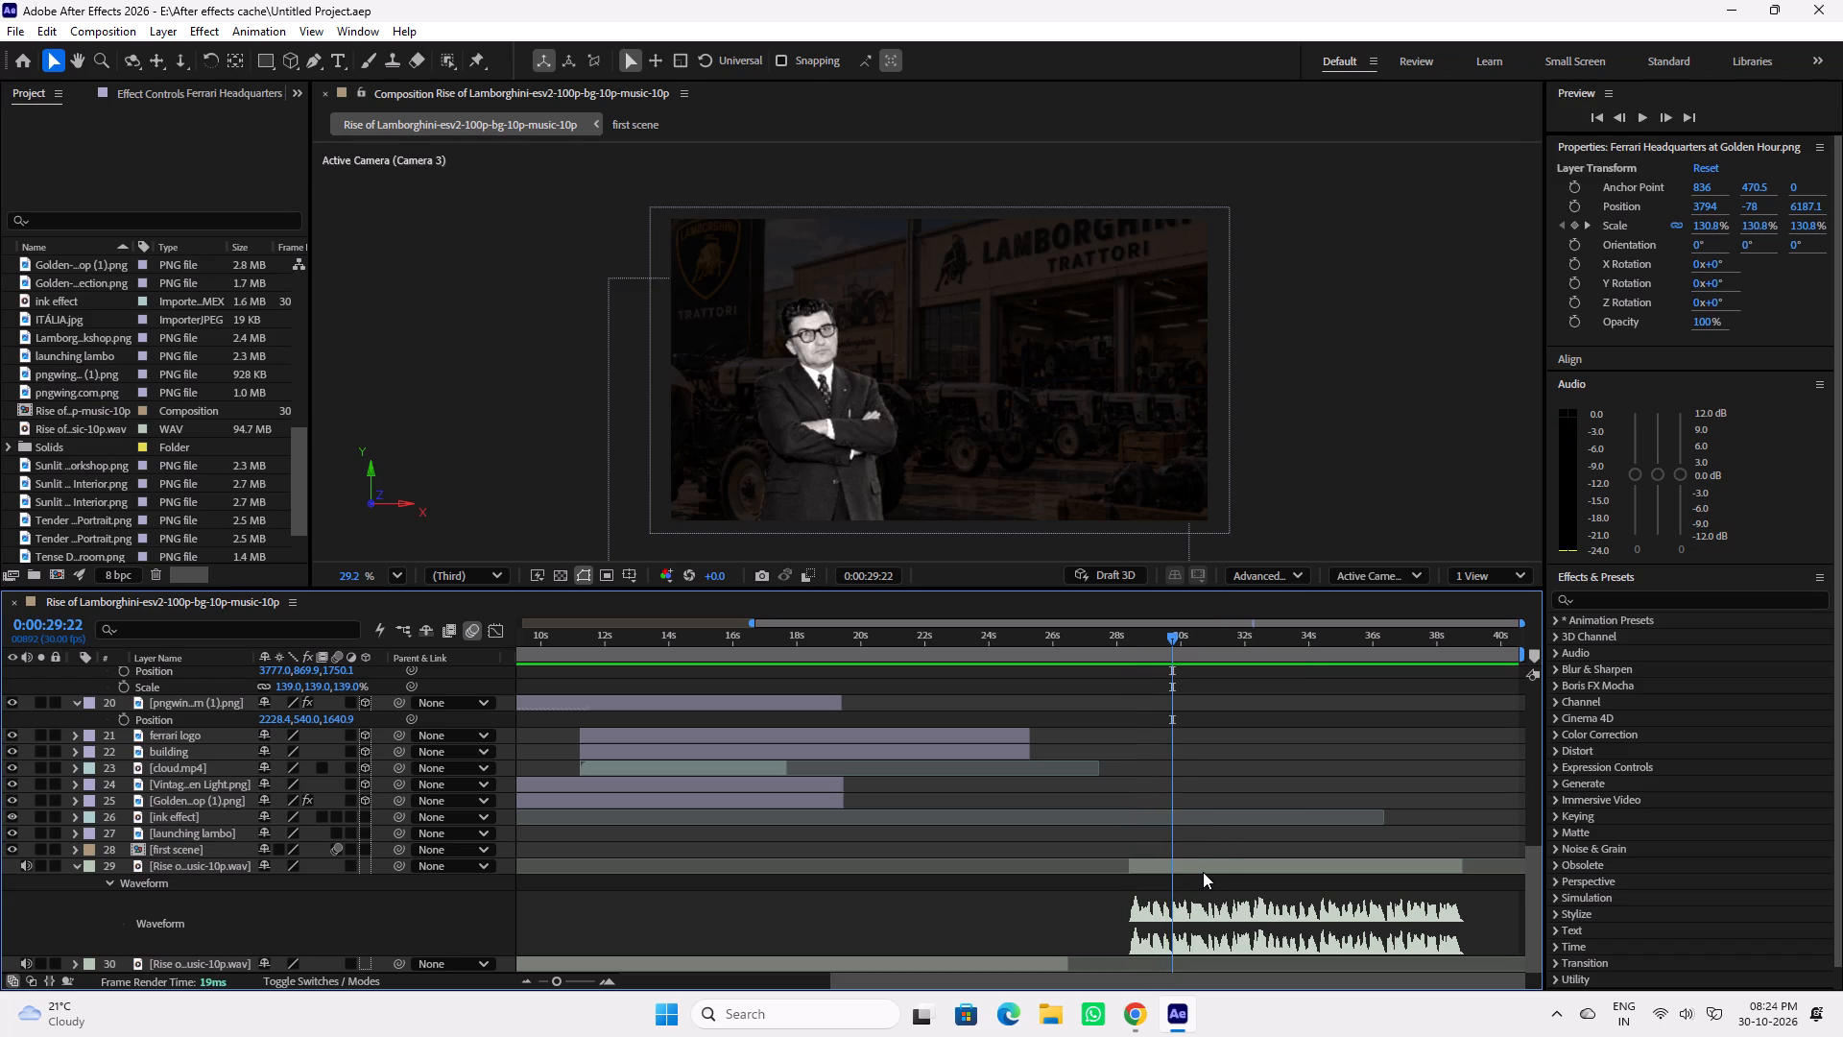
drag(1139, 638, 1130, 641)
key(space)
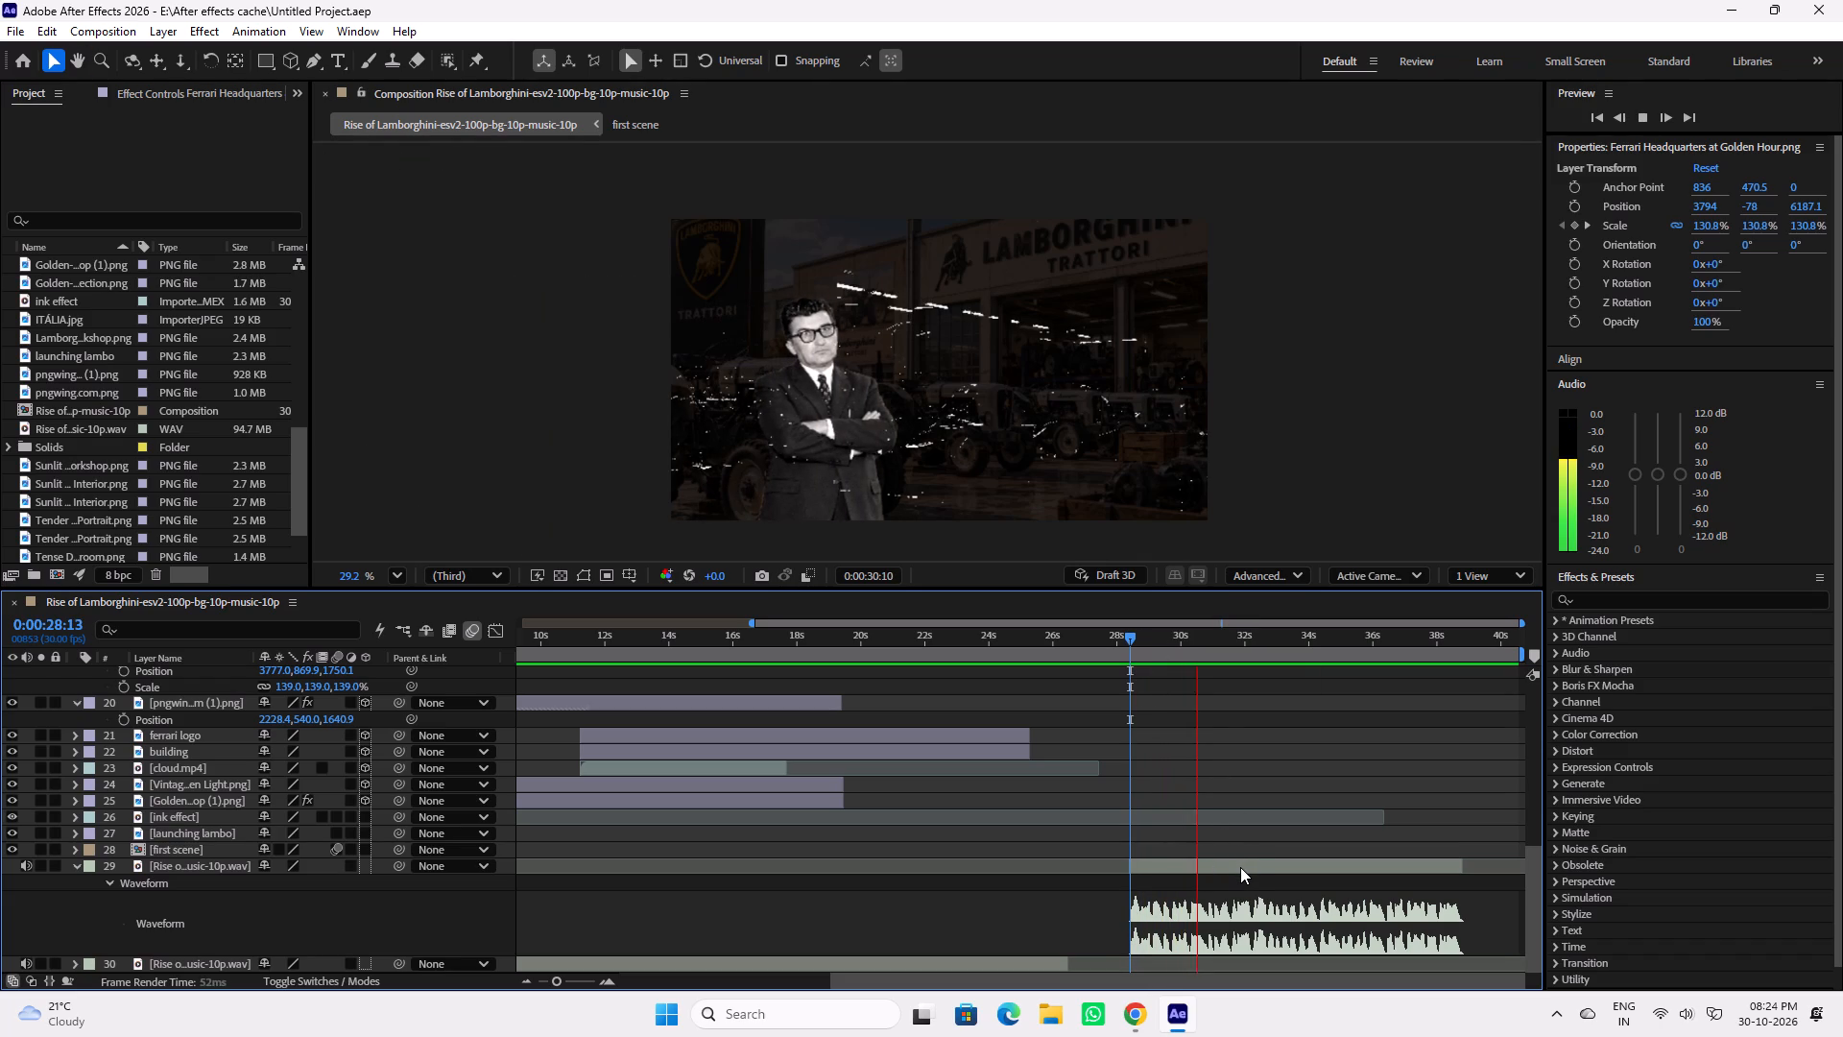
key(space)
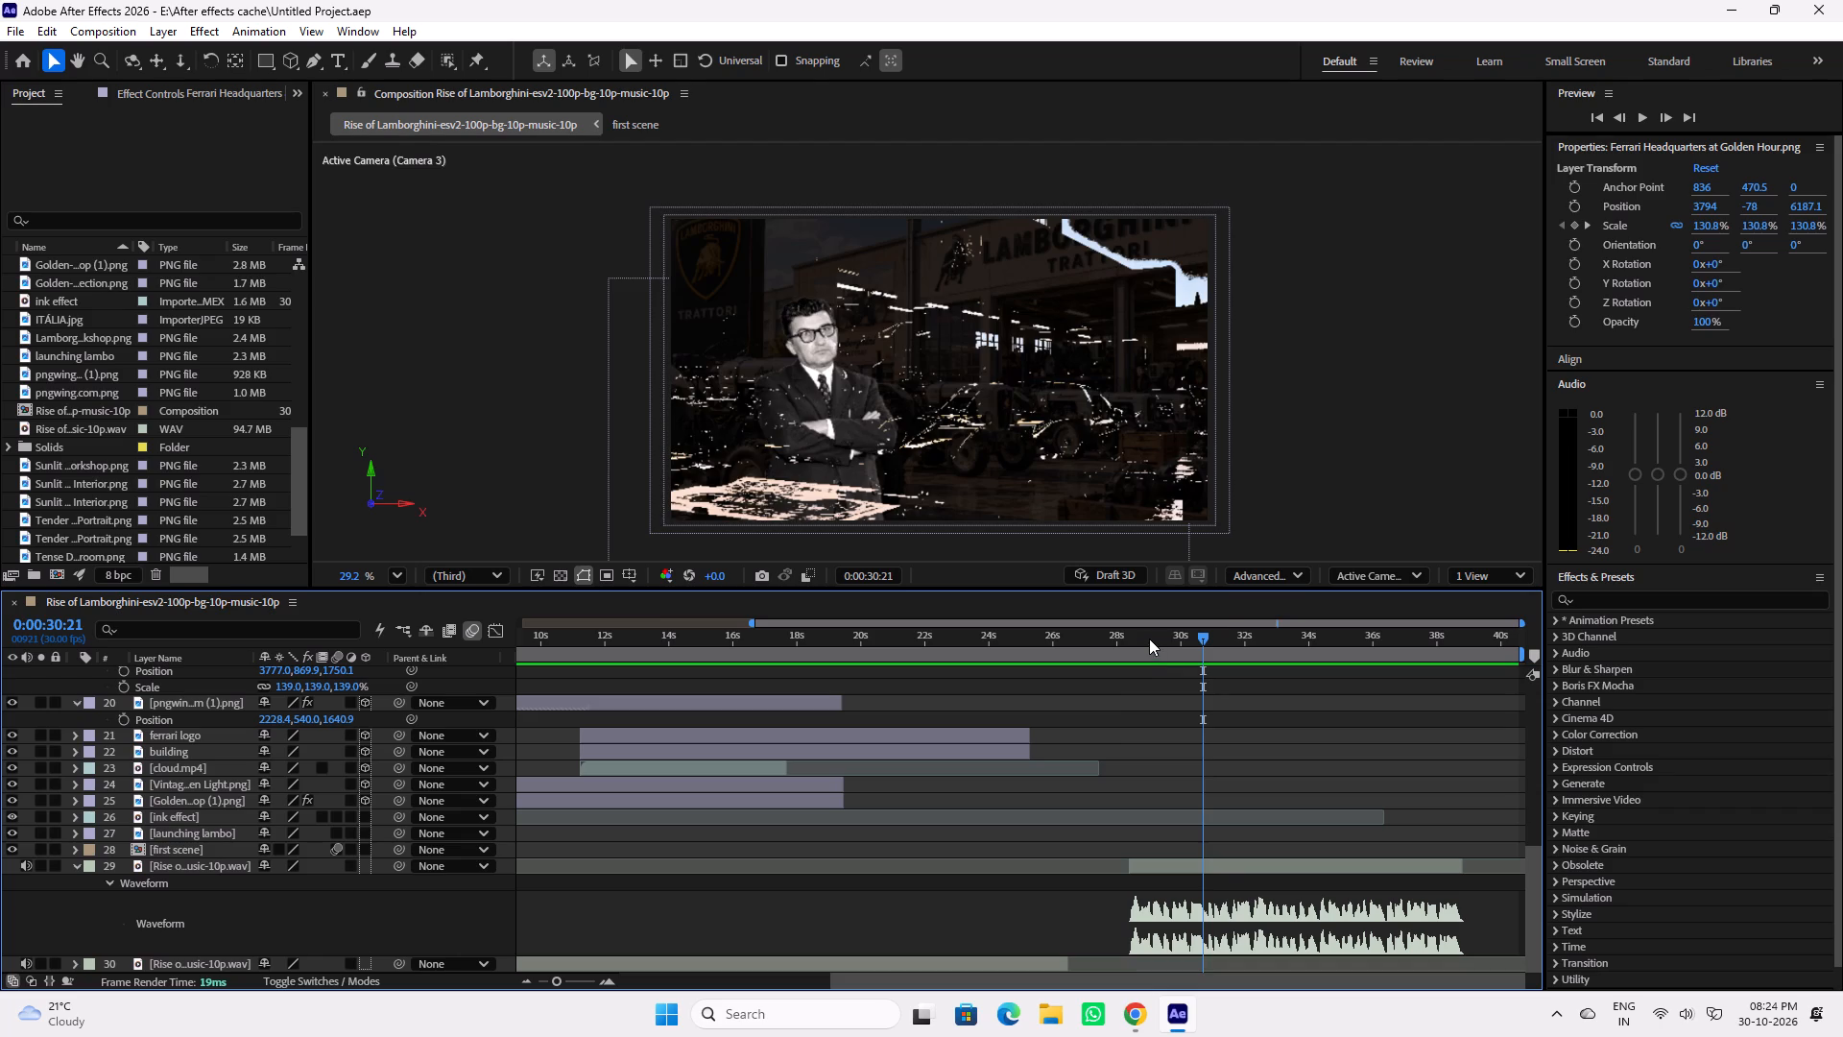
click(1139, 640)
key(space)
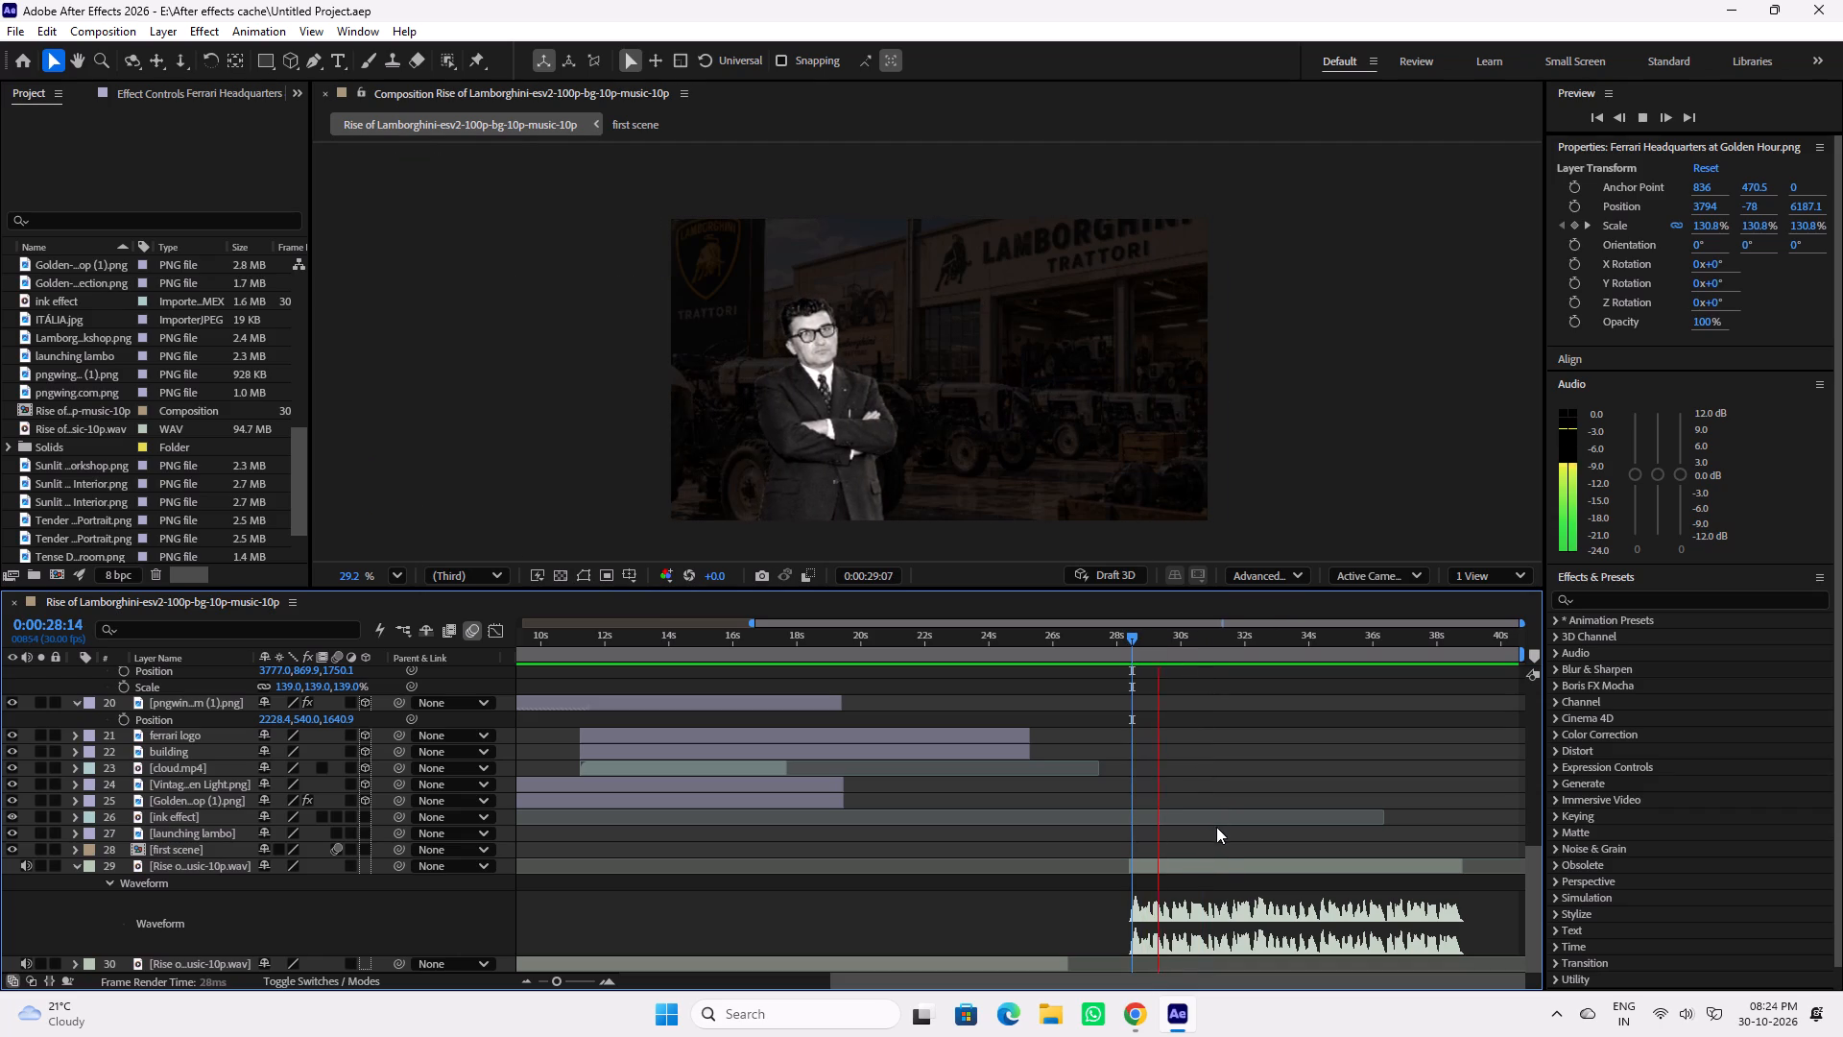
key(space)
click(1213, 860)
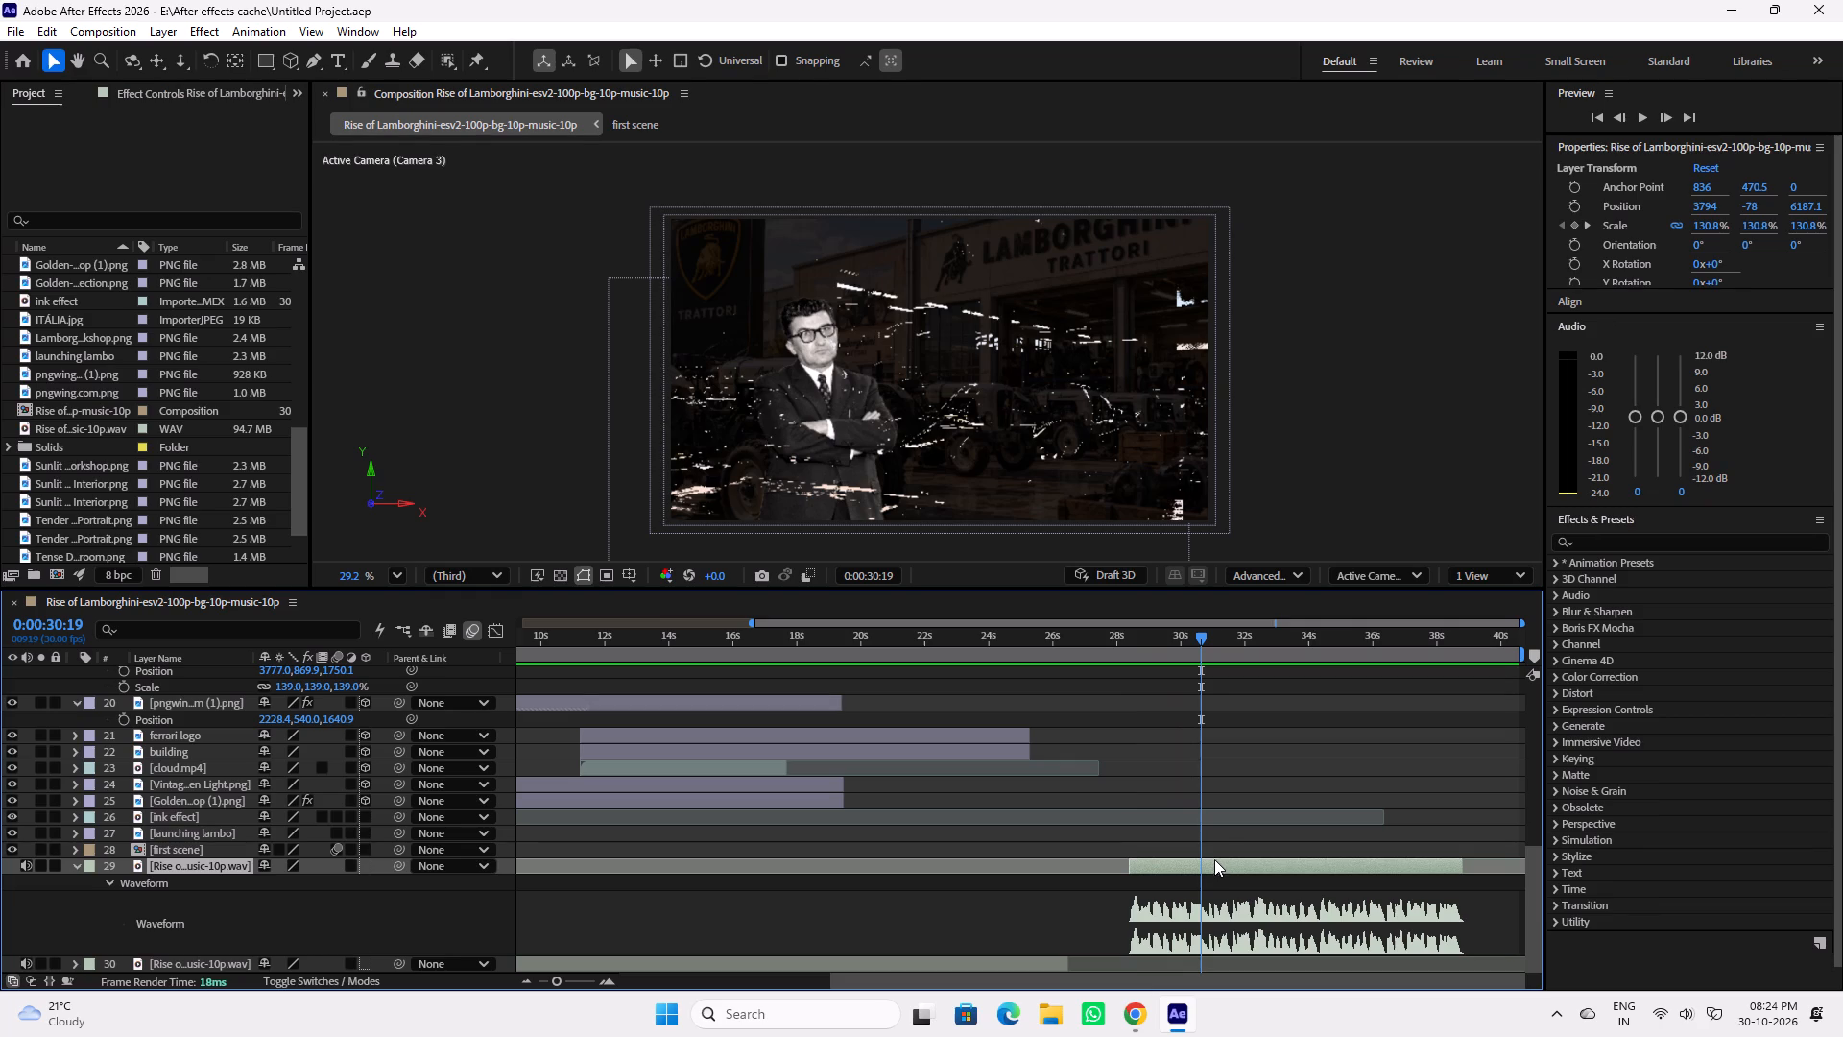
key(space)
key(space)
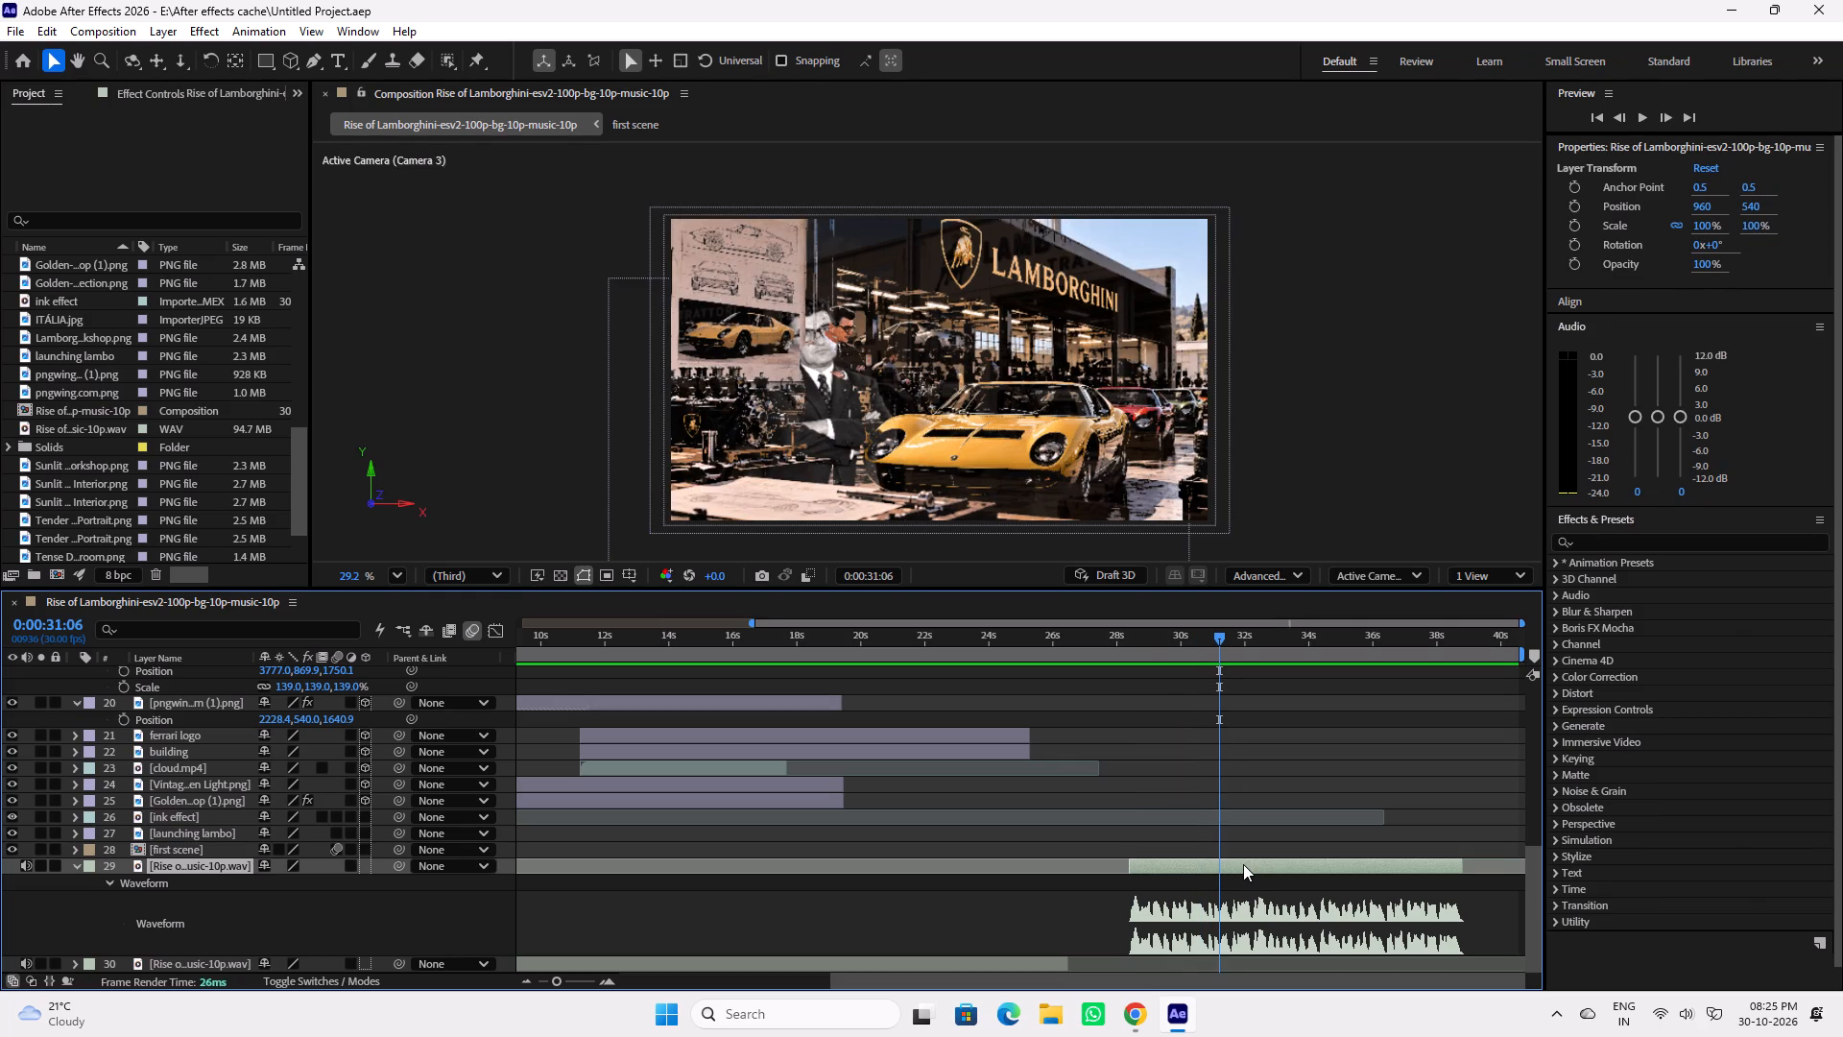
click(1220, 639)
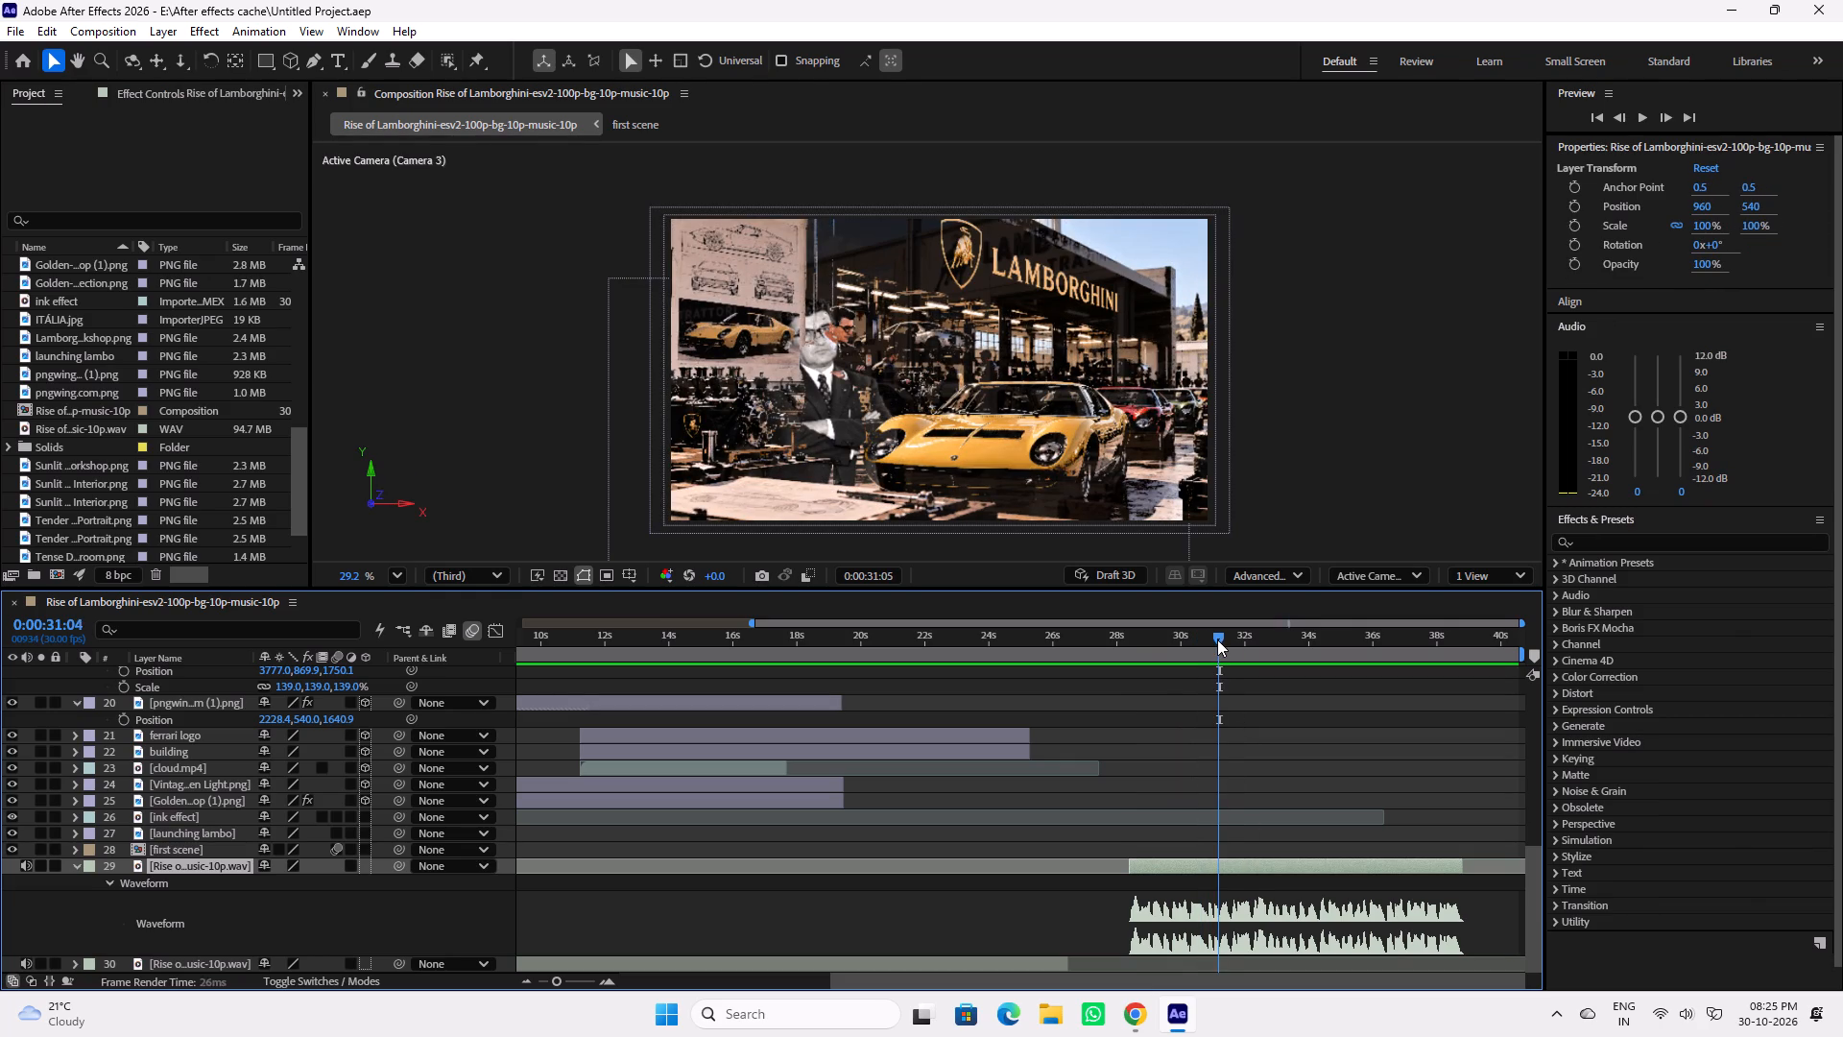
Import Sunlit Ferrari Heritage Workshop.png and place it below the first scene layer, starting at about 34:15.
double_click(10, 374)
scroll(310, 371, down, 3)
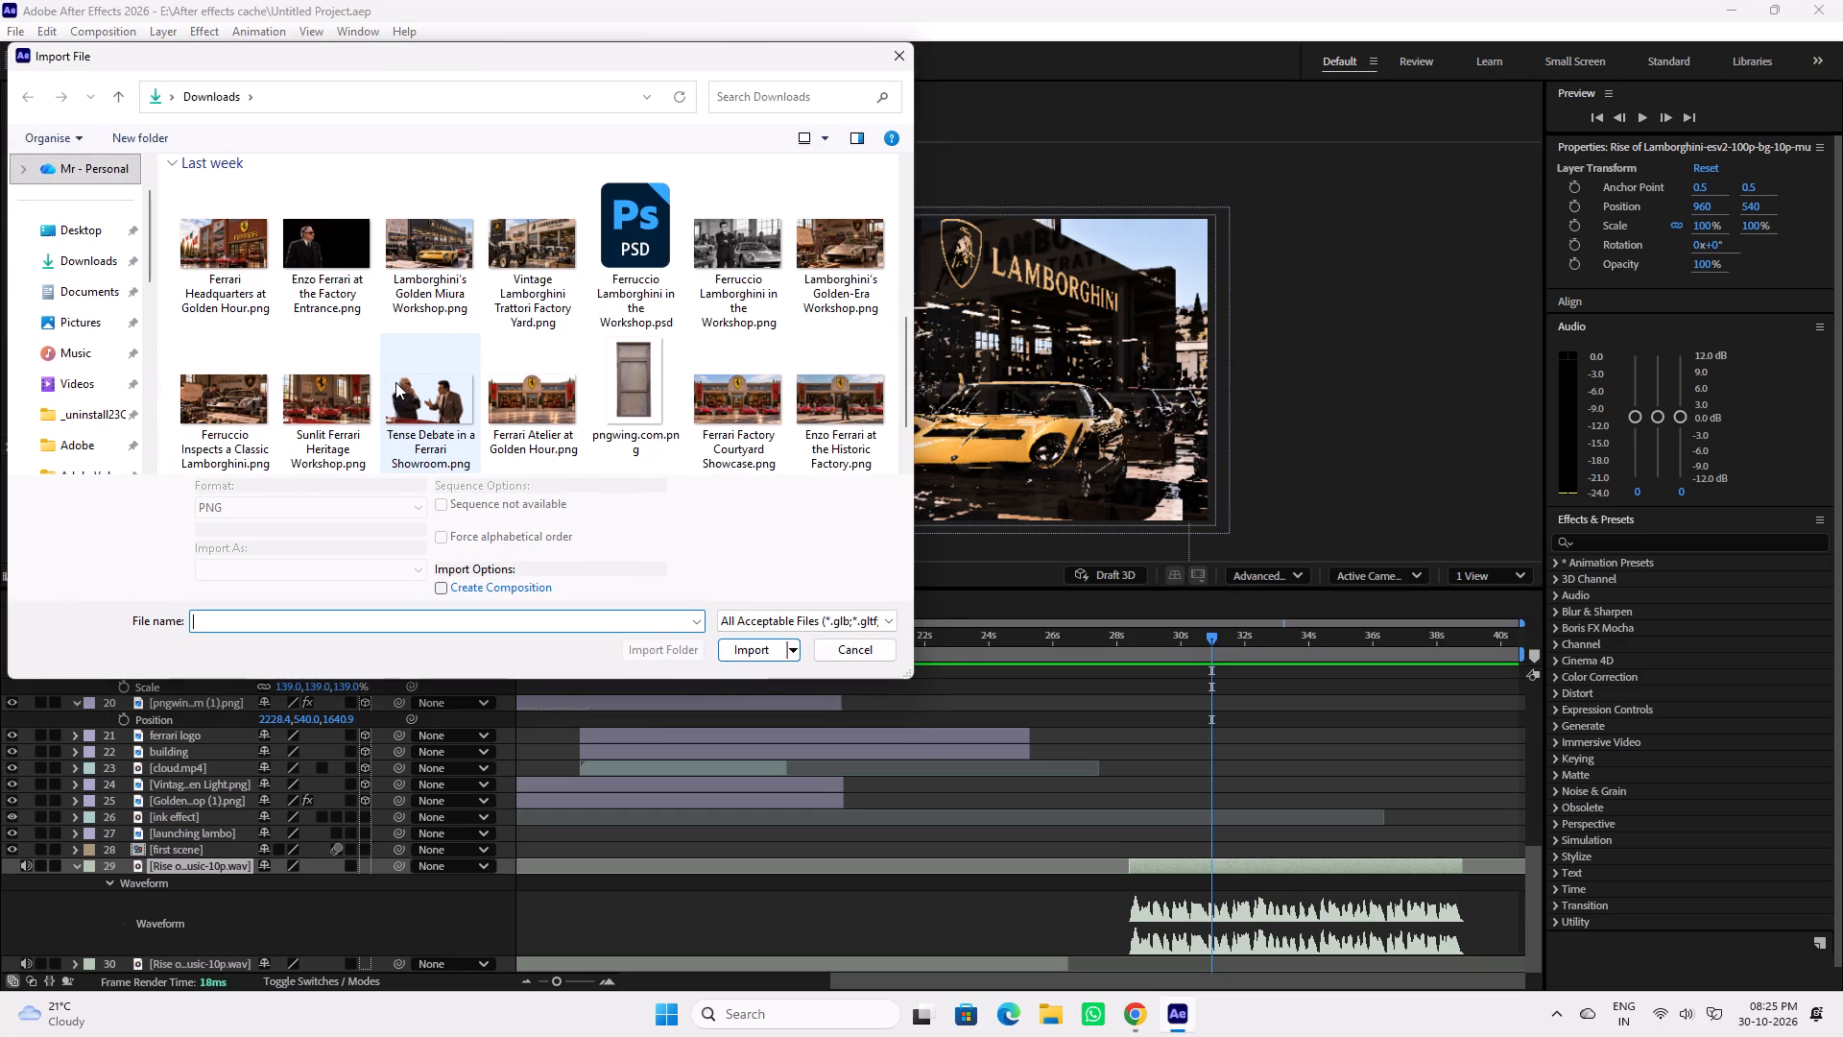
click(357, 401)
click(762, 642)
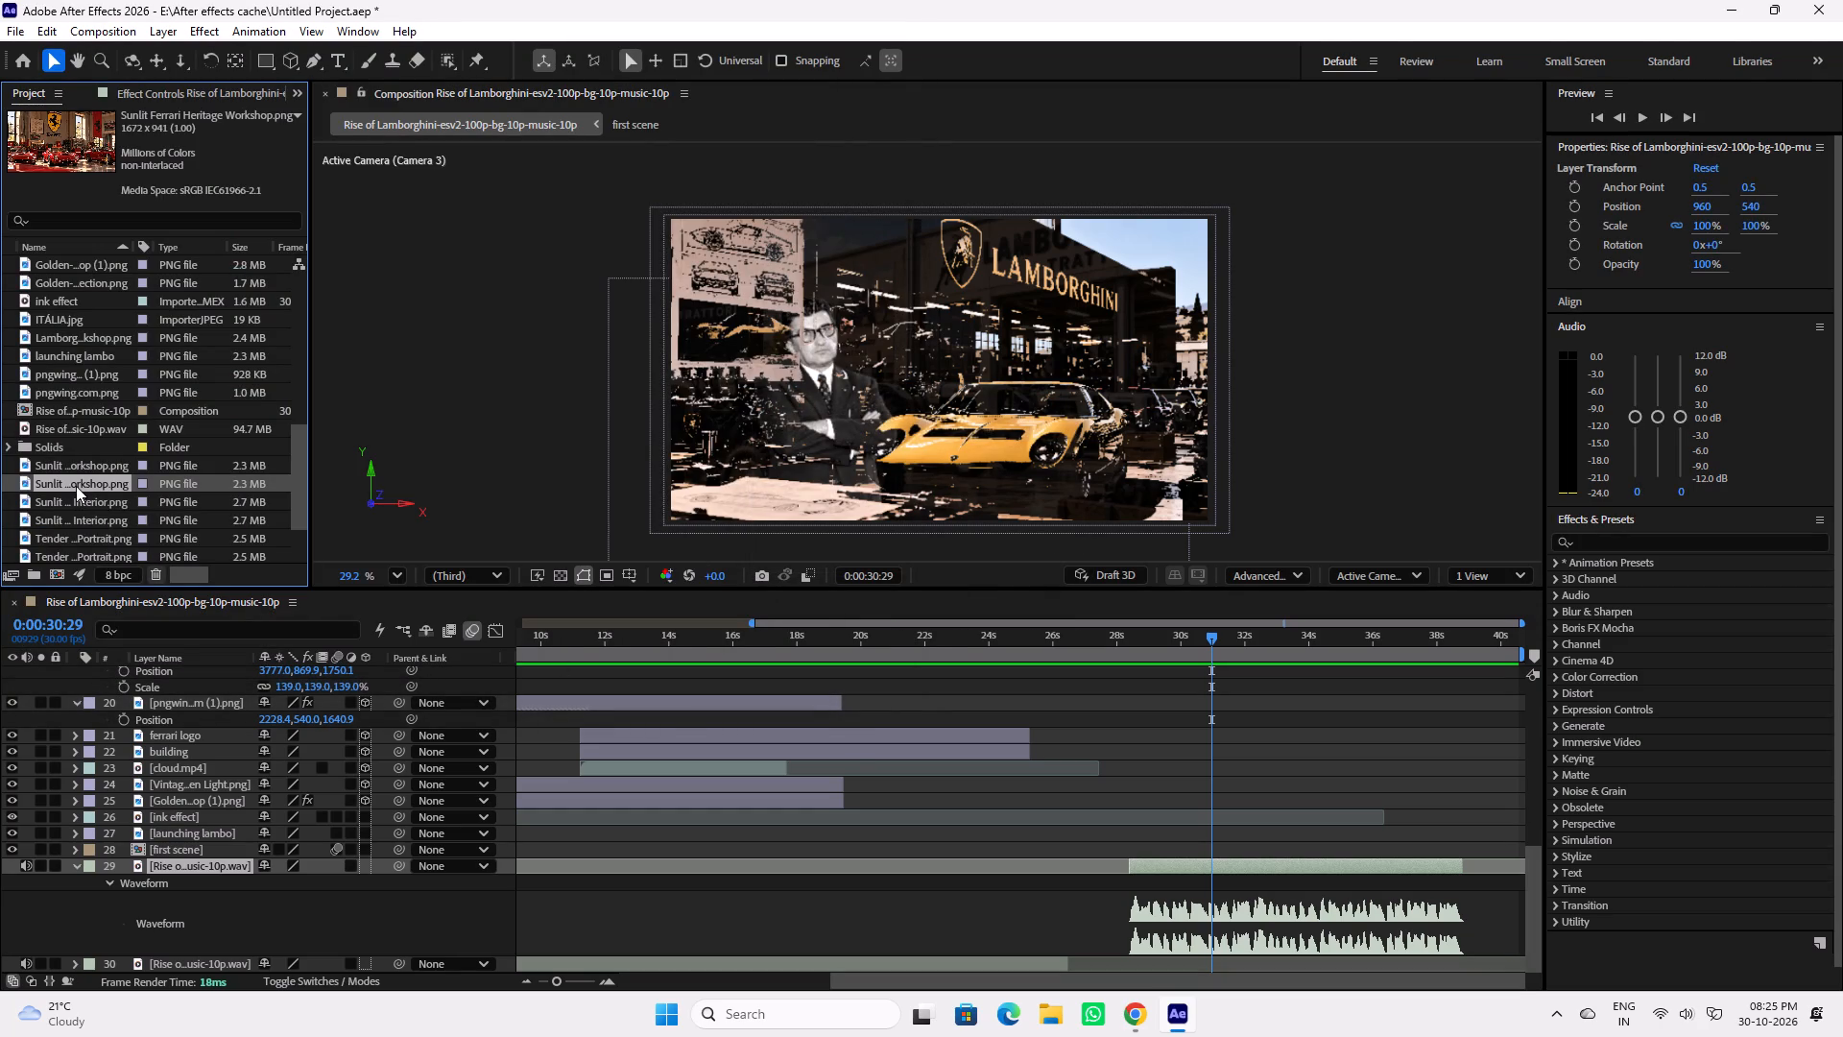
drag(76, 482, 461, 633)
drag(461, 633, 1325, 854)
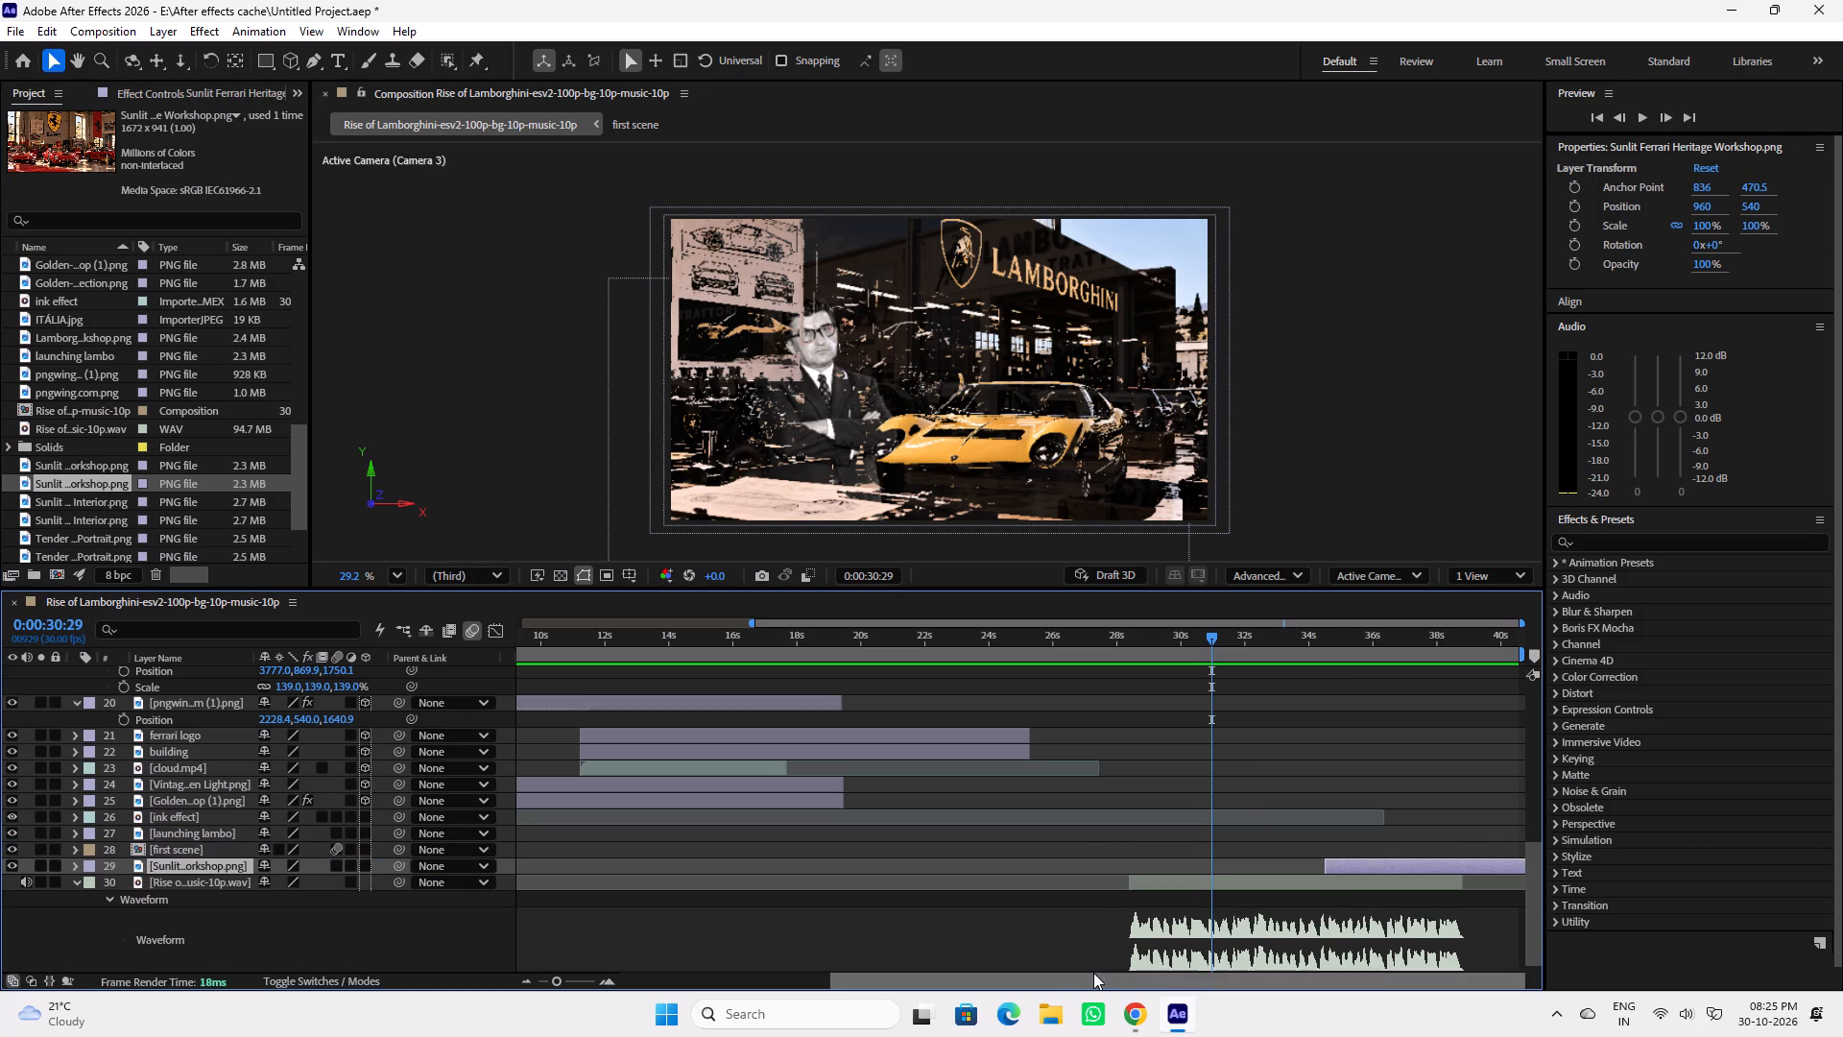
drag(1101, 982, 1267, 985)
scroll(1283, 899, down, 5)
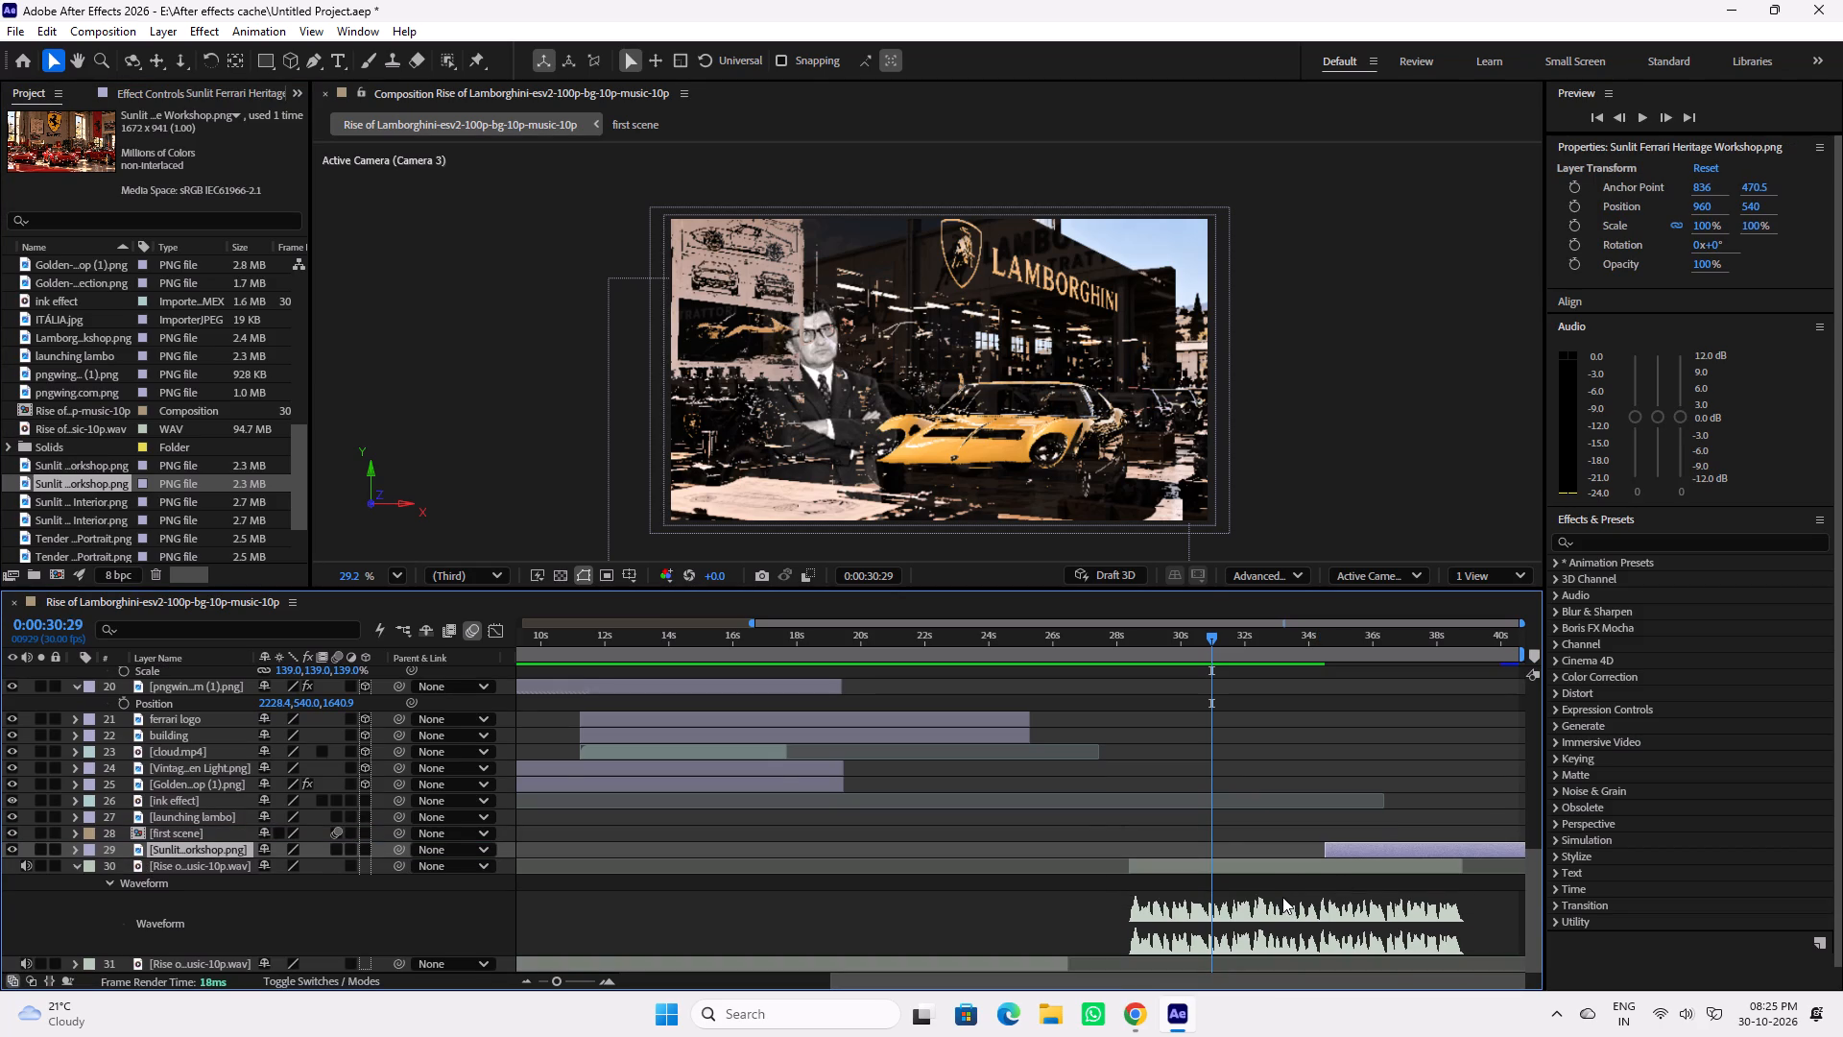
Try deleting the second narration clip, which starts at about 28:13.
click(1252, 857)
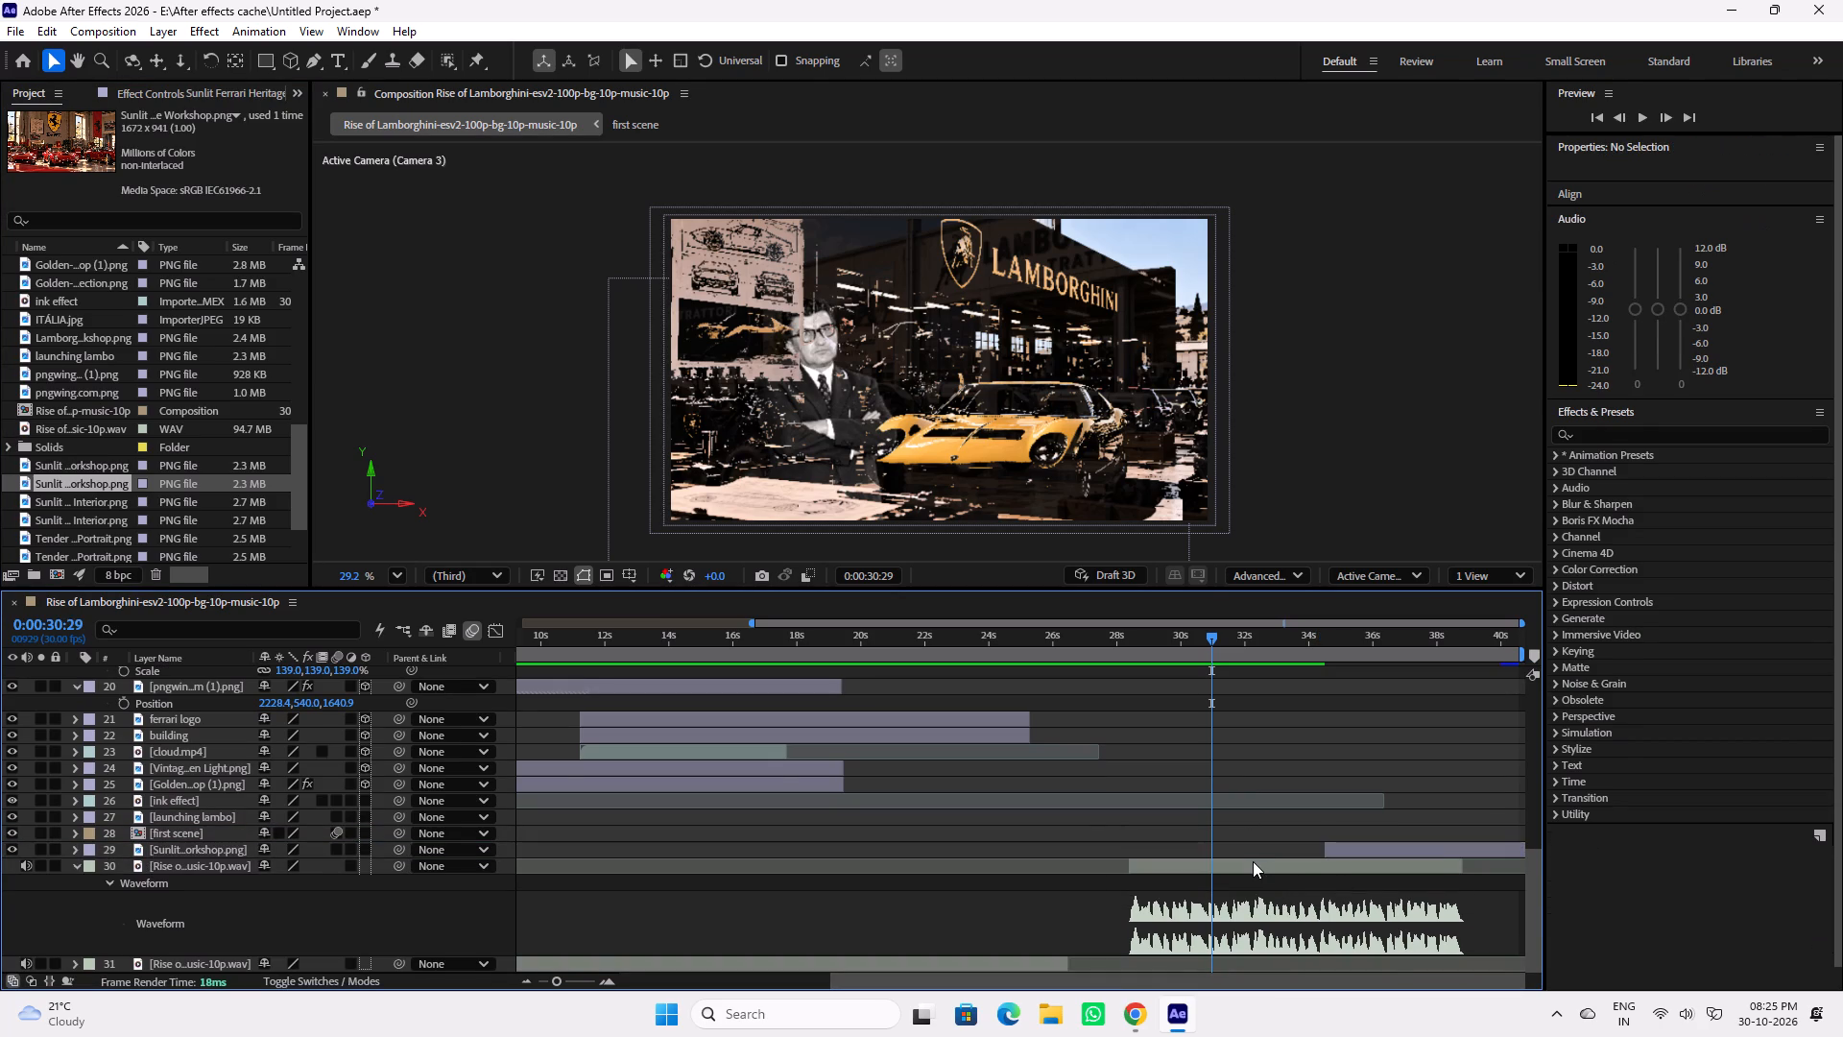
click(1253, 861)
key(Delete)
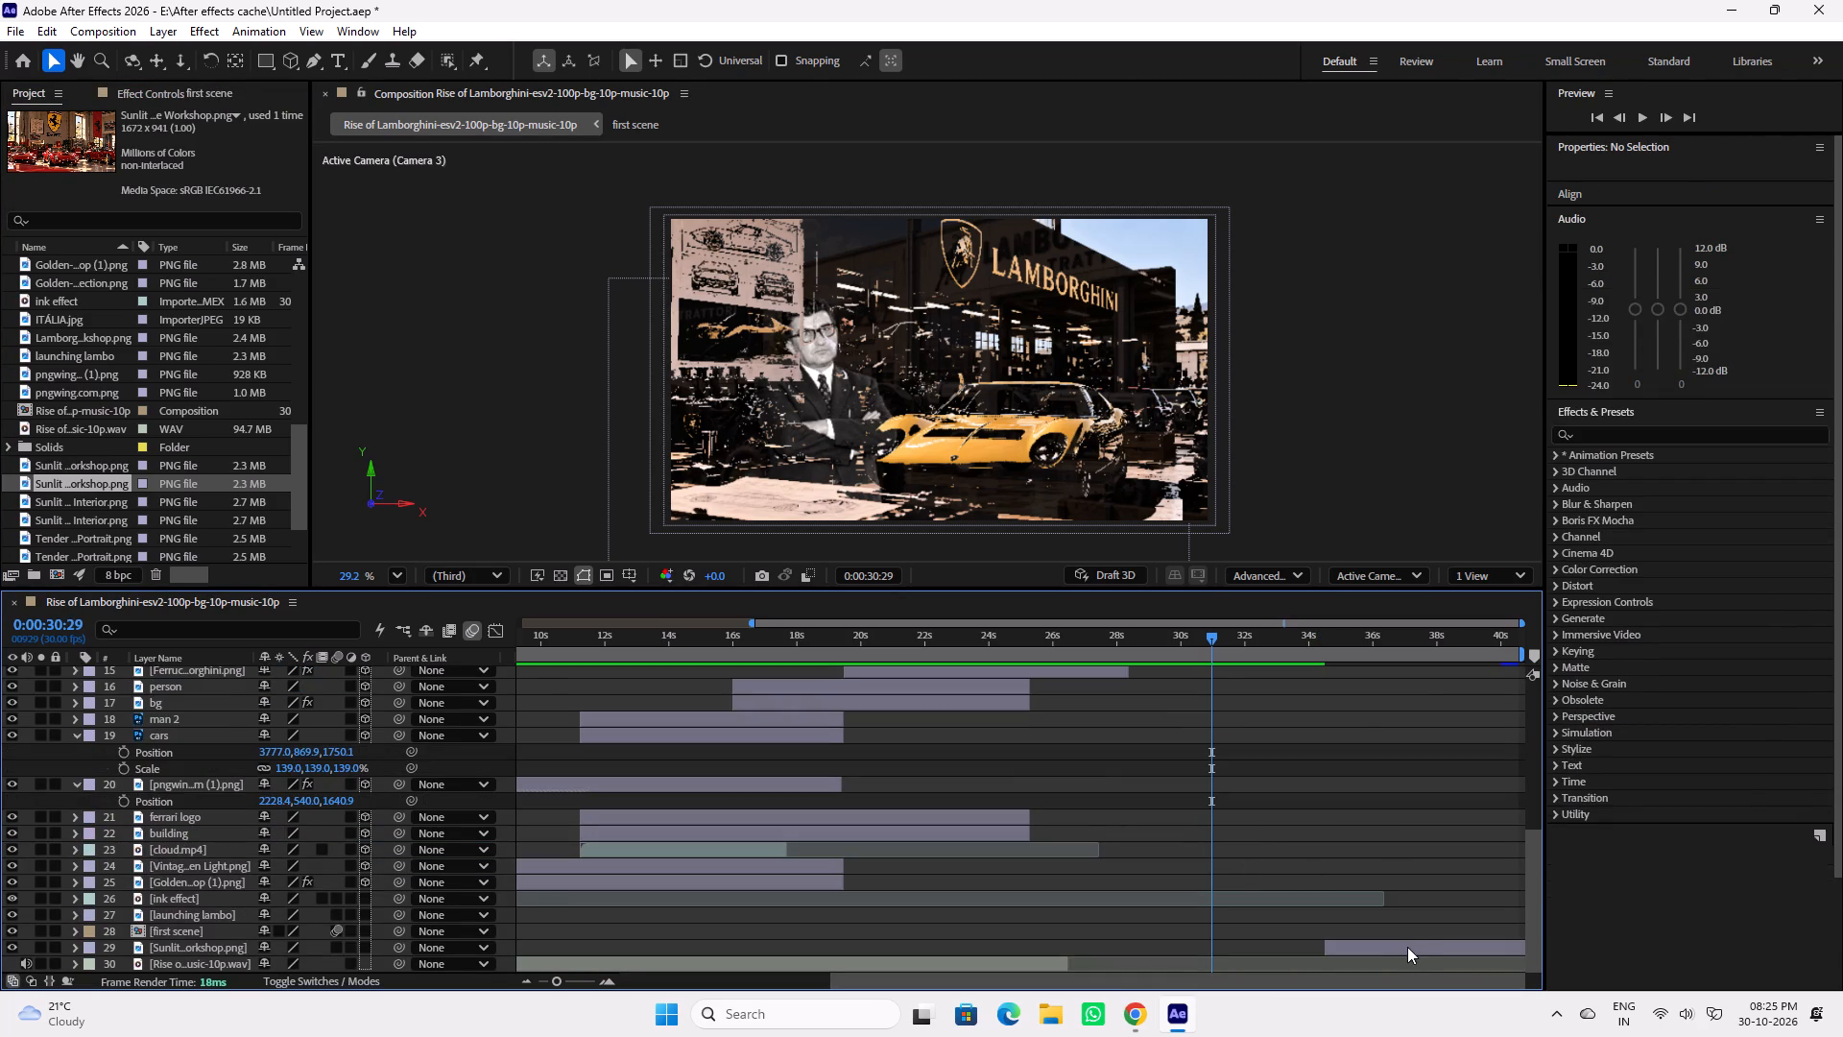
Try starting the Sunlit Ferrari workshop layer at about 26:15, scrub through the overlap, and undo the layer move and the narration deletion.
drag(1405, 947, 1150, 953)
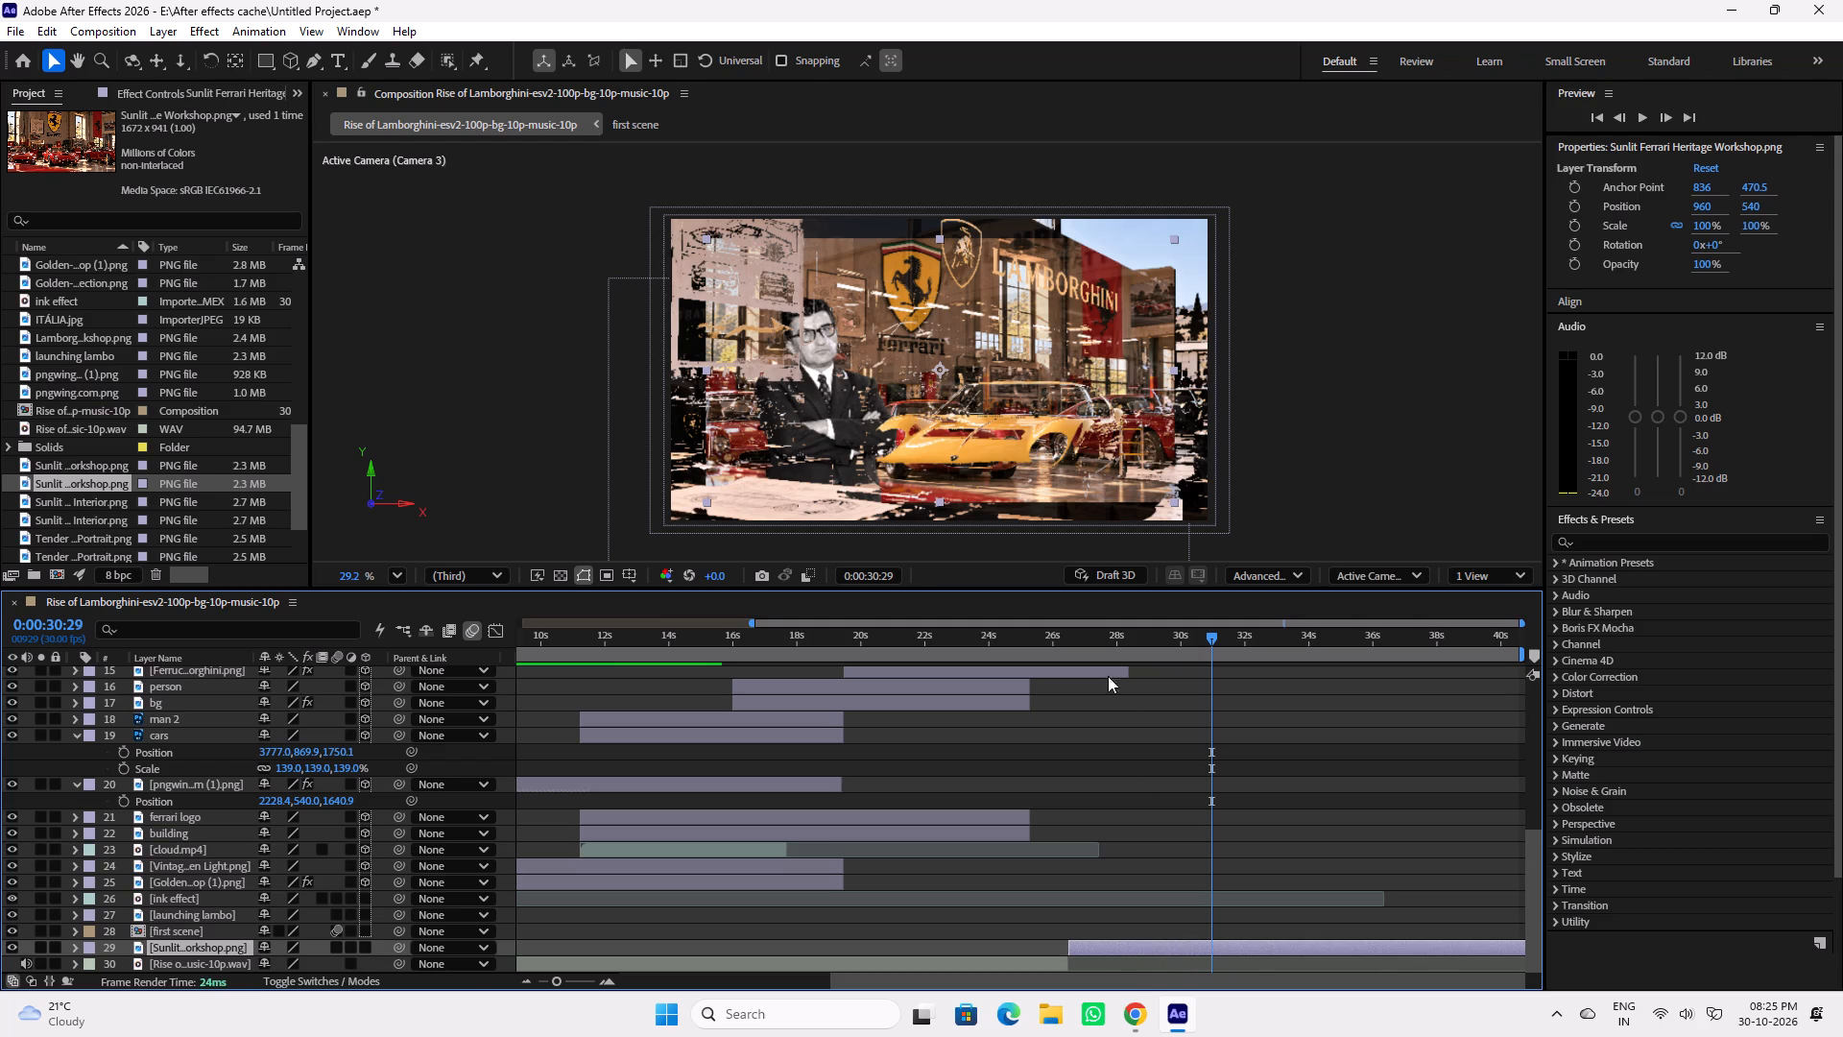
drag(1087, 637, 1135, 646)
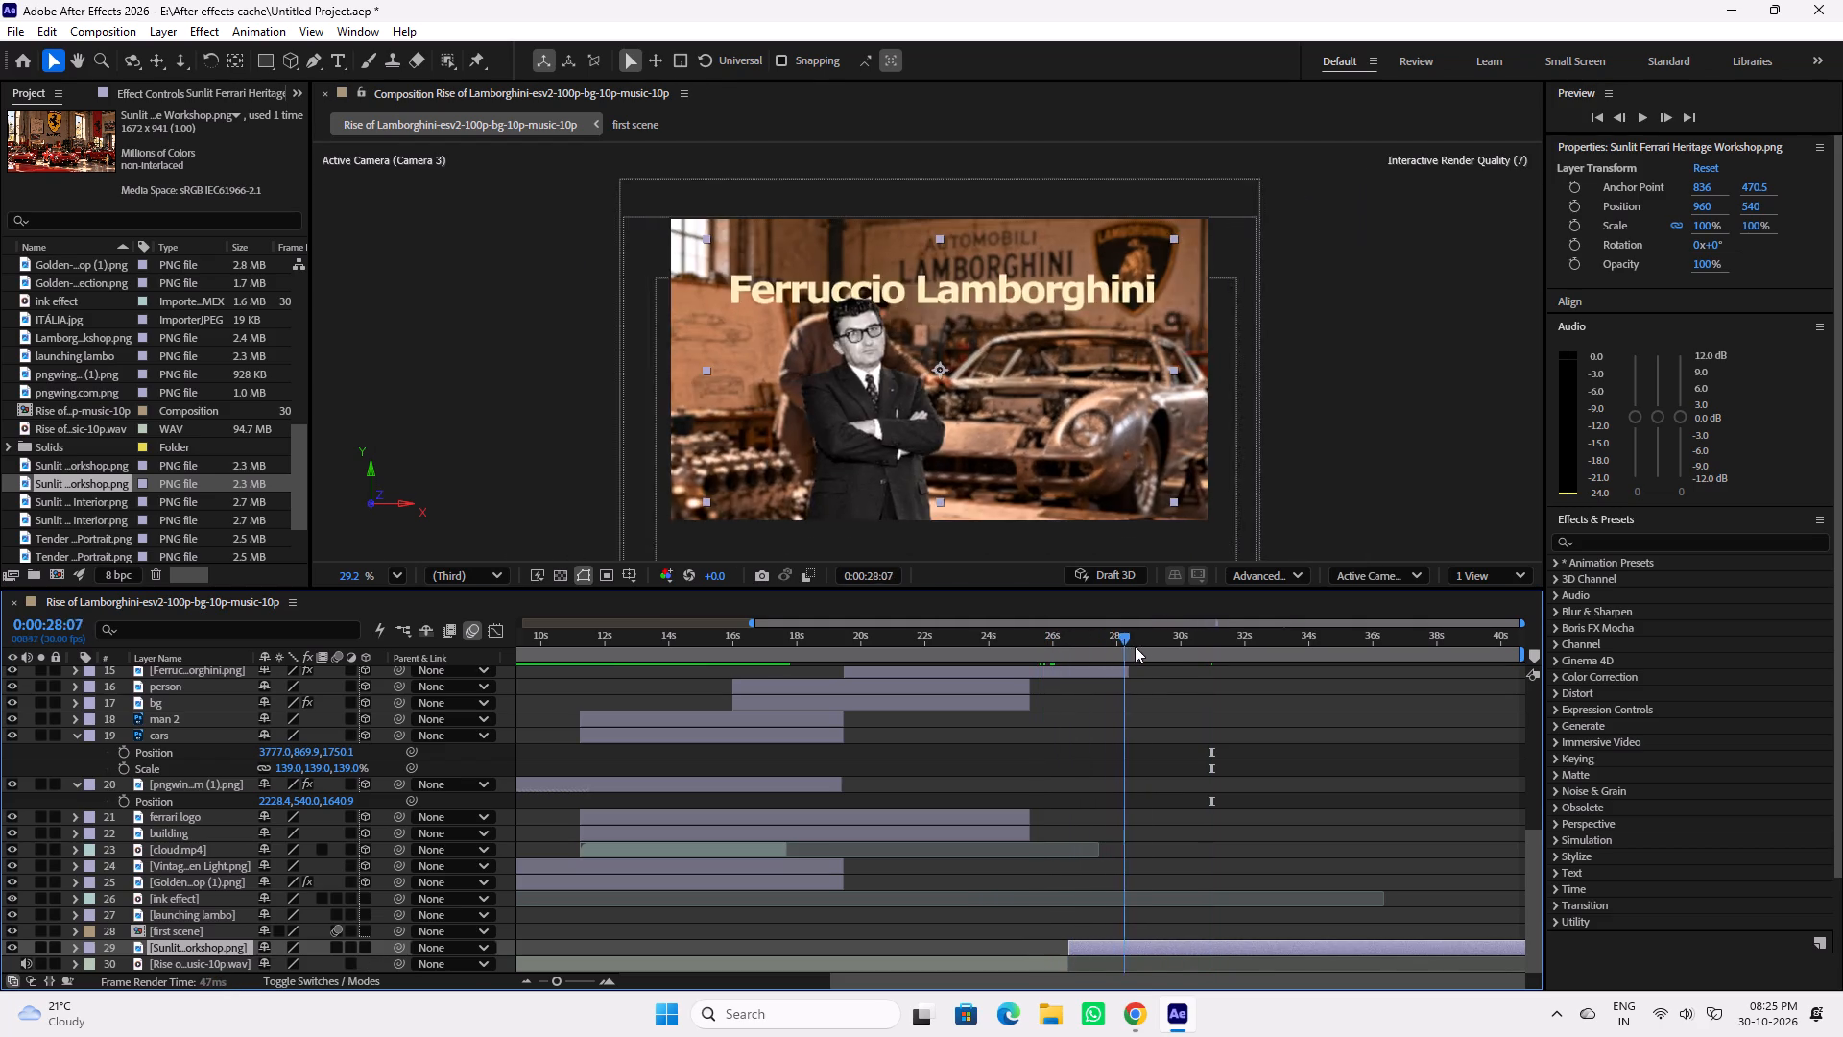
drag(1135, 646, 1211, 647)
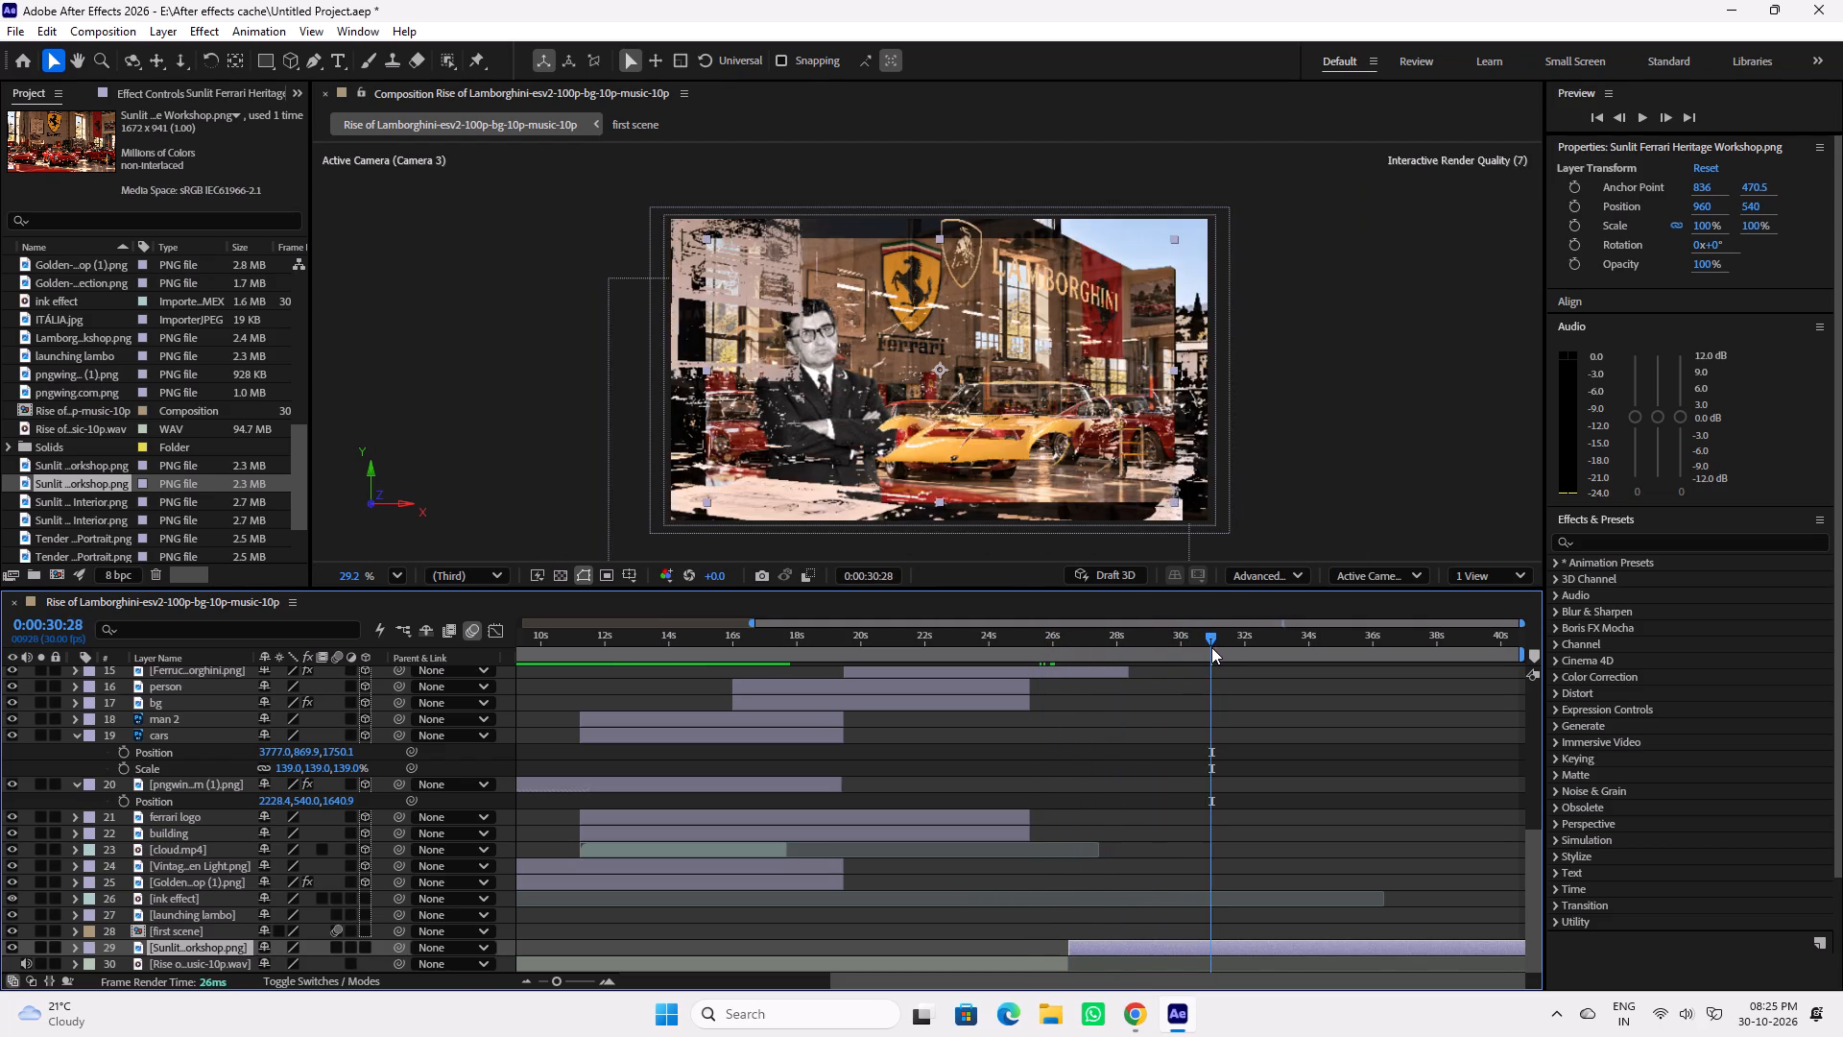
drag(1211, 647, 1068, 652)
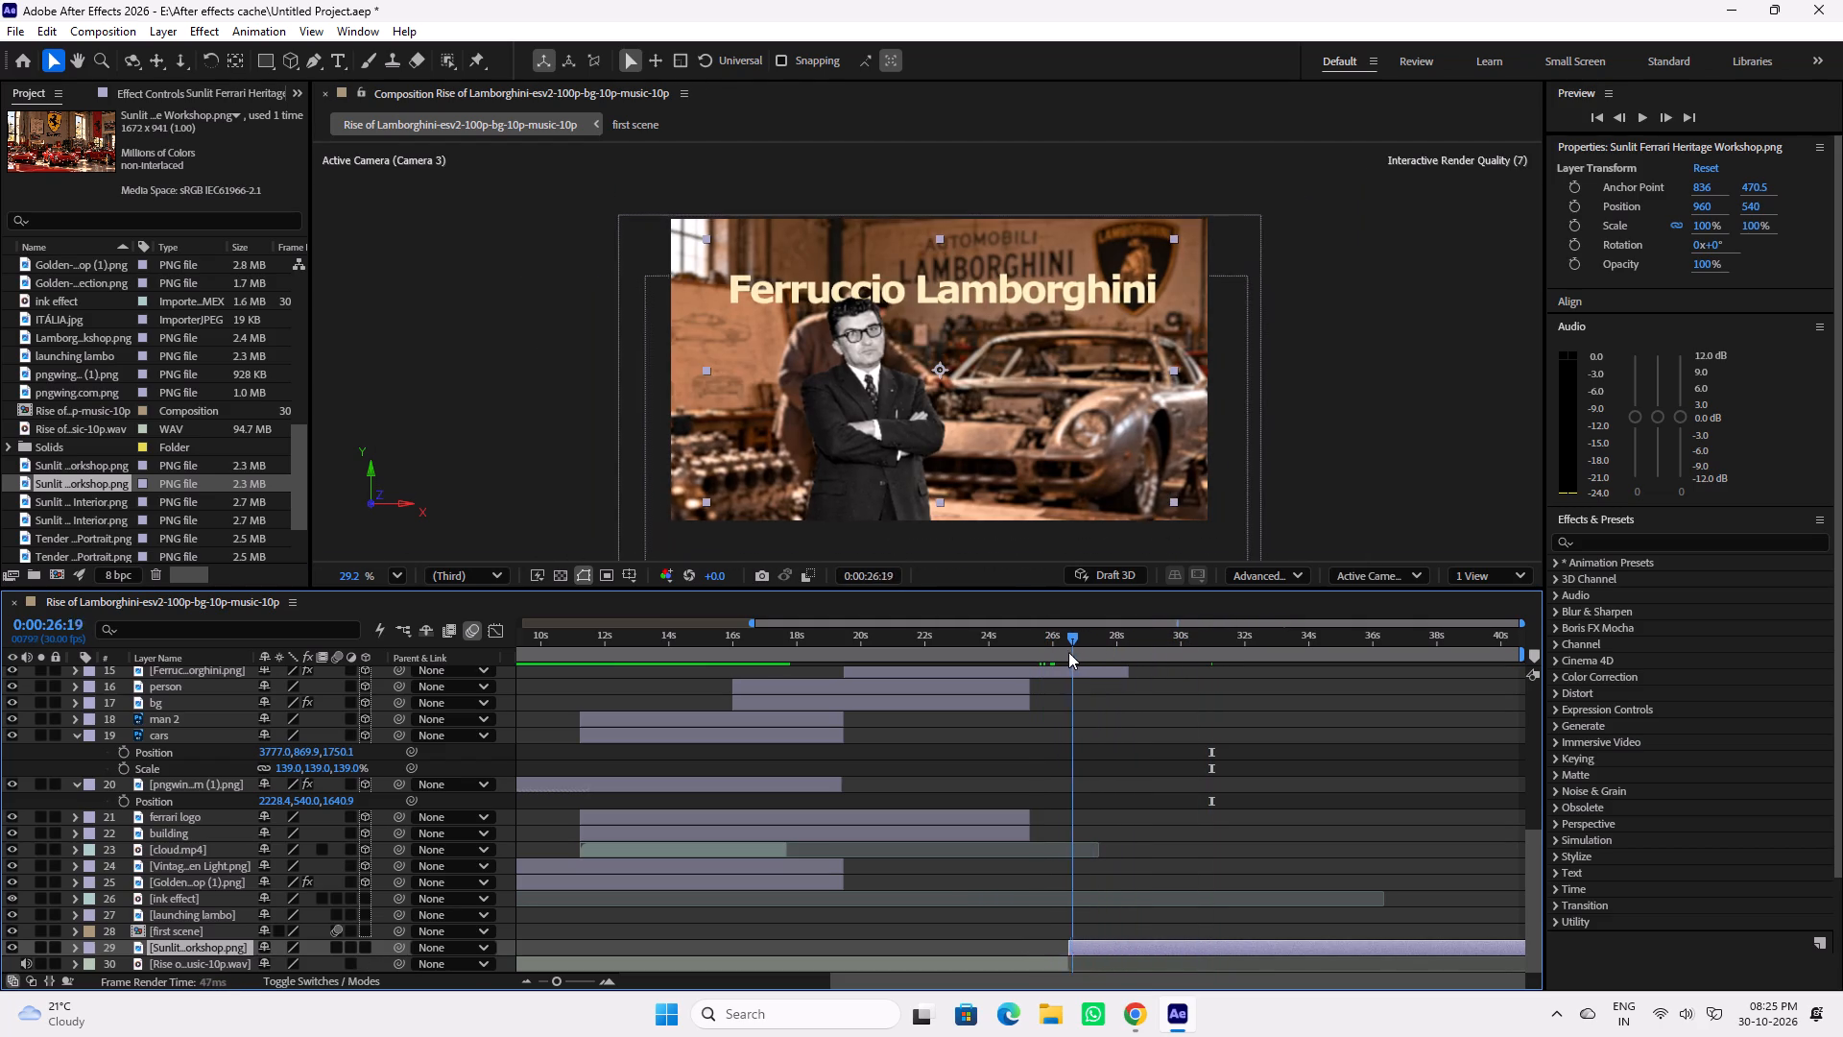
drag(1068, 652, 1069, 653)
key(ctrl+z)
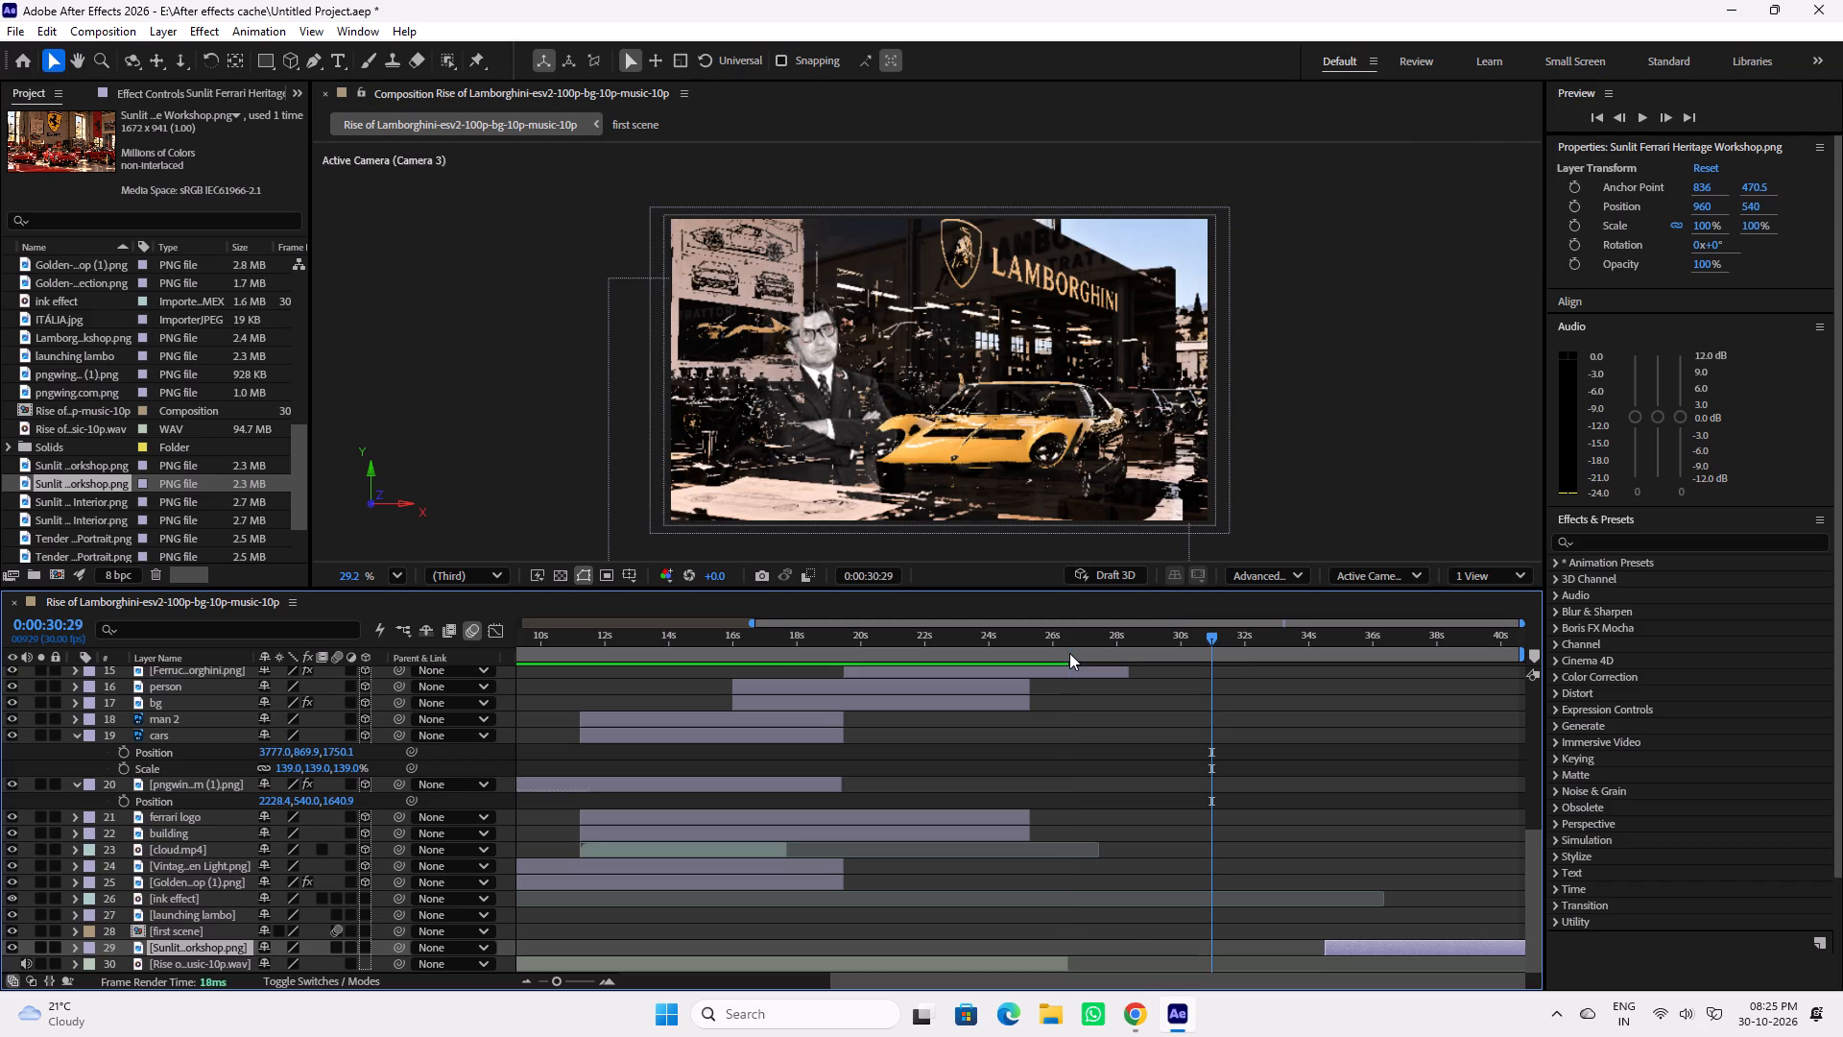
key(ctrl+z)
Scrub the portrait-to-Miura passage from about 26:03 and play the narration from 32:10 to 34:01.
scroll(1260, 809, down, 3)
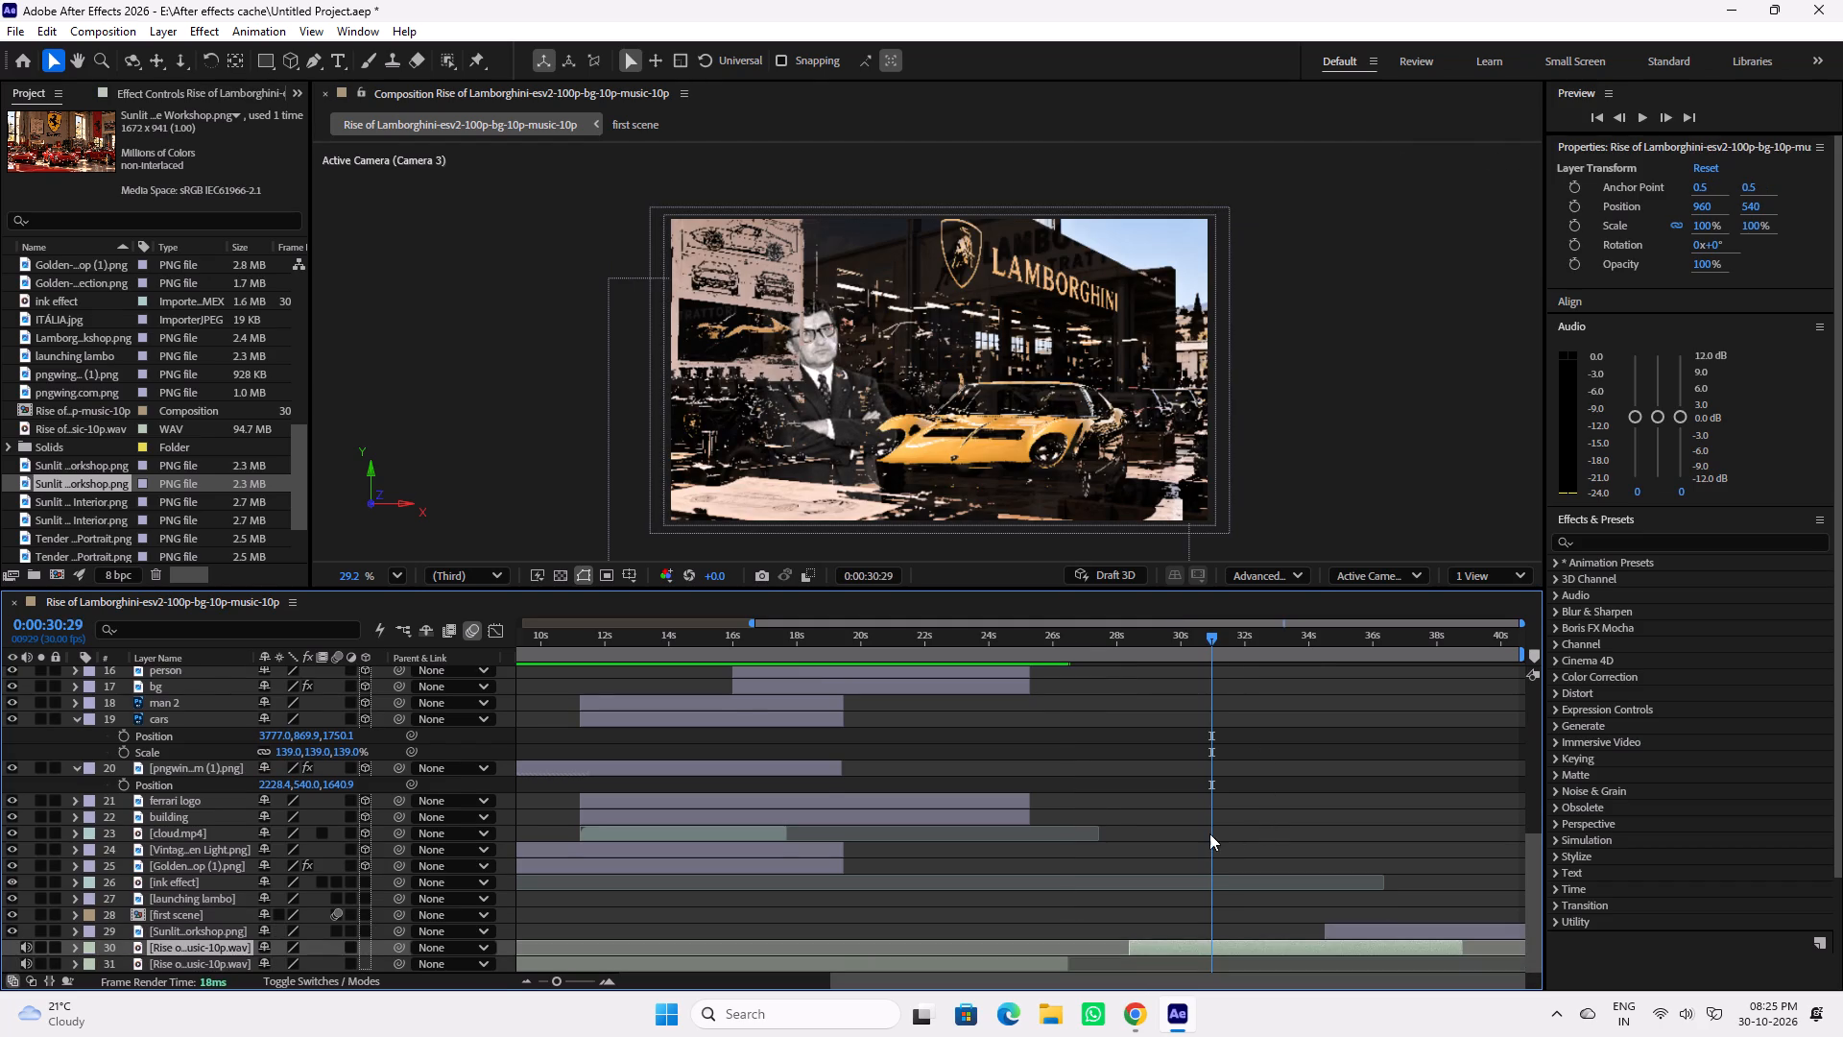
drag(1077, 638, 1060, 641)
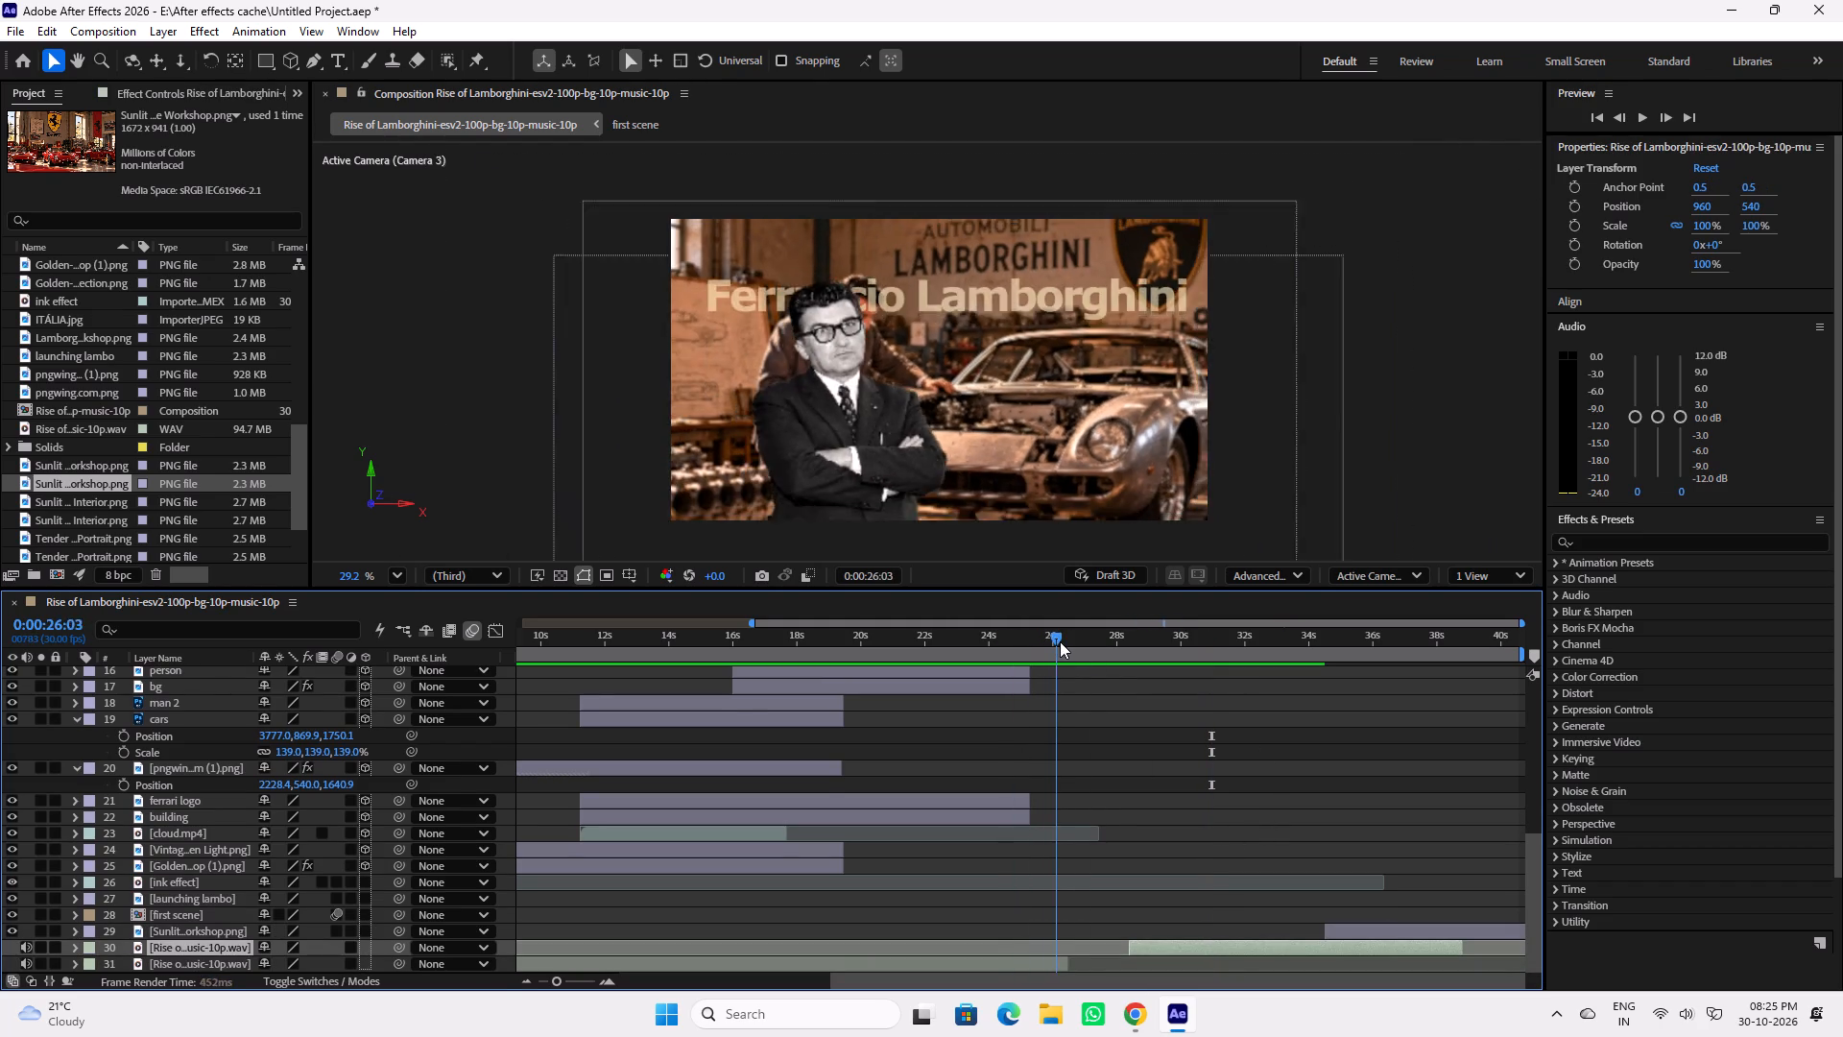
drag(1060, 641, 1132, 644)
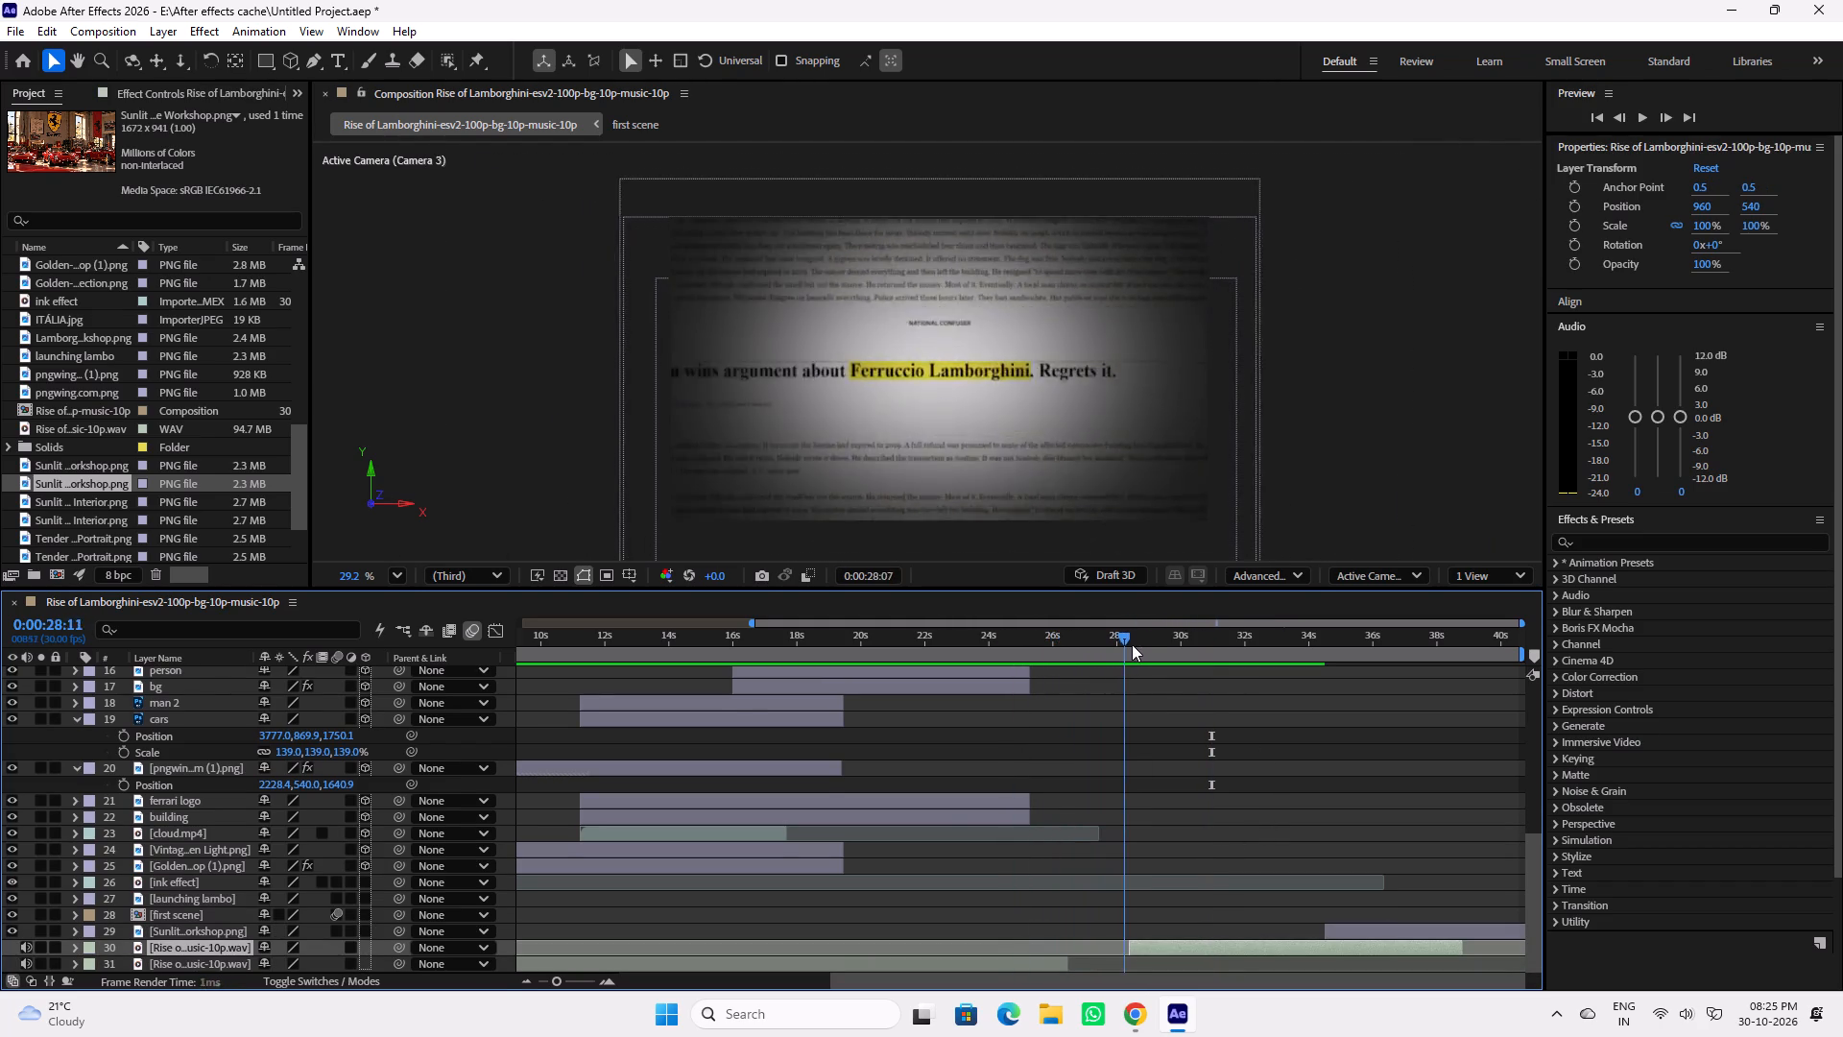
drag(1132, 644, 1258, 661)
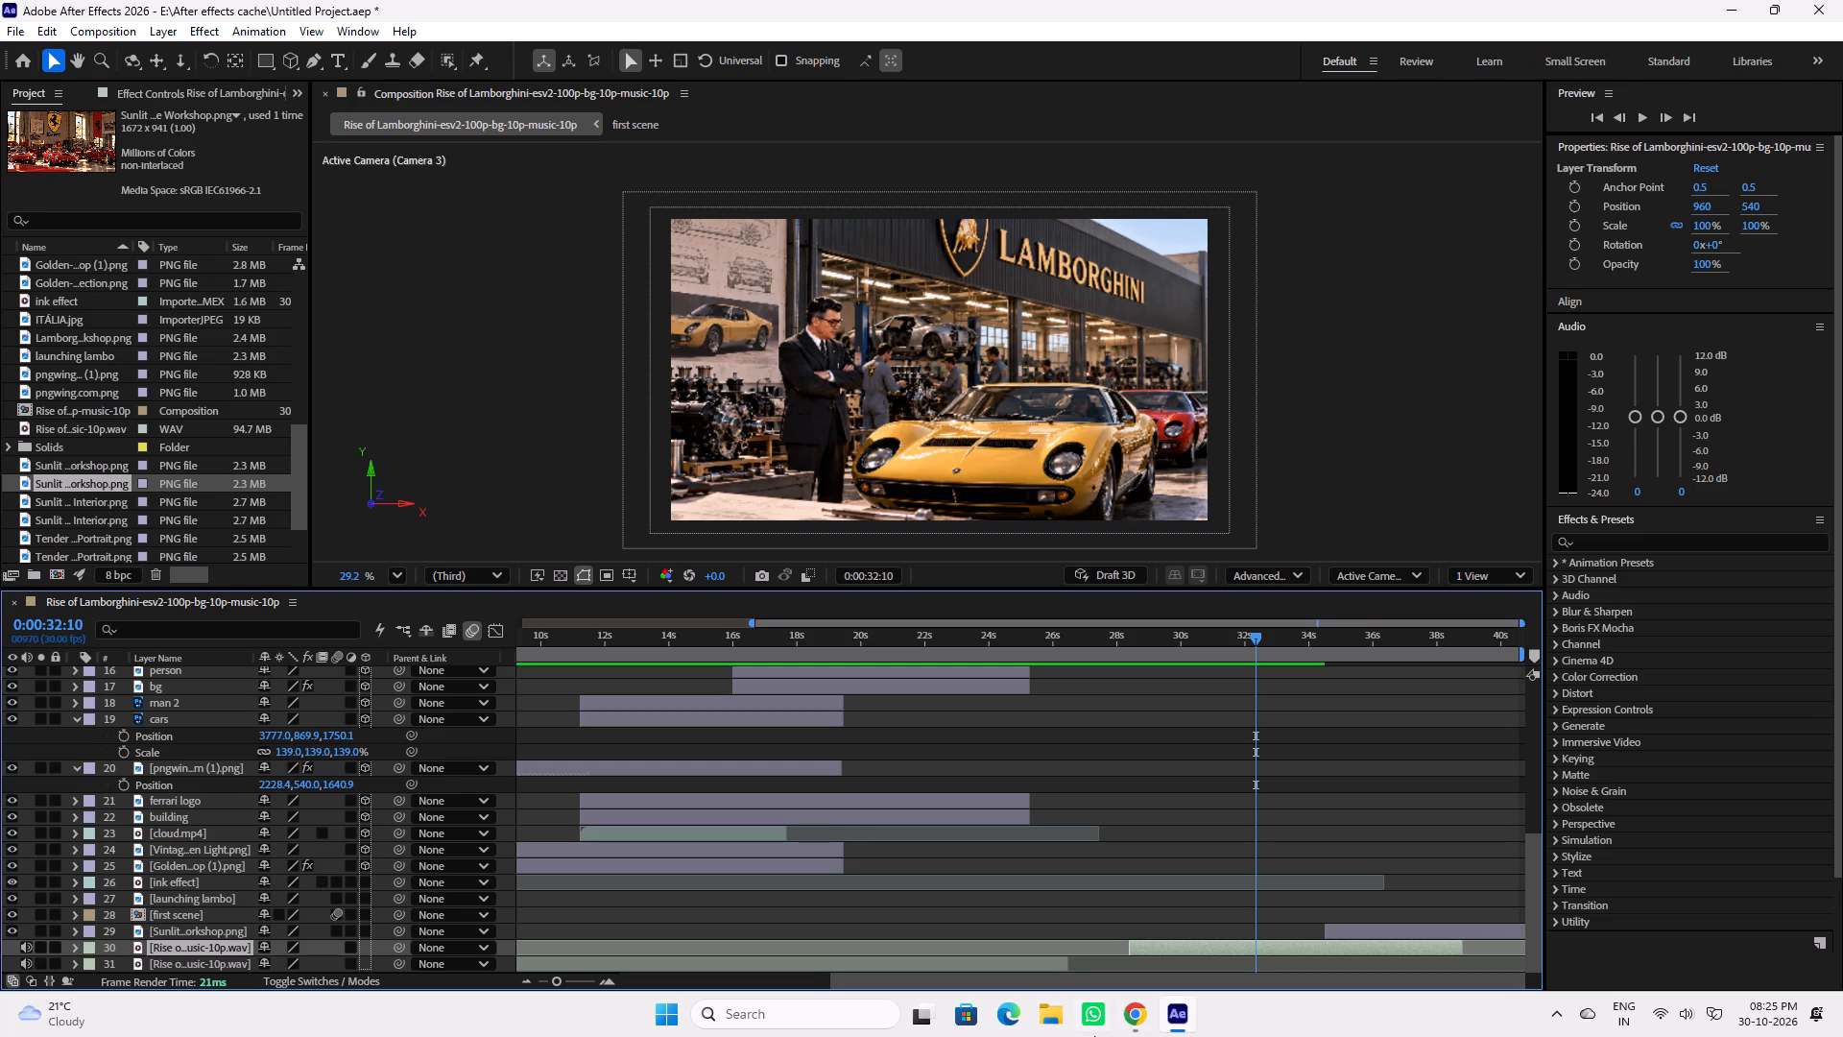
drag(1074, 985, 1173, 981)
scroll(1261, 901, down, 4)
key(space)
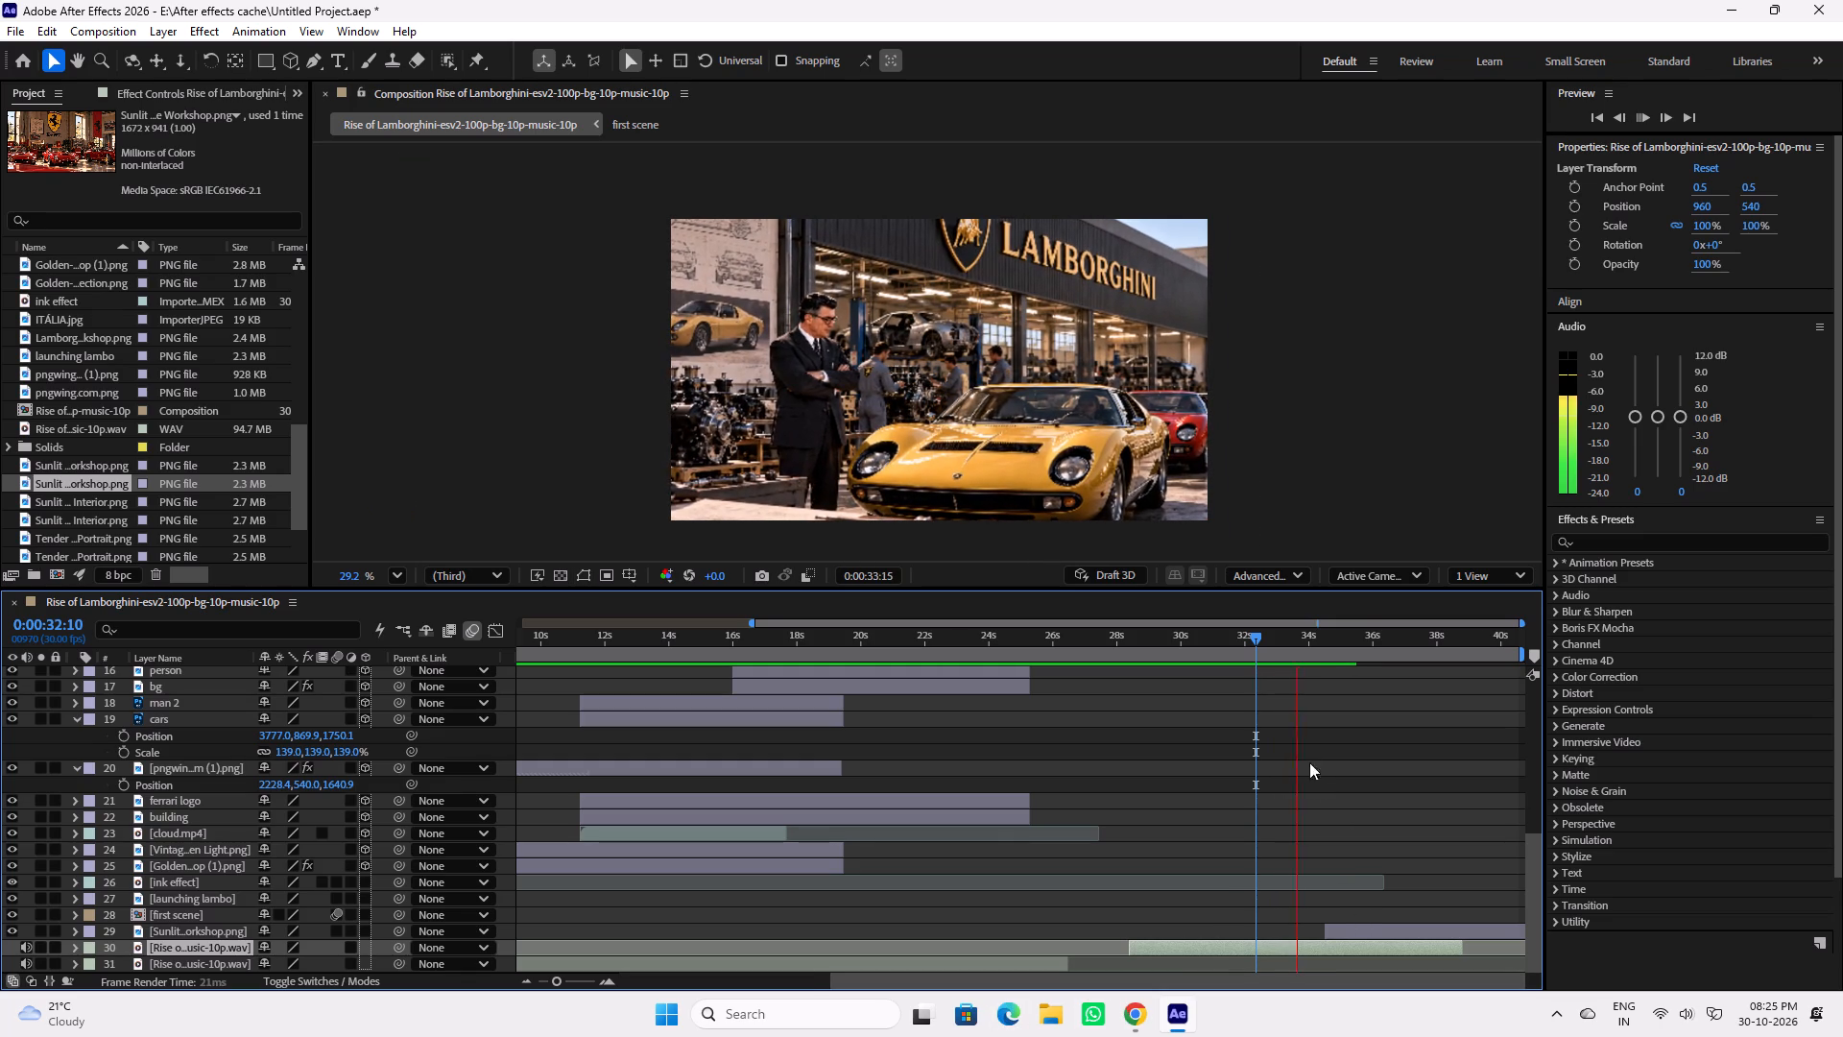
key(space)
scroll(1254, 787, up, 2)
scroll(1257, 804, down, 4)
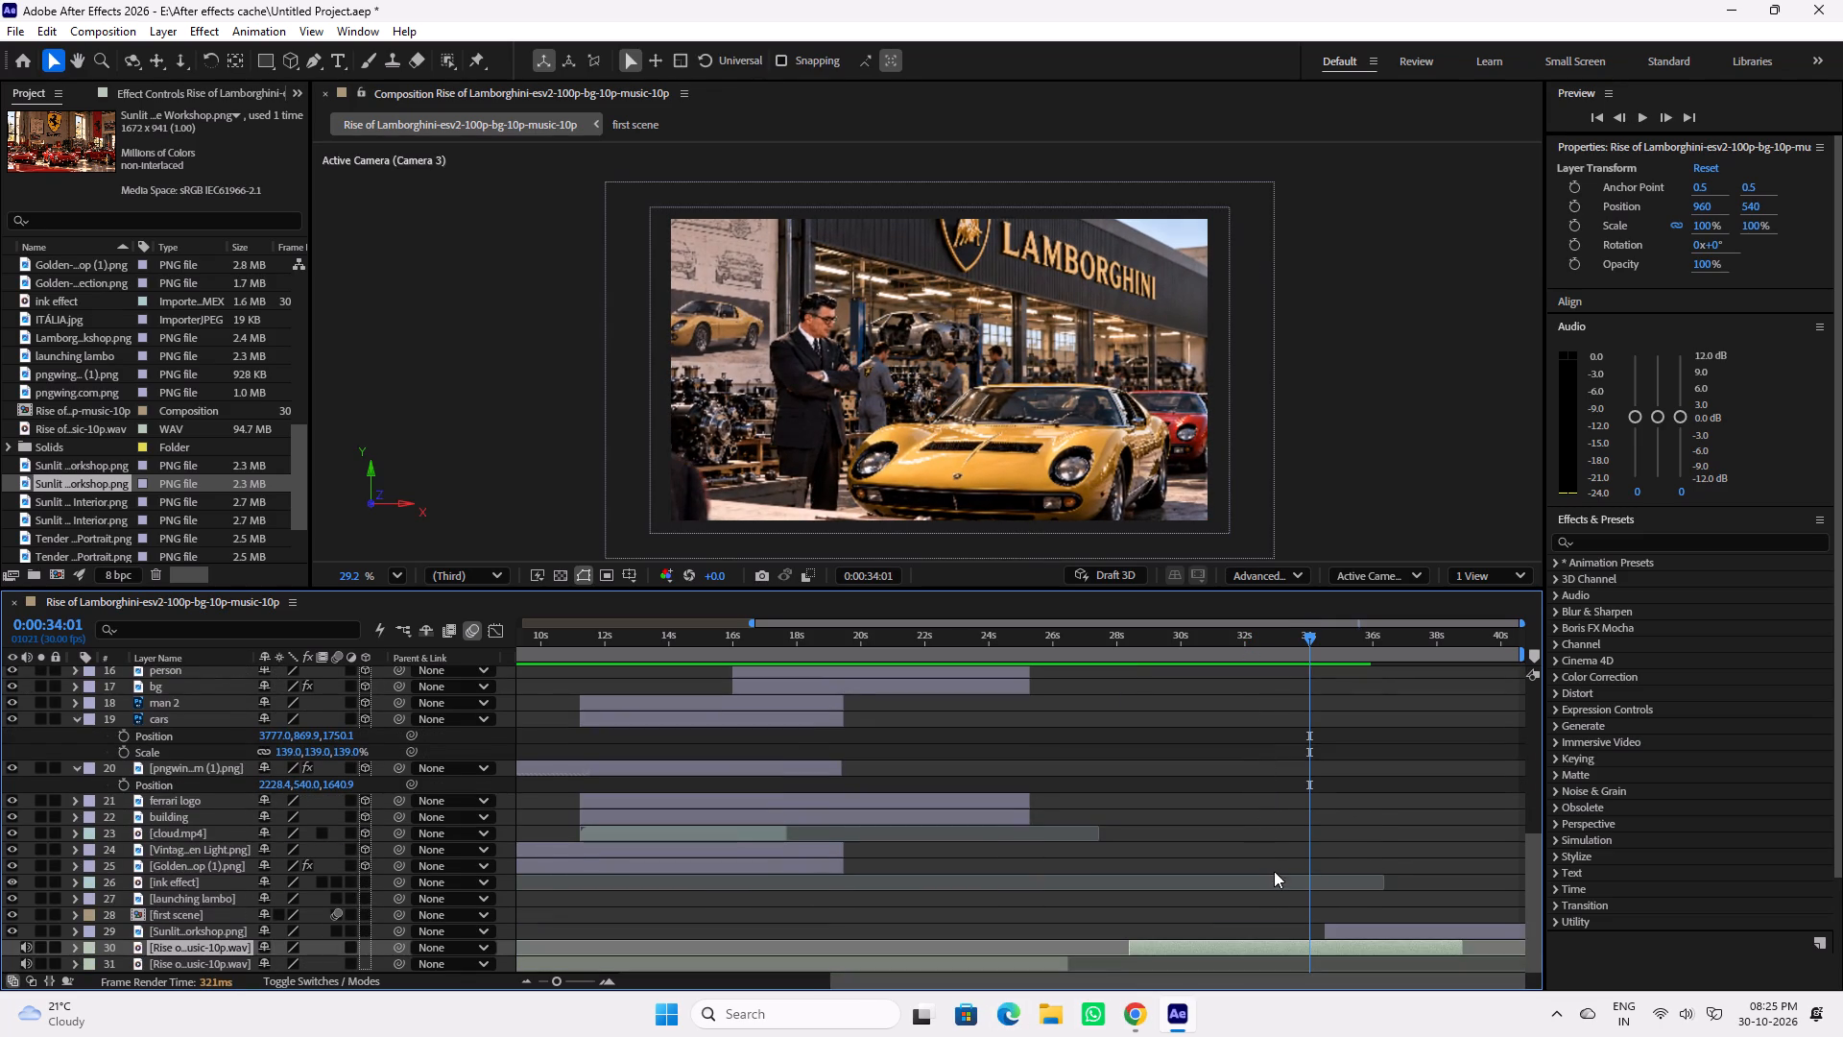
double_click(1294, 942)
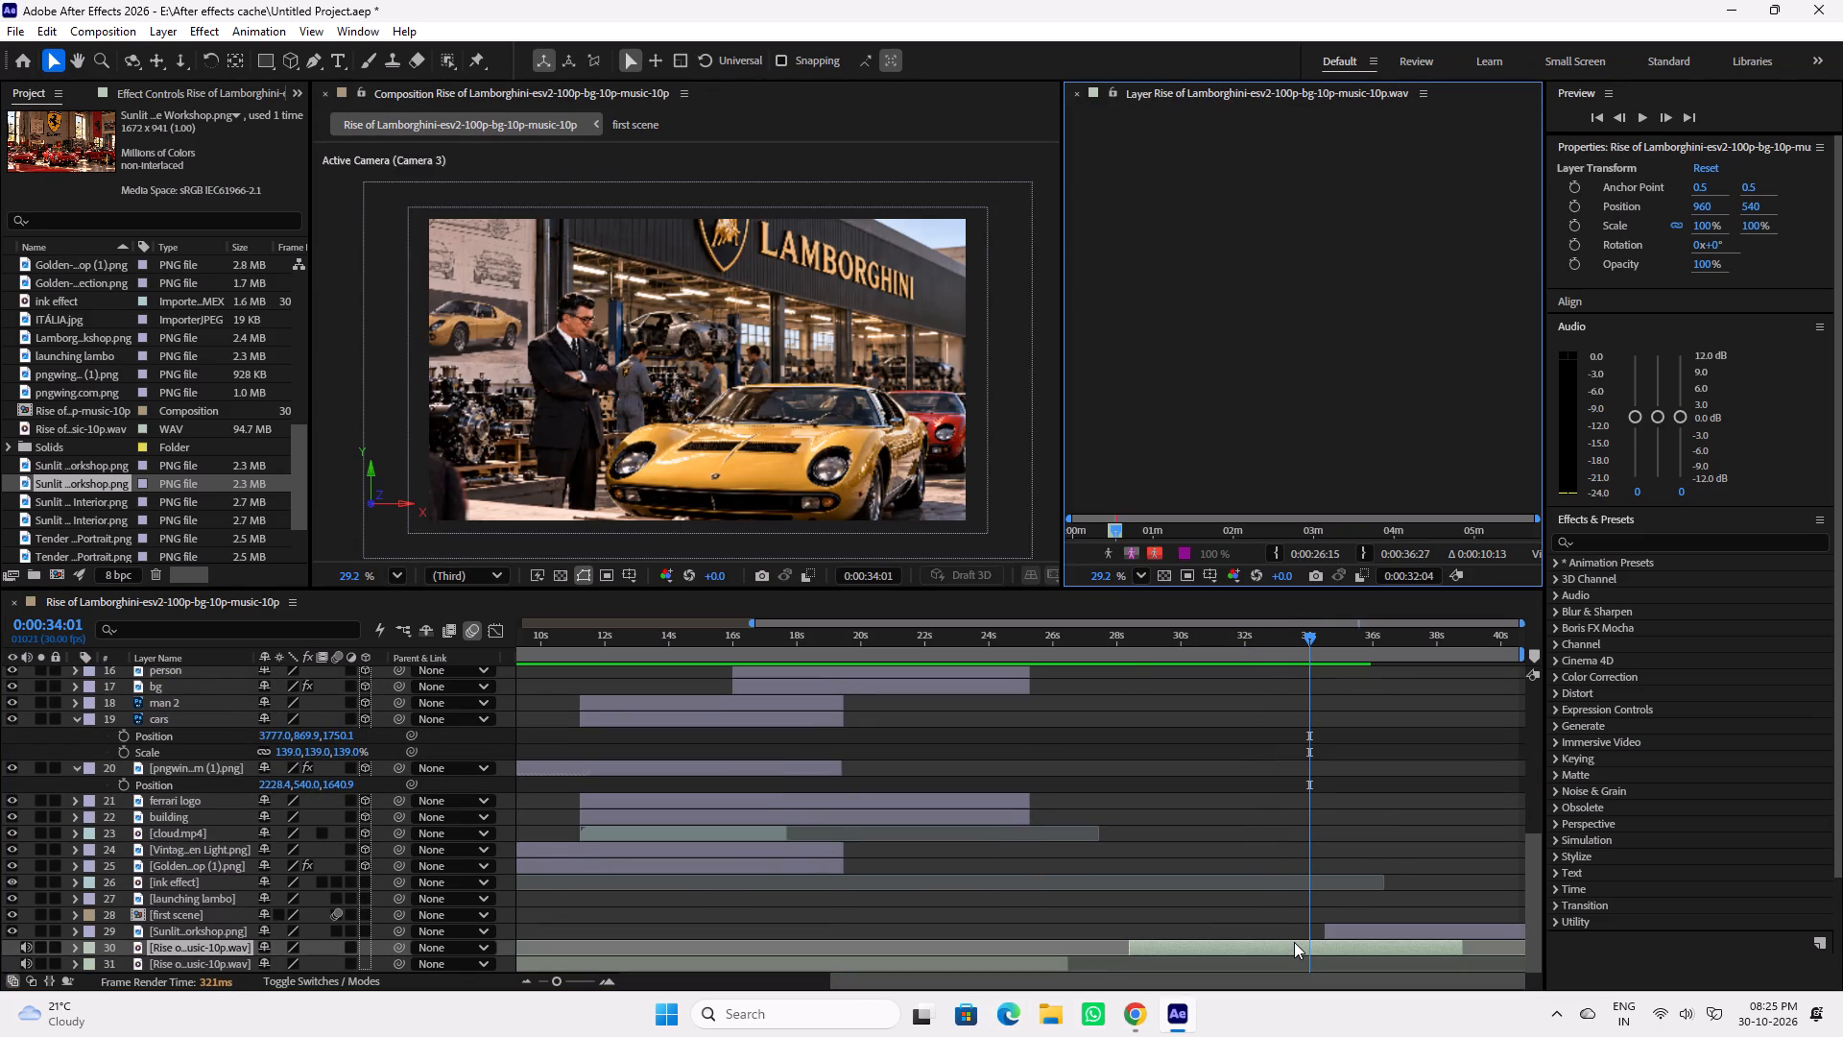
click(1077, 97)
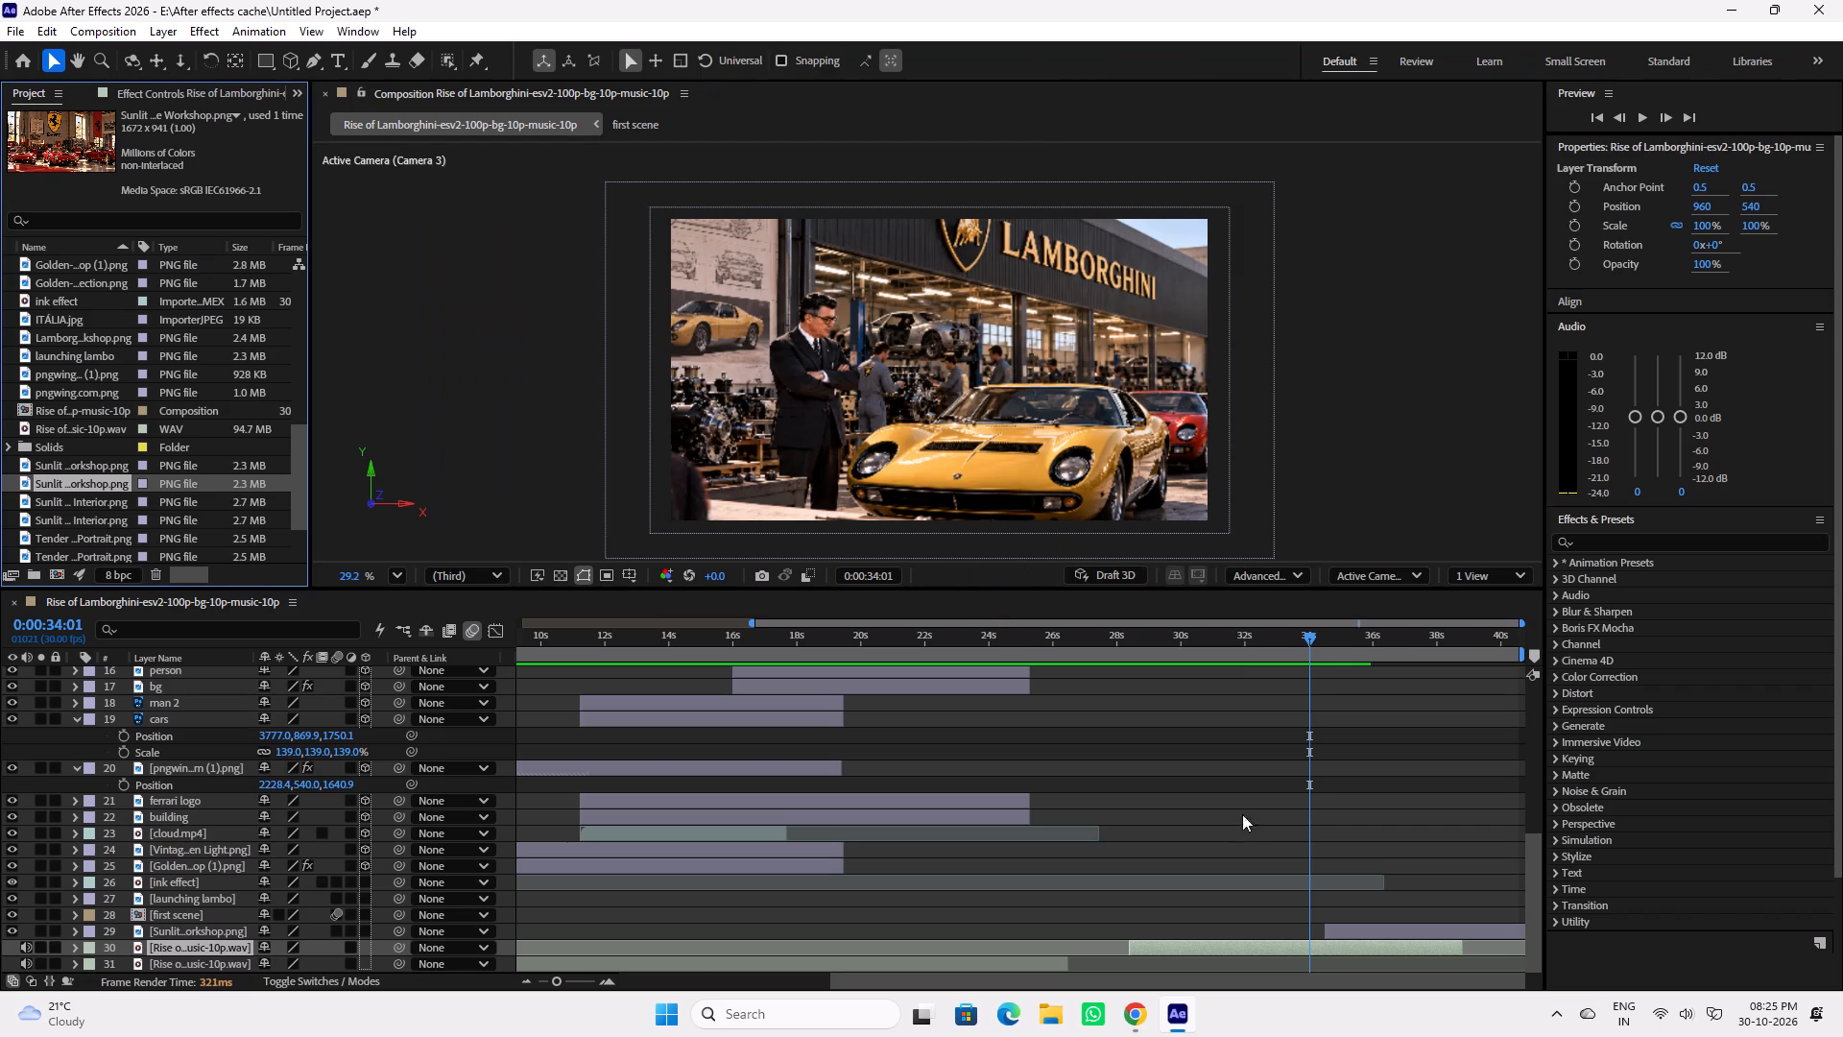
Move the Sunlit Ferrari Heritage Workshop layer up the layer stack to directly below Camera 3.
drag(1215, 632, 1160, 642)
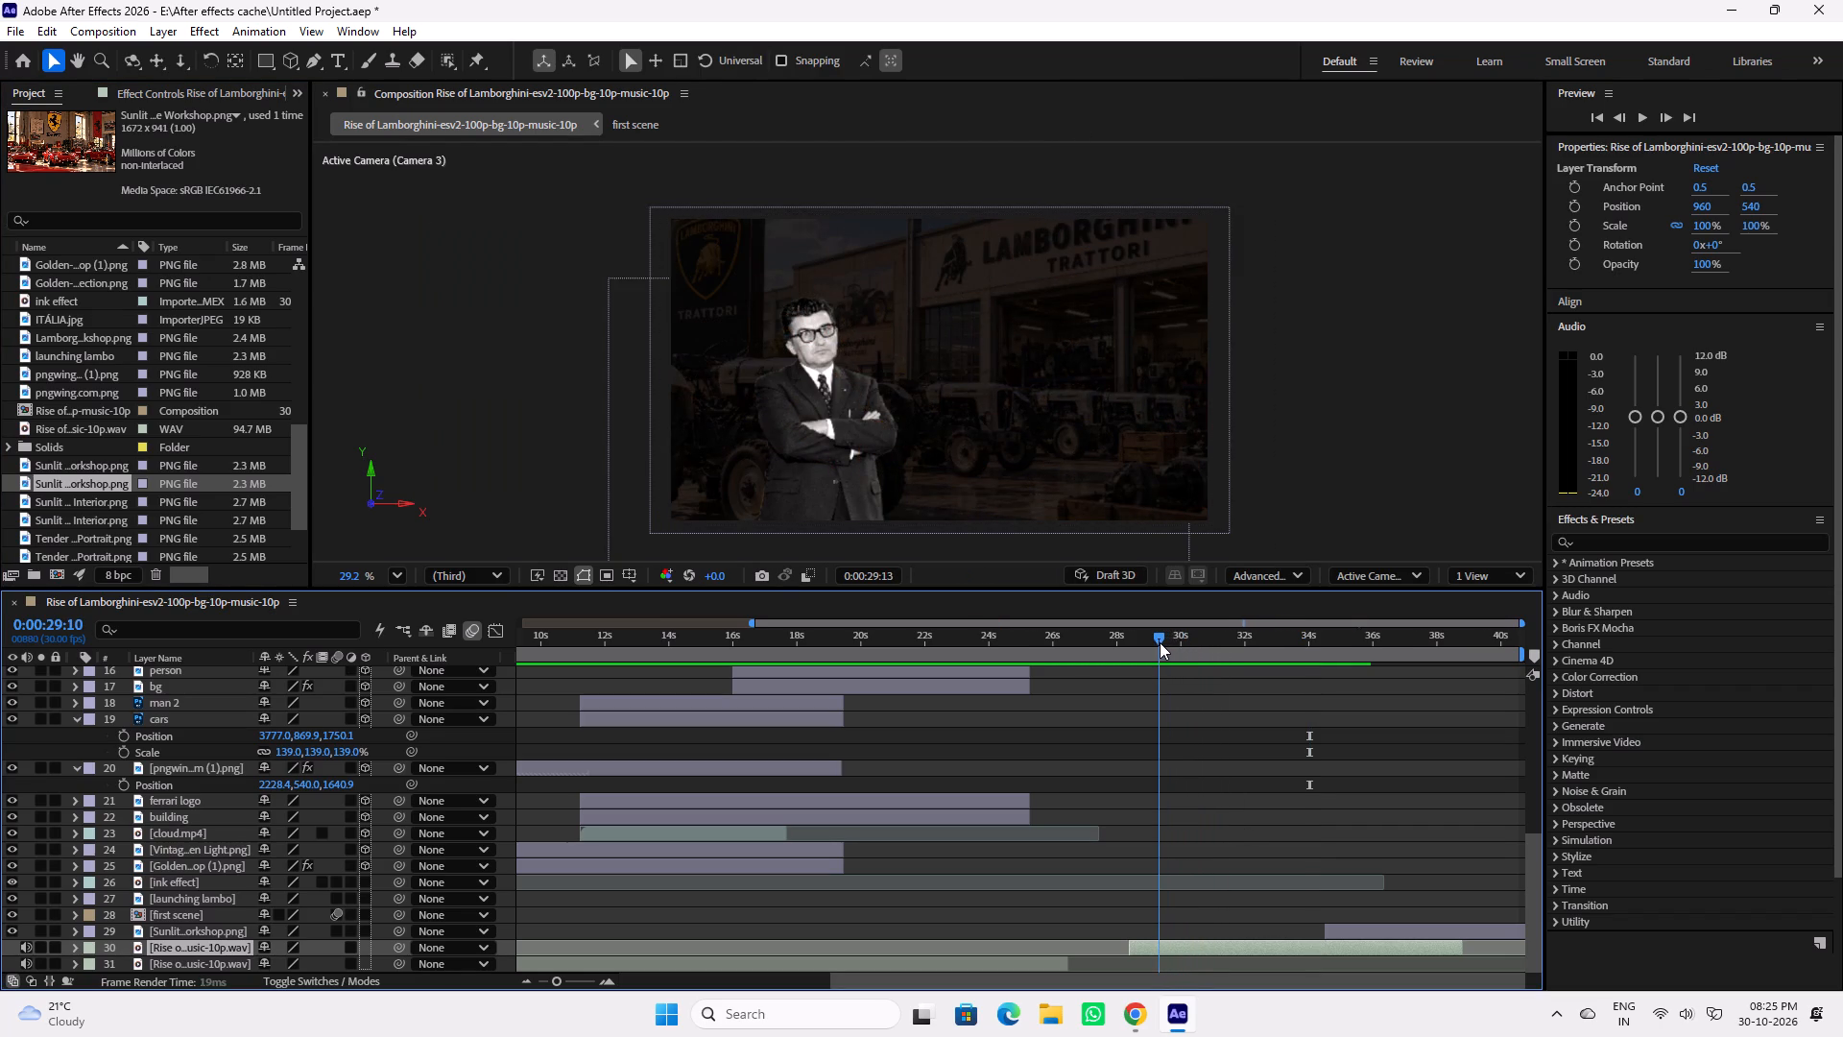
drag(1160, 642, 1163, 642)
scroll(1190, 764, up, 4)
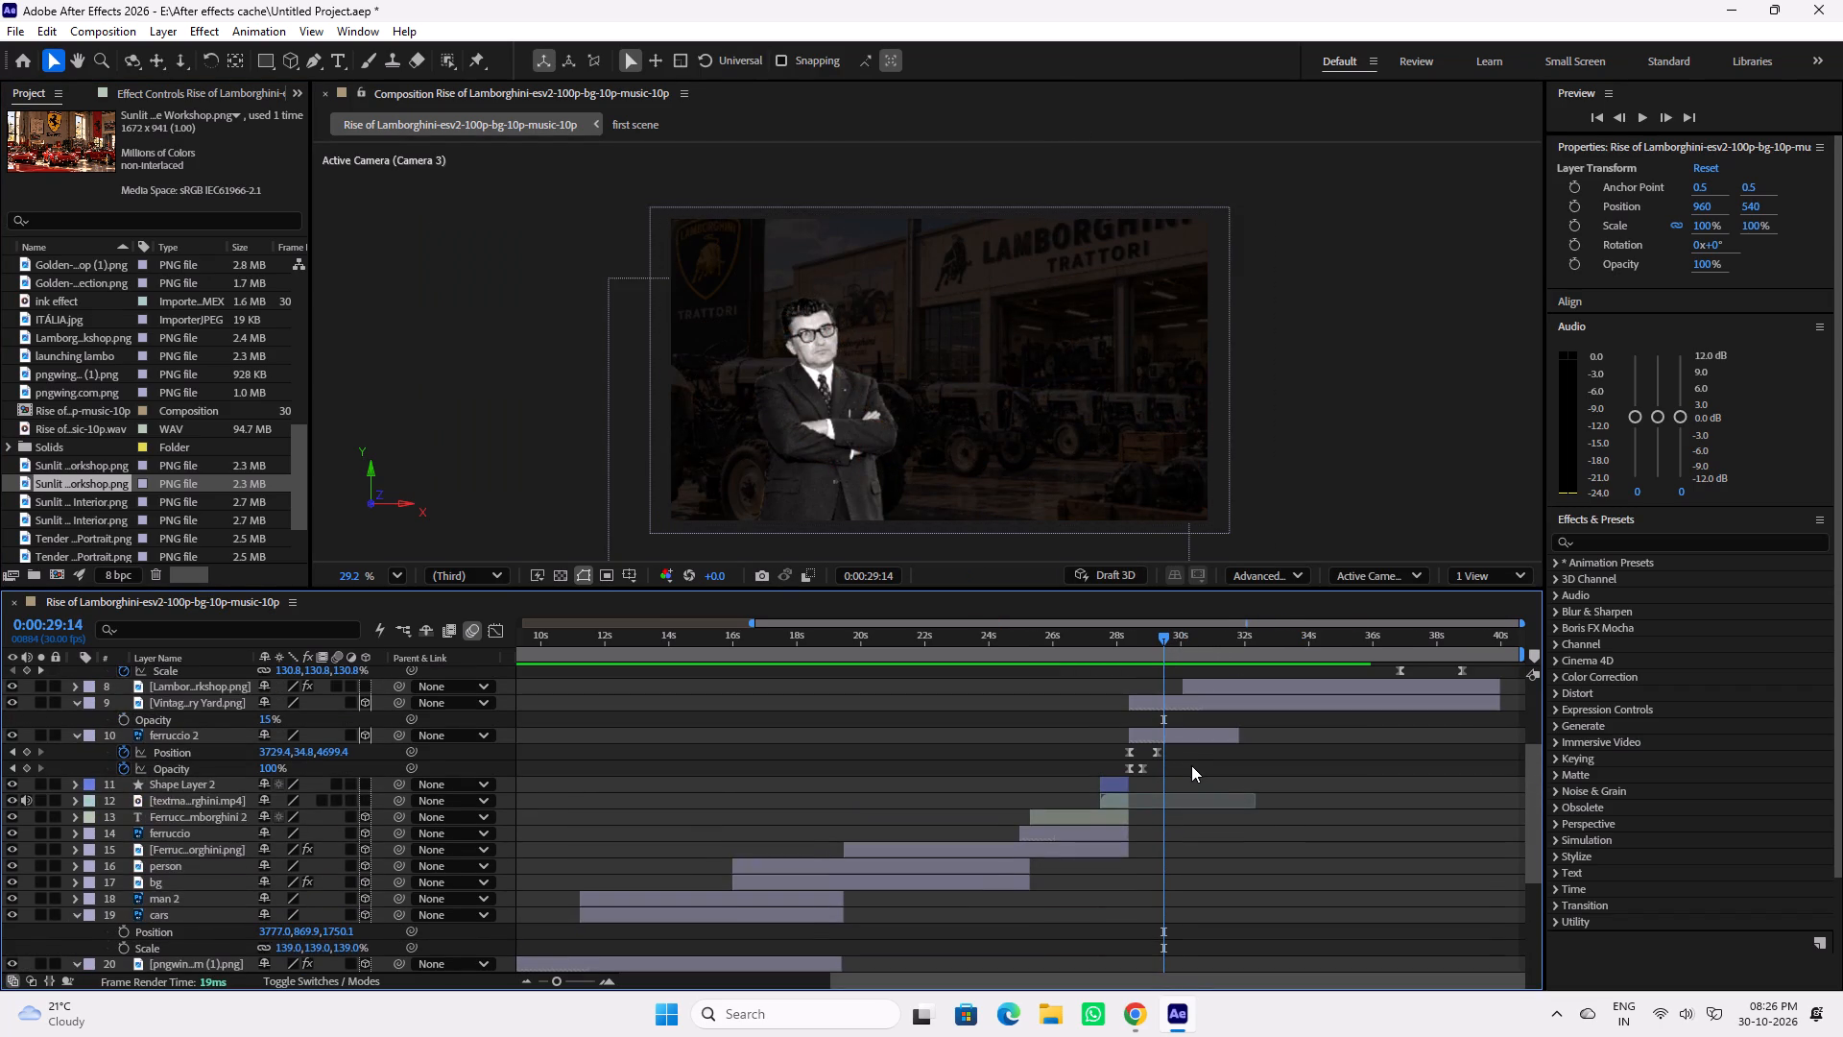
scroll(1197, 777, down, 6)
scroll(1247, 869, down, 5)
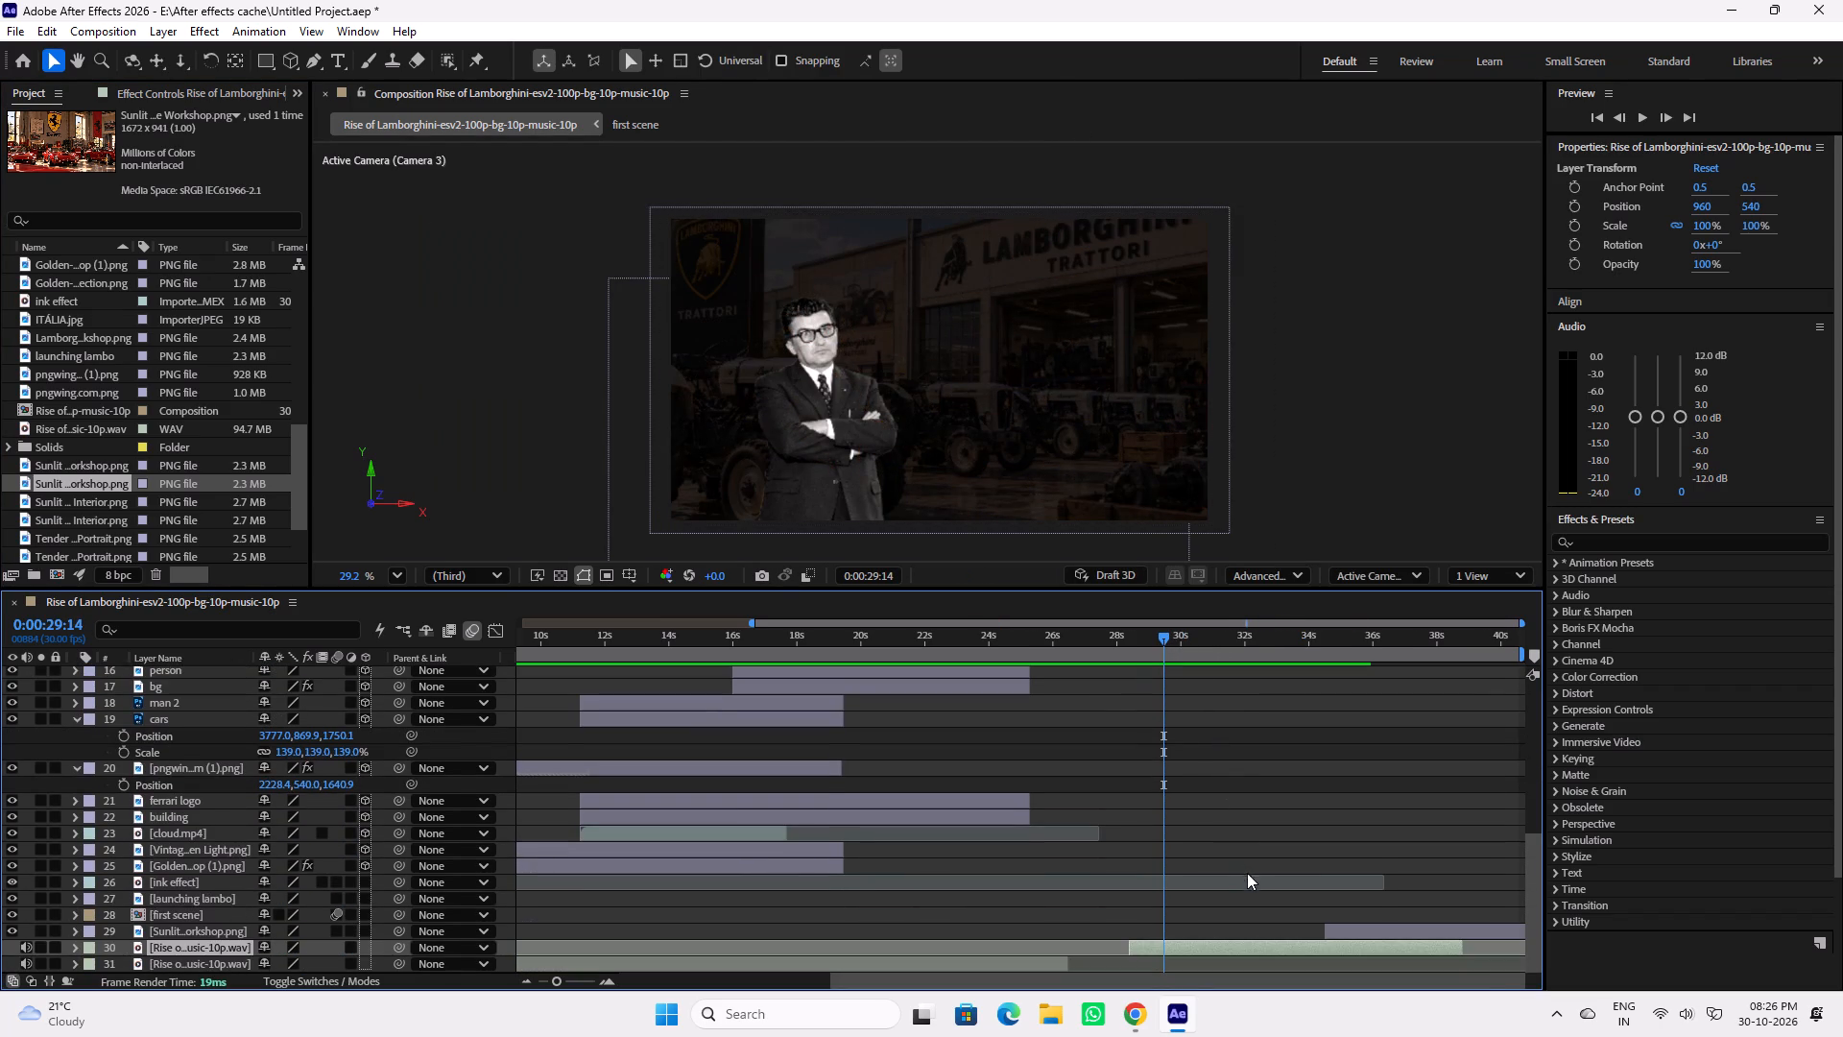
click(1354, 929)
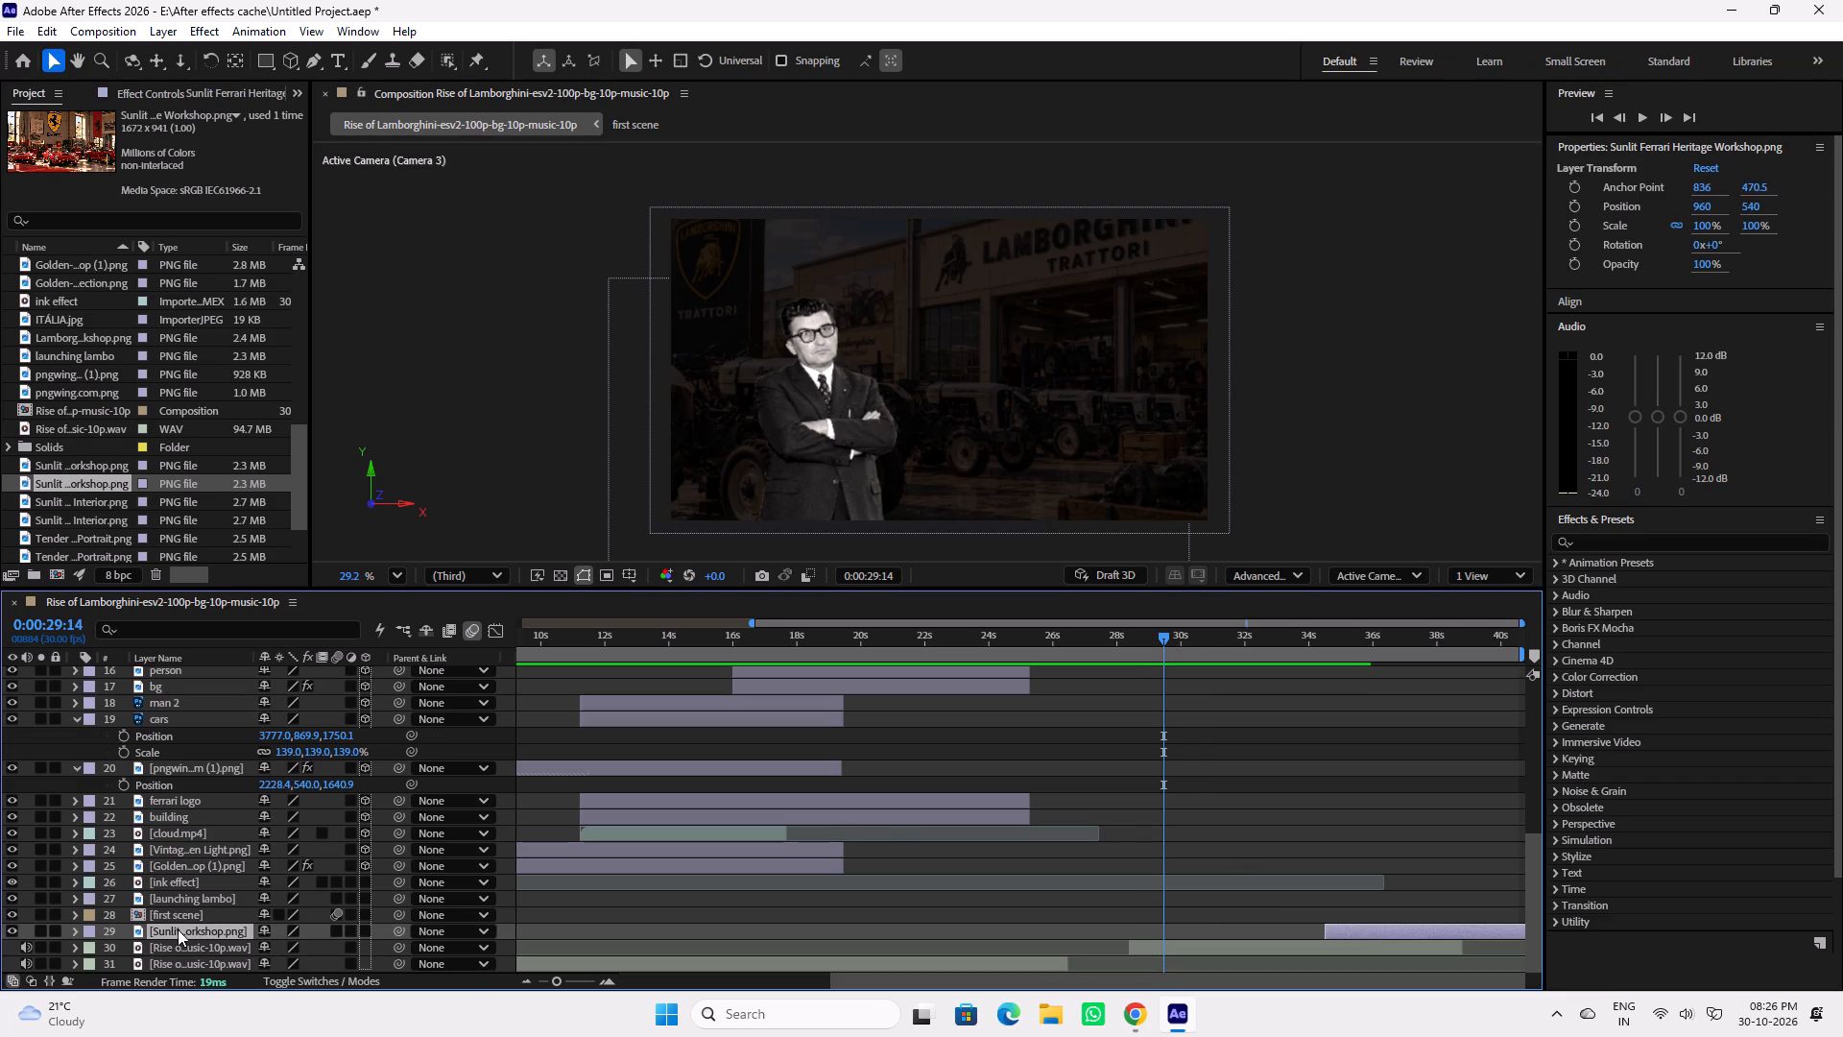
drag(178, 929, 231, 648)
drag(231, 648, 231, 676)
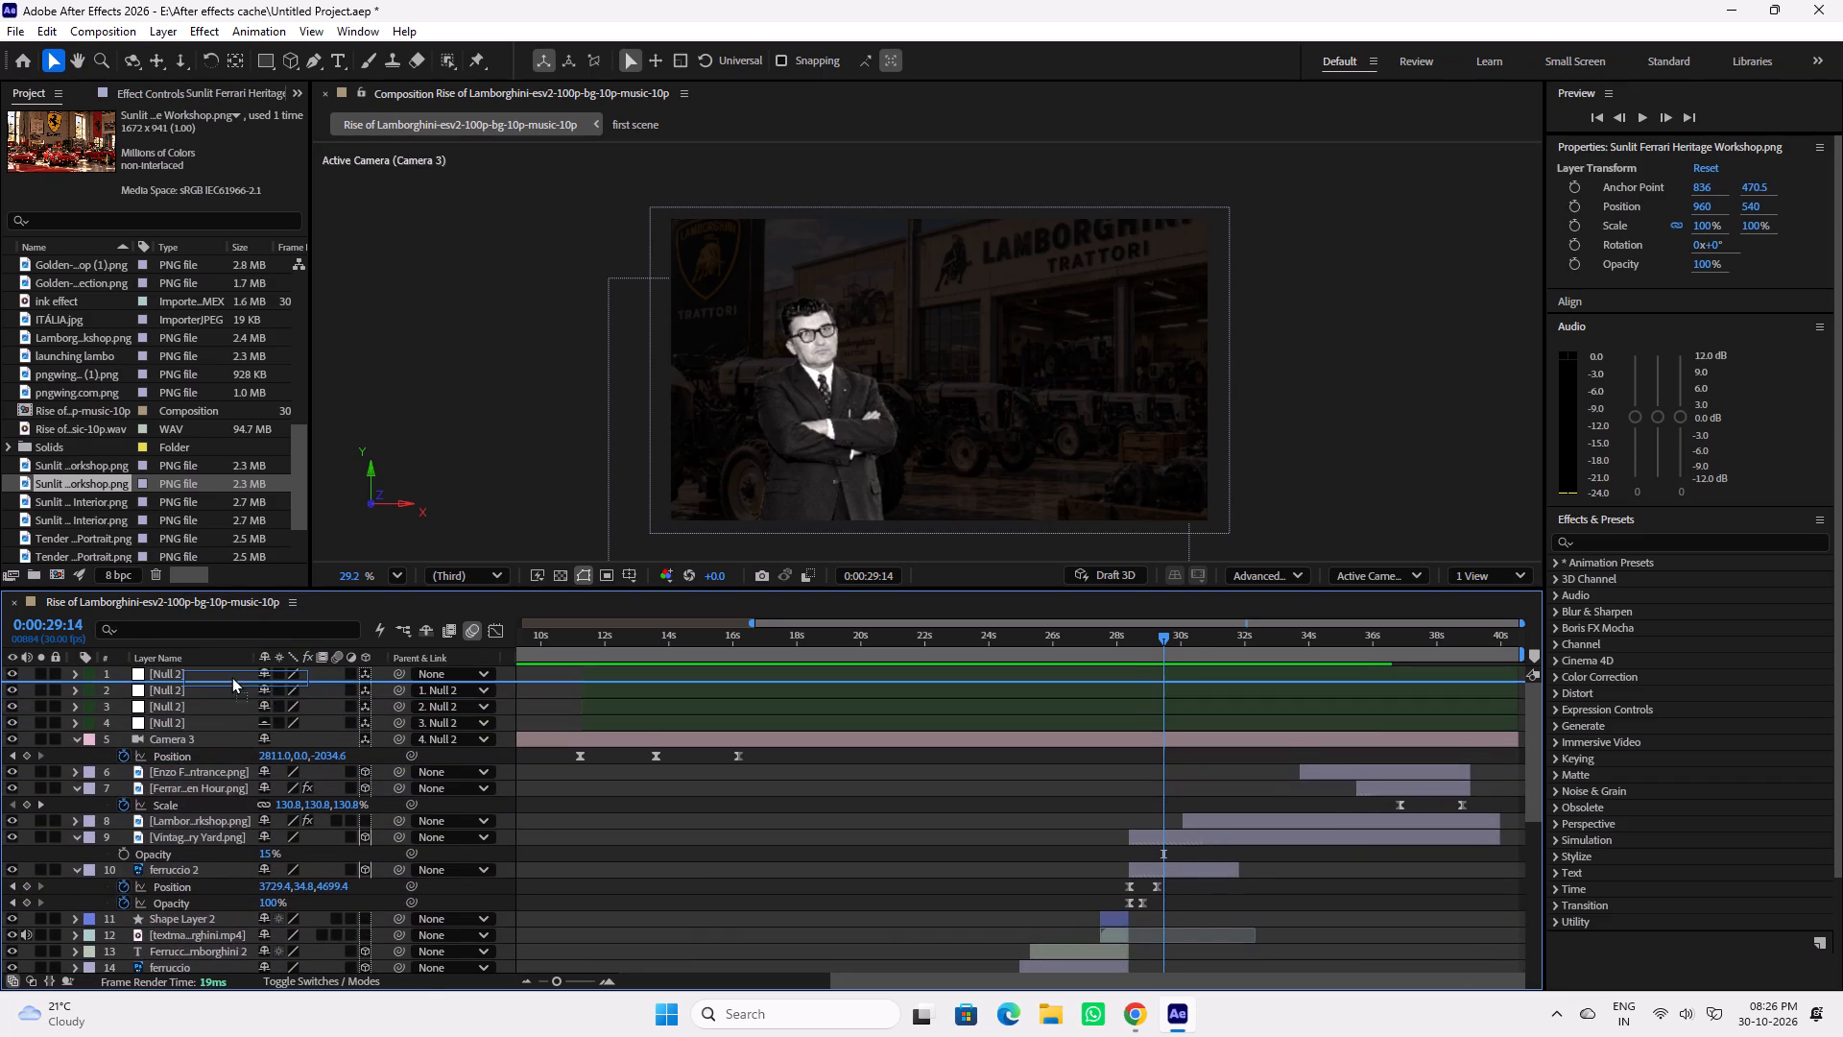
drag(231, 676, 250, 763)
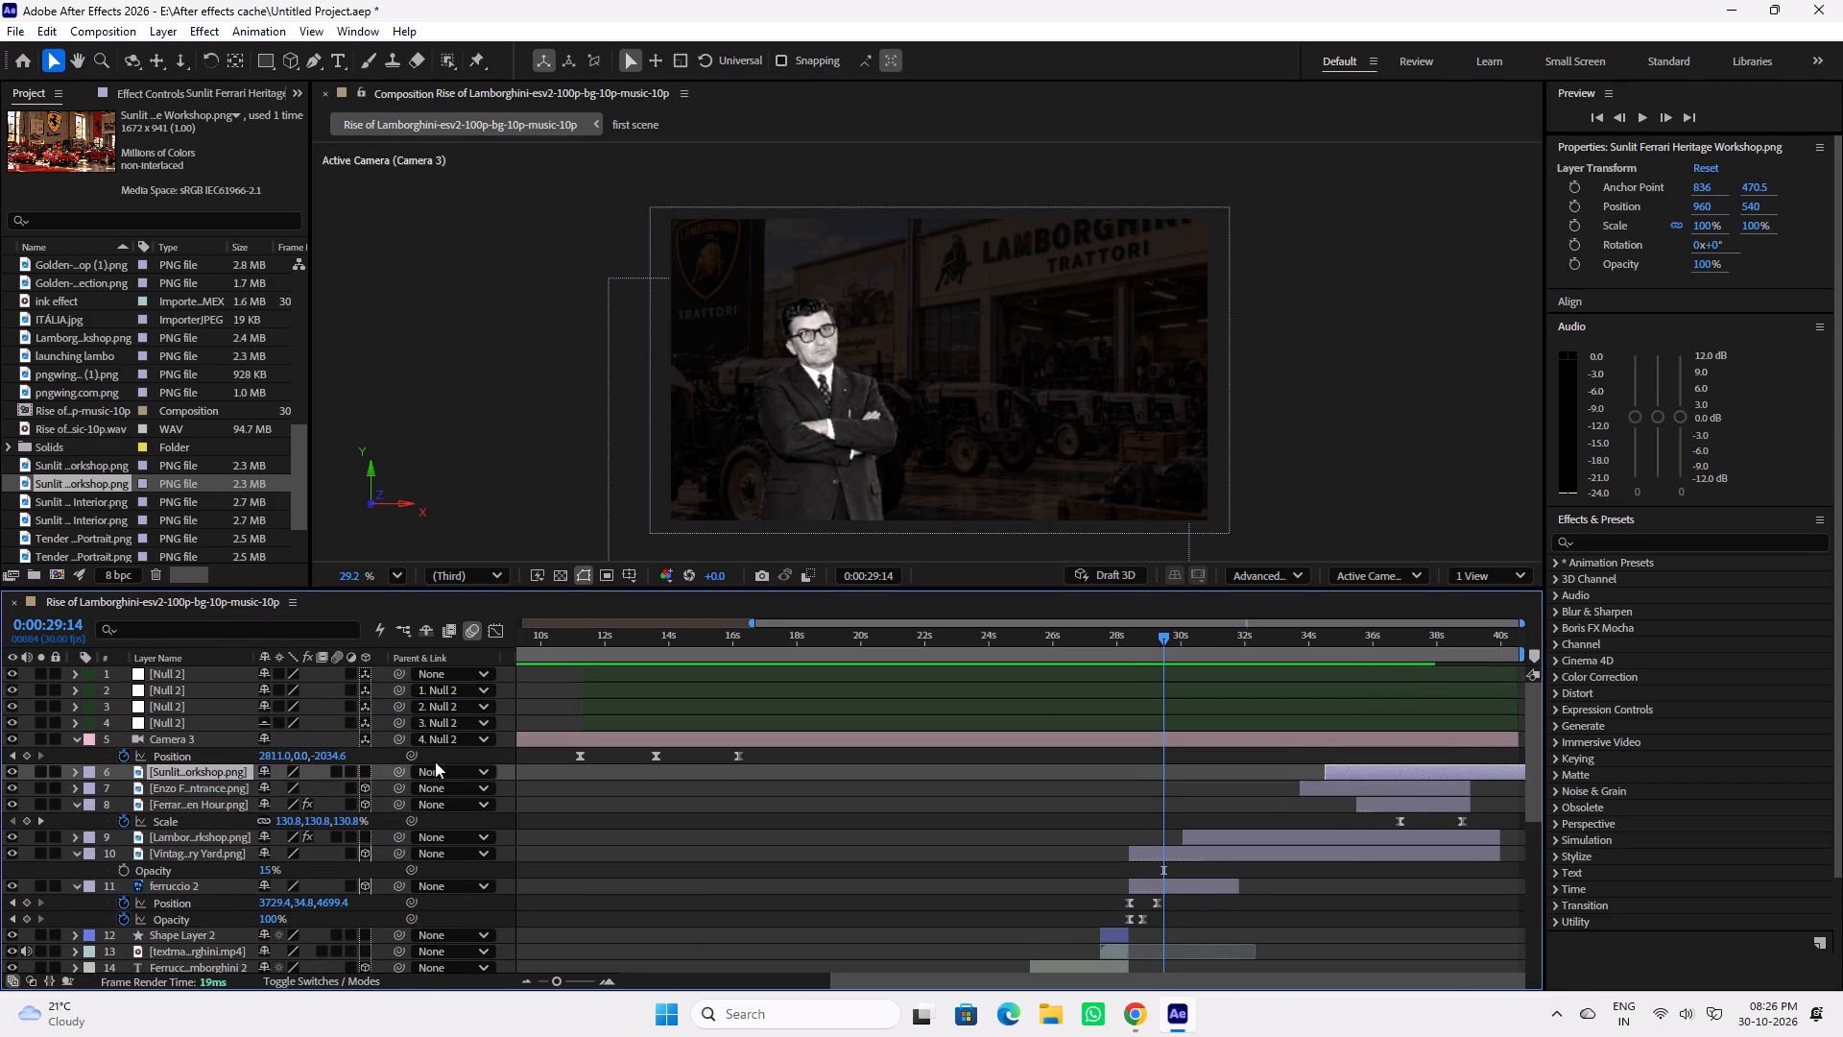
Check the Ferrari overlap up to about 36:06 and delete the Ferrari Headquarters at Golden Hour layer.
drag(1374, 641, 1314, 647)
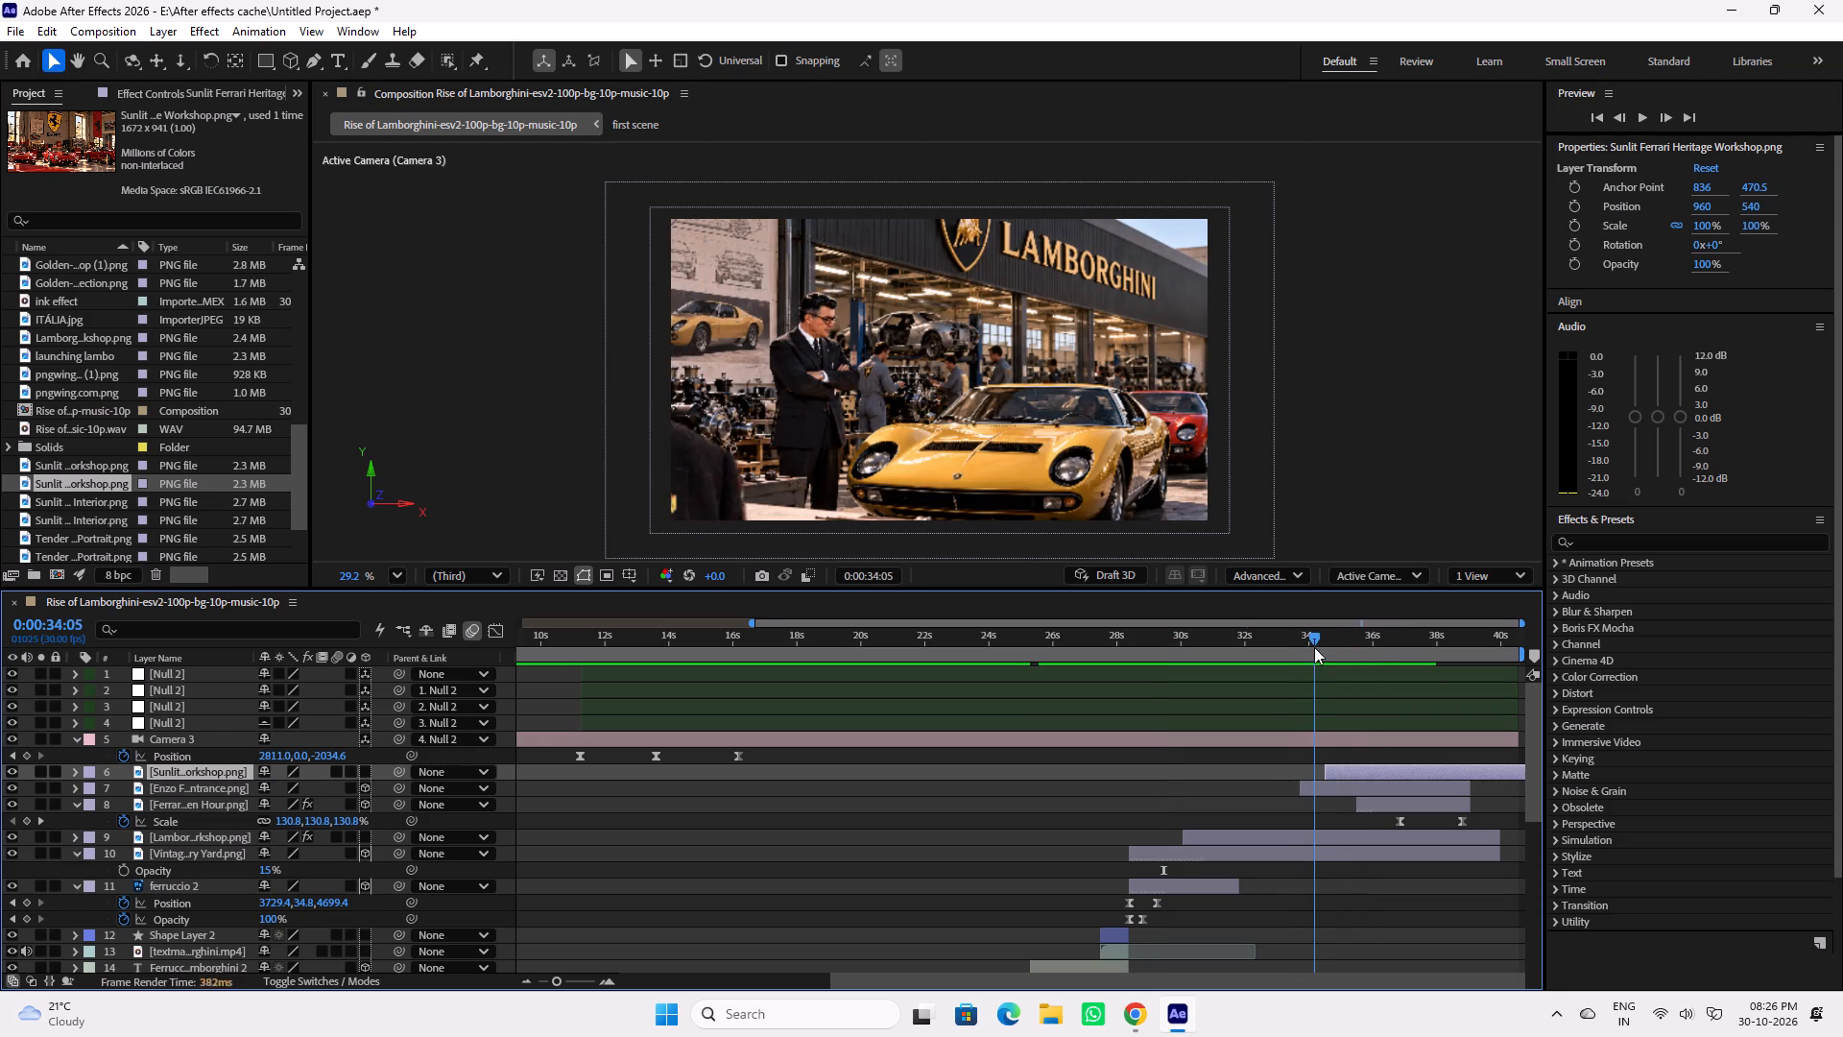
drag(1314, 647, 1379, 666)
click(1388, 802)
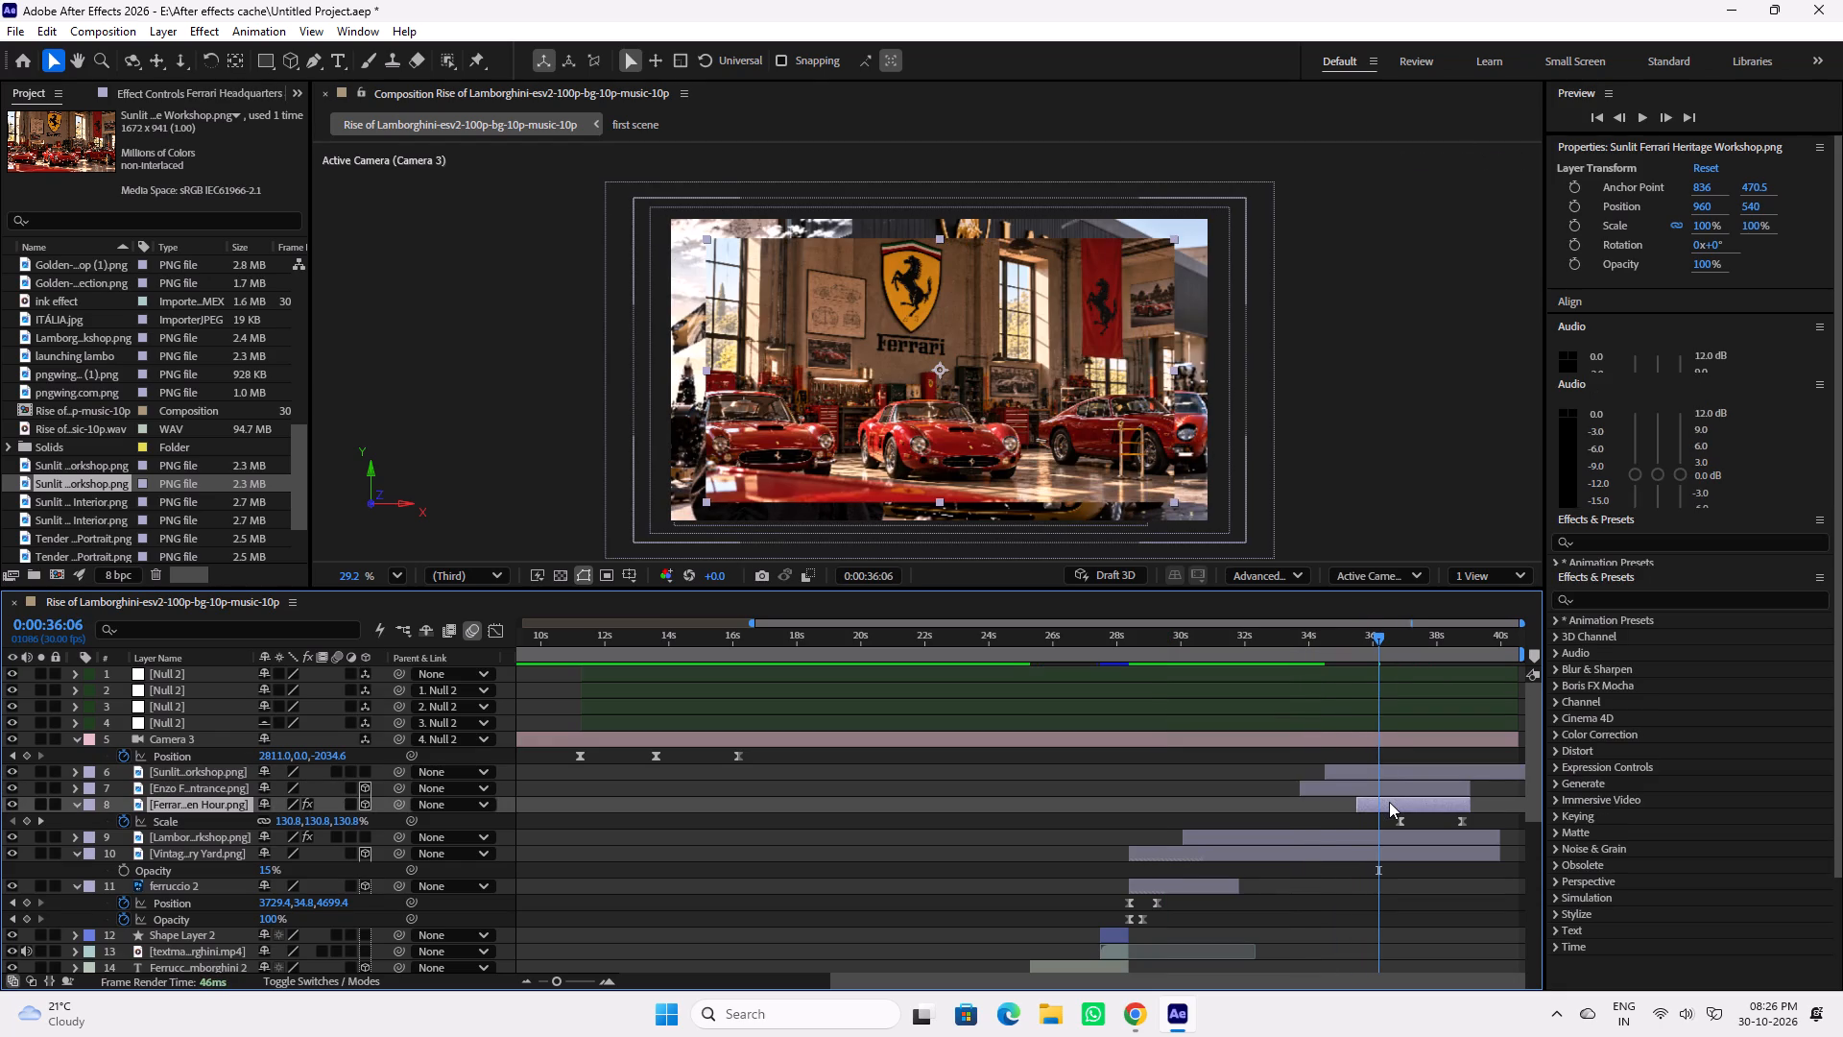
key(Delete)
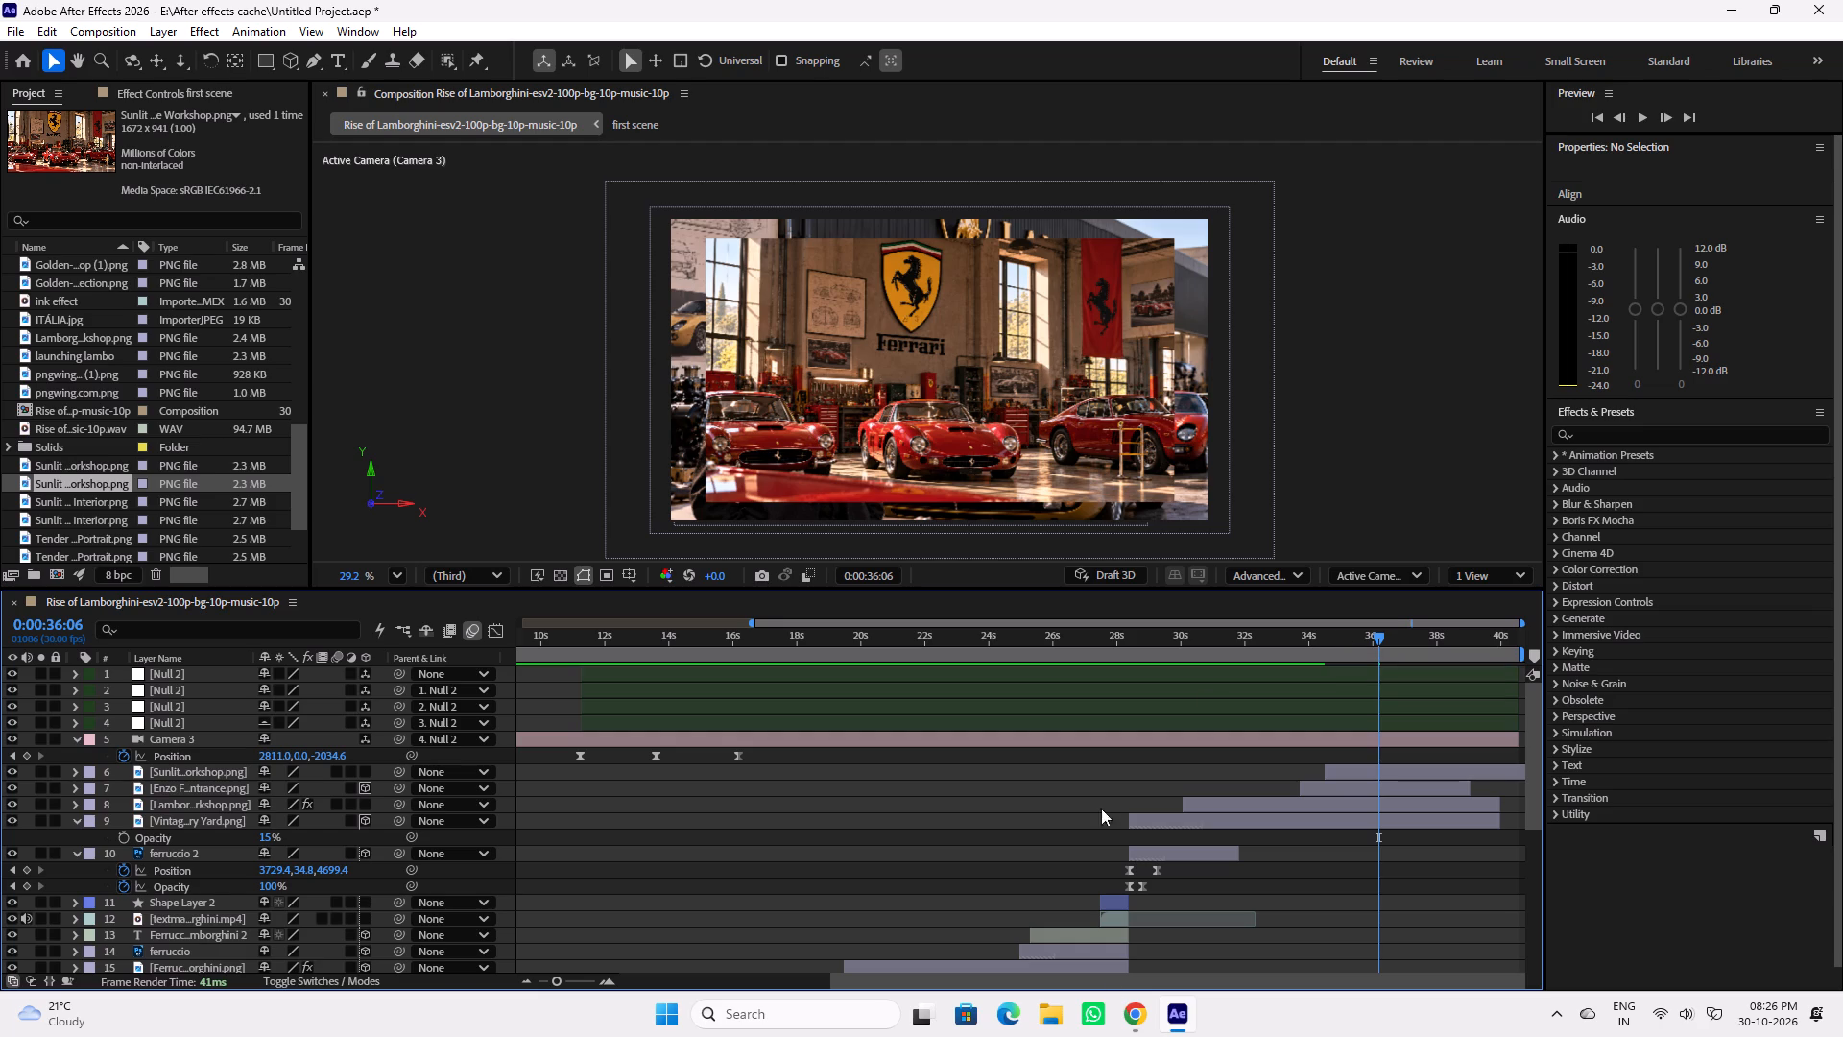
Switch to File Explorer, open the Downloads folder and display its files as extra large icons.
click(1134, 1020)
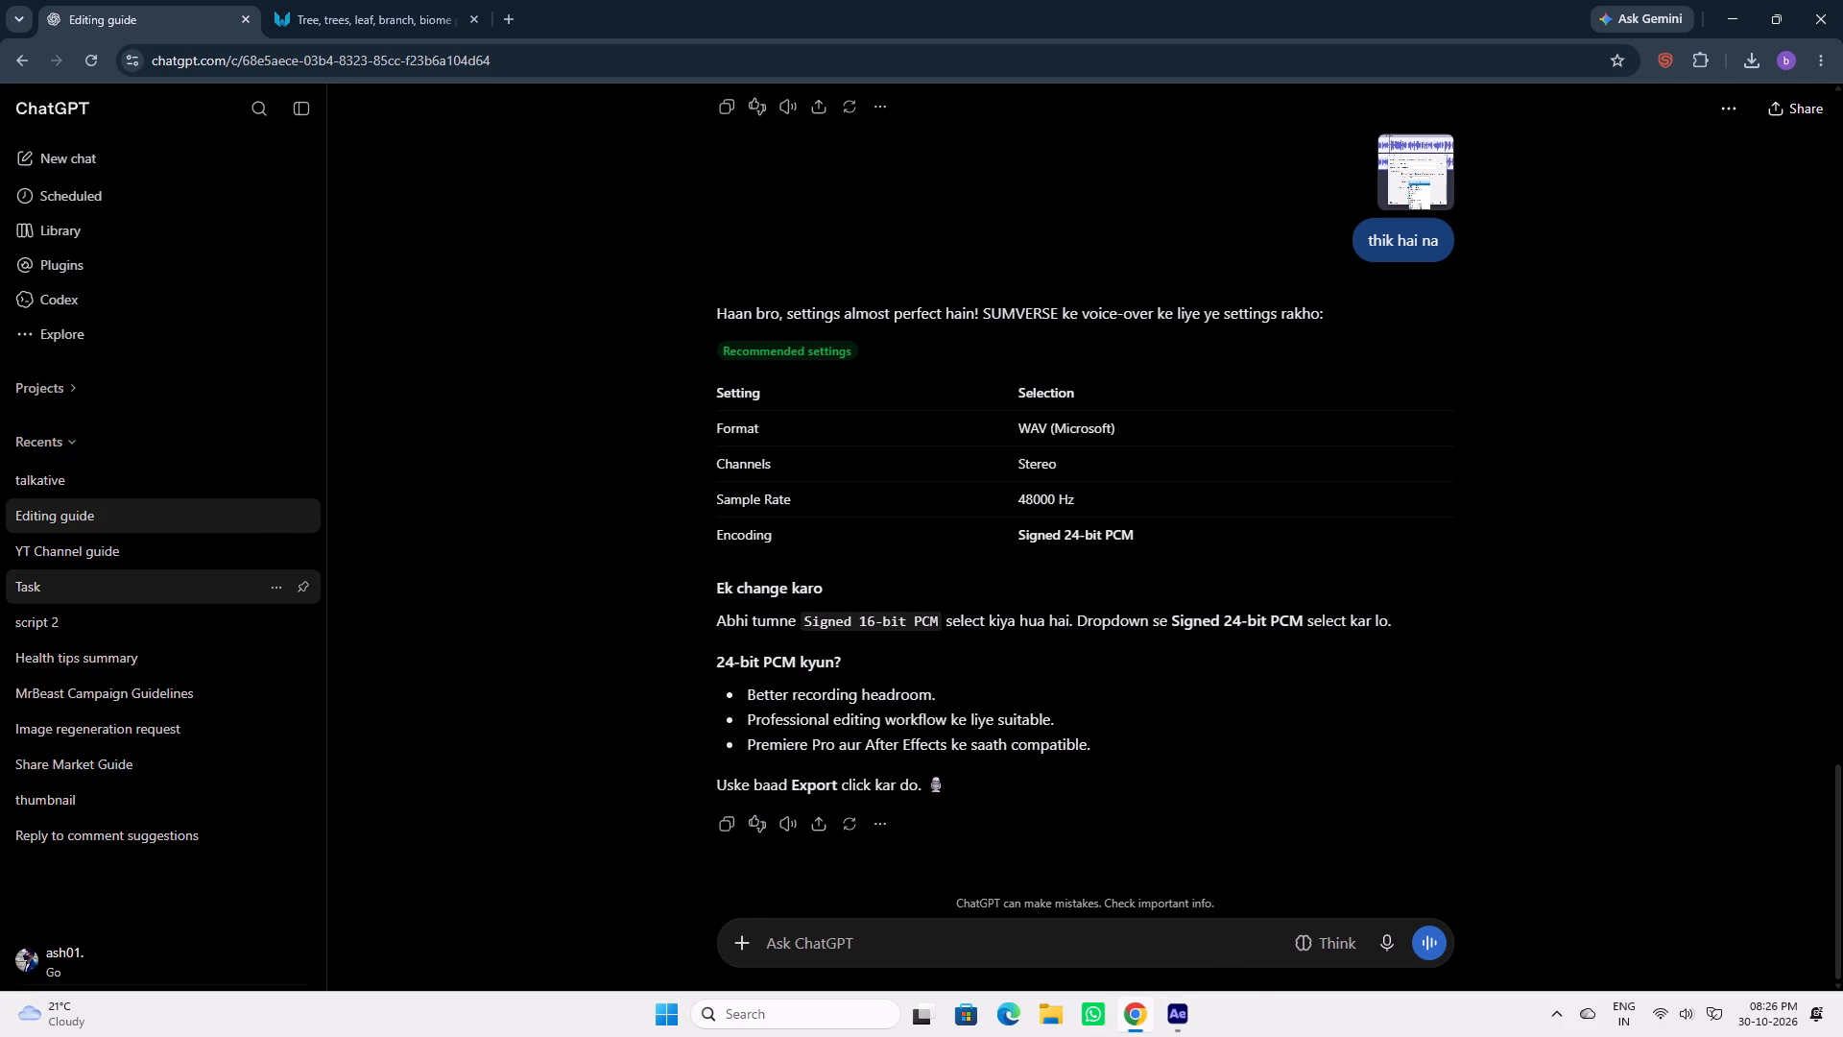
click(1064, 1001)
click(391, 446)
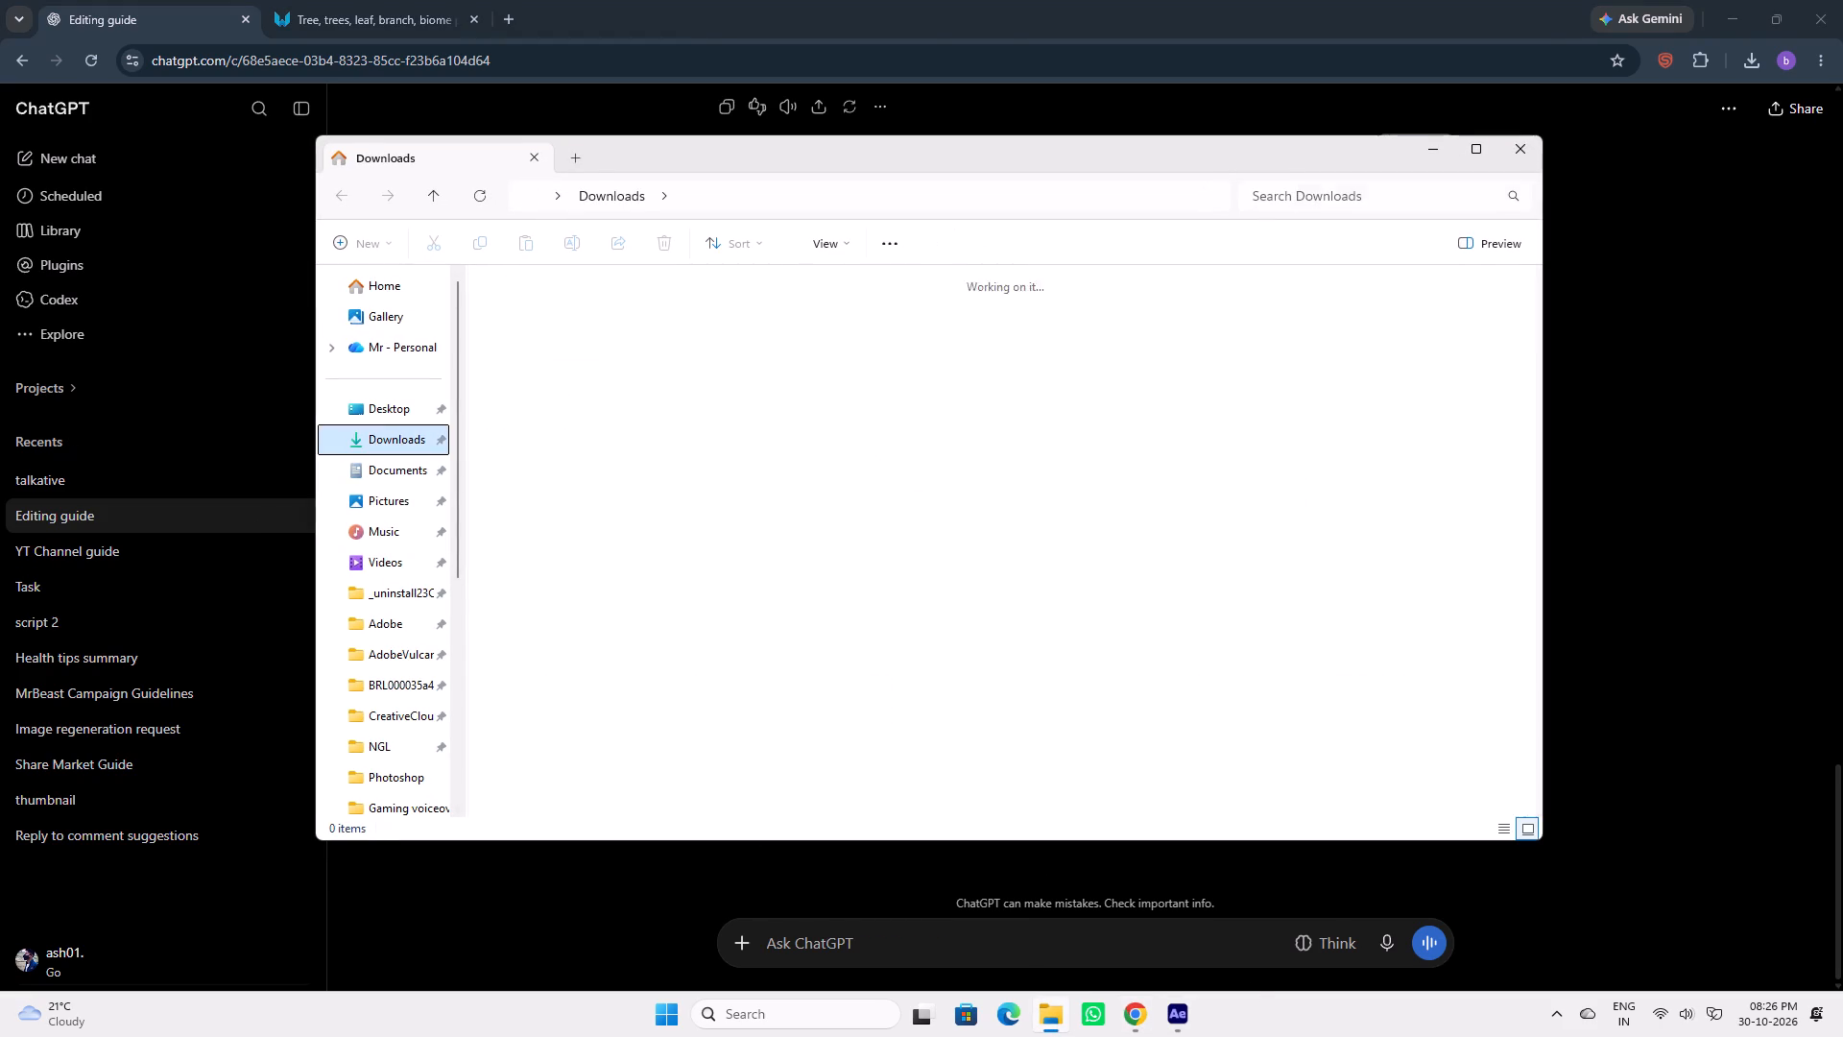
scroll(1069, 531, down, 1)
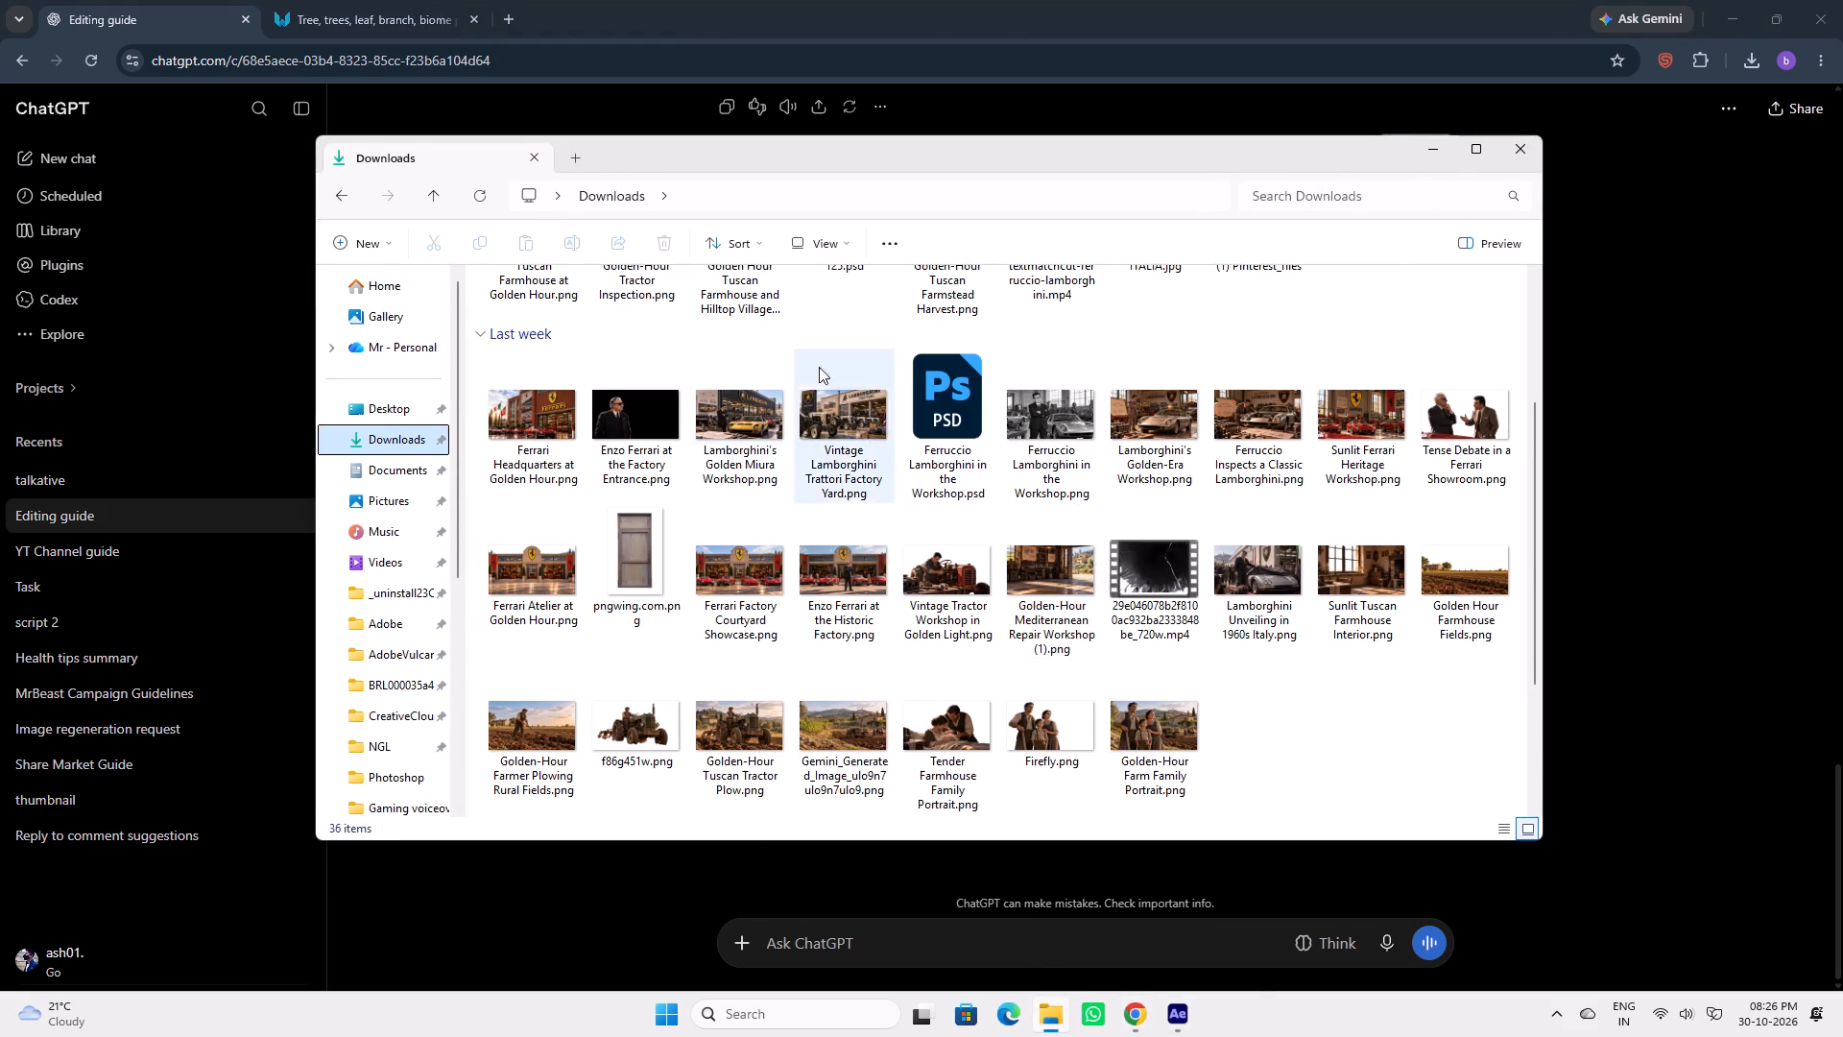
scroll(657, 371, up, 2)
click(840, 250)
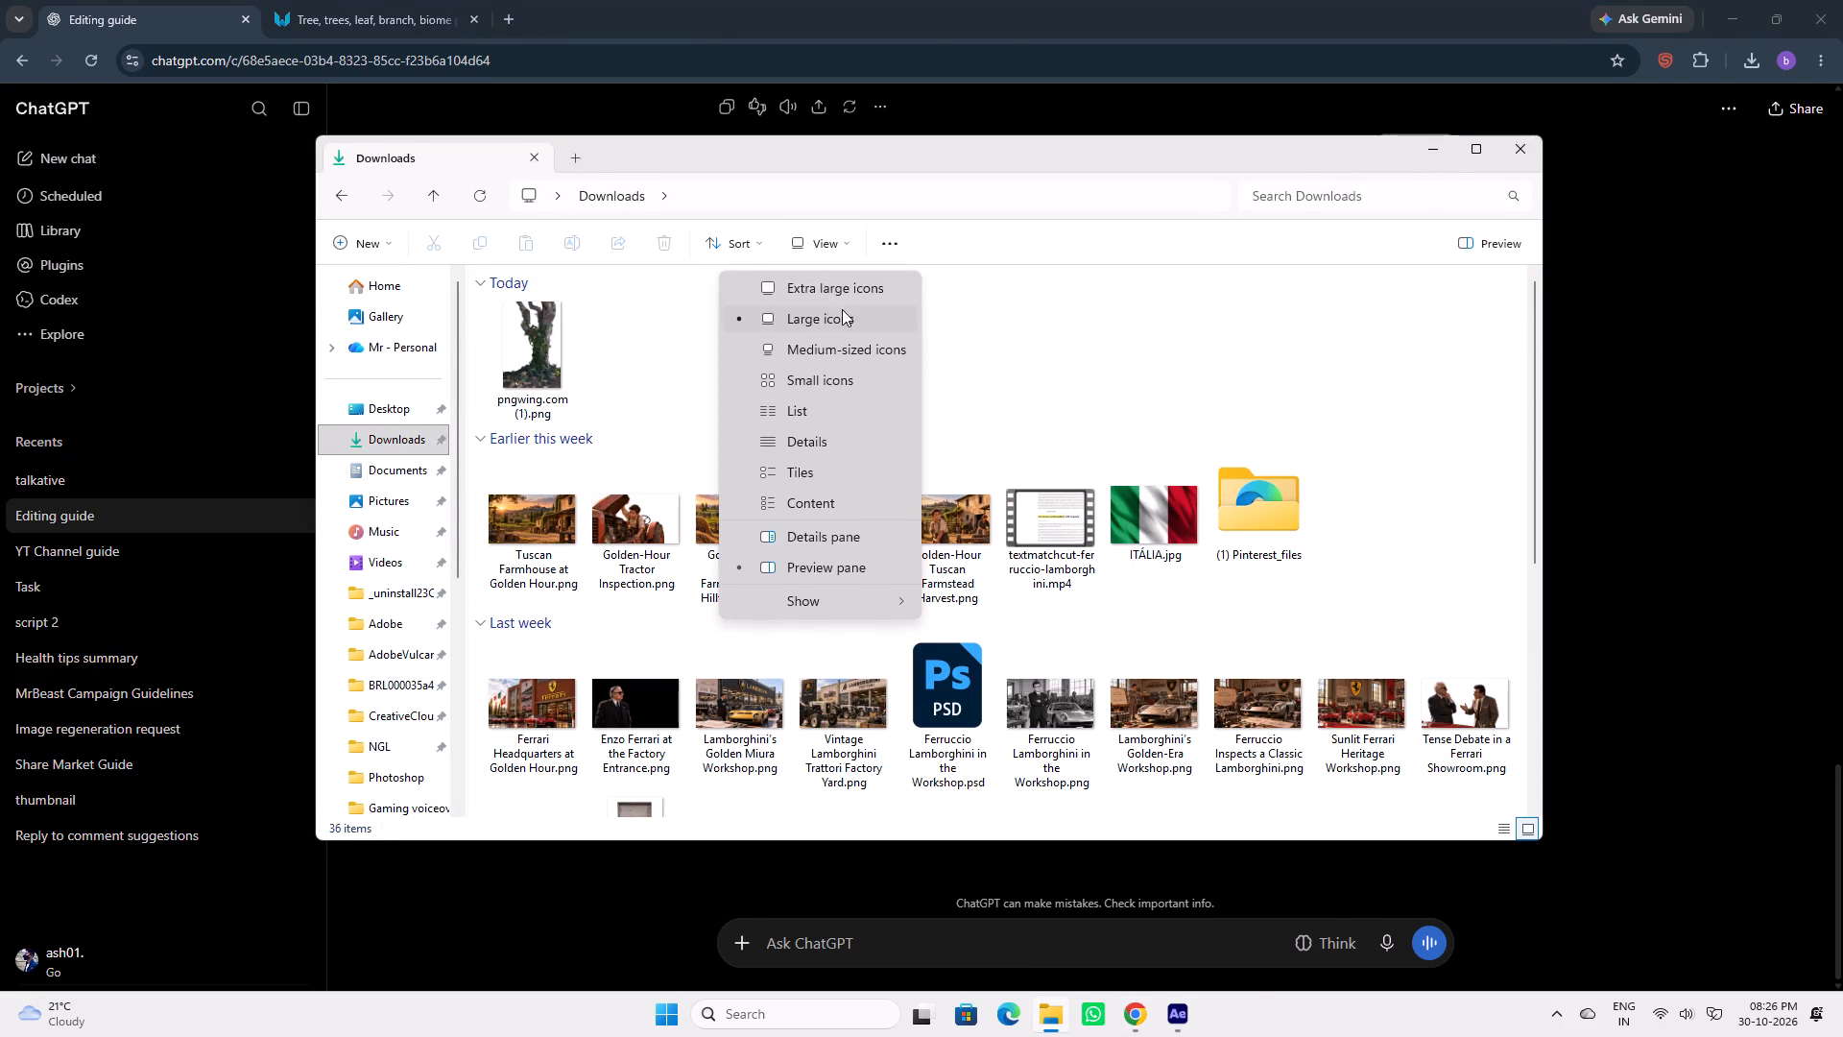
click(850, 290)
scroll(946, 520, down, 3)
scroll(949, 520, up, 1)
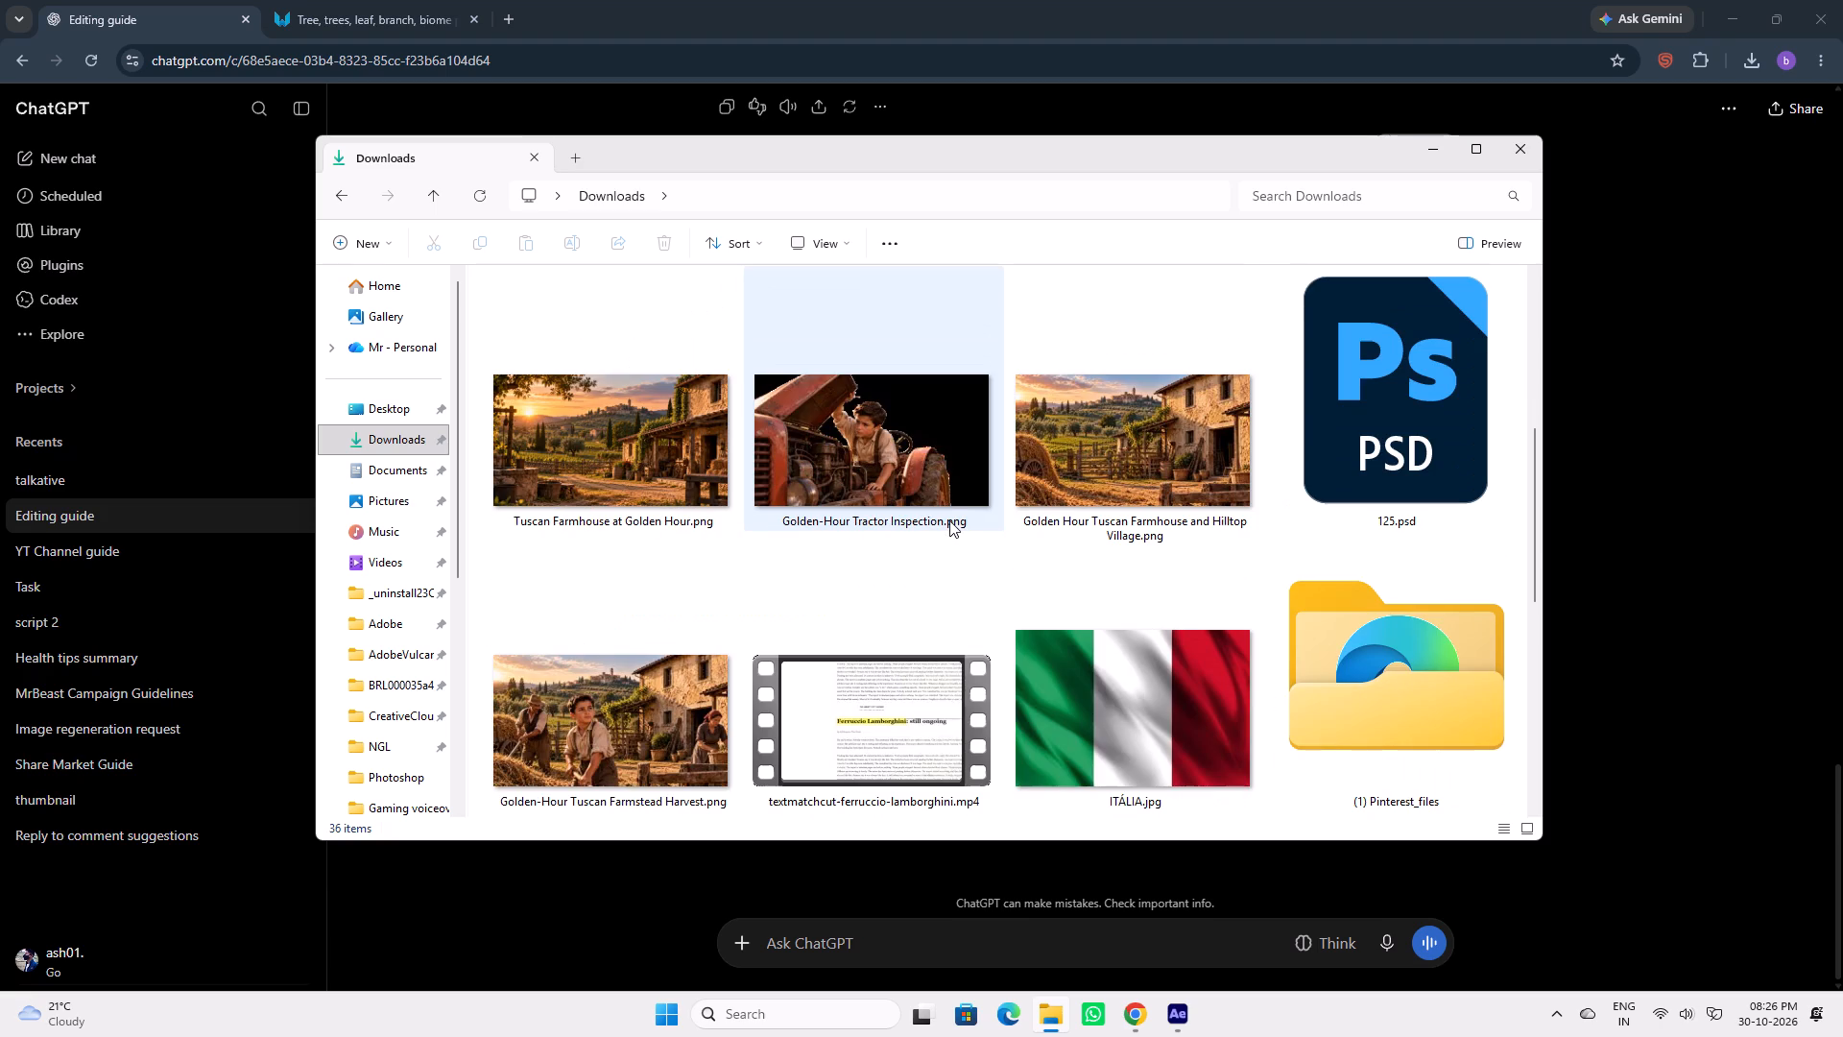
scroll(949, 520, down, 3)
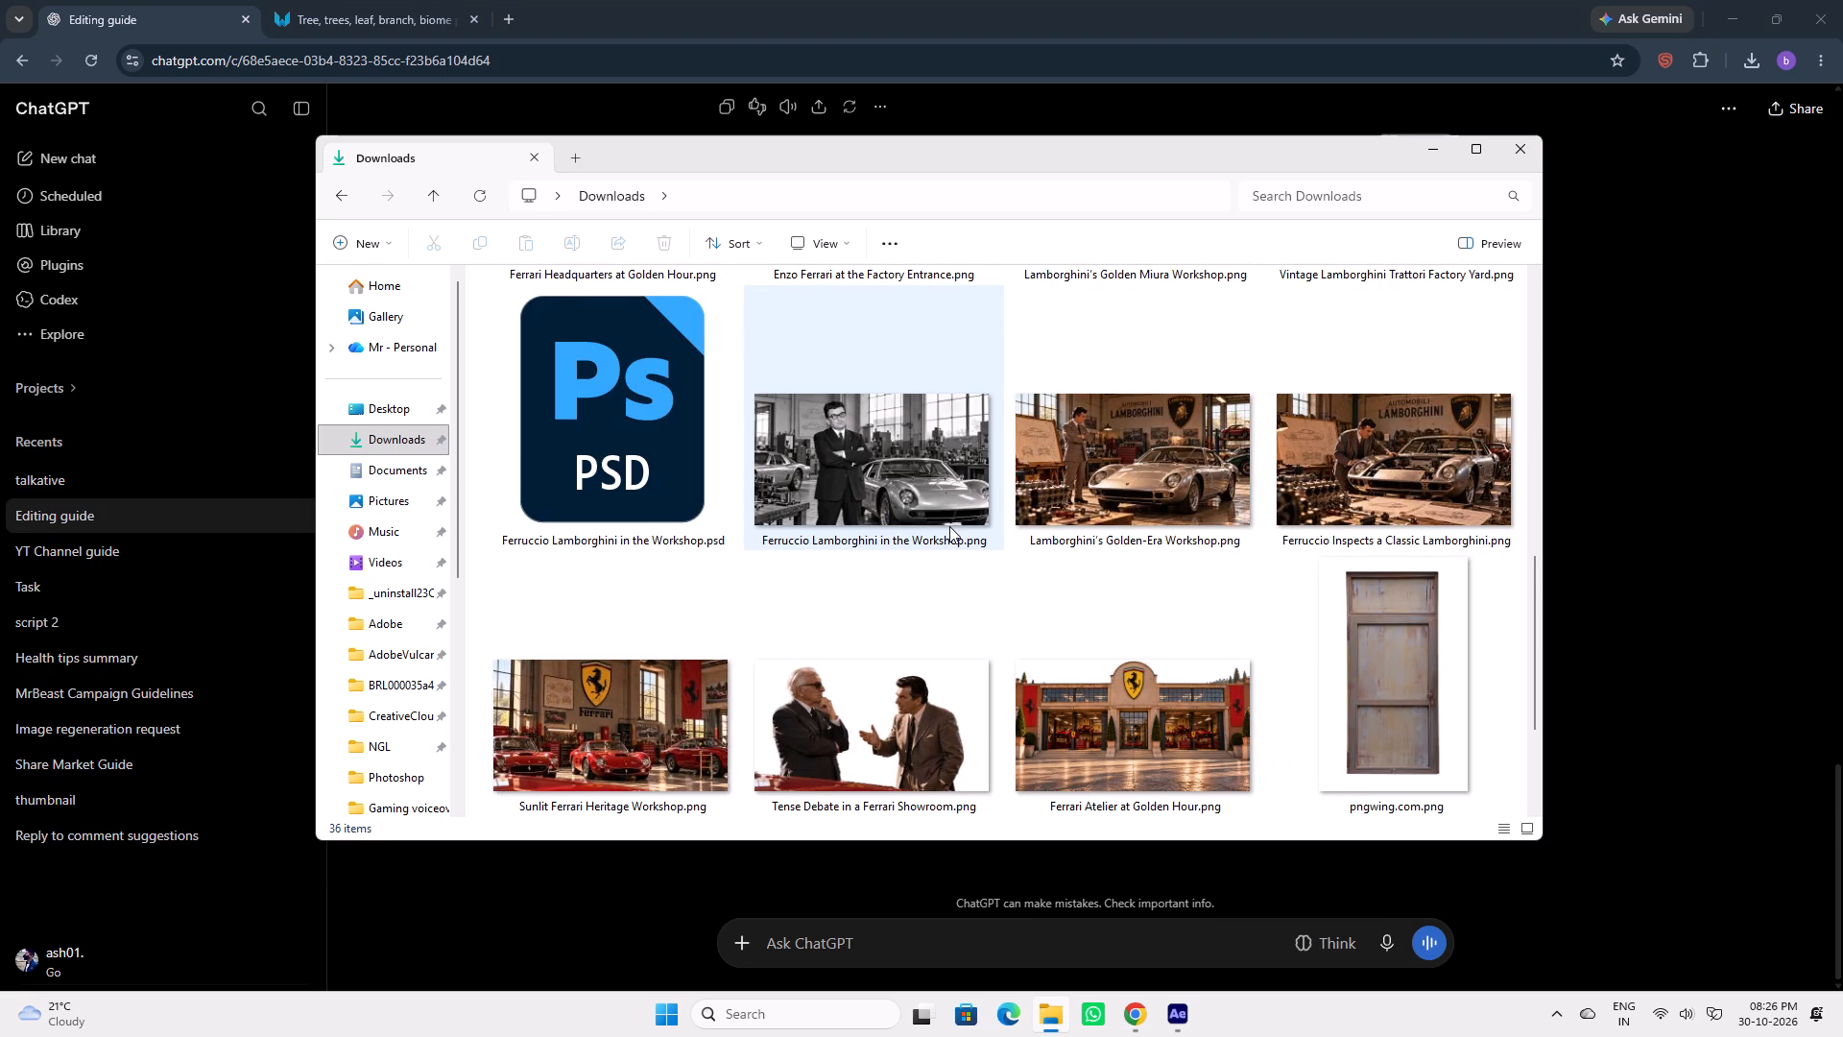
scroll(949, 526, down, 1)
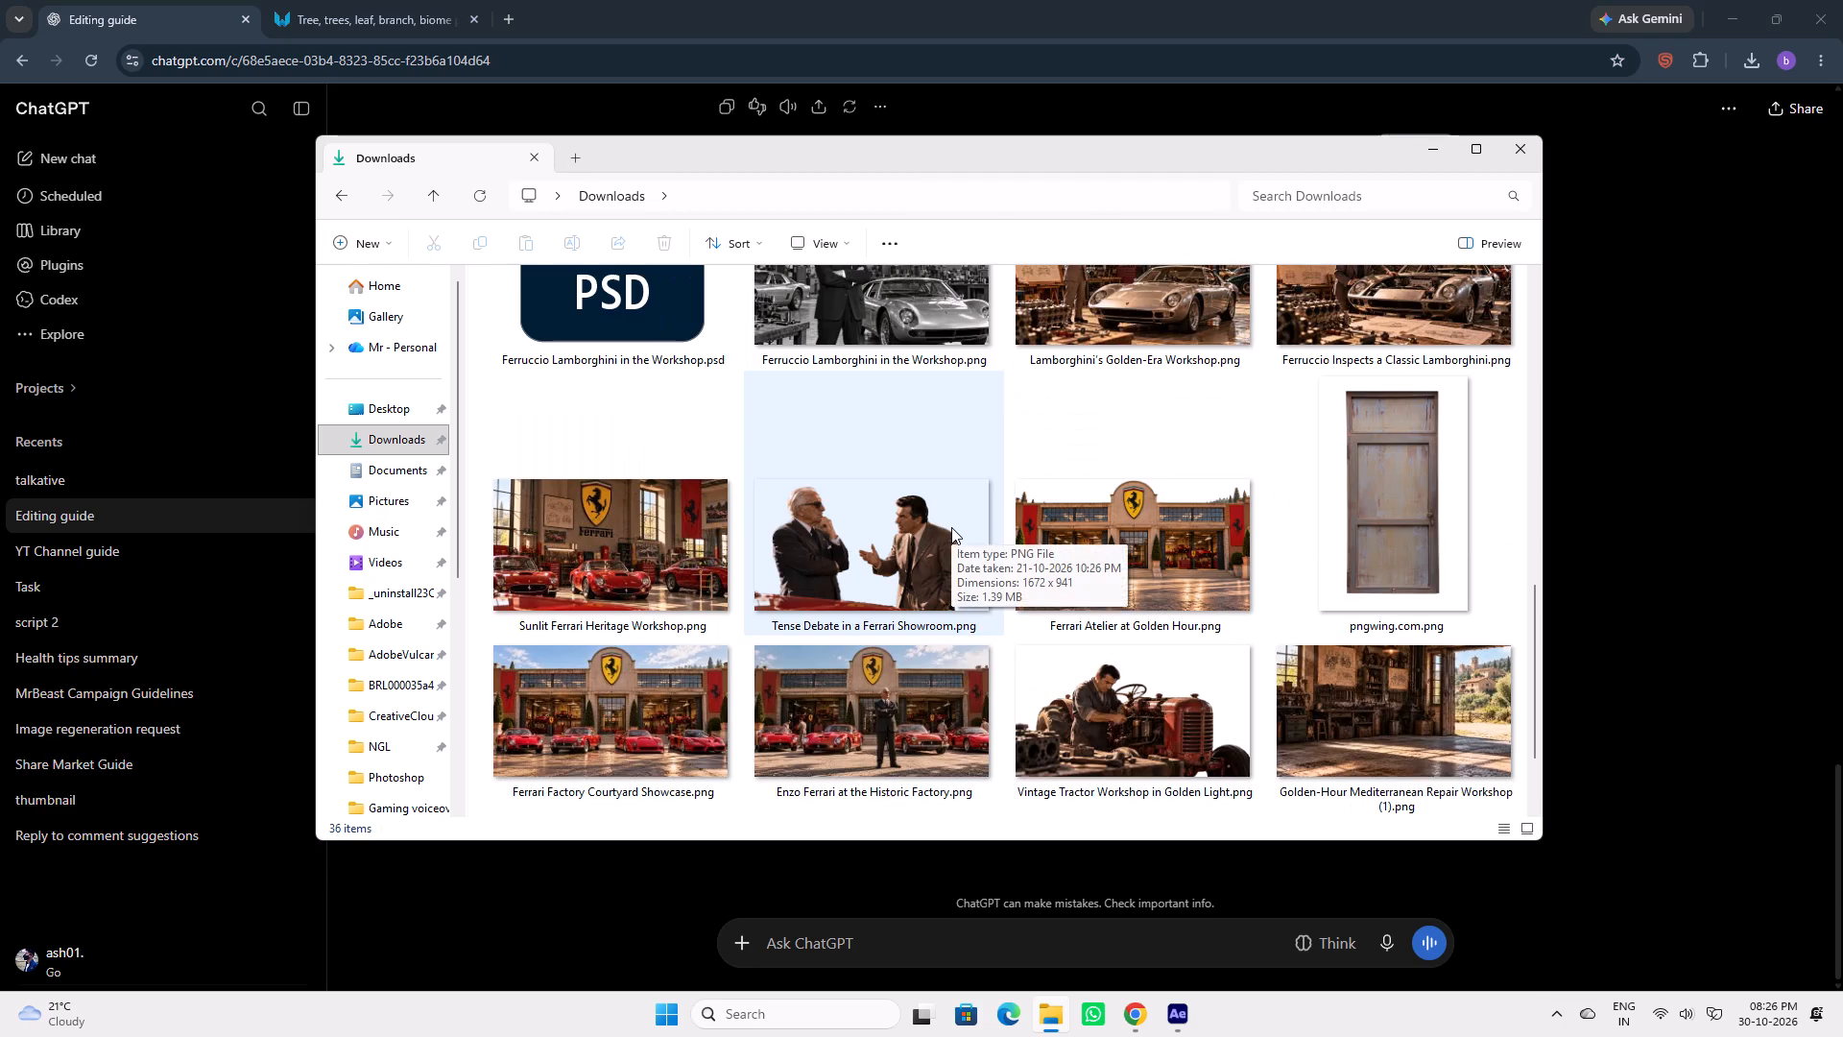
scroll(951, 527, down, 1)
scroll(954, 532, up, 1)
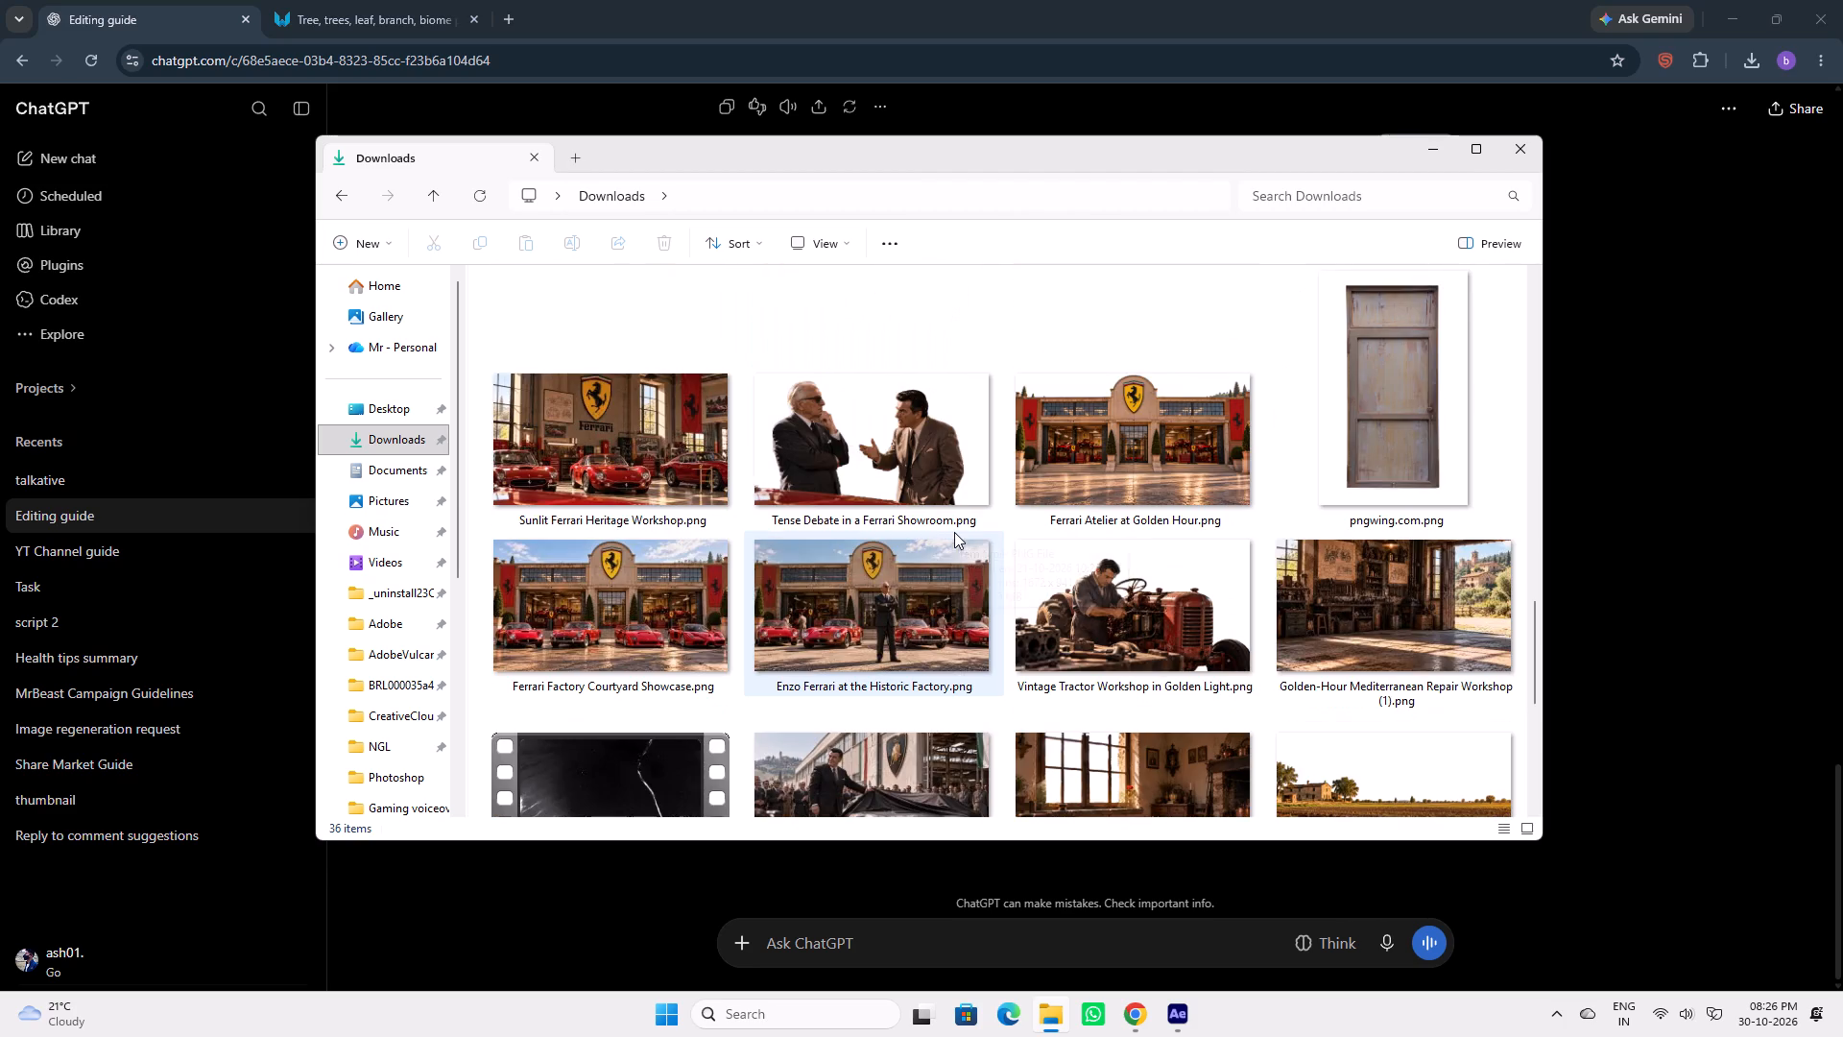
scroll(954, 532, down, 2)
scroll(954, 532, up, 1)
scroll(954, 532, down, 1)
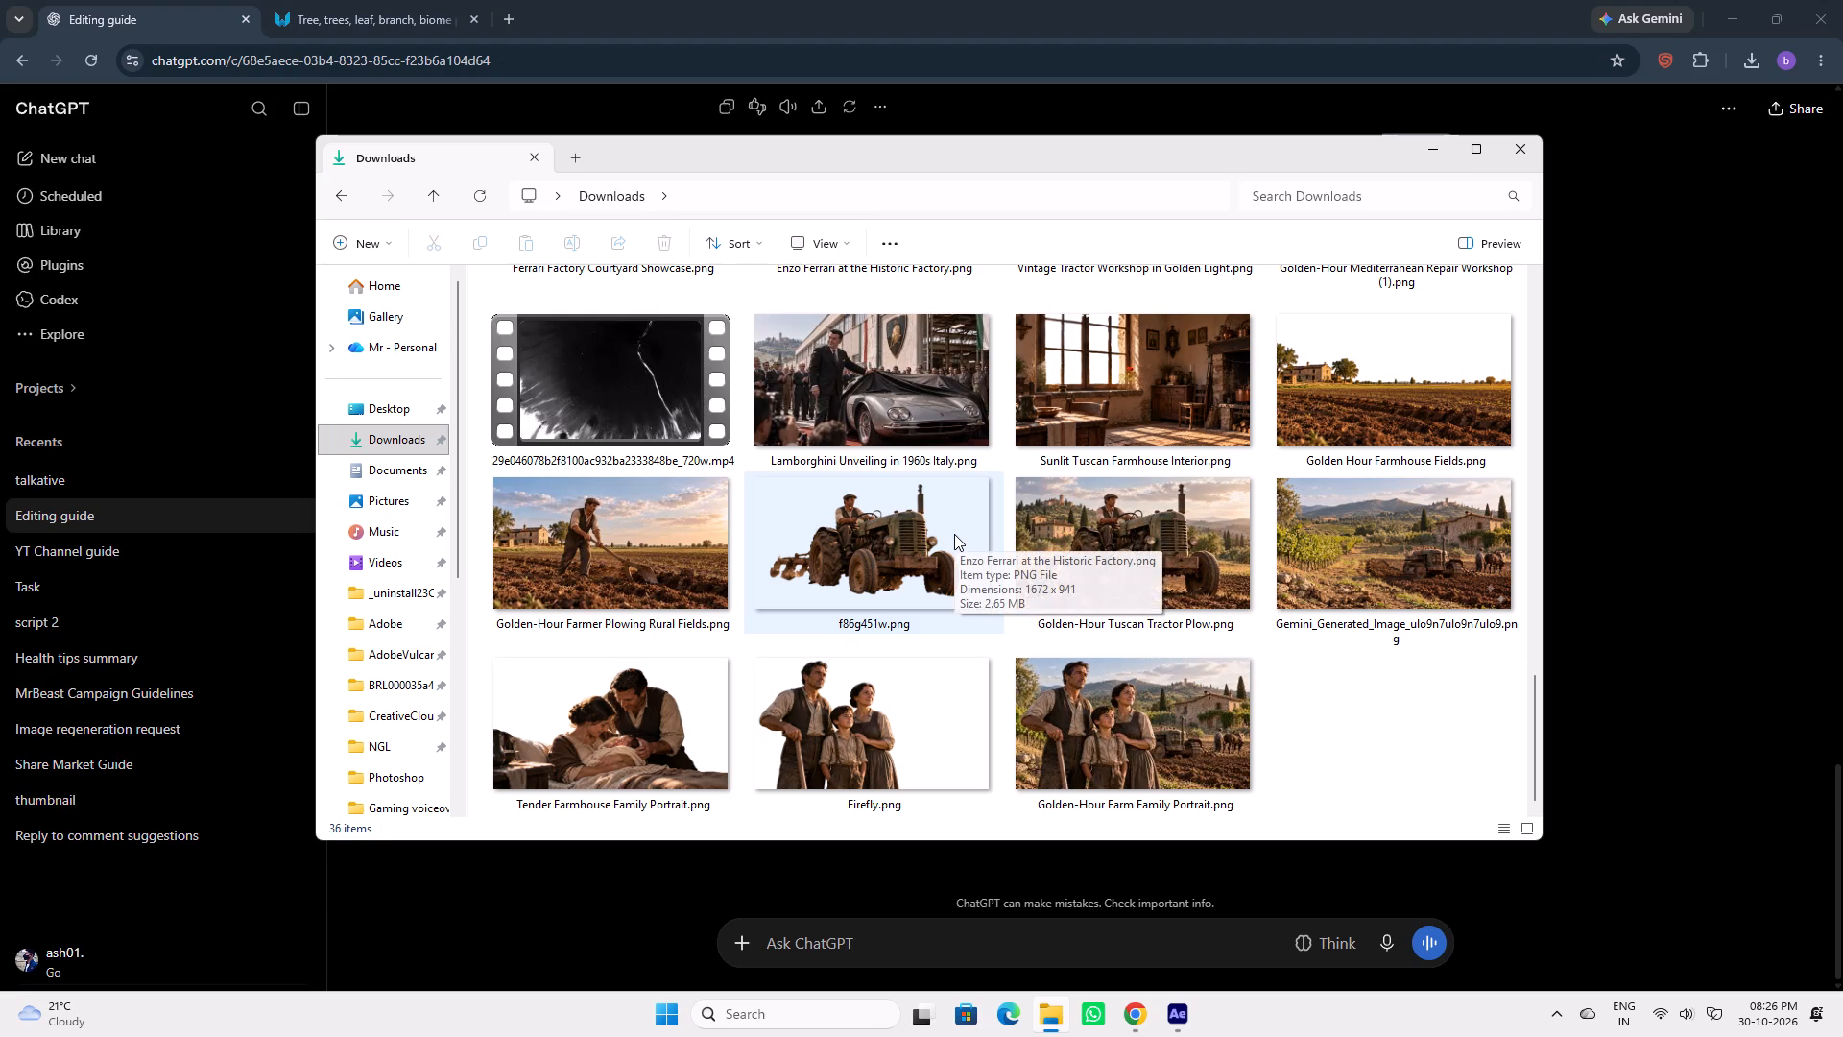
scroll(954, 534, down, 1)
scroll(991, 615, down, 2)
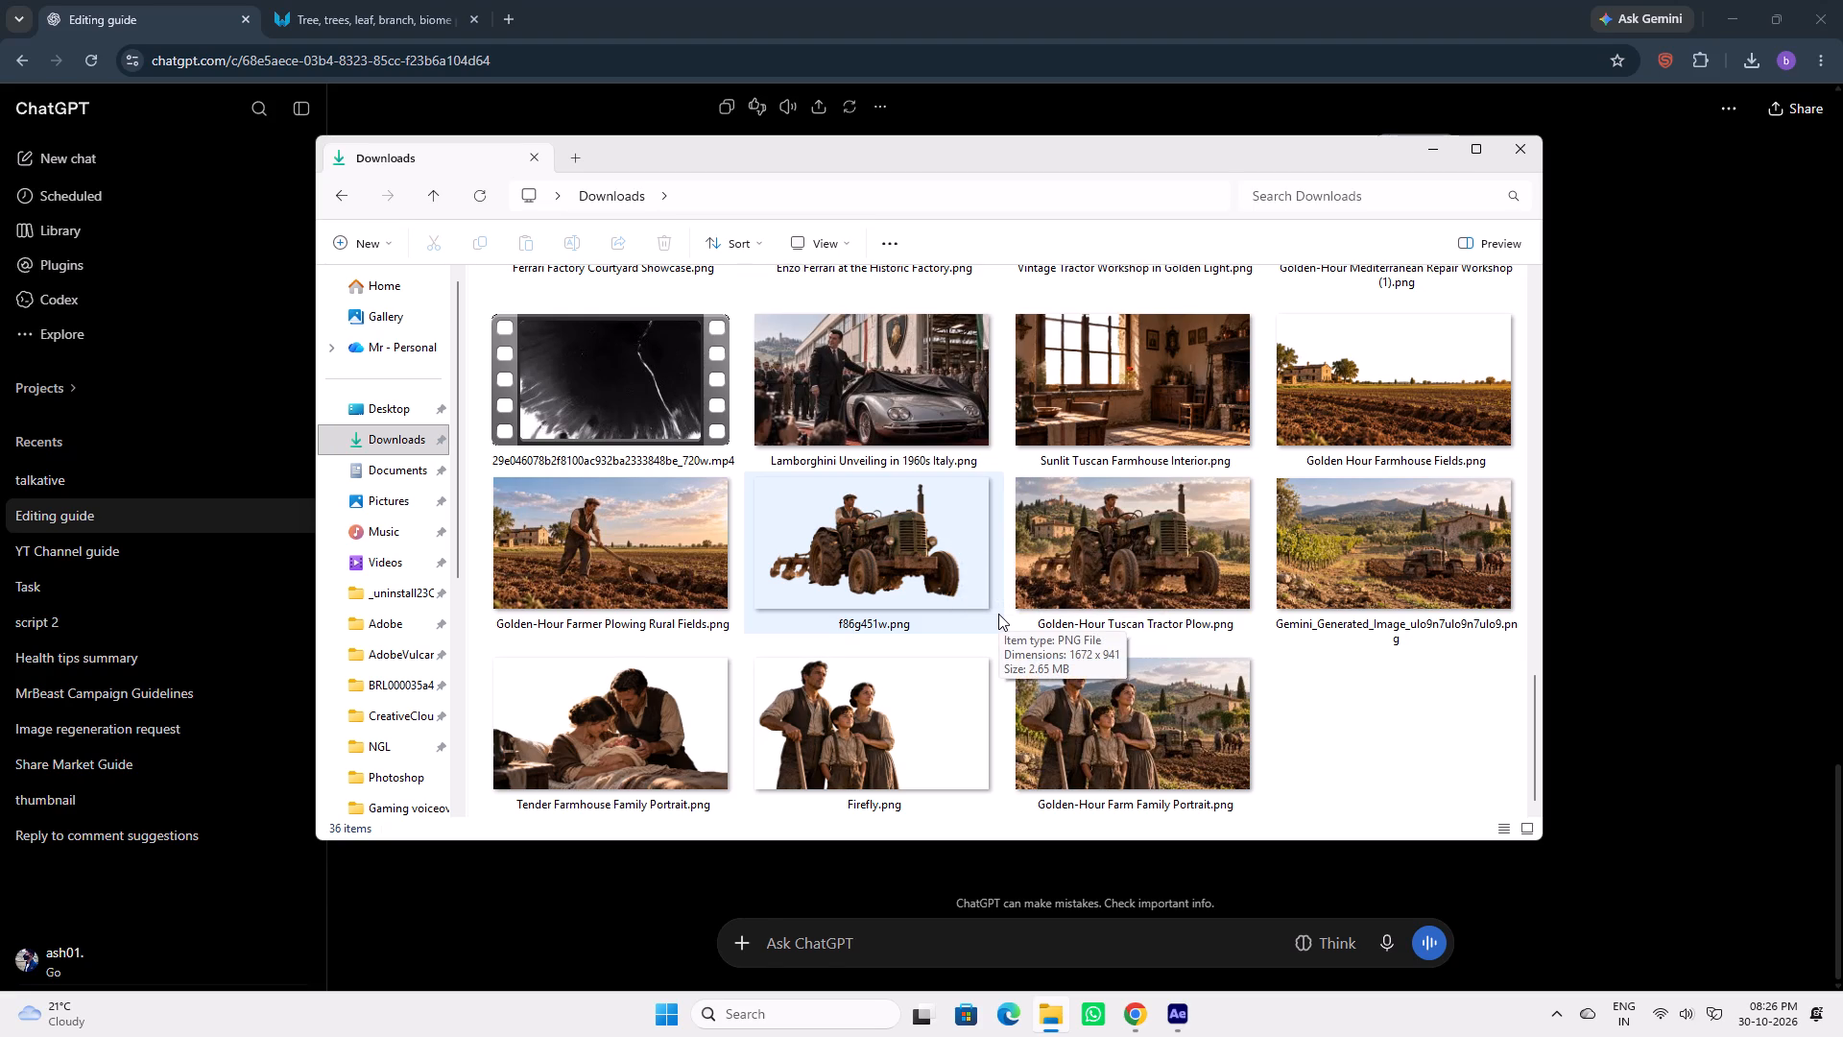
scroll(1002, 613, down, 3)
scroll(1067, 559, down, 2)
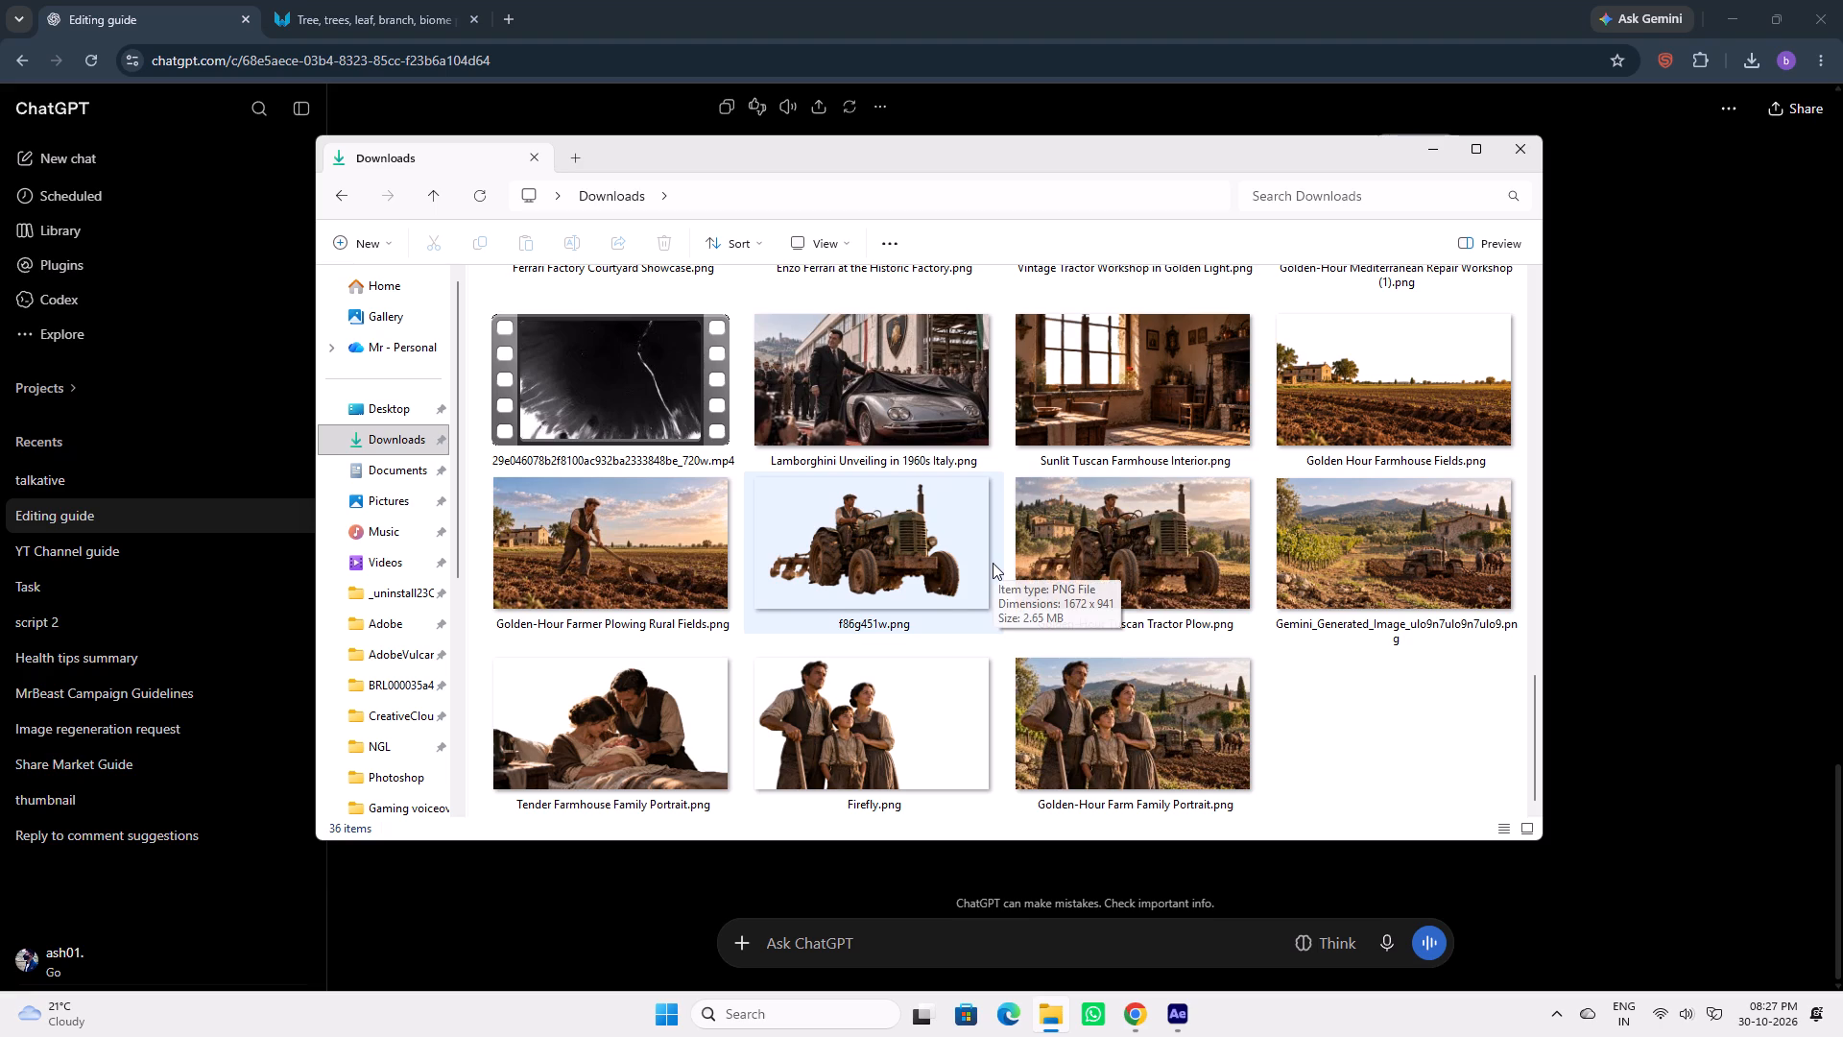
scroll(993, 563, up, 2)
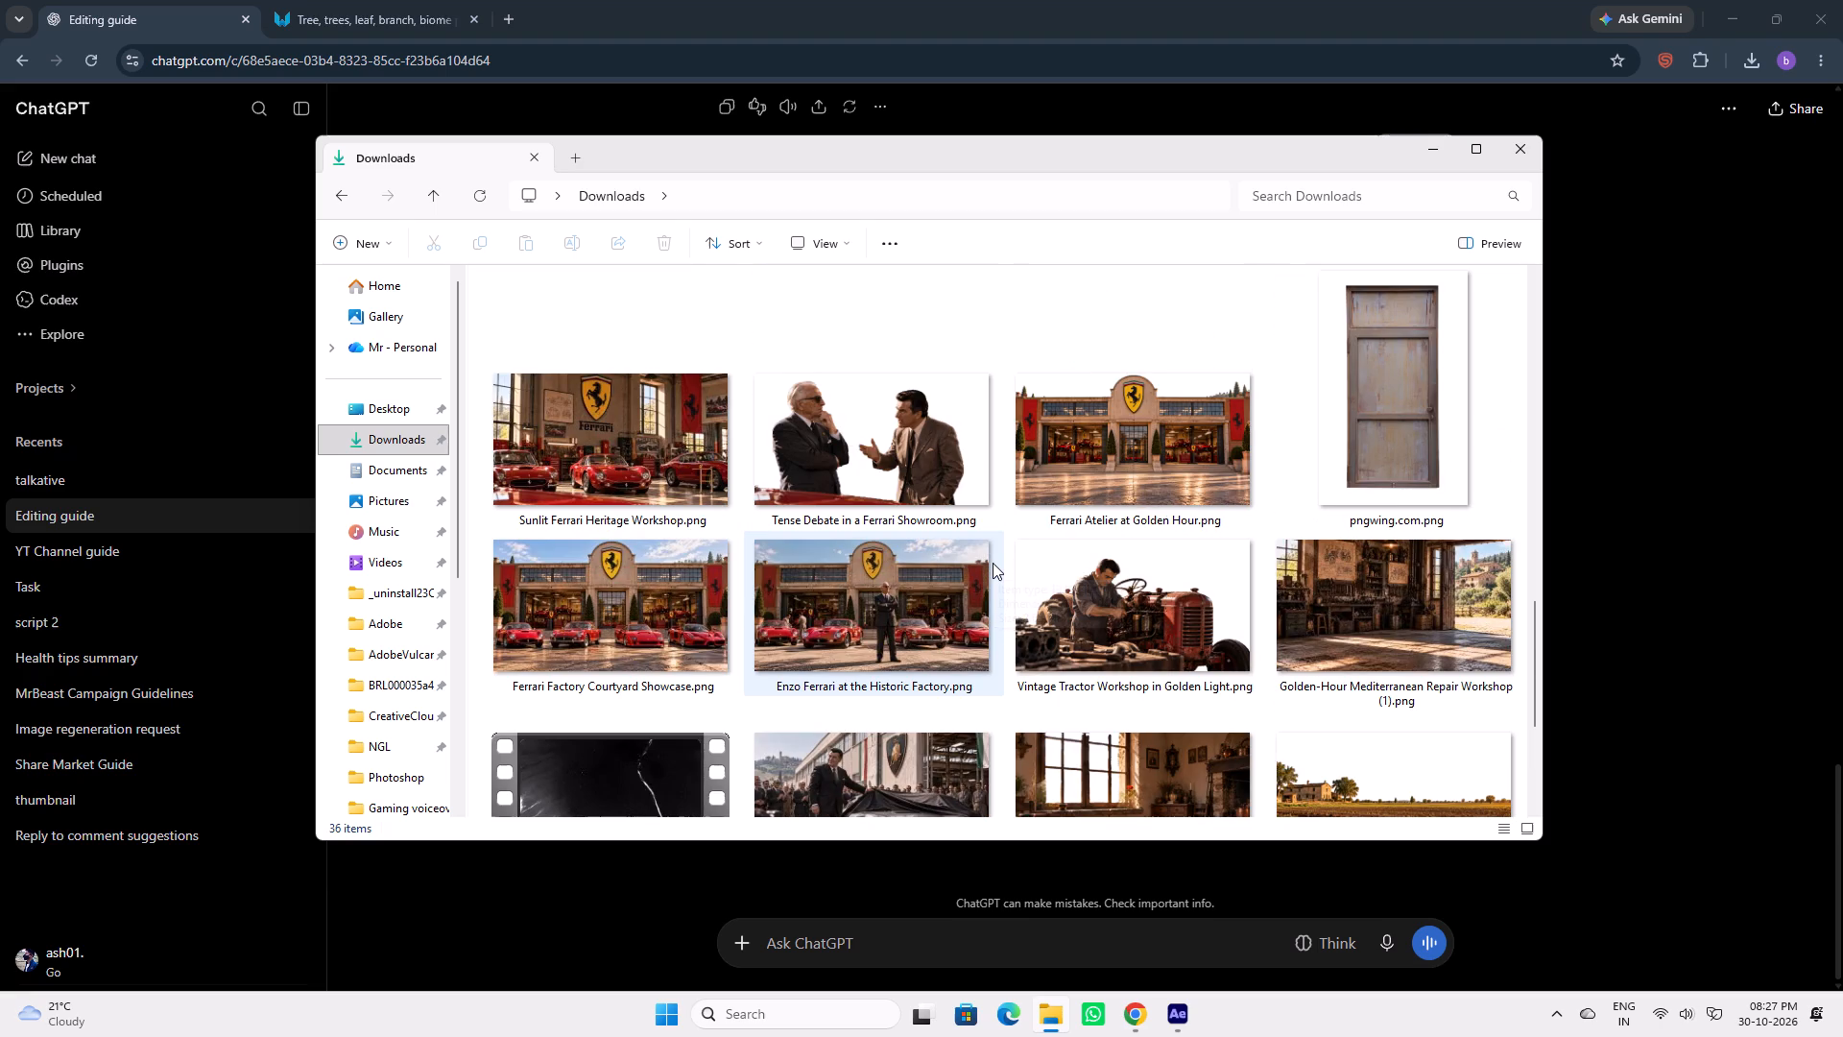
scroll(973, 583, up, 1)
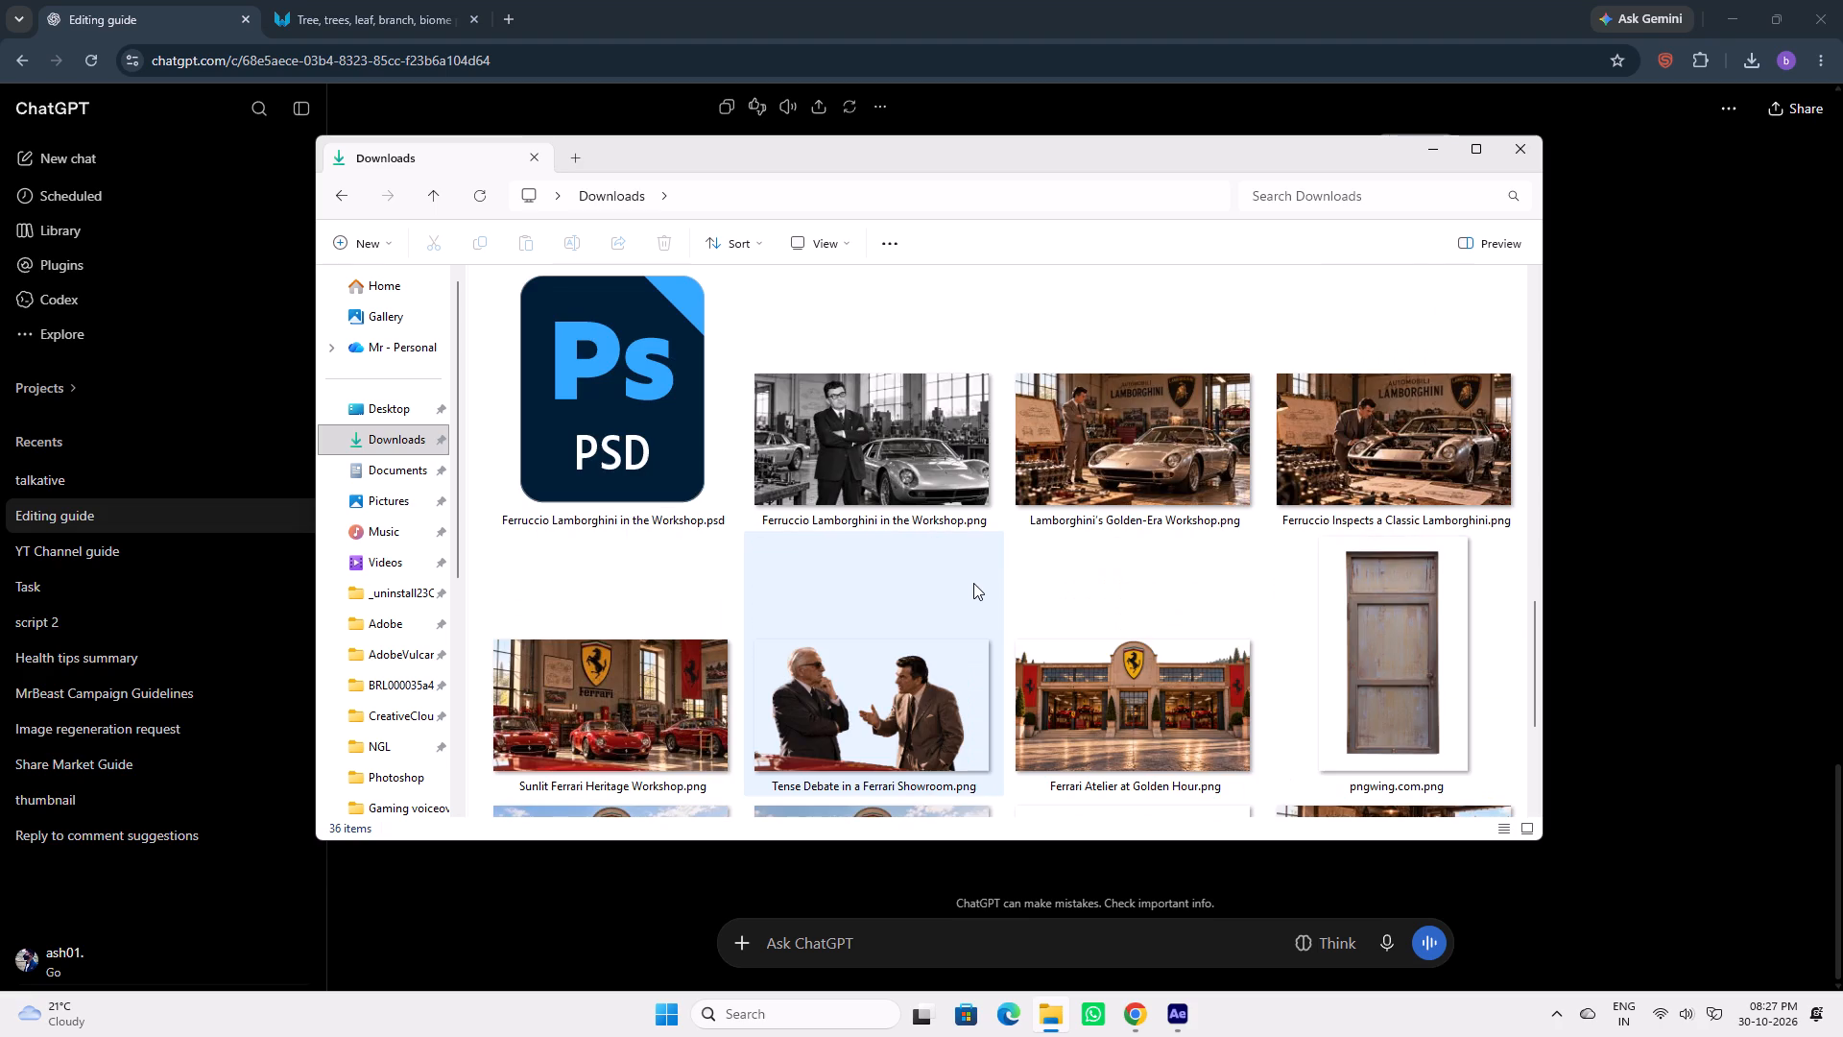
scroll(973, 583, down, 2)
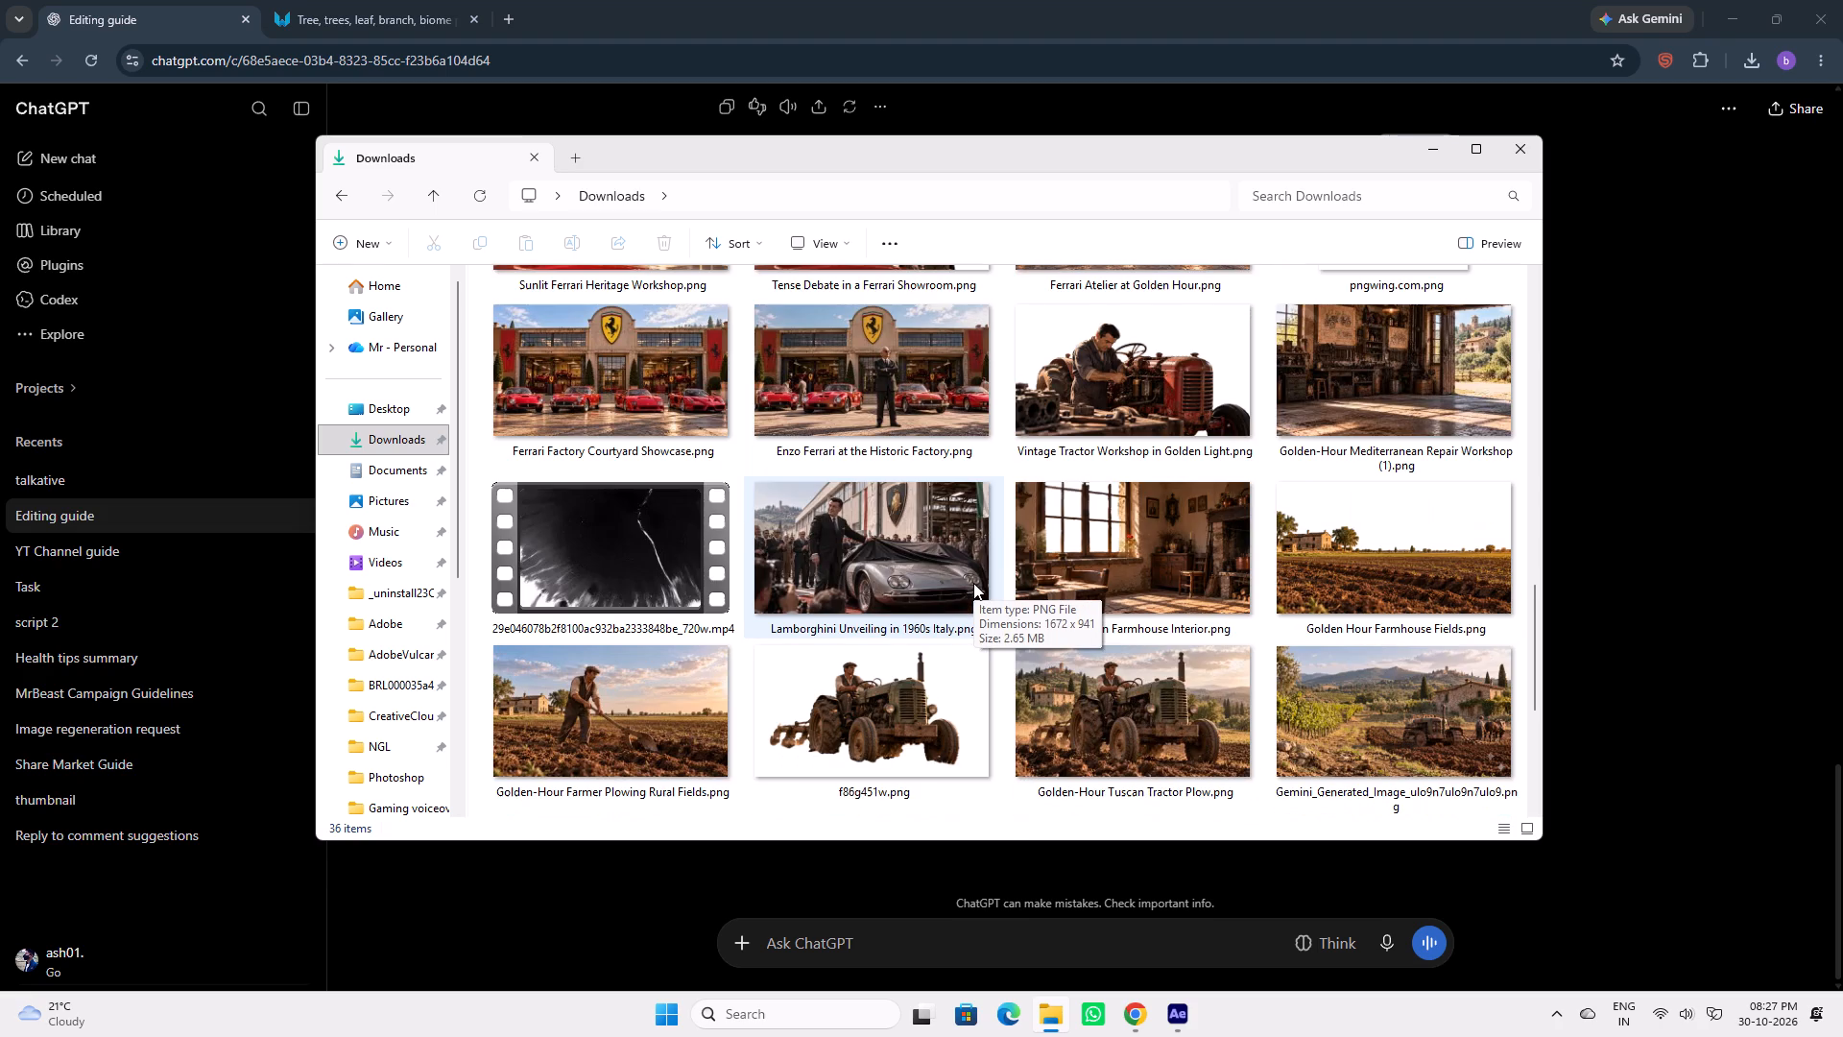
scroll(973, 583, up, 1)
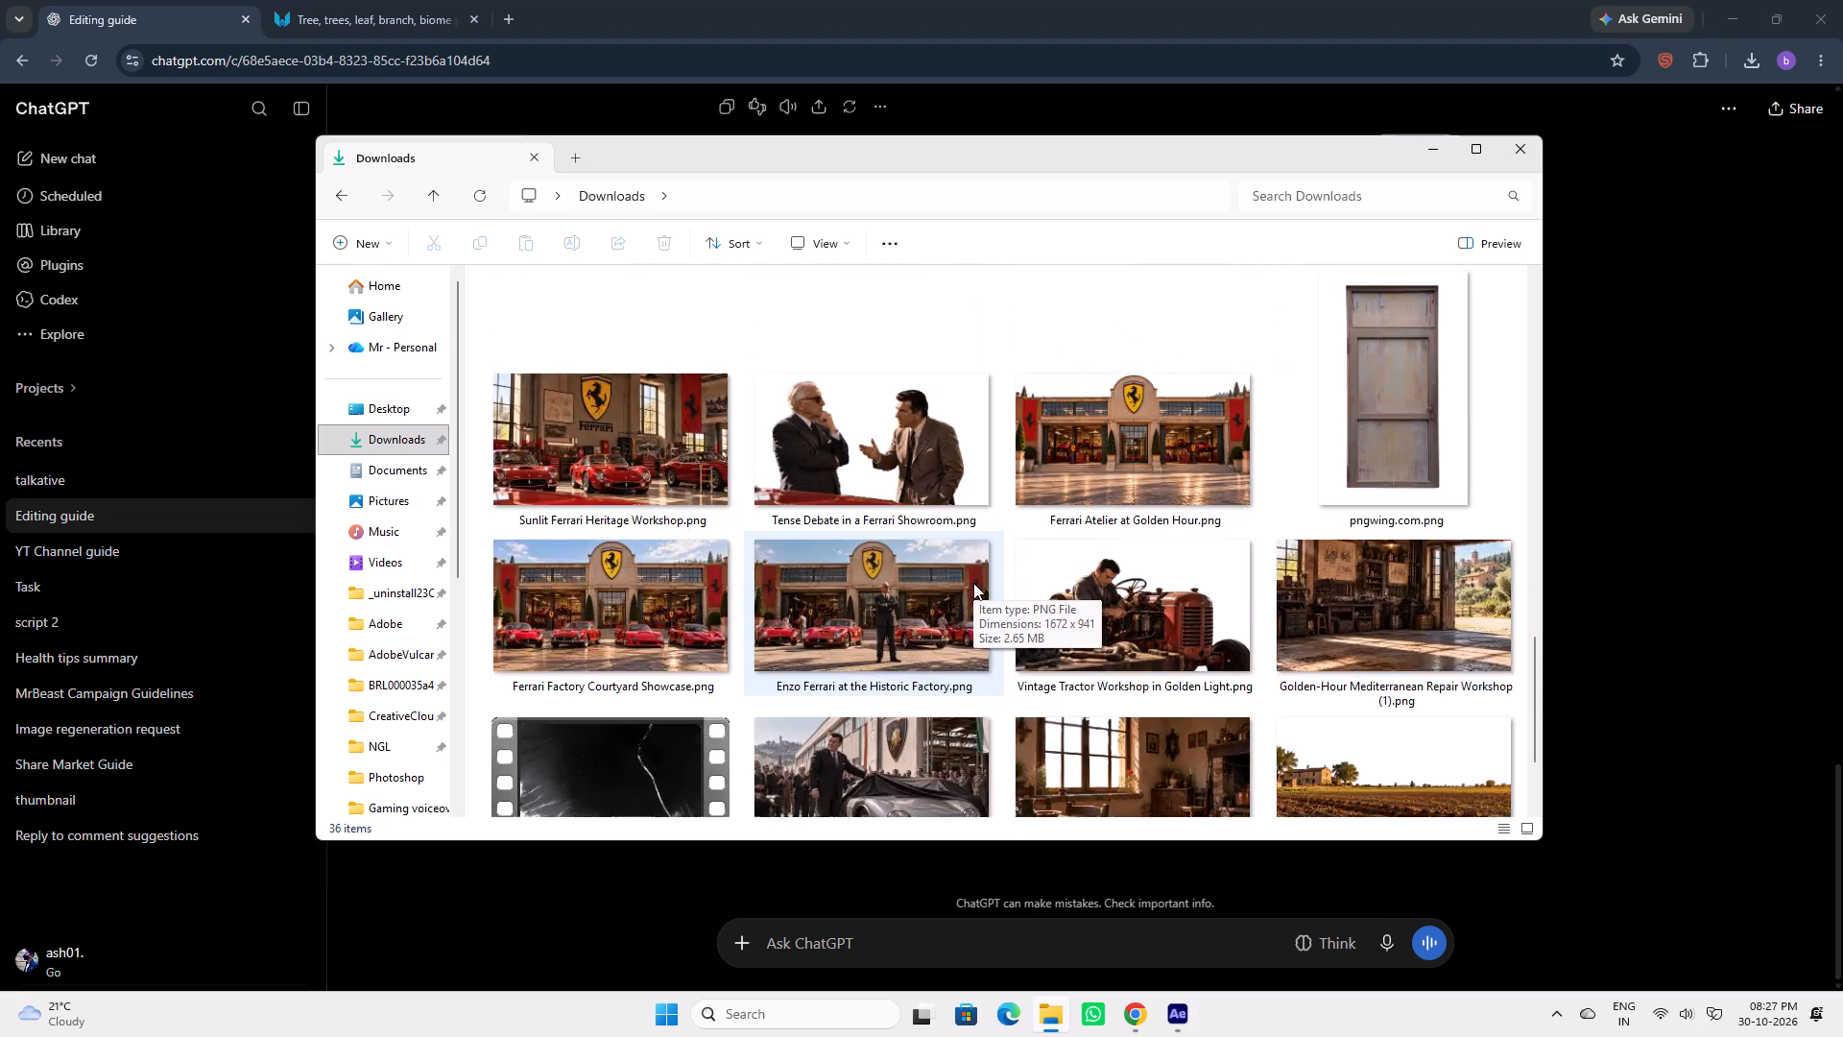
scroll(973, 583, up, 3)
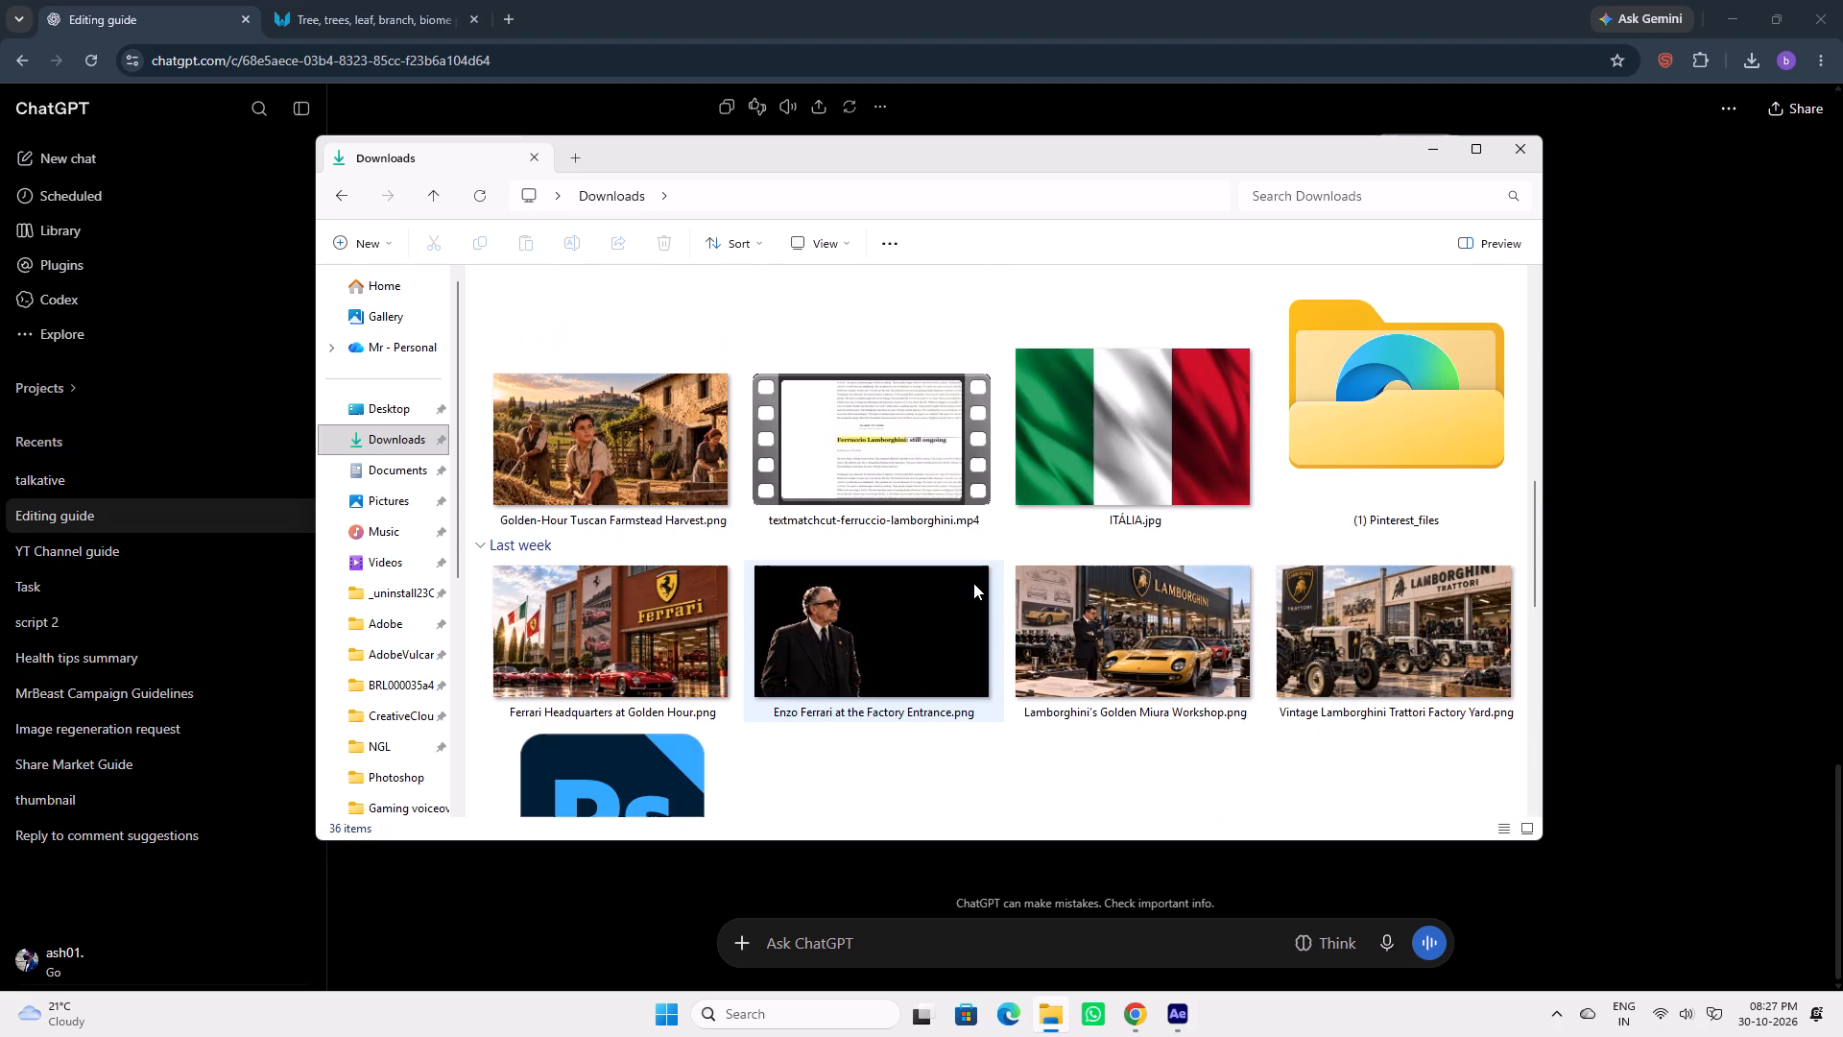
scroll(973, 583, up, 1)
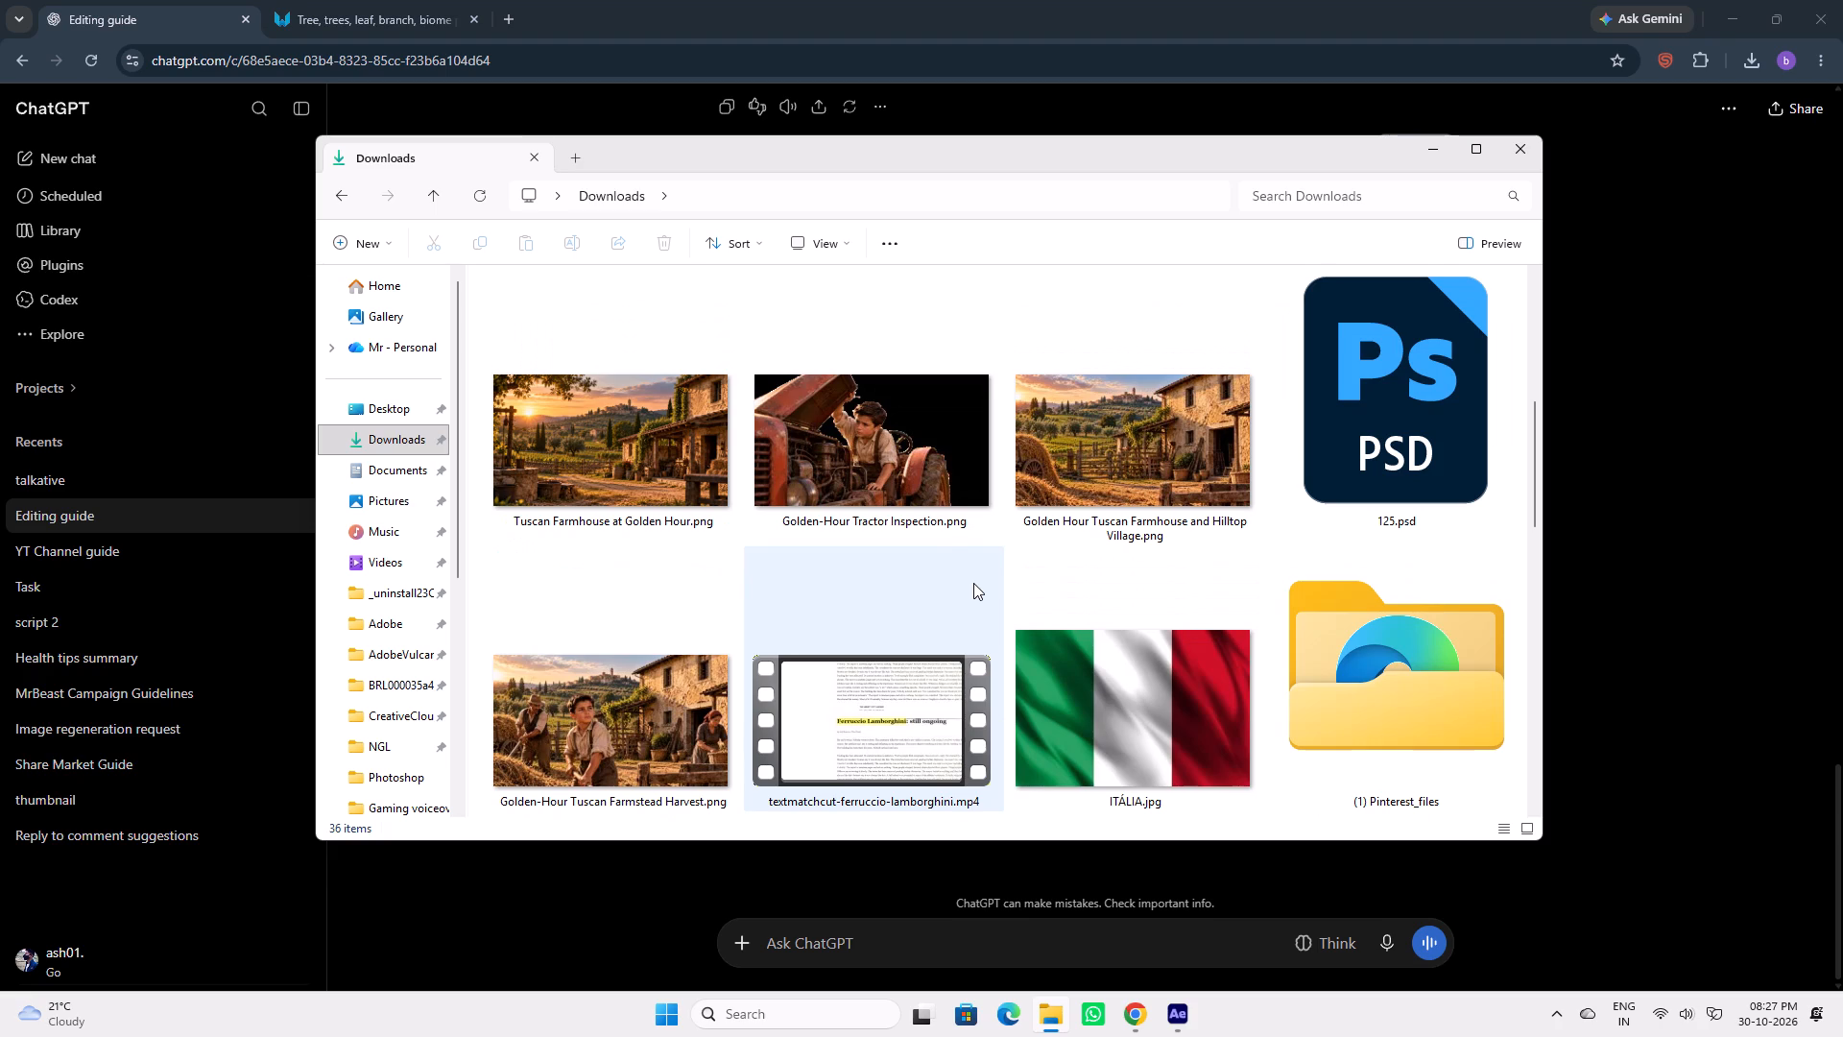
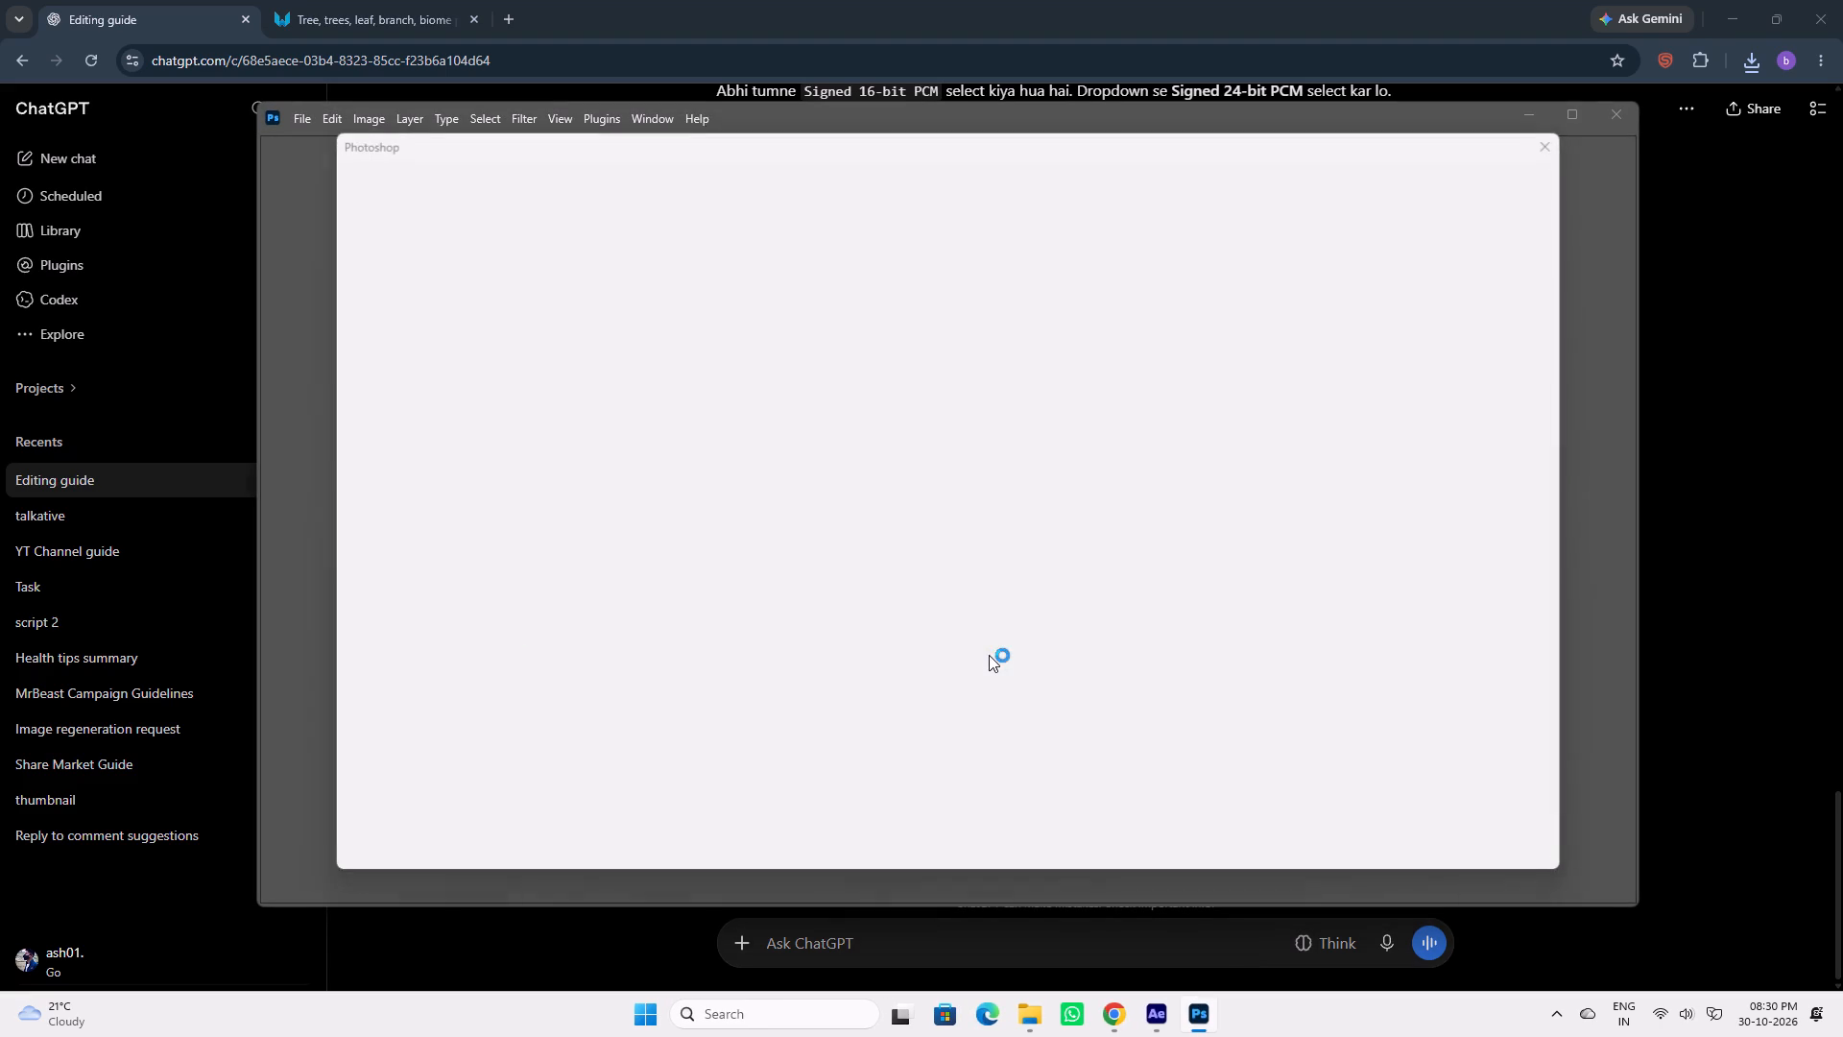
click(1555, 145)
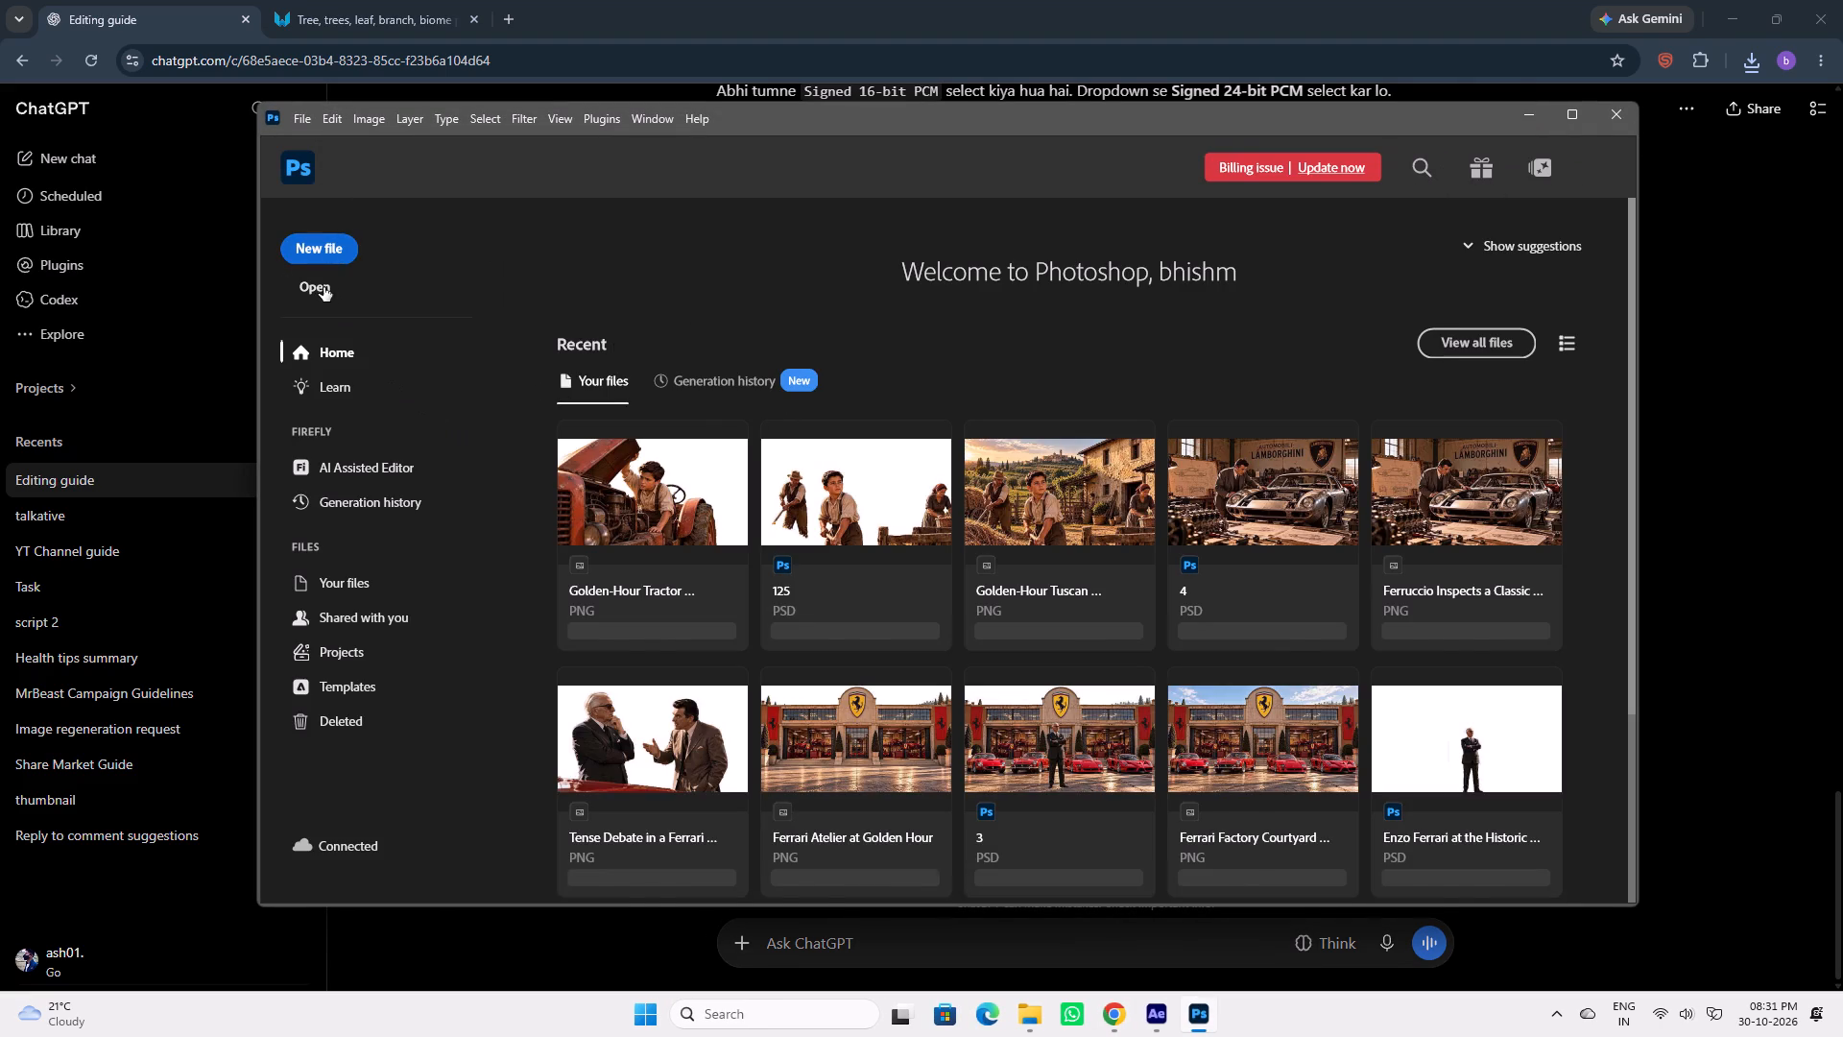
click(323, 287)
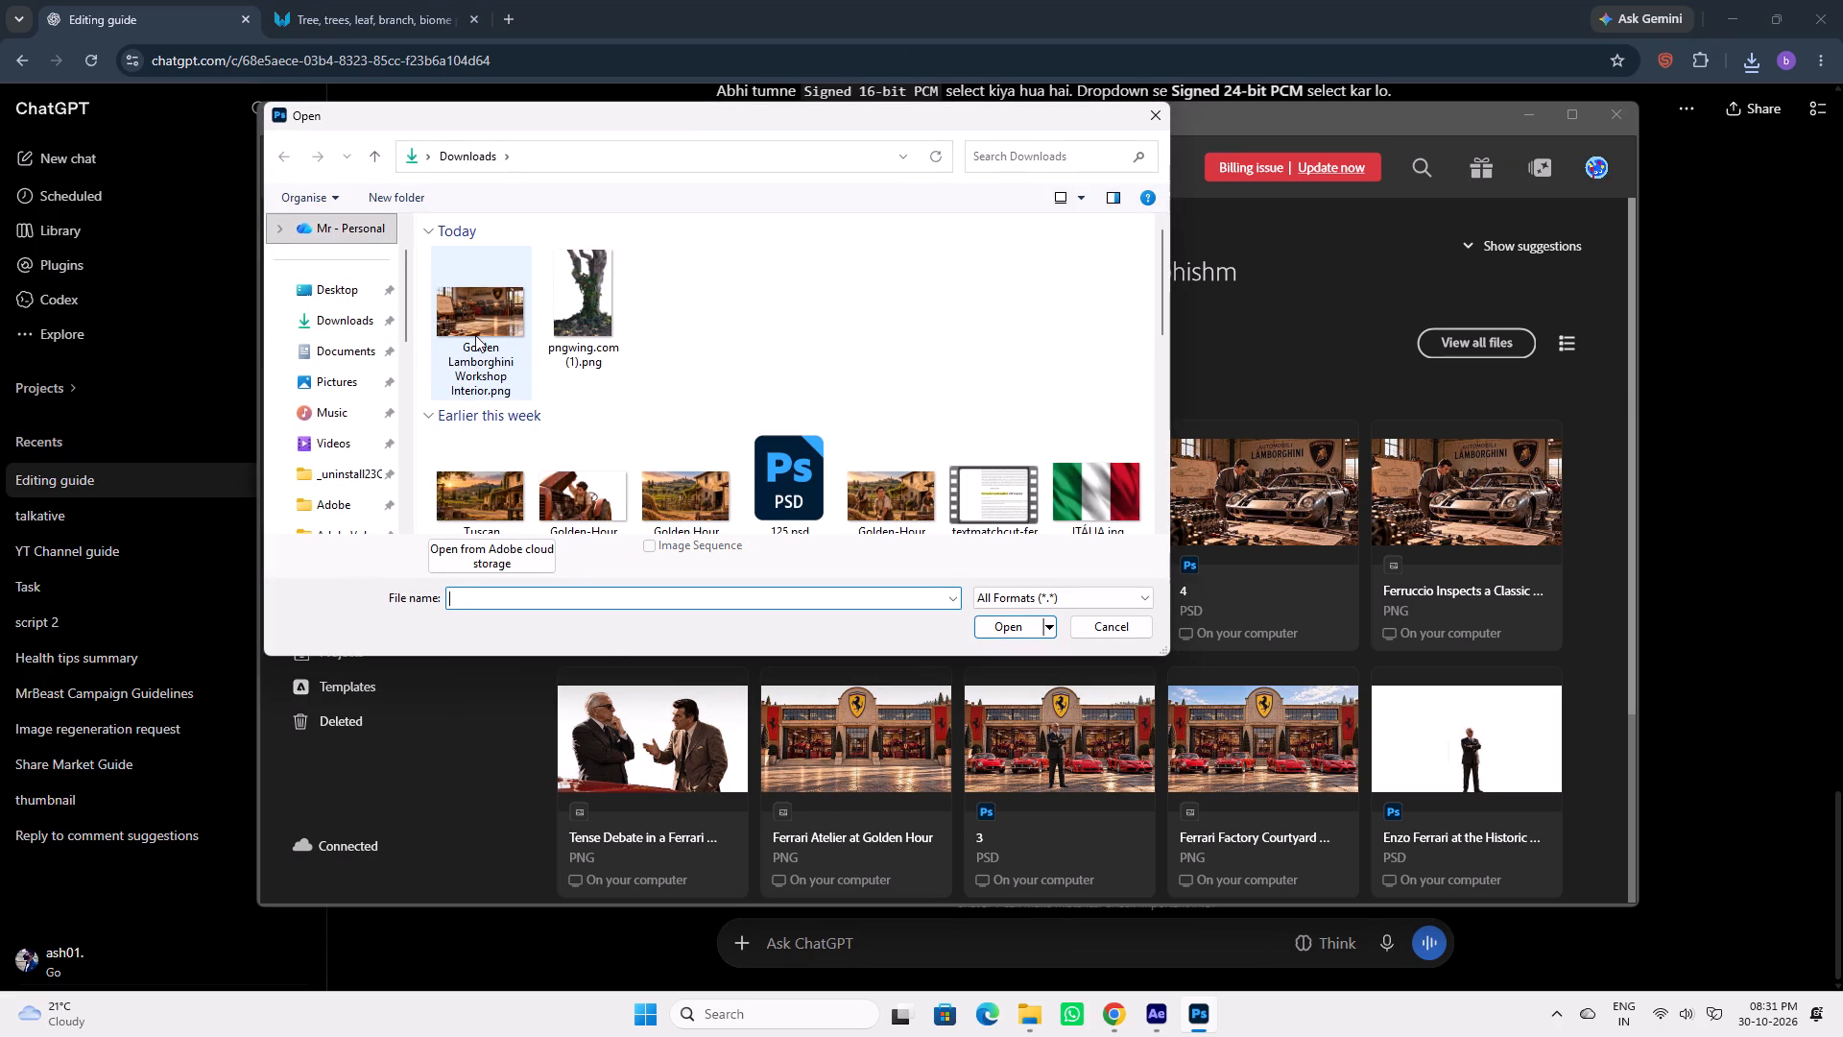
scroll(797, 460, down, 2)
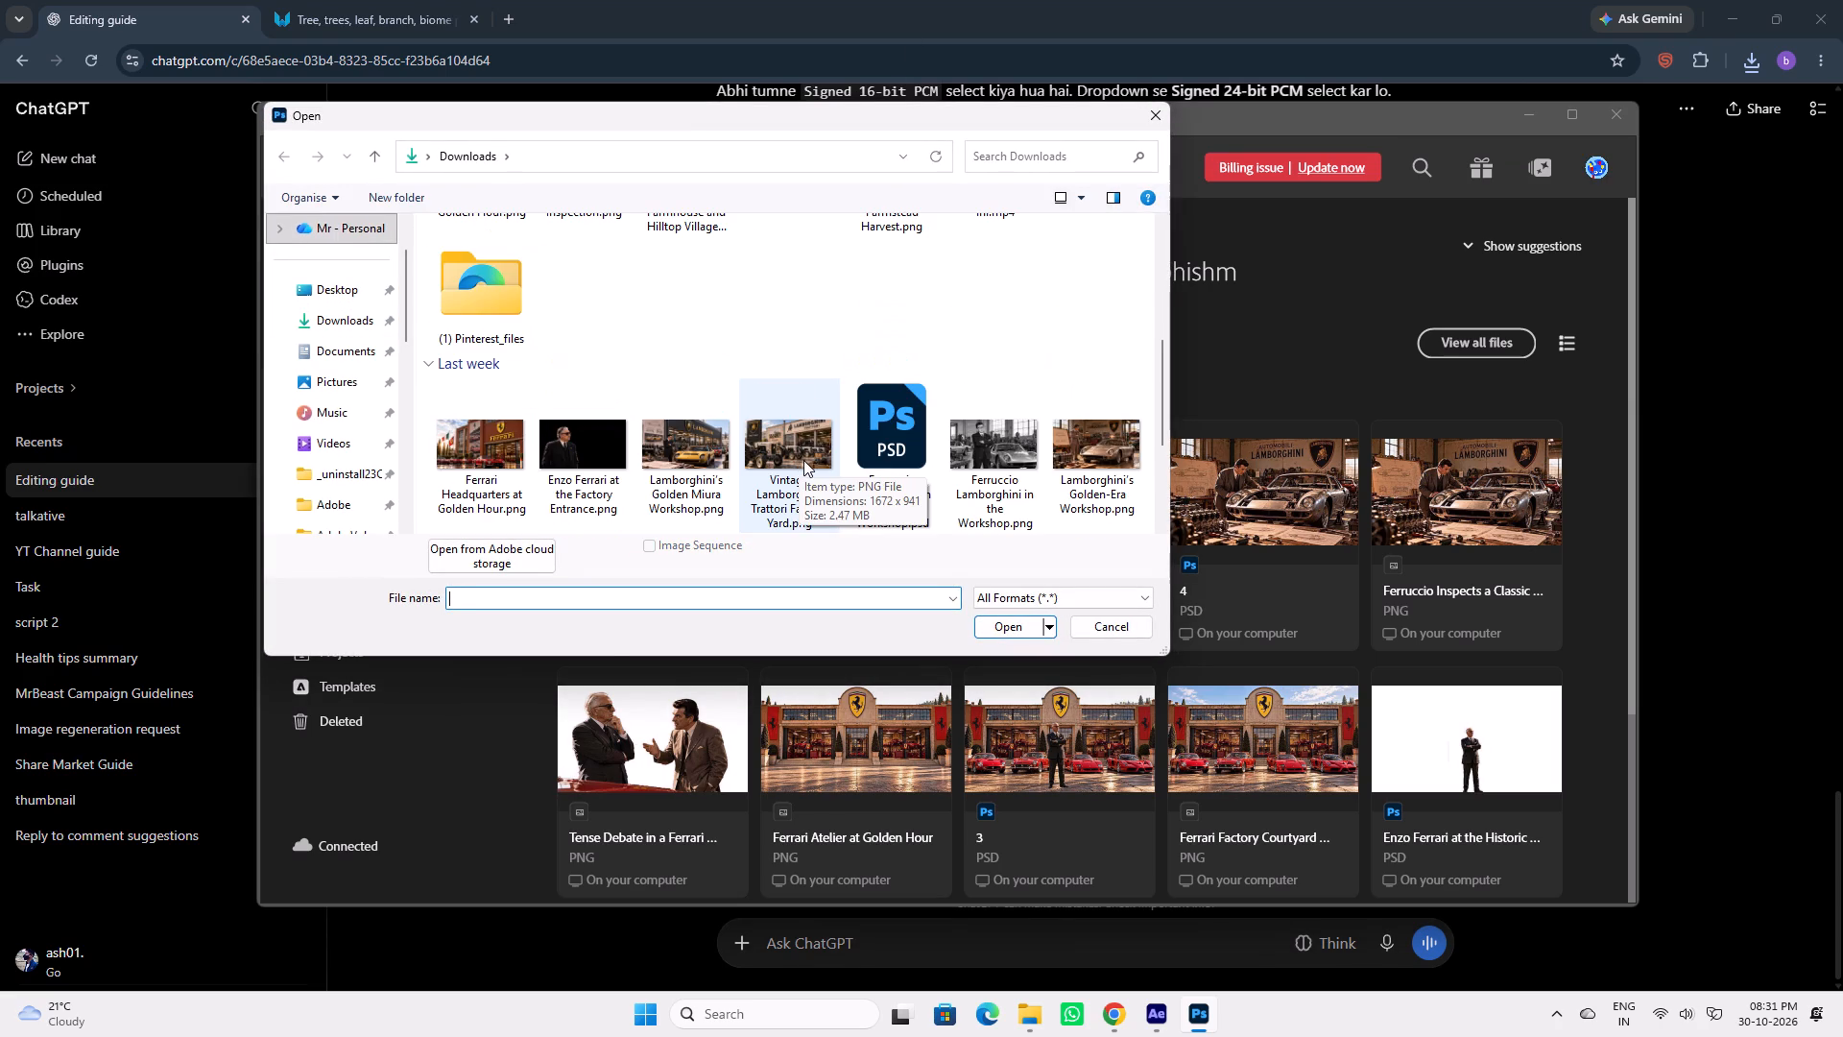
click(1104, 454)
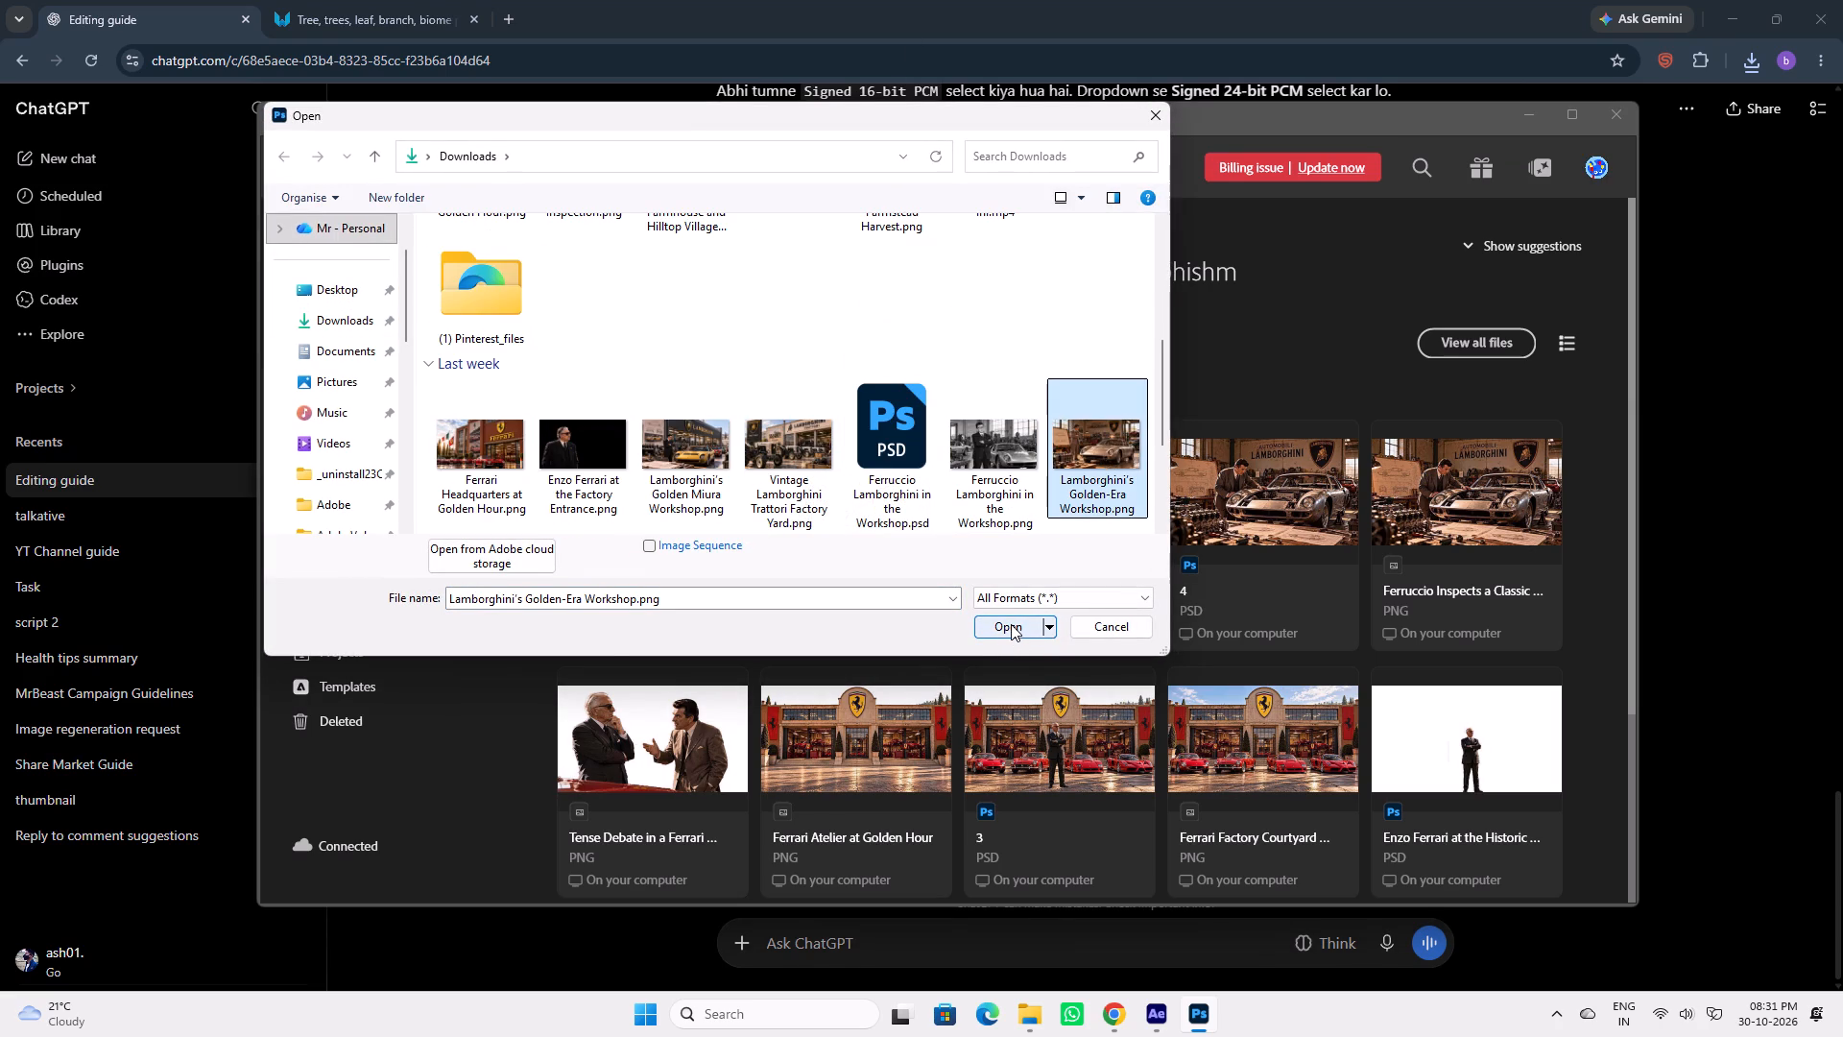
click(1011, 624)
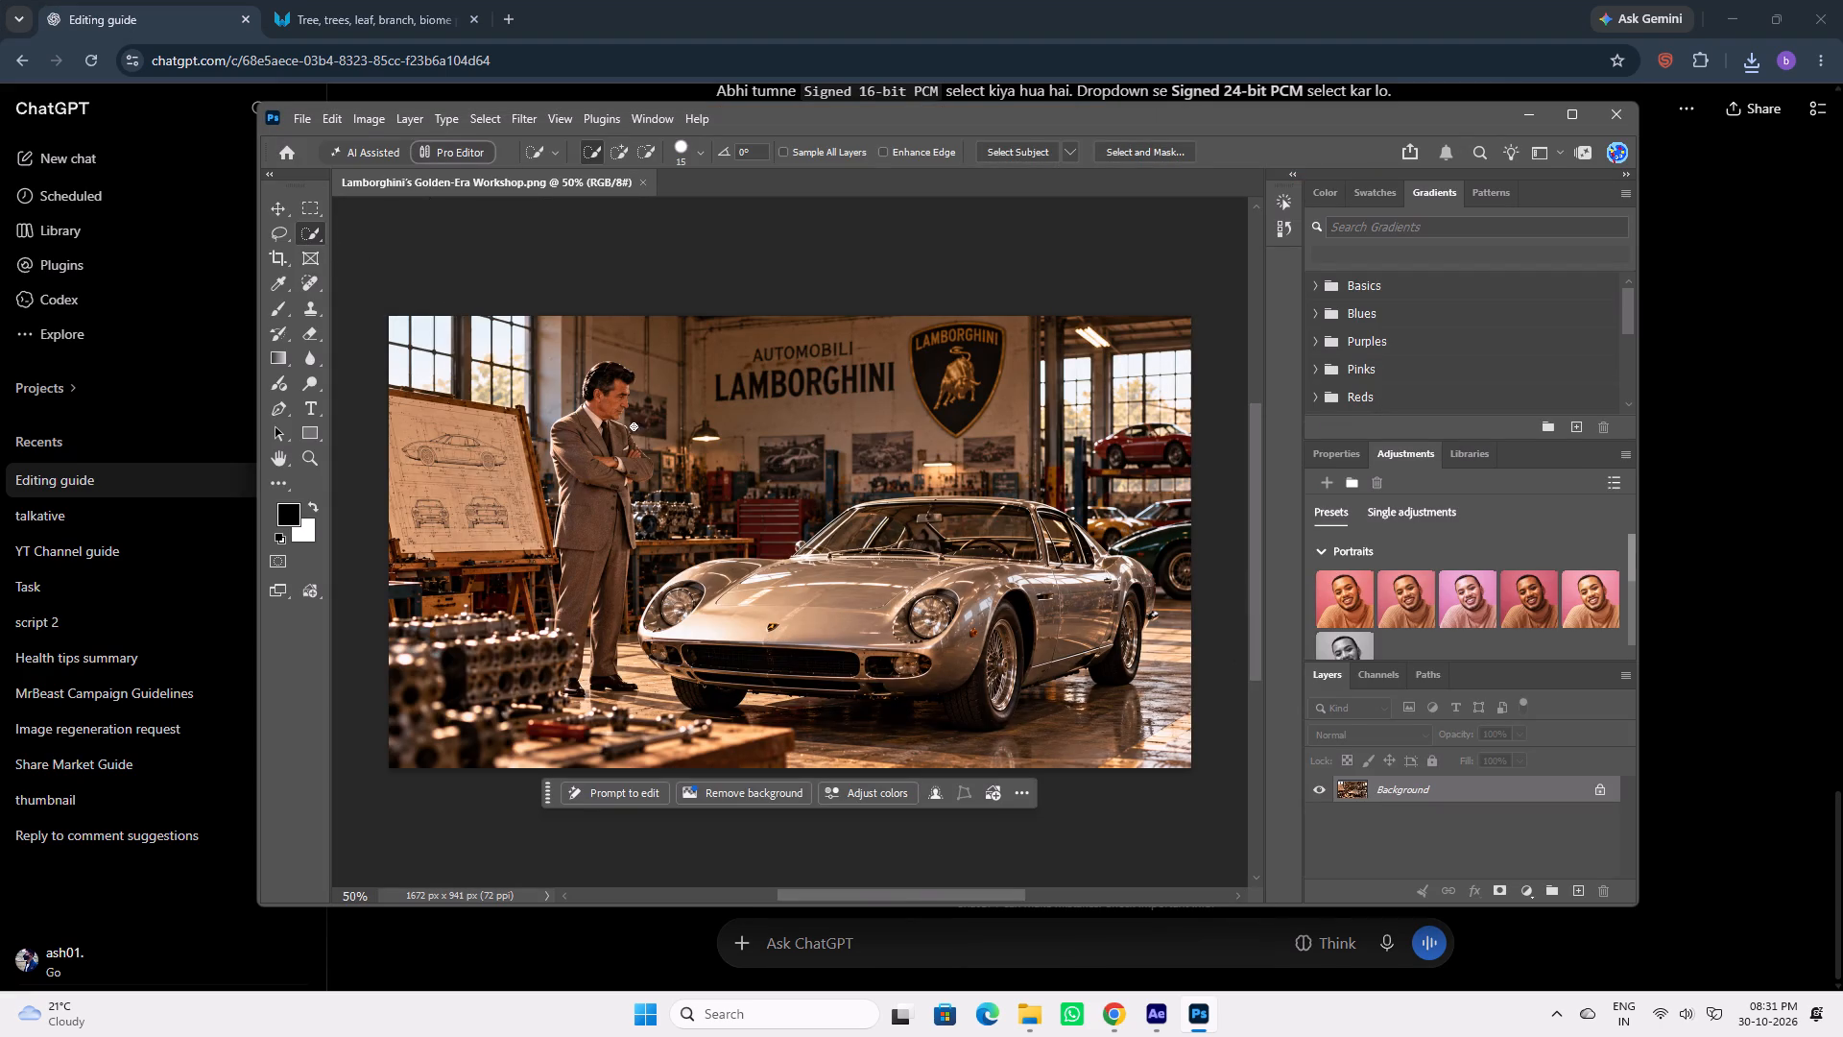
Select the silver car's body, roof, wheels and front grille with the Quick Selection tool.
drag(721, 580, 898, 503)
drag(898, 503, 1142, 588)
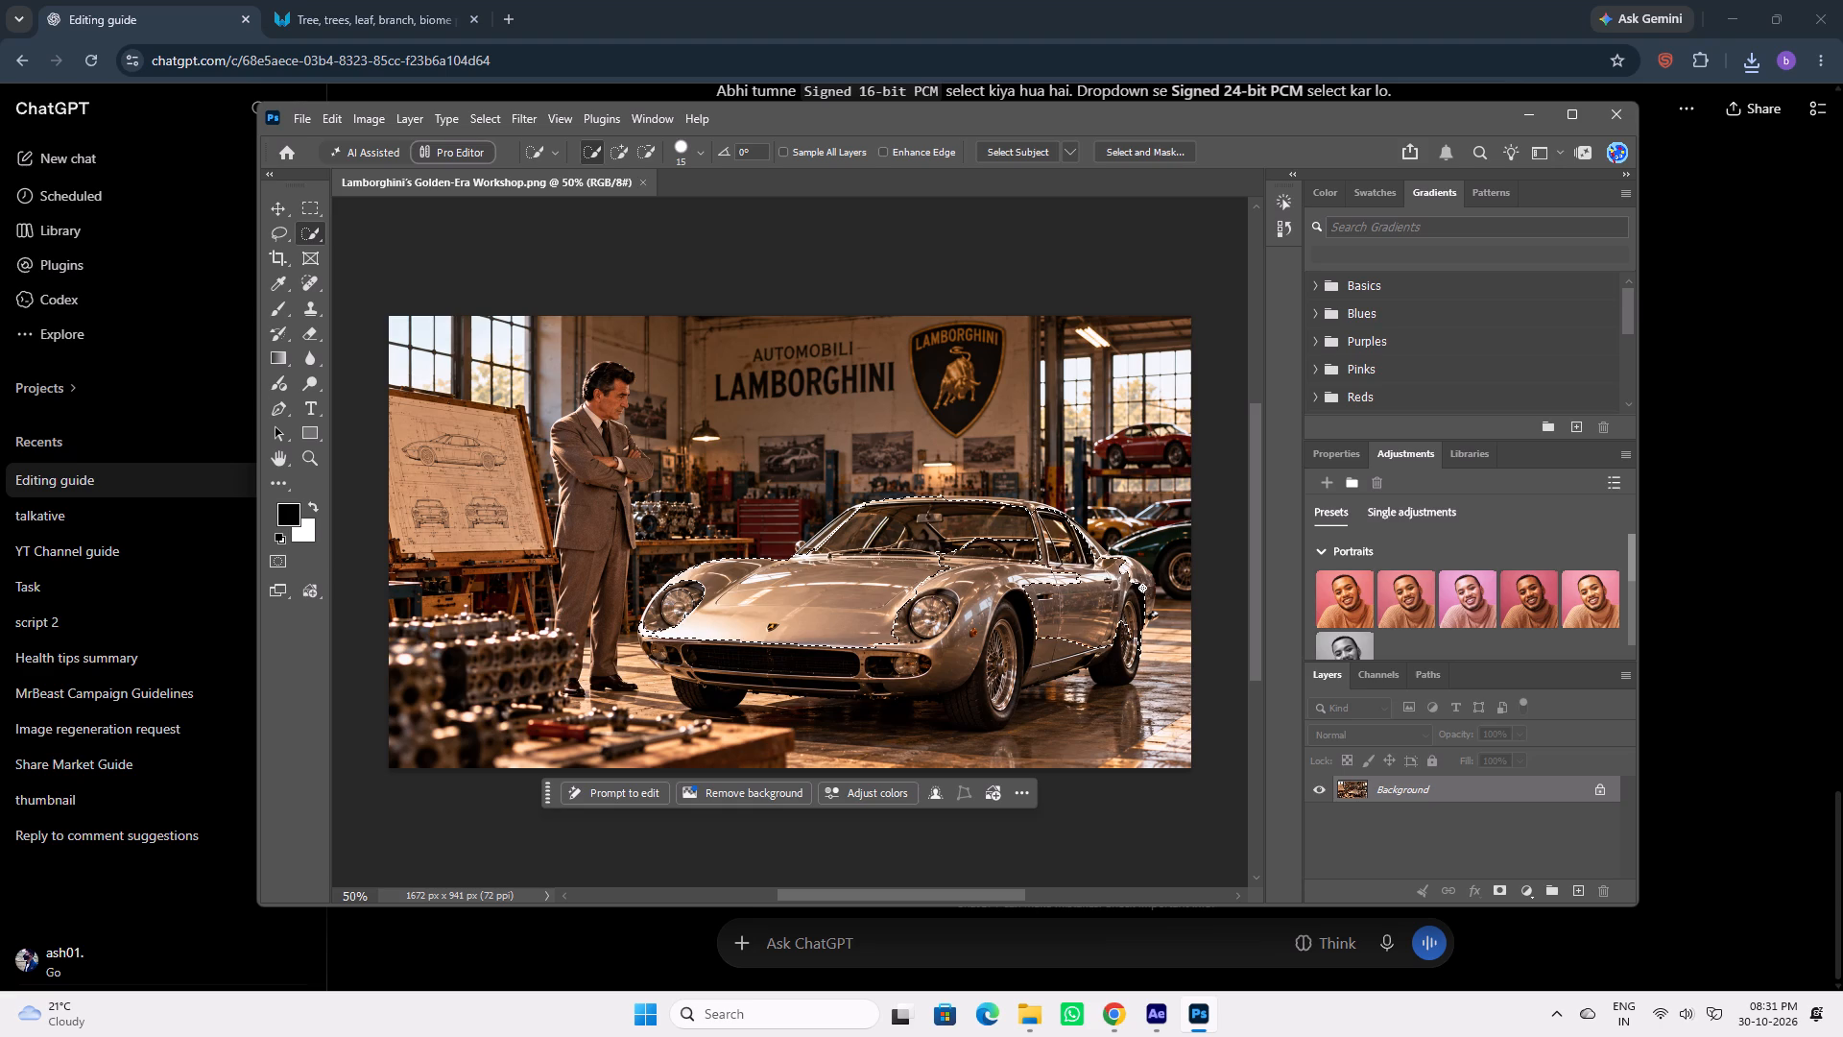
drag(1142, 588, 1126, 629)
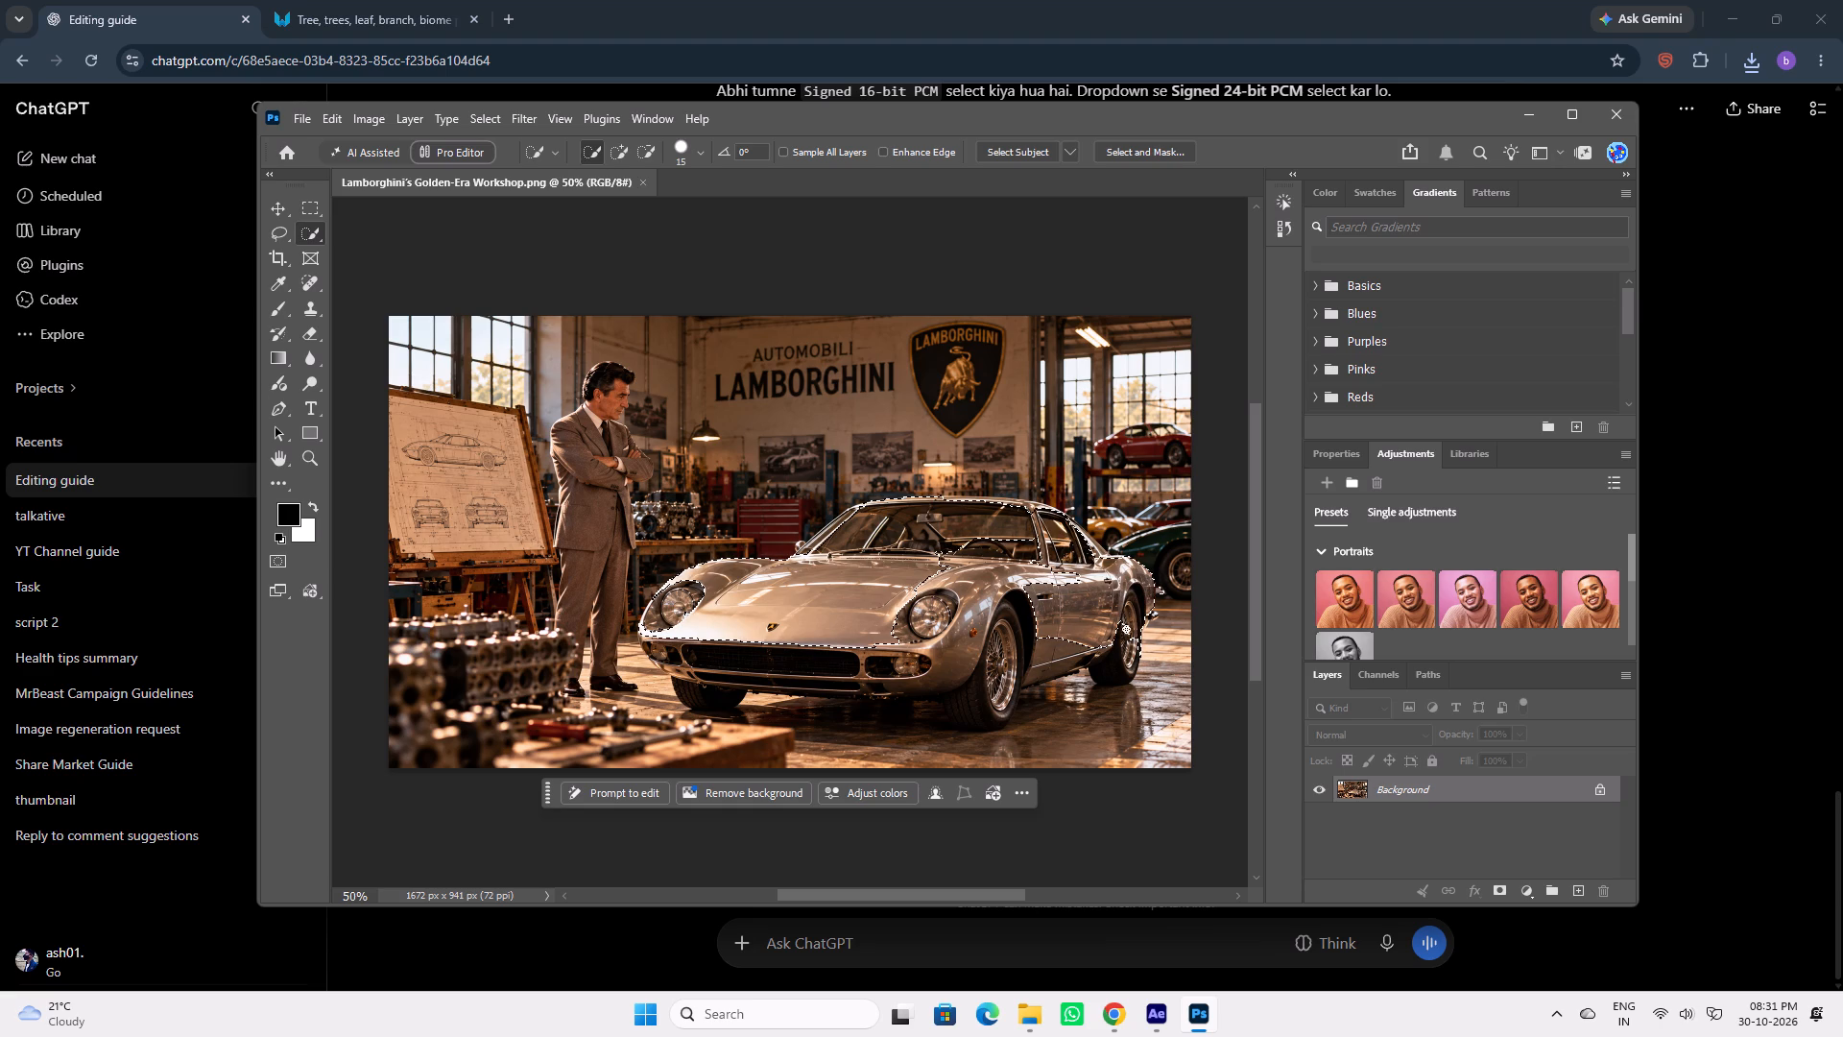
drag(1126, 629, 993, 703)
drag(993, 703, 747, 663)
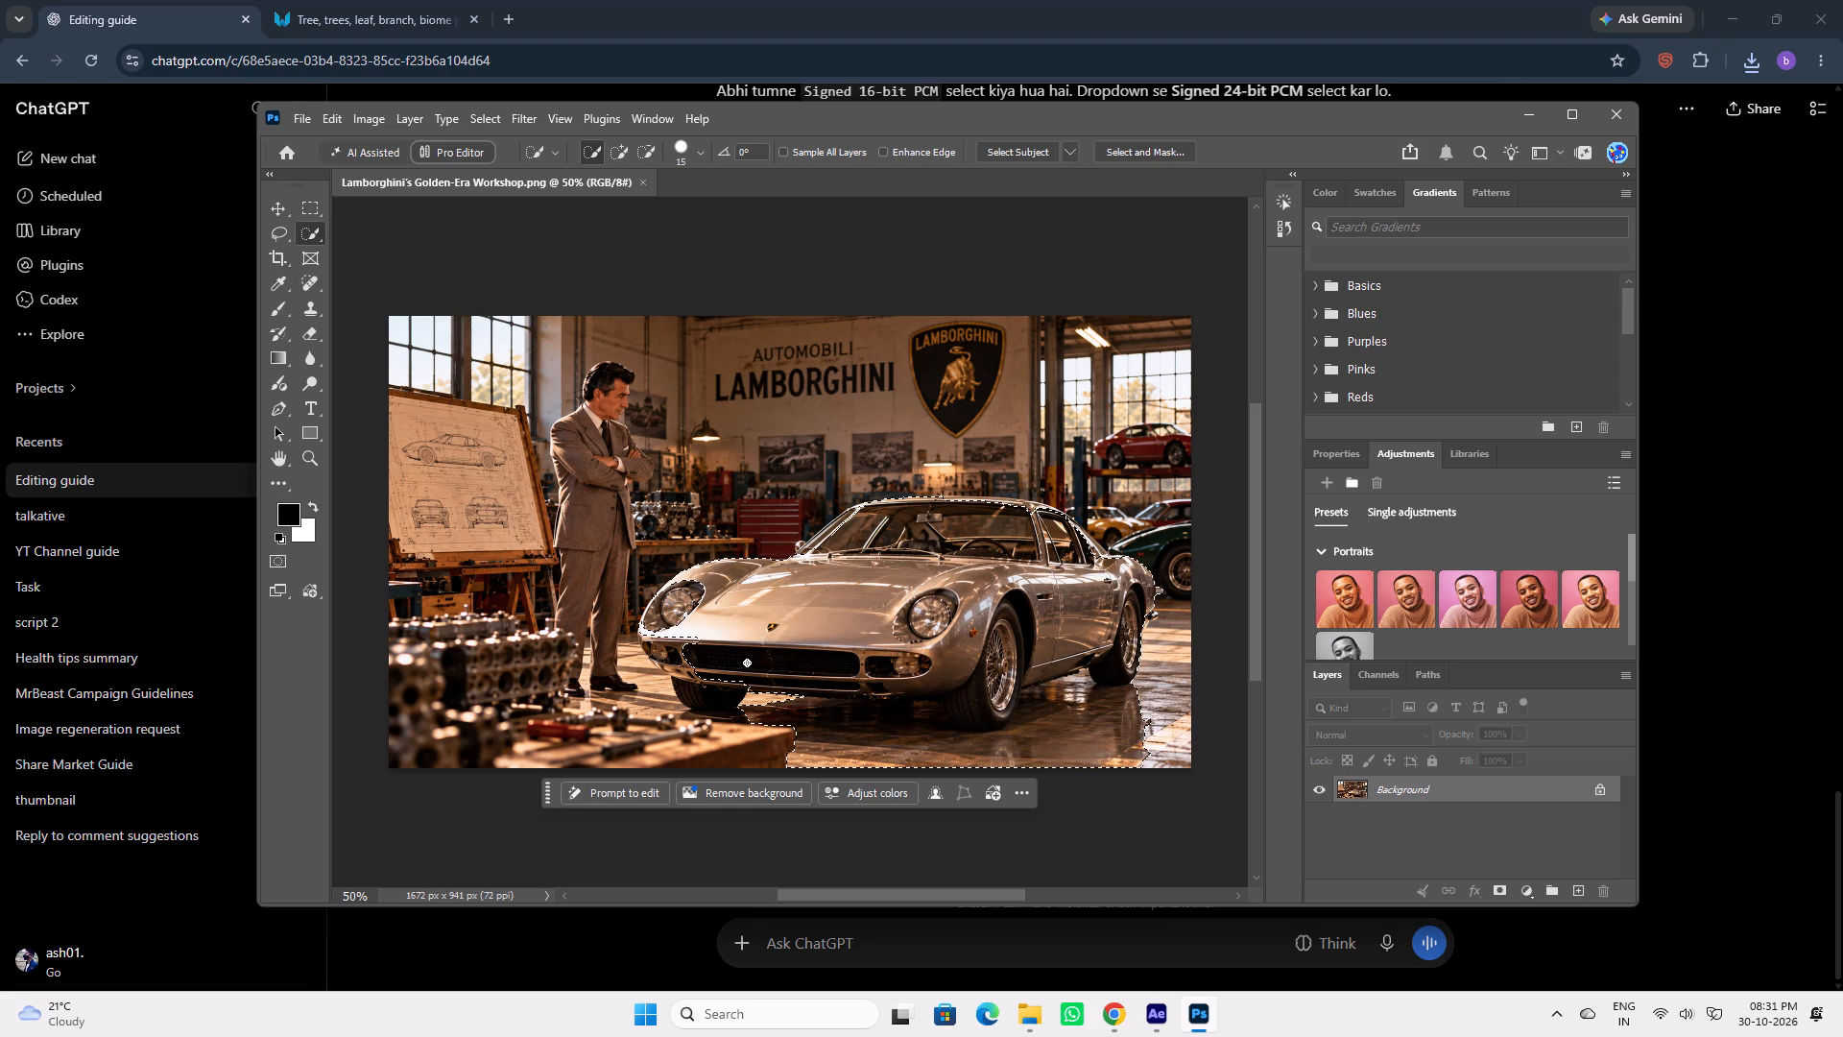
drag(747, 663, 649, 637)
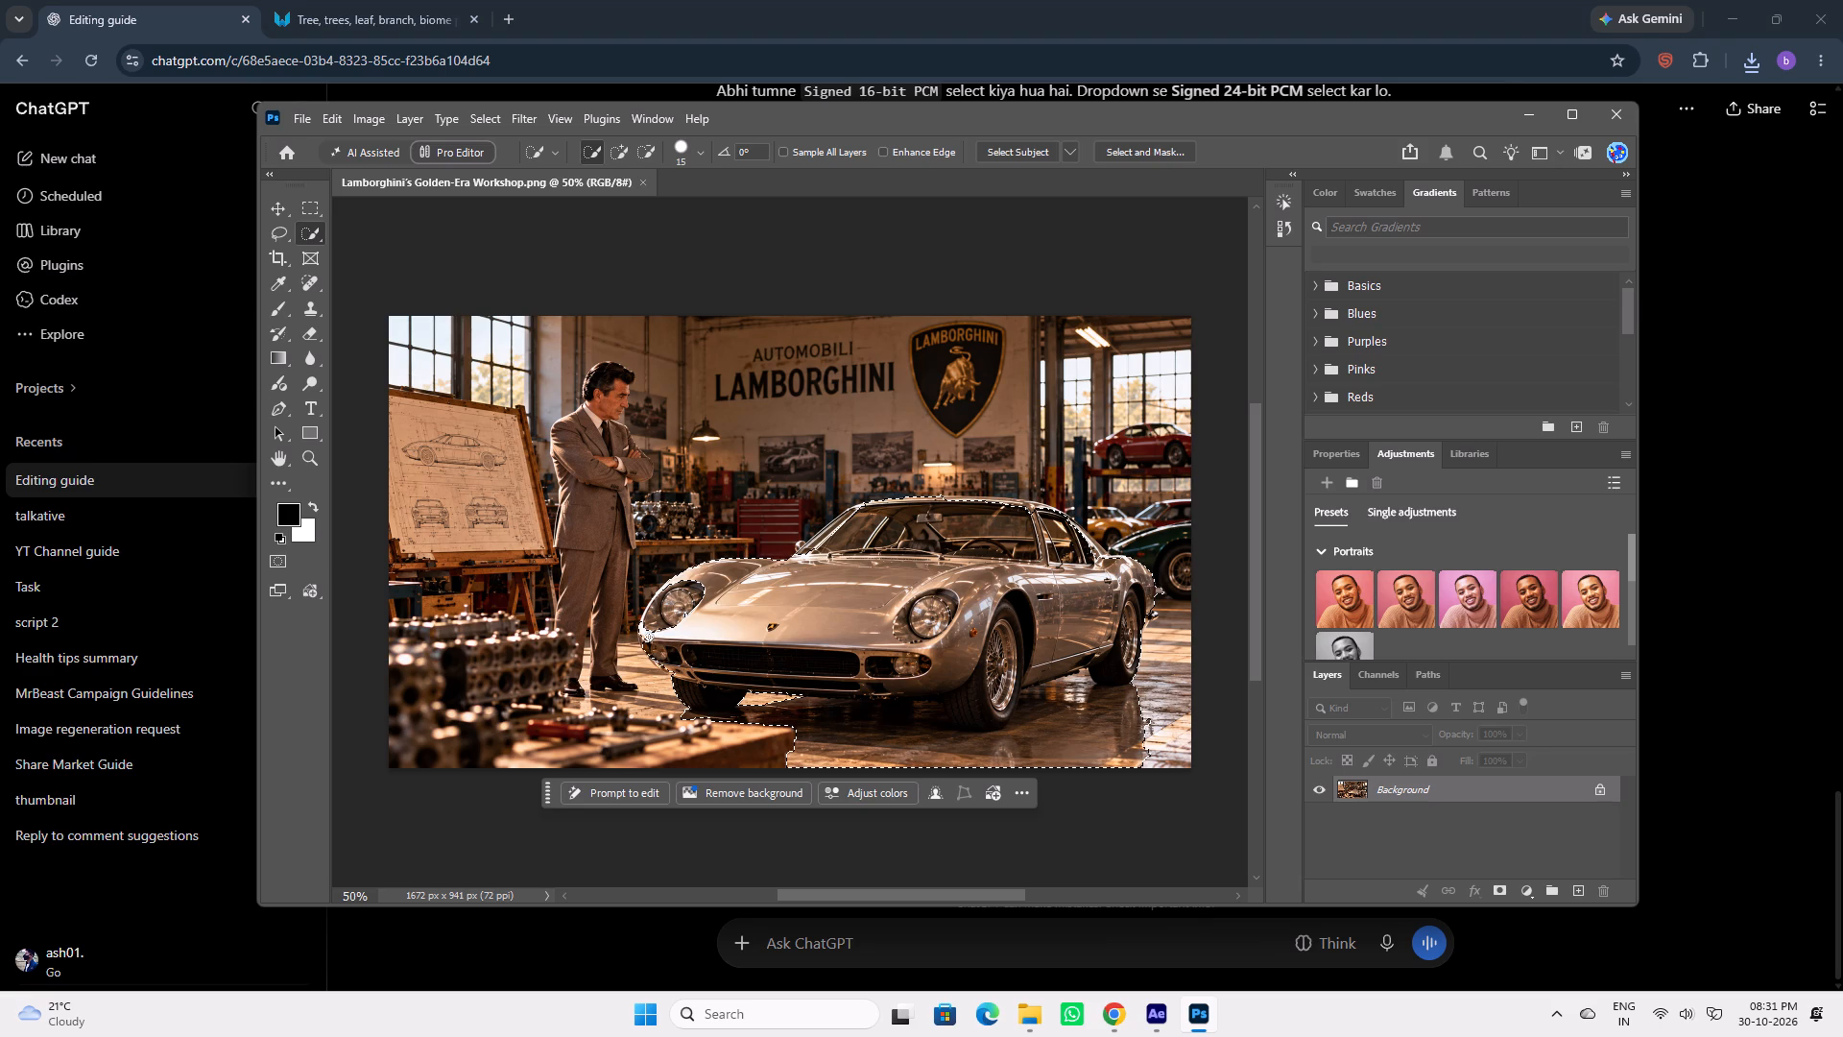
drag(649, 637, 643, 639)
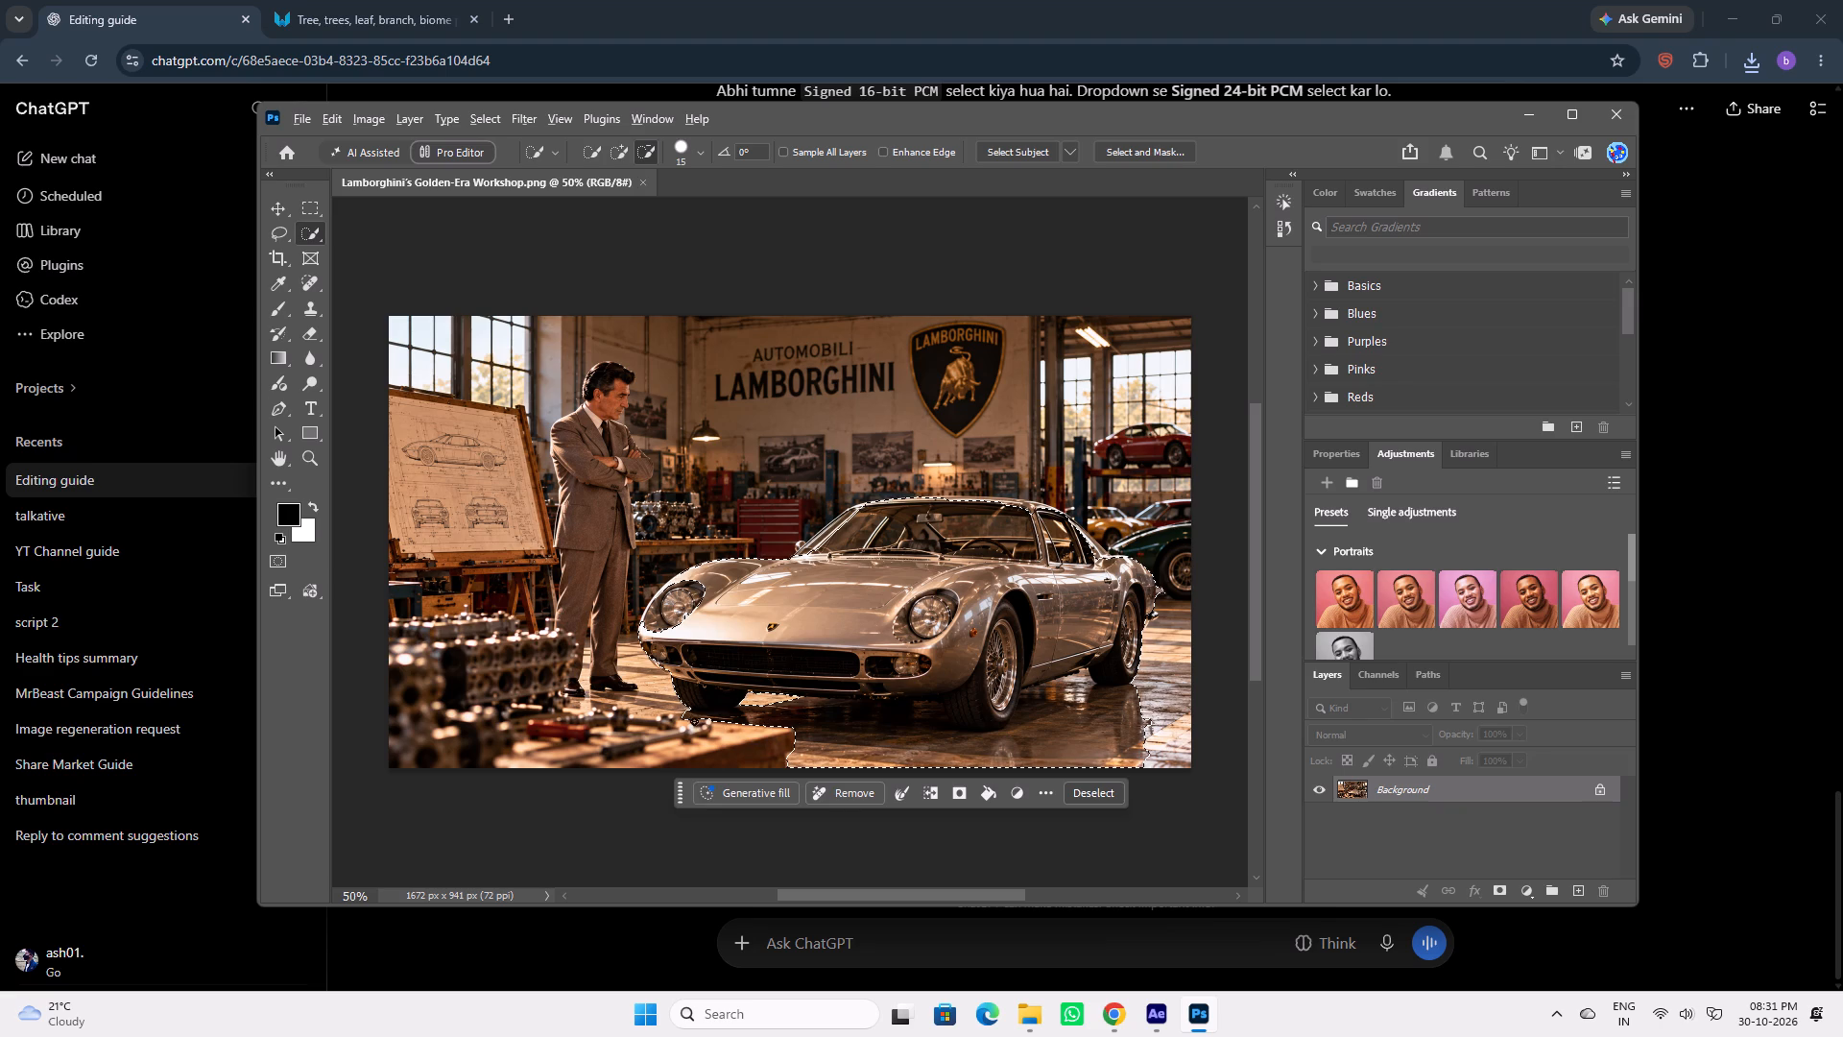
Subtract the floor beneath and in front of the silver car from the selection.
alt+drag(691, 720, 836, 740)
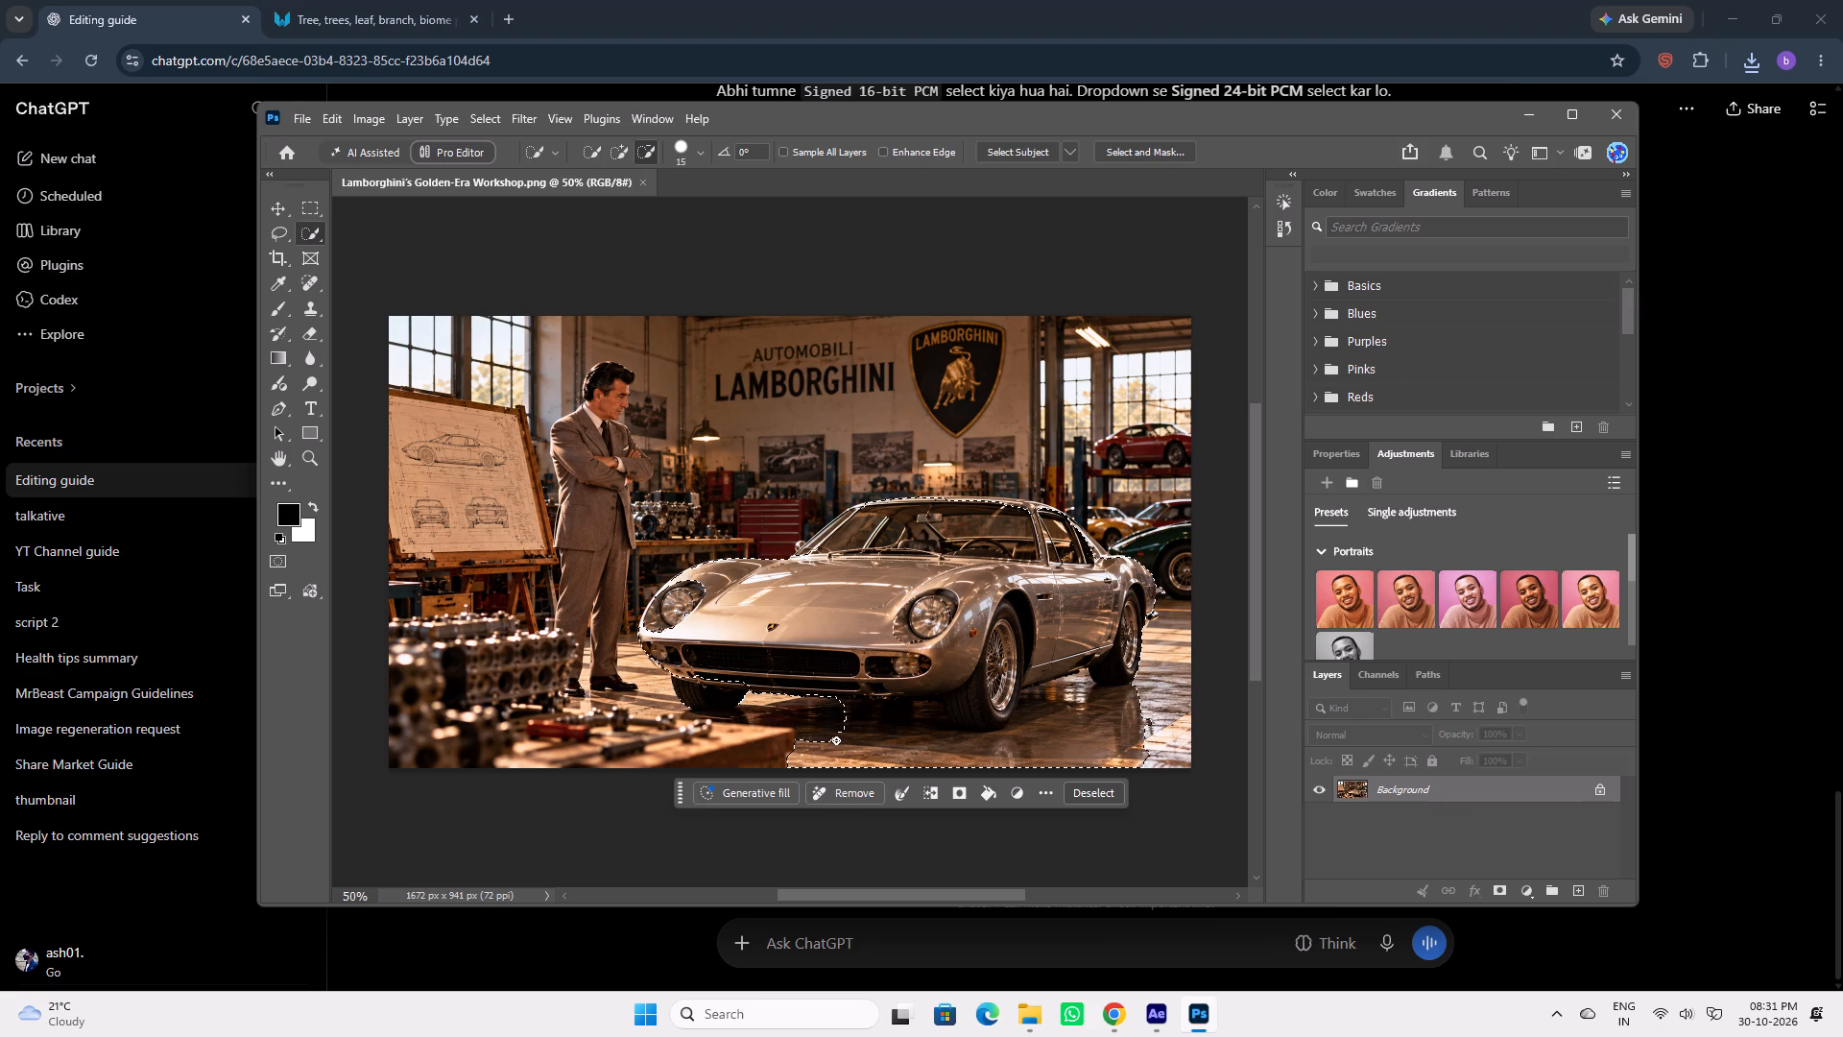
alt+drag(836, 740, 929, 718)
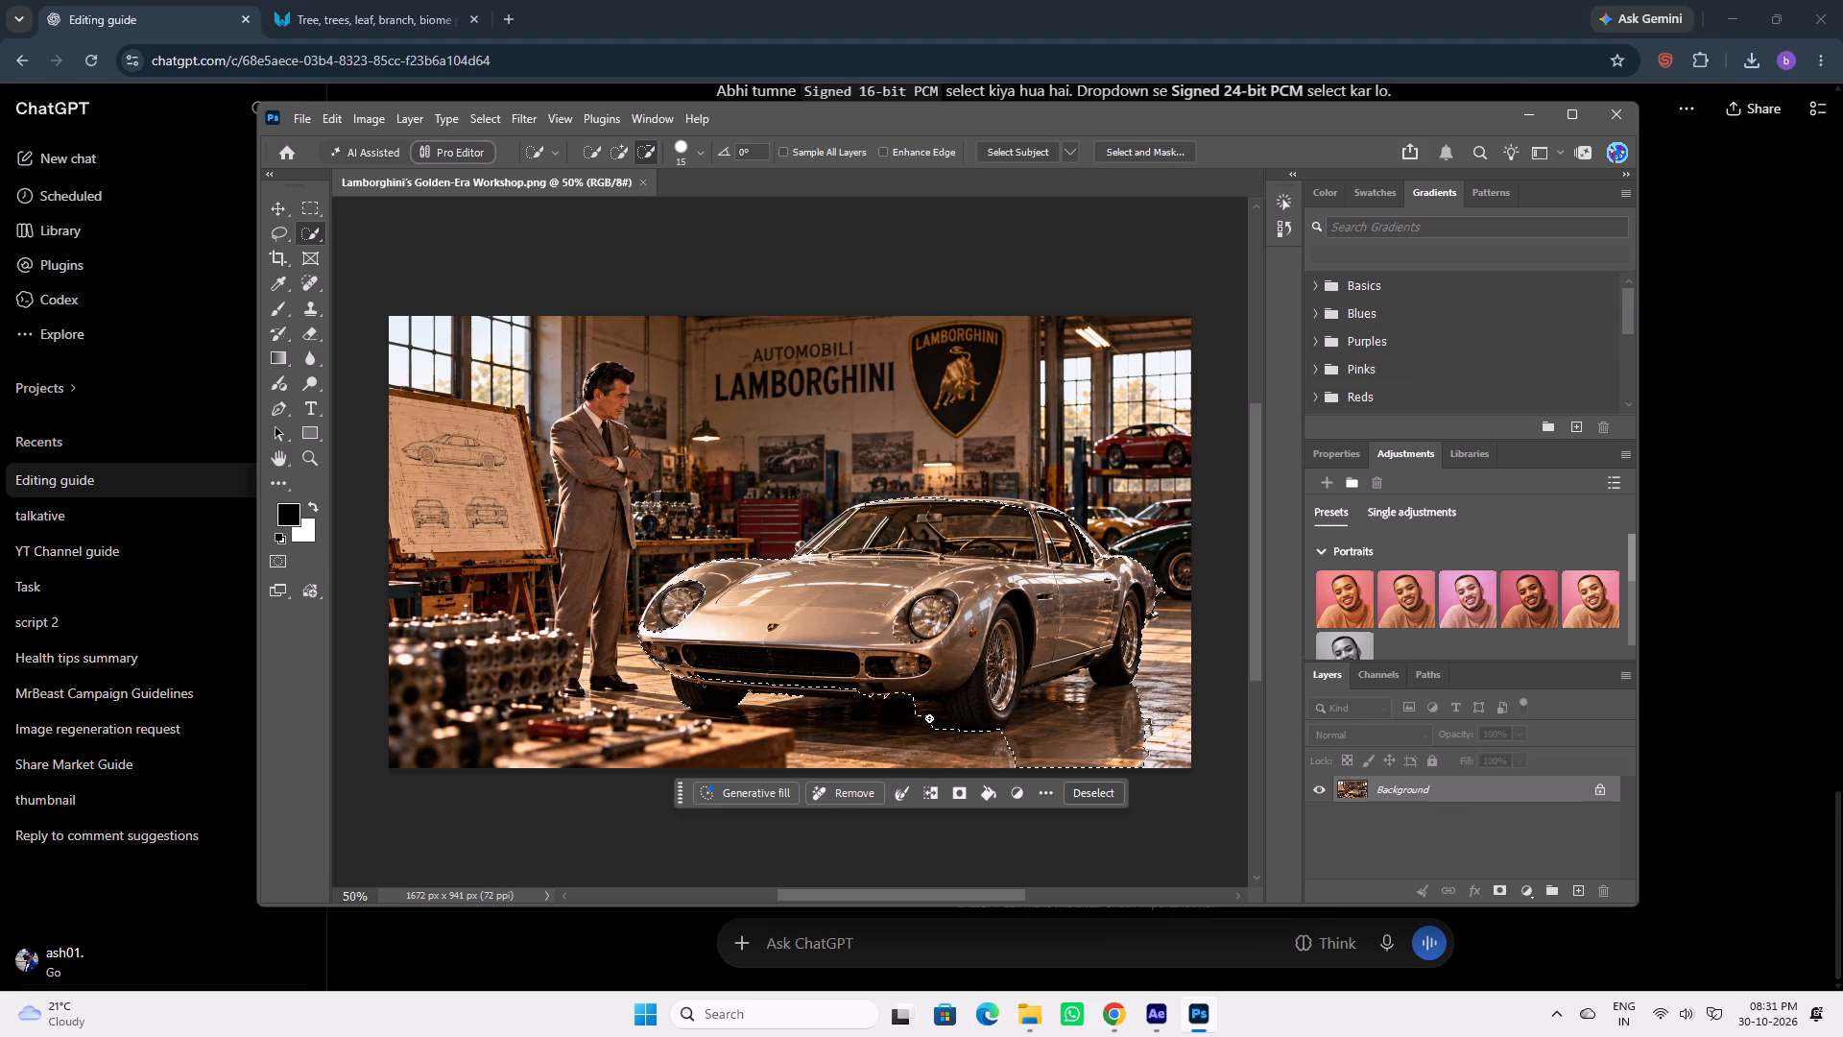
alt+drag(929, 718, 1046, 711)
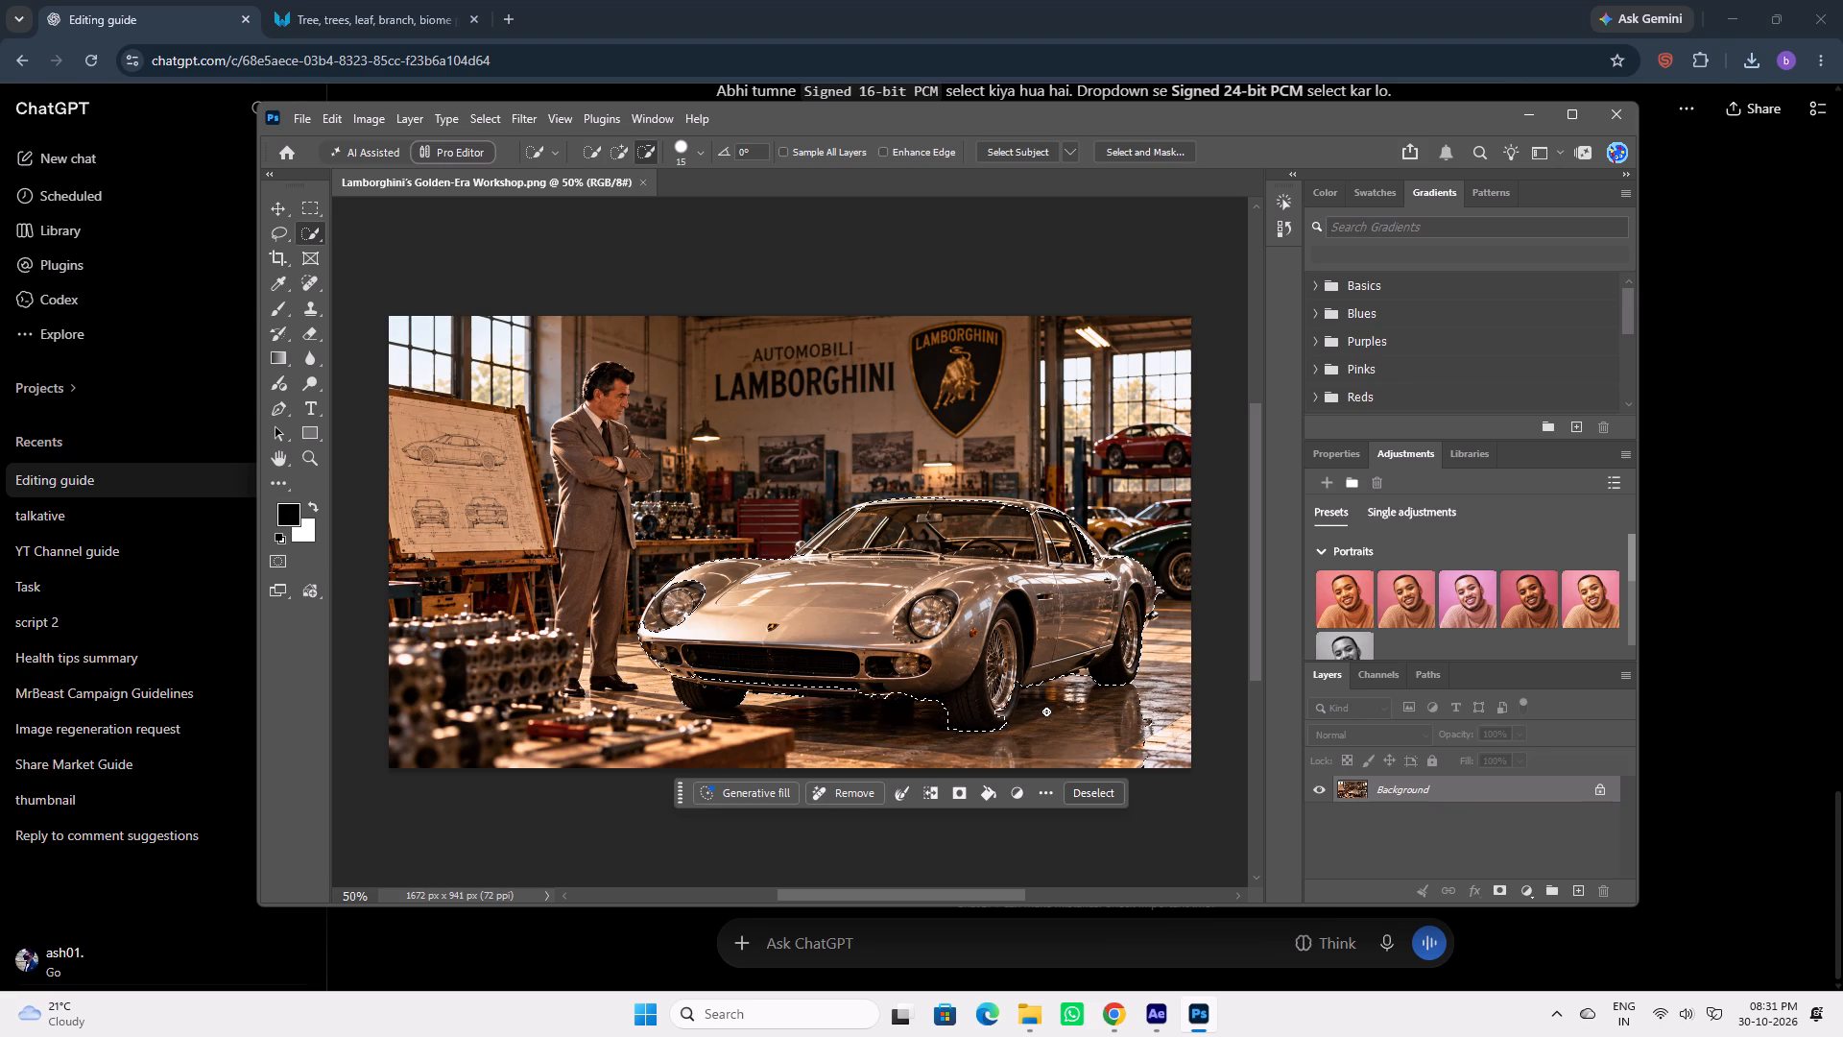
alt+drag(1046, 711, 1086, 677)
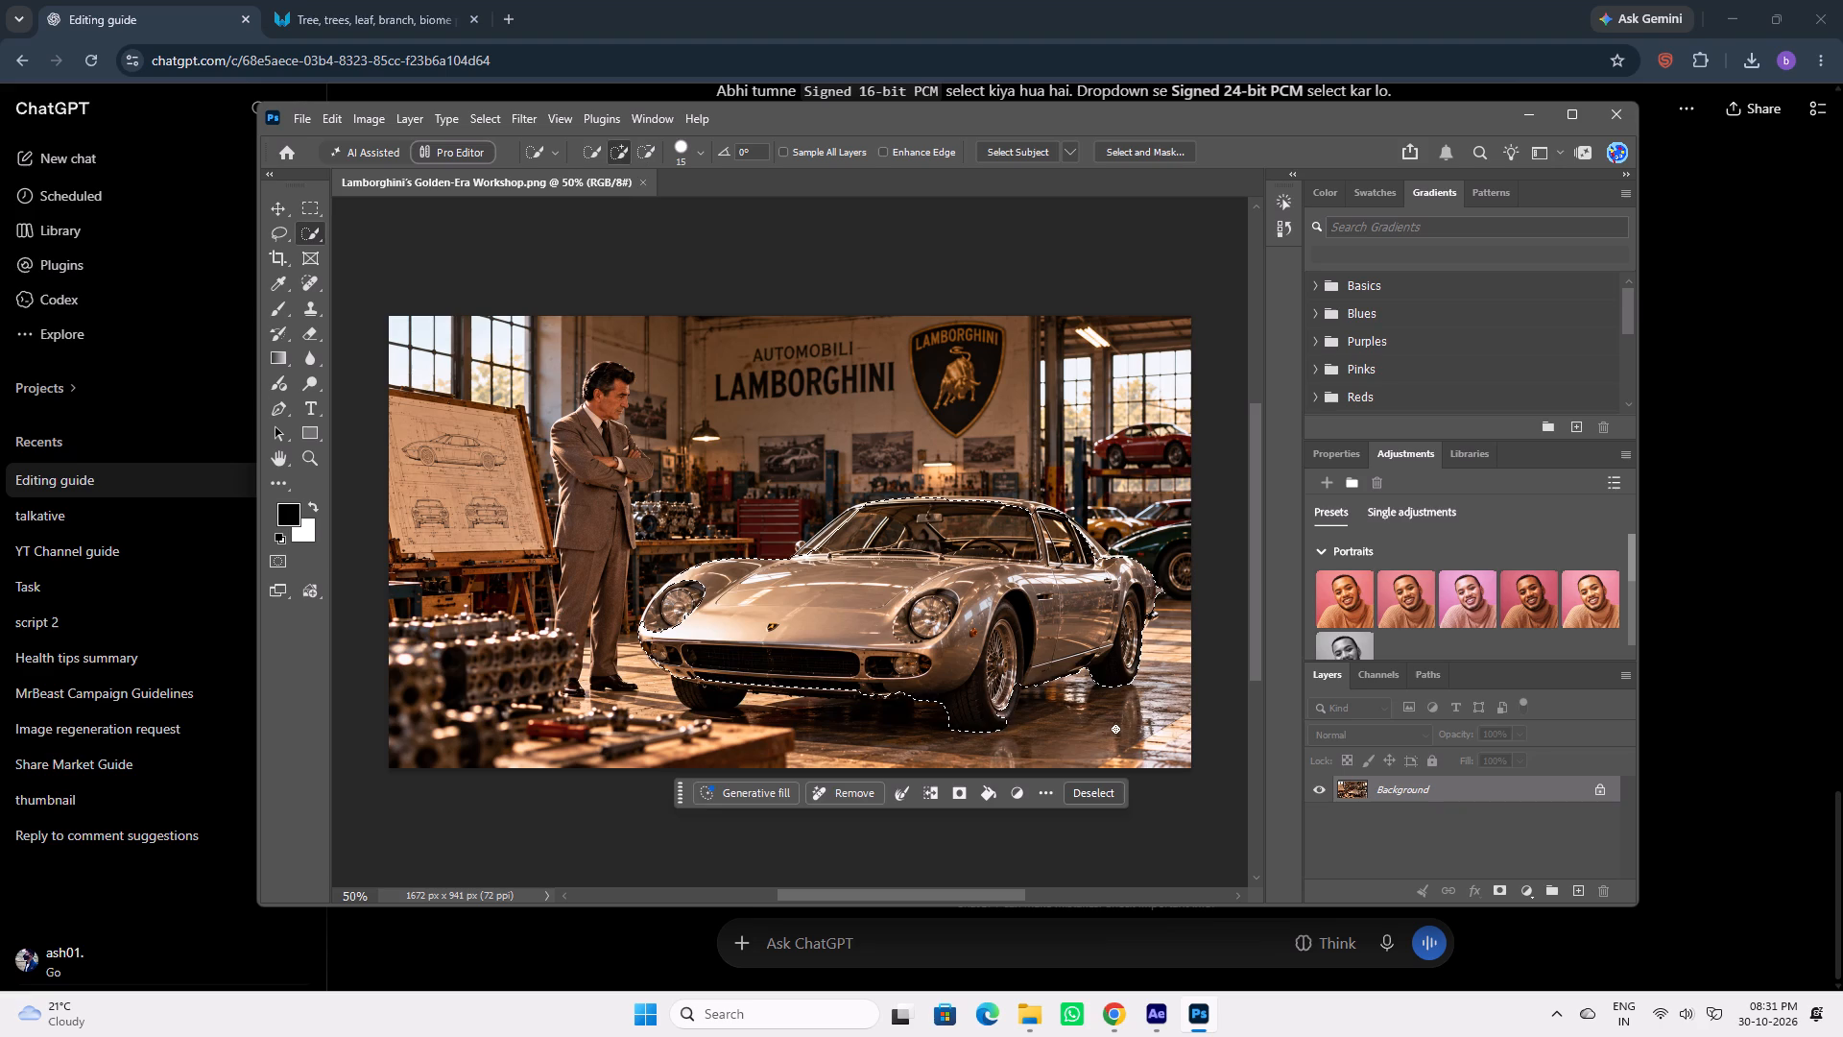
Refine the selection around the silver car's nearest front wheel, including the whole tyre and subtracting the floor around it.
drag(1017, 684, 1004, 706)
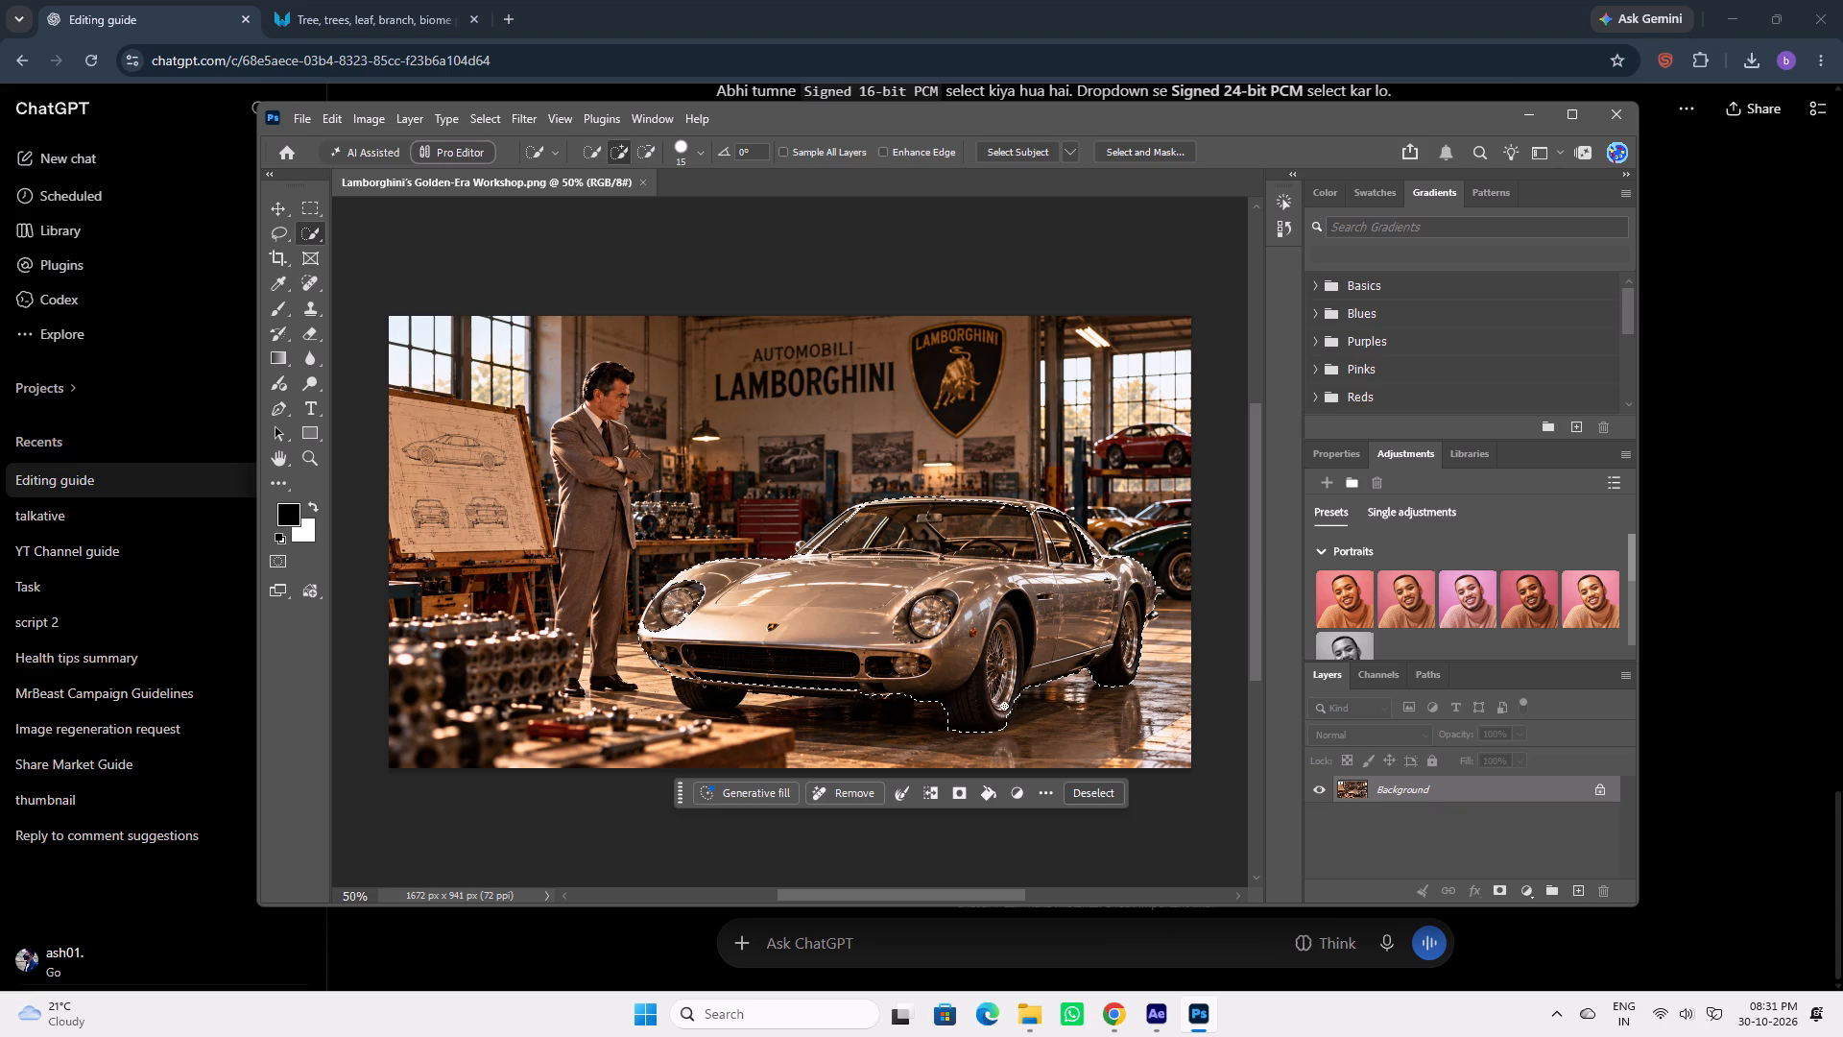
drag(1004, 706, 1002, 711)
alt+scroll(1012, 722, up, 16)
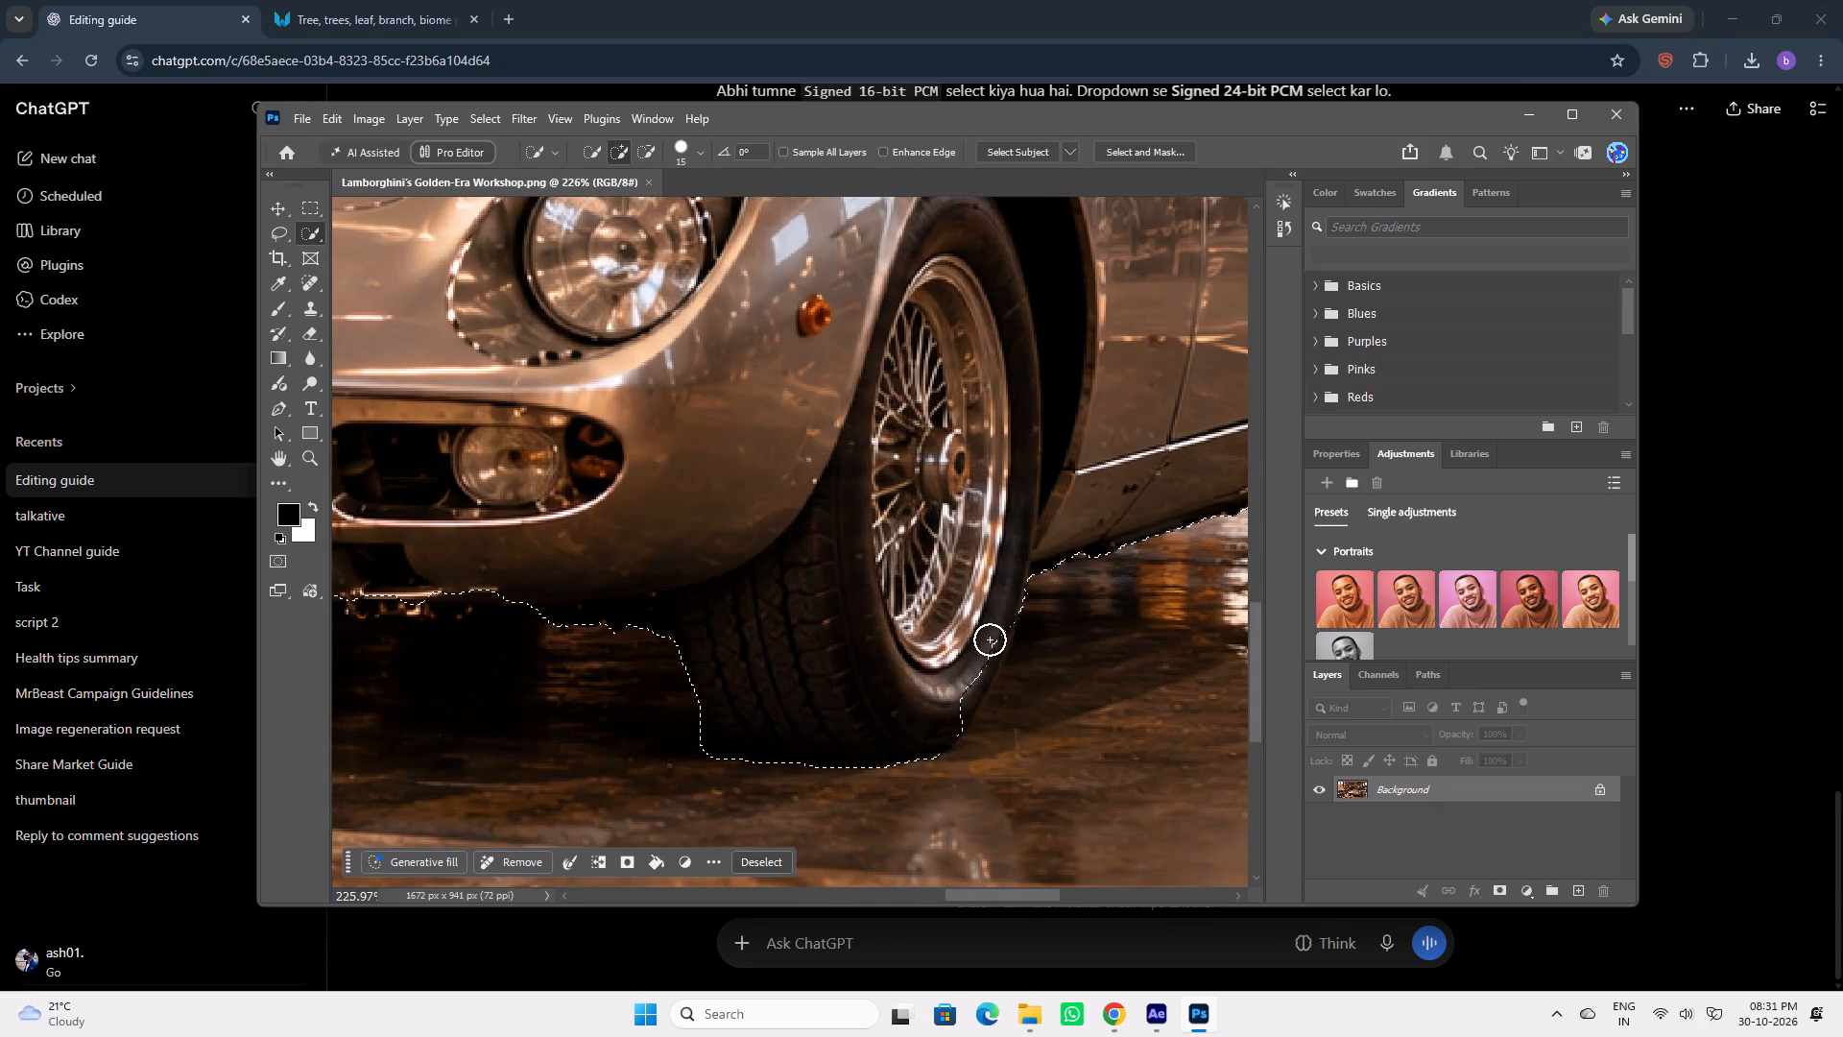
drag(990, 632, 950, 709)
alt+drag(1128, 593, 1113, 613)
alt+drag(1077, 595, 1078, 610)
alt+drag(1021, 690, 984, 748)
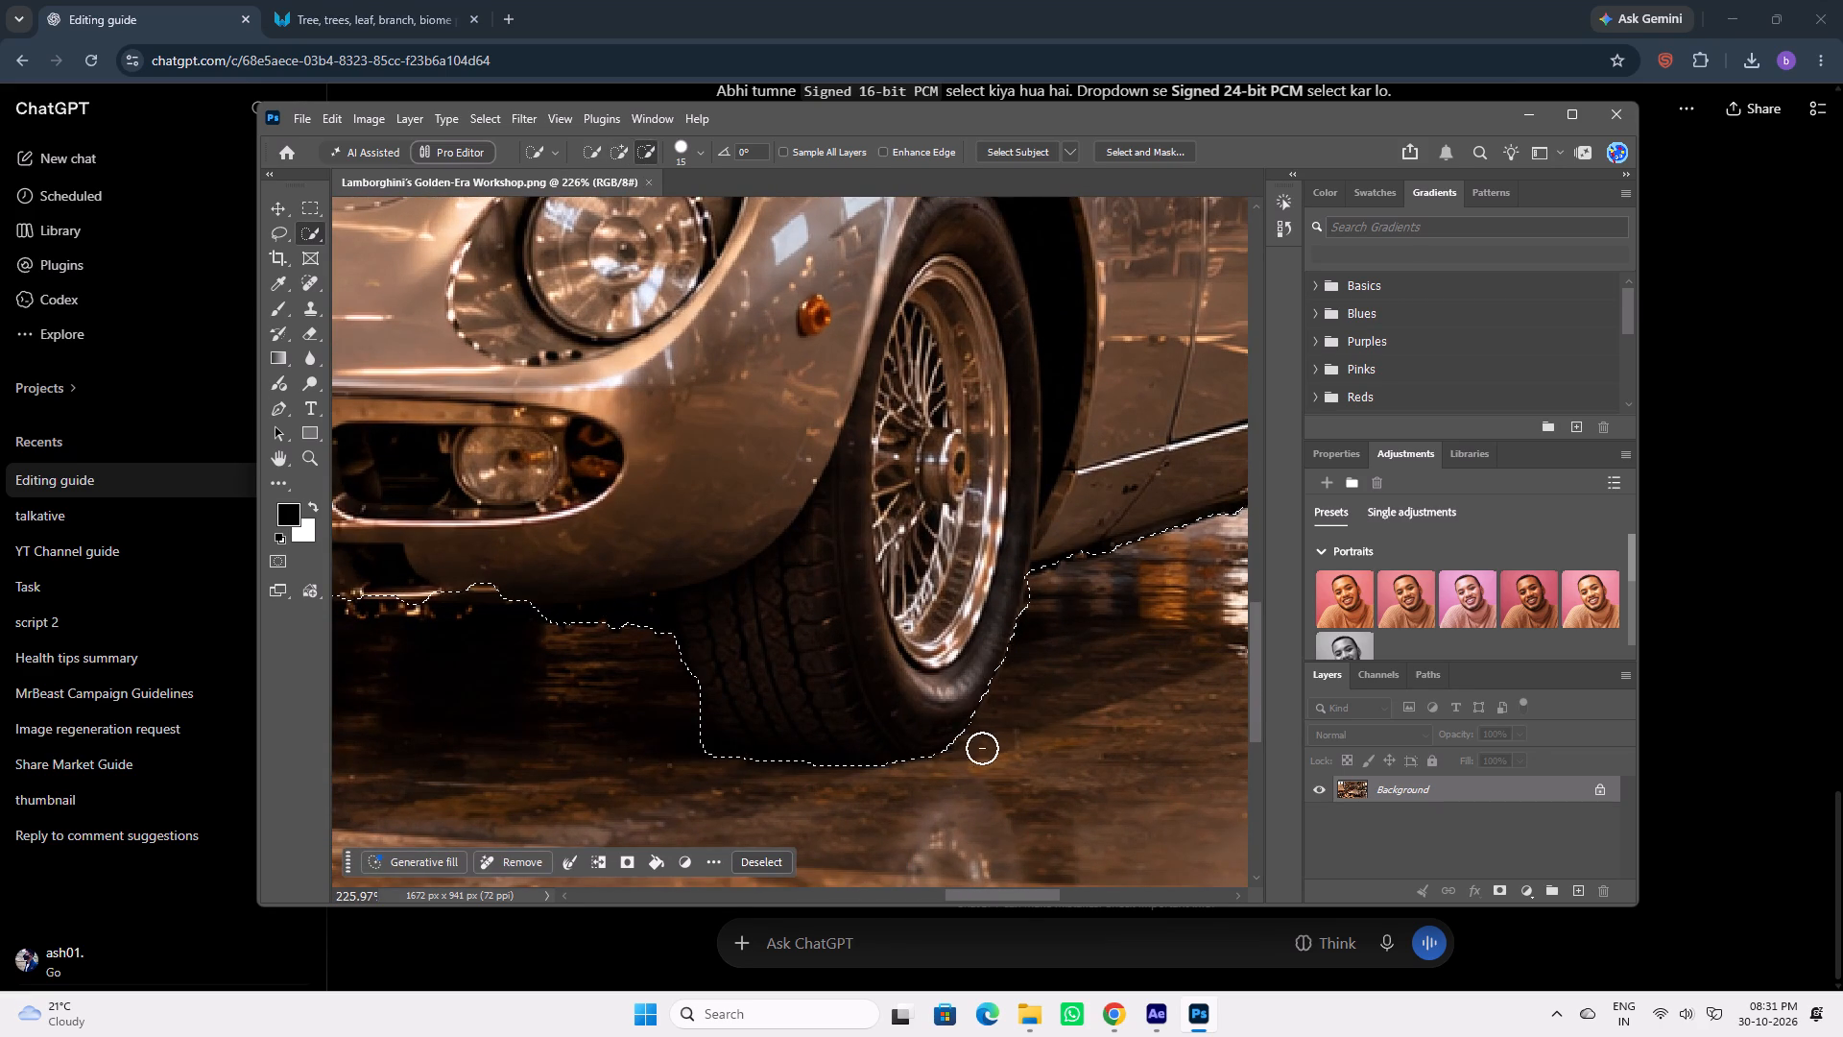
alt+drag(689, 755, 703, 780)
drag(771, 754, 780, 751)
click(798, 750)
click(833, 753)
Extend the selection to the lower edge of the front bumper beneath the grille.
key(space)
key(space)
key(space)
key(space)
key(space)
key(space)
key(space)
key(space)
key(space)
key(space)
key(space)
key(space)
key(space)
key(space)
key(space)
key(space)
key(space)
drag(456, 644, 668, 639)
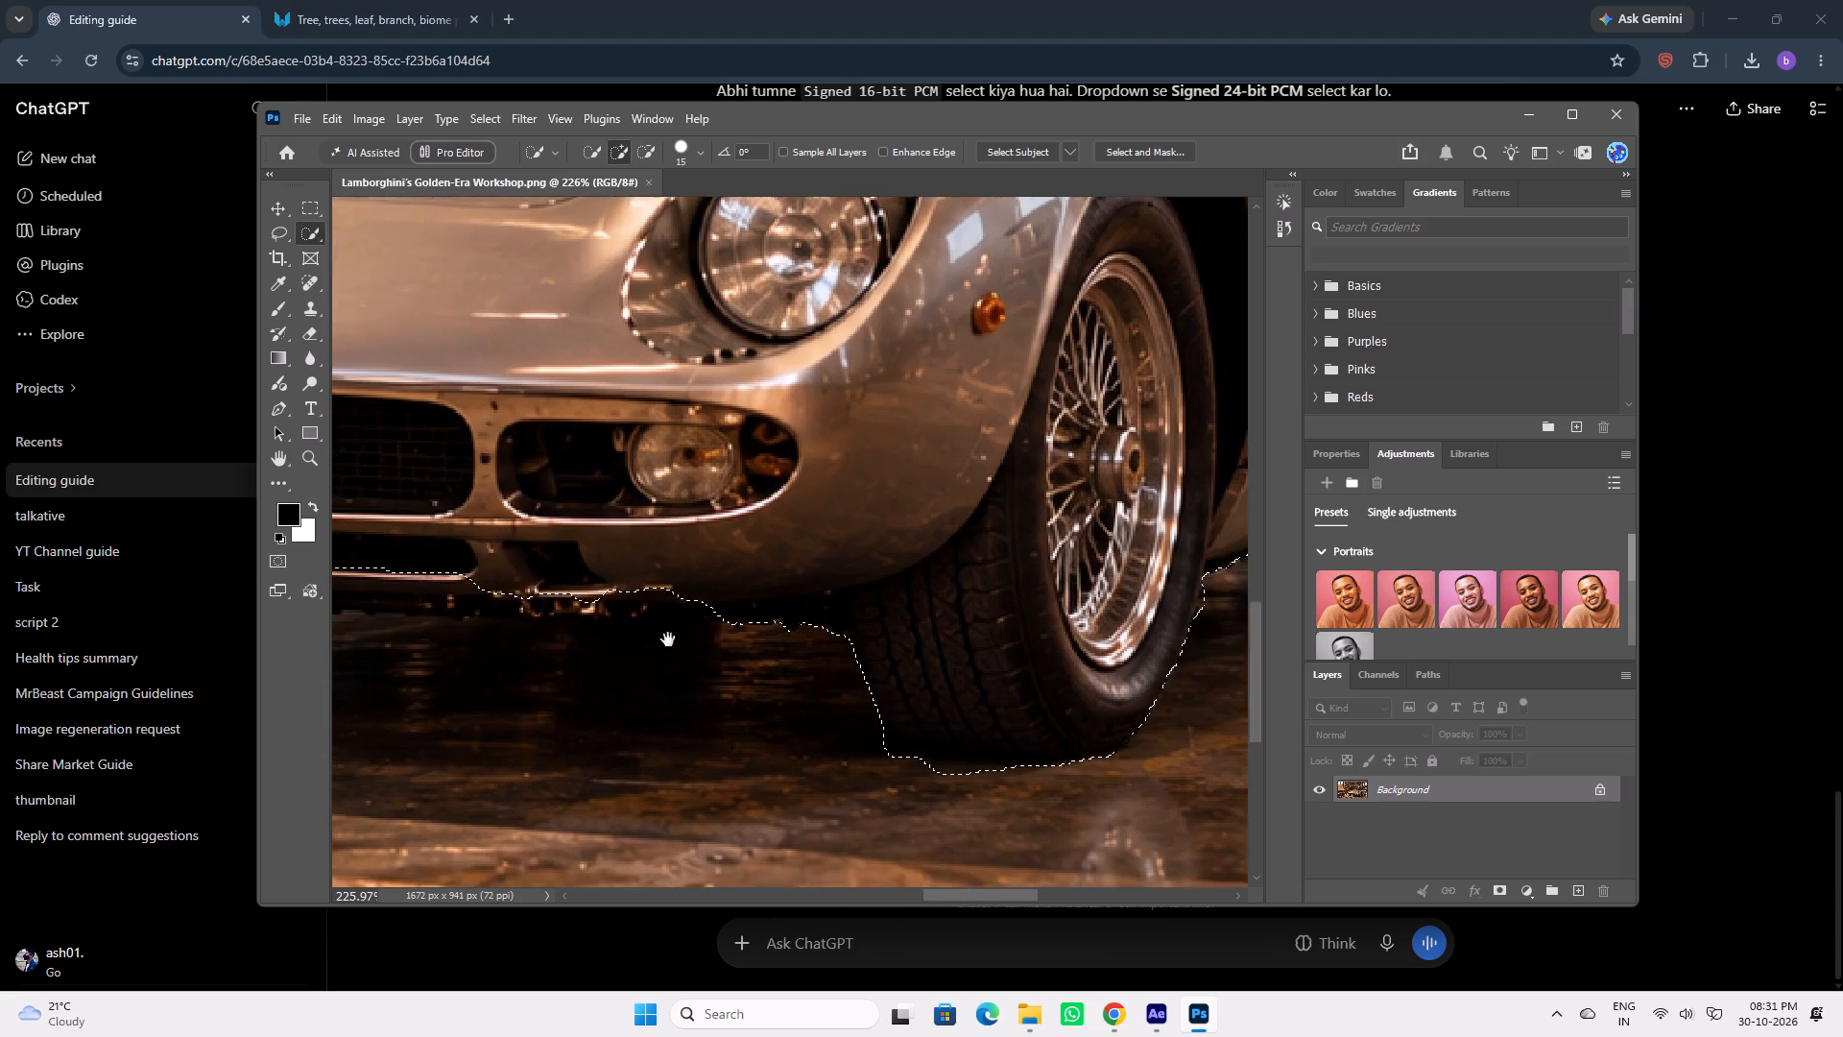
drag(668, 639, 882, 644)
drag(921, 595, 833, 599)
drag(810, 601, 525, 573)
Add the far front tyre, below the bumper on the man's side, to the car selection.
key(space)
key(space)
key(space)
key(space)
key(space)
key(space)
key(space)
key(space)
key(space)
key(space)
key(space)
key(space)
key(space)
key(space)
key(space)
key(space)
key(space)
key(space)
drag(527, 633, 748, 651)
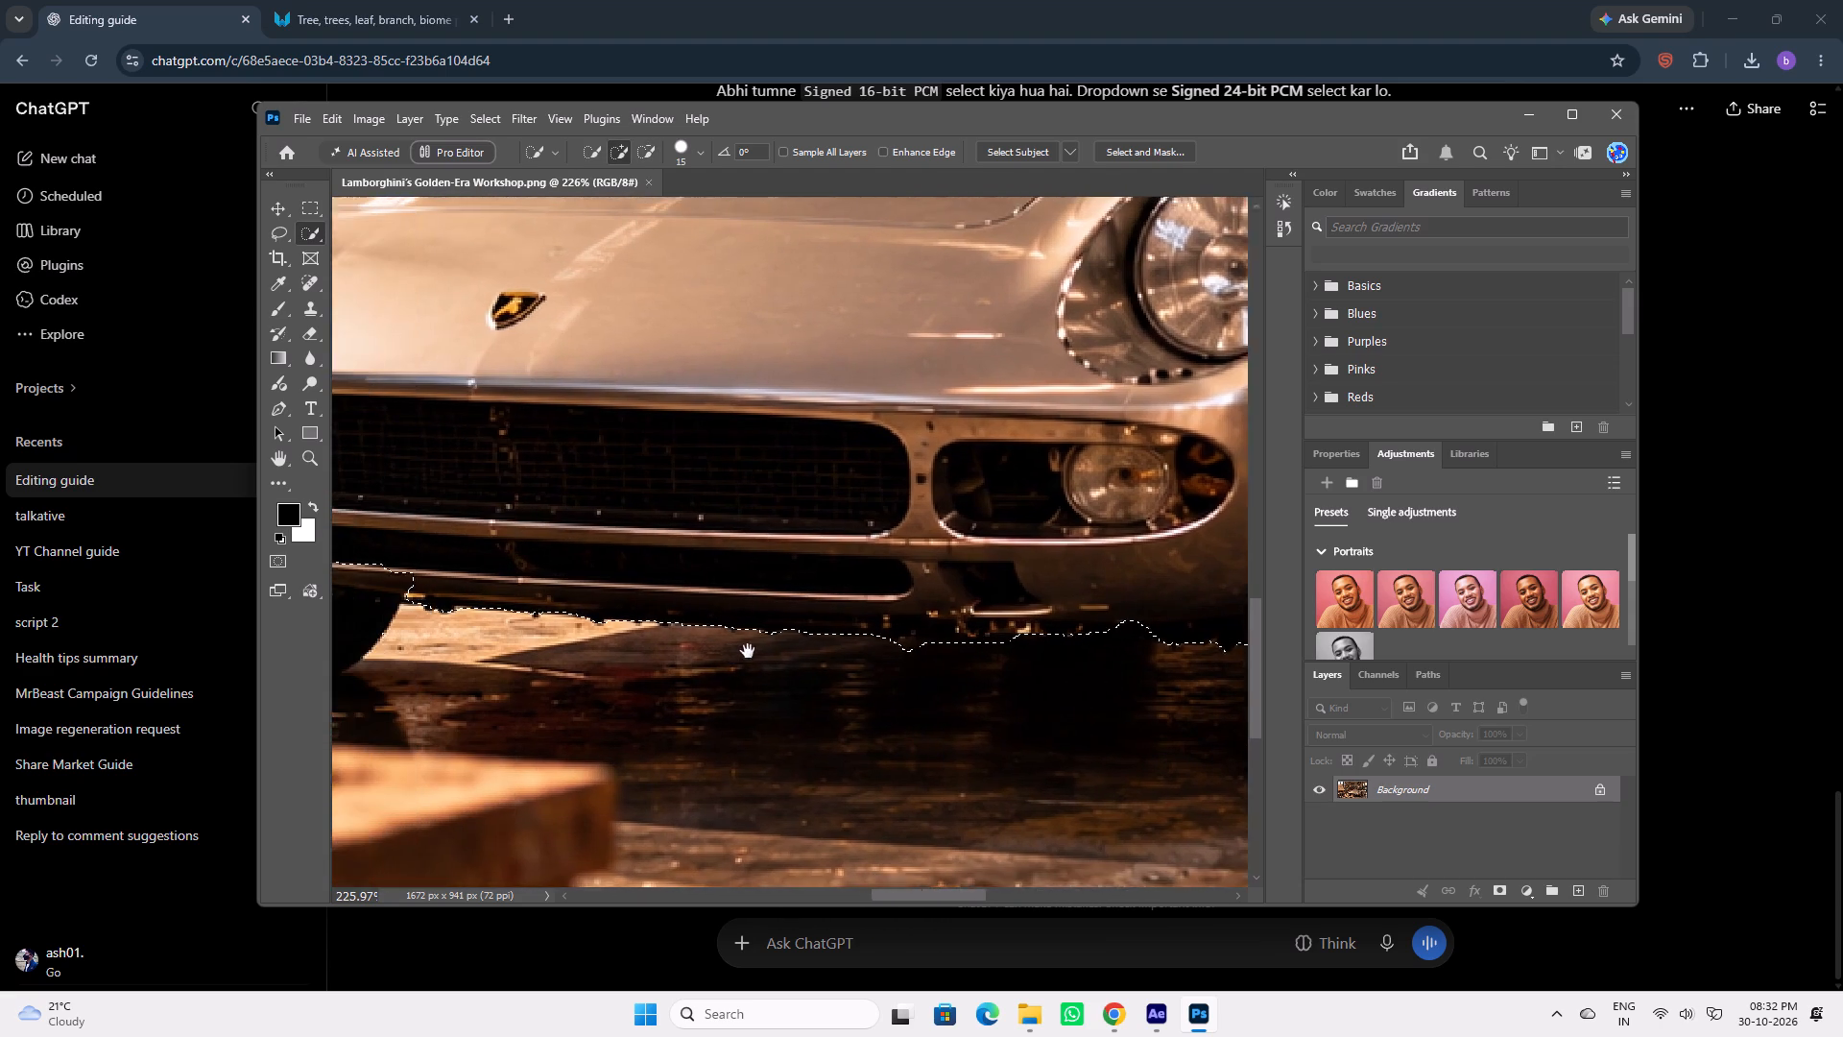
drag(748, 651, 1077, 657)
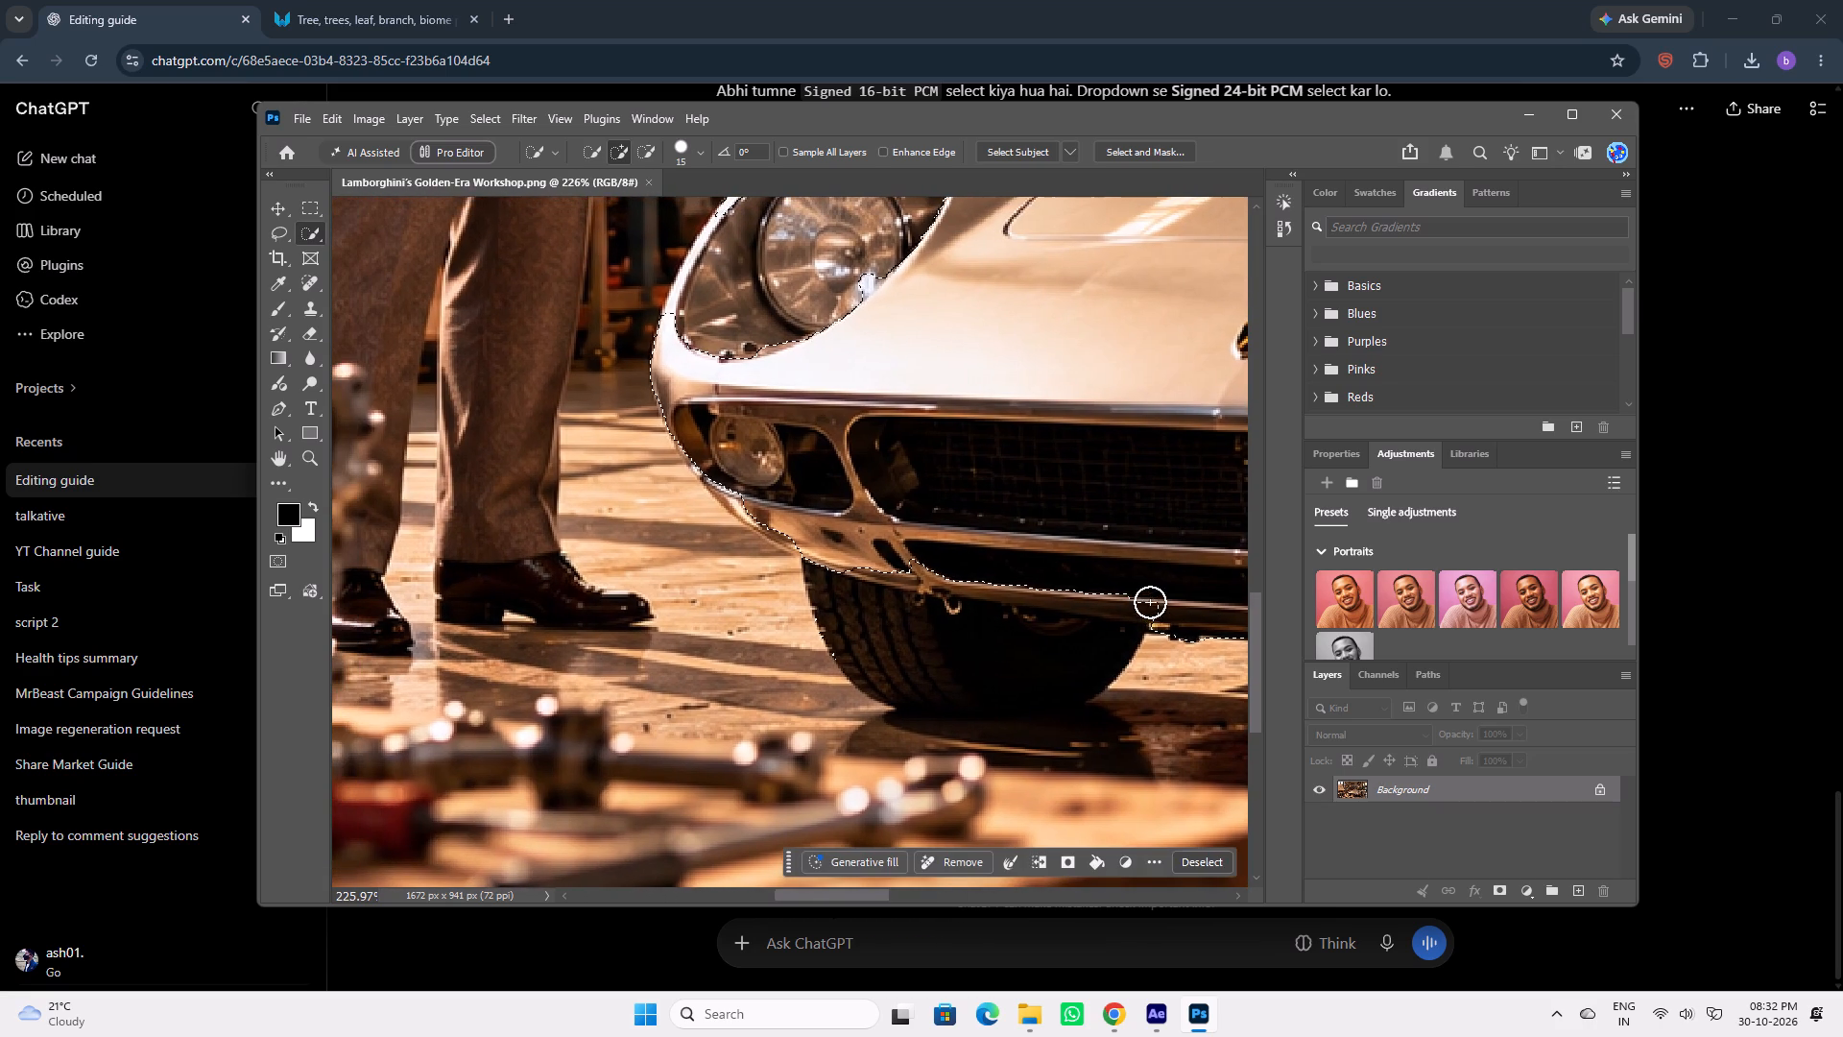
drag(1136, 599, 1078, 615)
Refine the selection edge along the lower bumper corner on the man's side, subtracting the adjacent floor.
key(space)
key(space)
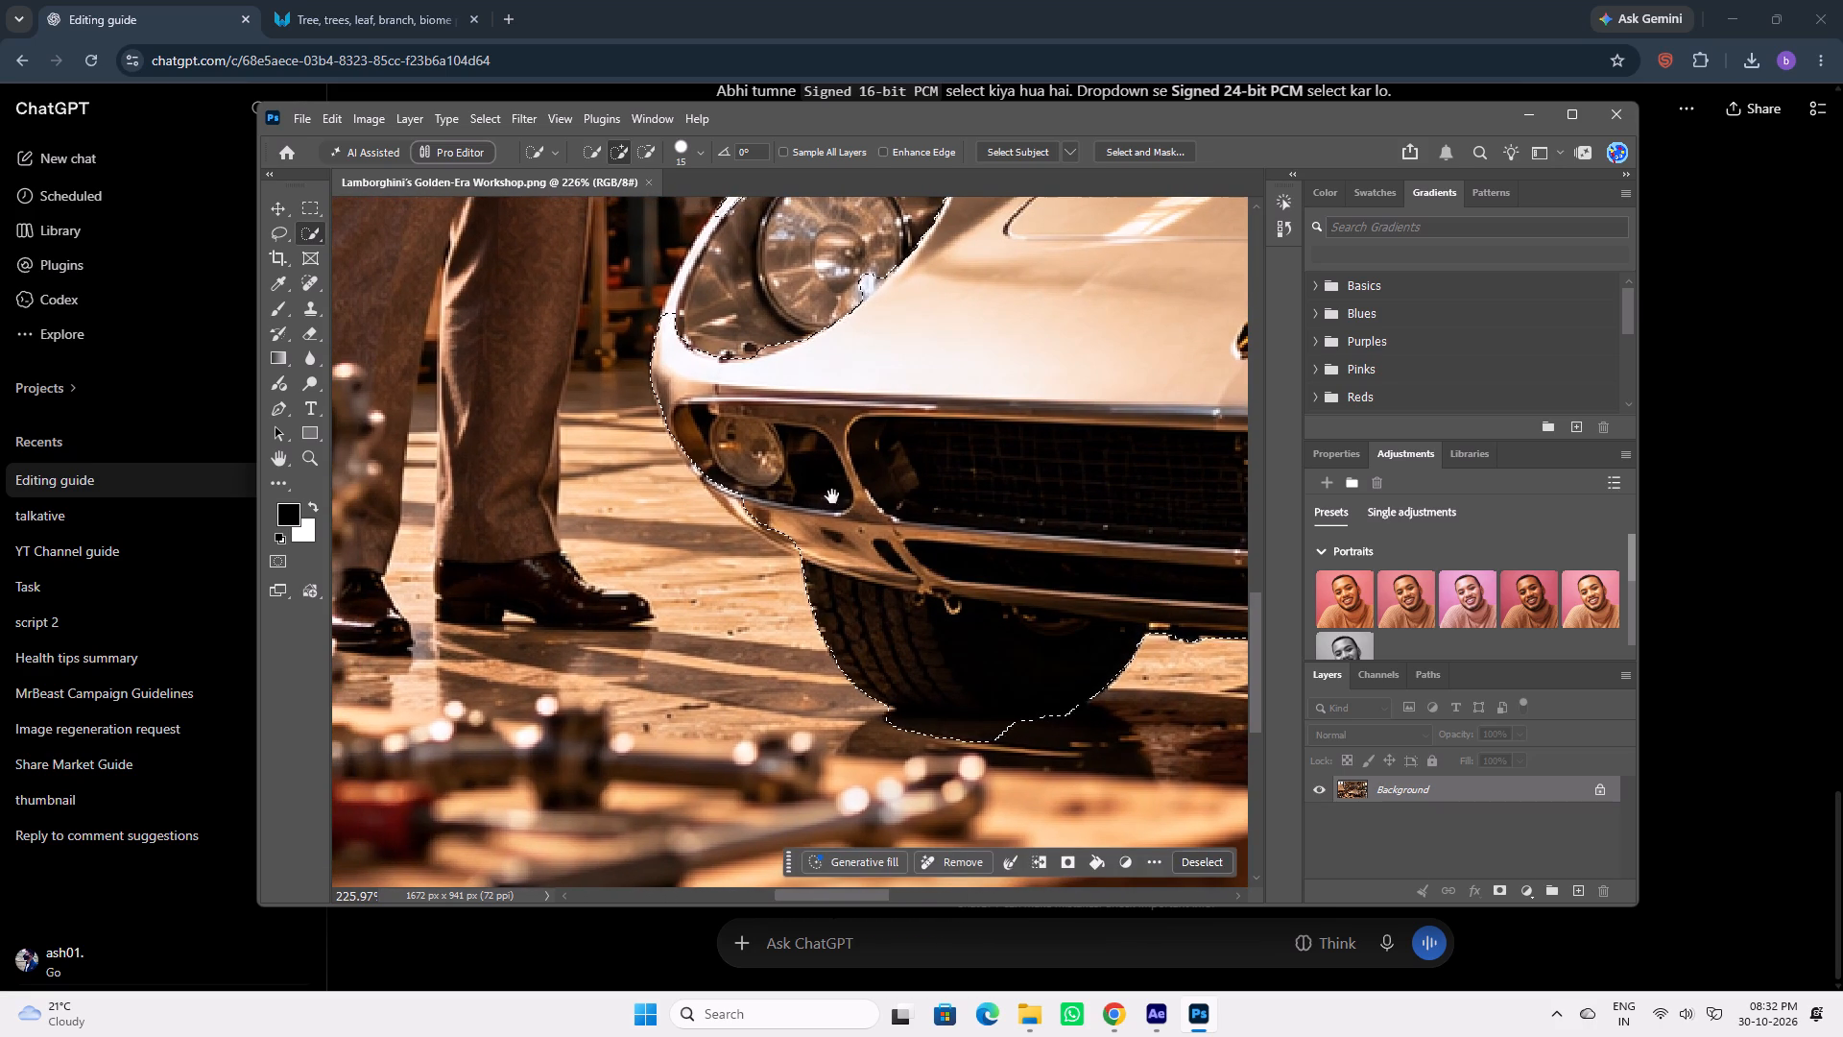
drag(832, 496, 819, 563)
drag(706, 592, 730, 612)
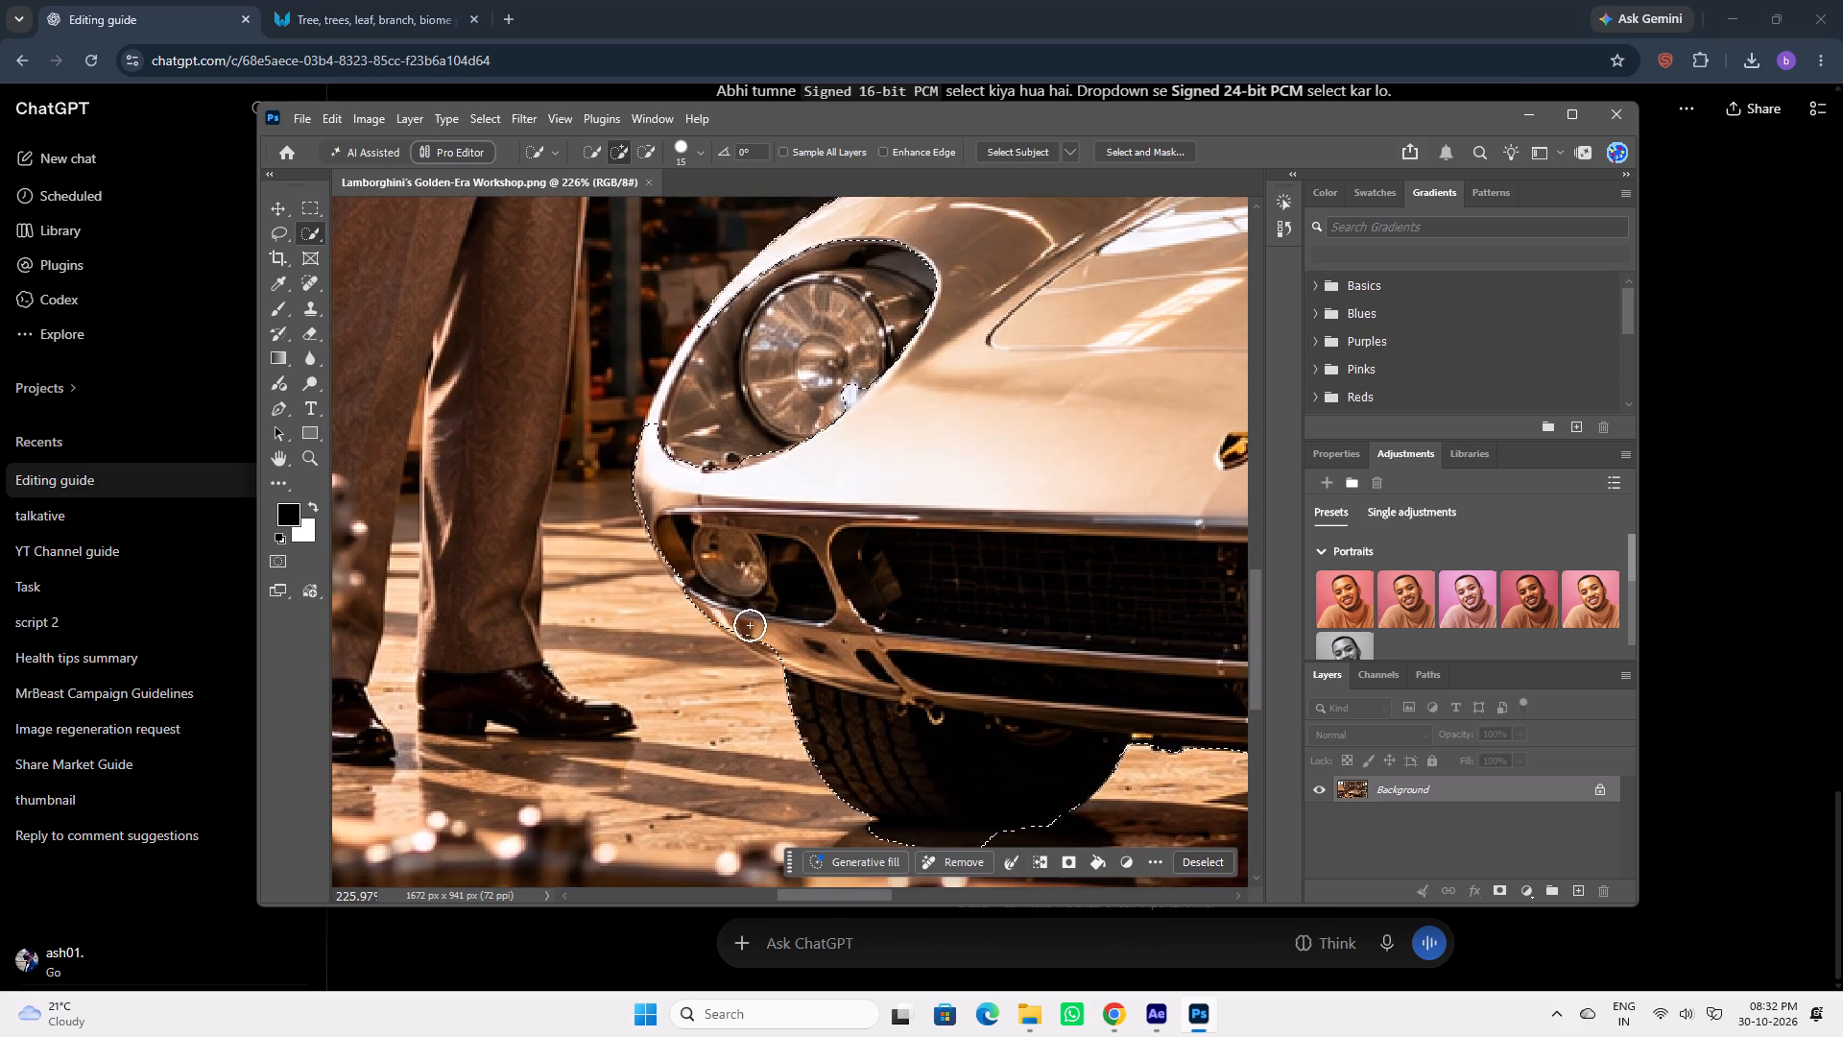
drag(747, 624, 774, 638)
alt+drag(689, 644, 720, 672)
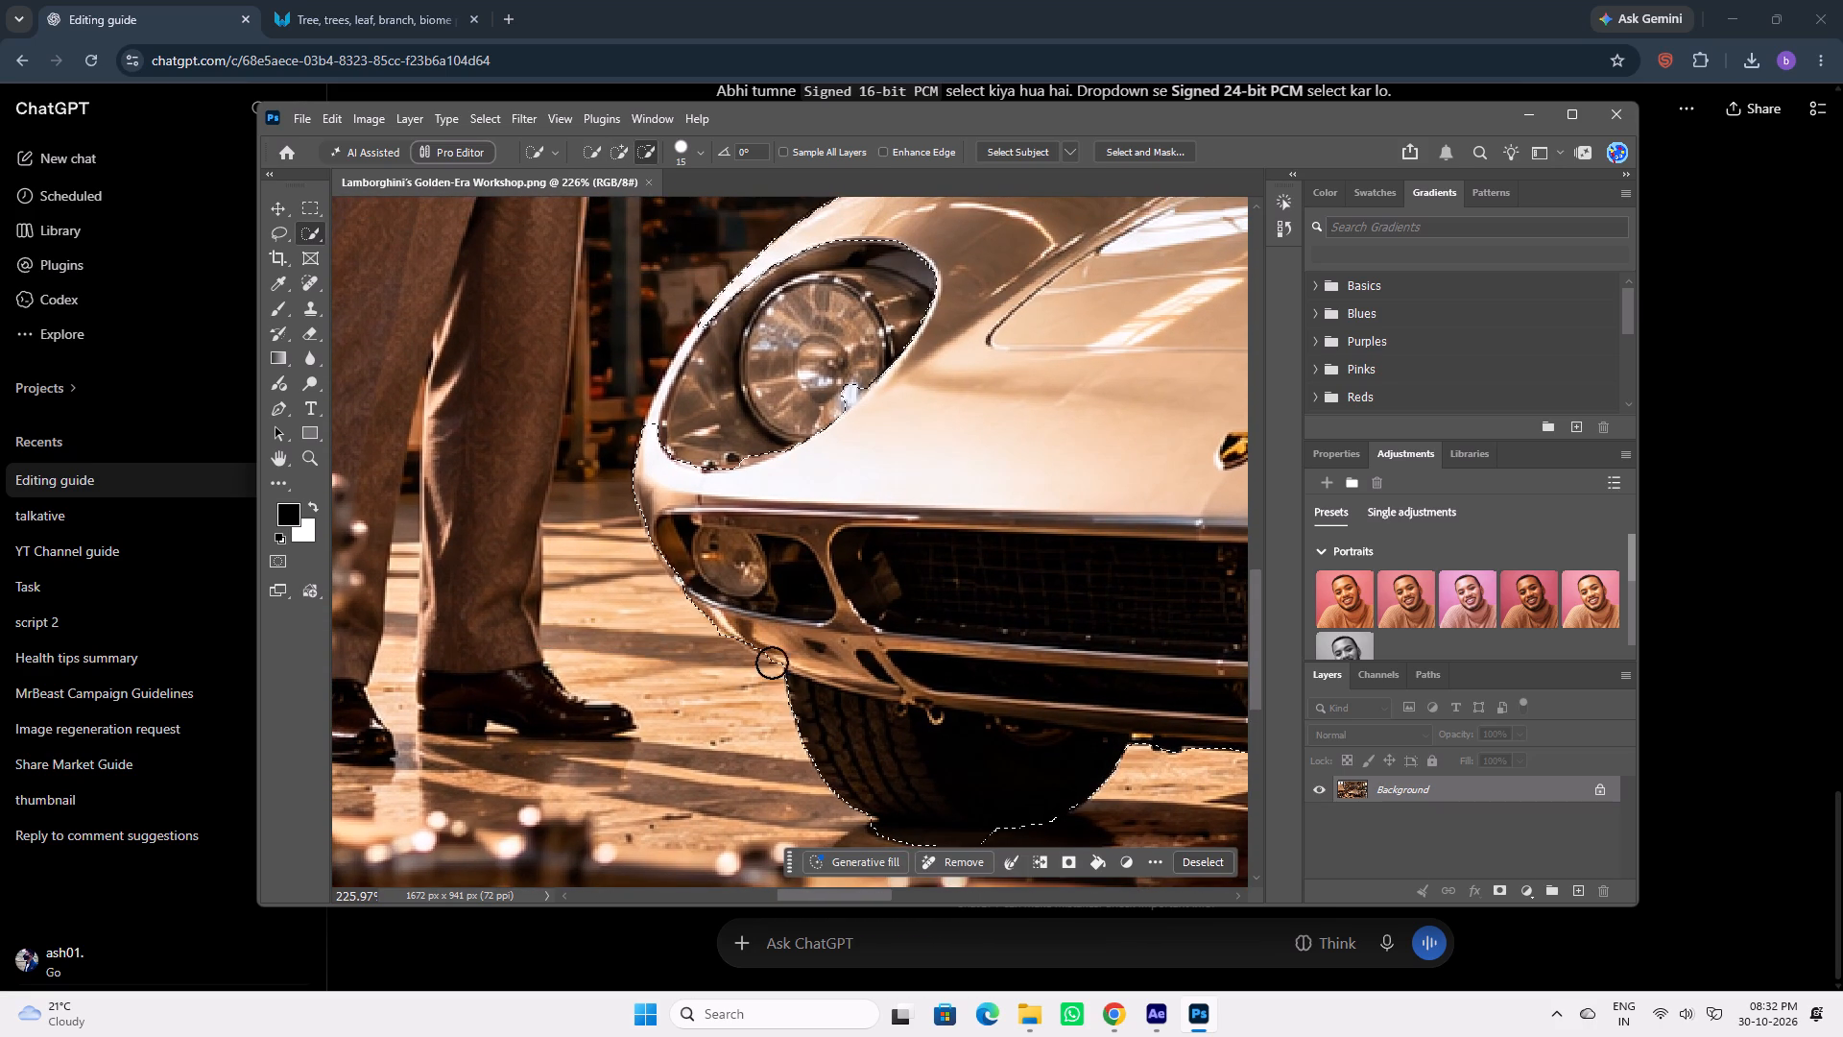
click(767, 639)
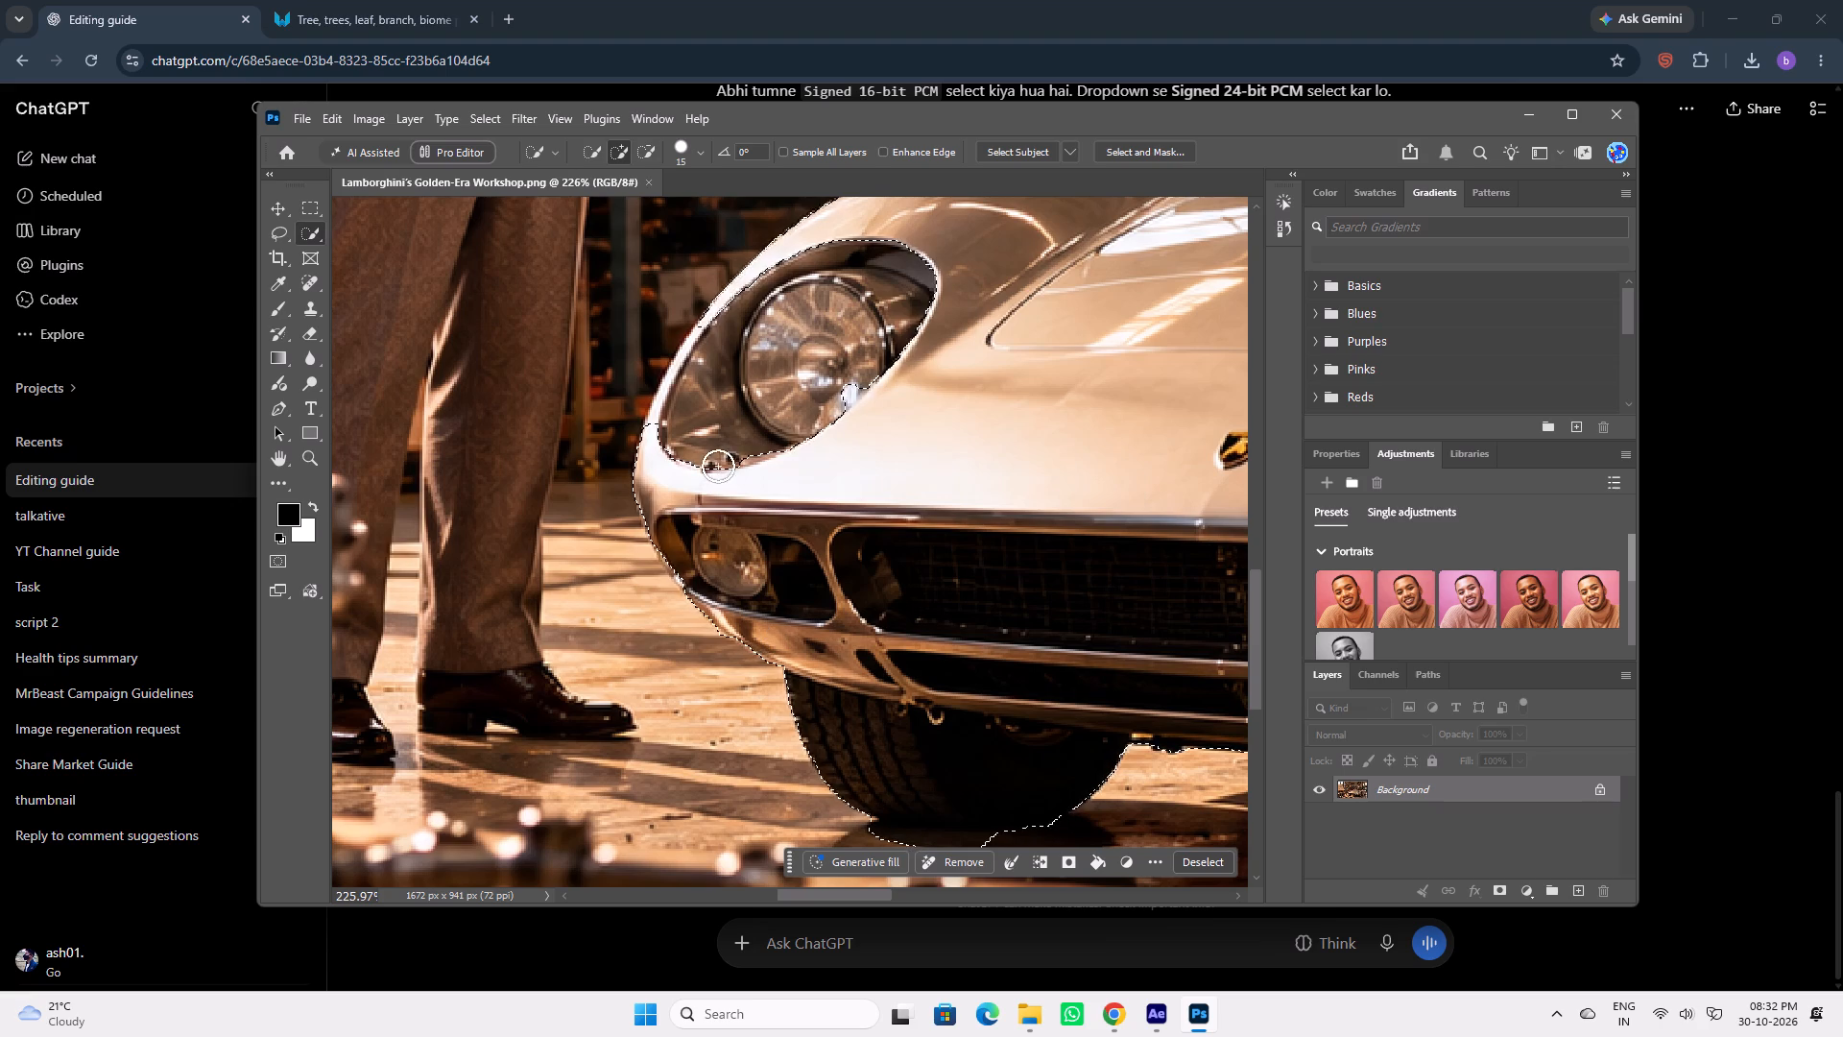
Add the headlight and the edge of the small bumper lamp on the man's side to the selection.
drag(671, 429, 679, 446)
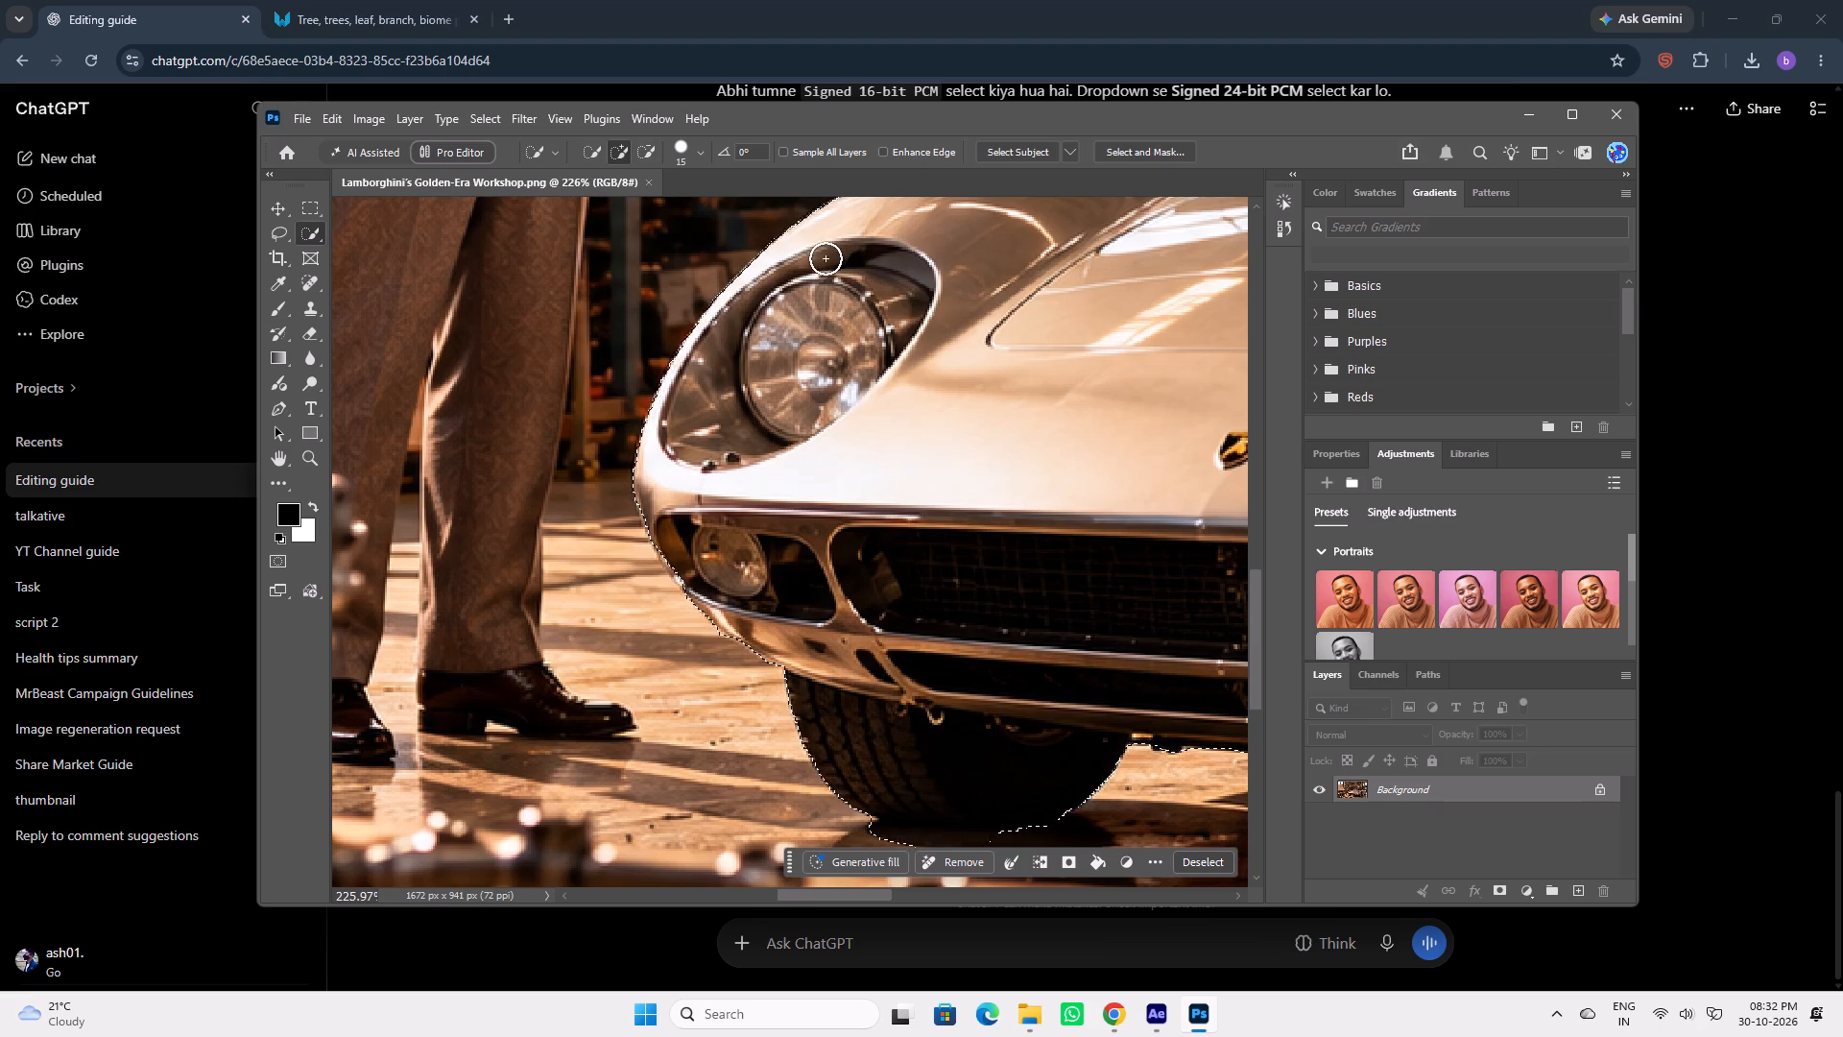
key(space)
key(space)
drag(990, 327, 925, 338)
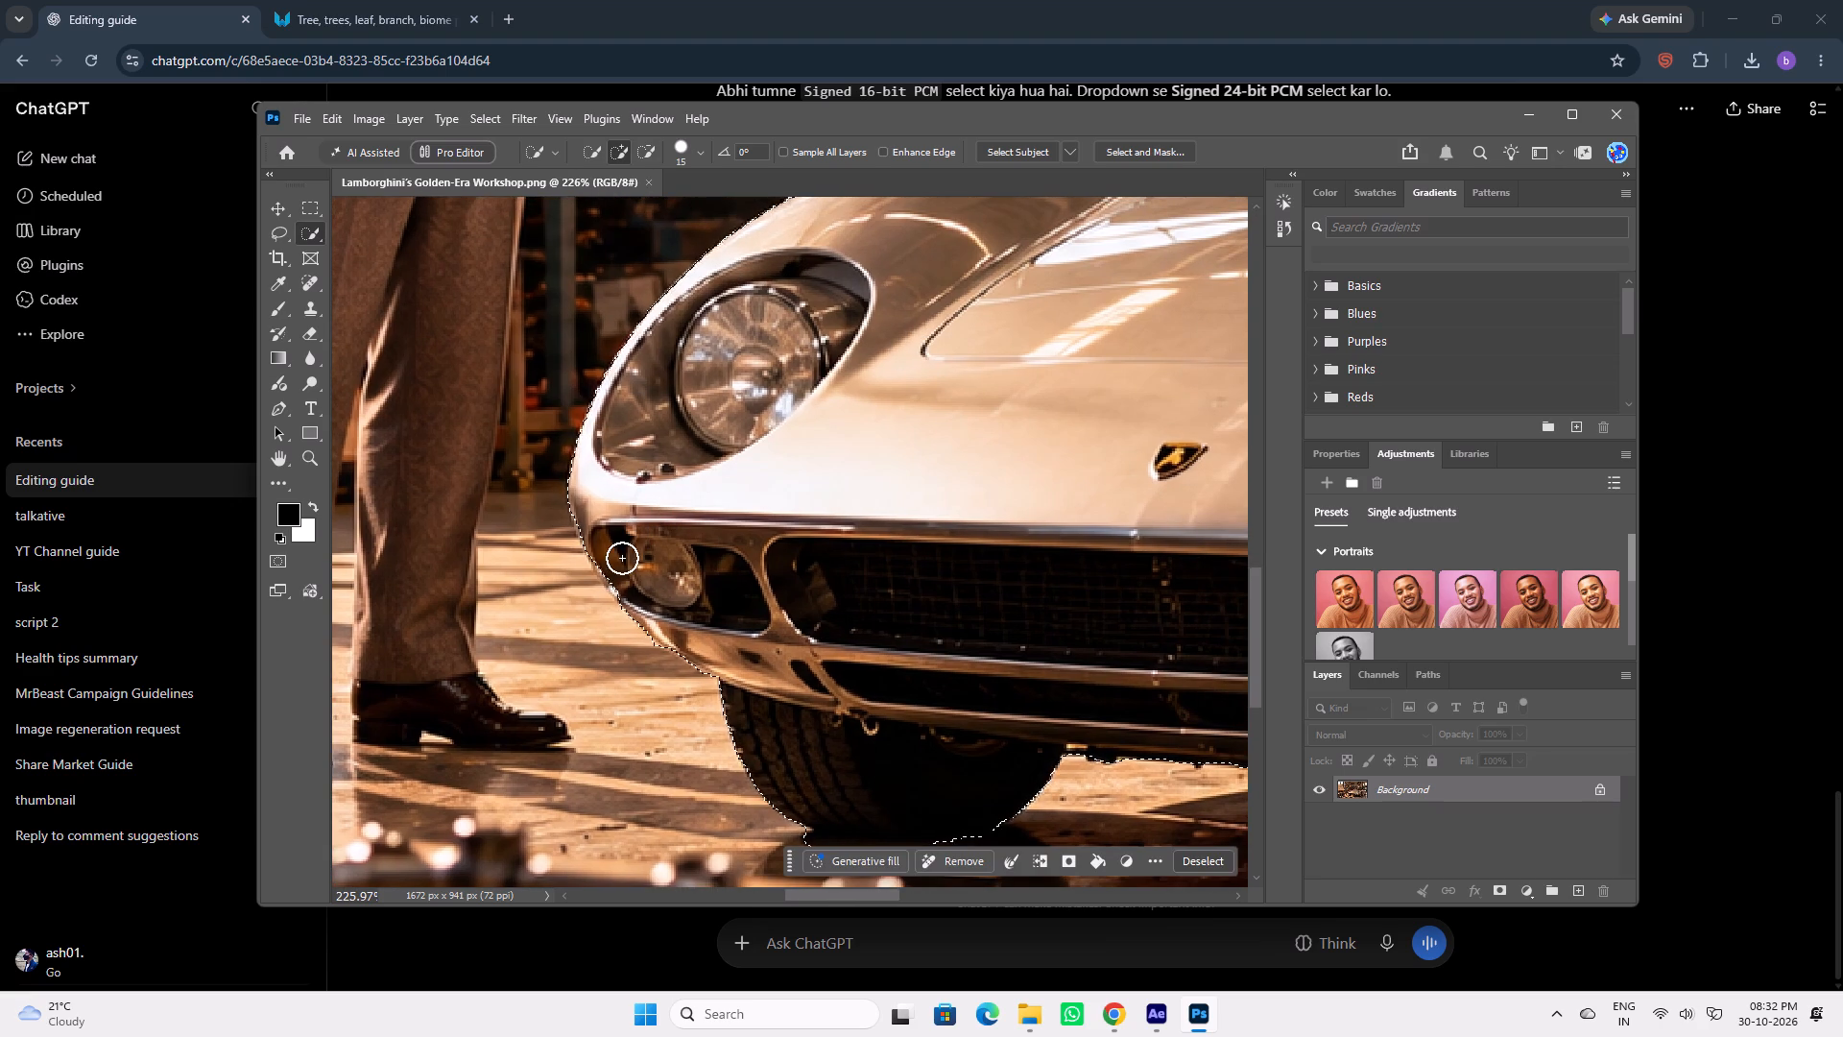
click(610, 562)
click(622, 582)
Add the windshield's outer edge and the round side mirror next to it to the car selection.
key(space)
key(space)
key(space)
key(space)
key(space)
key(space)
key(space)
key(space)
key(space)
key(space)
key(space)
key(space)
key(space)
key(space)
drag(1075, 399, 921, 676)
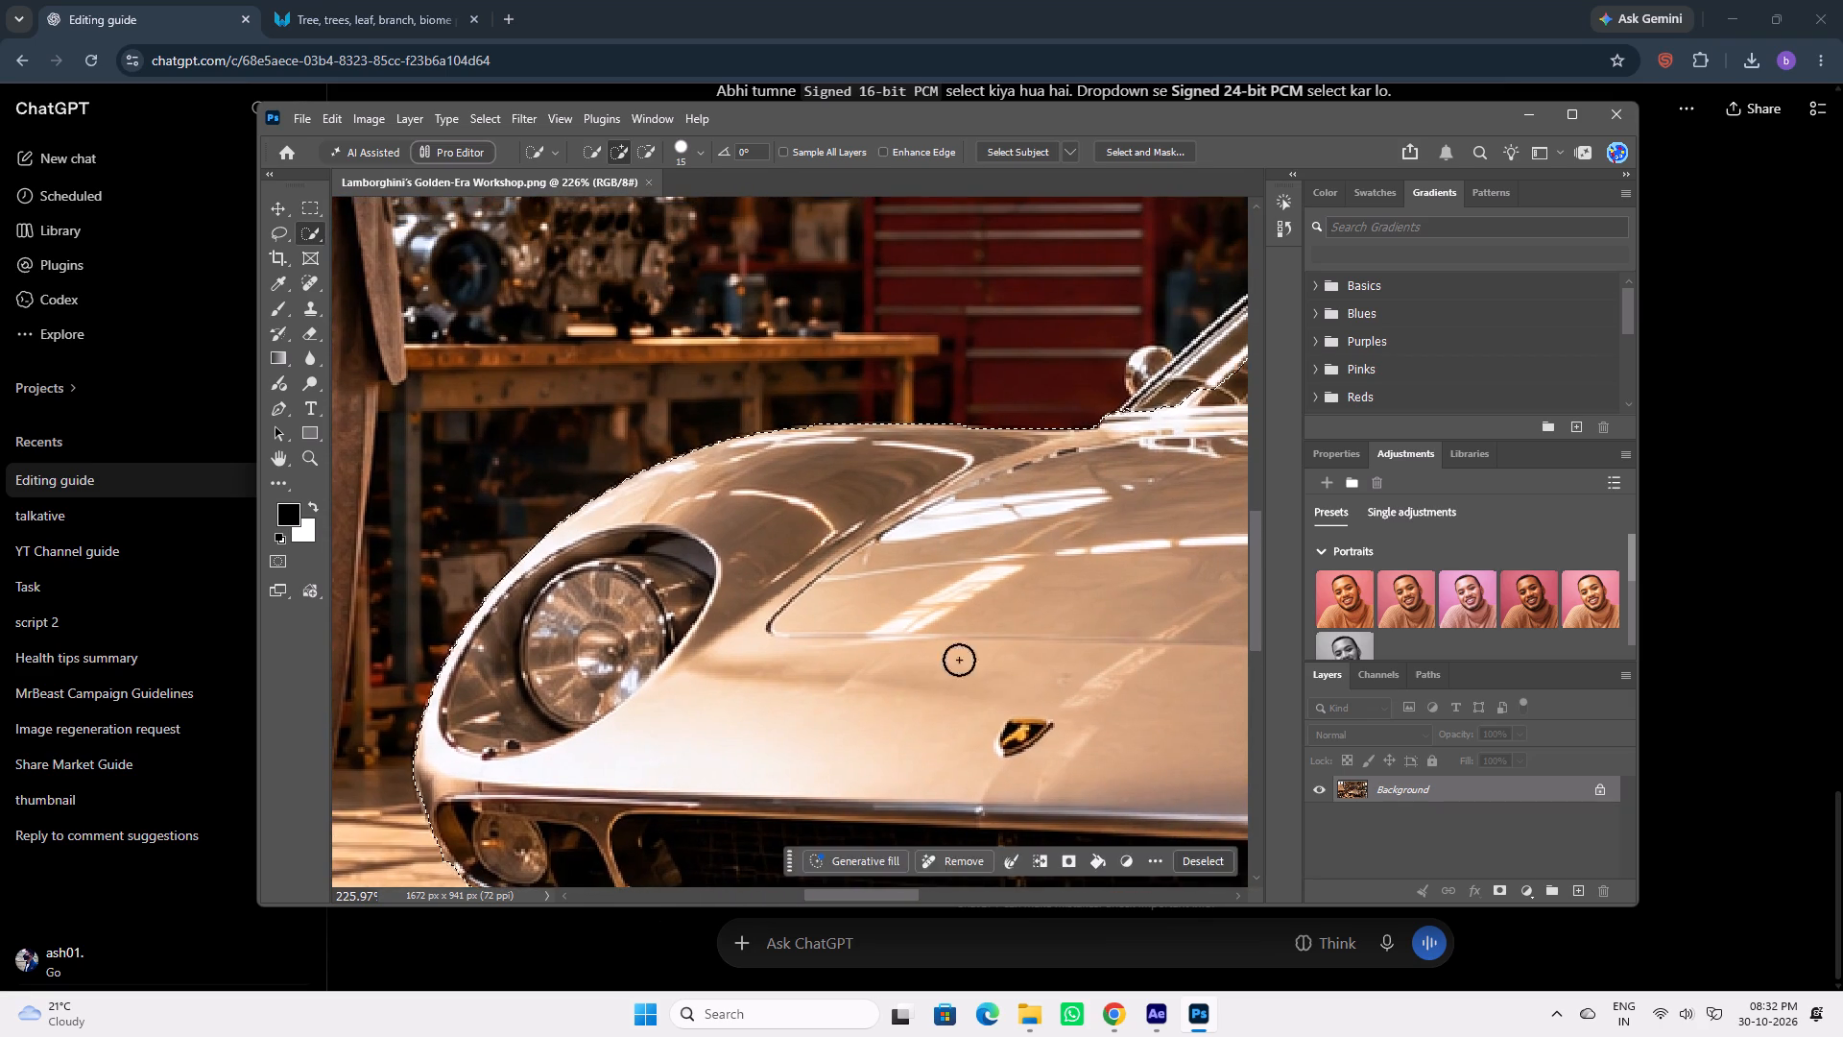
key(space)
key(space)
key(space)
key(space)
key(space)
key(space)
key(space)
key(space)
key(space)
key(space)
key(space)
key(space)
key(space)
key(space)
key(space)
key(space)
key(space)
key(space)
key(space)
key(space)
drag(1073, 548, 582, 626)
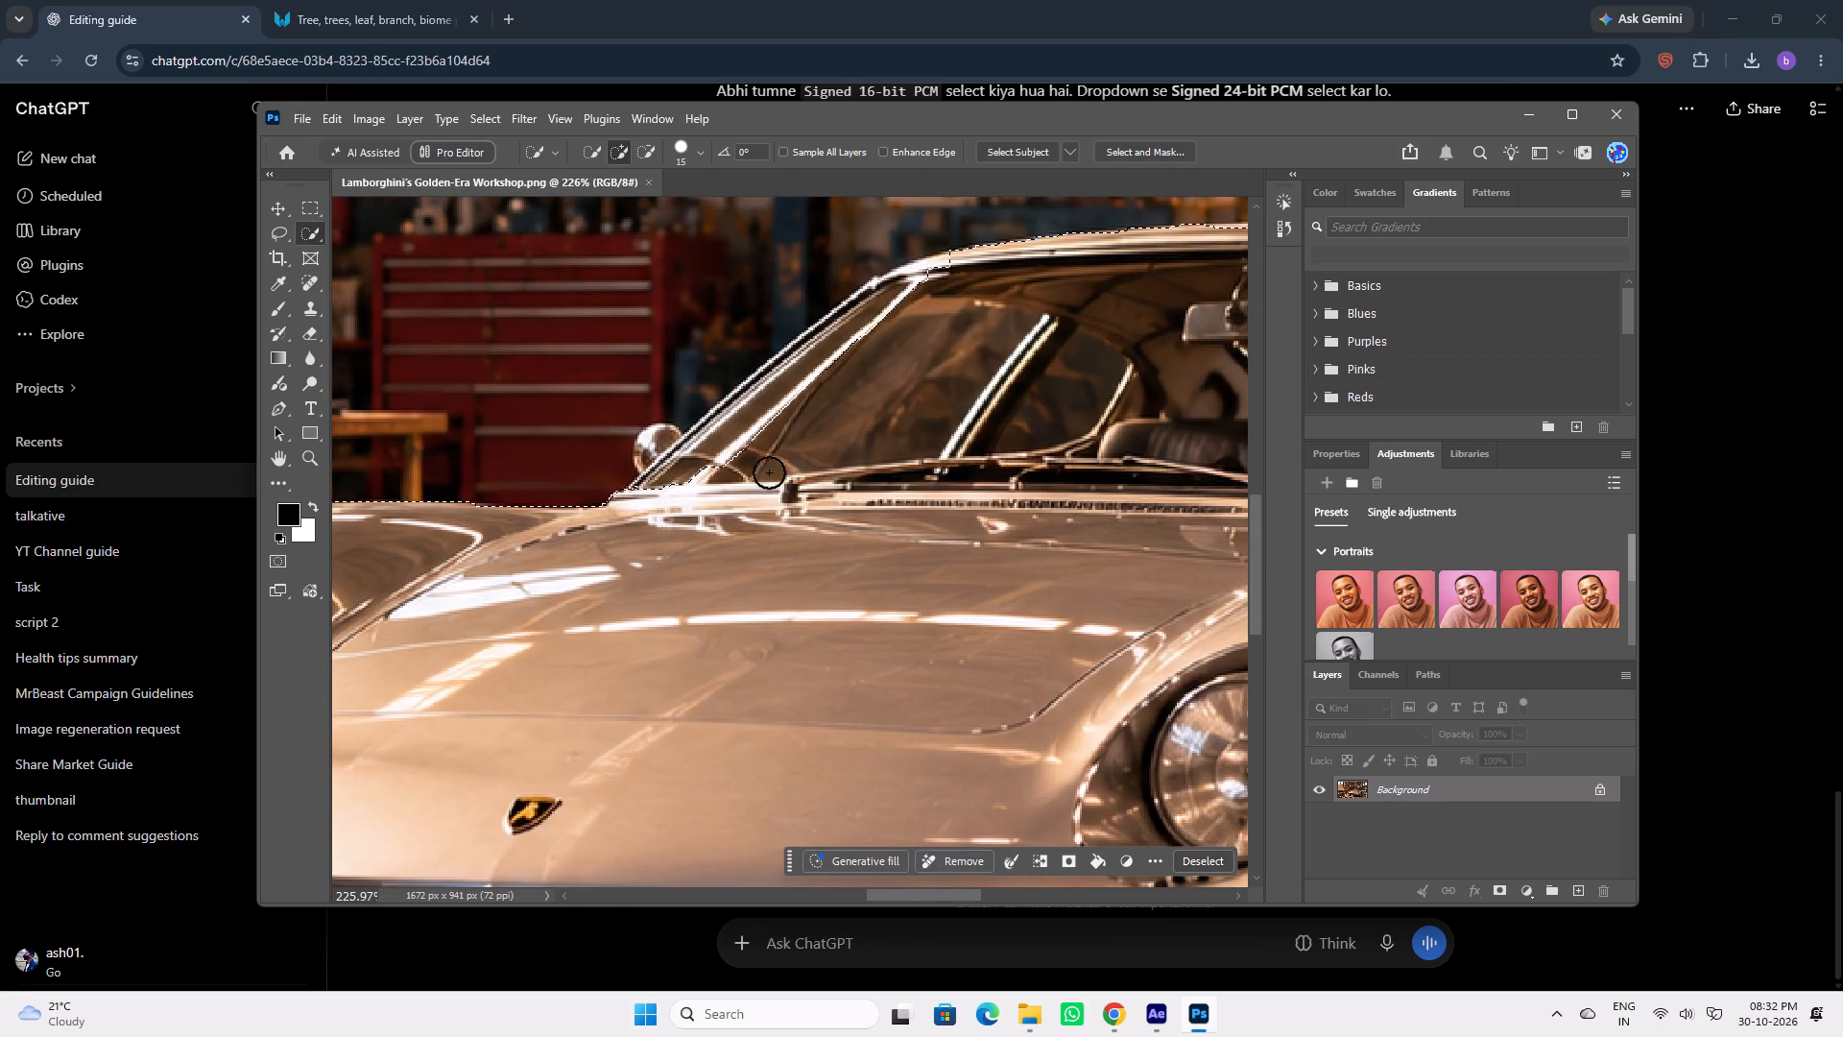
drag(661, 486, 695, 450)
click(658, 443)
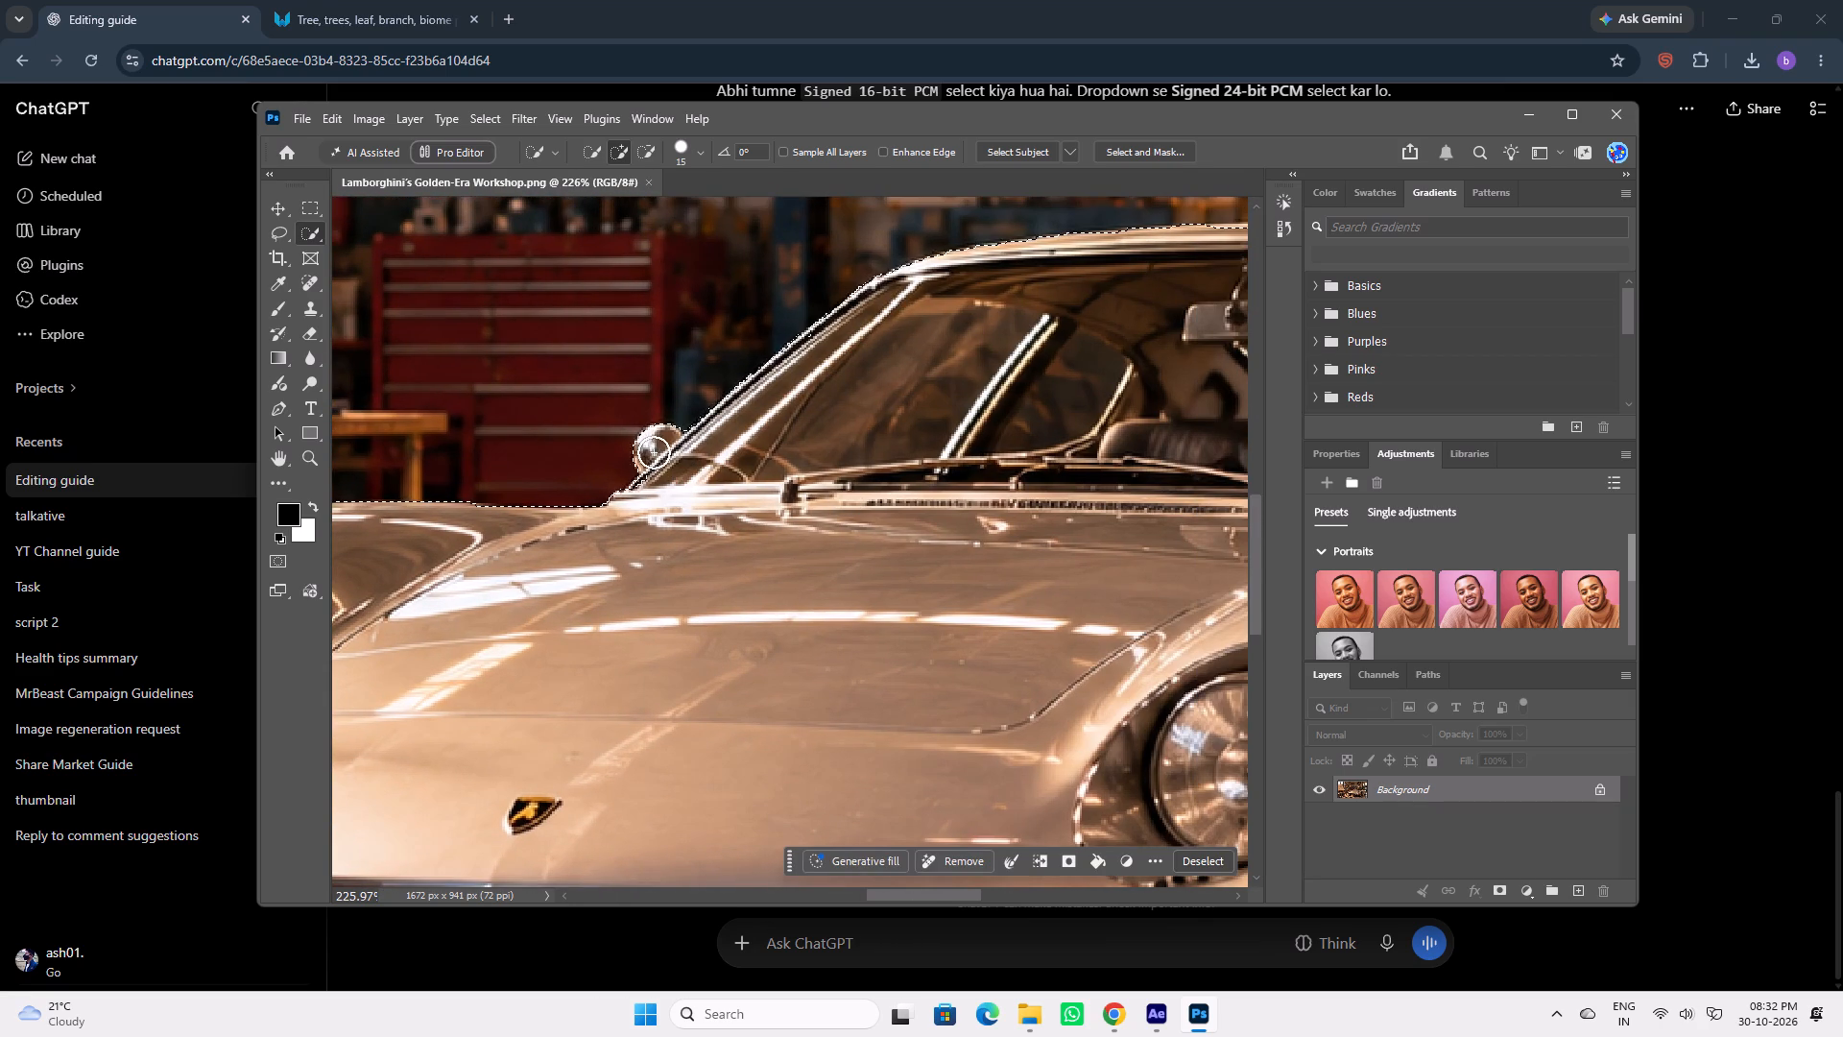
Extend the selection along the car roof's top edge, from above the windshield to the rear roof corner.
key(space)
key(space)
key(space)
key(space)
key(space)
key(space)
key(space)
key(space)
drag(877, 343, 777, 542)
key(space)
key(space)
key(space)
key(space)
key(space)
key(space)
key(space)
key(space)
key(space)
key(space)
drag(996, 492, 616, 556)
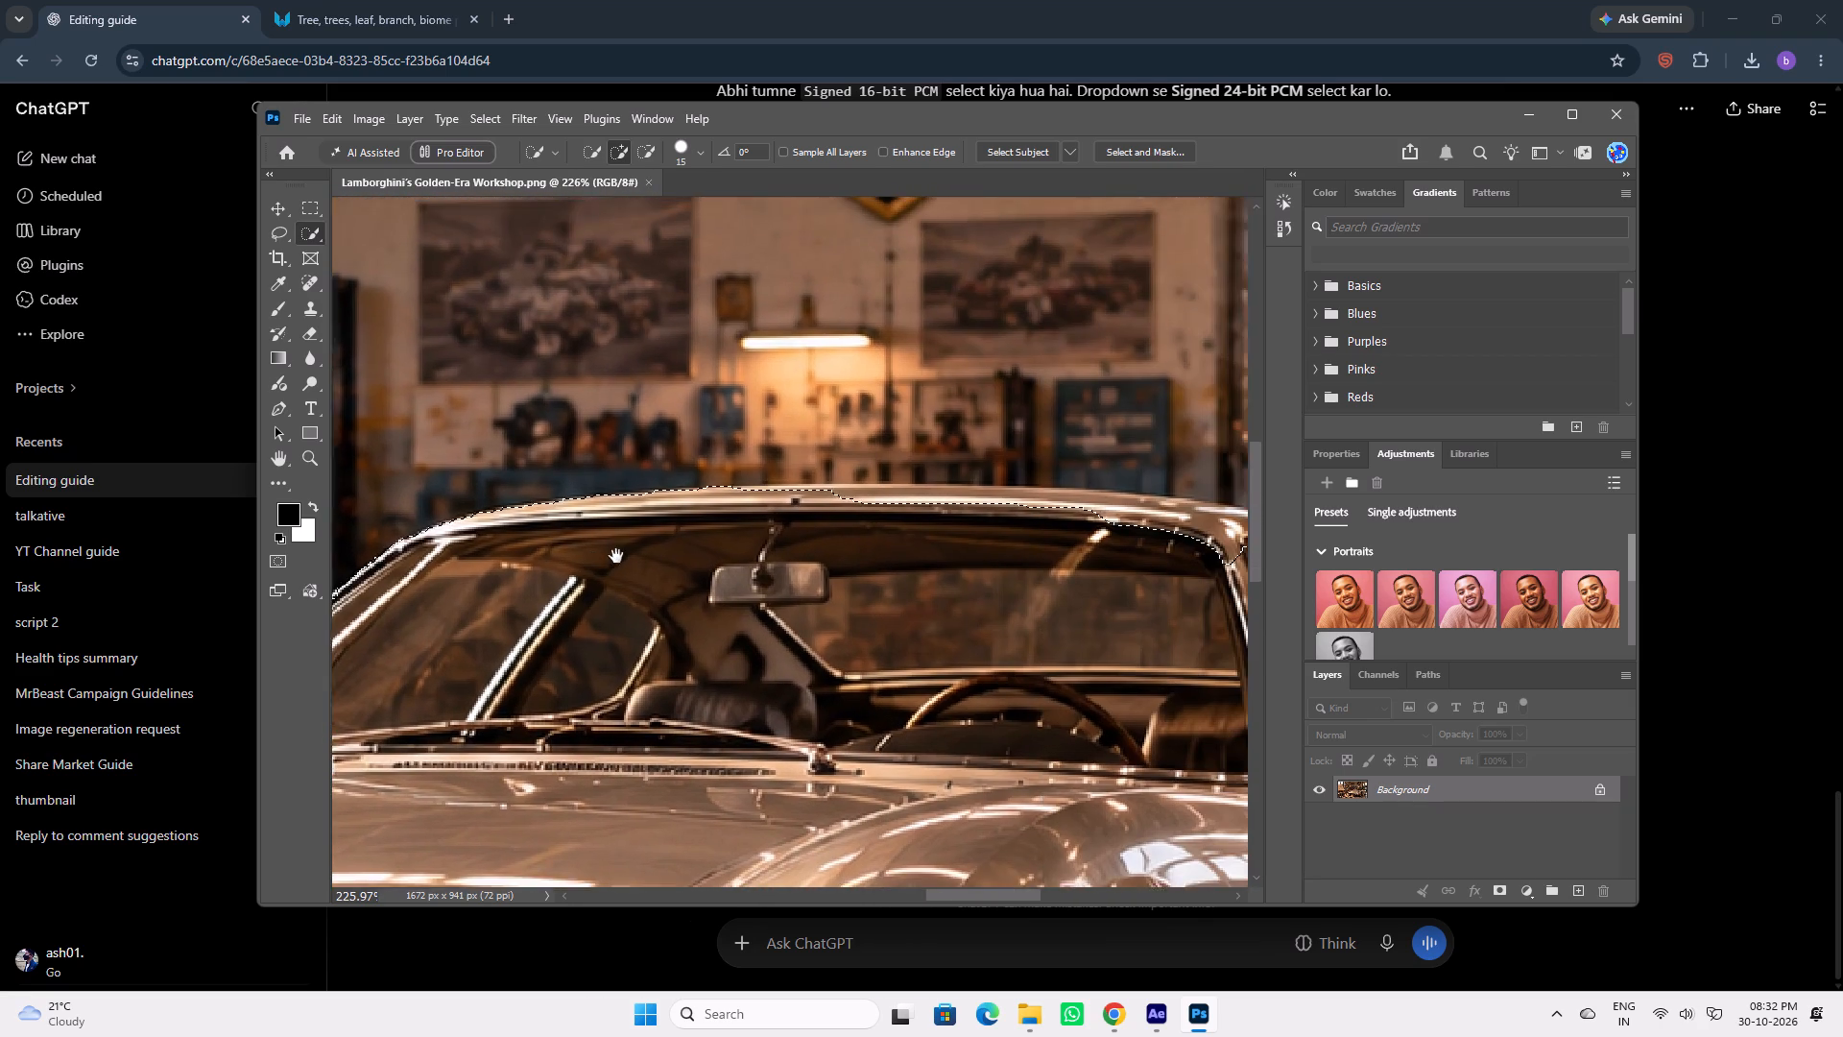
drag(616, 556, 595, 560)
drag(714, 516, 772, 511)
drag(844, 513, 915, 513)
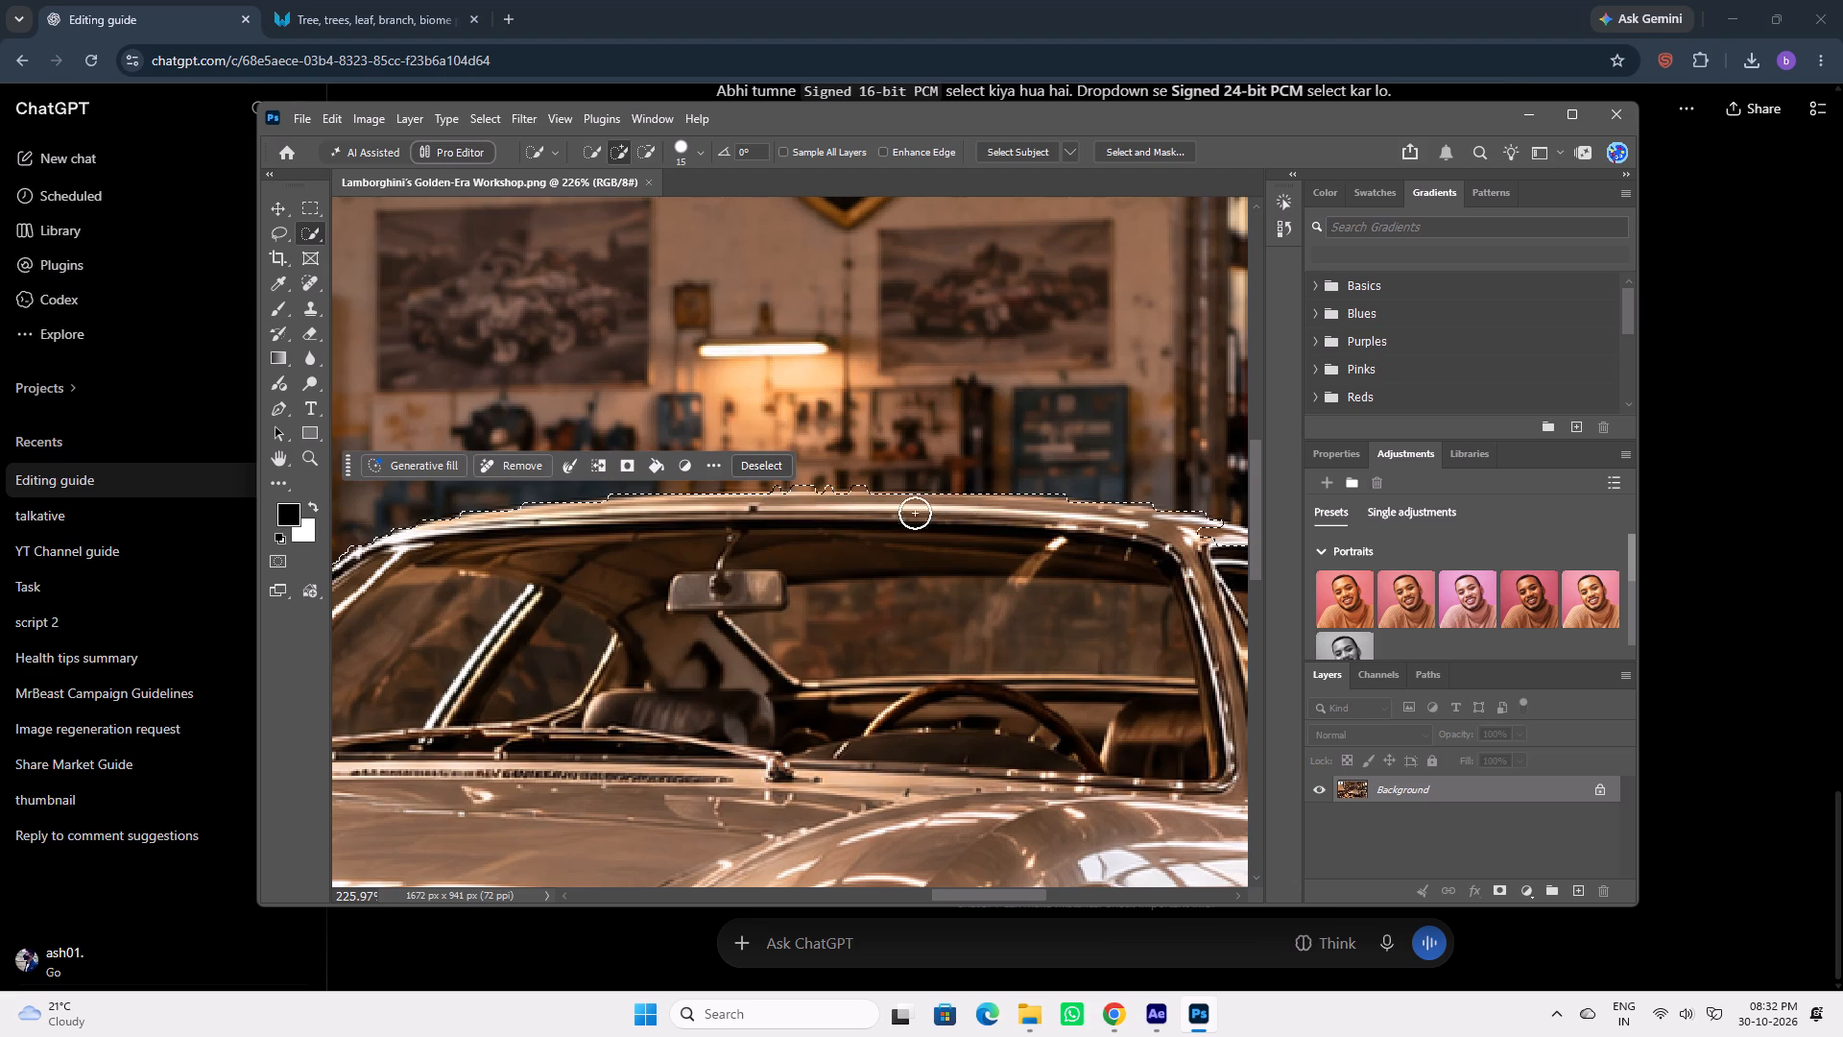
drag(915, 513, 948, 516)
key(space)
key(space)
key(space)
key(space)
key(space)
key(space)
key(space)
key(space)
drag(1042, 541, 730, 530)
drag(910, 528, 931, 549)
Add the side window frame and sloping rear pillar to the selection, and subtract the background spill beside the roof.
key(space)
key(space)
key(space)
key(space)
key(space)
drag(1101, 623, 909, 568)
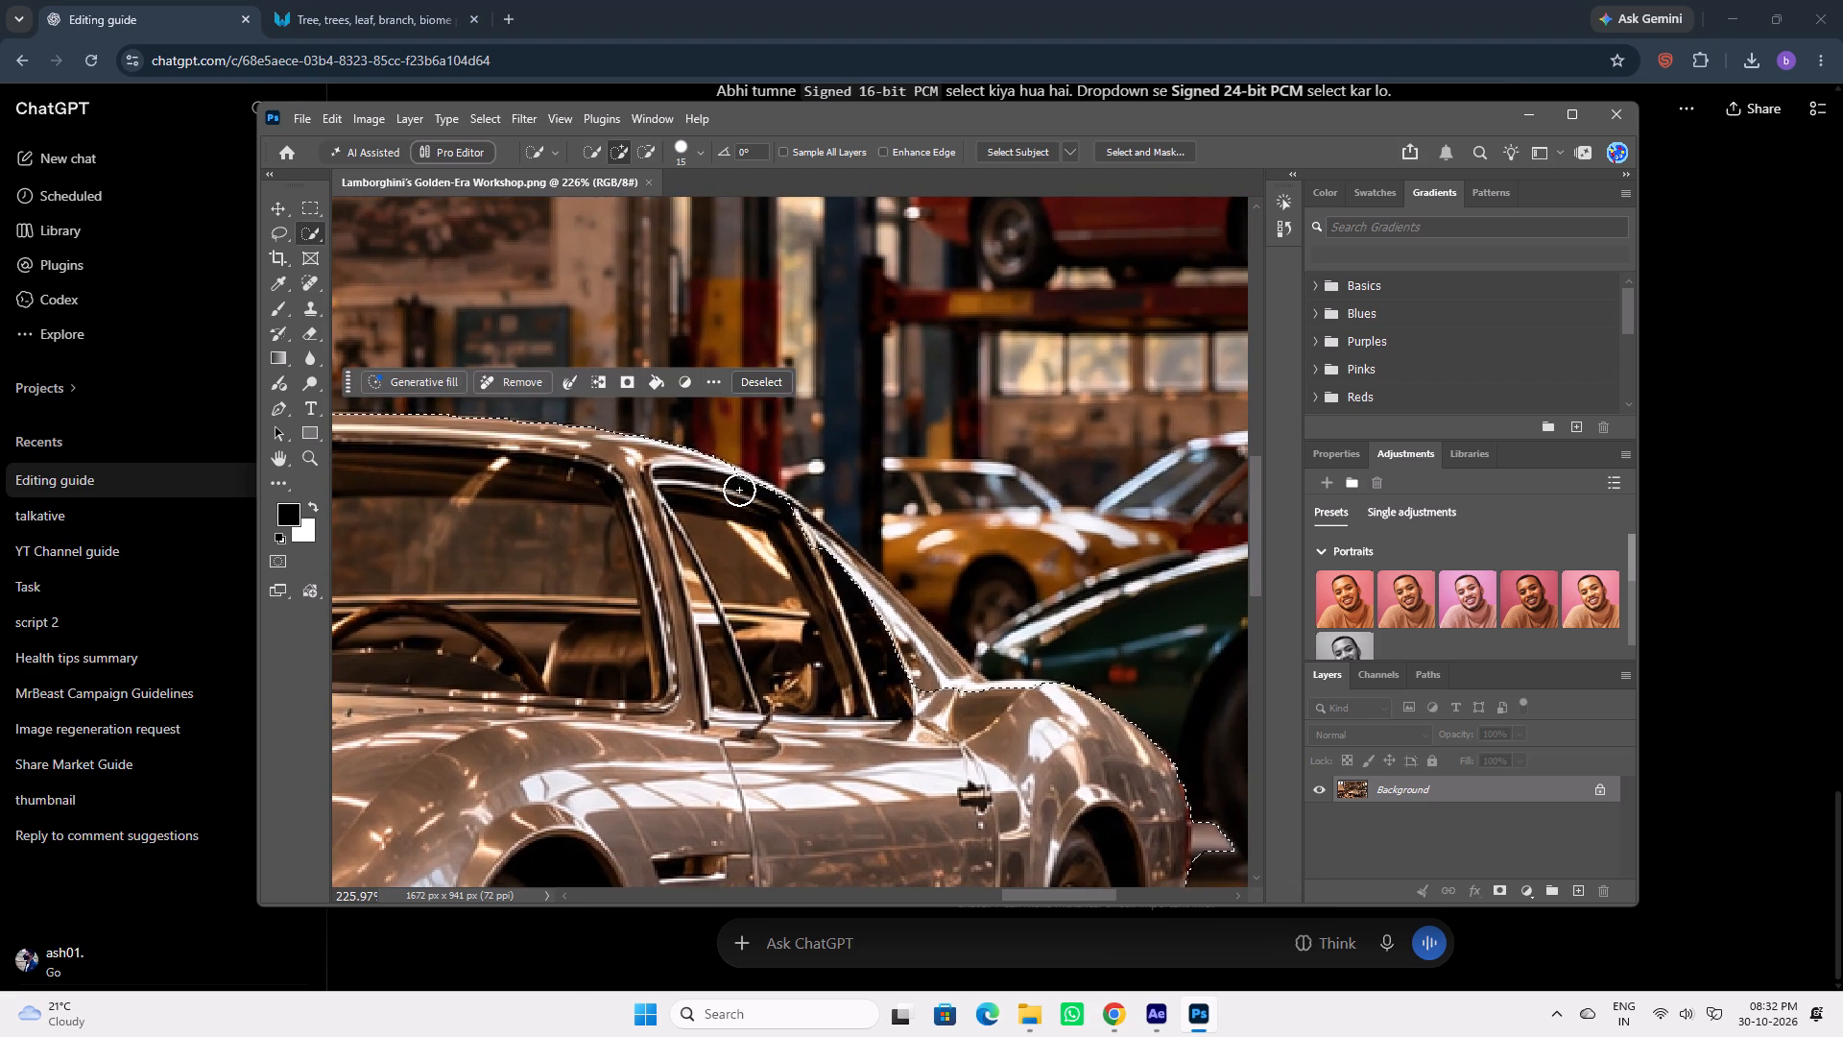
click(738, 488)
click(793, 518)
click(819, 550)
click(855, 578)
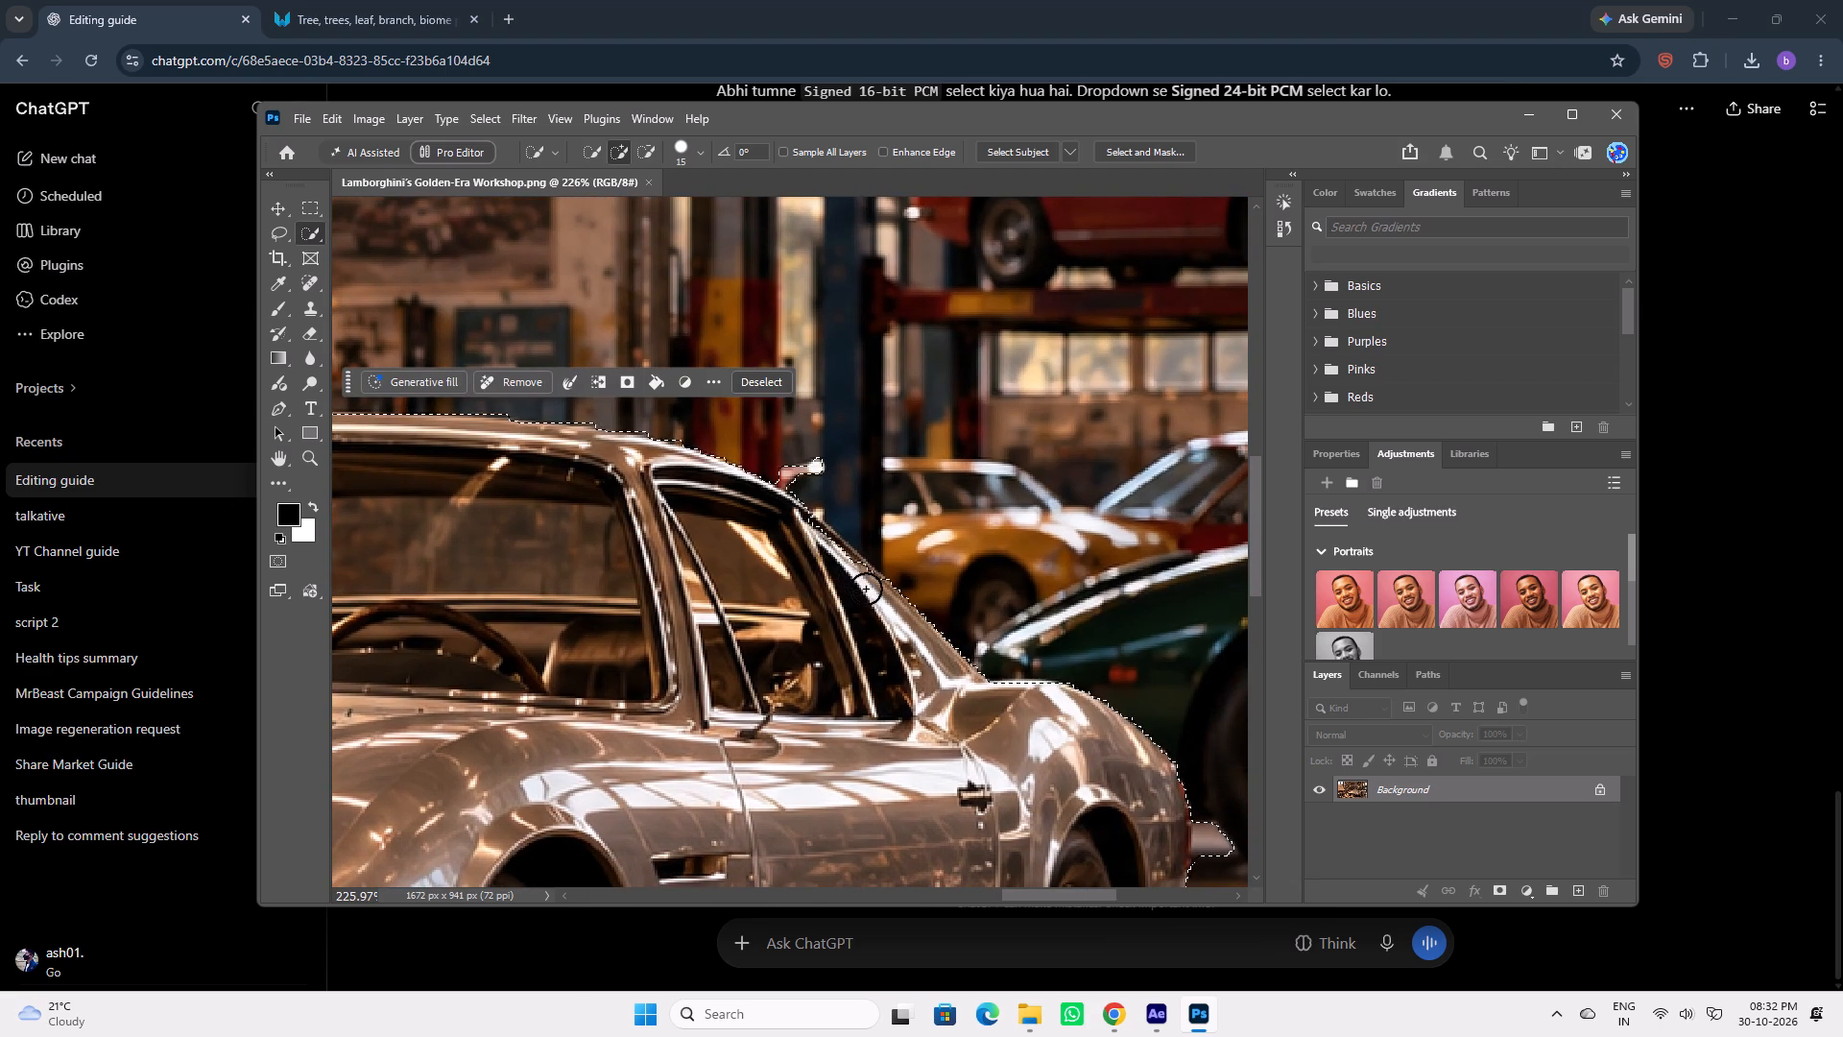
click(819, 543)
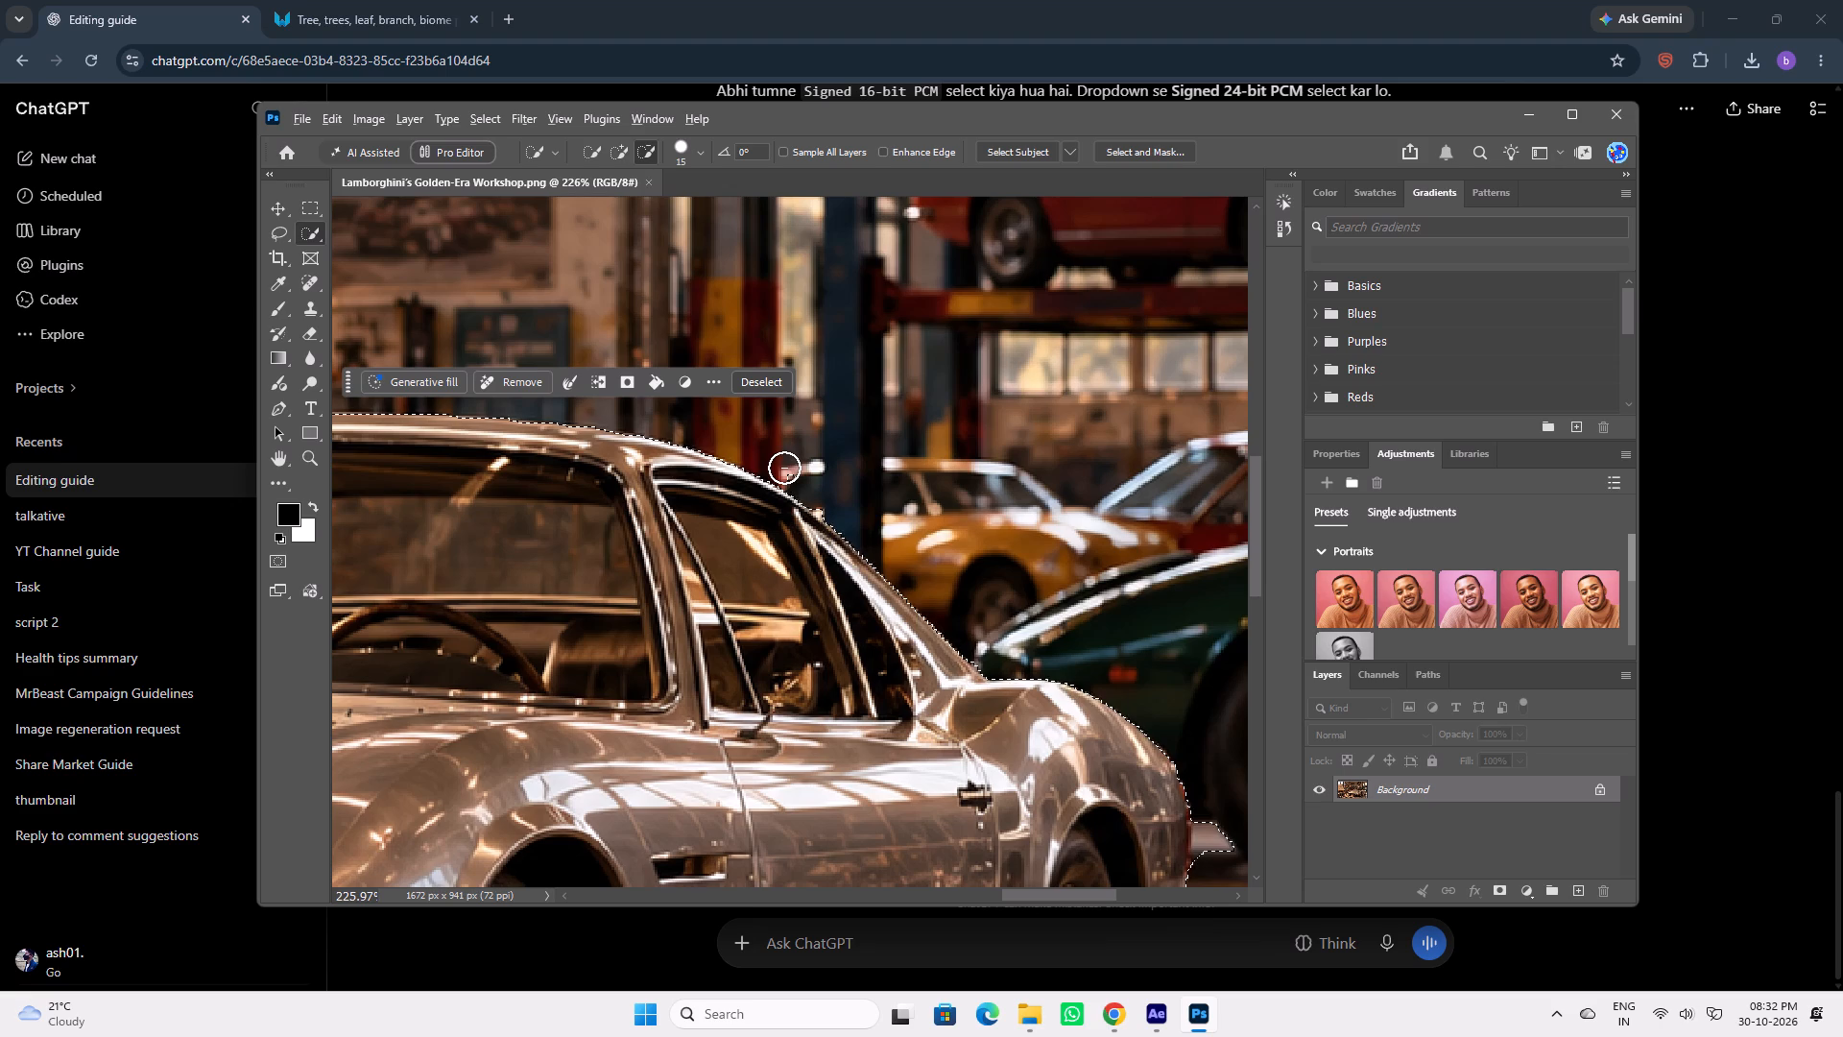
alt+drag(784, 468, 794, 474)
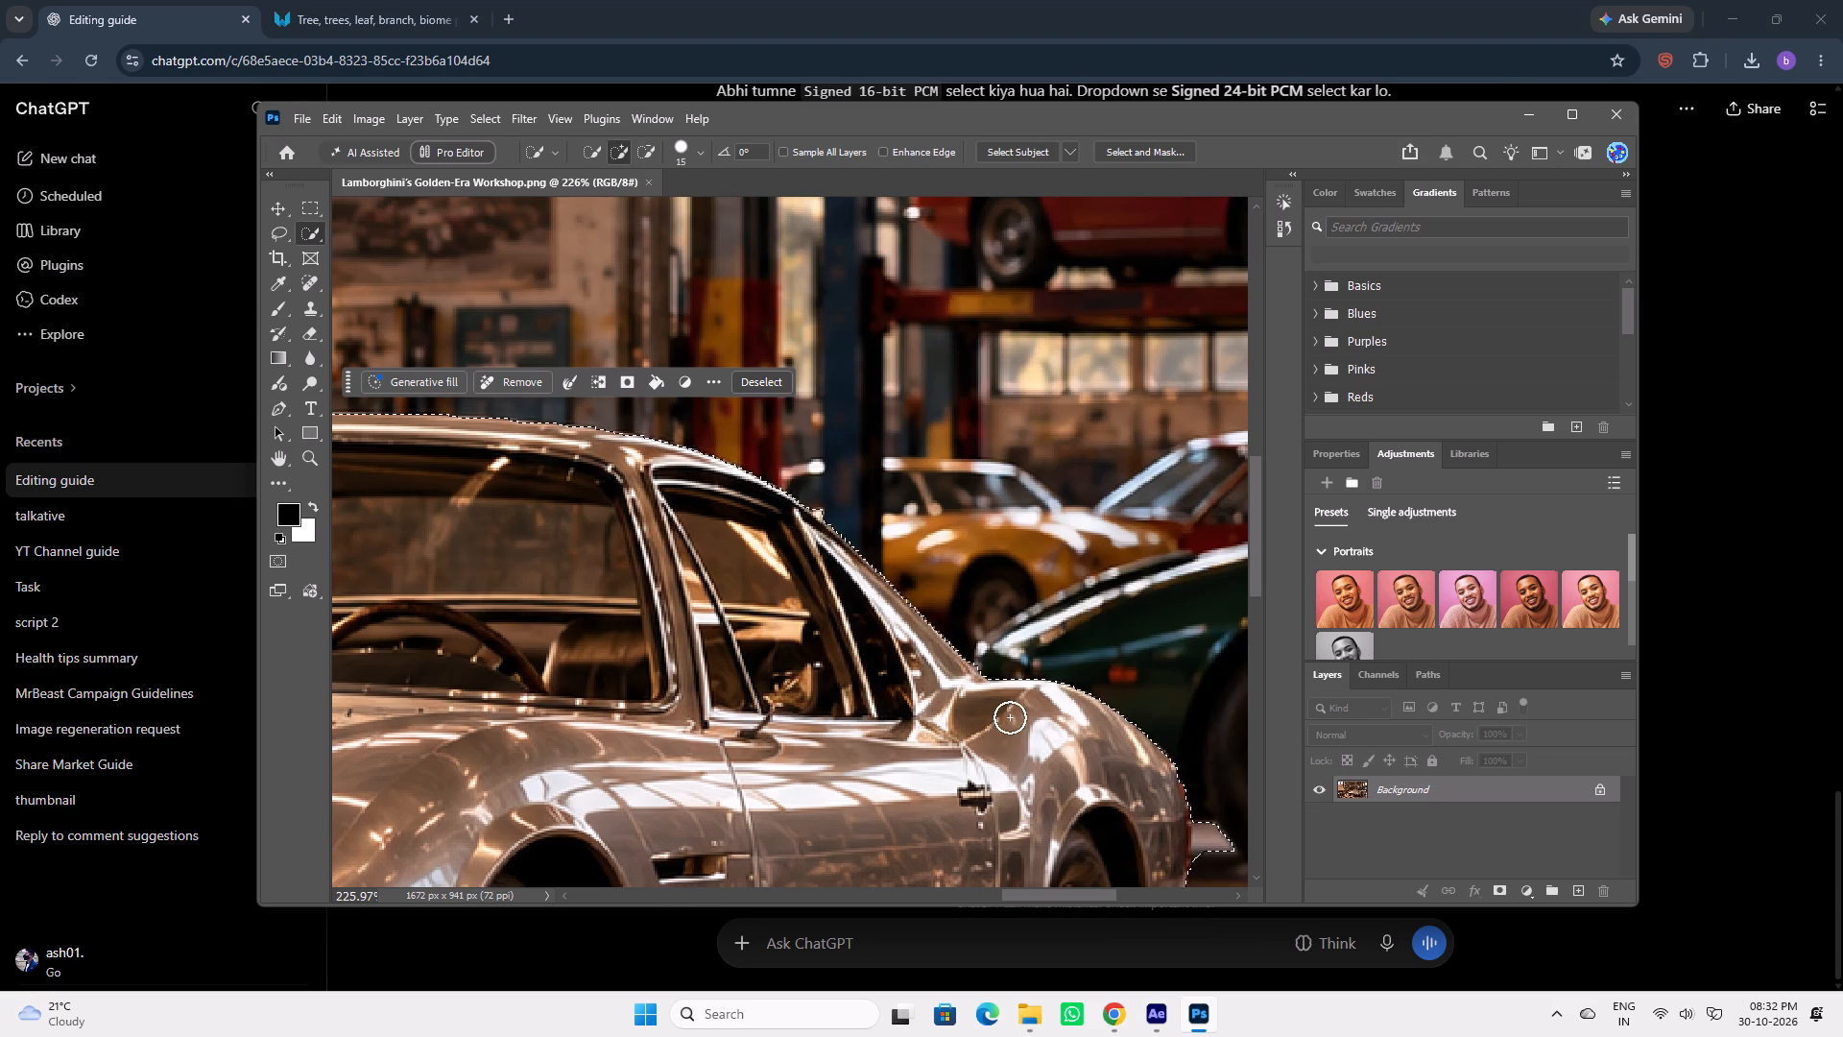
Subtract the background spill sticking out beside the car's rear fender from the selection.
key(space)
key(space)
key(space)
key(space)
key(space)
key(space)
key(space)
key(space)
key(space)
key(space)
key(space)
key(space)
key(space)
key(space)
key(space)
key(space)
key(space)
key(space)
key(space)
key(space)
drag(1049, 737, 895, 285)
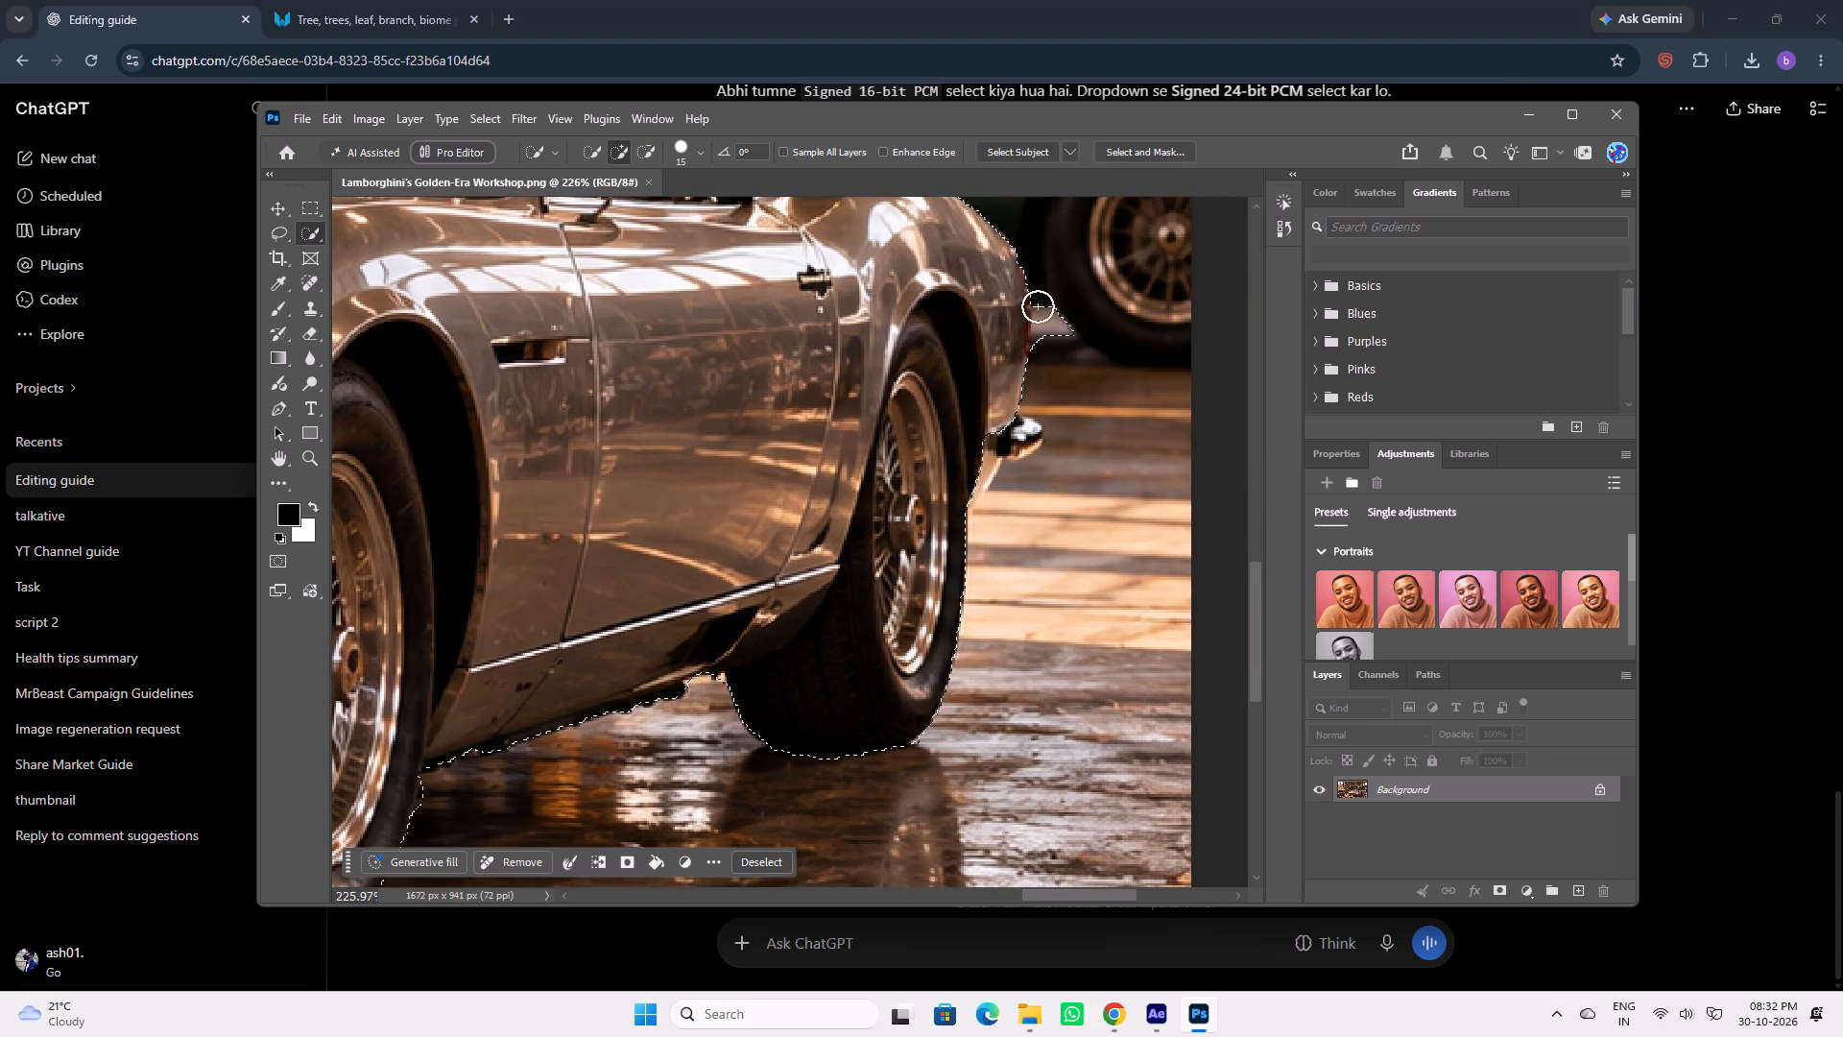
alt+drag(1058, 311, 1057, 326)
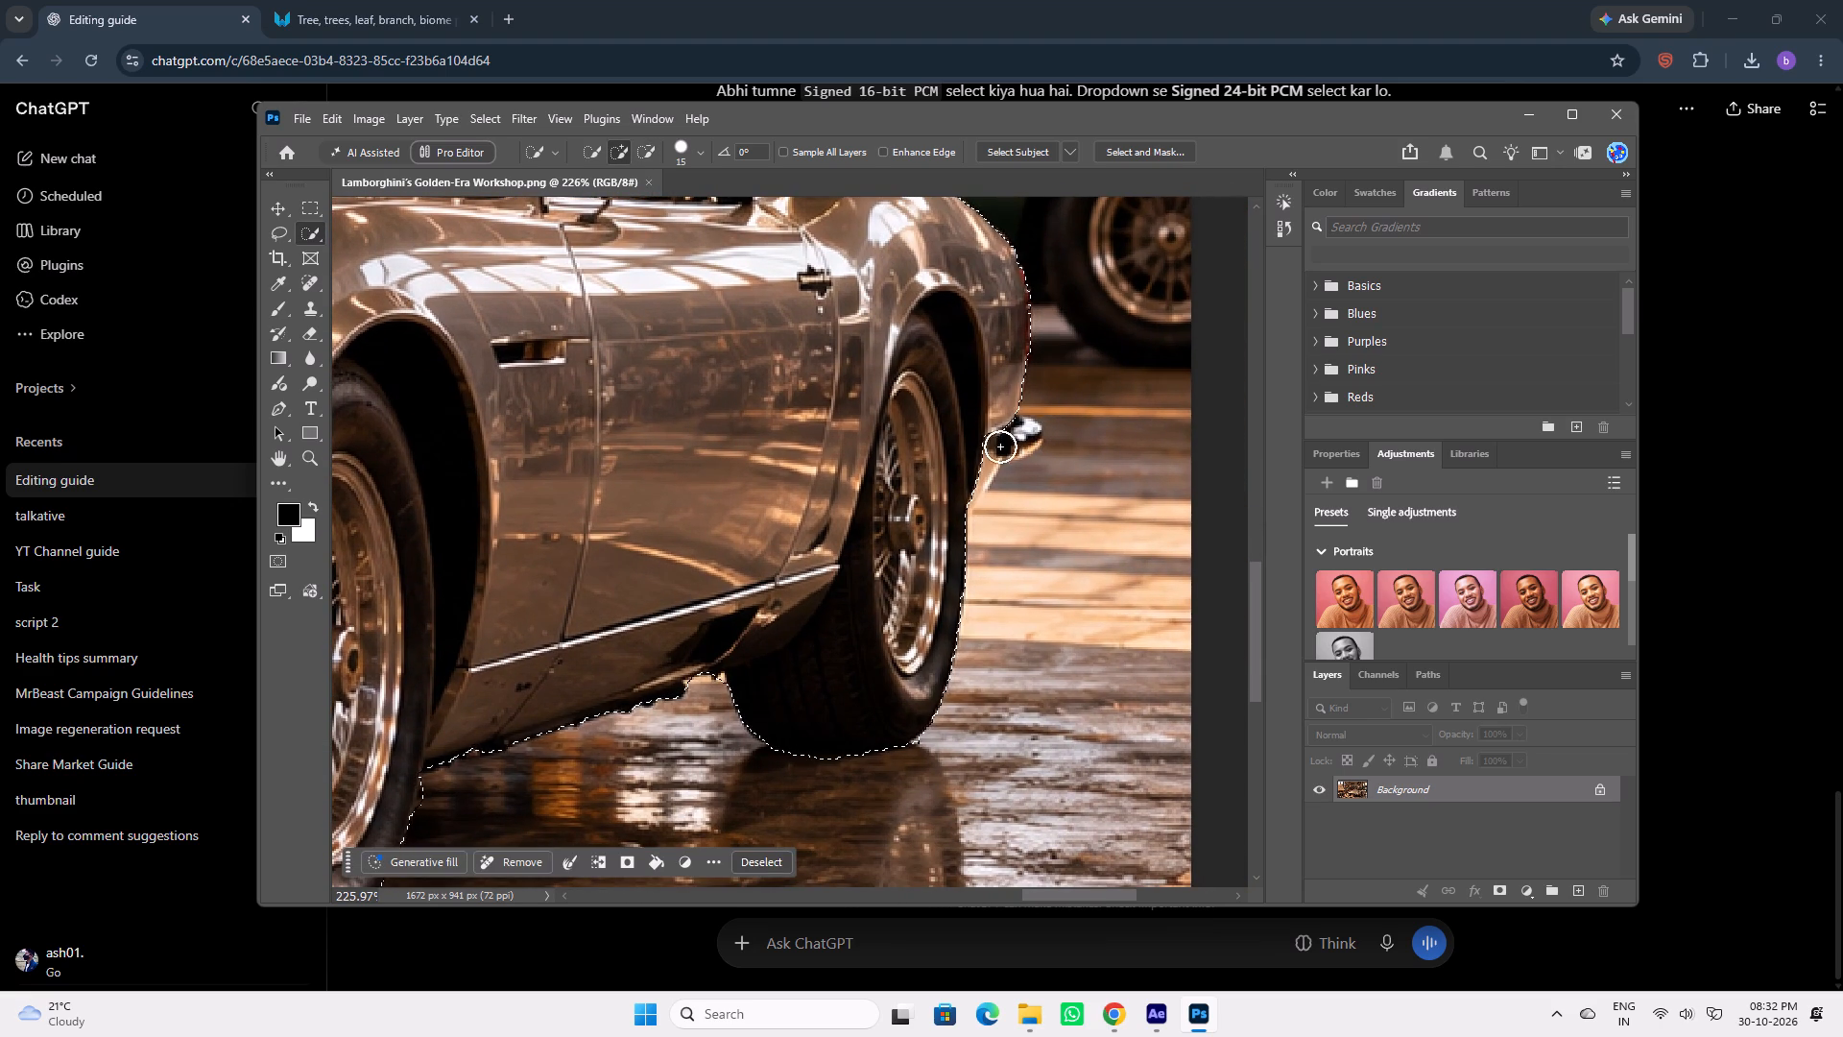
Add the chrome rear bumper tip to the car selection and subtract the floor spill between it and the rear tyre.
click(1004, 436)
click(1020, 436)
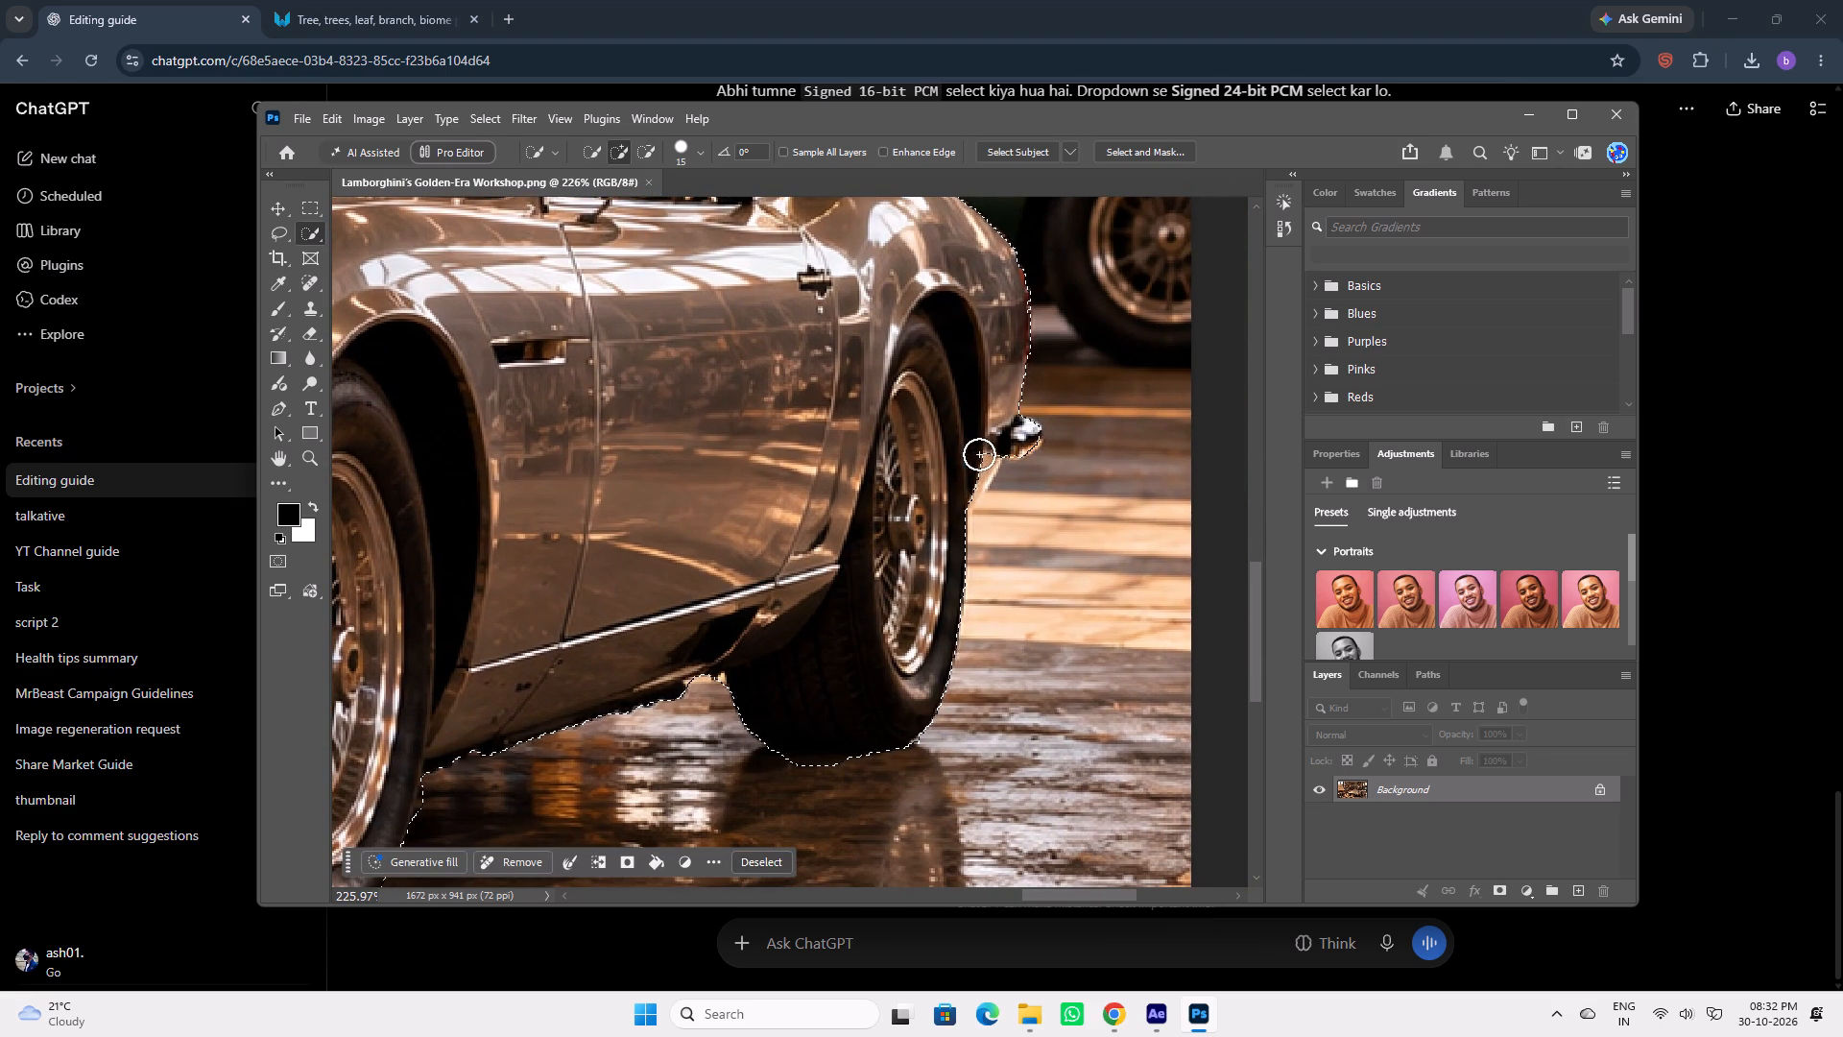
click(978, 455)
click(970, 479)
click(964, 494)
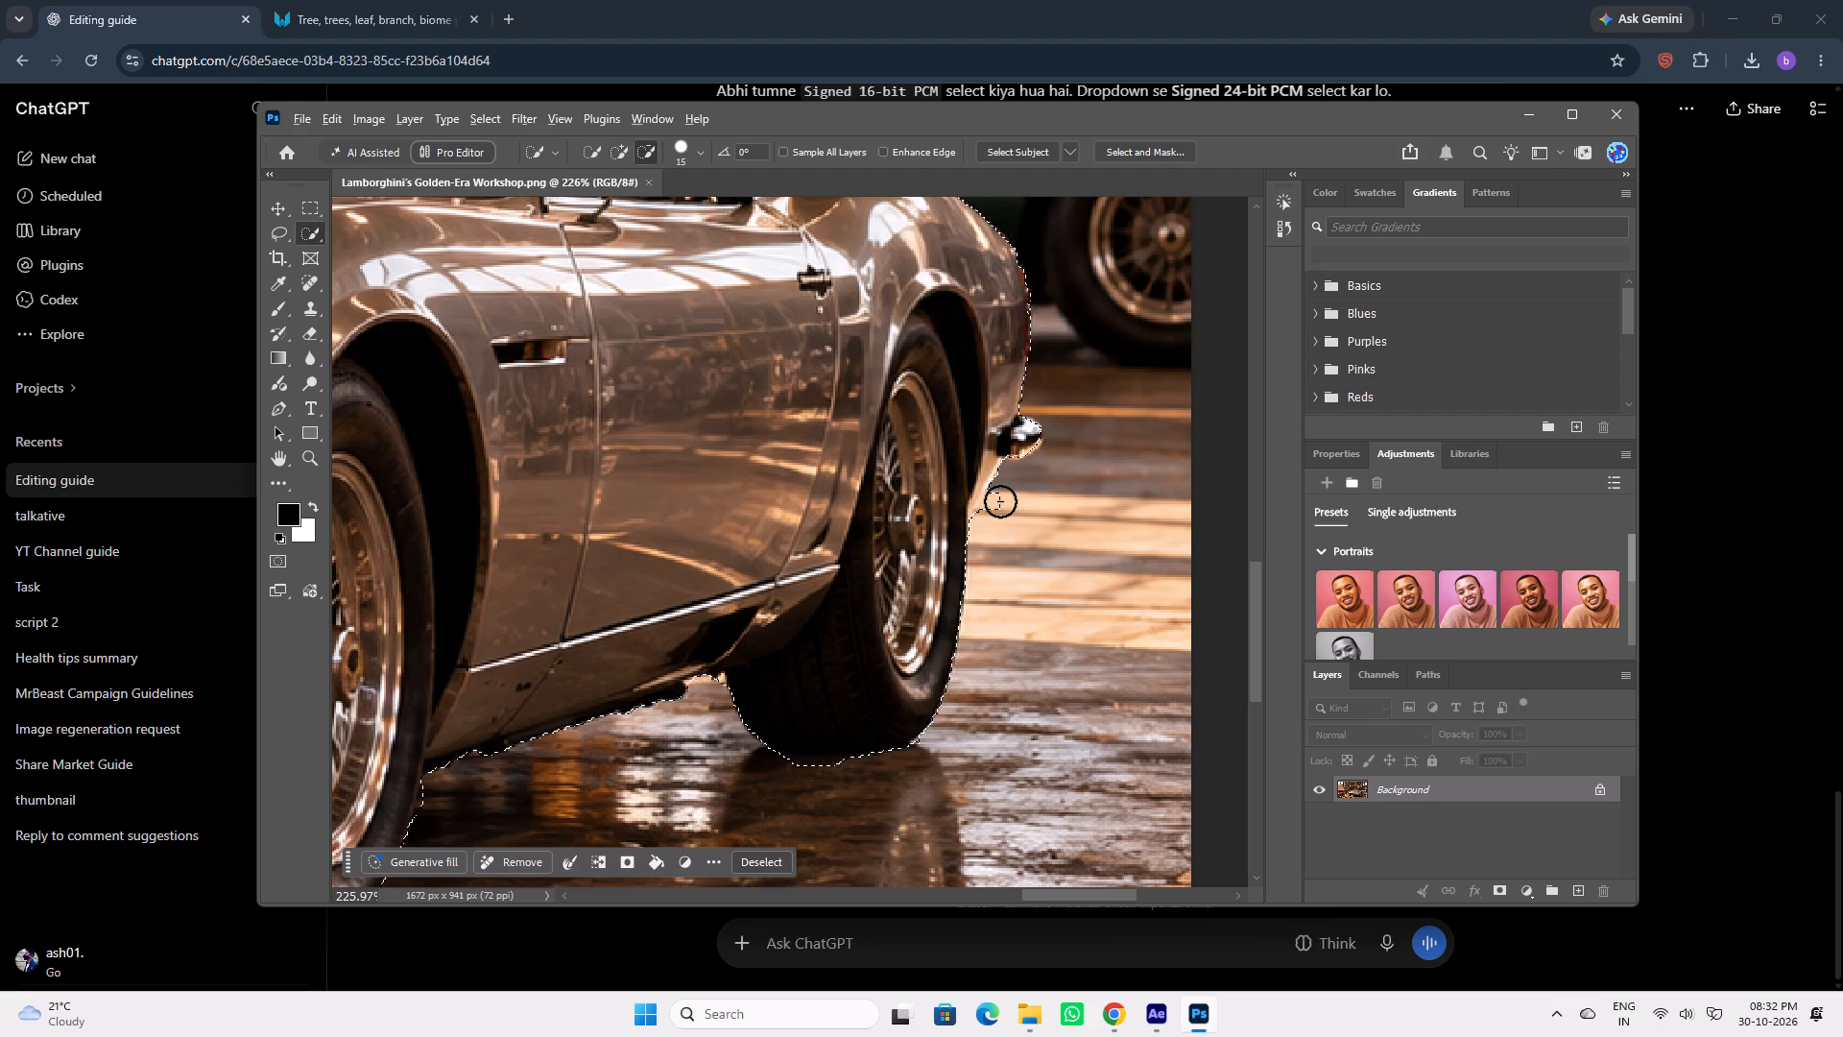
alt+click(1000, 502)
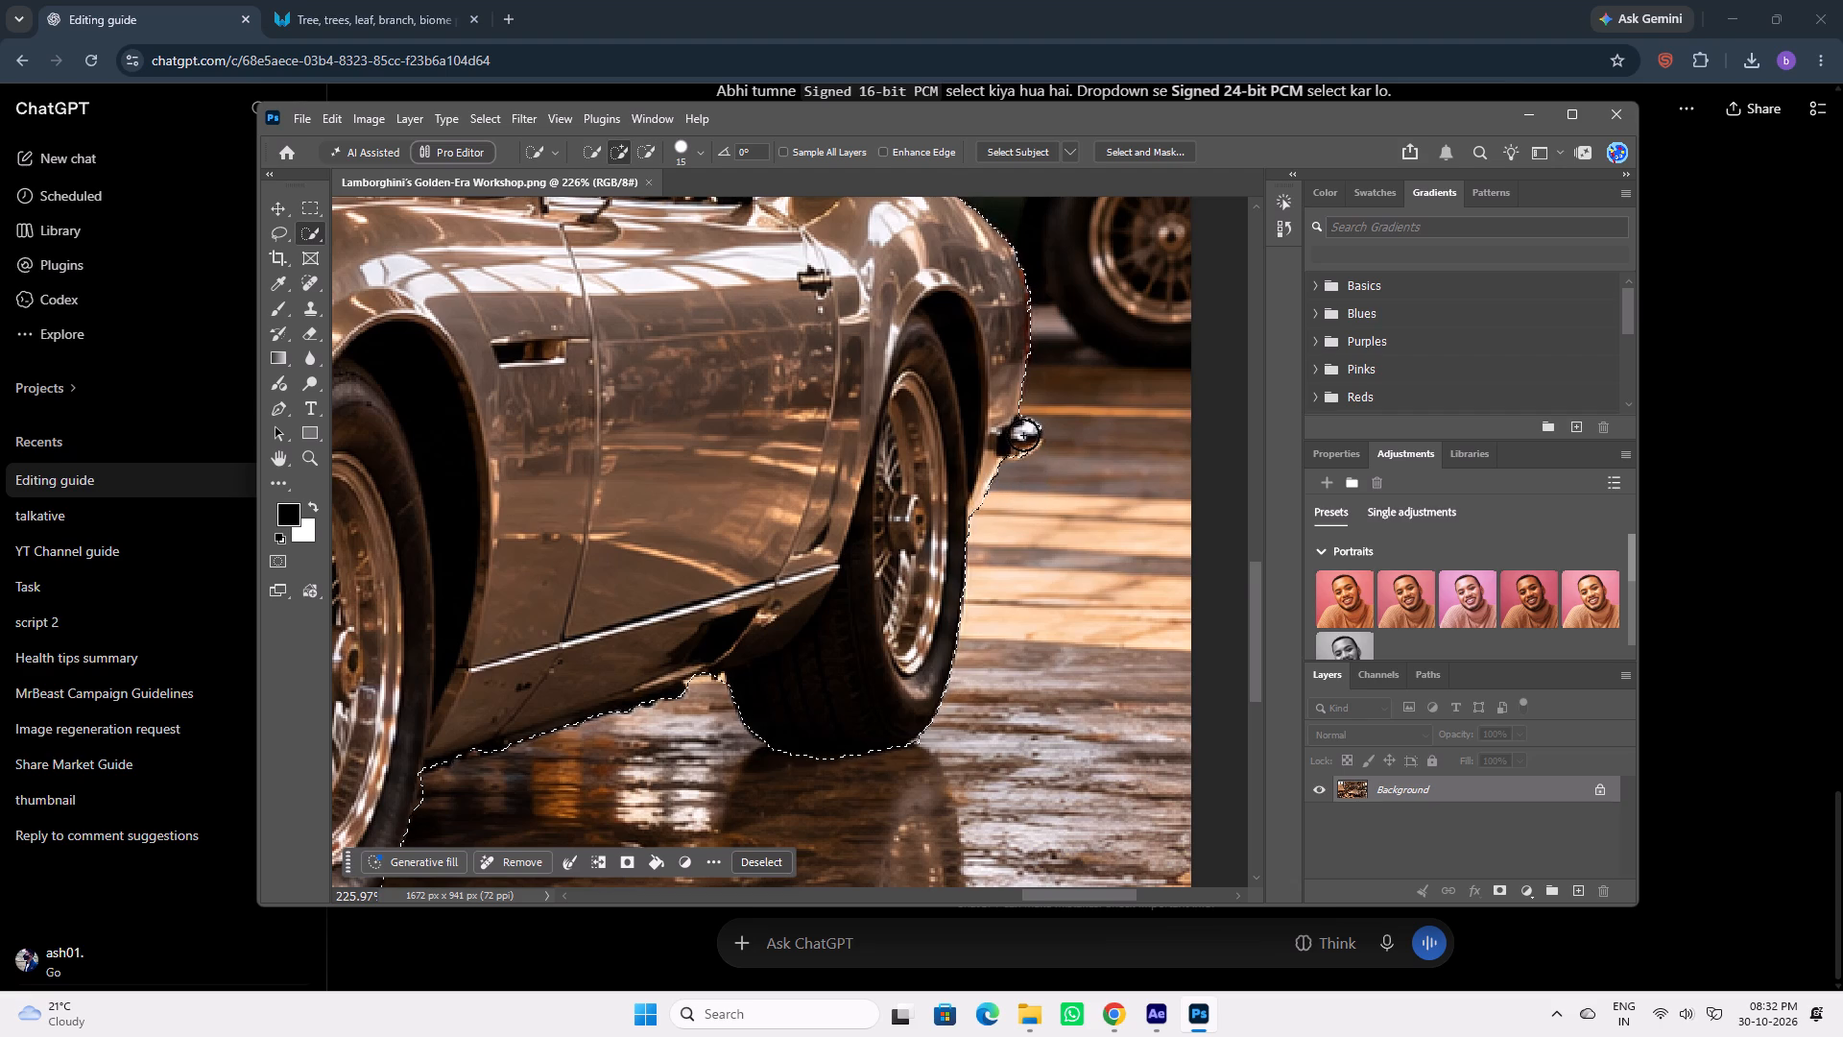
click(1025, 435)
Unlock the Background layer, invert the car selection and delete everything around the silver car.
click(1601, 787)
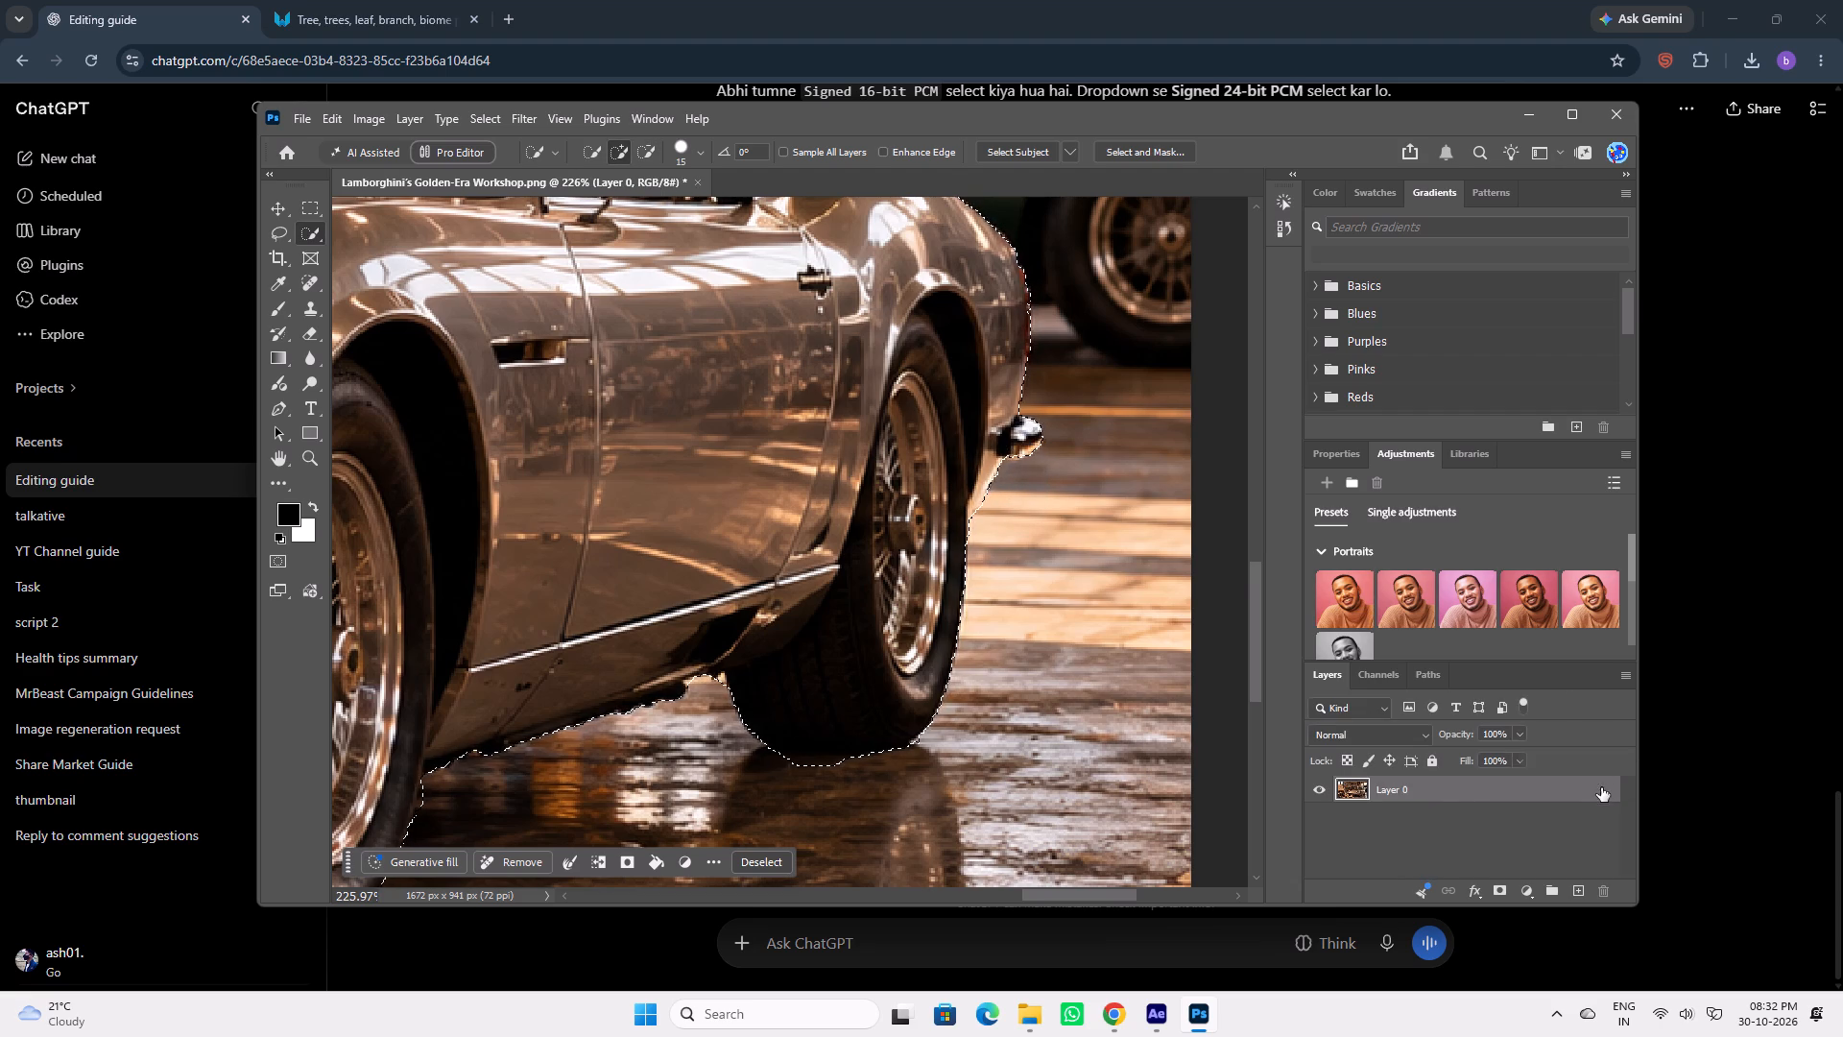
key(space)
key(space)
key(space)
key(space)
key(space)
key(space)
key(space)
key(space)
key(space)
key(space)
key(space)
key(space)
key(space)
key(space)
key(space)
key(space)
key(space)
drag(732, 521, 1003, 344)
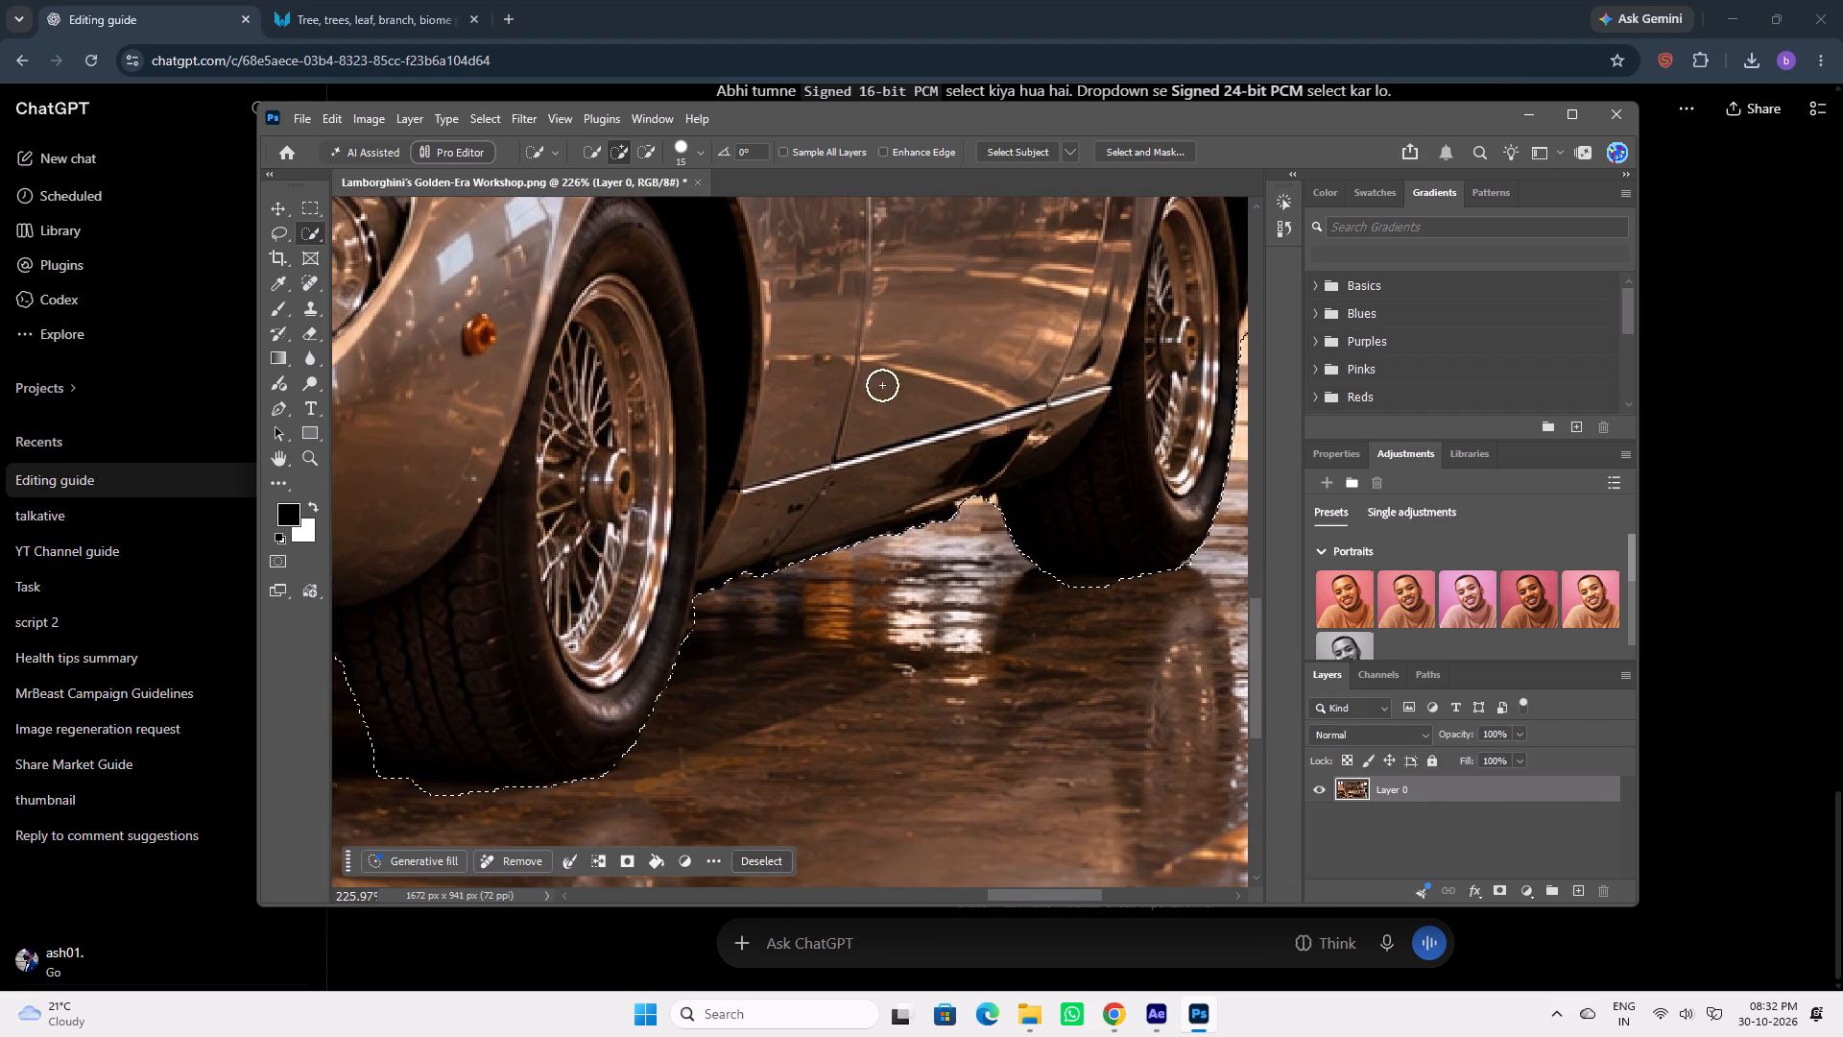
alt+scroll(710, 445, down, 13)
key(space)
key(space)
key(space)
key(space)
key(space)
key(space)
key(space)
key(space)
key(space)
key(space)
key(space)
key(space)
key(space)
key(space)
key(space)
key(space)
key(space)
key(space)
key(space)
key(space)
drag(547, 372, 593, 383)
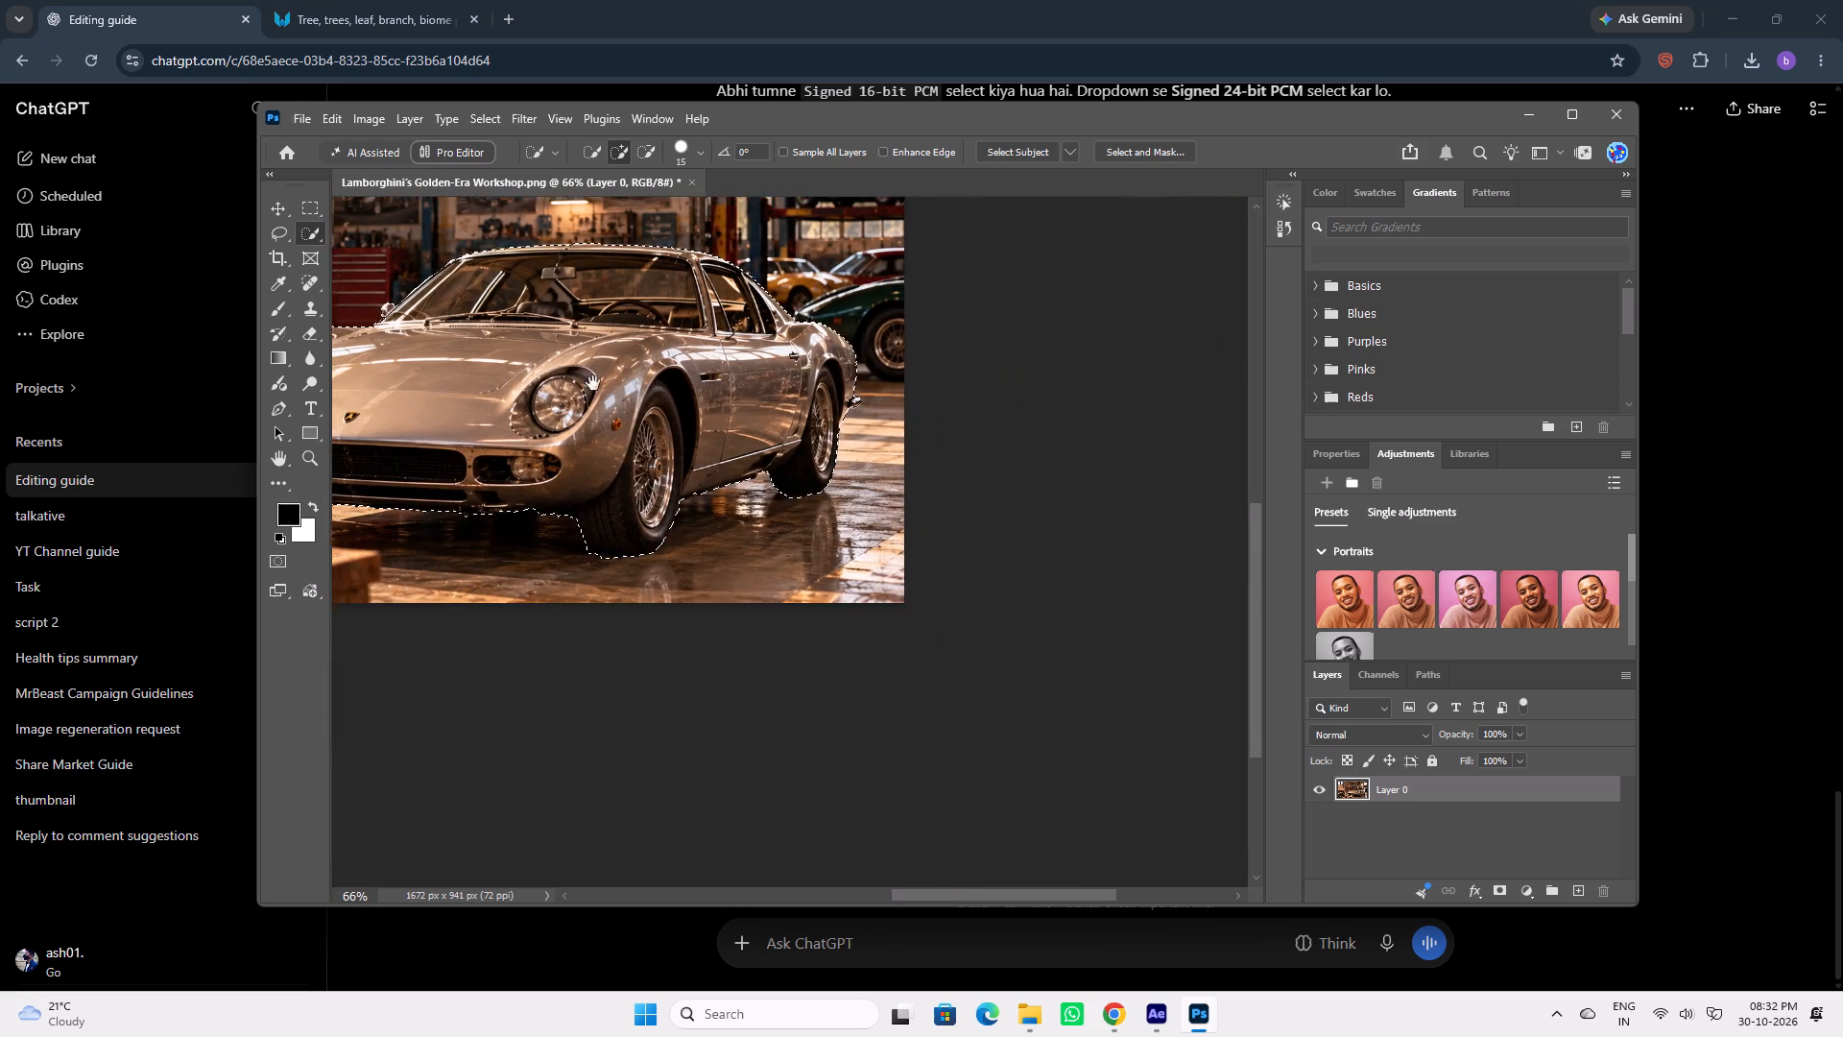
drag(593, 383, 816, 546)
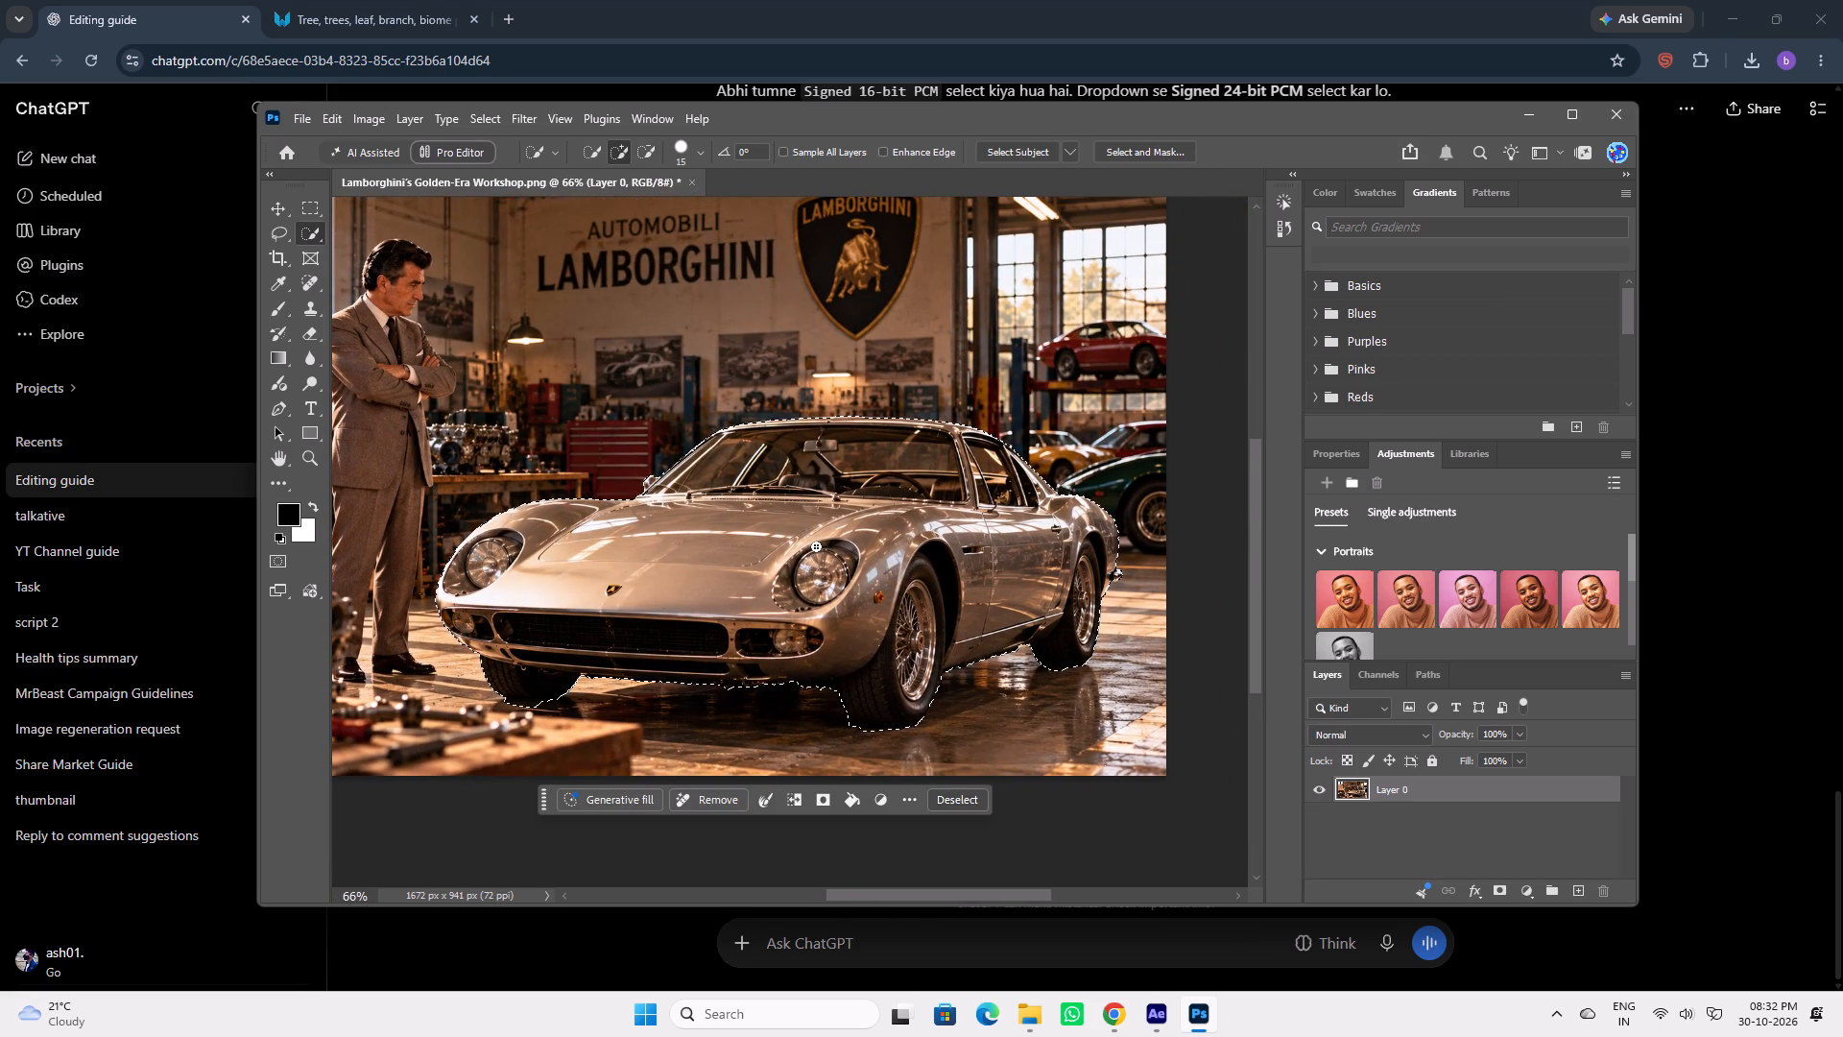
right_click(816, 546)
click(910, 575)
key(Delete)
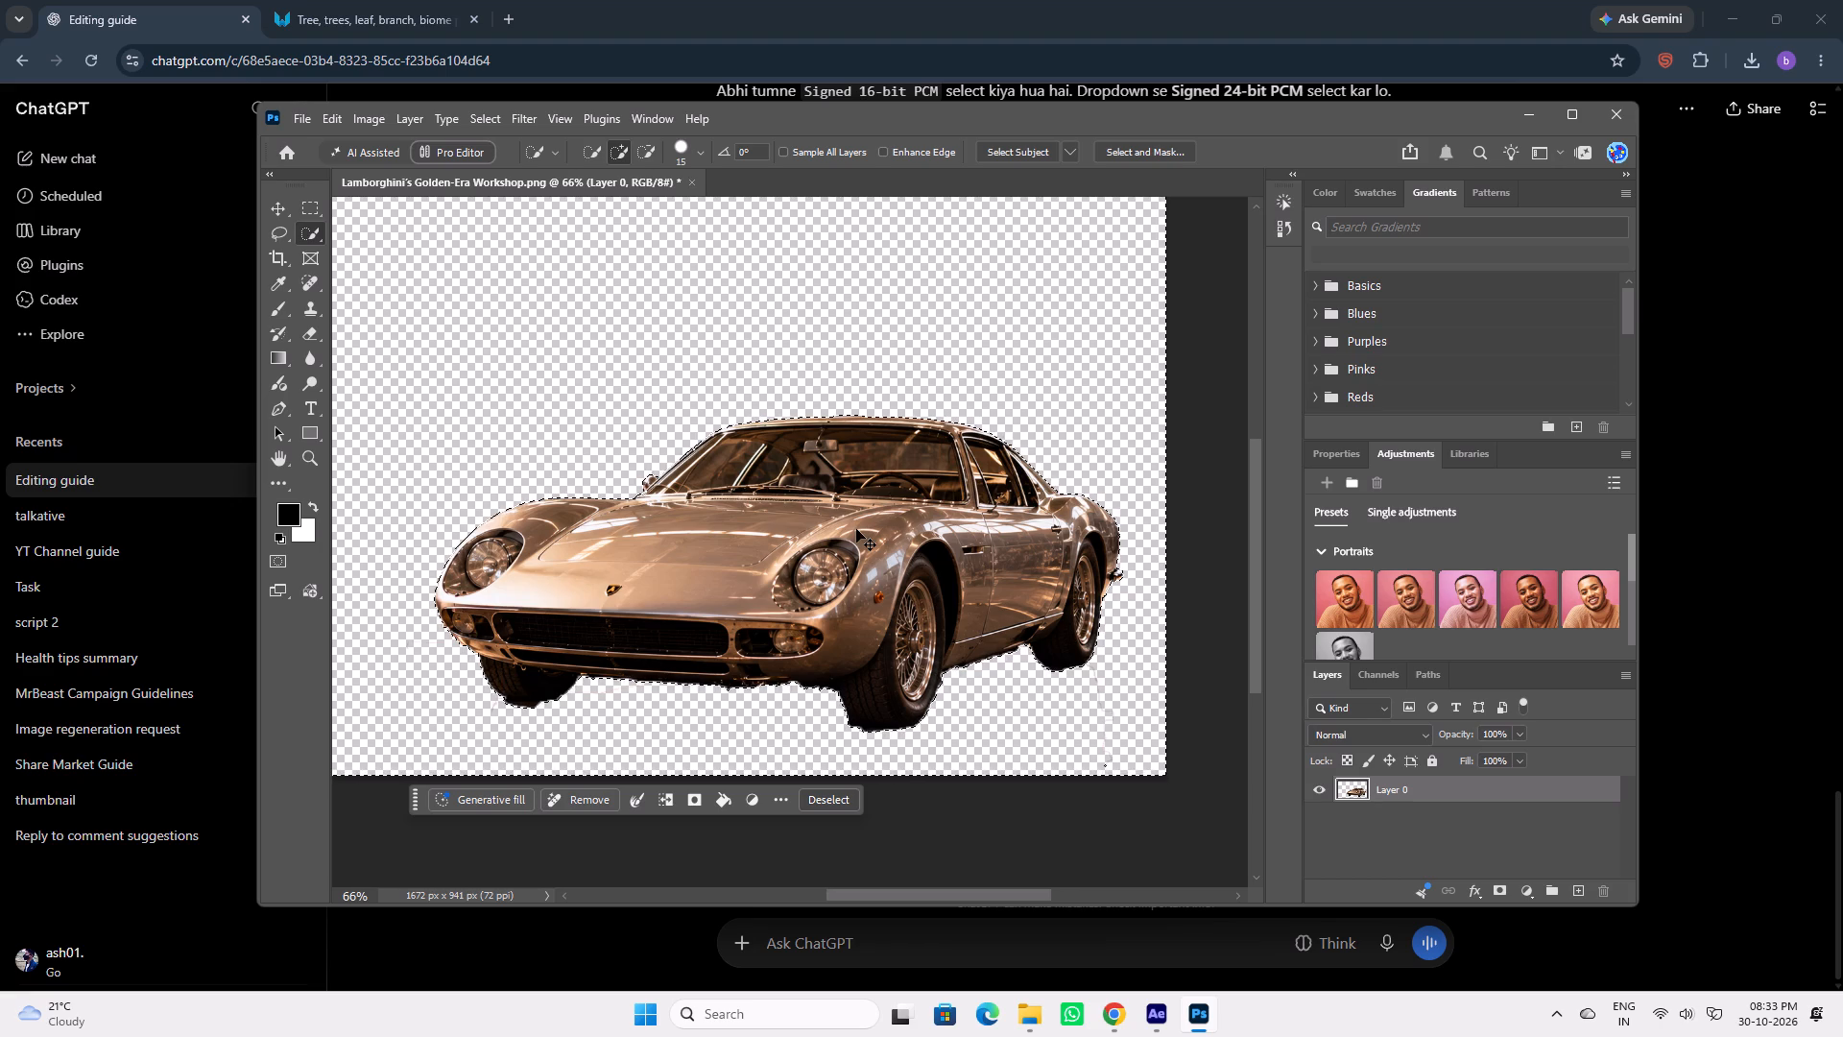
Save the car cutout over Lamborghini's Golden-Era Workshop.png and close Photoshop.
key(ctrl+s)
click(1629, 119)
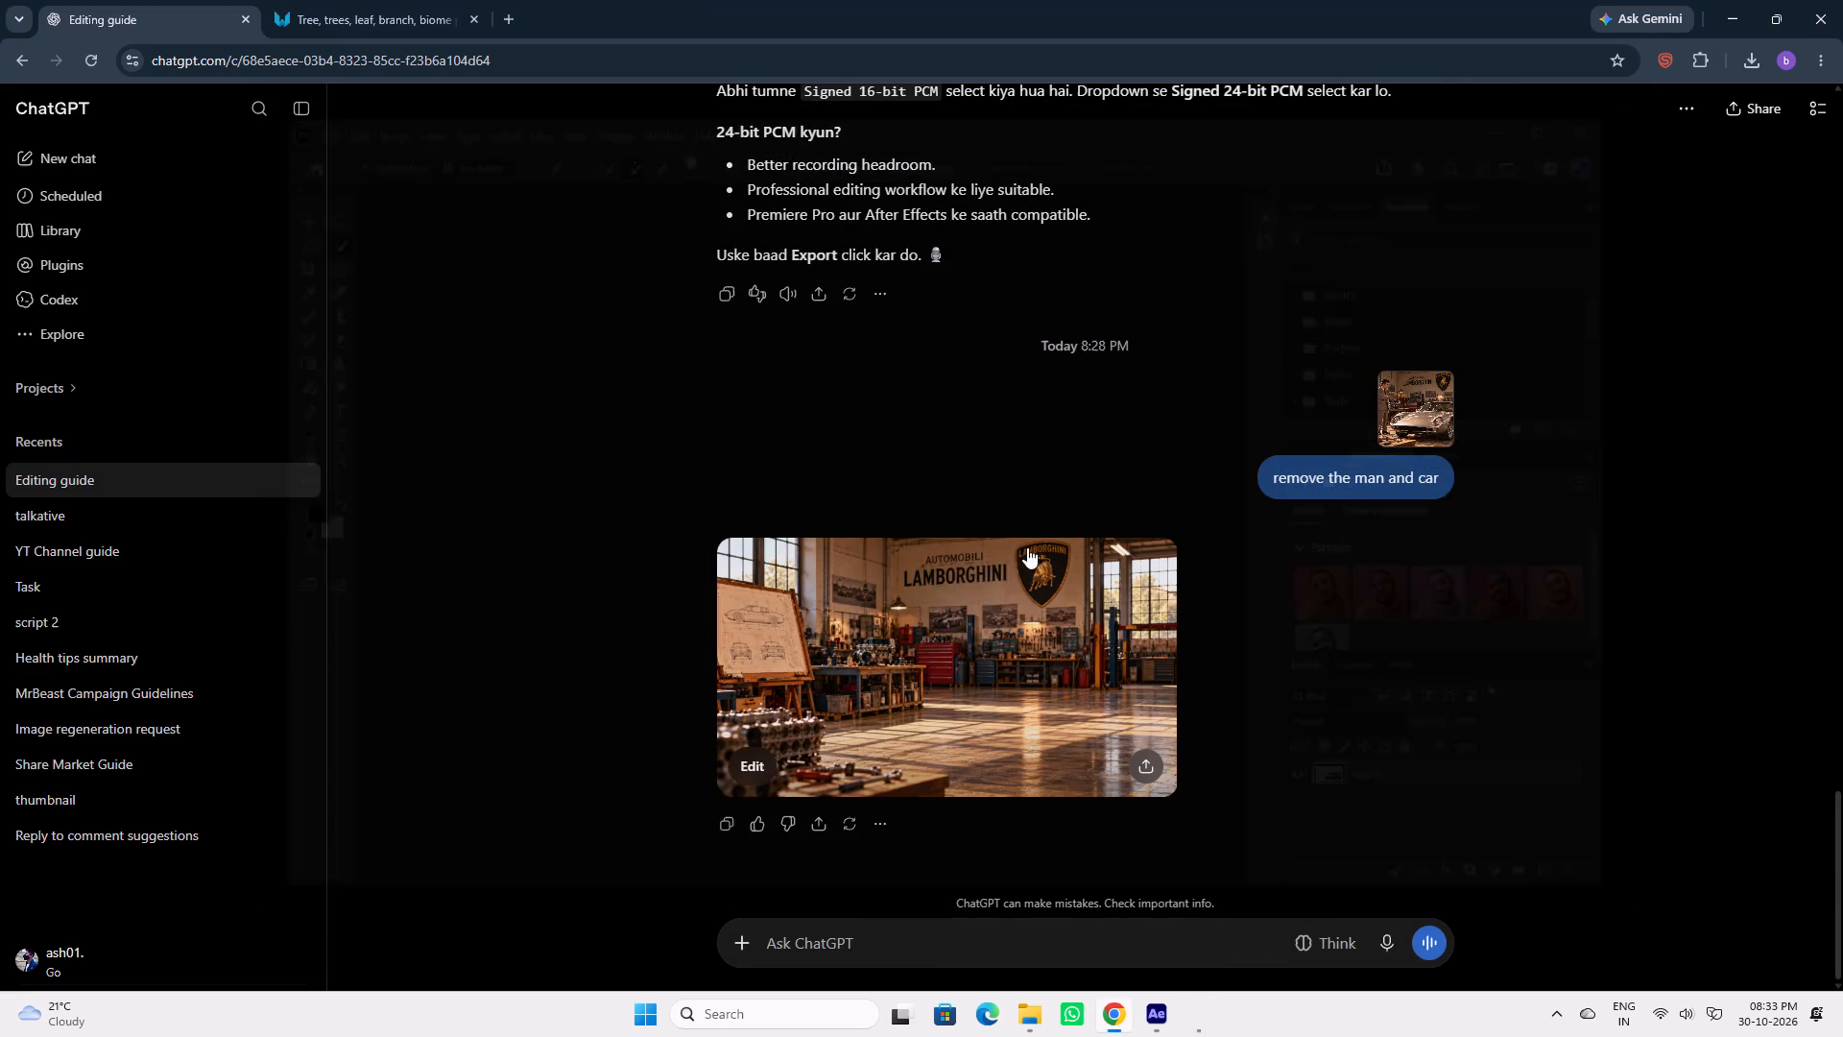
Switch to After Effects and delete the Sunlit Ferrari Heritage Workshop image layer from the Rise of Lamborghini composition.
click(1171, 1014)
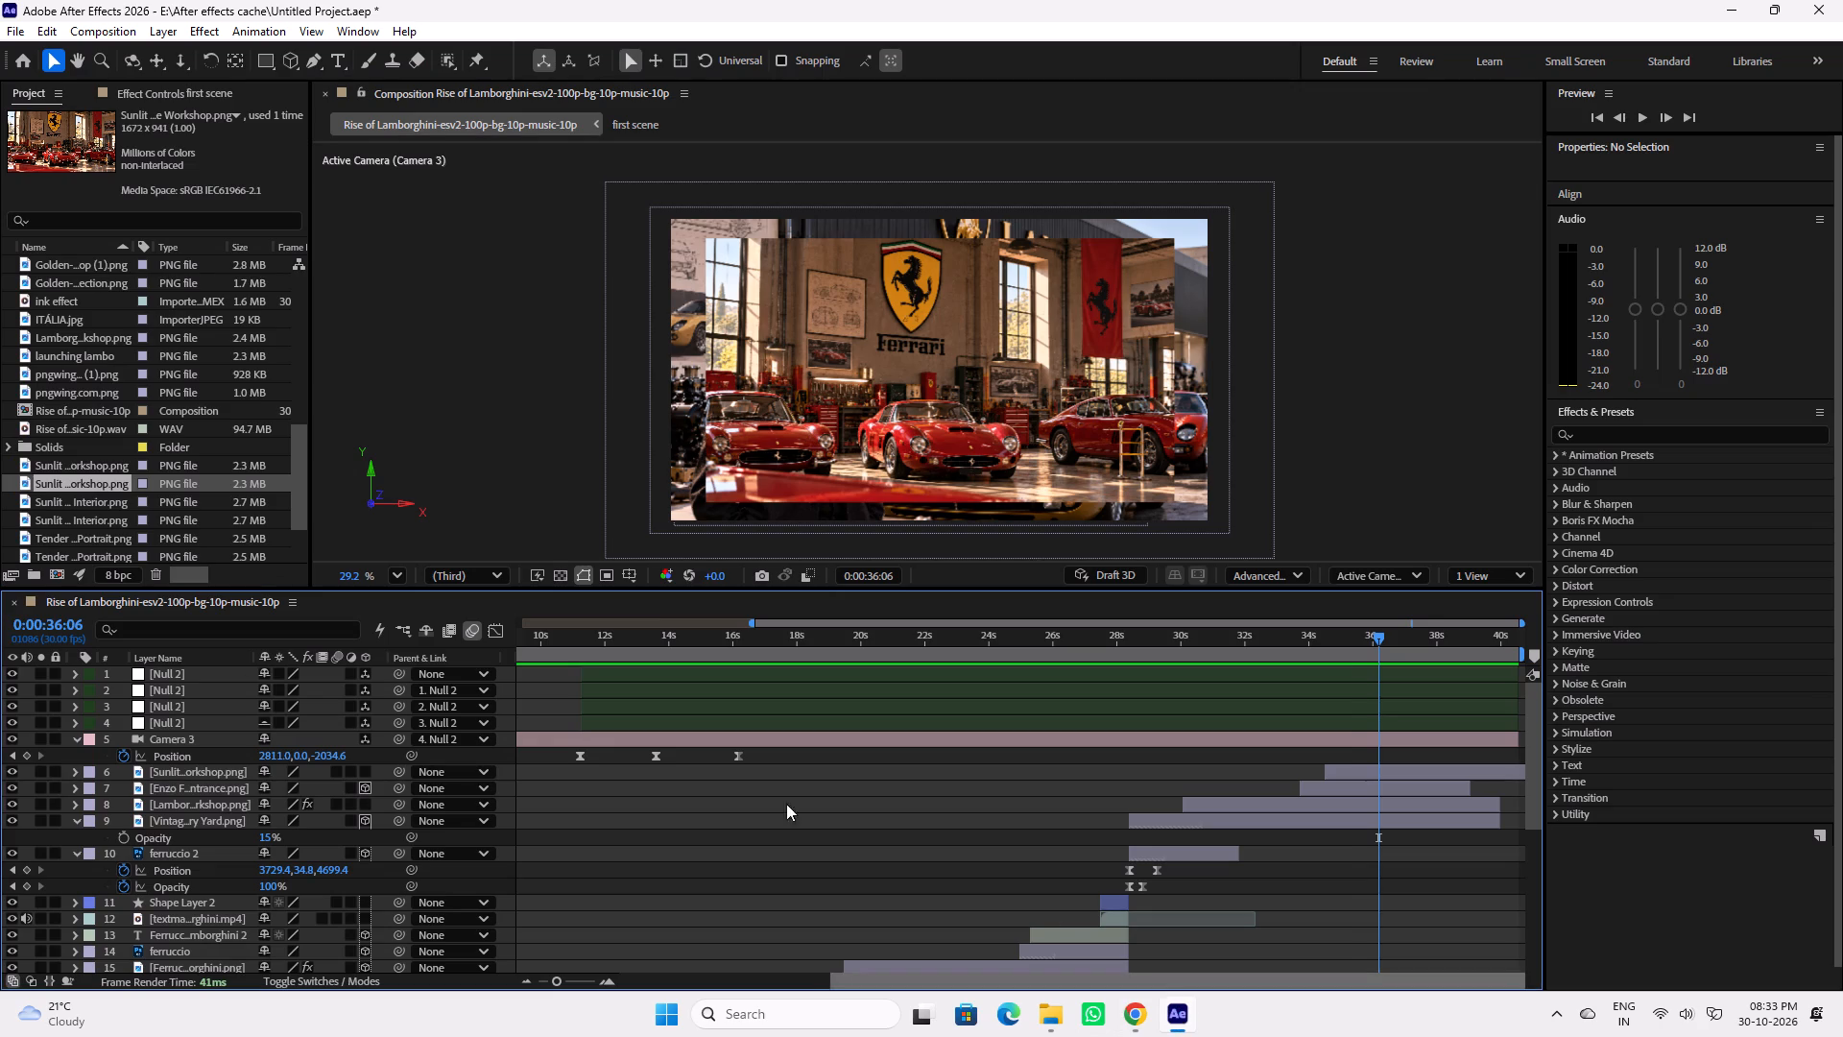
double_click(14, 377)
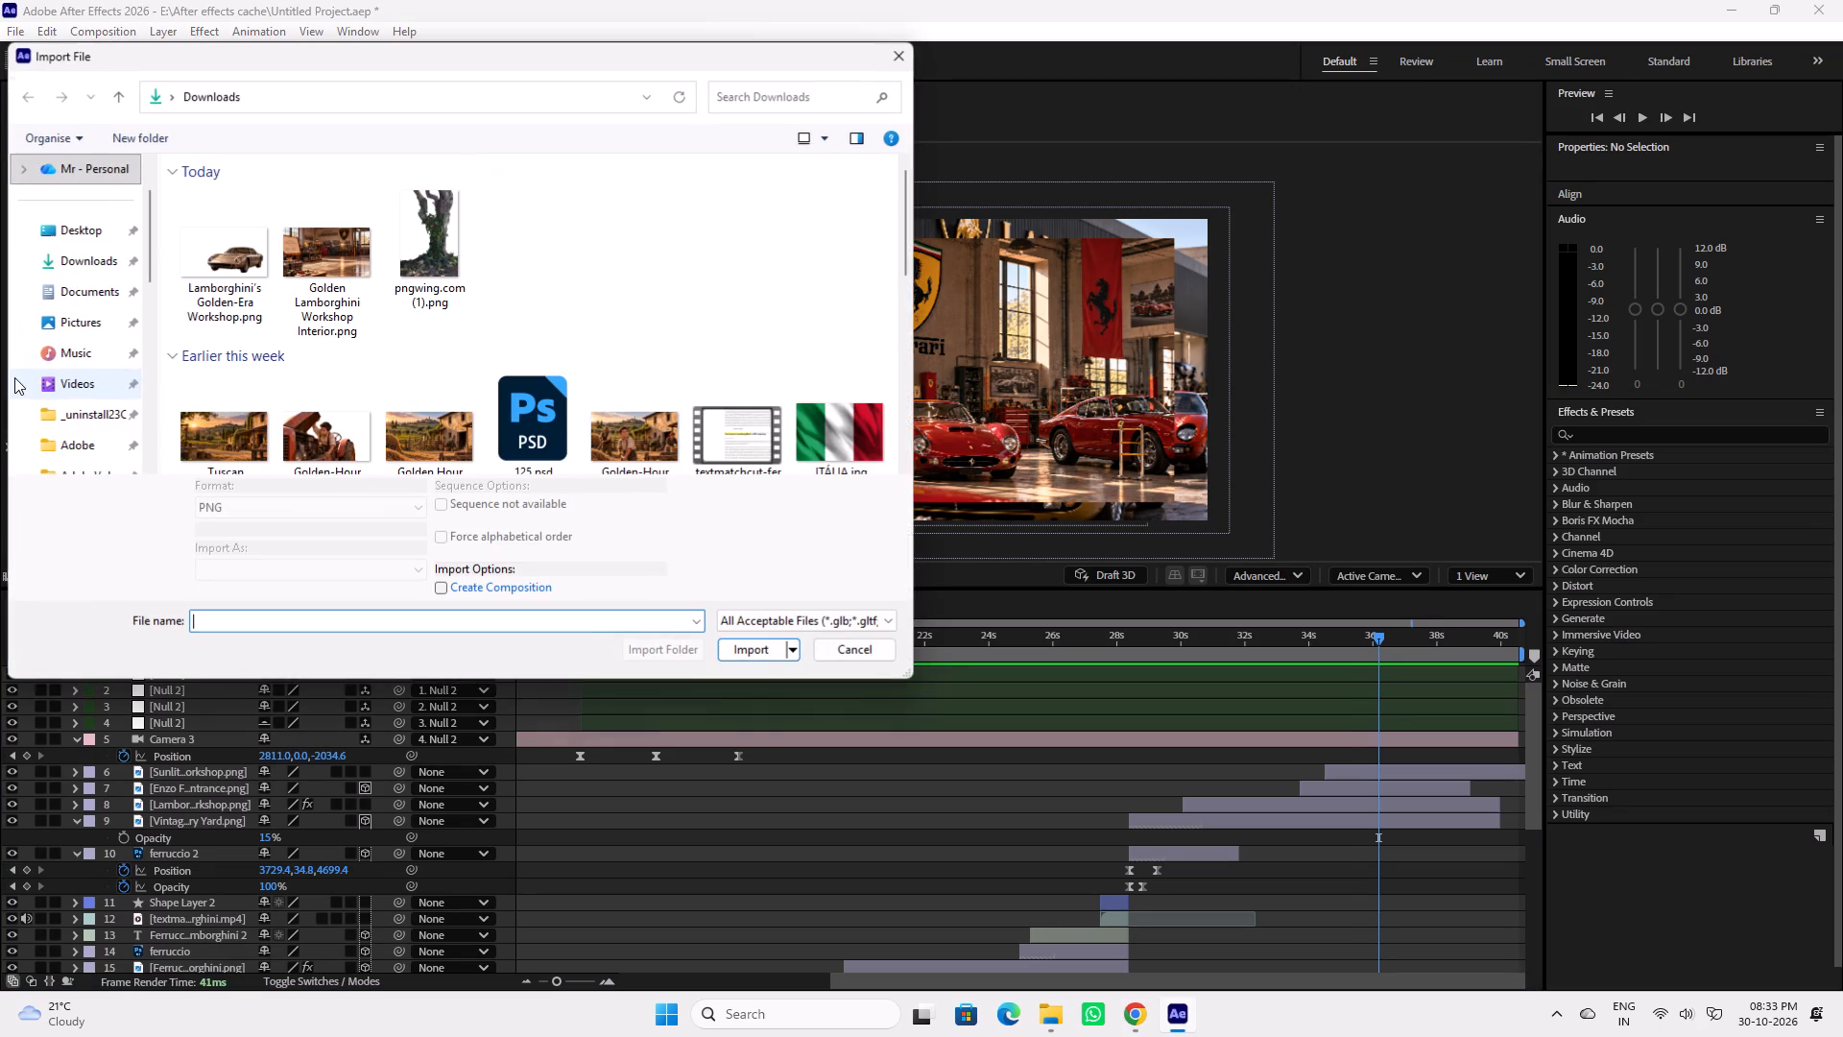
click(855, 651)
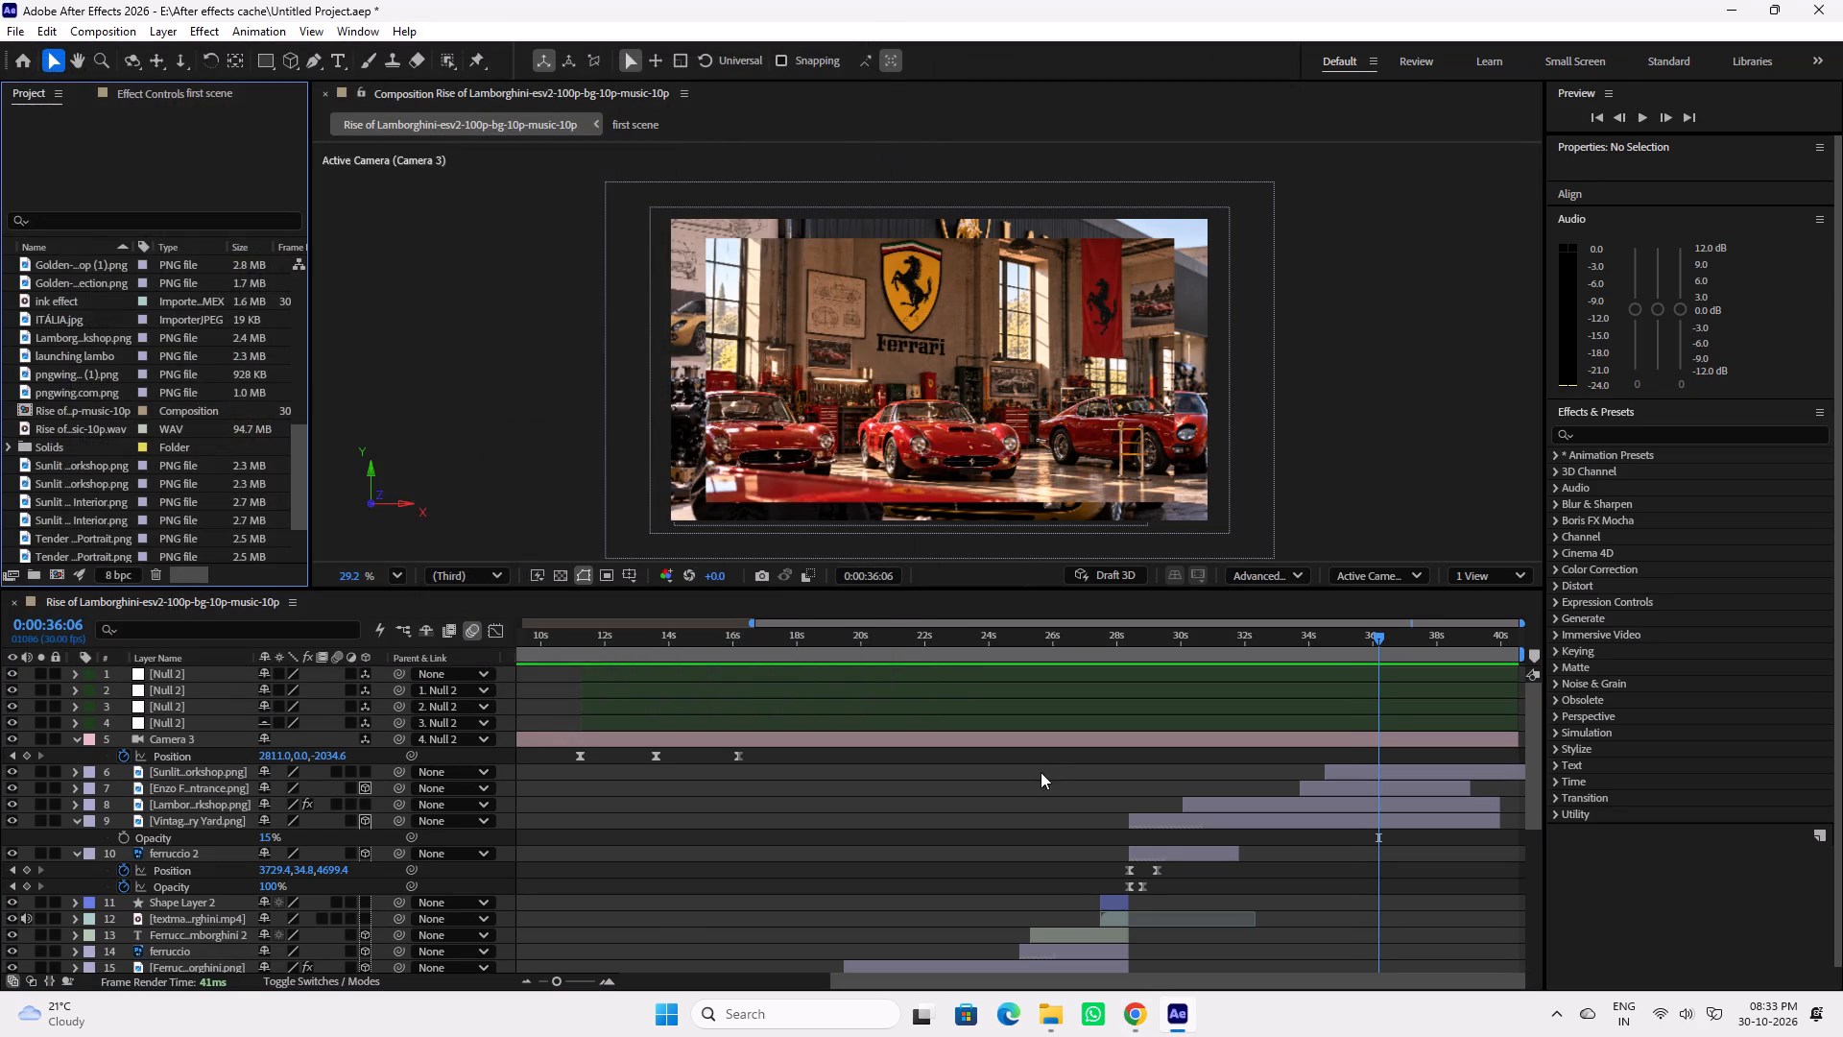
drag(1009, 426, 1015, 427)
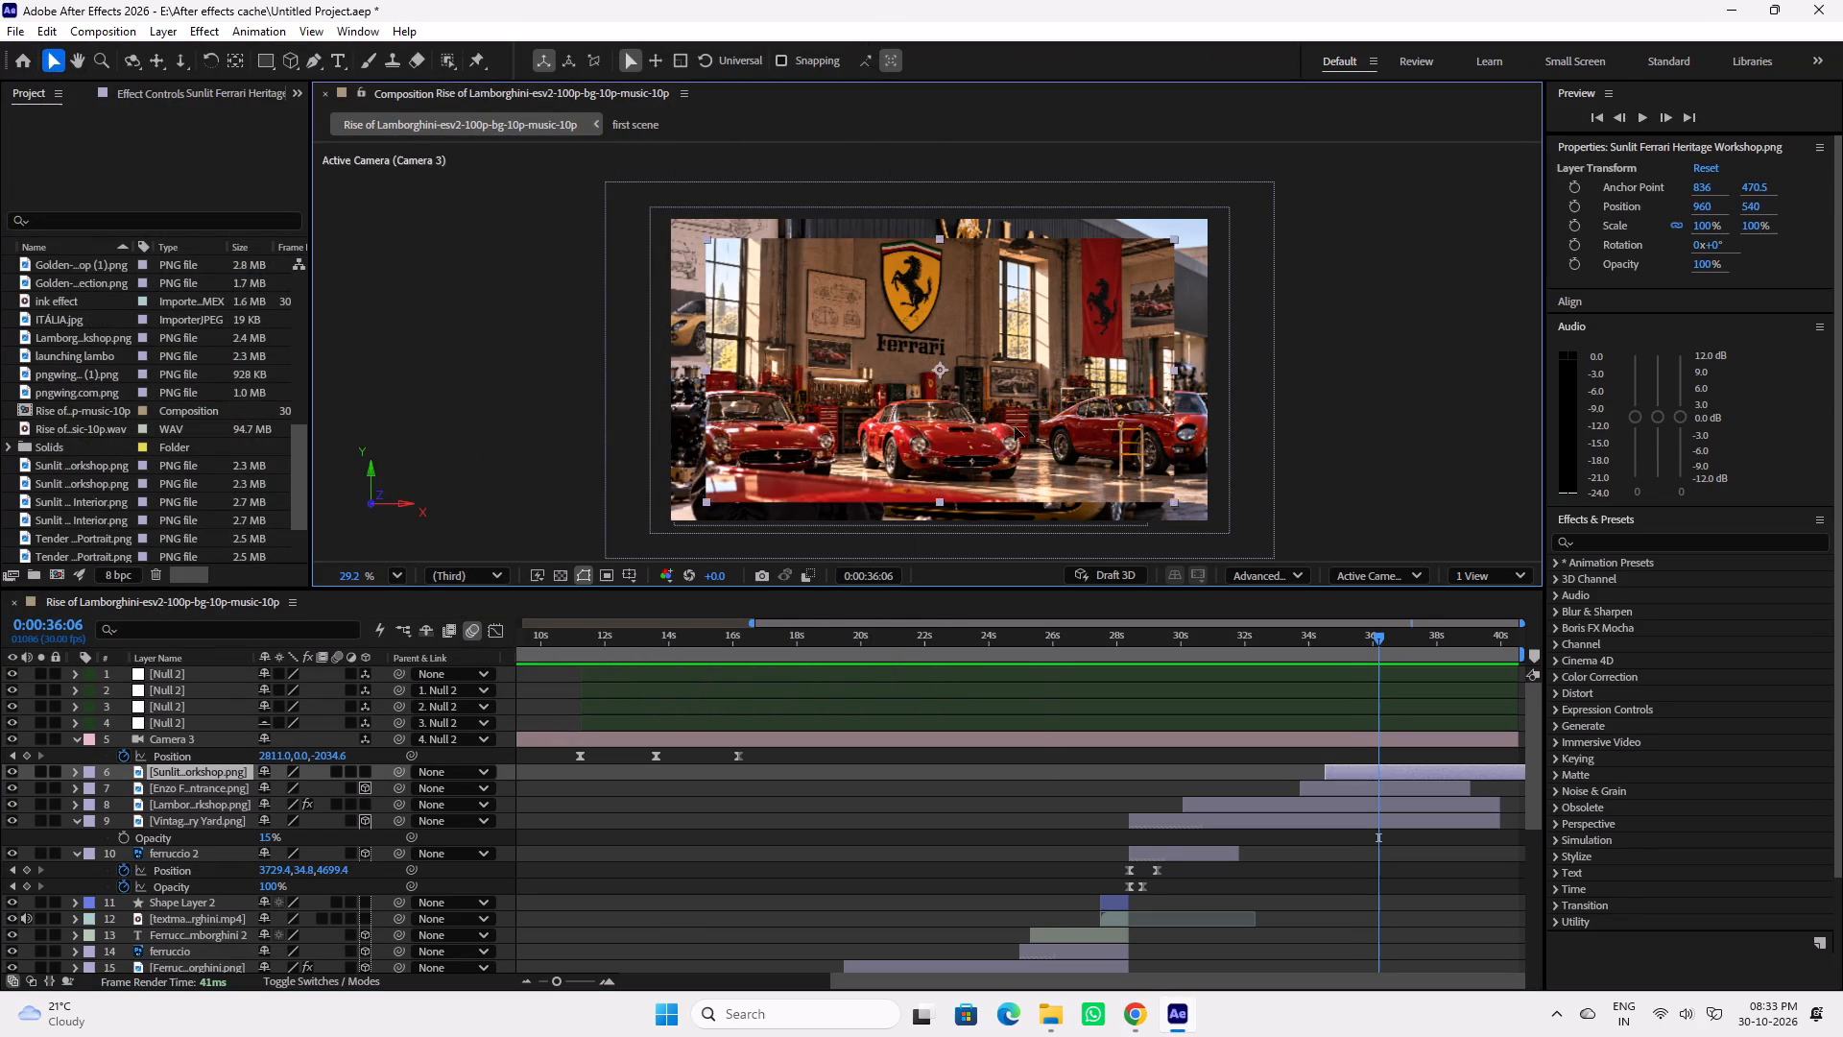
drag(1015, 427, 1051, 437)
key(Delete)
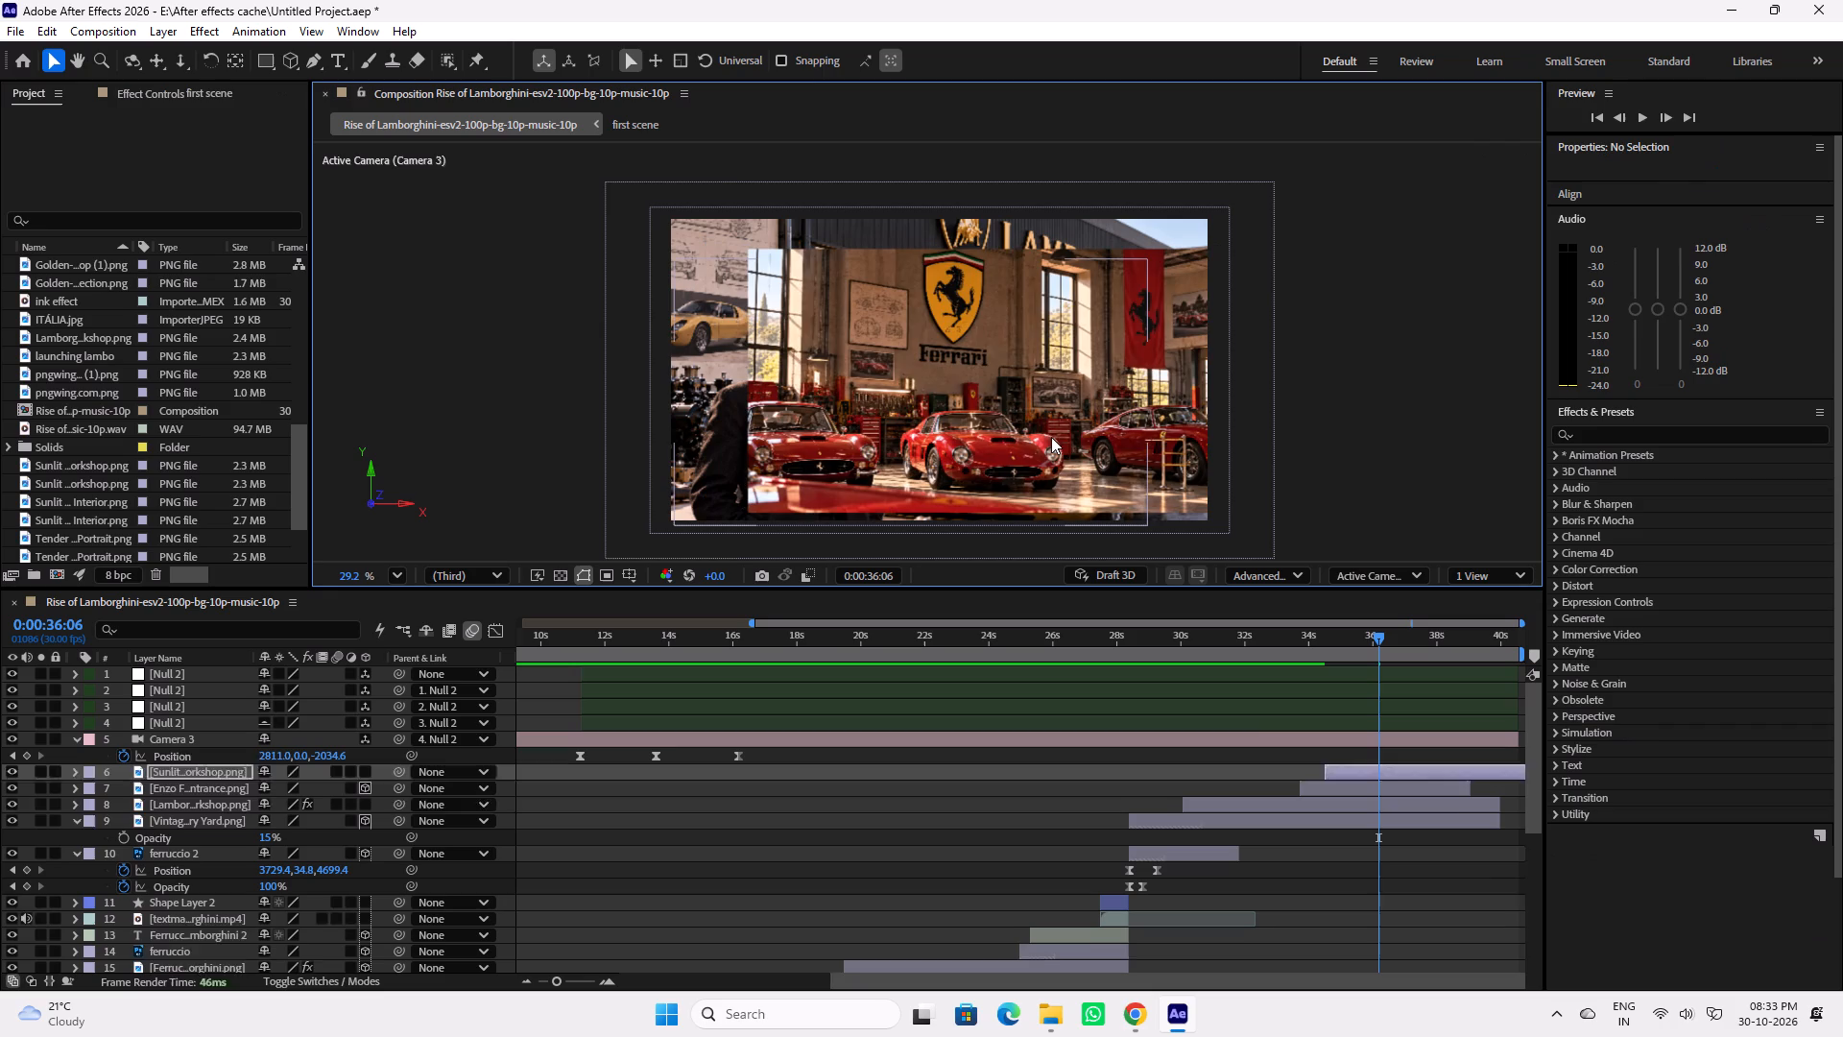
Scrub through the composition and play it from about 0:00:27:25 to review the tractor yard and Lamborghini workshop scenes.
drag(1314, 643, 1145, 639)
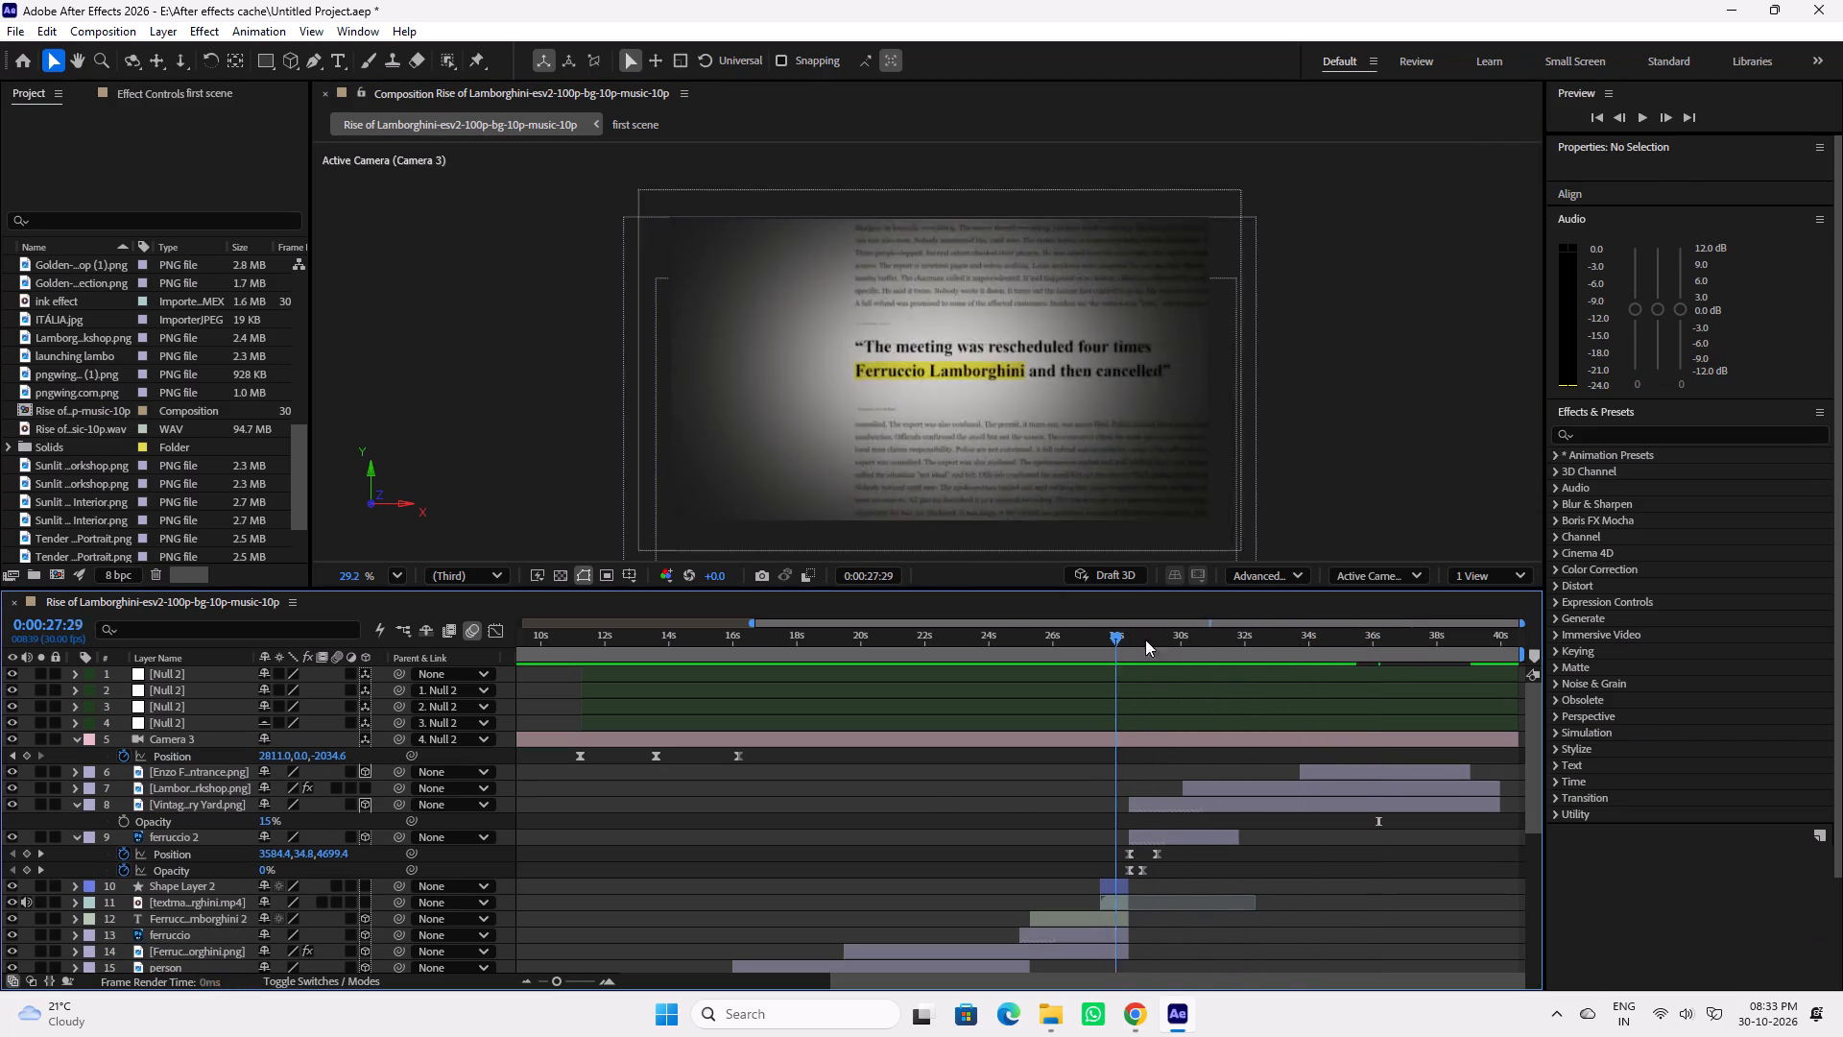
drag(1145, 639, 1352, 658)
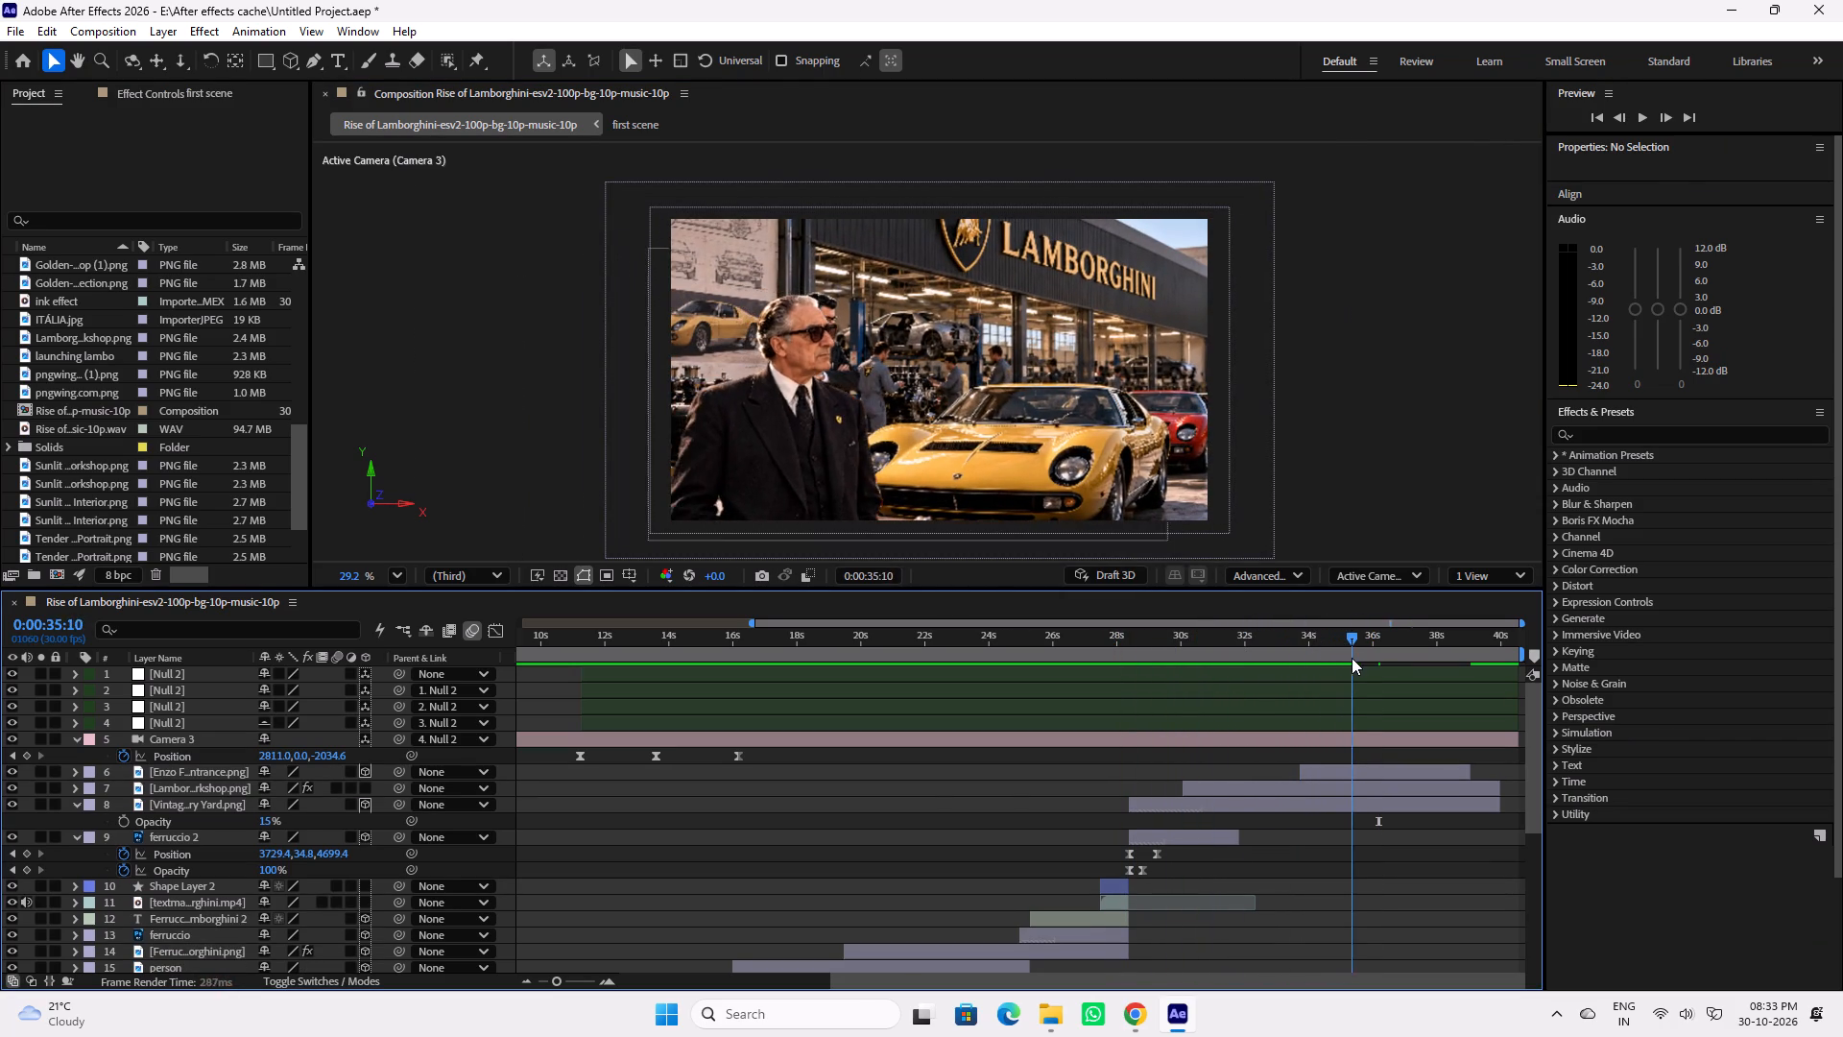
drag(1352, 658, 1233, 652)
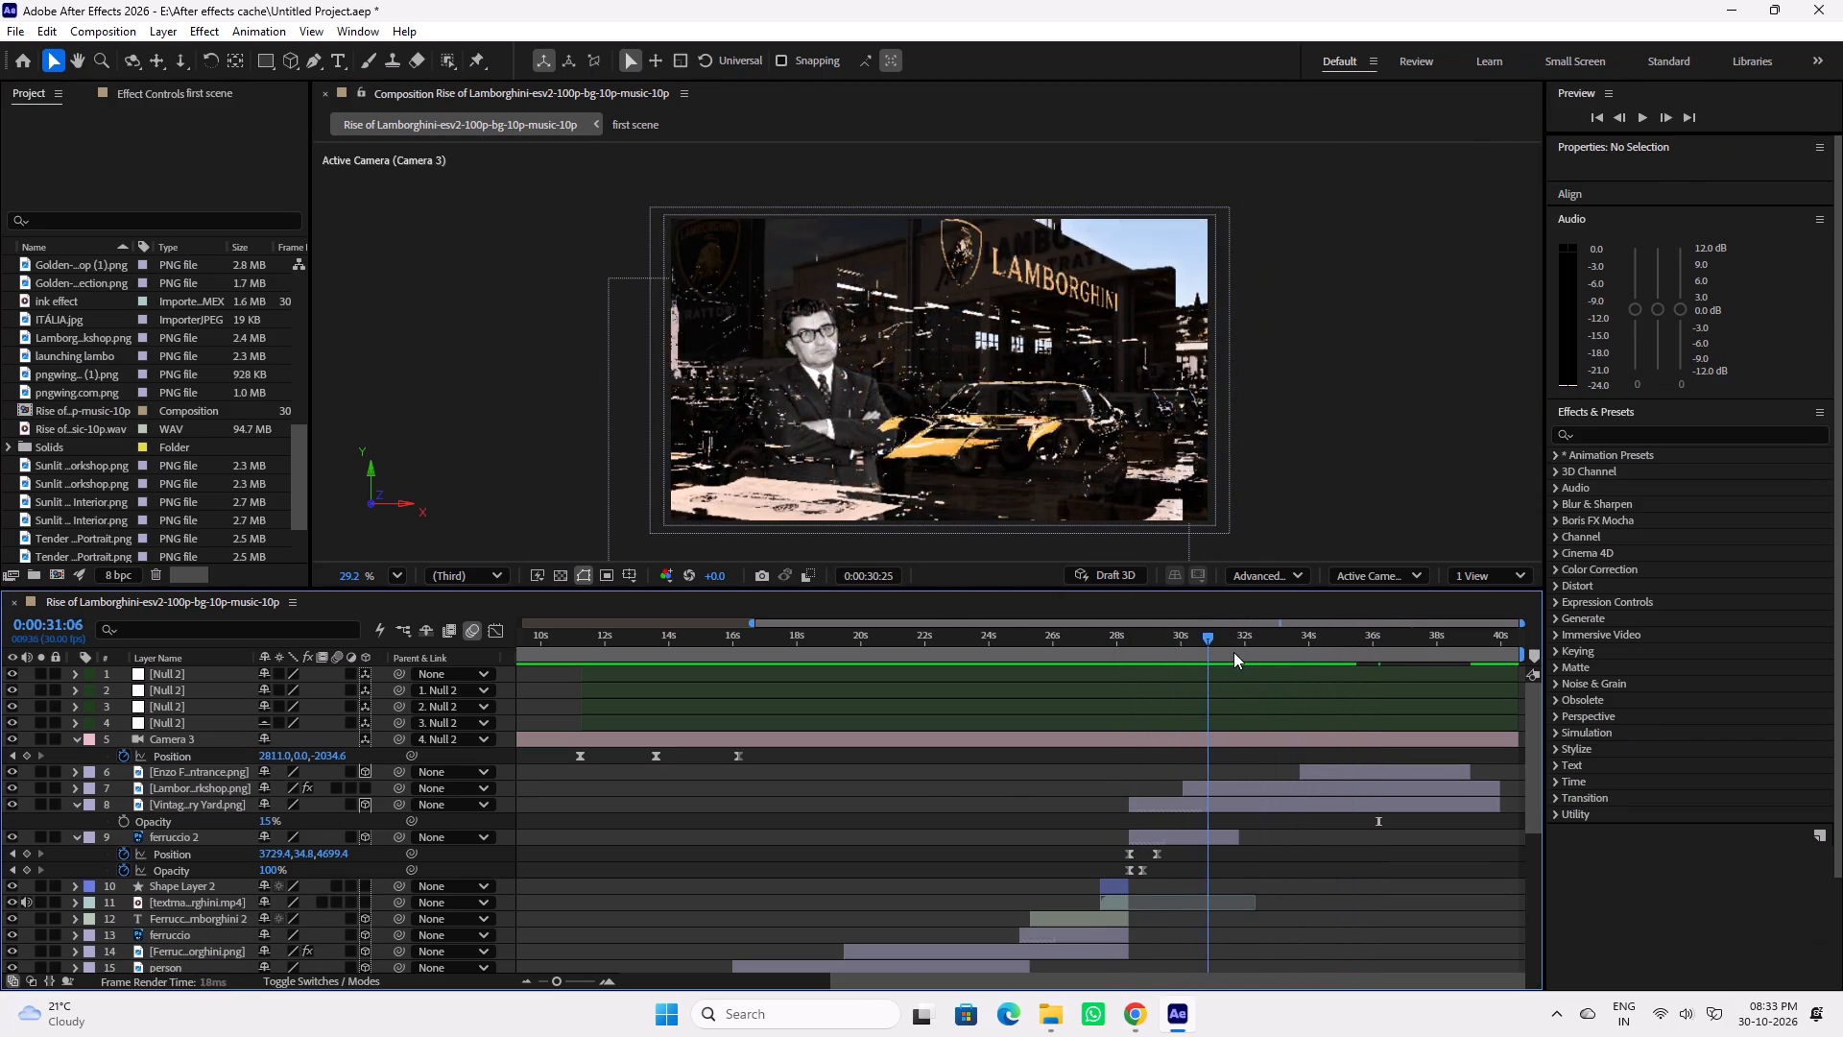
drag(1233, 652, 1323, 652)
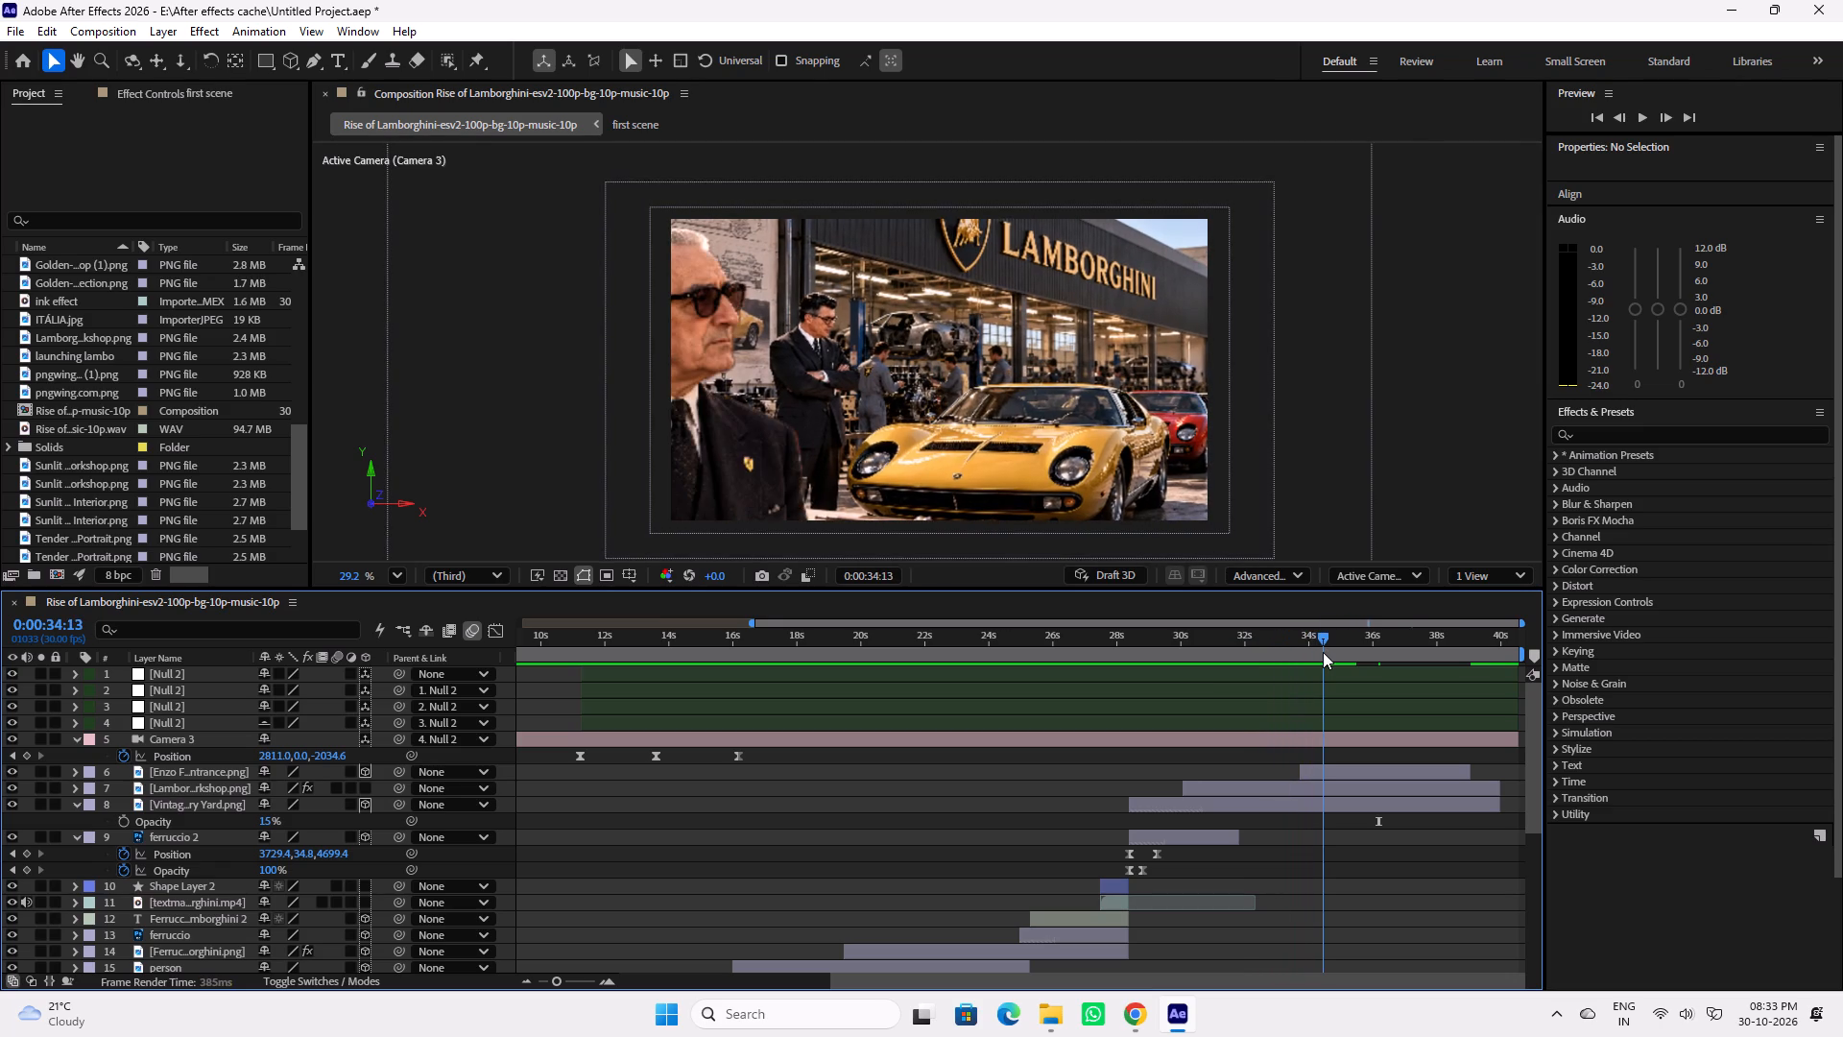
drag(1323, 652, 1276, 652)
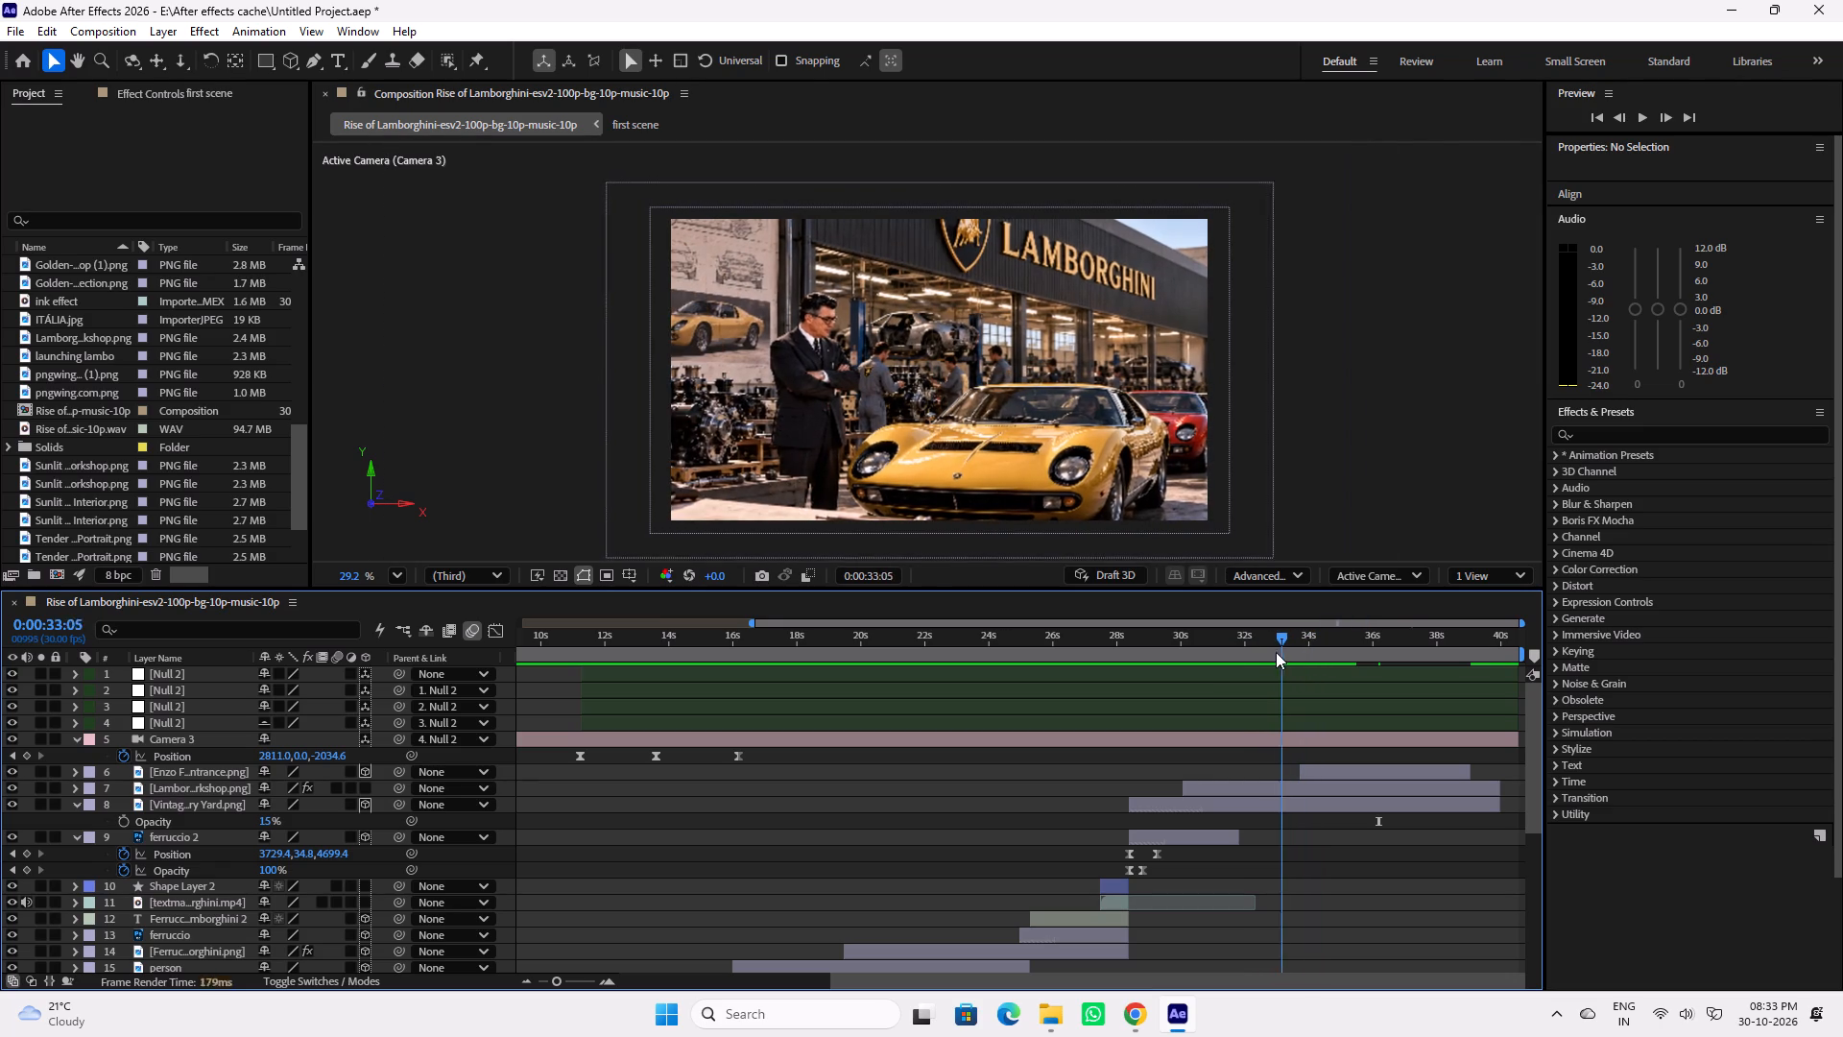
drag(1276, 652, 1311, 655)
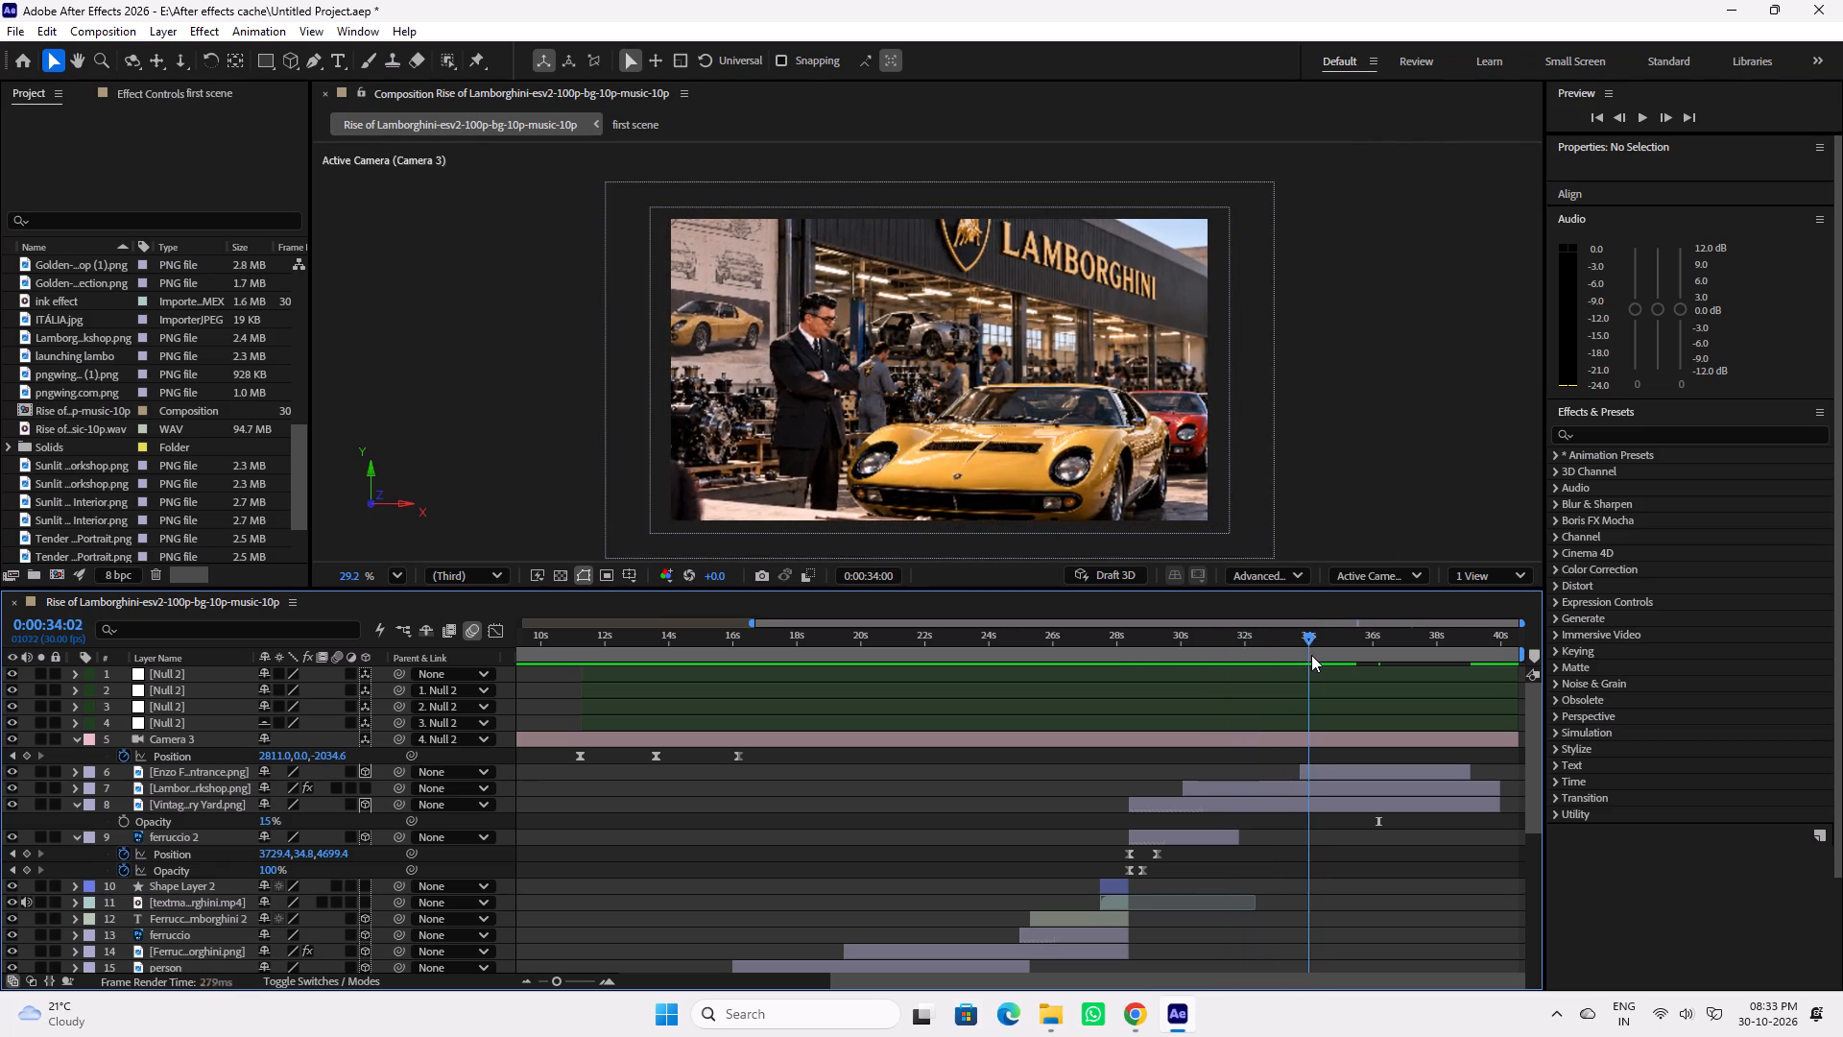
drag(1311, 655, 1174, 655)
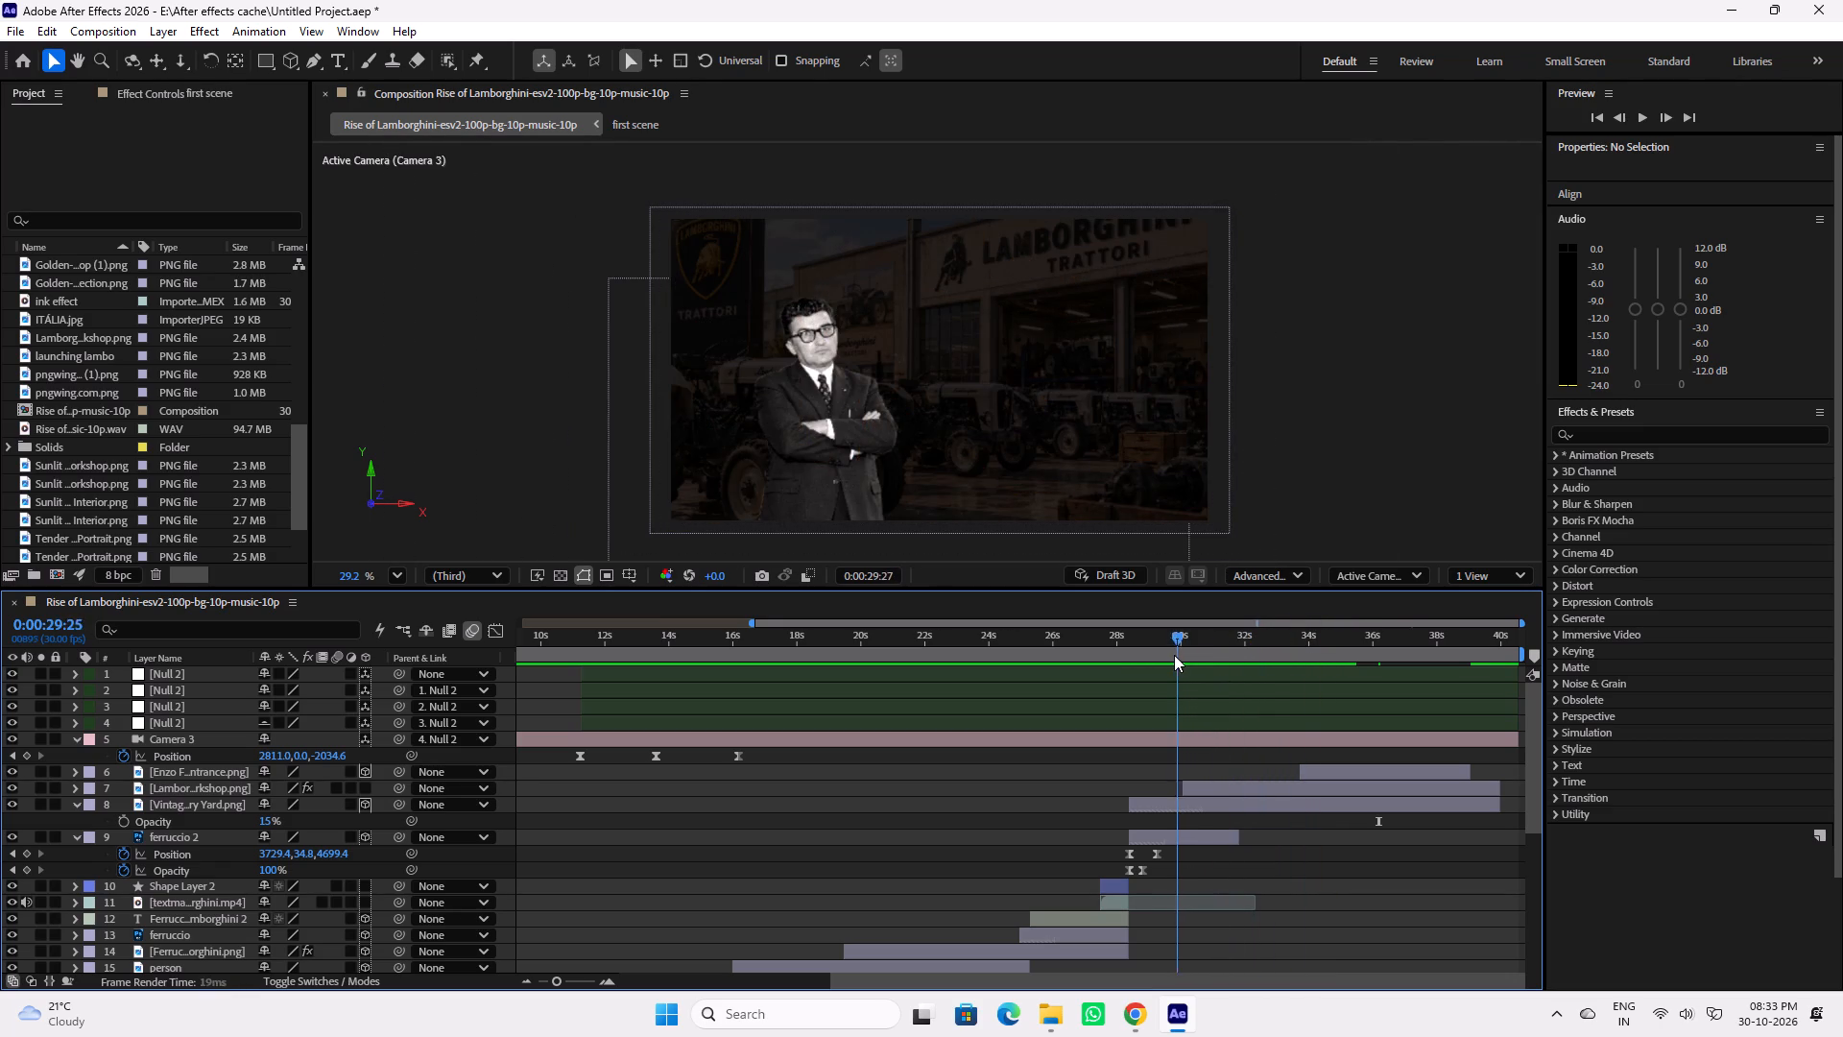
drag(1174, 655, 1112, 649)
key(space)
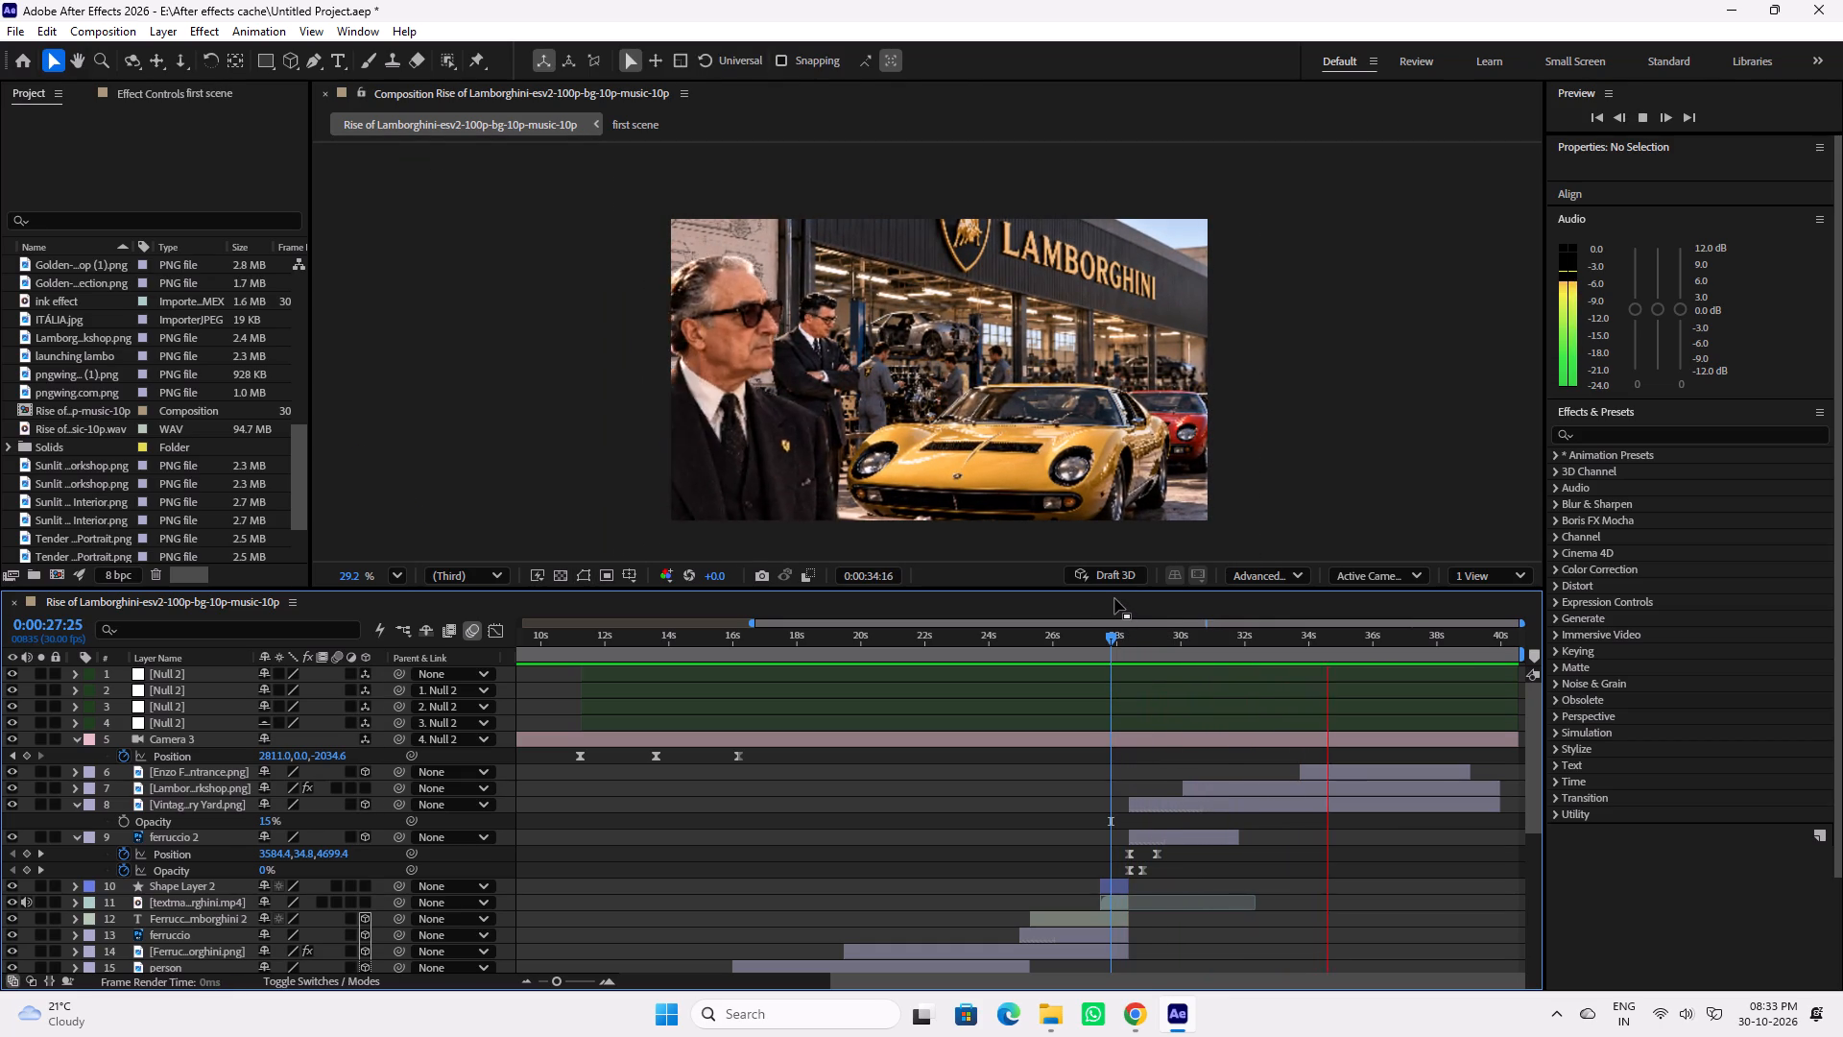
key(space)
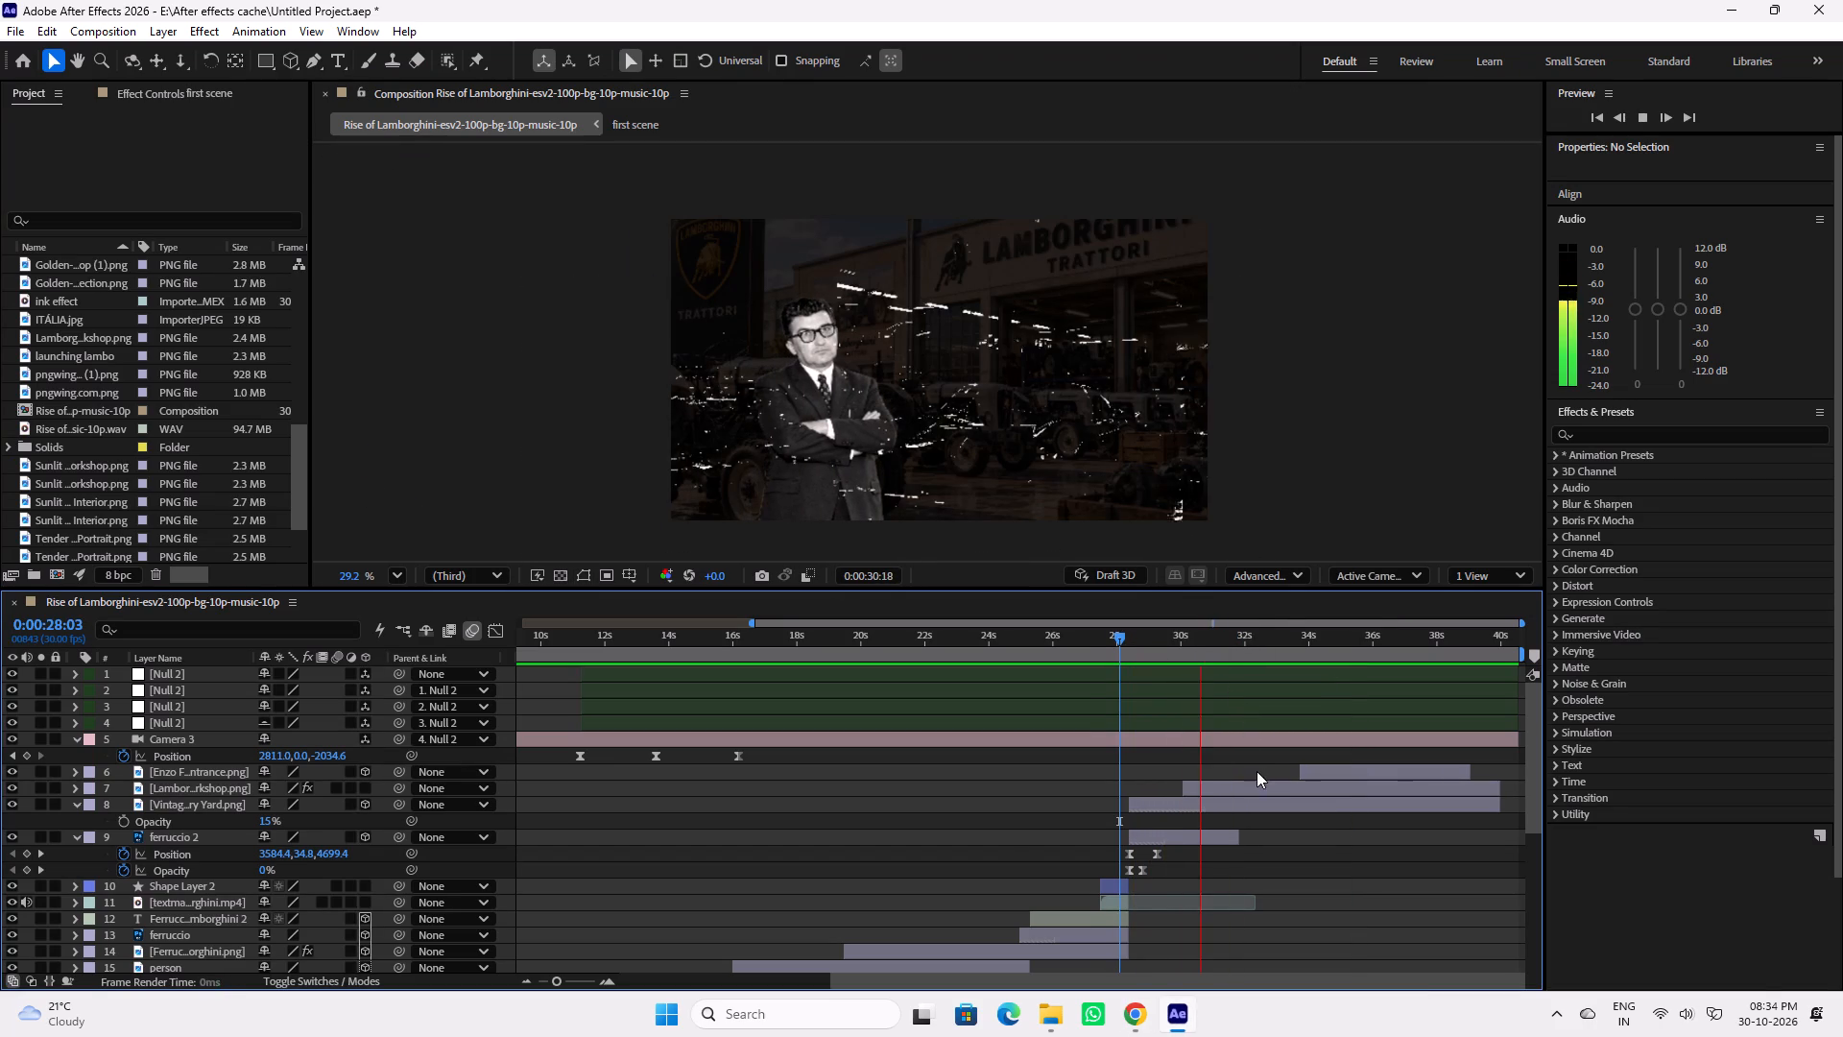
key(space)
key(space)
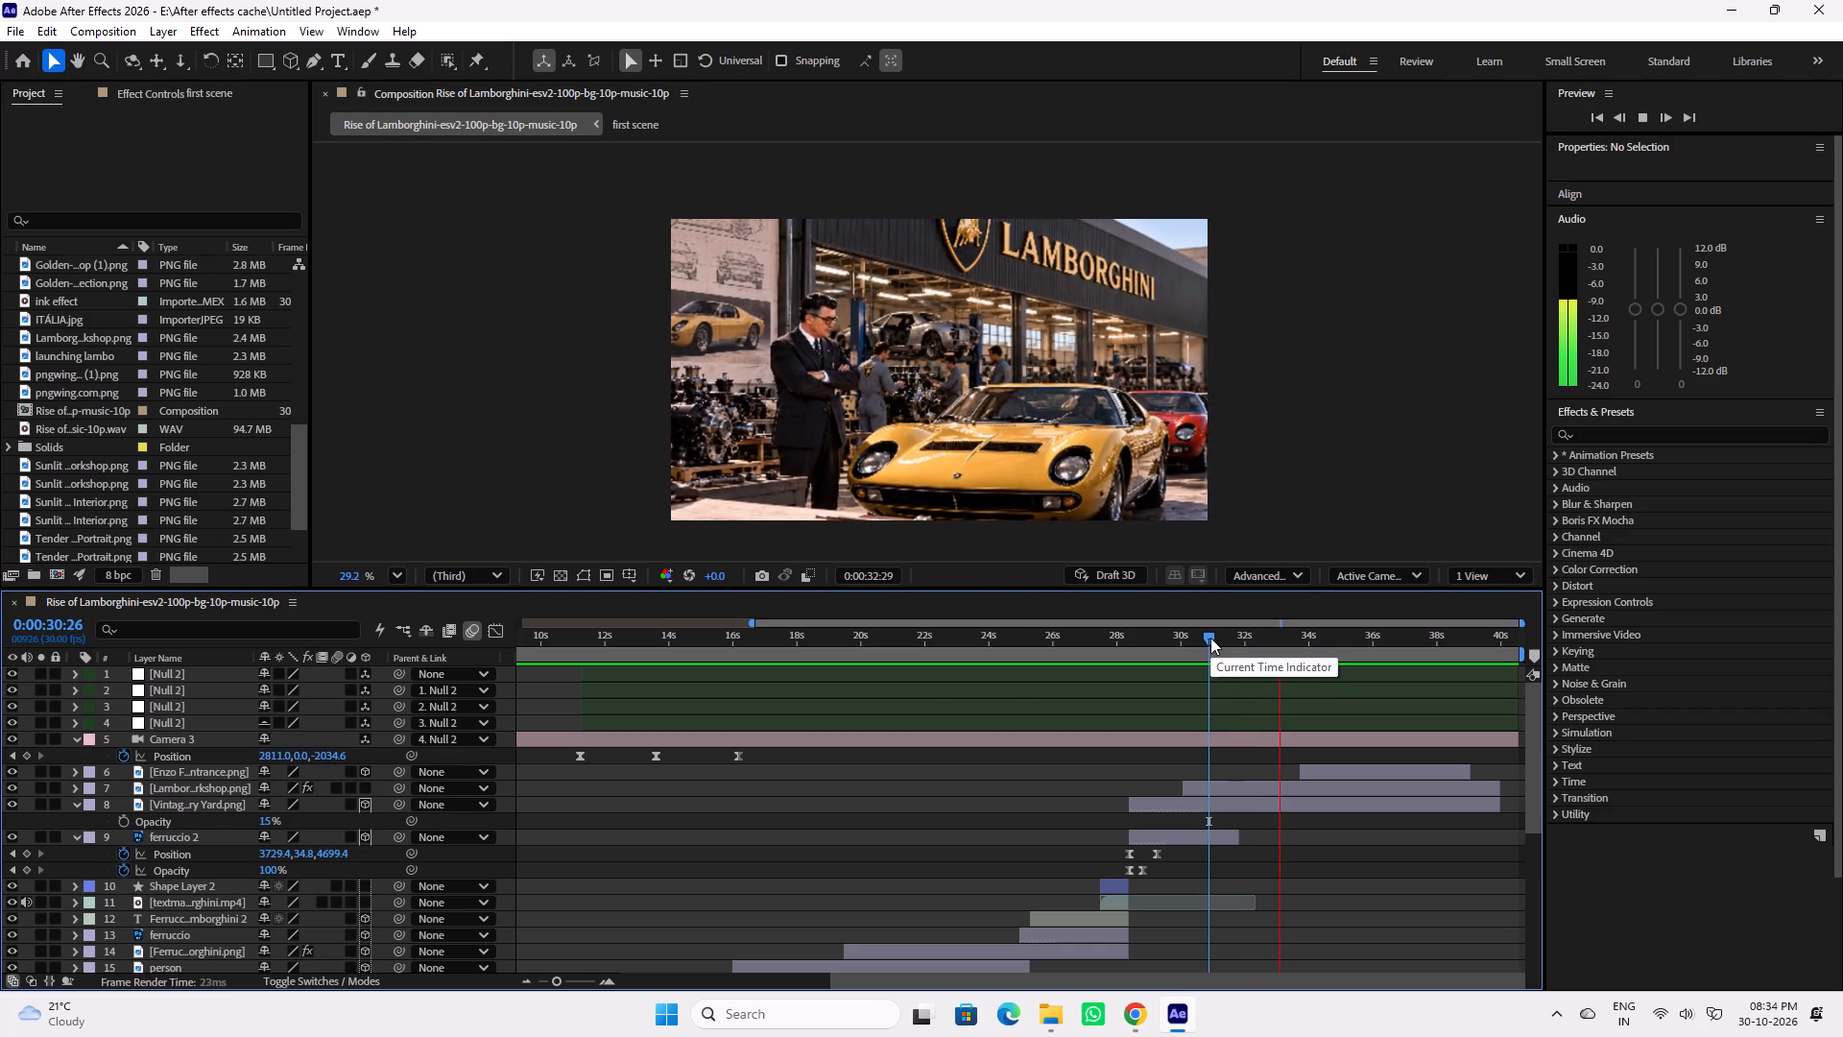
double_click(1210, 638)
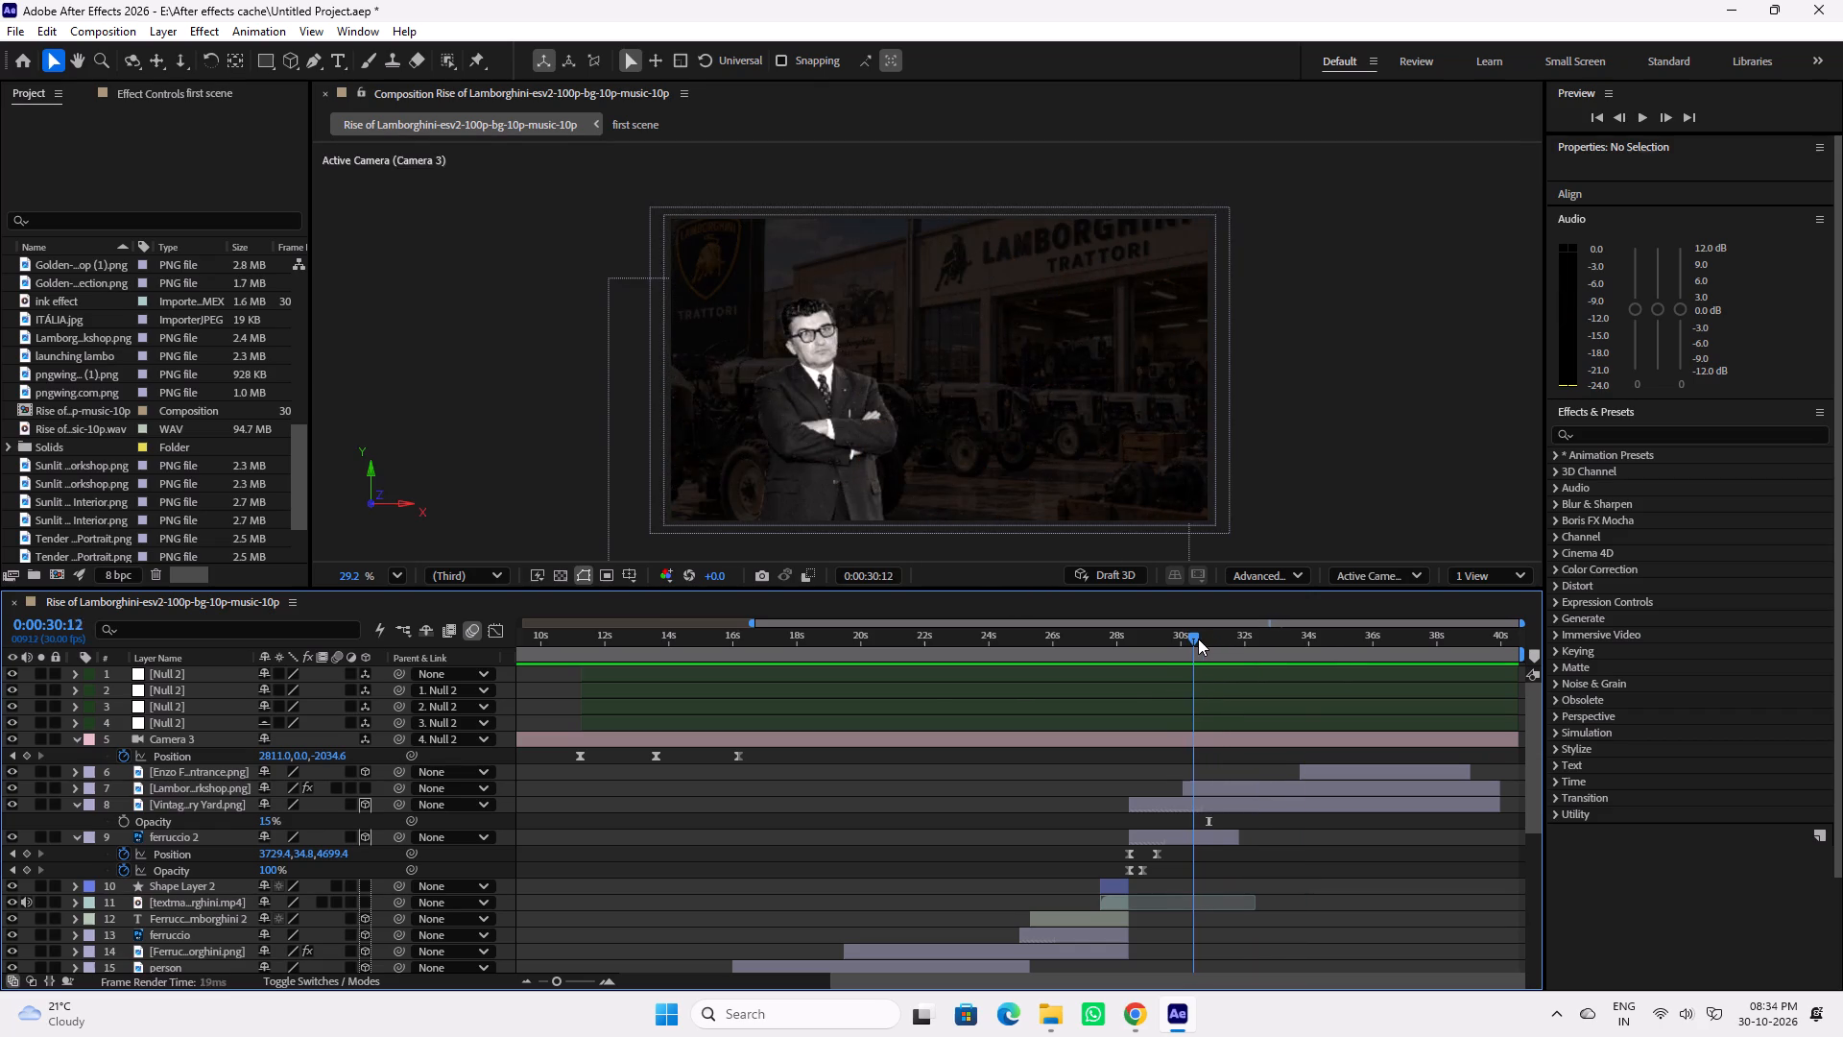
click(1247, 806)
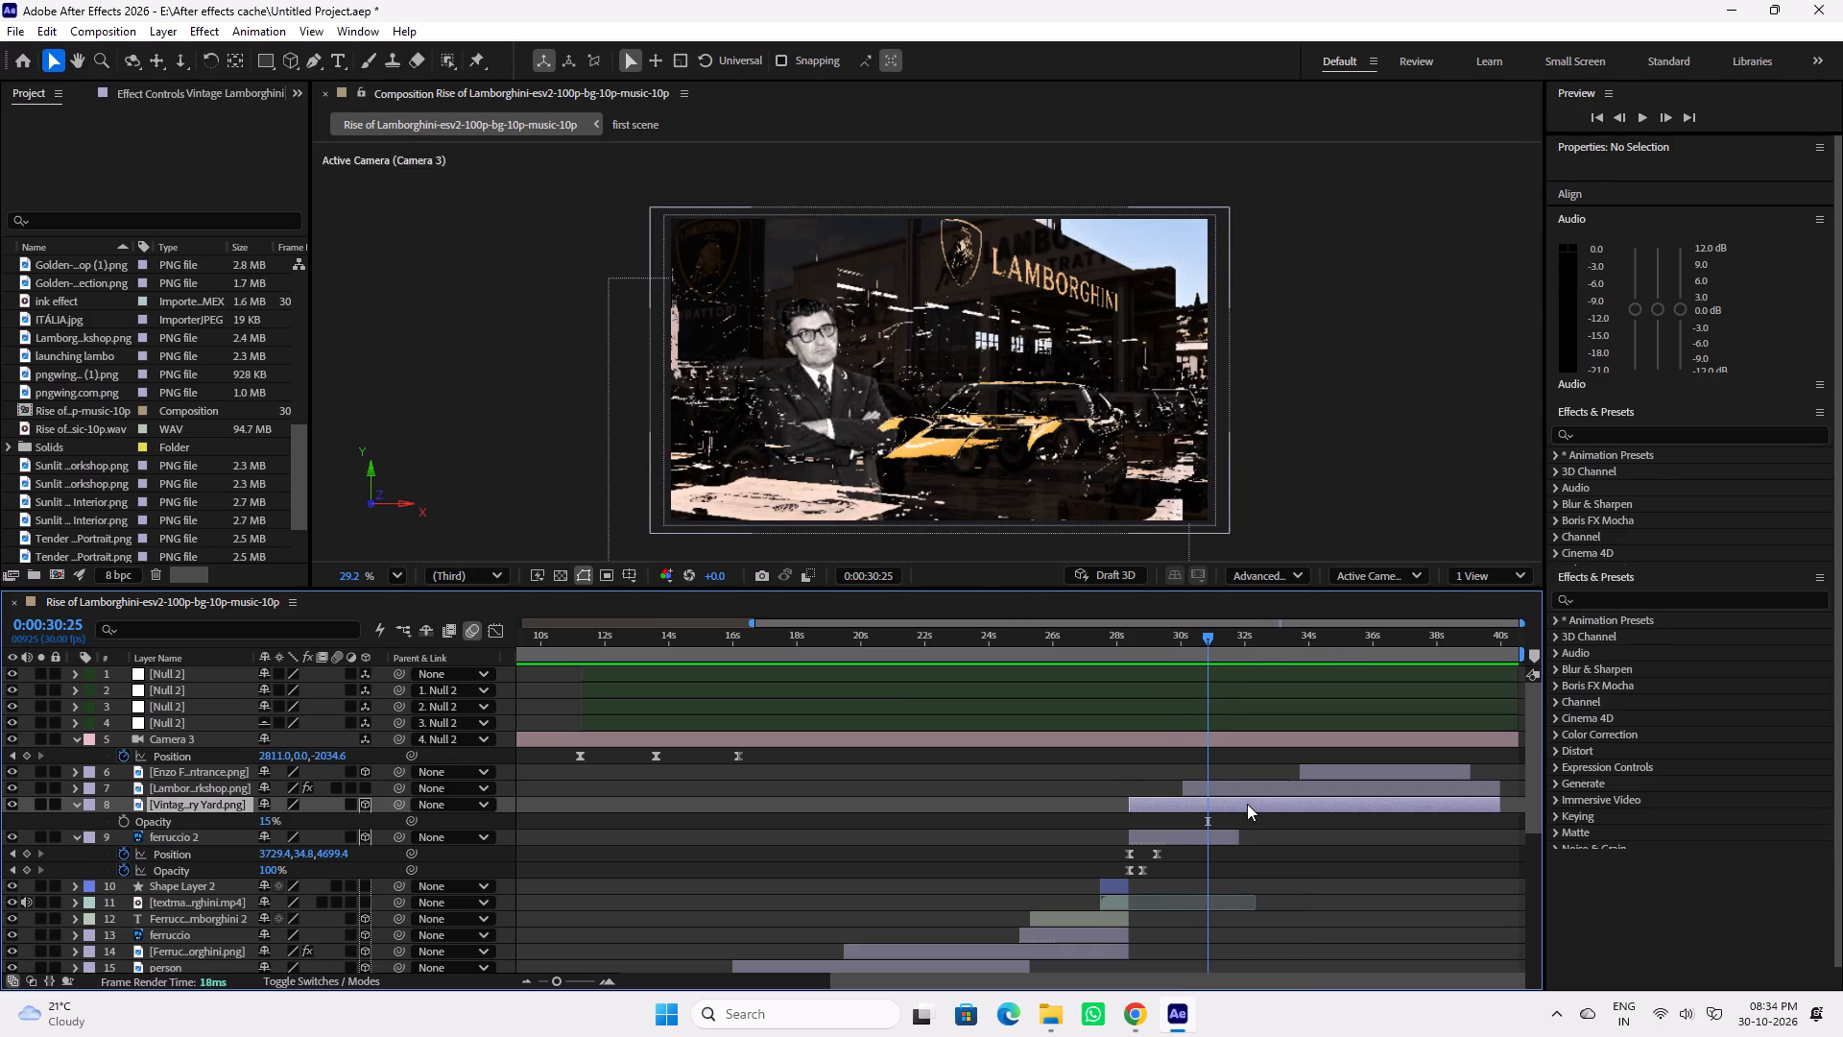
drag(1222, 642, 1239, 642)
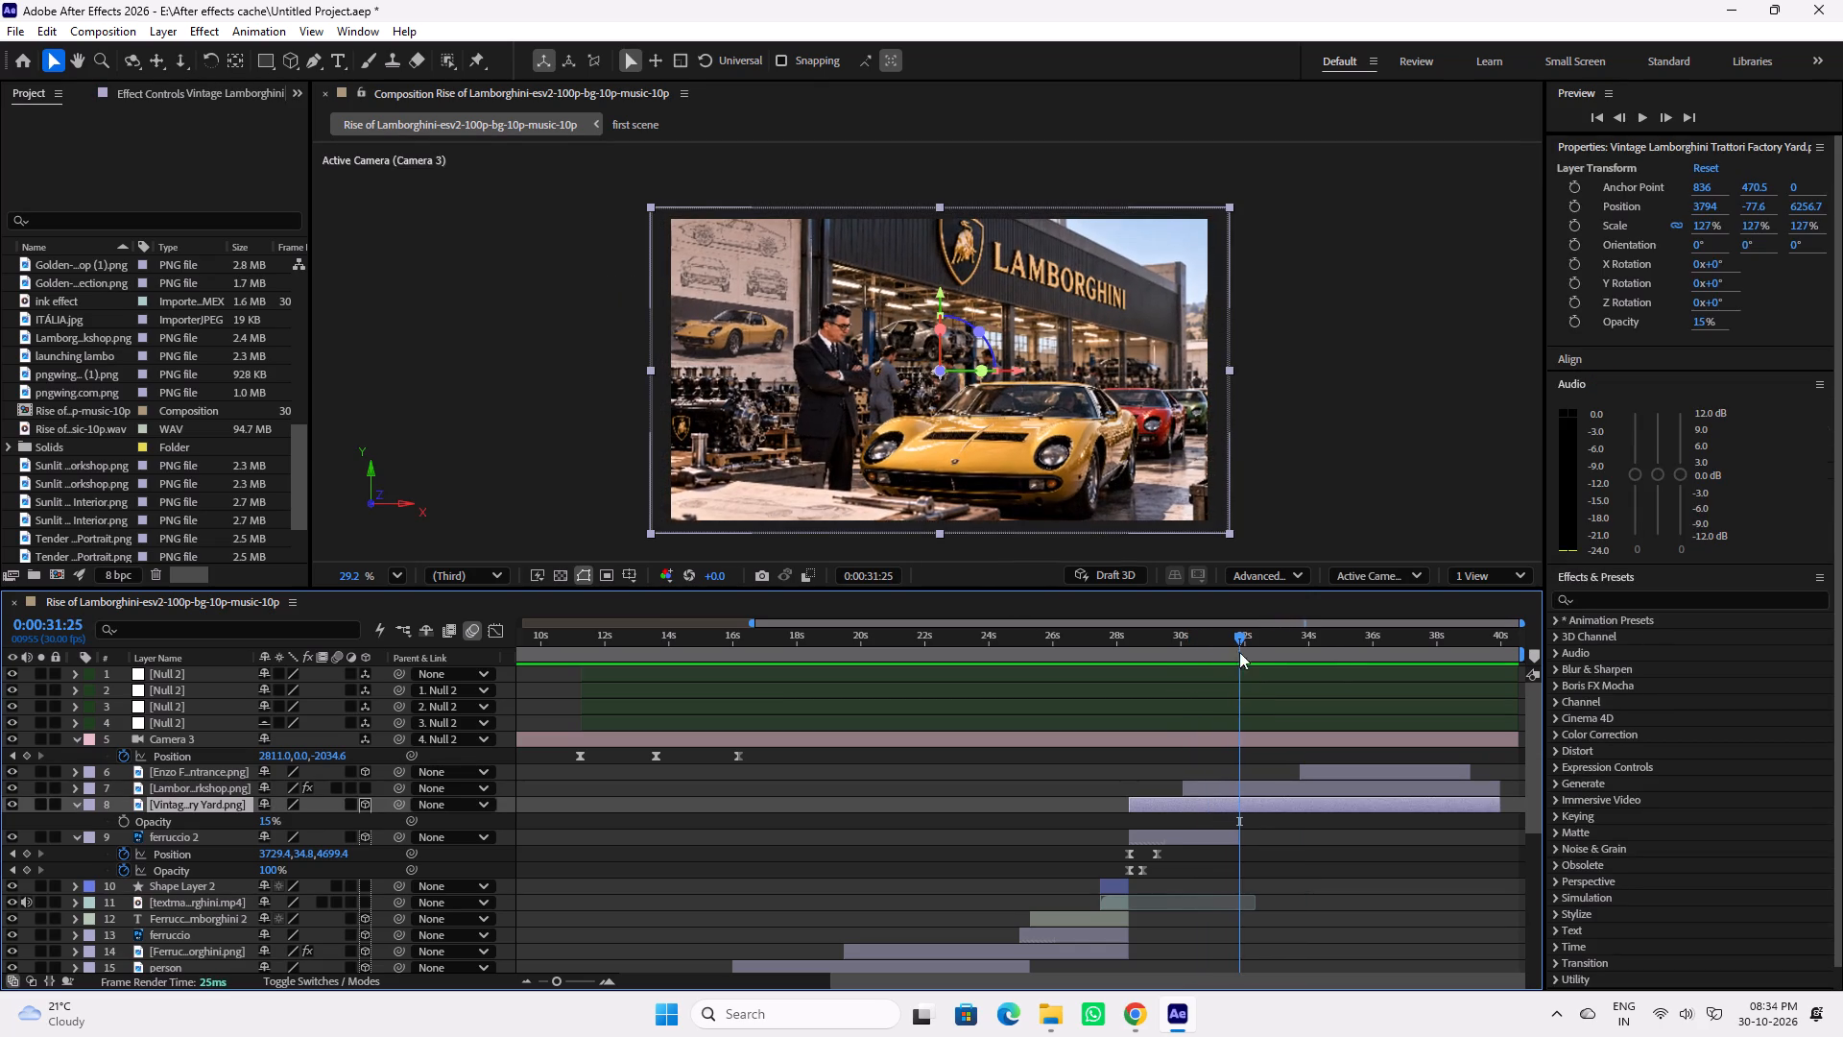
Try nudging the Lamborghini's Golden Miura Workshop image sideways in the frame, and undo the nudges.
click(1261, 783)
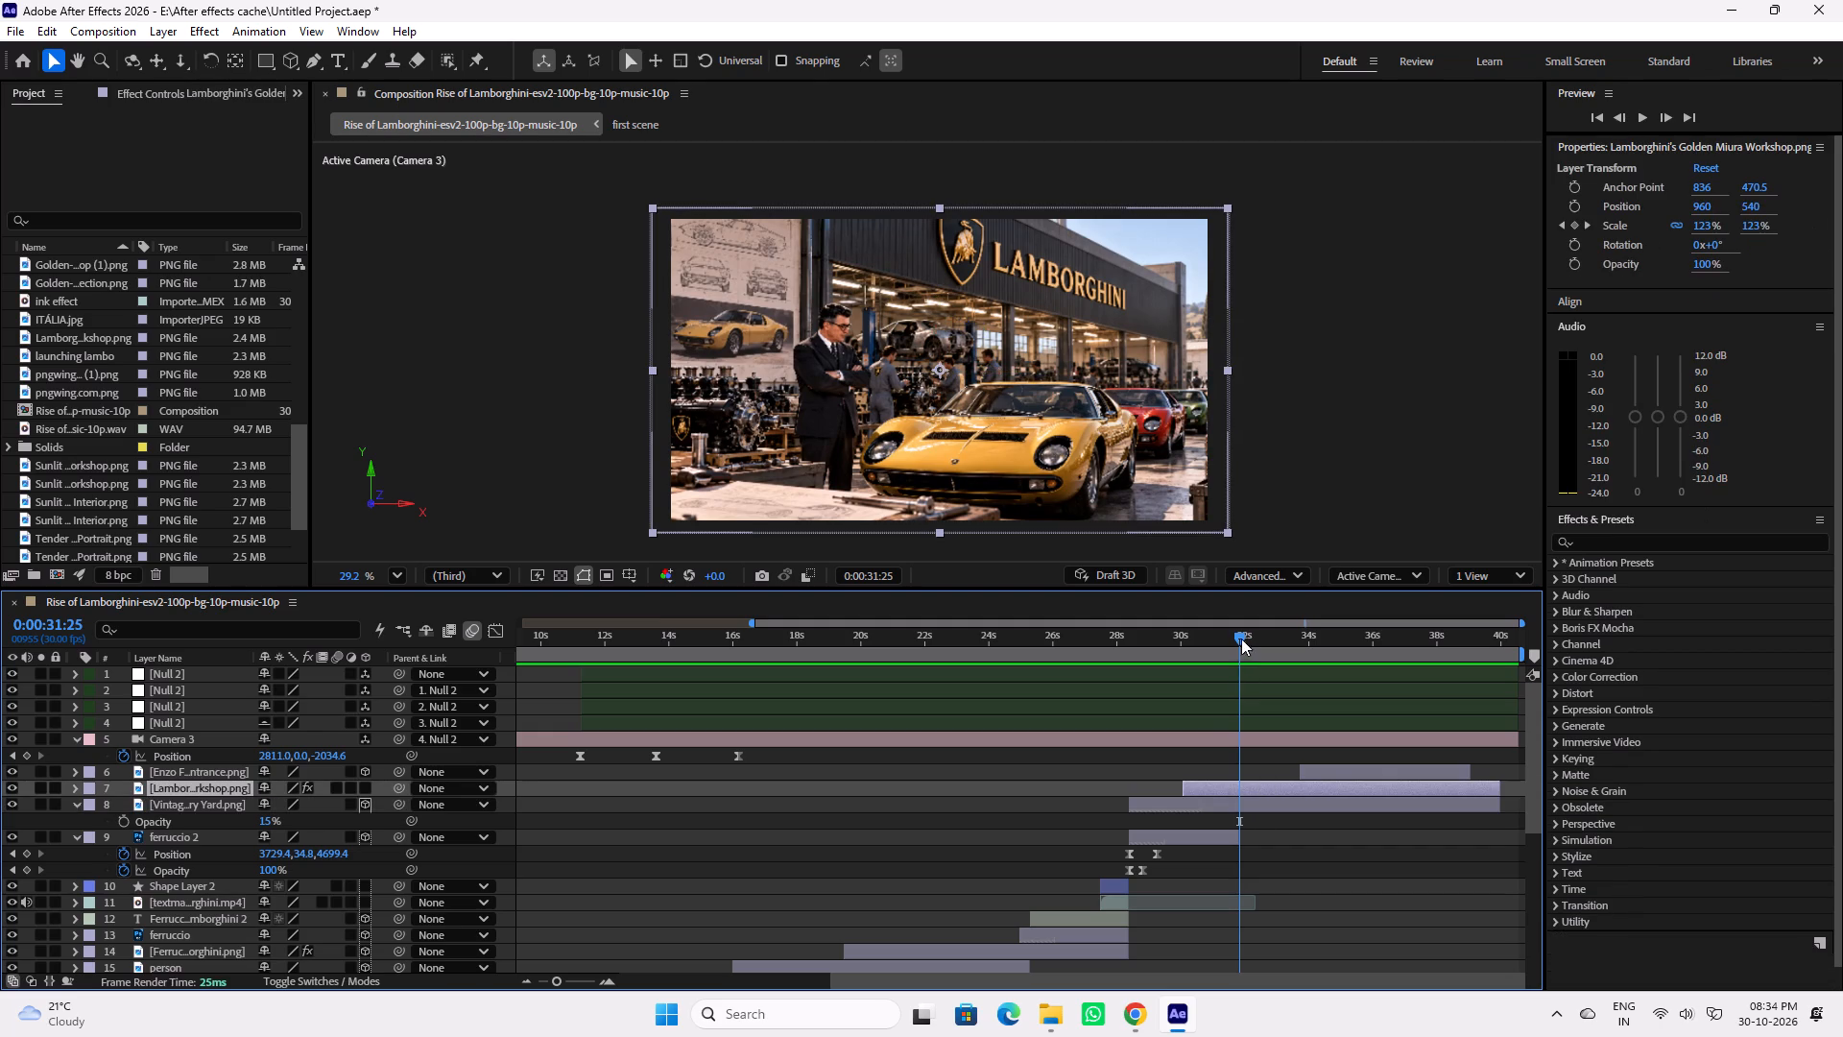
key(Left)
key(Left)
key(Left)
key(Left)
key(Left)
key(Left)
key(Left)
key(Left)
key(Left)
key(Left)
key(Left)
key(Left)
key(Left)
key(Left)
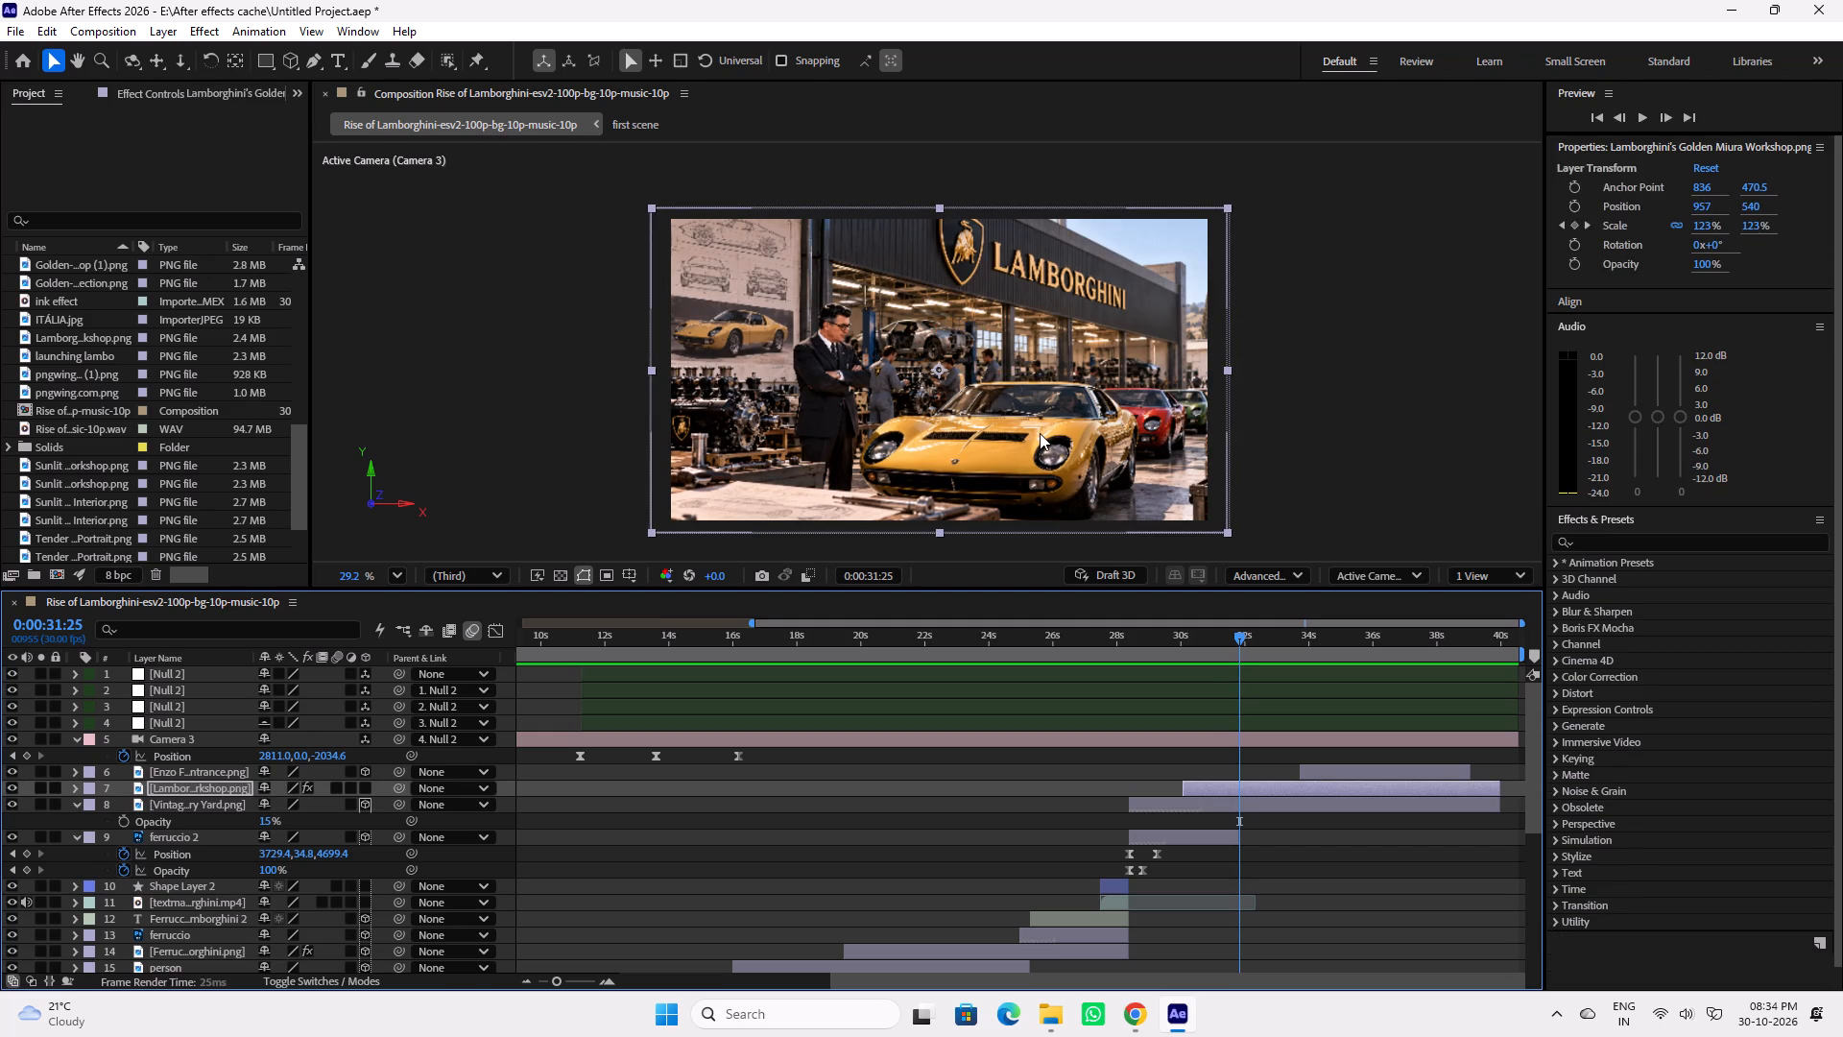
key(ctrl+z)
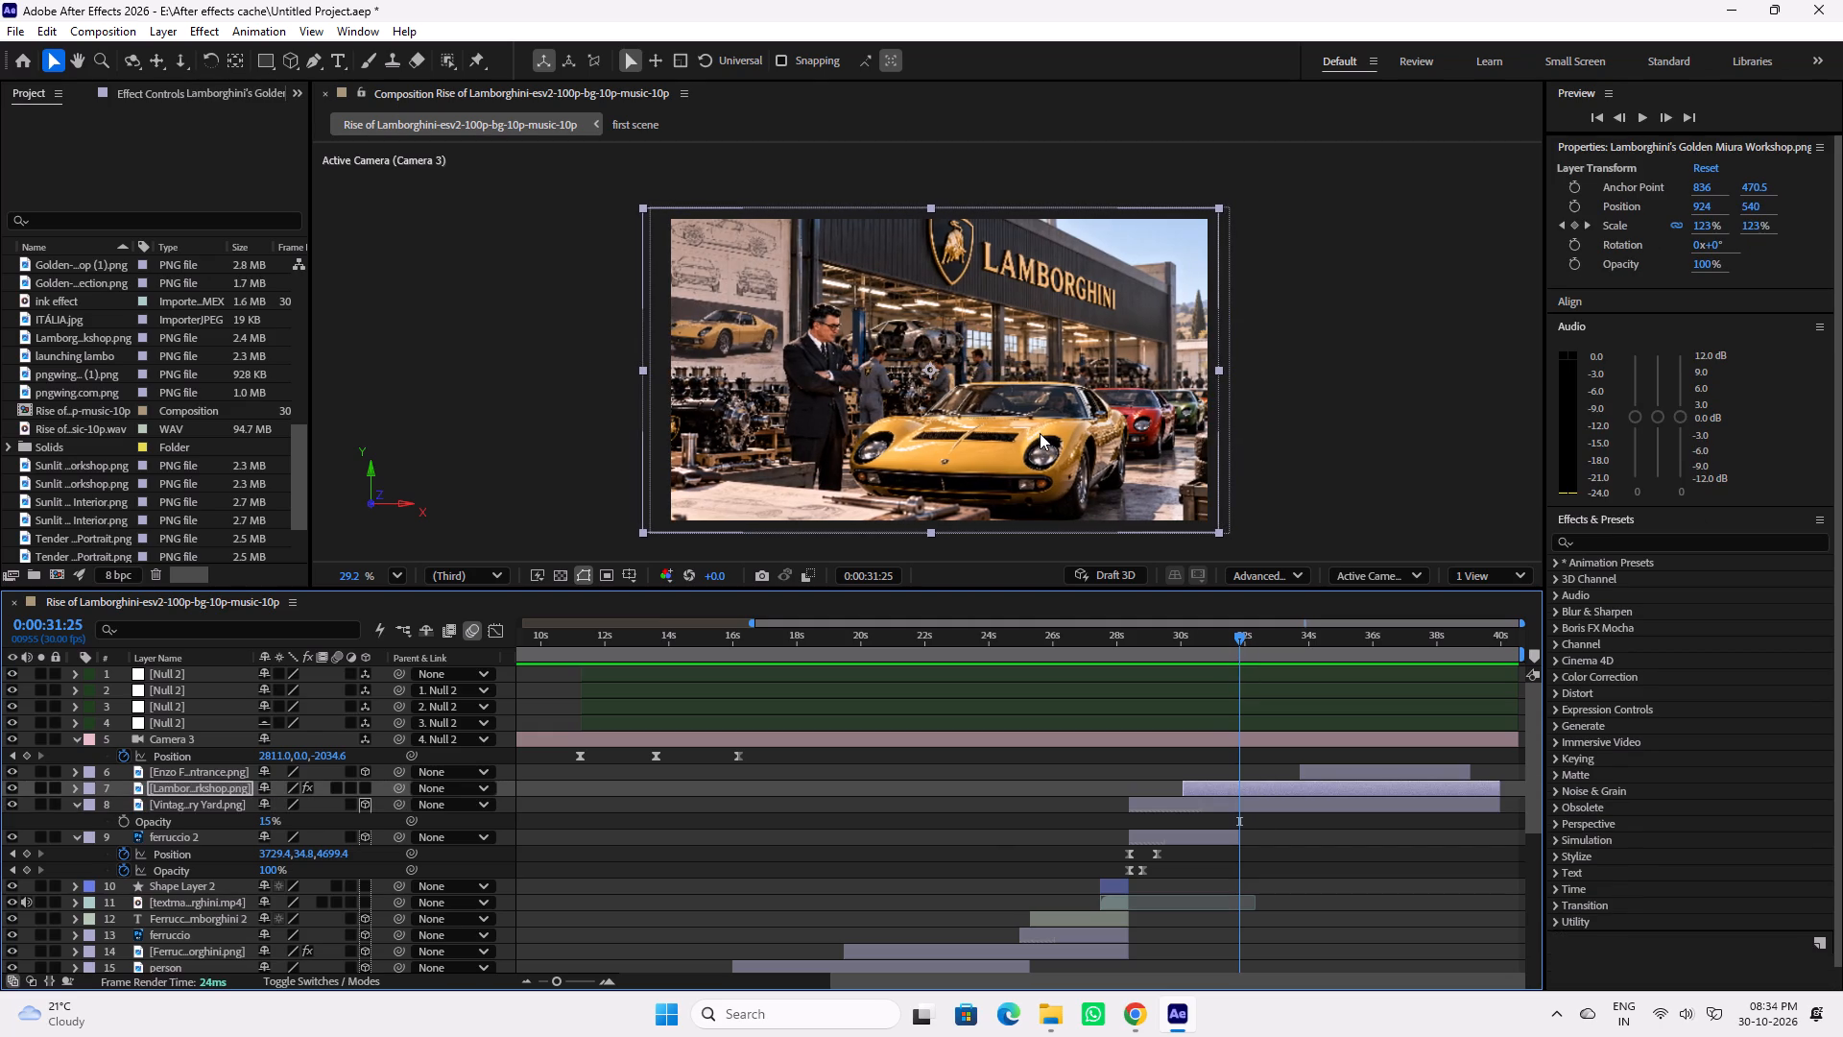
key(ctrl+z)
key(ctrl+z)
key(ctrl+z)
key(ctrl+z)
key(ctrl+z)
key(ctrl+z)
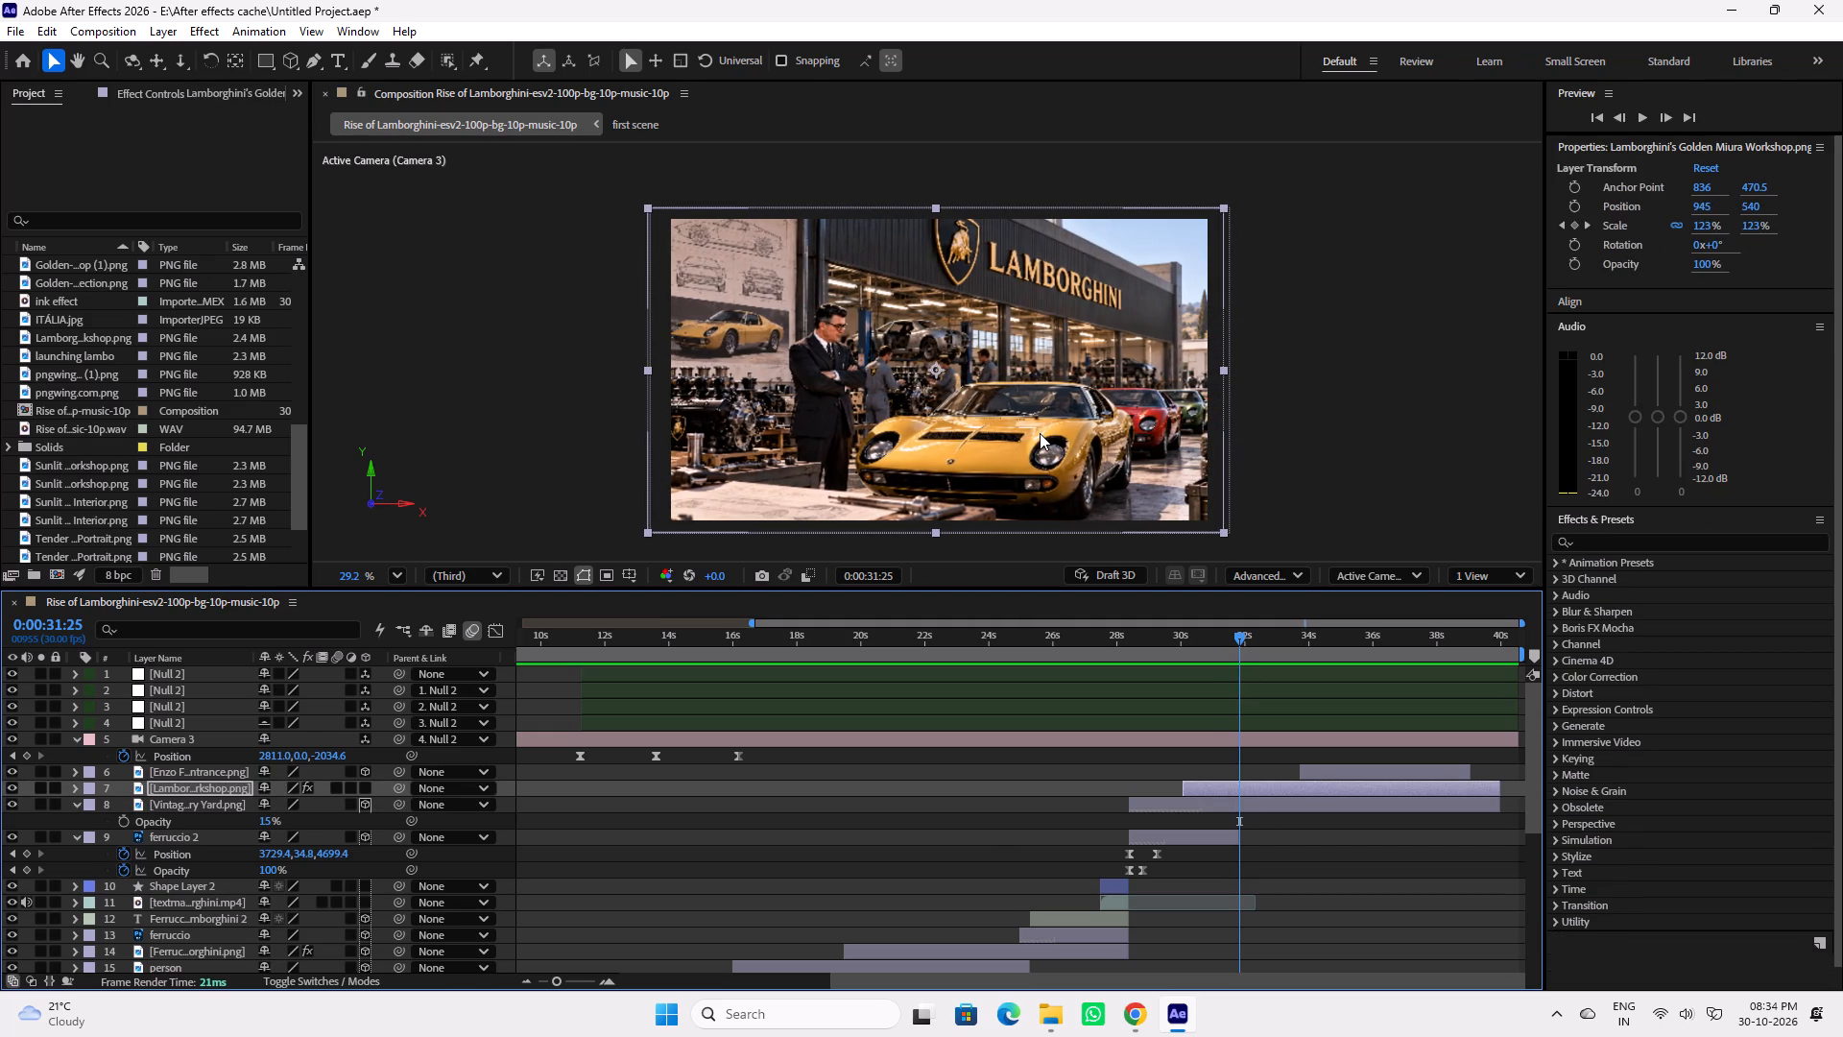
Import Golden Lamborghini Workshop Interior.png and Lamborghini's Golden-Era Workshop.png and add both to the composition directly below the Golden Miura Workshop layer.
double_click(12, 356)
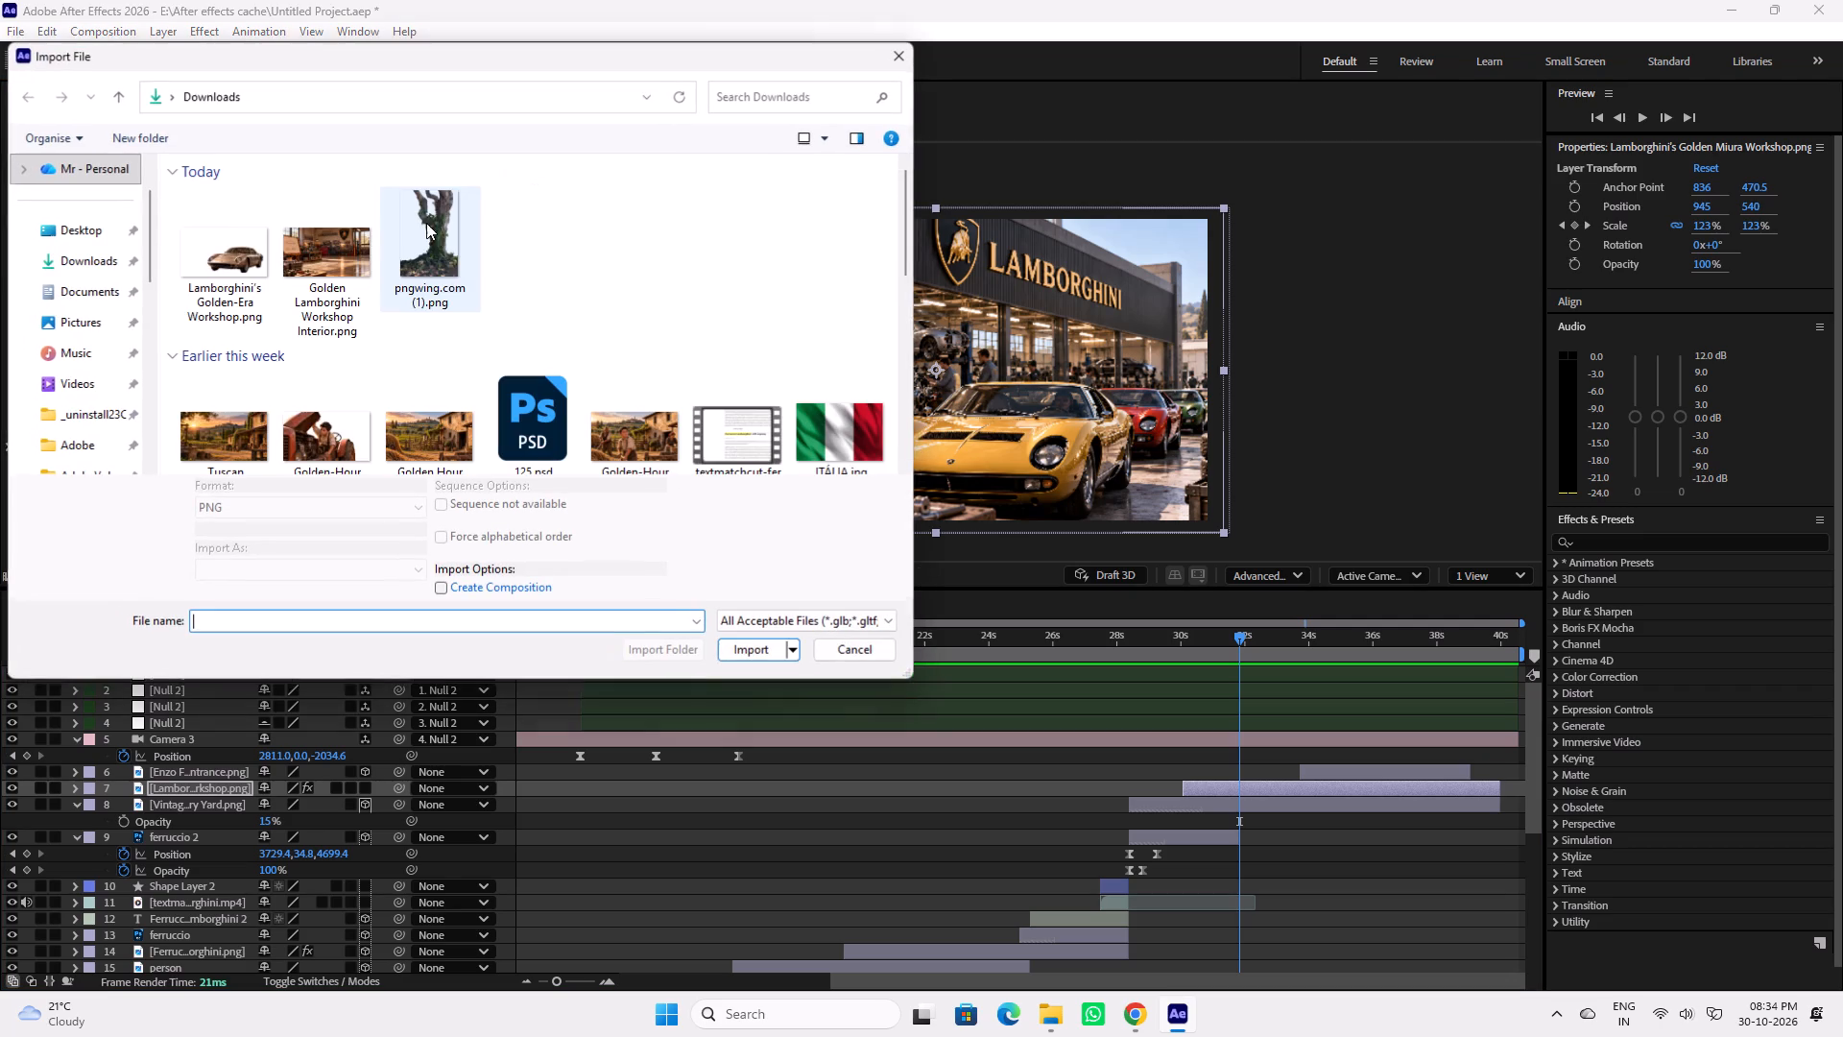
click(353, 278)
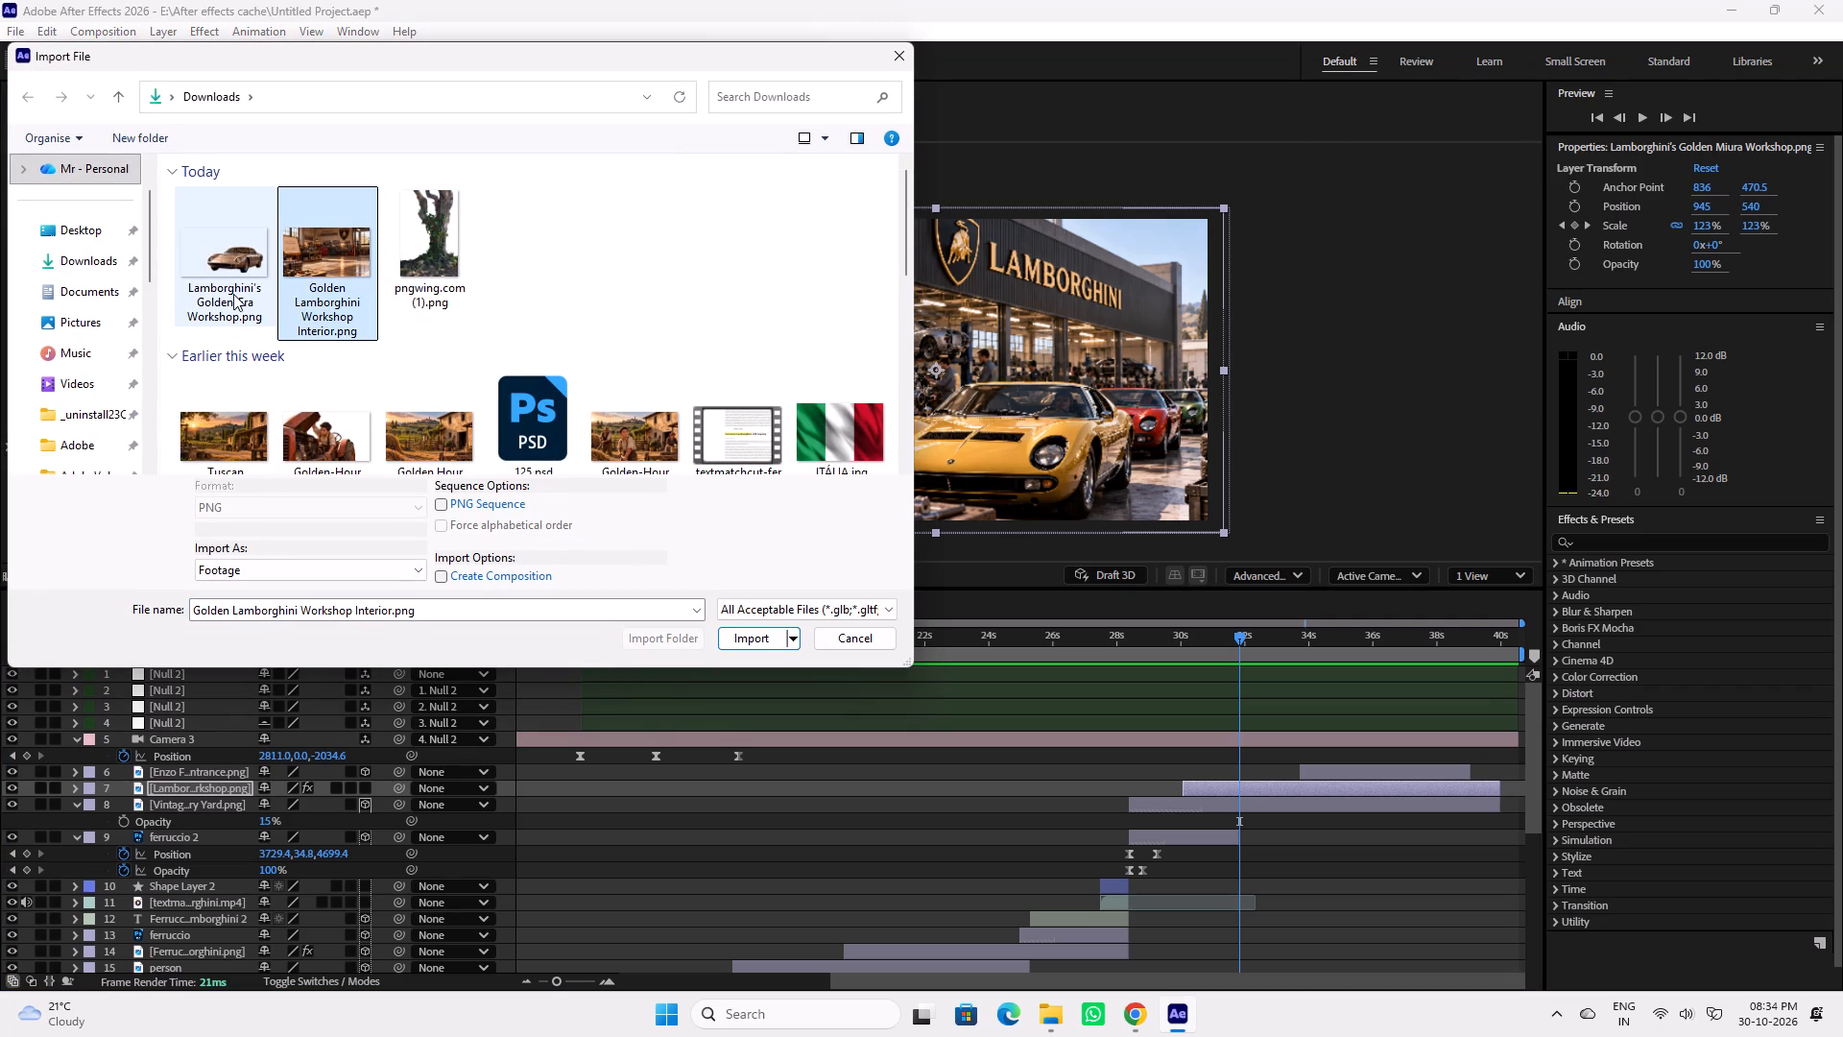
ctrl+click(226, 253)
click(747, 638)
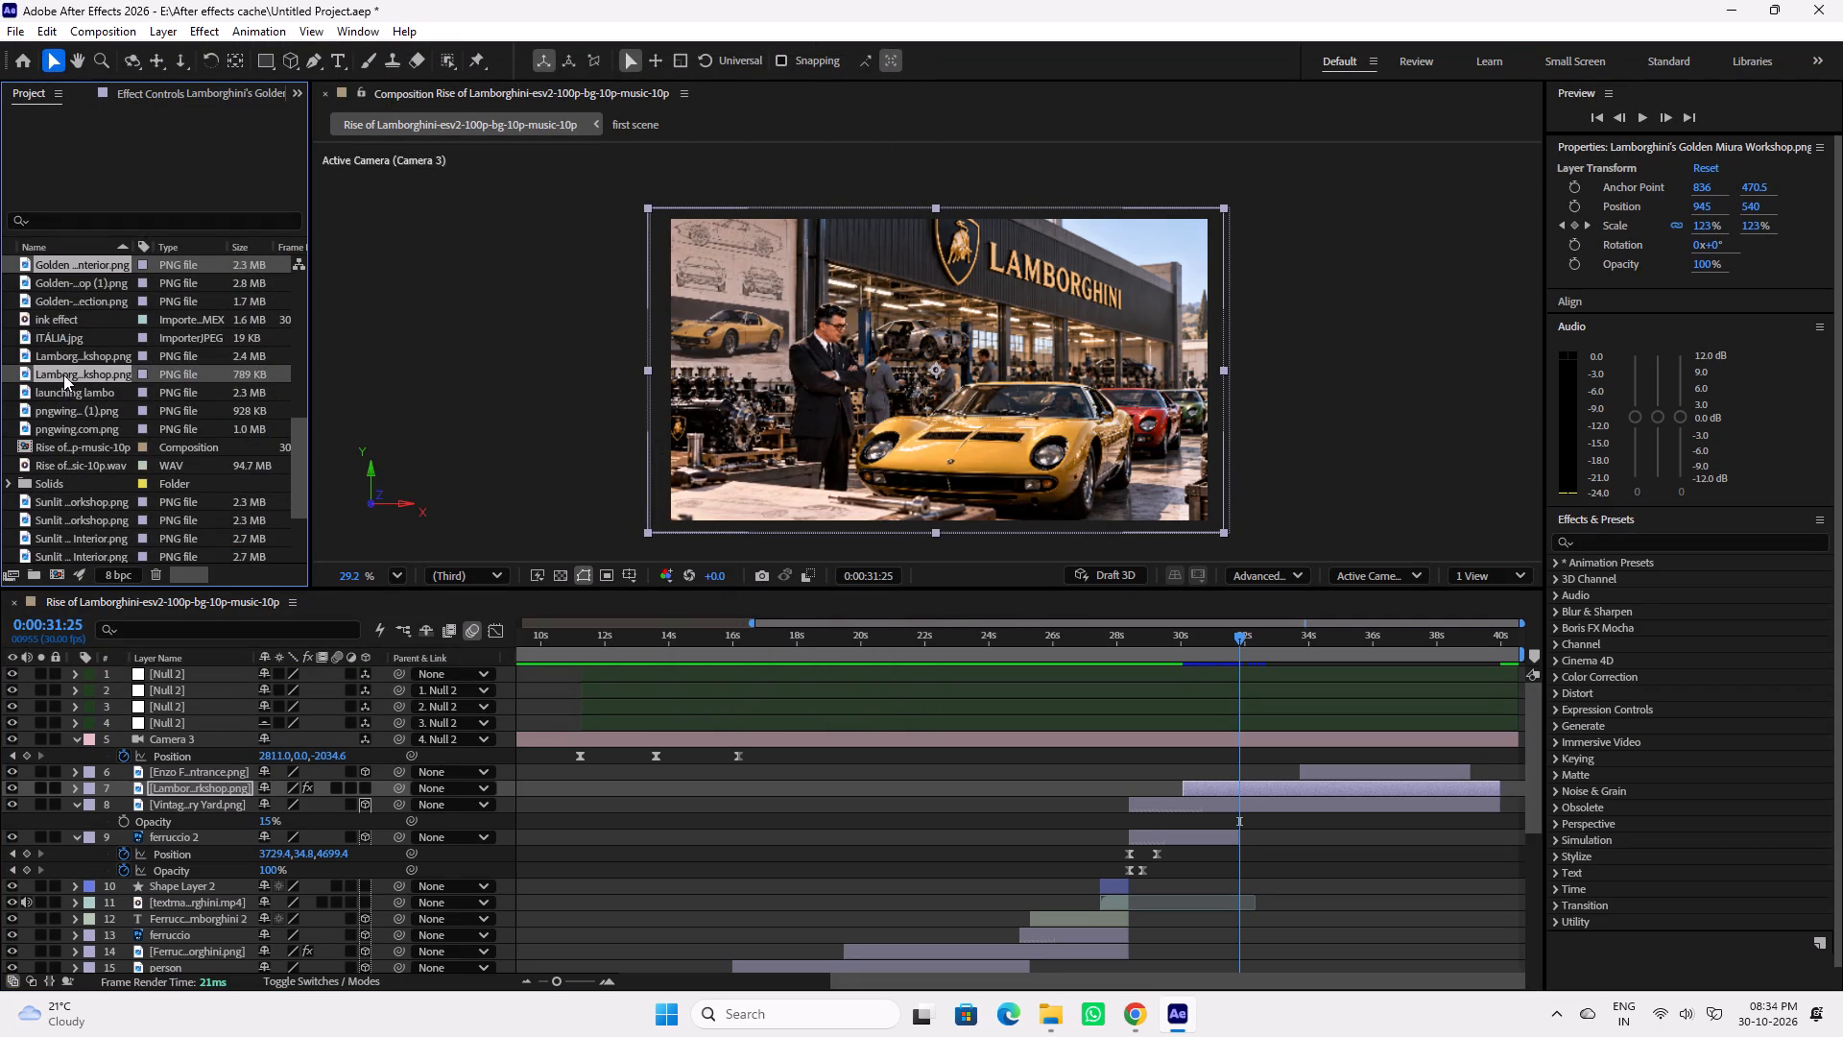
alt+drag(58, 374, 1227, 789)
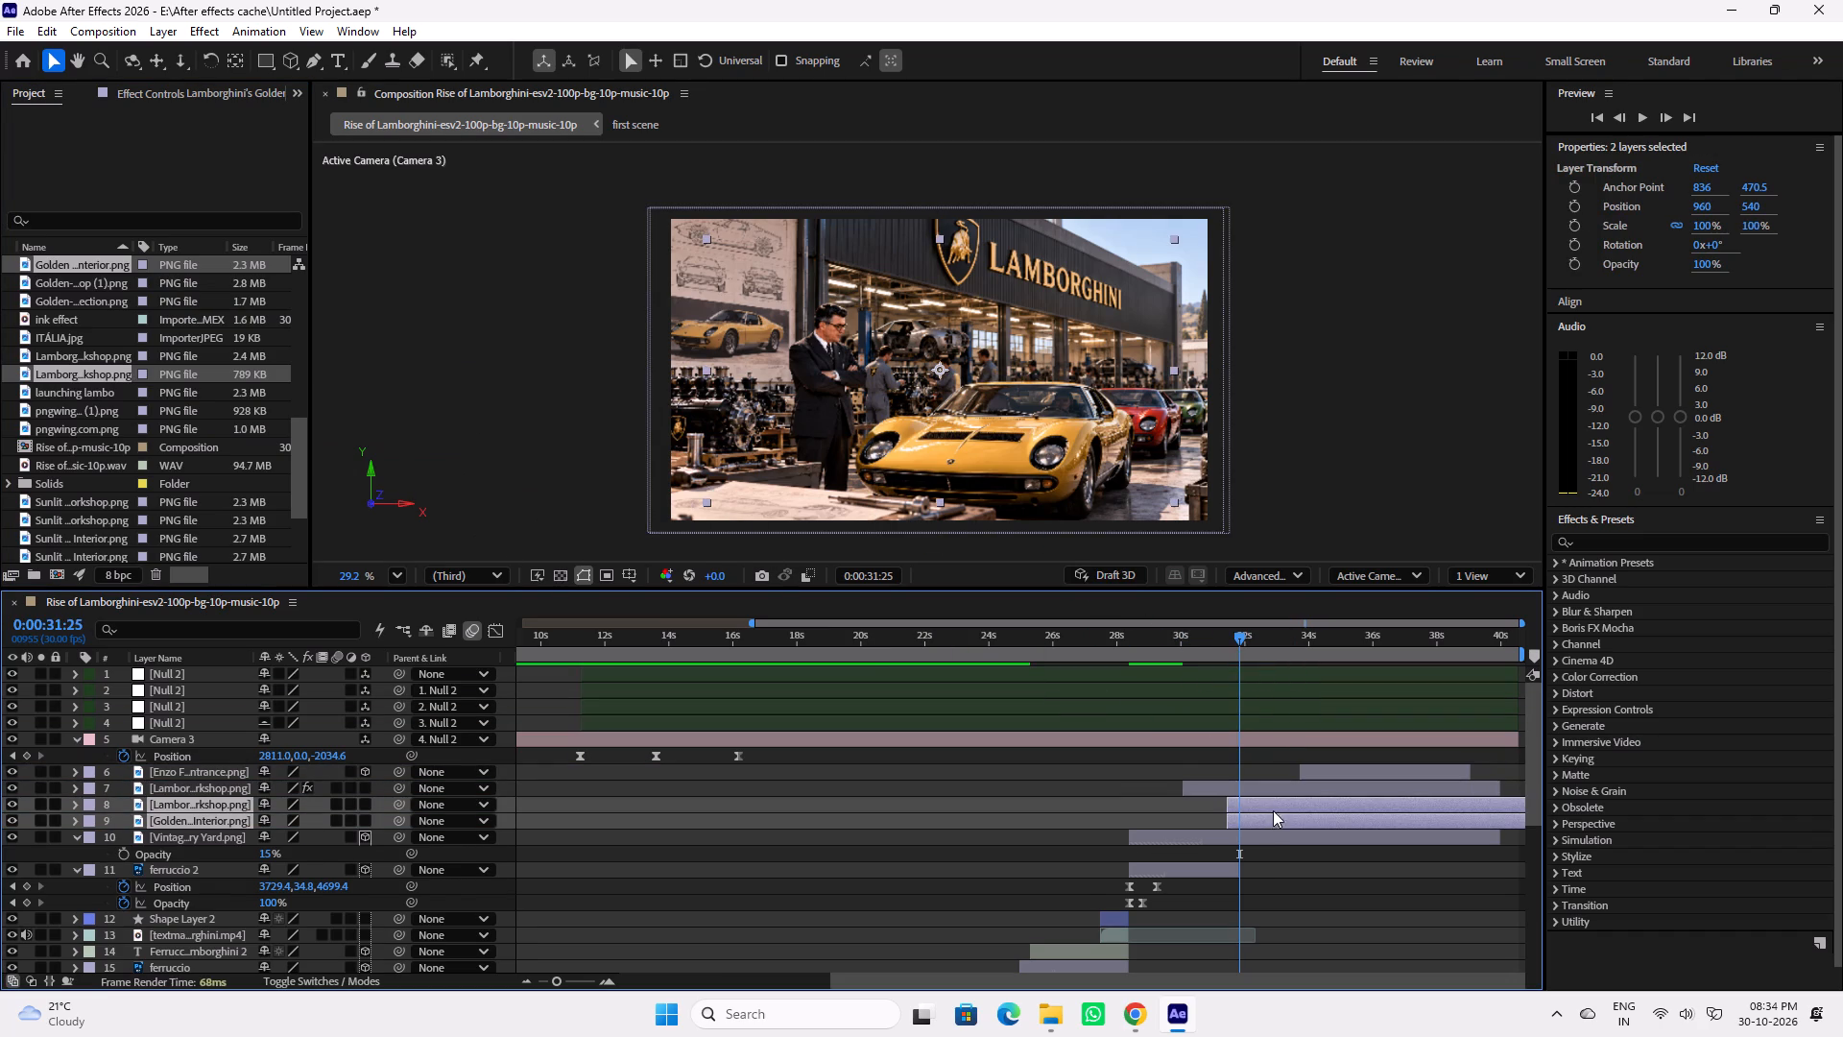
Delete the Lamborghini's Golden Miura Workshop layer from the composition.
click(1233, 638)
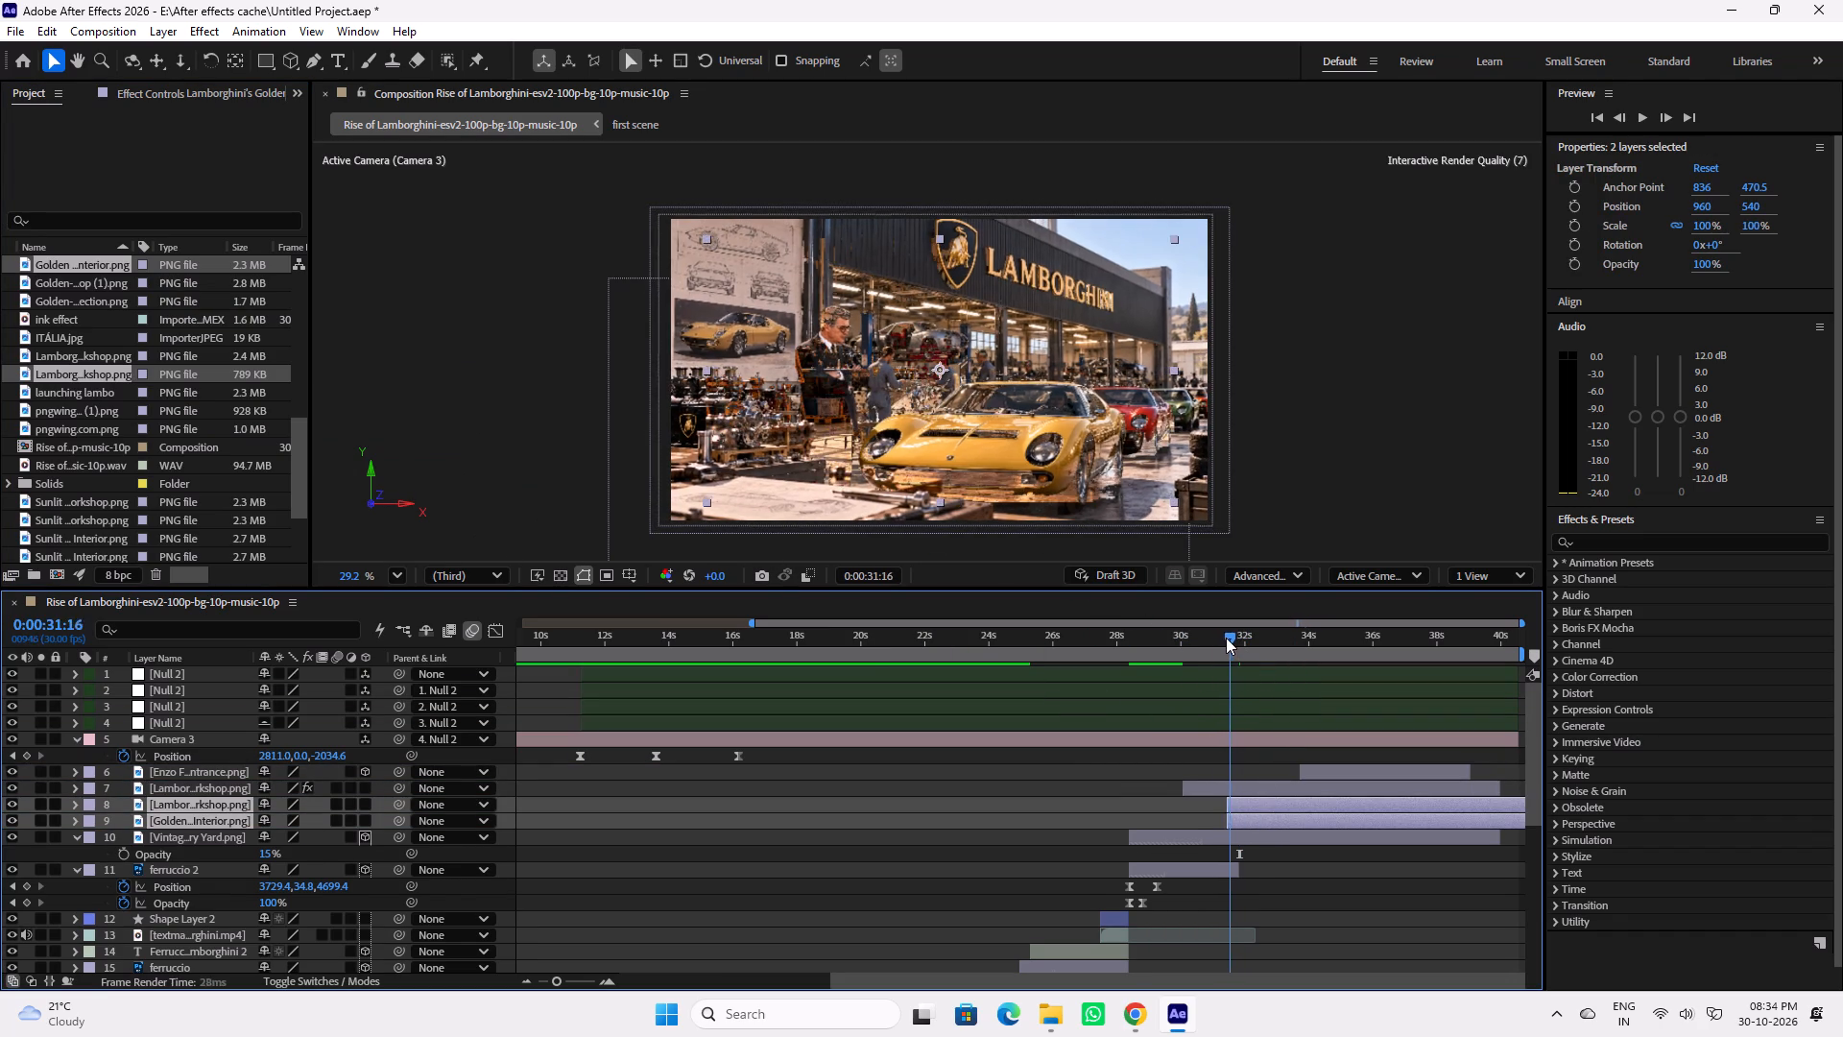
click(1250, 785)
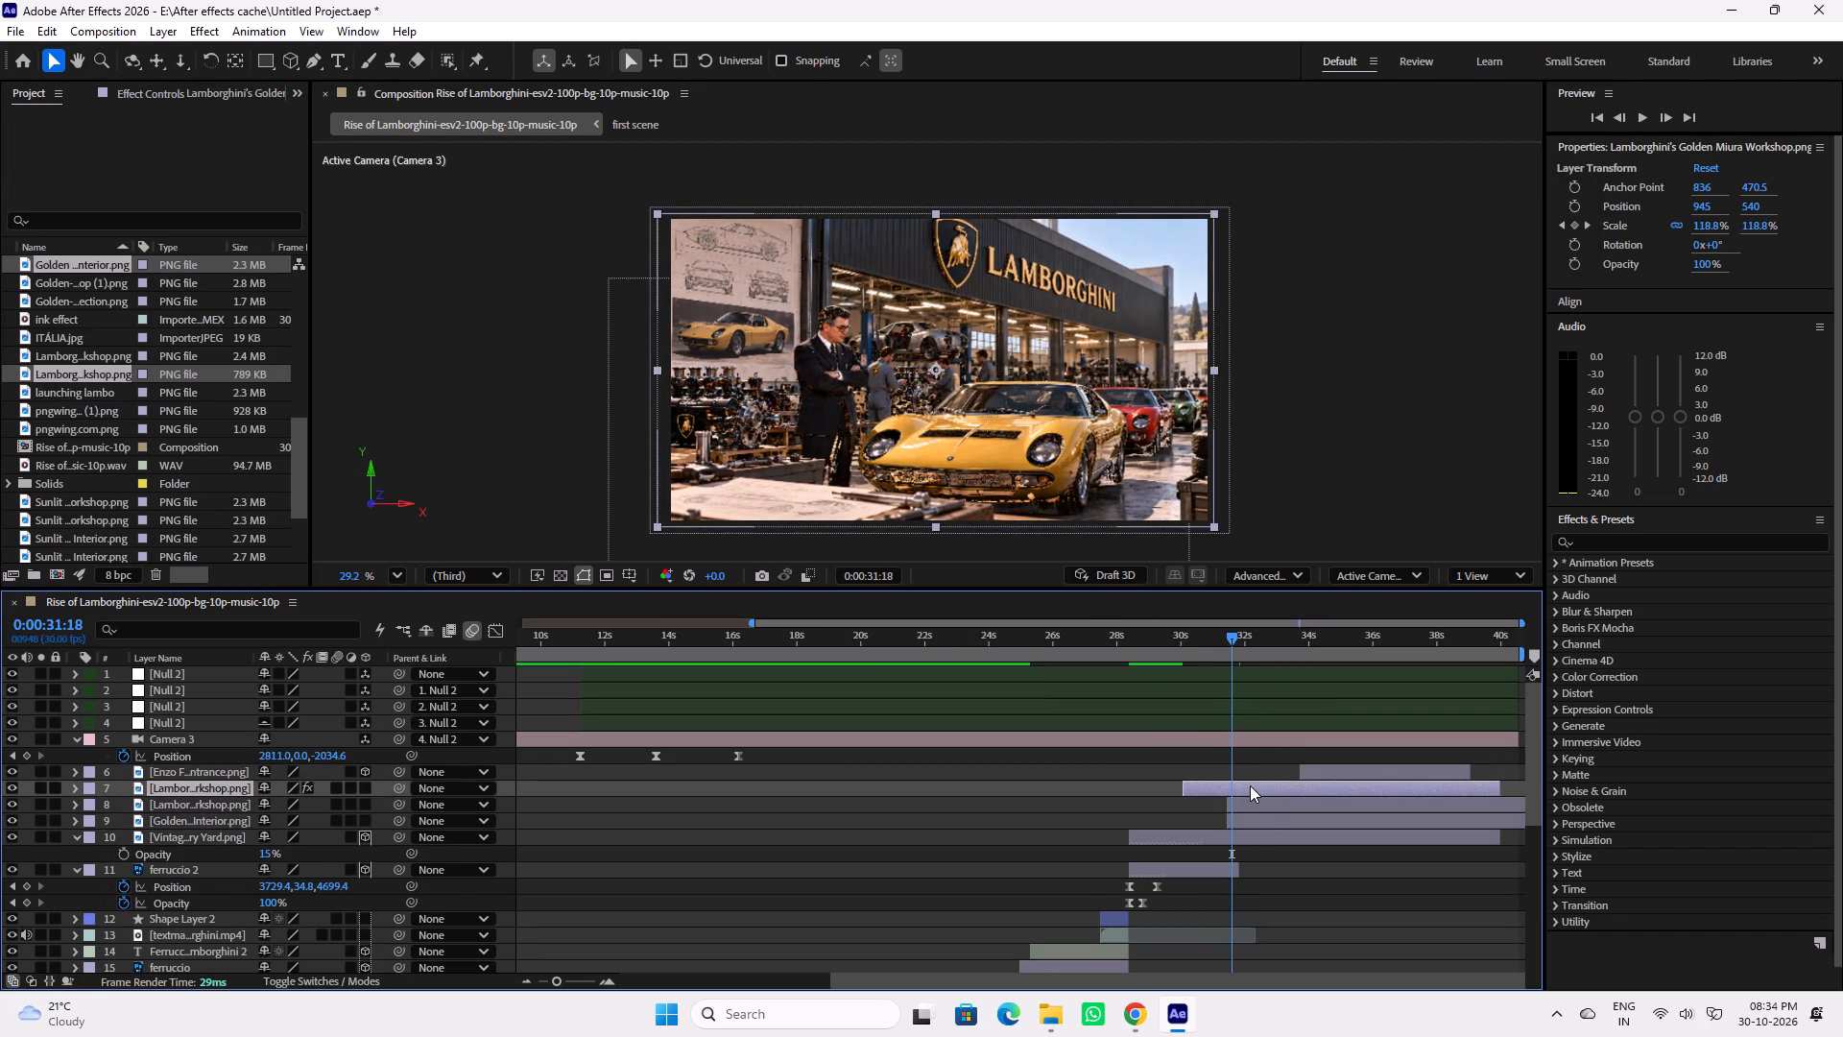
key(Delete)
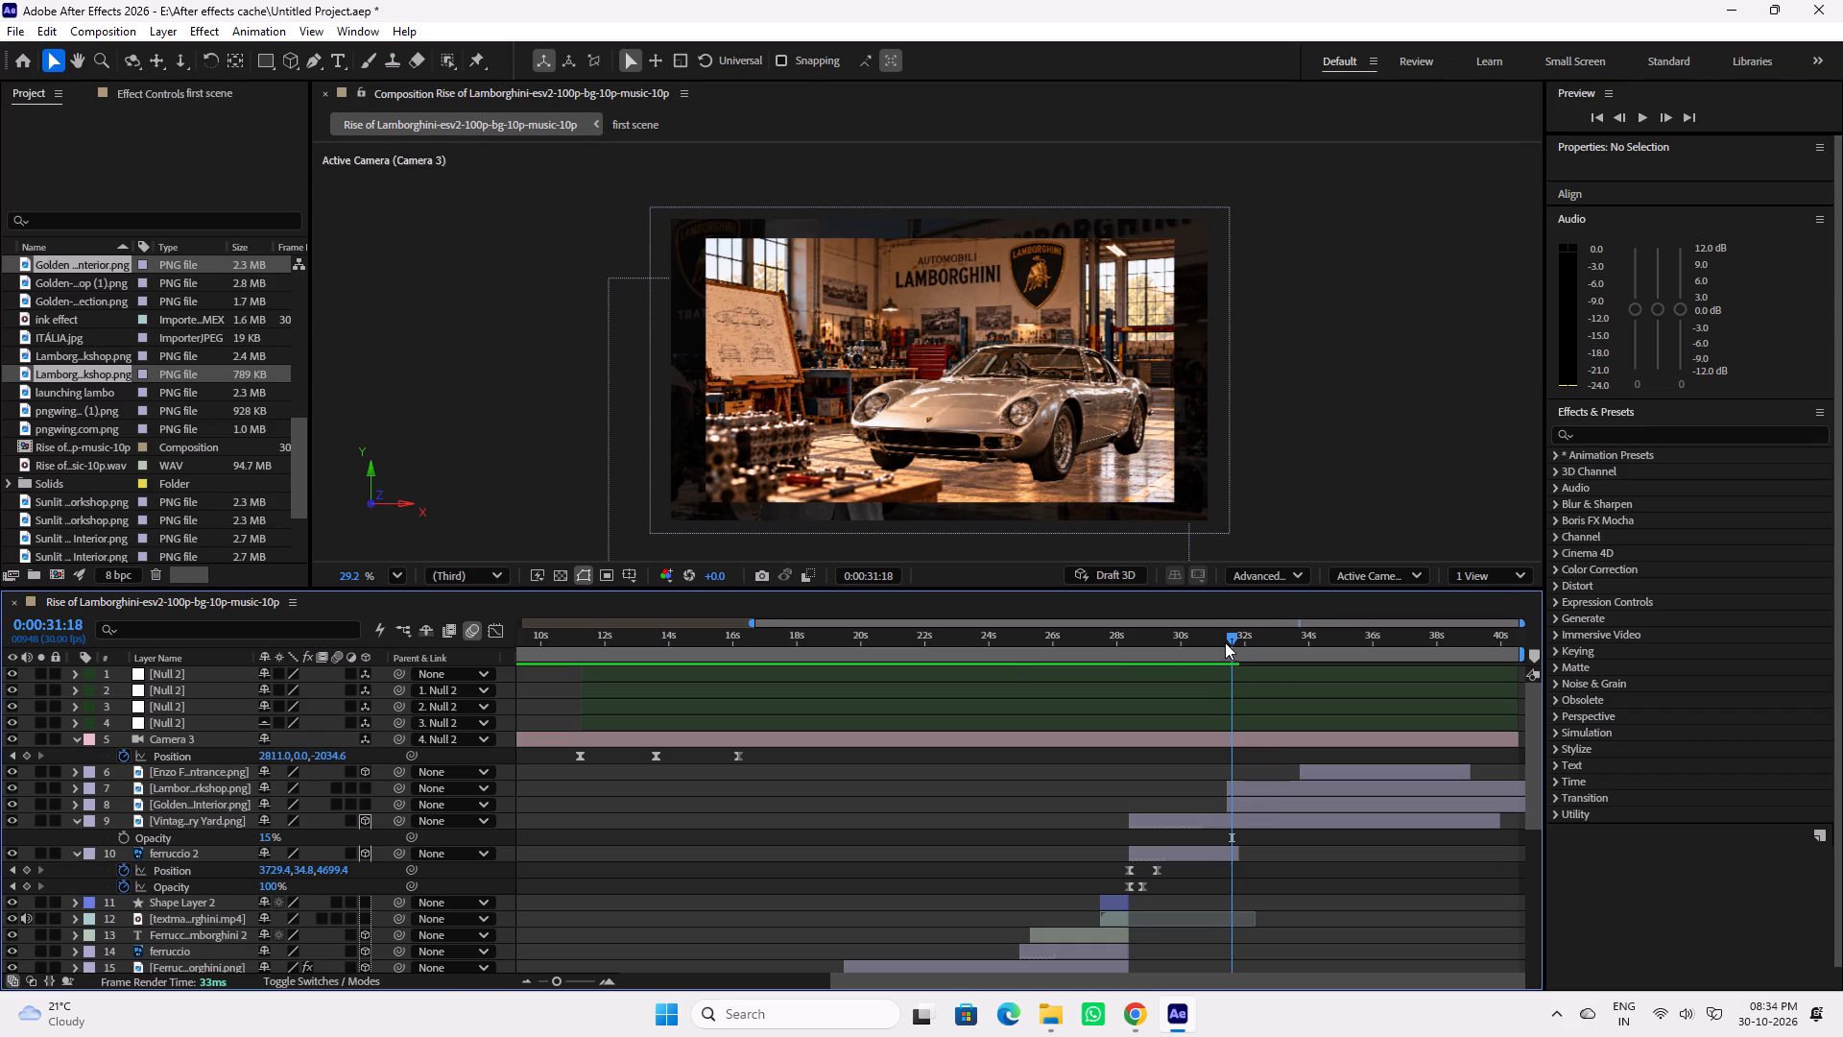
Play the composition from about 0:00:29:01 to review the Ferruccio tractor yard scene.
drag(1212, 639, 1149, 639)
key(space)
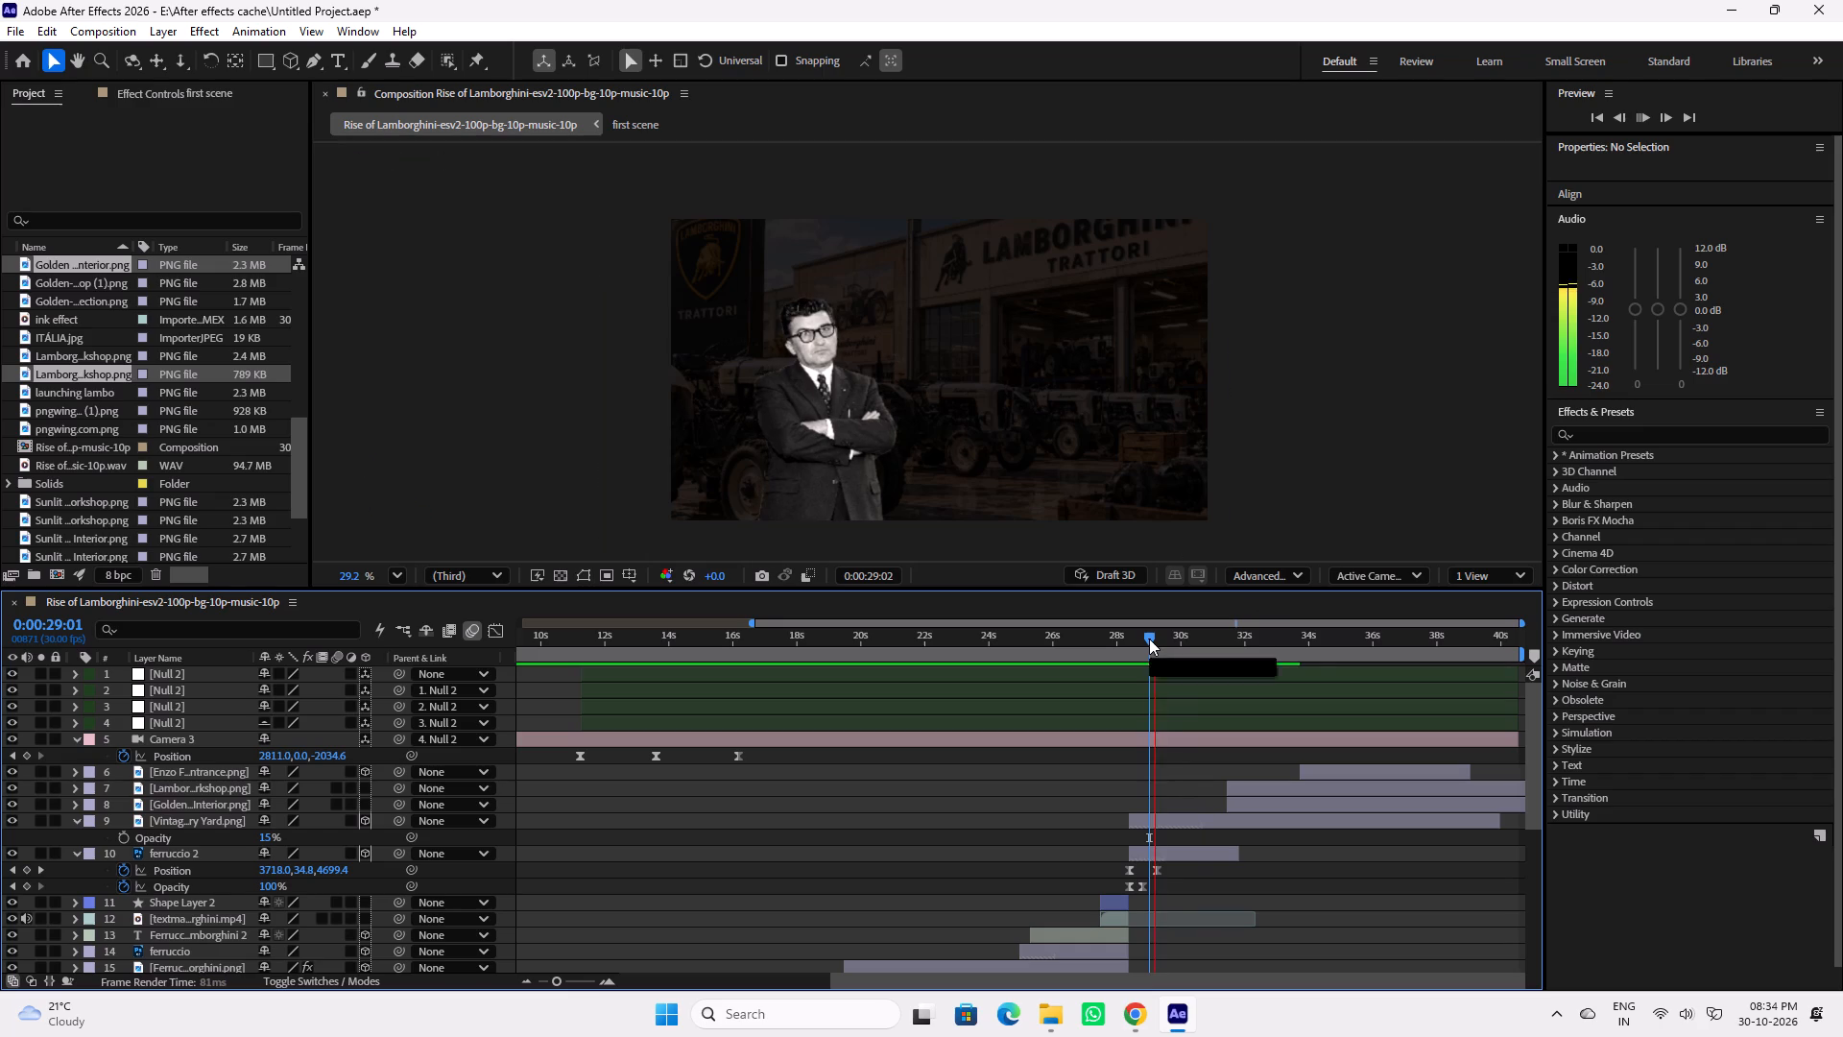
key(space)
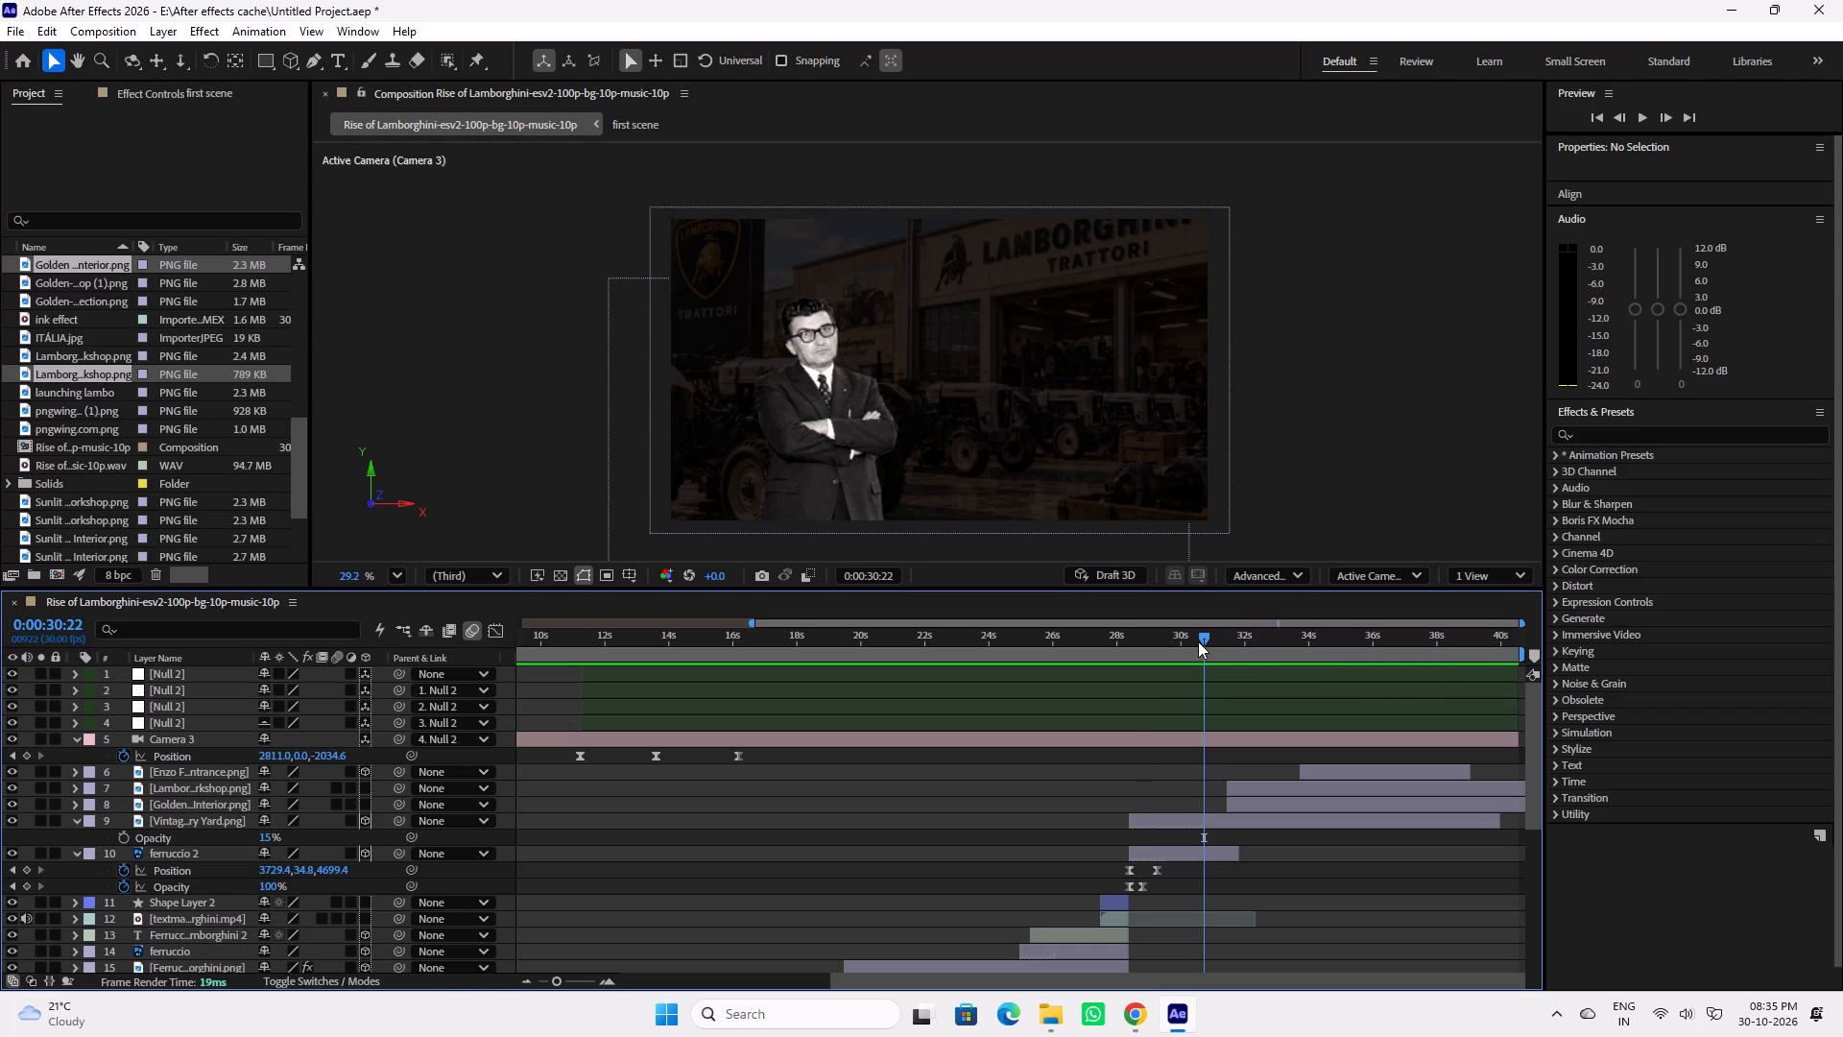
Return the playhead to 0:00:28:07 and save the project.
drag(1195, 640, 1124, 639)
key(ctrl+s)
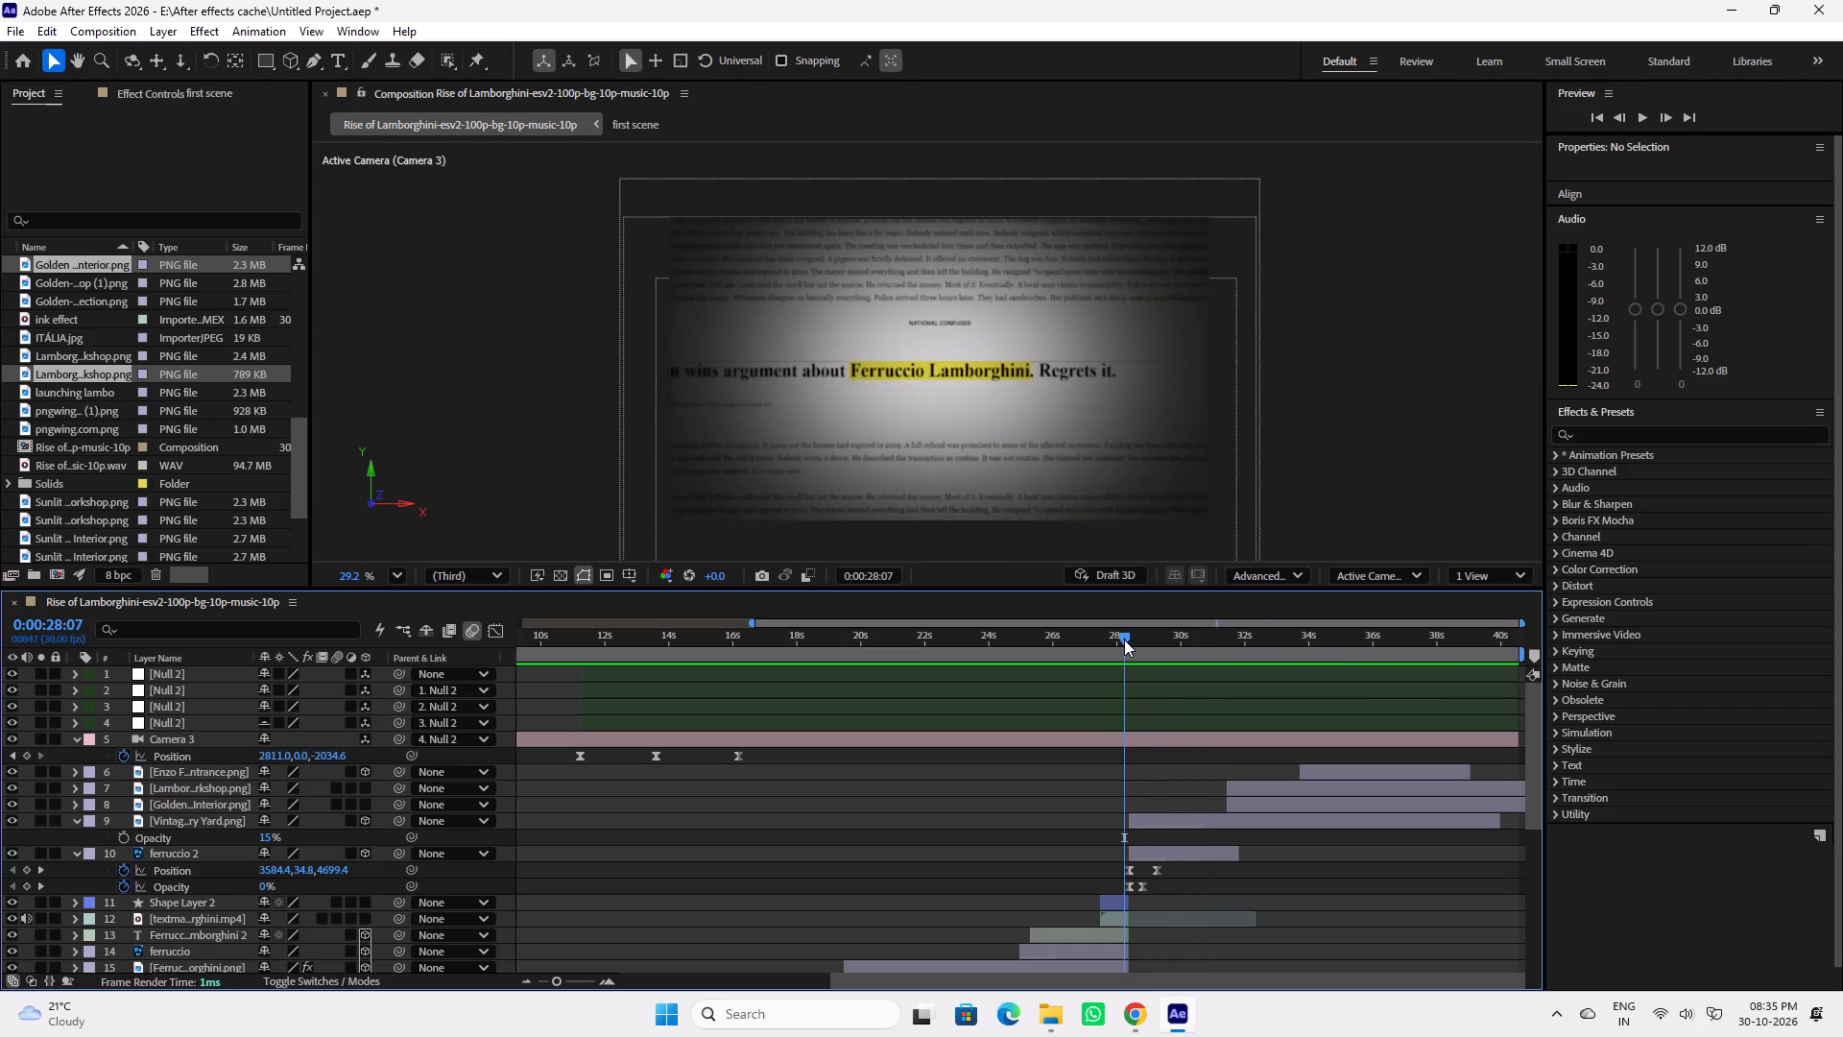
Replay the tractor yard scene from 0:00:28:07 to examine its timing, and park the playhead at 0:00:30:20.
key(space)
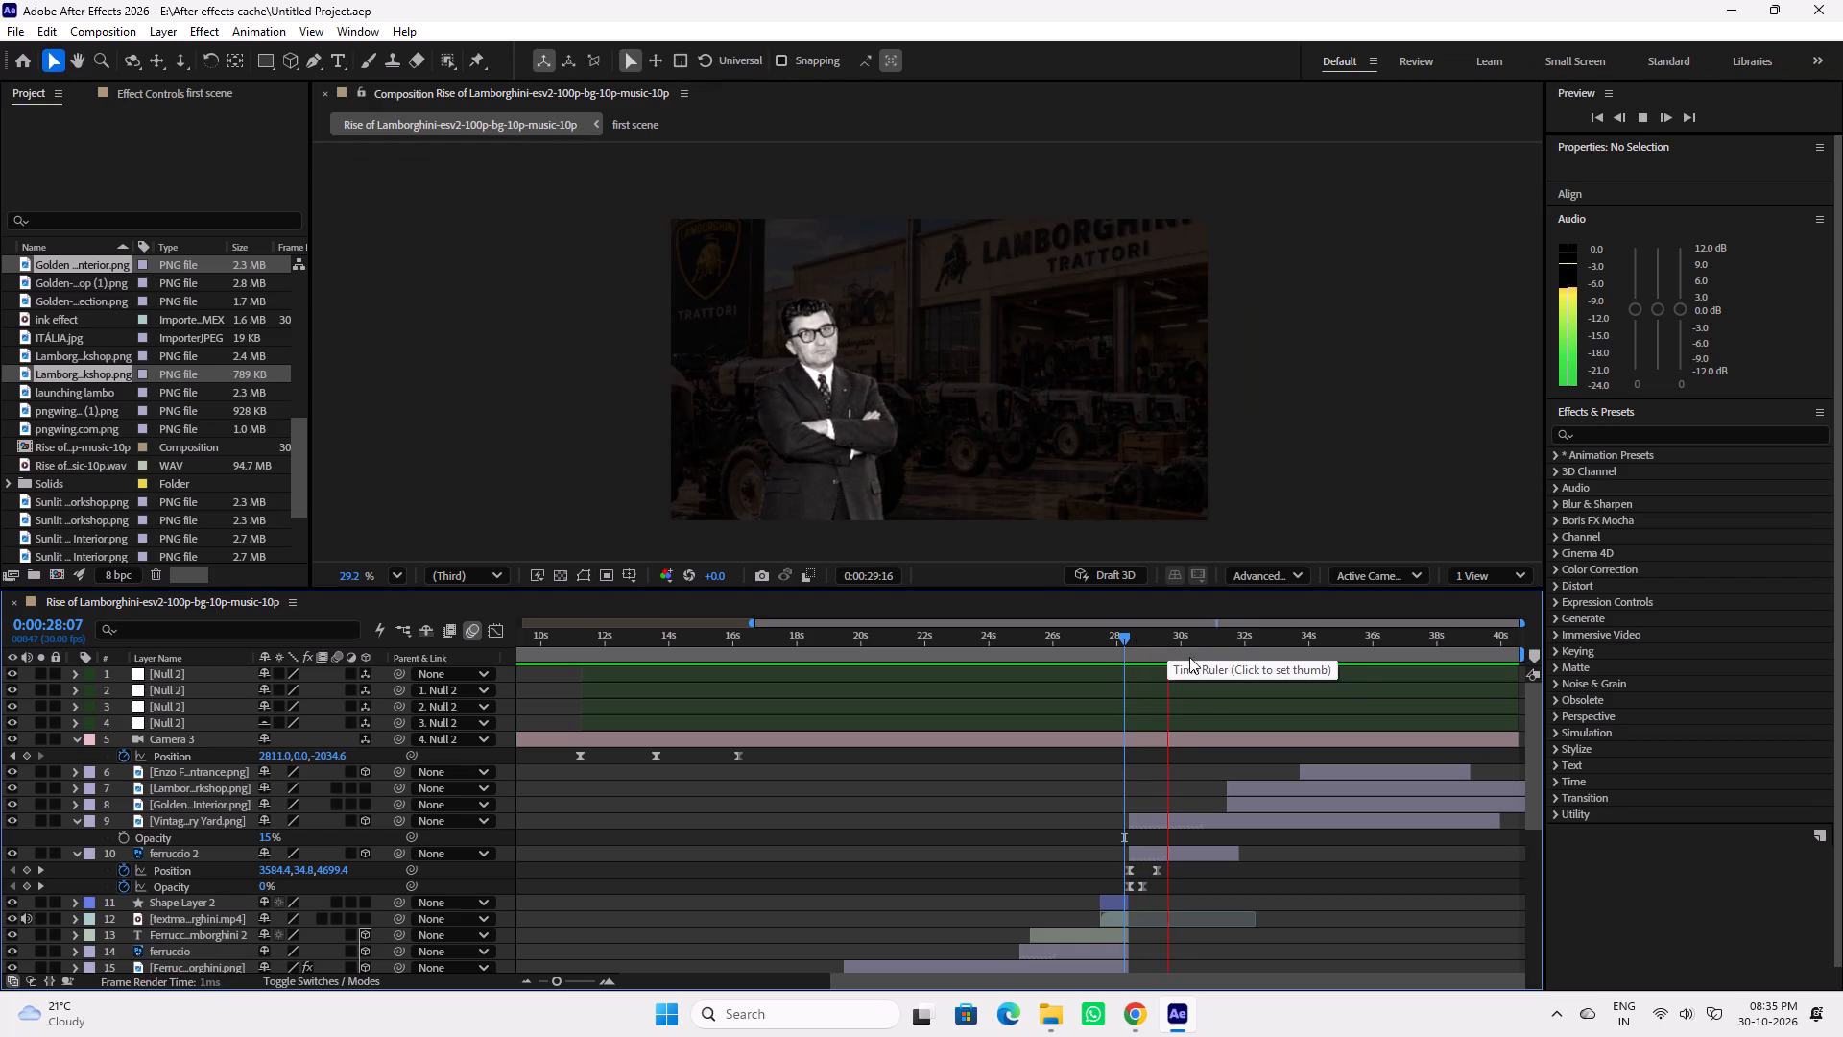
key(space)
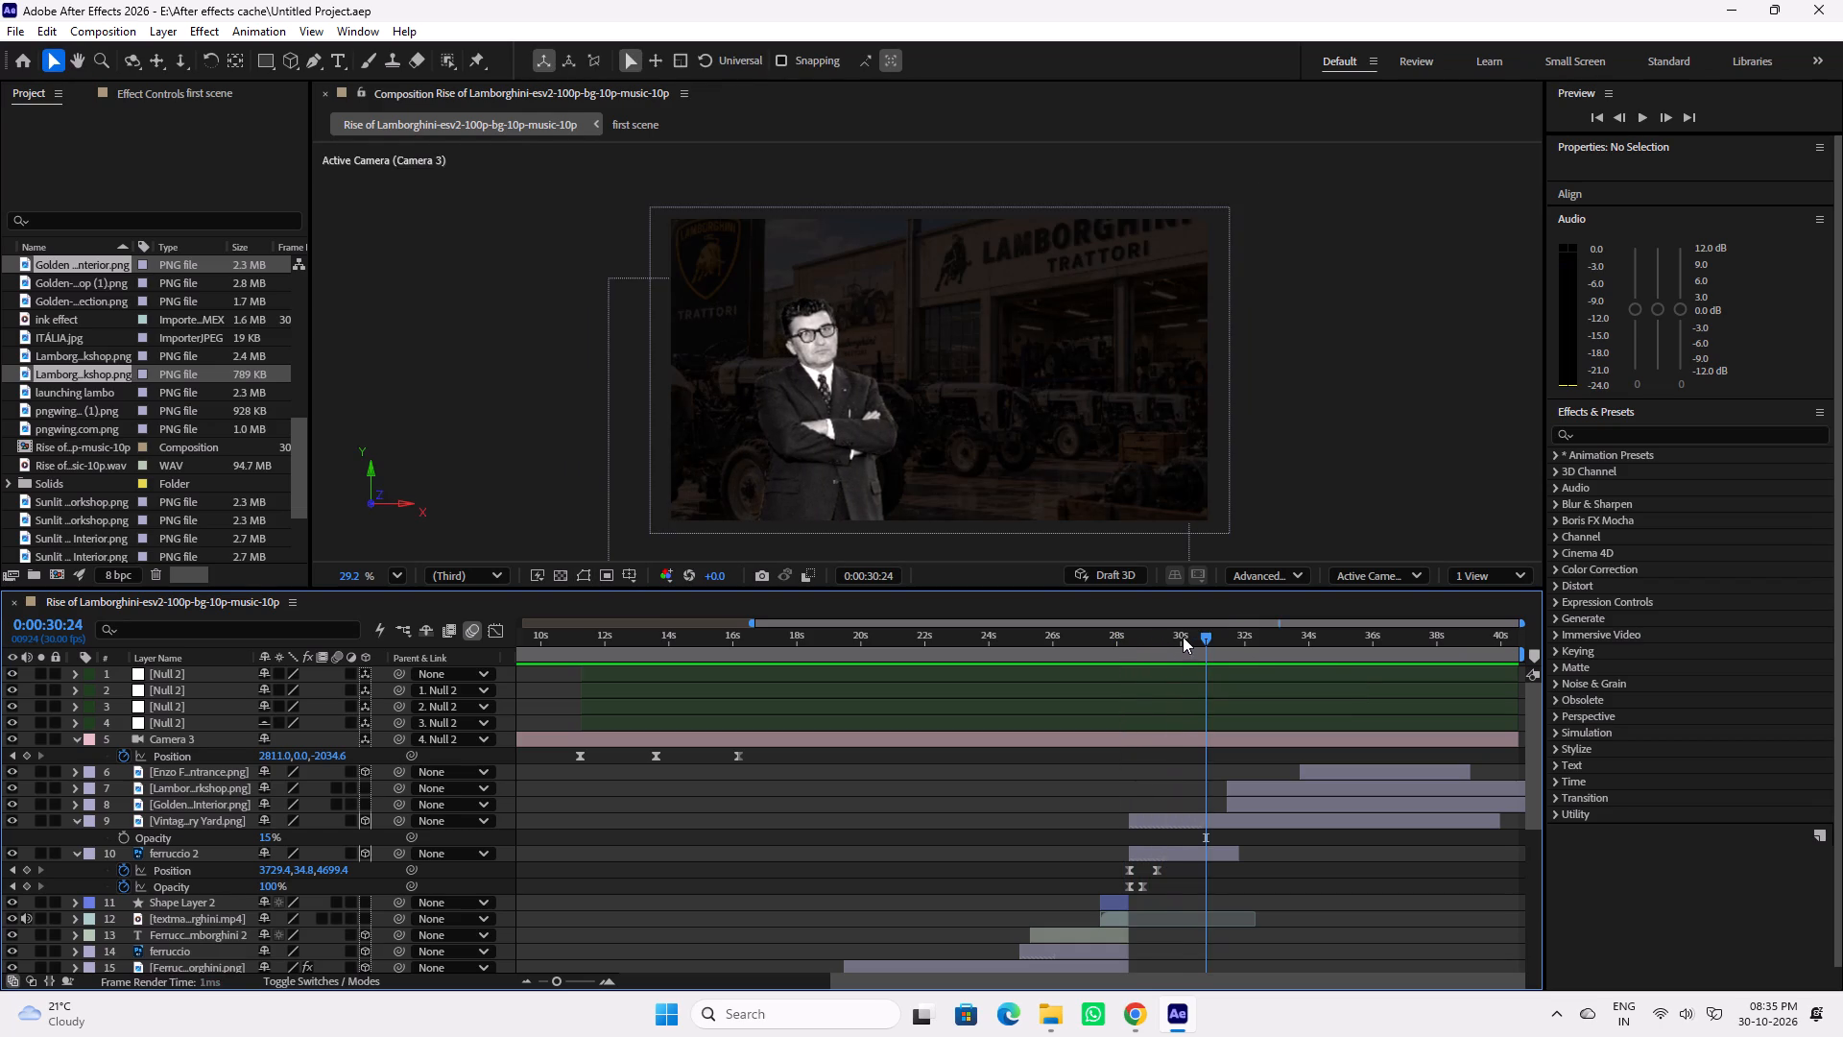
drag(1181, 637, 1154, 636)
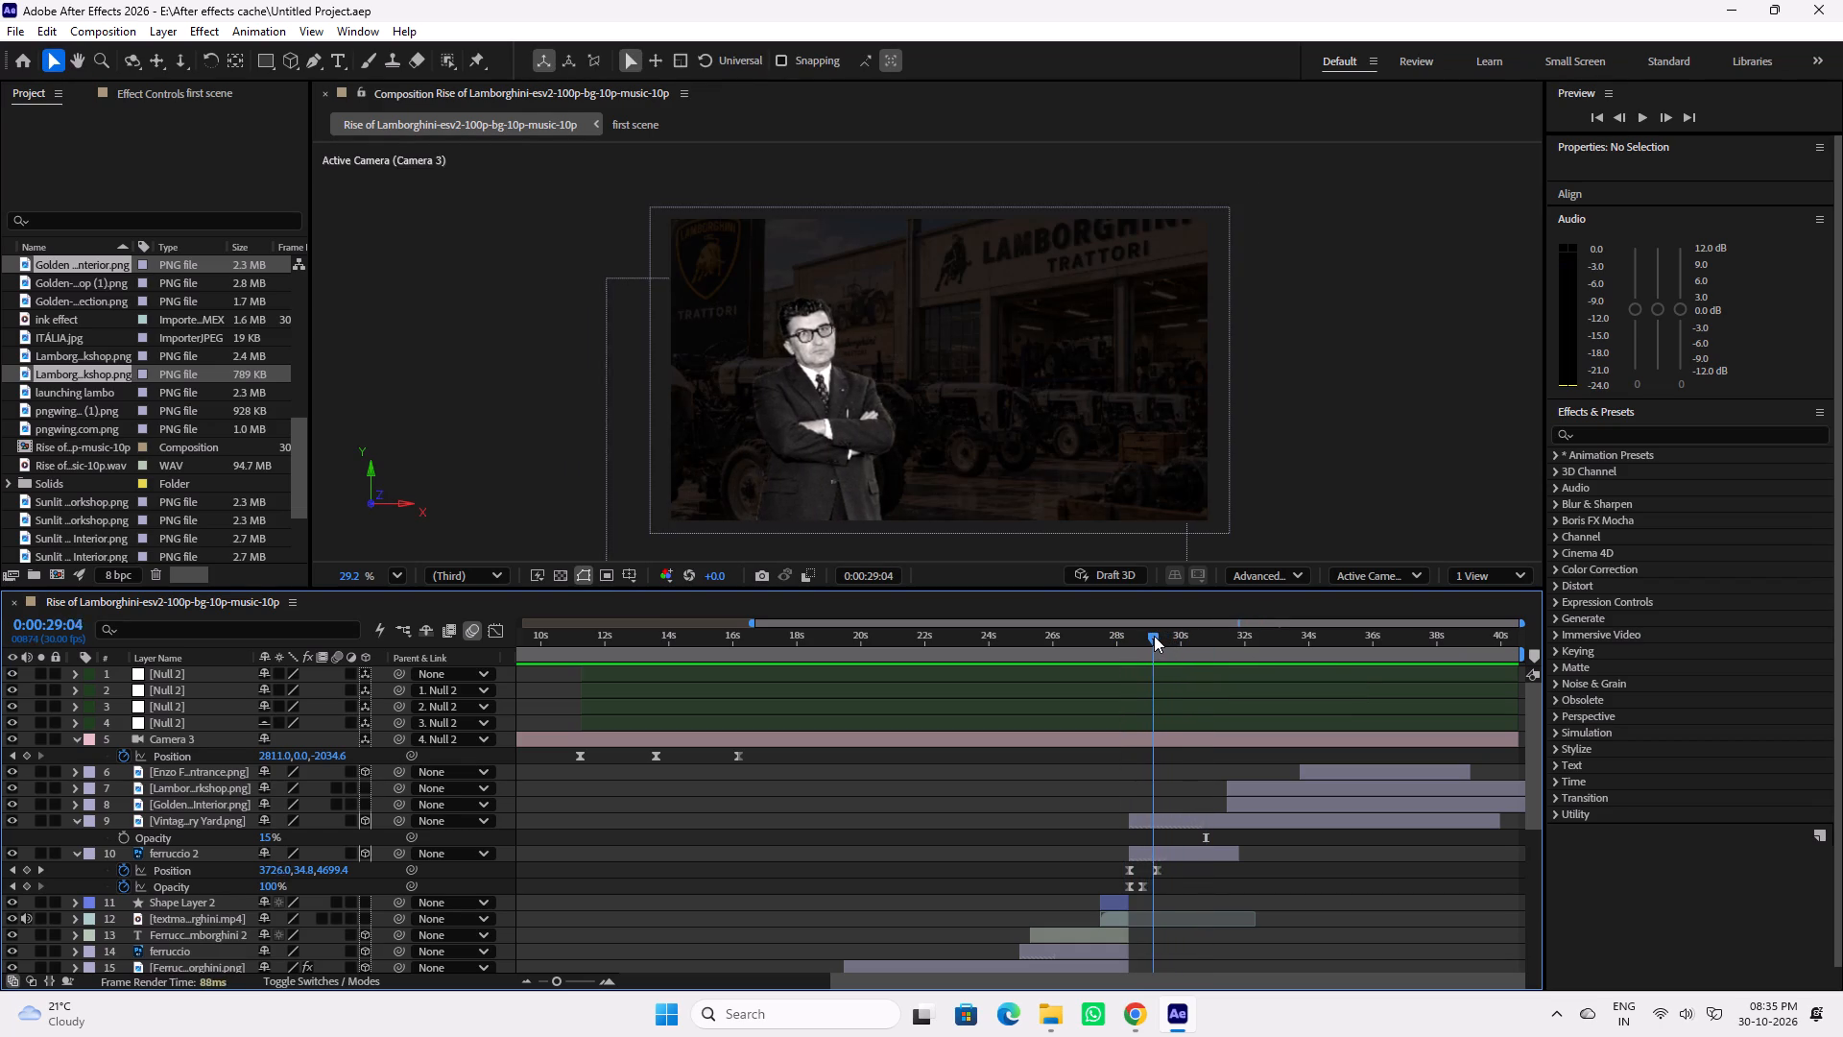
drag(1154, 636, 1160, 636)
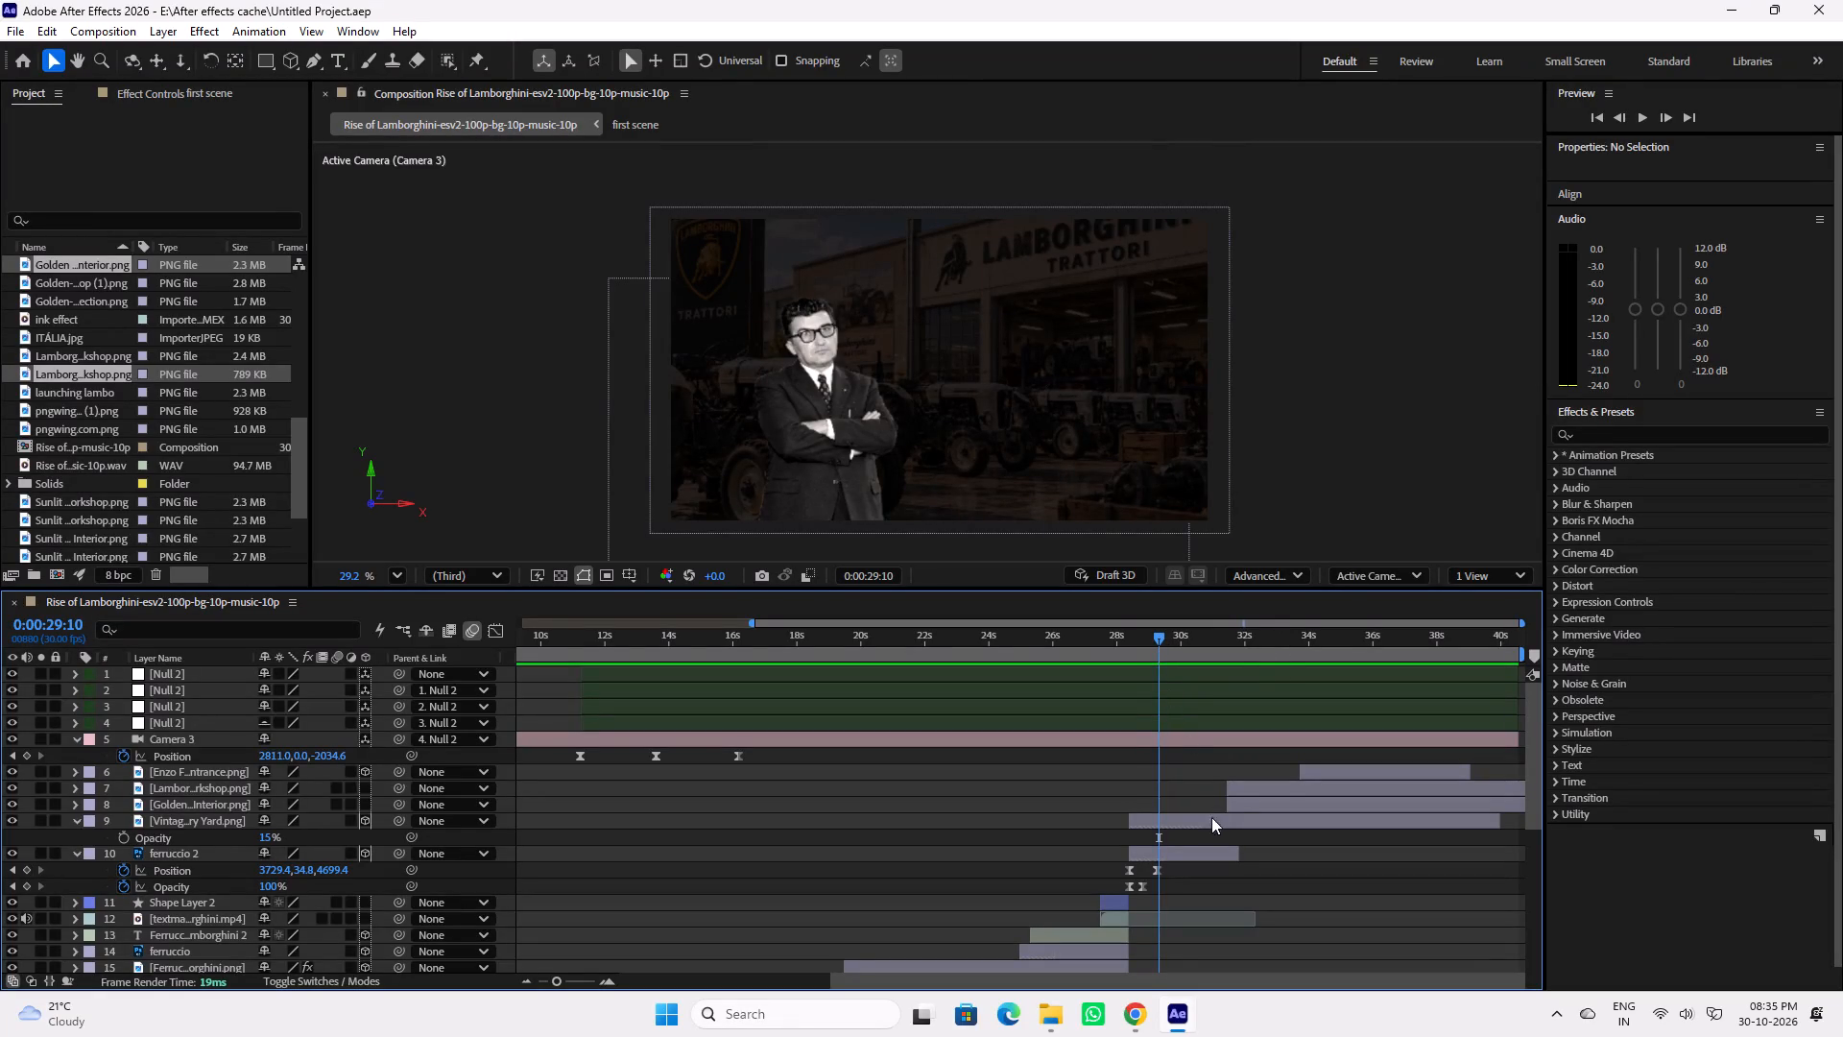
key(space)
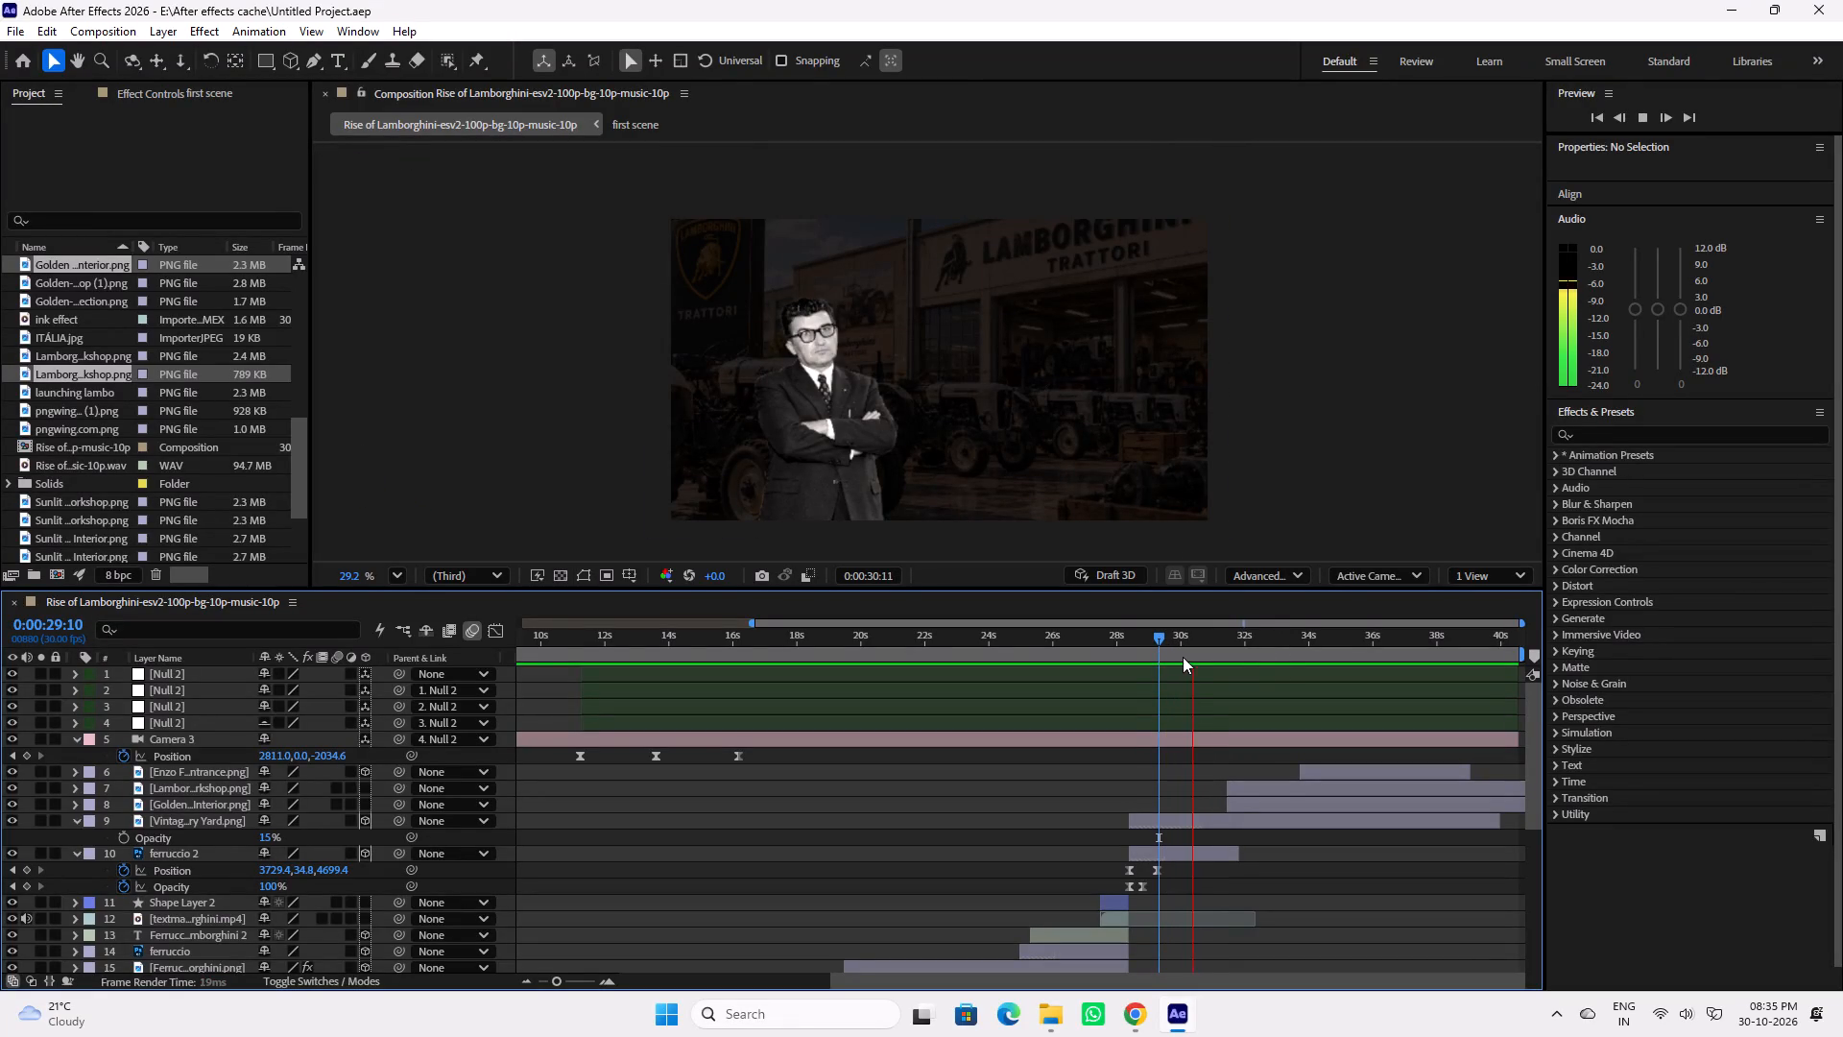
key(space)
click(1202, 639)
key(space)
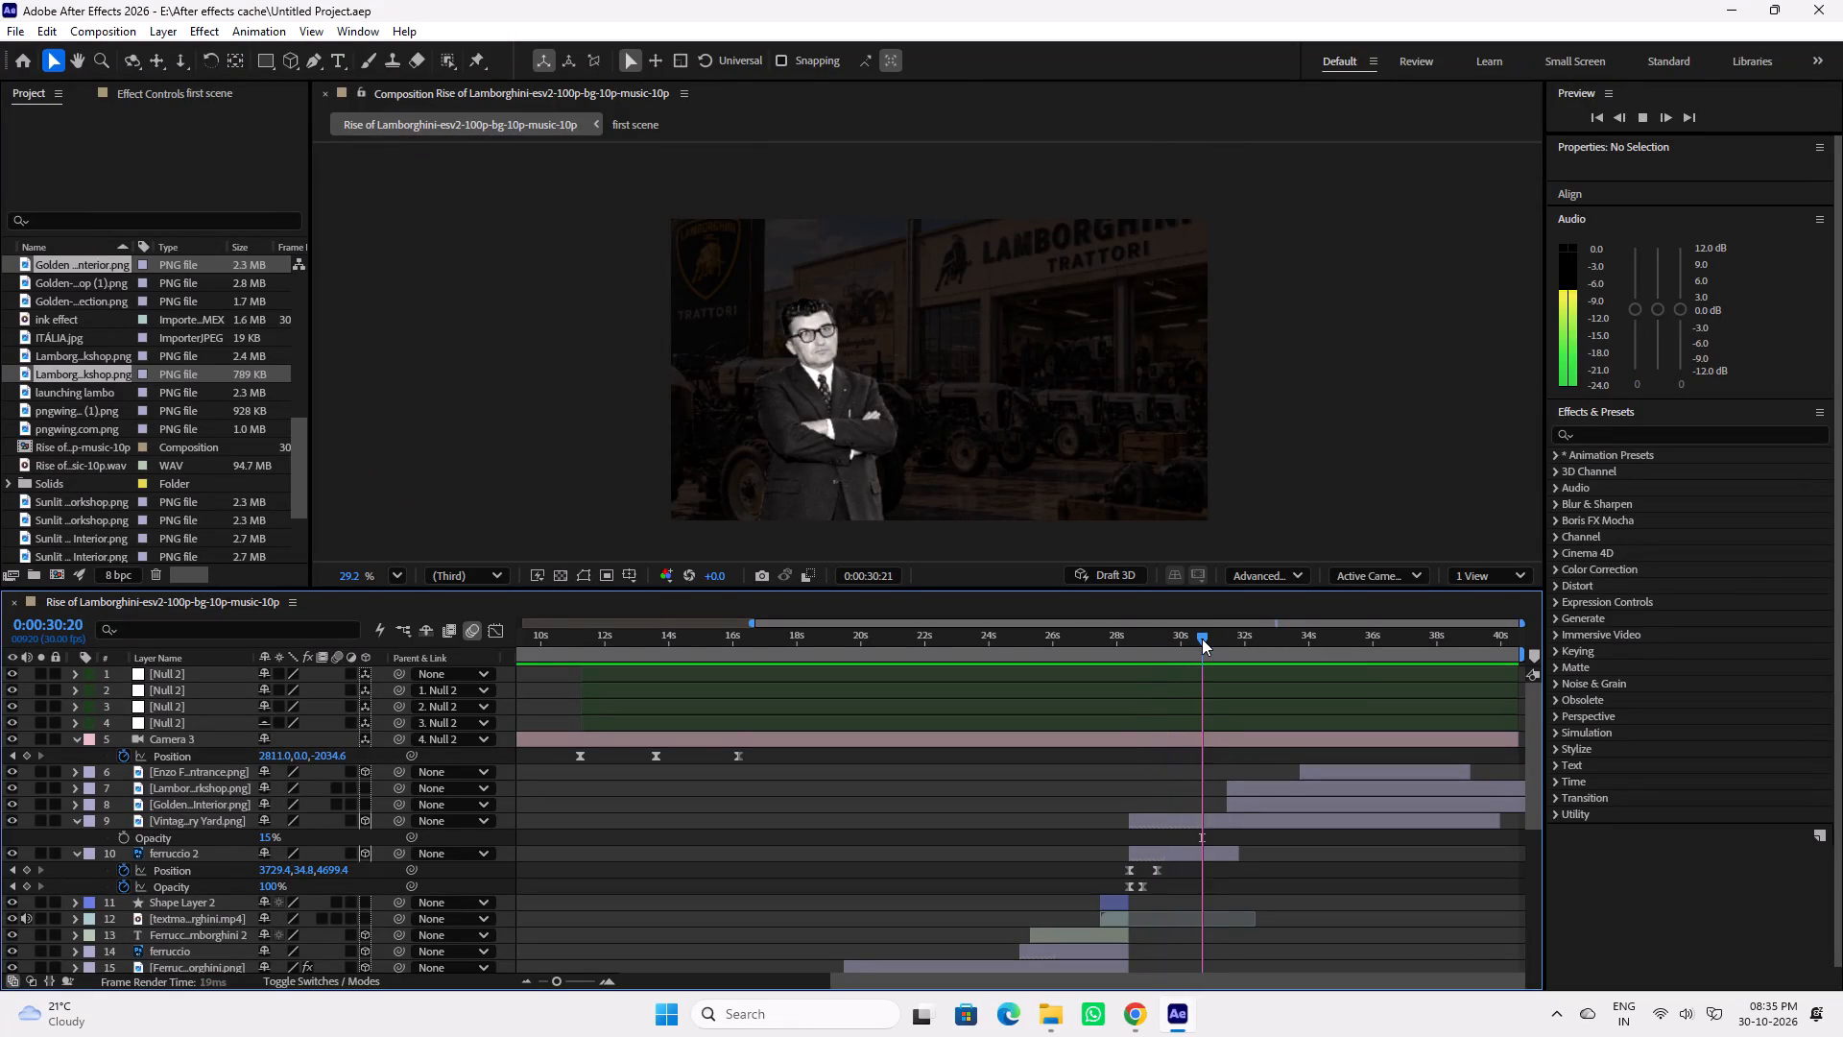
click(1202, 639)
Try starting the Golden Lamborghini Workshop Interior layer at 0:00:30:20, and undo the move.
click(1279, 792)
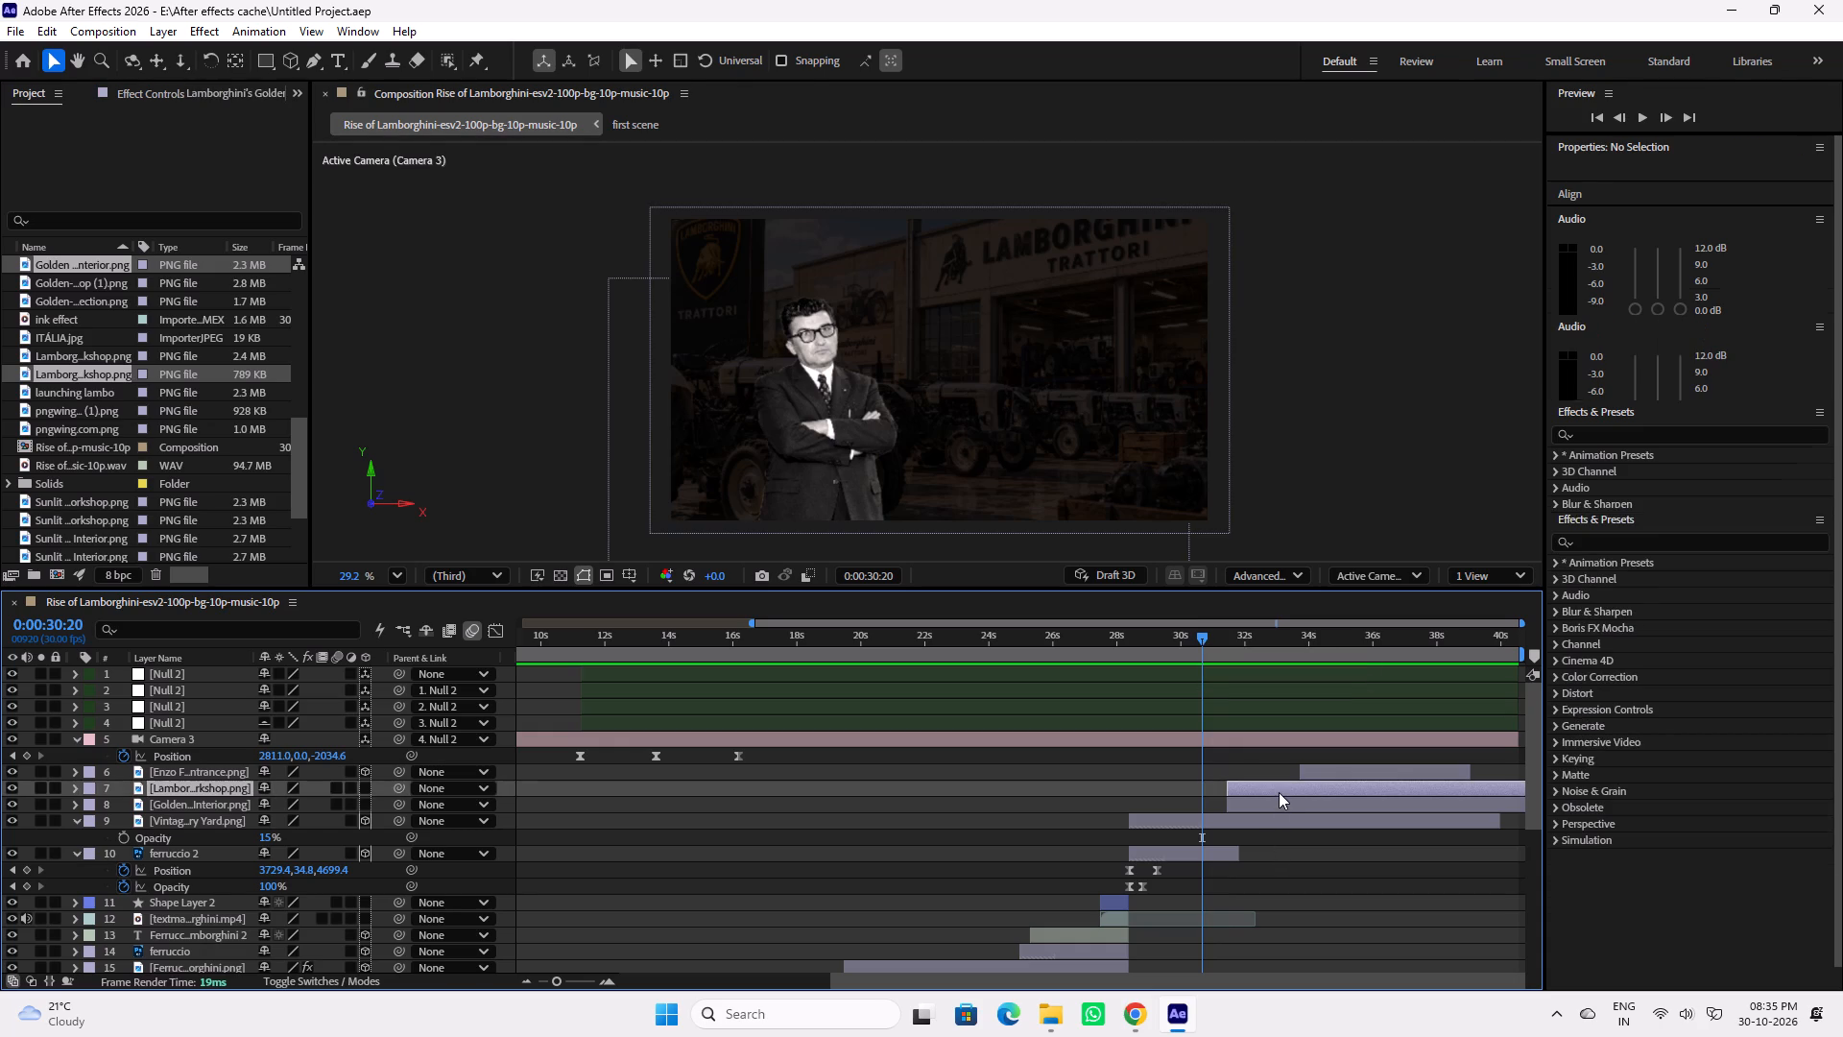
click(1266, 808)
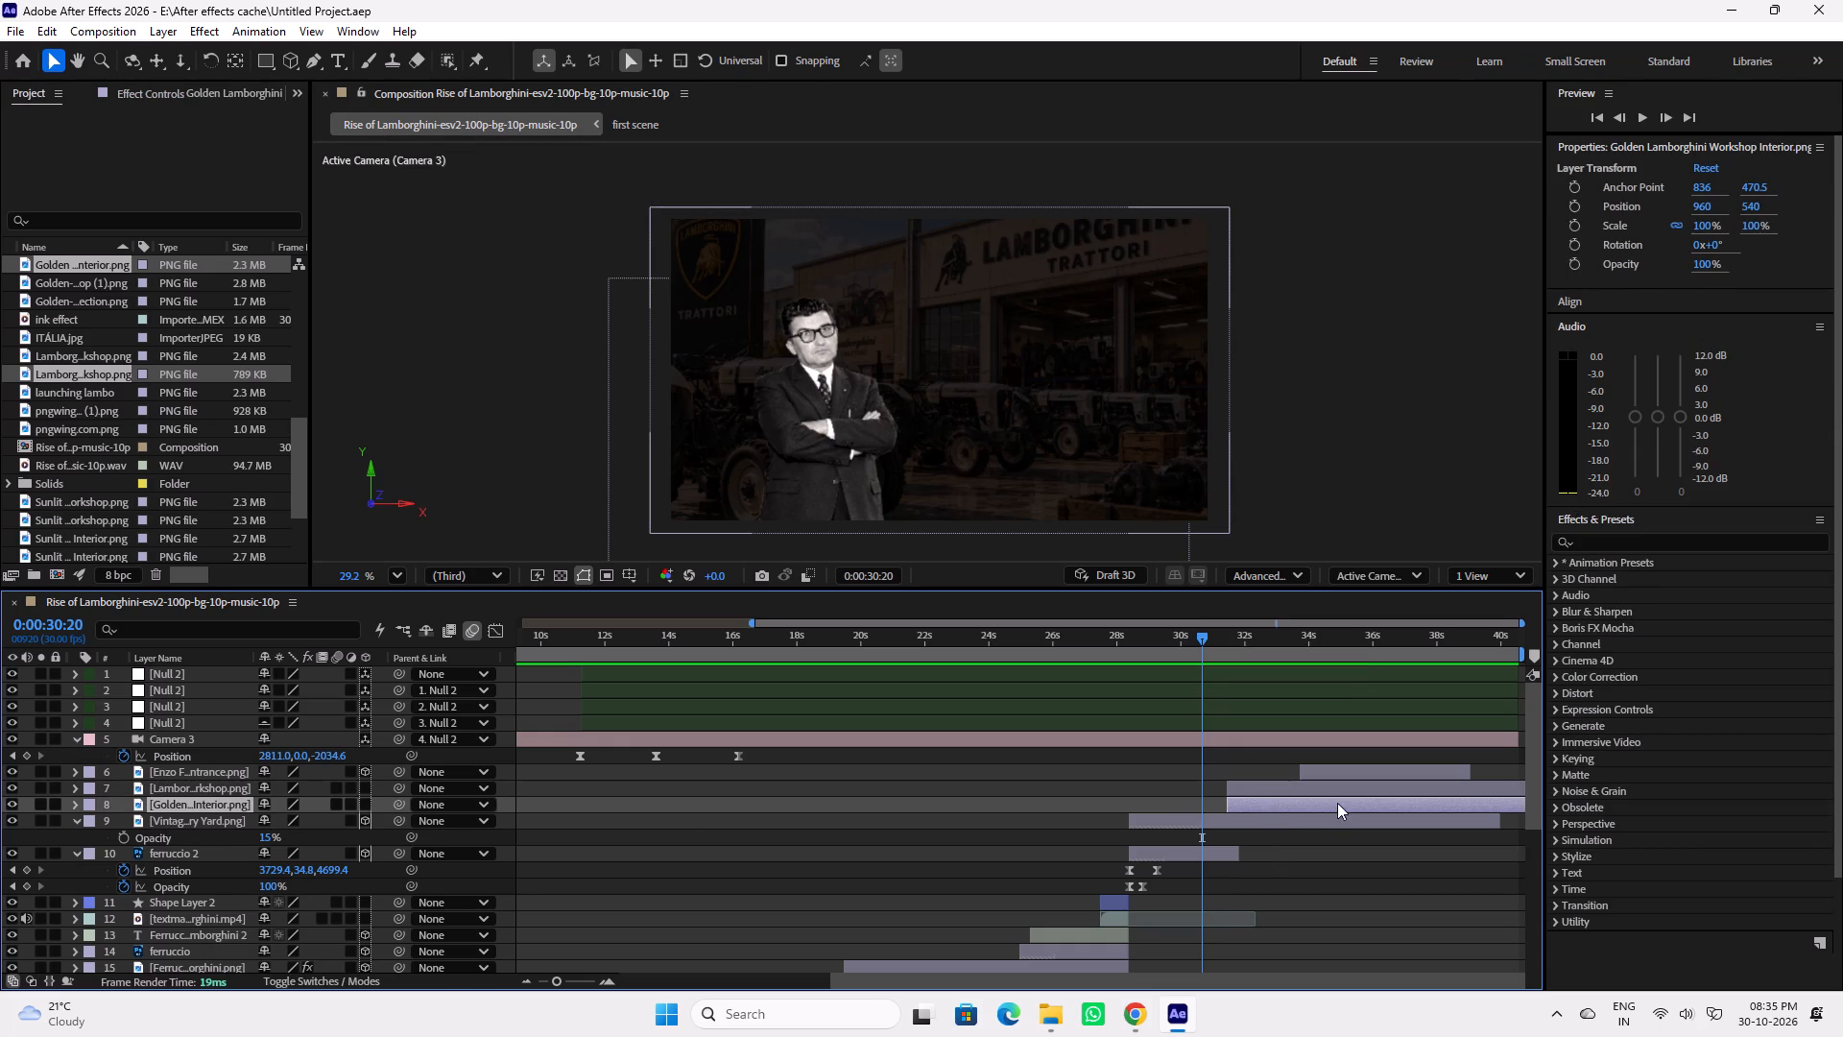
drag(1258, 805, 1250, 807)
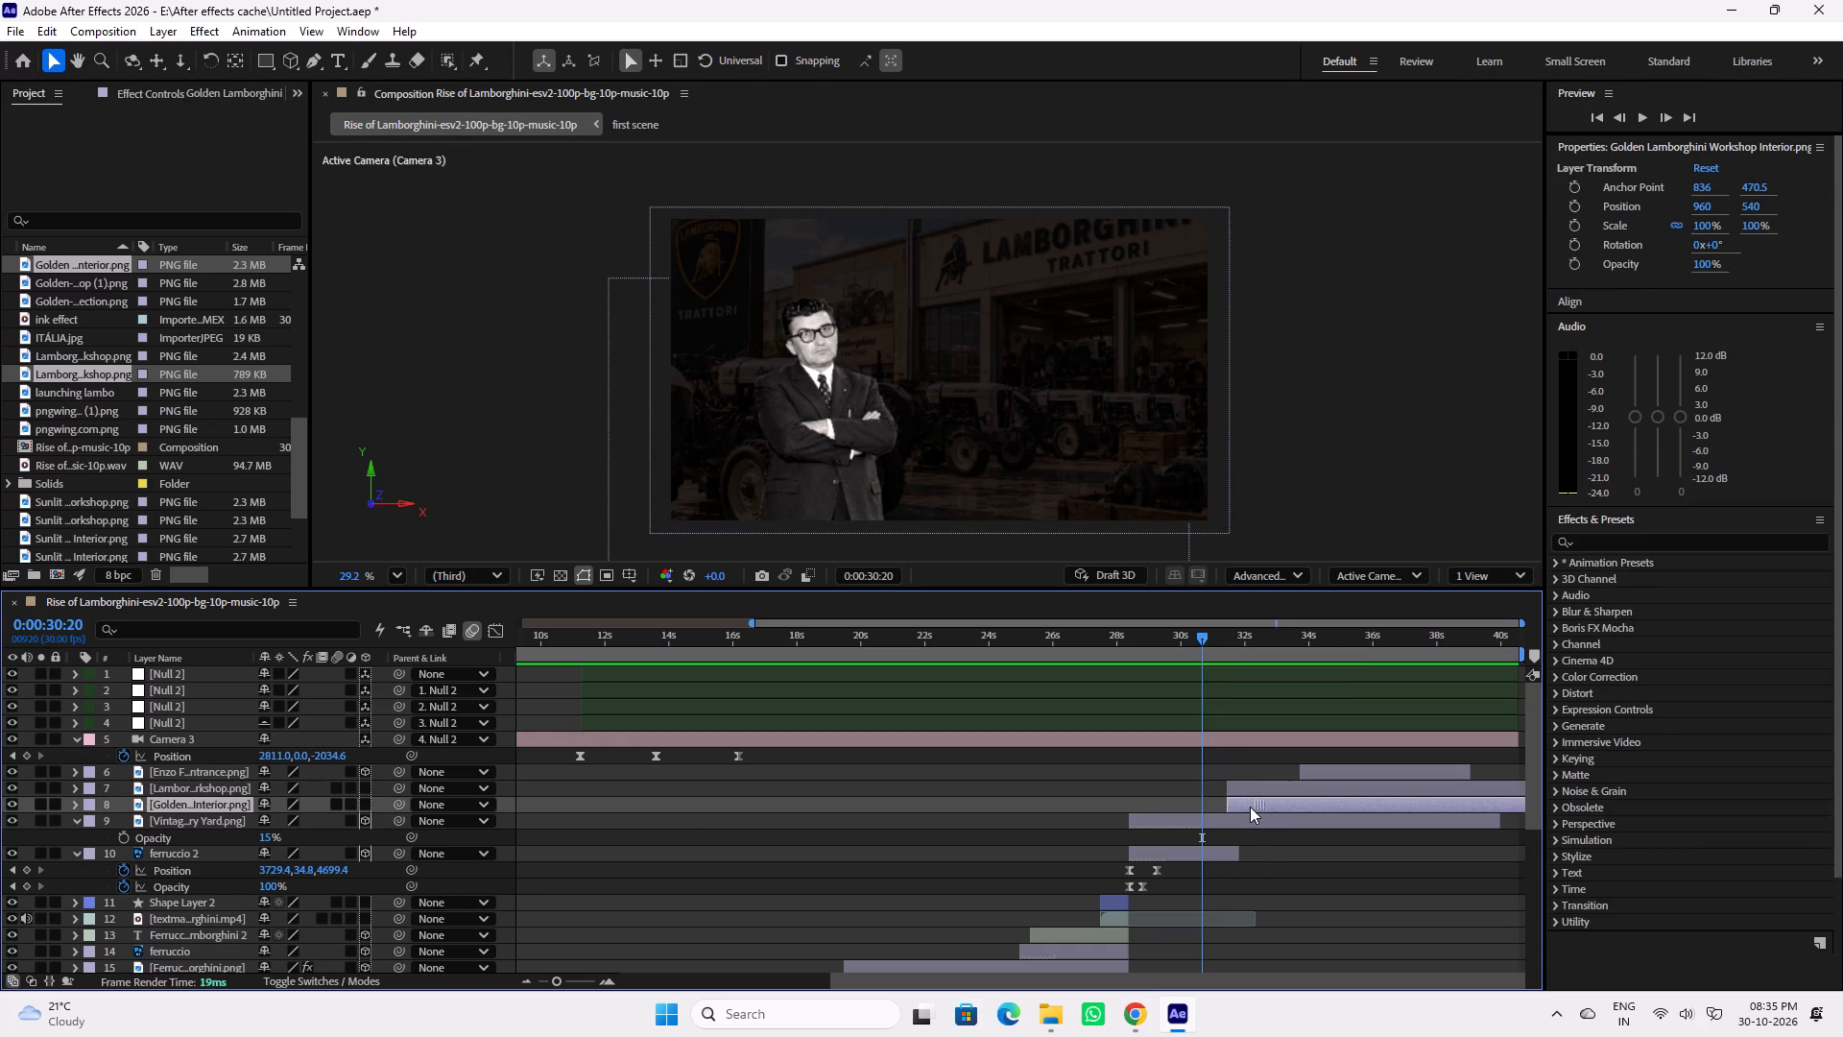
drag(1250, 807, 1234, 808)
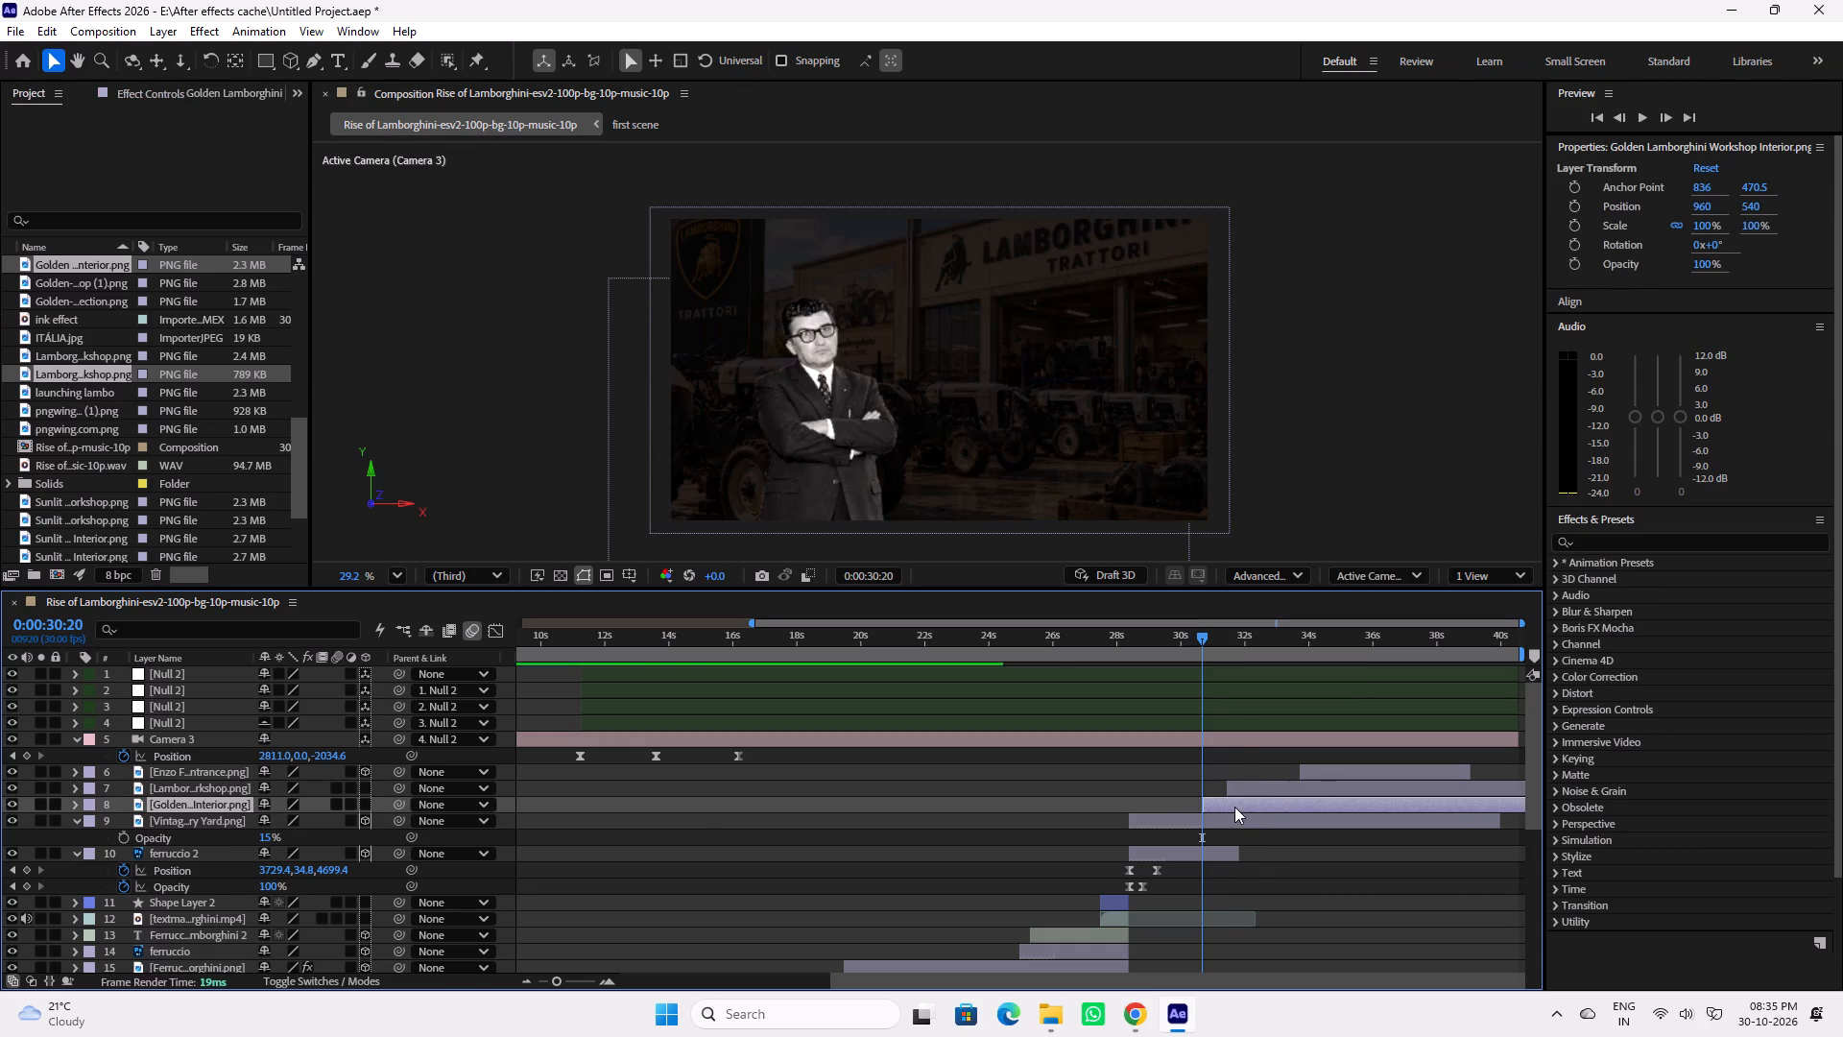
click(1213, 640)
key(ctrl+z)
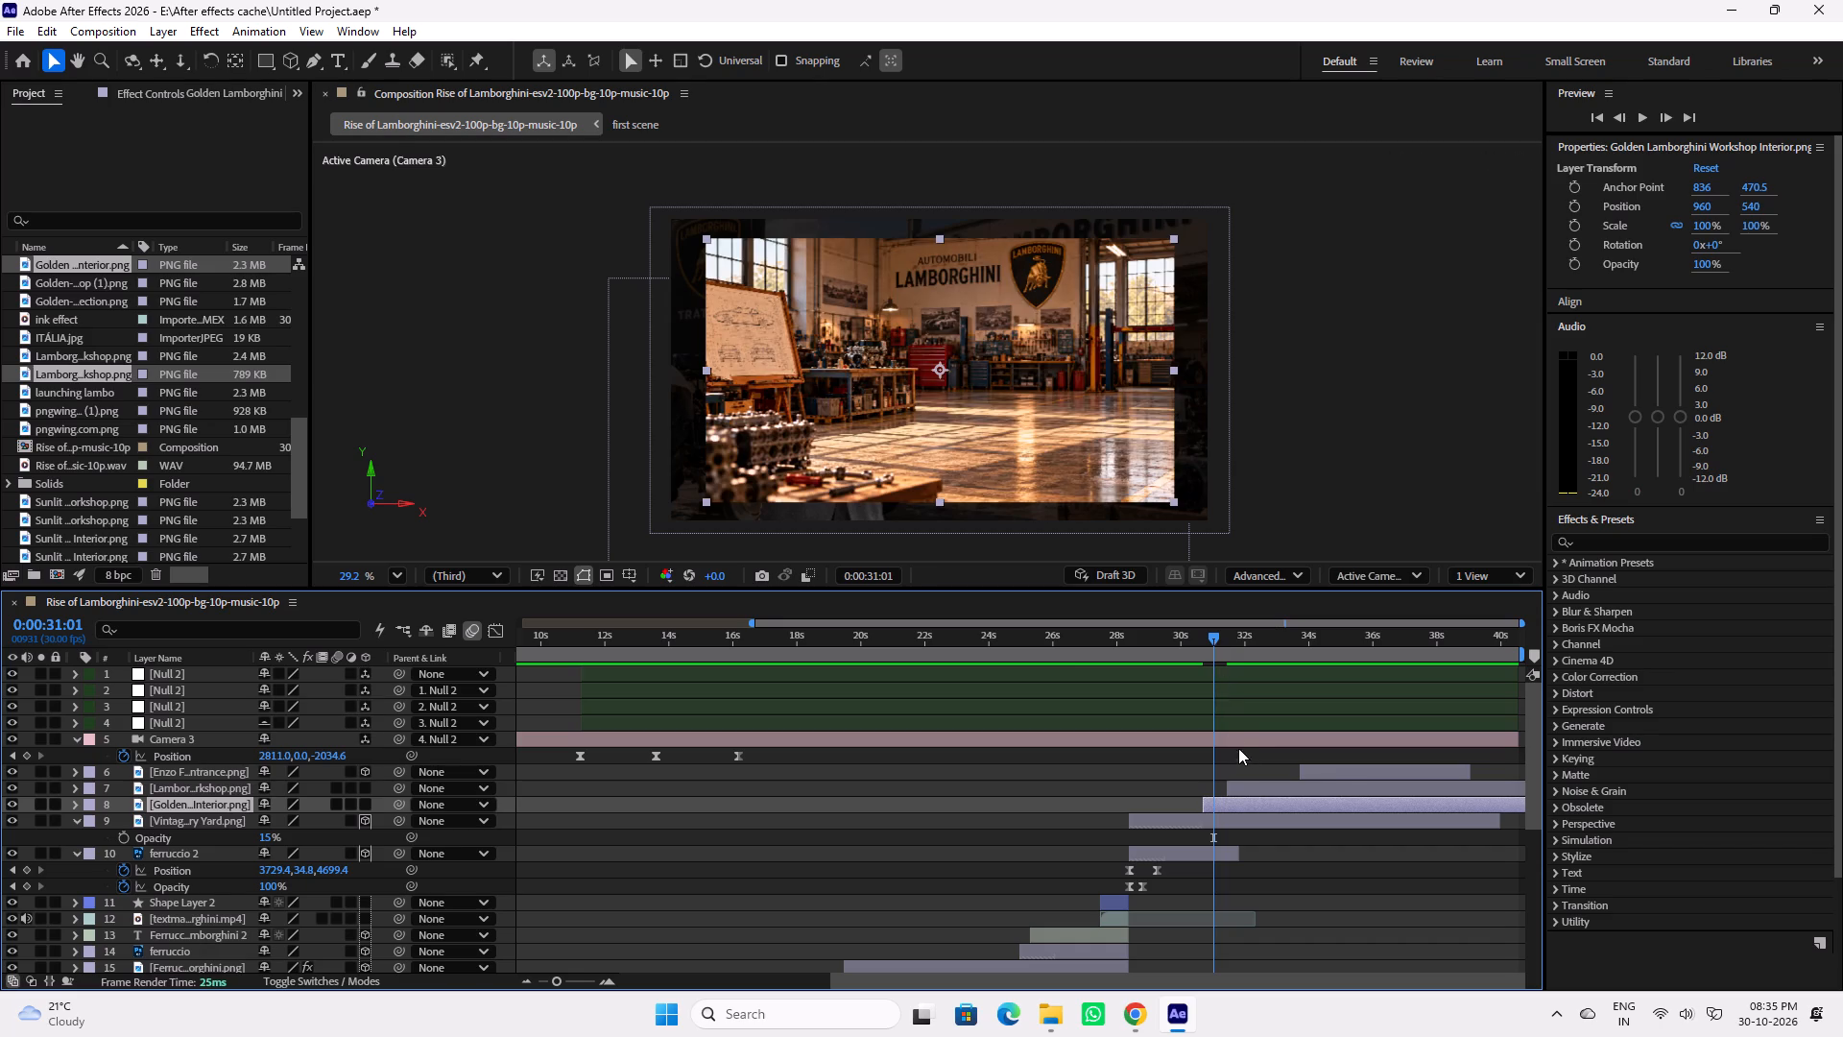
Shift the Lamborghini's Golden-Era Workshop car cutout layer earlier so it starts just before 0:00:30:20.
click(1277, 784)
drag(1281, 786, 1277, 786)
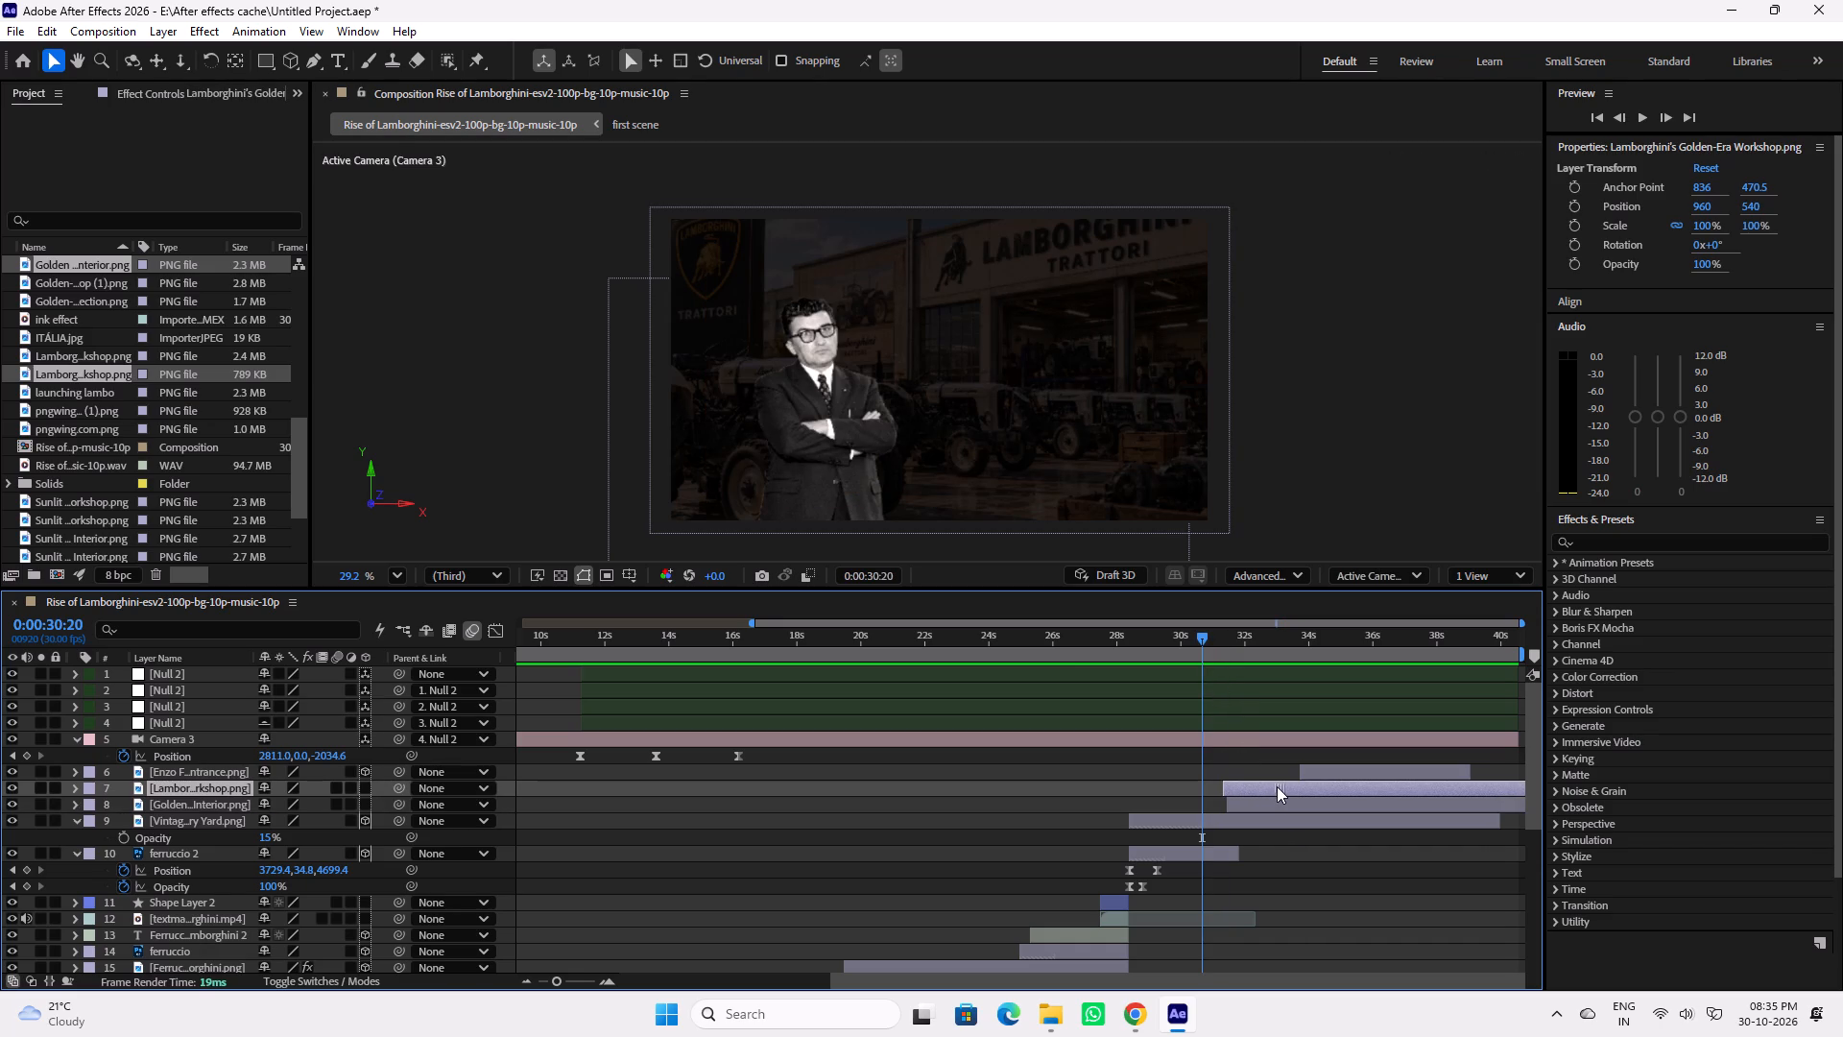
drag(1277, 786, 1258, 787)
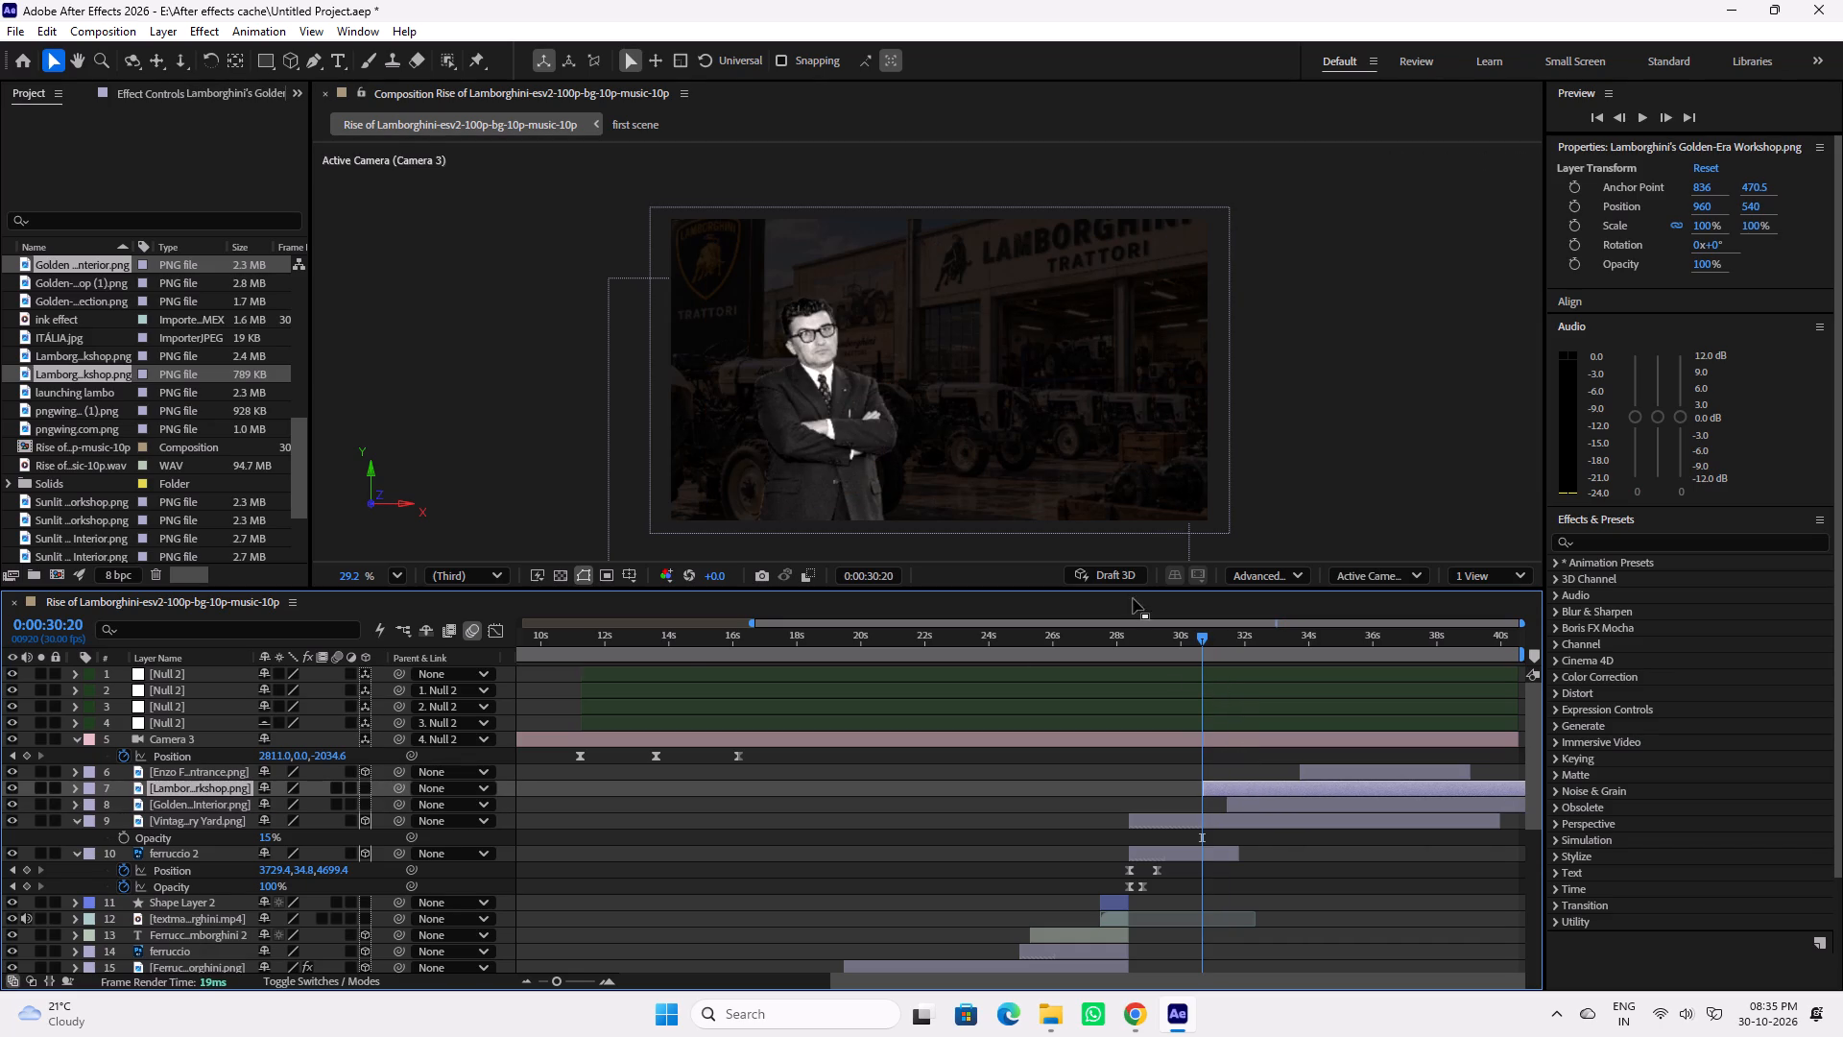
drag(1236, 786, 1227, 786)
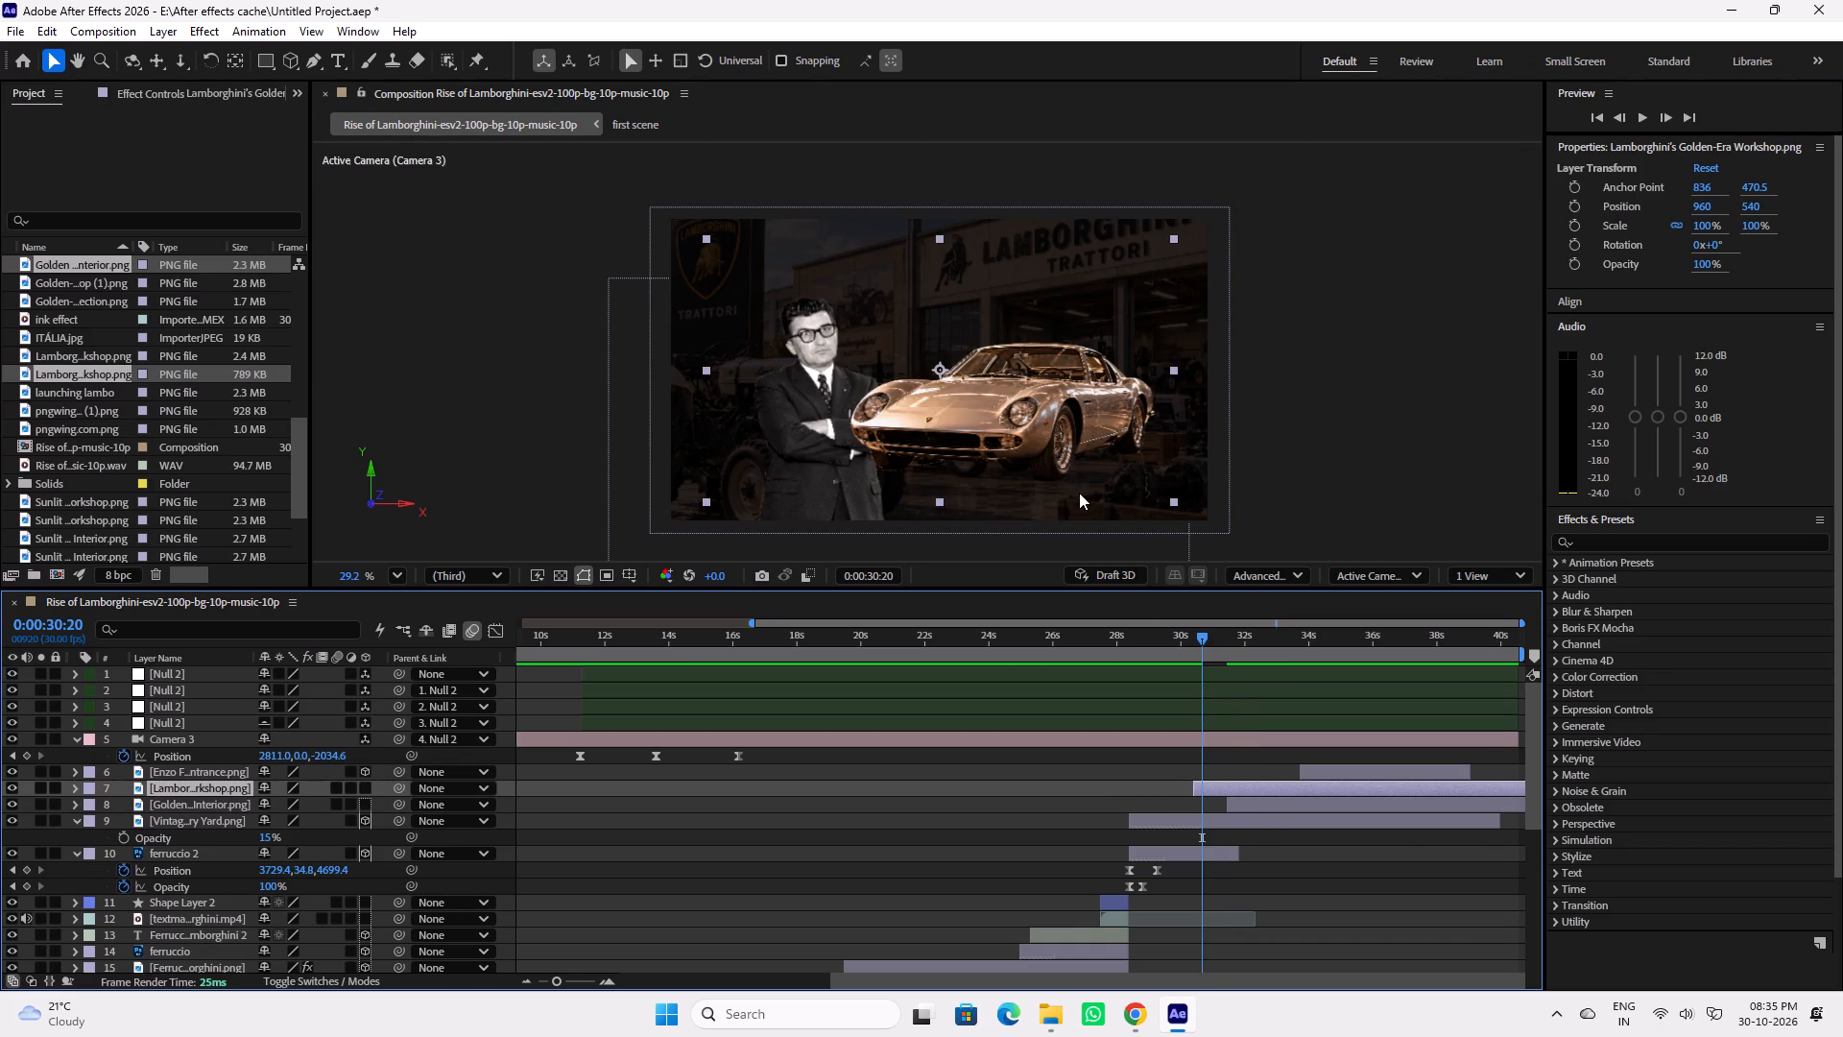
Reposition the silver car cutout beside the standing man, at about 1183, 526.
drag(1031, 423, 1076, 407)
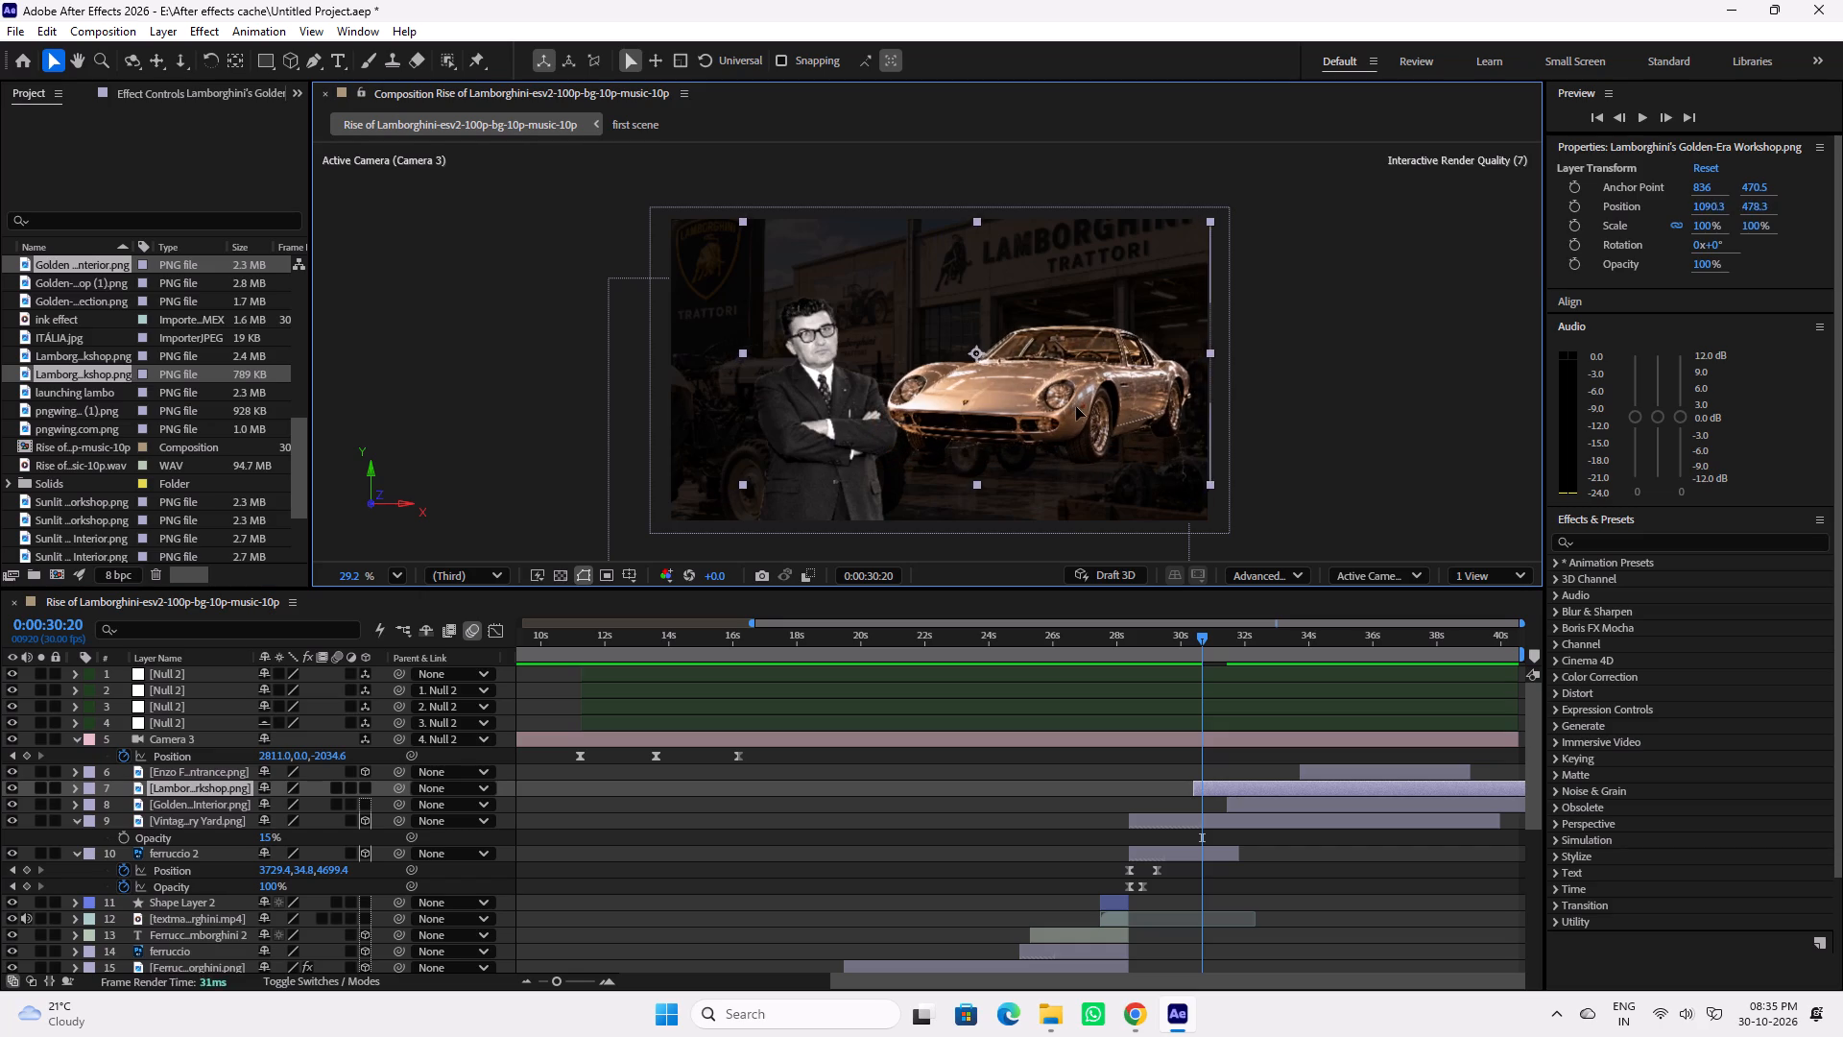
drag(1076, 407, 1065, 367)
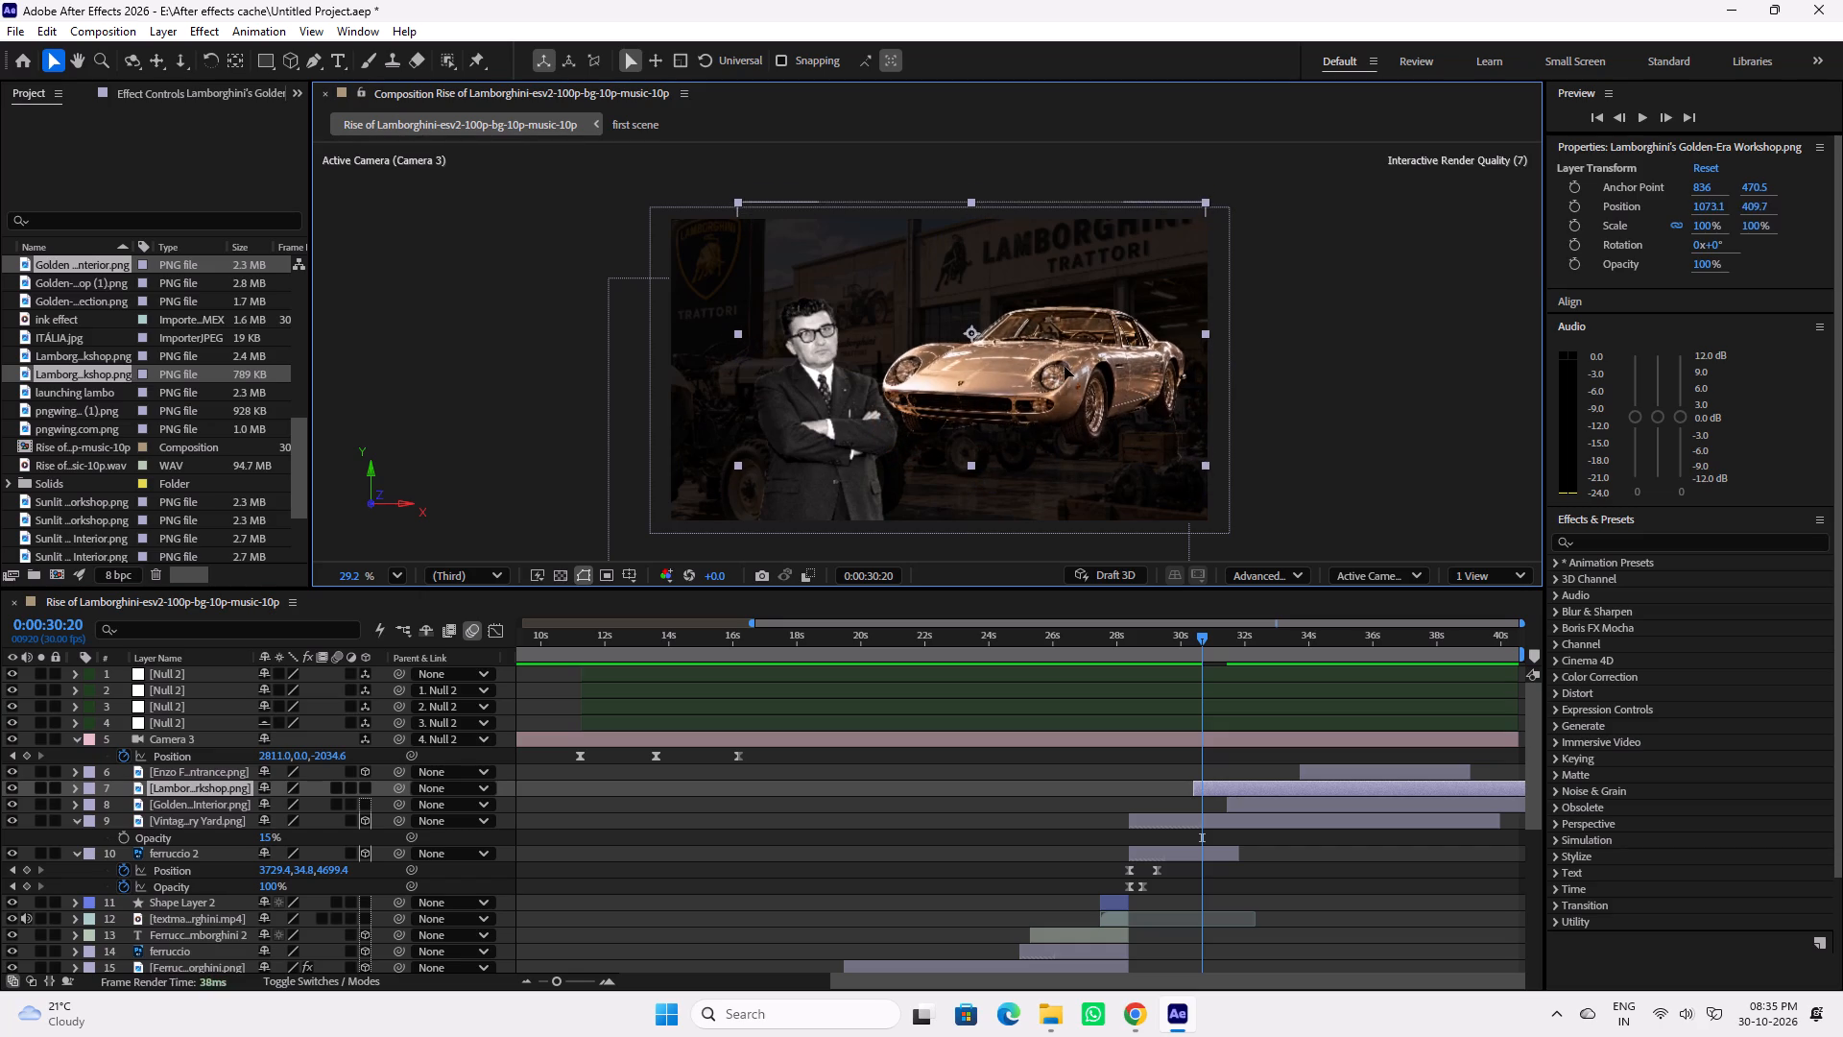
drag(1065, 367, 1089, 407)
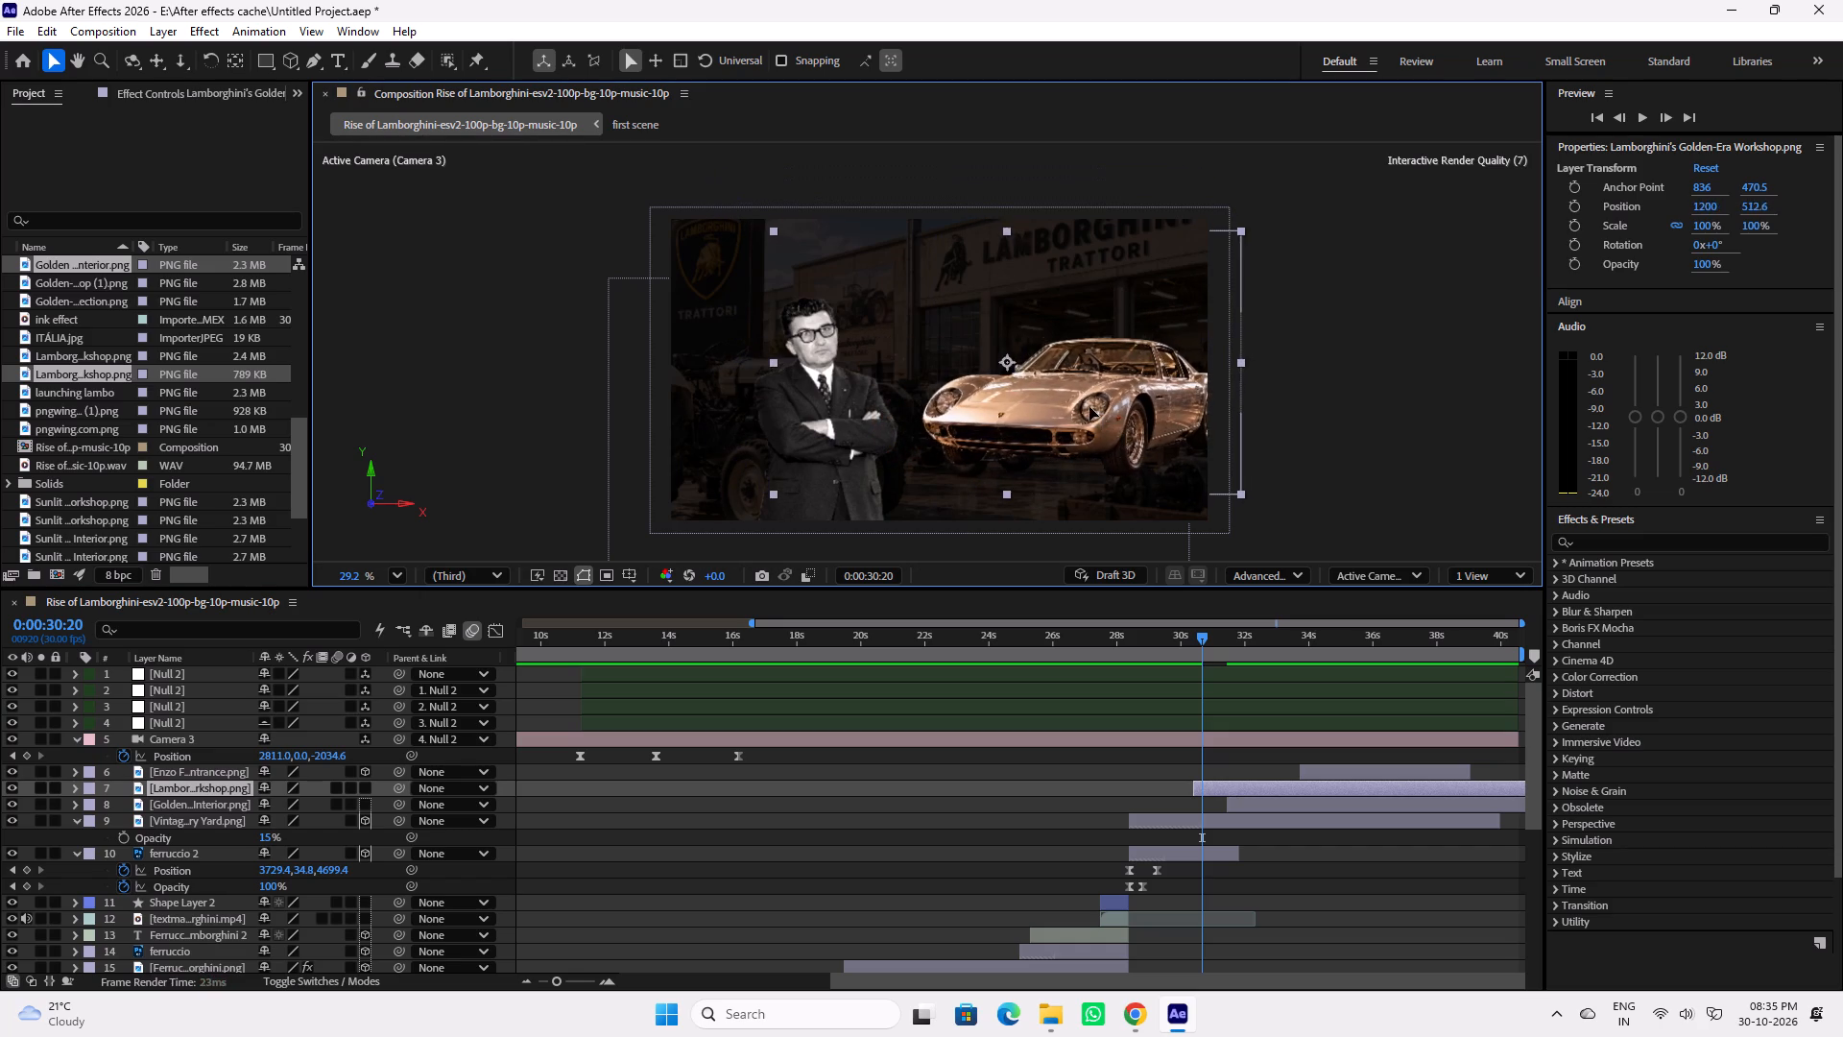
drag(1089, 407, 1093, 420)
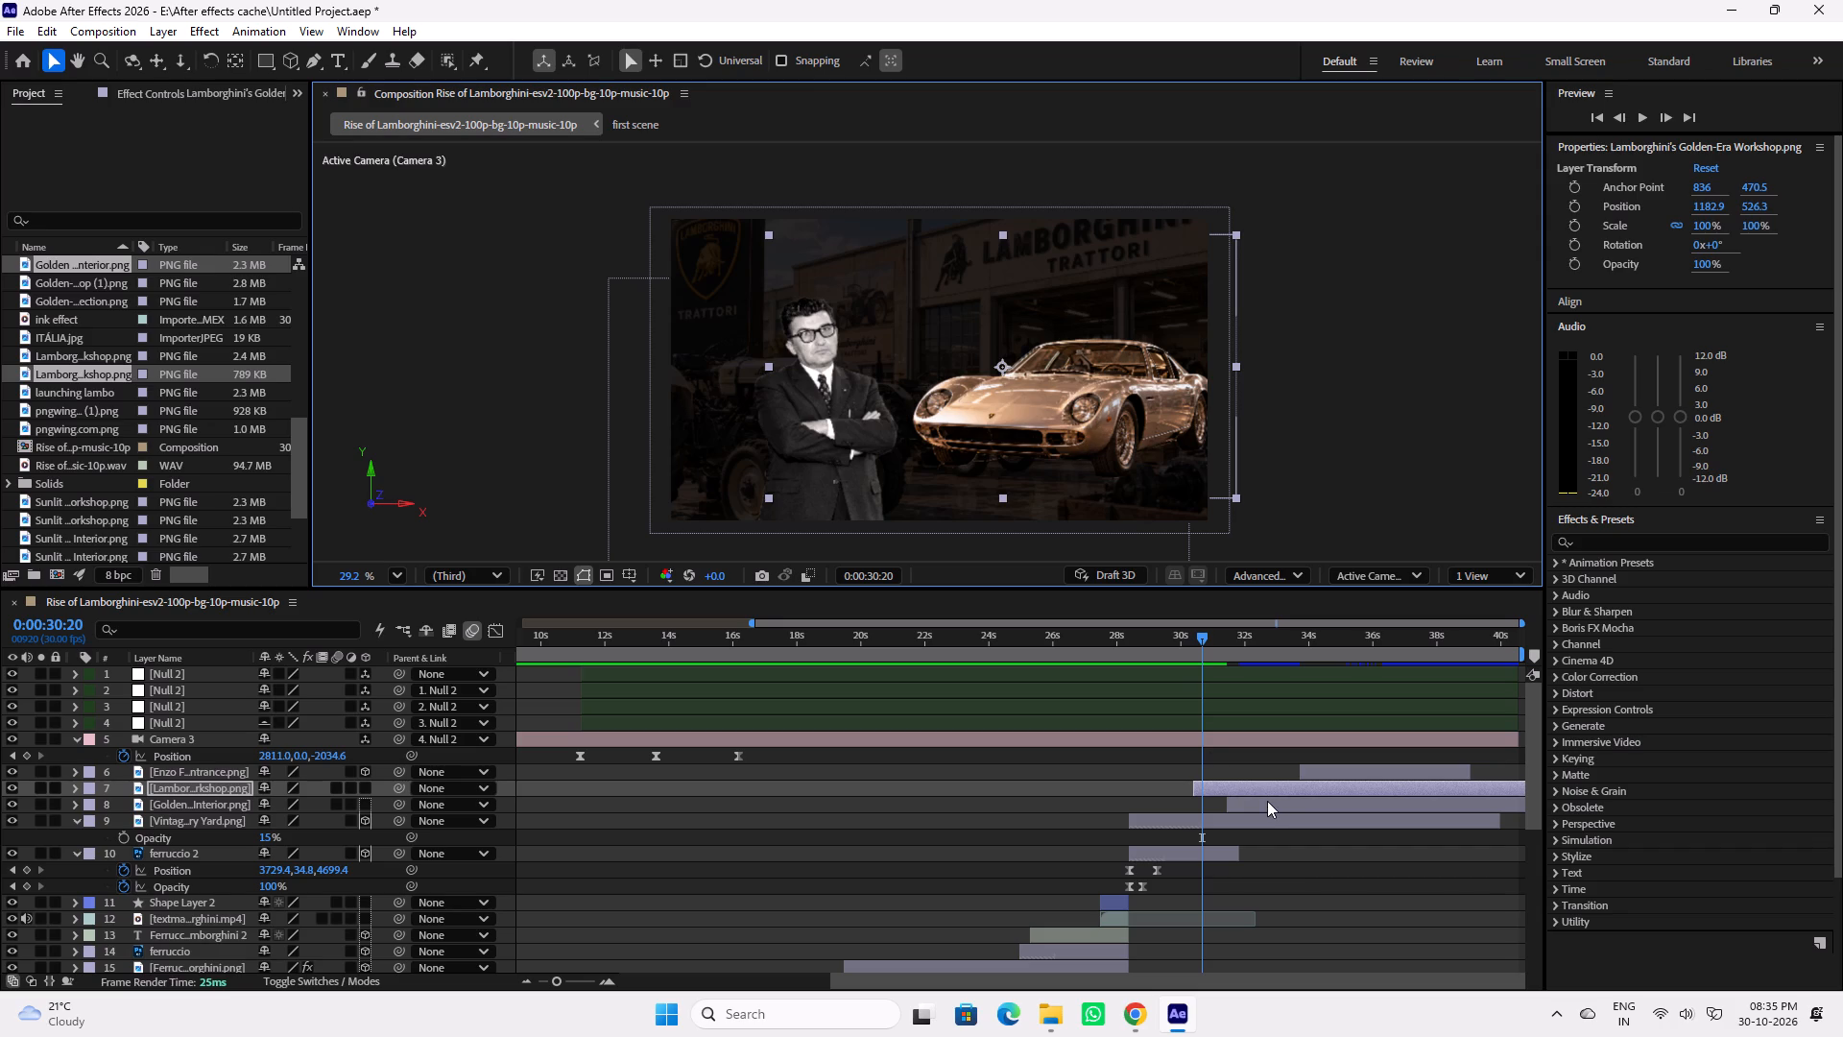
Move the Golden Lamborghini Workshop Interior layer earlier to start together with the car cutout layer.
drag(1267, 803, 1241, 803)
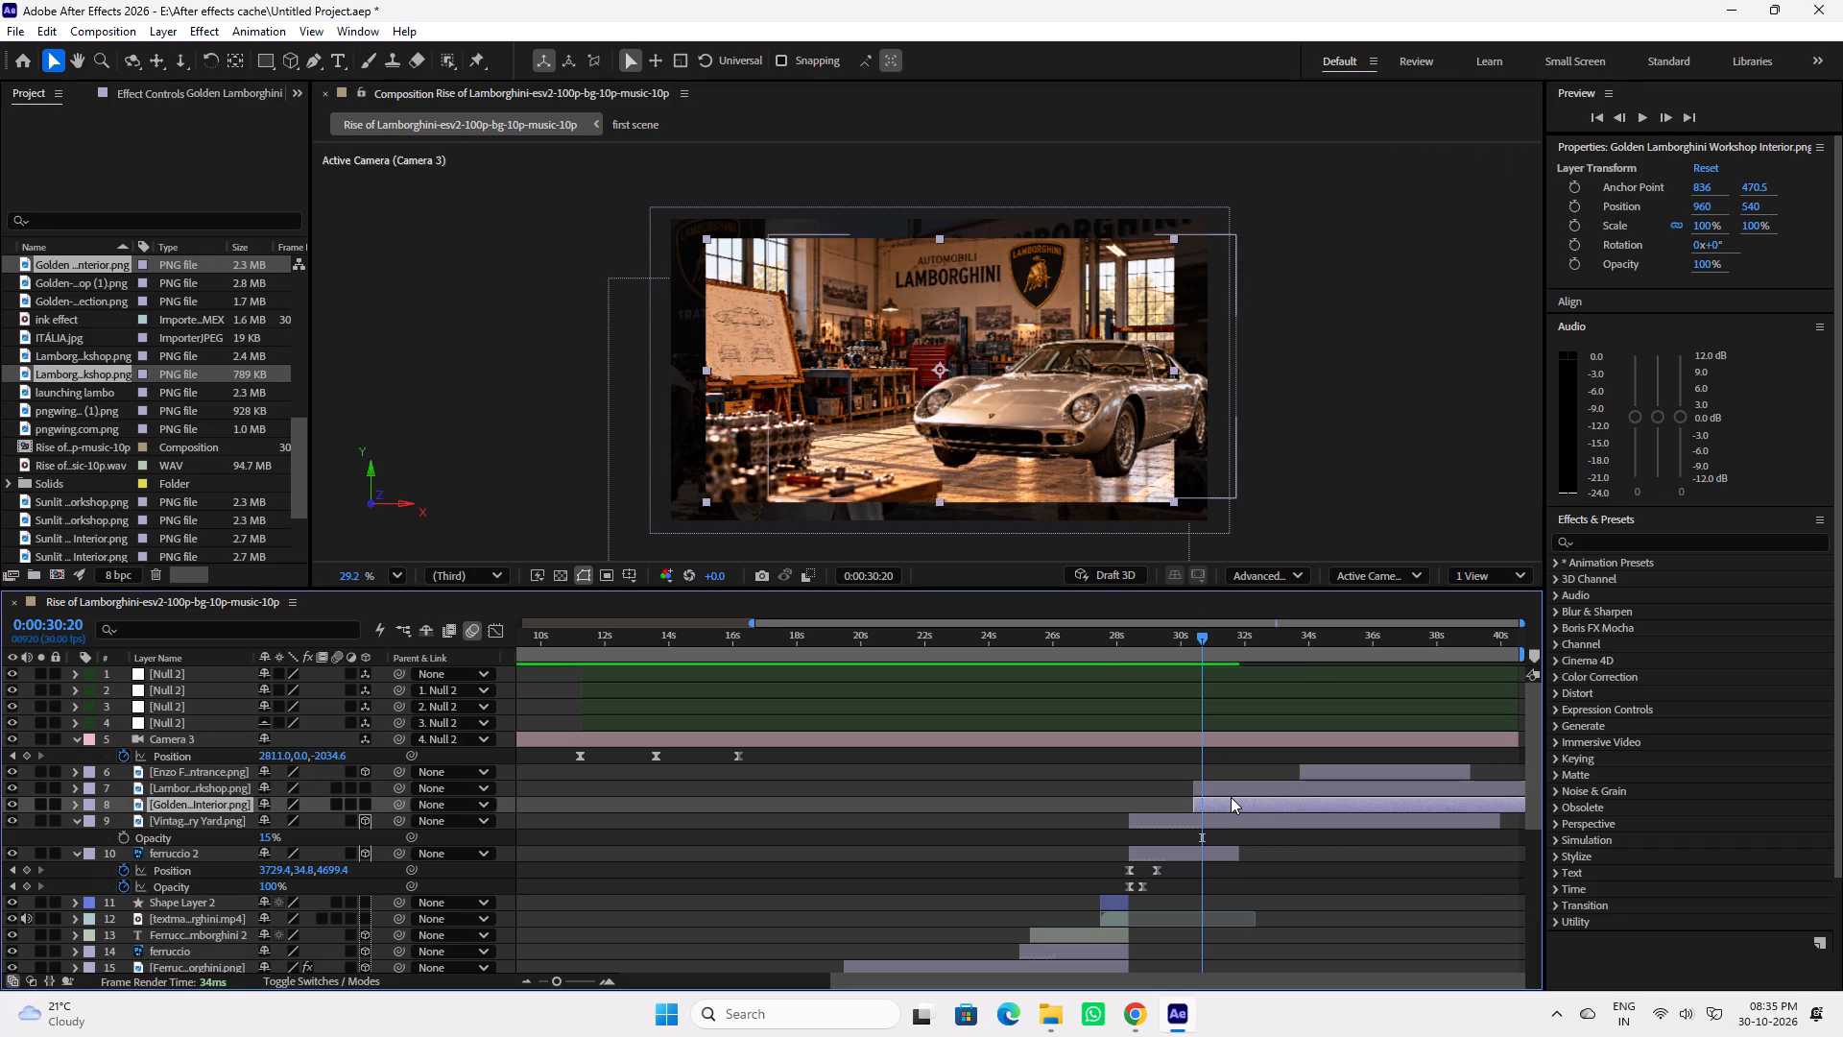
Fit the workshop interior layer and the car cutout layer to the composition width, at 114.8% scale.
key(ctrl+alt+shift+h)
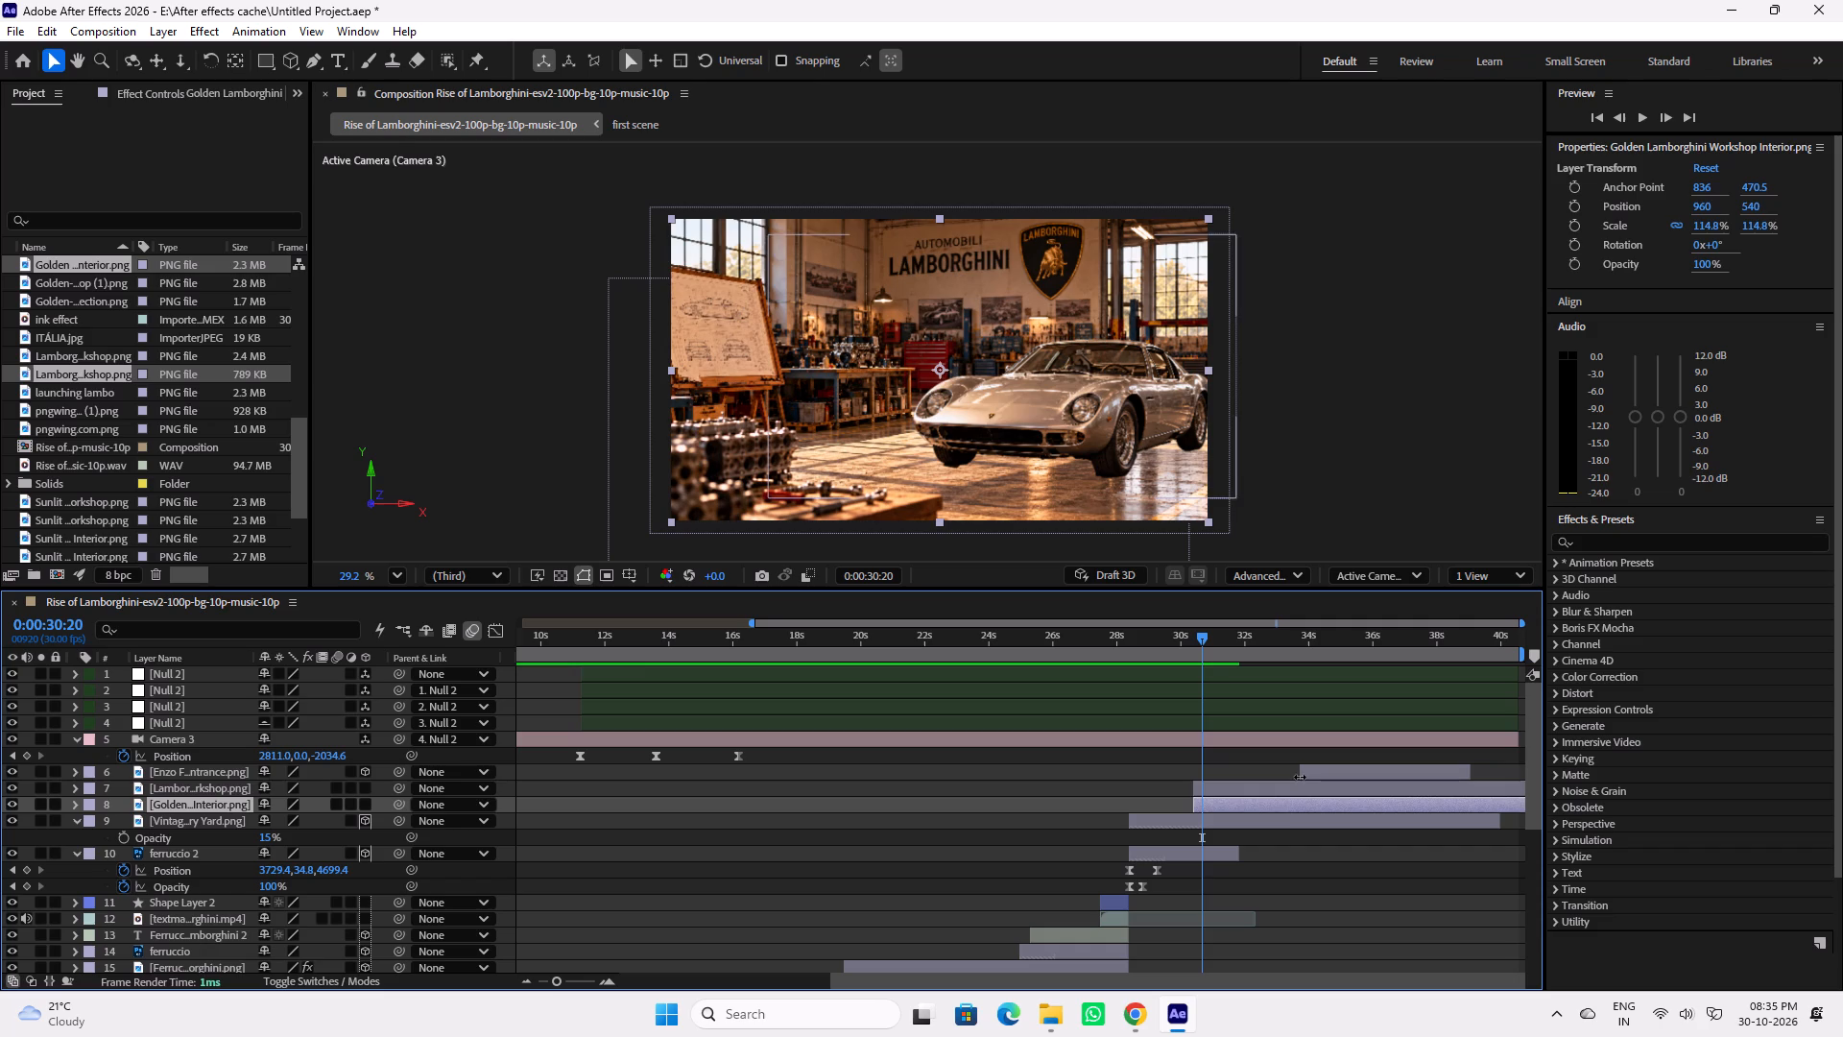
click(1282, 793)
key(ctrl+alt+shift+h)
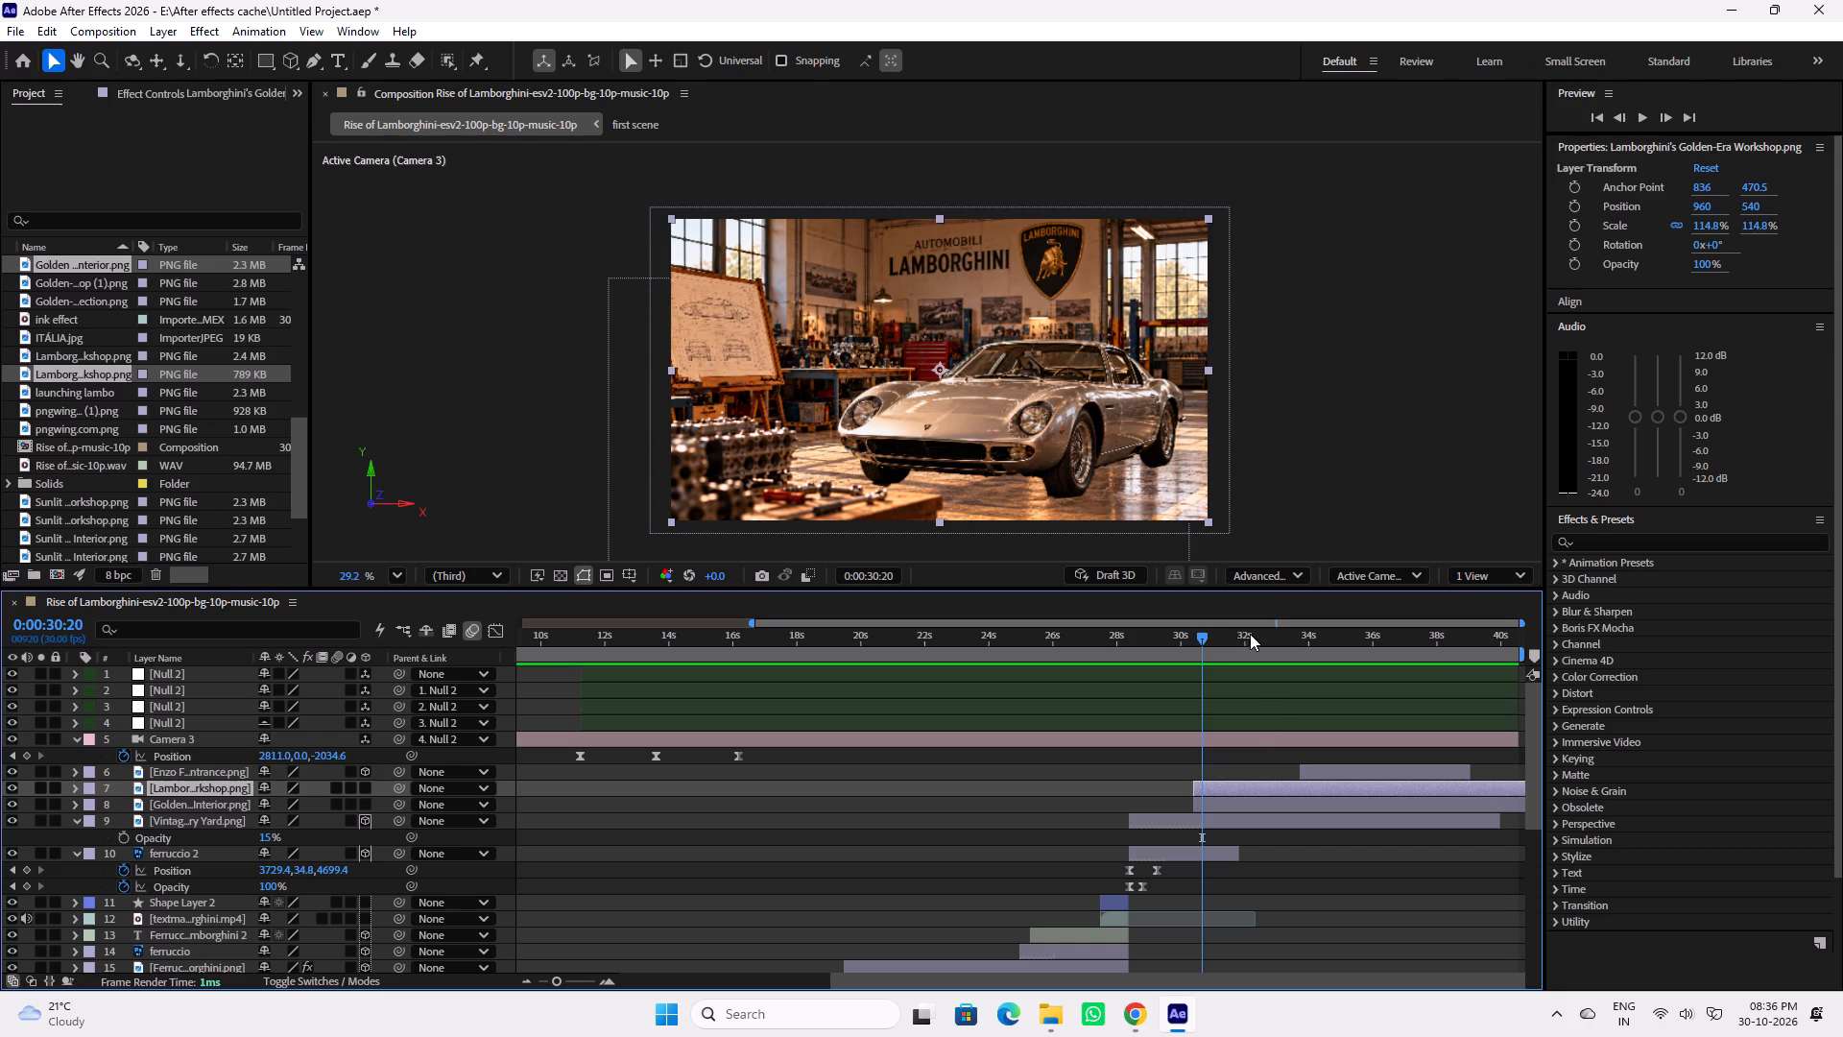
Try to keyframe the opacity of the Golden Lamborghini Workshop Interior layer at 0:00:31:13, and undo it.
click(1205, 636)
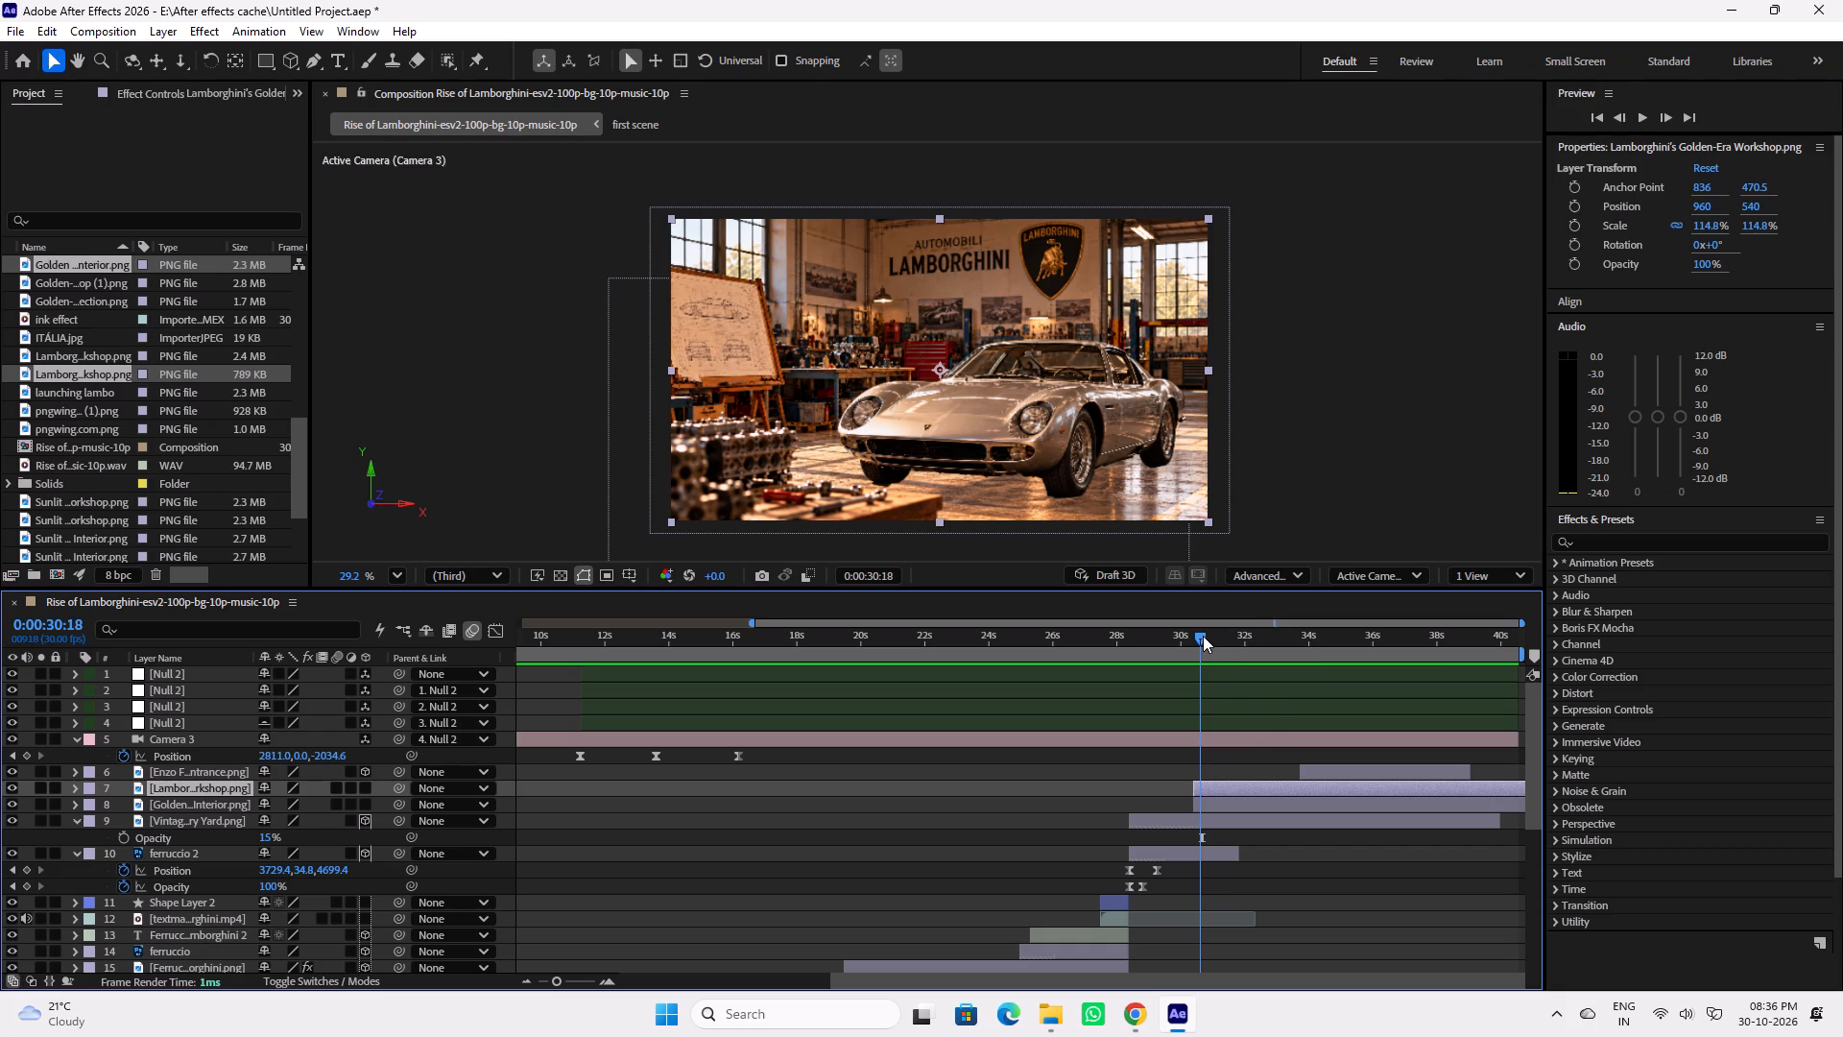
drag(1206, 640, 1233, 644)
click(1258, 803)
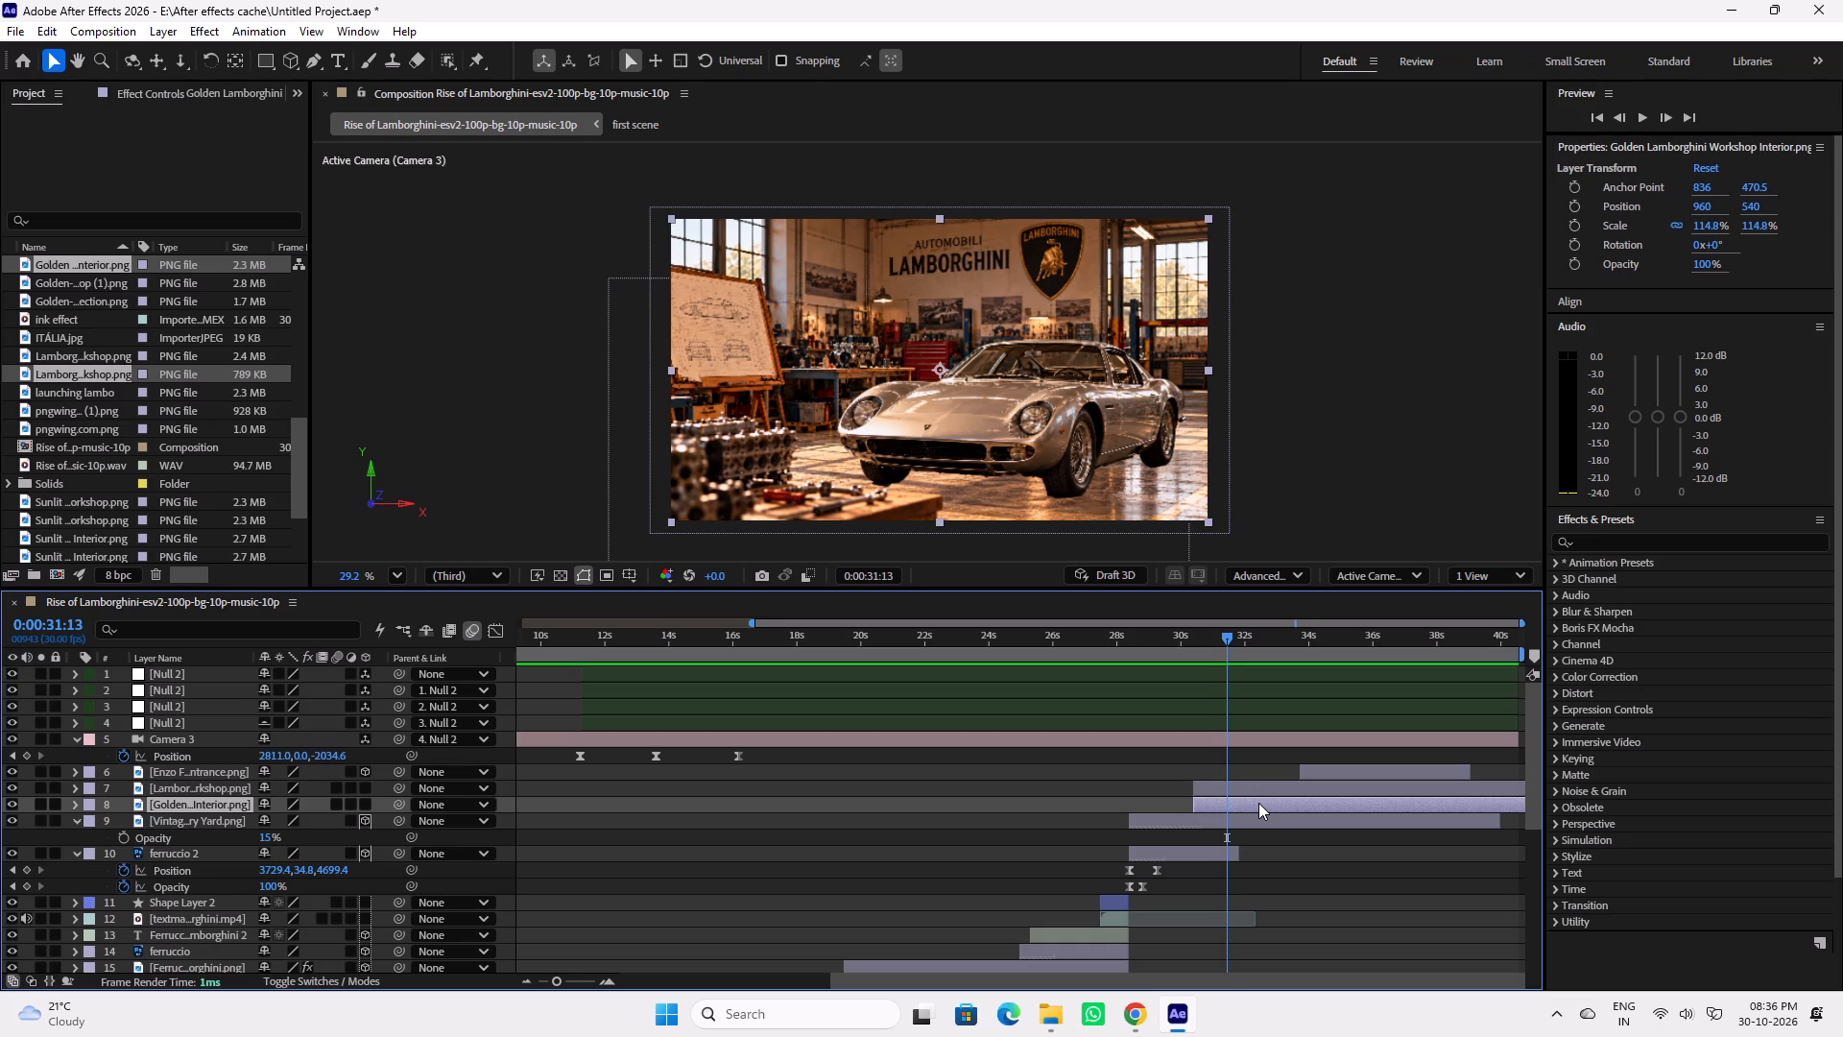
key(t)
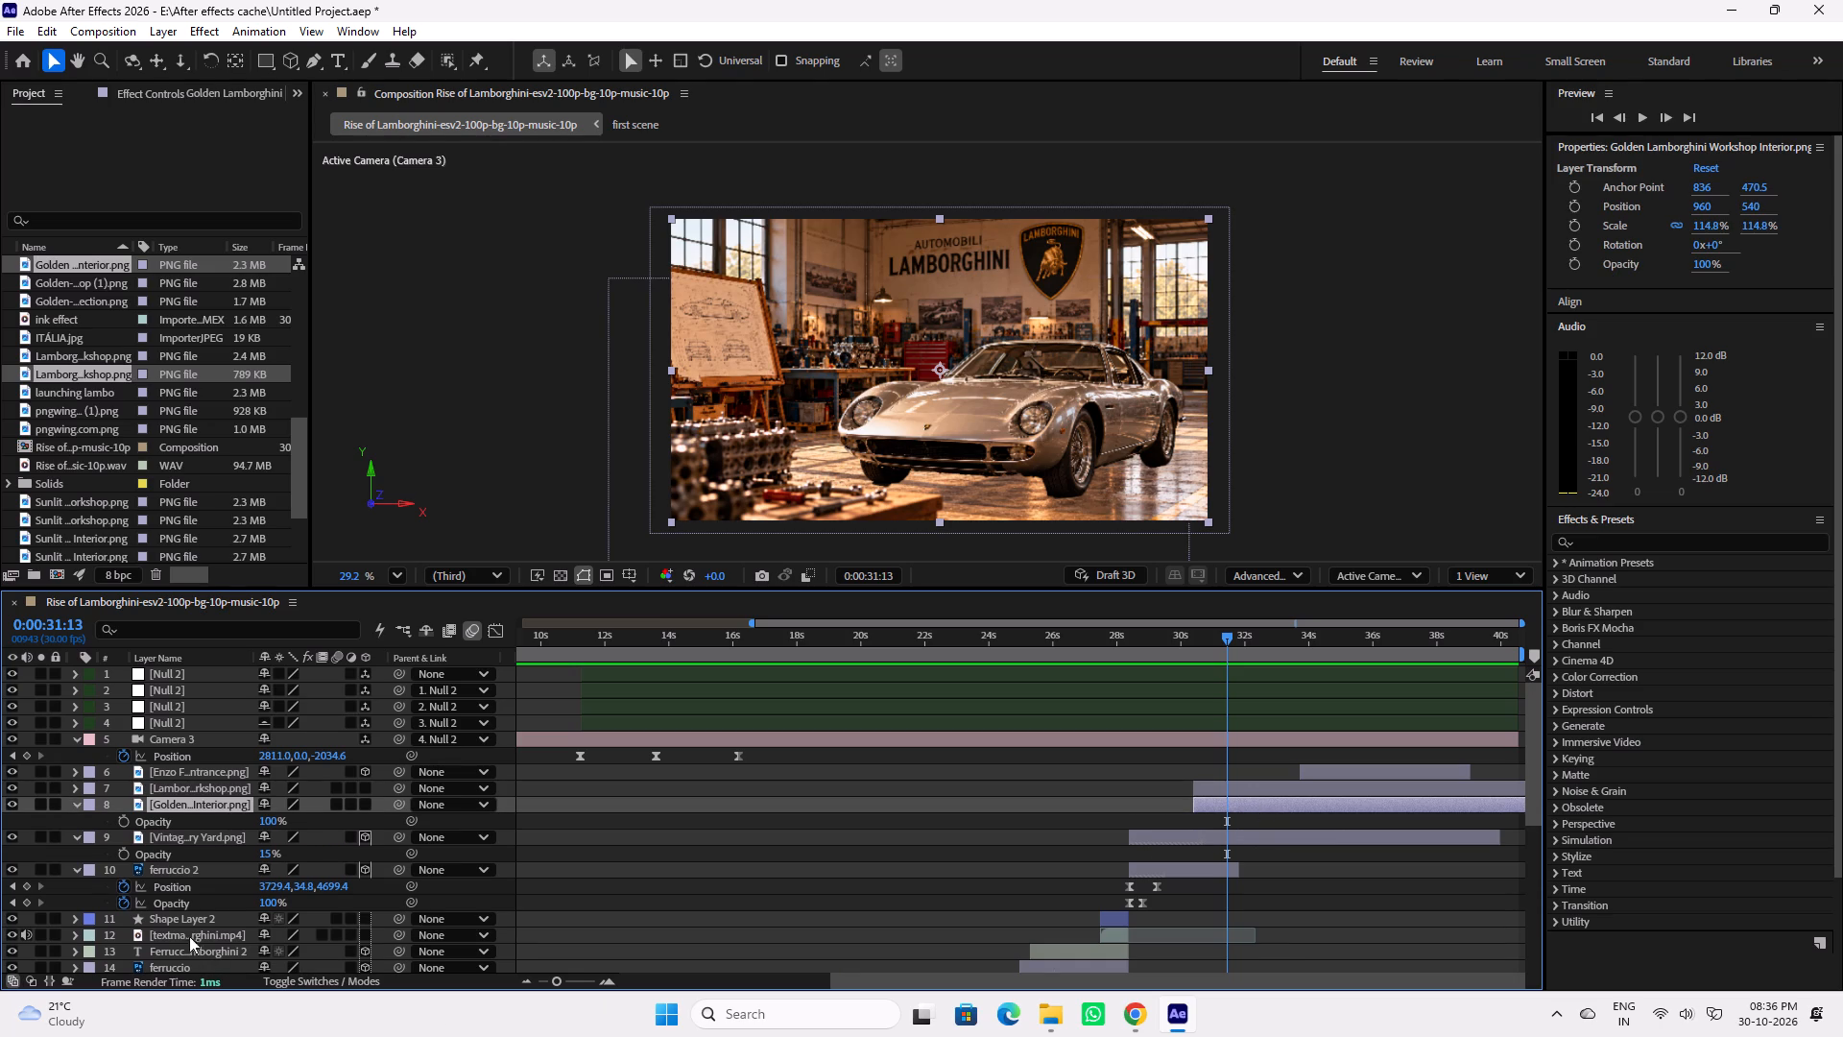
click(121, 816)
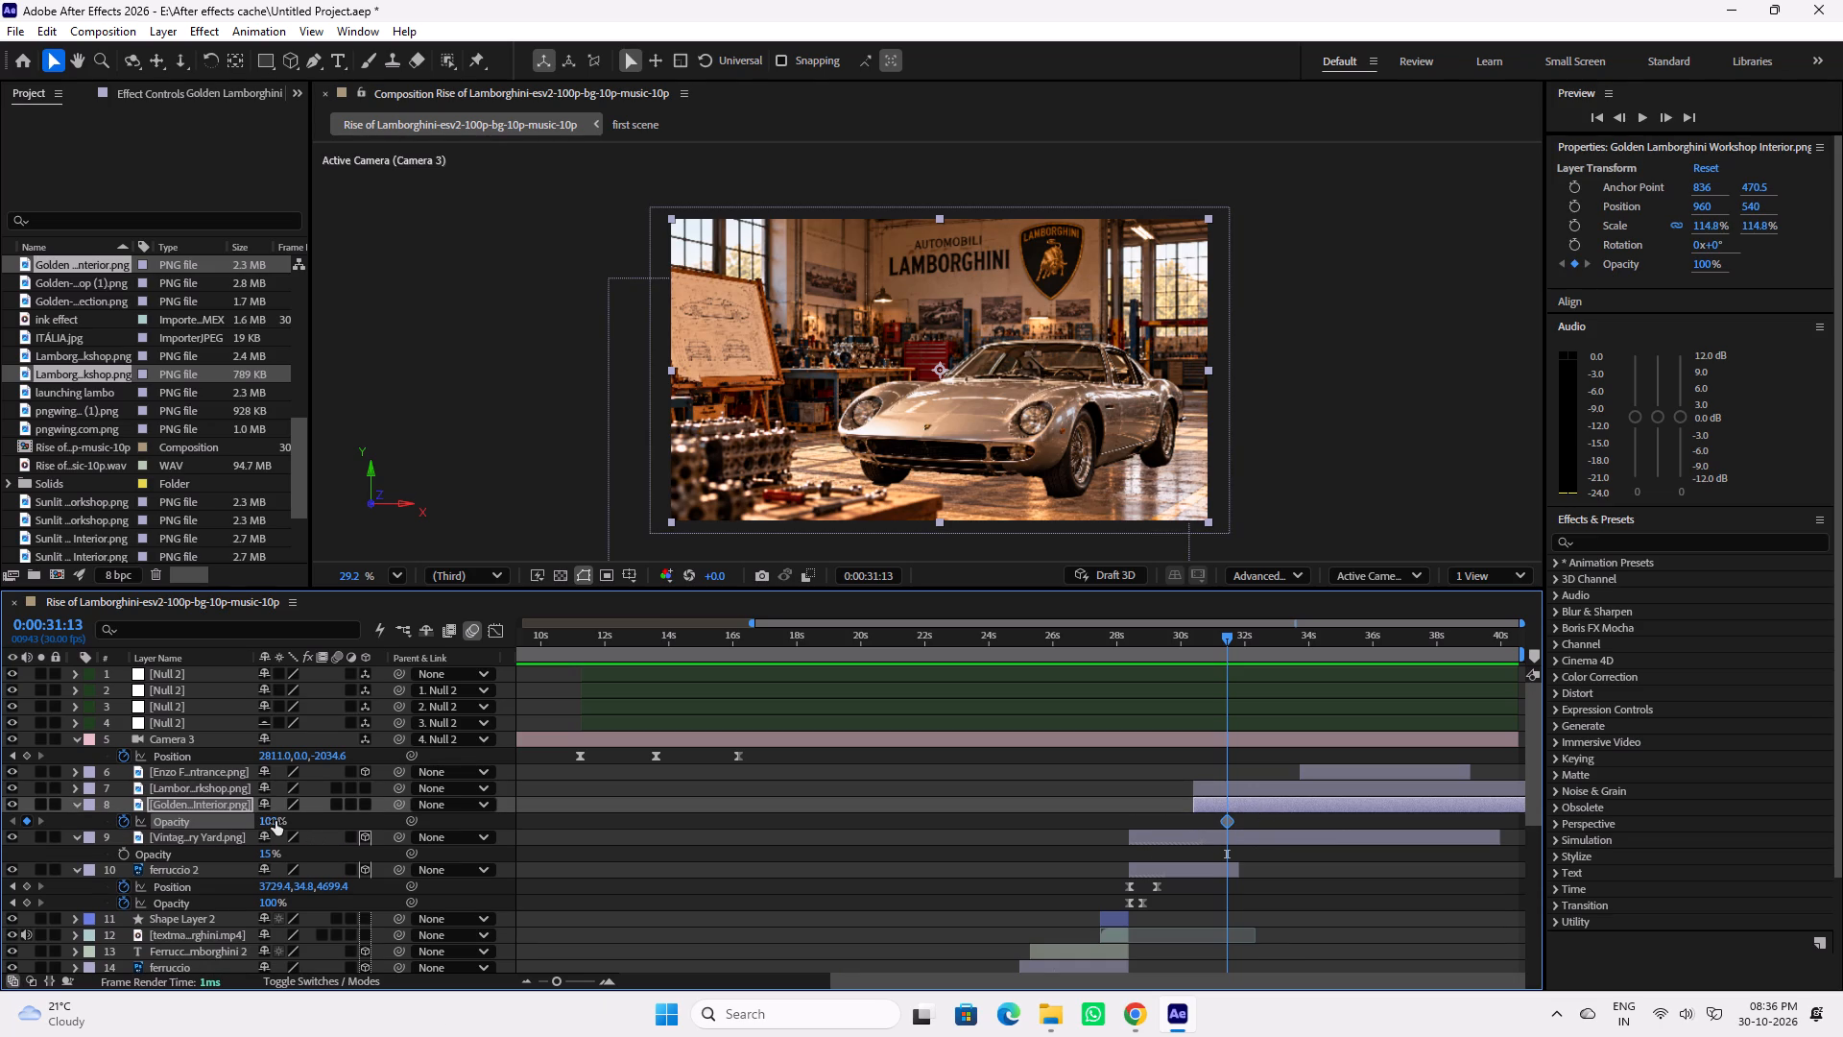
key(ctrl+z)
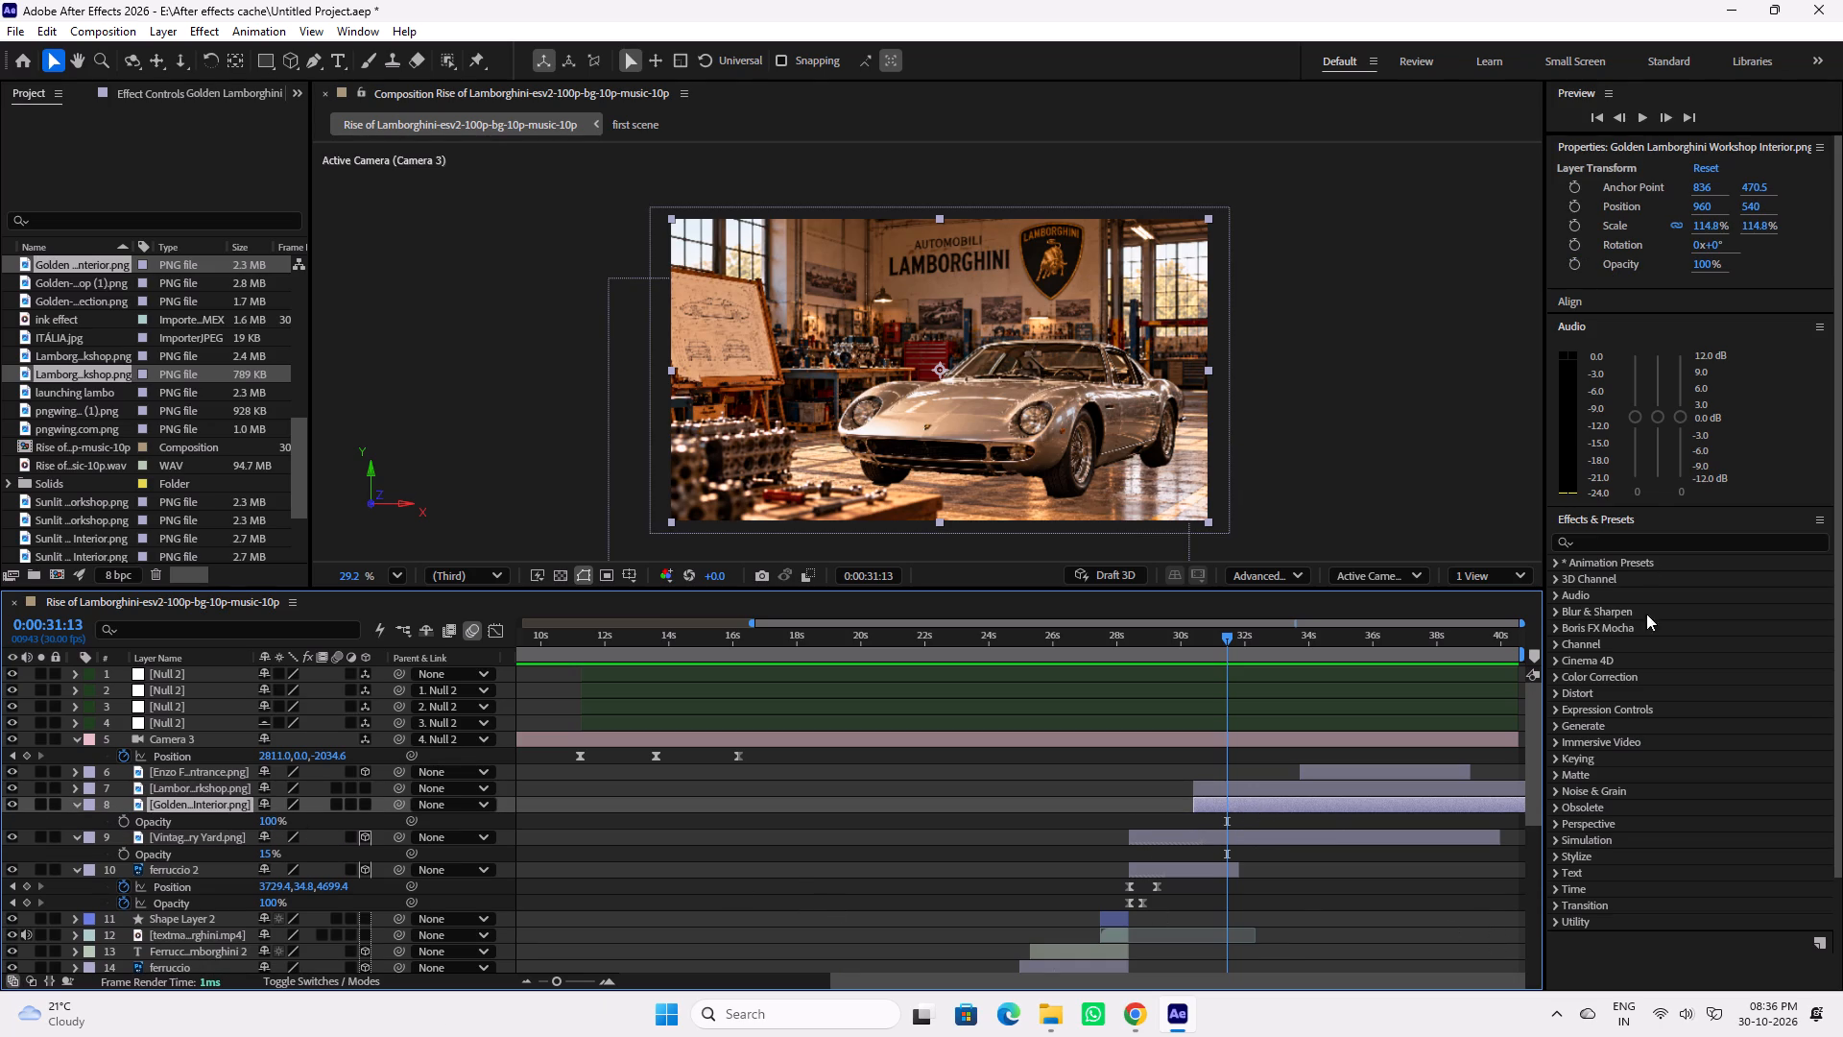
Apply the Block Dissolve transition effect to the Golden Lamborghini Workshop Interior layer.
click(1655, 551)
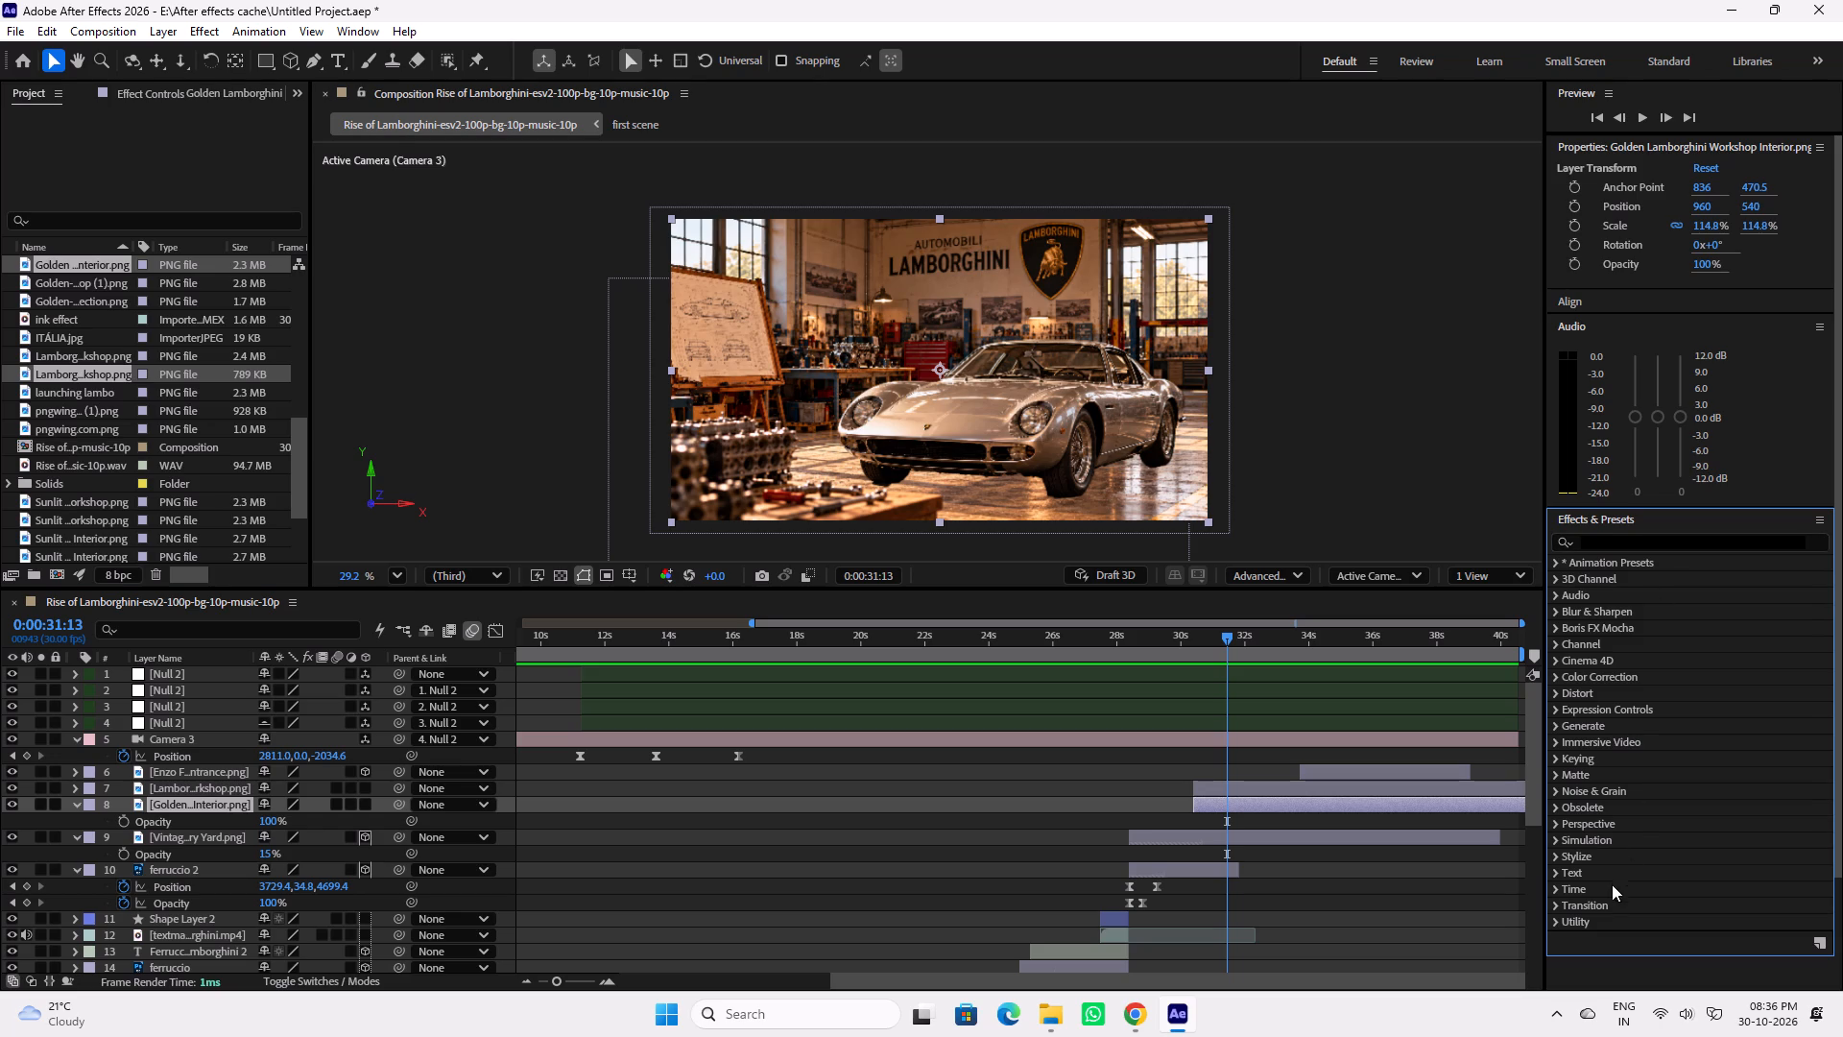
click(1560, 905)
scroll(1624, 856, down, 5)
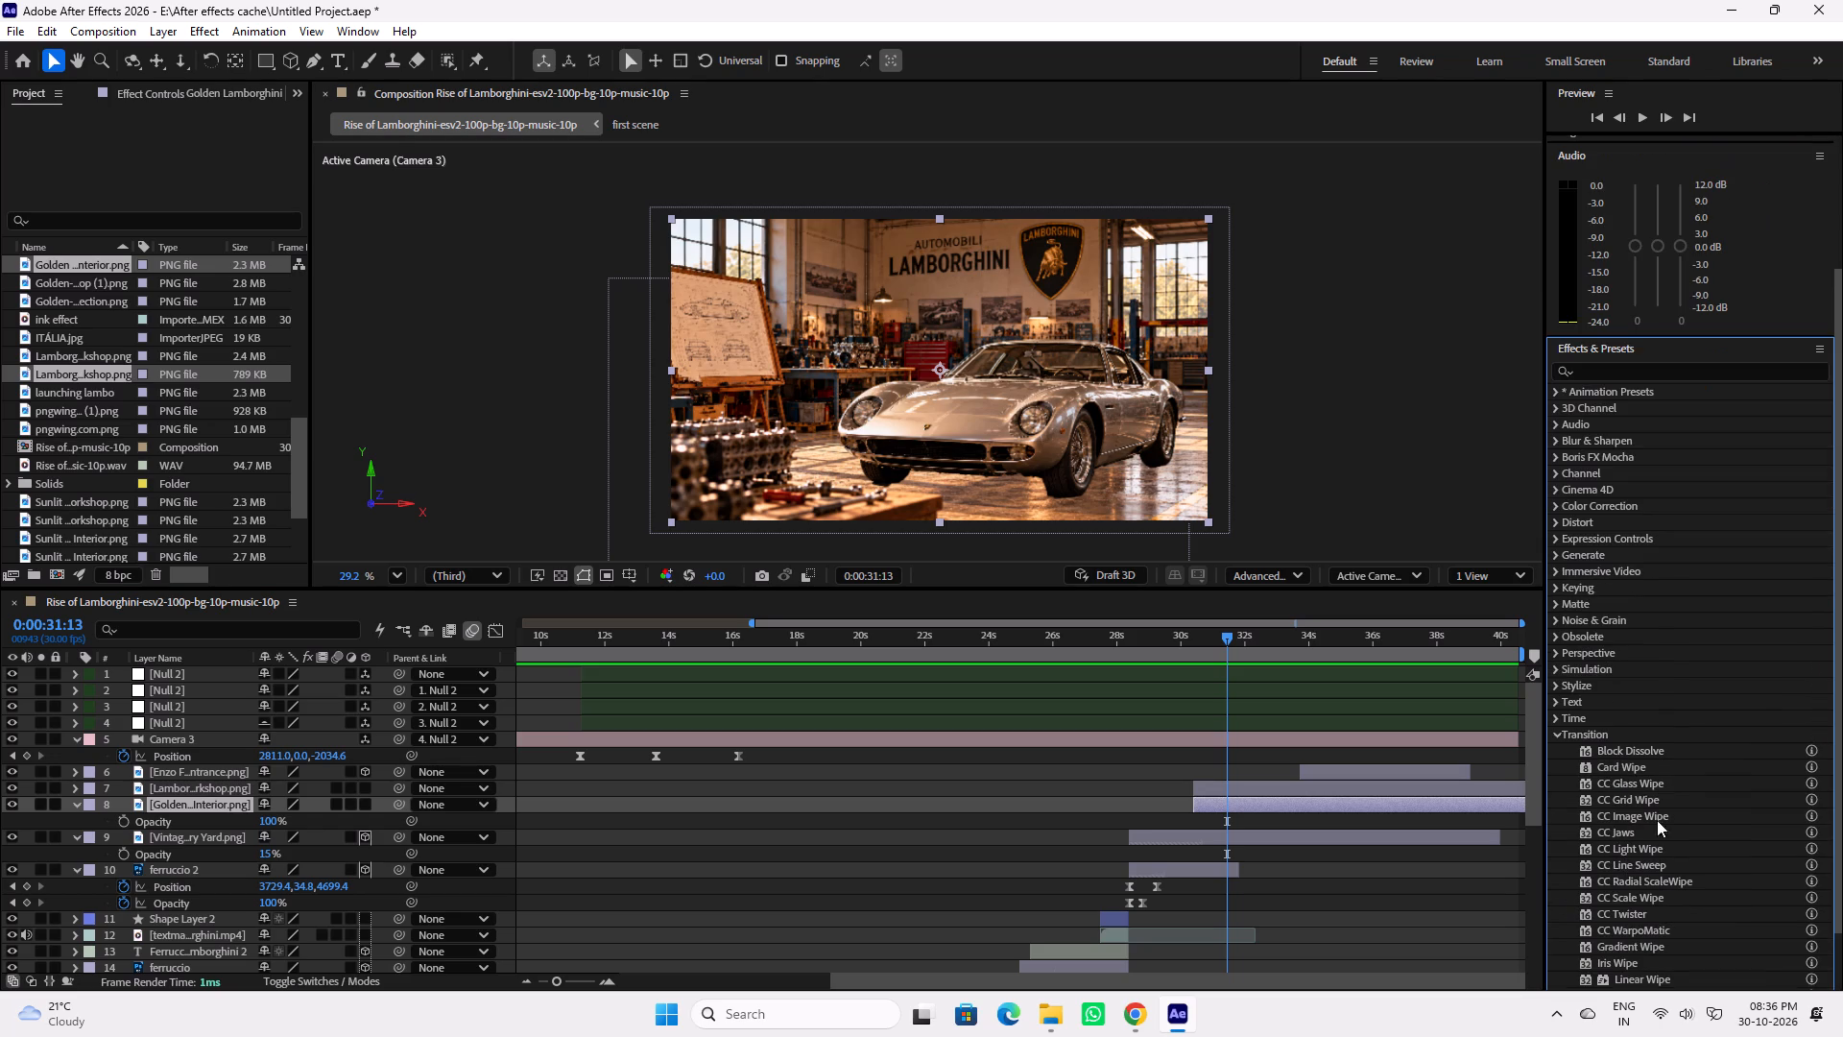
click(1640, 676)
drag(1646, 679, 1341, 805)
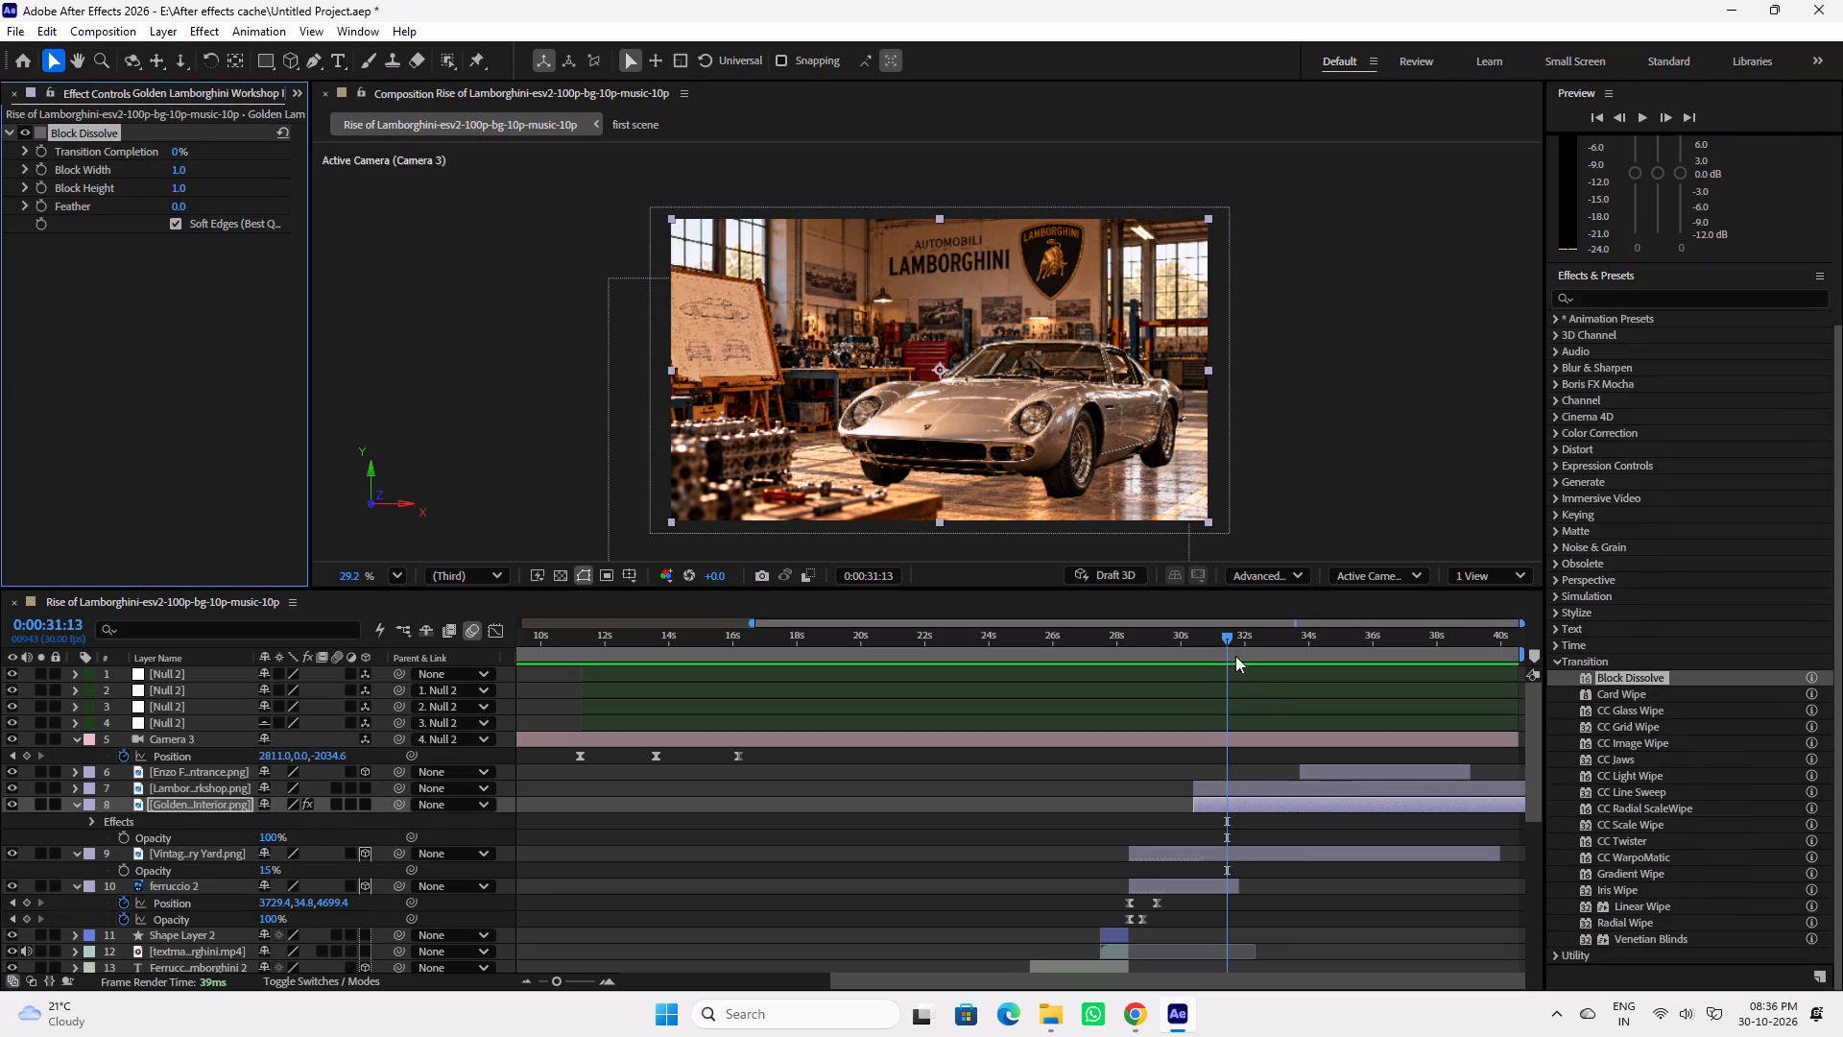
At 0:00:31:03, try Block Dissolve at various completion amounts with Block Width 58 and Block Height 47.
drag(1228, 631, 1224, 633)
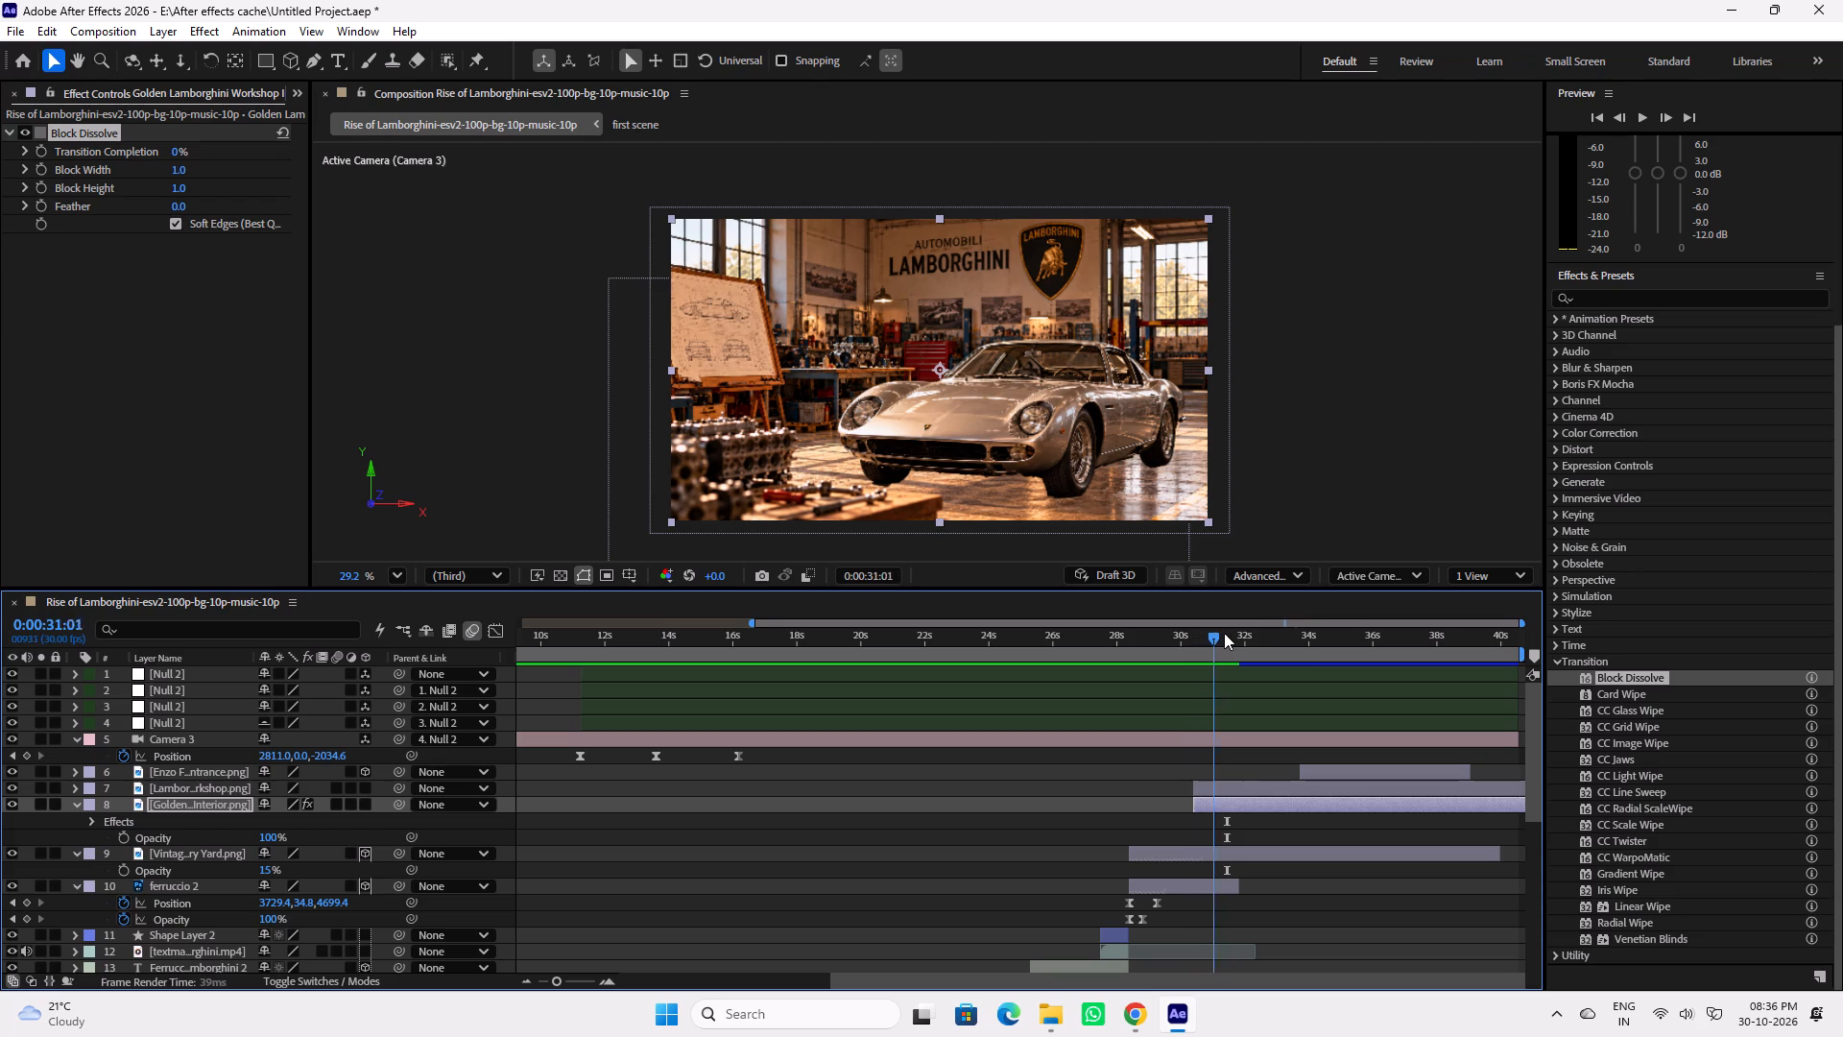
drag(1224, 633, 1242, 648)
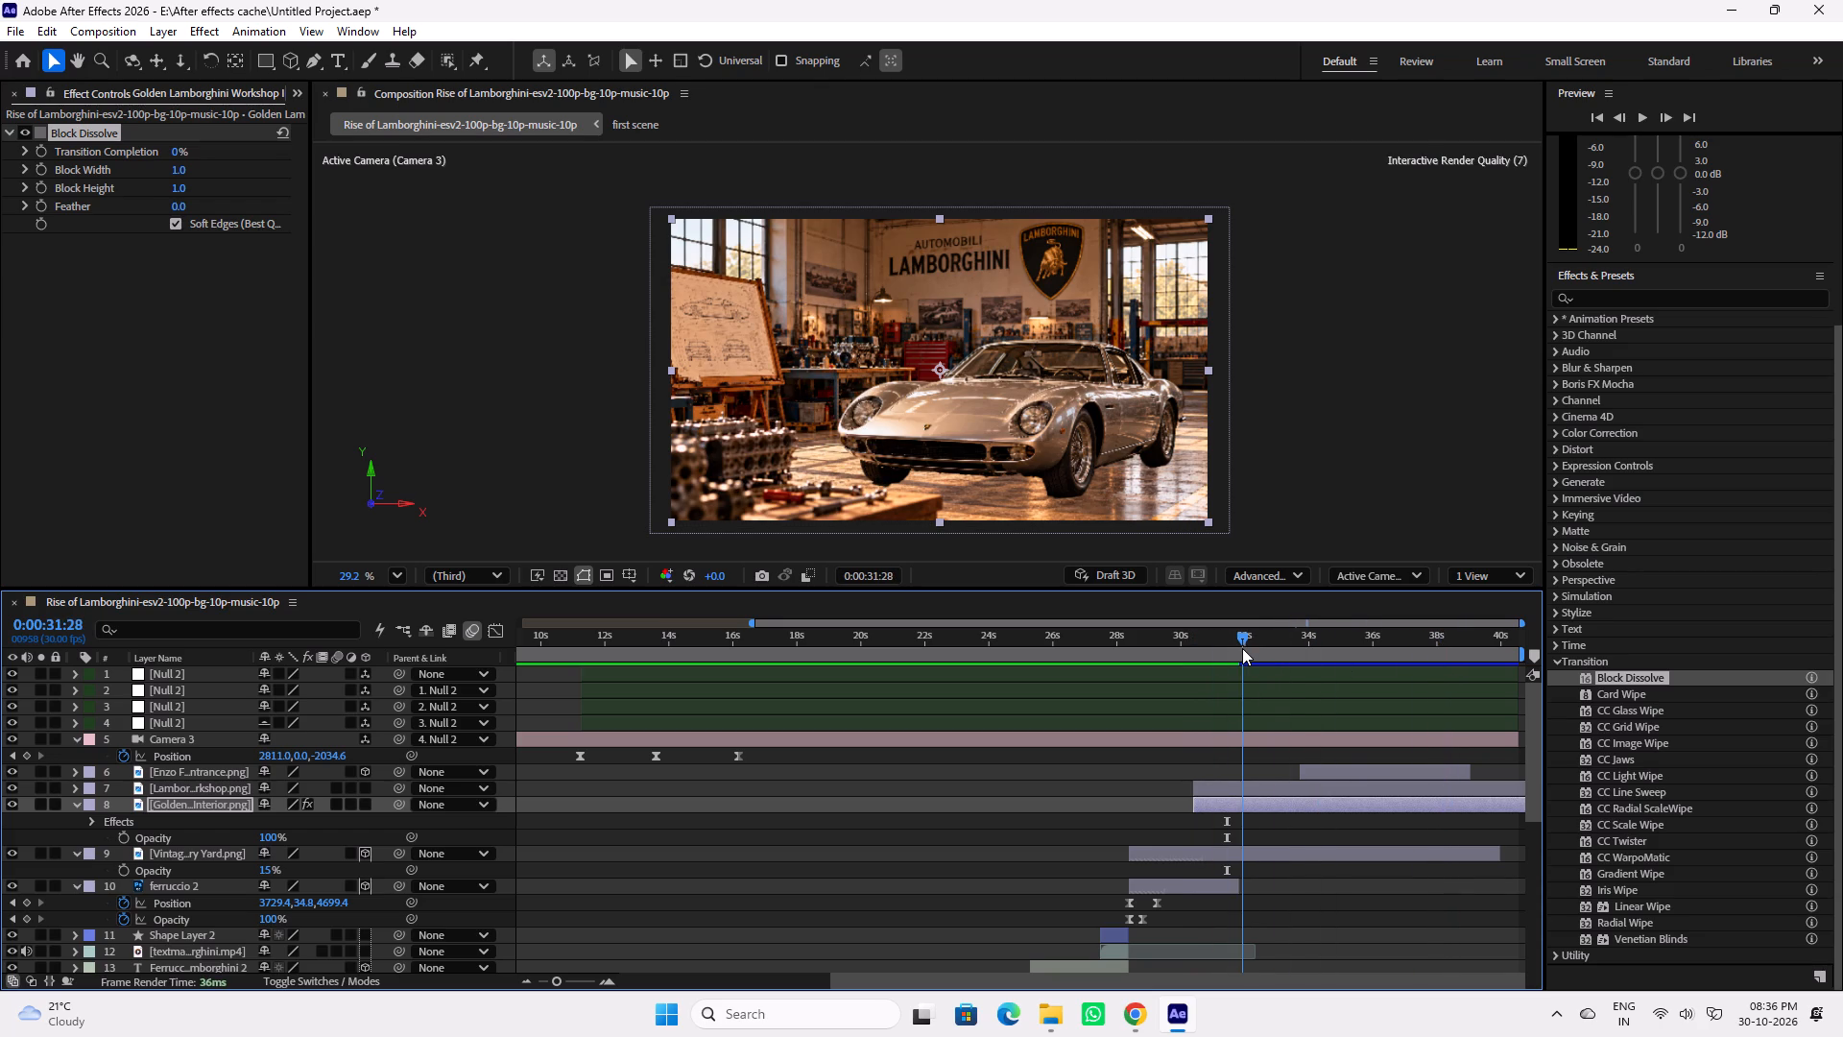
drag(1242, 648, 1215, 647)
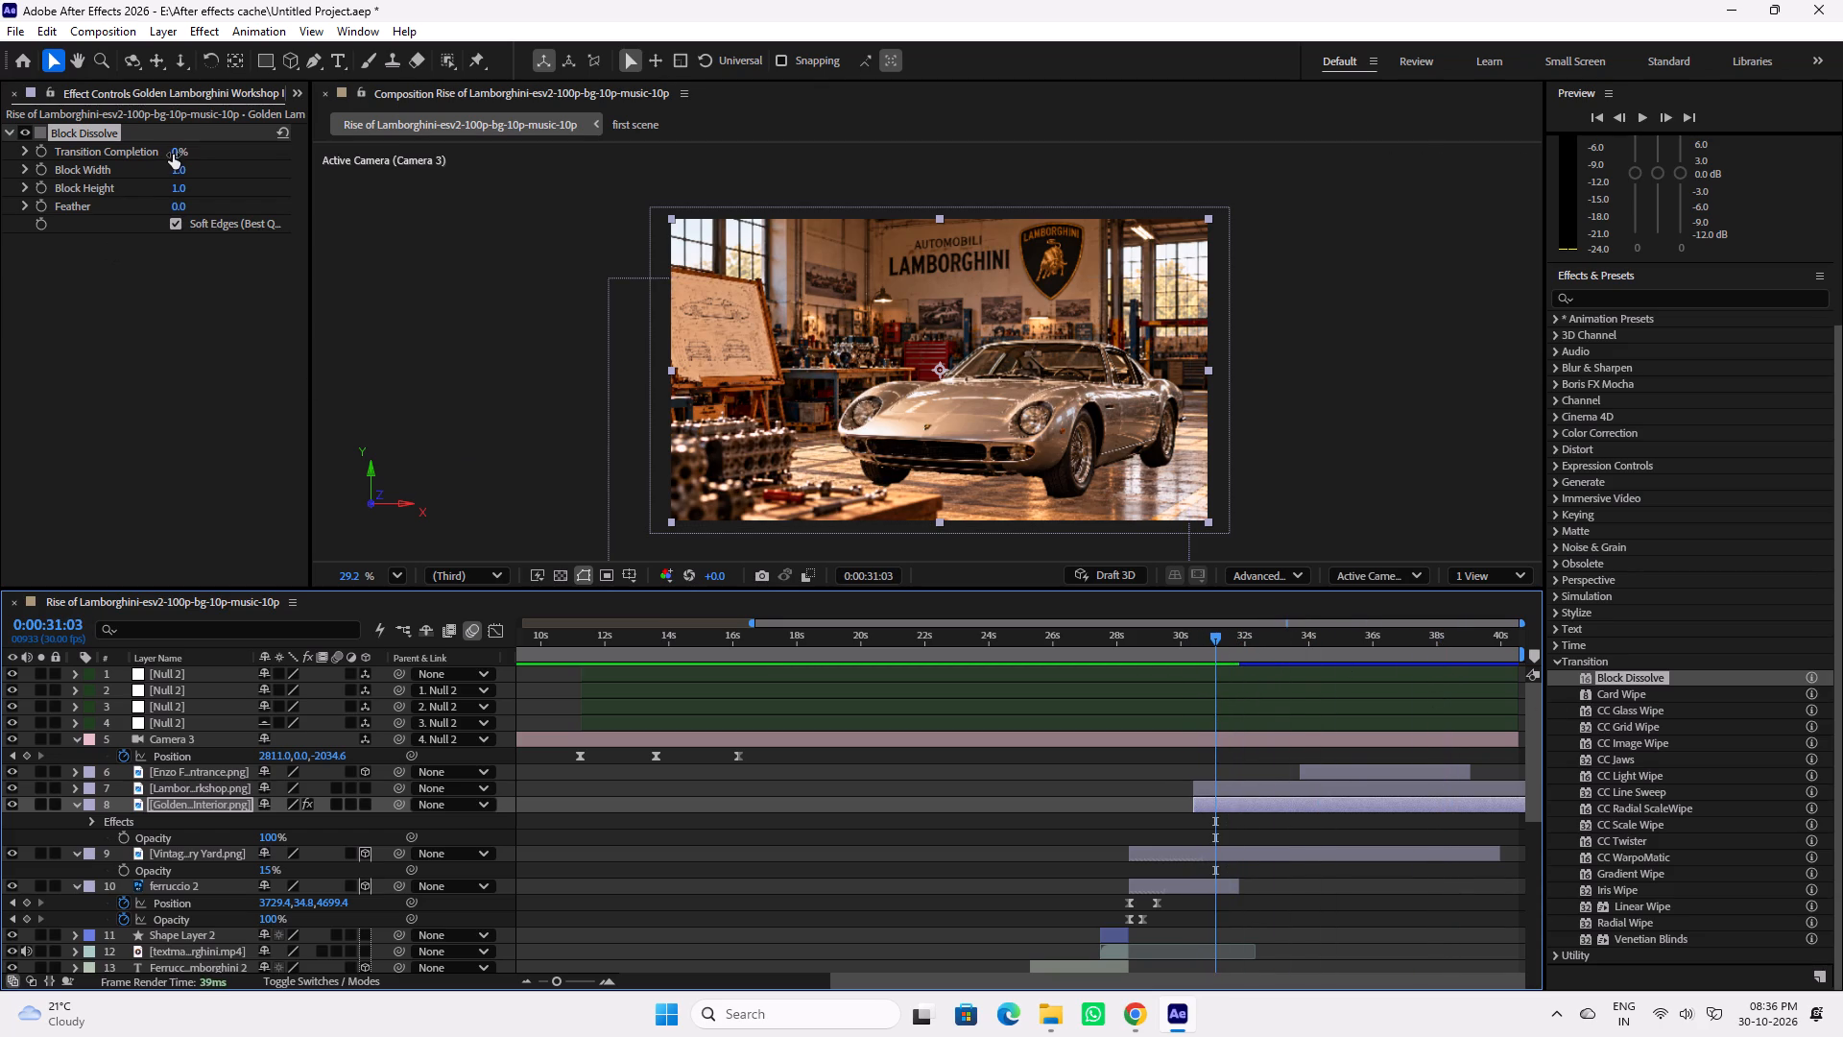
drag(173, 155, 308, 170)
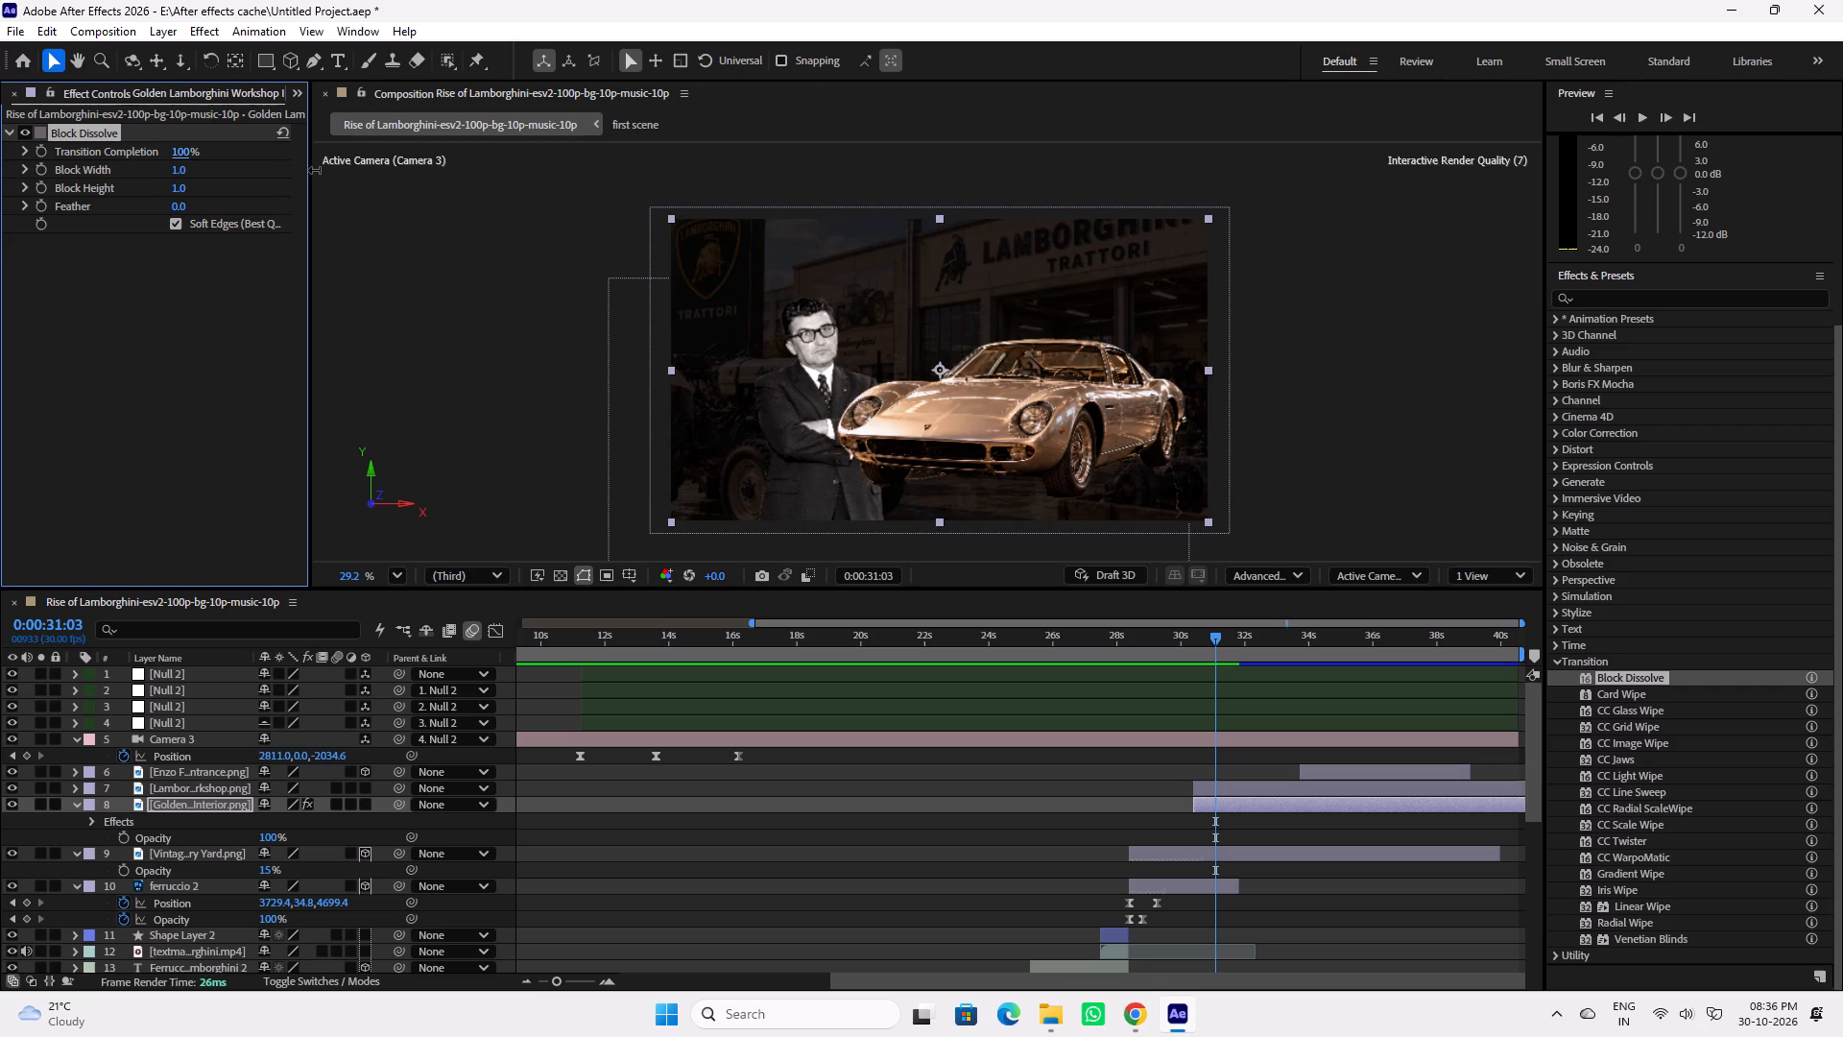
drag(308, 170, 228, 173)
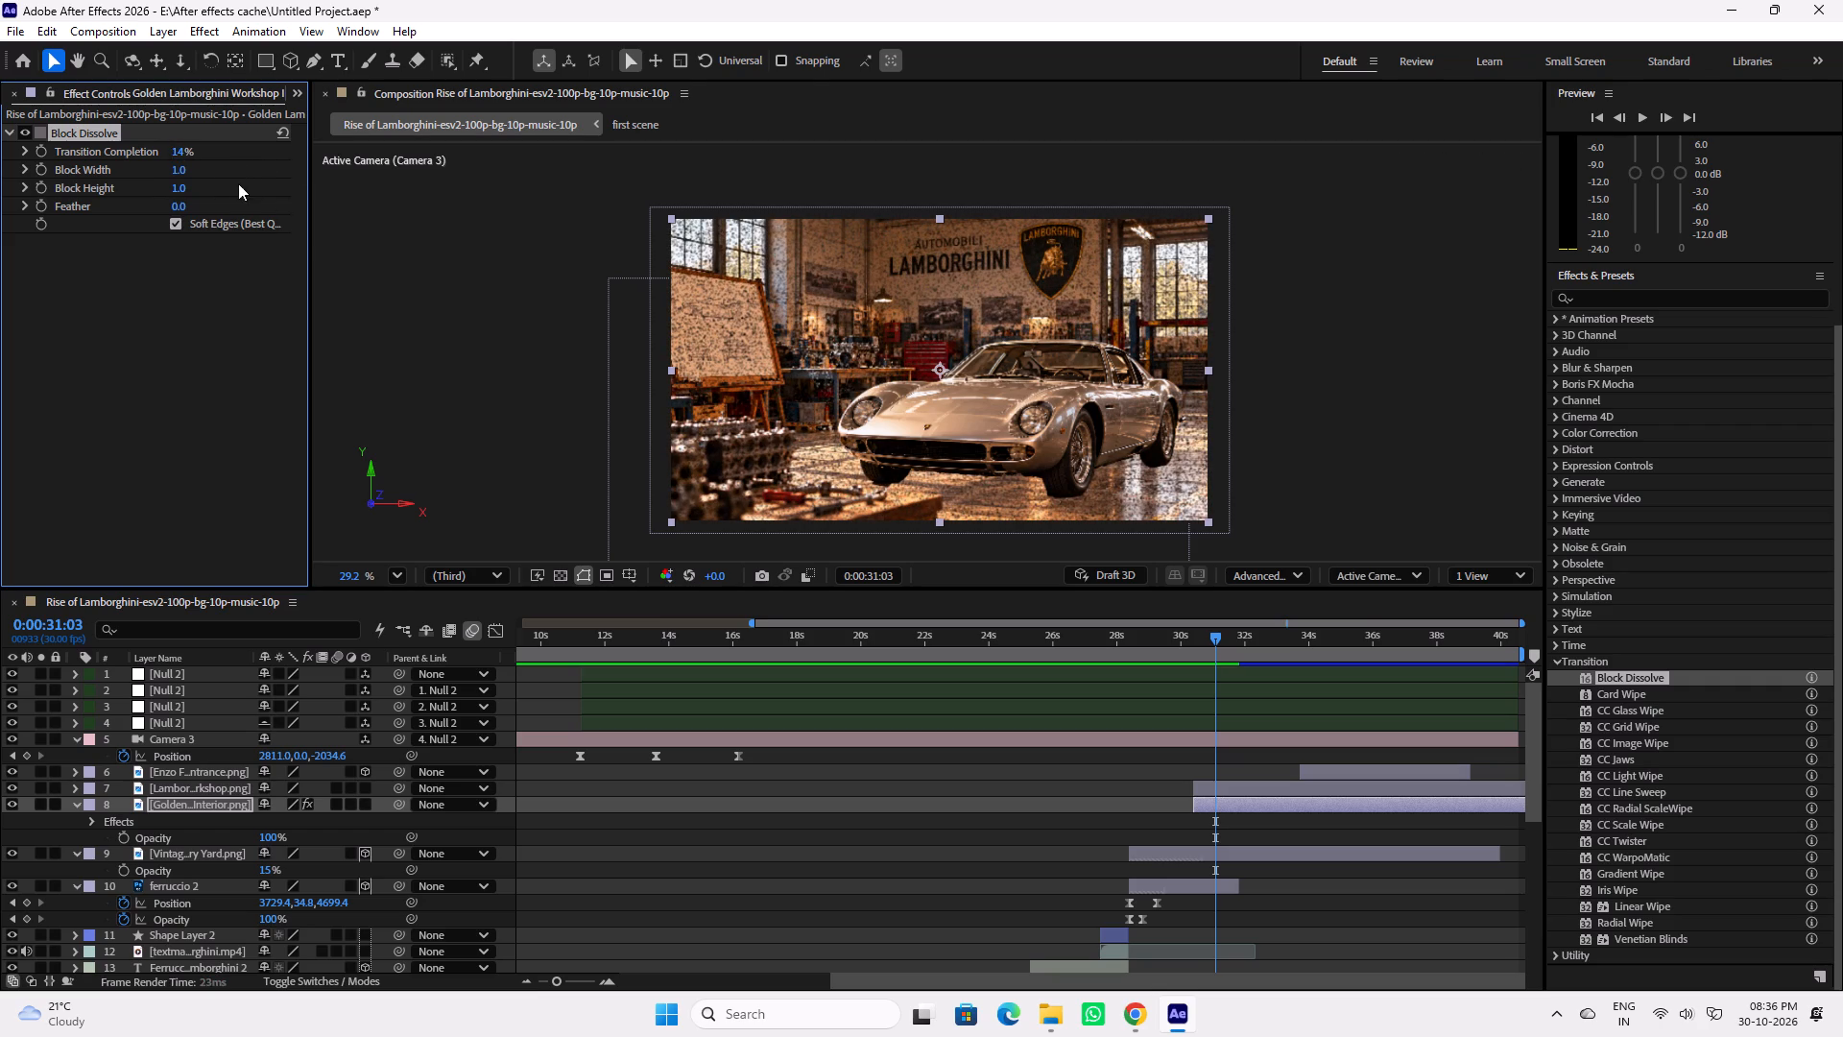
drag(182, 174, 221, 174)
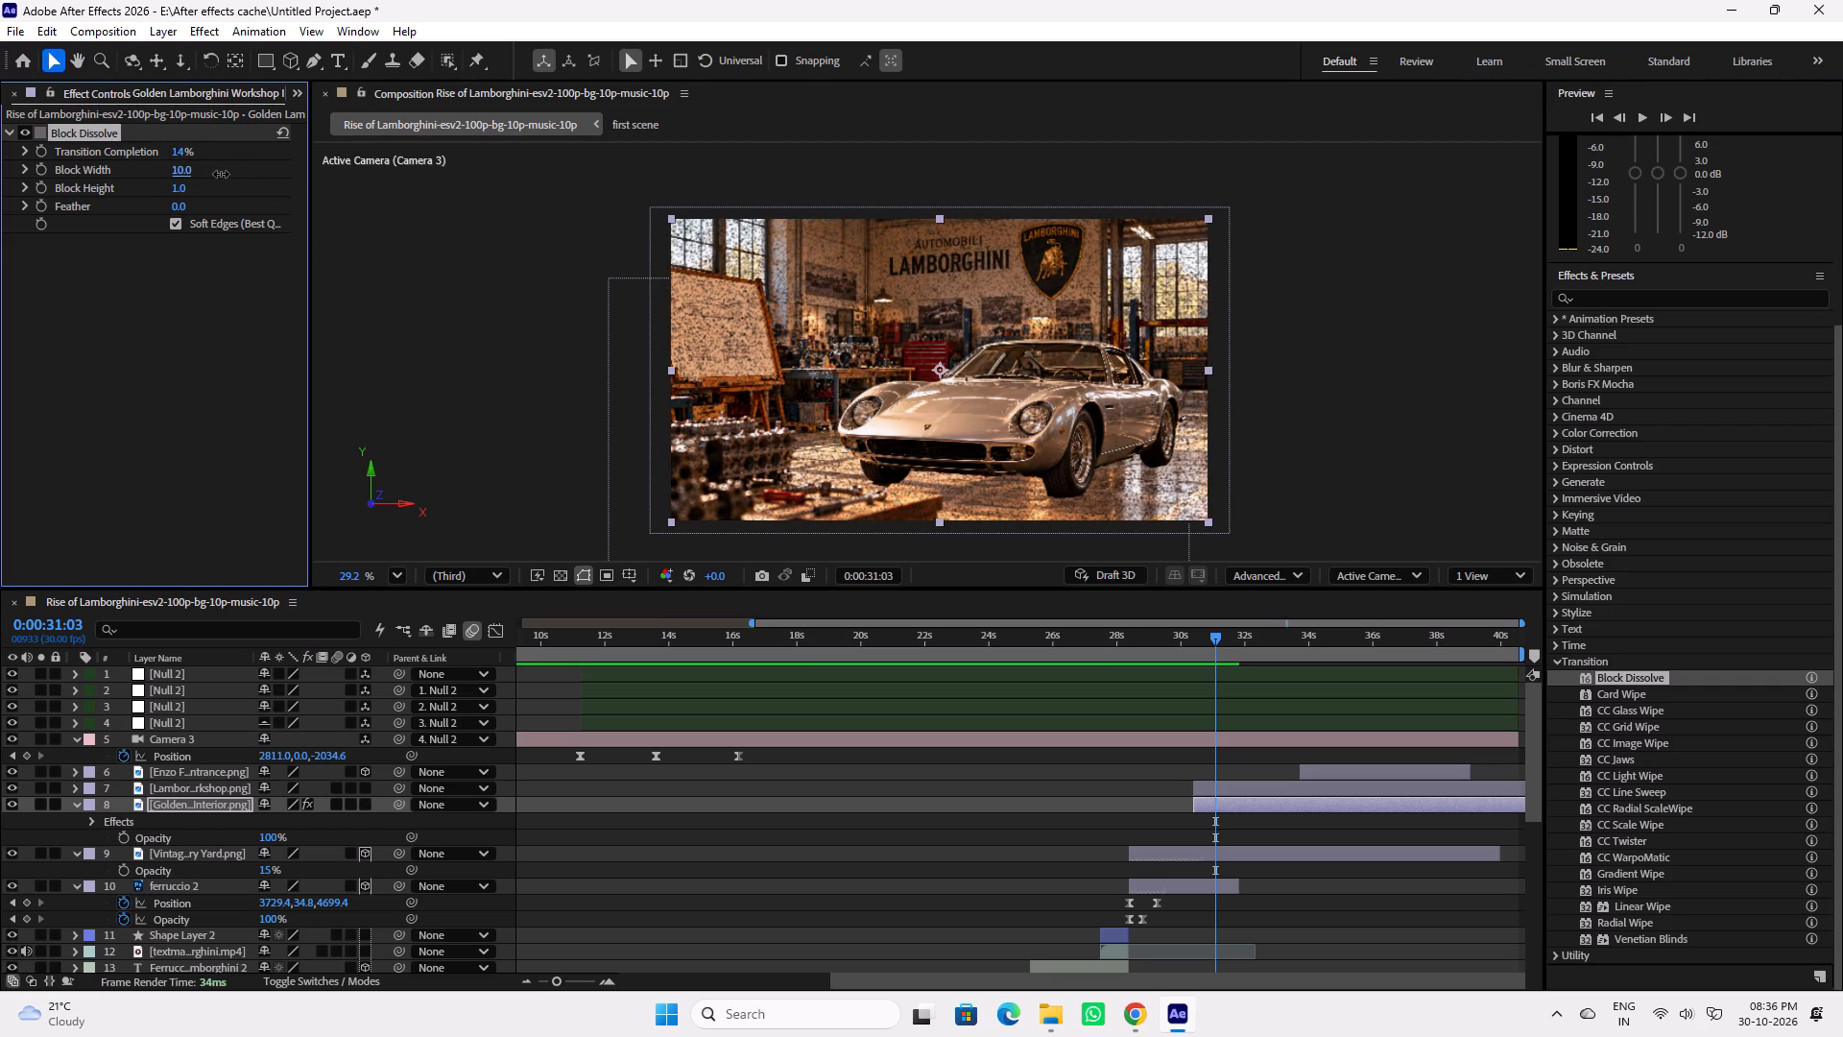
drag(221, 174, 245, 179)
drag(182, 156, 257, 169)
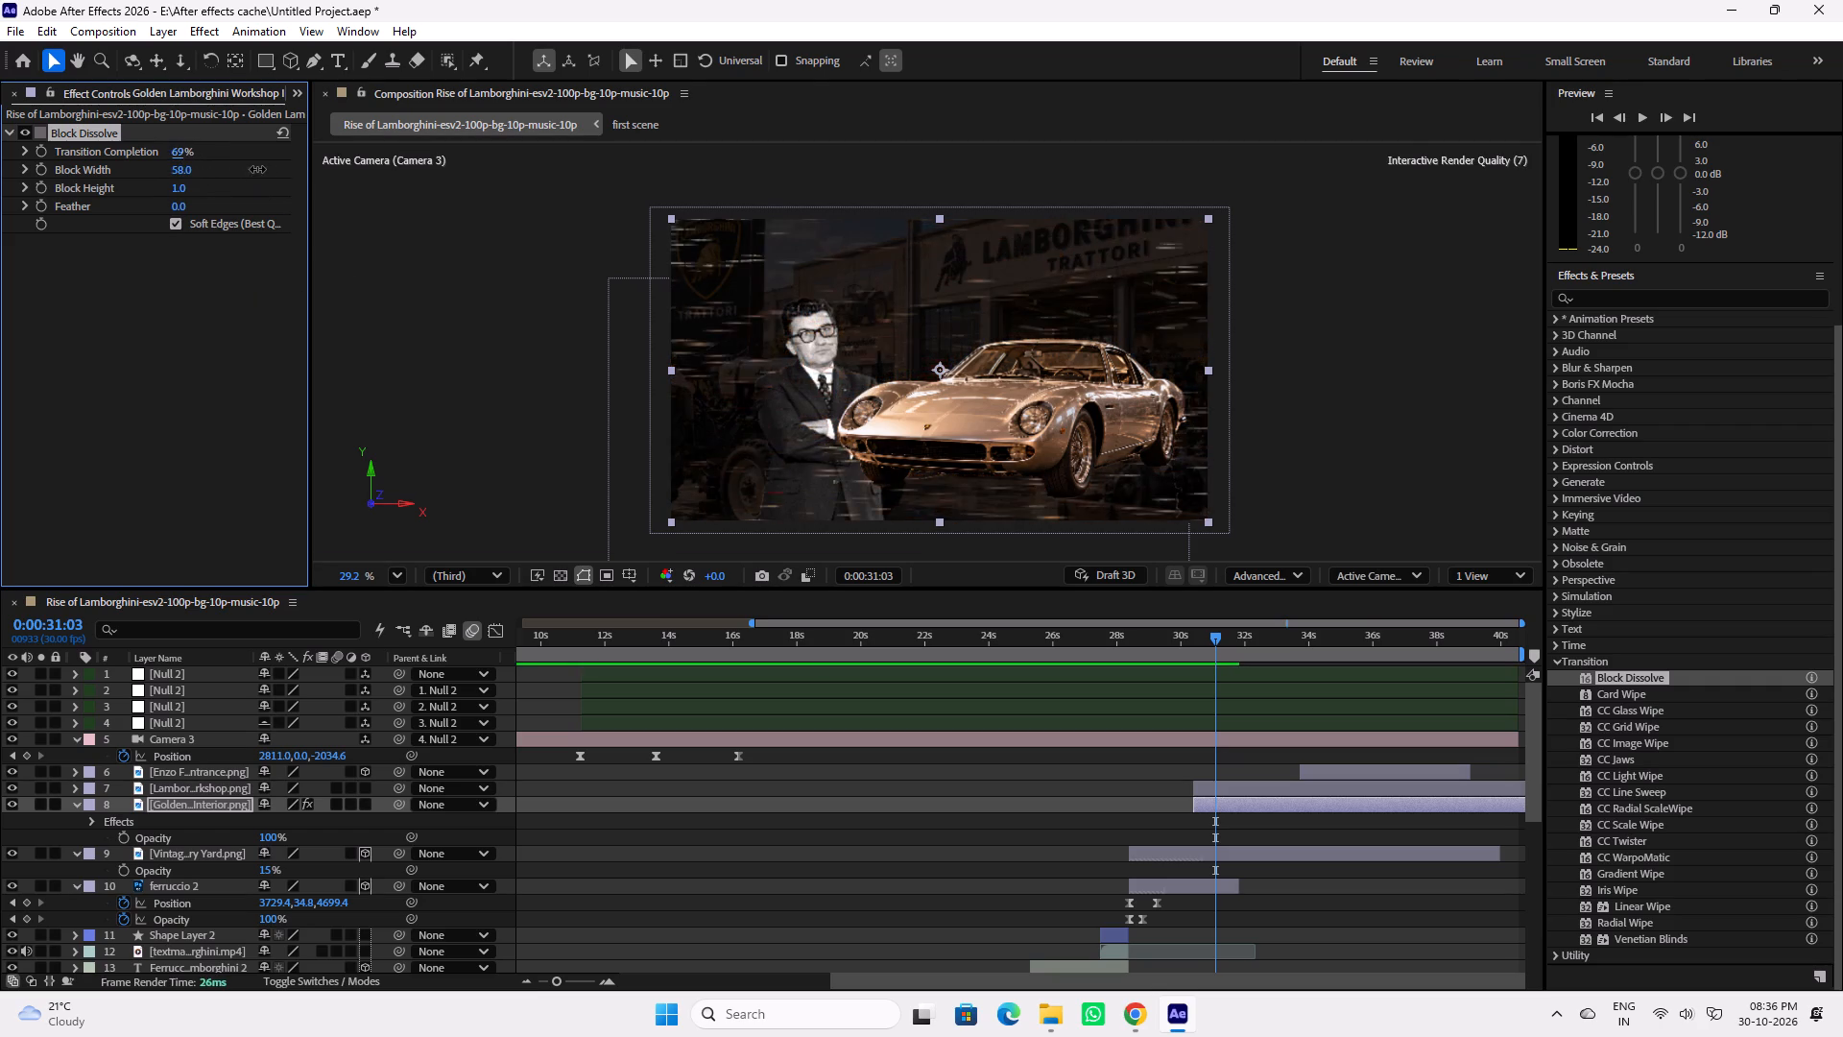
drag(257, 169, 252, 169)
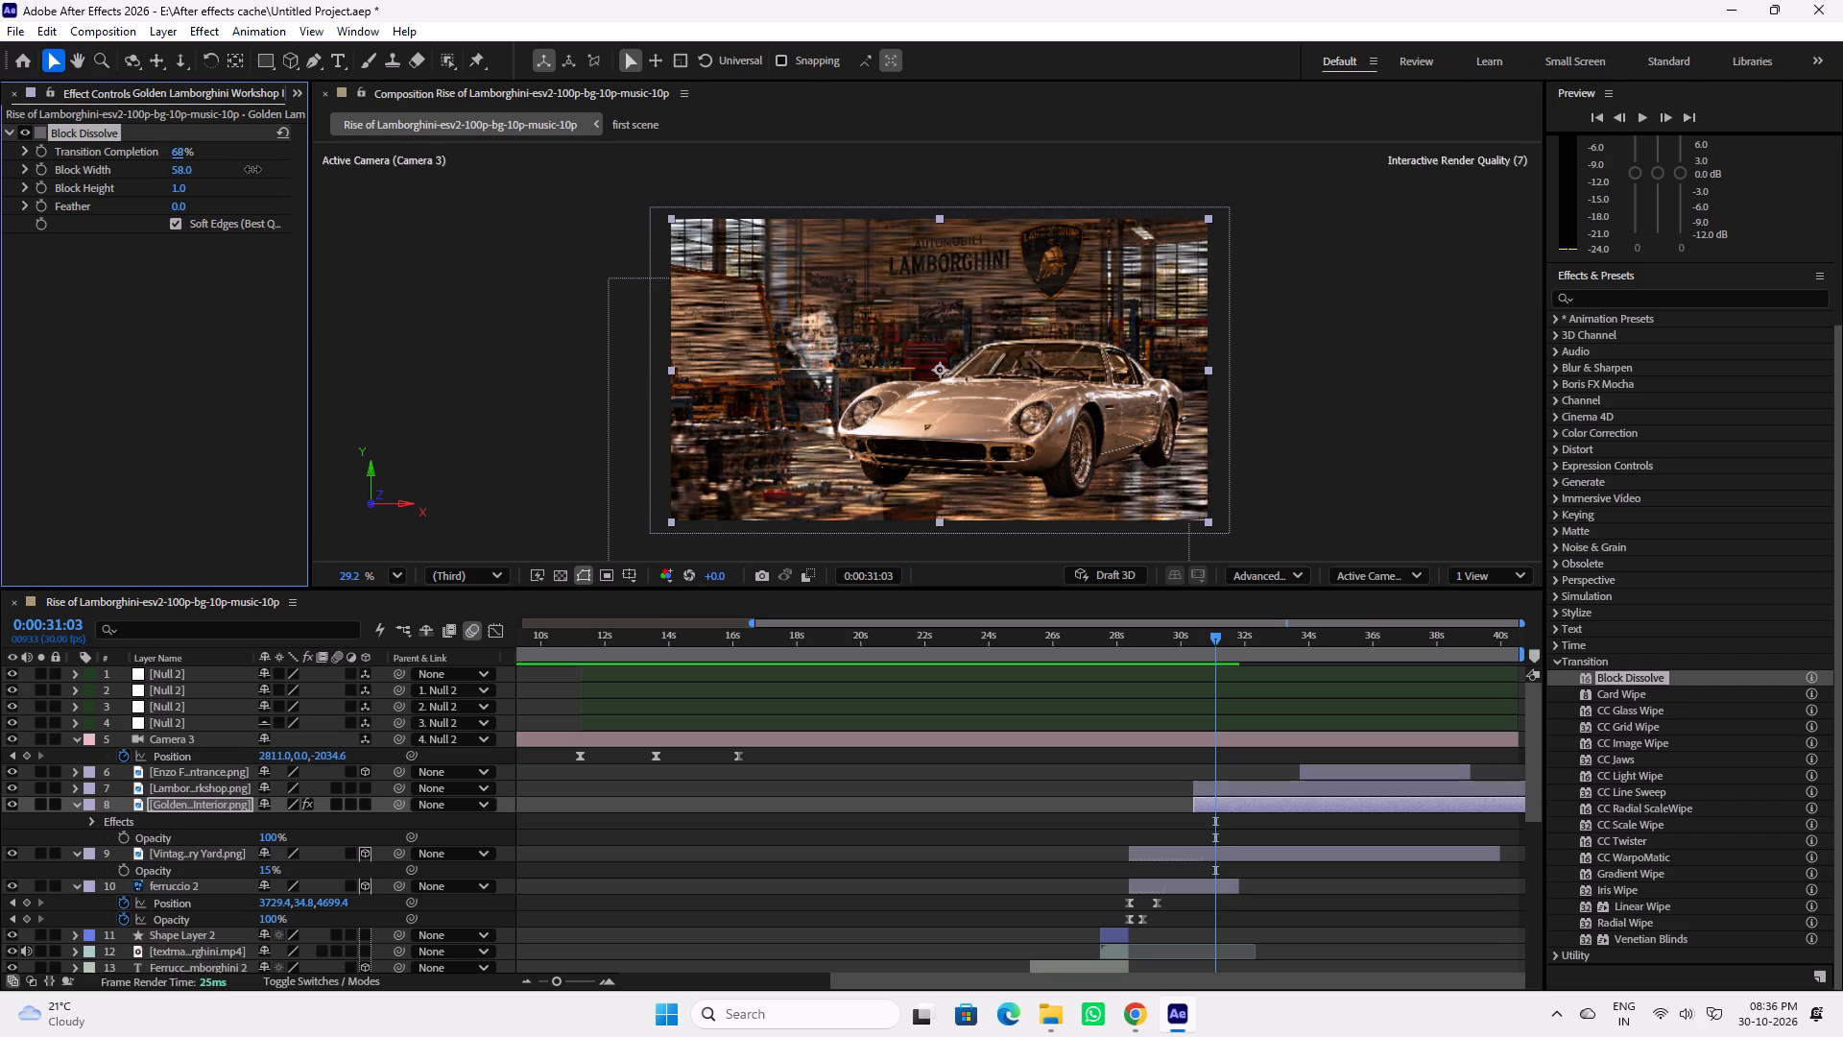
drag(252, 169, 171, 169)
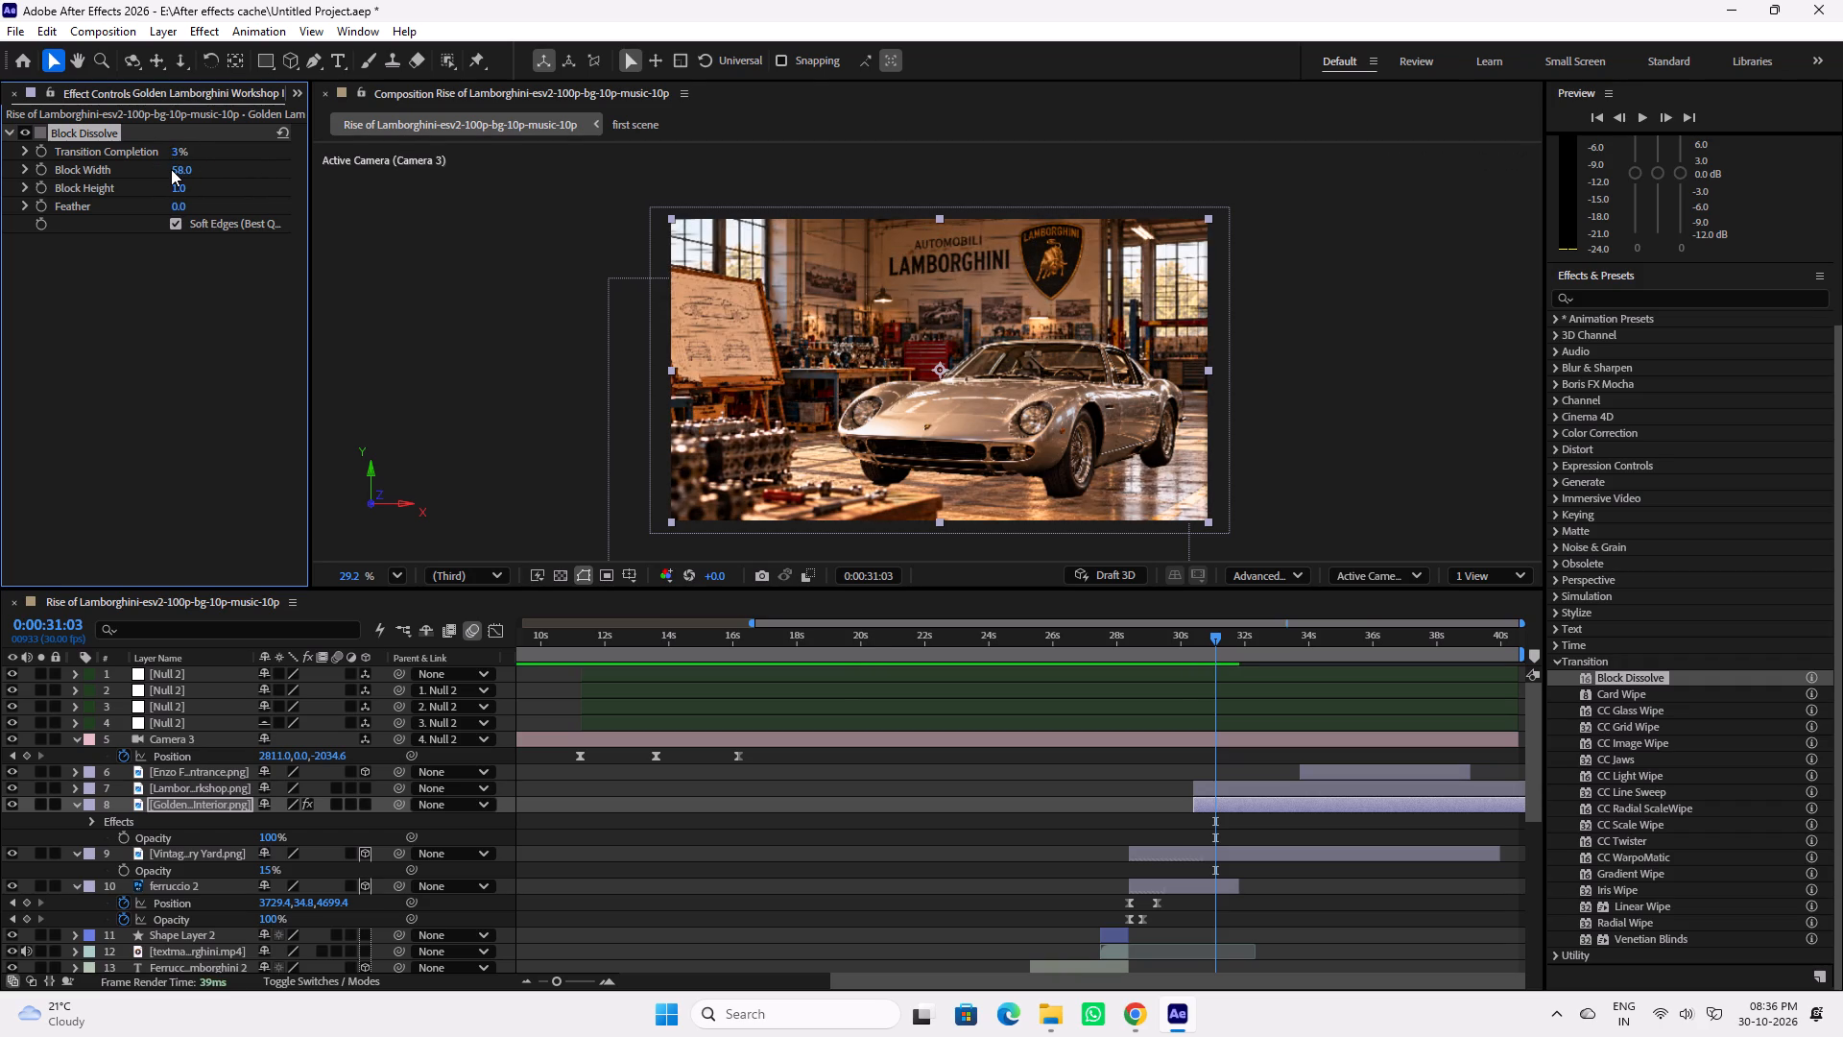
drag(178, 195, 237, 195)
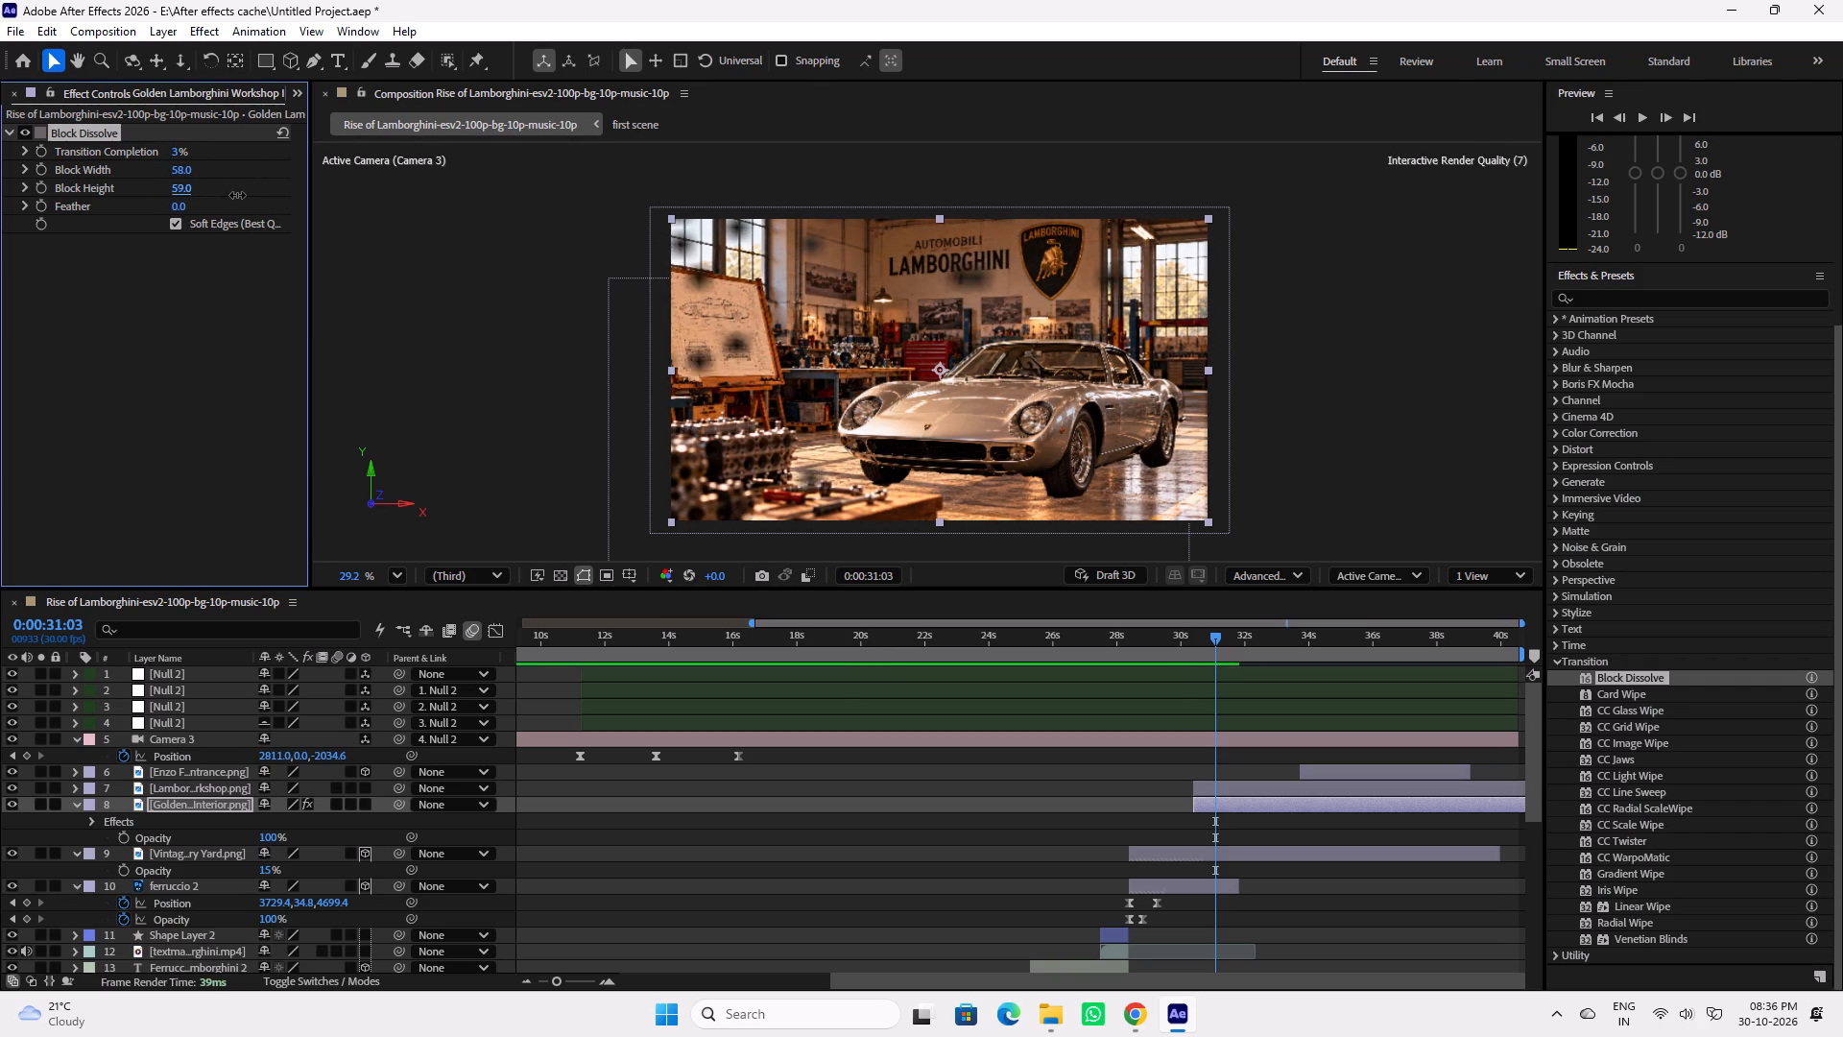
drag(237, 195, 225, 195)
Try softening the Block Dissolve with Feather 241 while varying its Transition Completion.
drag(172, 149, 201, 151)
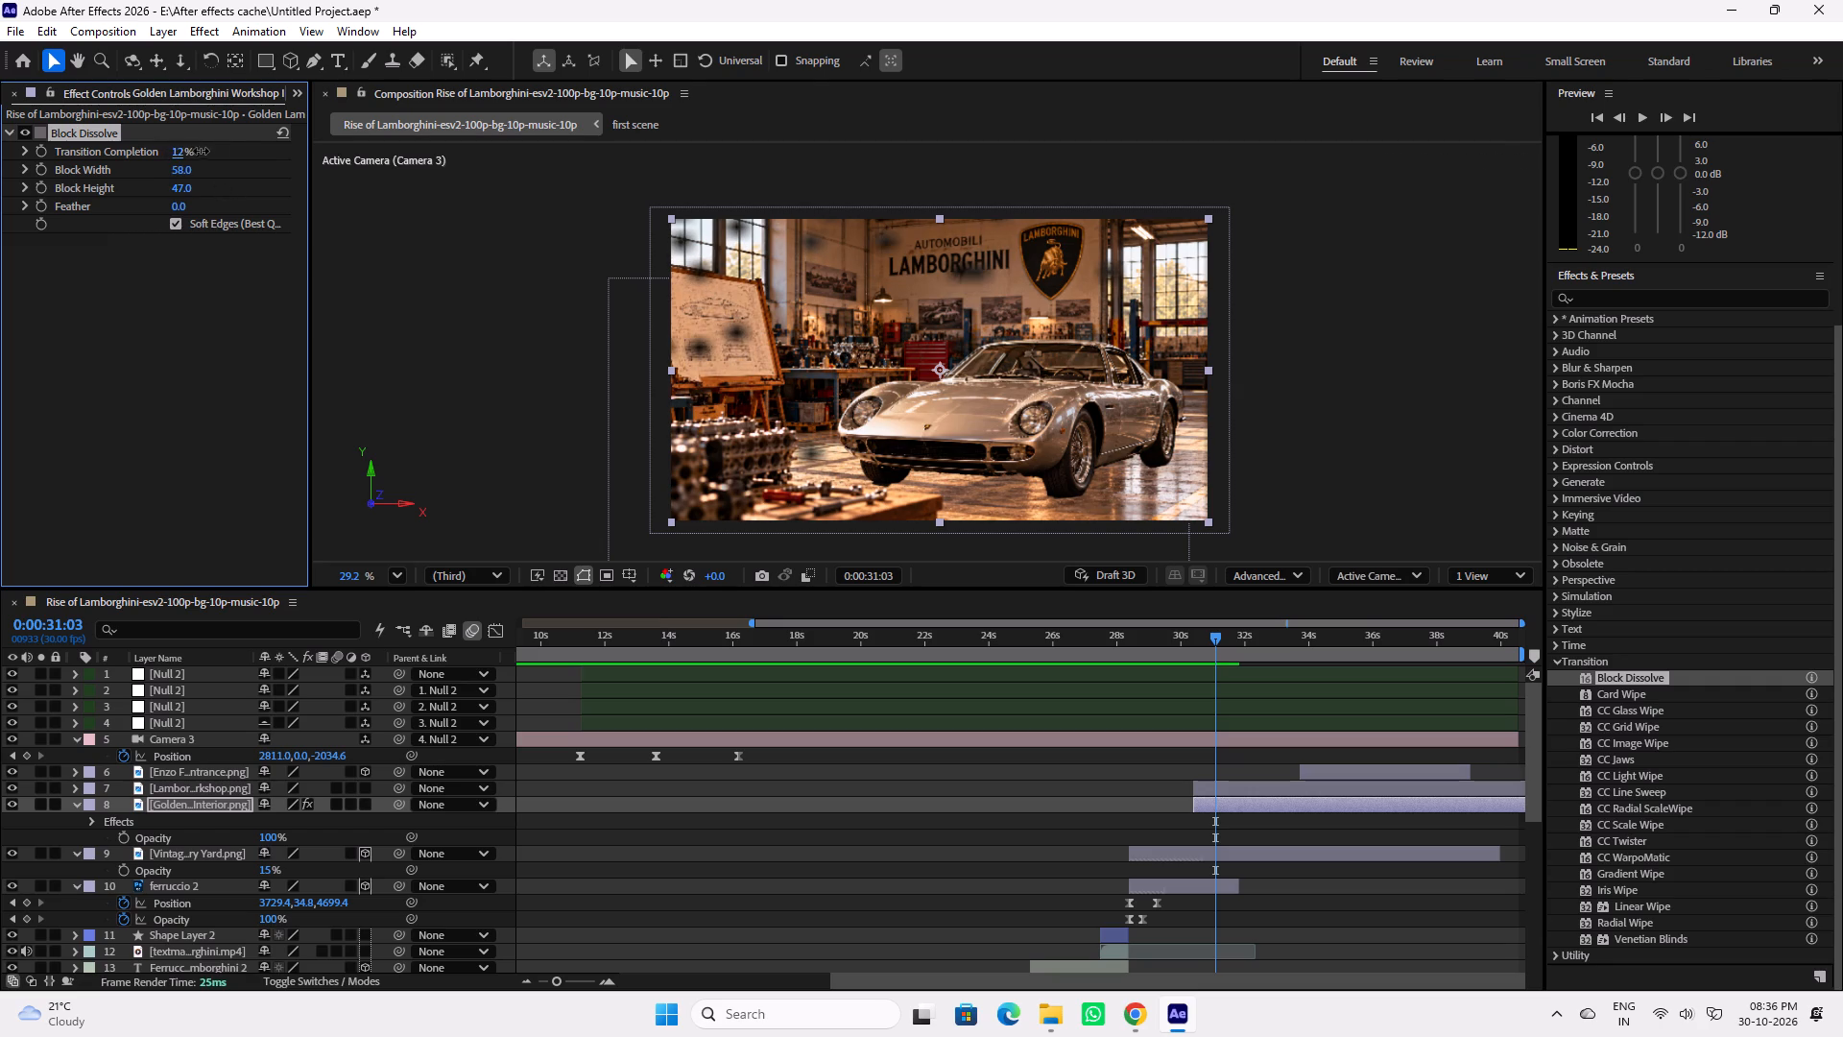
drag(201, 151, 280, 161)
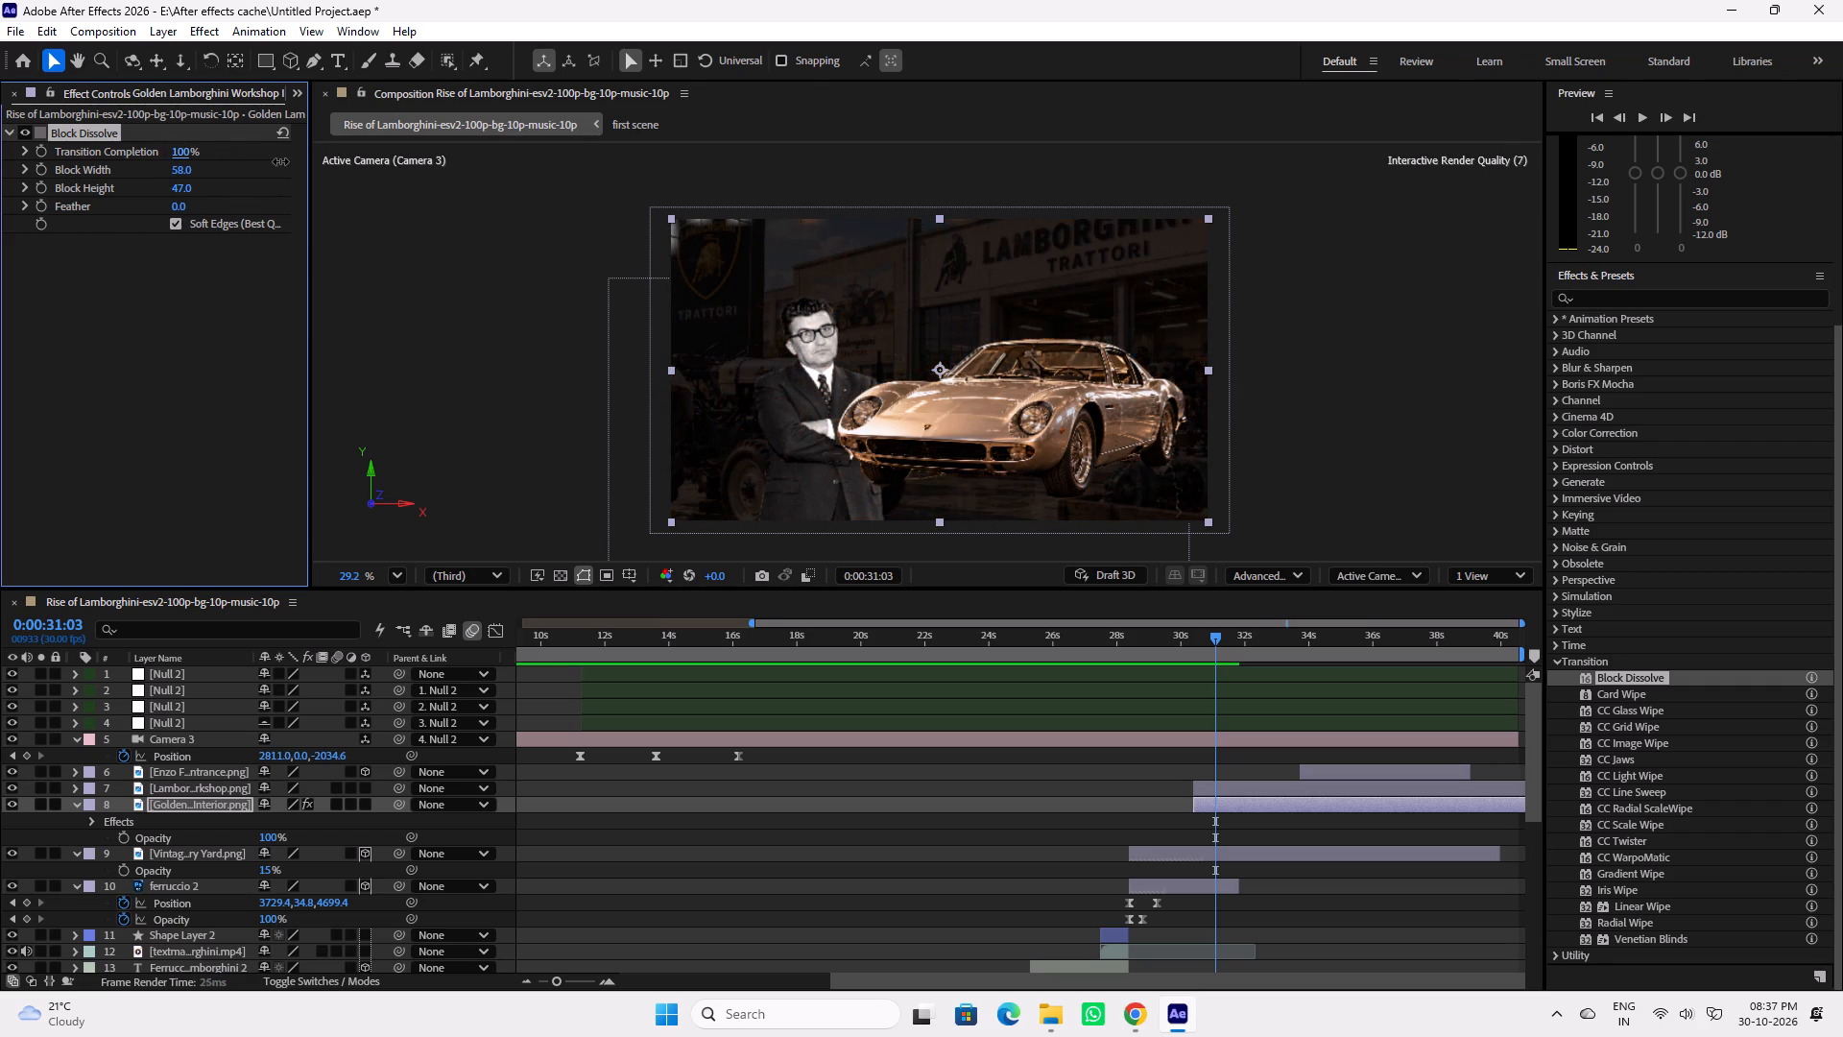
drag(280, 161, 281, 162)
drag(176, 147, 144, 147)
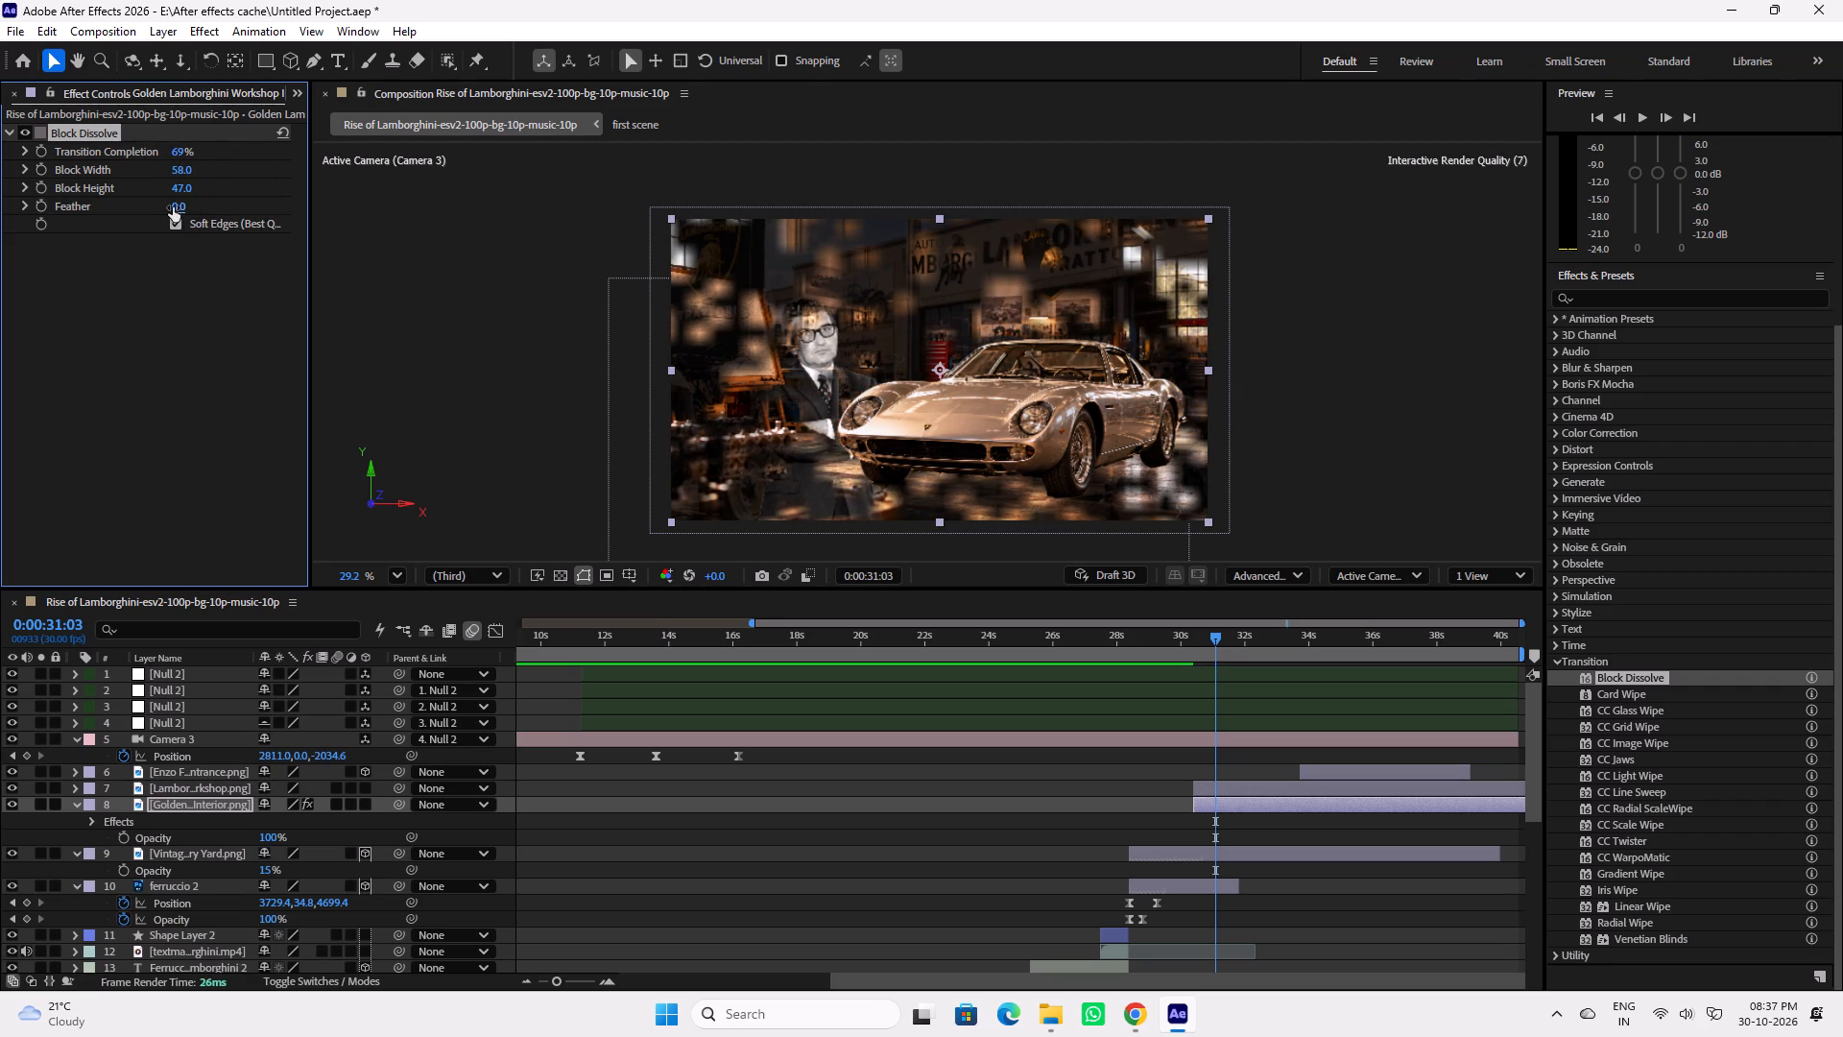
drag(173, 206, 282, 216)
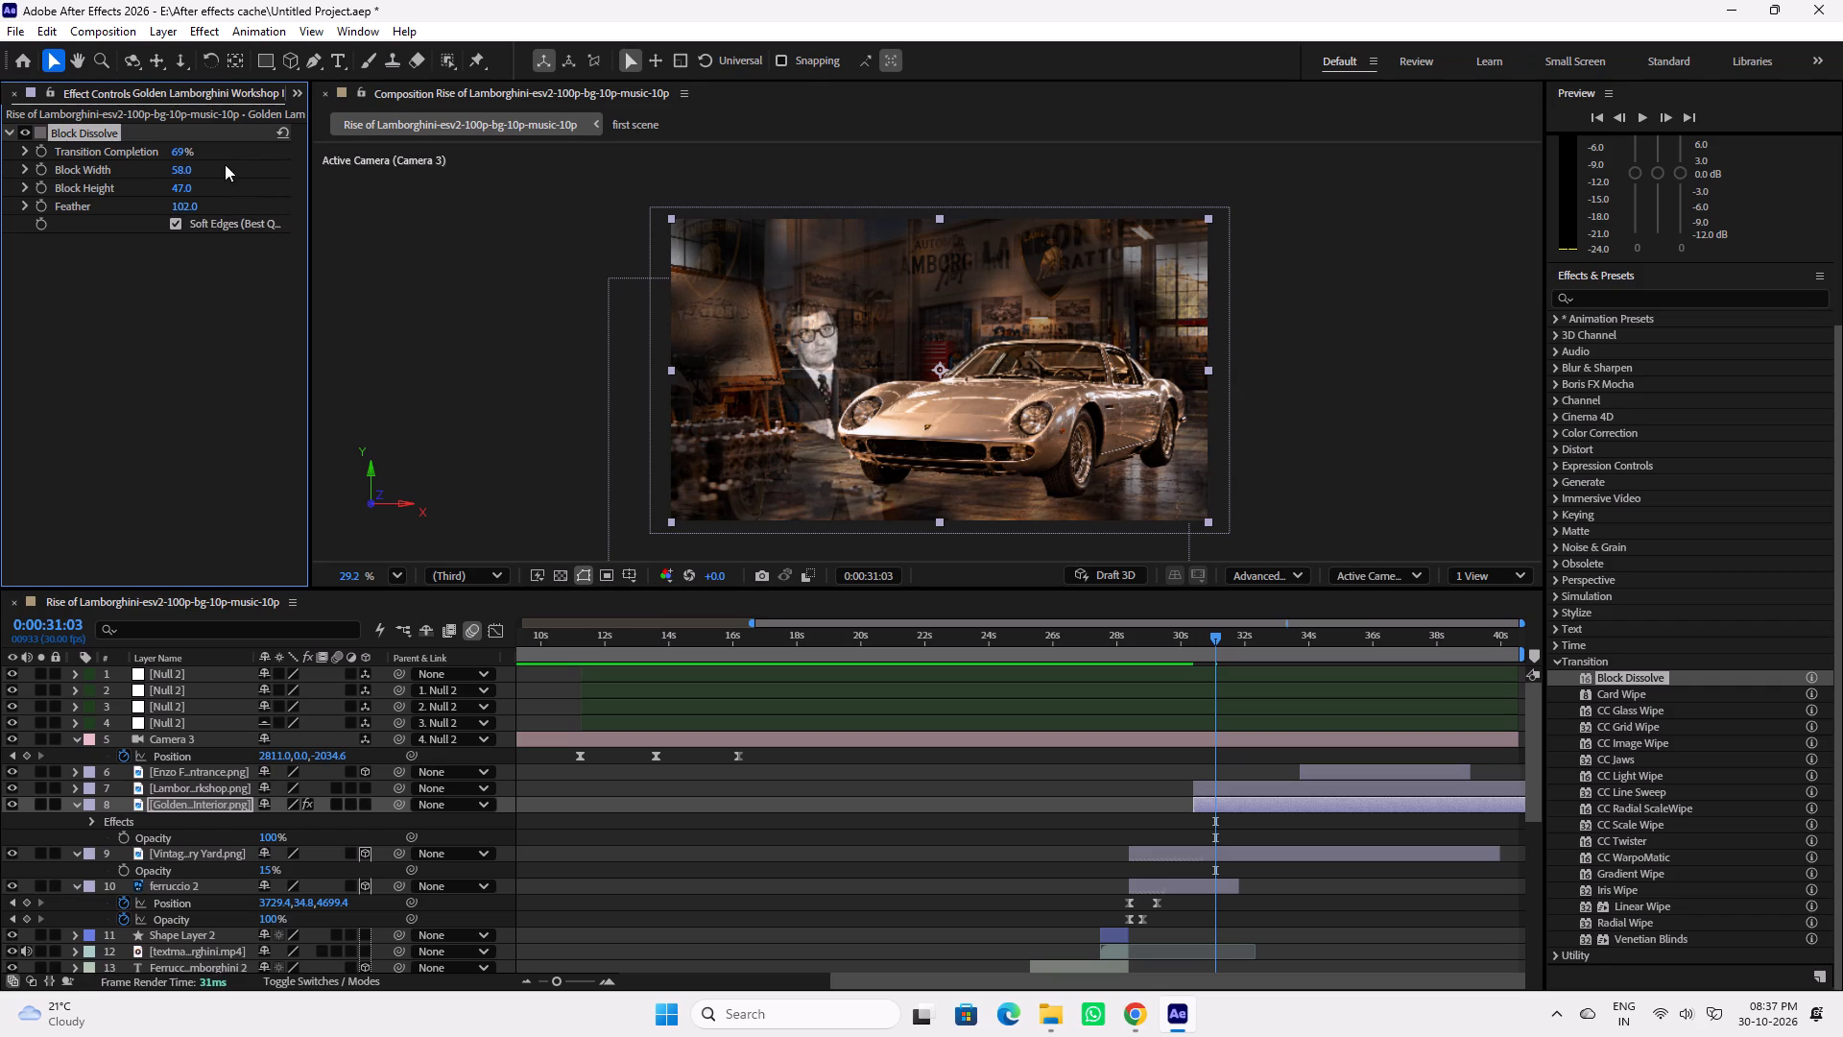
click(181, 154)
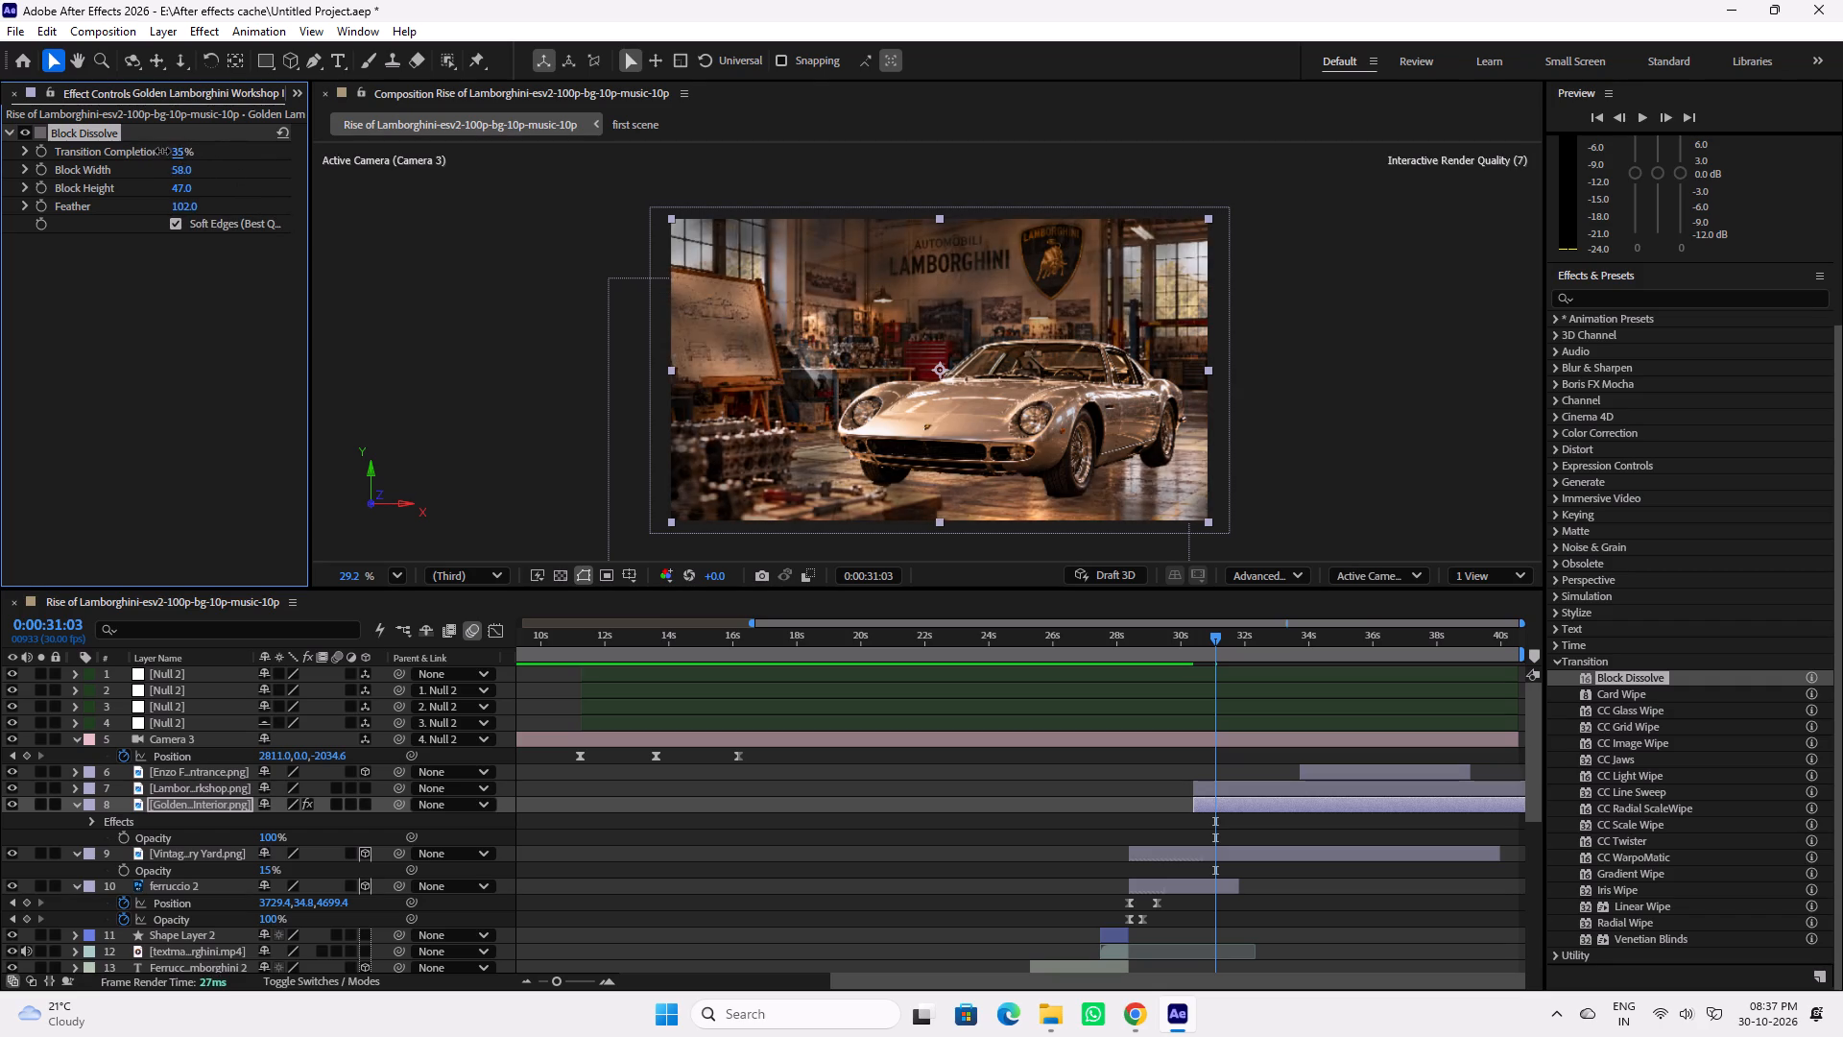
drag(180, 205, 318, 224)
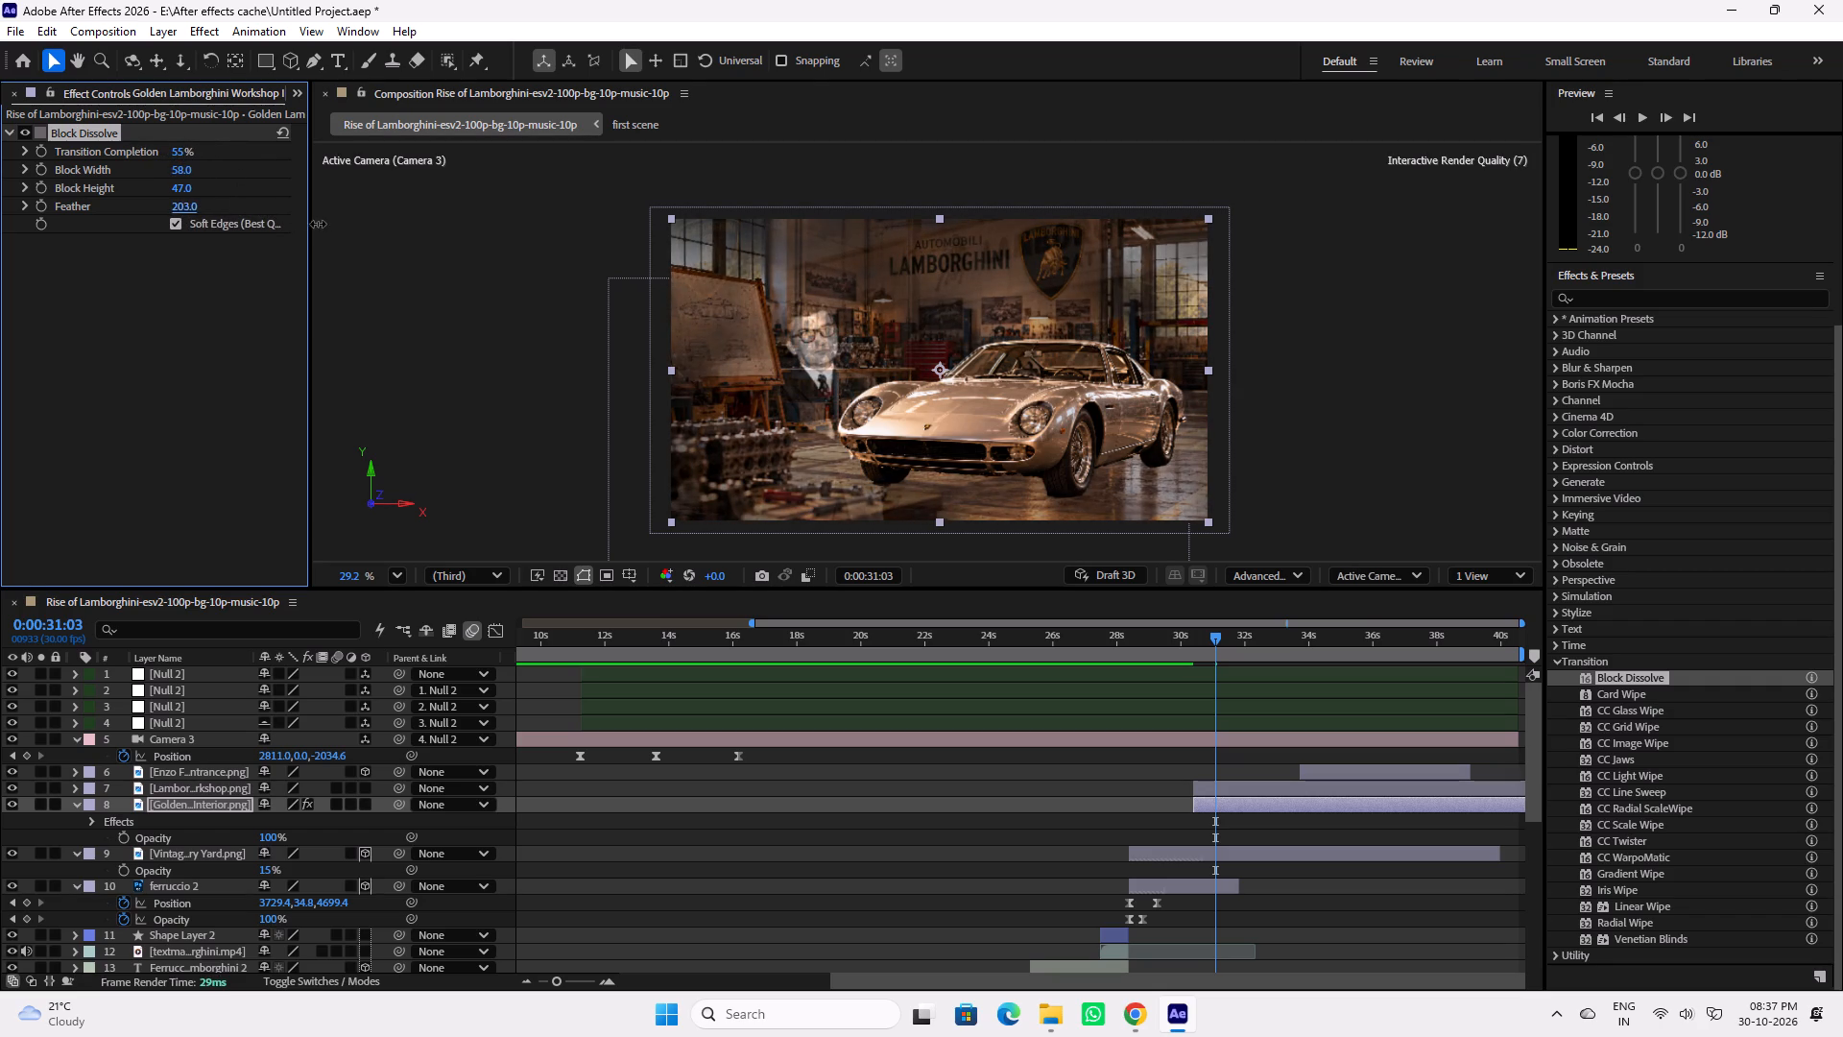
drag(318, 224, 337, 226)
Set the workshop interior's Block Dissolve Transition Completion to 100%.
drag(172, 152, 222, 157)
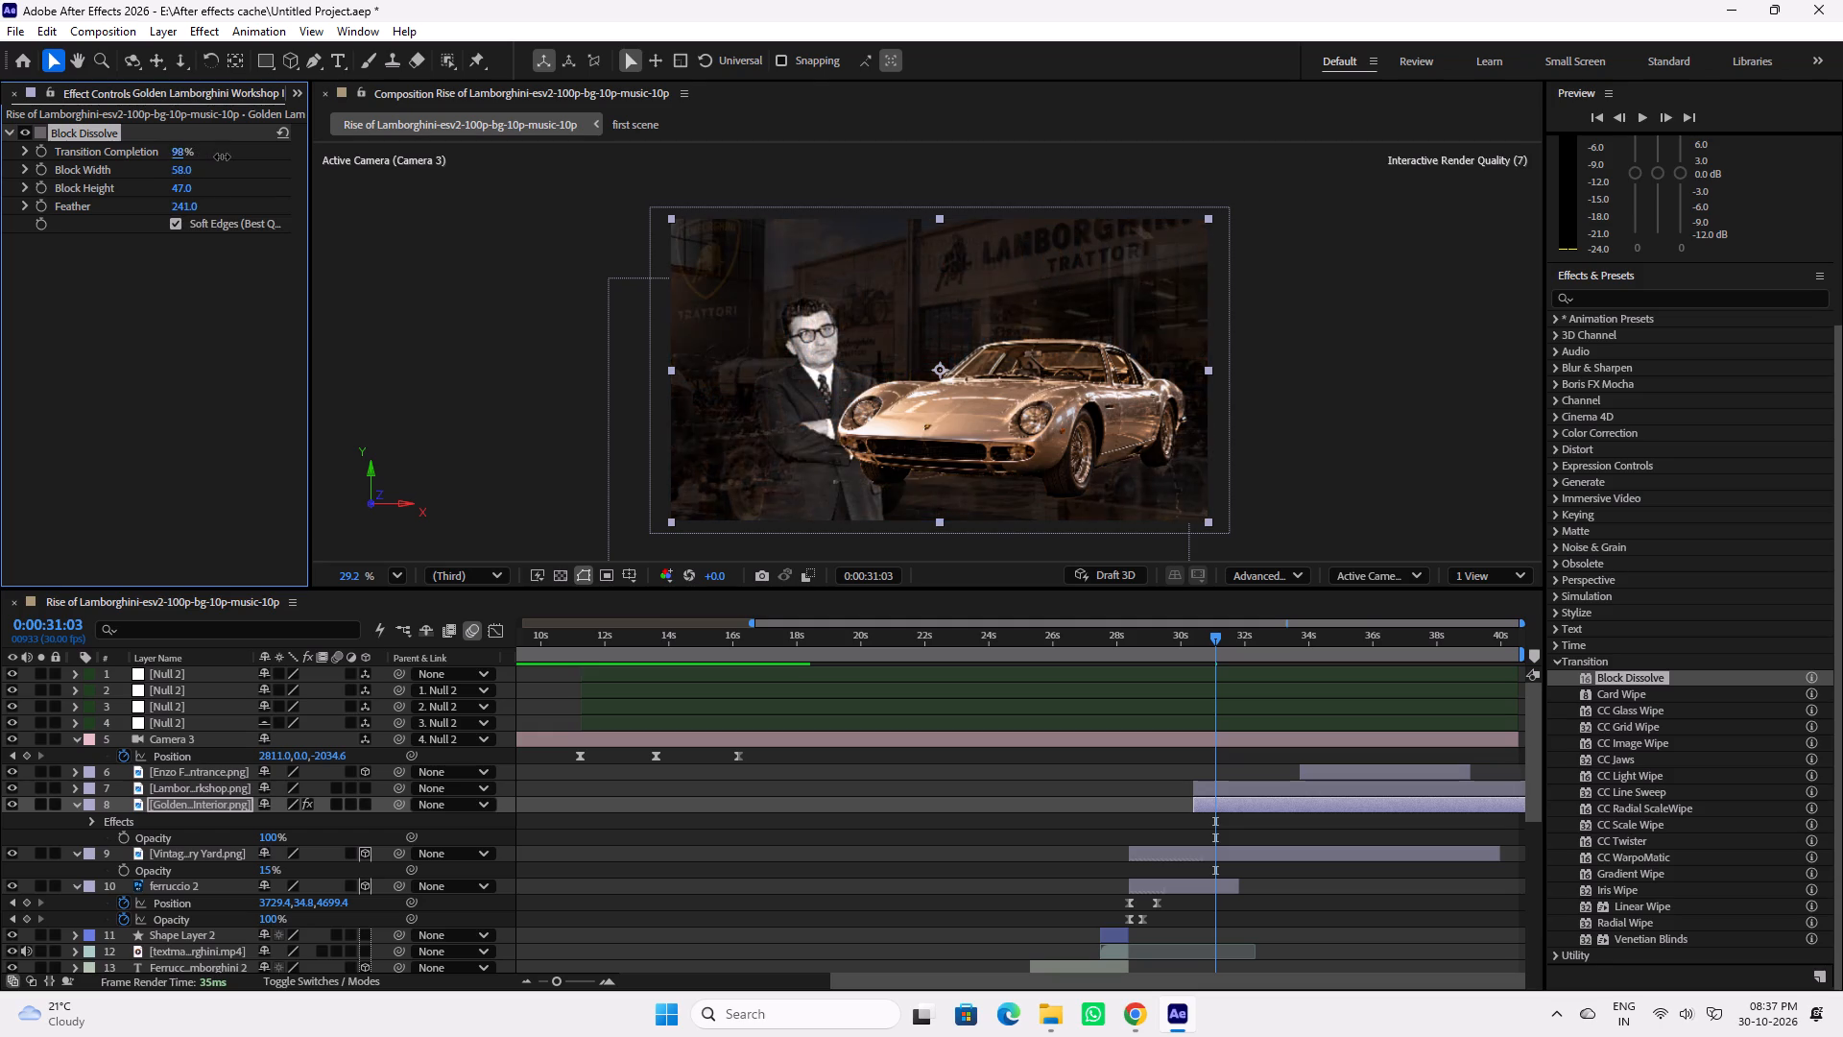
drag(222, 157, 175, 157)
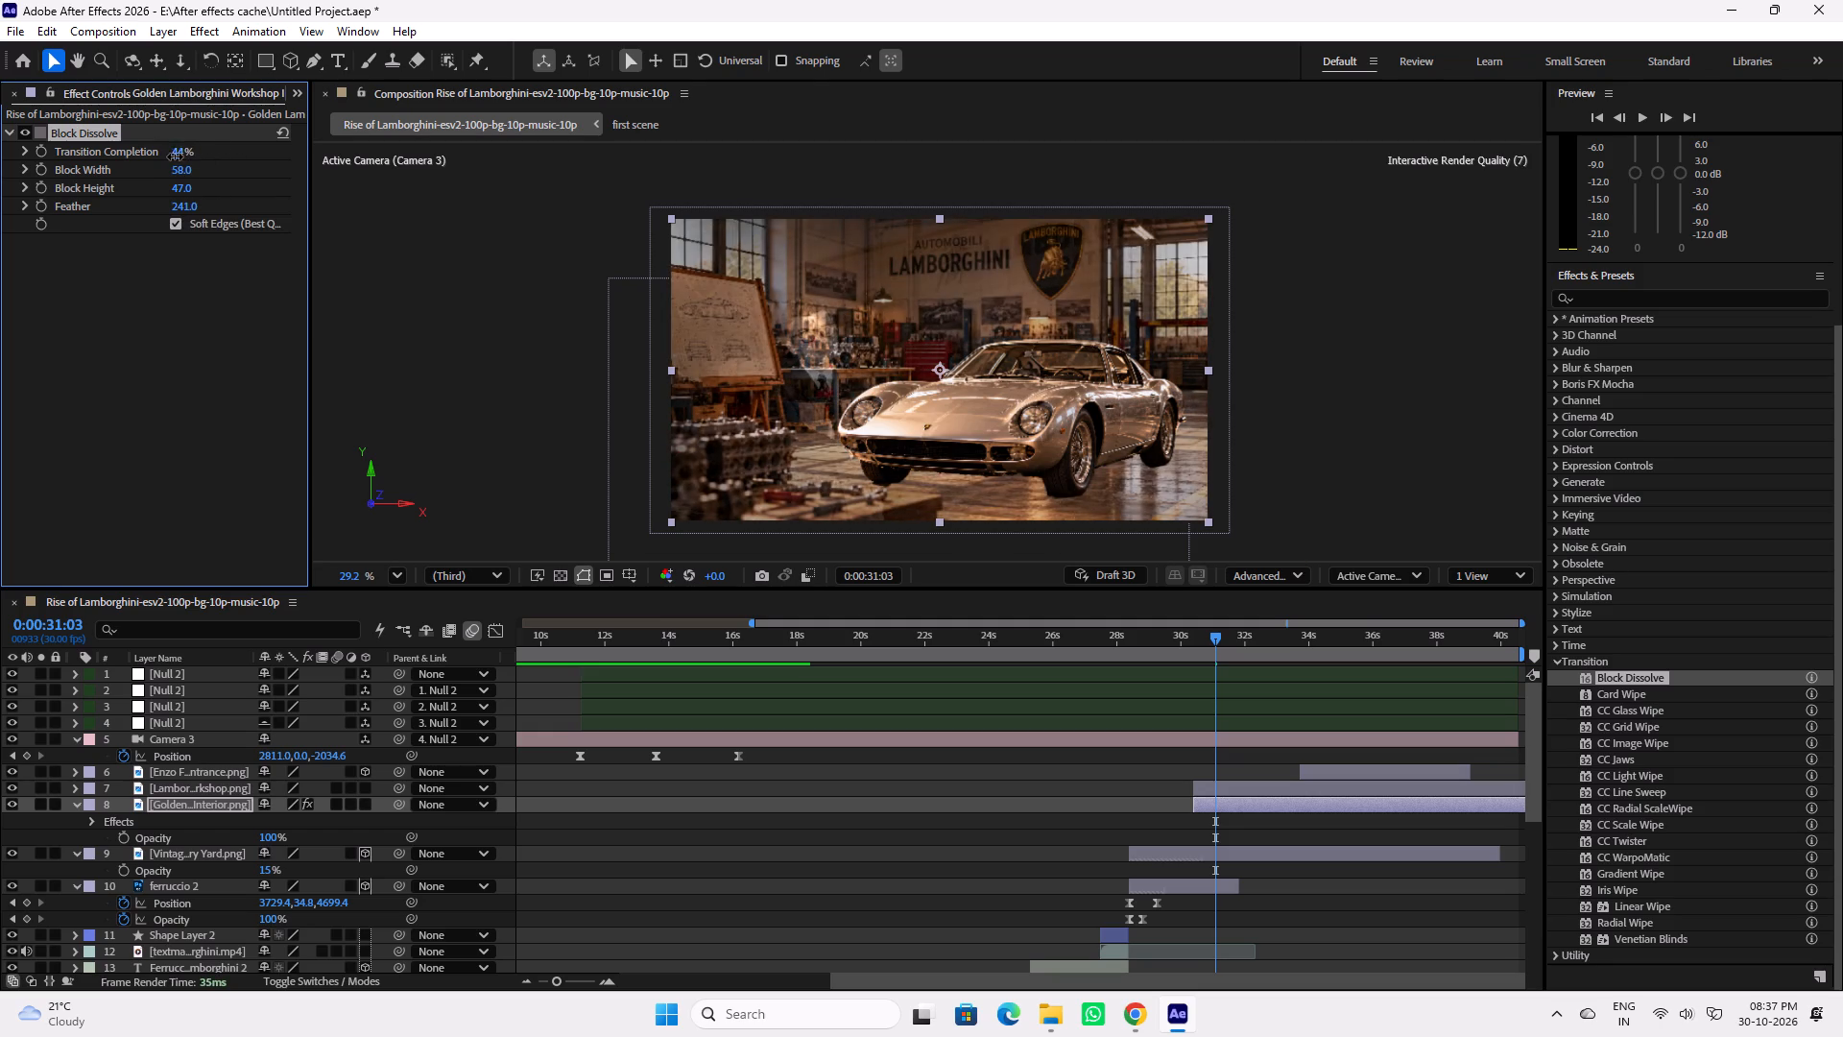
drag(175, 157, 247, 157)
Set the Block Dissolve's Feather to 150, Block Height to 50 and Block Width to 50, keeping Transition Completion at 100%.
click(187, 205)
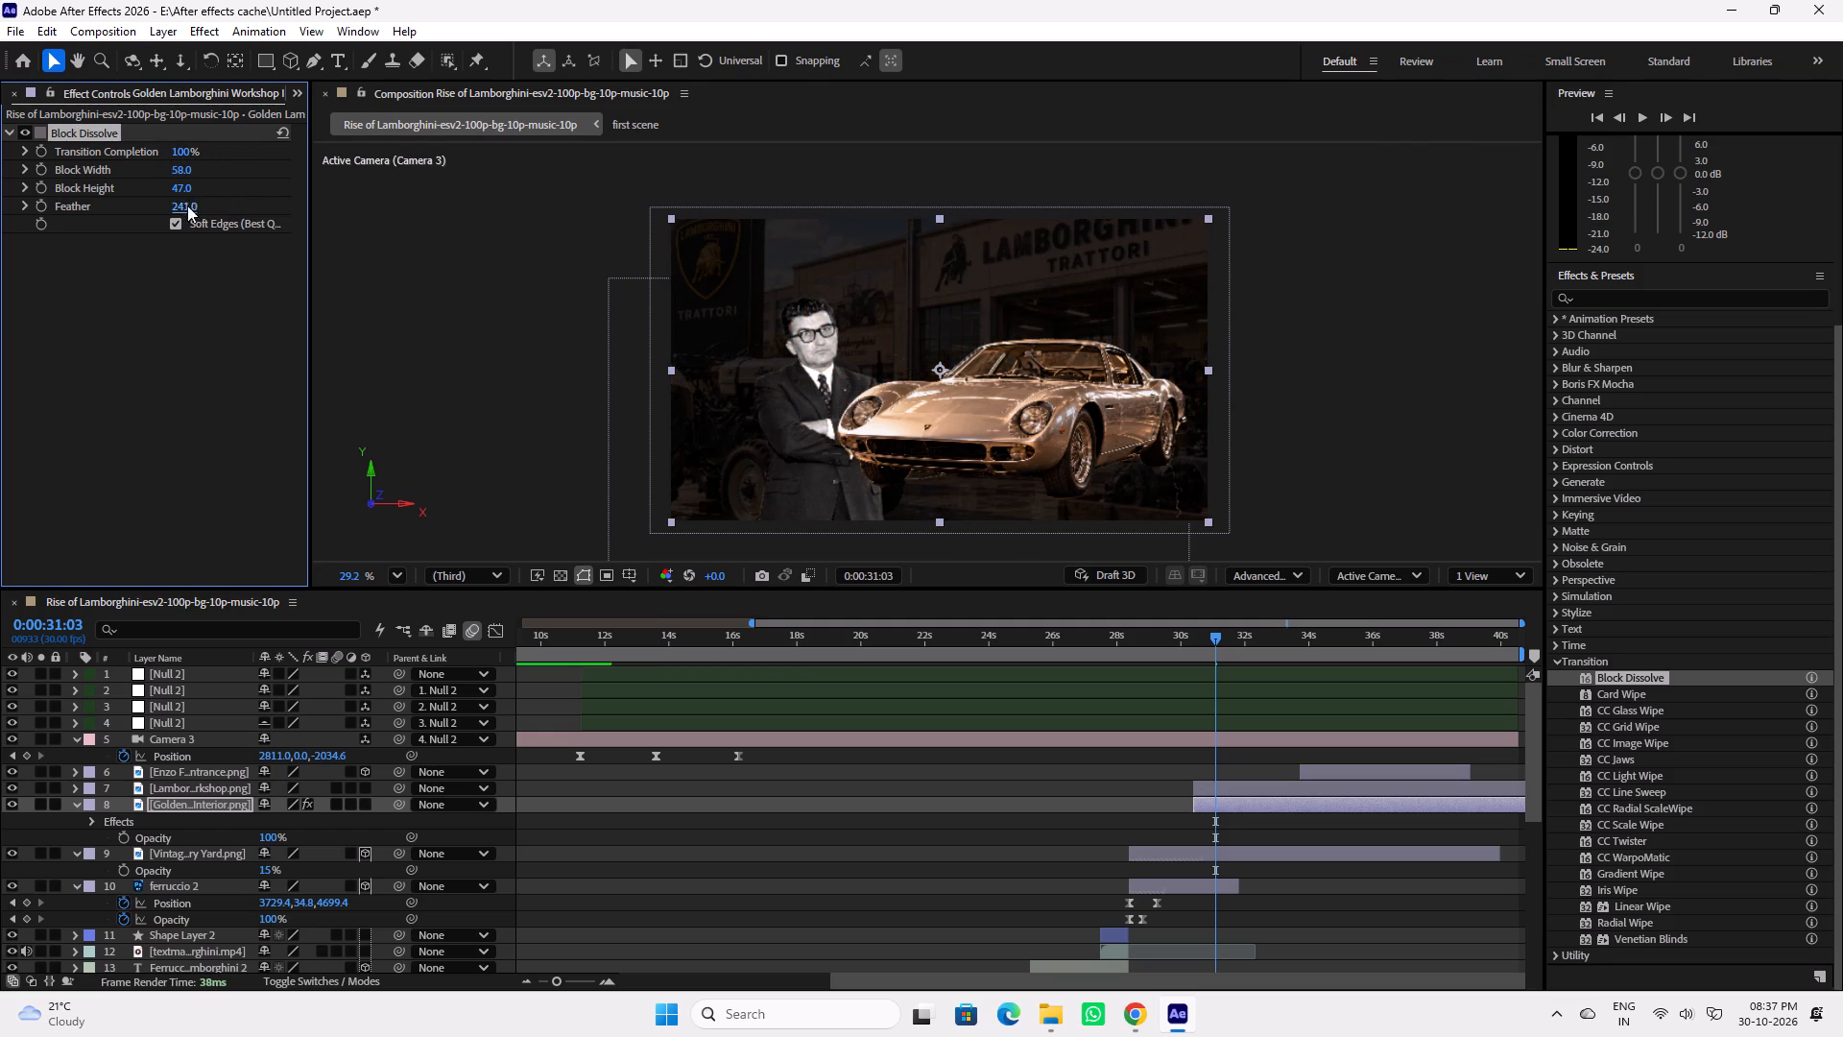
text(150)
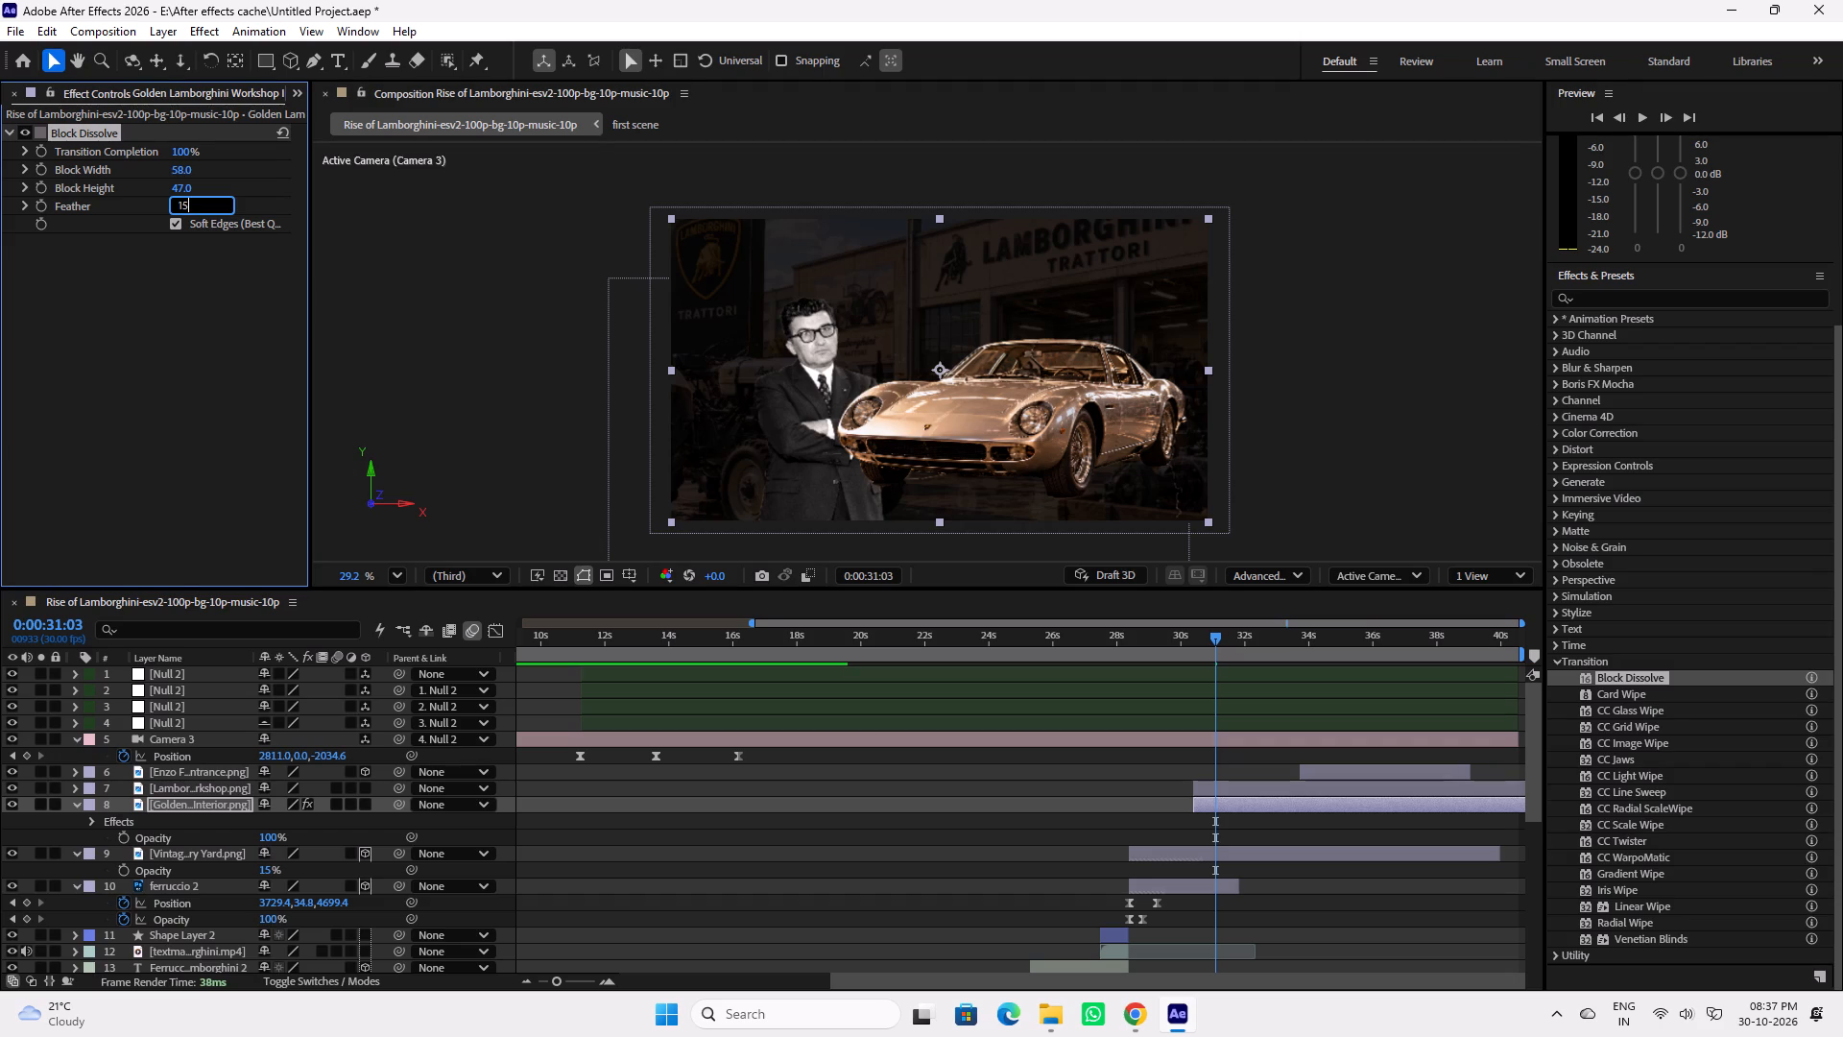
key(Return)
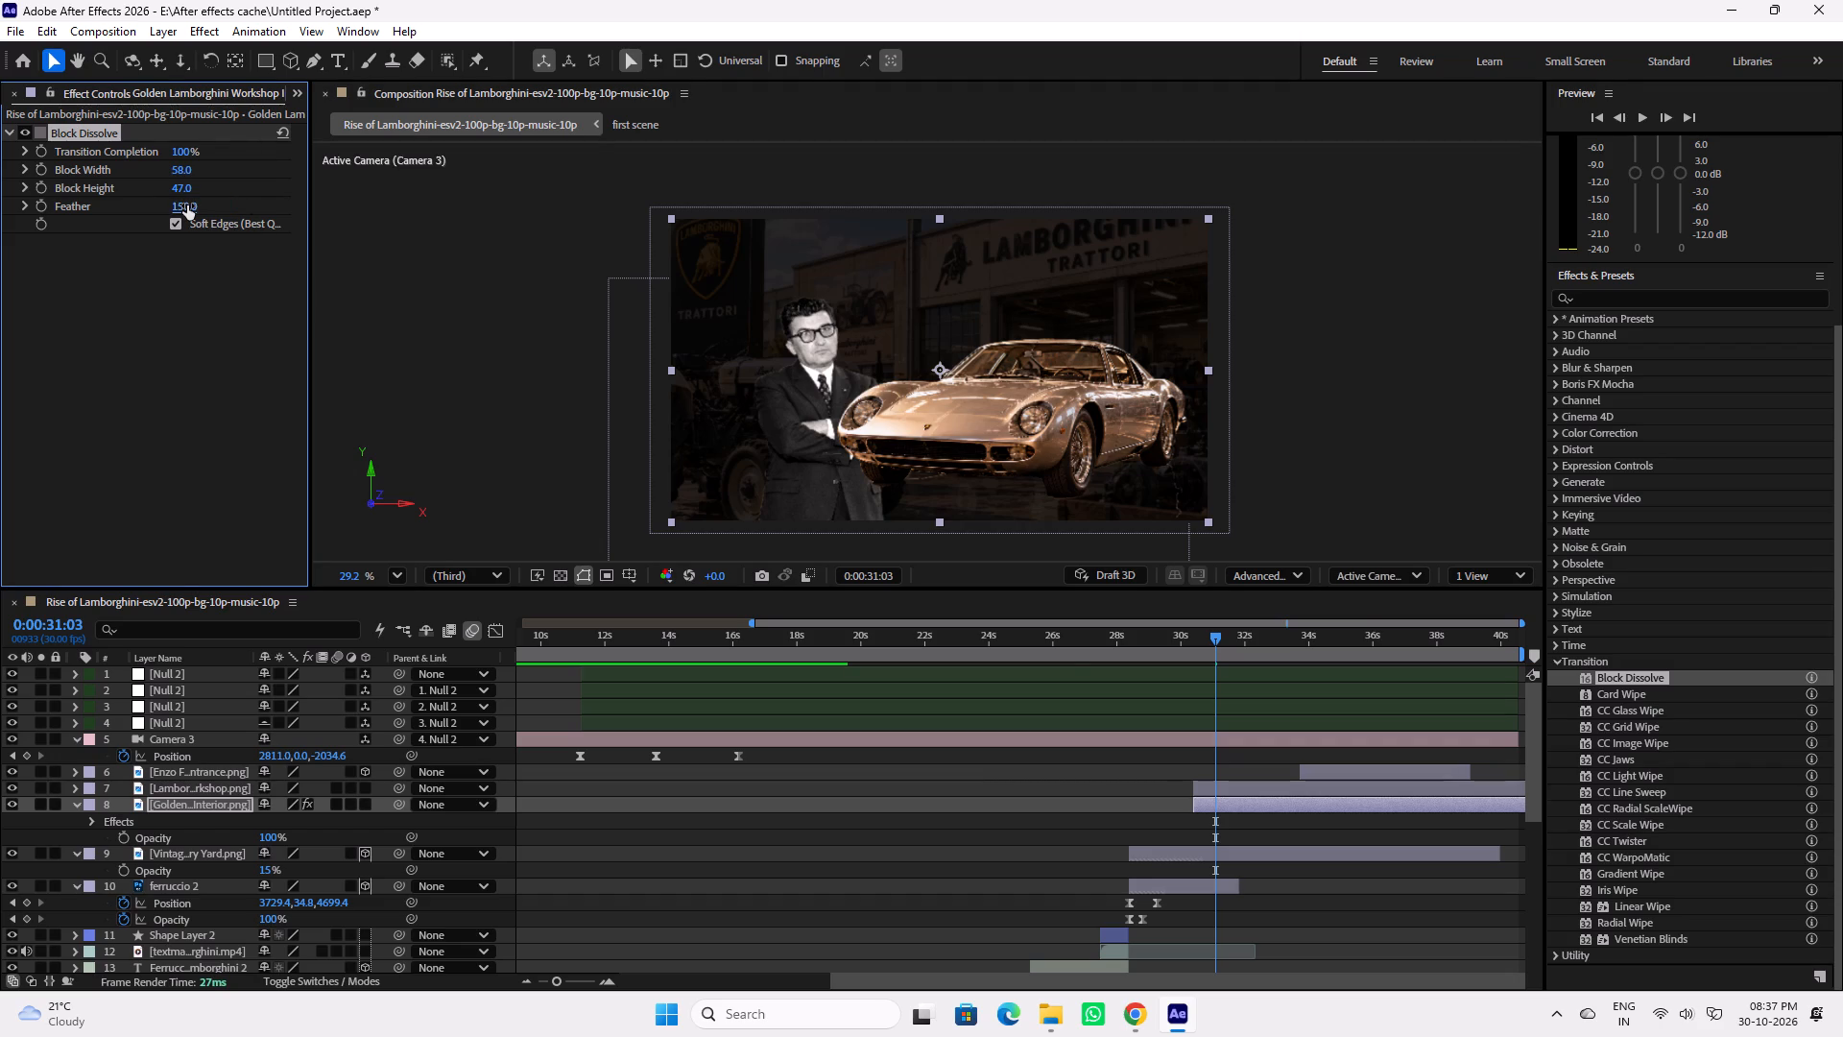
click(189, 192)
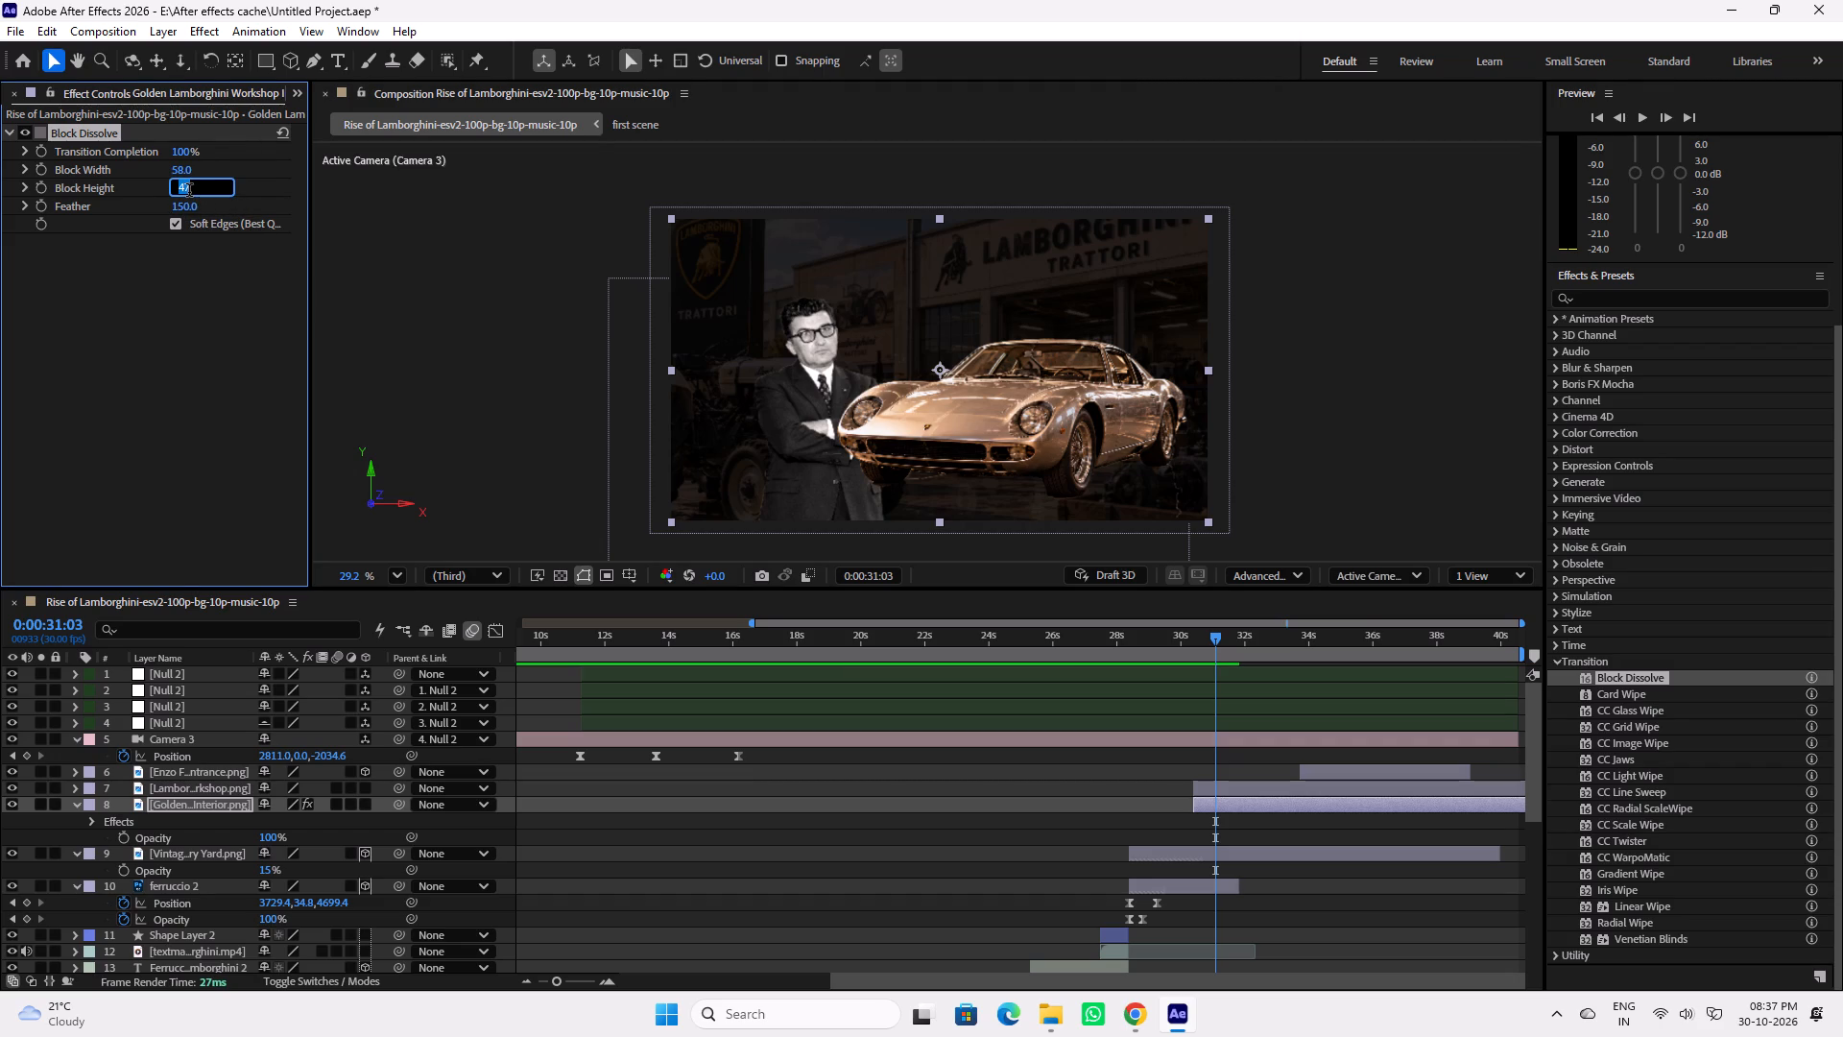
text(50)
key(Return)
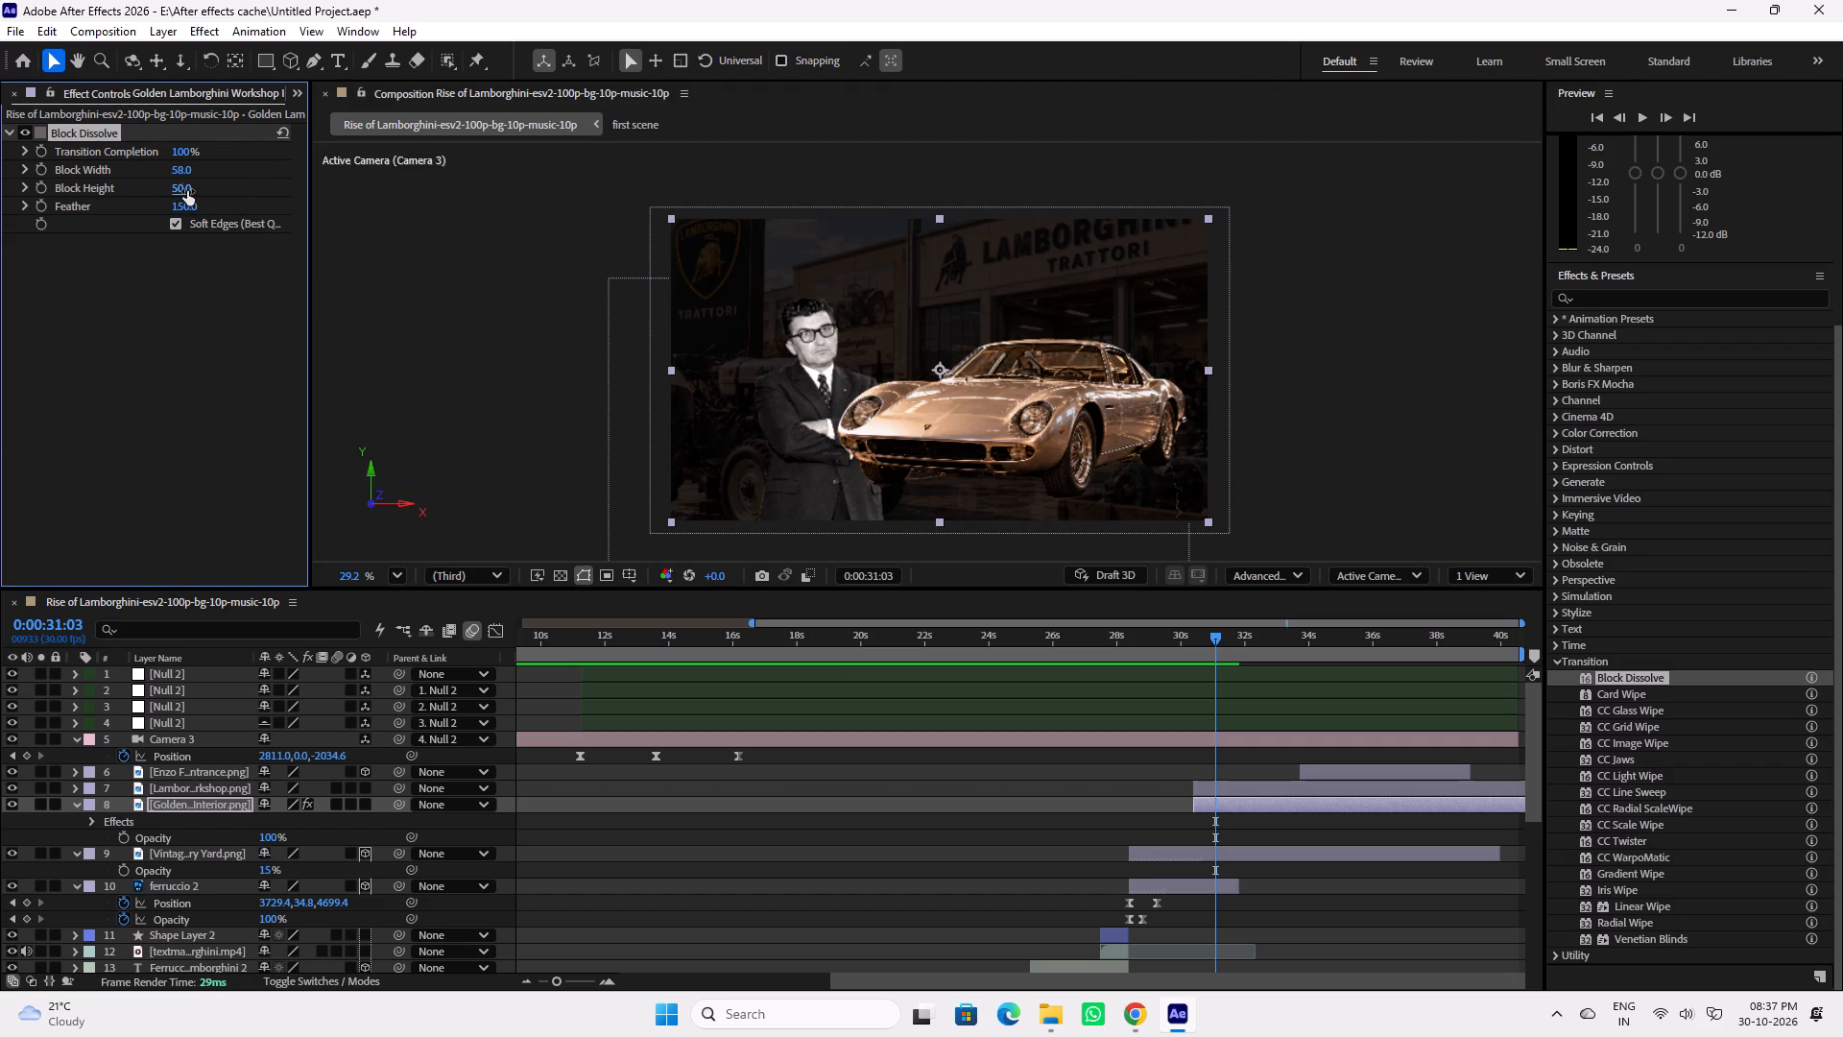
click(182, 176)
text(60)
key(BackSpace)
key(BackSpace)
text(50)
key(Return)
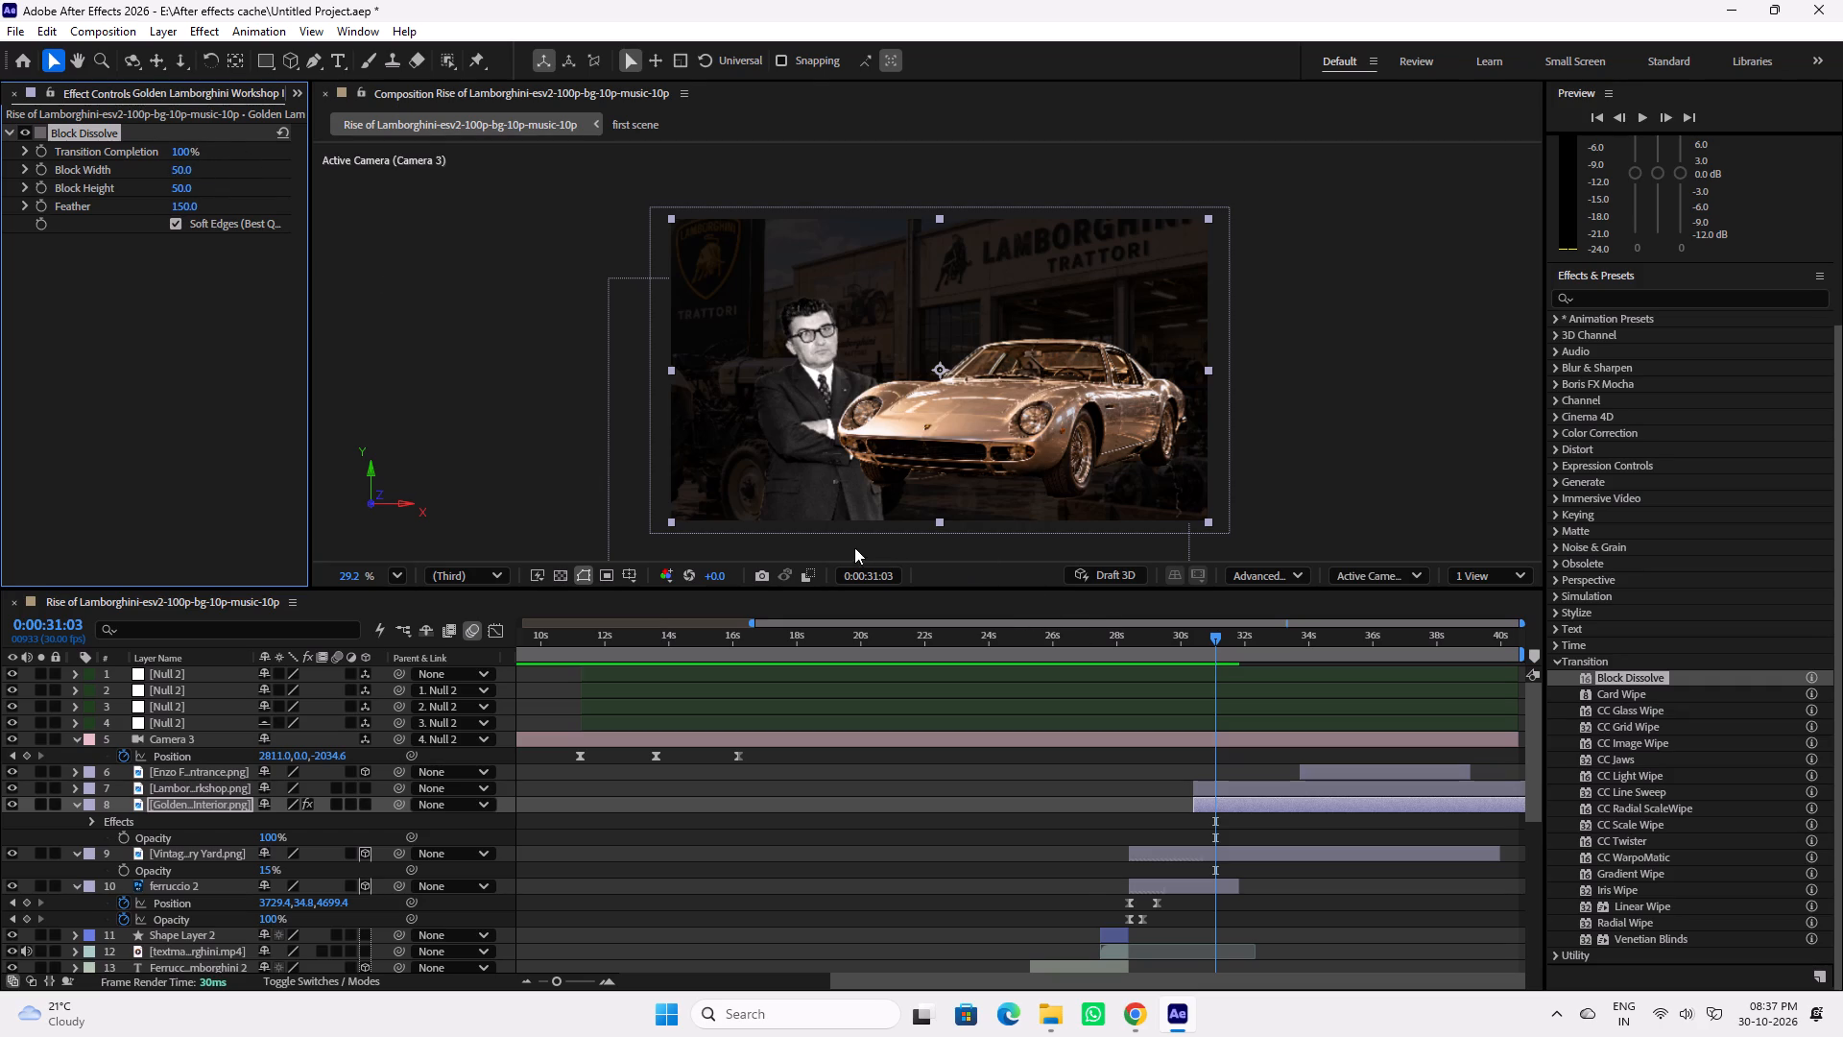
drag(190, 156, 180, 153)
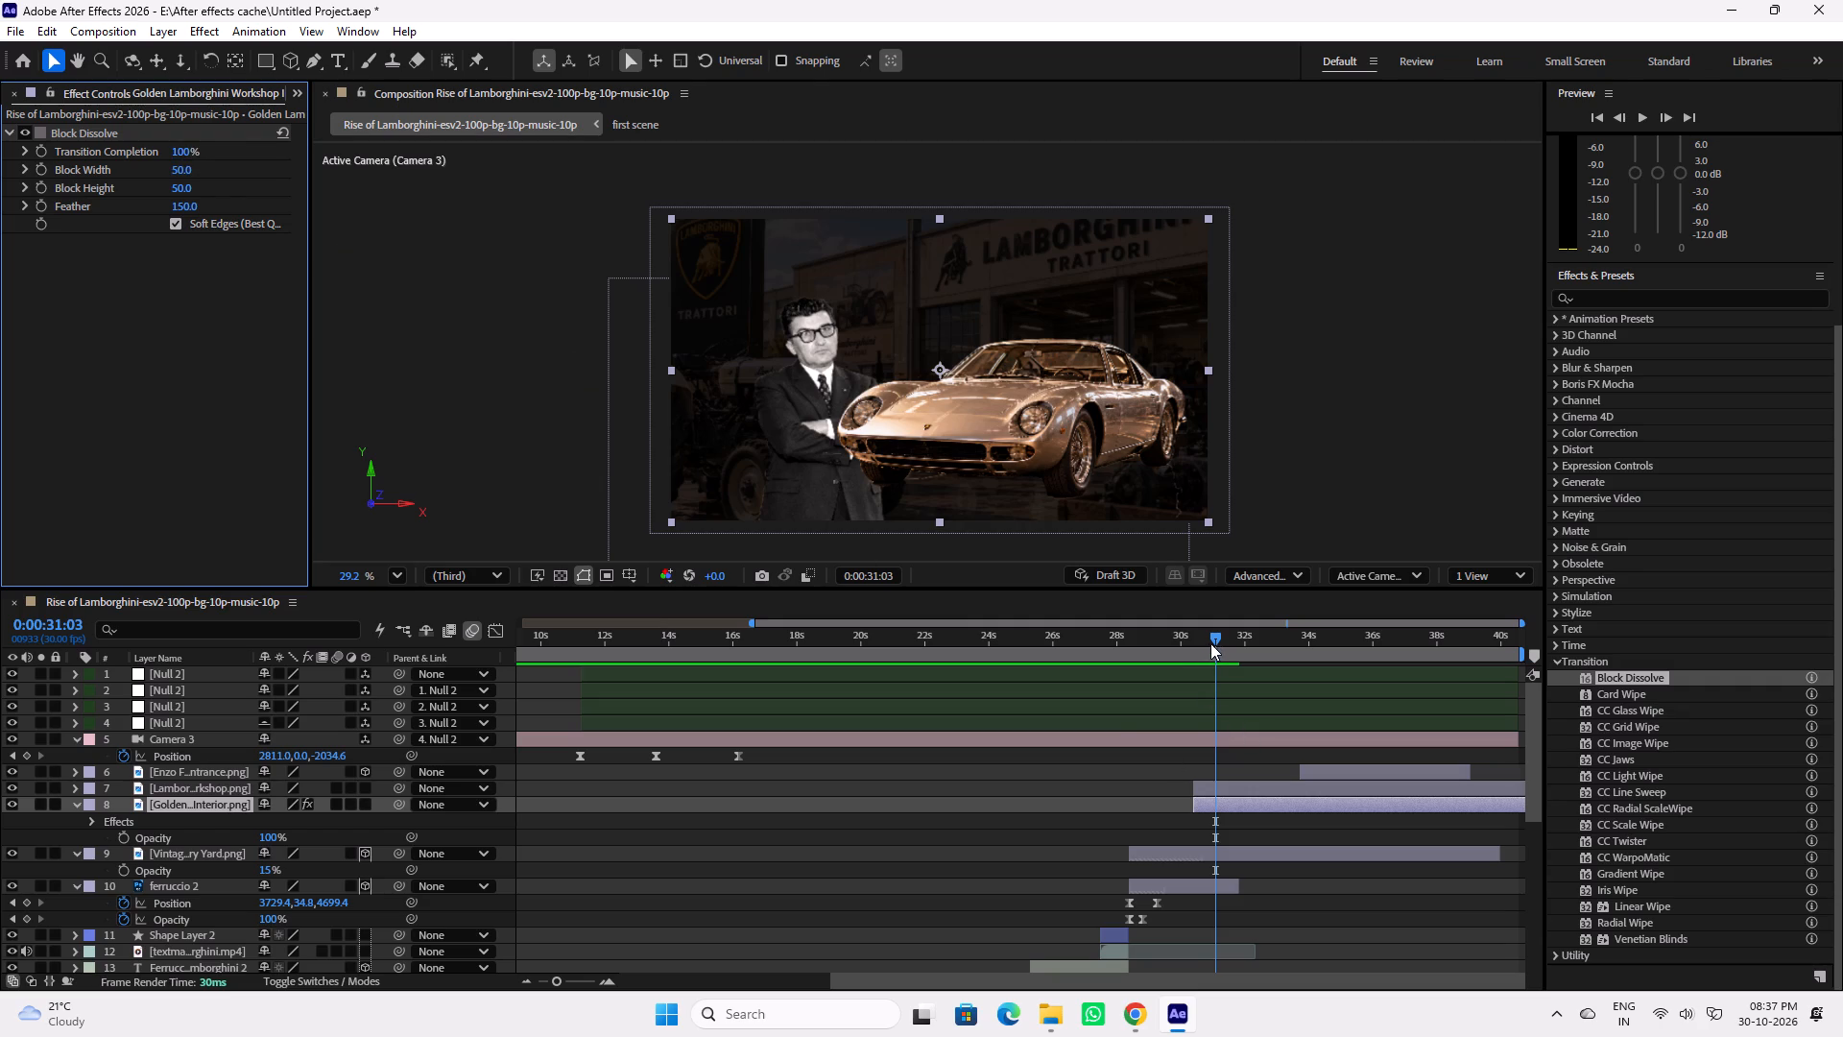
Keyframe the workshop interior's Block Dissolve Transition Completion from 100% at 0:00:30:12 to 0% at 0:00:32:18.
drag(1212, 643, 1198, 644)
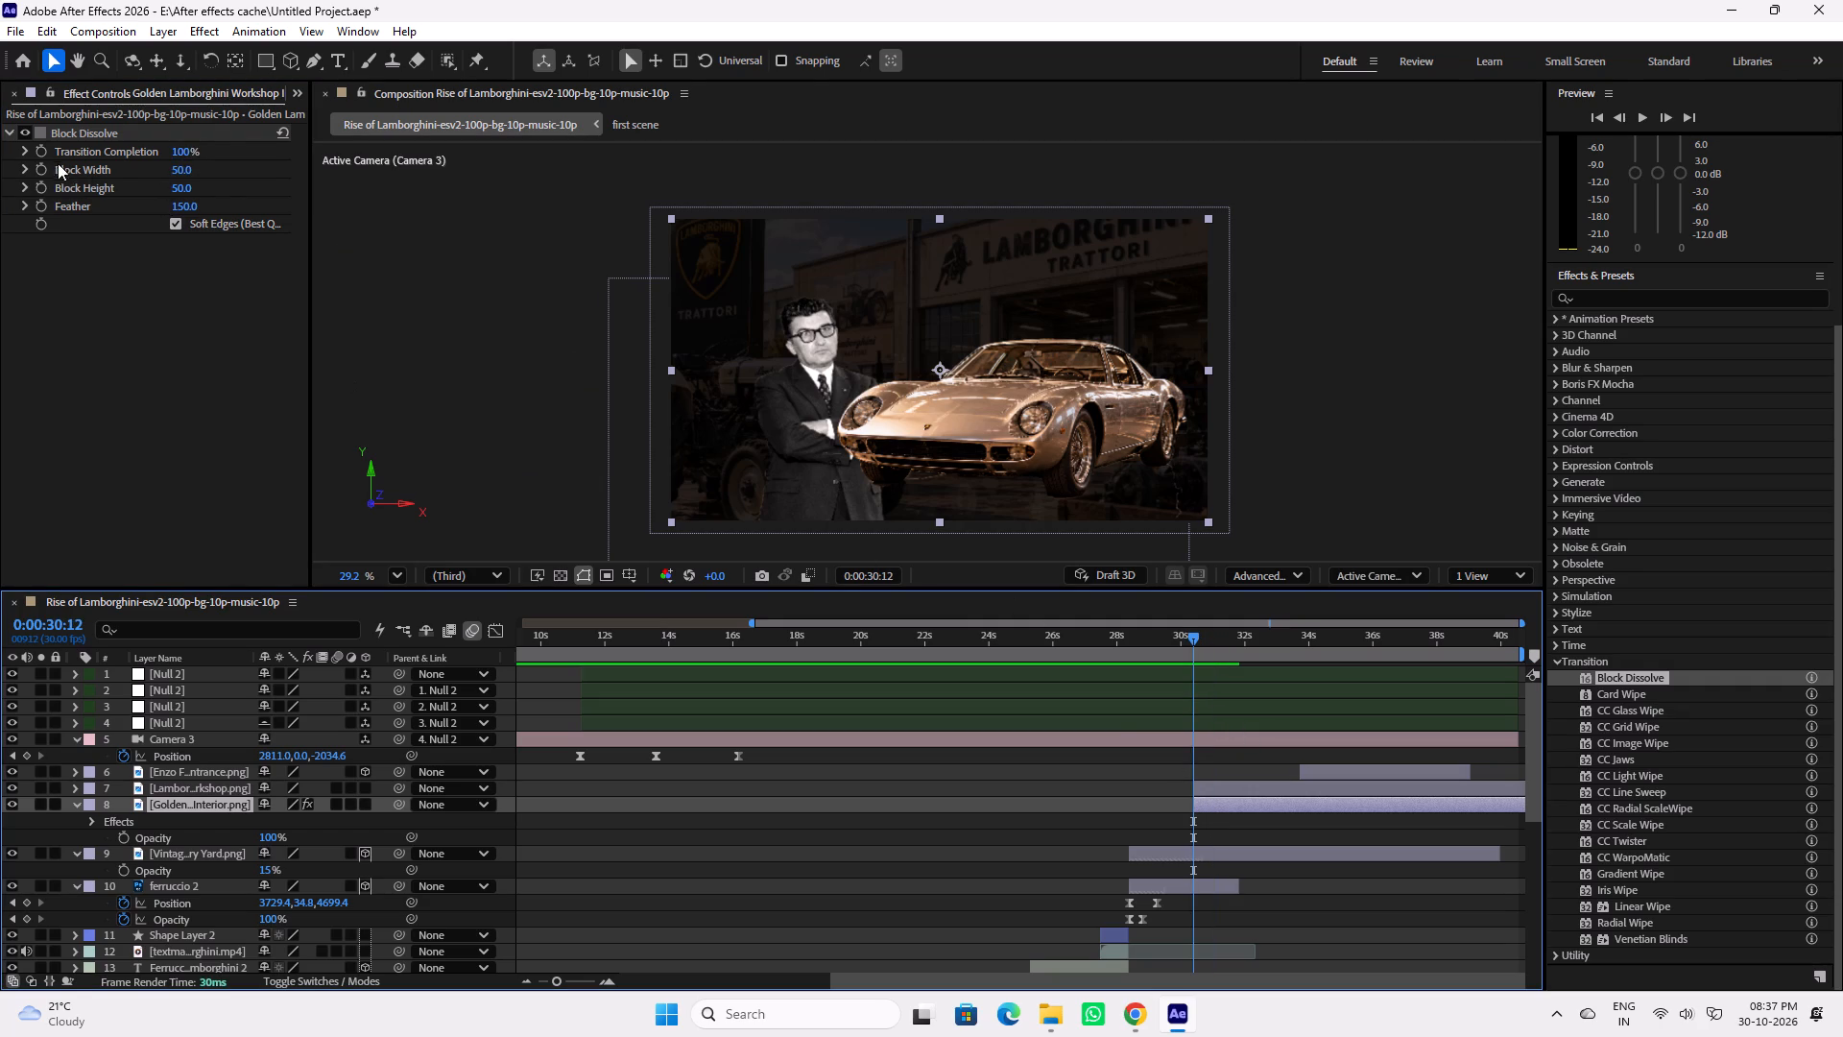
click(46, 153)
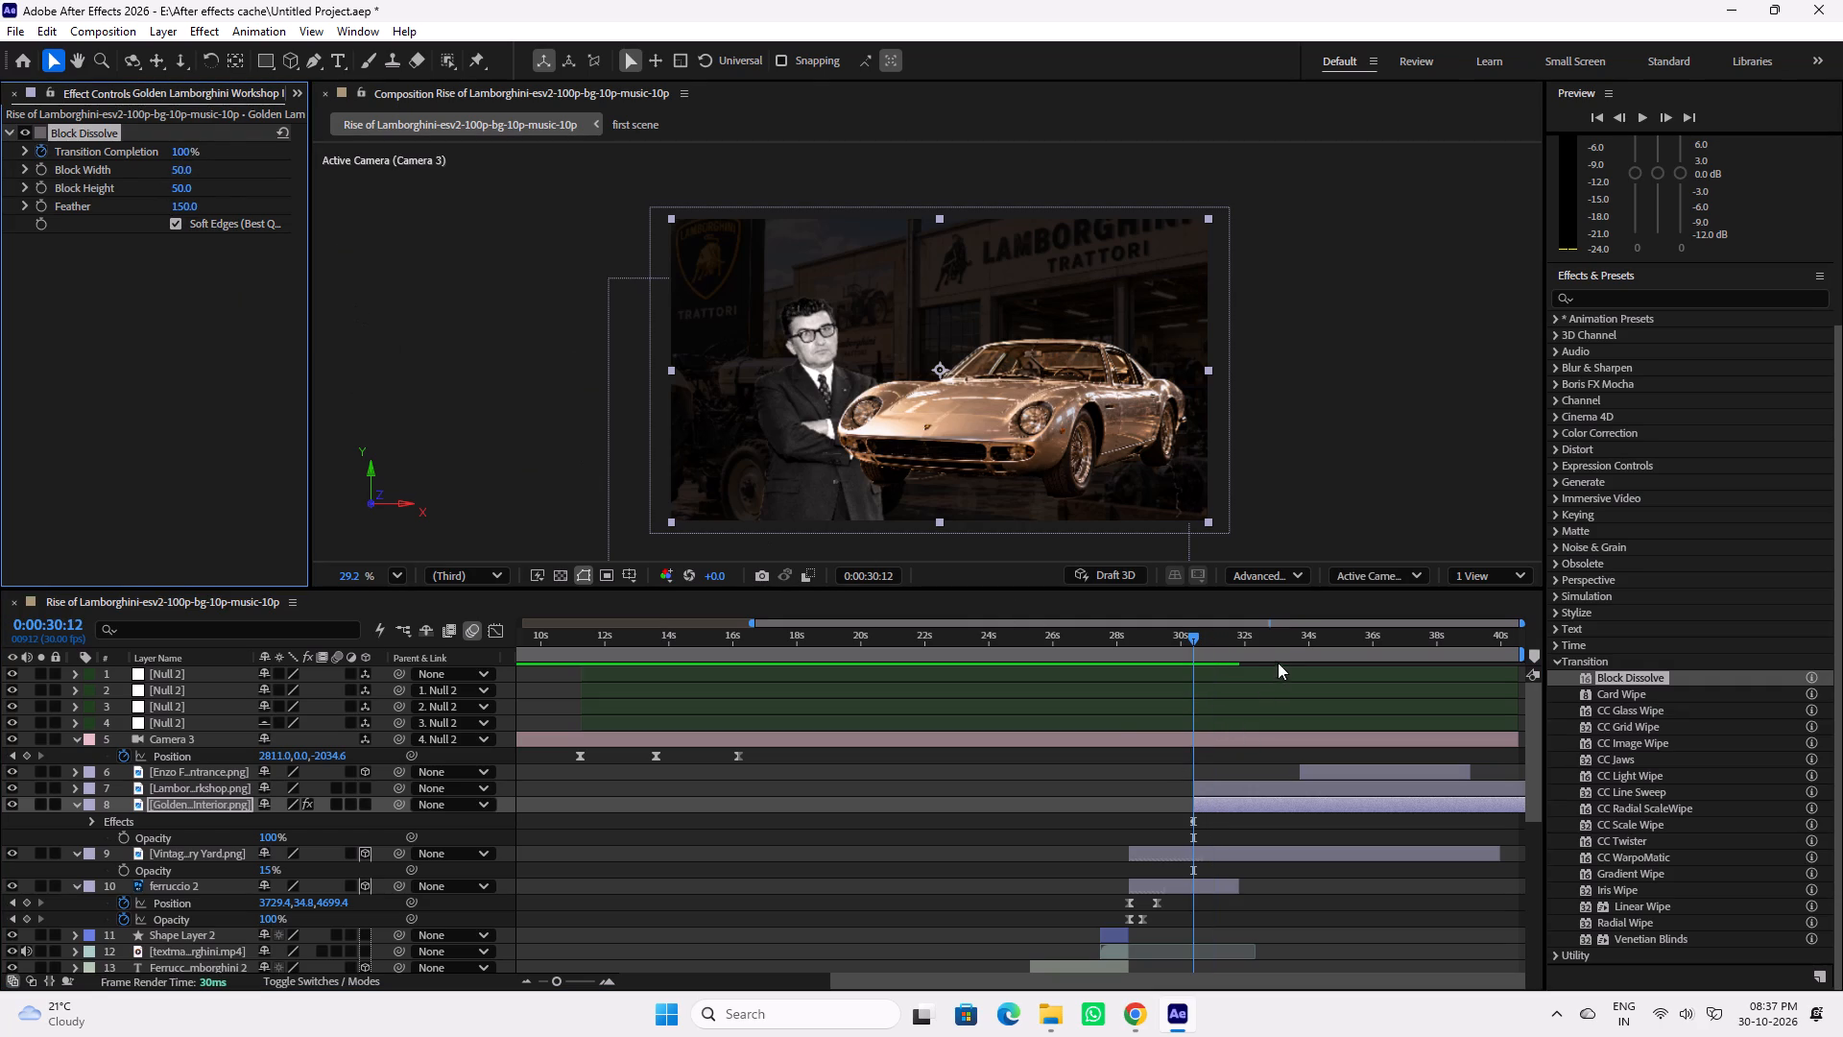
click(1263, 645)
drag(187, 154, 182, 154)
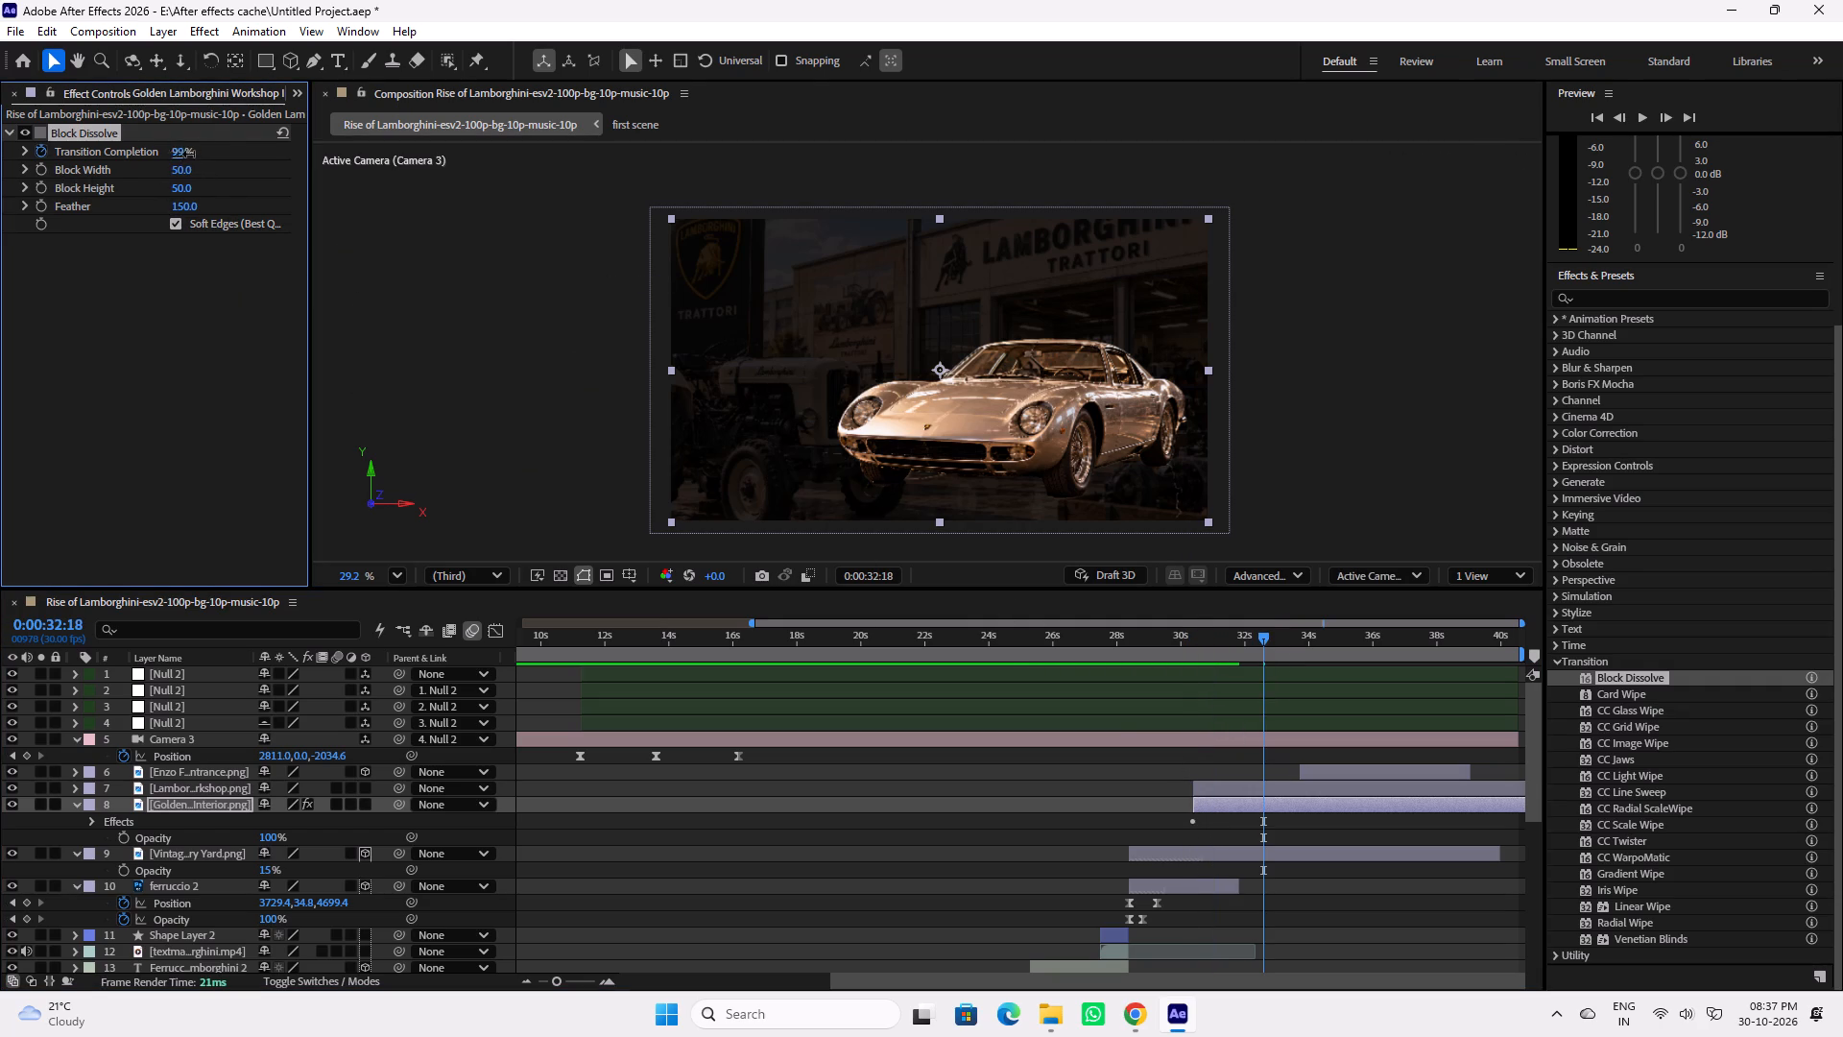
drag(182, 154, 55, 163)
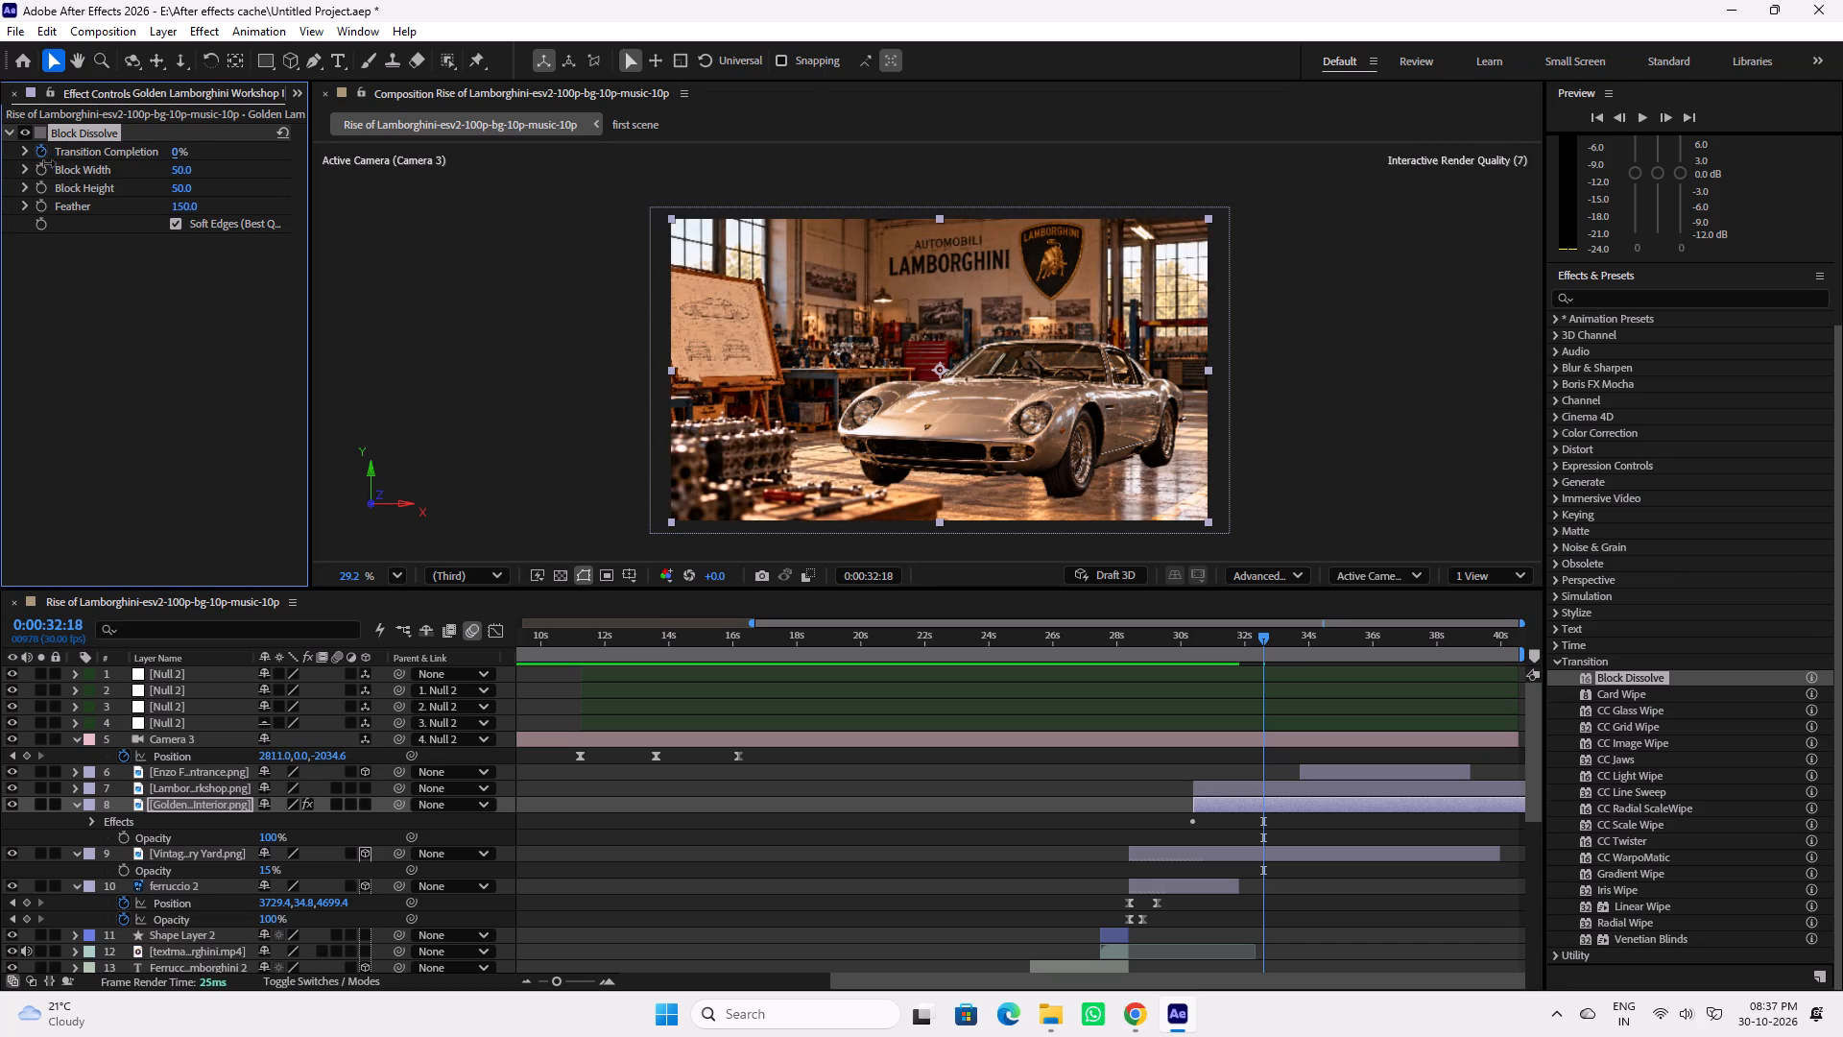
drag(55, 163, 10, 160)
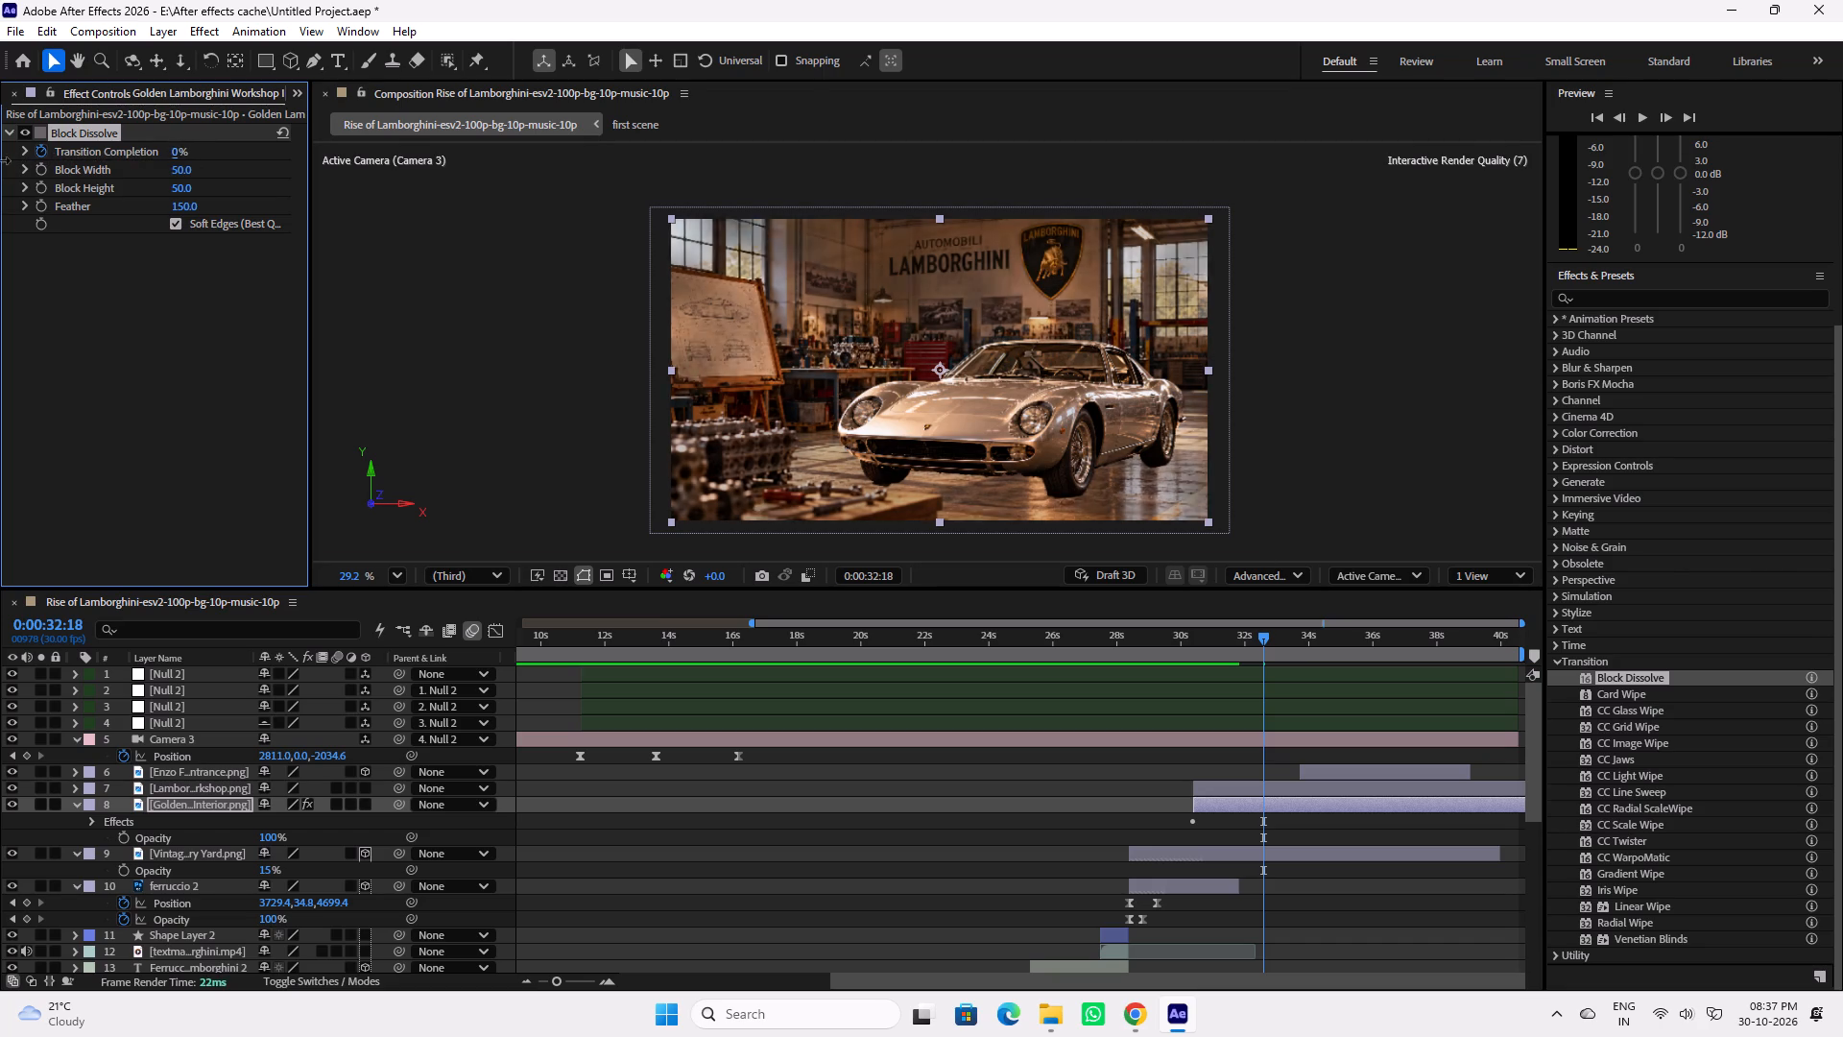
drag(10, 160, 0, 165)
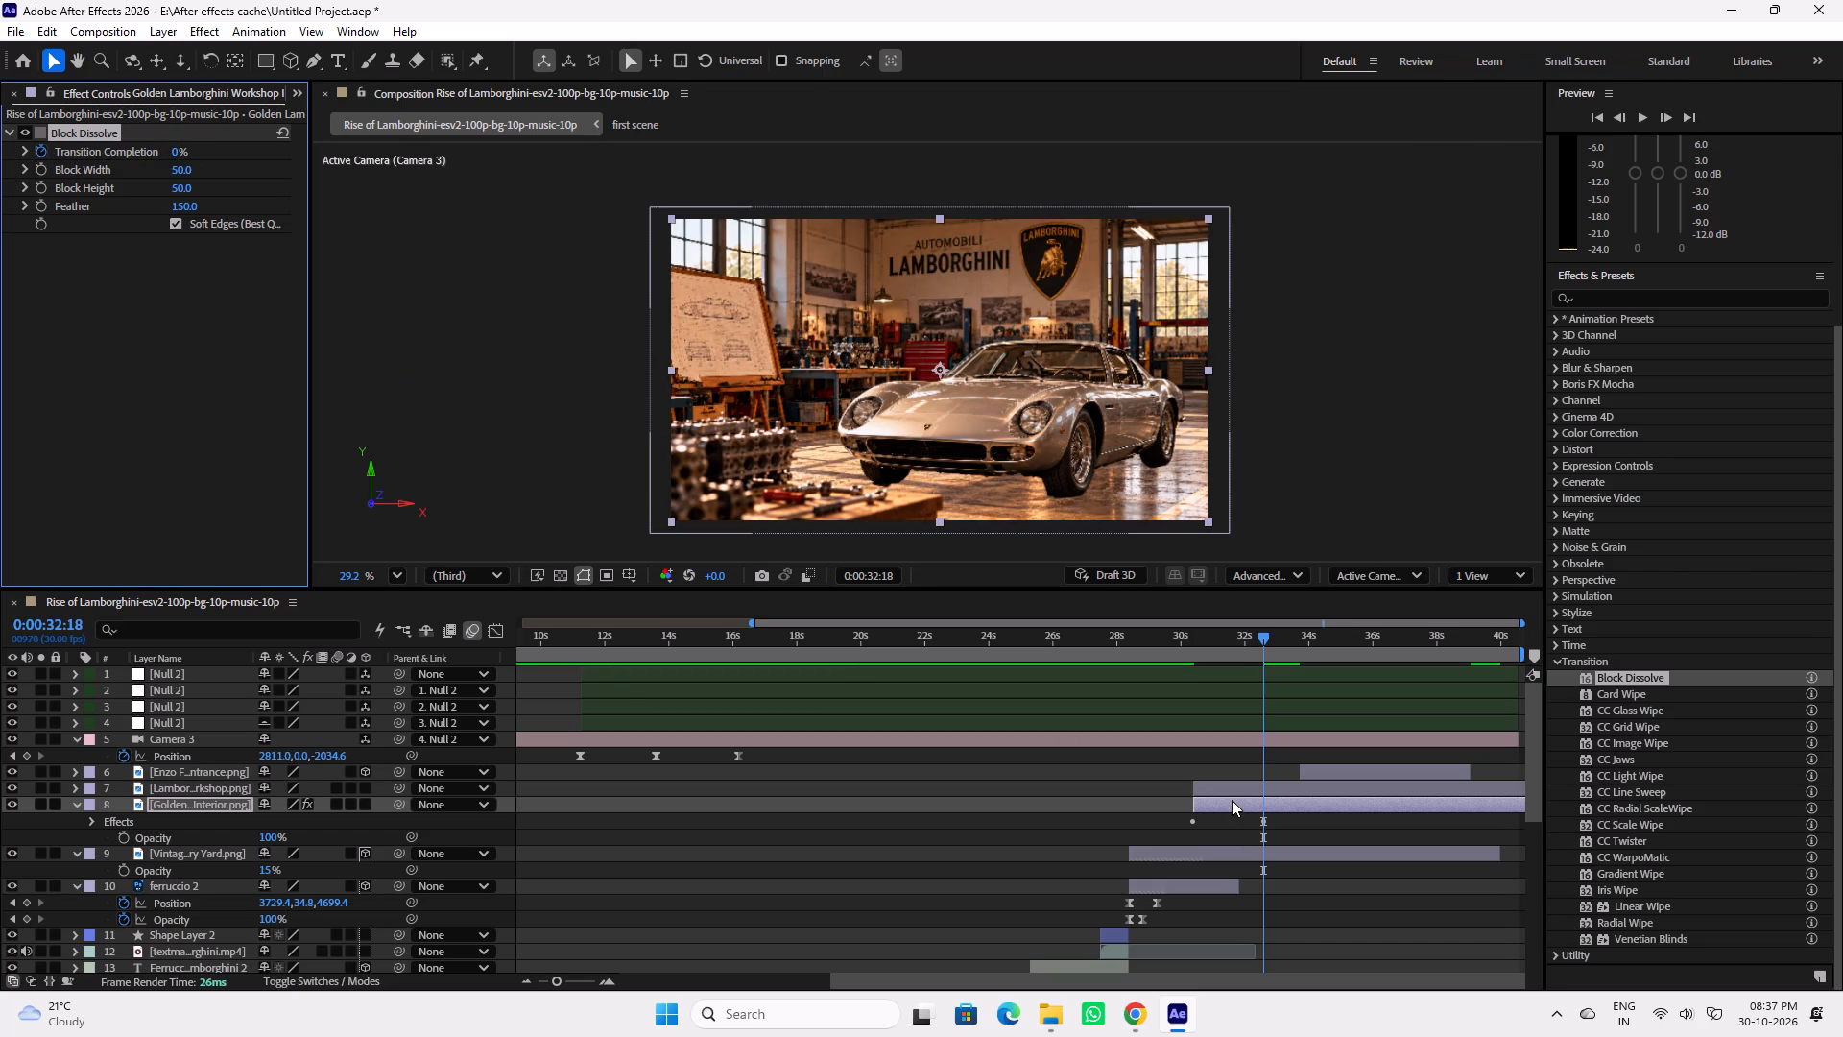
Apply Easy Ease to both Transition Completion keyframes of the workshop interior.
key(u)
drag(1291, 832, 1184, 835)
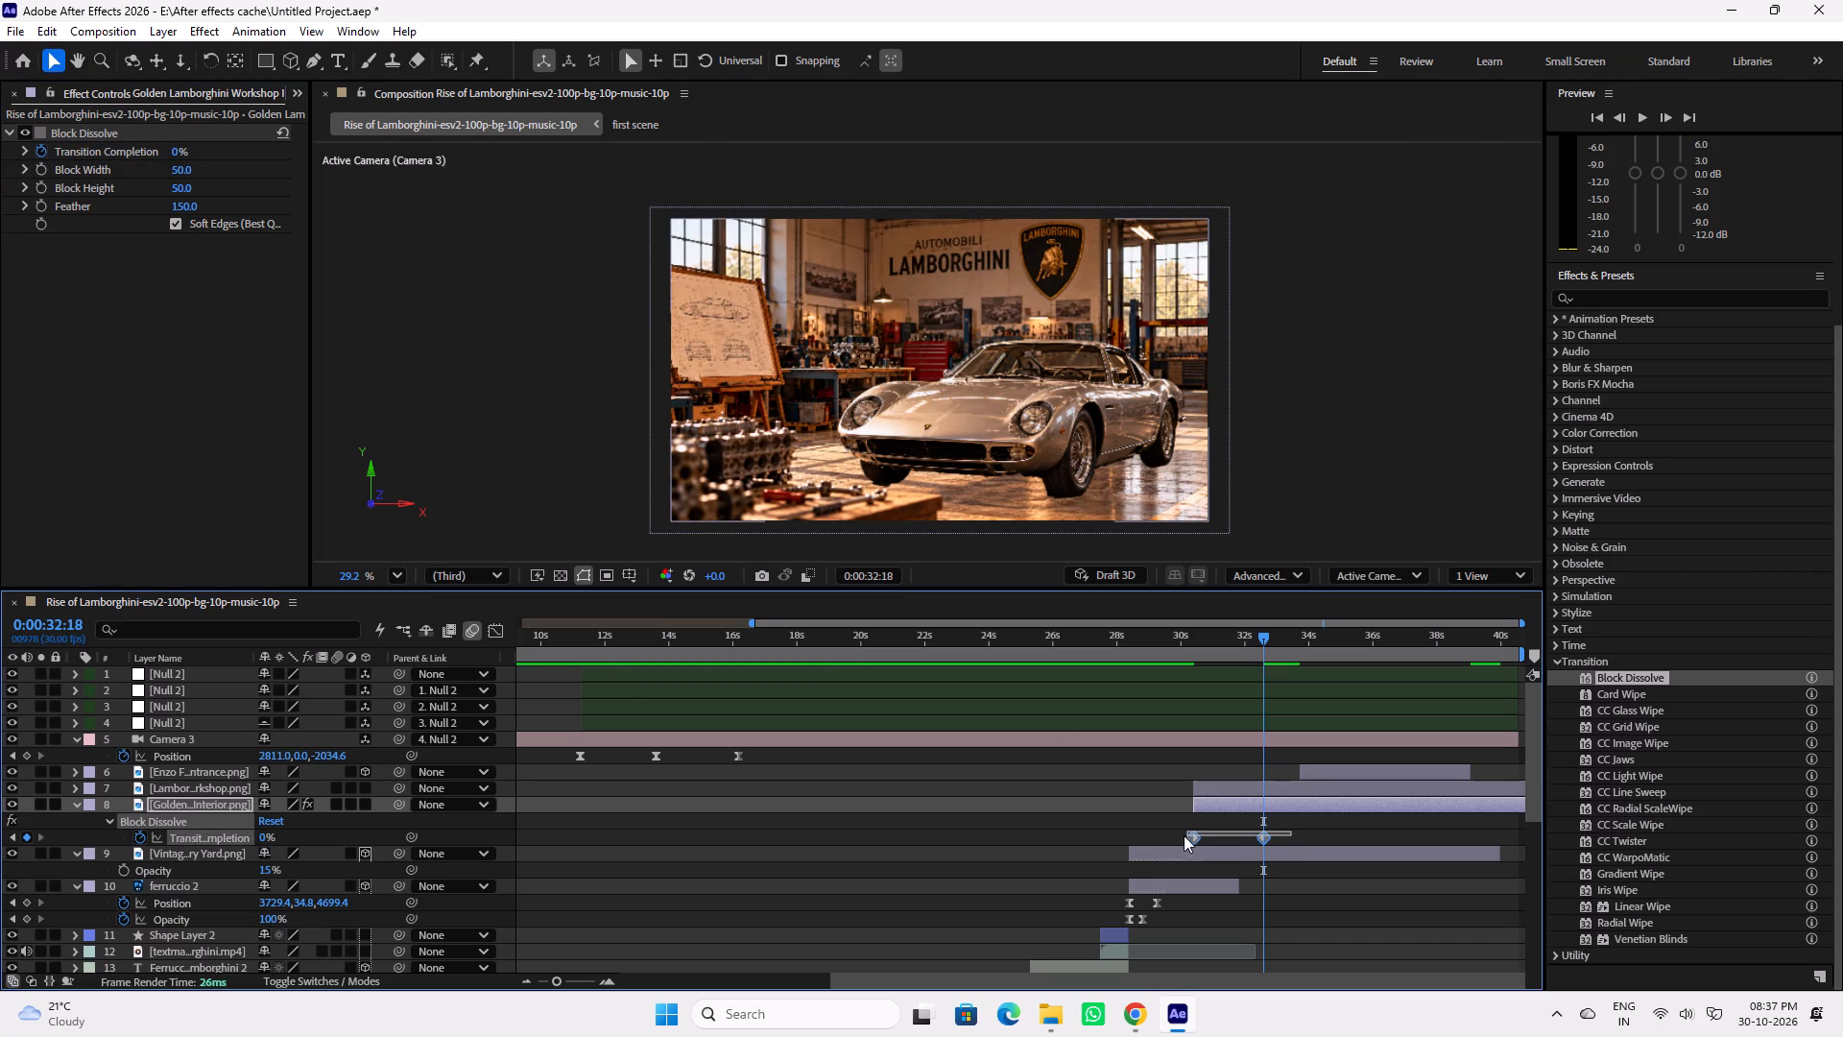
drag(1184, 835, 1167, 837)
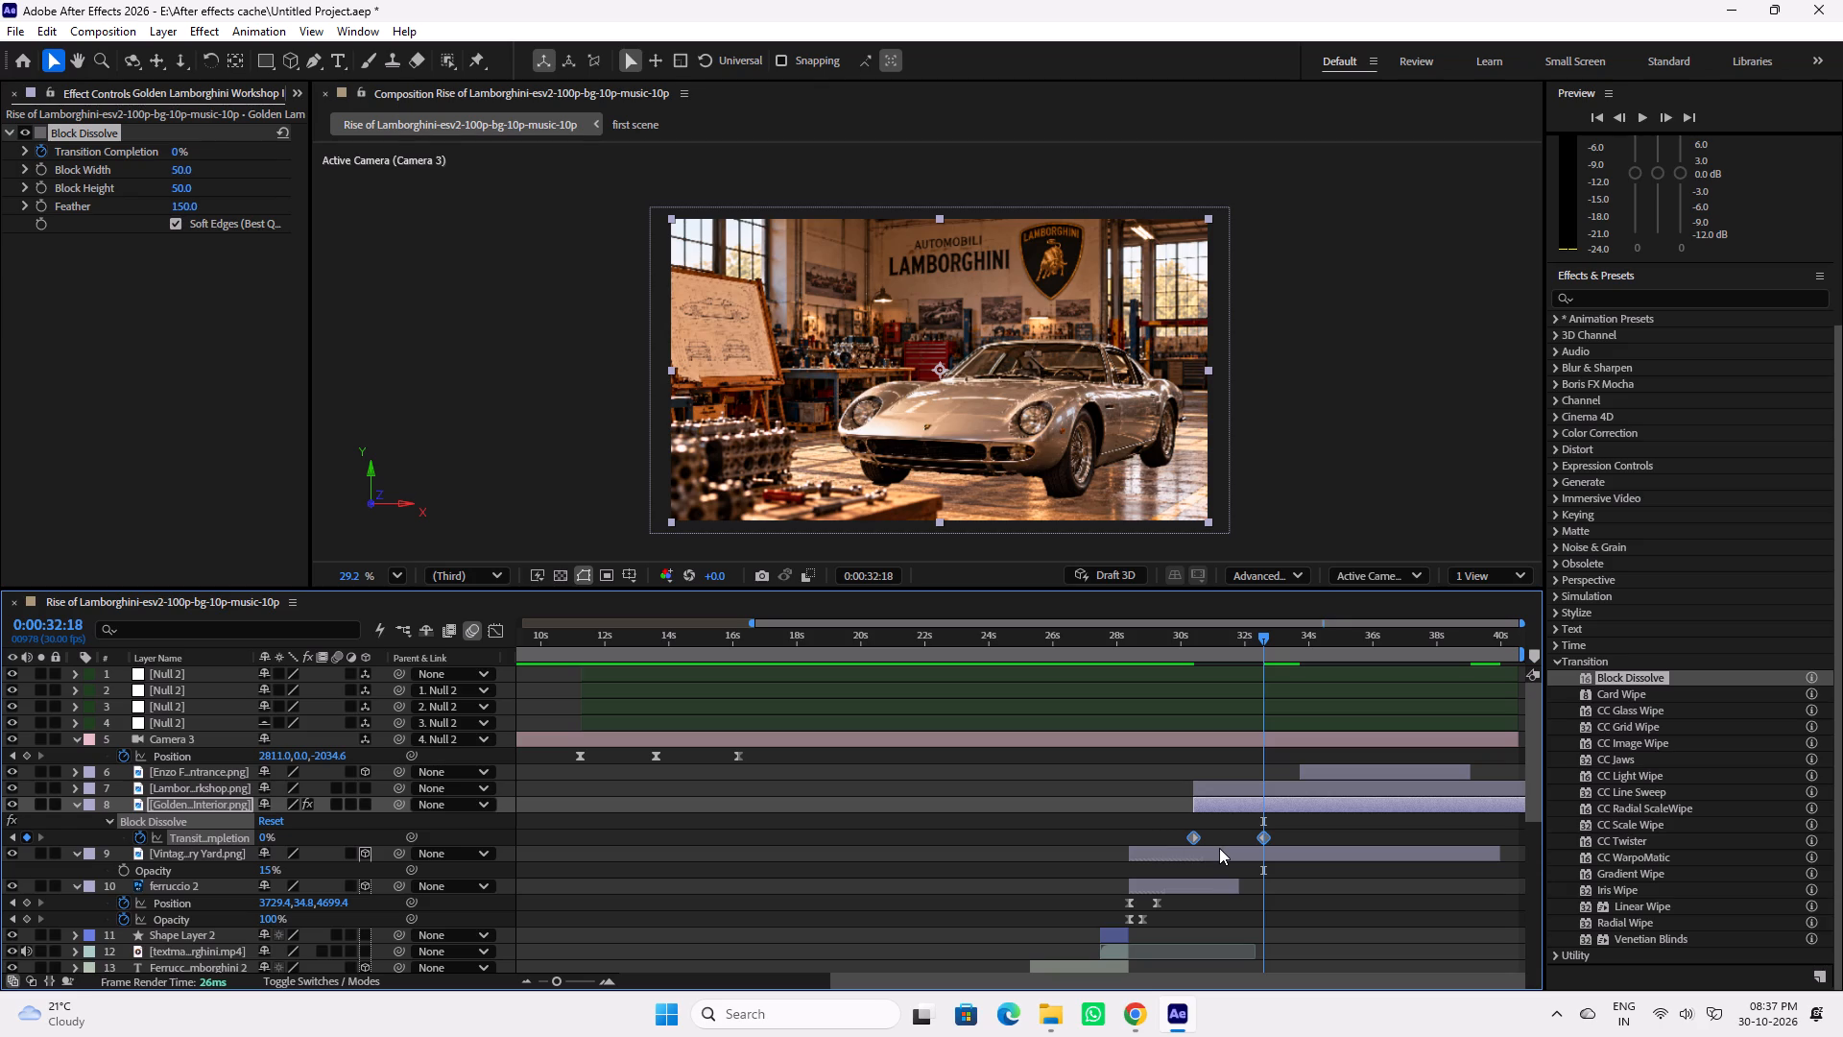
key(F9)
Reveal the car cutout layer's Position and extend the layer's start back to about 0:00:29:08.
drag(1207, 639, 1199, 639)
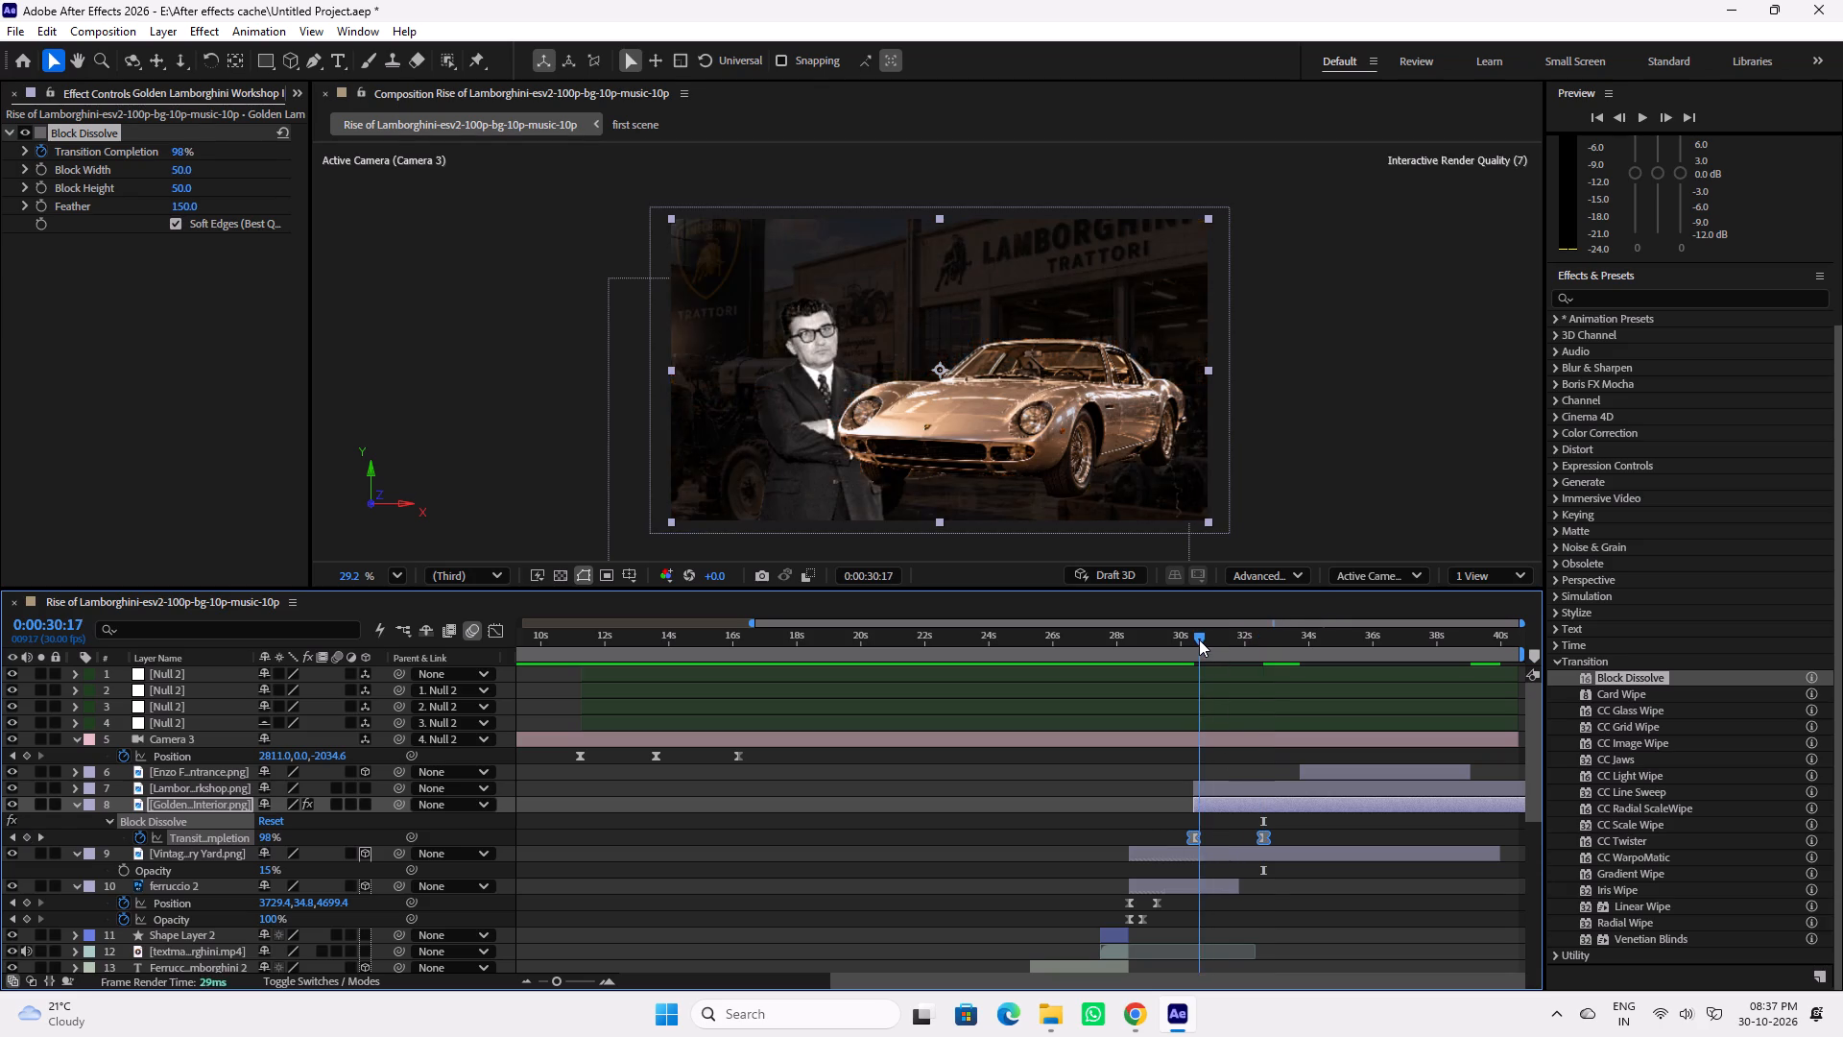
drag(1199, 639, 1187, 639)
drag(1190, 639, 1205, 642)
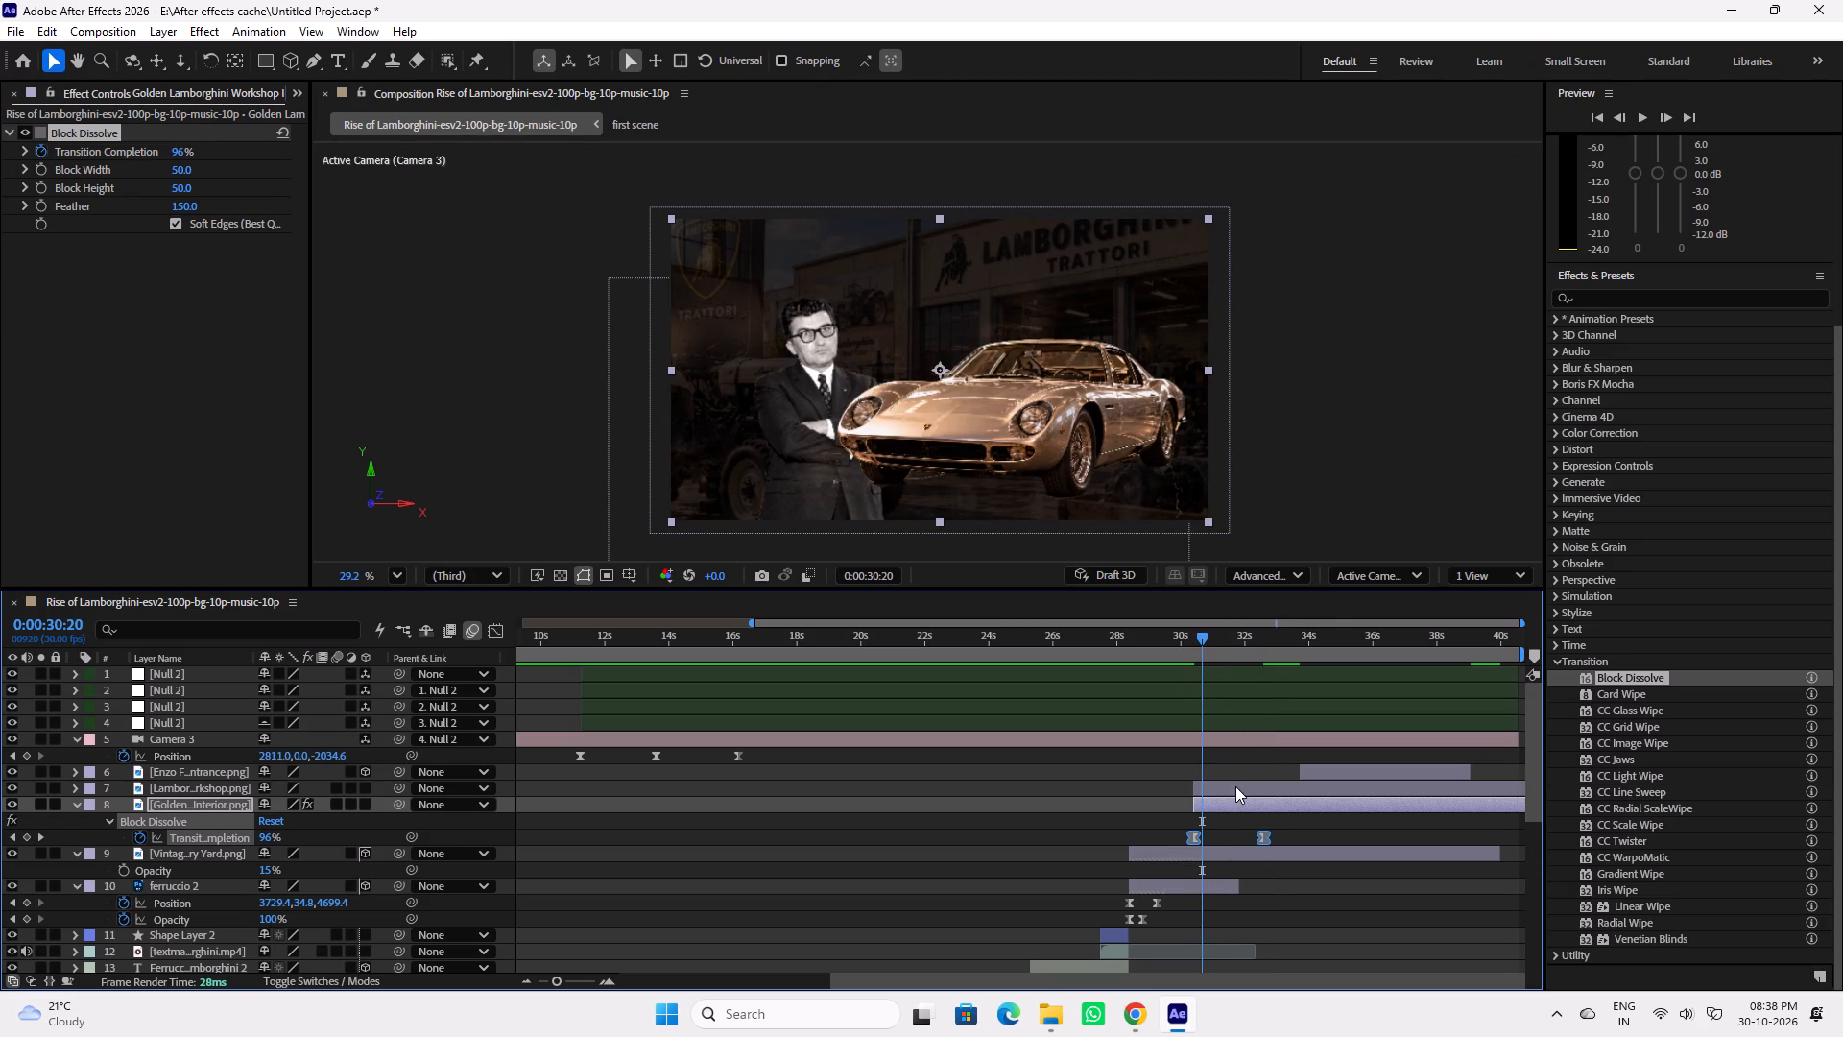
click(1235, 787)
key(p)
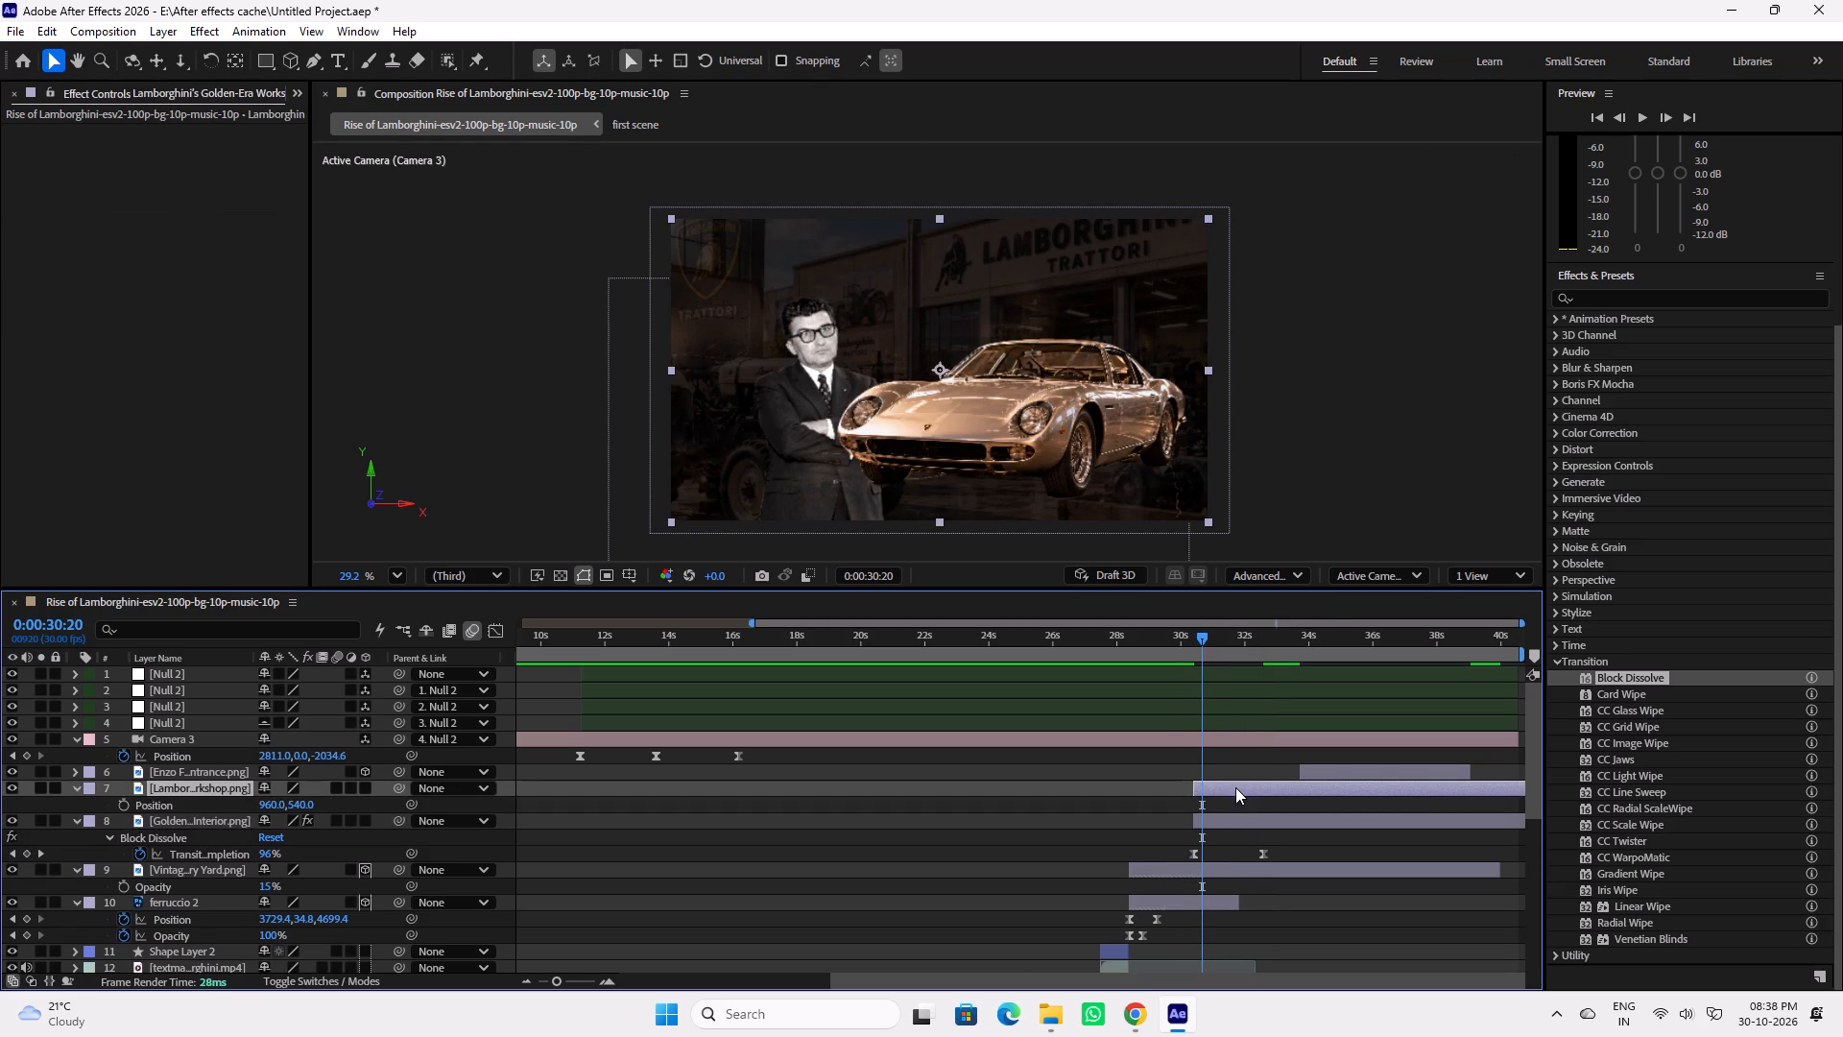
drag(1194, 789, 1156, 789)
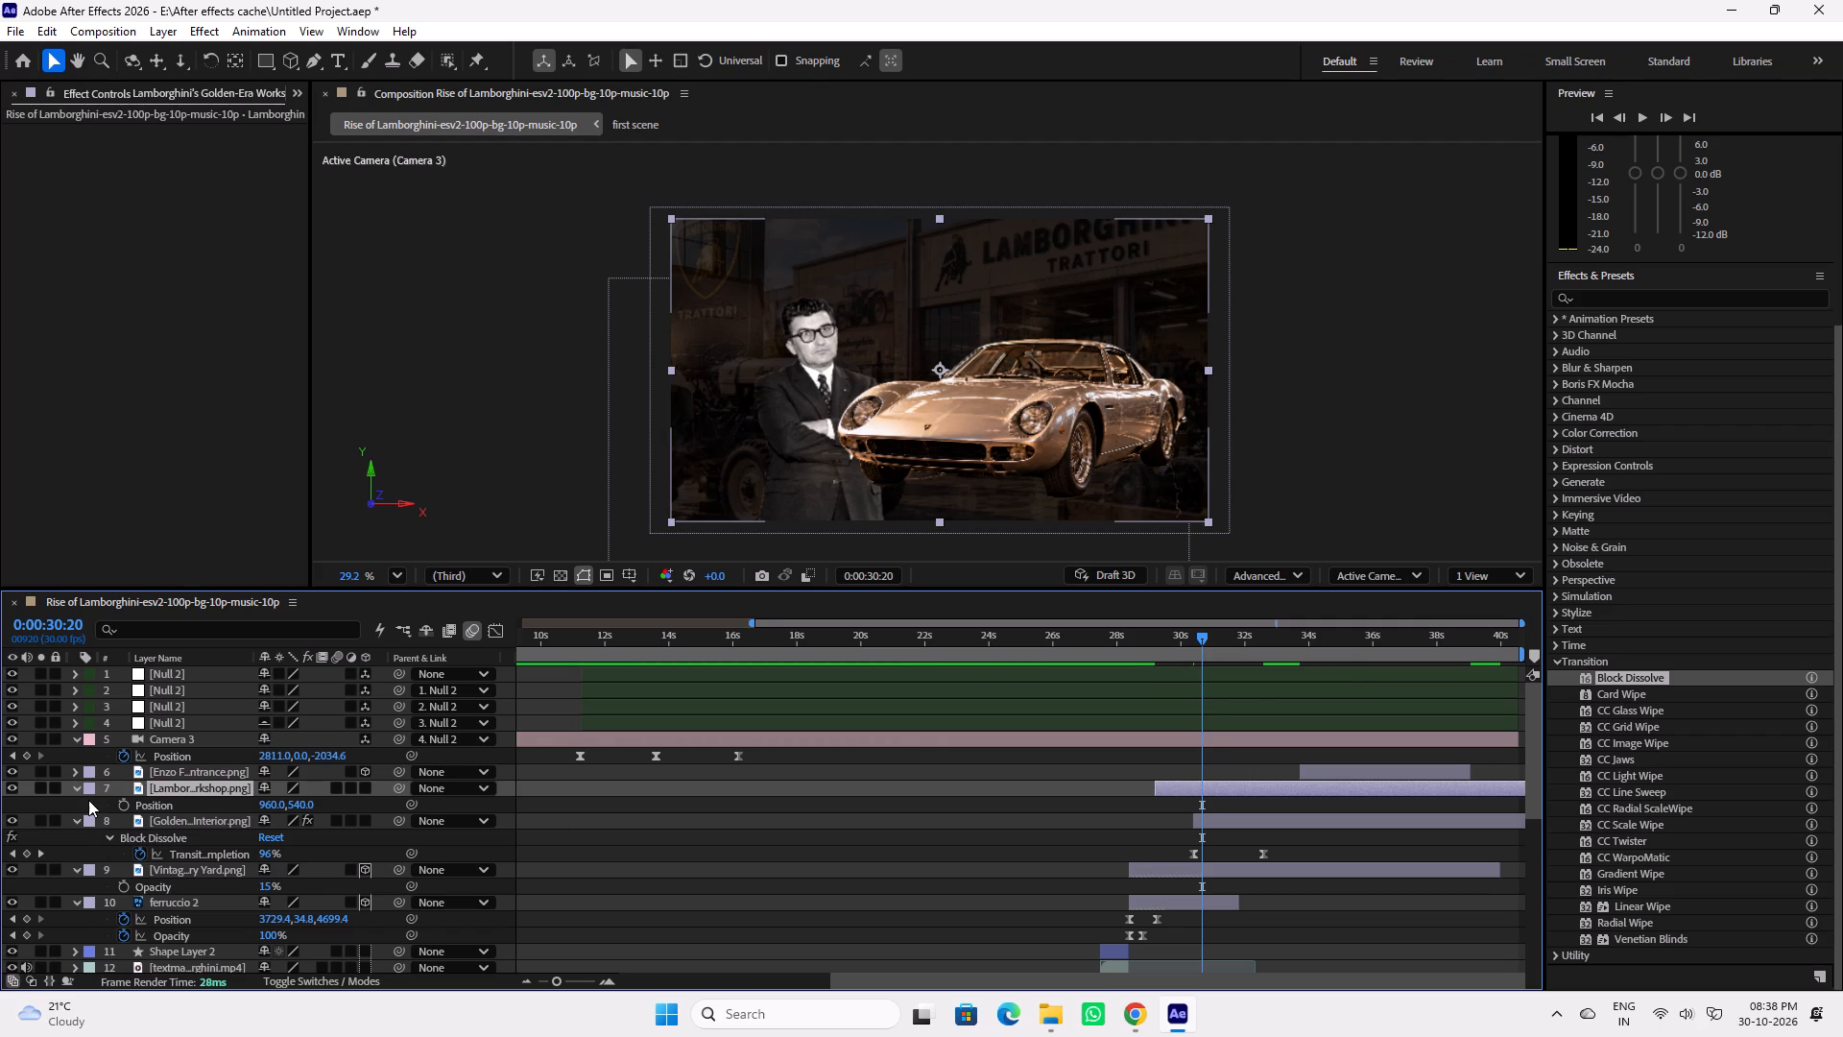
Keyframe the car cutout's Position at 960, 540 at 0:00:30:20 and off-frame at 2291, 540 at 0:00:29:08.
click(119, 801)
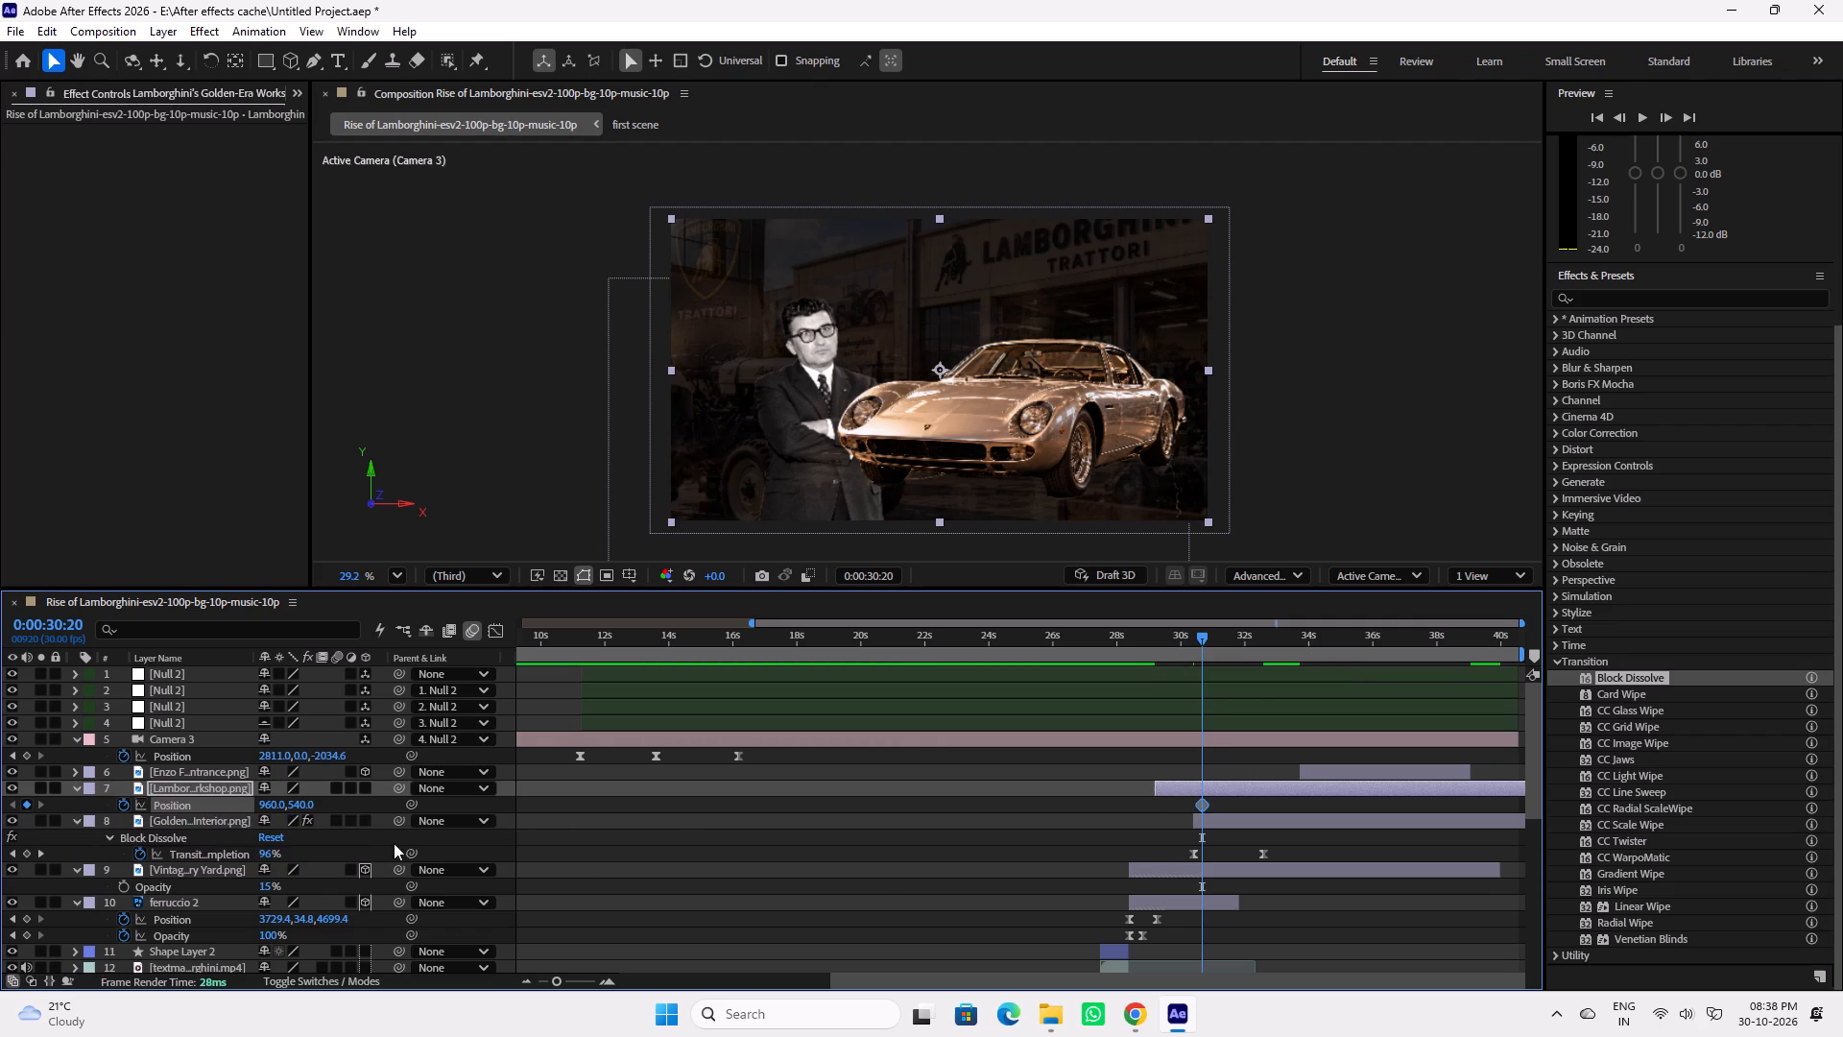
drag(1196, 645, 1161, 646)
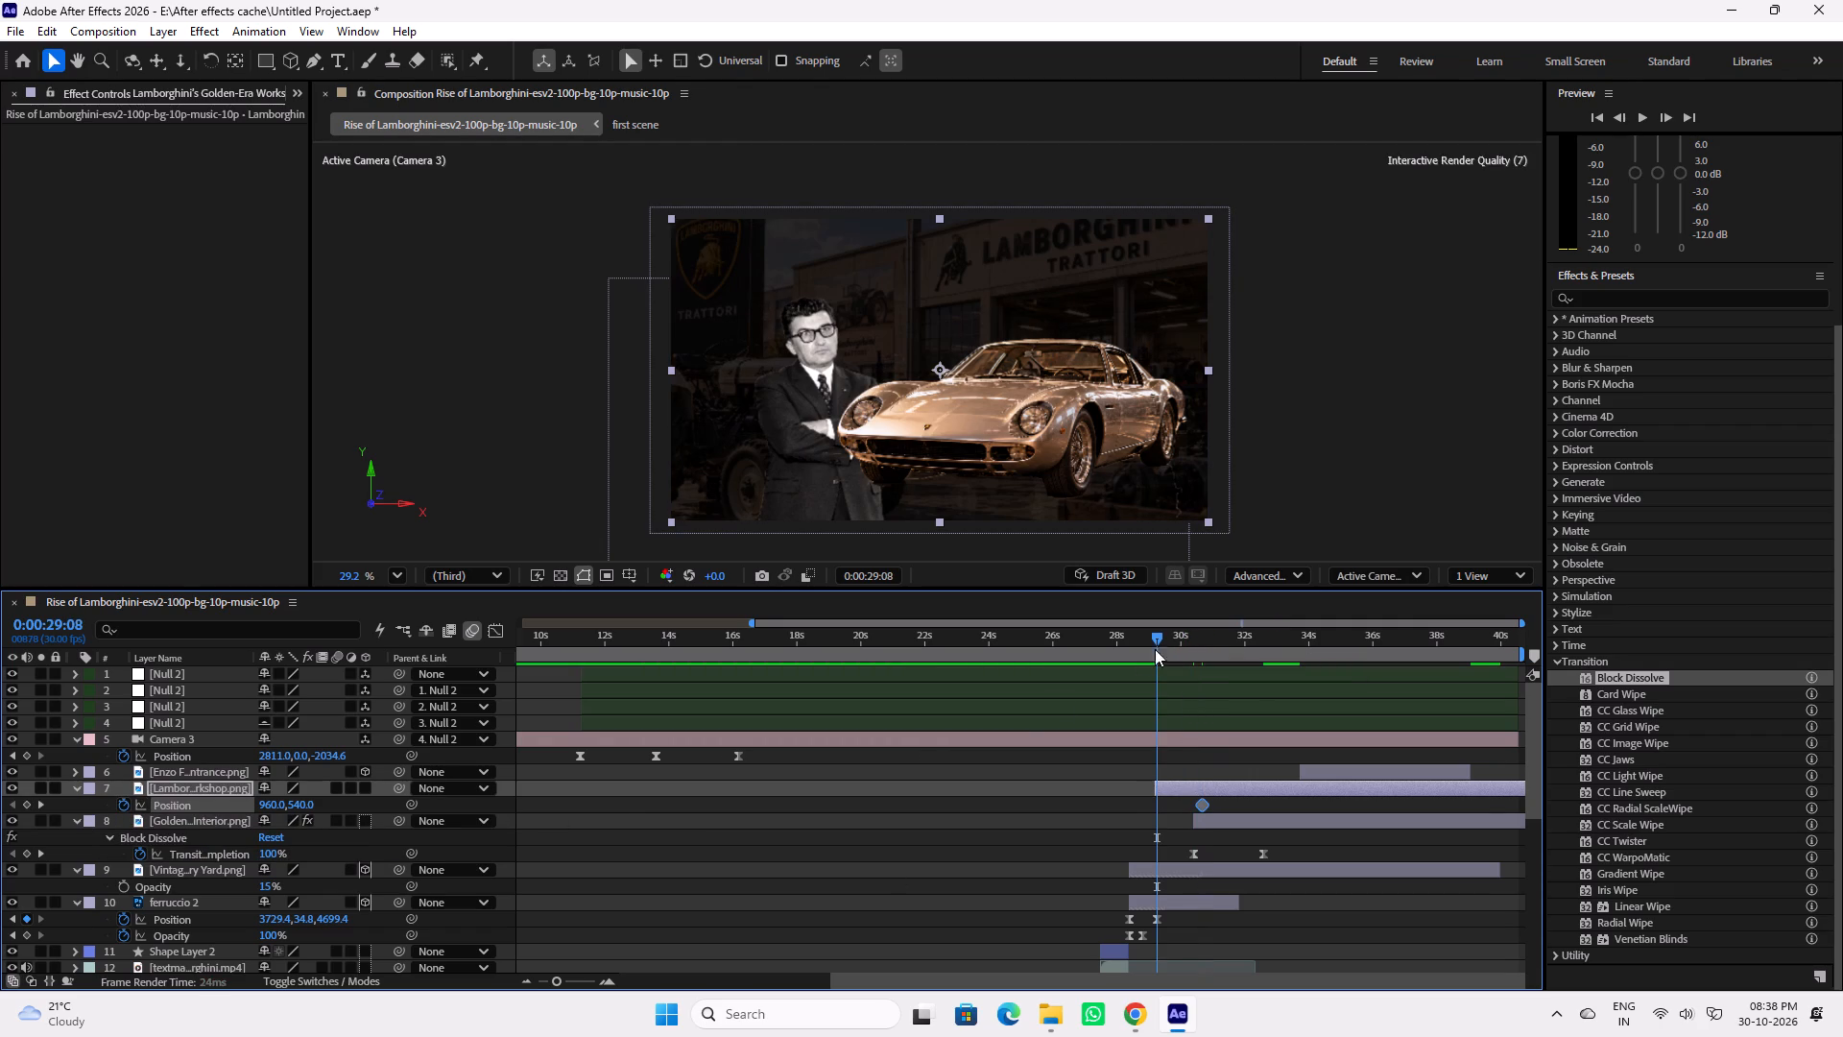
drag(266, 804, 320, 801)
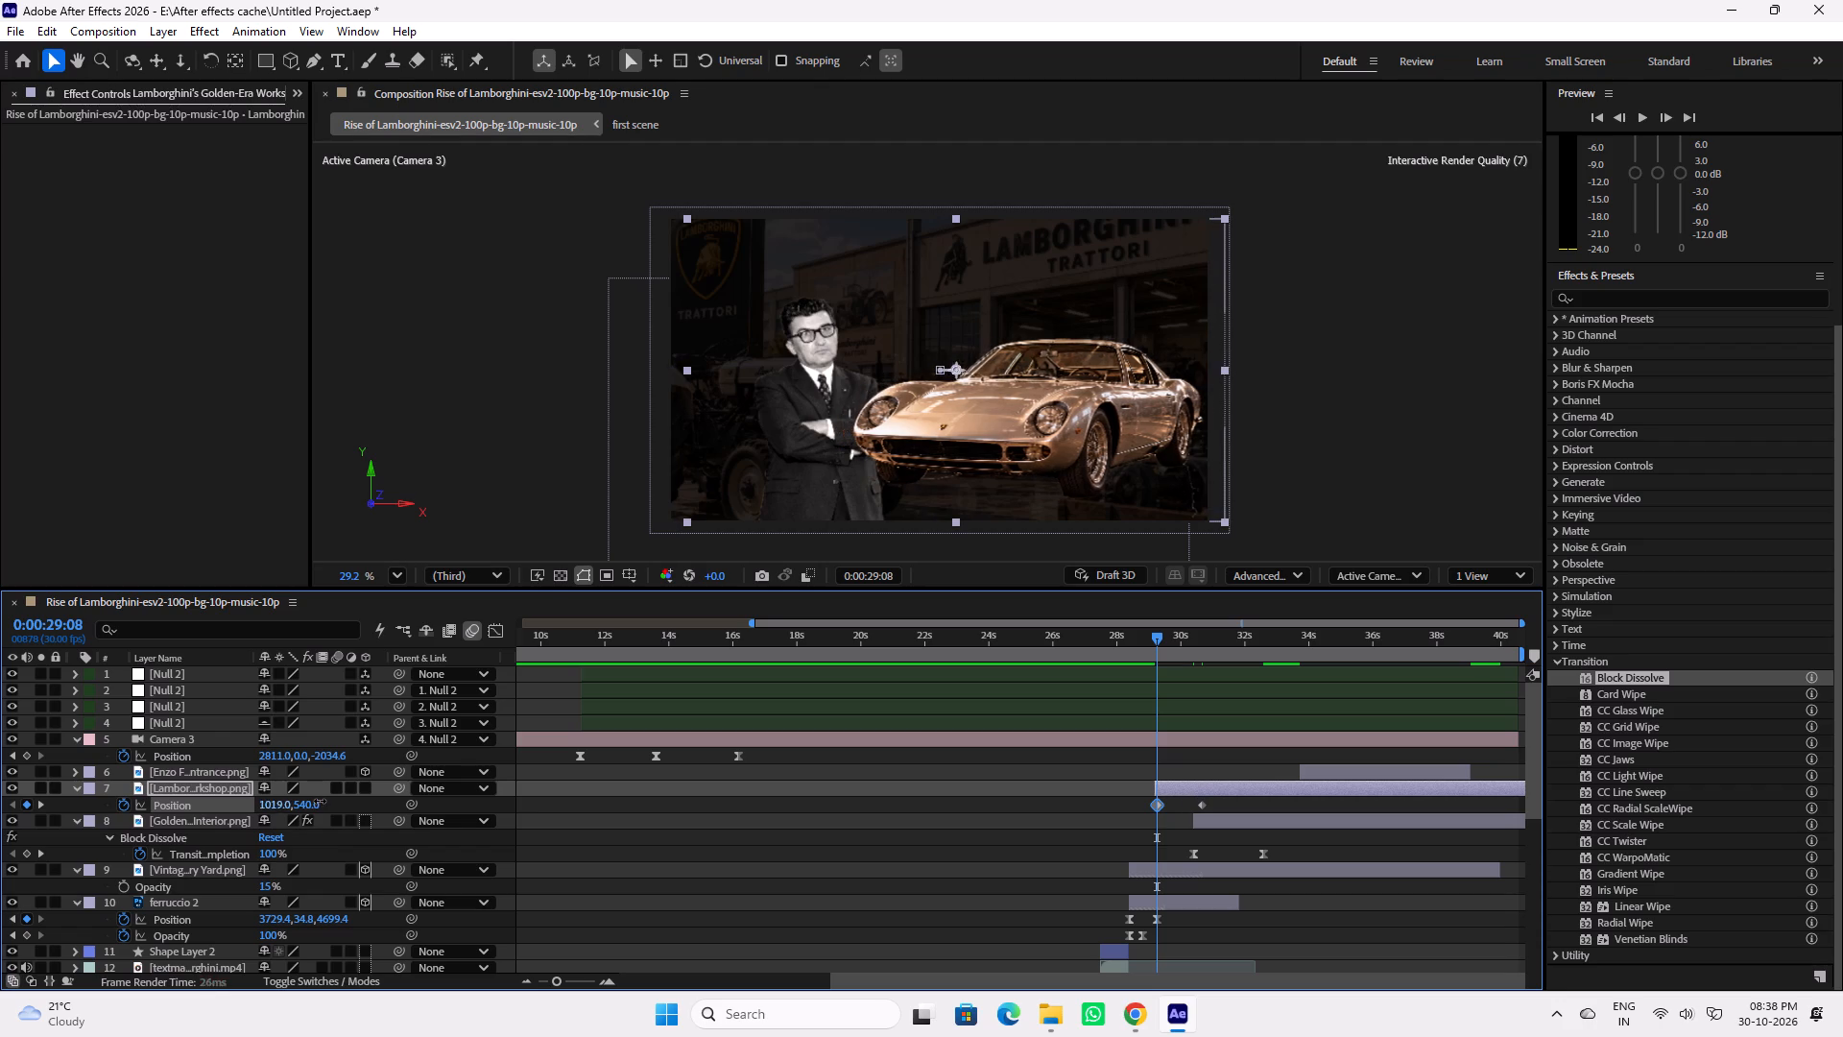
drag(320, 801, 1453, 916)
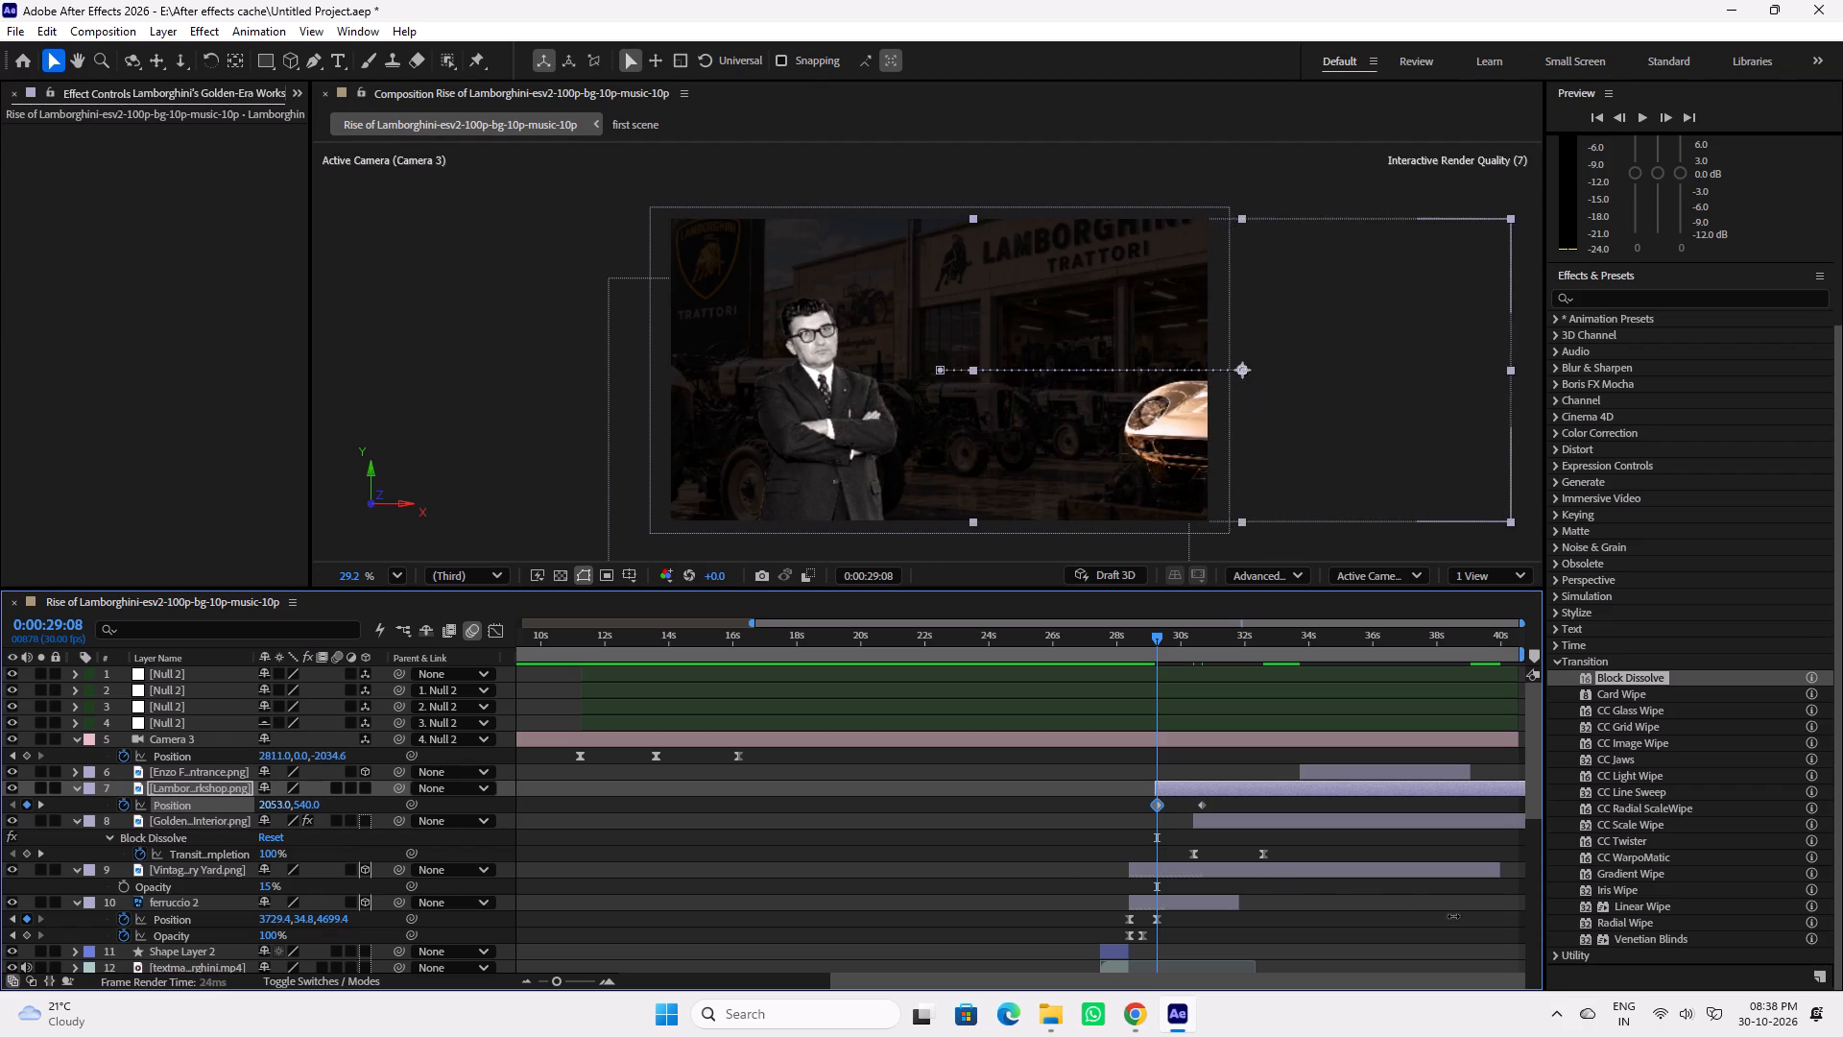
drag(1453, 916, 1662, 922)
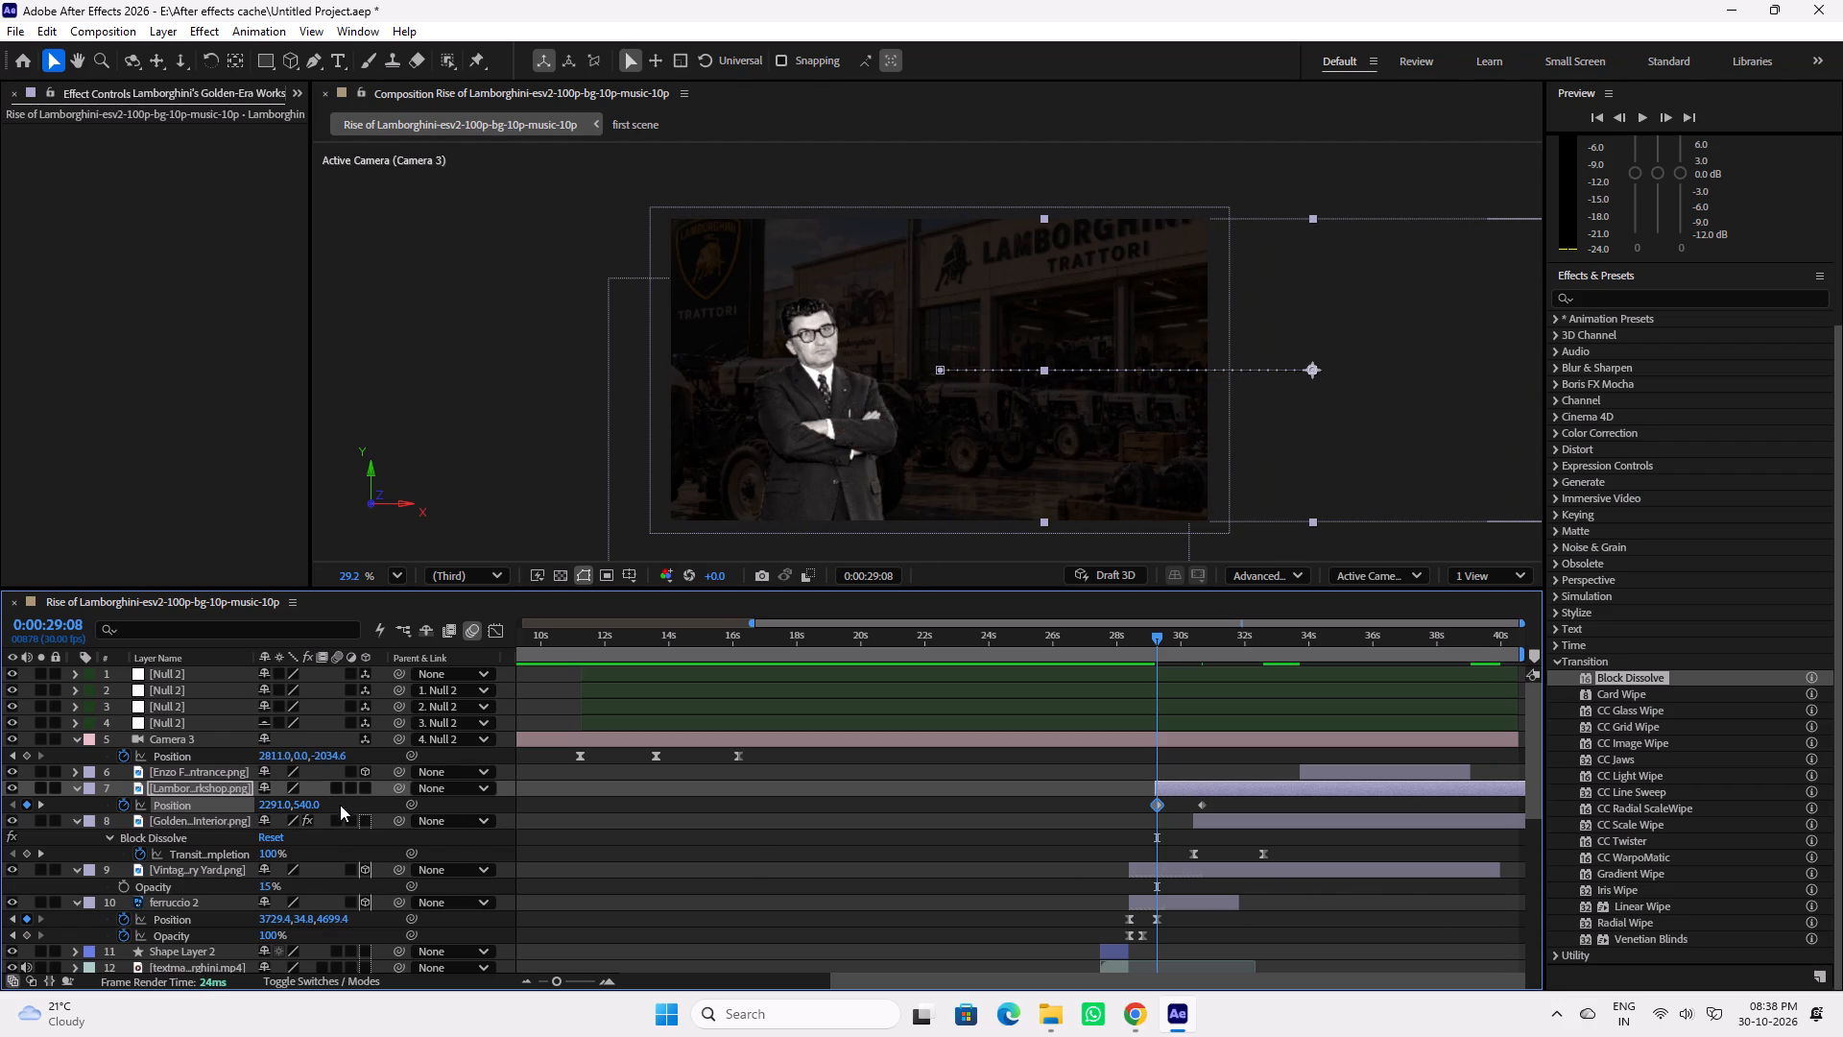
Enable motion blur for the car cutout layer.
click(337, 788)
Apply Easy Ease to both of the car cutout's Position keyframes.
drag(1228, 803, 1137, 814)
key(F9)
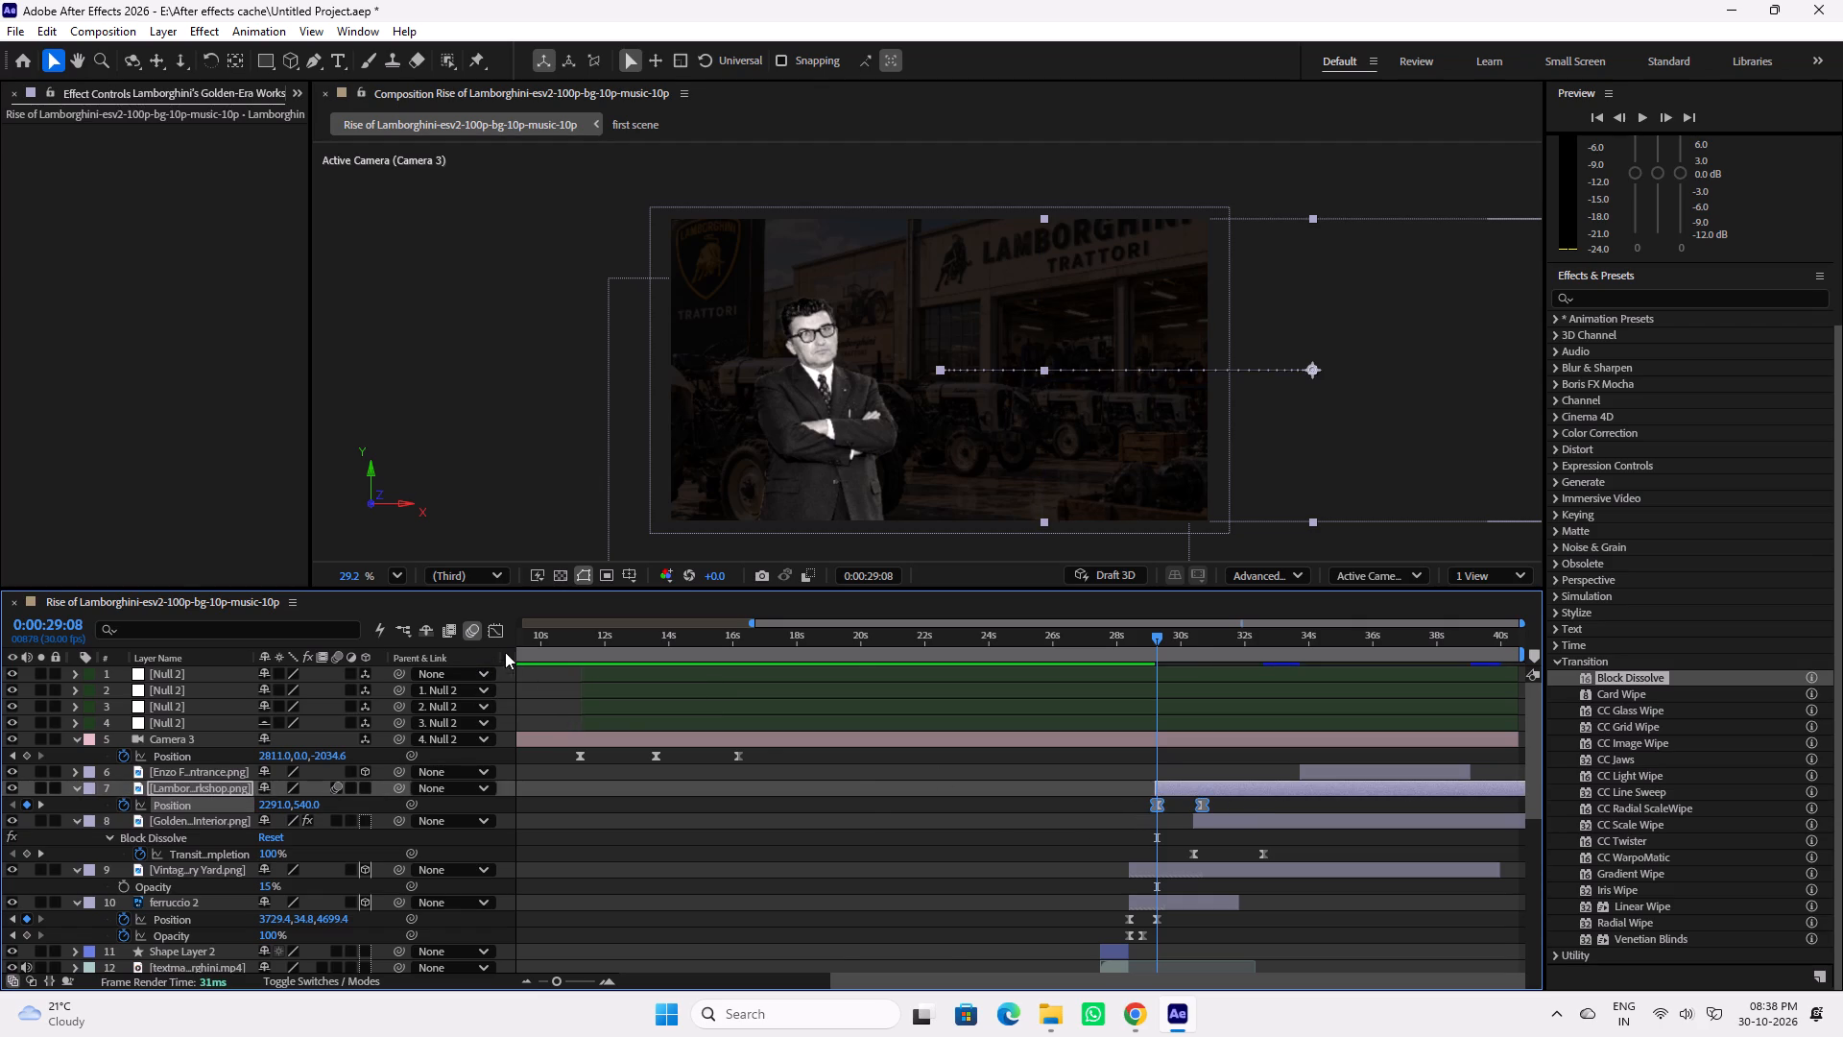
In the speed graph, set the car's 0:00:30:20 Position keyframe to 75% incoming and outgoing influence.
click(497, 638)
drag(1248, 905, 1185, 936)
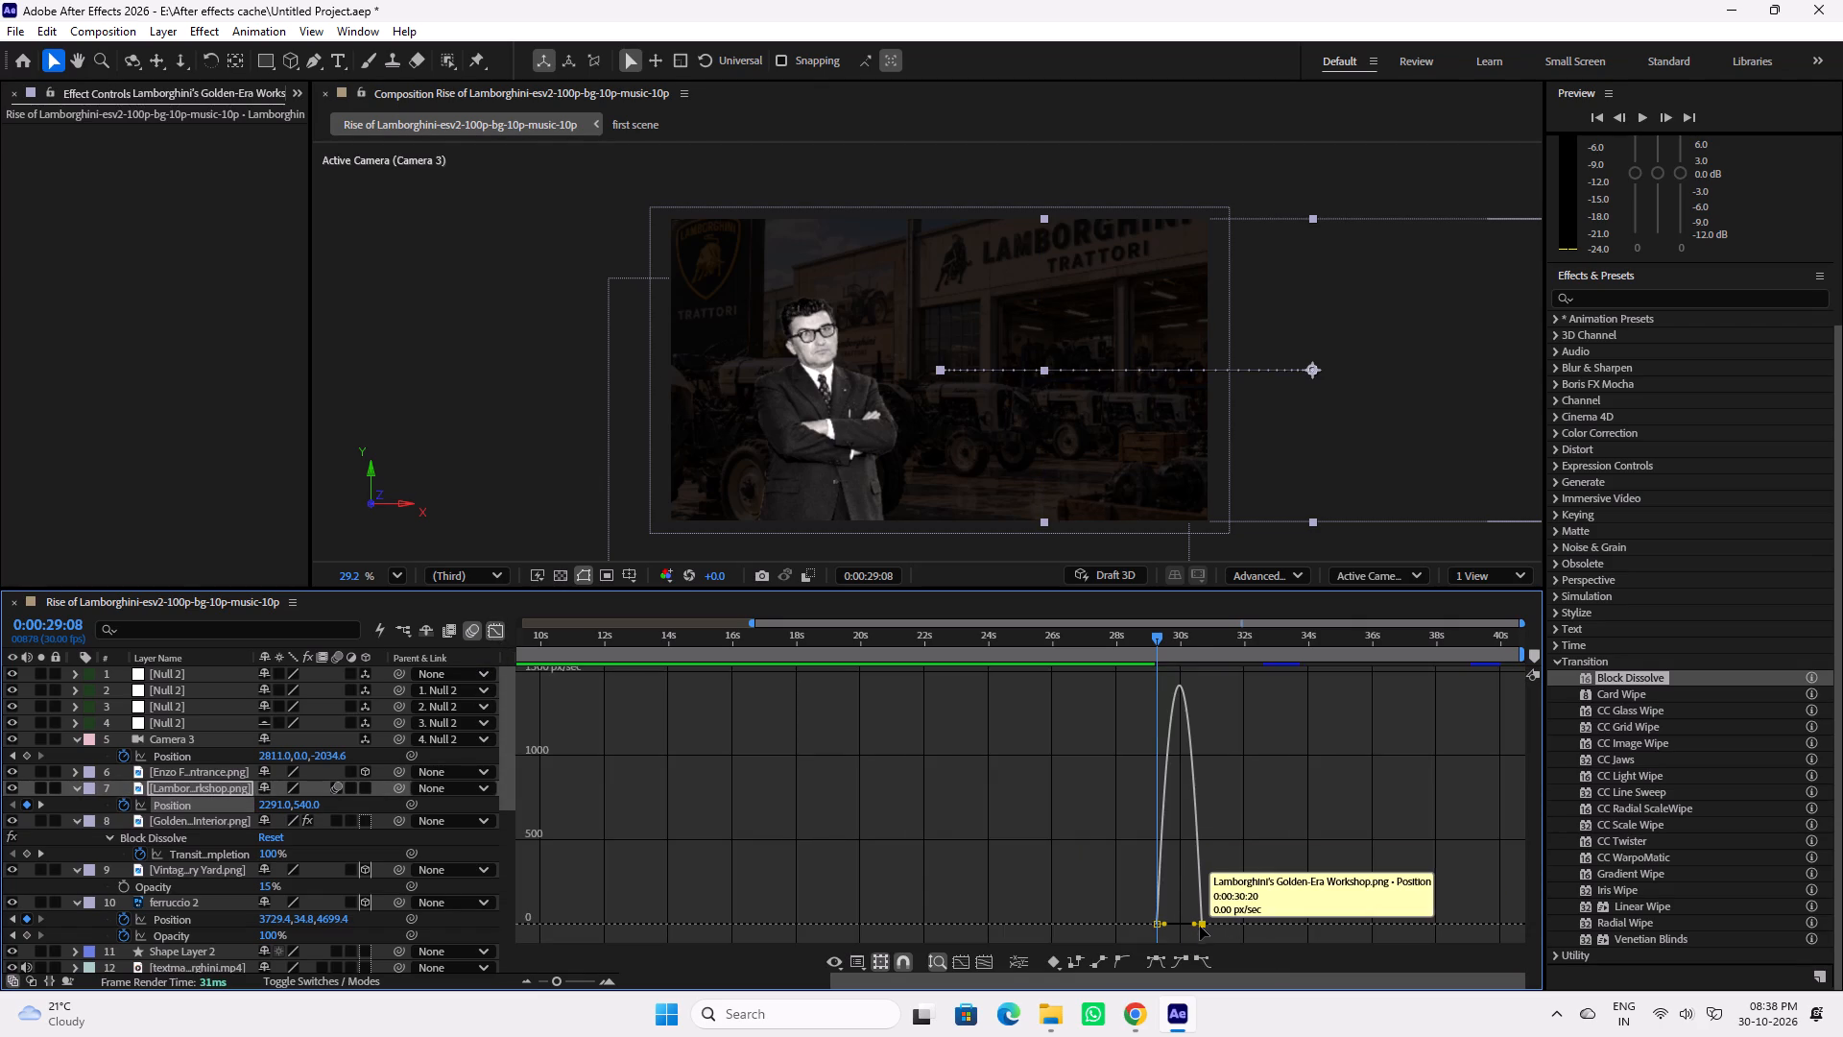
double_click(1201, 926)
click(1044, 497)
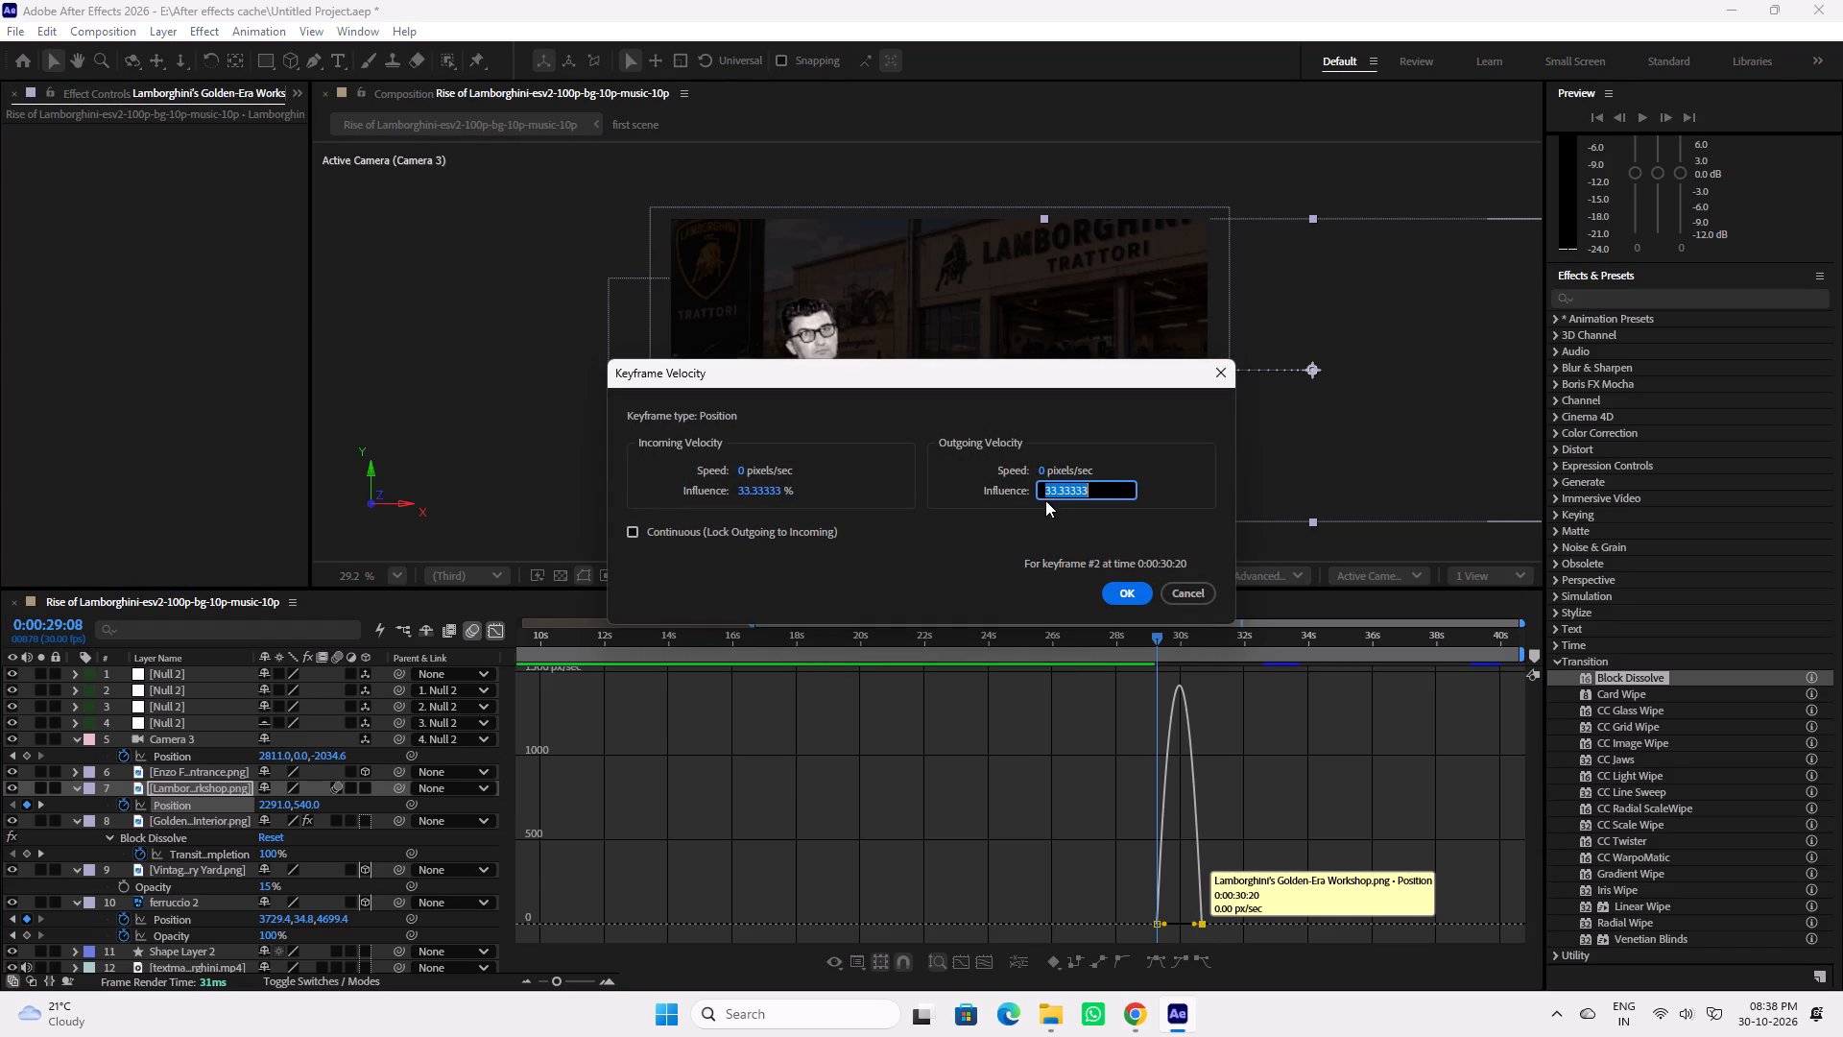
key(7)
key(5)
click(778, 490)
key(7)
key(5)
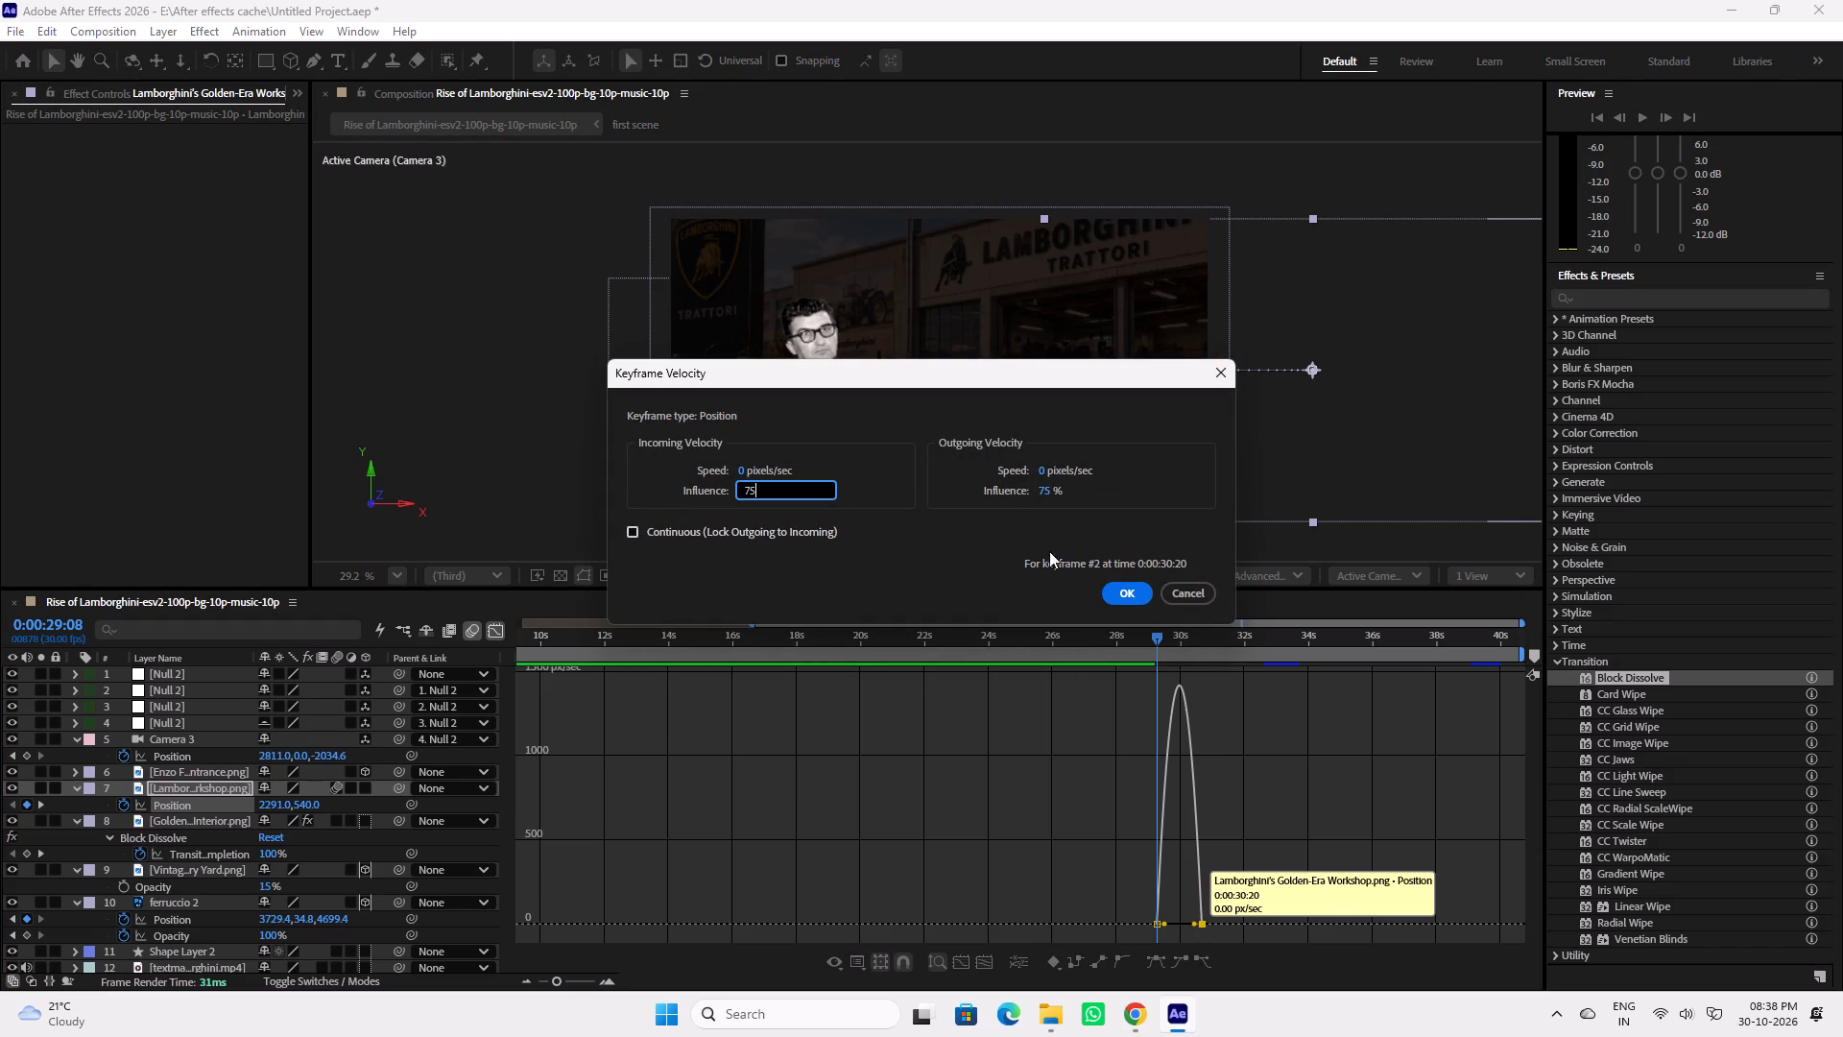
click(1135, 597)
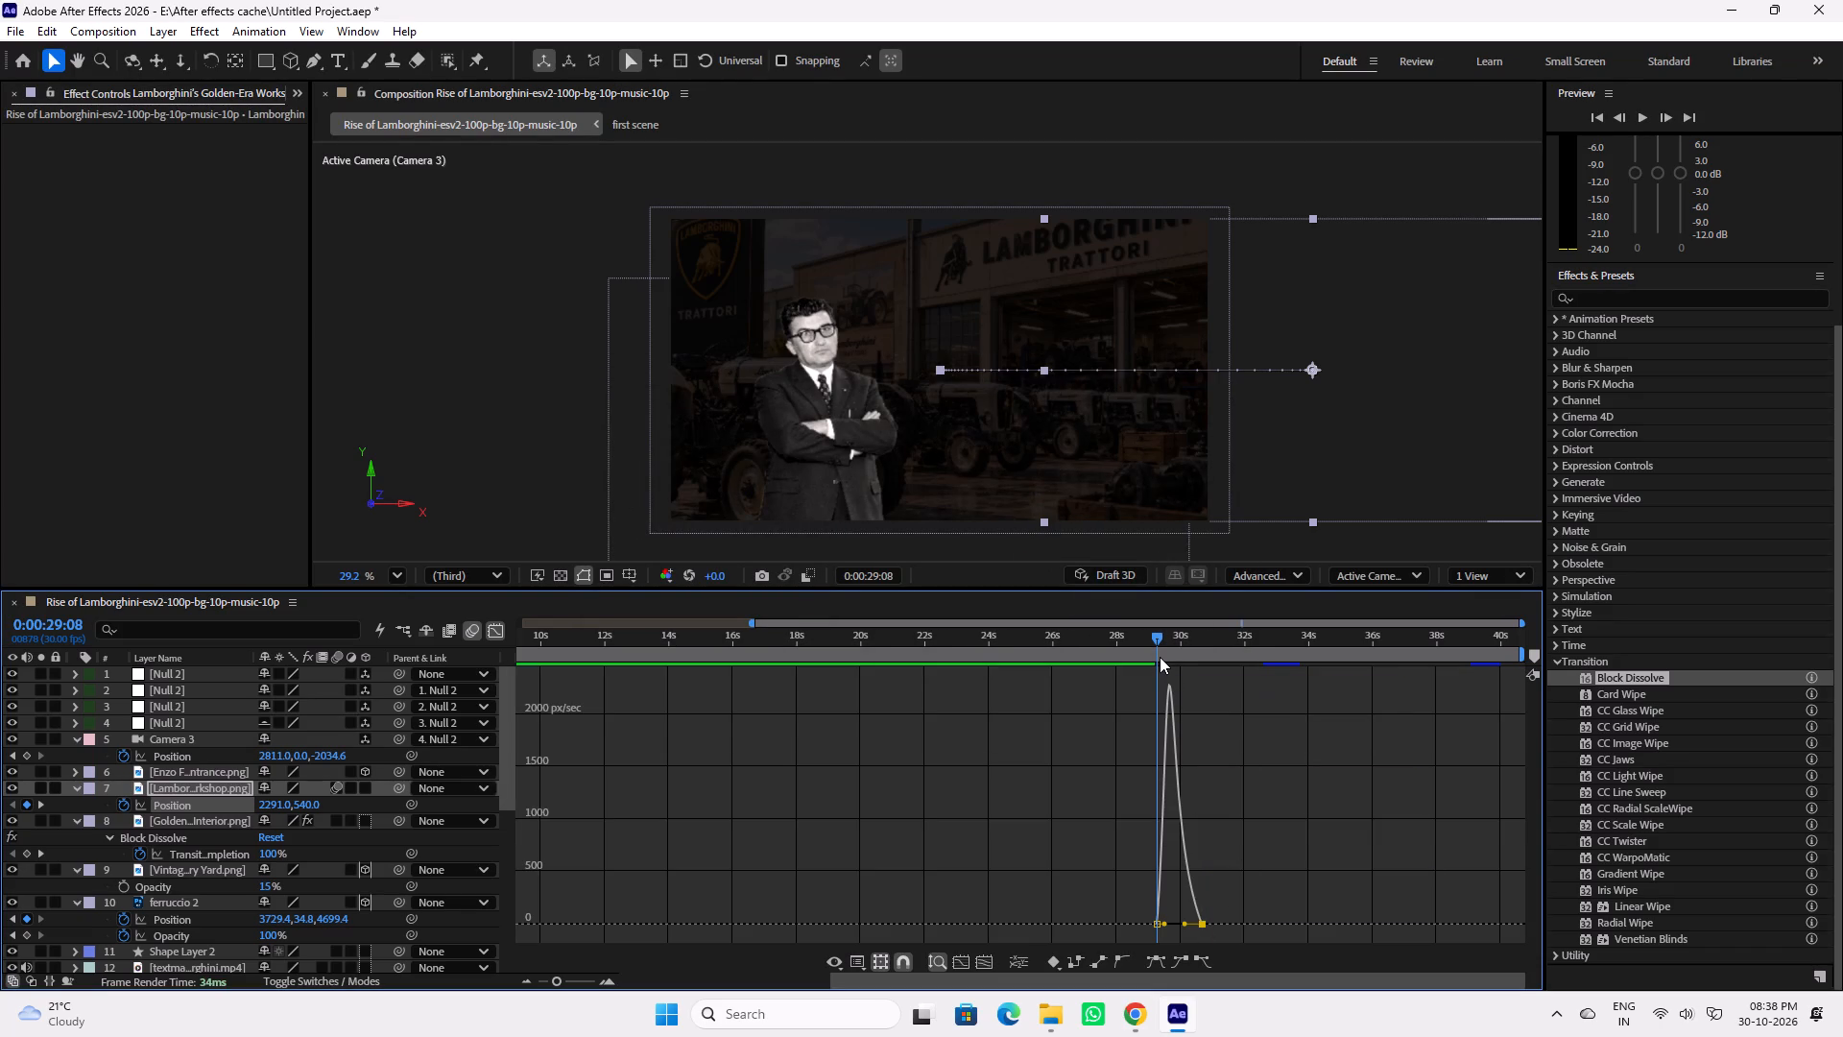
Play back the car slide-in and workshop dissolve, including a run from 0:00:27:02, to check their timing.
key(space)
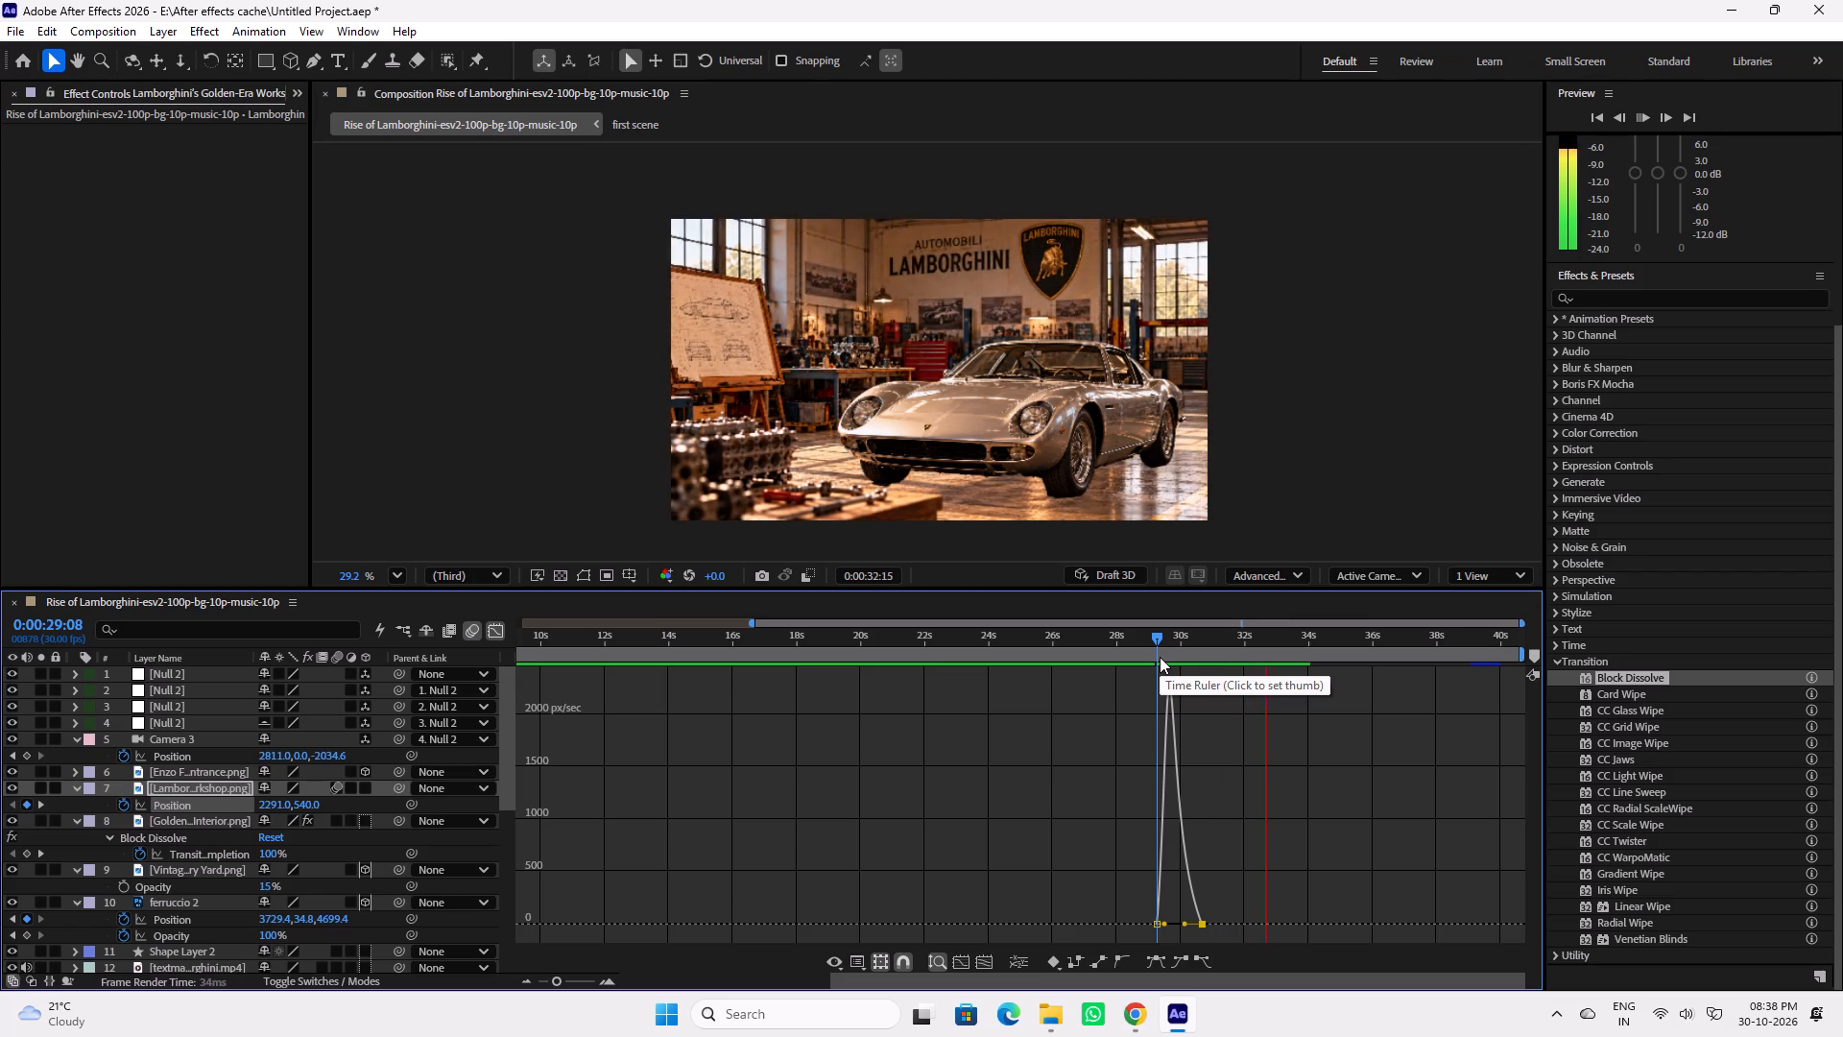
key(space)
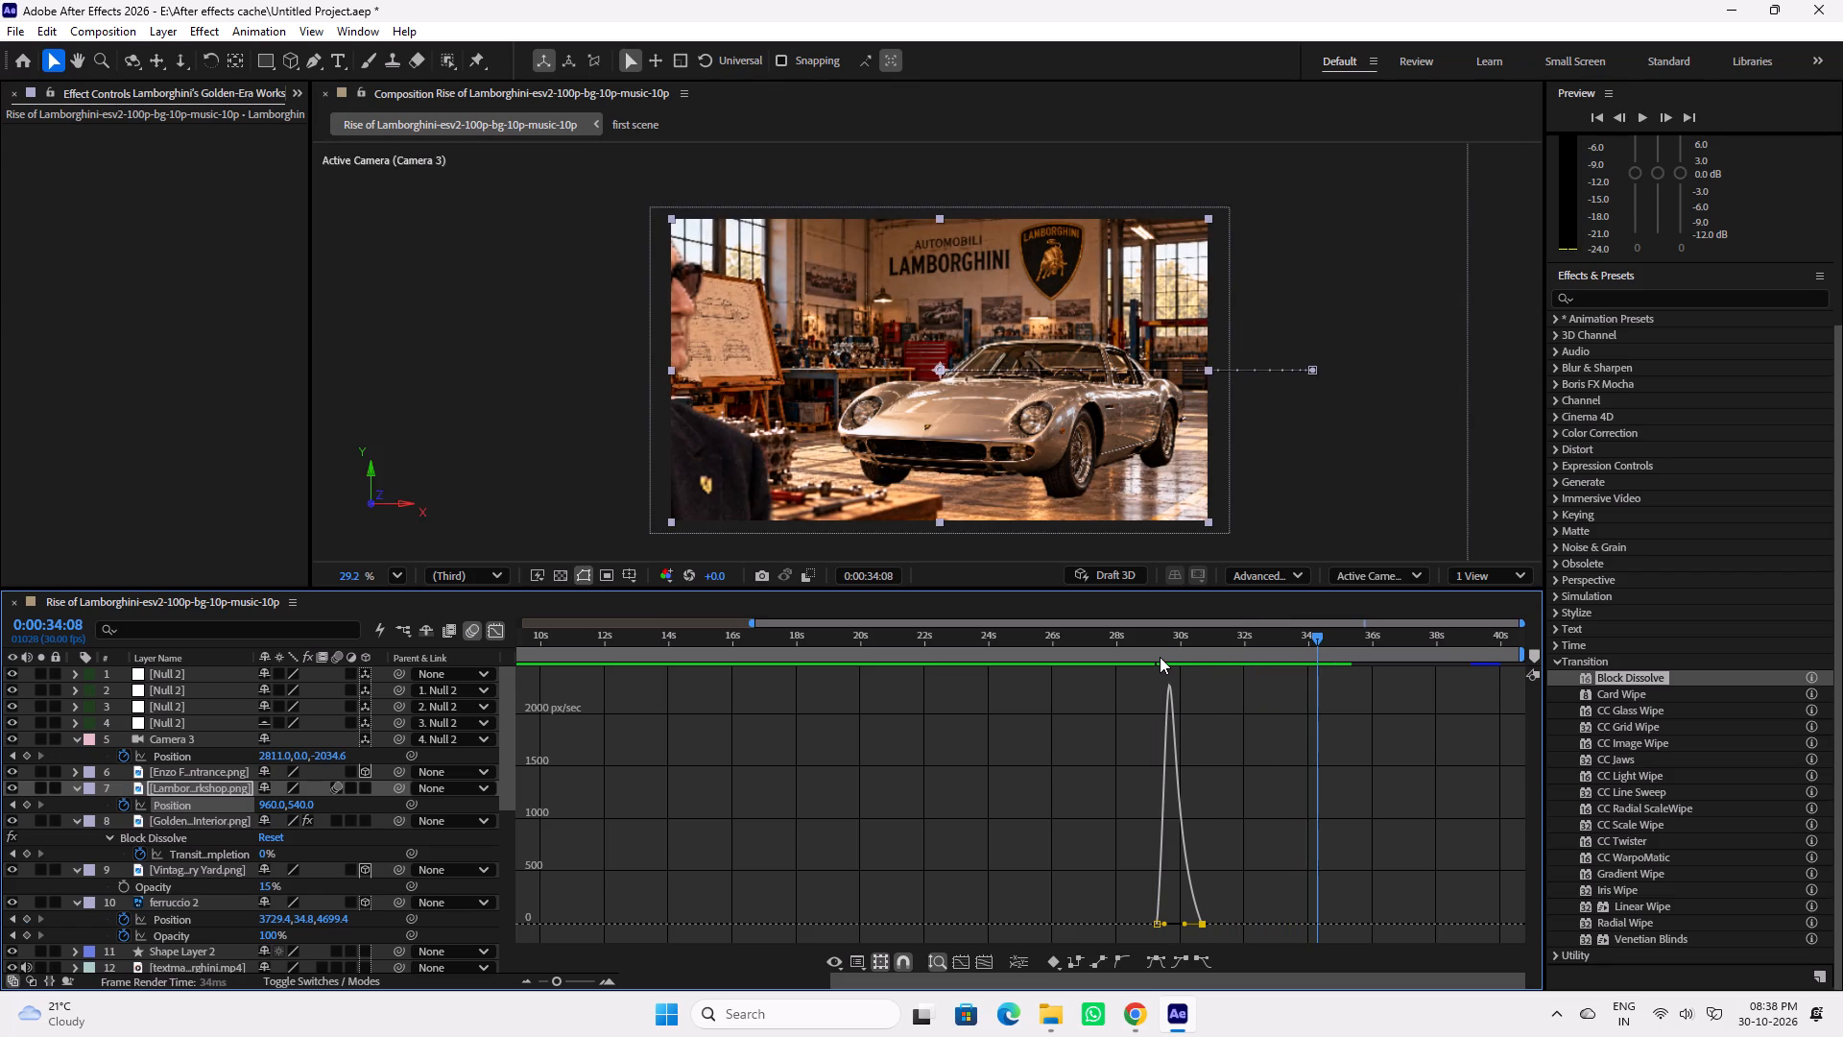
key(space)
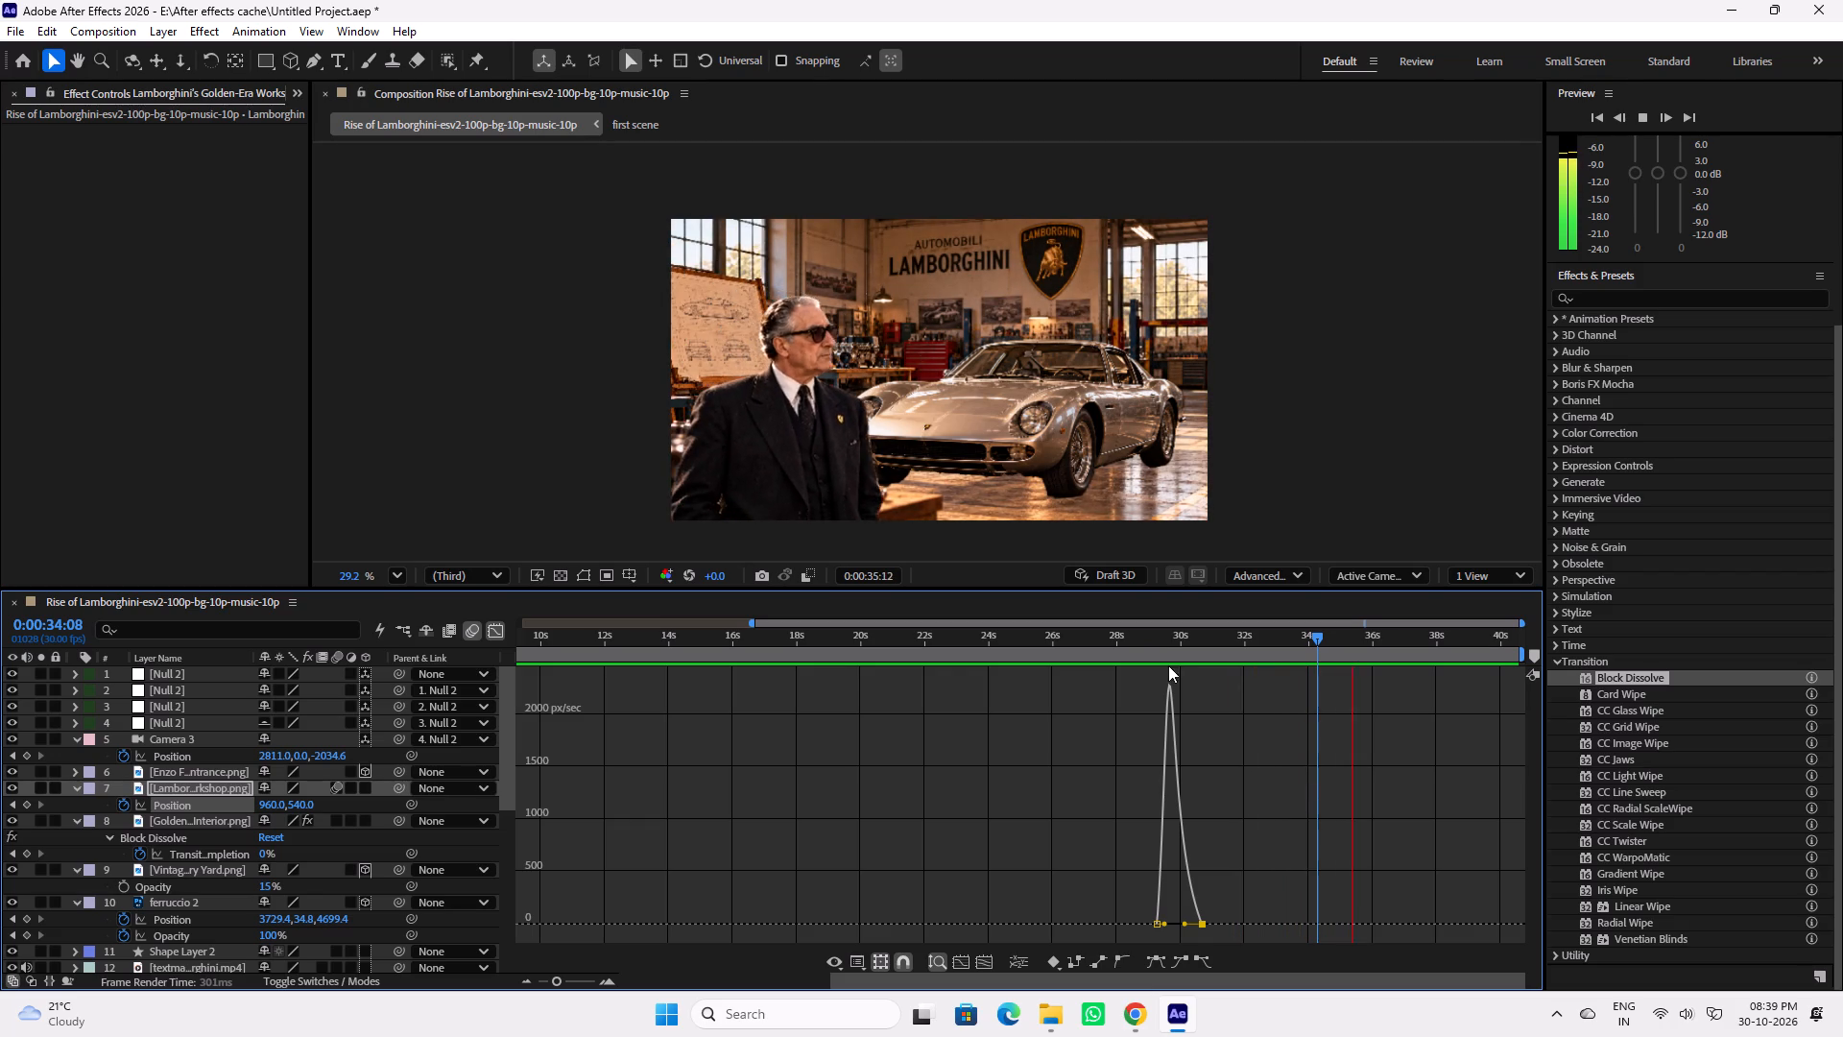
drag(1117, 645, 1087, 645)
key(space)
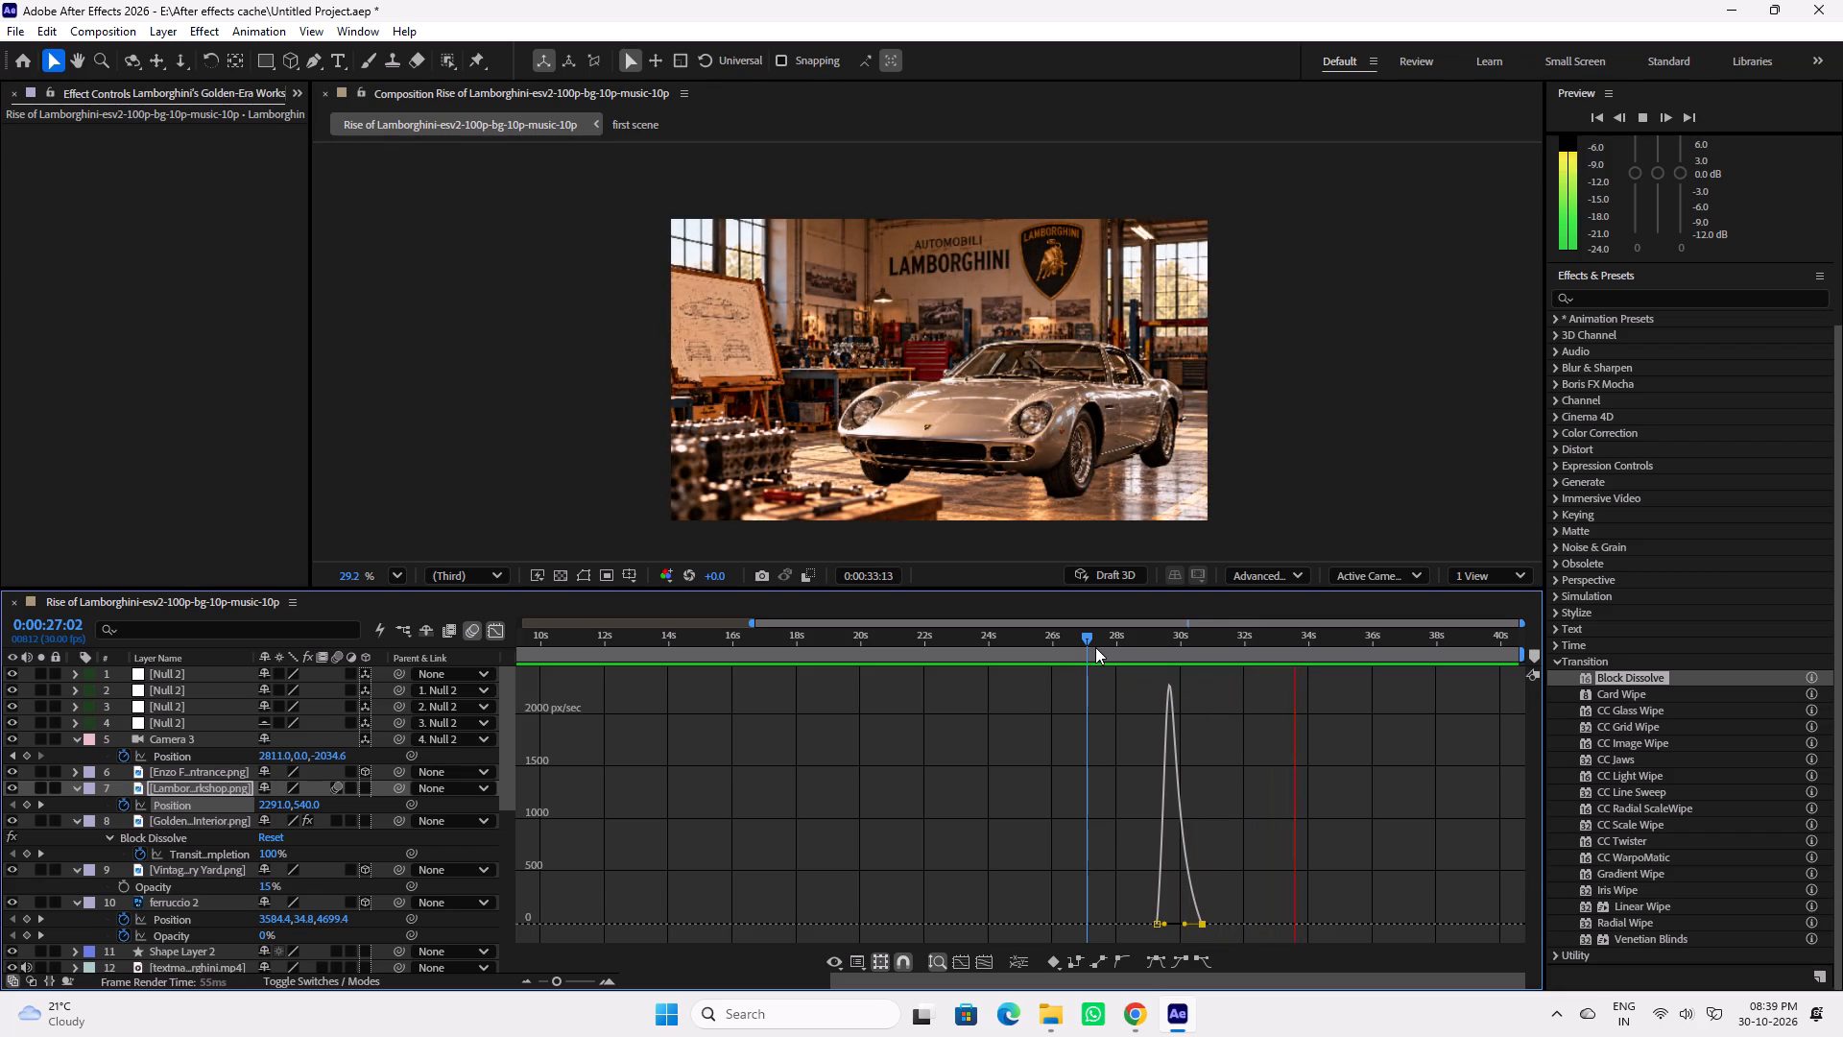
key(space)
key(space)
key(space)
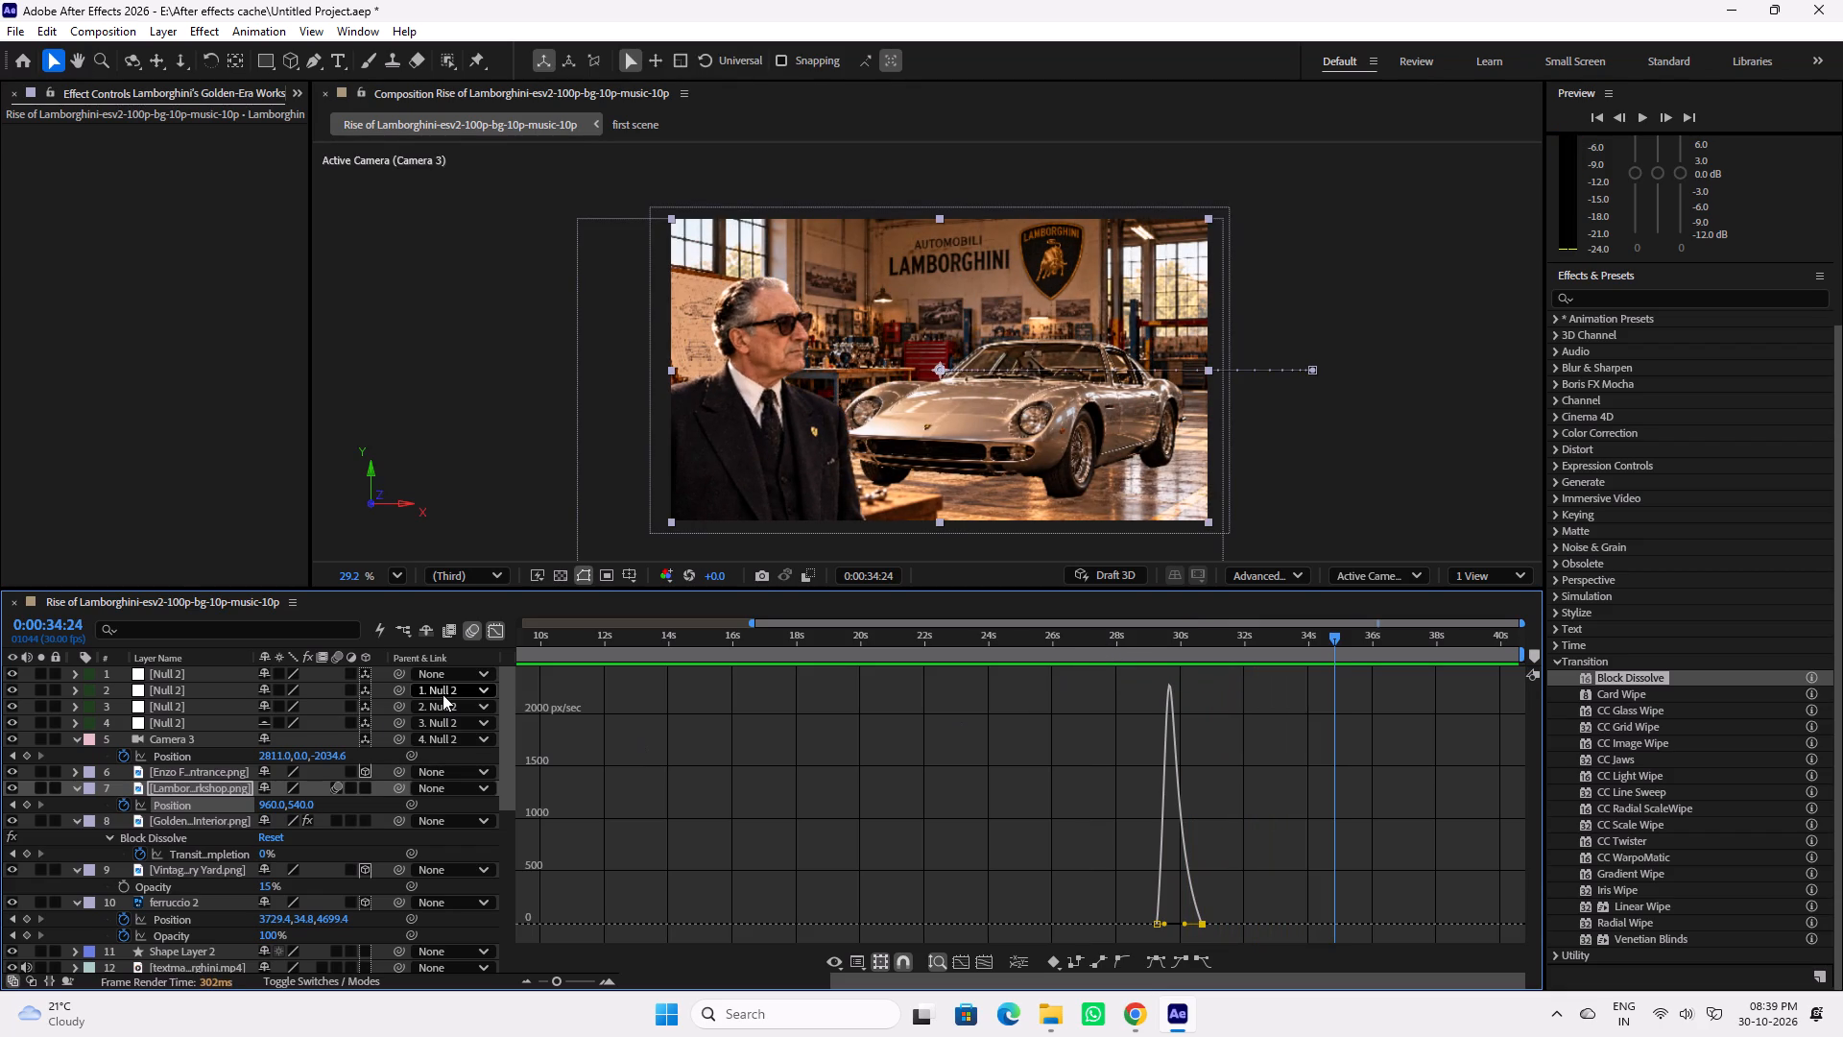
Save the project.
key(ctrl+s)
Return to the layer-bar view and preview the car's entrance from 0:00:28:19.
drag(1088, 634, 1119, 641)
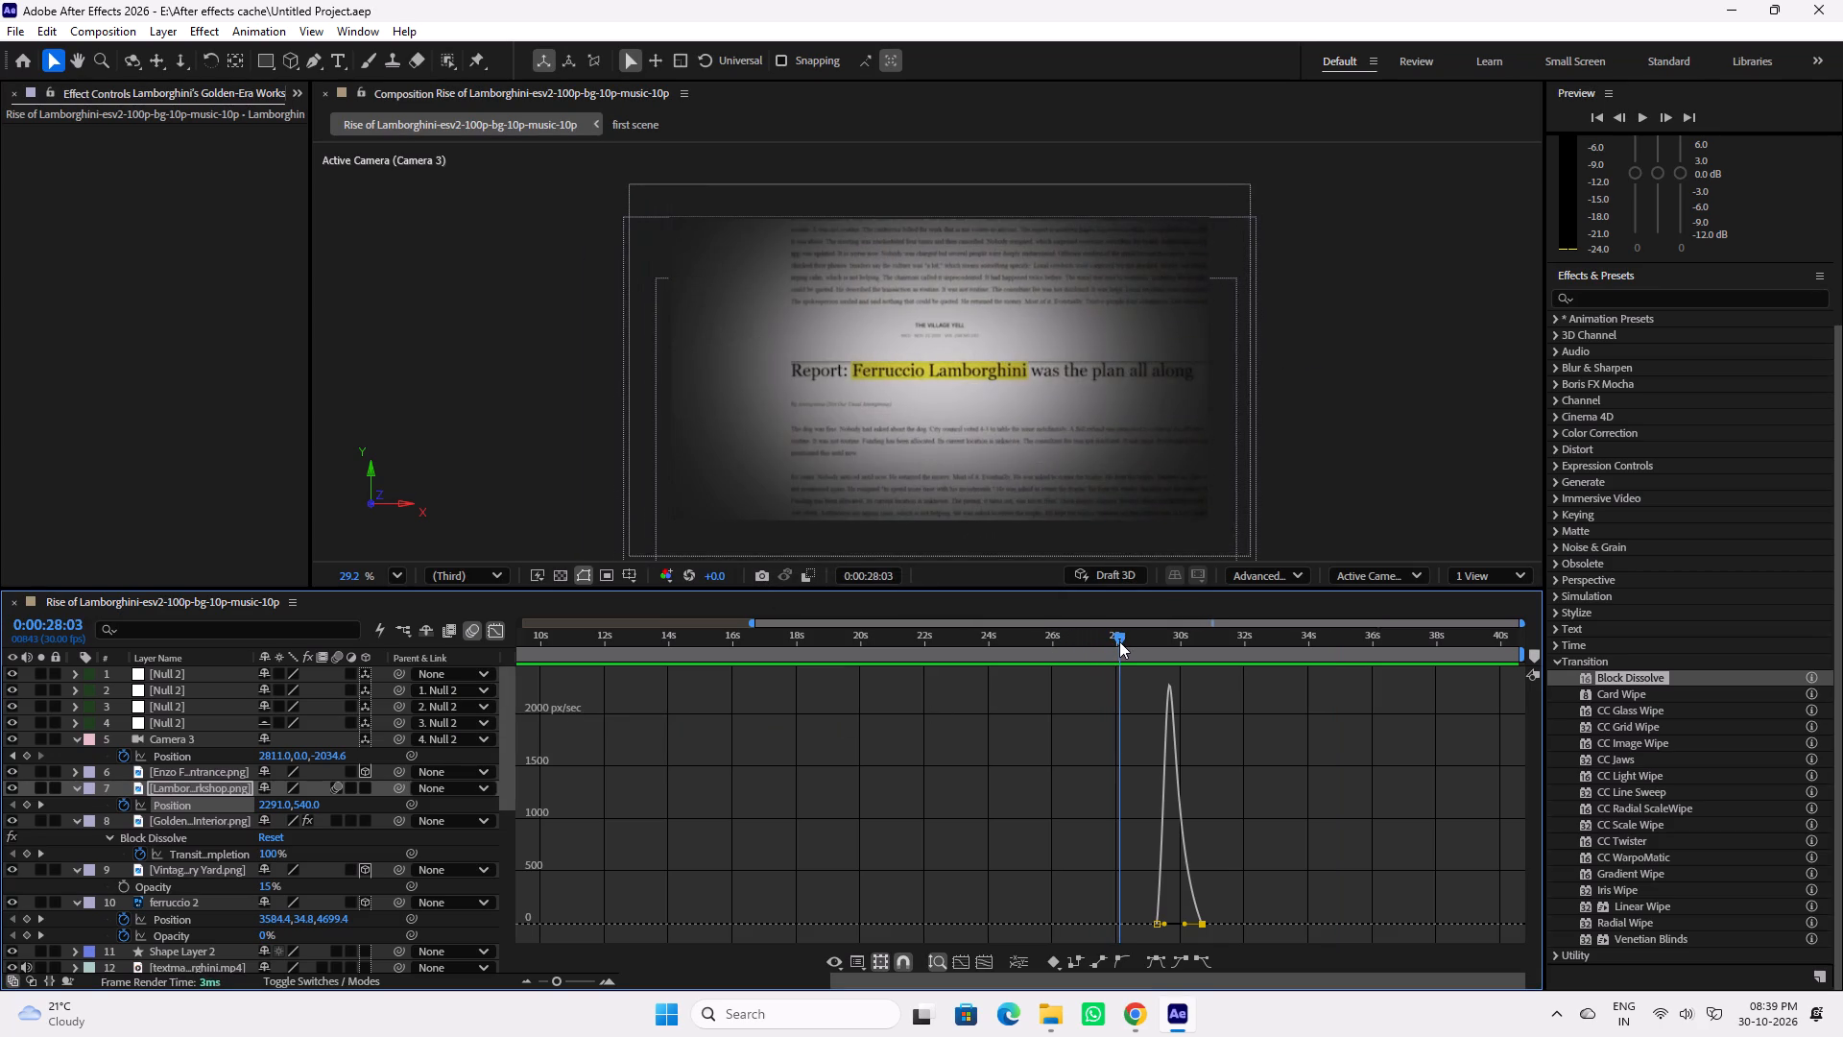
drag(1119, 641, 1150, 642)
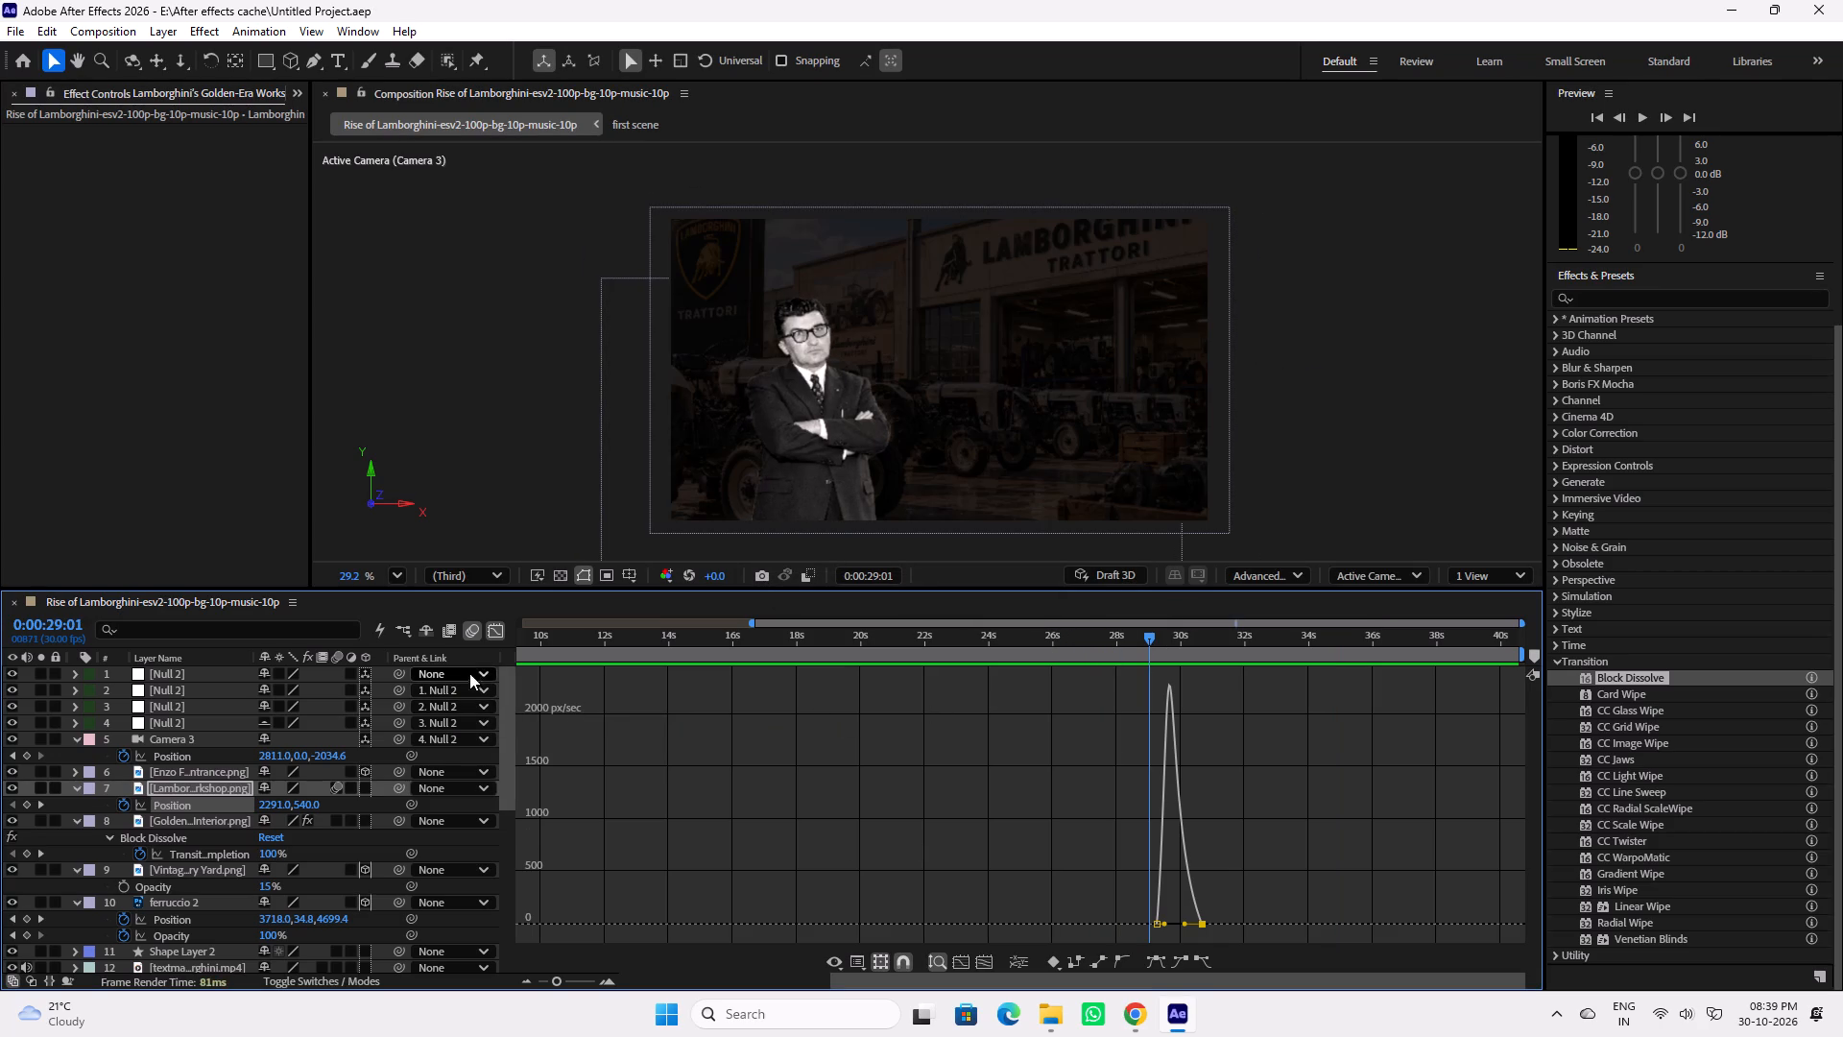
click(489, 639)
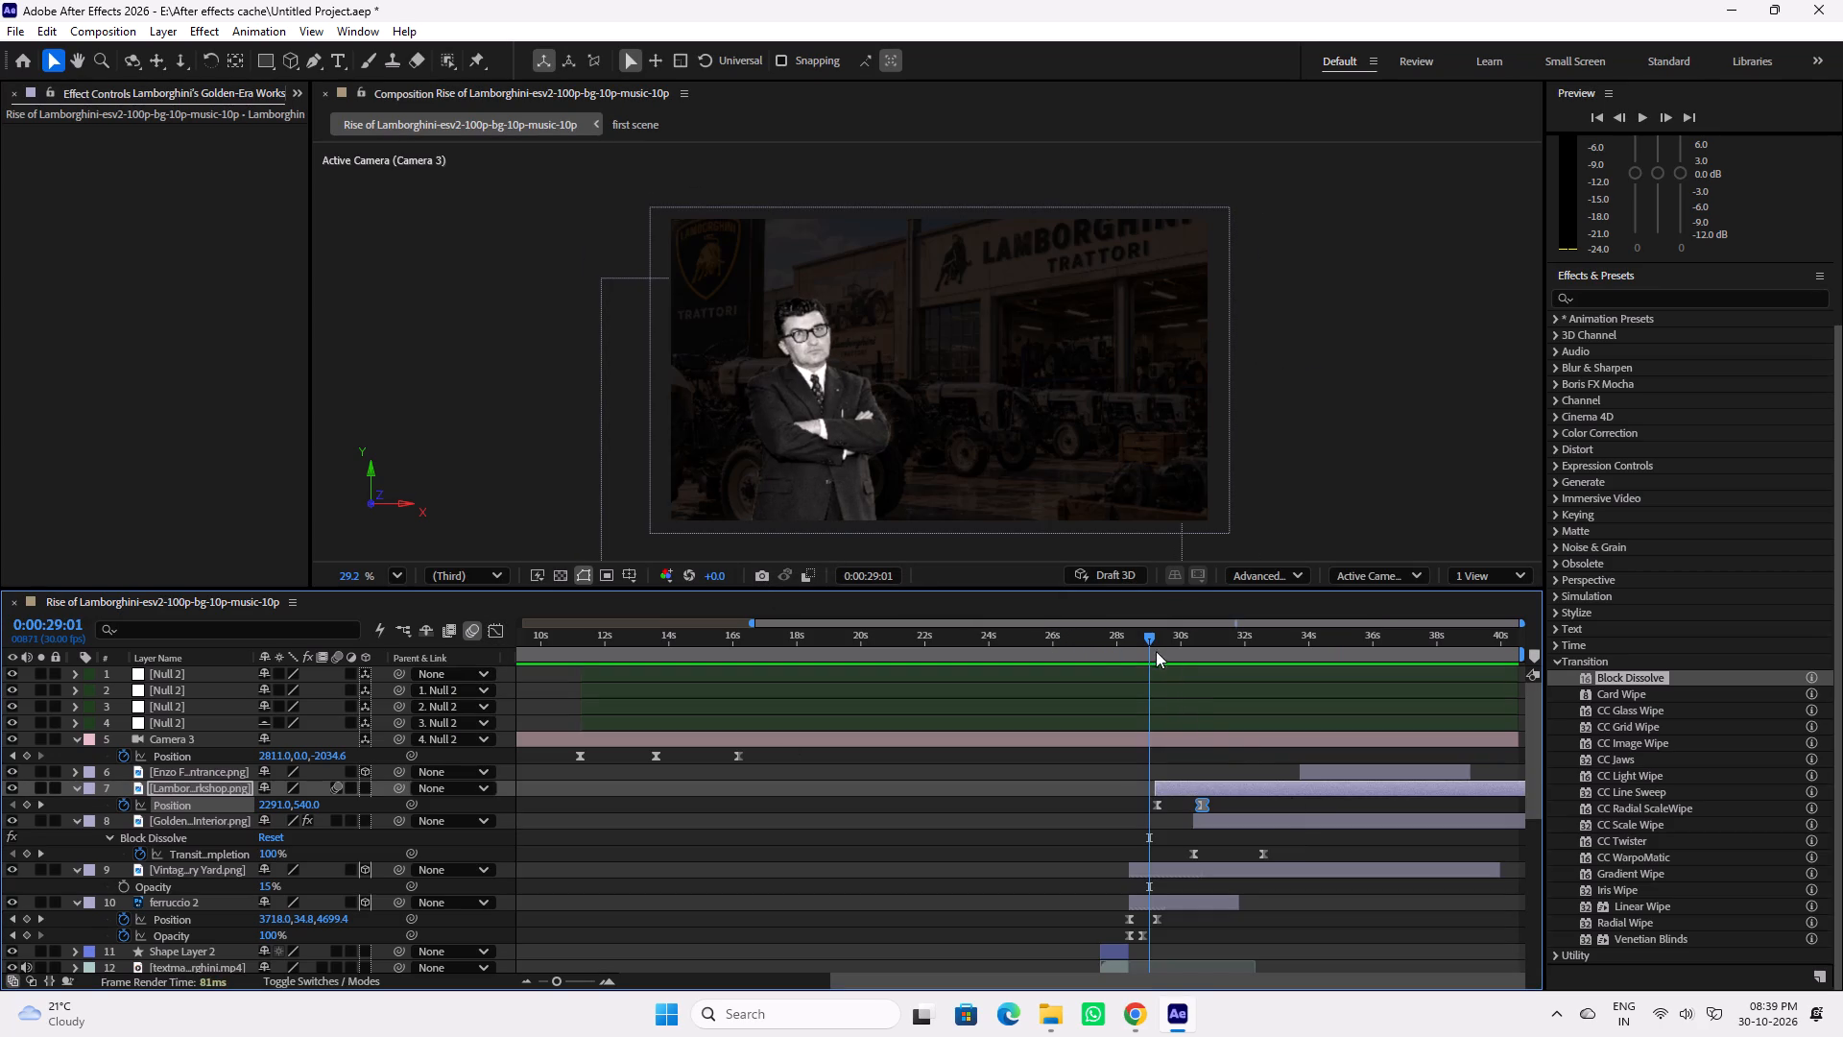
click(1140, 641)
key(space)
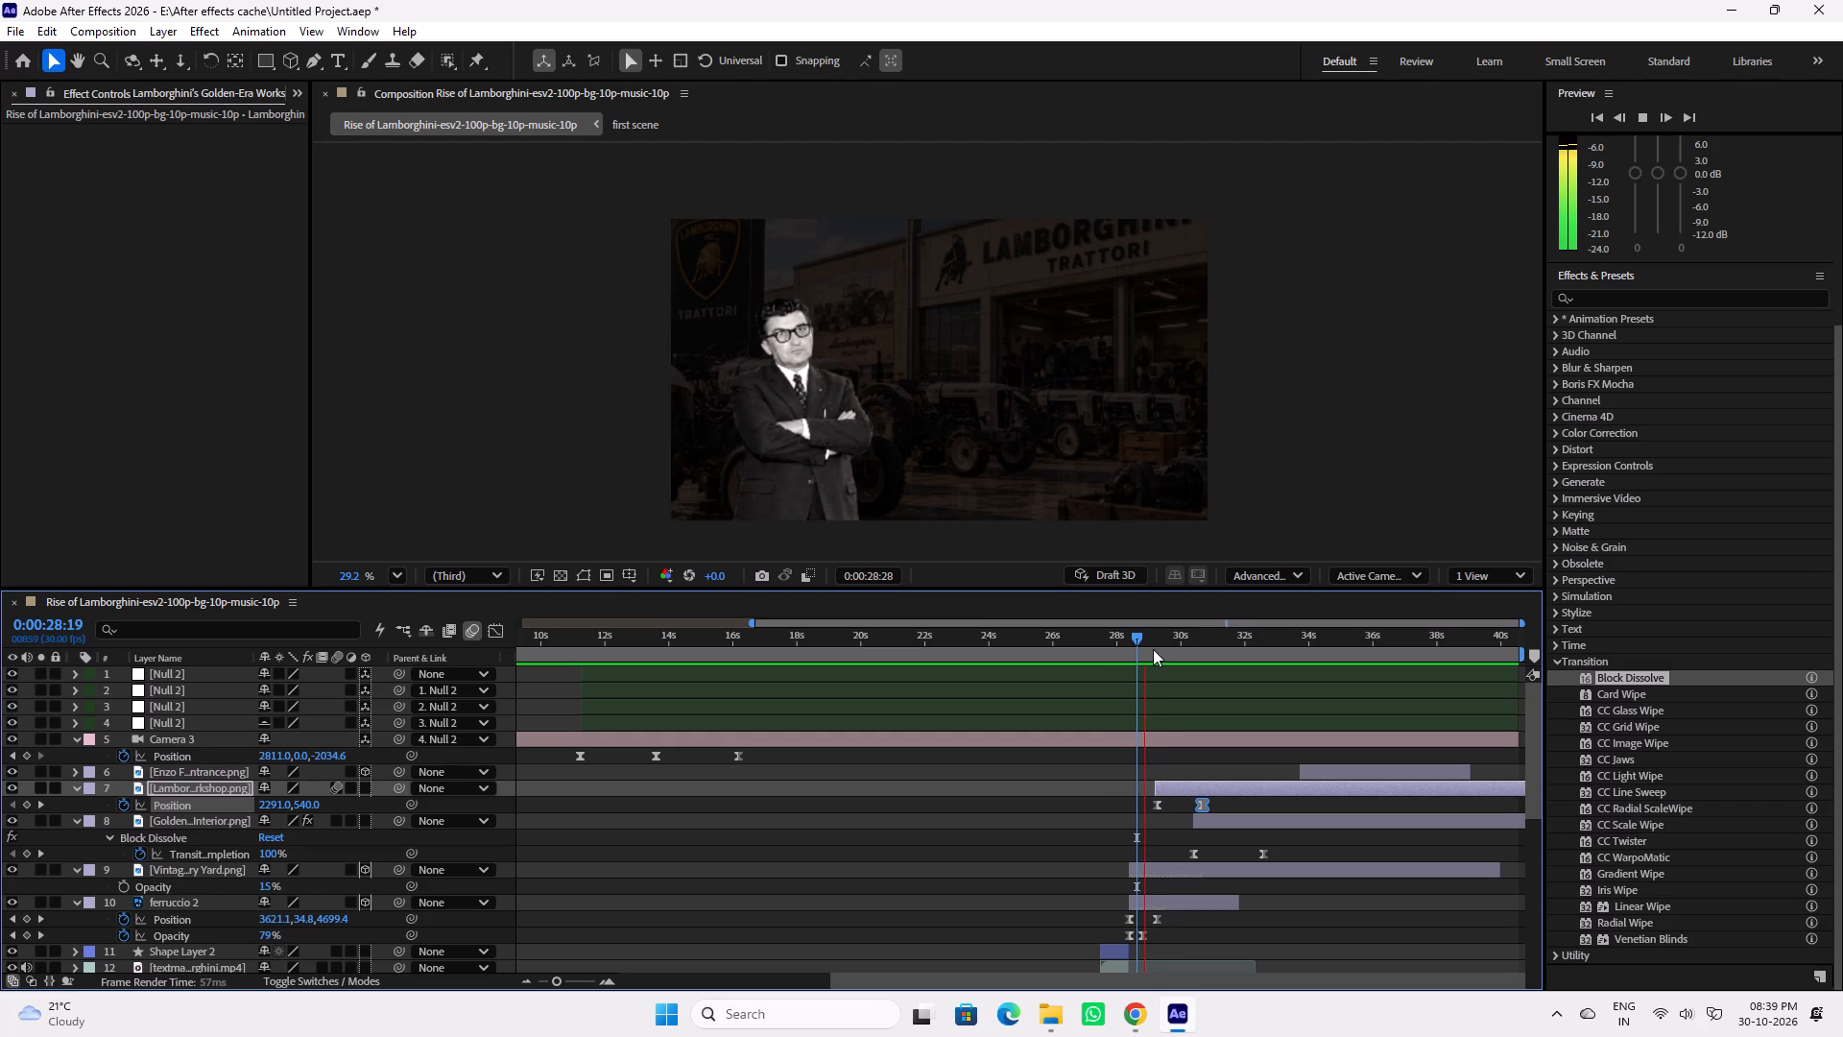
key(space)
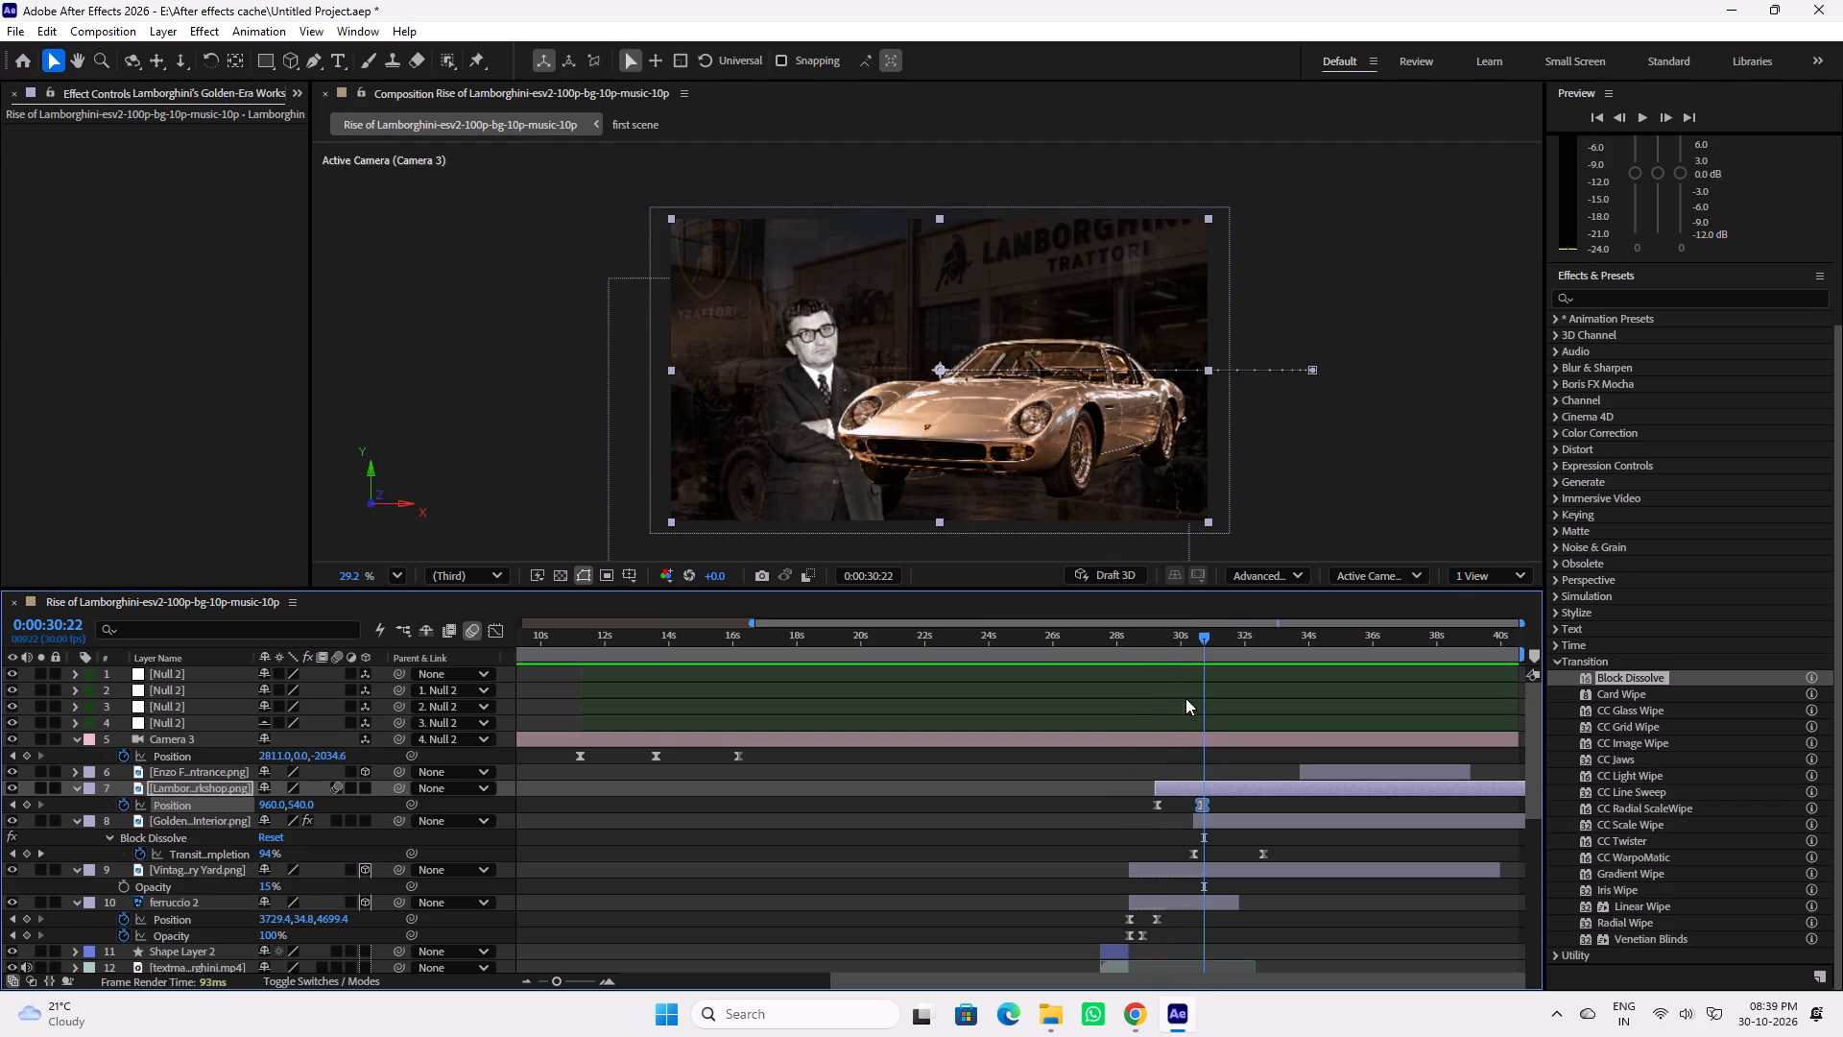
Shift the car cutout layer so it starts just after 0:00:30:00, and preview its entrance from 0:00:29:08.
drag(1213, 786, 1221, 786)
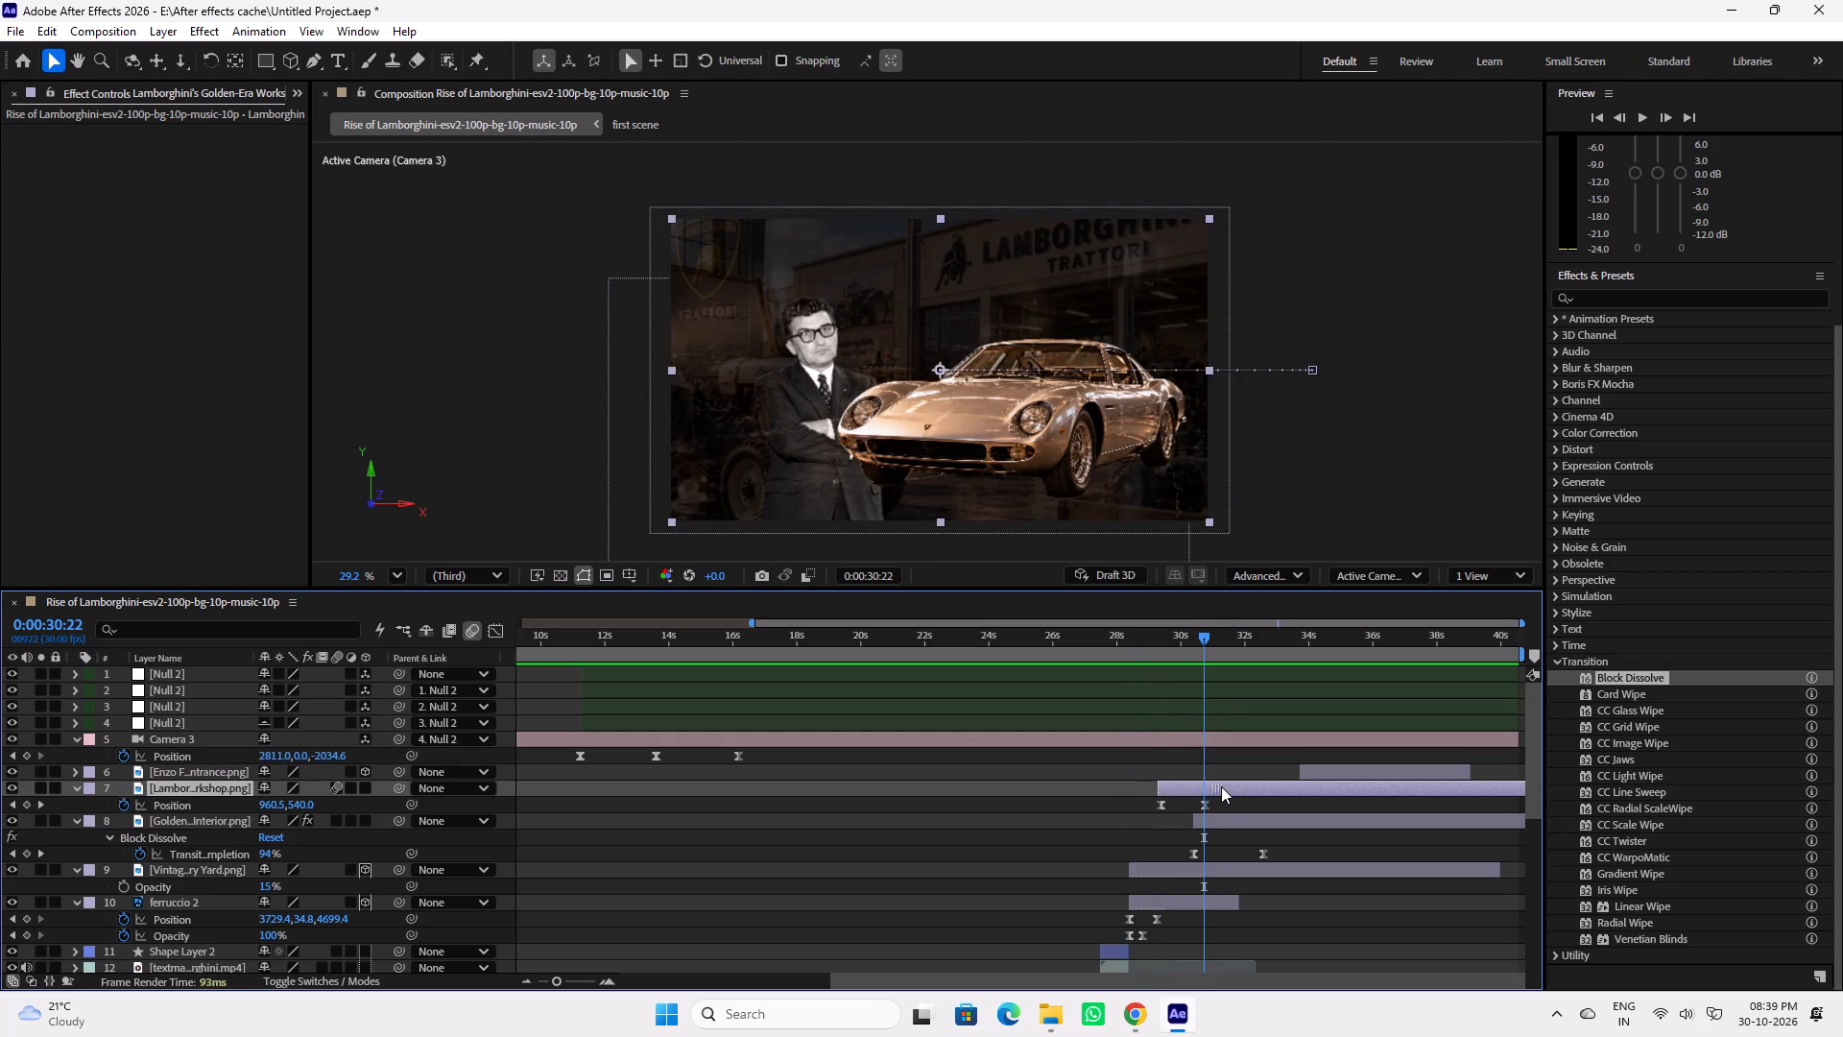
drag(1221, 786, 1245, 788)
click(1157, 640)
key(space)
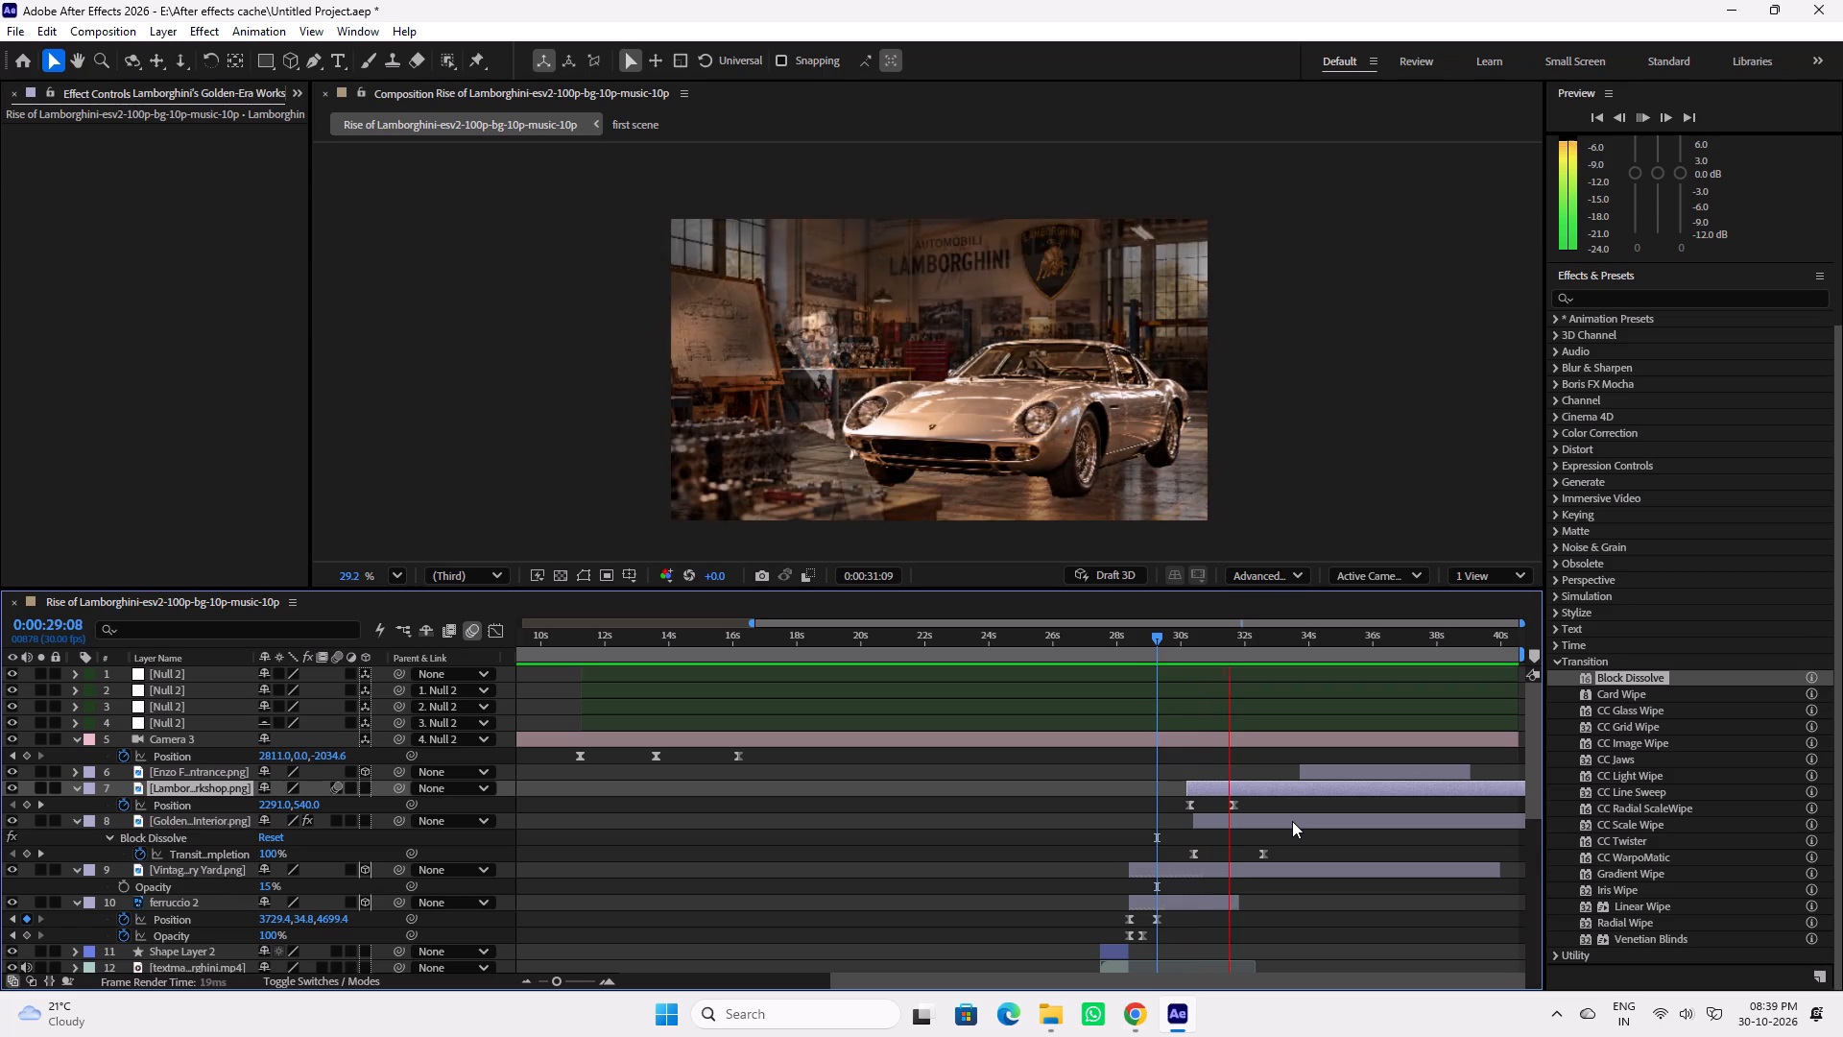
key(space)
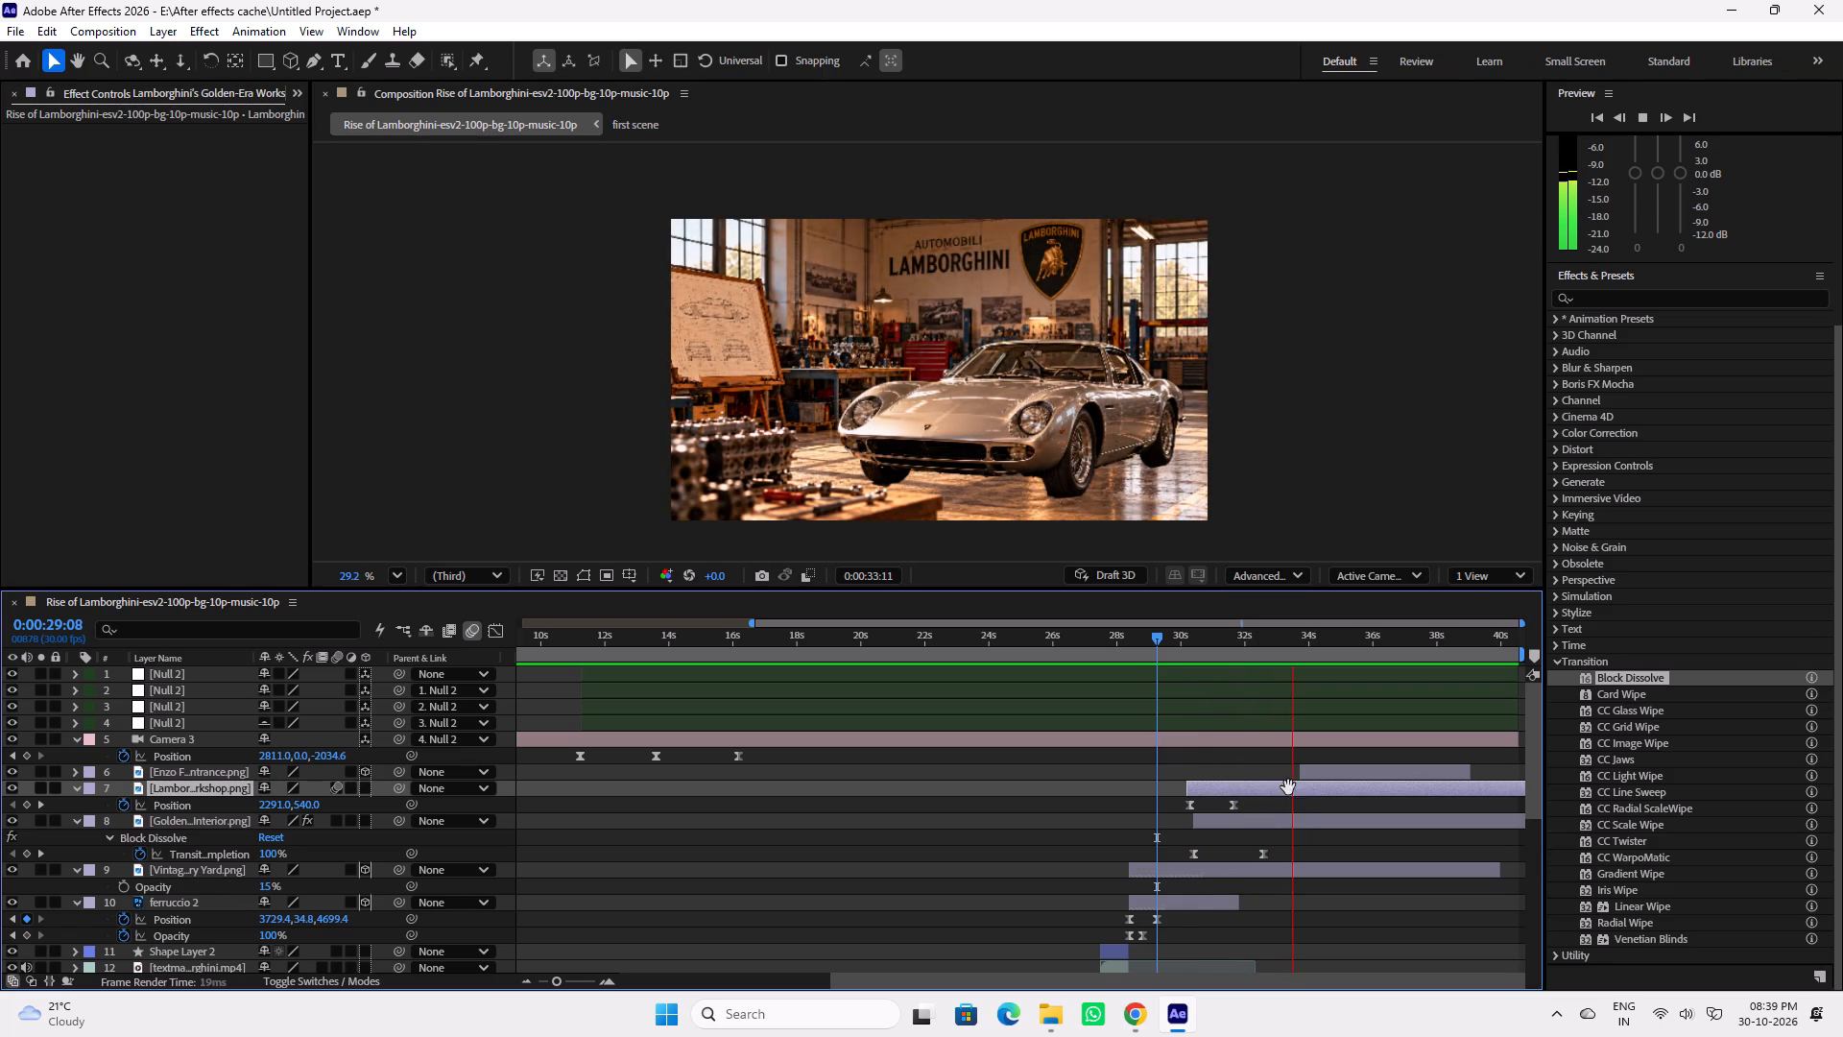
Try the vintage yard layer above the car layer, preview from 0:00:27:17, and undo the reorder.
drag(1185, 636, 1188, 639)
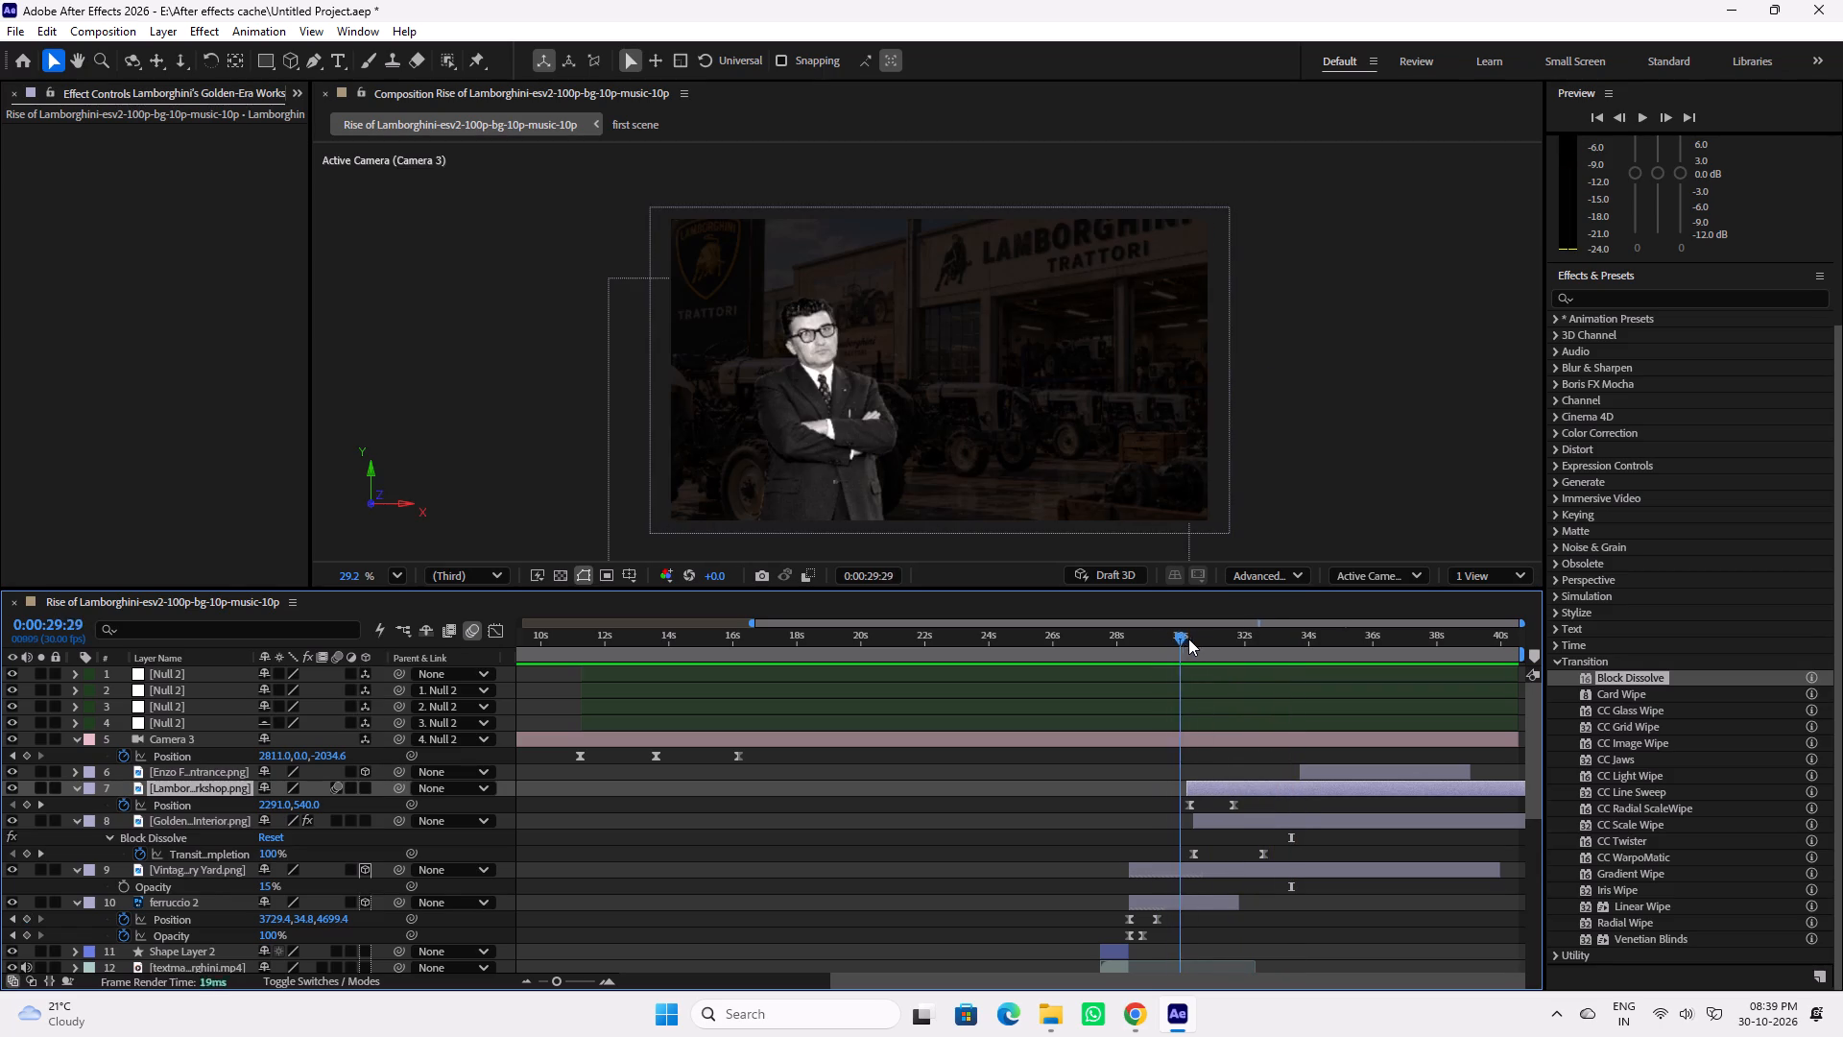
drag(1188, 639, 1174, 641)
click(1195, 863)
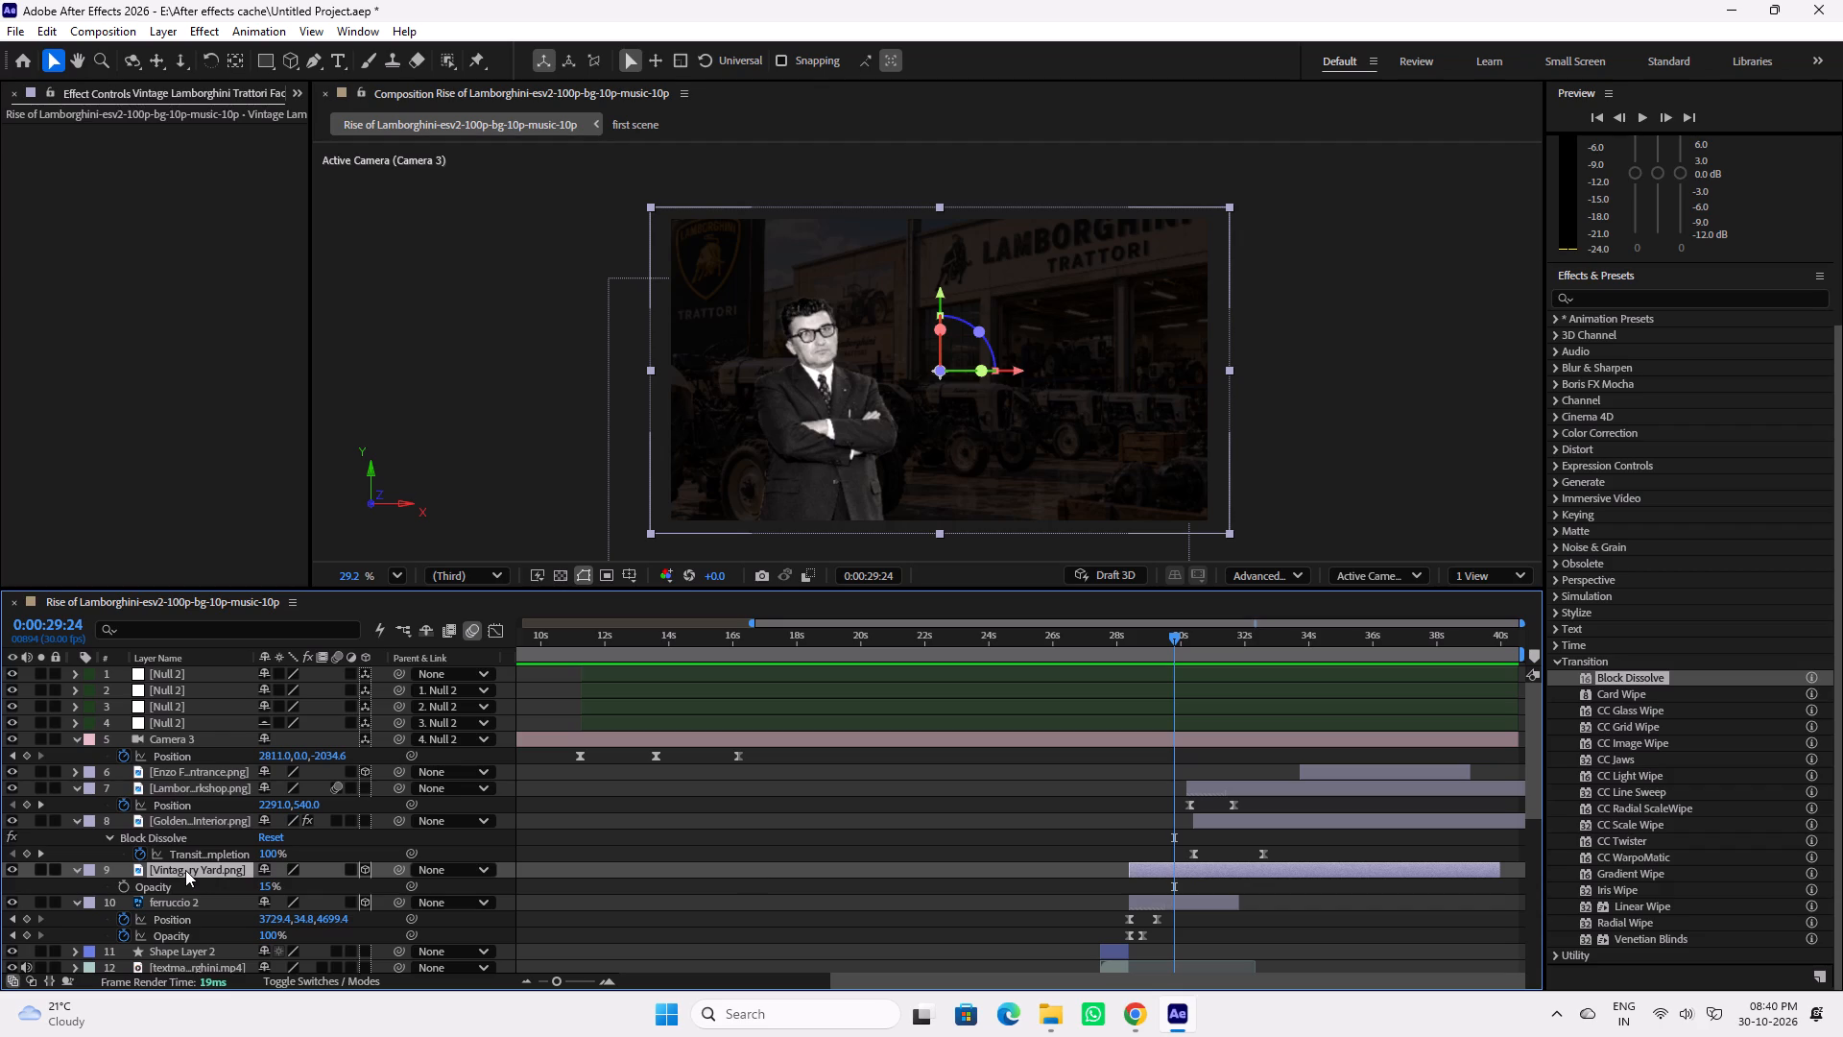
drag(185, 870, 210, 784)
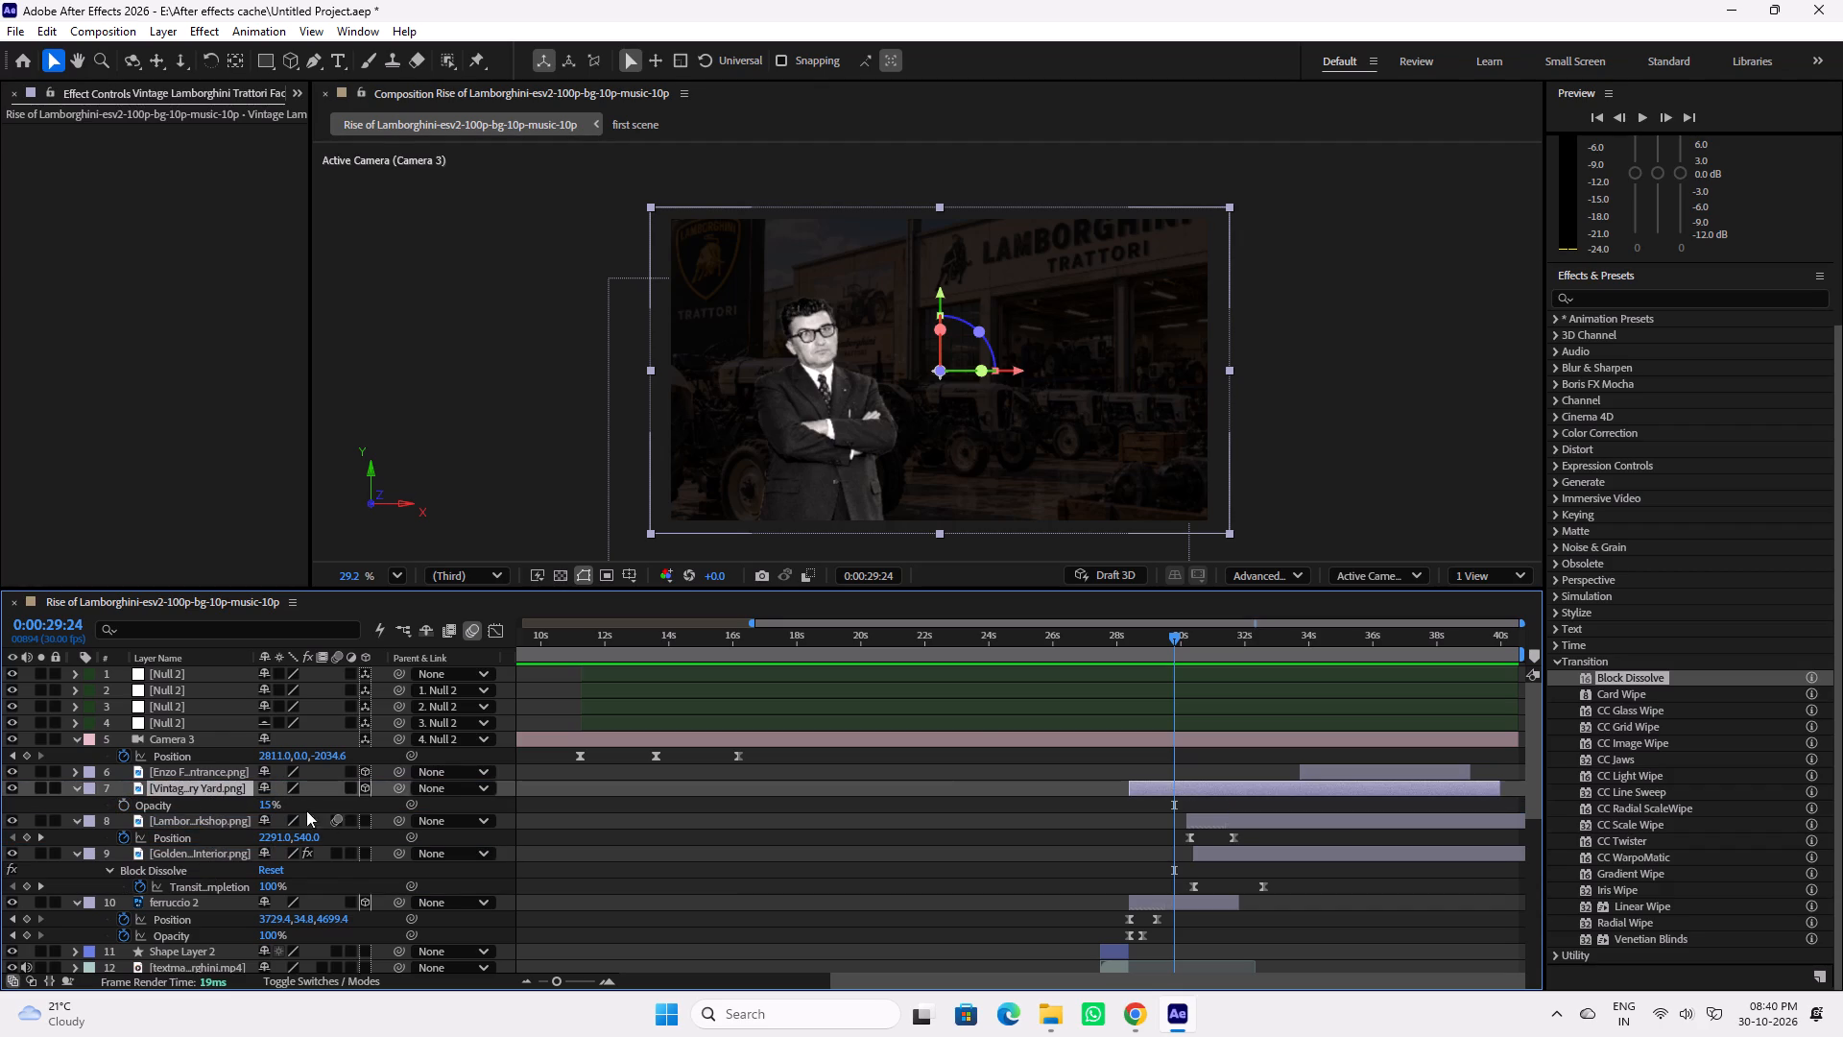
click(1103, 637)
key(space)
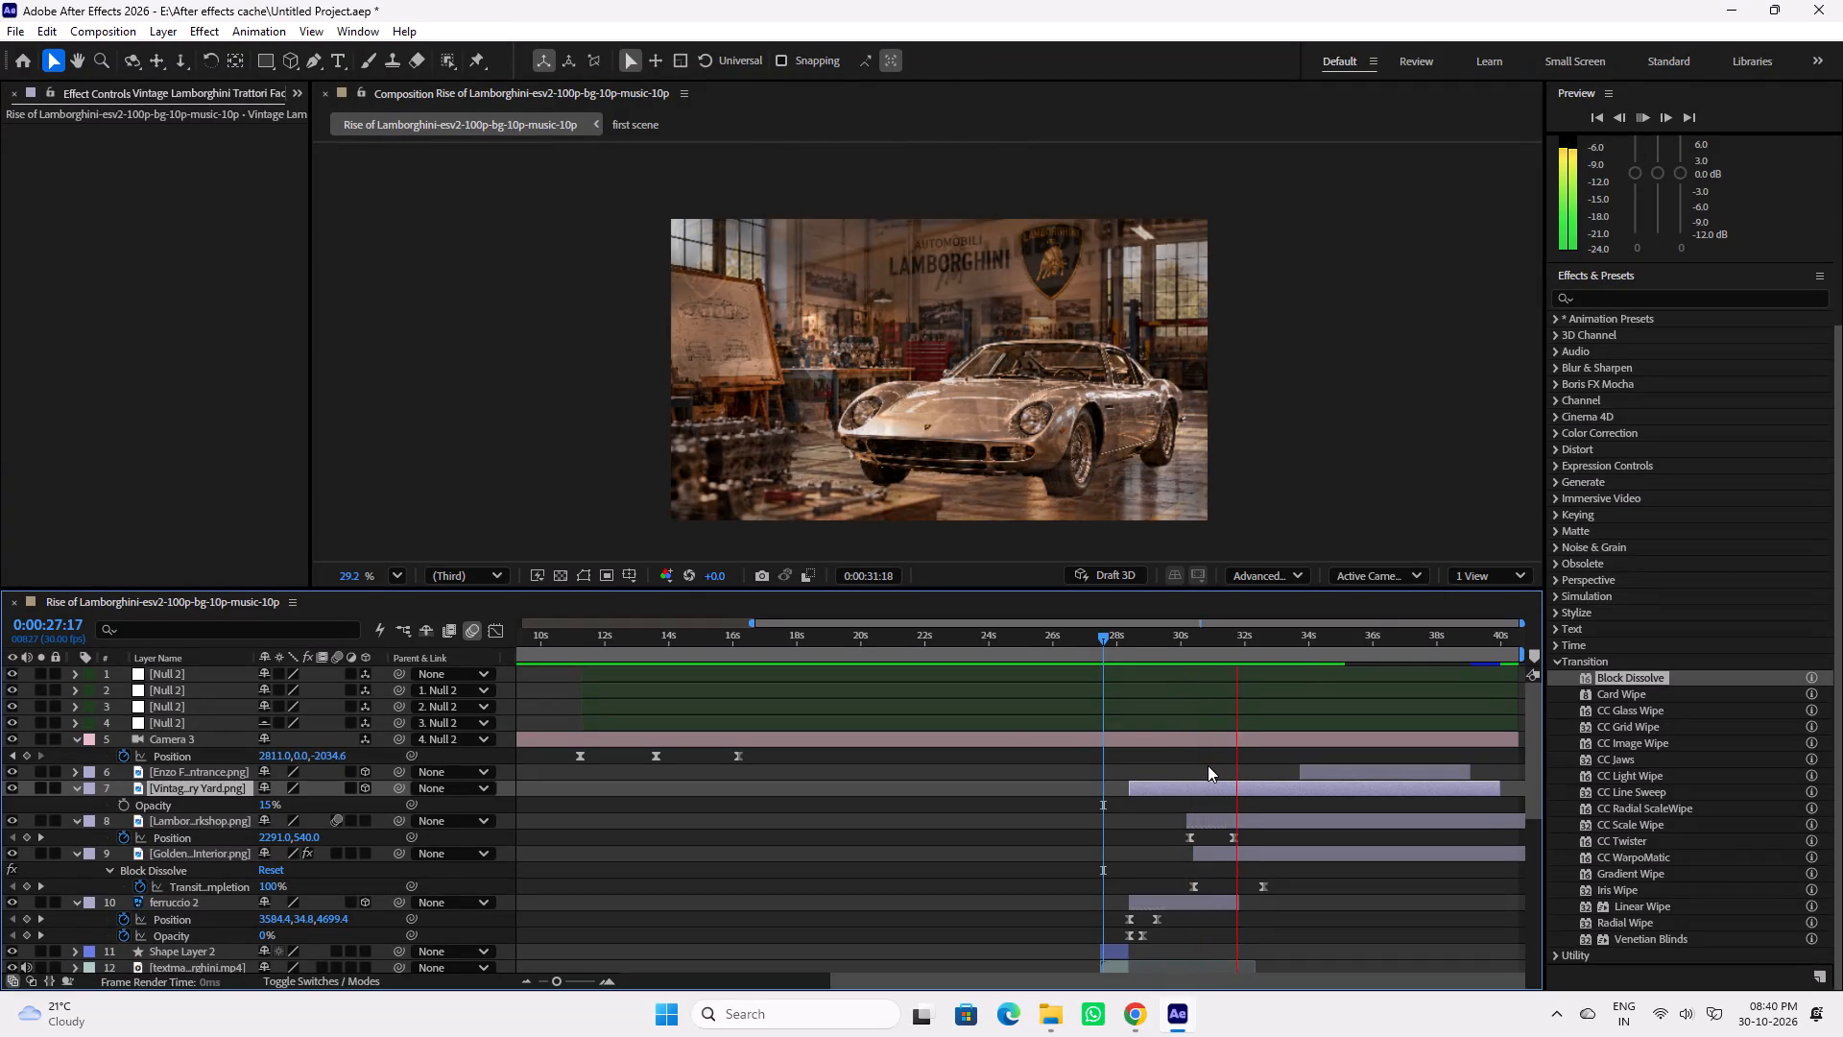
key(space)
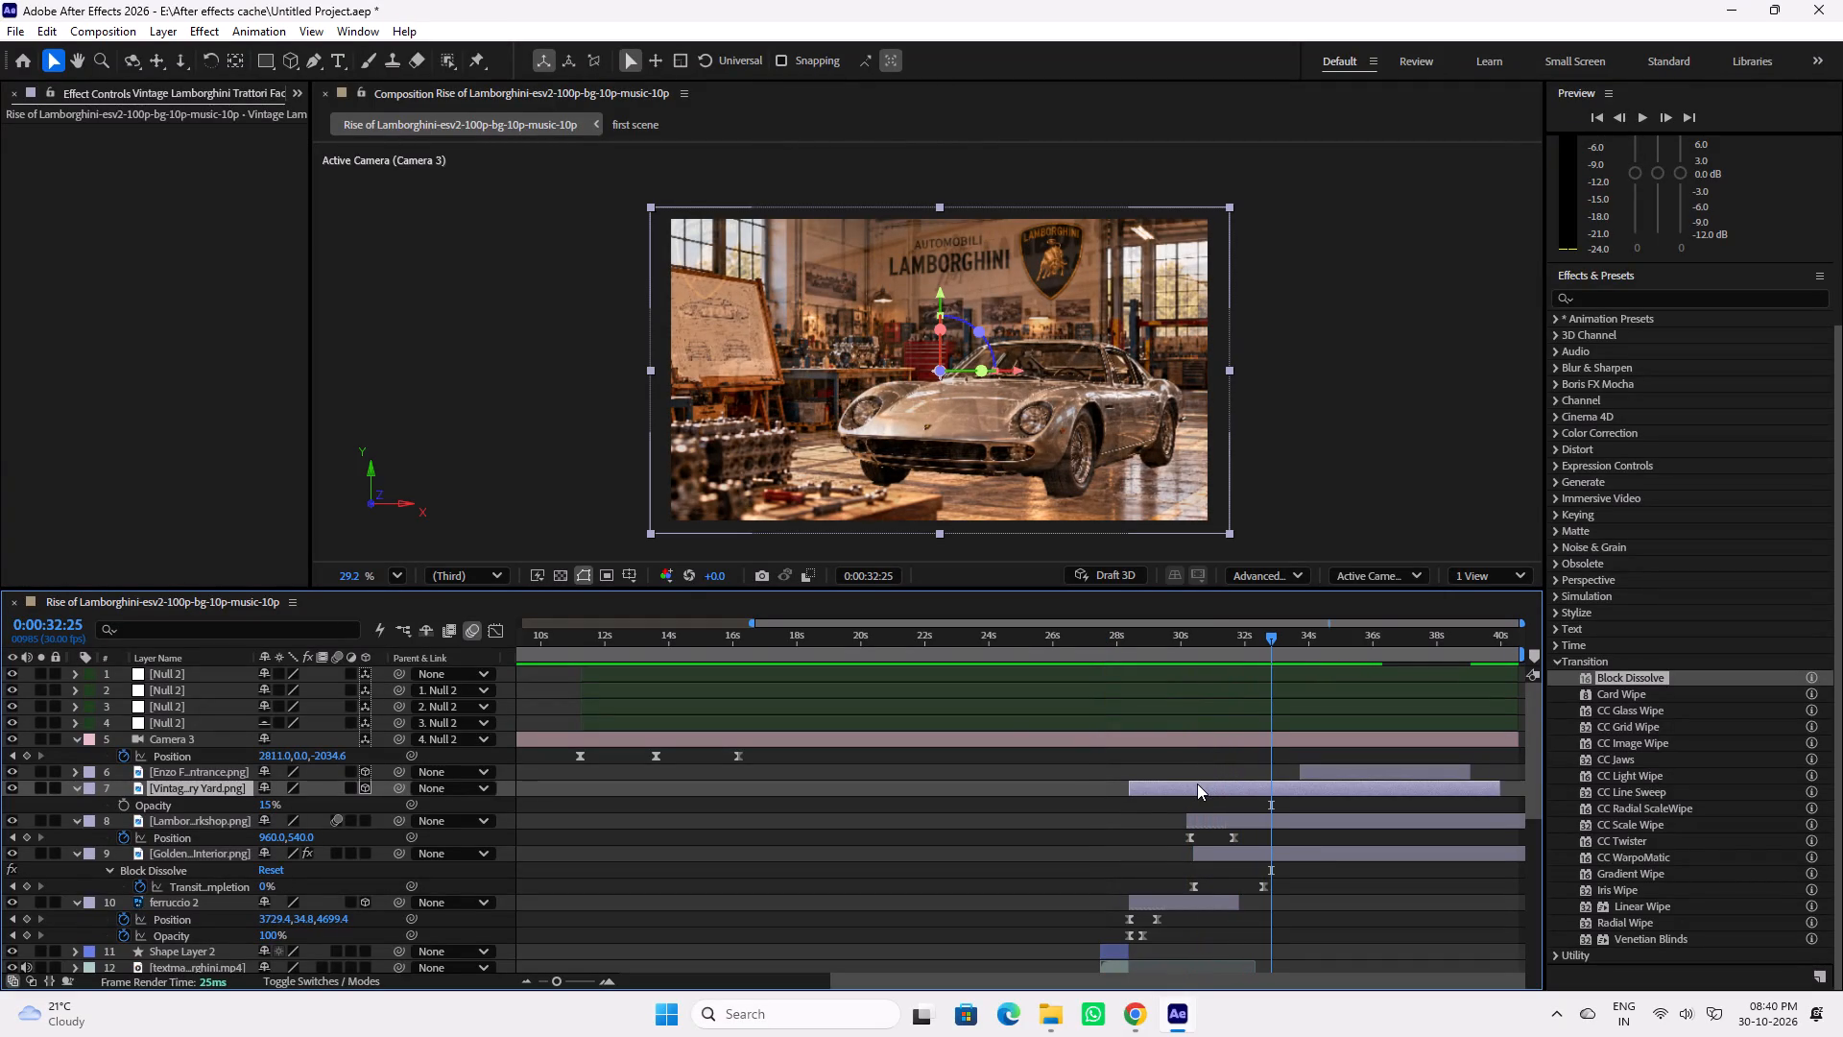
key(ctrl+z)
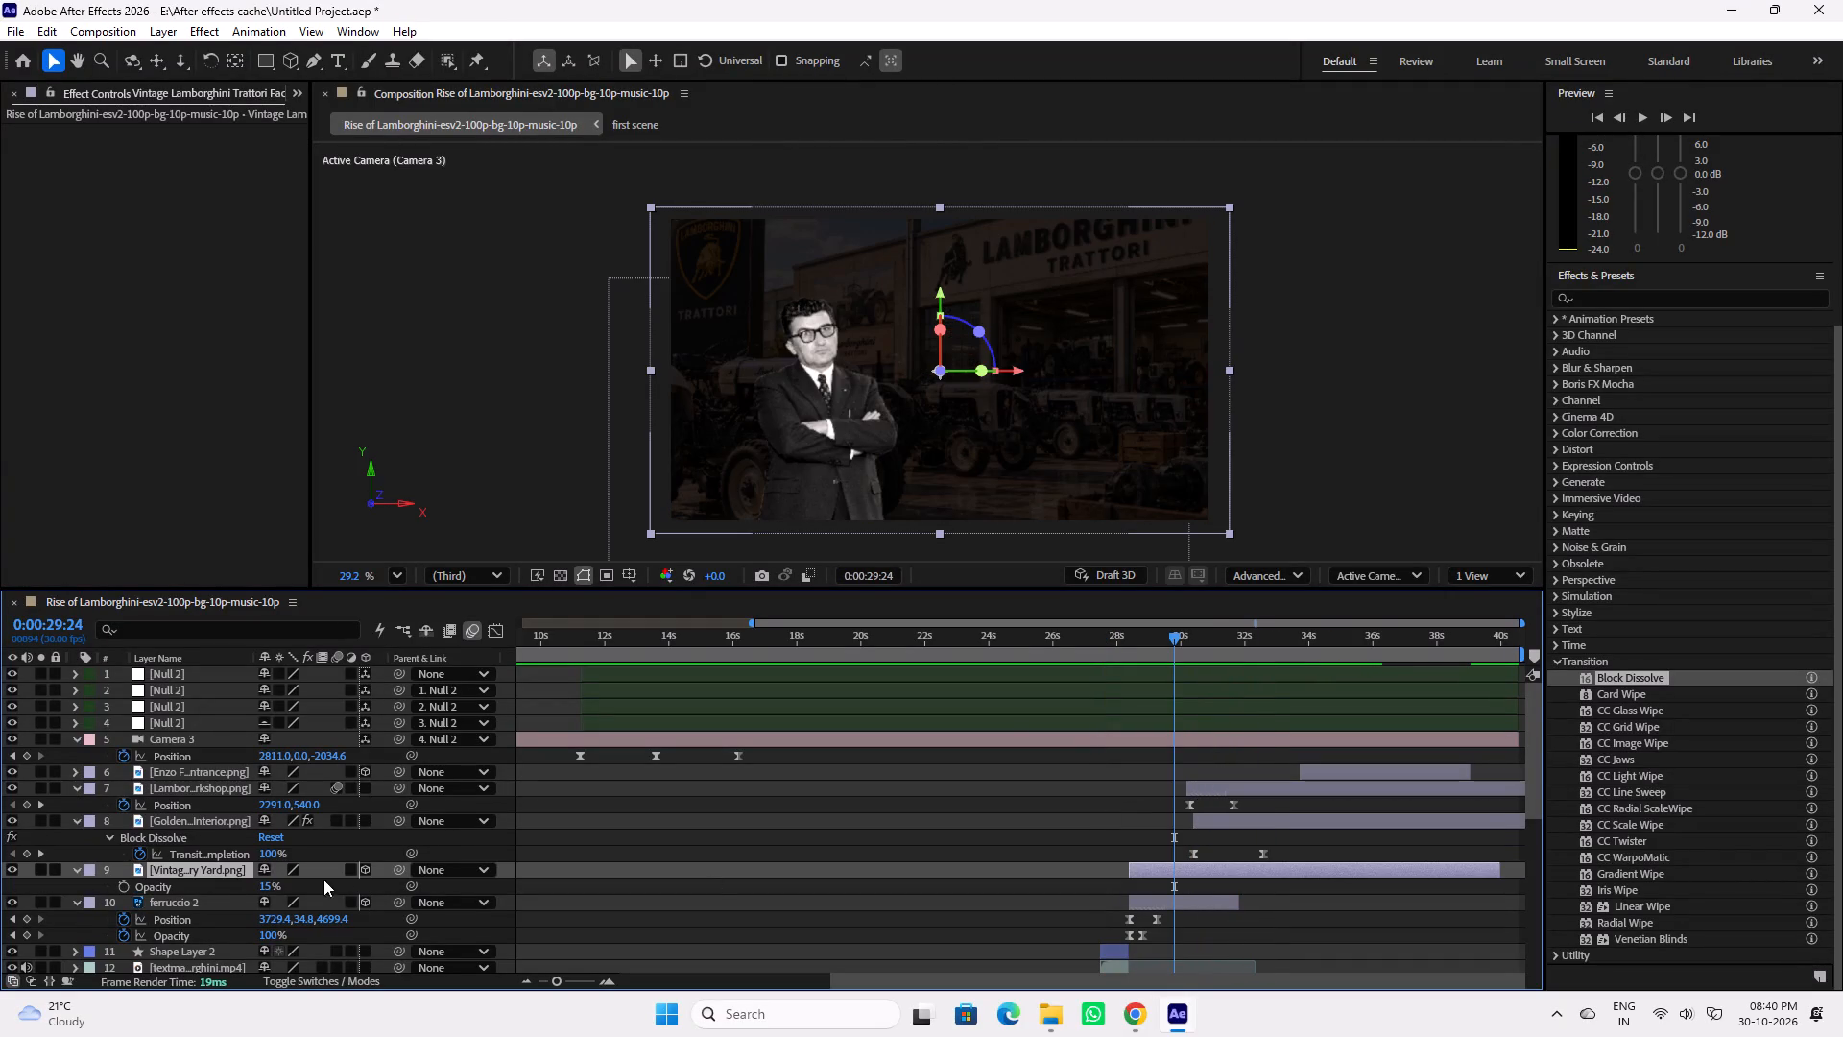
Move the ferruccio 2 layer directly above the car cutout layer and preview from 0:00:27:04.
click(200, 898)
drag(190, 898, 200, 863)
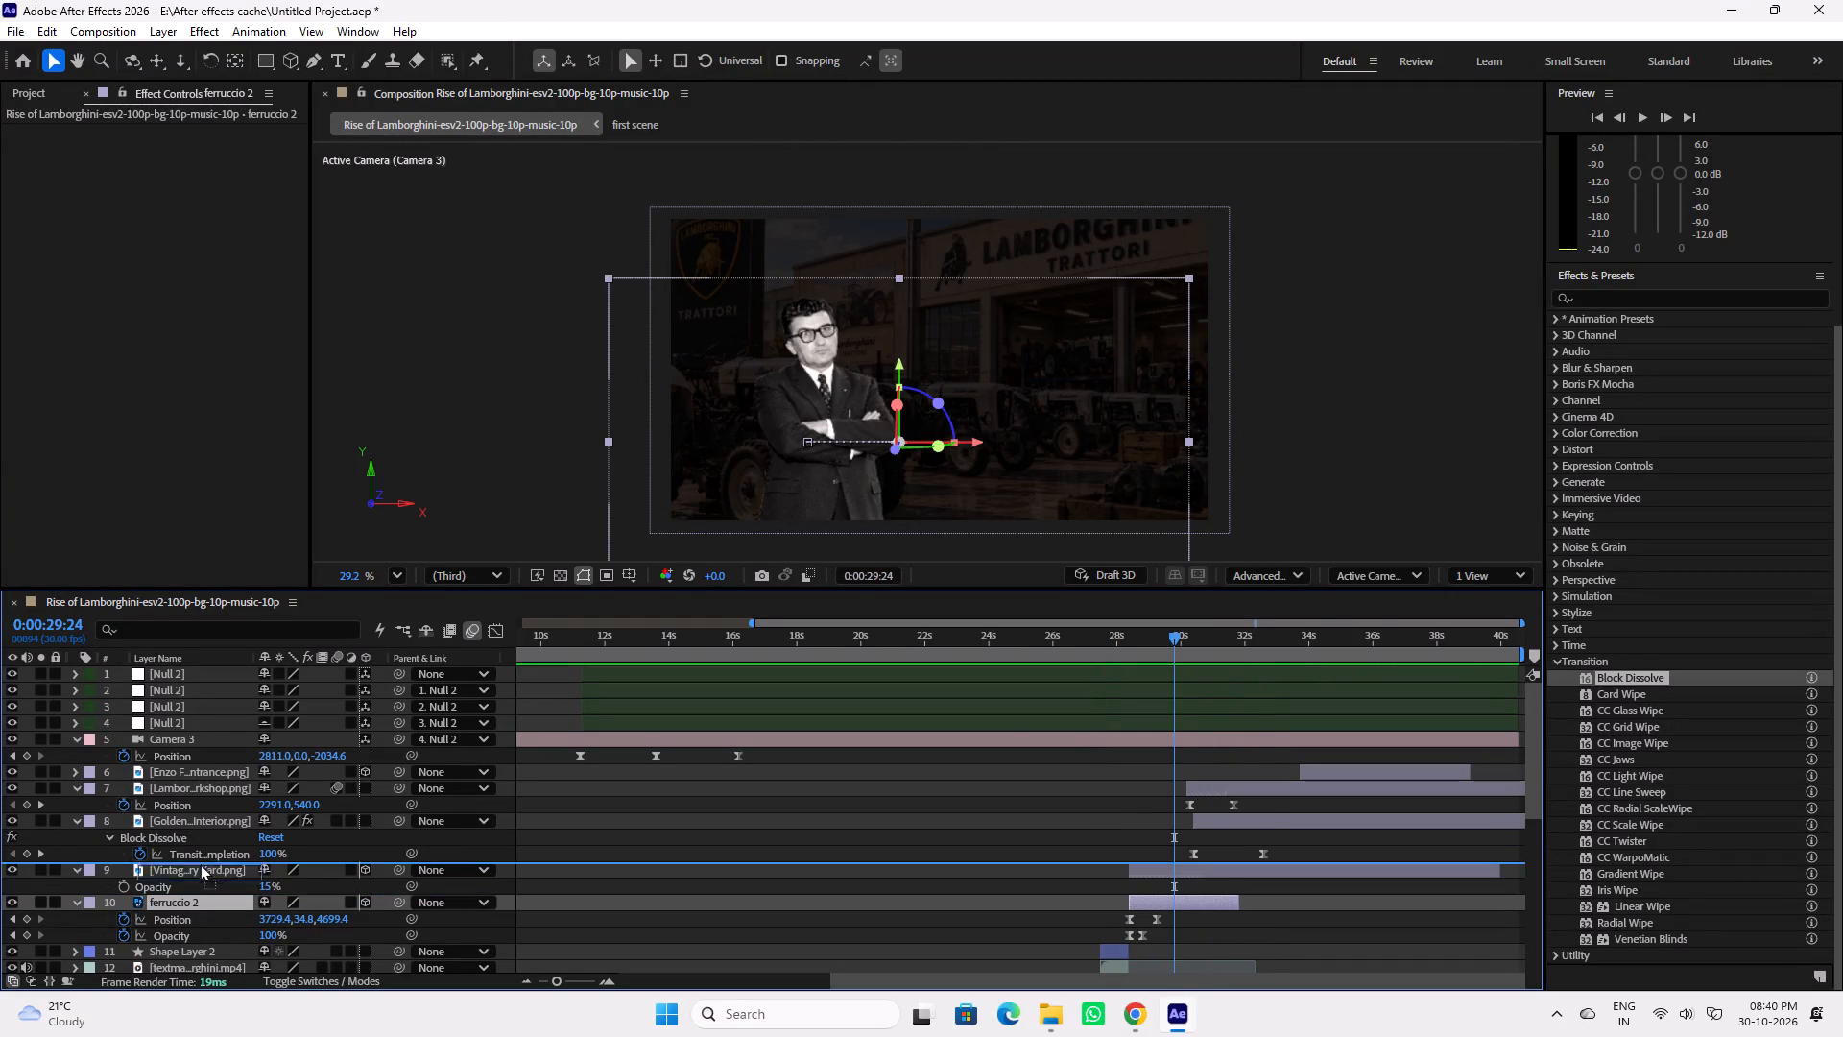
drag(200, 863, 216, 788)
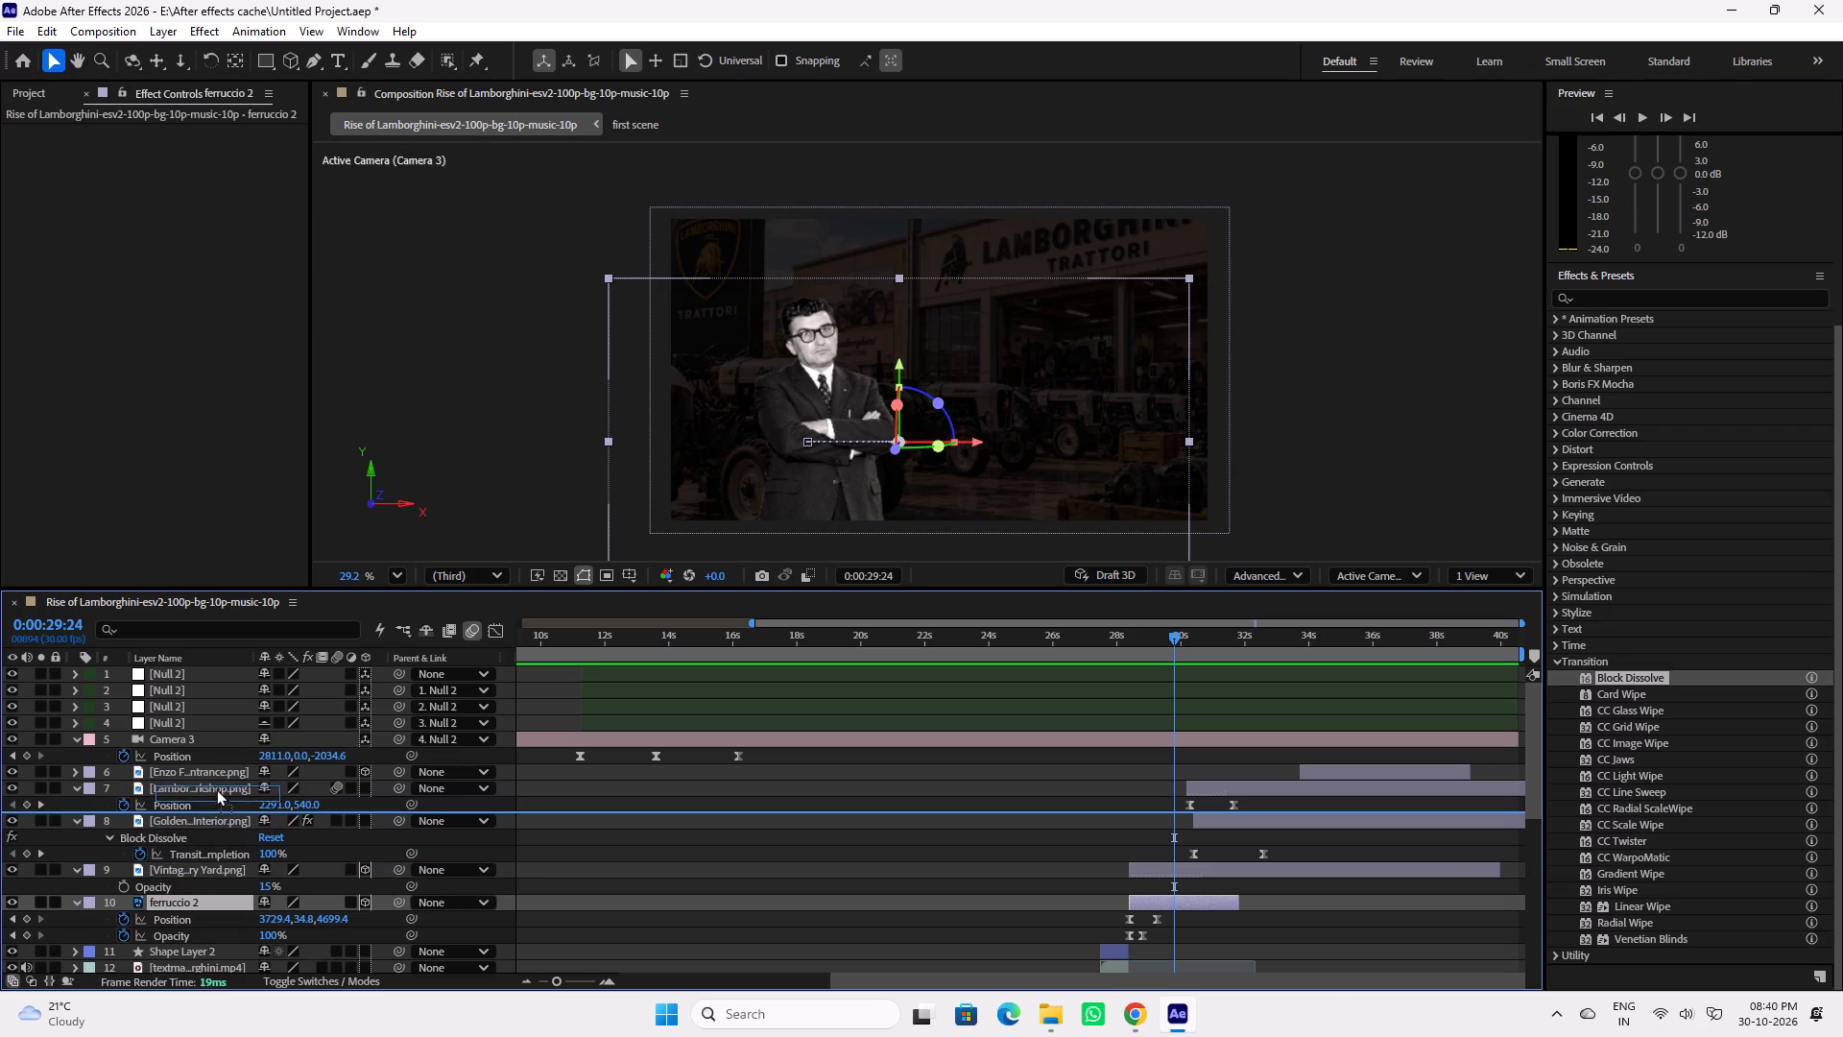
drag(216, 788, 217, 786)
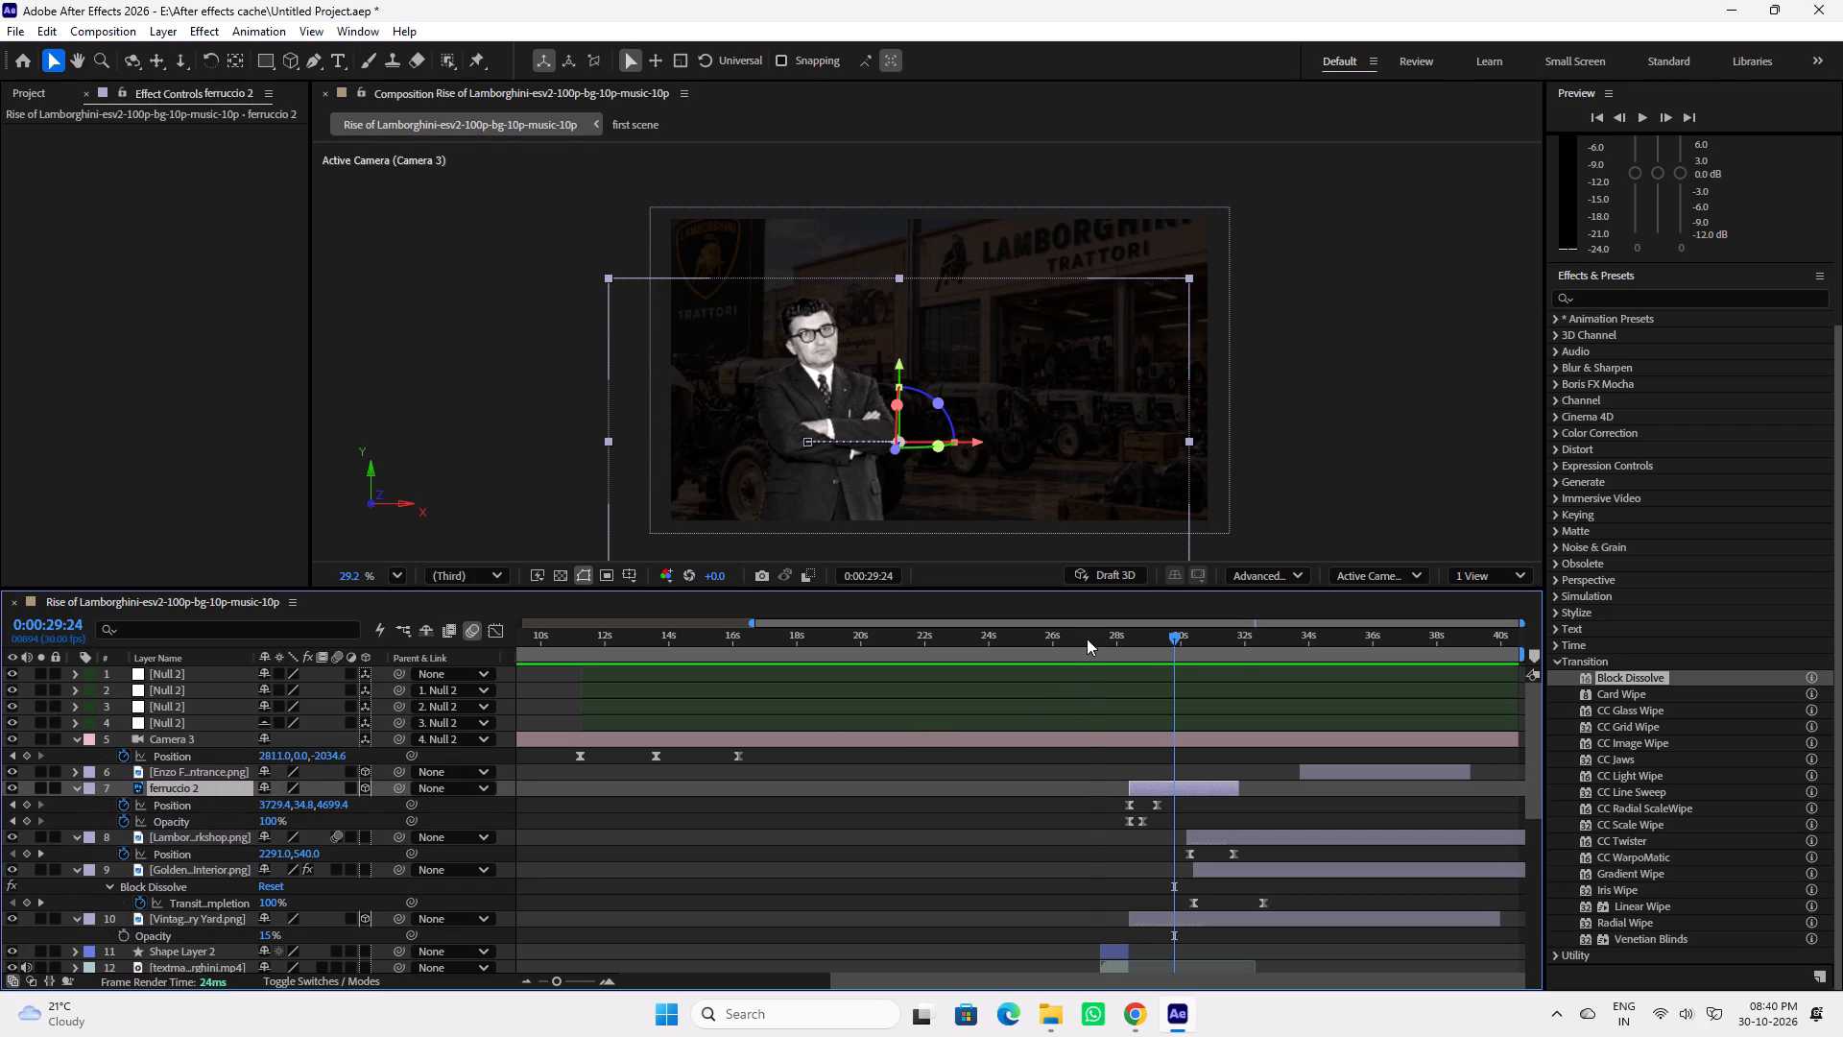
click(1089, 636)
key(space)
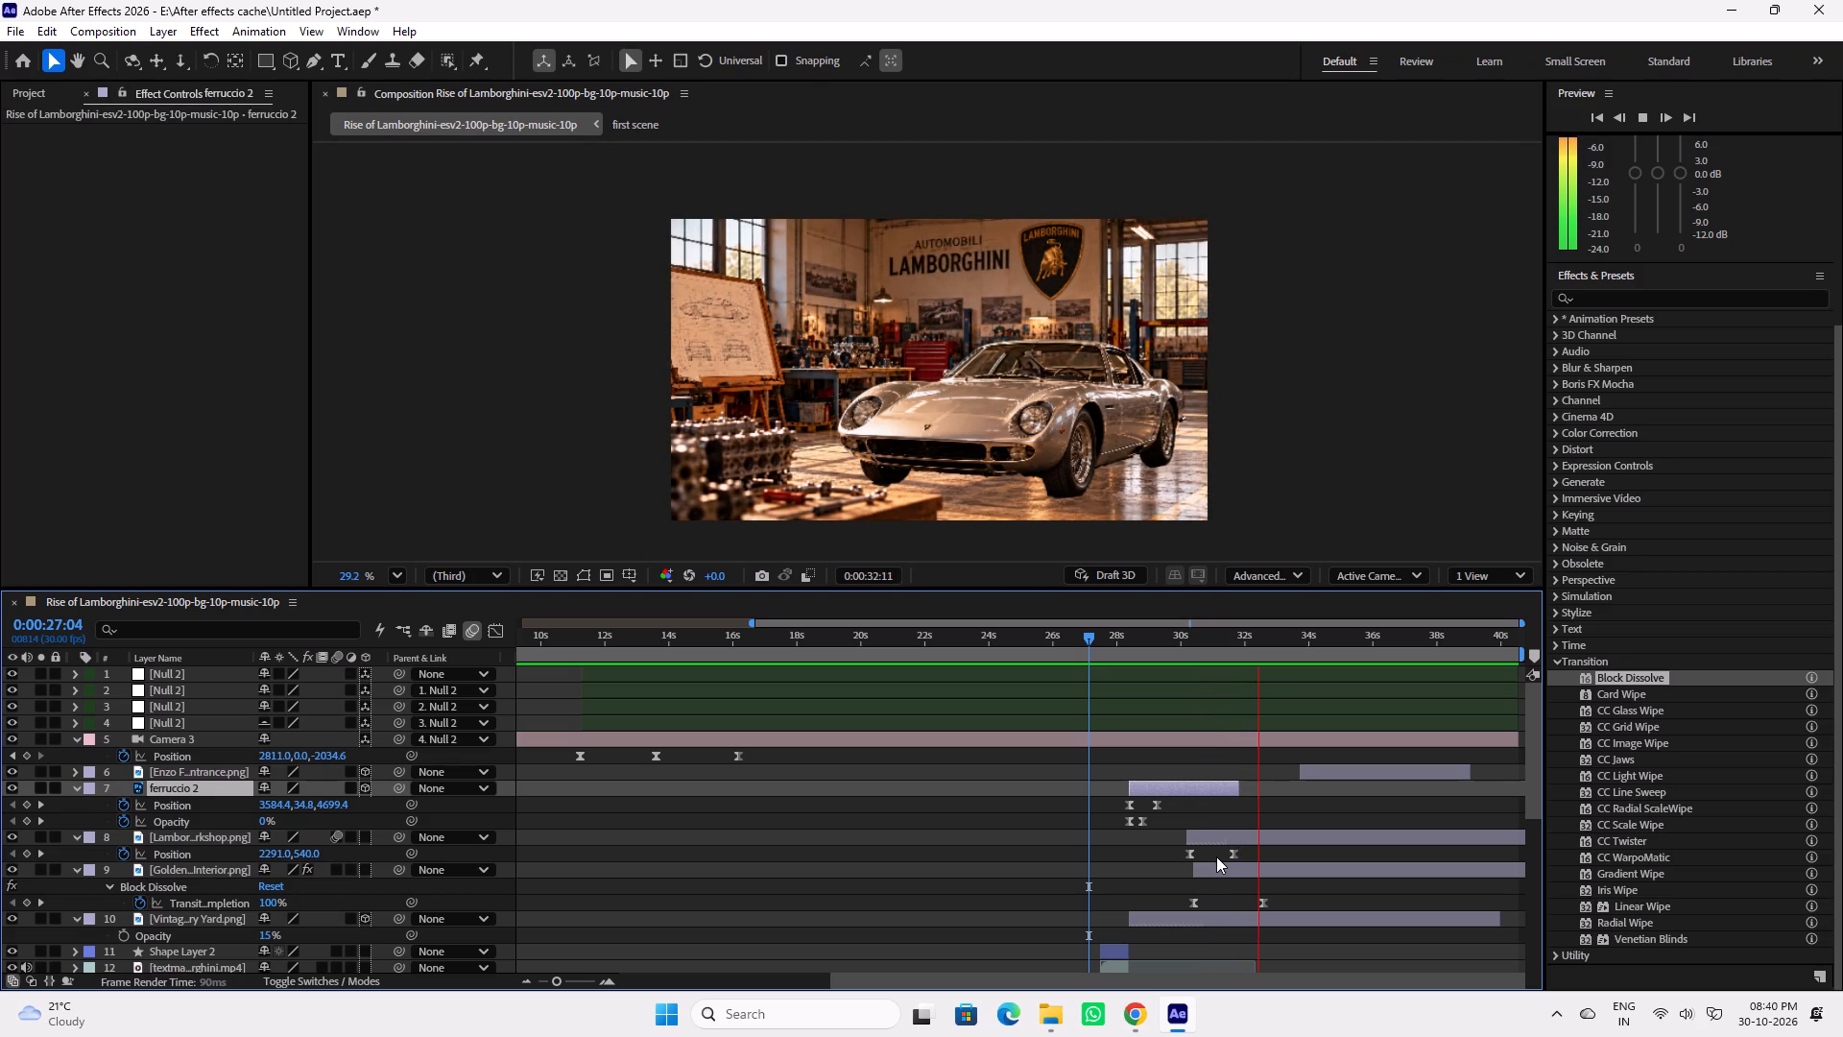
key(space)
Extend the end of the ferruccio 2 layer to about 0:00:34:18, previewing the extension up to a run from 0:00:33:03.
drag(1241, 788, 1272, 791)
click(1197, 634)
key(space)
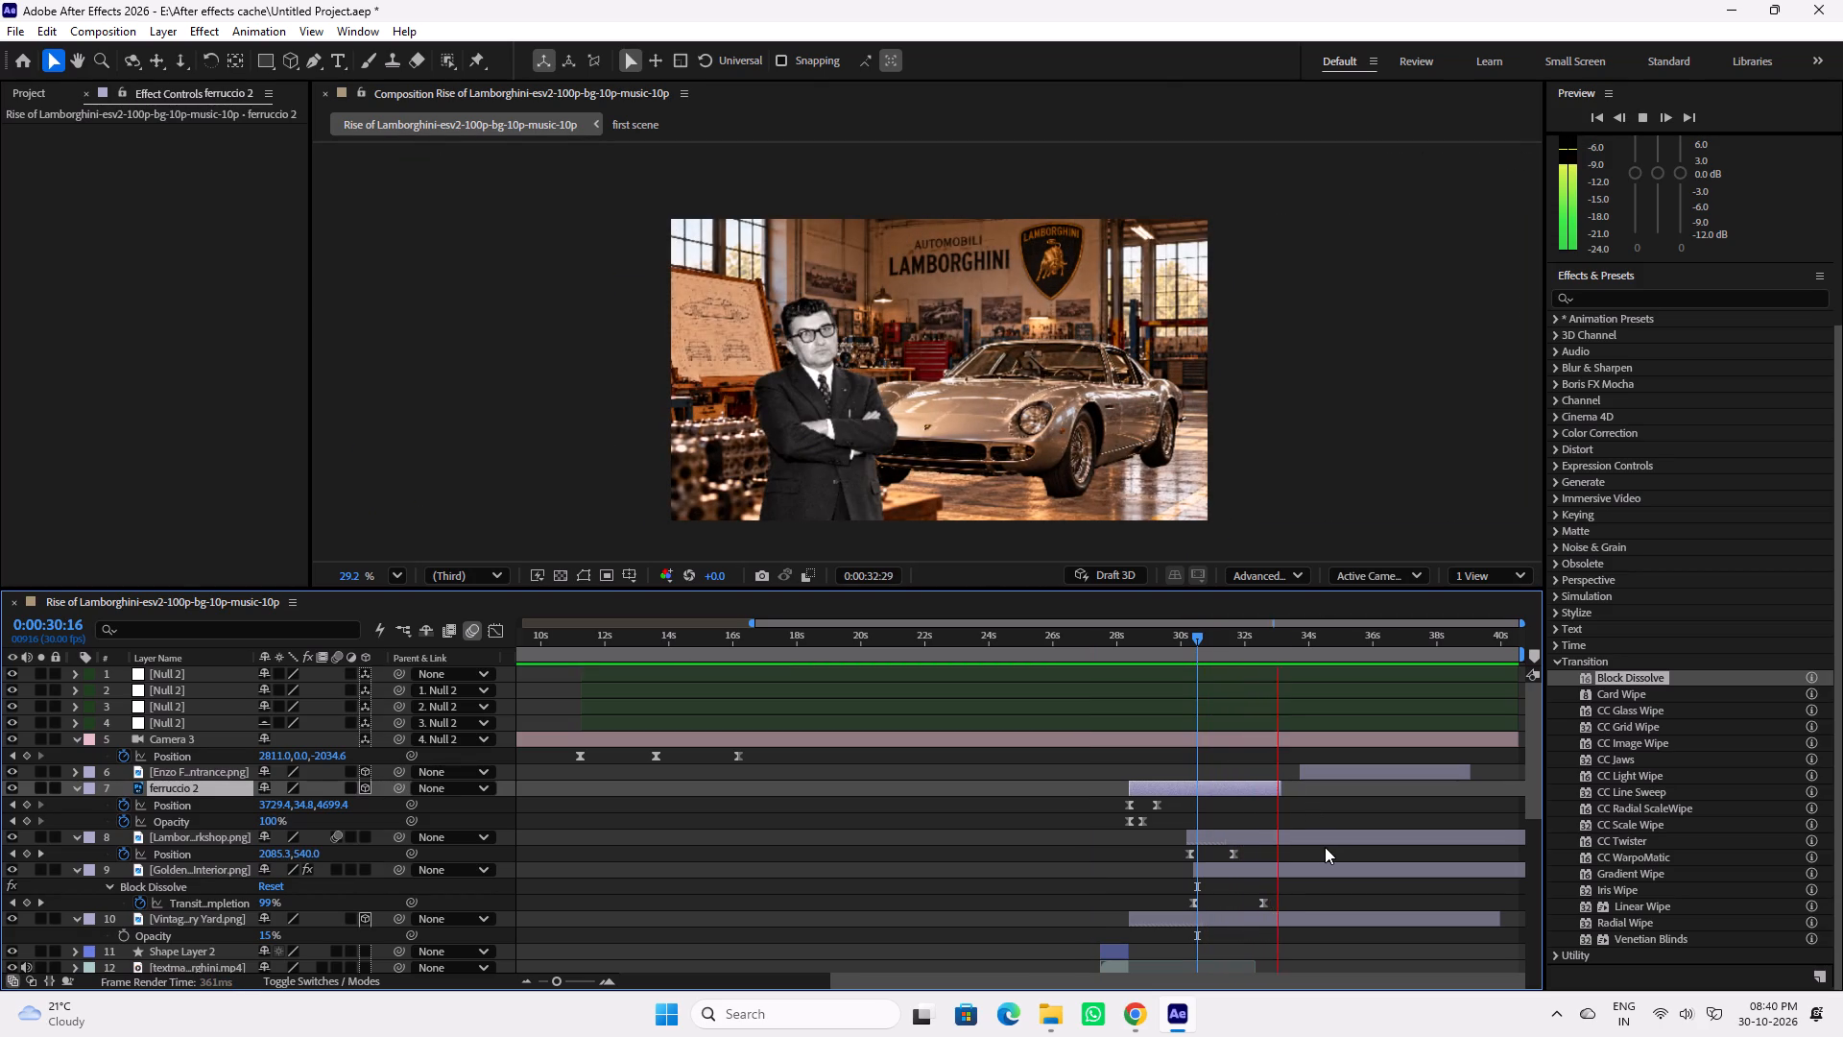
key(space)
drag(1286, 789, 1298, 789)
click(1263, 636)
key(space)
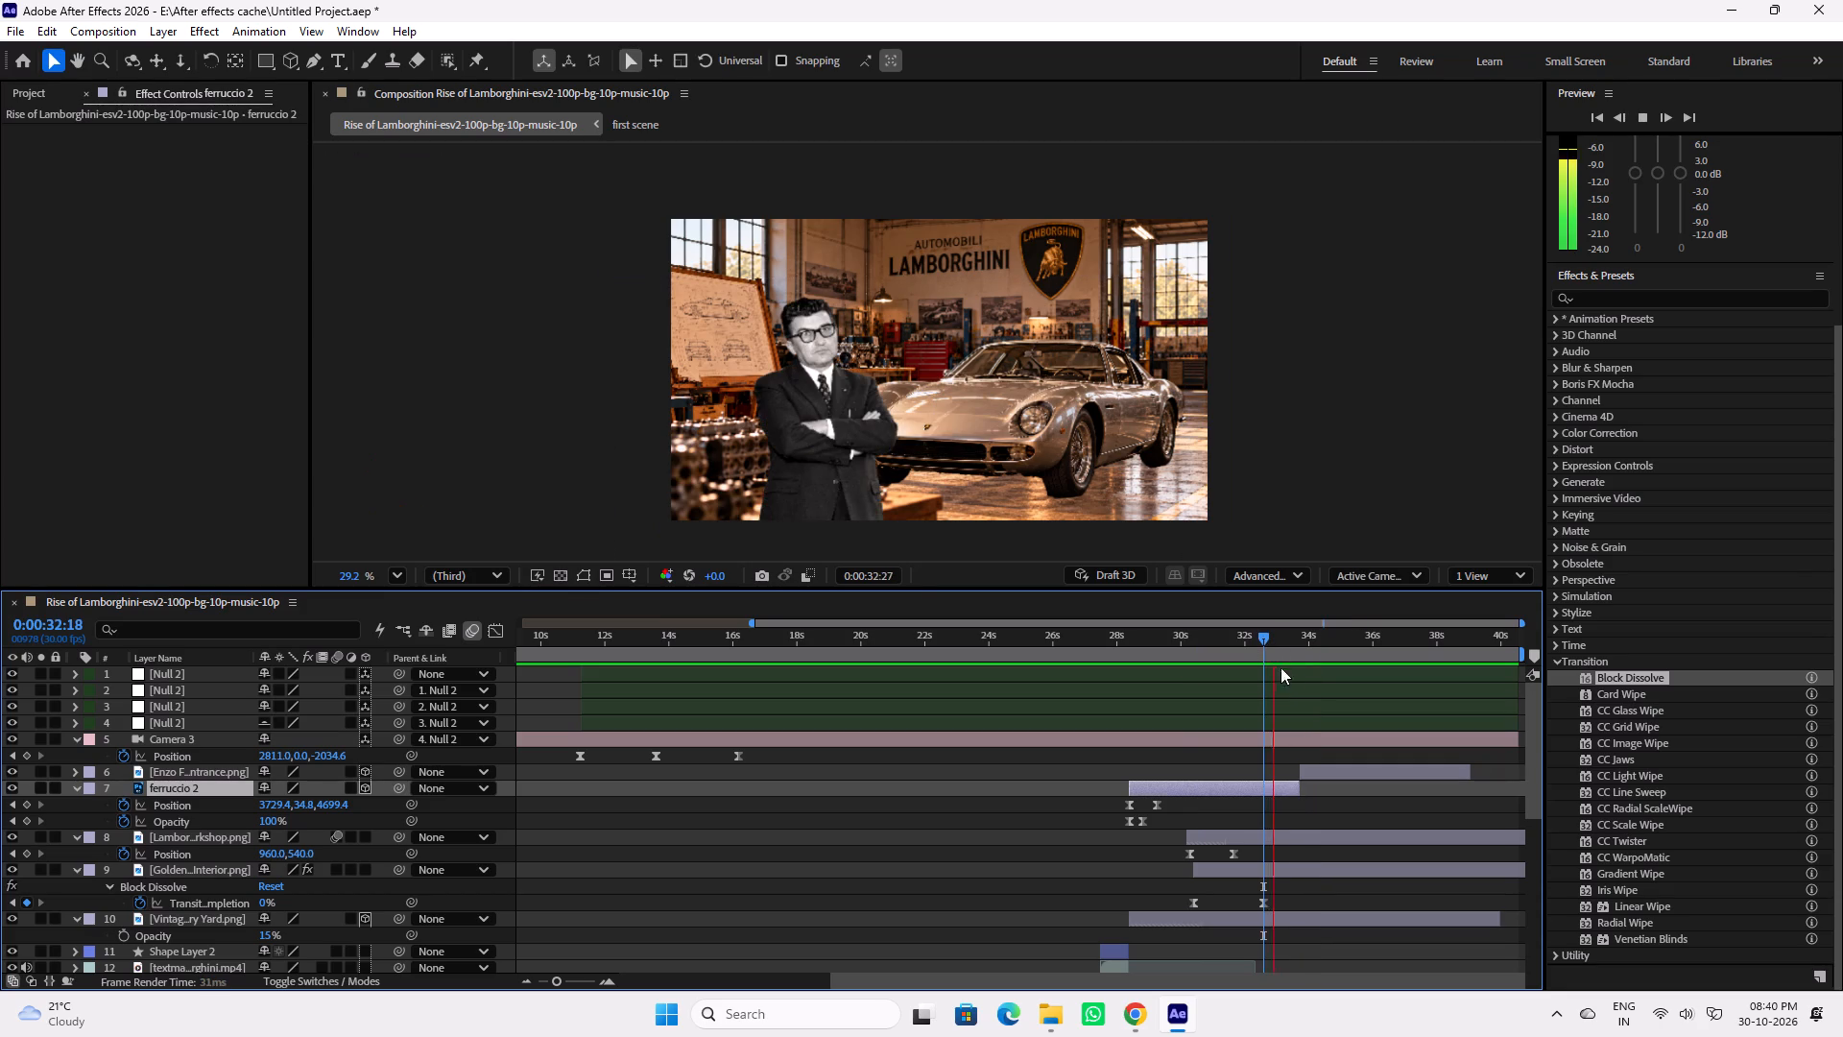
key(space)
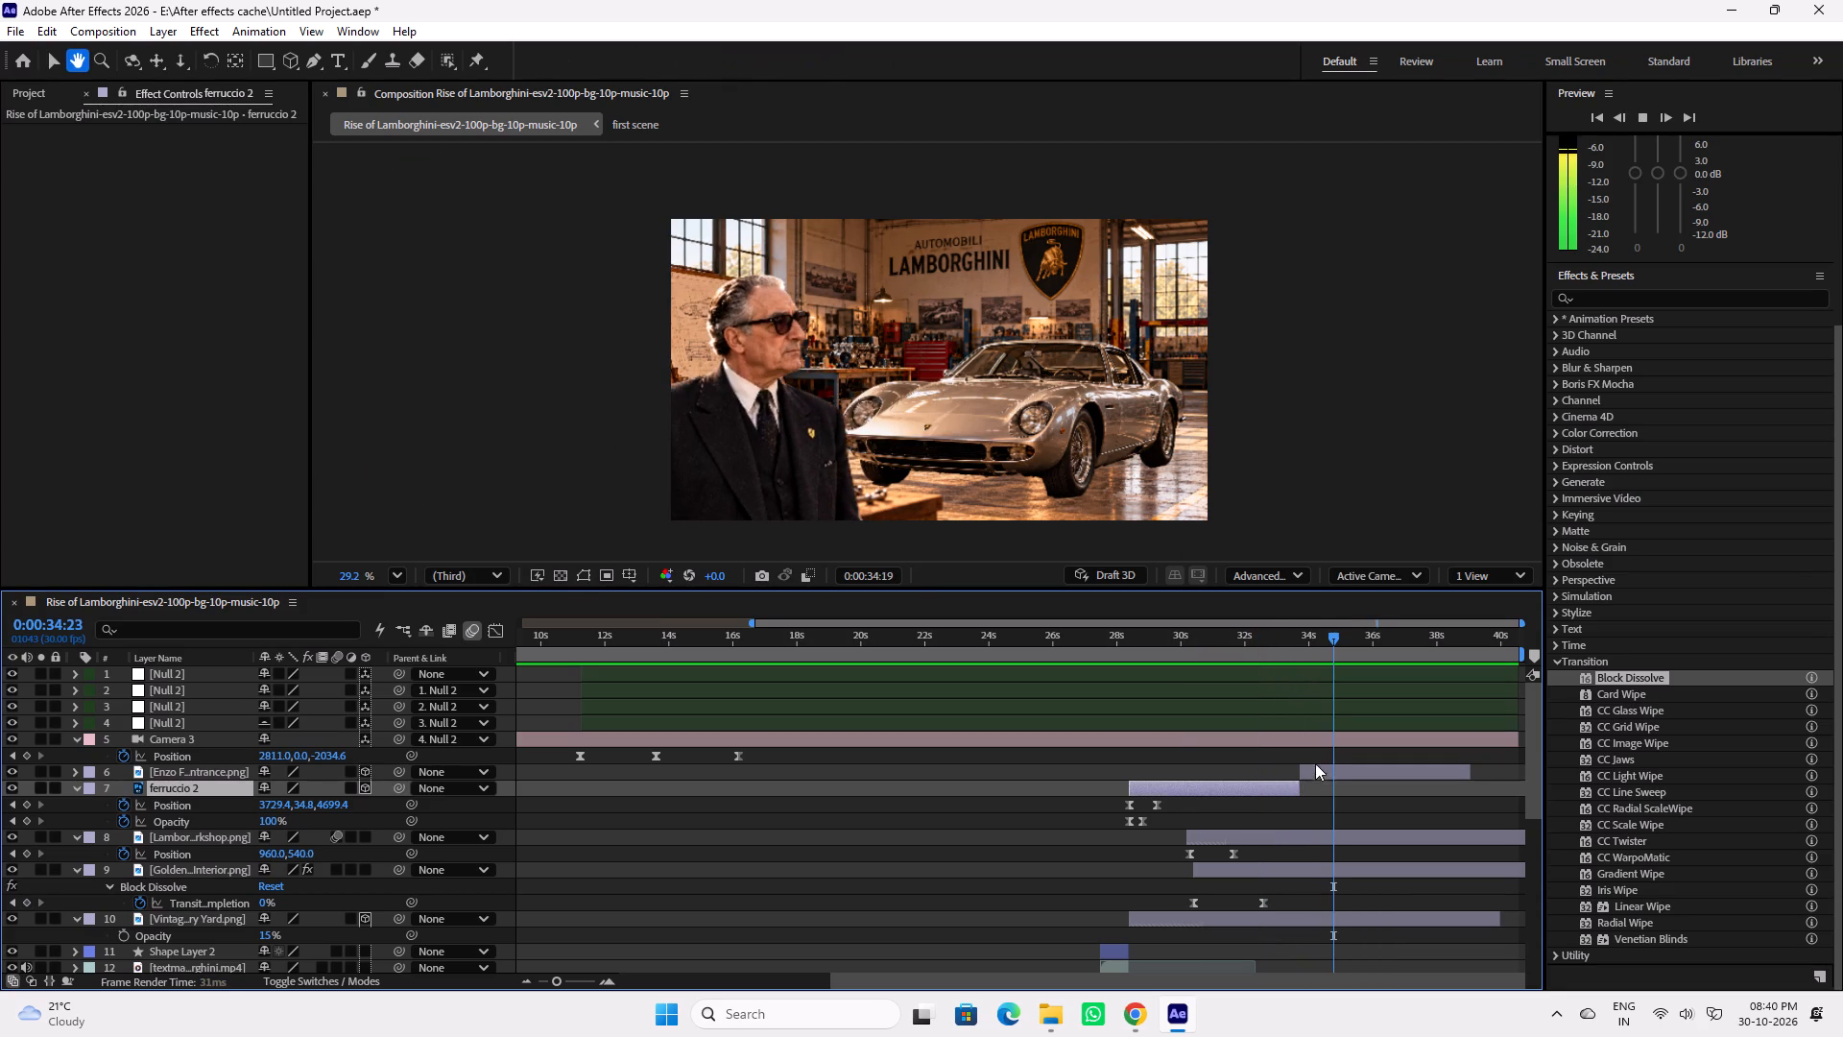
click(1316, 770)
drag(1302, 787, 1331, 790)
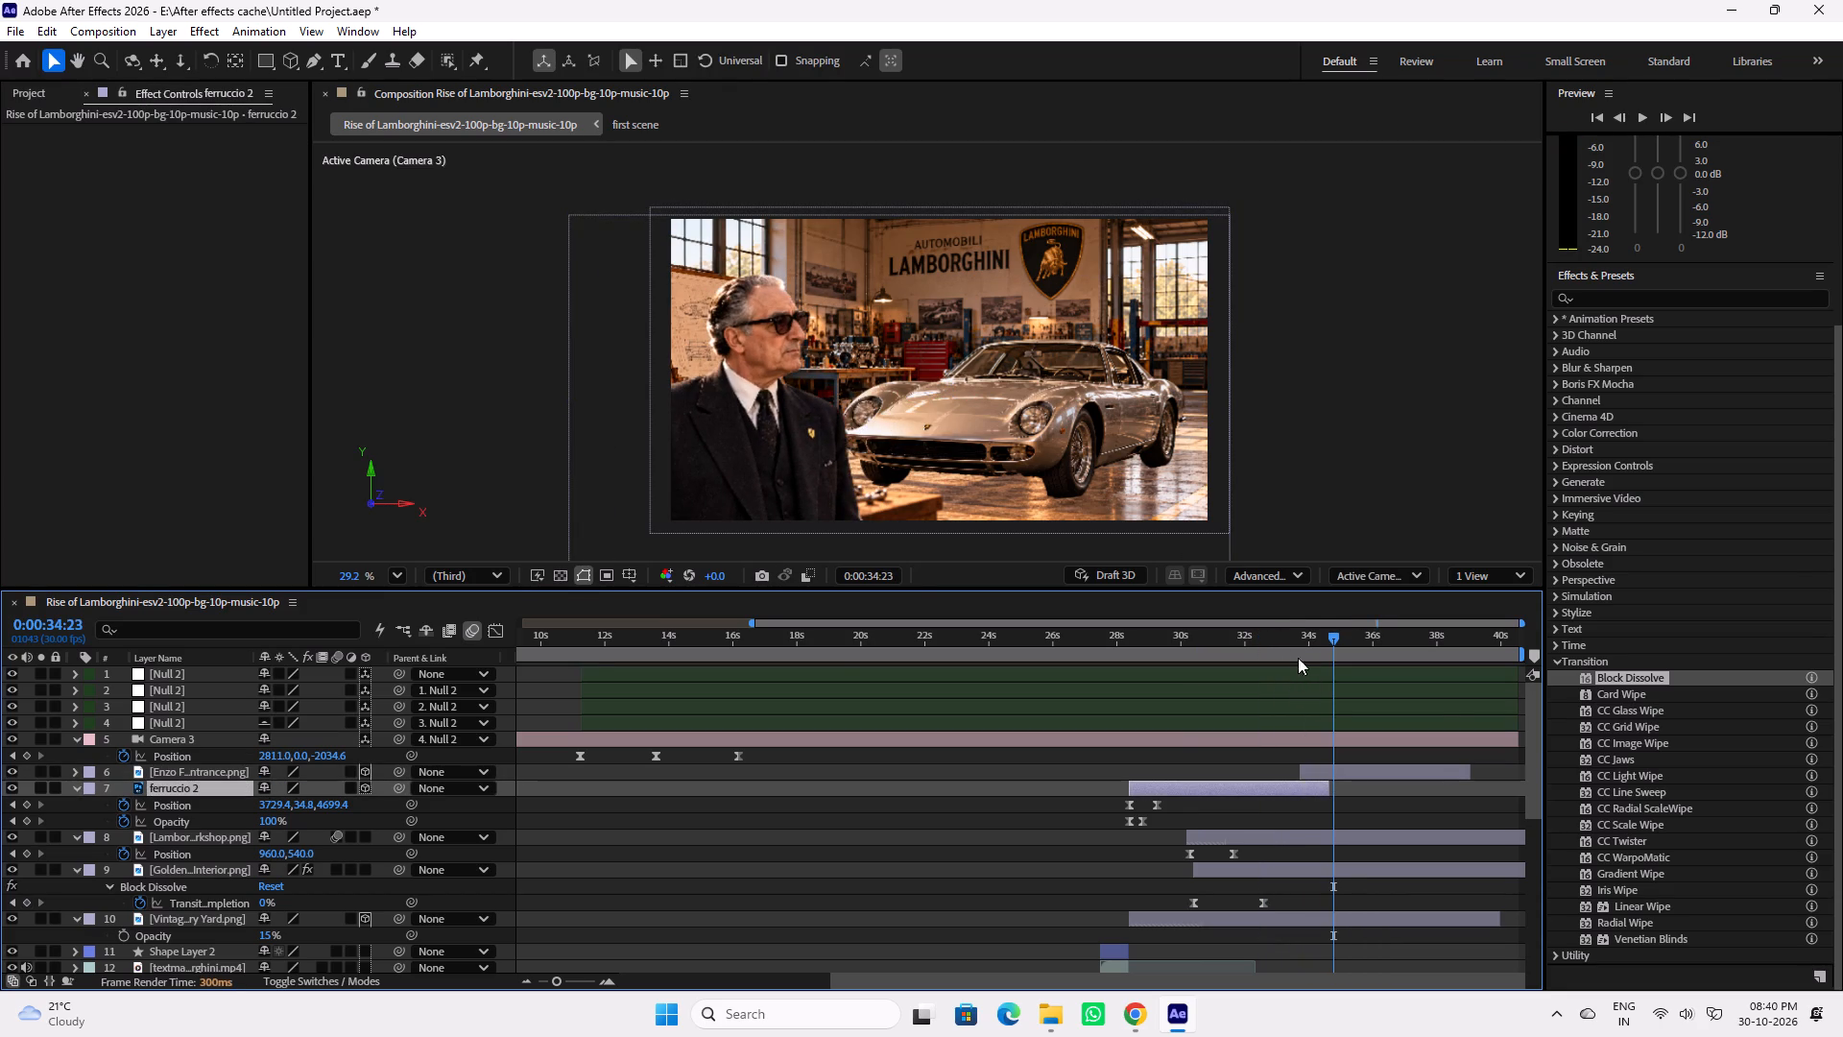
click(1280, 636)
key(space)
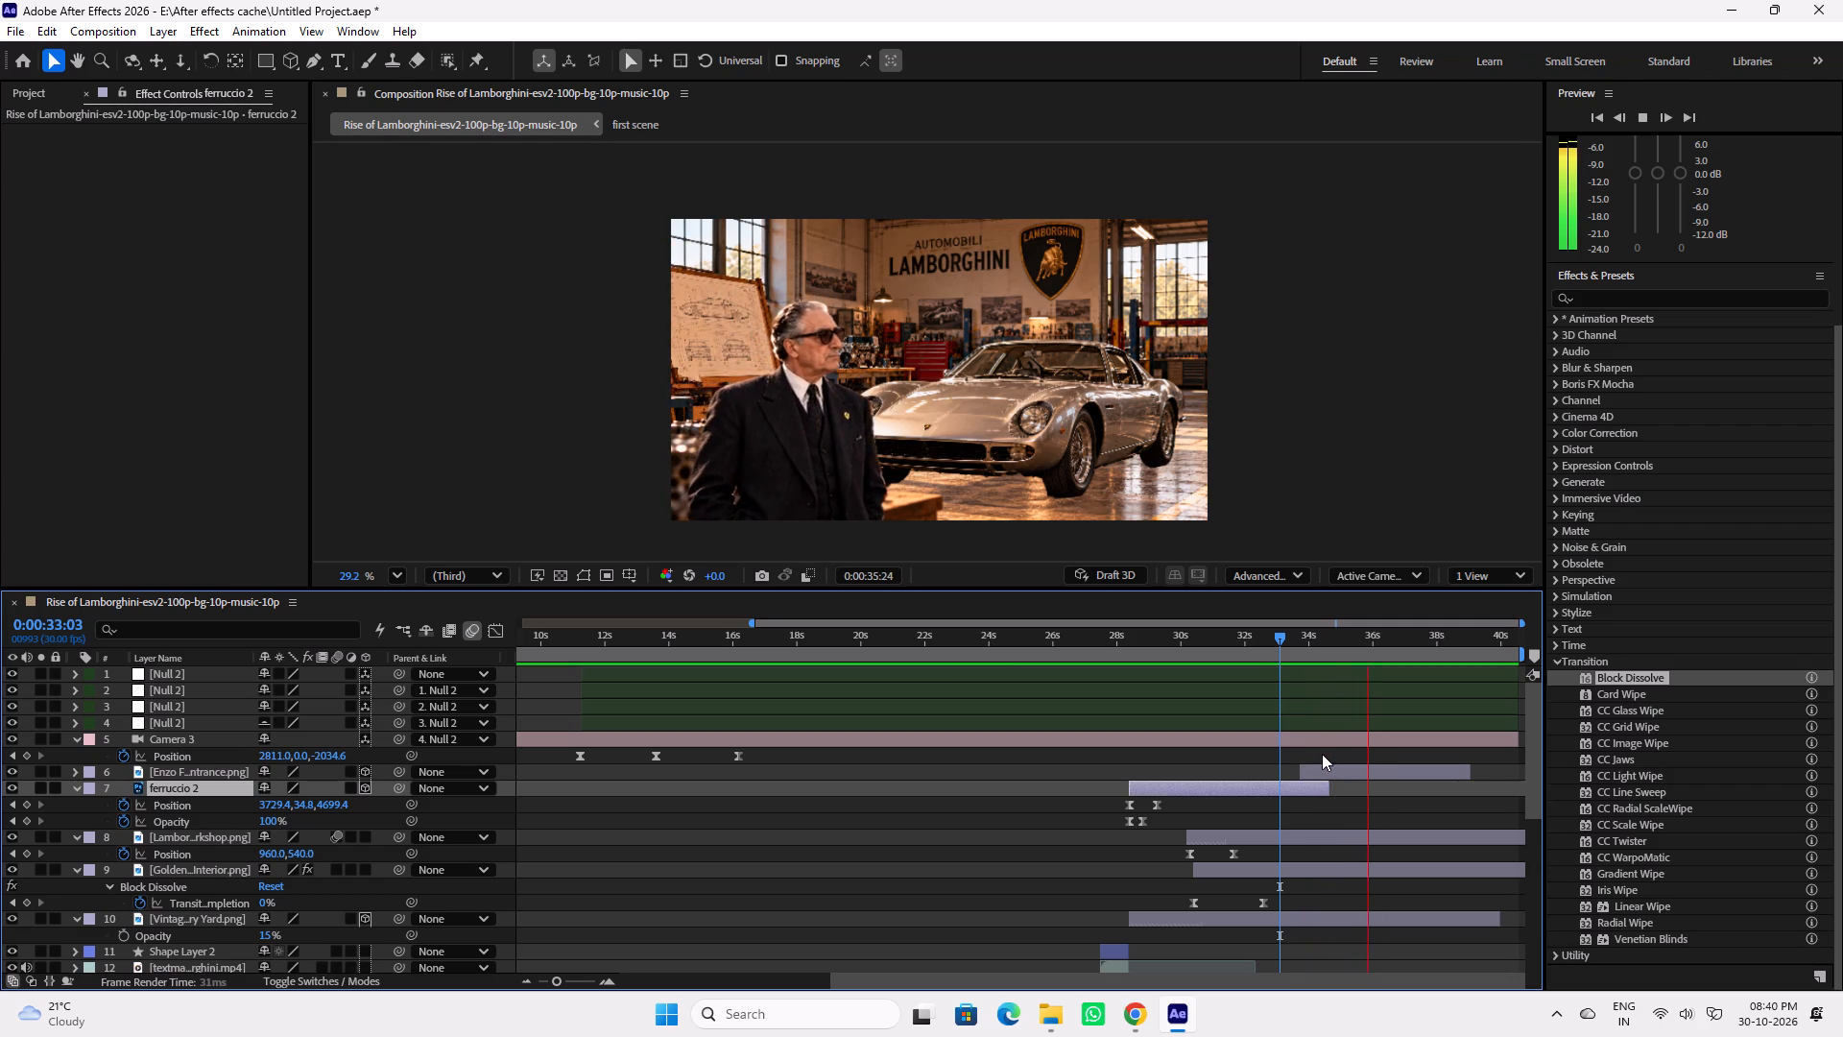
key(space)
Delete the Enzo Ferrari entrance image layer and play back the scene from 0:00:31:11.
click(1305, 639)
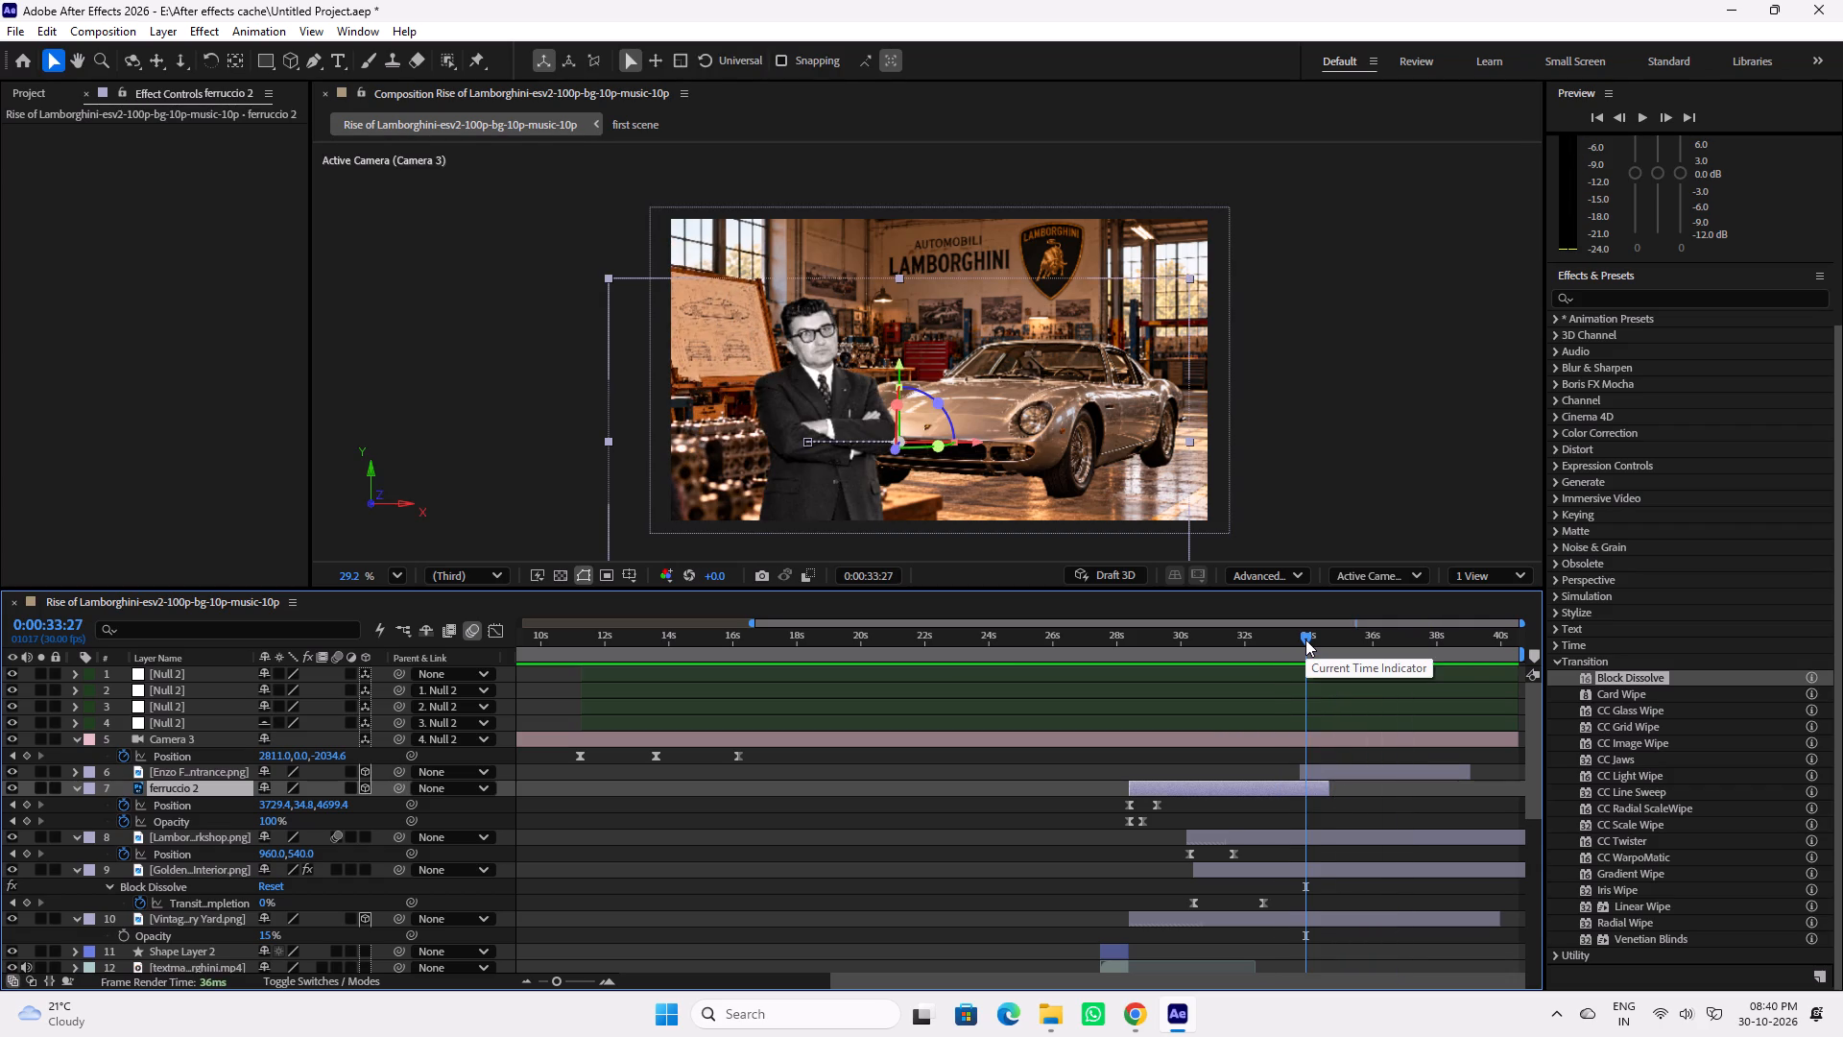
drag(1304, 632, 1303, 632)
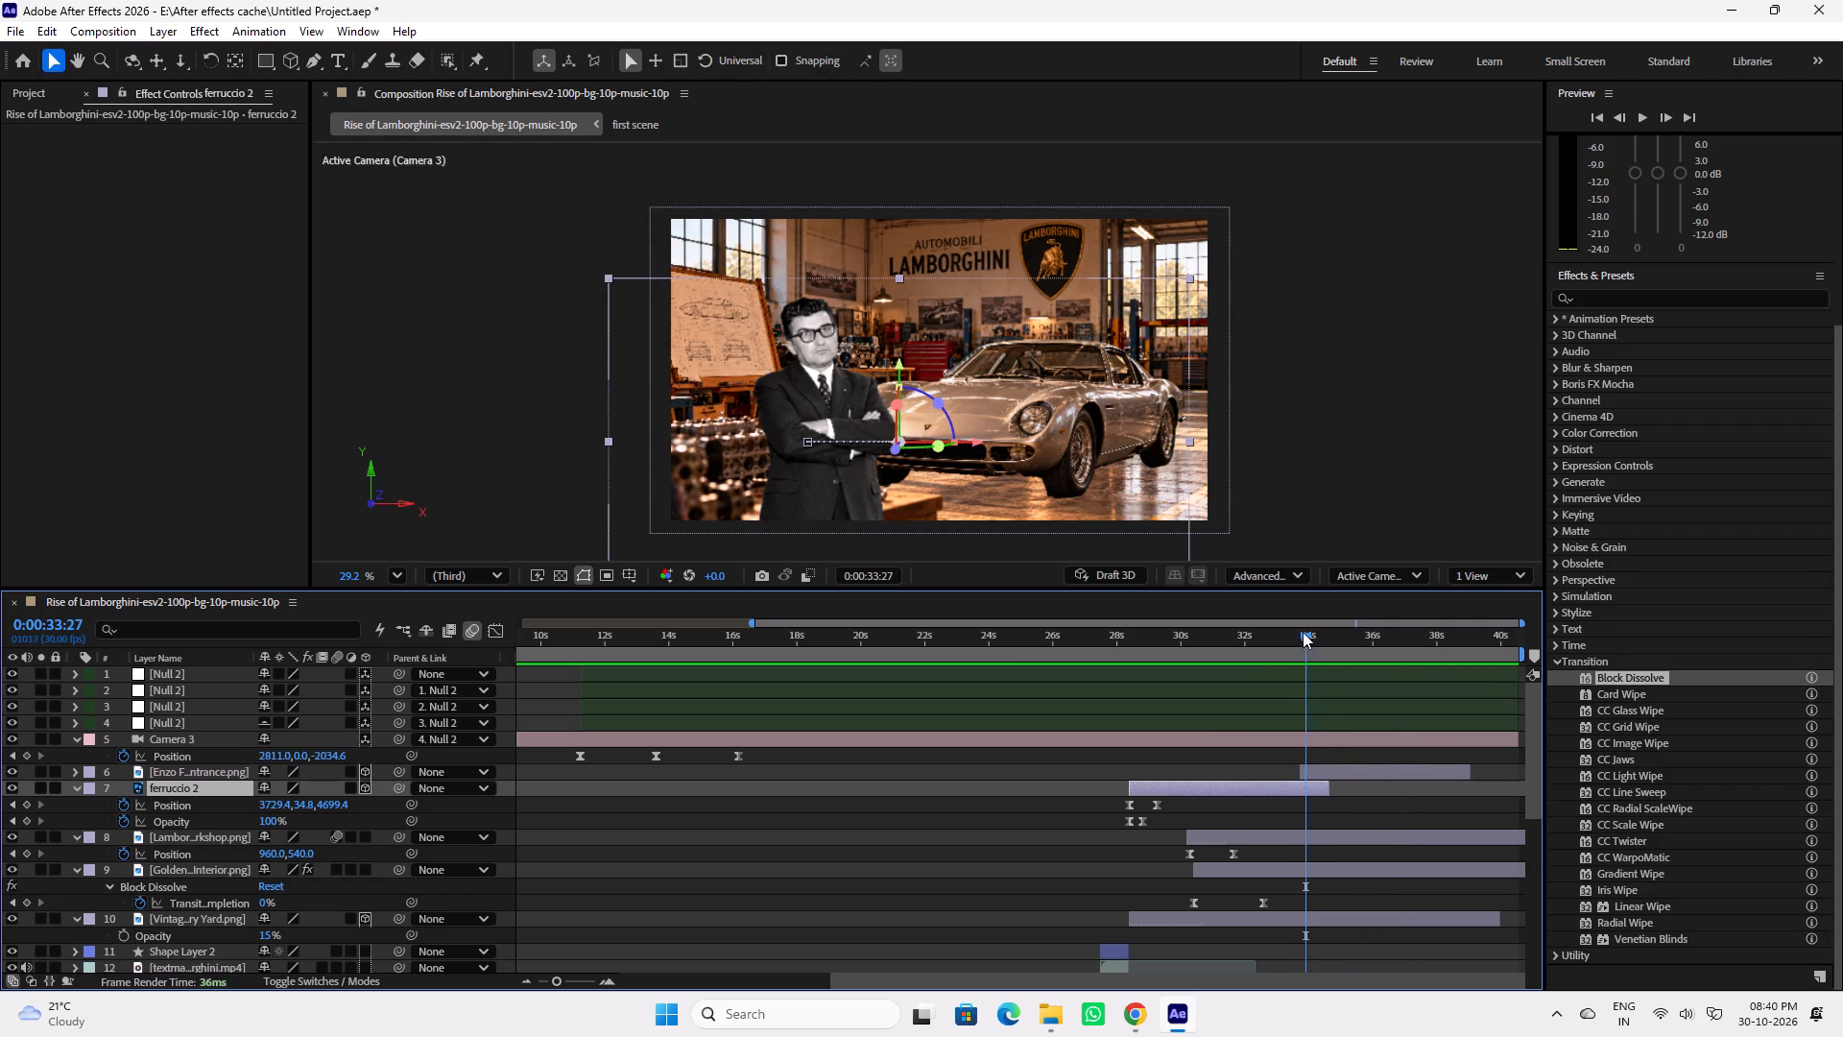
drag(1303, 632, 1296, 635)
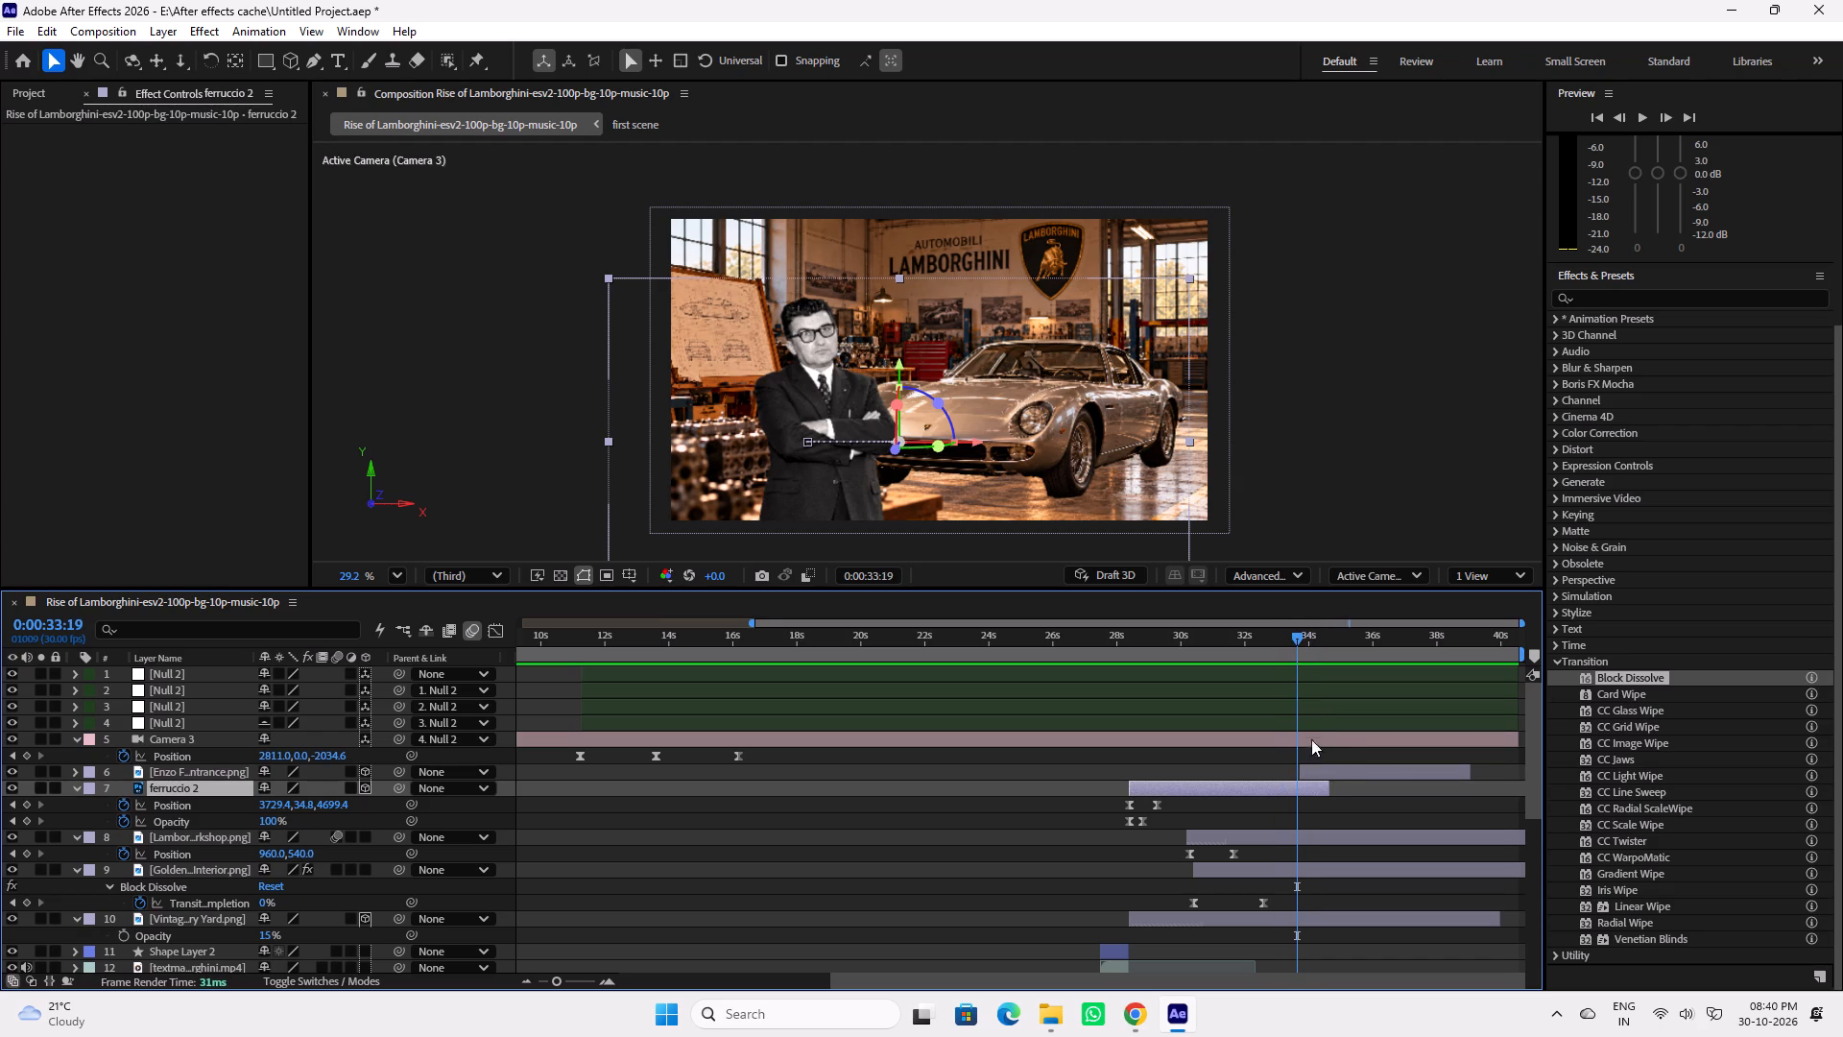
click(1331, 769)
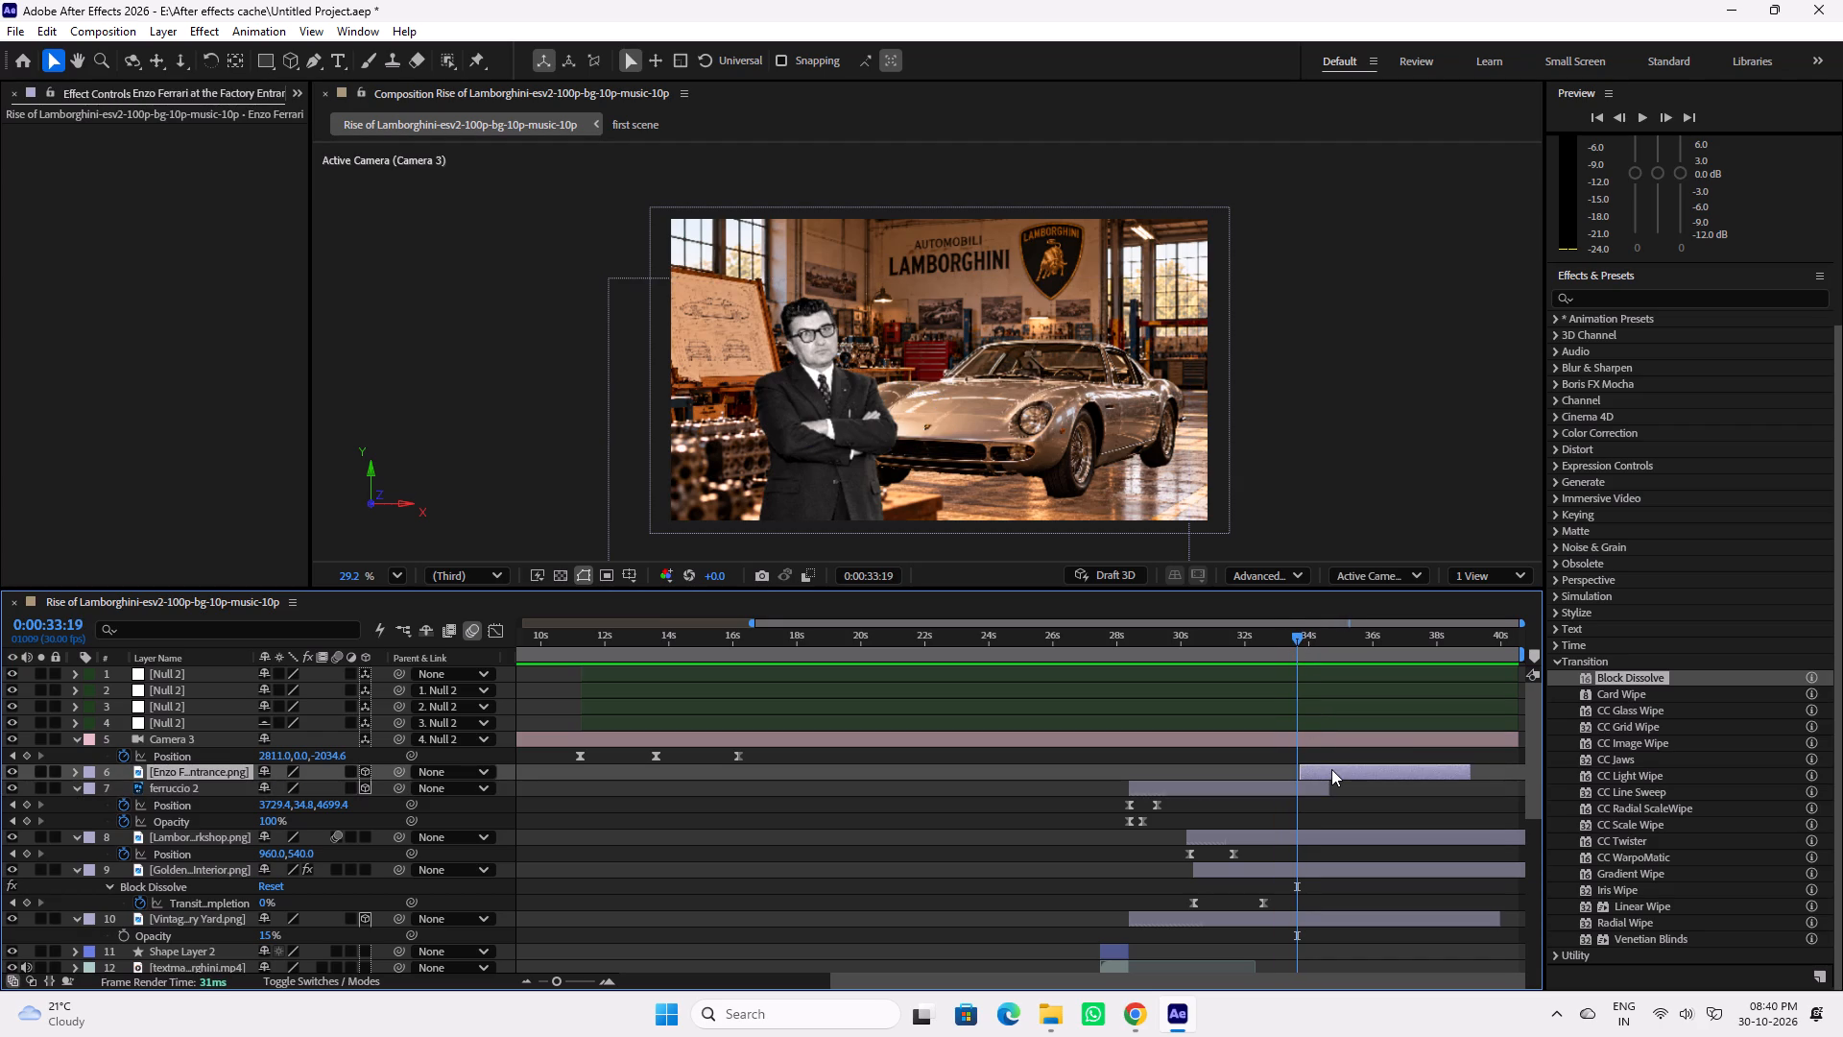
key(Delete)
drag(1281, 640, 1224, 638)
key(space)
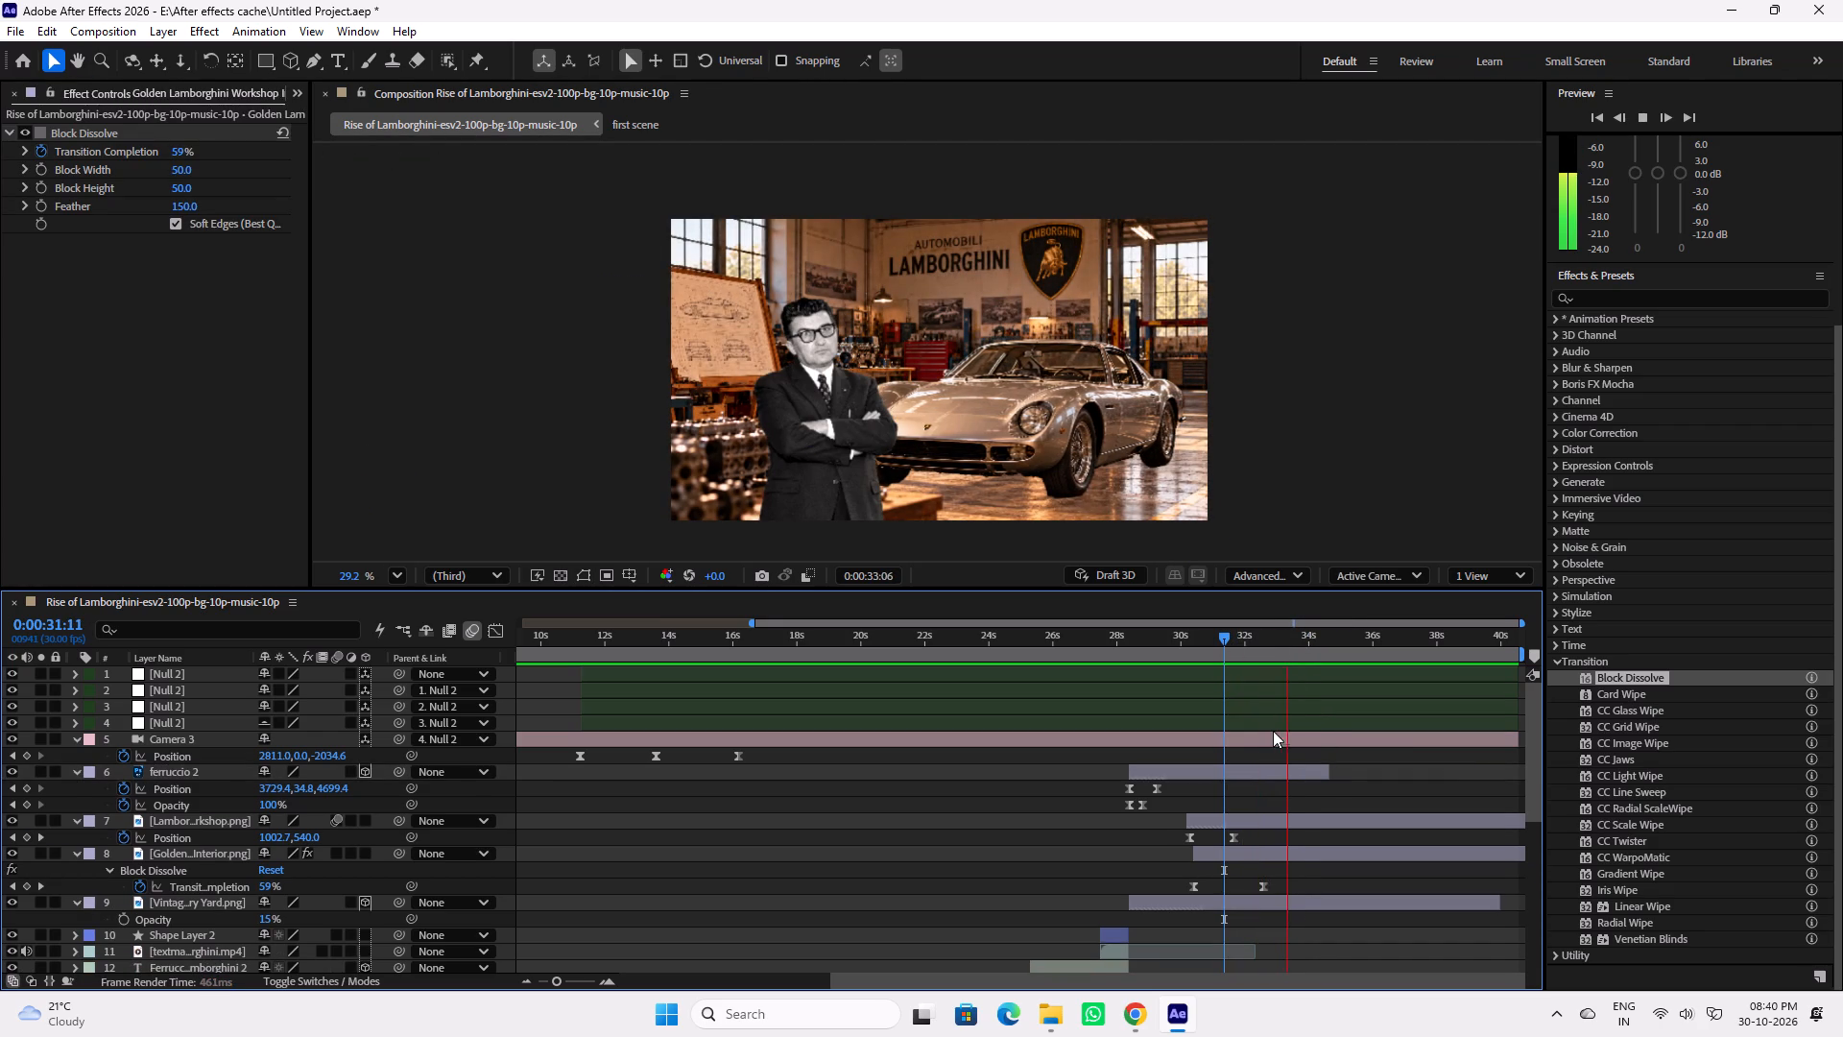
key(space)
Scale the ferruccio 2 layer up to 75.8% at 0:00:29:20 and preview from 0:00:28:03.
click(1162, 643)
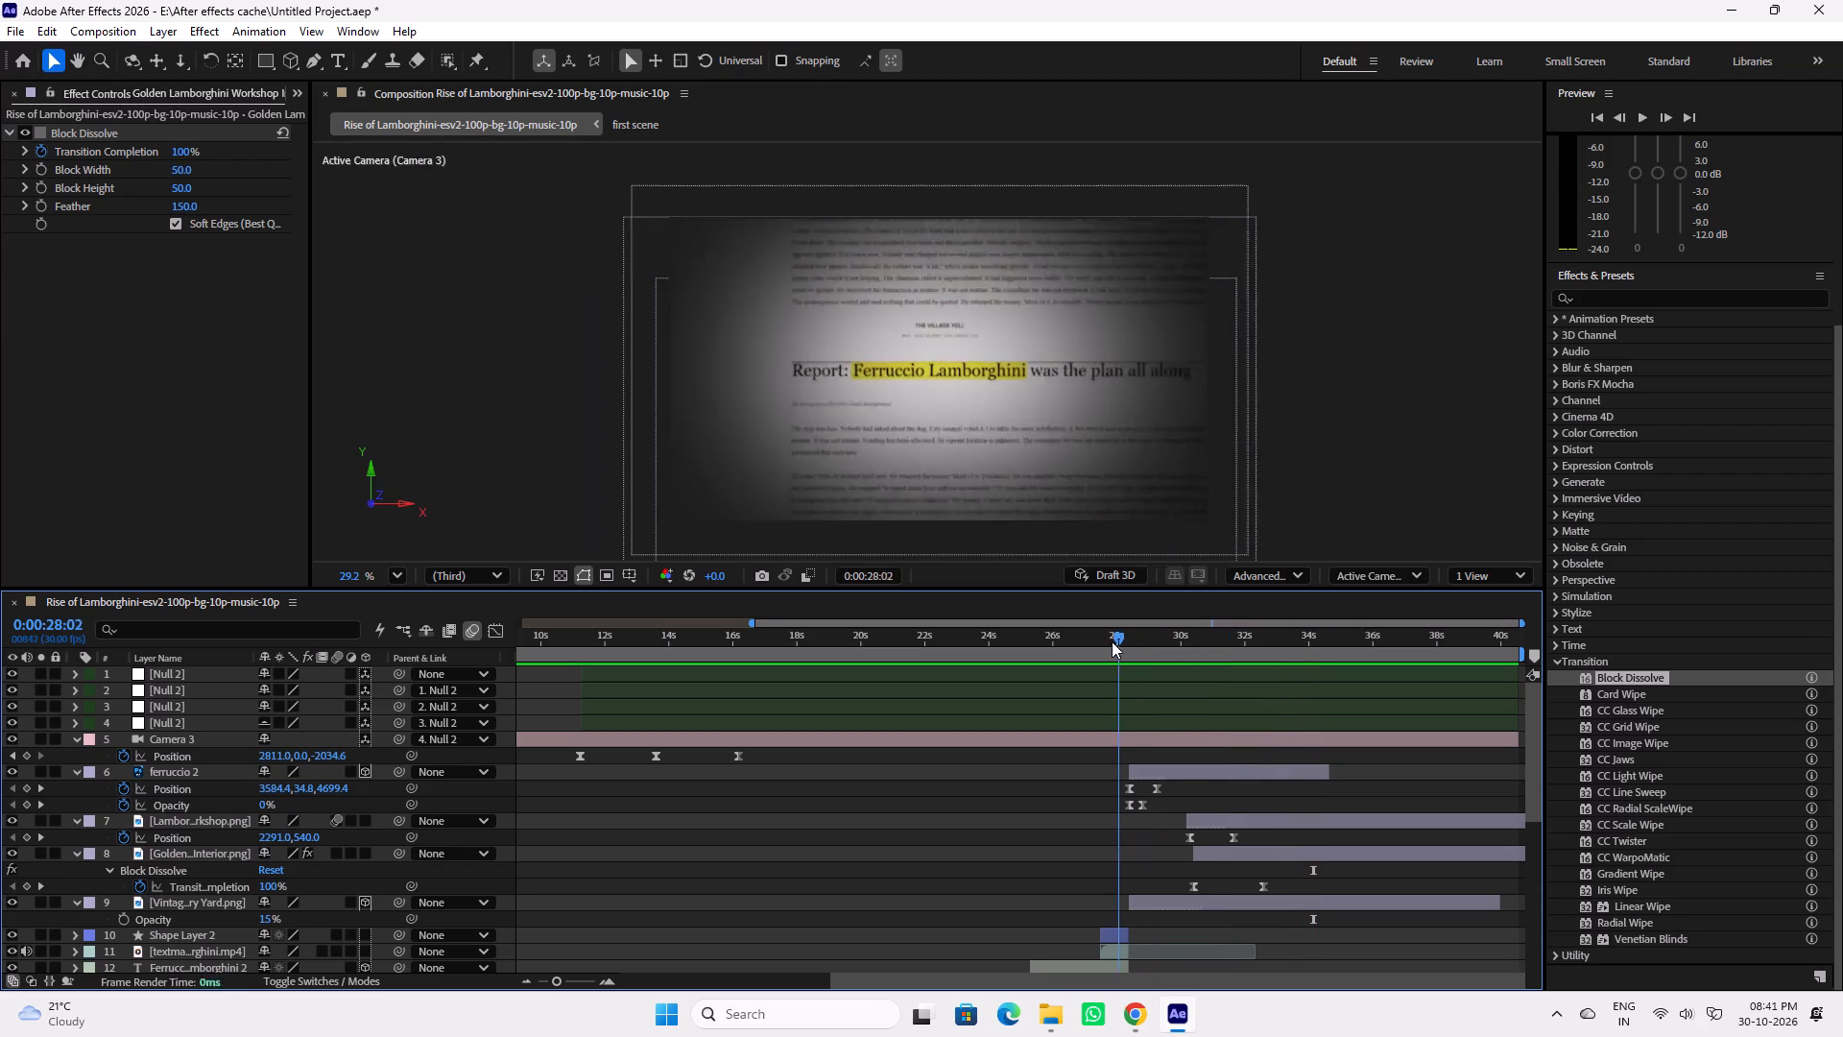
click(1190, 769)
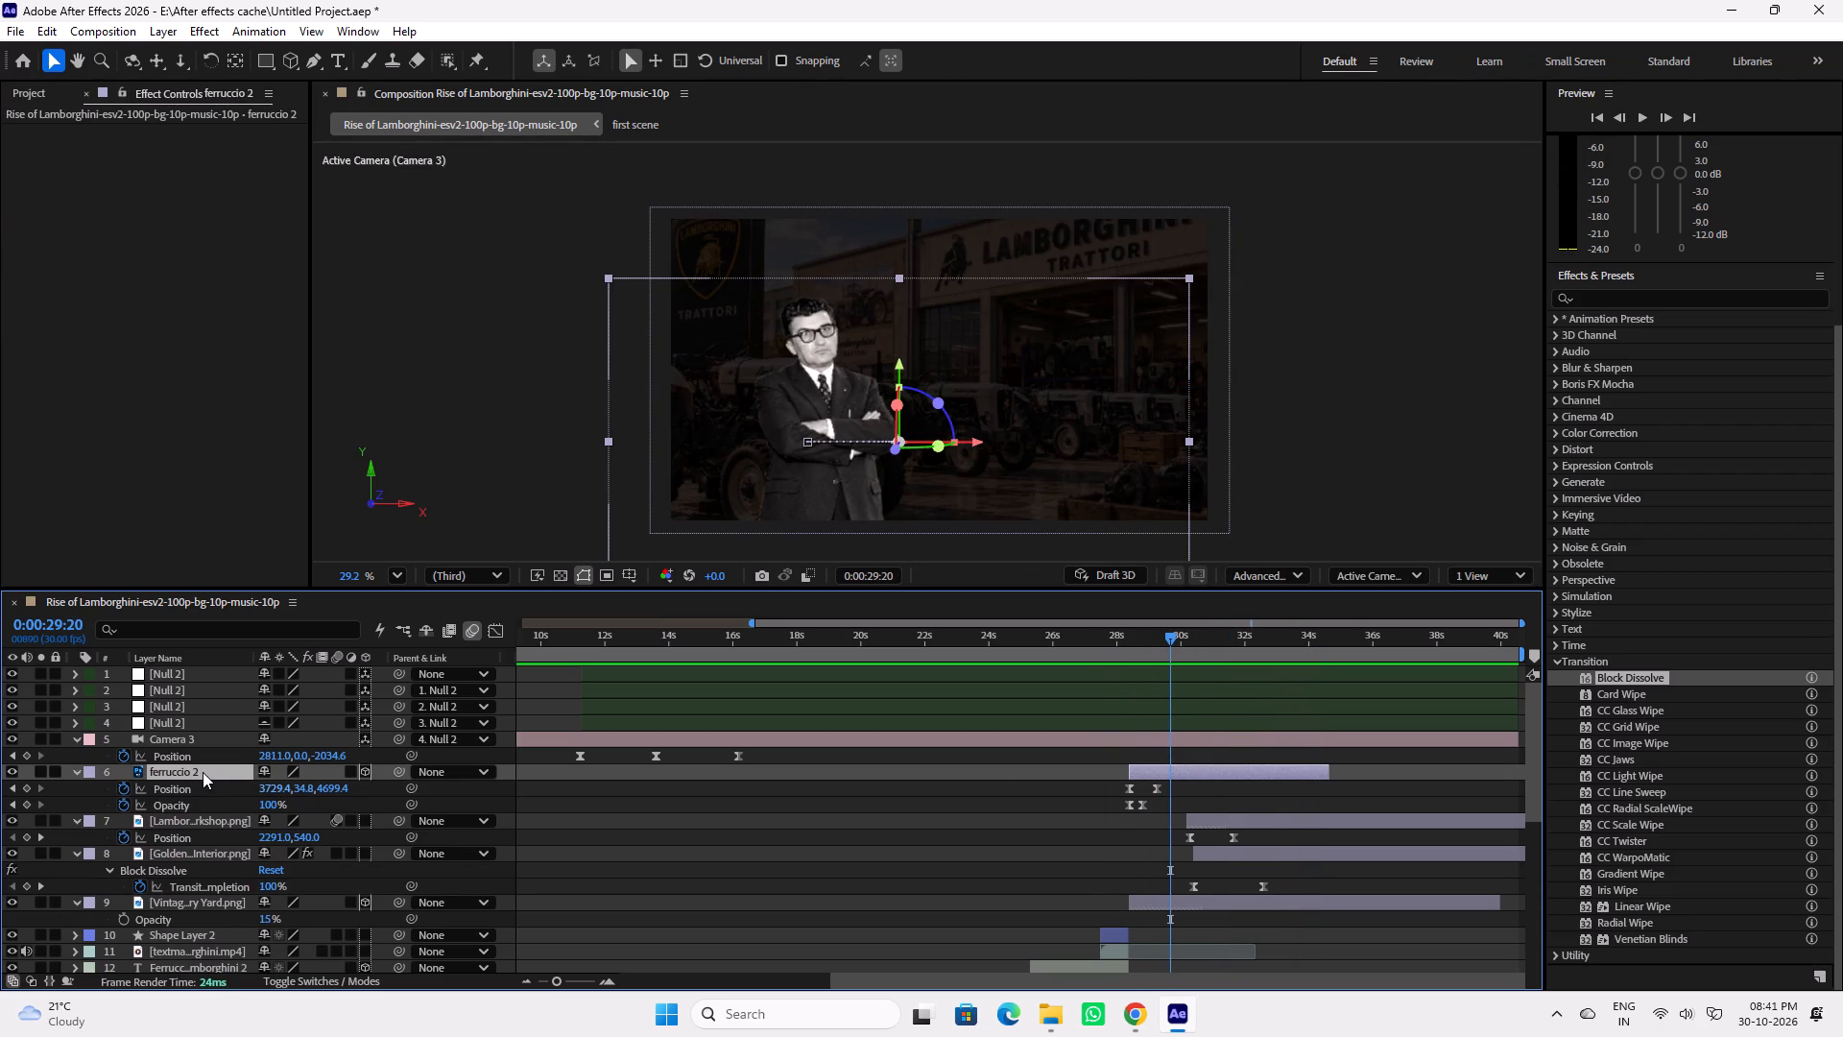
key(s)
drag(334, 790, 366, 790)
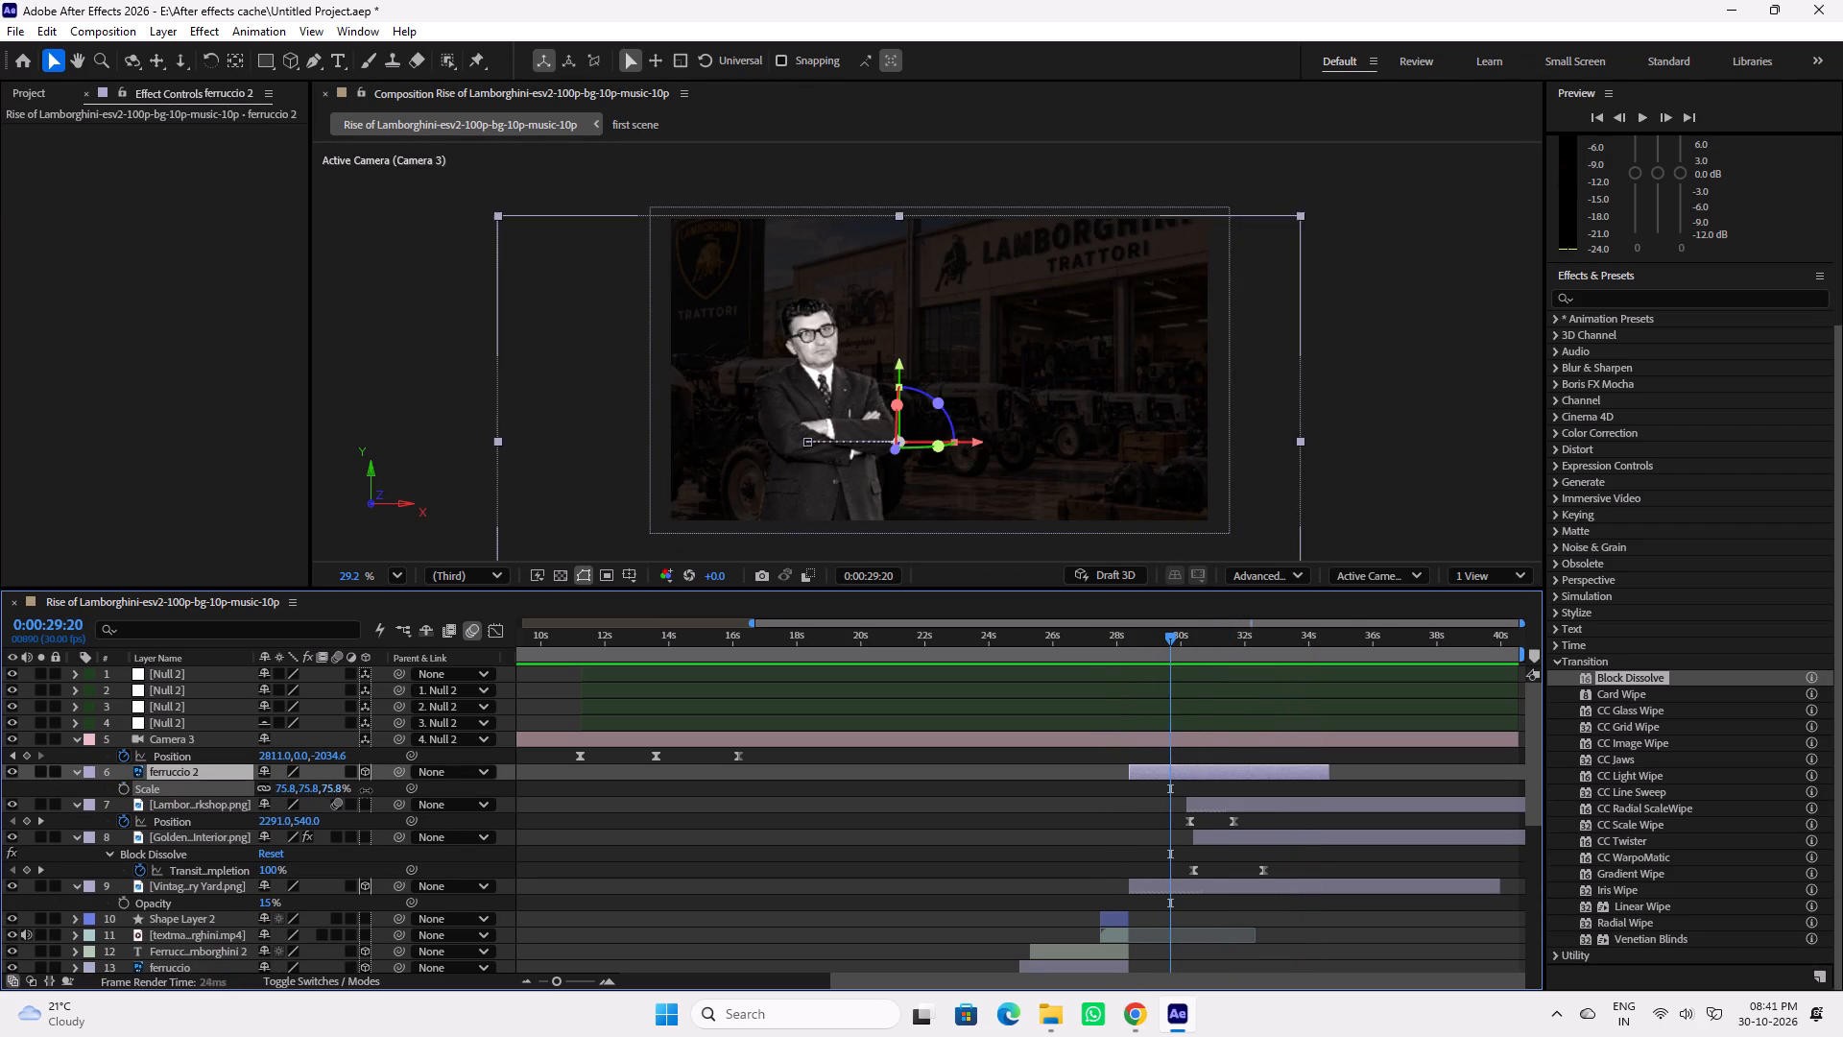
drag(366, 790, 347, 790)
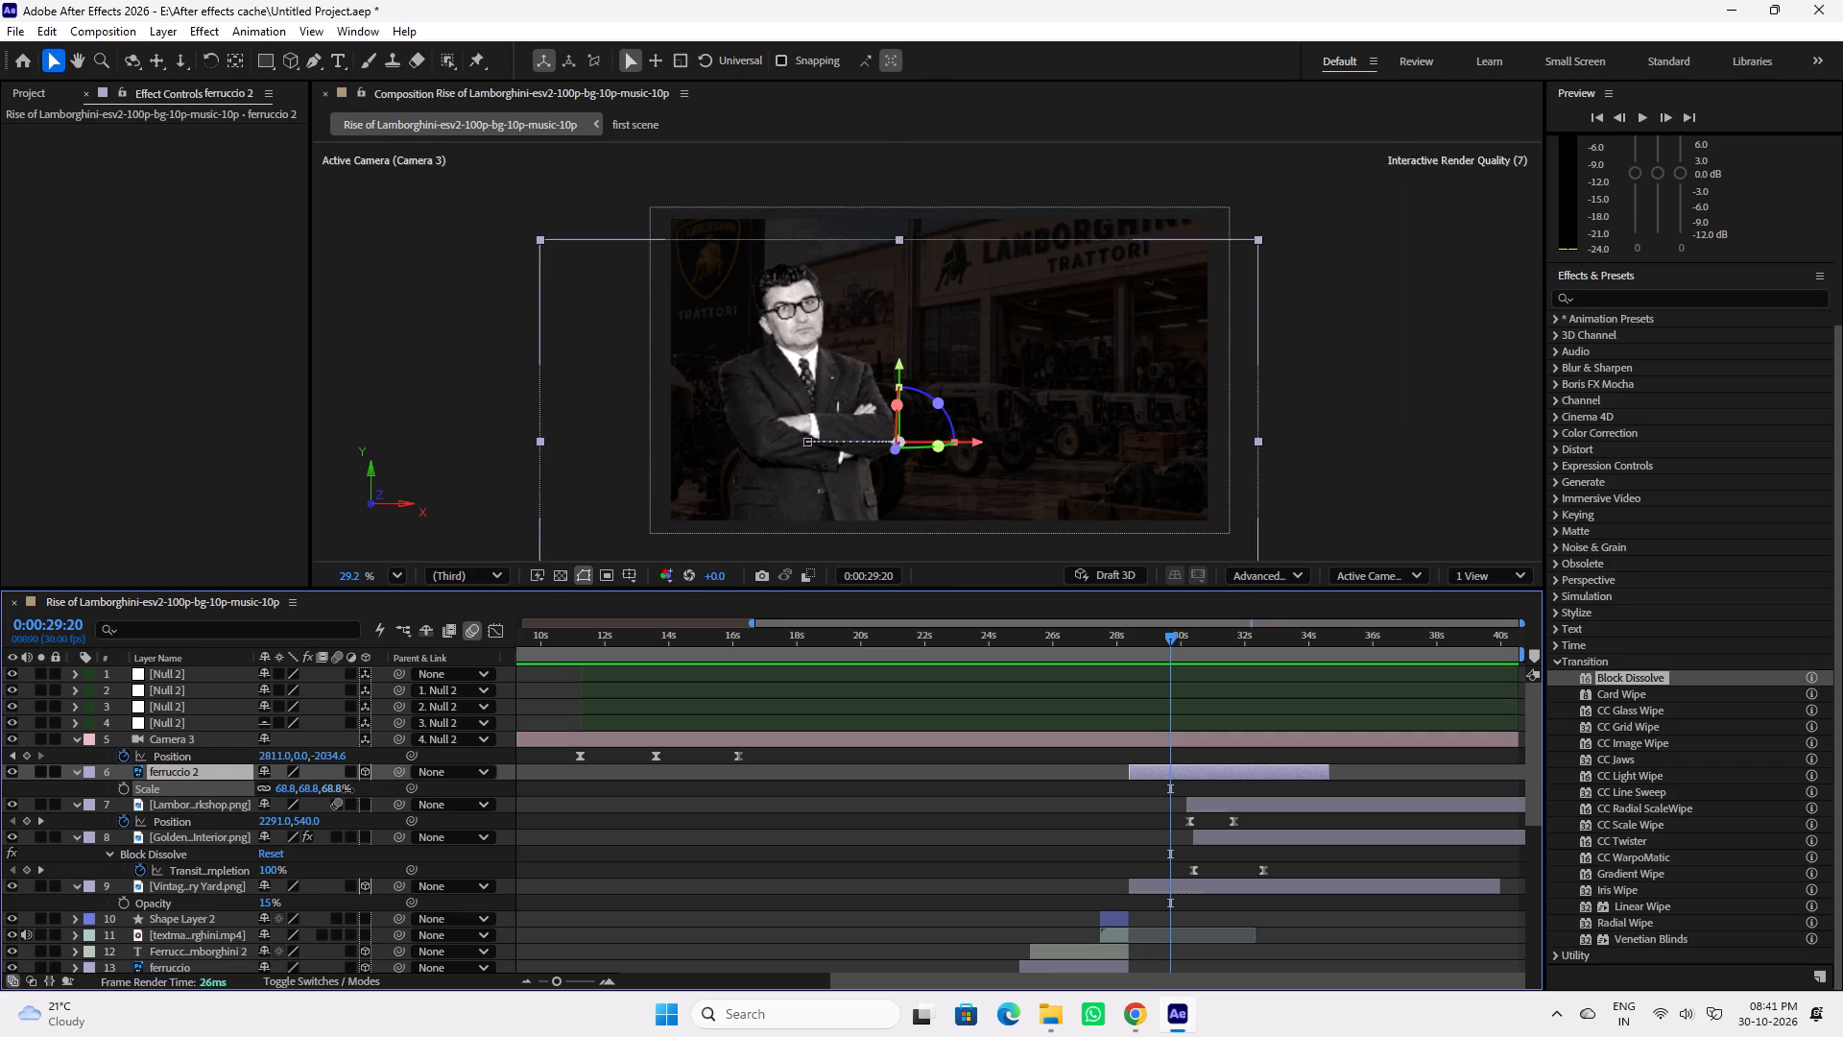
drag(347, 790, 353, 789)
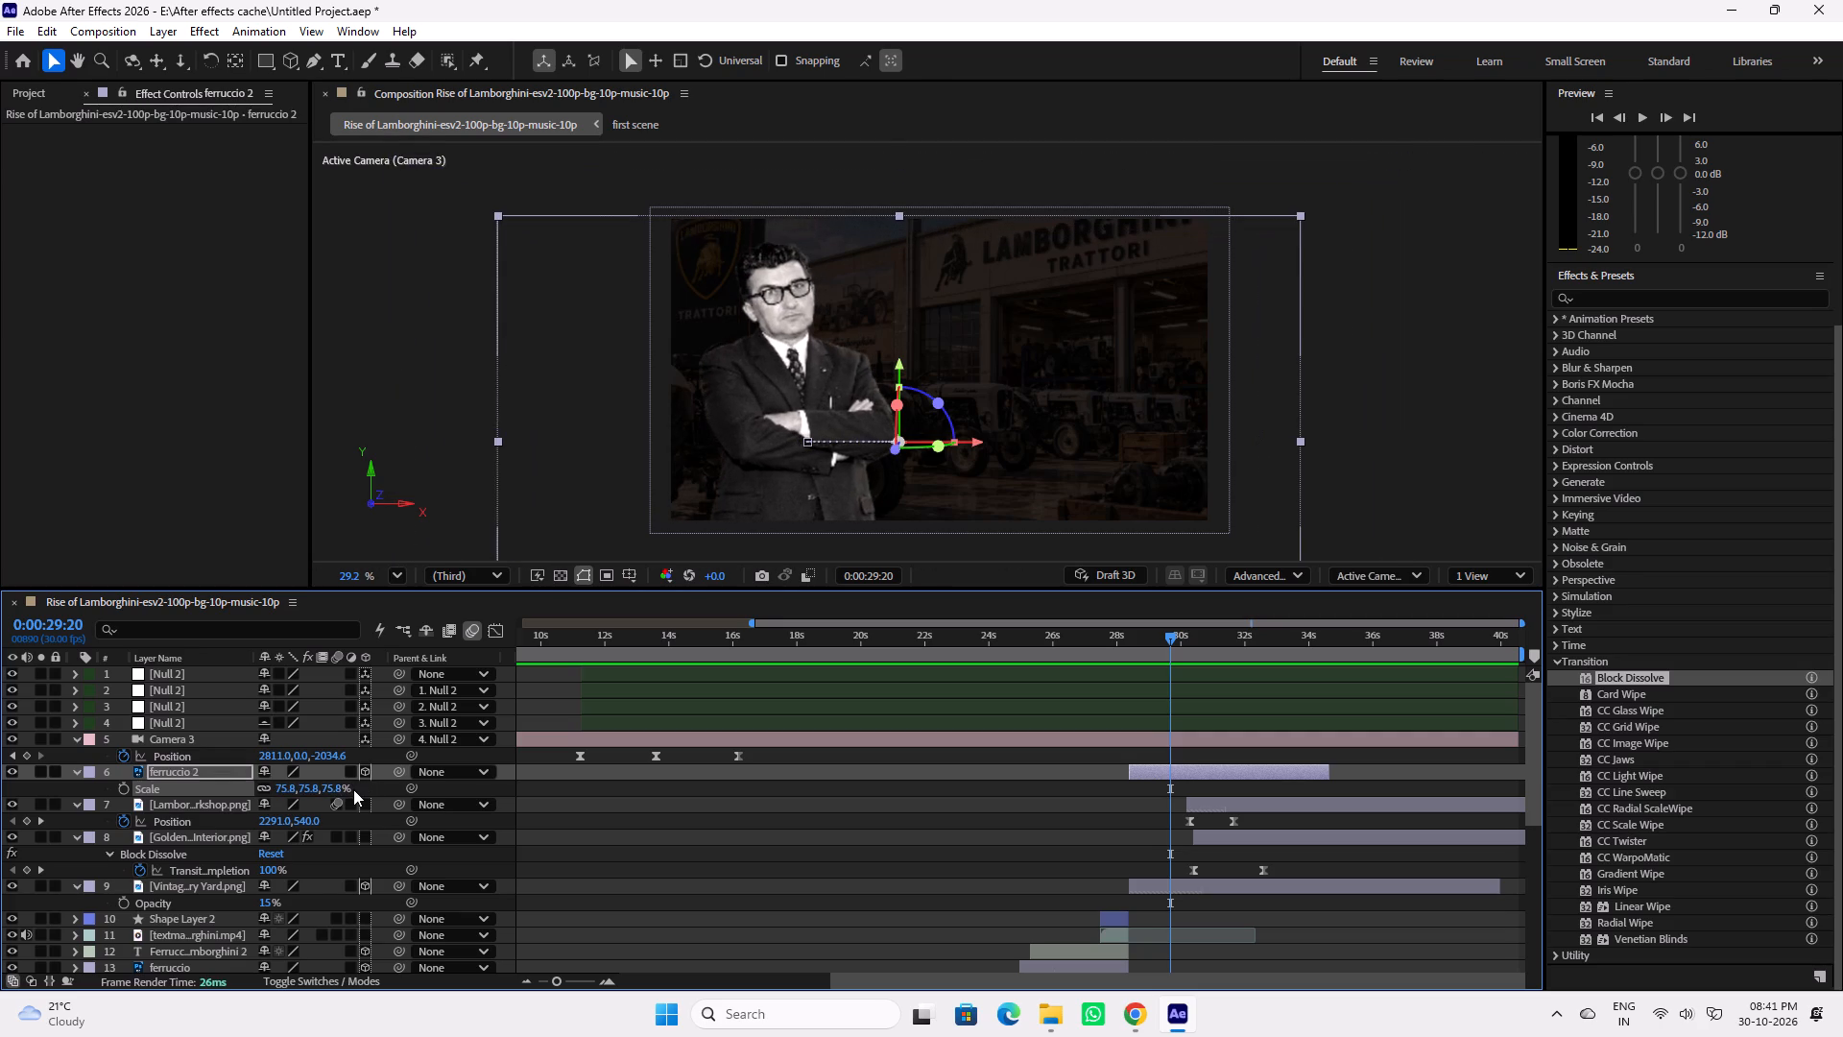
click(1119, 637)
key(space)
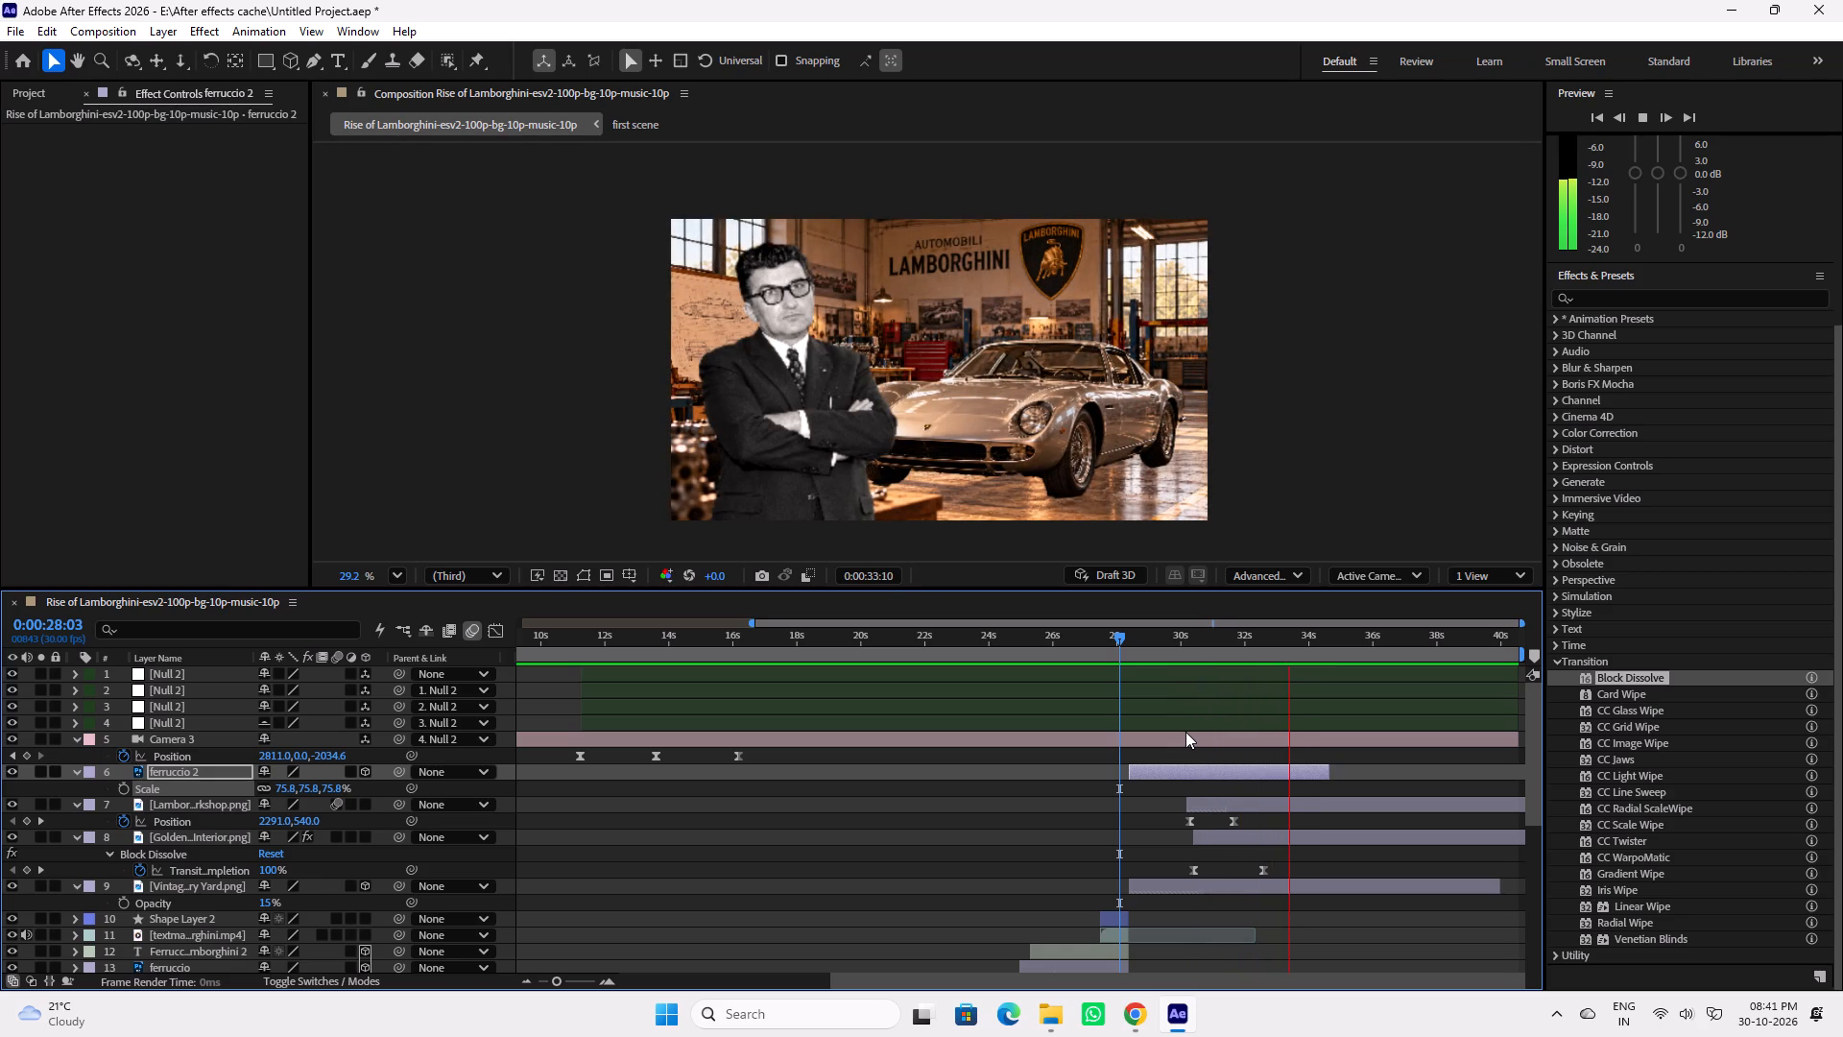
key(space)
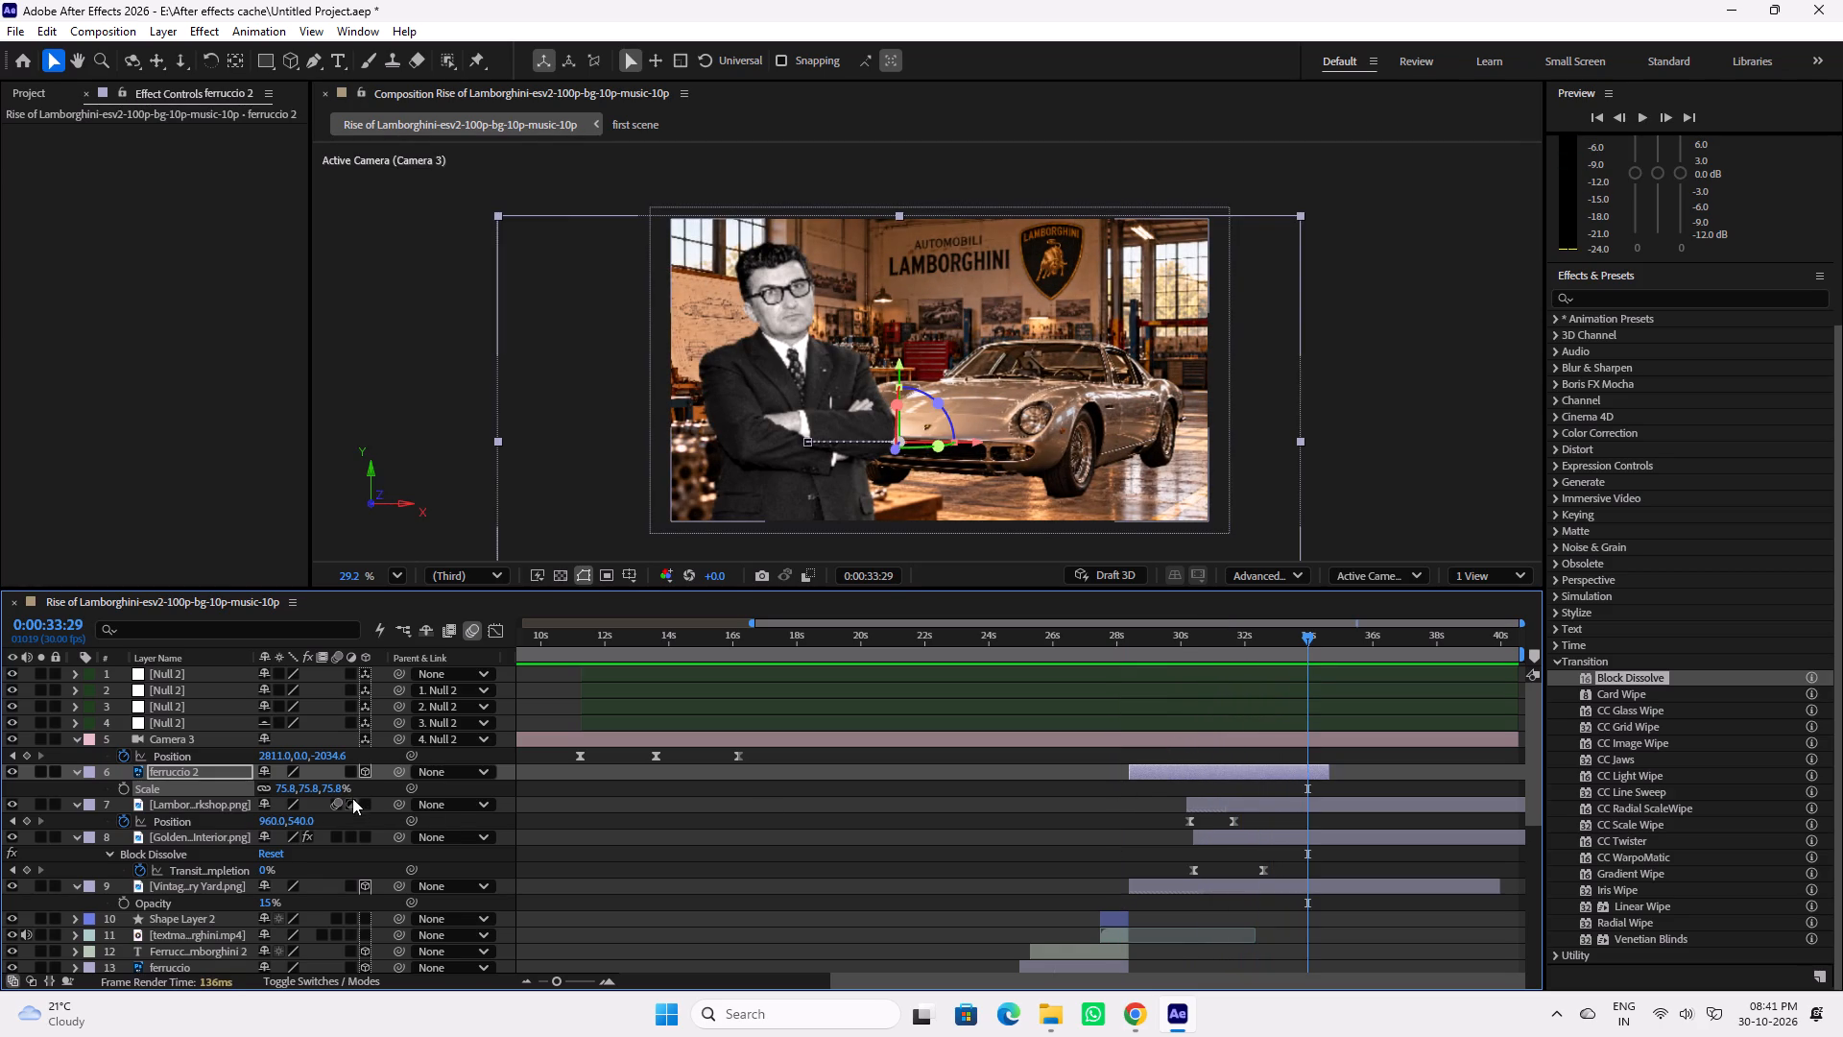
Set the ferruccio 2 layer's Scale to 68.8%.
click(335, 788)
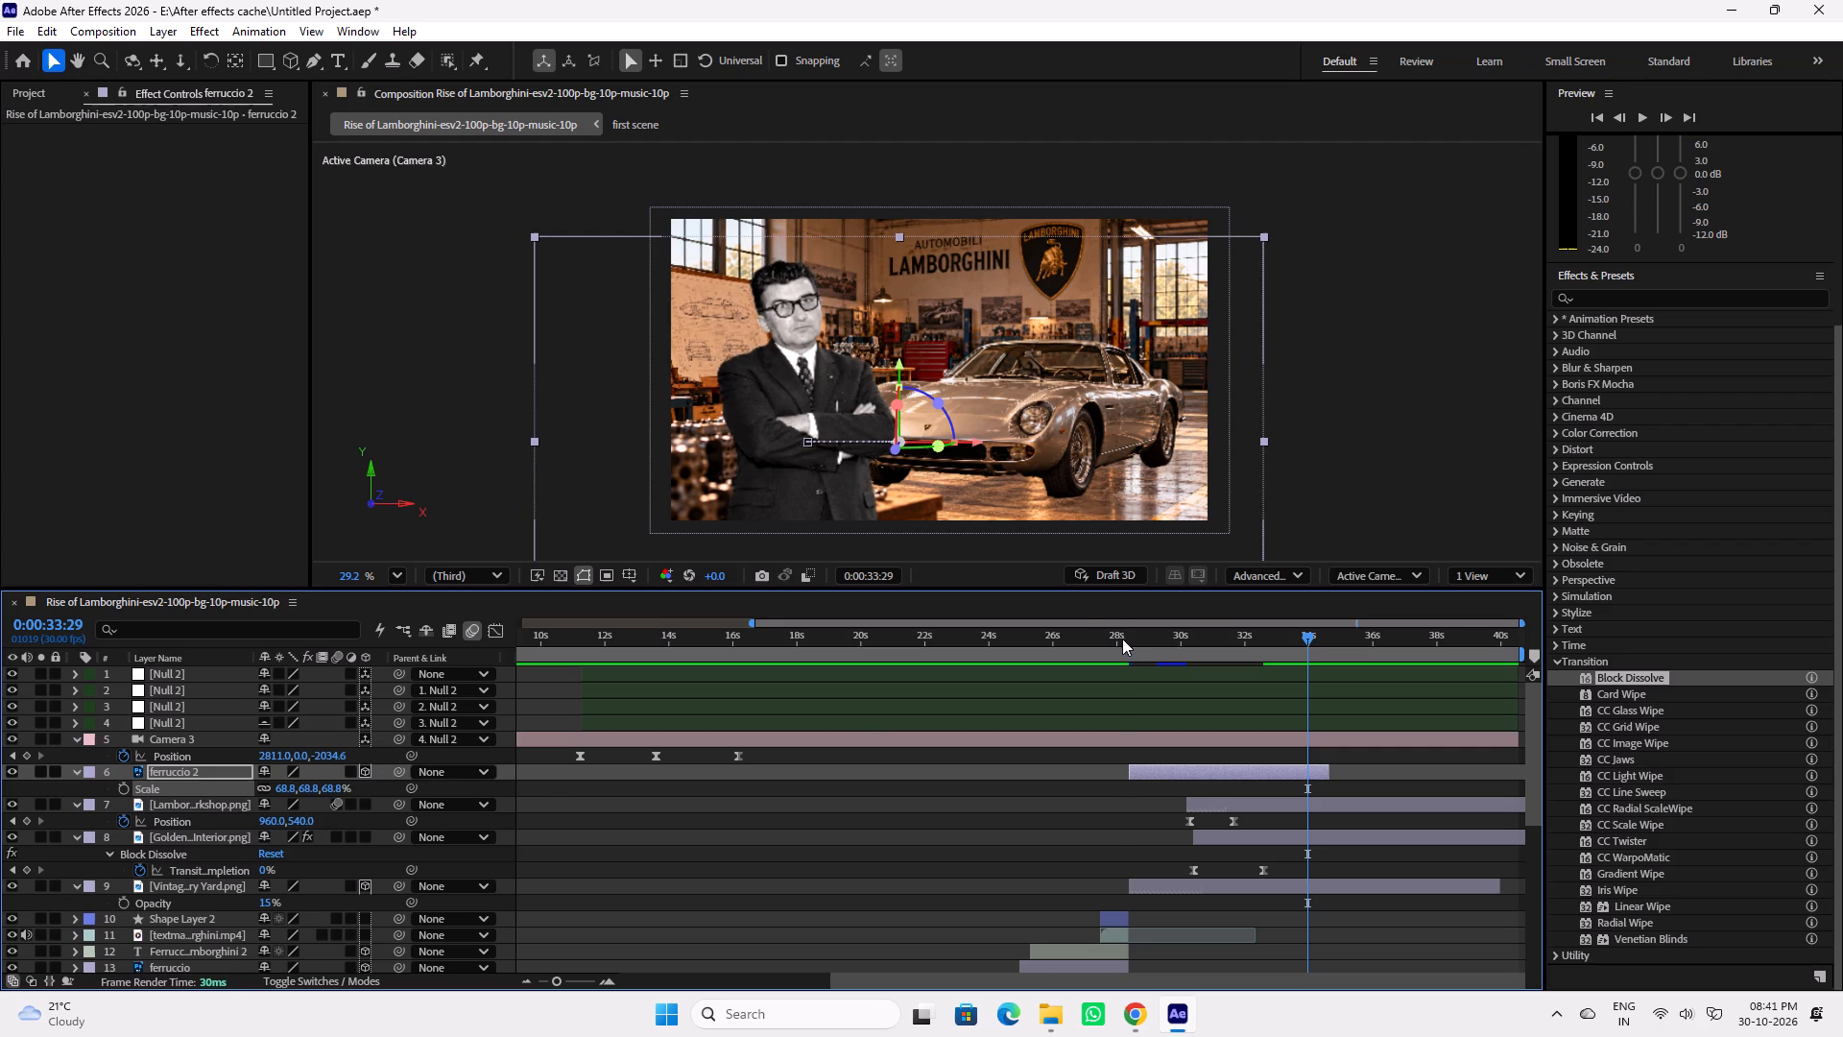
Make the ferruccio 2 layer 2D and fit it to the composition width at 0:00:29:04.
drag(1121, 638, 1134, 639)
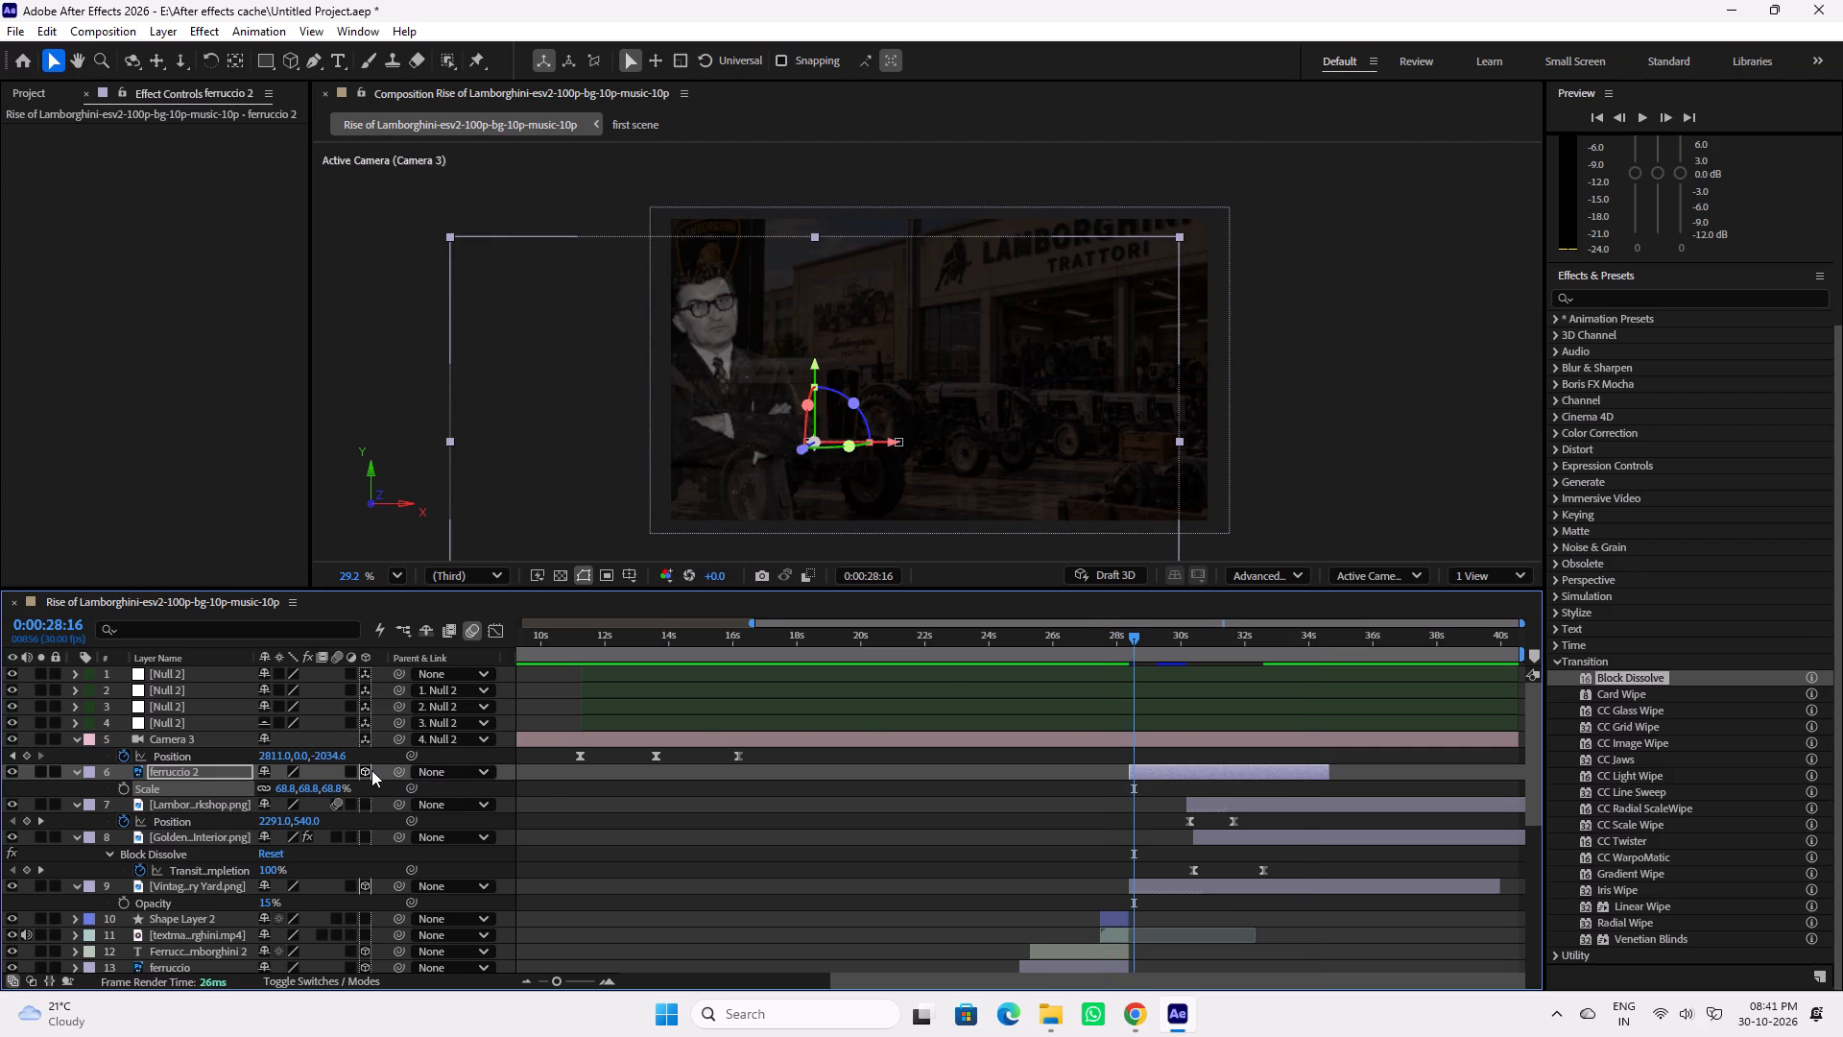
click(371, 770)
drag(1144, 640, 1160, 641)
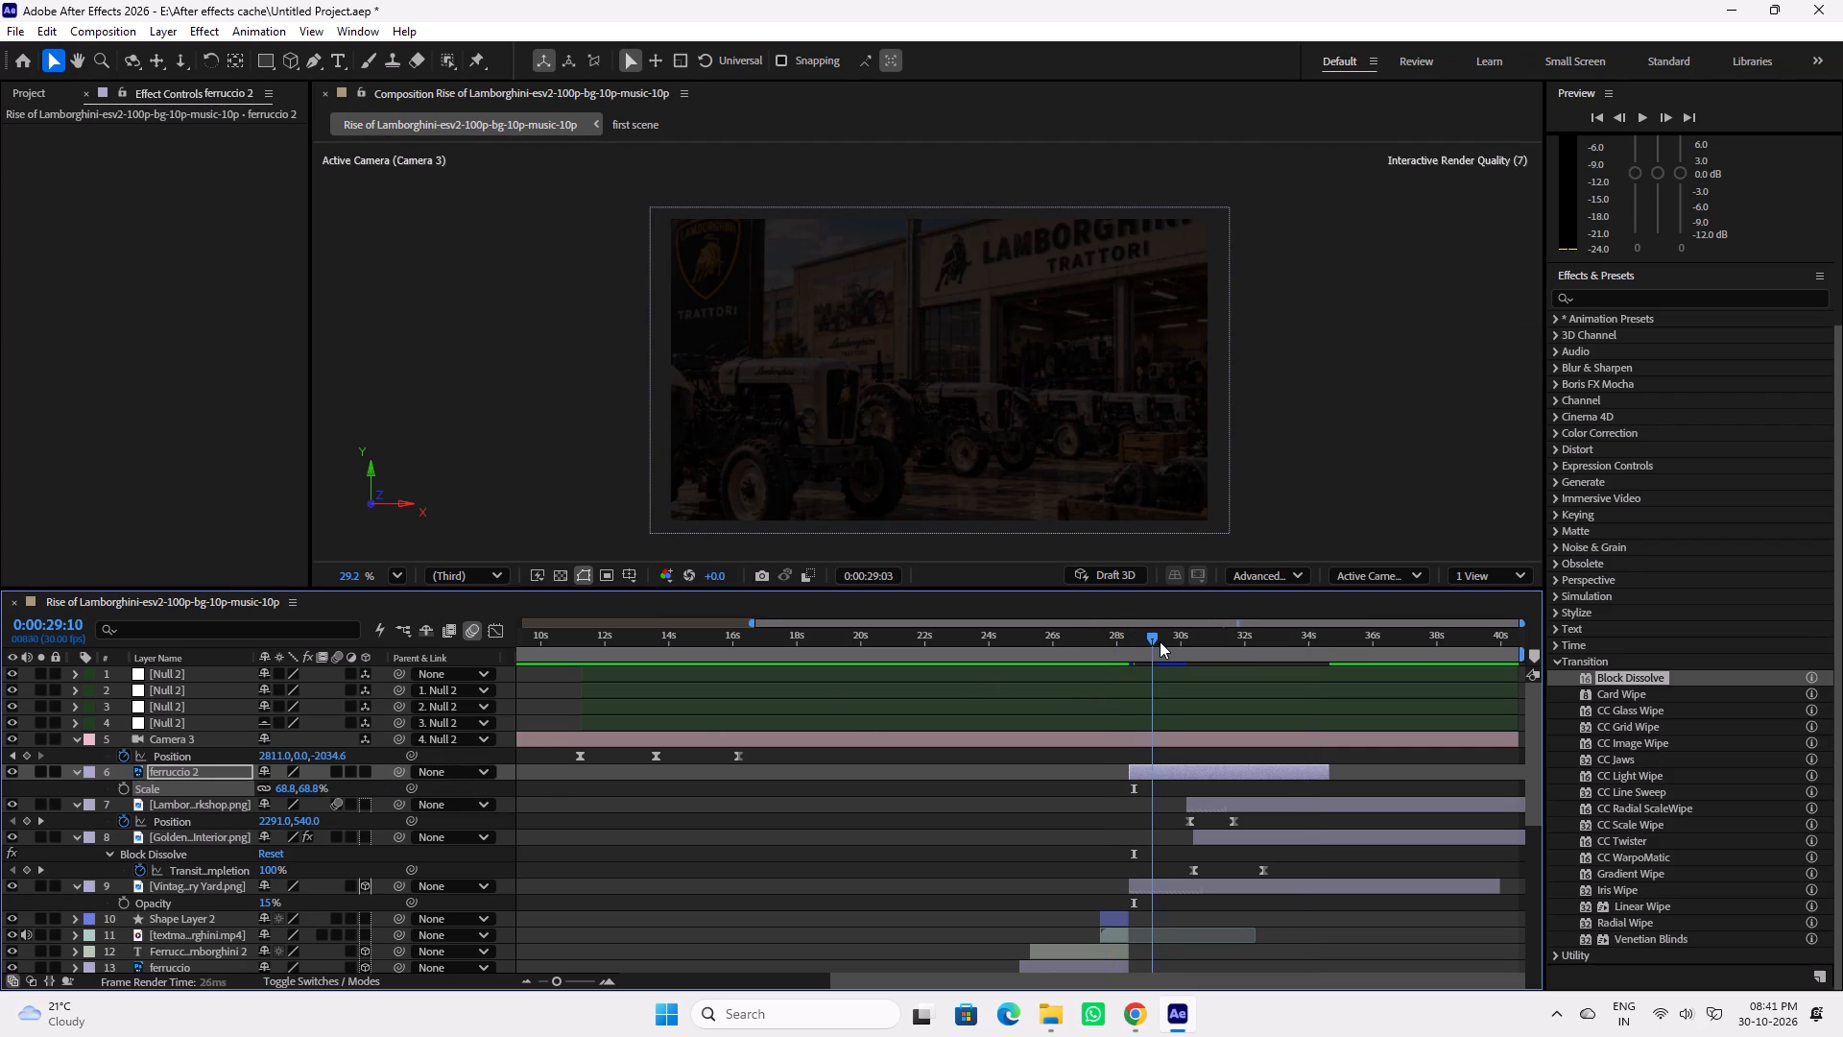
drag(1160, 641, 1153, 643)
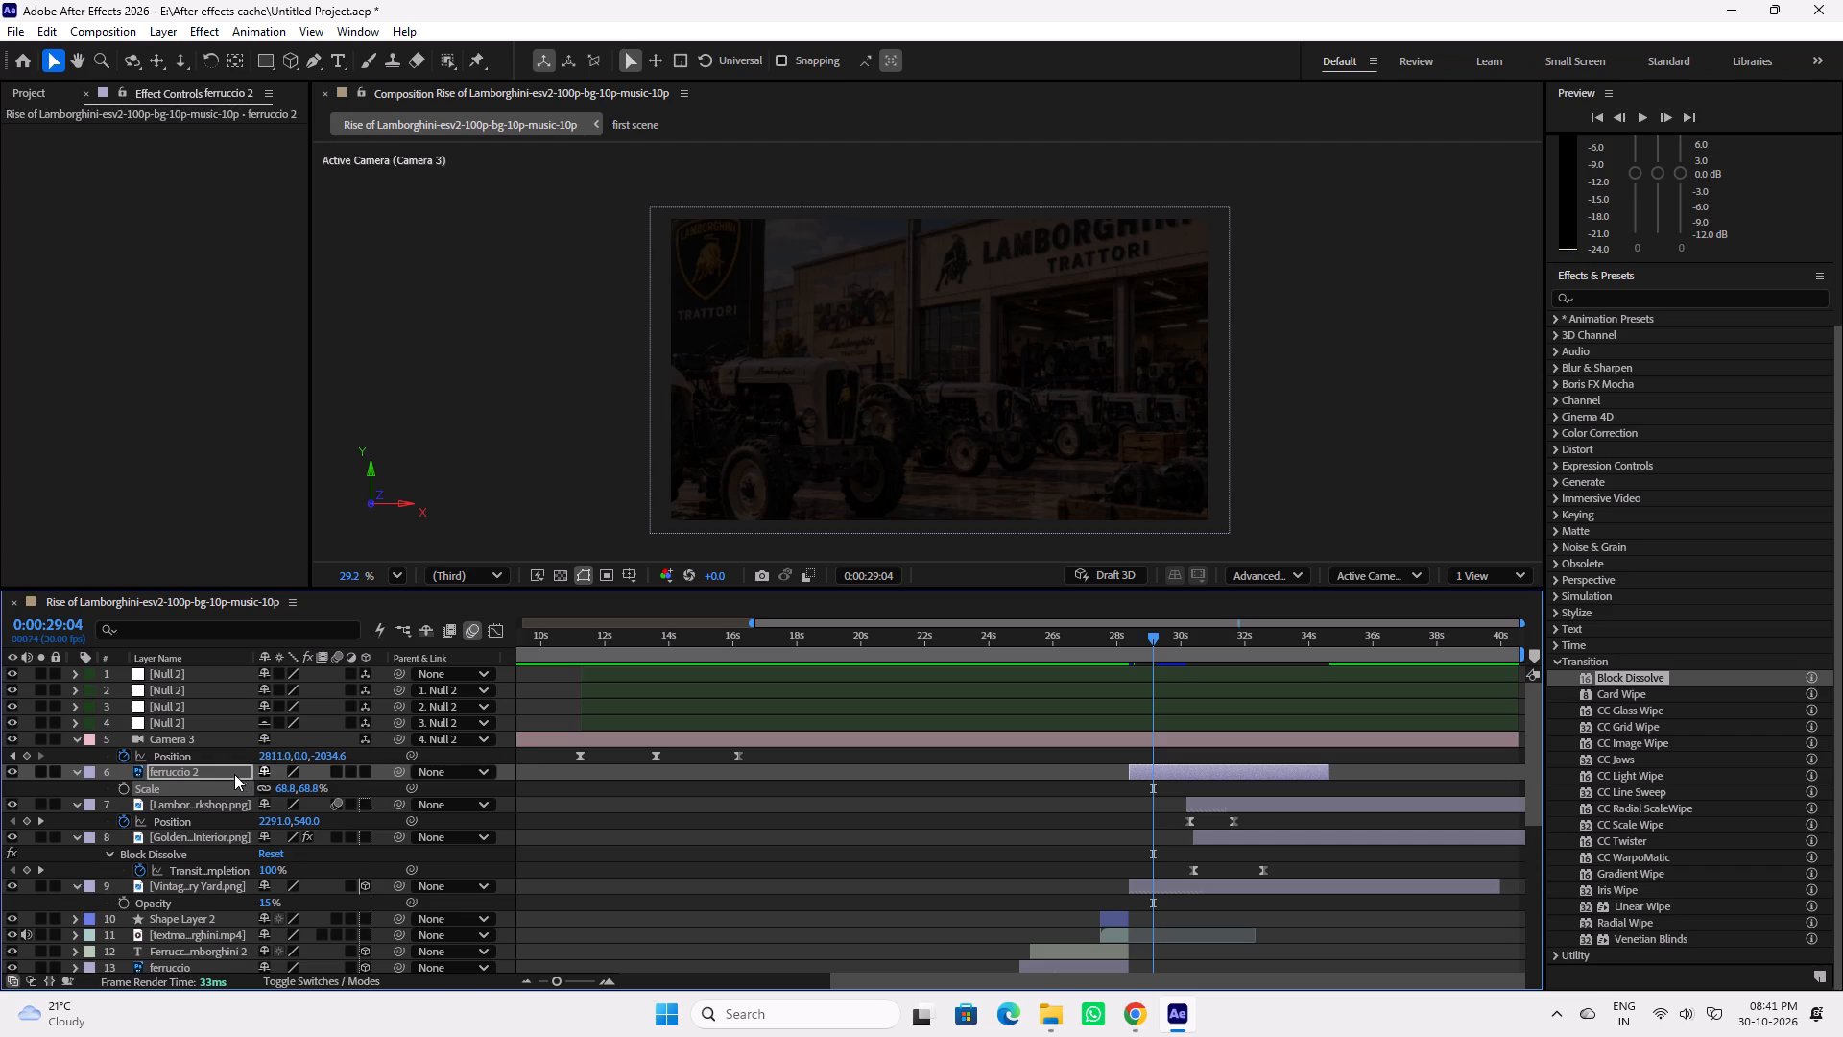
click(231, 774)
key(ctrl+alt+shift+h)
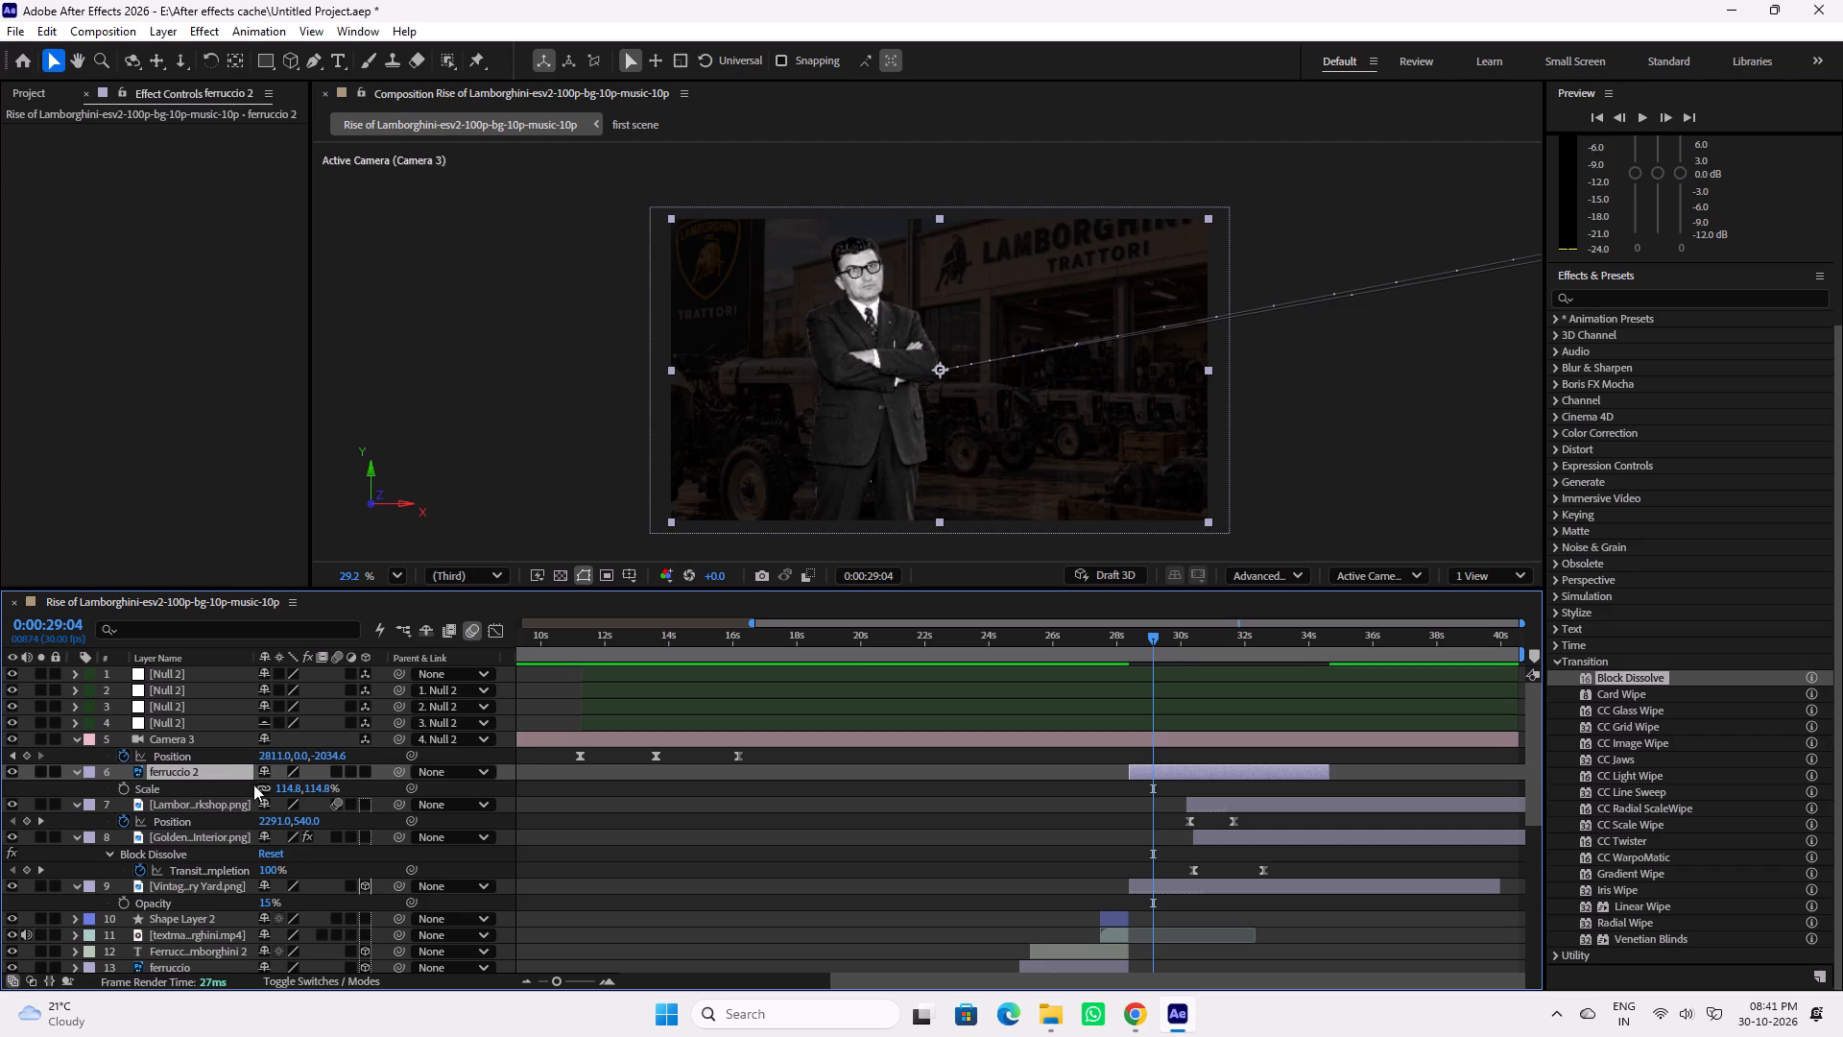
Scale the ferruccio 2 layer up to 174.8% at 0:00:29:04.
drag(322, 789, 353, 789)
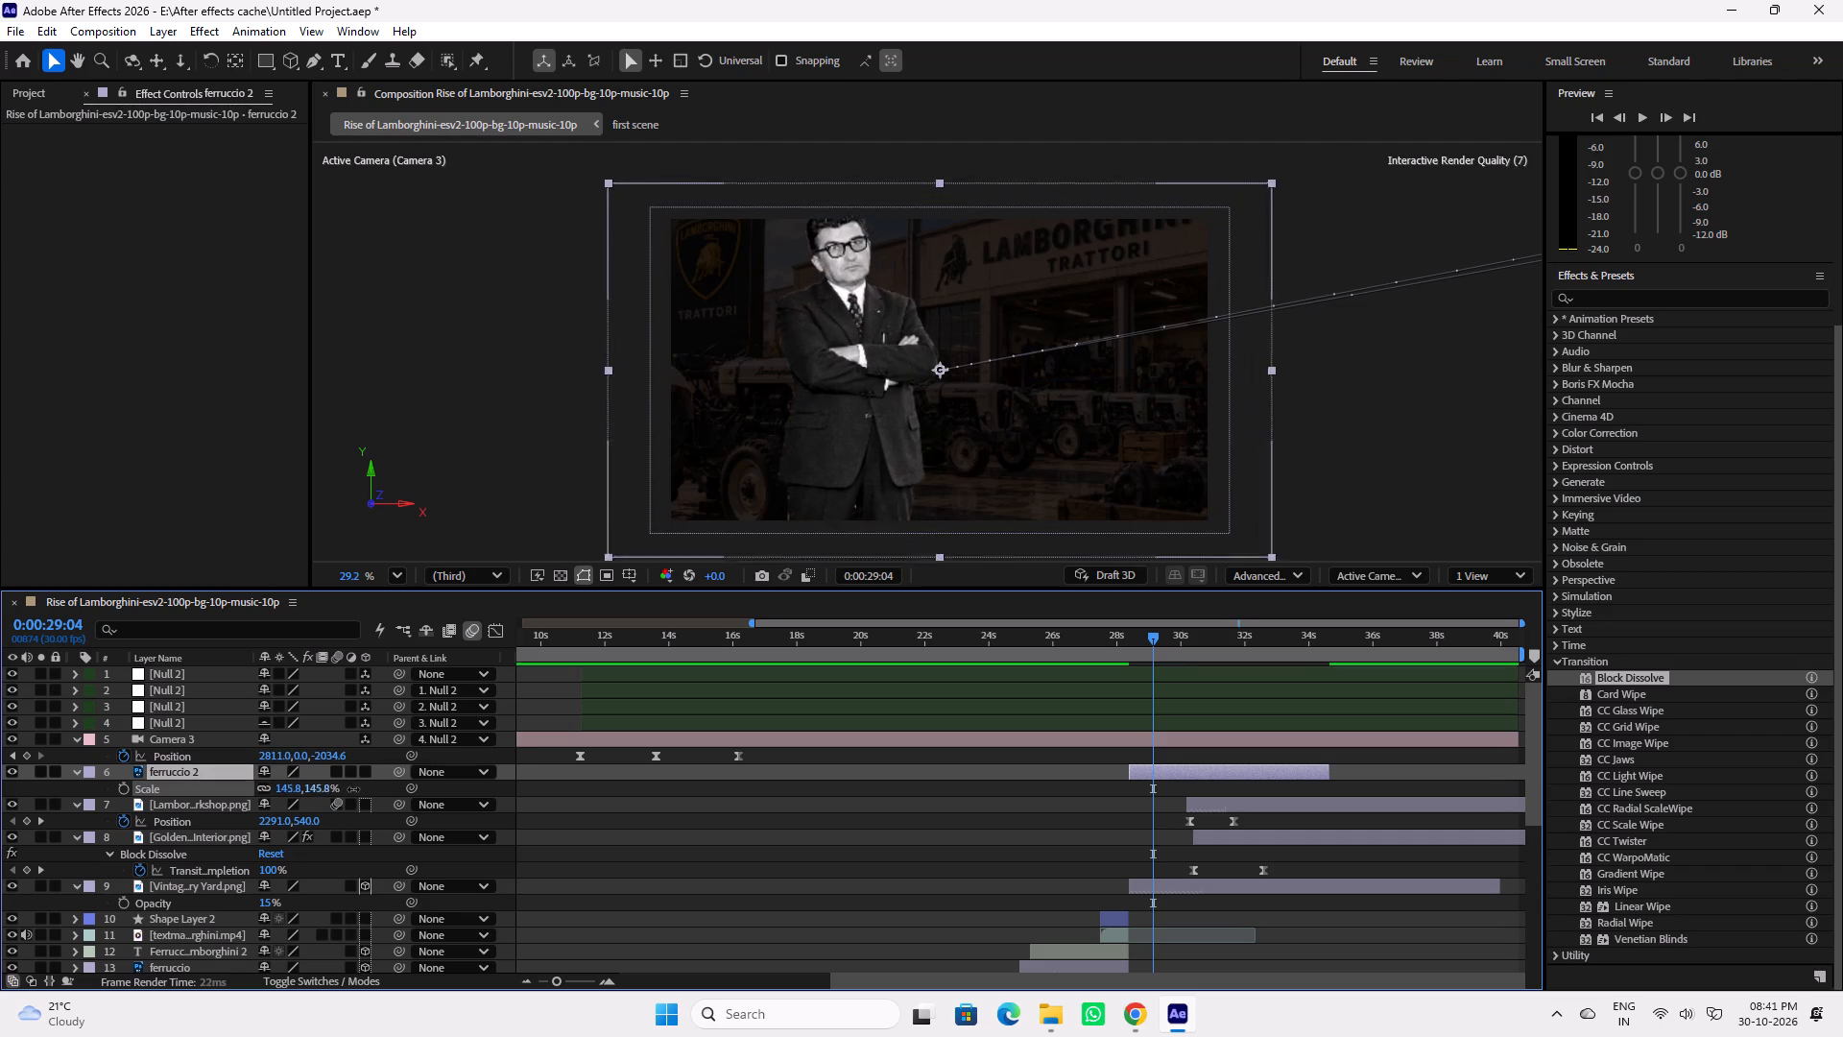
drag(353, 789, 380, 790)
Move the enlarged ferruccio 2 figure down until his whole head is inside the frame, and preview from 0:00:28:28.
key(Down)
key(Down)
key(Down)
key(Down)
key(Down)
key(Down)
key(Down)
key(Down)
key(Down)
key(Down)
key(Down)
key(Down)
key(Down)
key(Down)
key(Down)
key(Down)
key(Down)
key(Down)
key(Down)
key(Down)
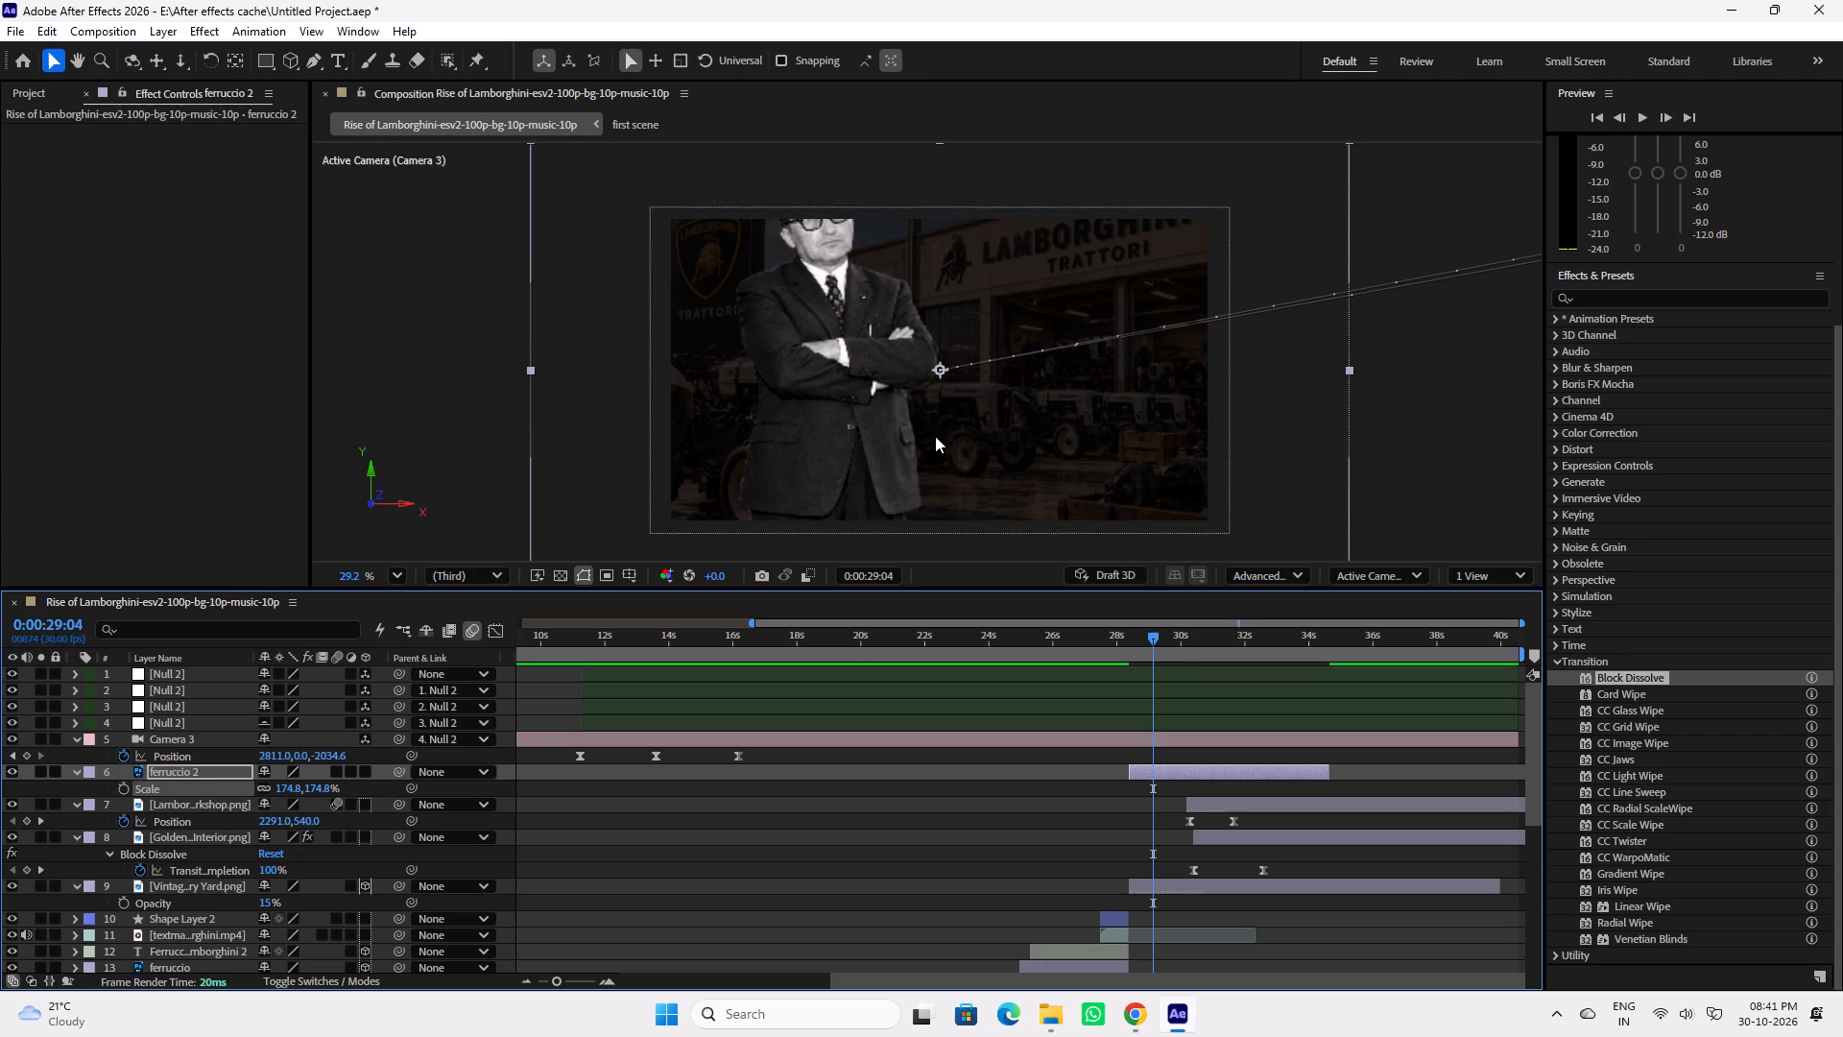
drag(885, 328, 882, 379)
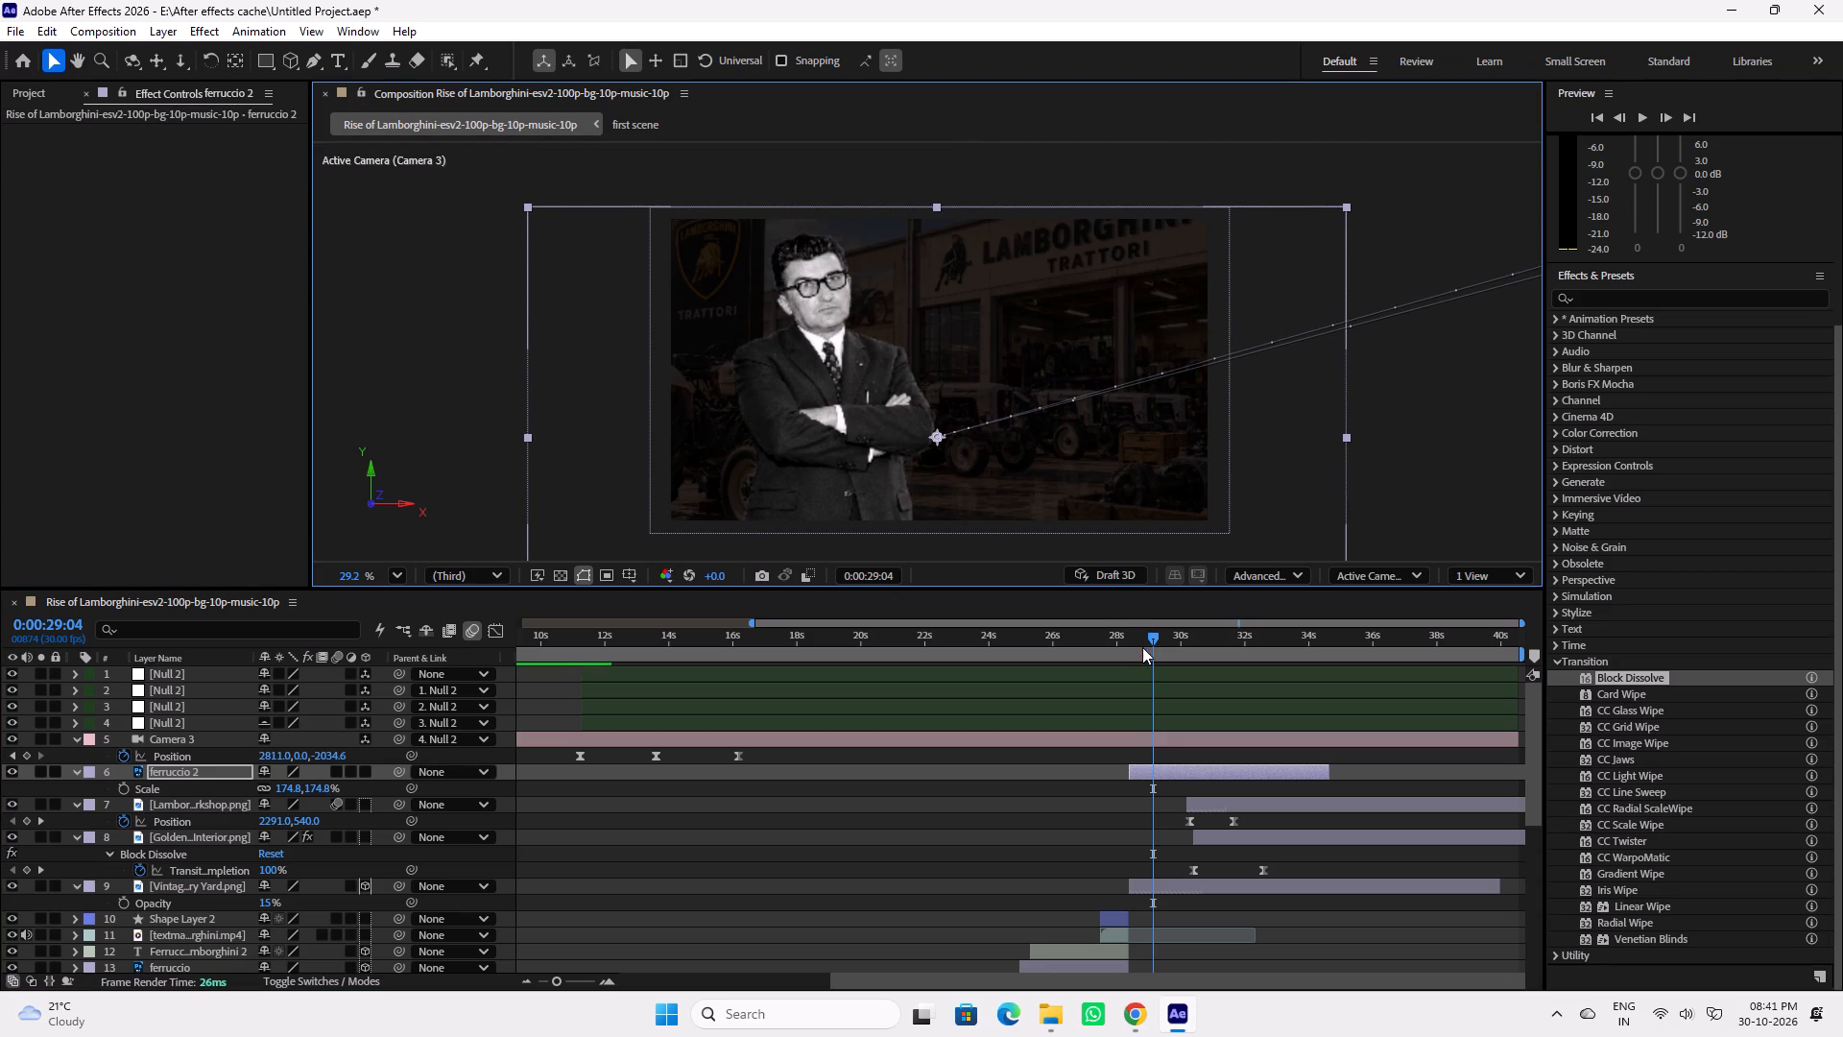
drag(1135, 637, 1157, 634)
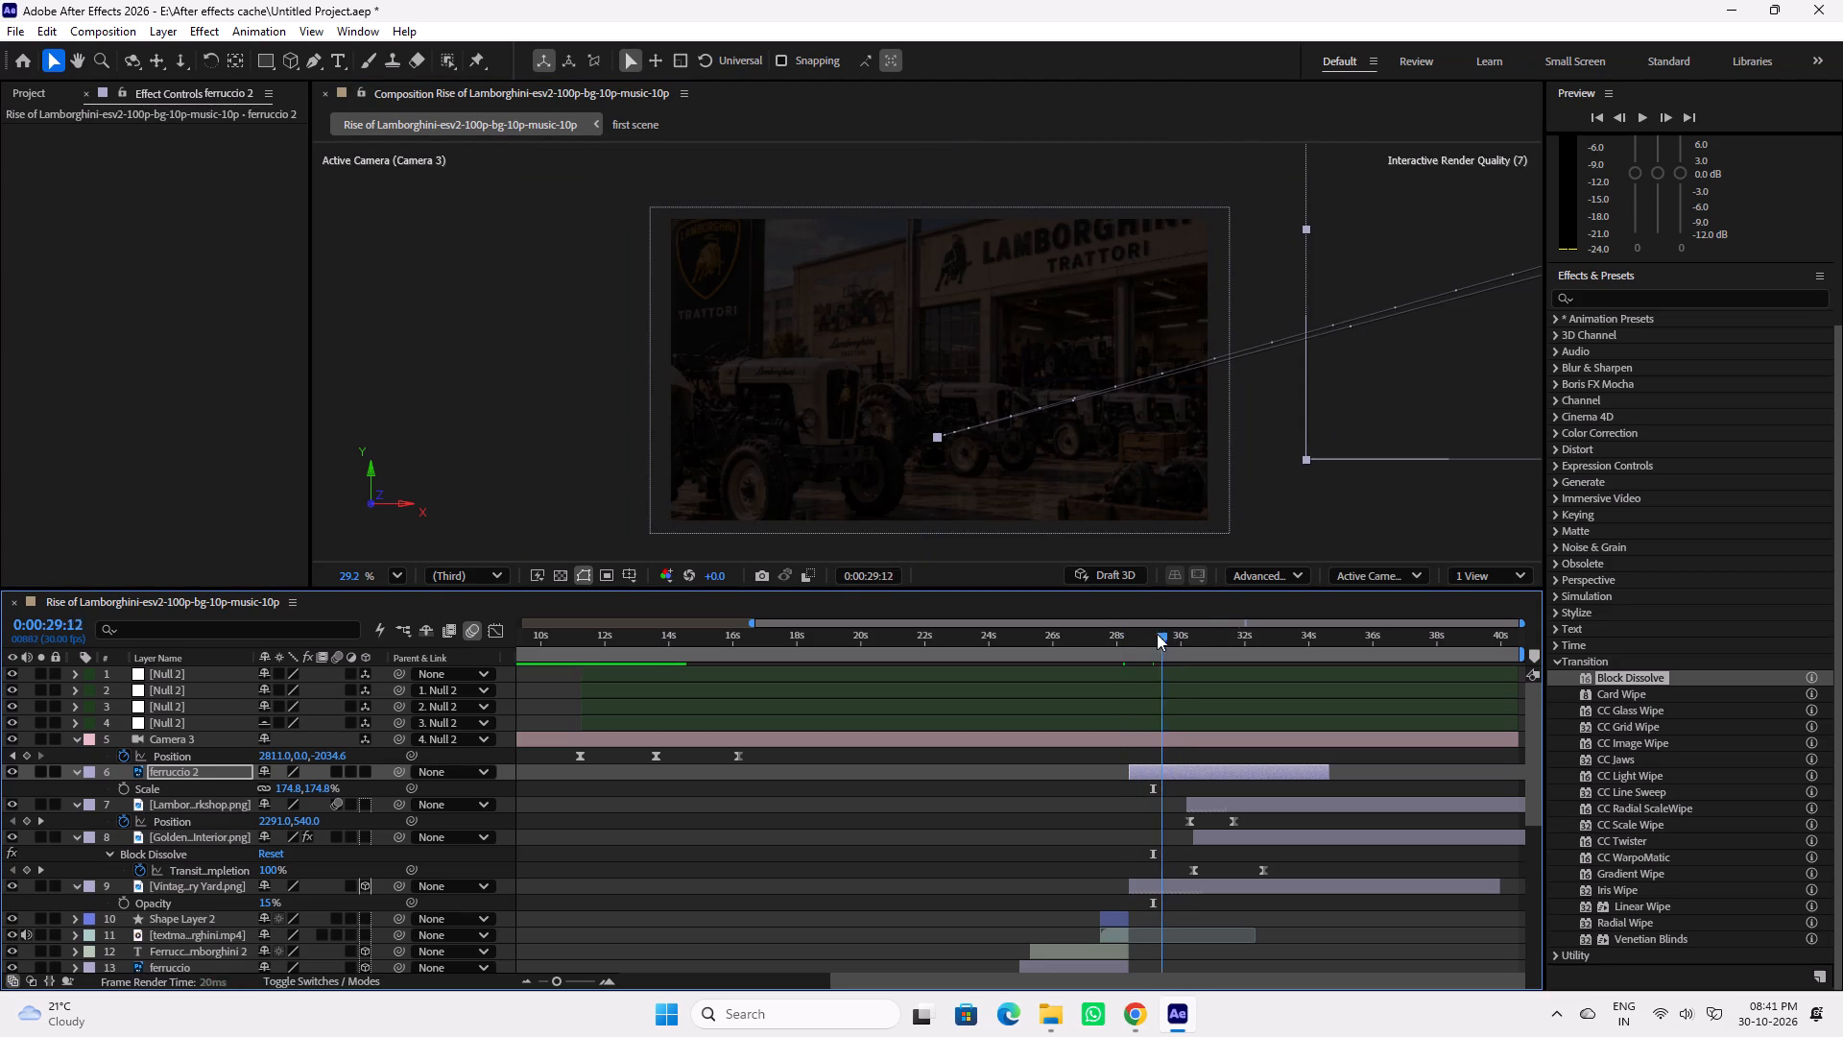
drag(1157, 634, 1146, 634)
key(space)
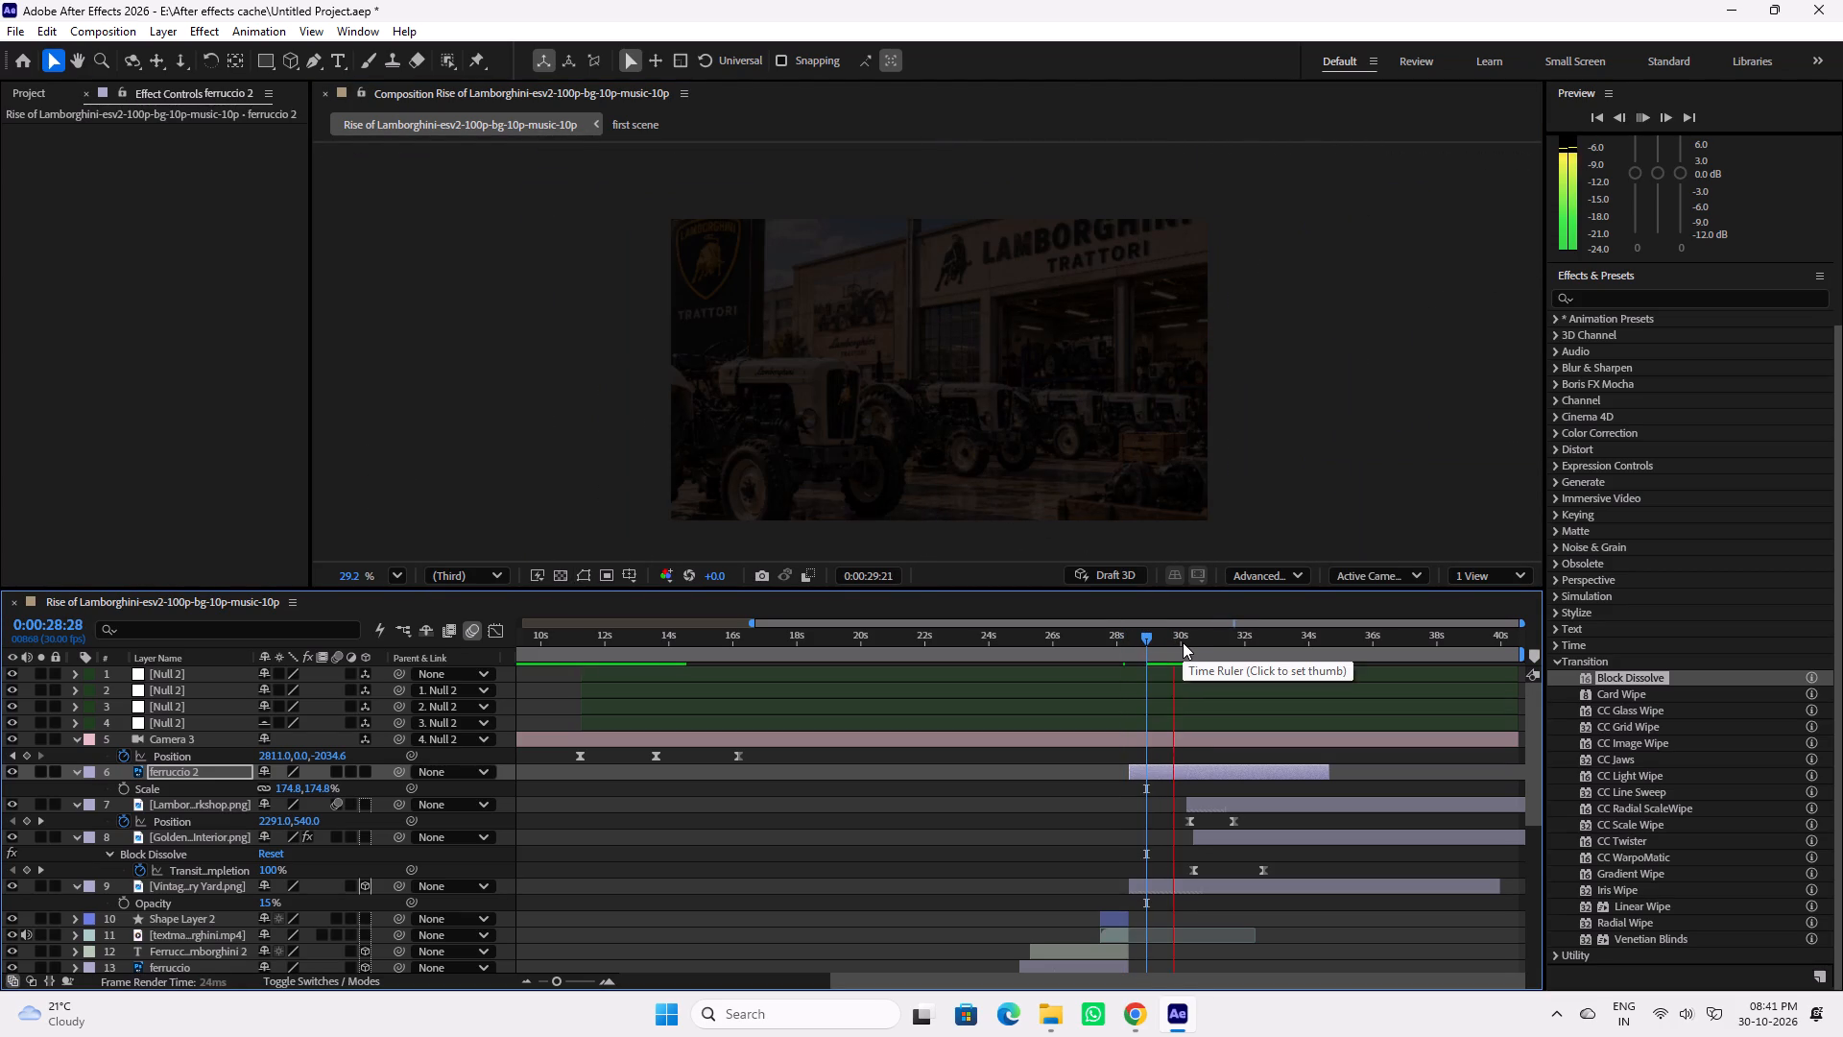
key(space)
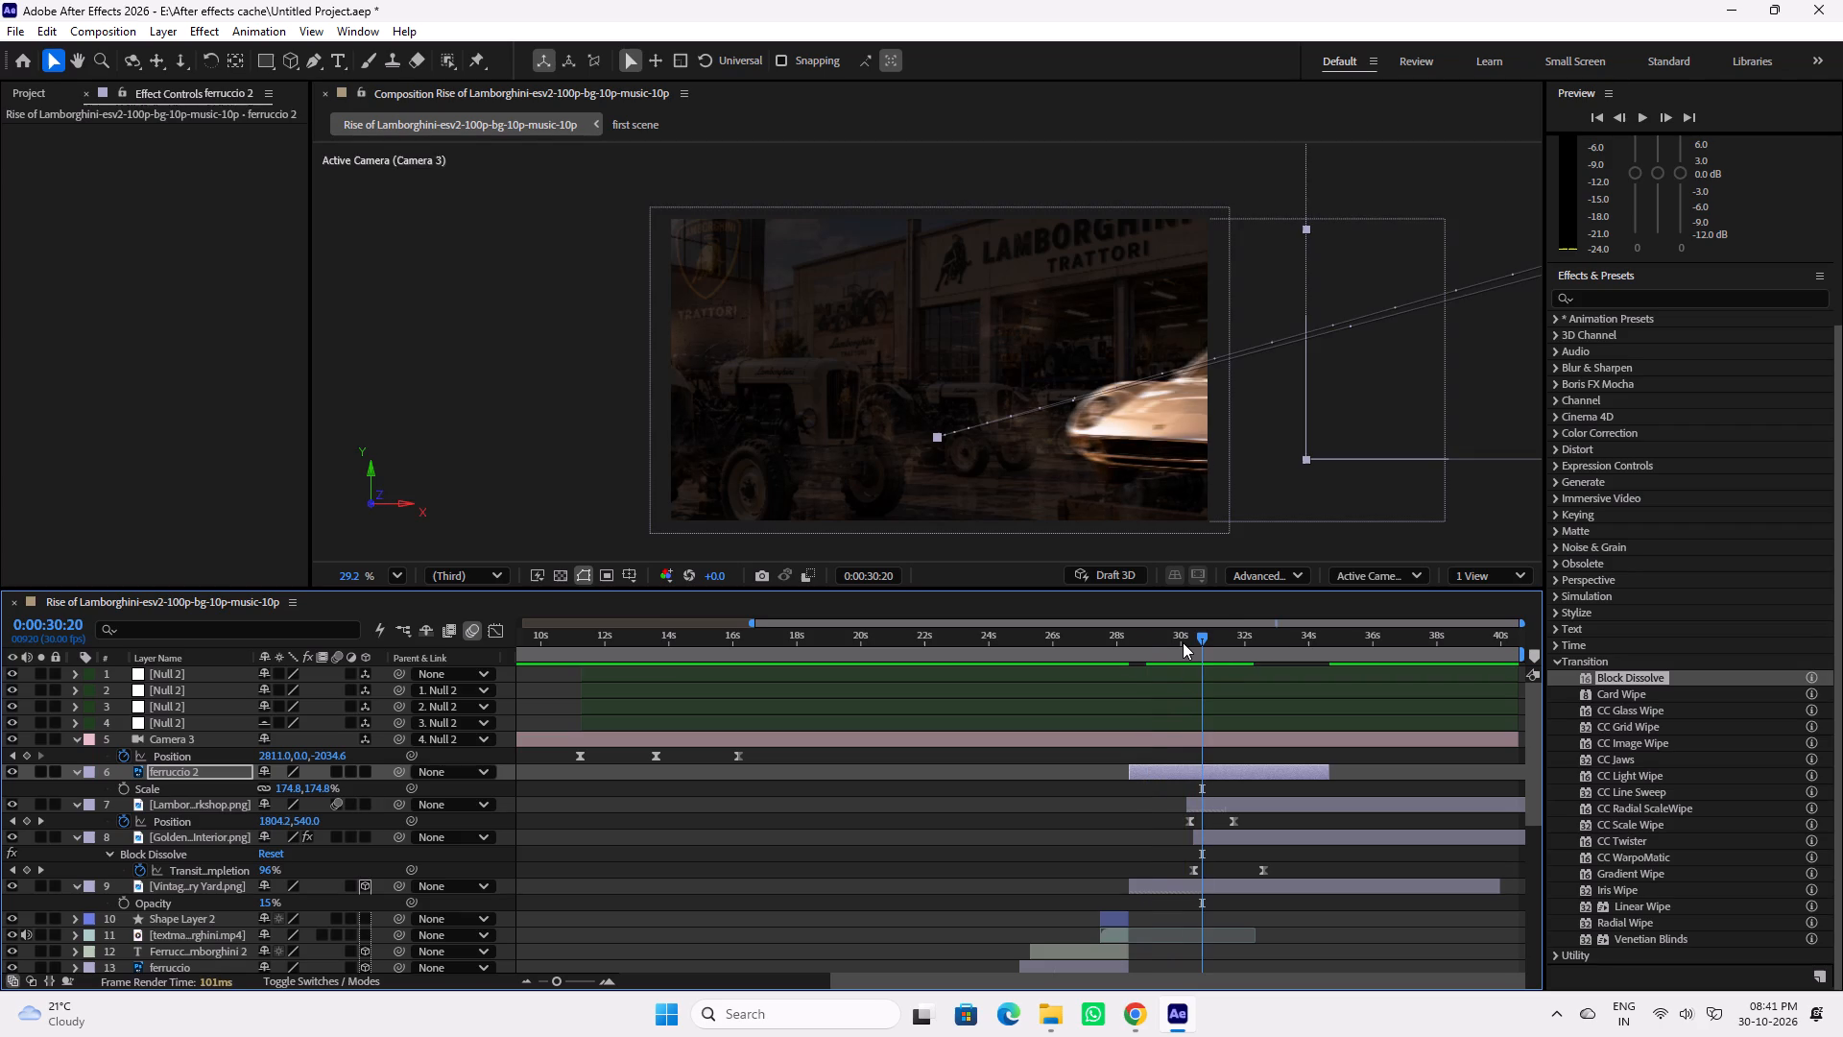
Remove all Position keyframes from the ferruccio 2 layer at 0:00:28:27, holding it still at 1317.7, 674.8.
click(169, 770)
key(p)
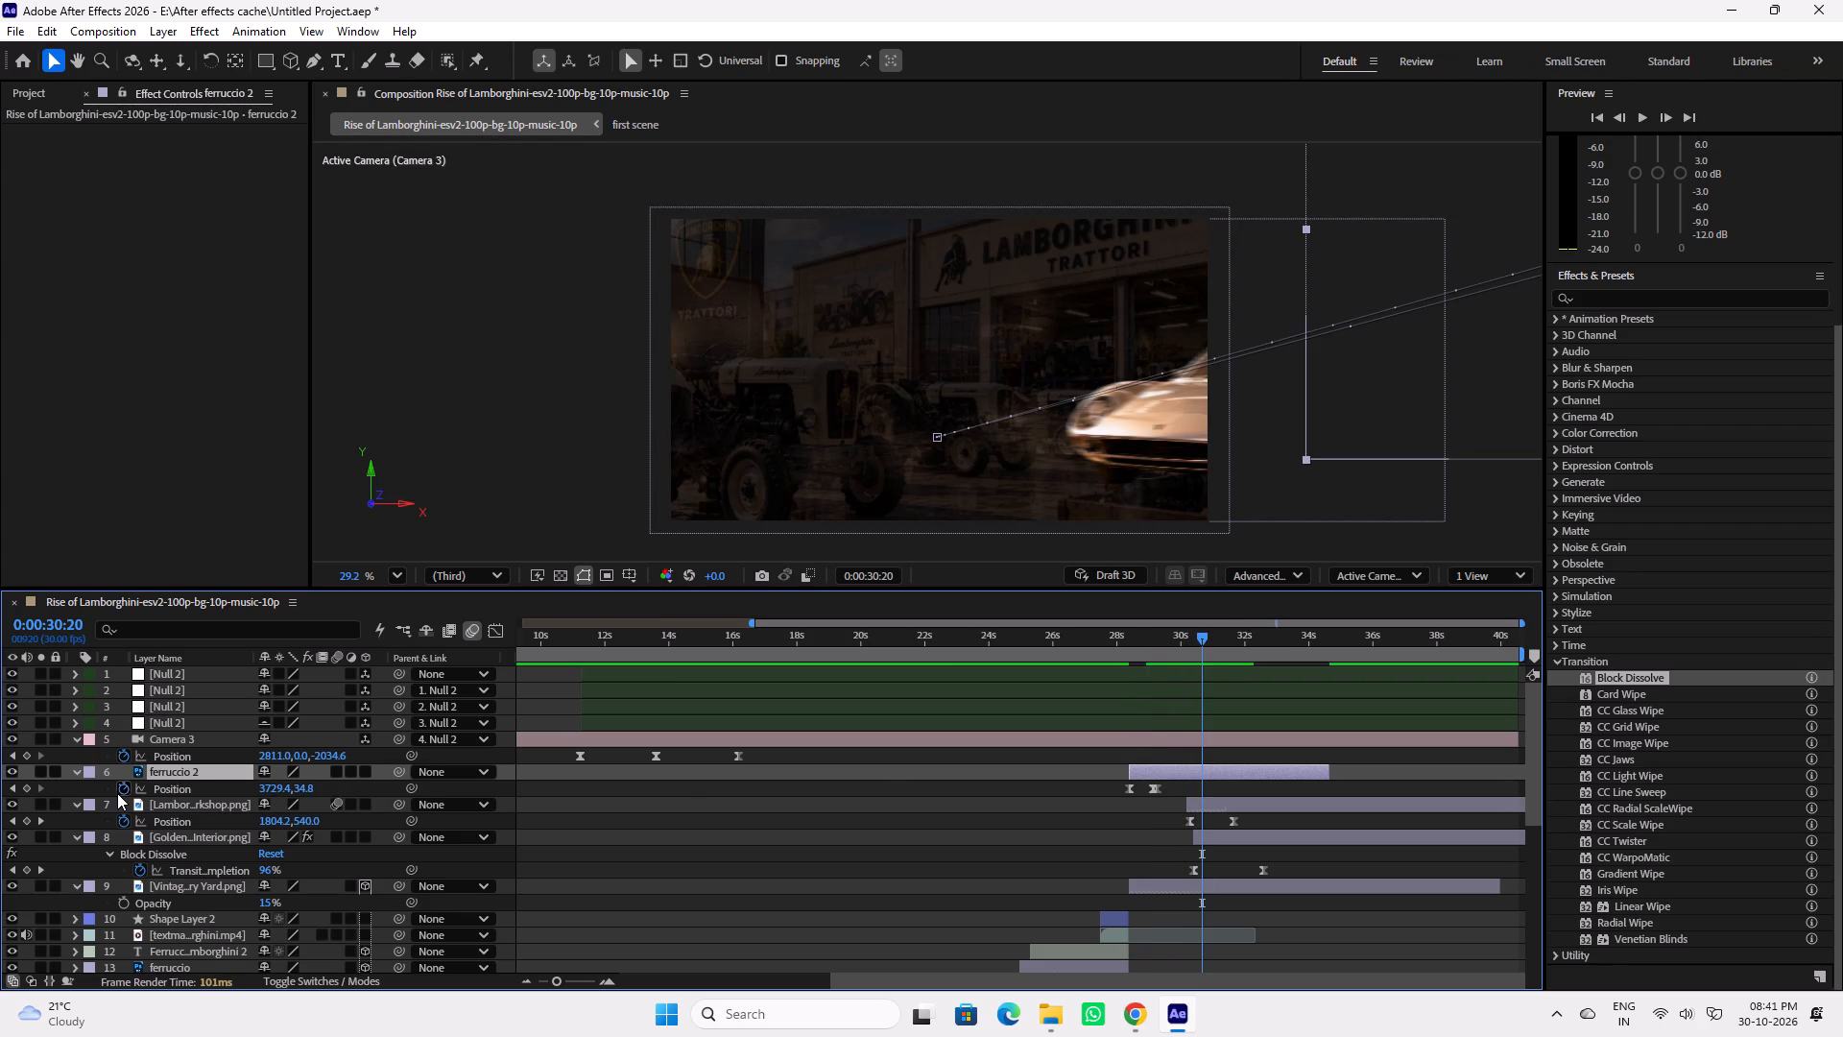
click(123, 790)
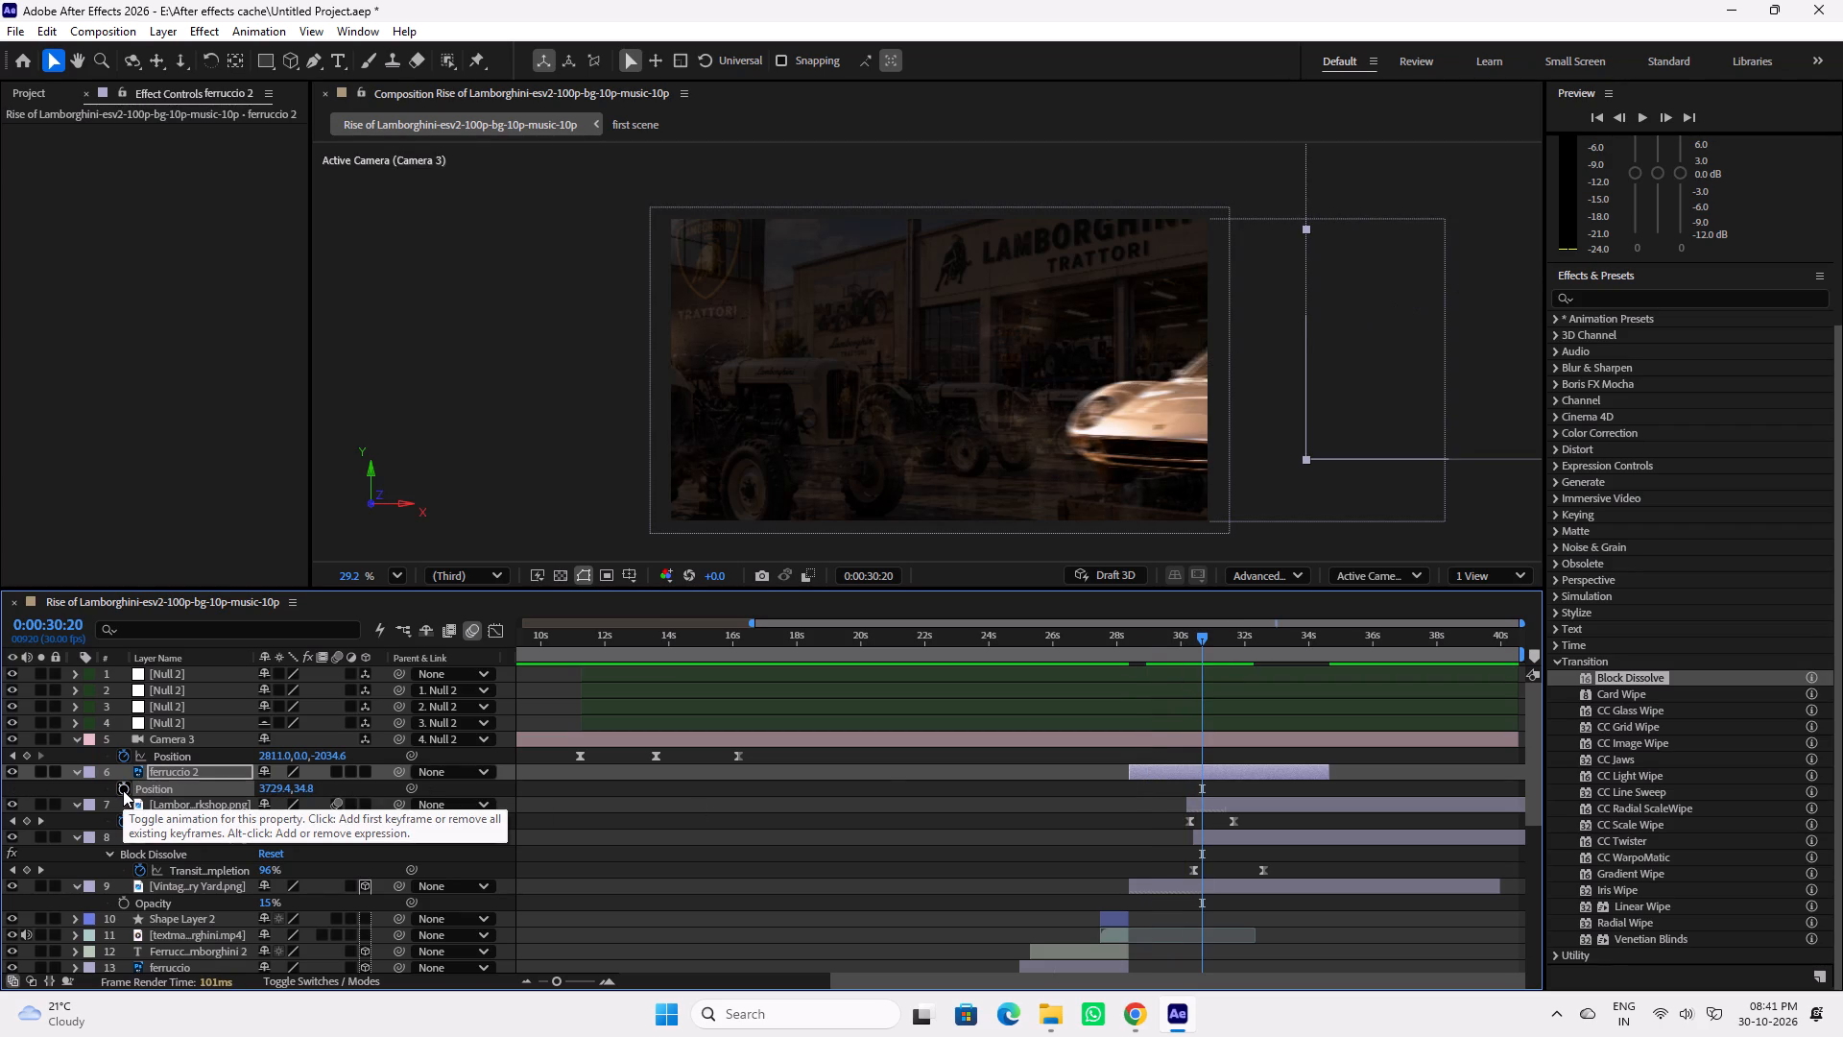
key(ctrl+z)
drag(1174, 645, 1137, 650)
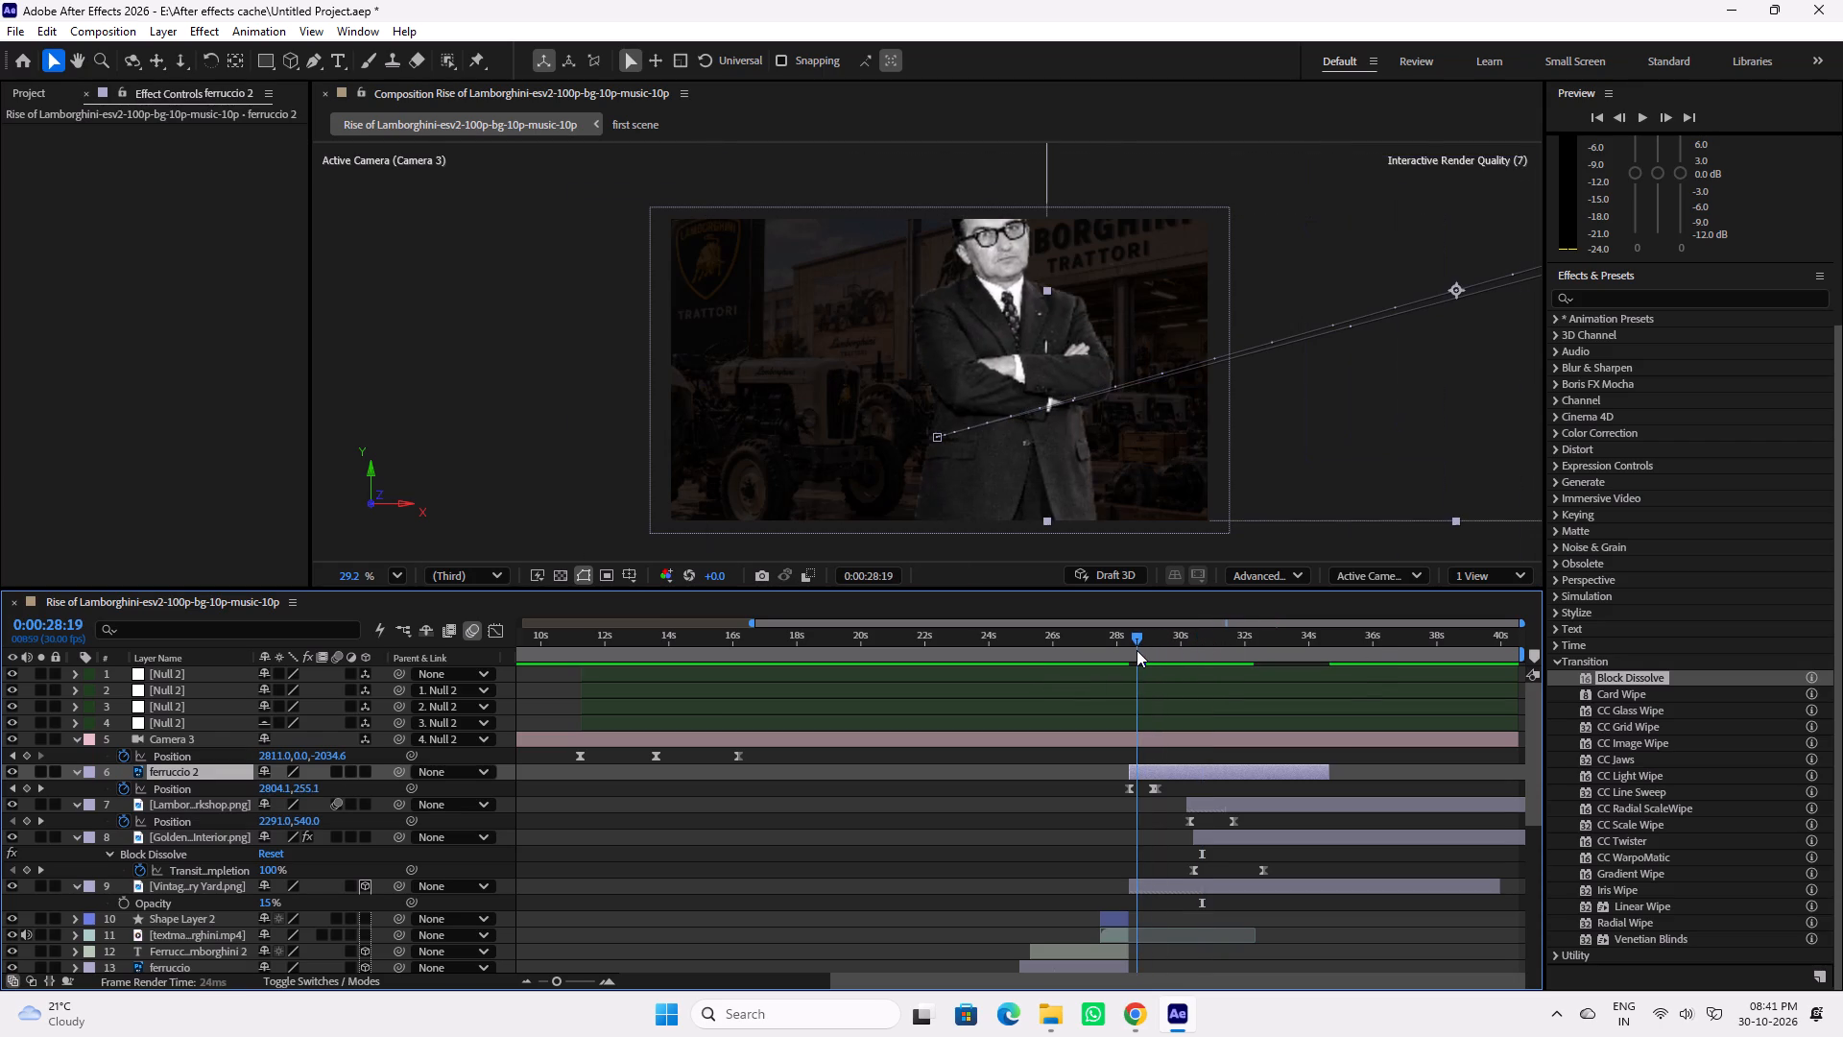
drag(1137, 650, 1145, 650)
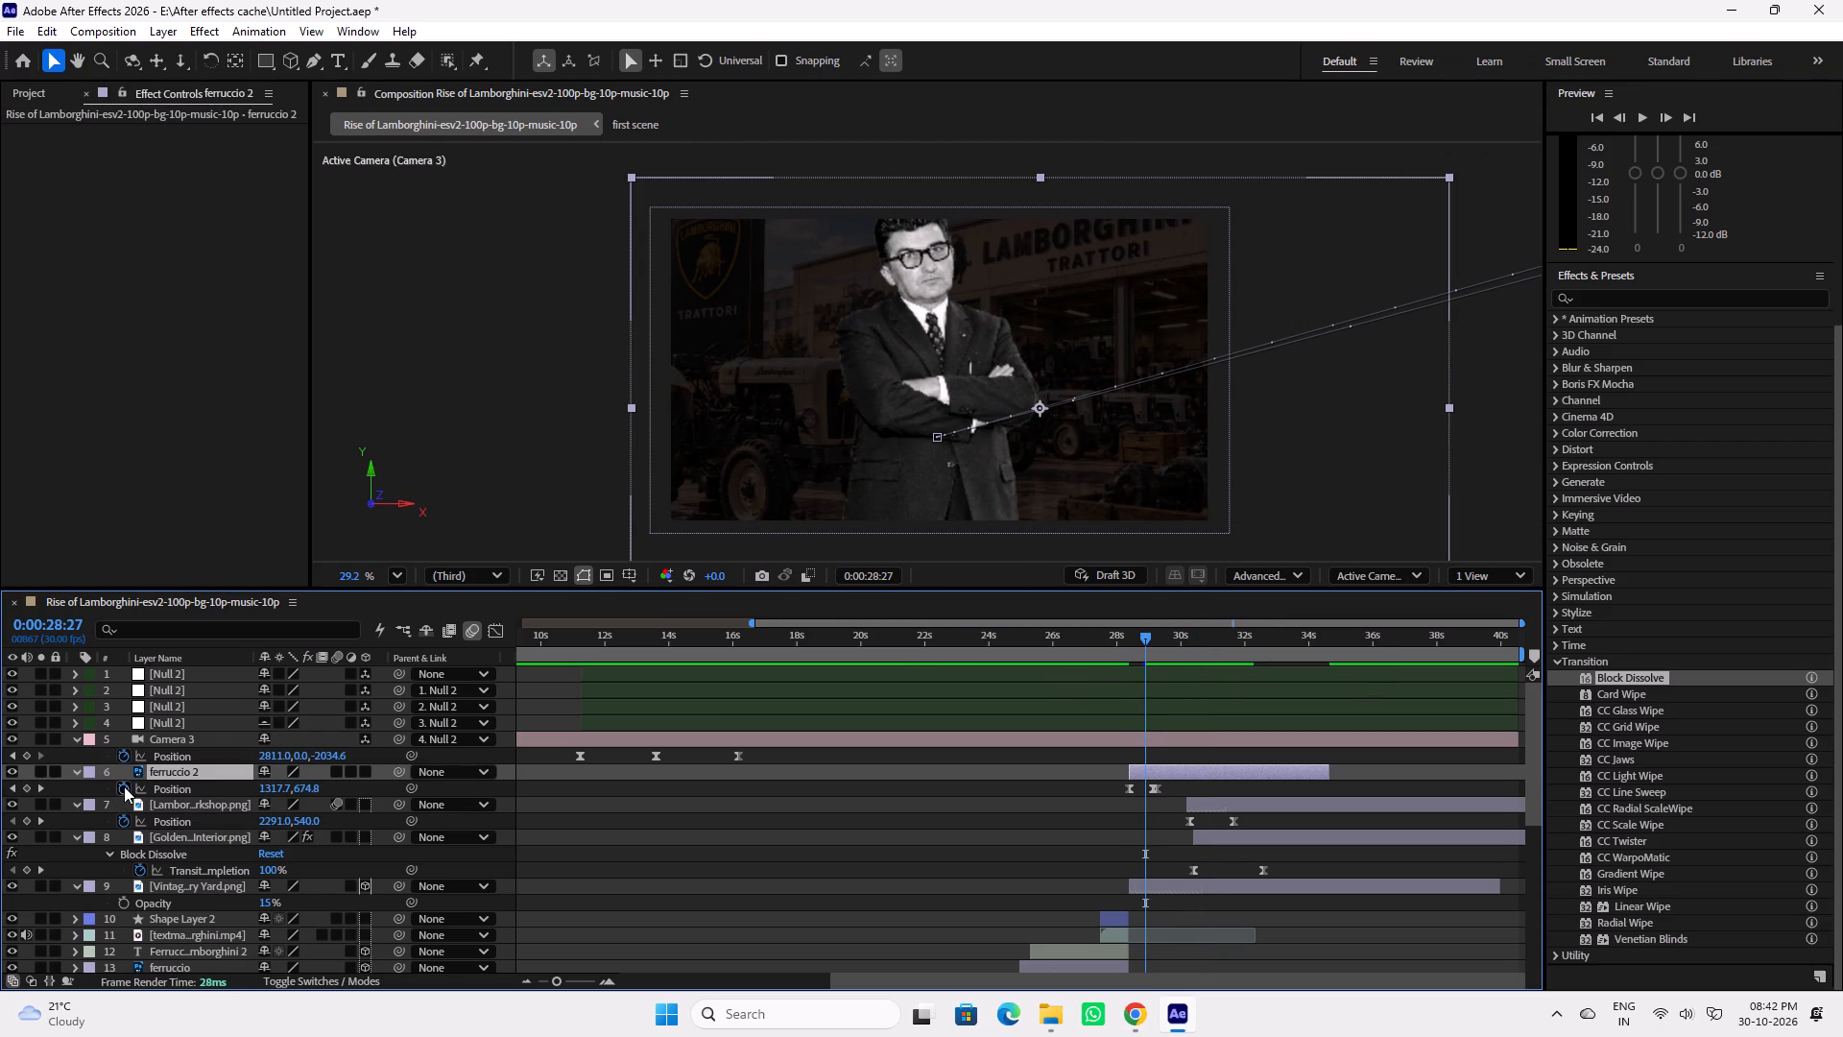
click(124, 786)
Play back the scene from 0:00:27:13 through the car's slide-in and the workshop dissolve to check Ferruccio's placement.
drag(1154, 638, 1160, 638)
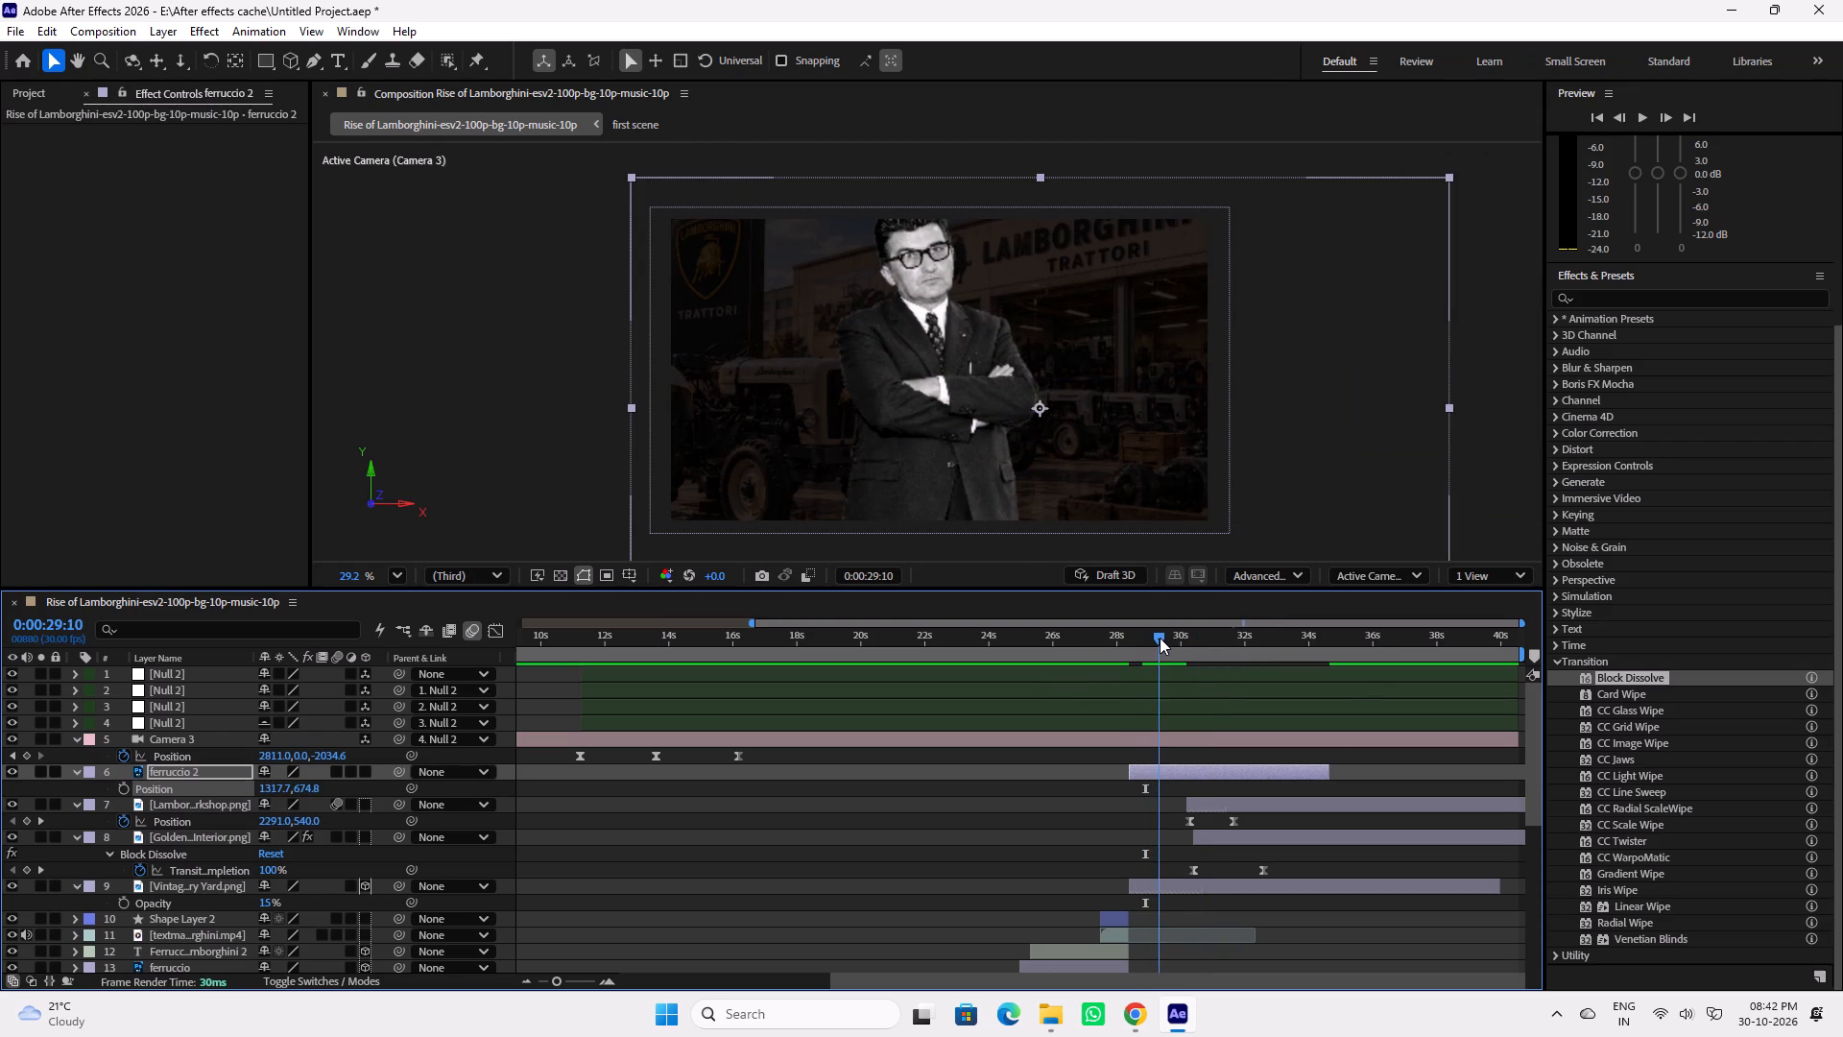
drag(1160, 638, 1141, 641)
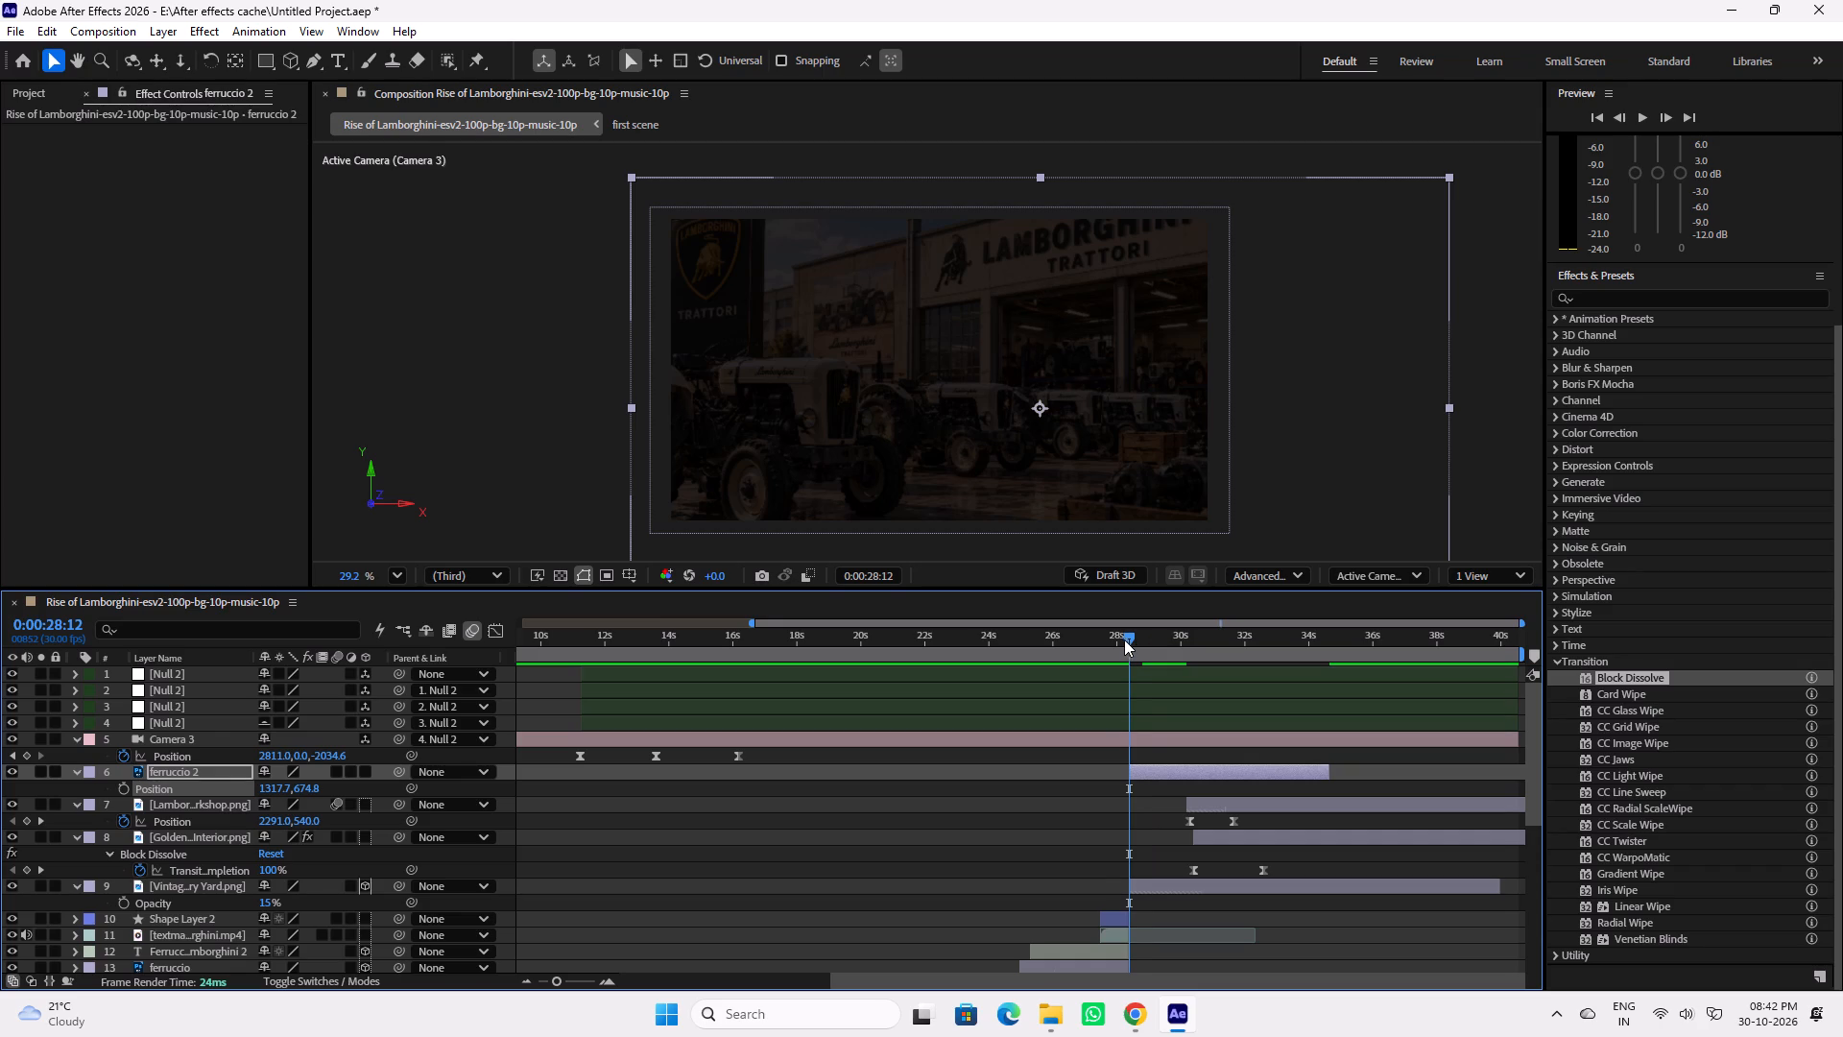
drag(1133, 640, 1102, 643)
key(space)
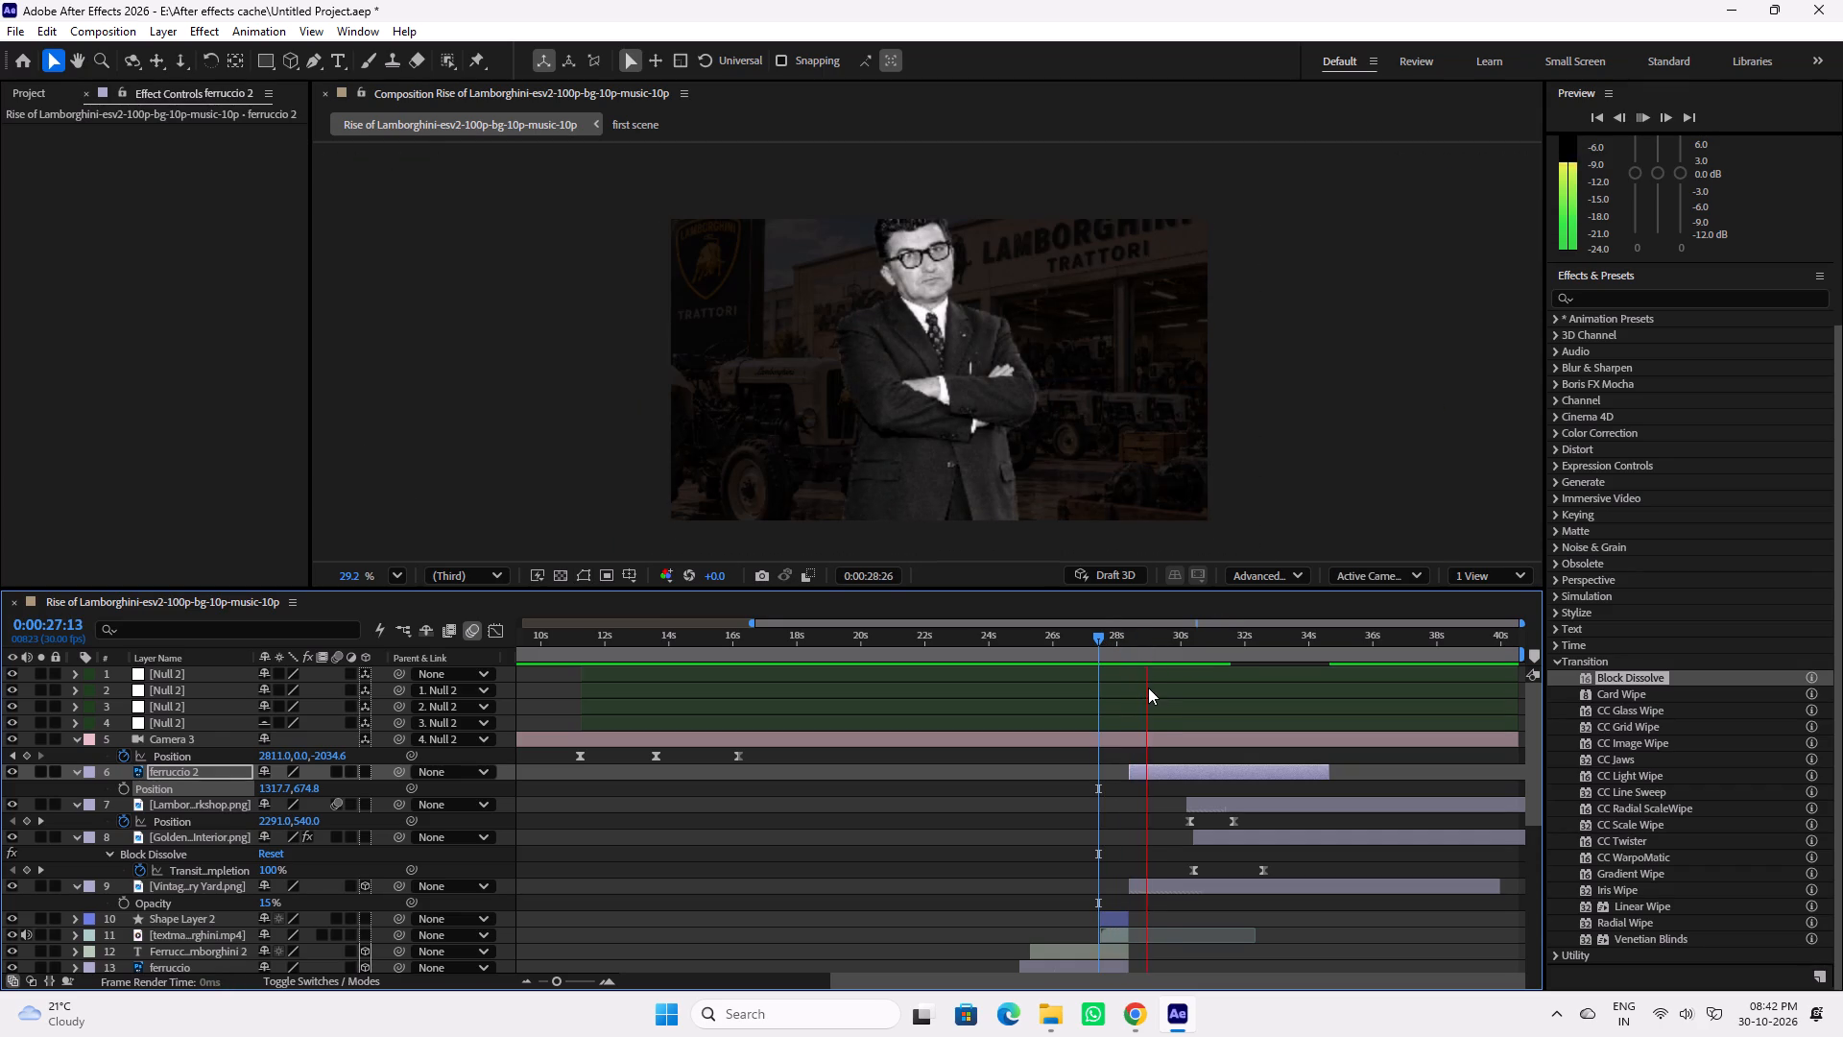
key(space)
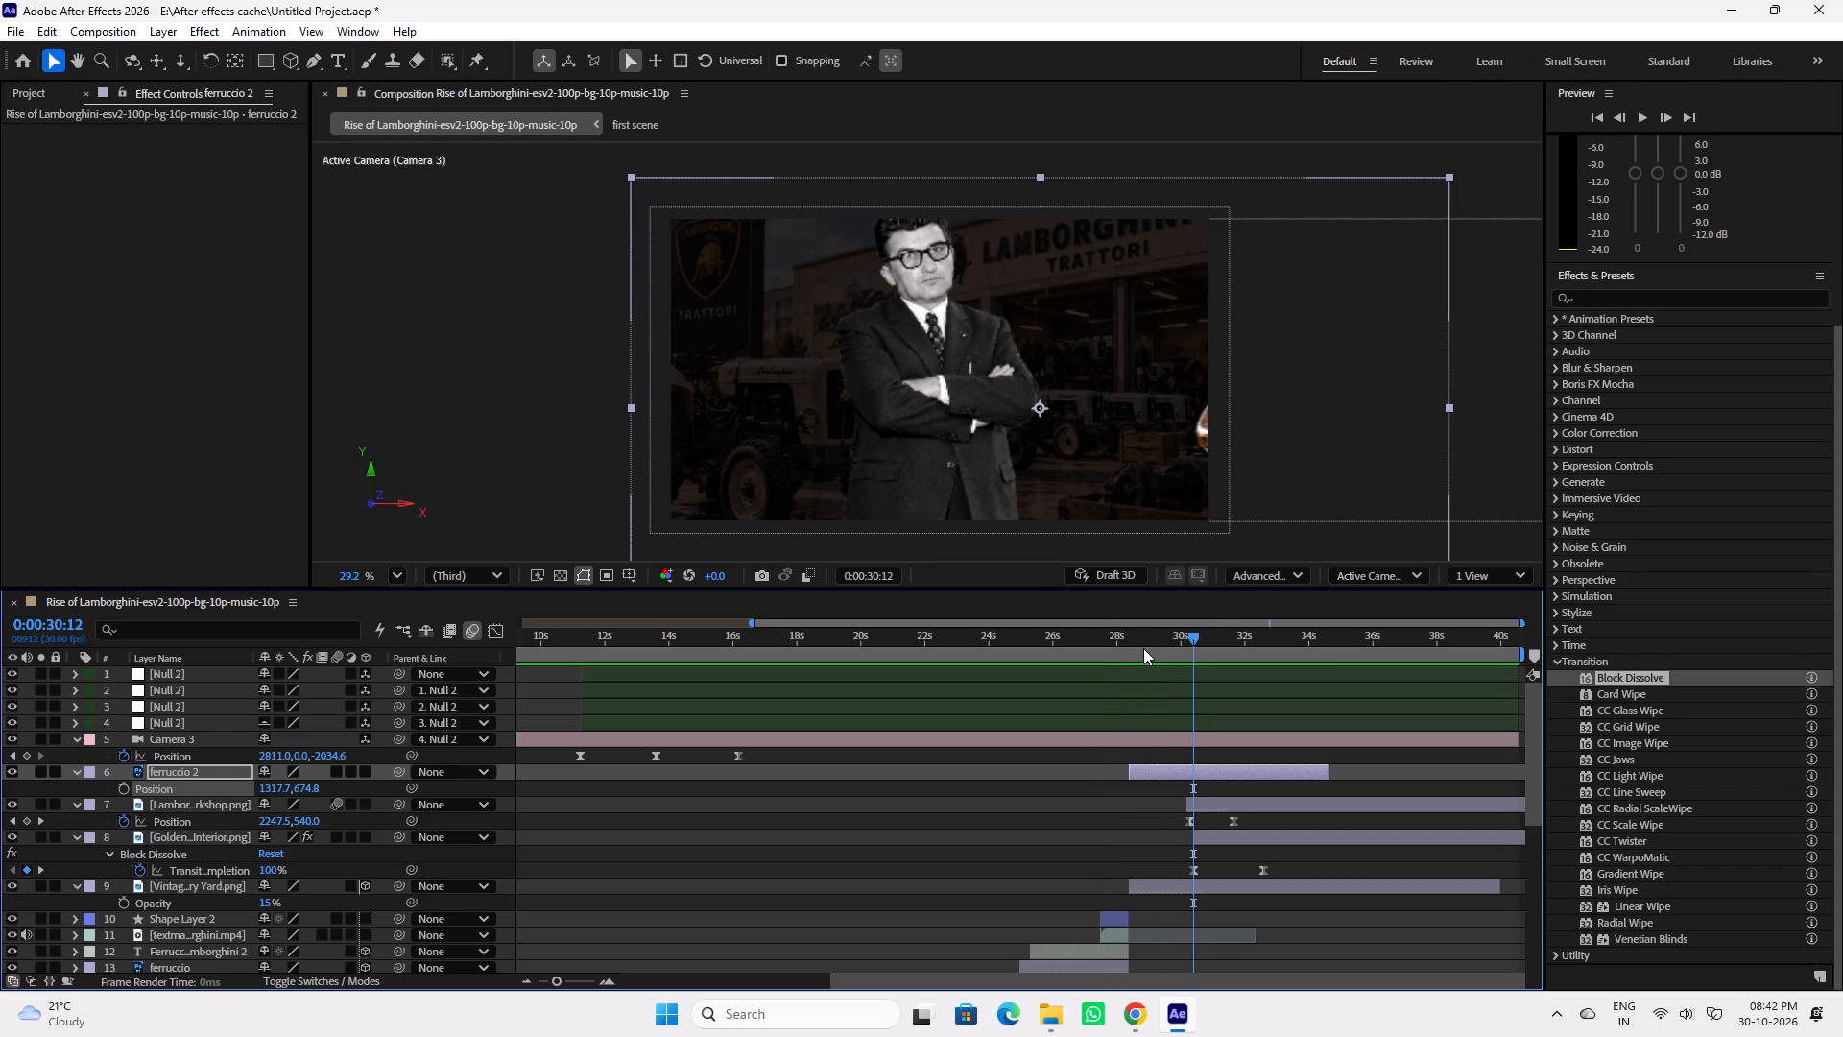
key(space)
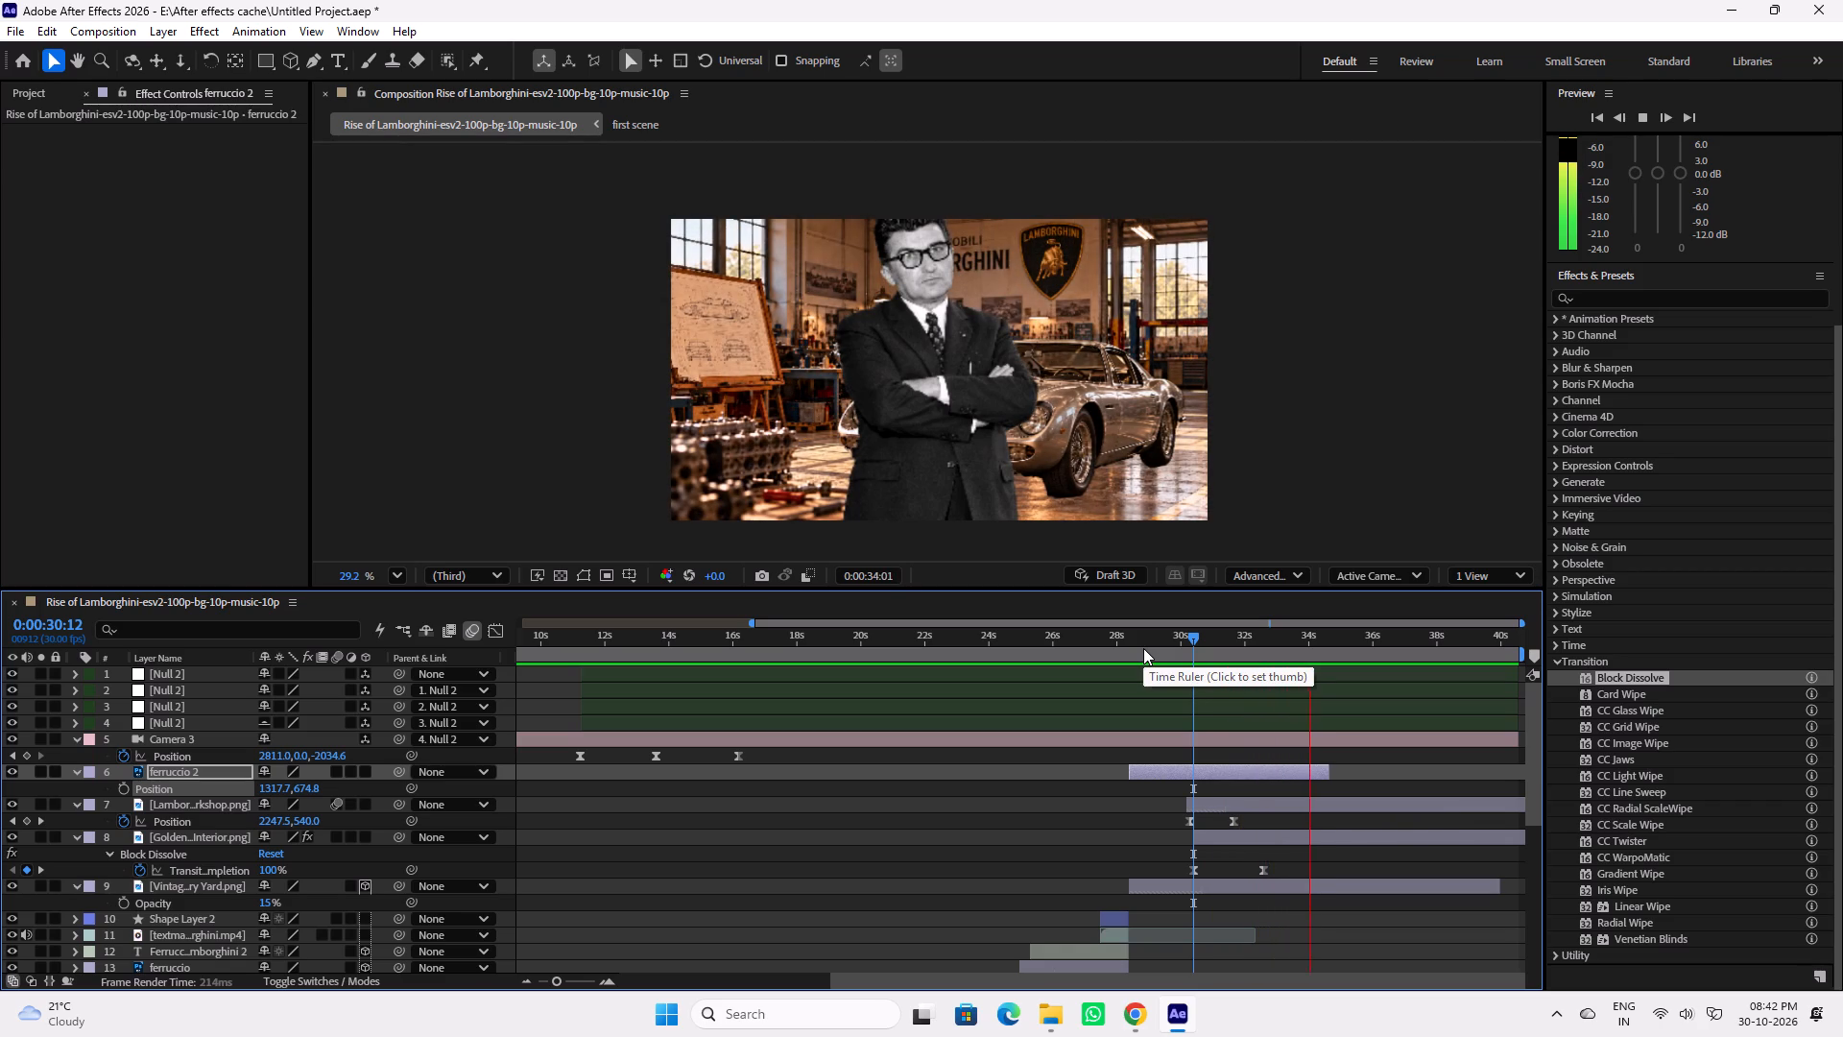
key(space)
Save the project.
key(ctrl+s)
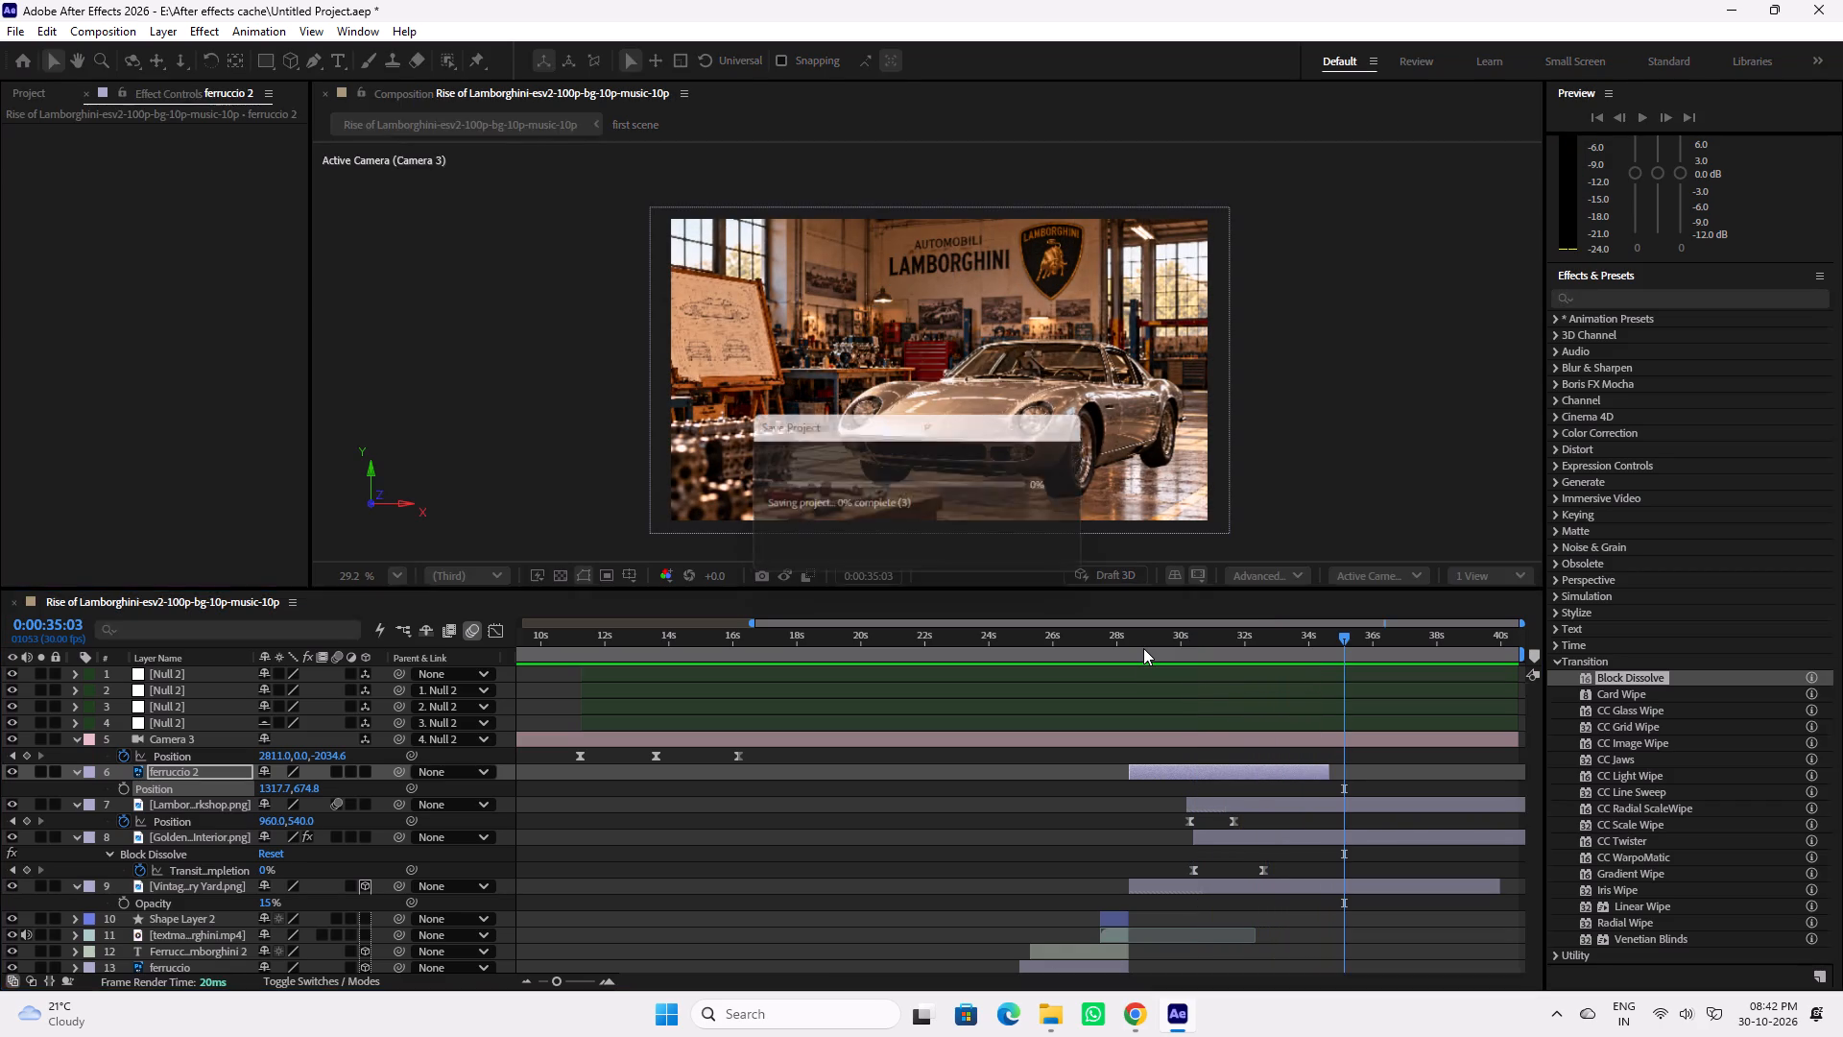
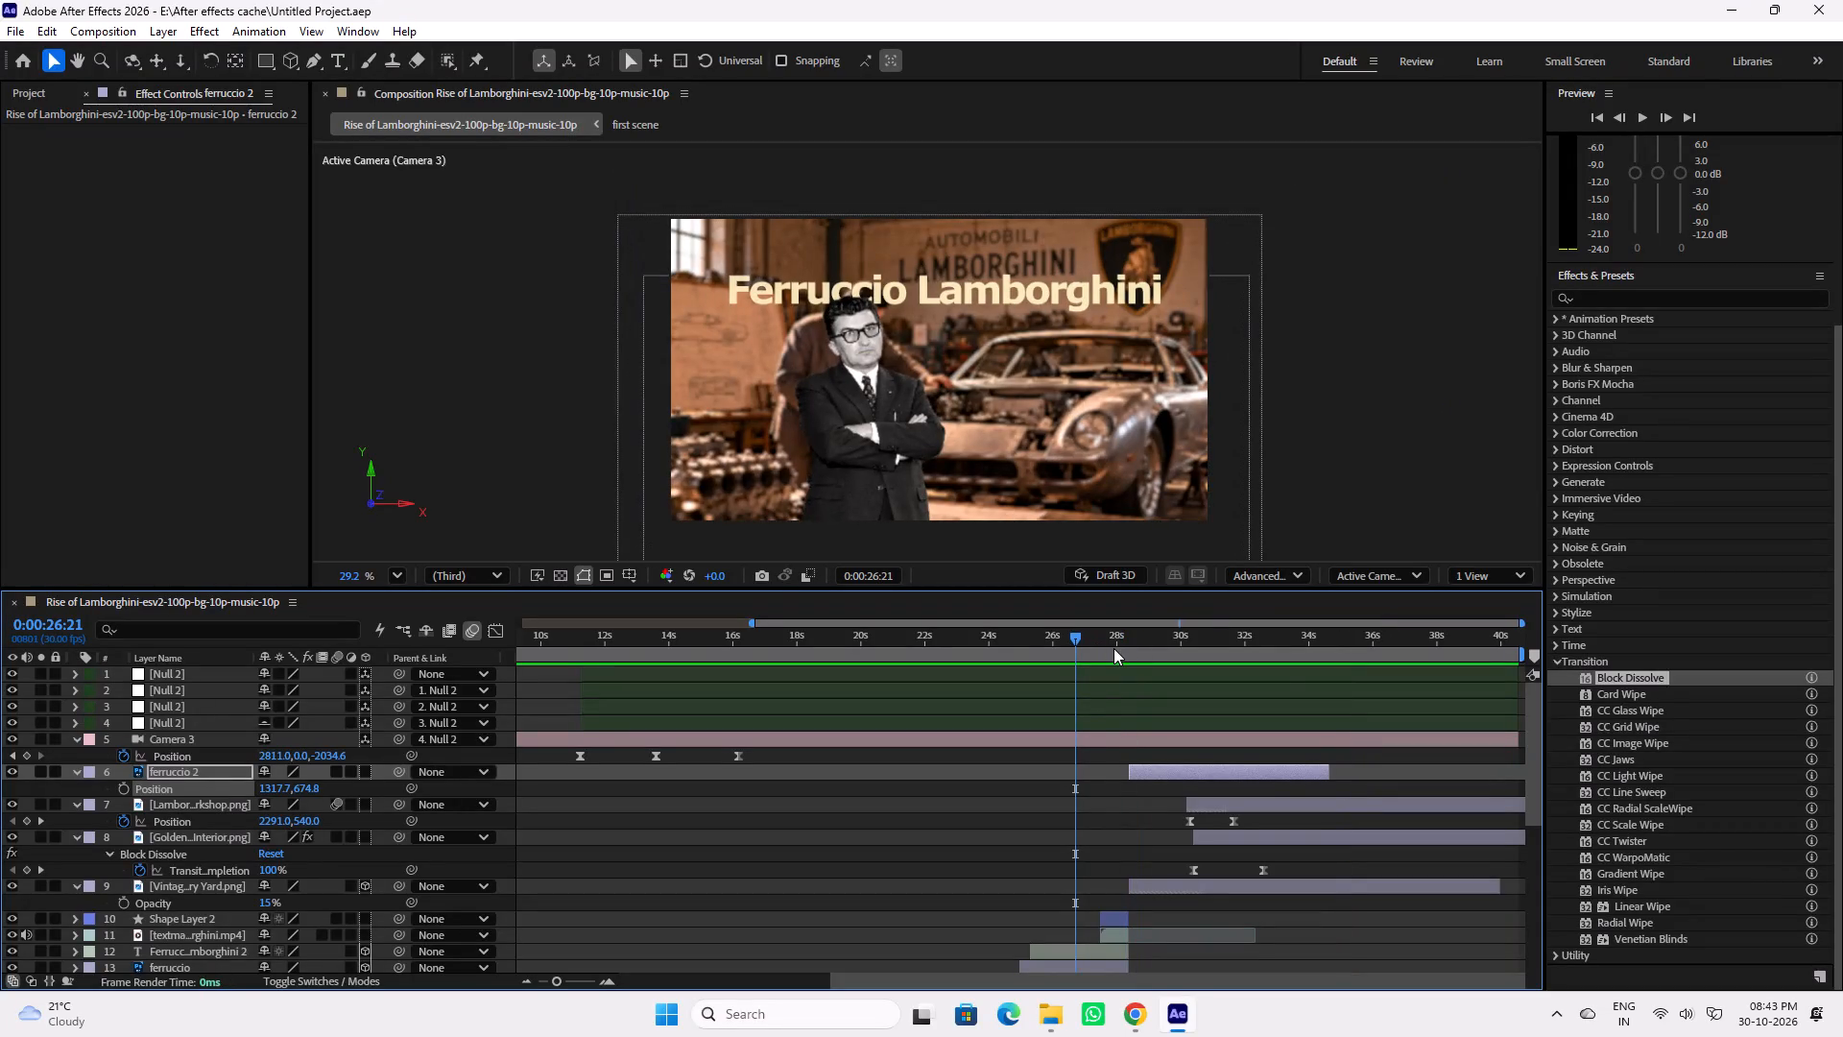
Play back the transition into the tractor-shop Ferruccio scene, replay it from 0:00:28:07, and park the playhead at 0:00:29:10.
key(space)
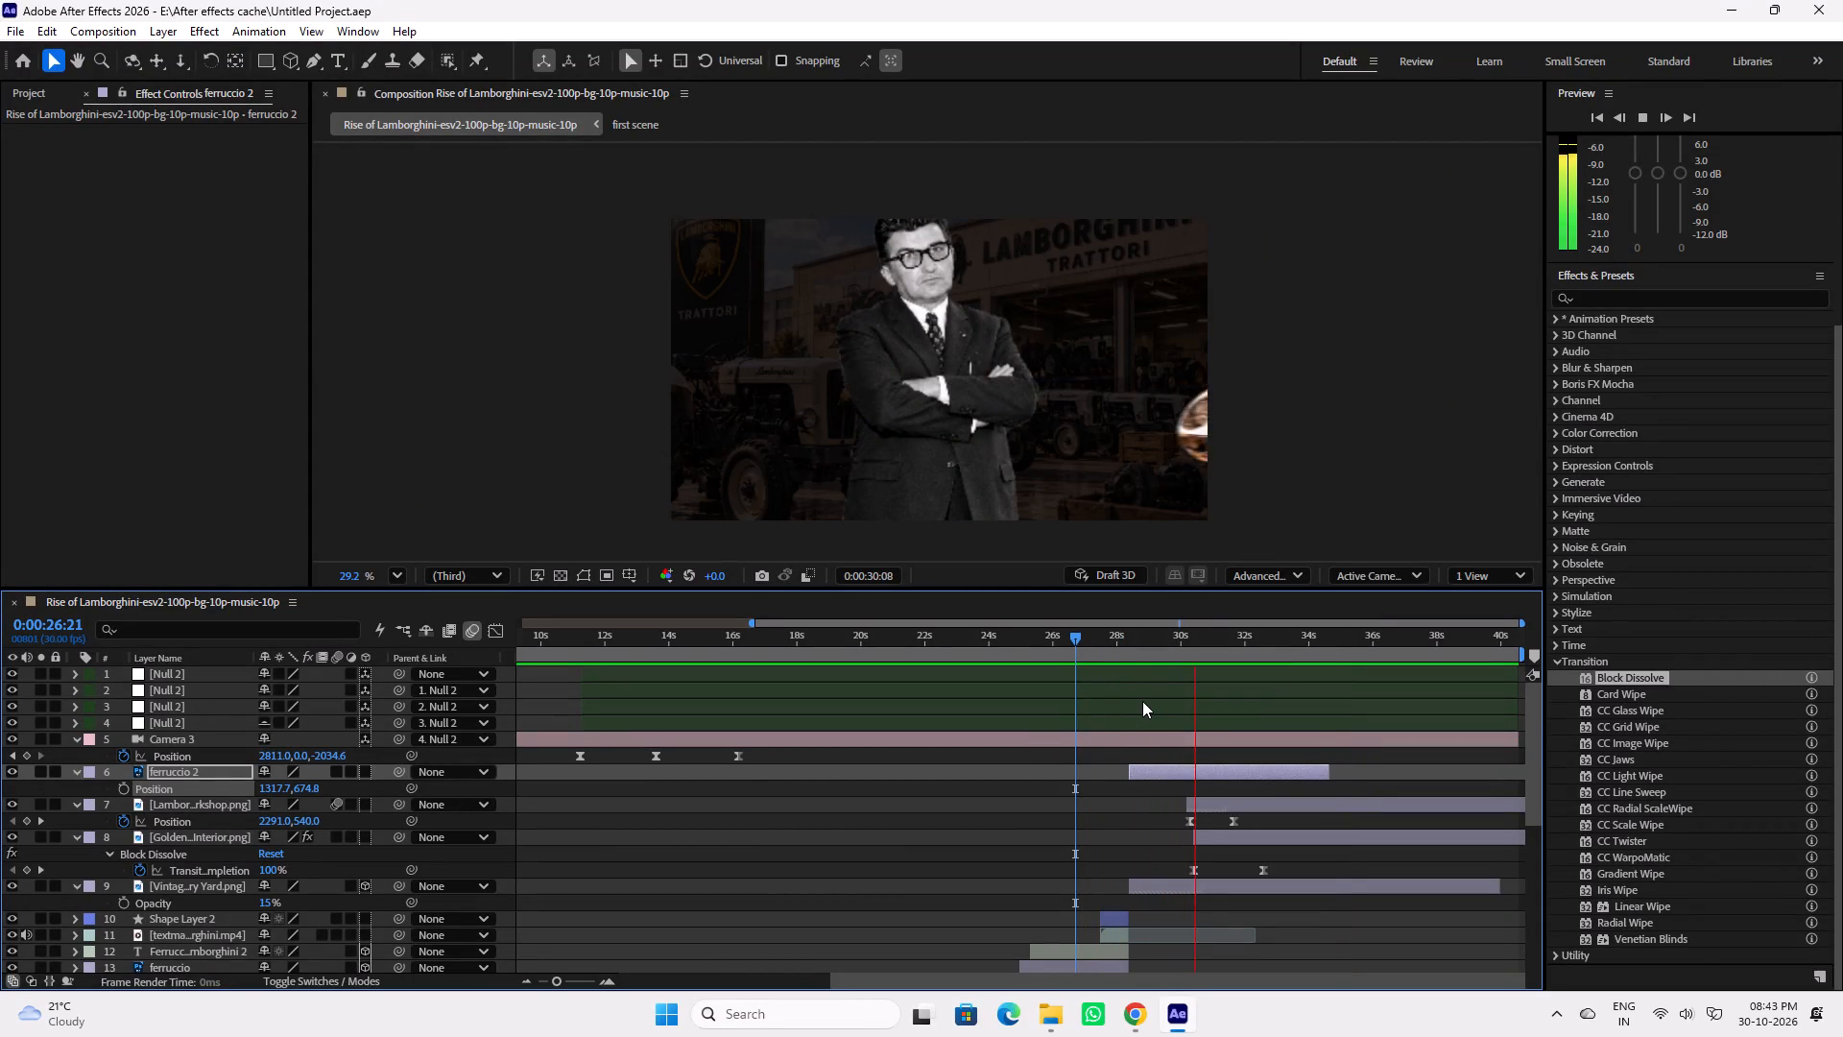
key(space)
drag(1139, 641, 1124, 643)
key(space)
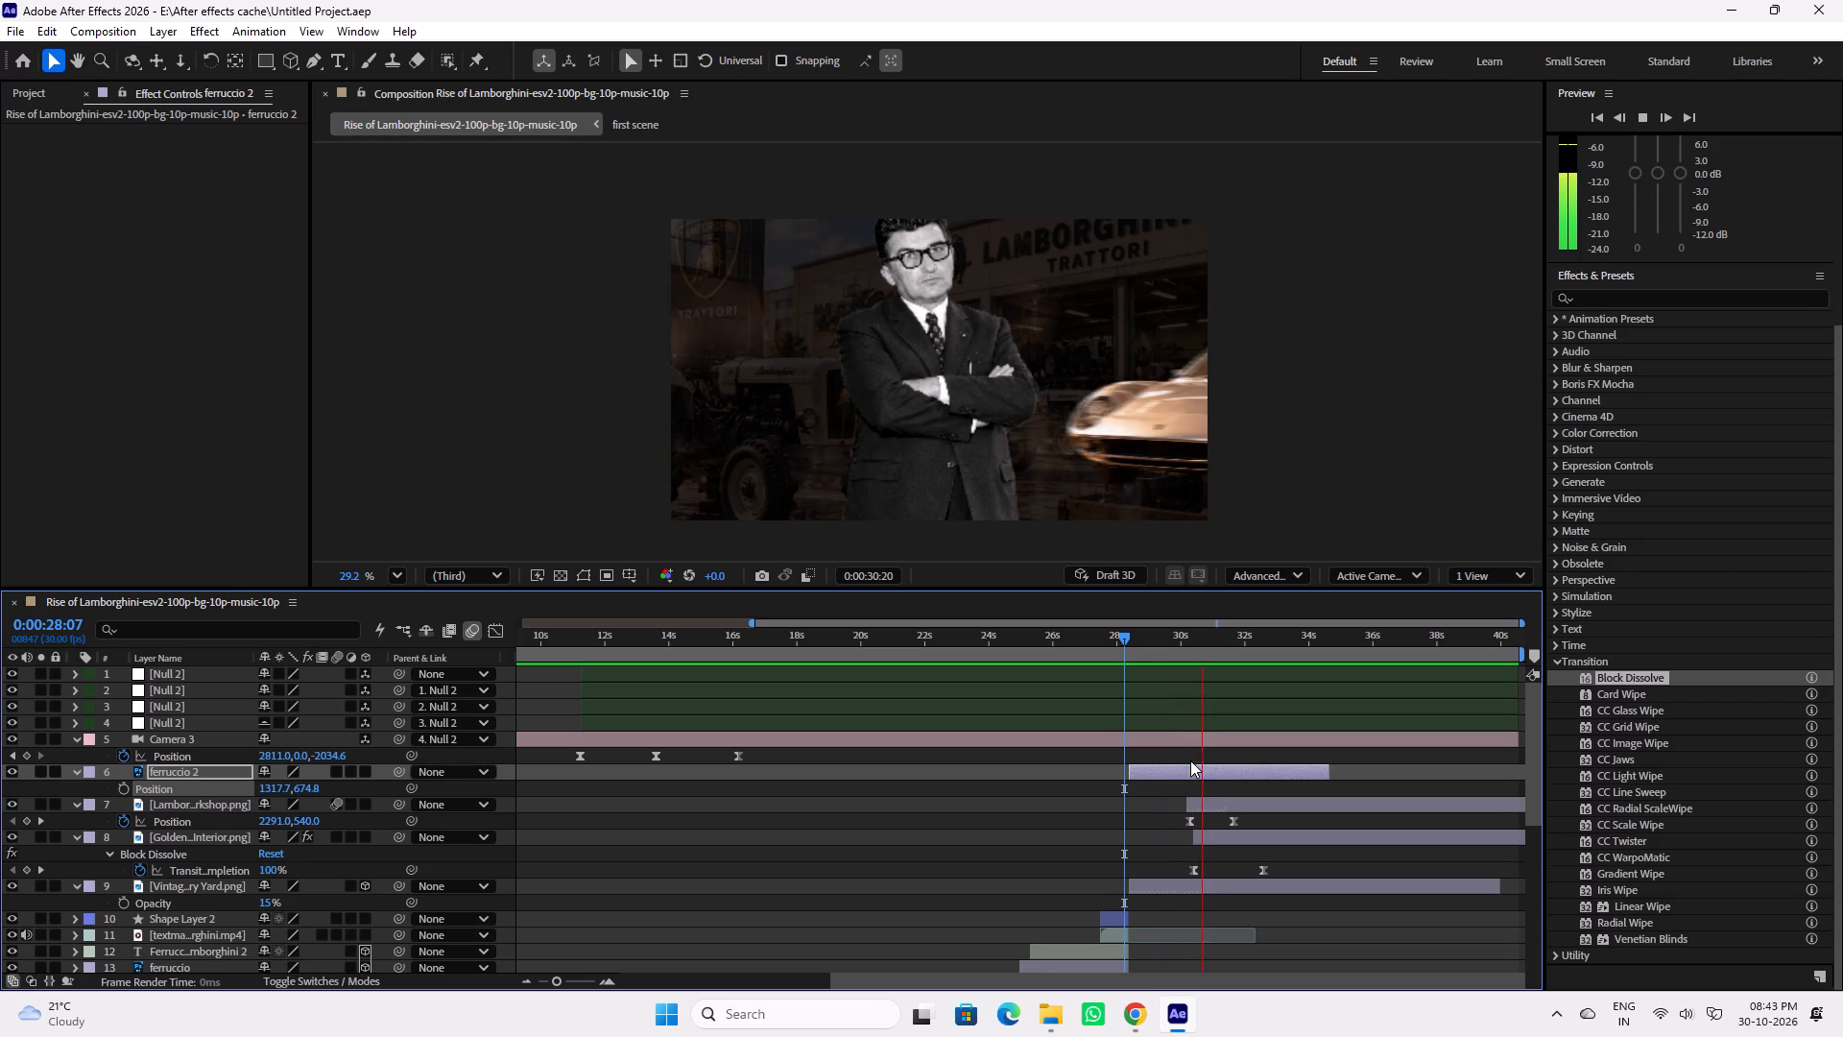
key(space)
click(1162, 636)
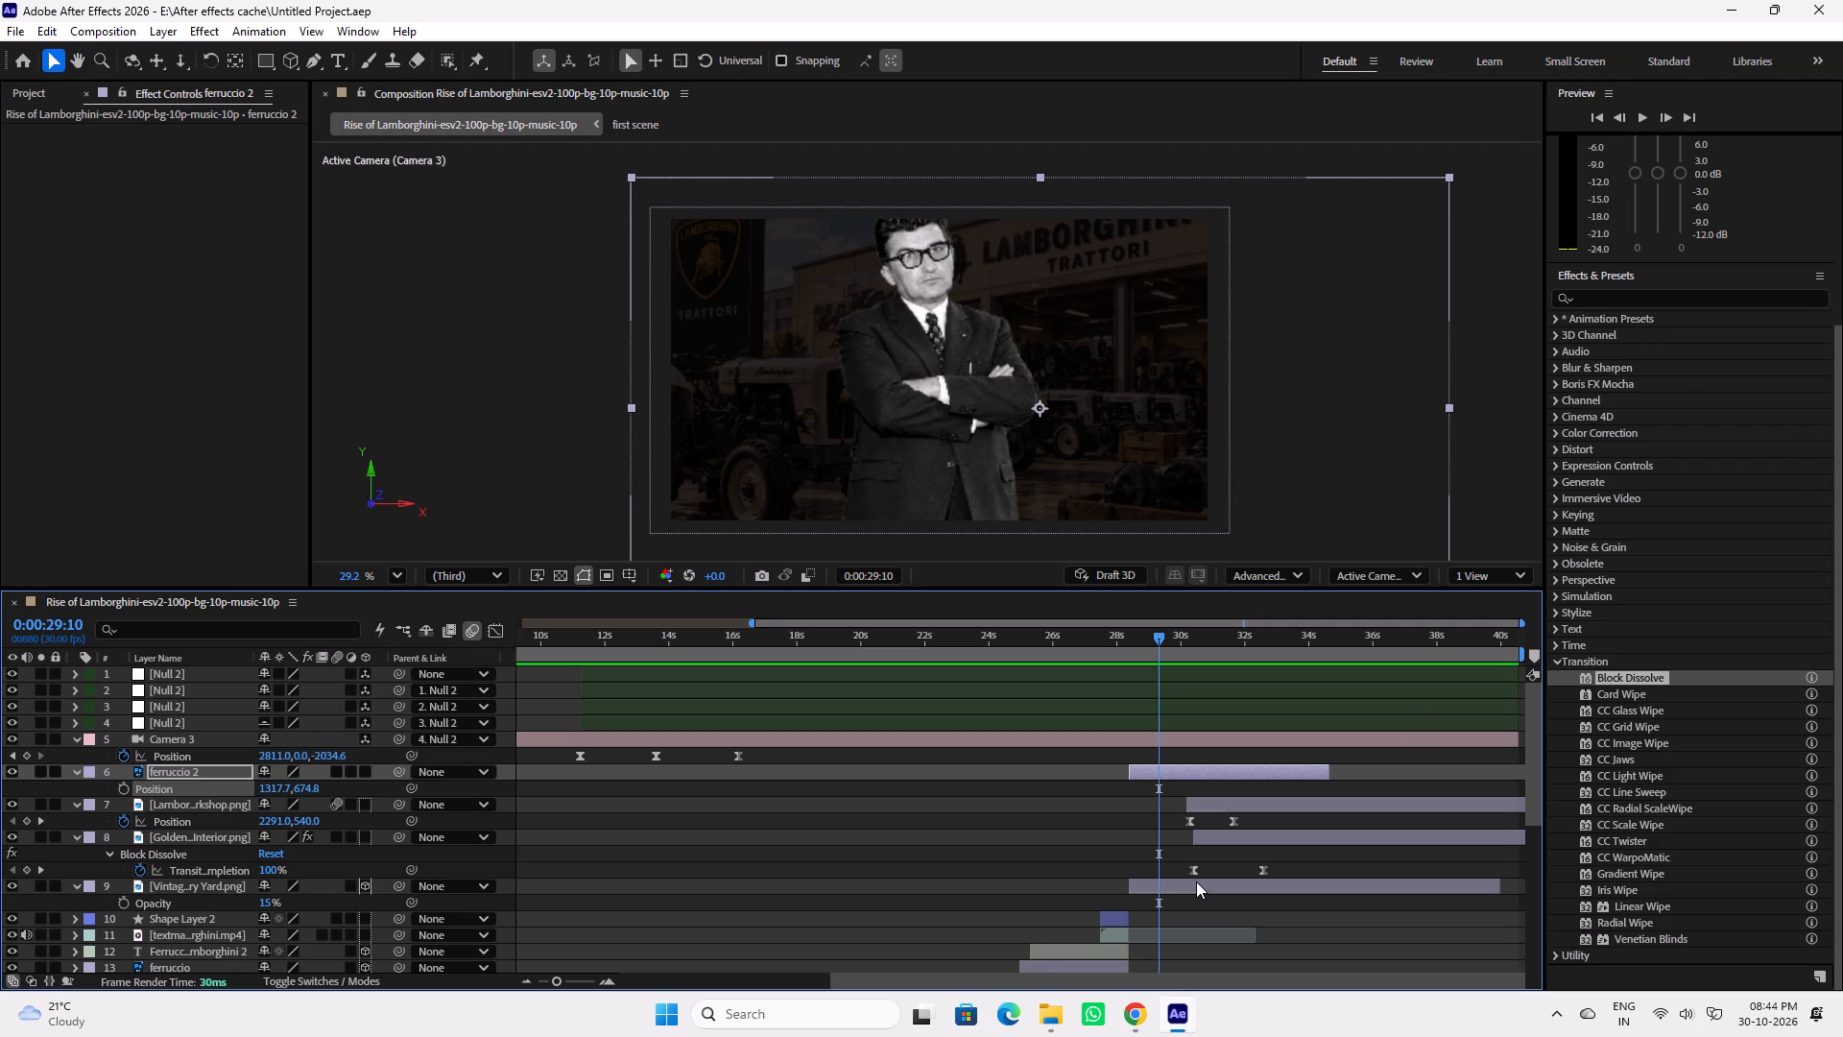
Save the project.
key(ctrl+s)
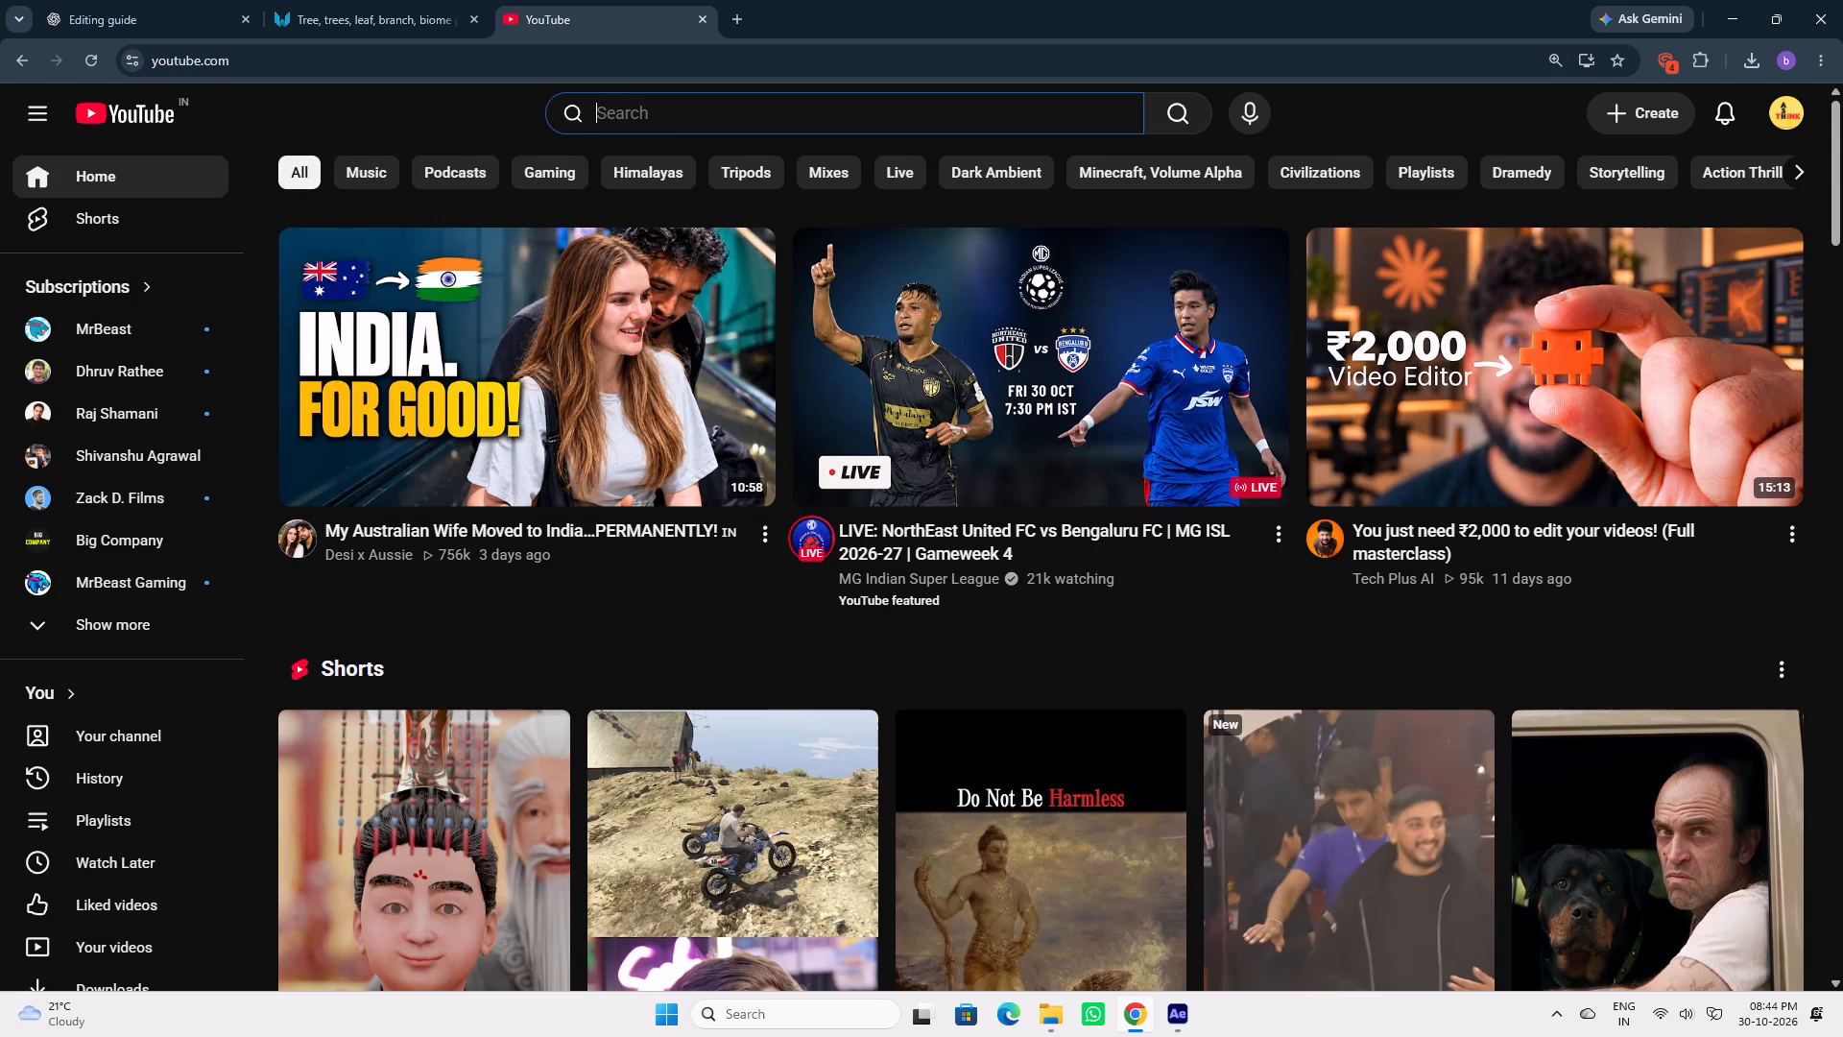
text(document)
text(ry)
key(space)
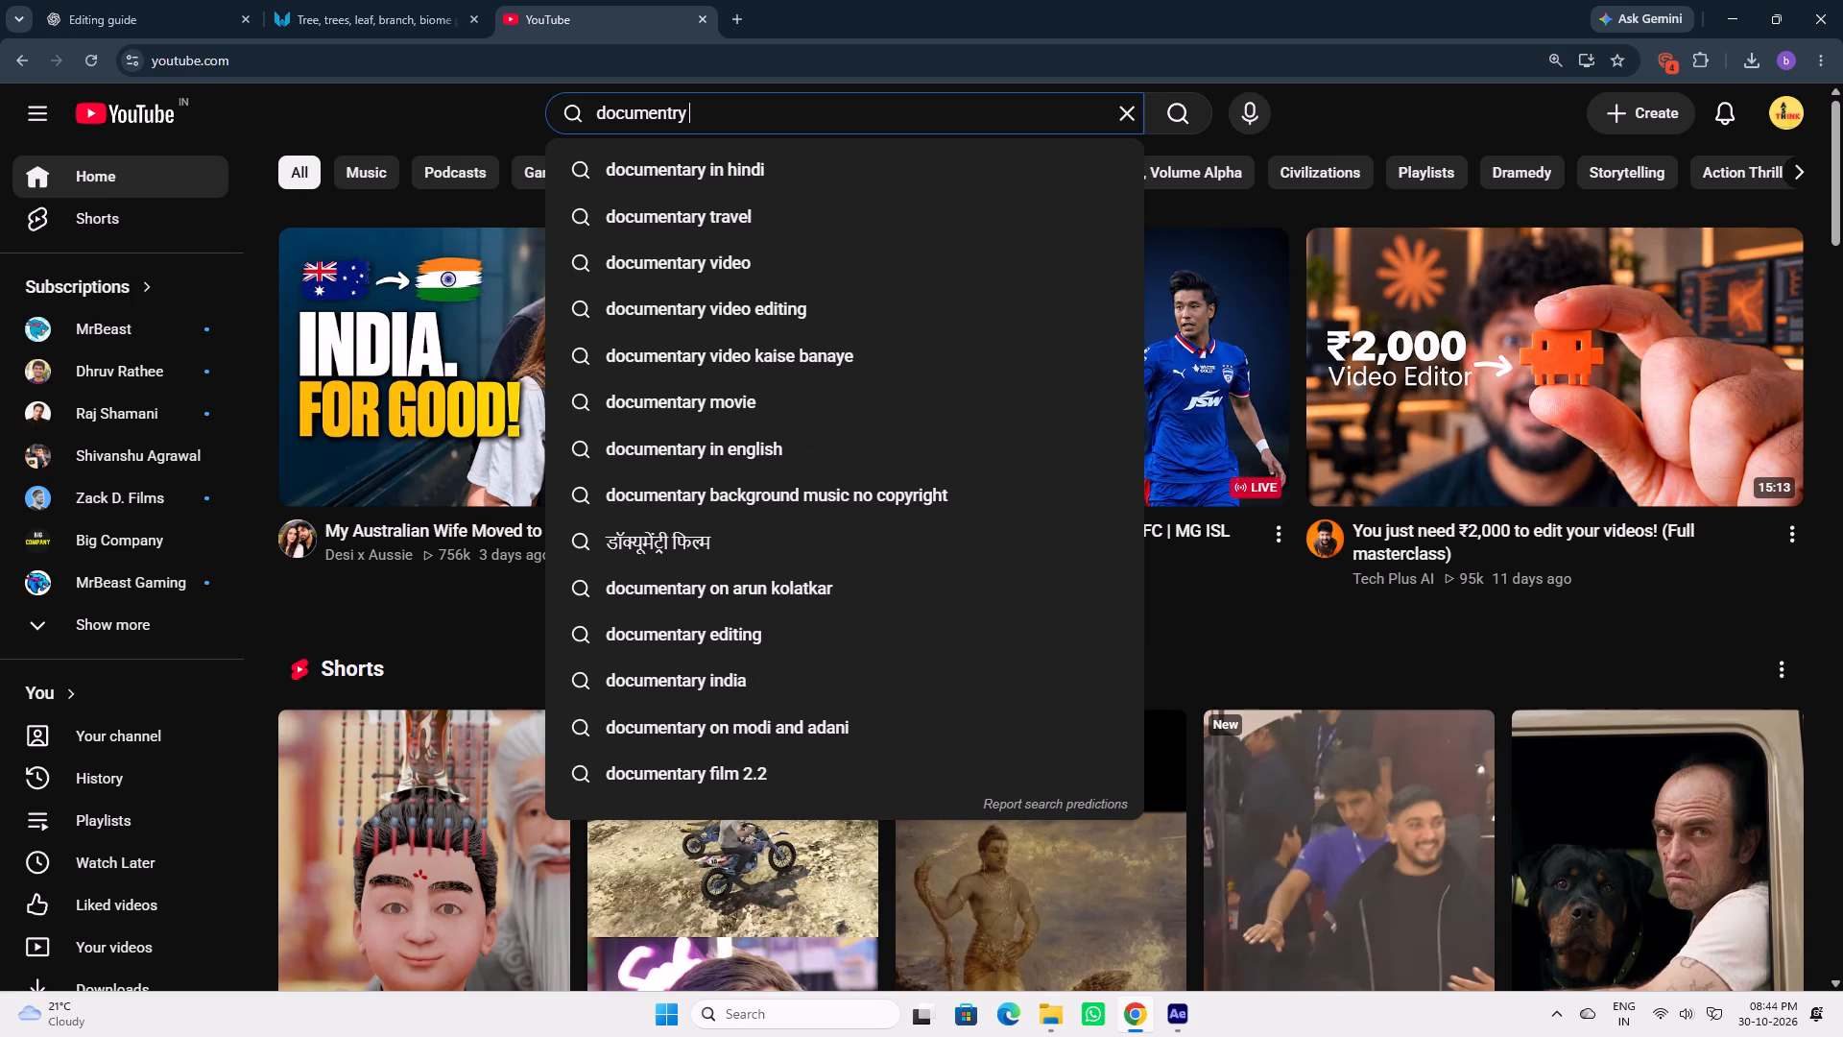
key(e)
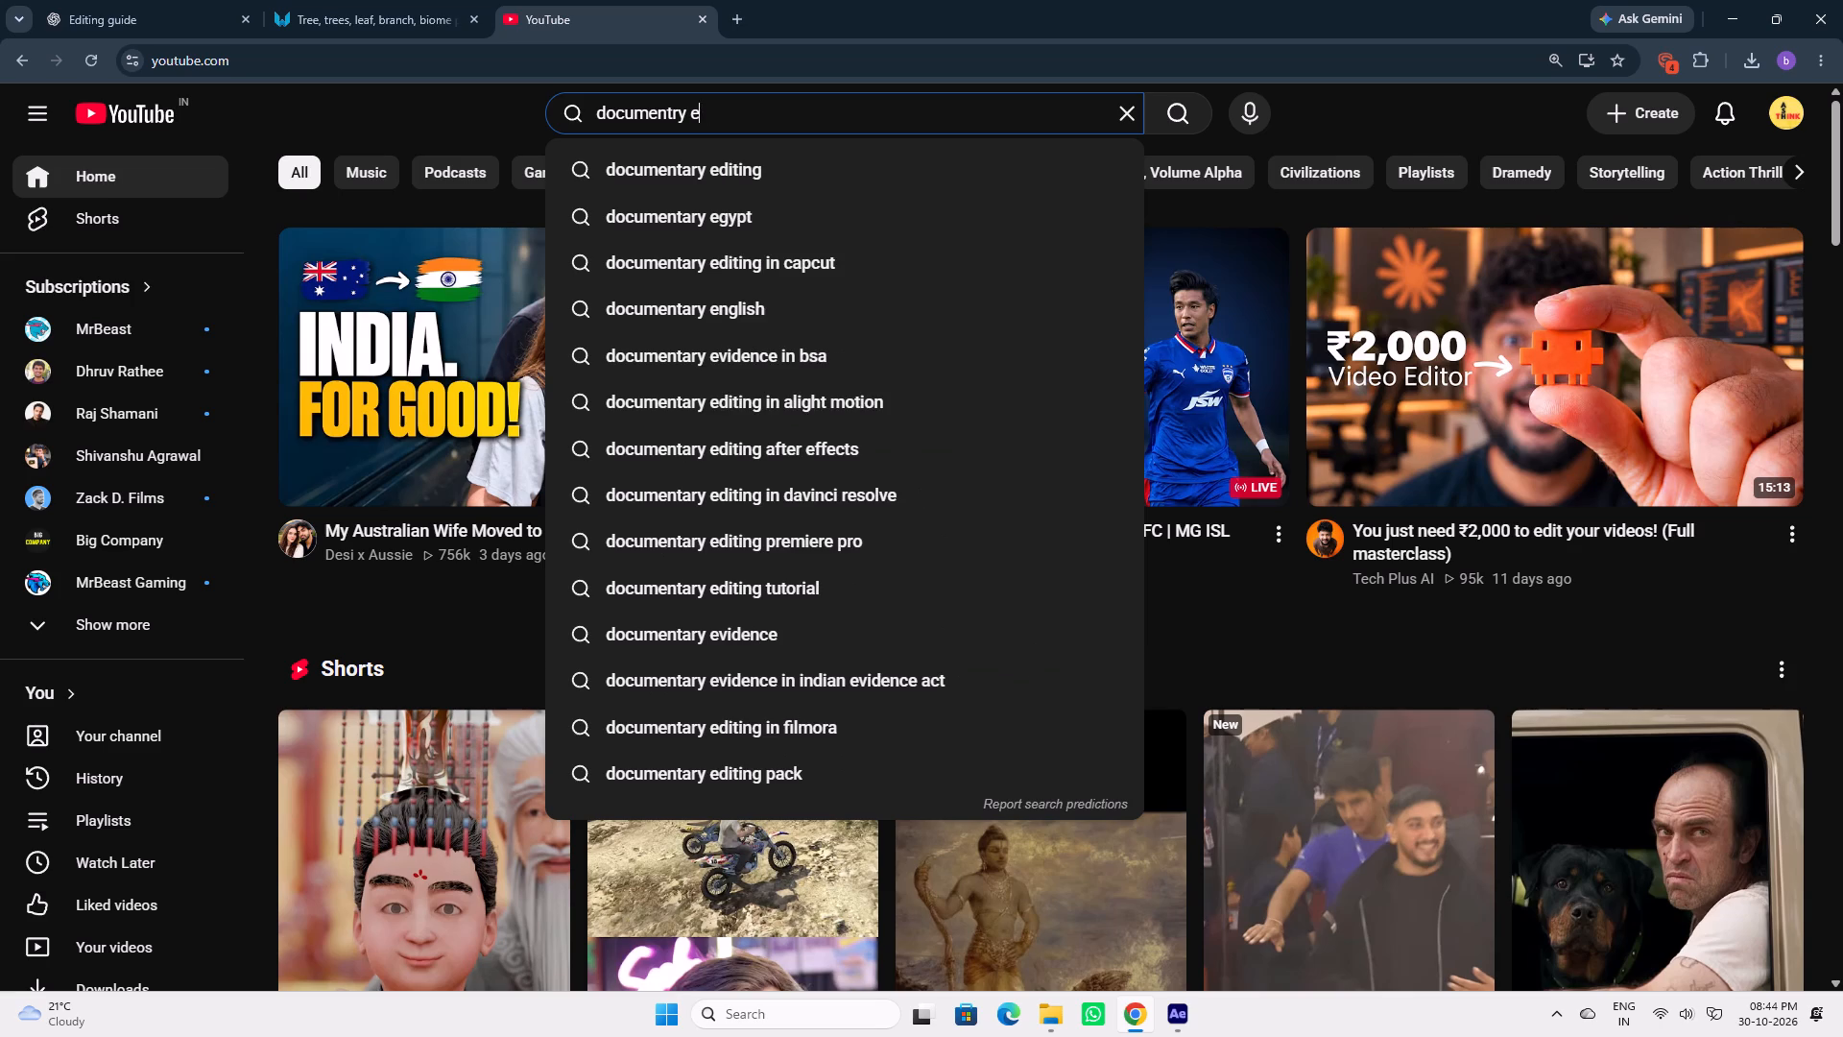
text(di)
text(ting)
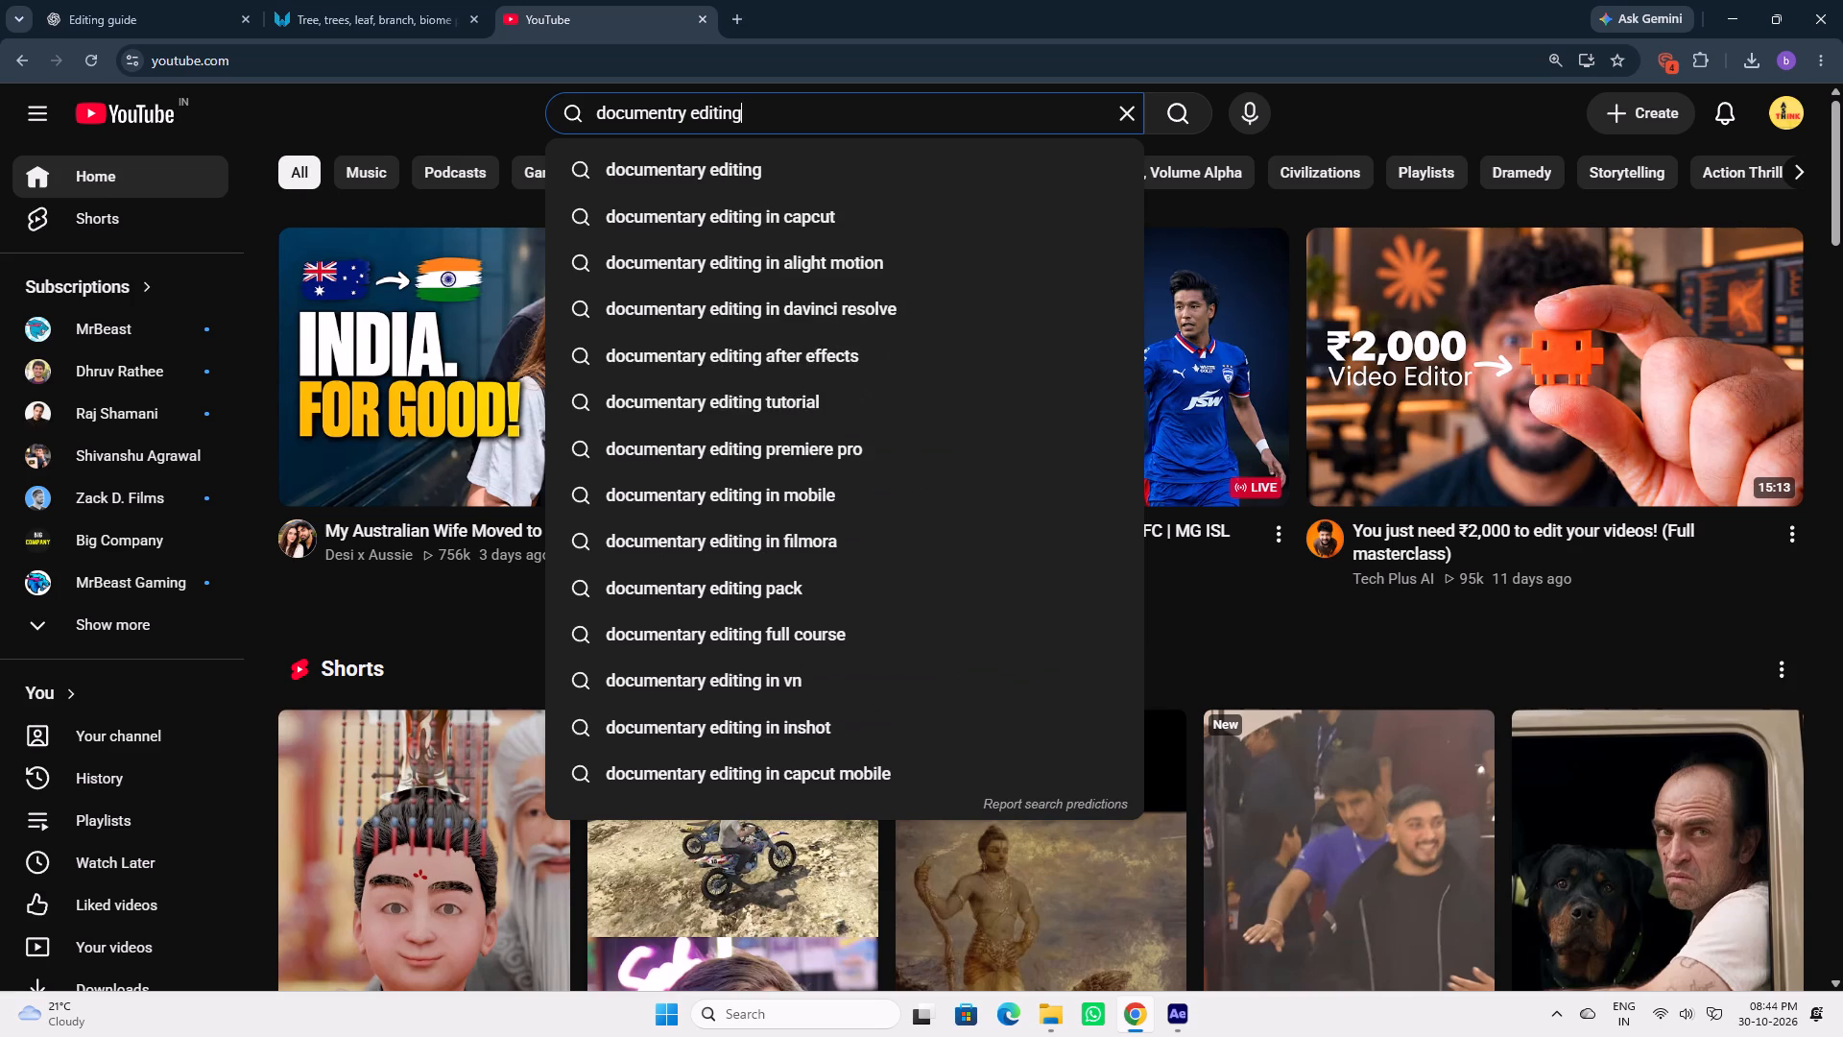
key(space)
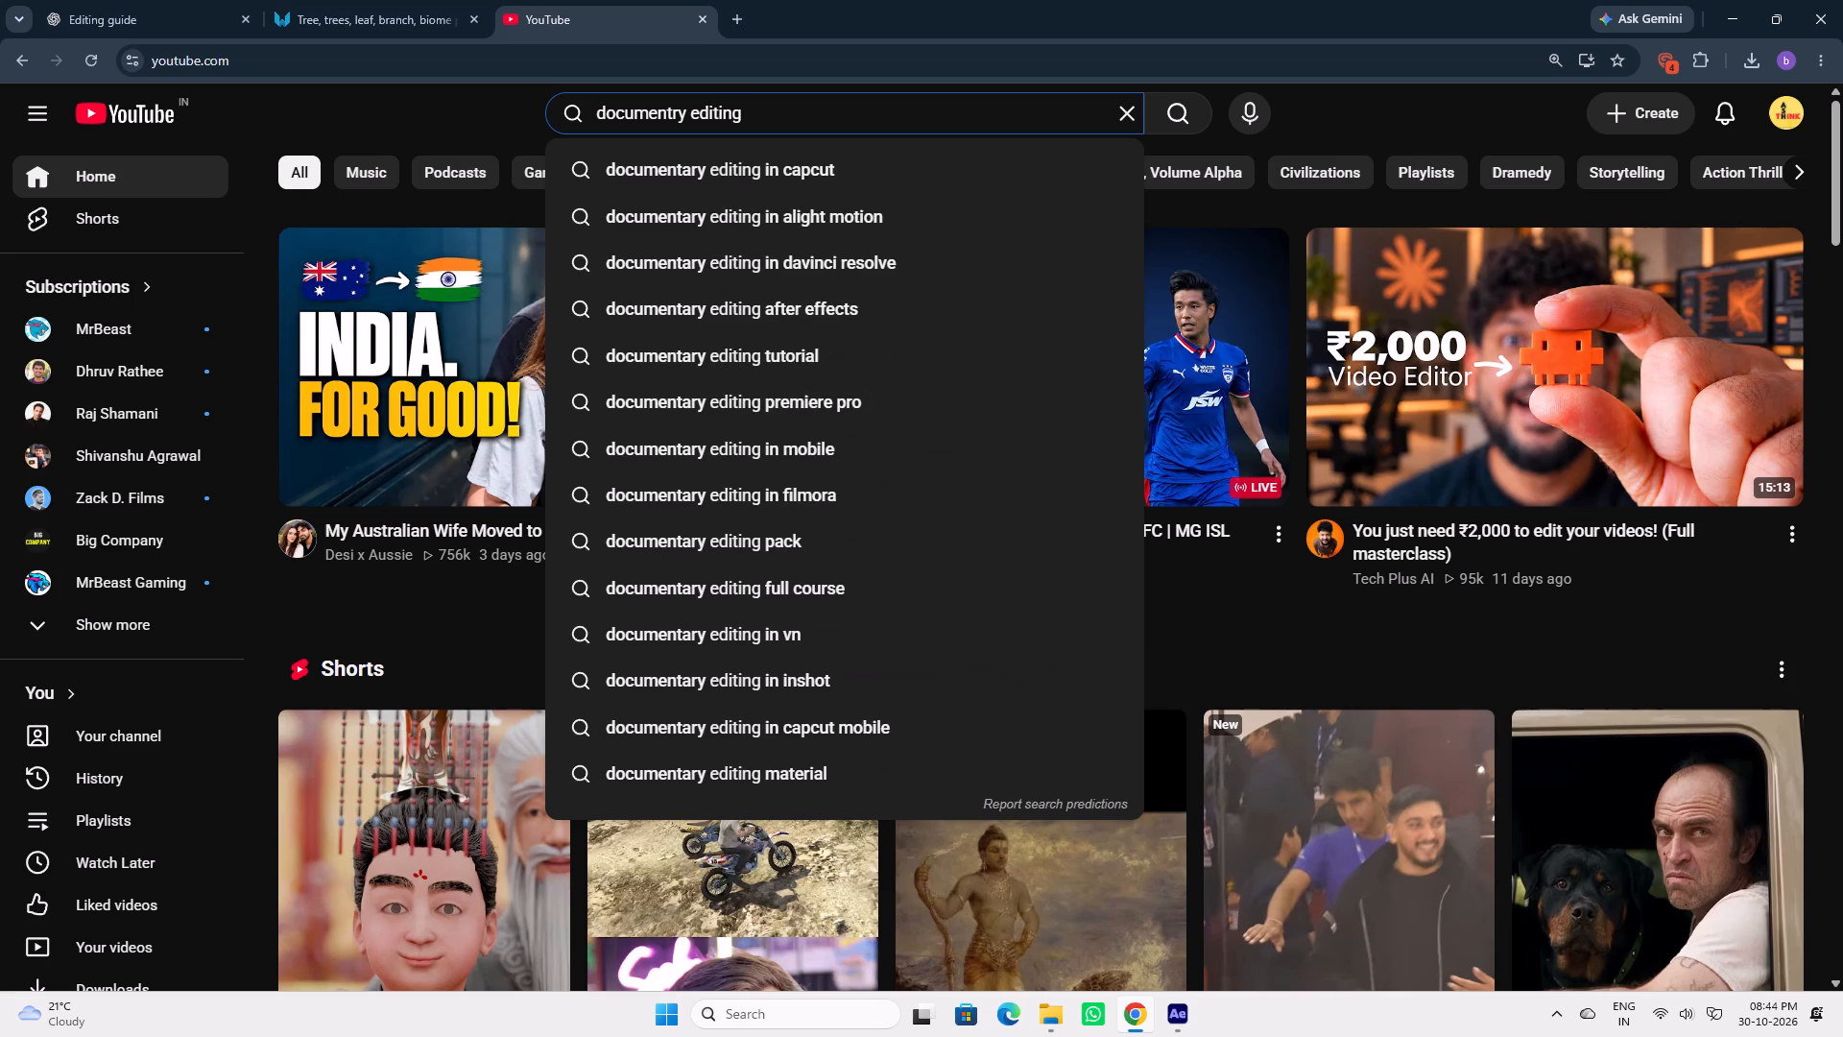
key(BackSpace)
key(BackSpace)
key(BackSpace)
key(BackSpace)
key(BackSpace)
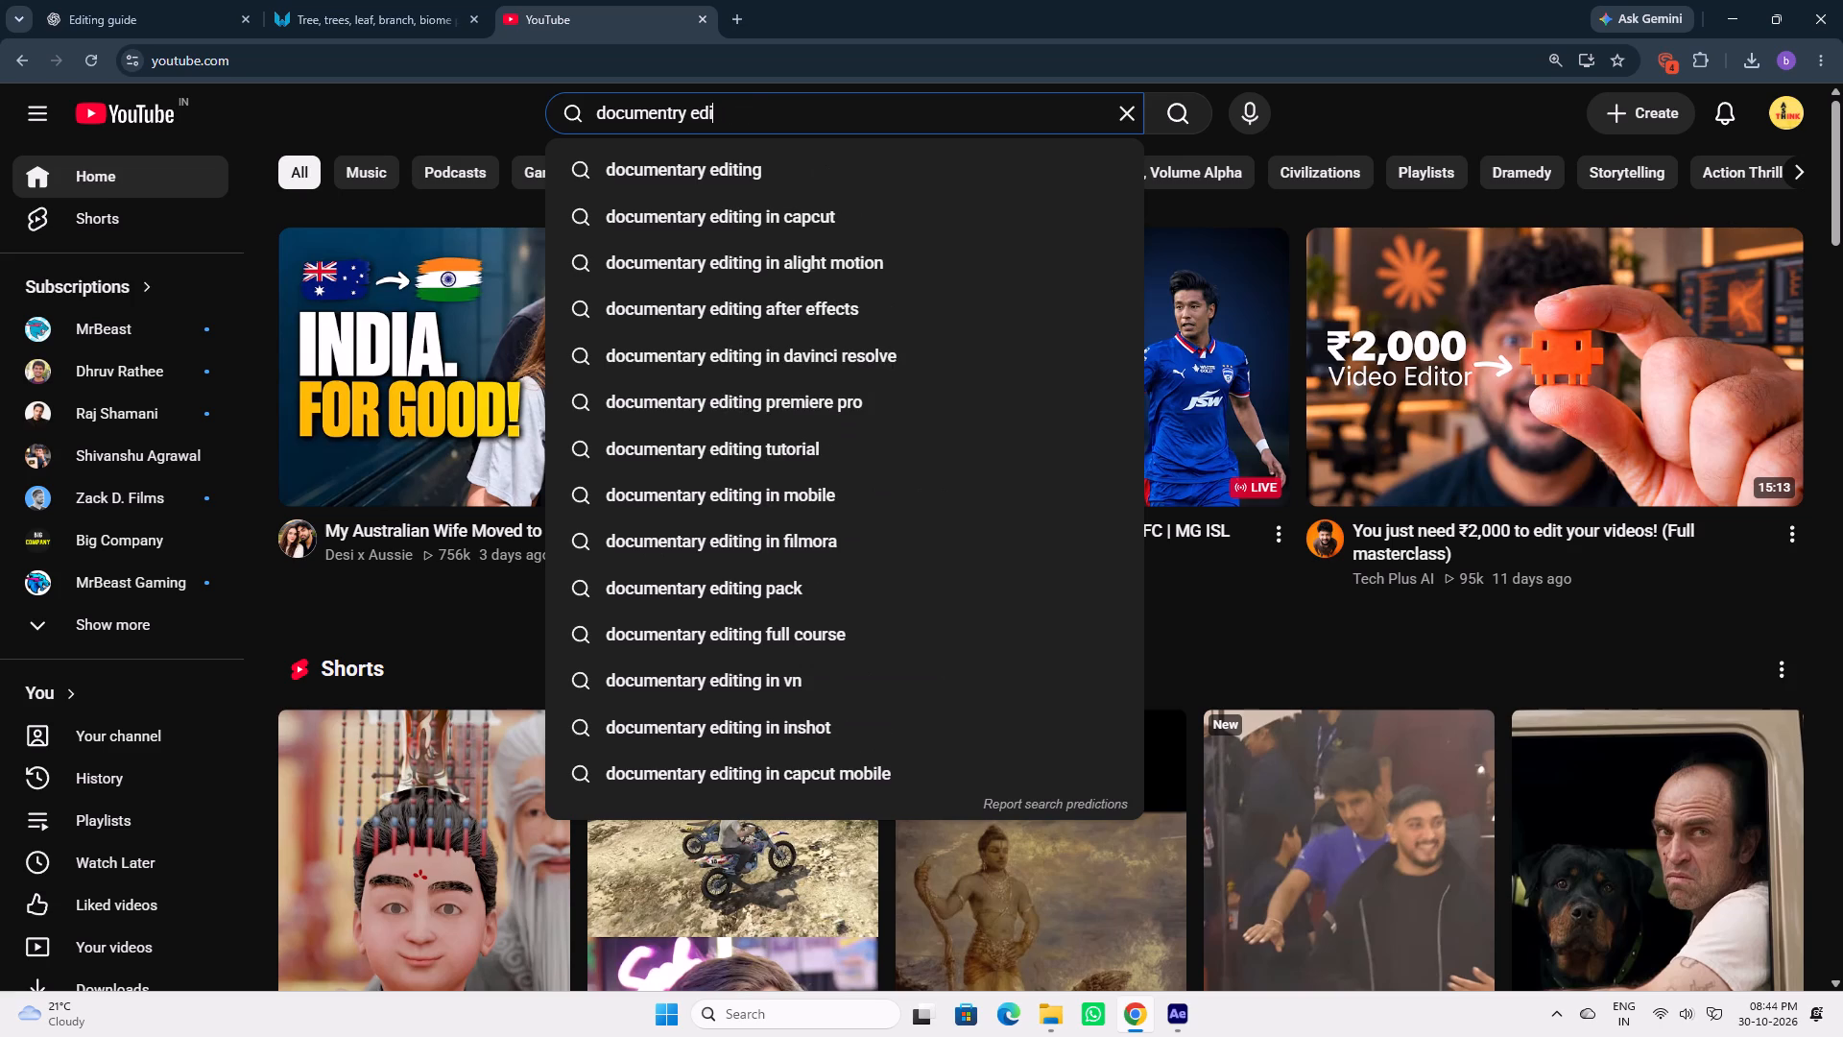
text(ting effect)
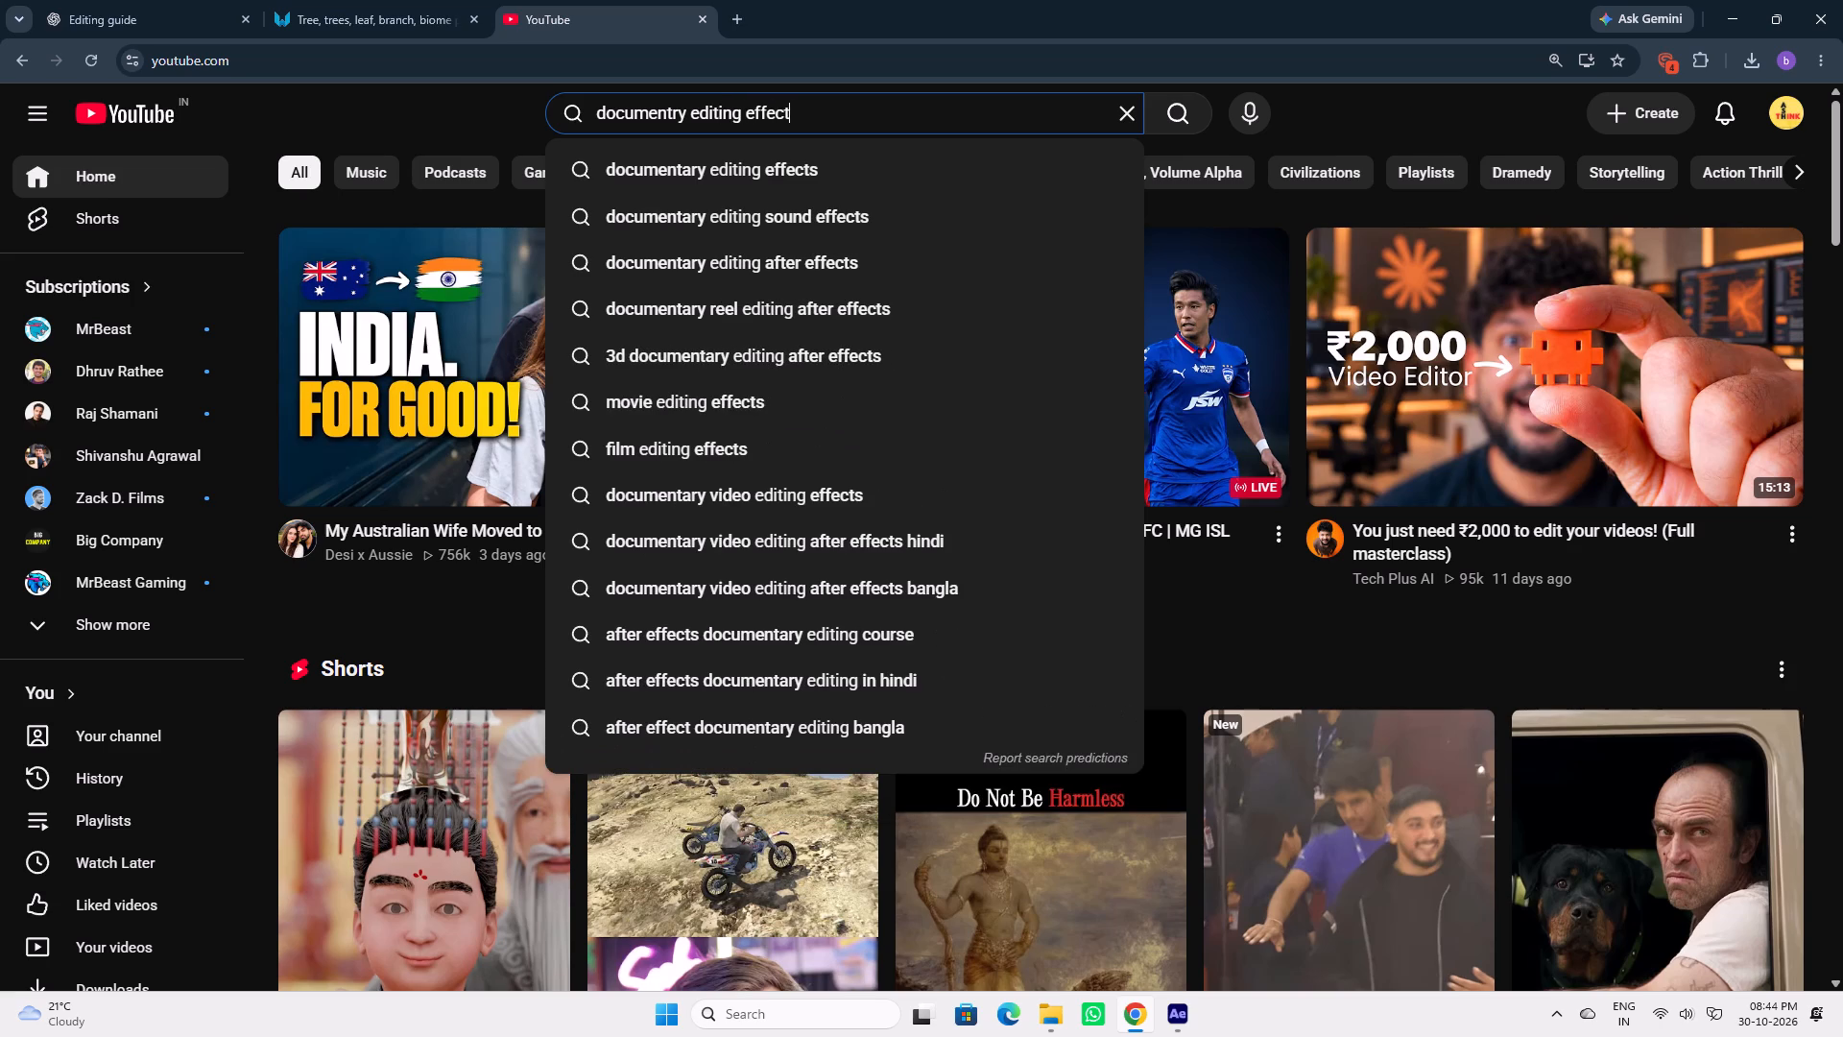
key(Down)
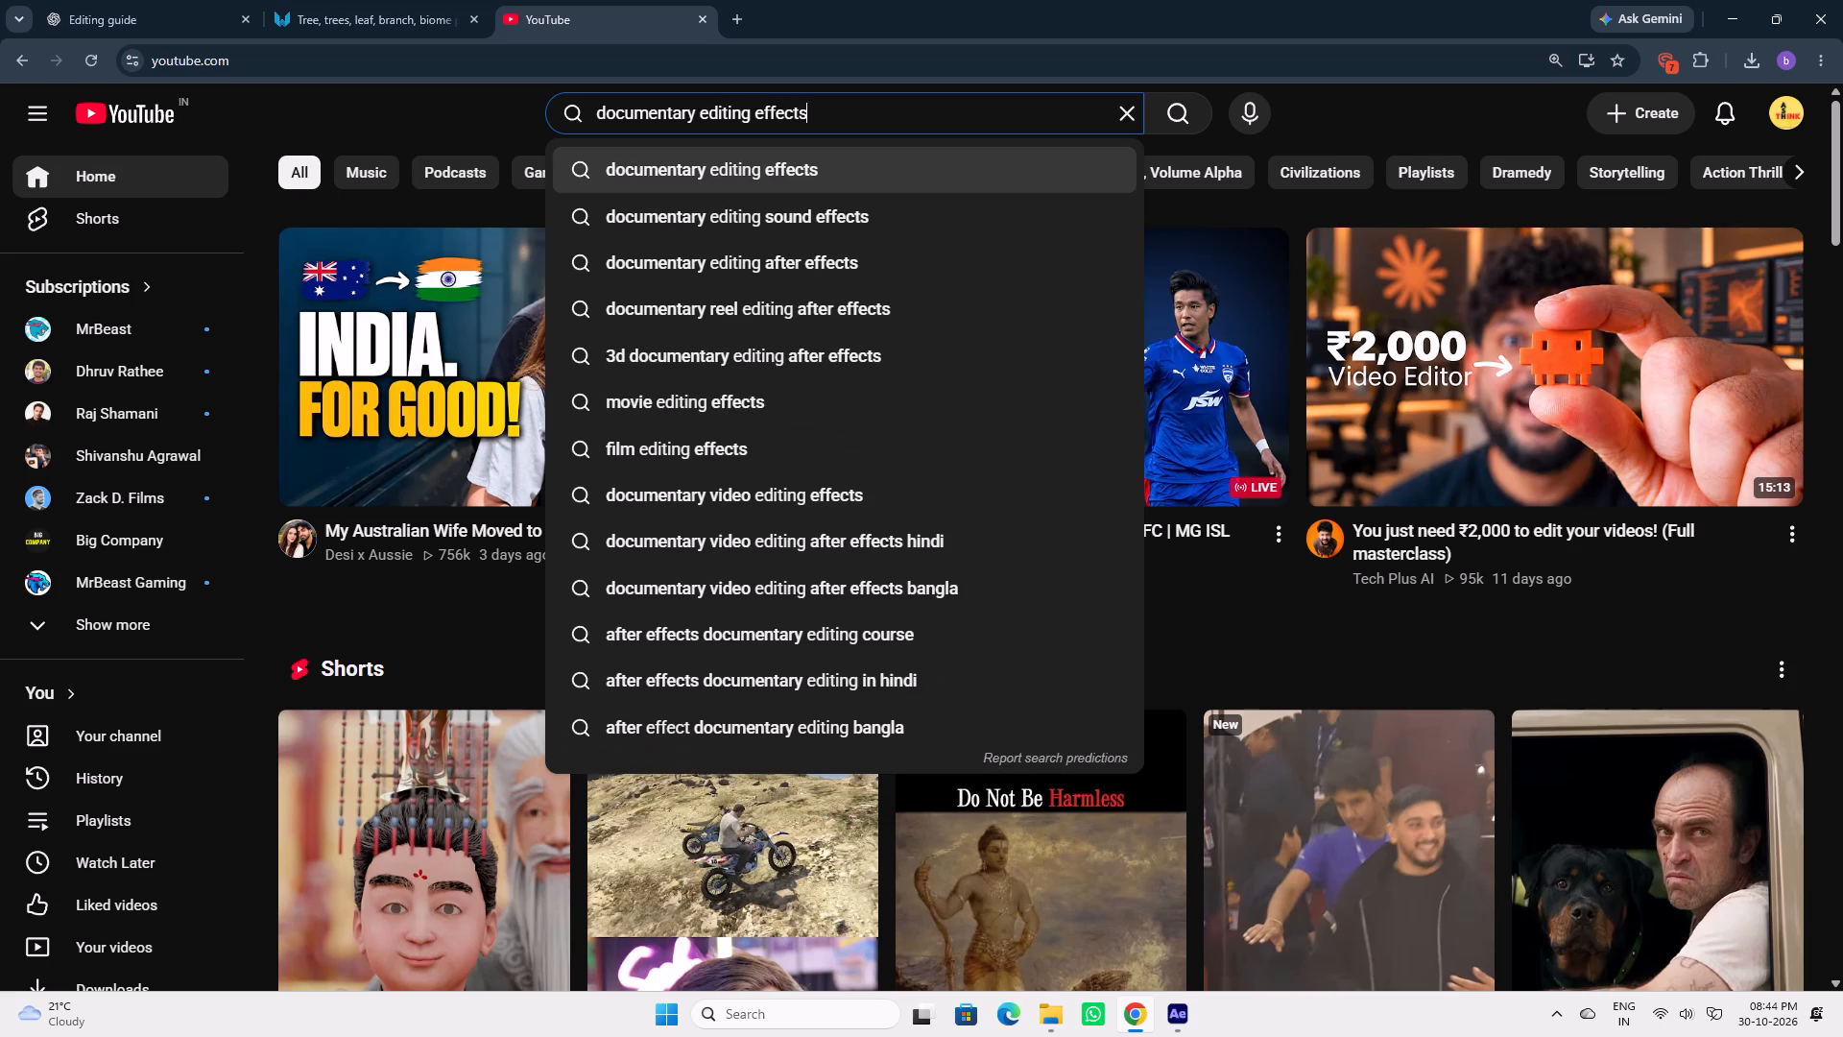
key(Return)
Look through the results and preview the 25-minute VOX style documentary After Effects tutorial with sound.
scroll(860, 113, up, 1)
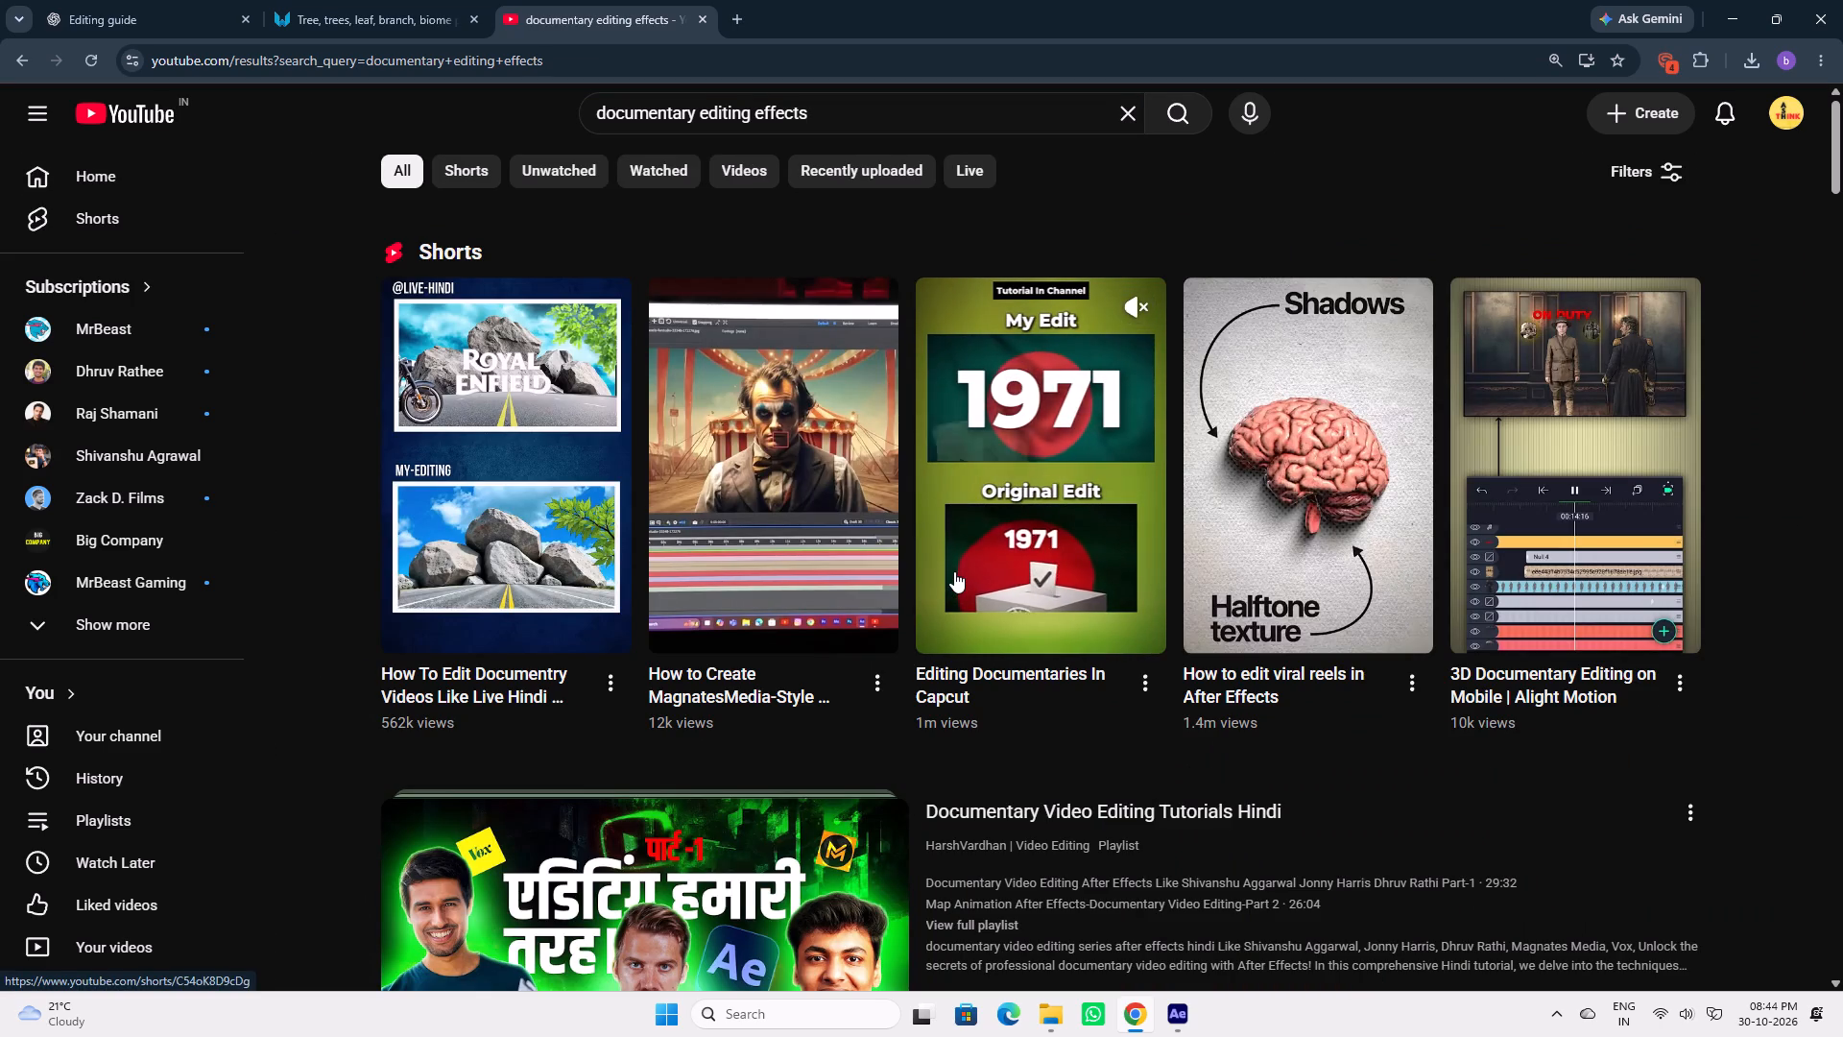
scroll(954, 571, down, 3)
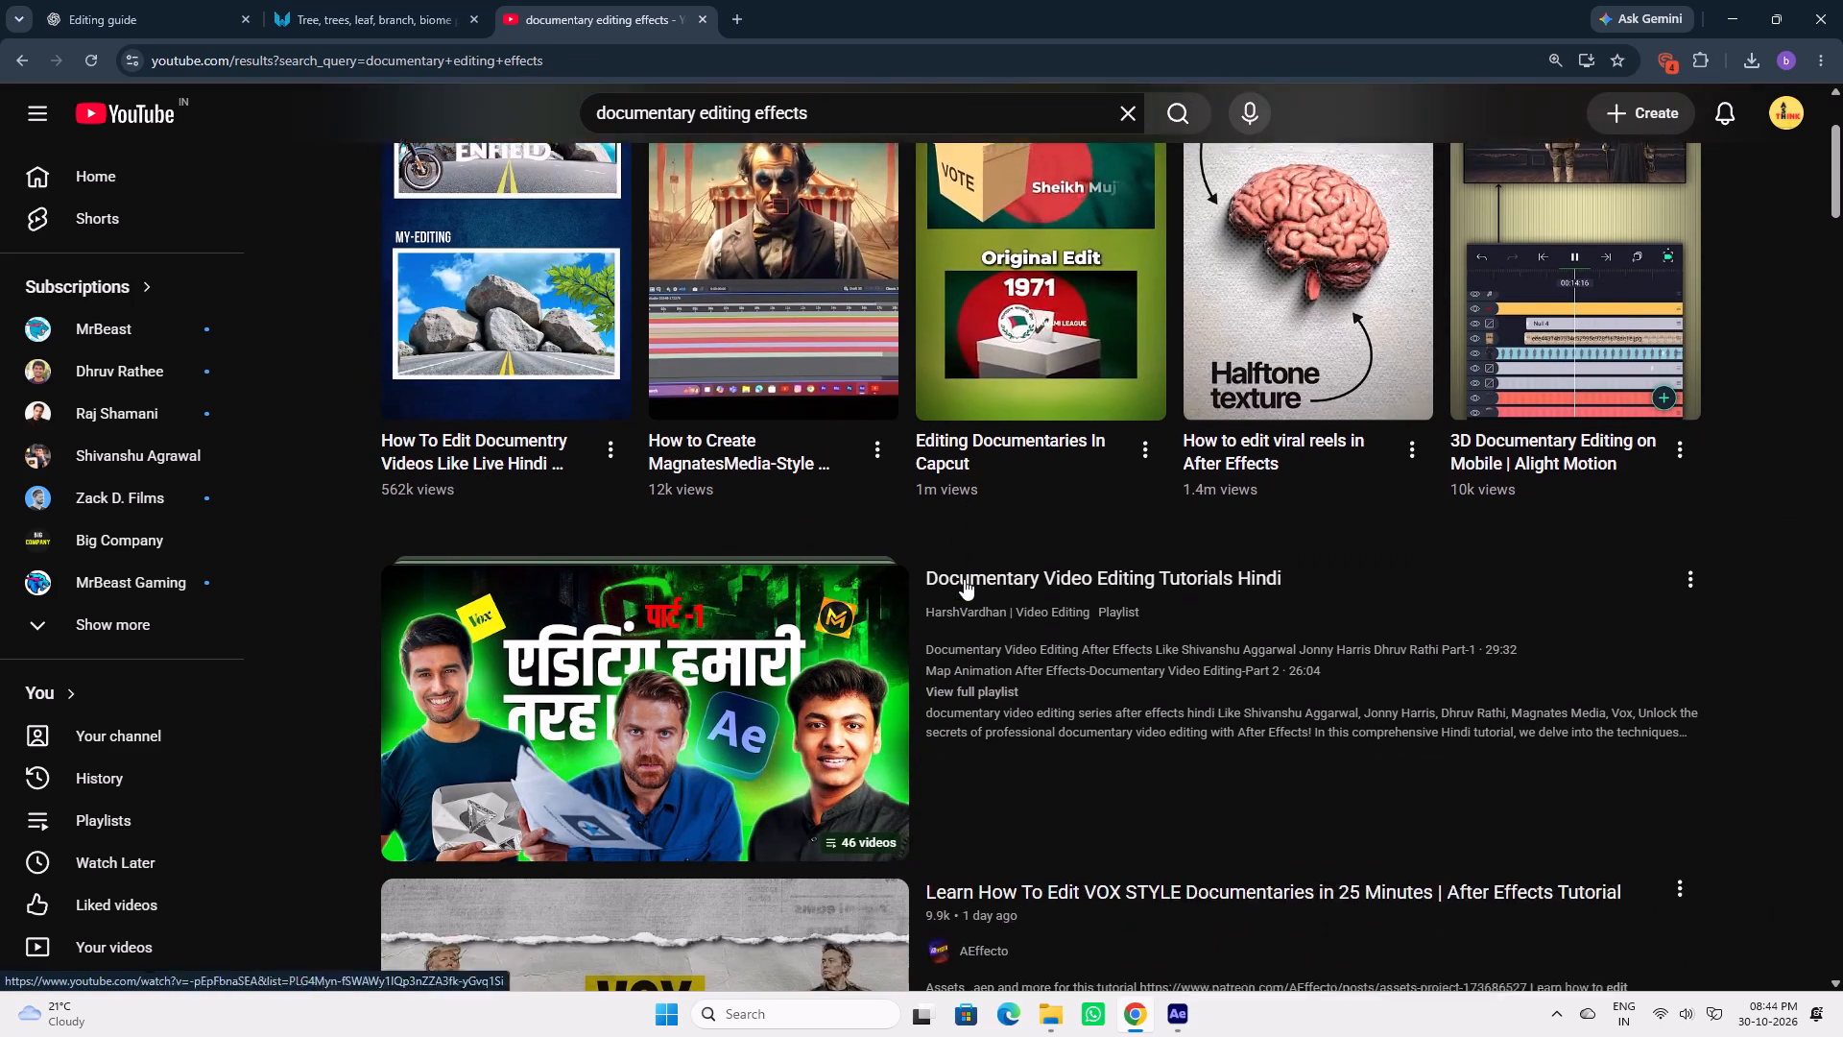
scroll(967, 581, down, 1)
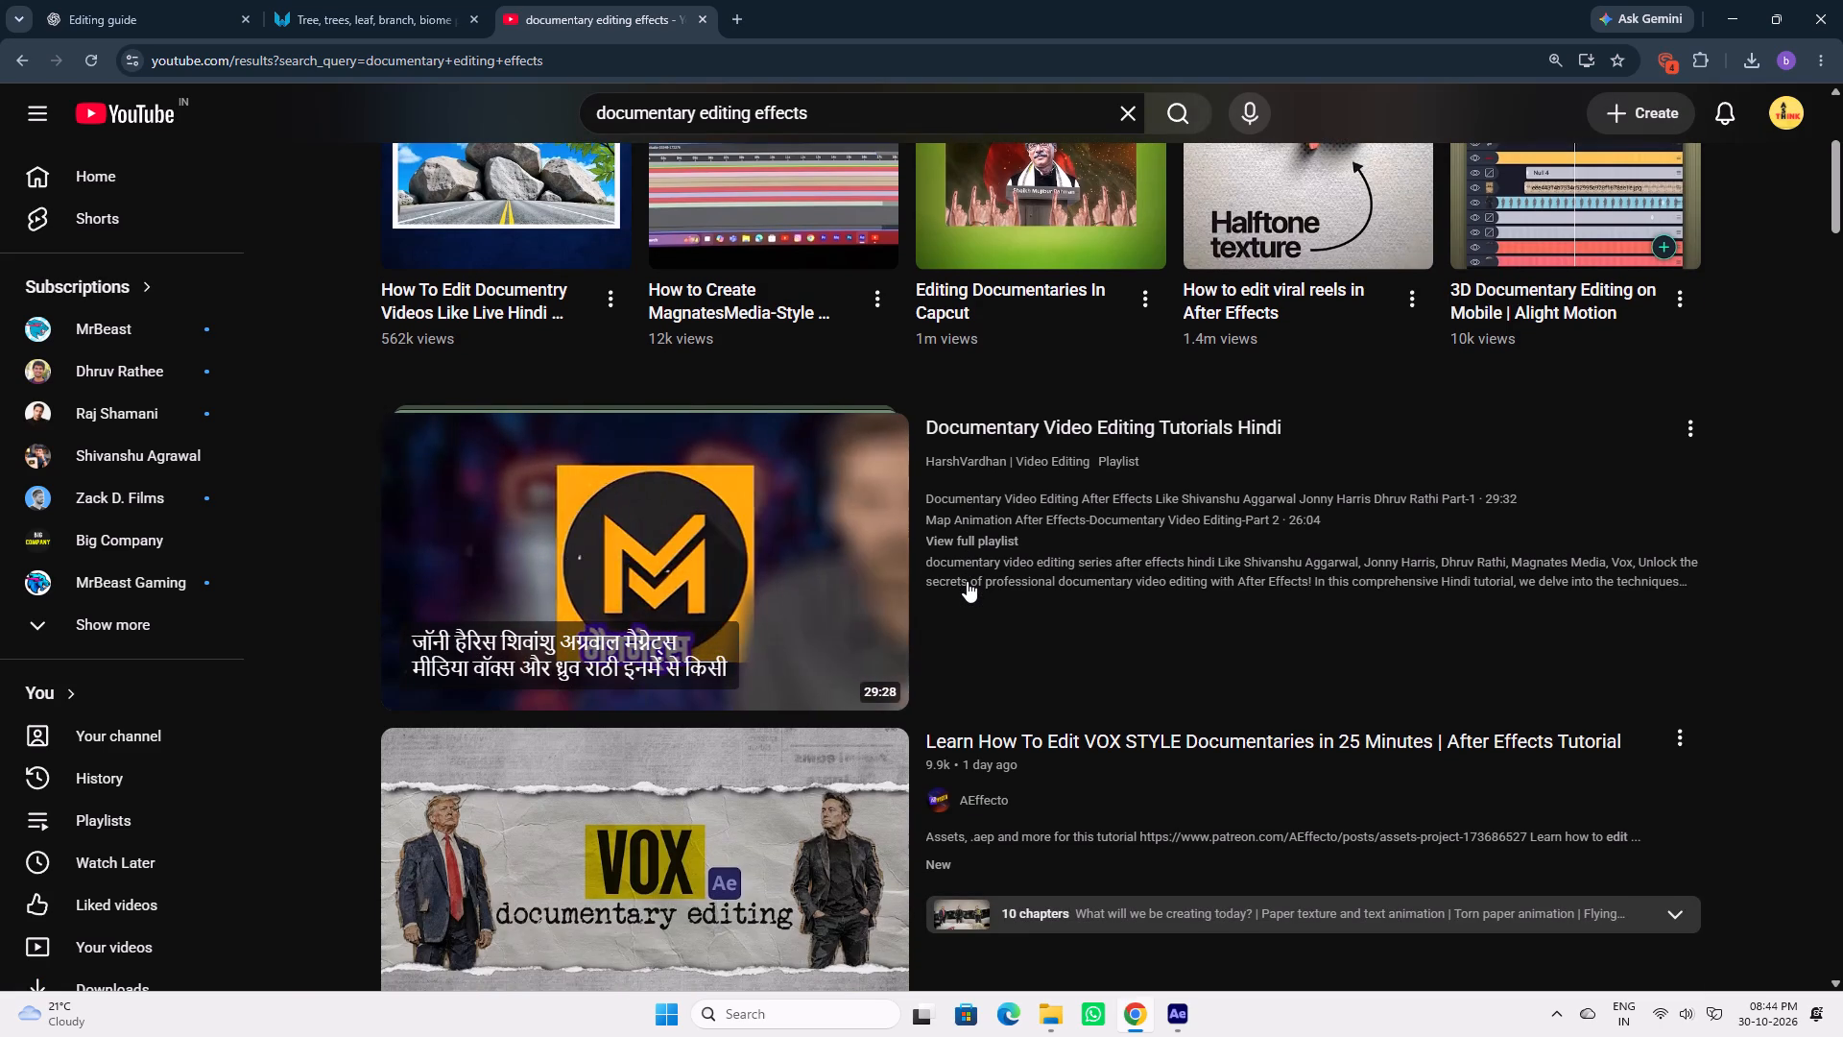
scroll(967, 581, down, 2)
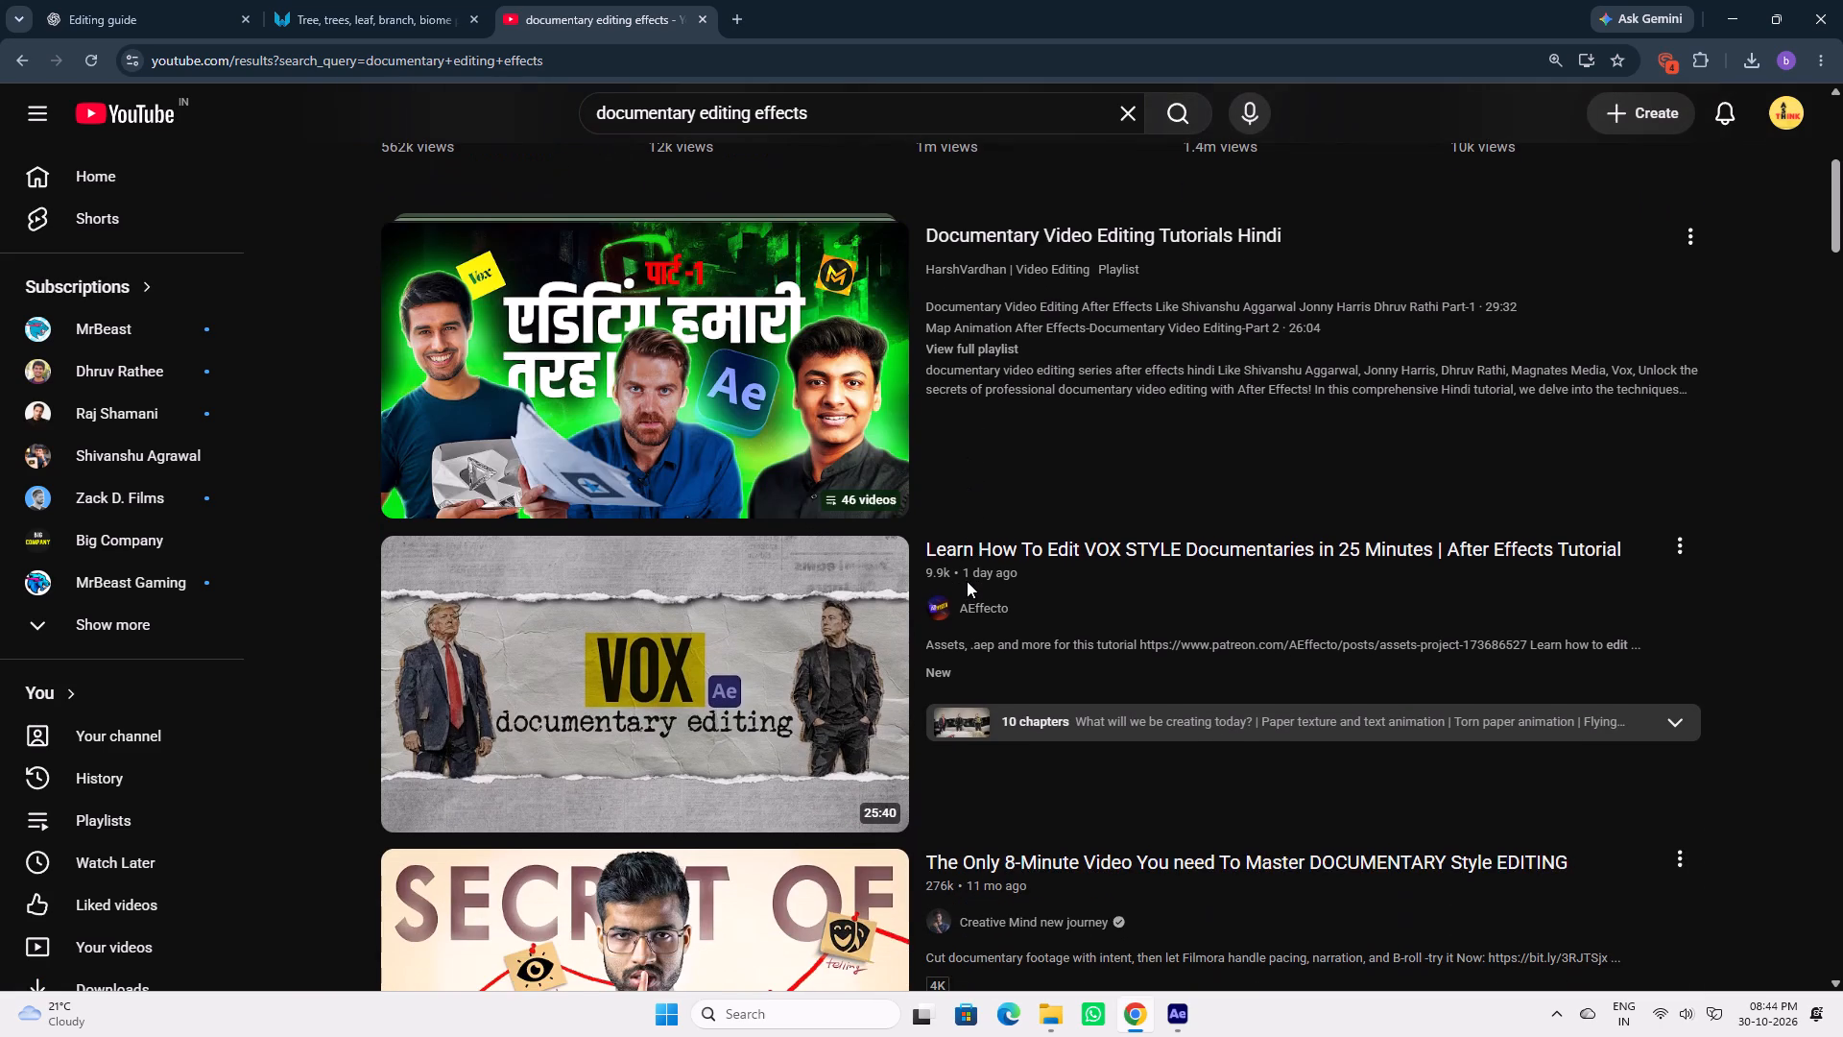
scroll(967, 581, down, 1)
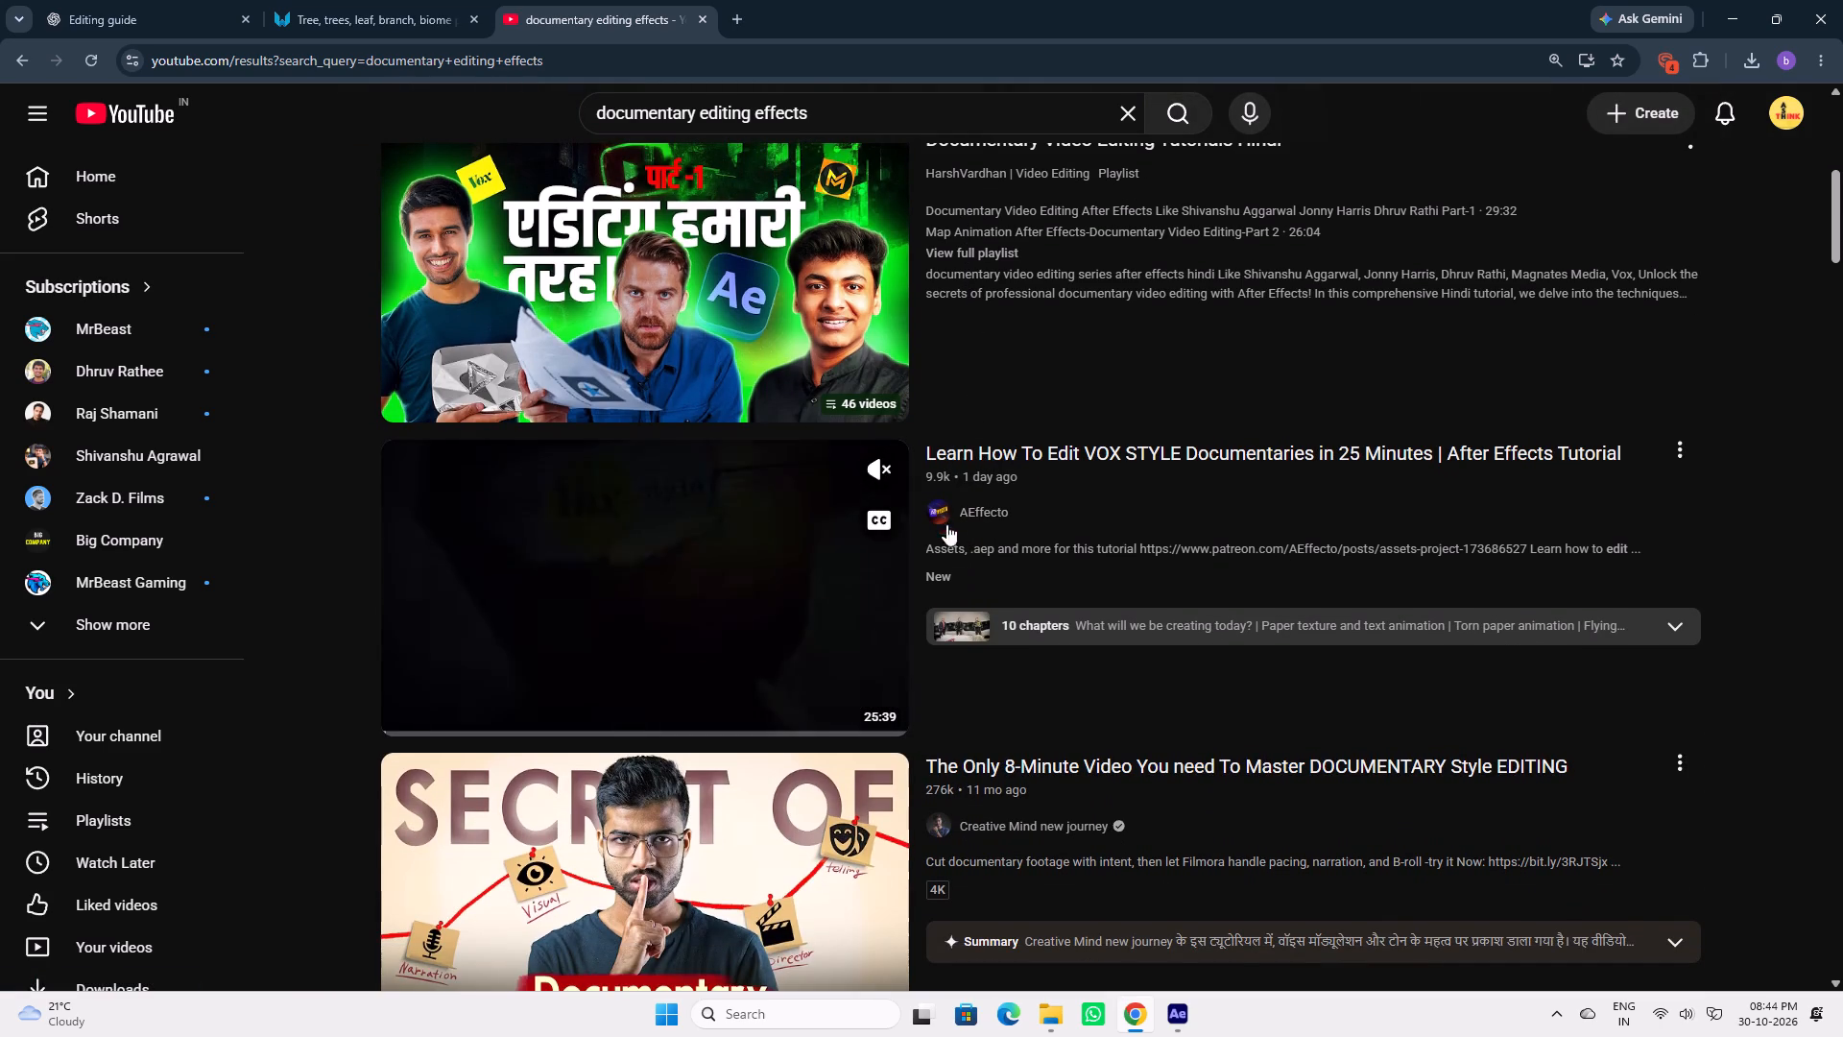
click(891, 468)
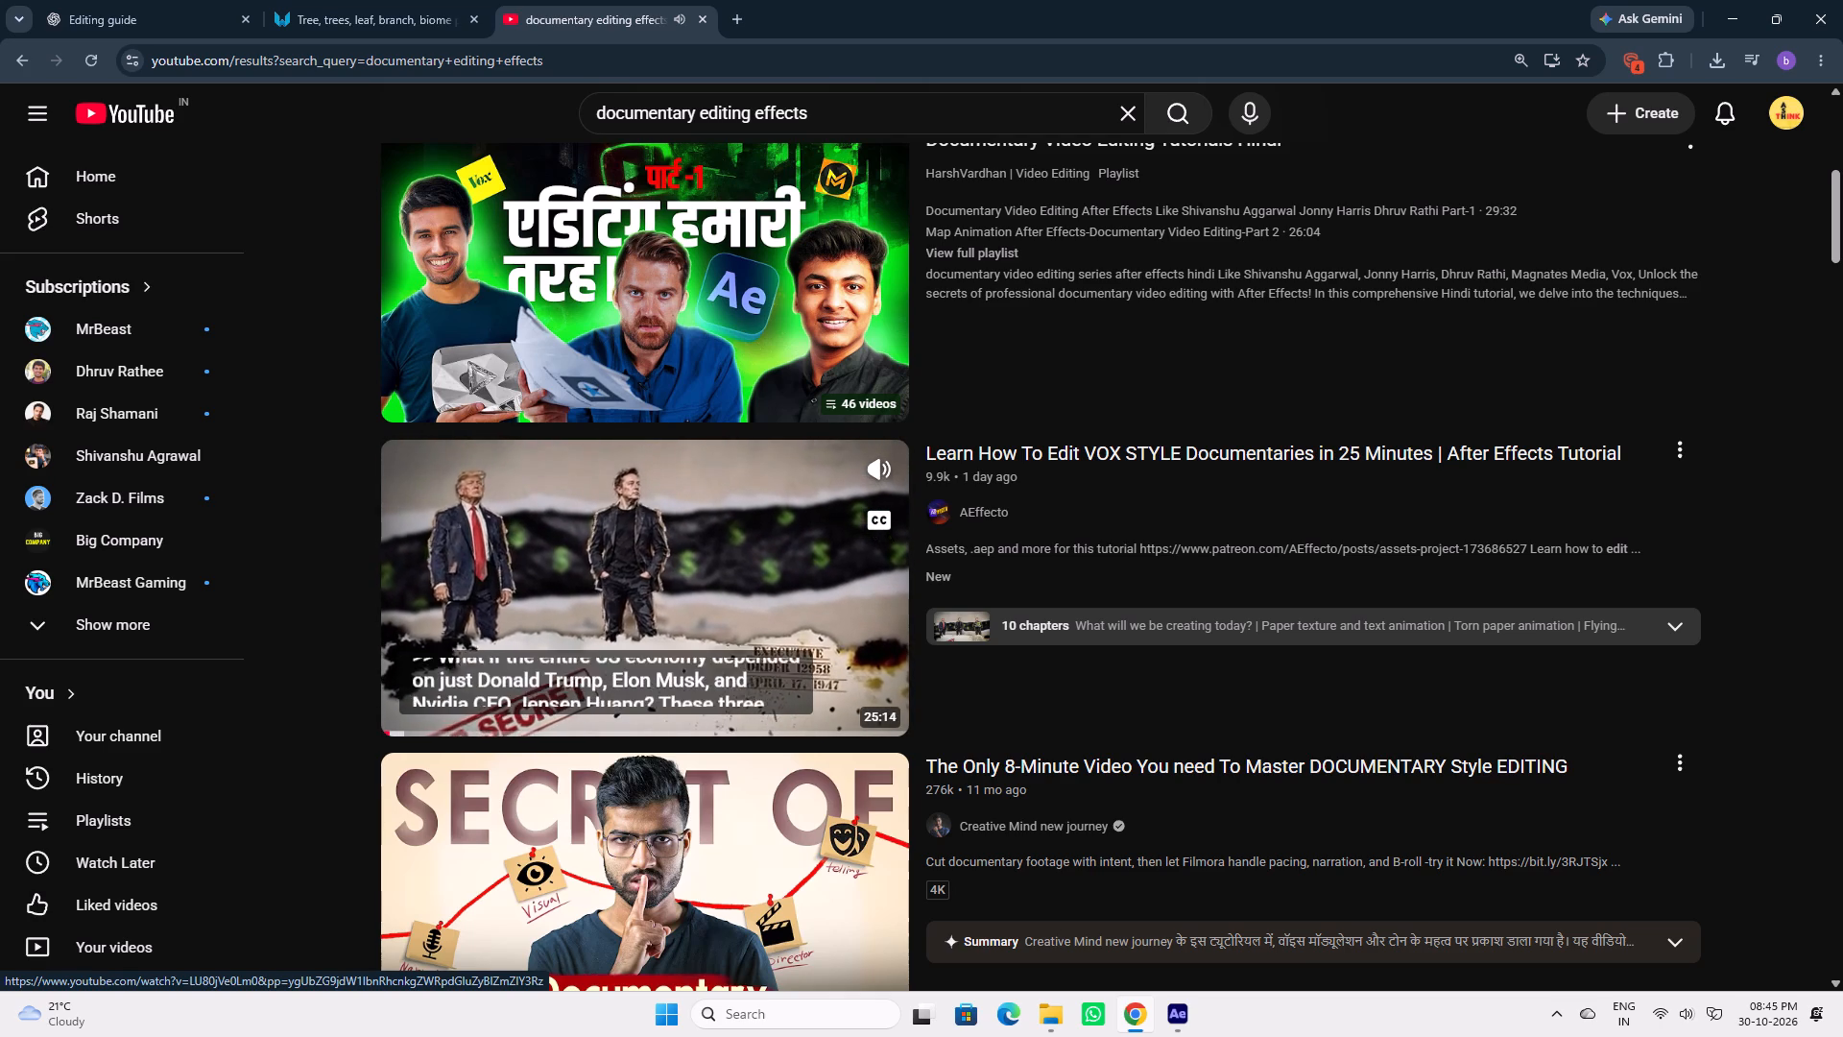
Look further through the results and preview the "How to Animate like MagnatesMedia" short with sound.
scroll(653, 556, down, 1)
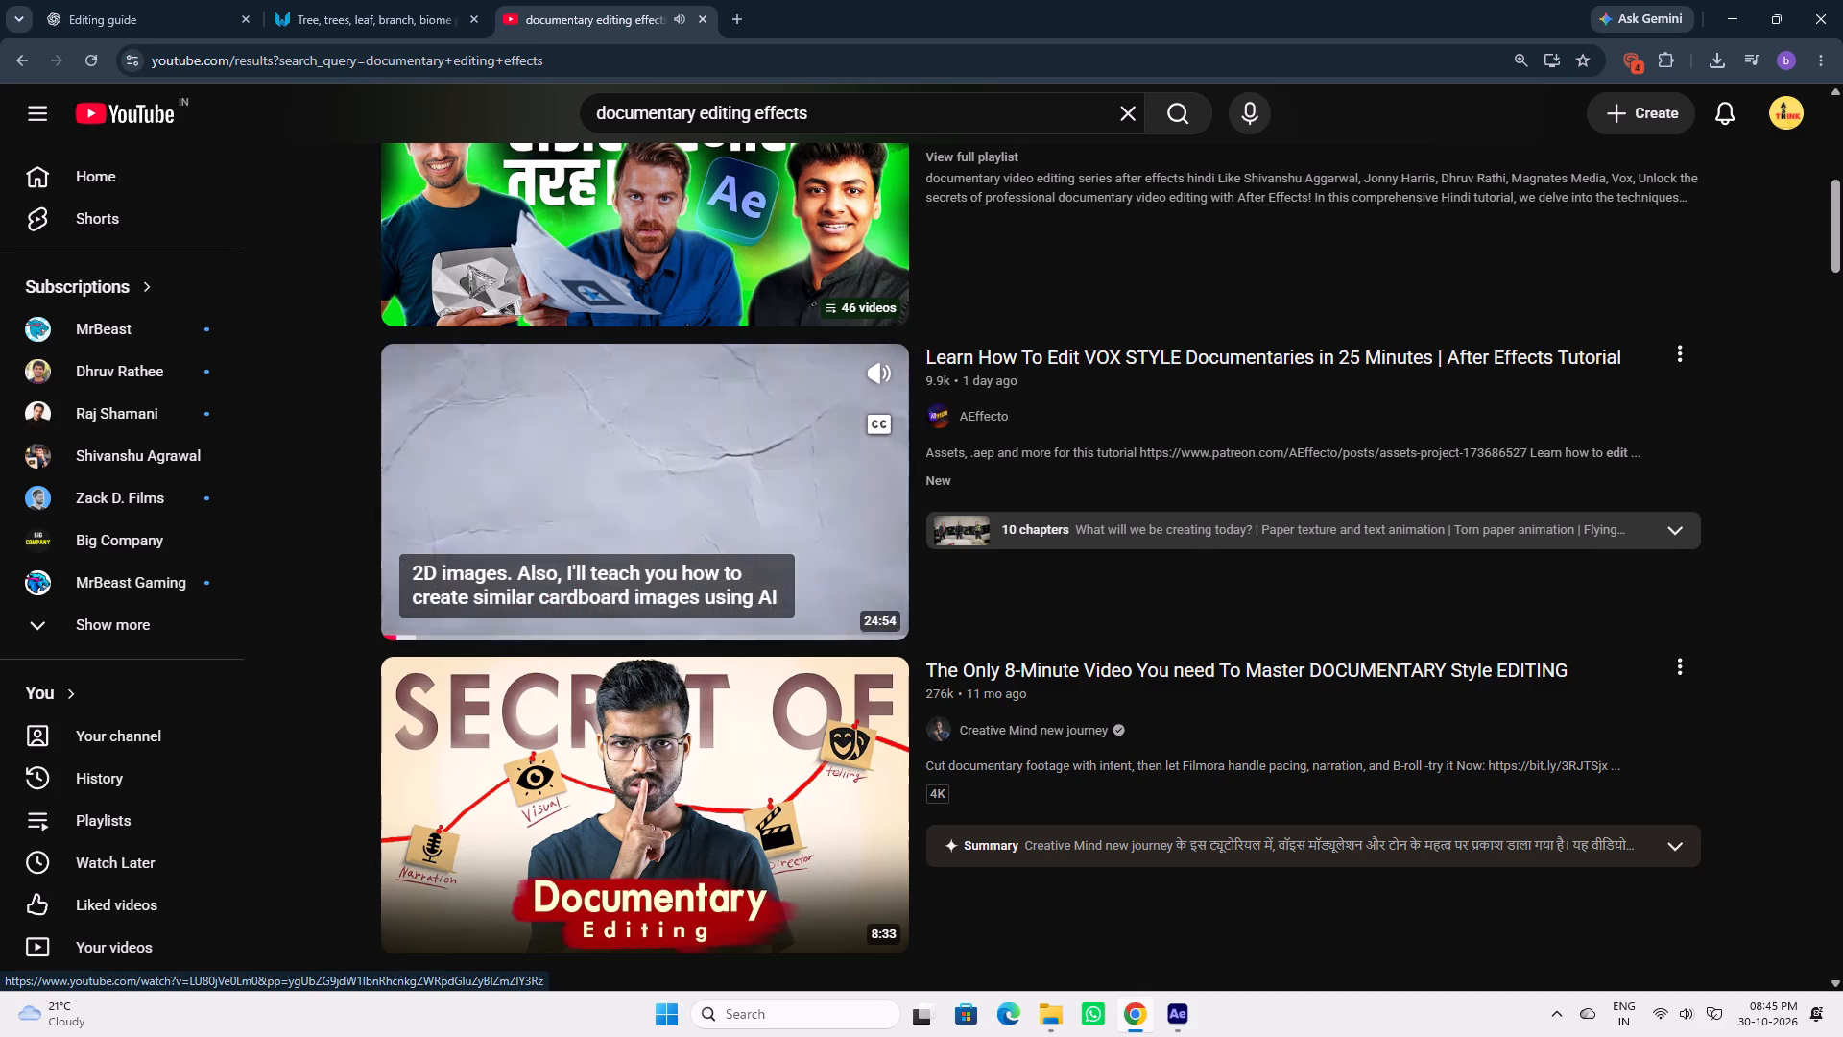
scroll(653, 556, down, 4)
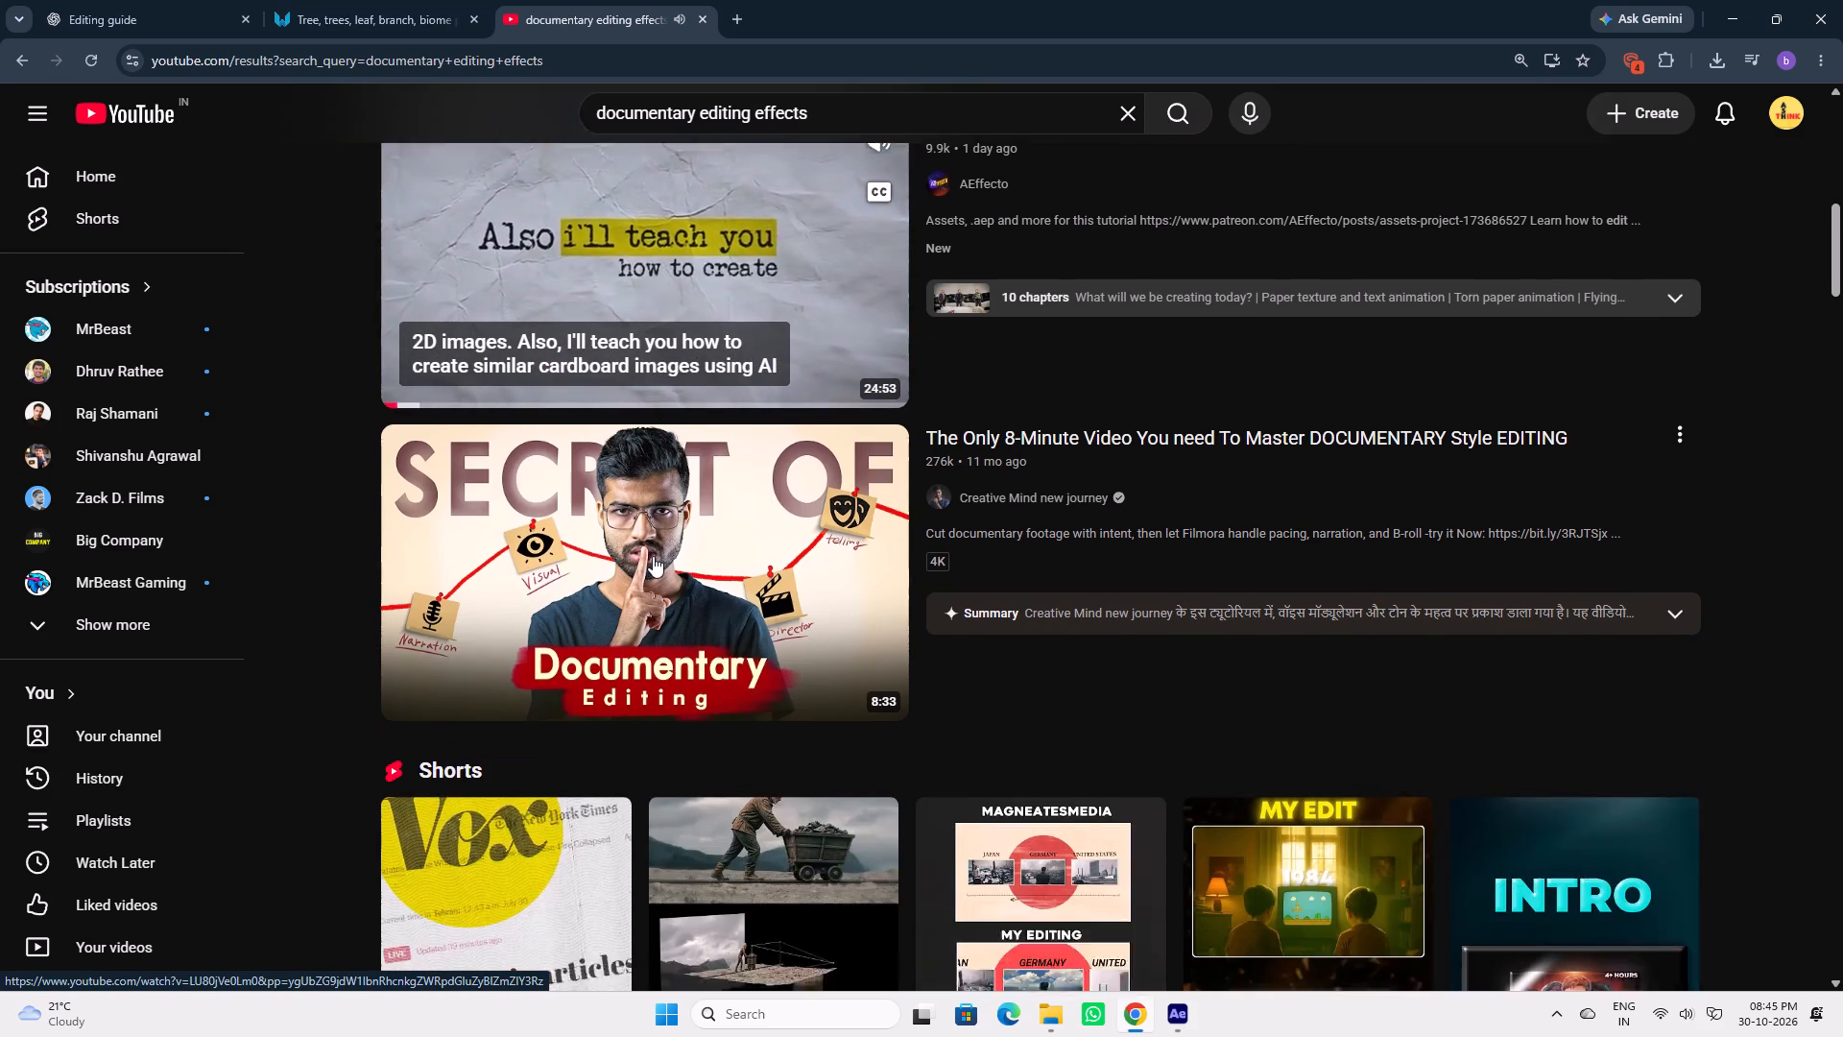
scroll(658, 435, down, 3)
scroll(1342, 596, down, 2)
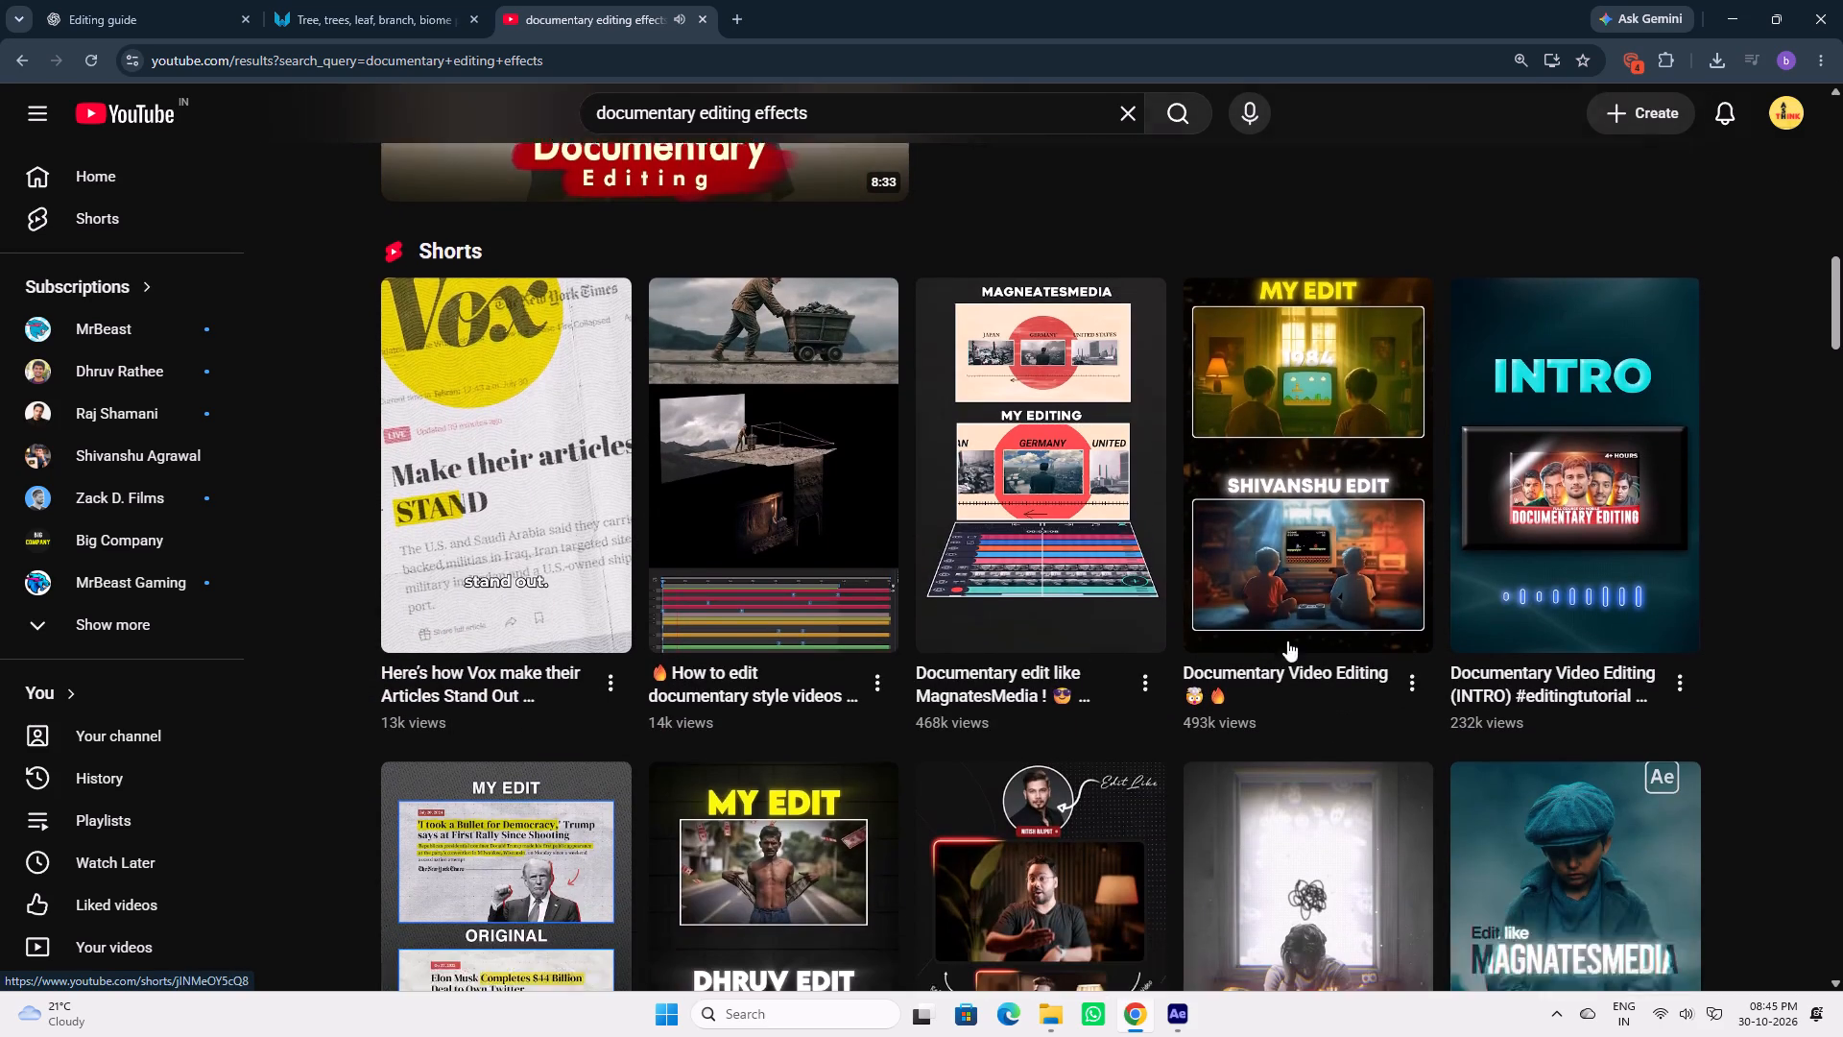
scroll(1192, 692, down, 1)
scroll(1532, 730, down, 2)
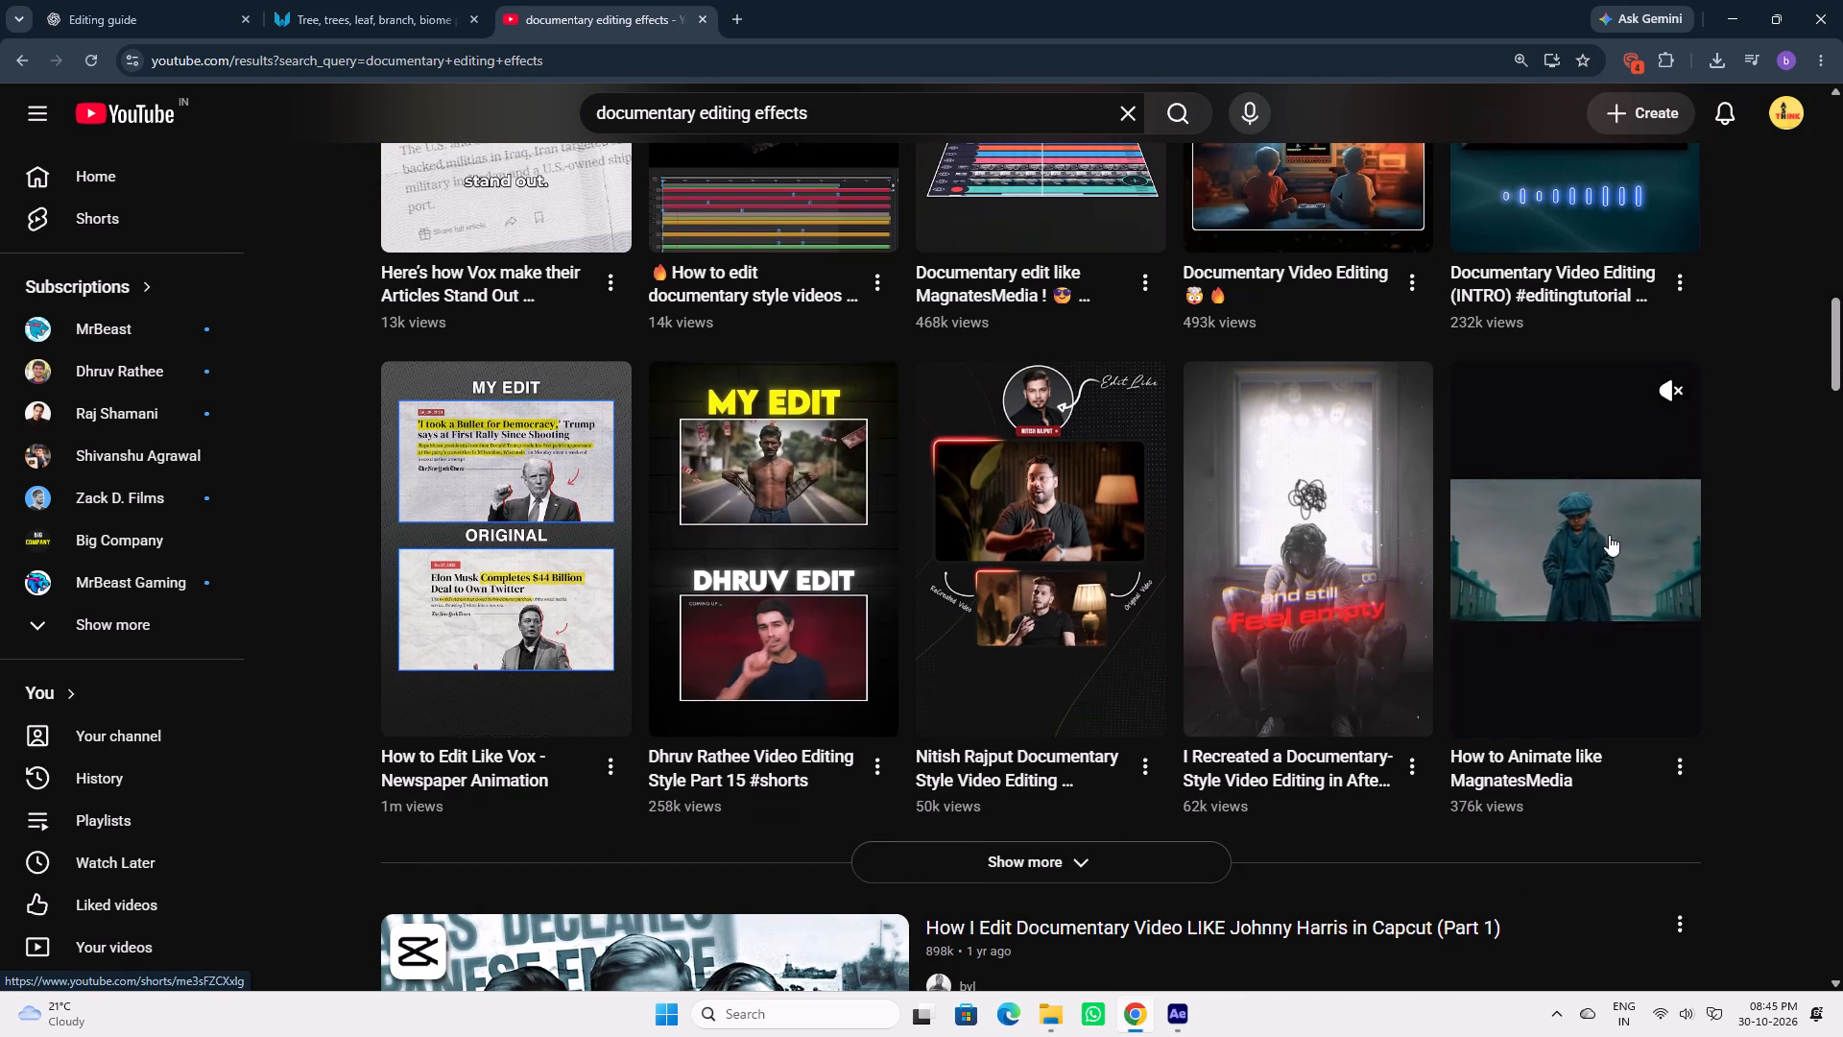
click(1662, 390)
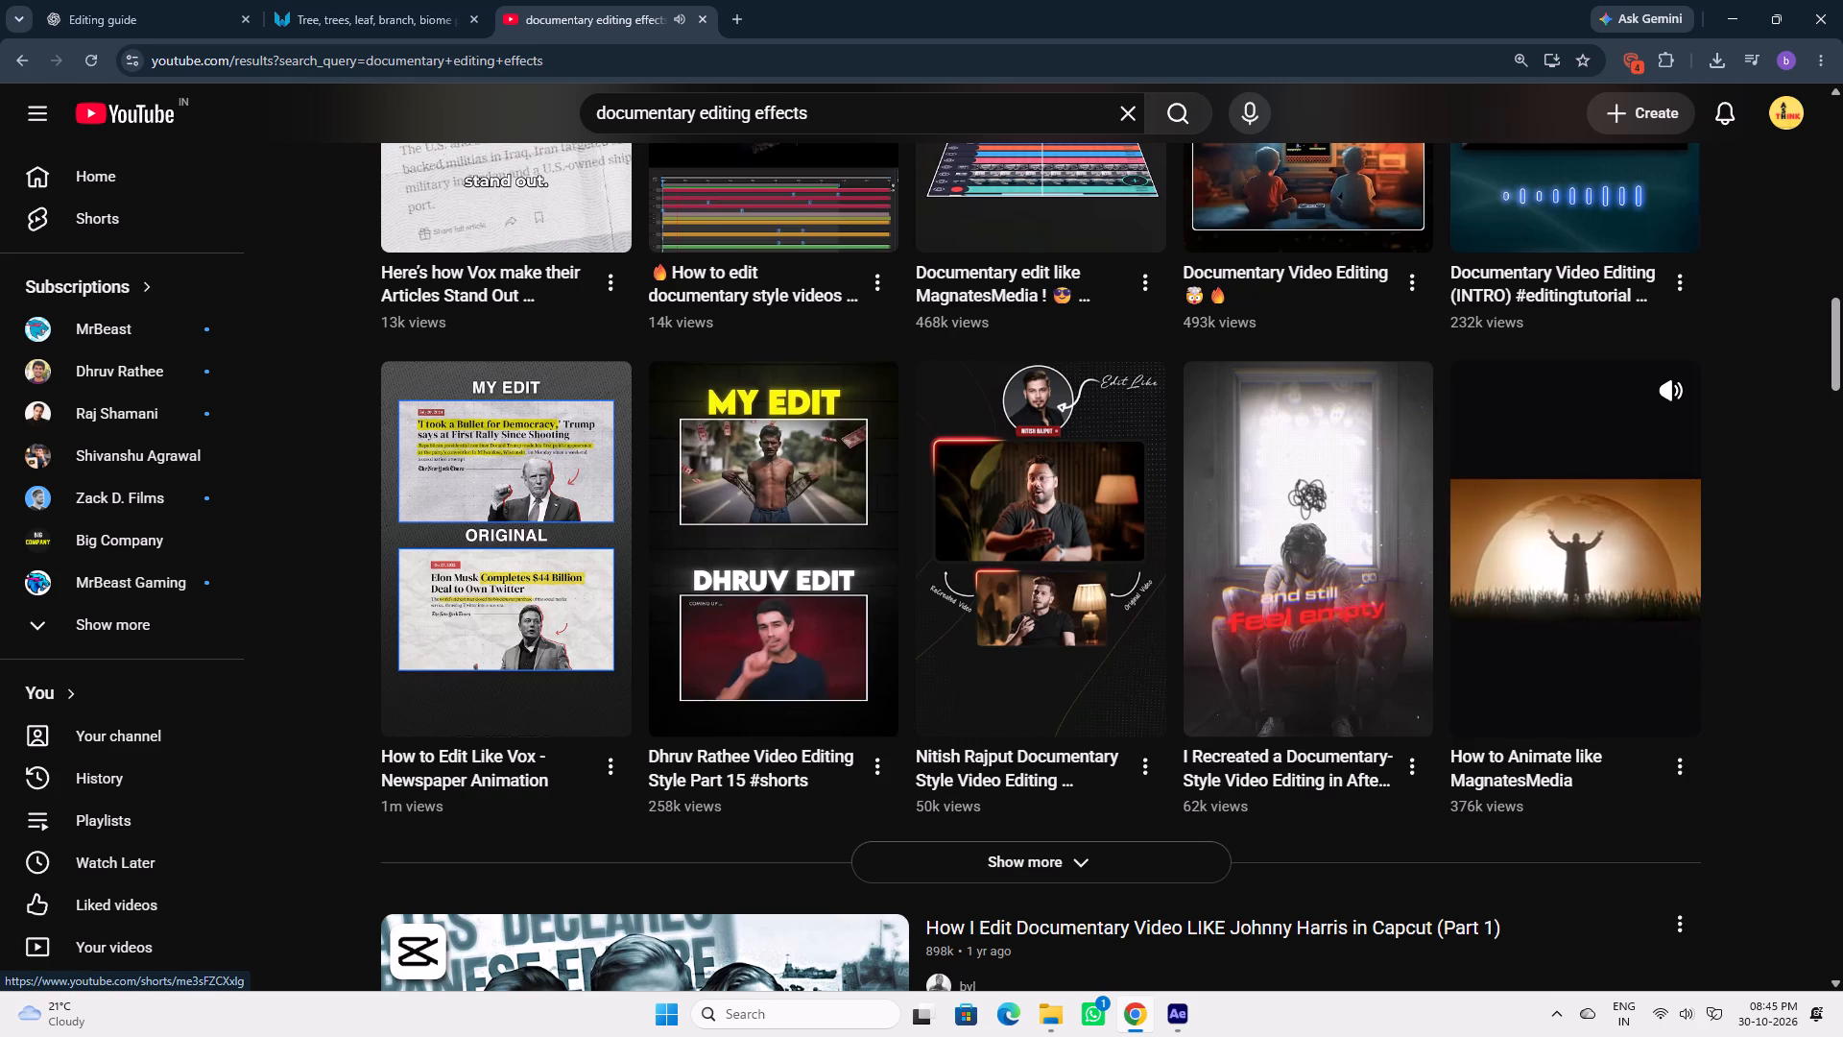
Clear the text in the YouTube search box.
click(1133, 109)
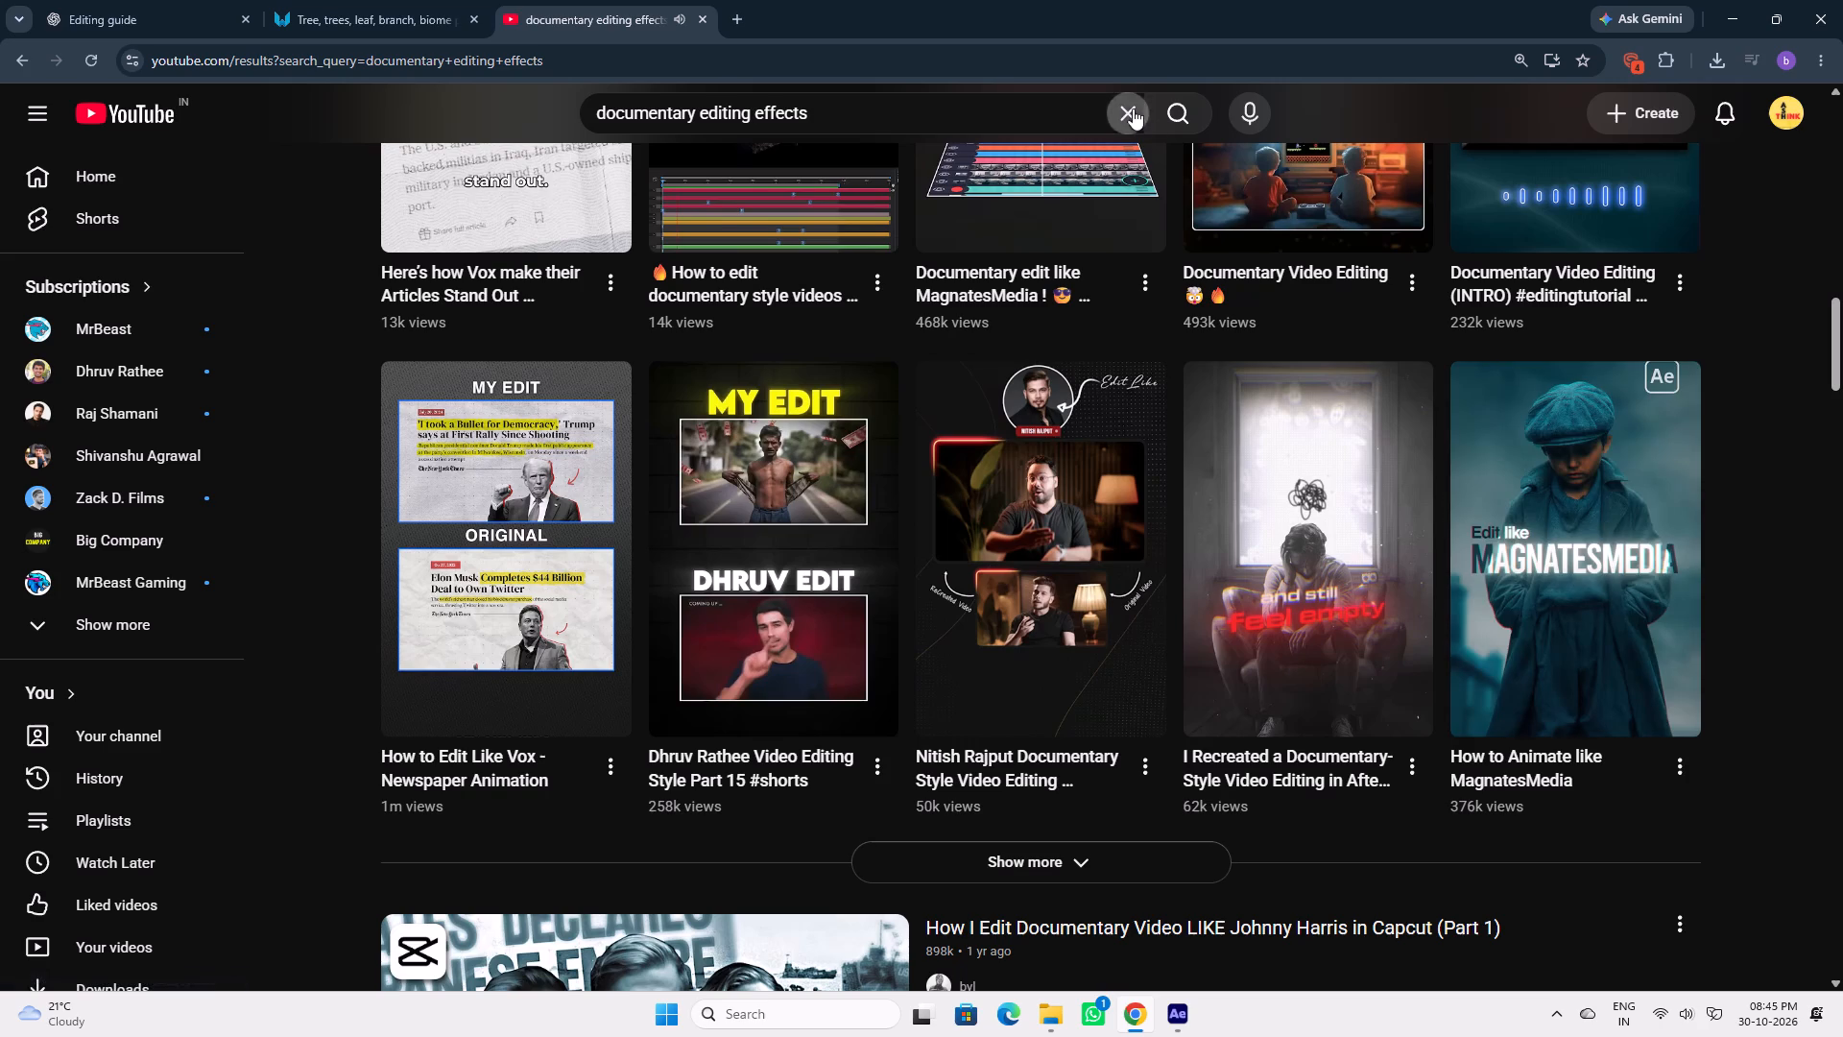
click(289, 588)
Preview the Dhruv Rathee Video Editing Style Part 15 short and the Vox newspaper animation short.
scroll(1056, 754, down, 2)
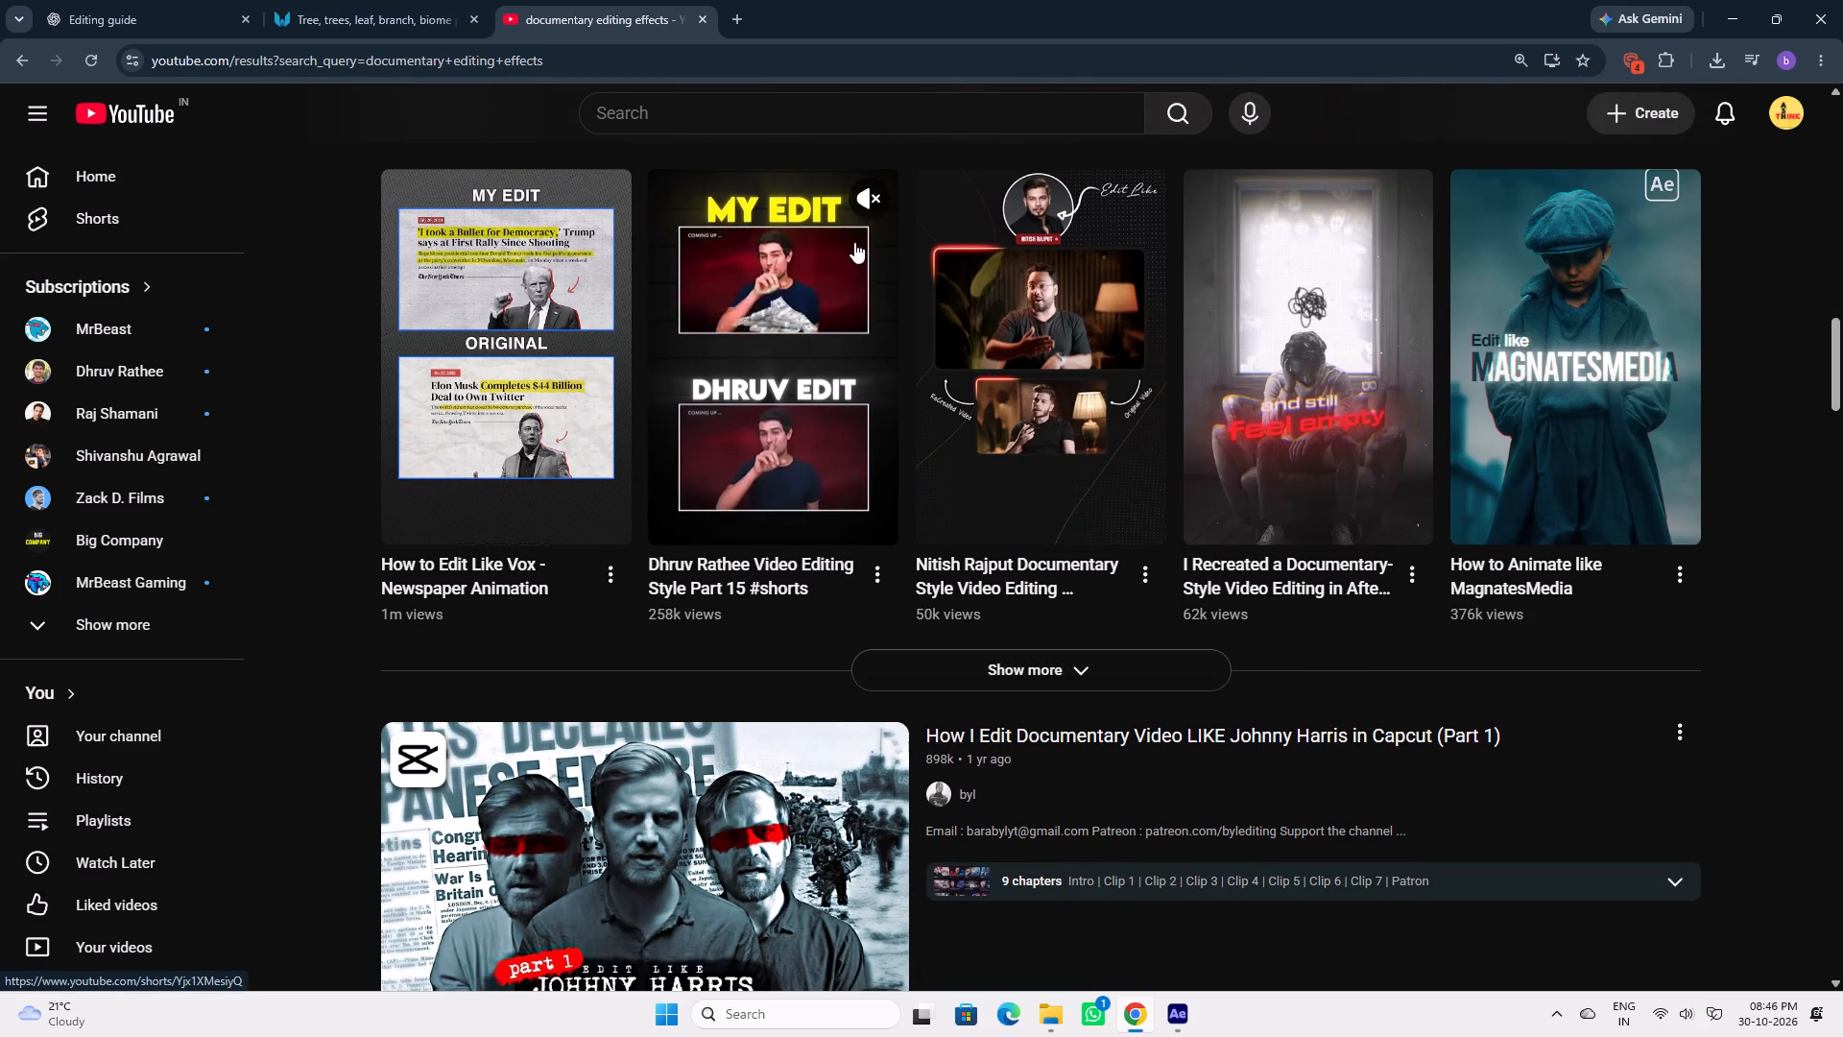
click(862, 194)
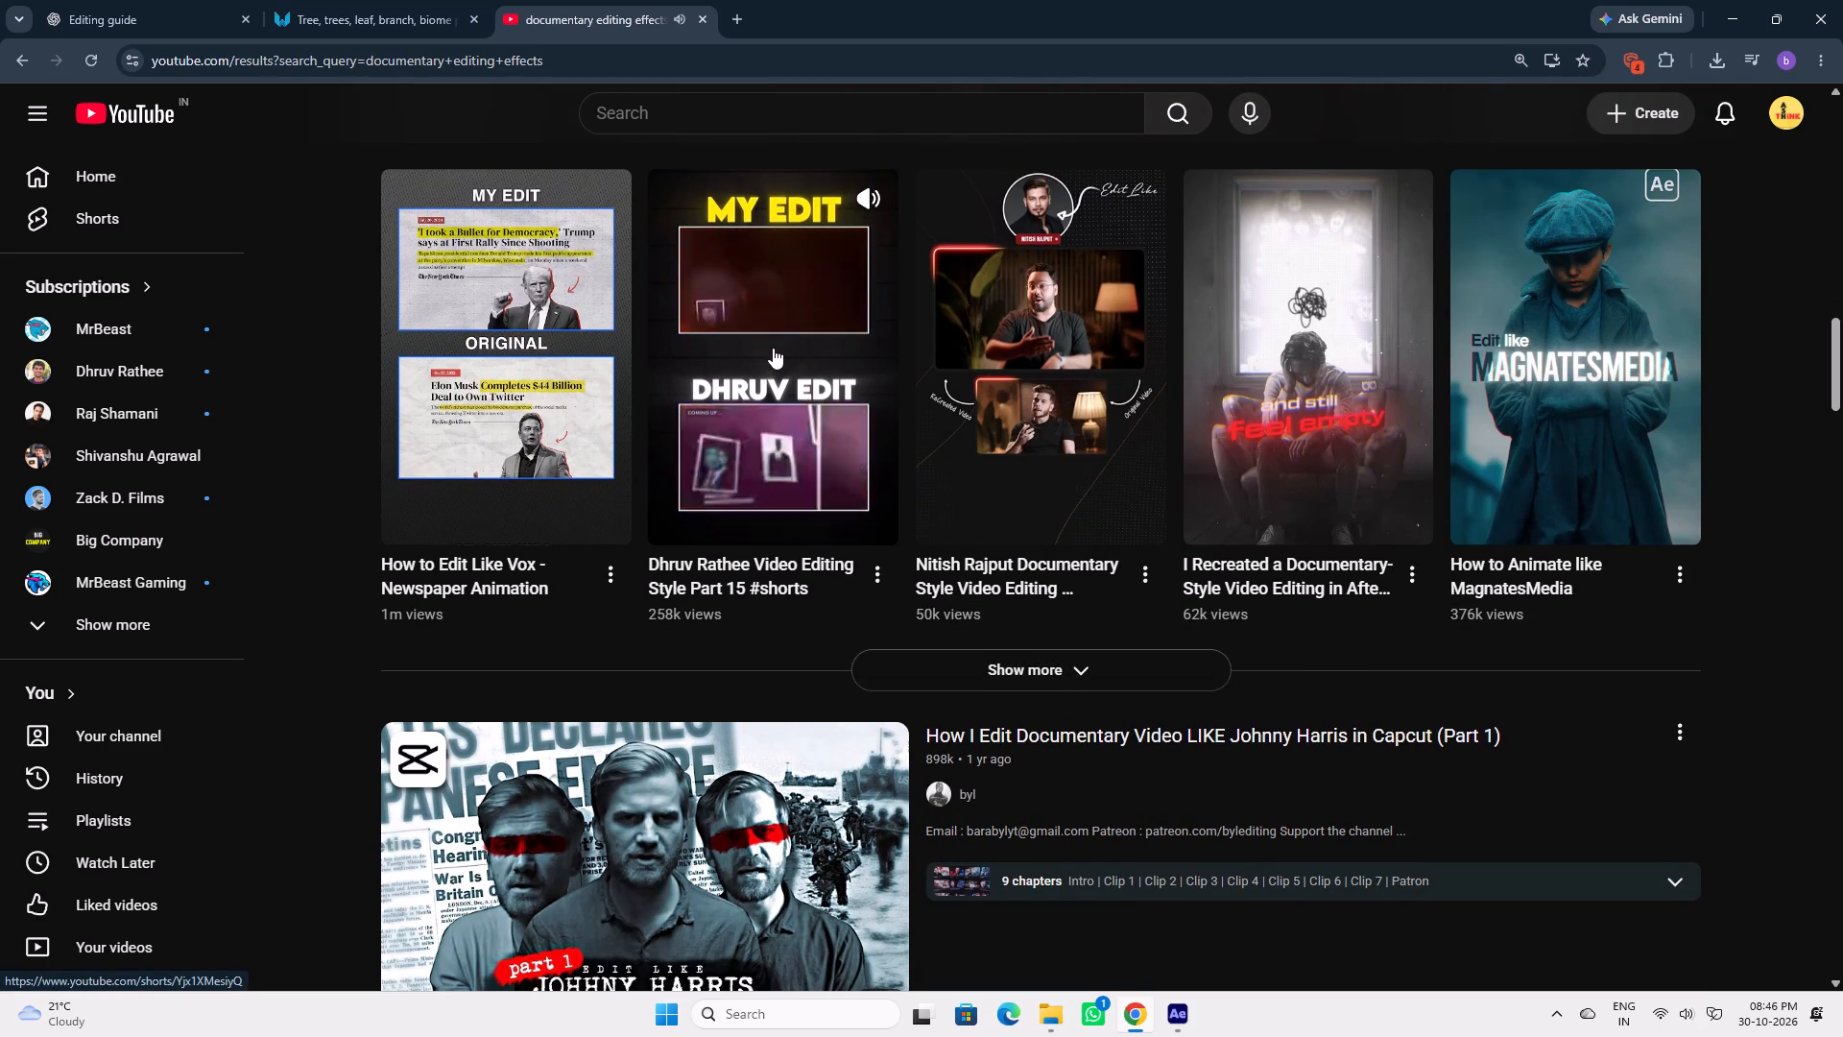
scroll(773, 348, up, 1)
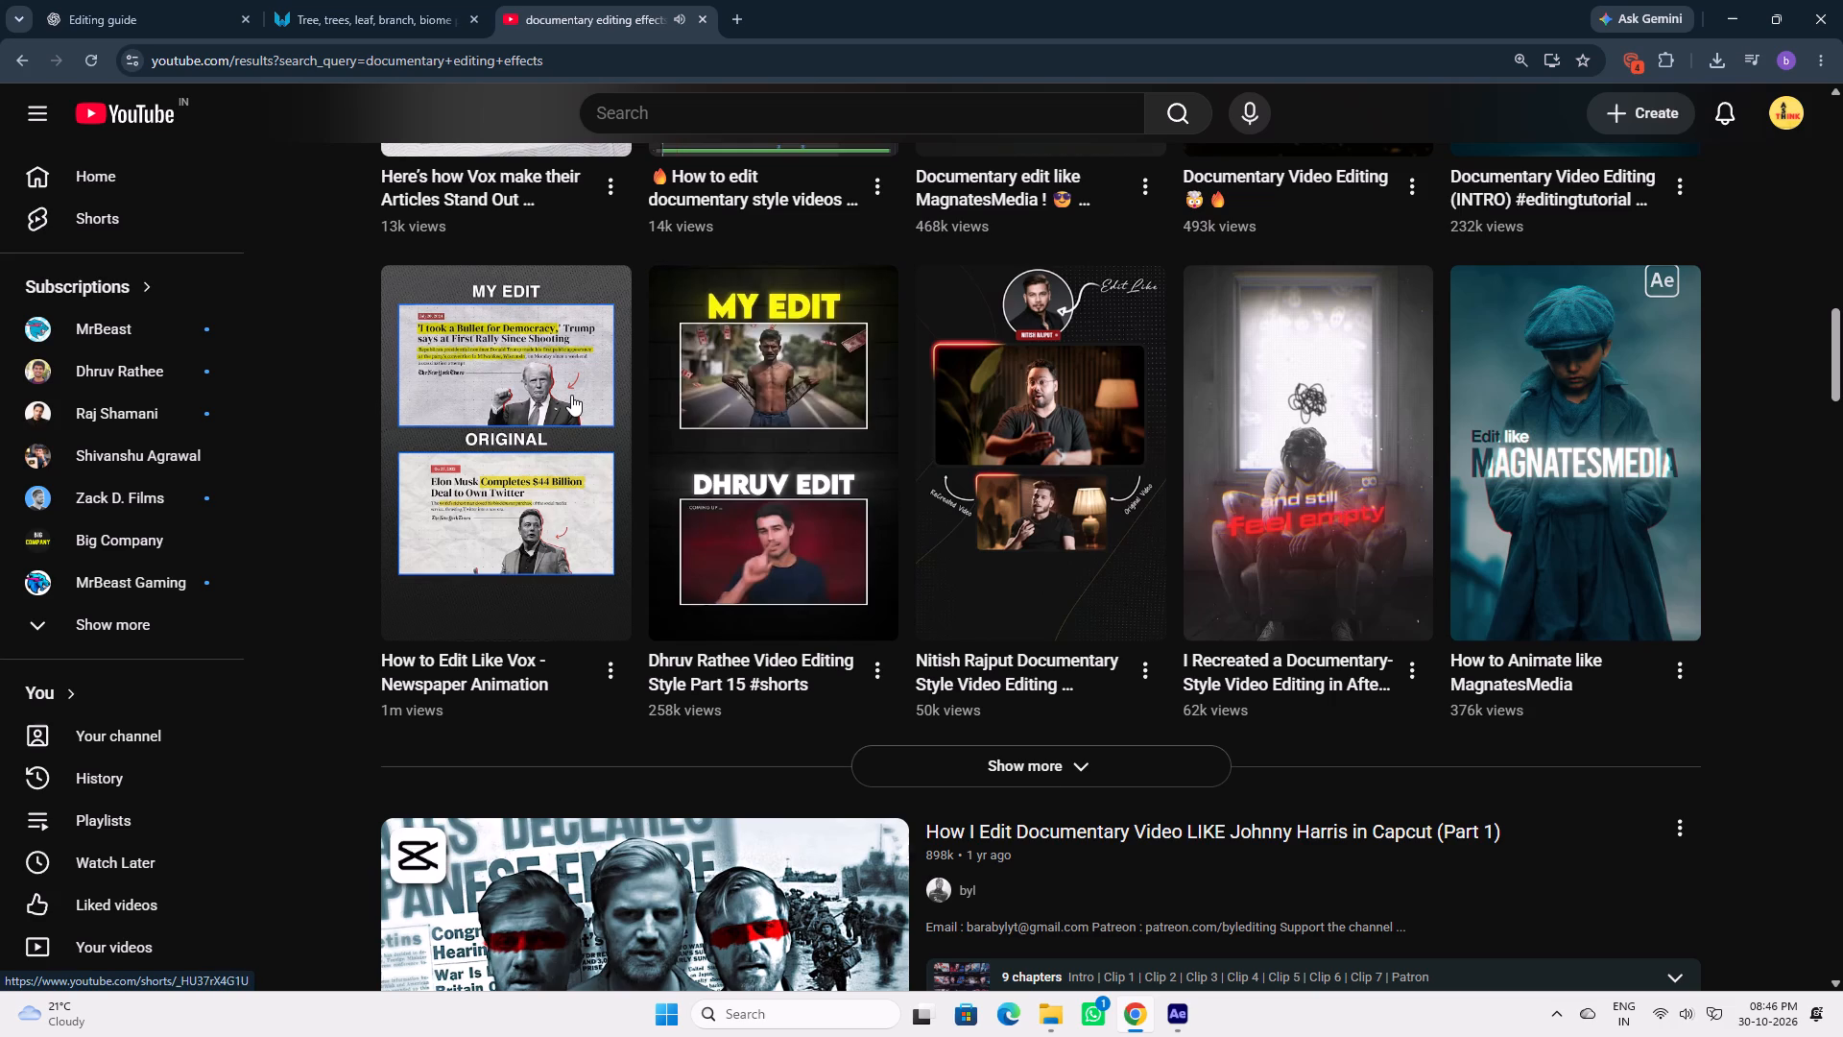
click(592, 281)
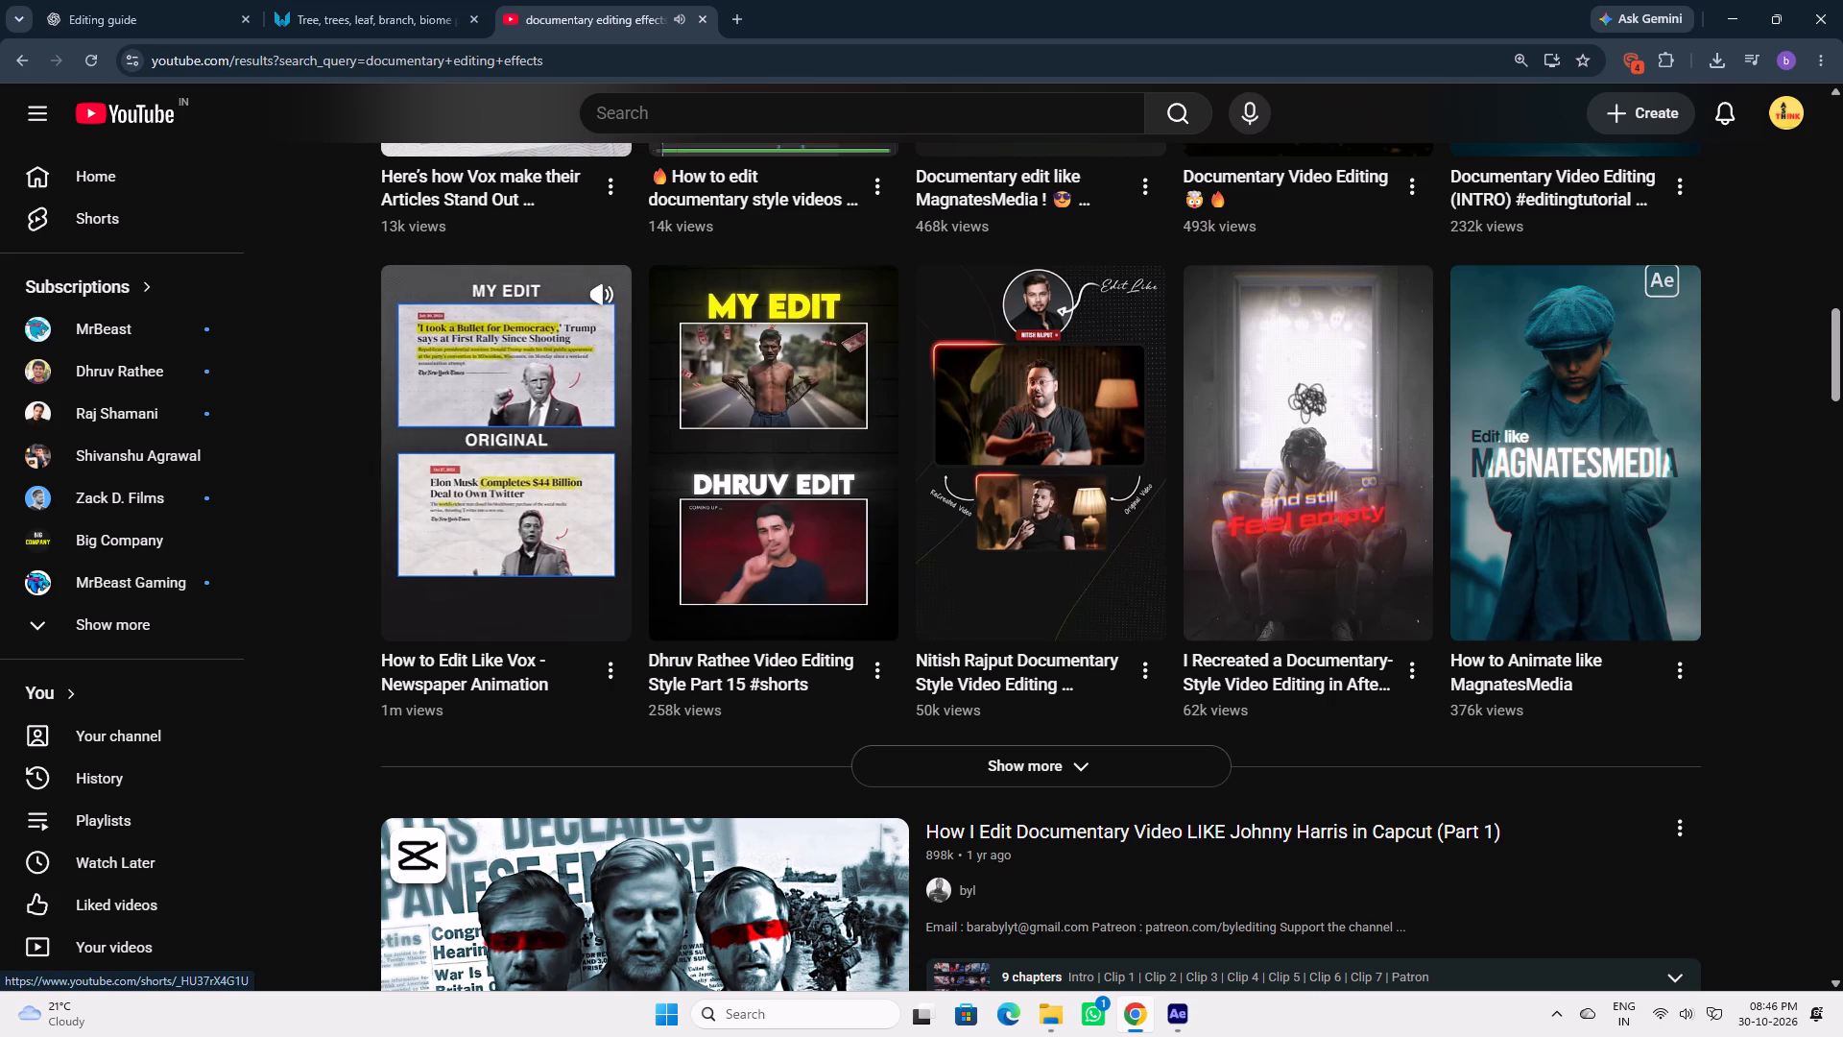
Preview the Johnny Harris Capcut tutorial from near its start, followed by the "How To Make Documentary Video Editing Style" tutorial.
scroll(498, 408, down, 4)
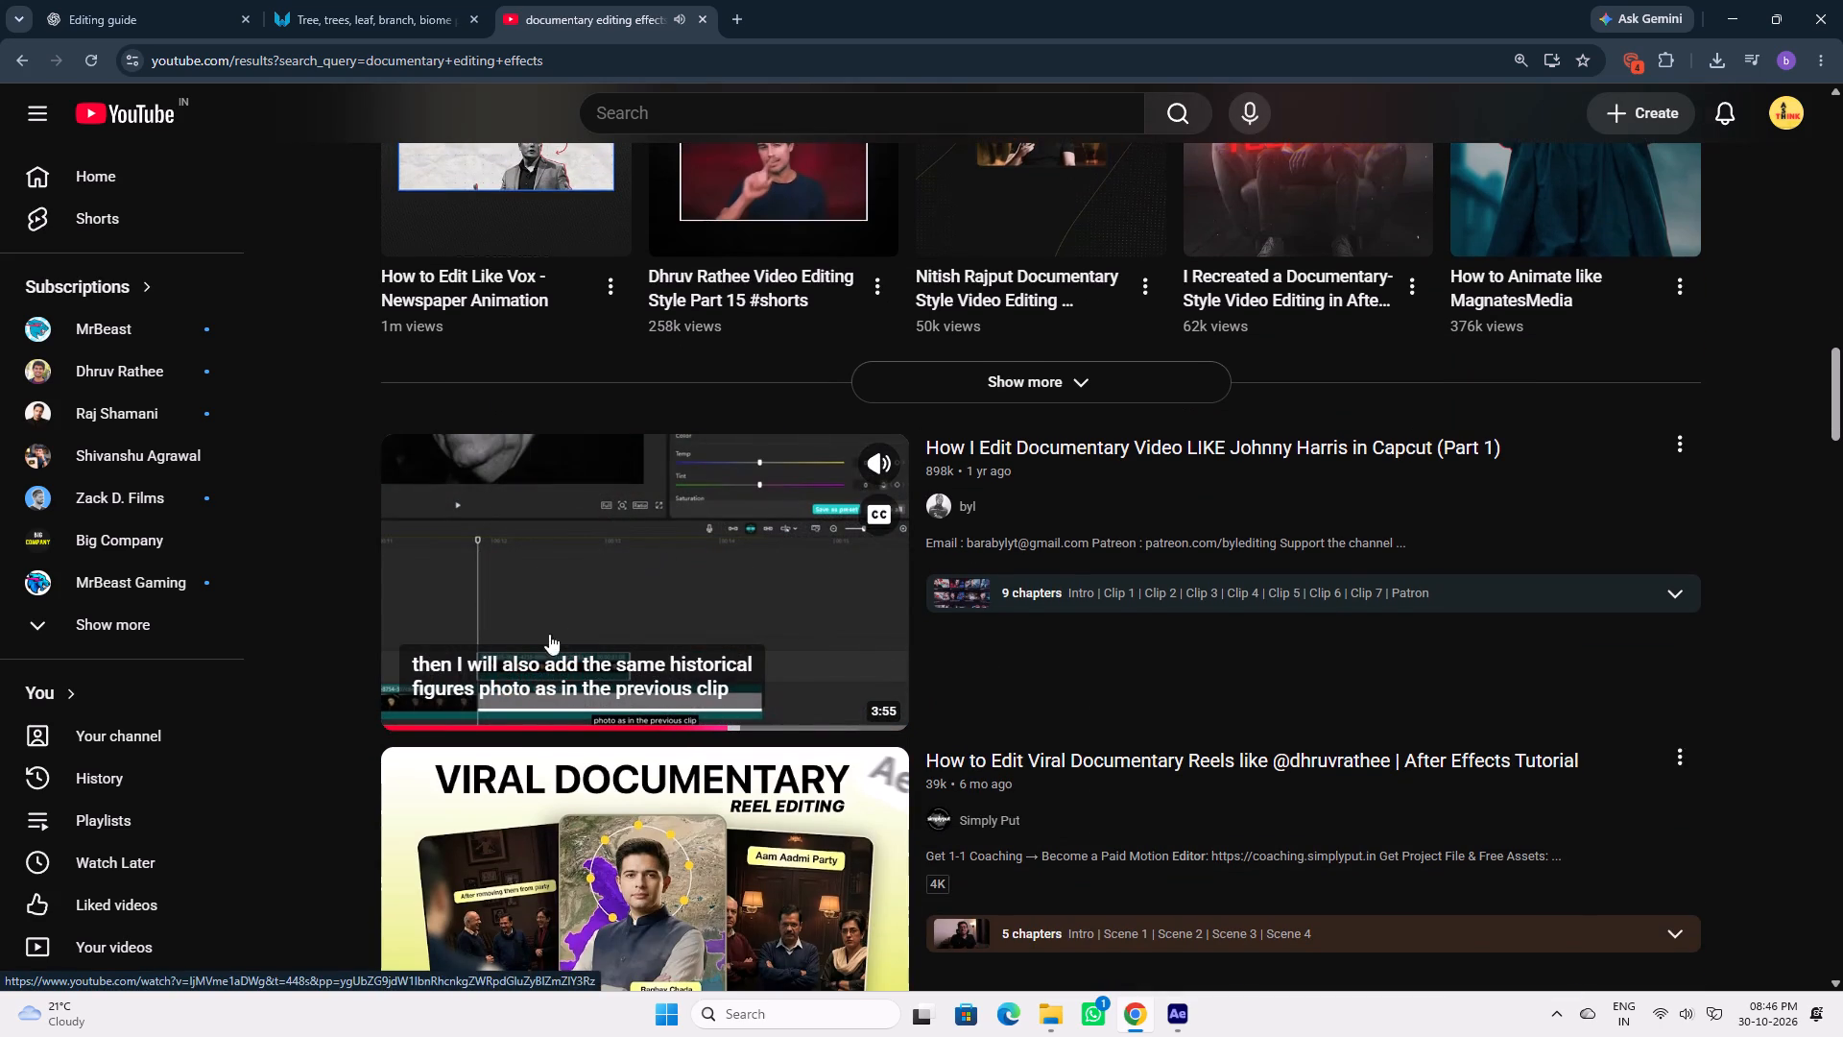
click(400, 714)
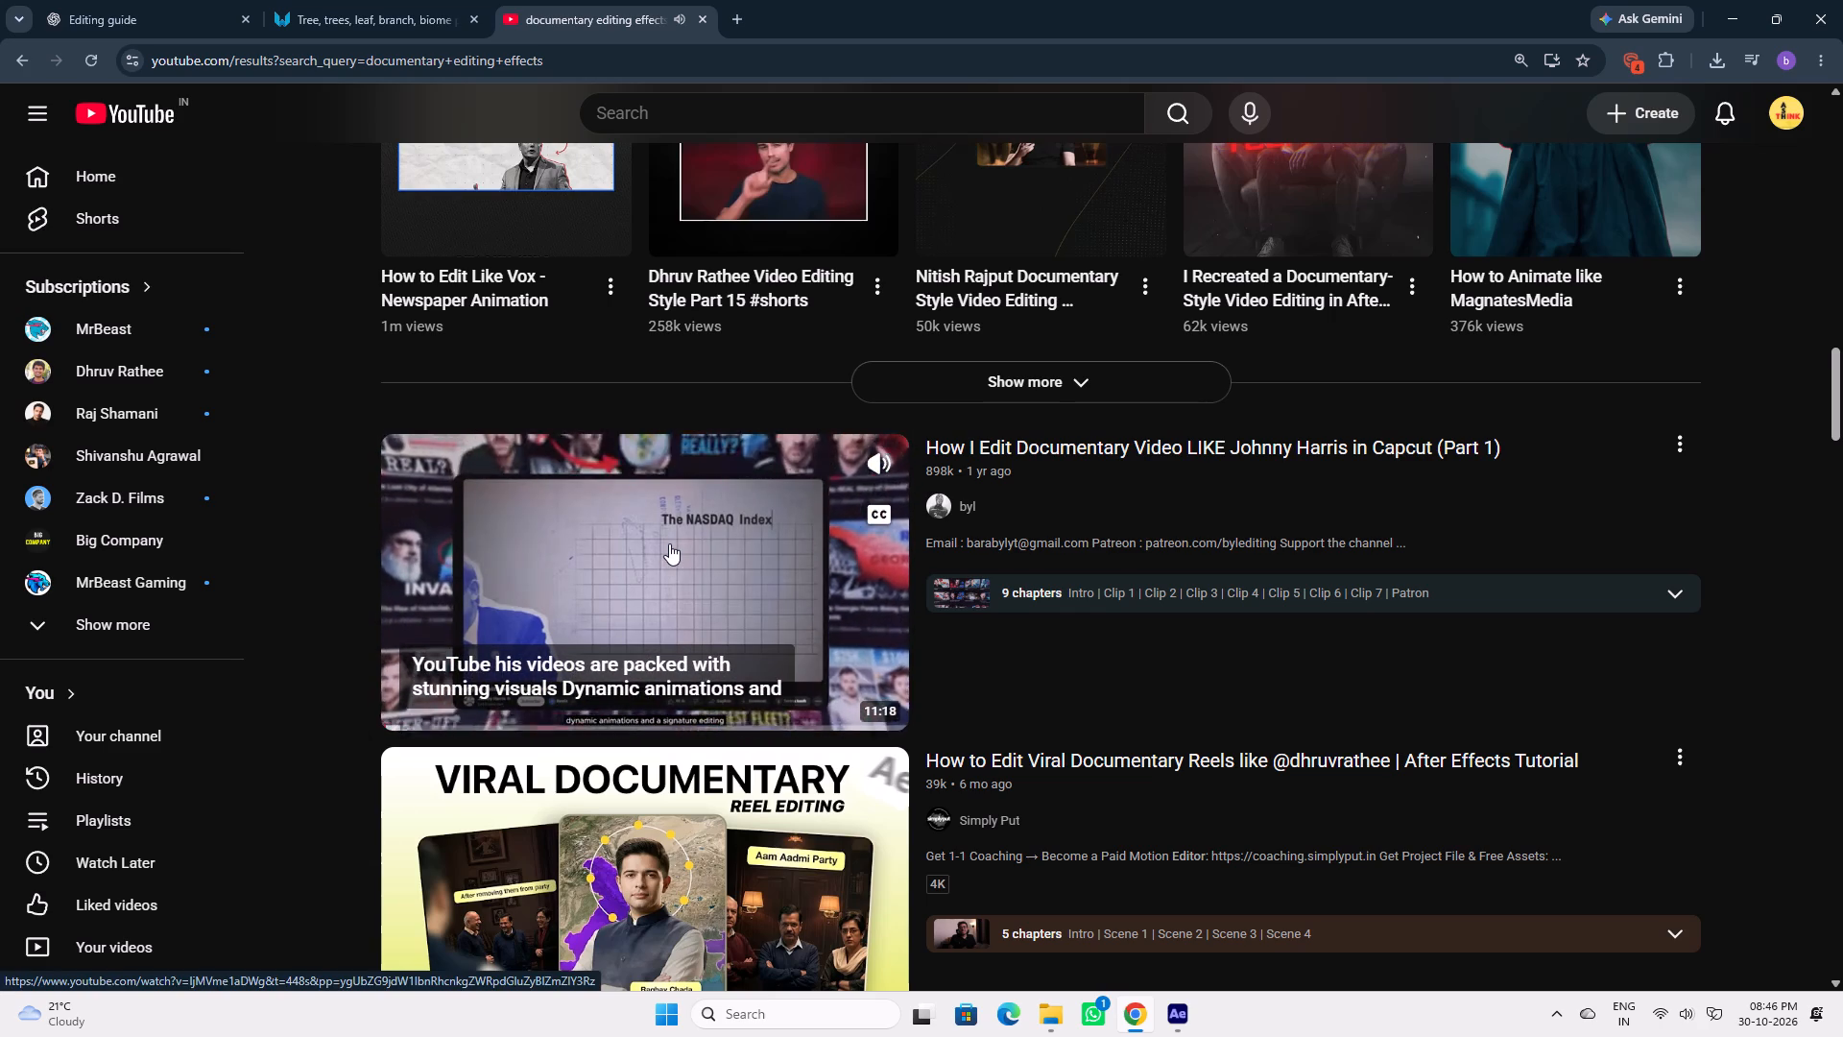
scroll(669, 543, down, 1)
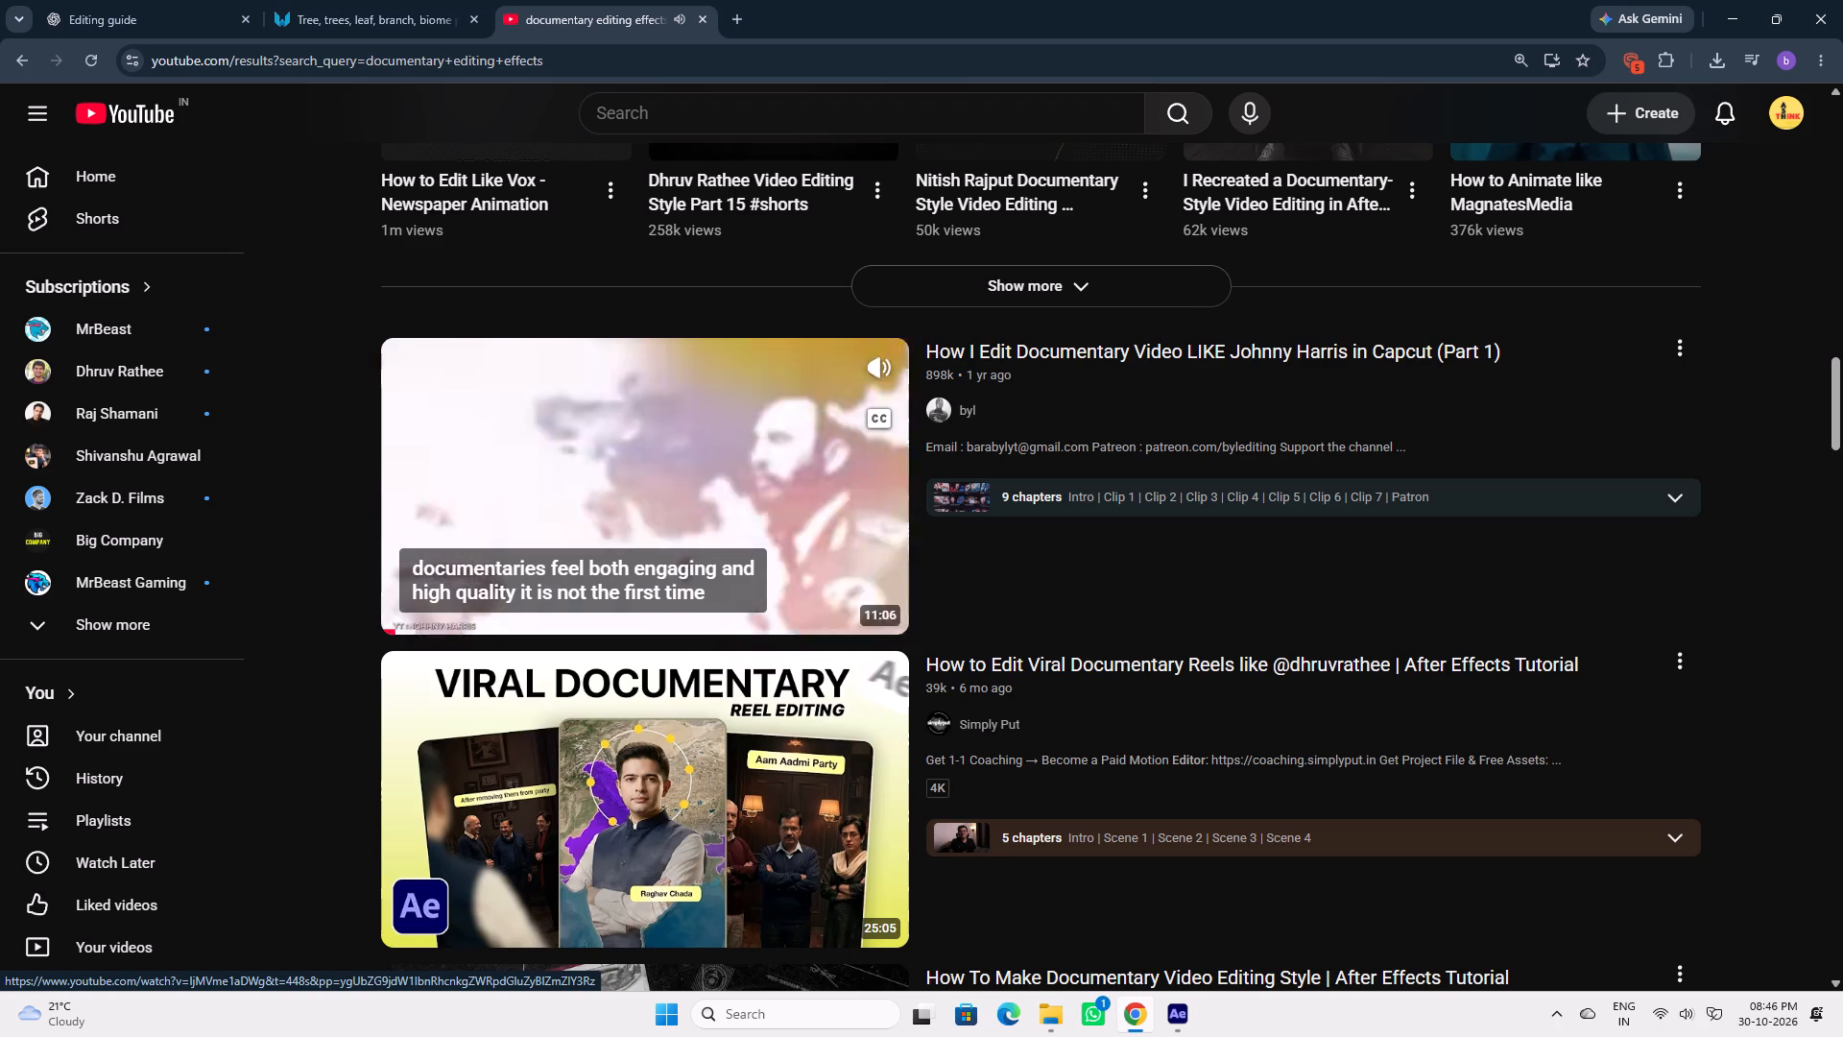
scroll(661, 467, down, 7)
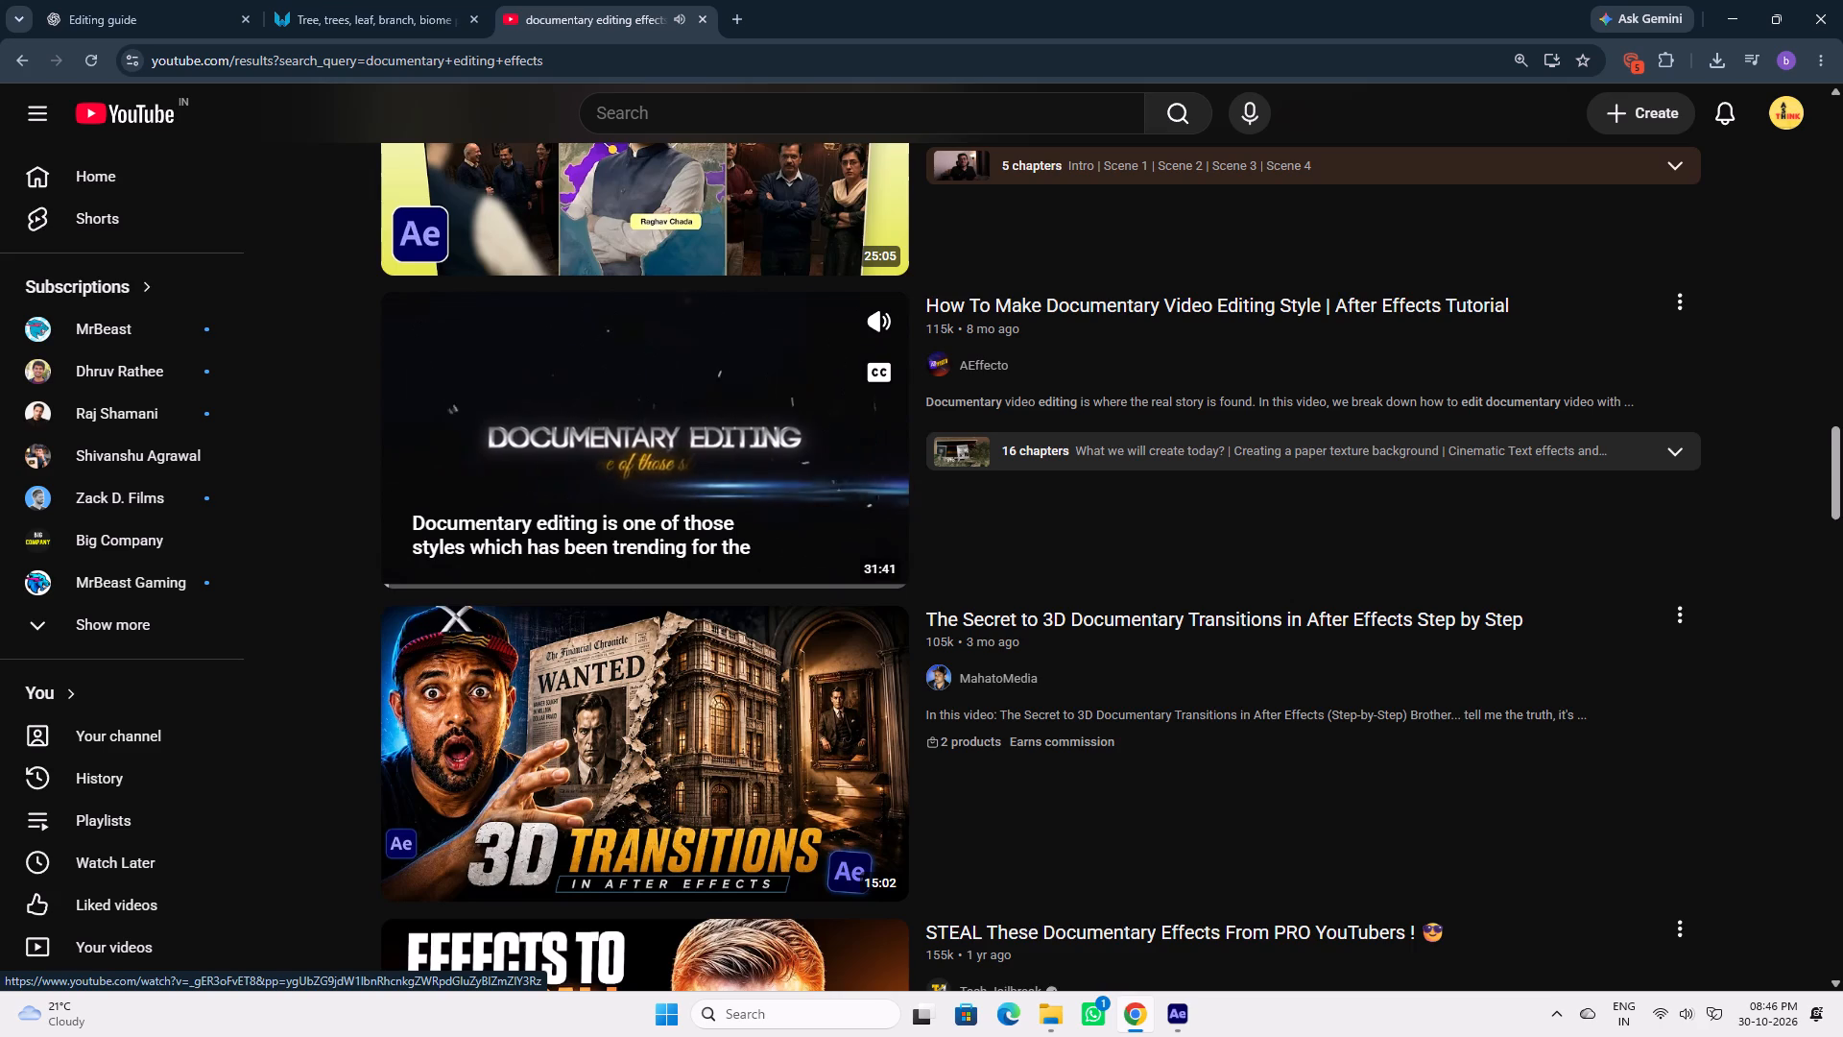
Preview "The Secret to 3D Documentary Transitions in After Effects", replaying its opening and skipping ahead to about 9:09 and beyond.
scroll(657, 405, down, 3)
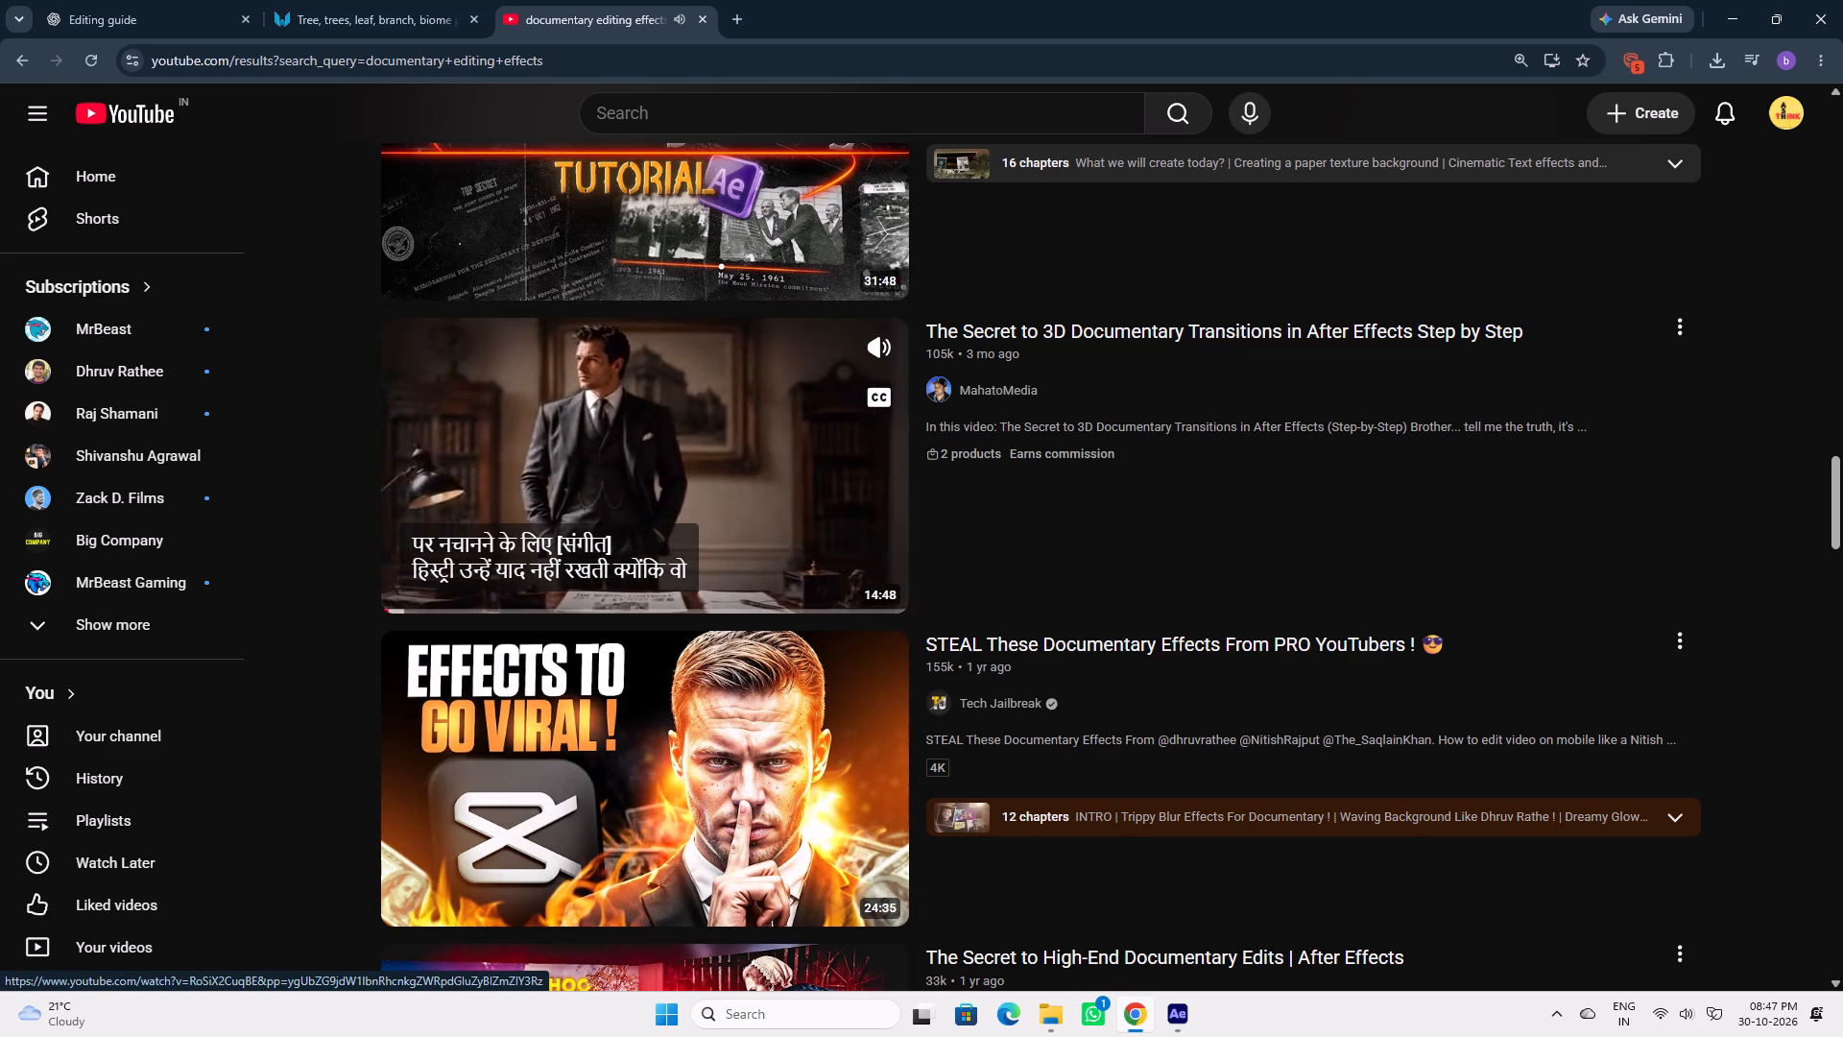
key(Left)
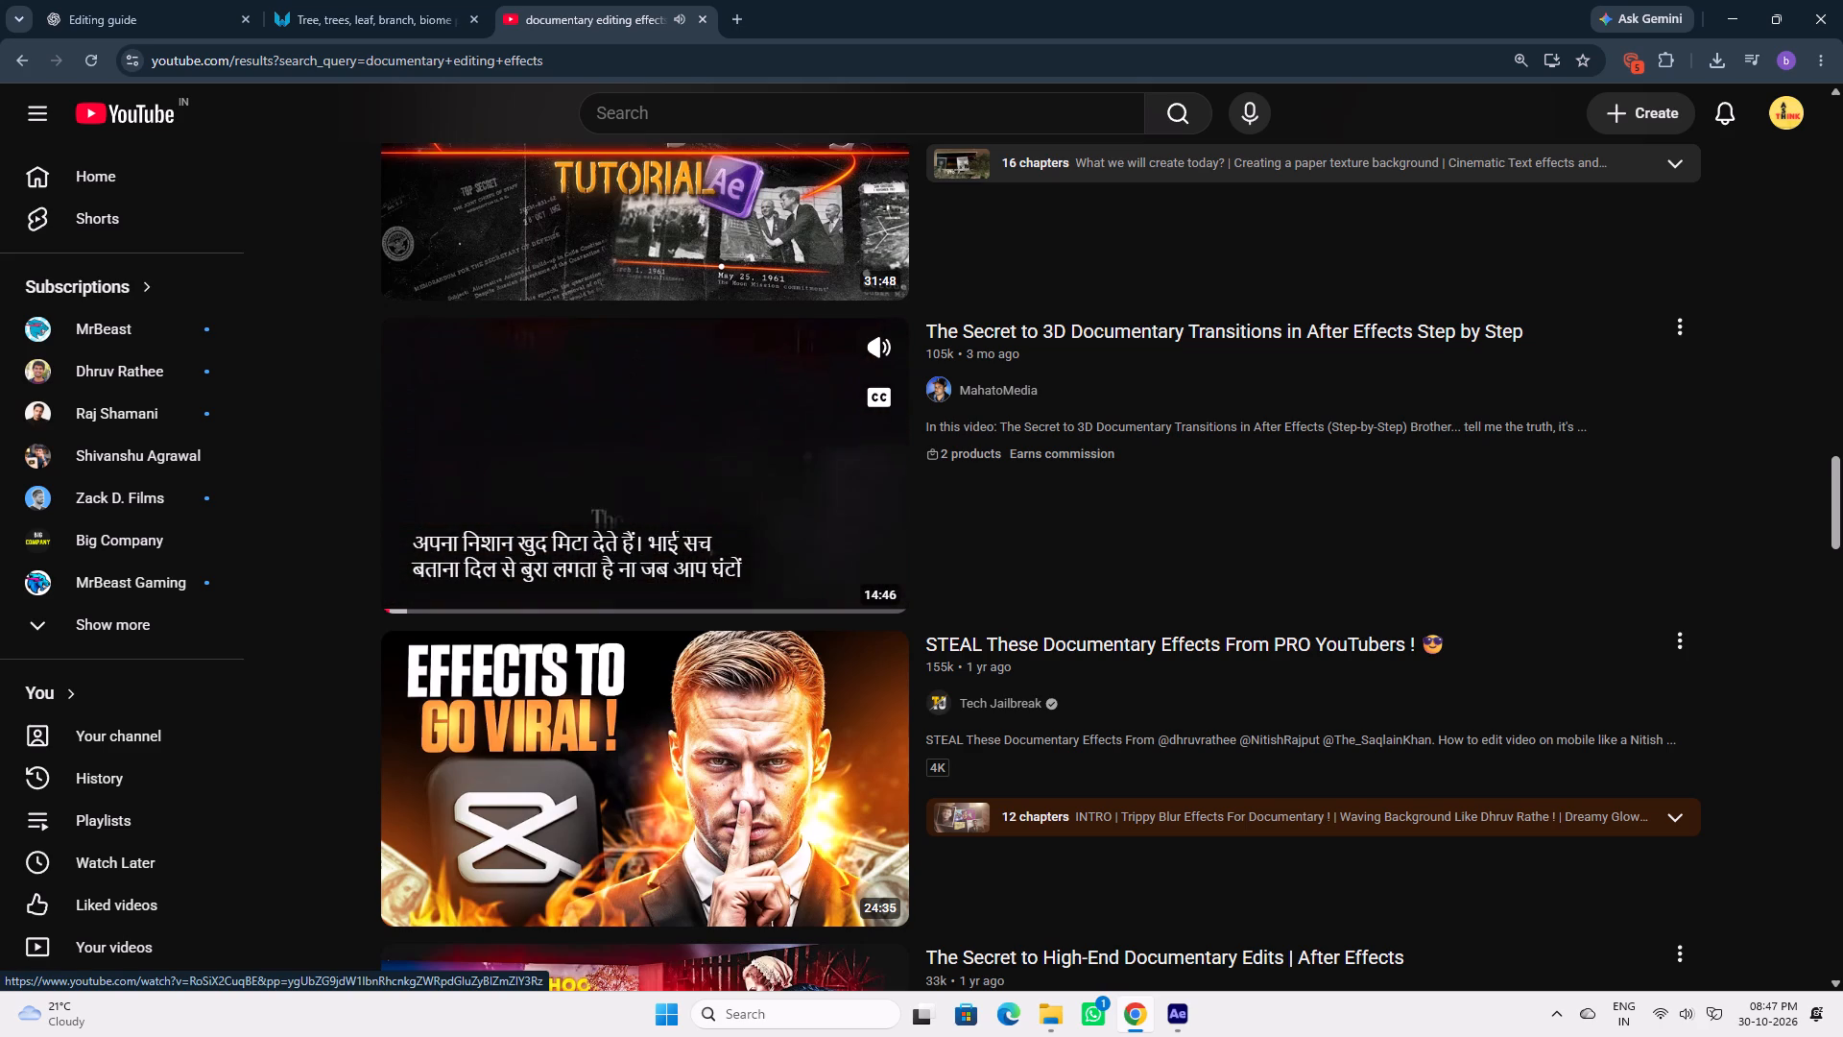
click(402, 598)
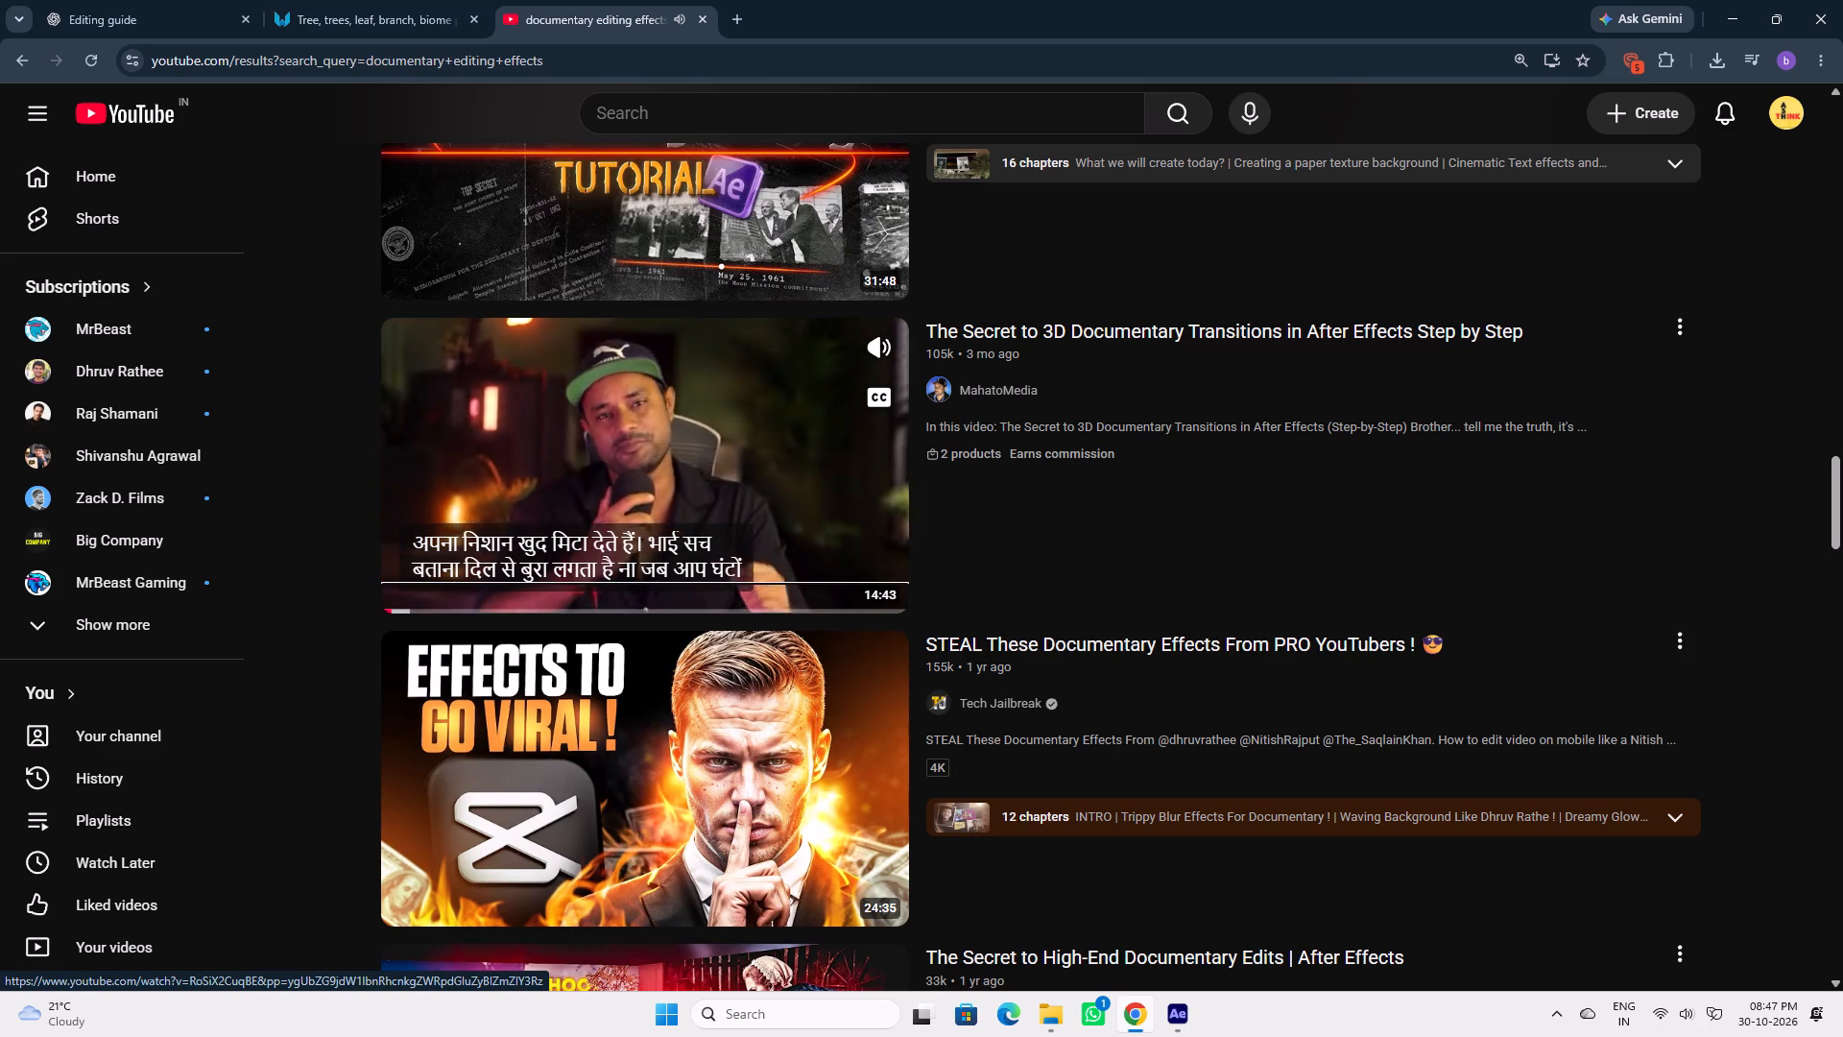
click(701, 606)
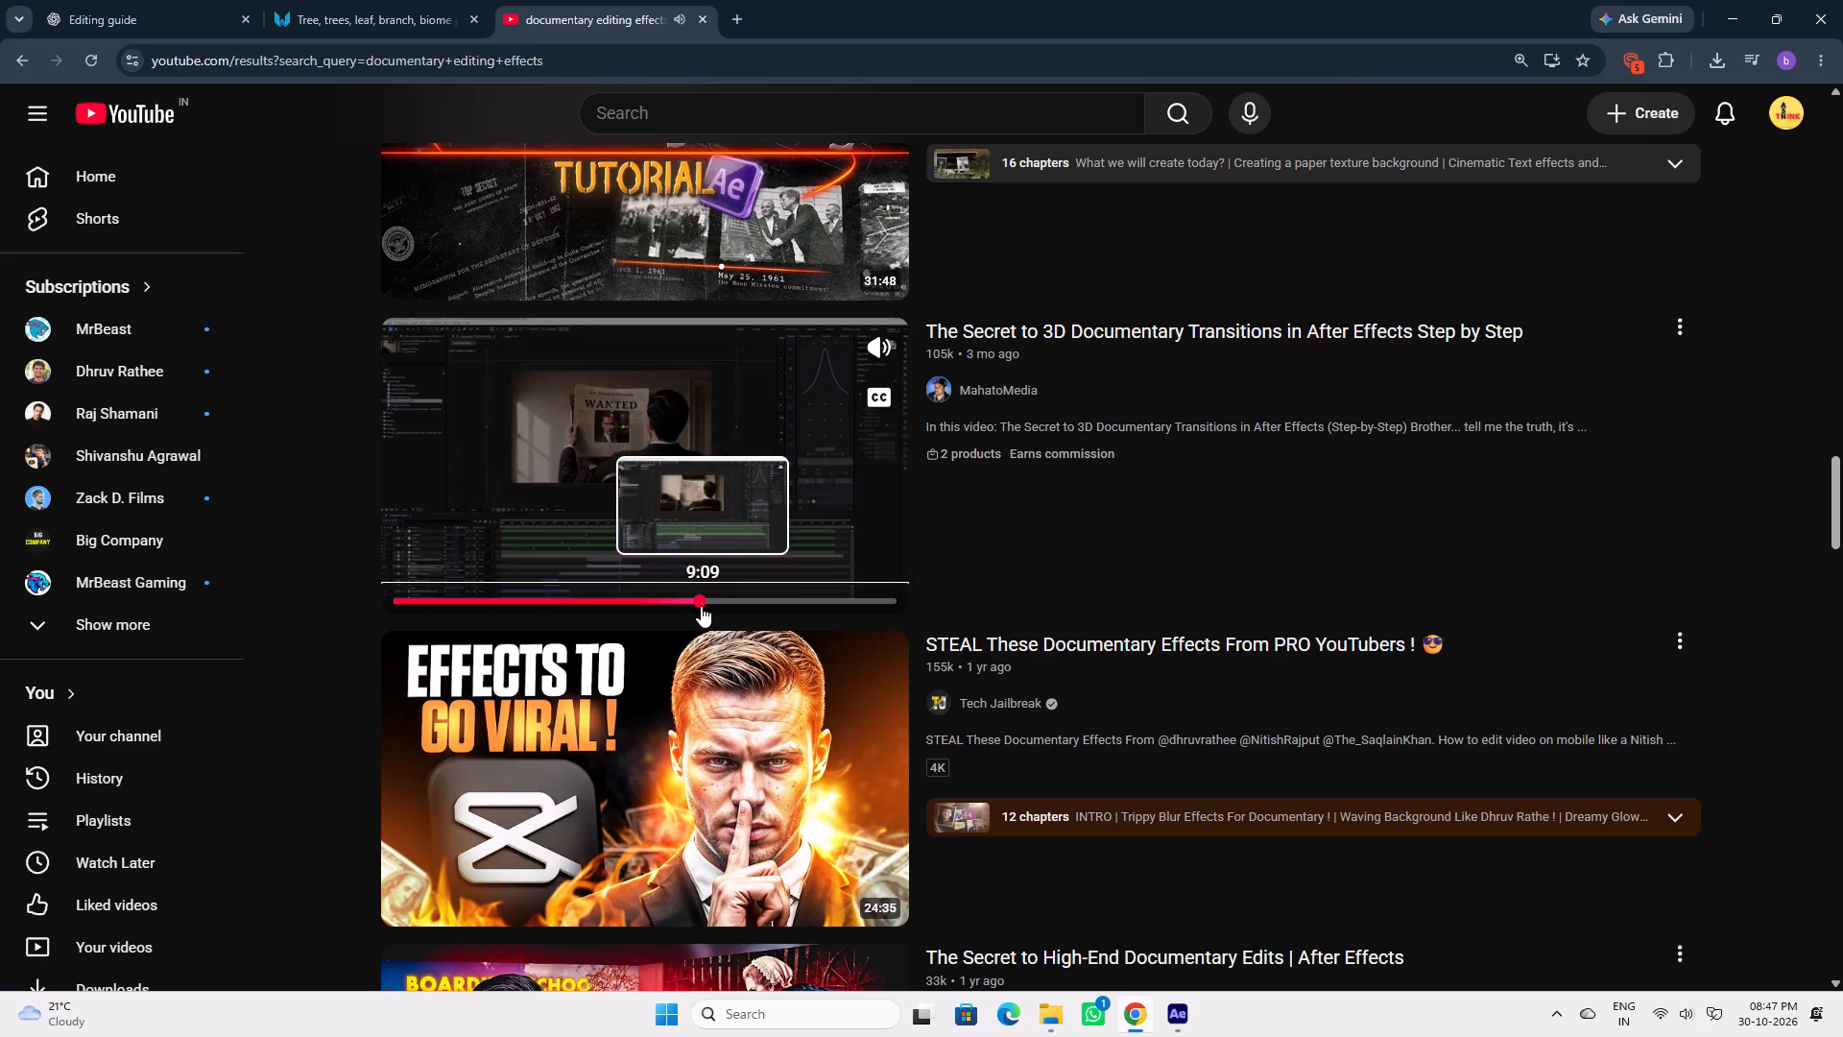
click(721, 606)
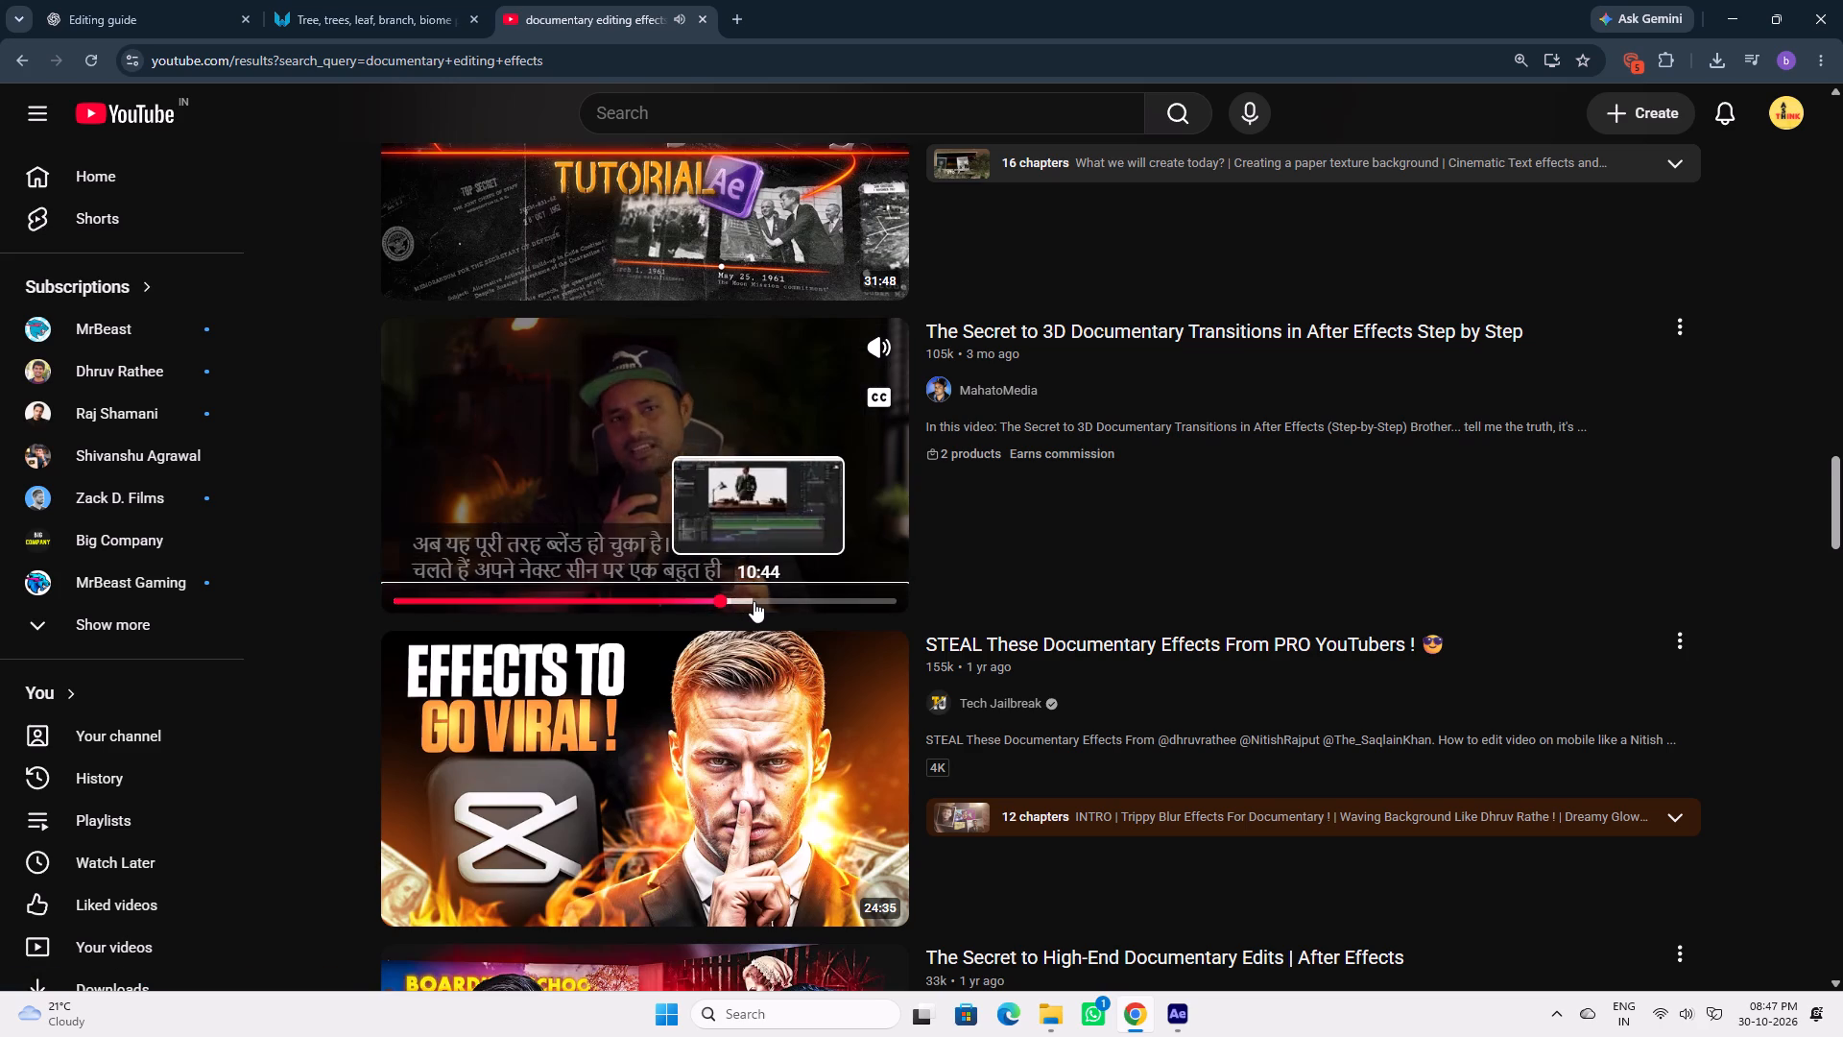
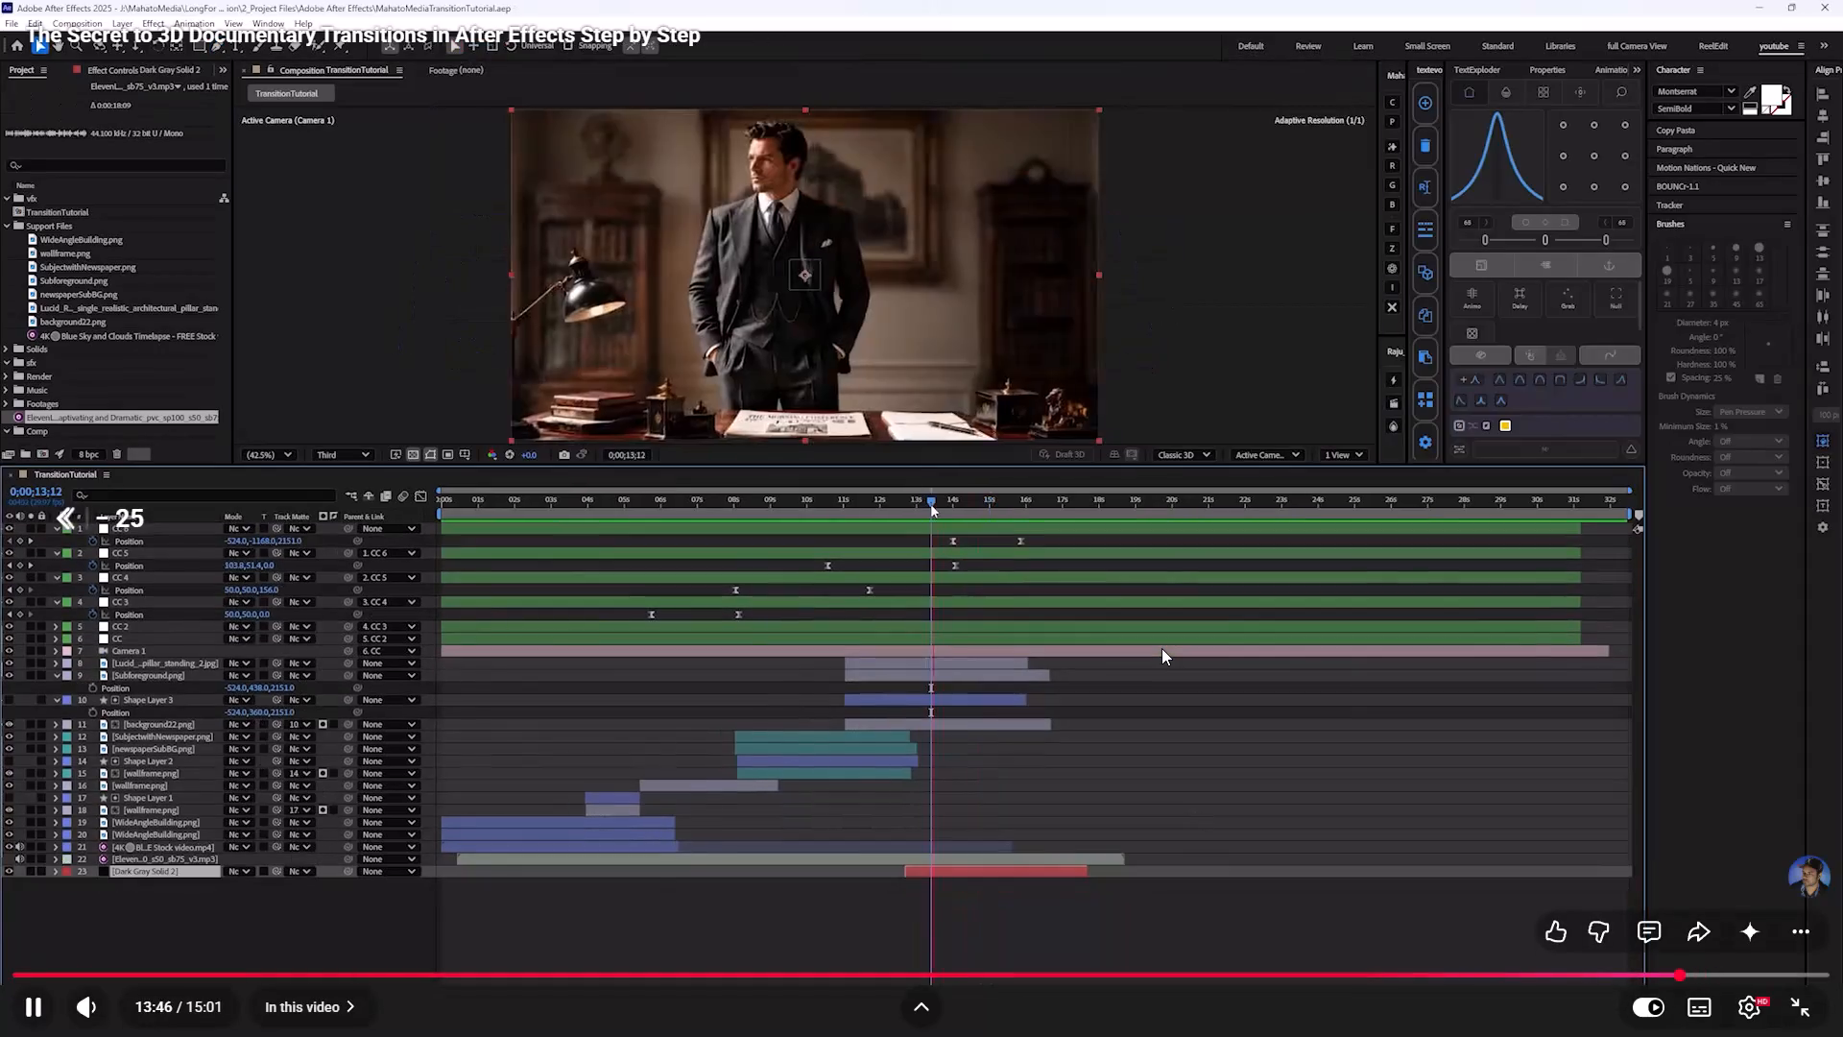
Replay the tutorial from about 13:25, pausing repeatedly to examine how Shape Layer 3 is placed, positioned and used as the background22.png track matte.
key(Left)
key(Left)
key(Left)
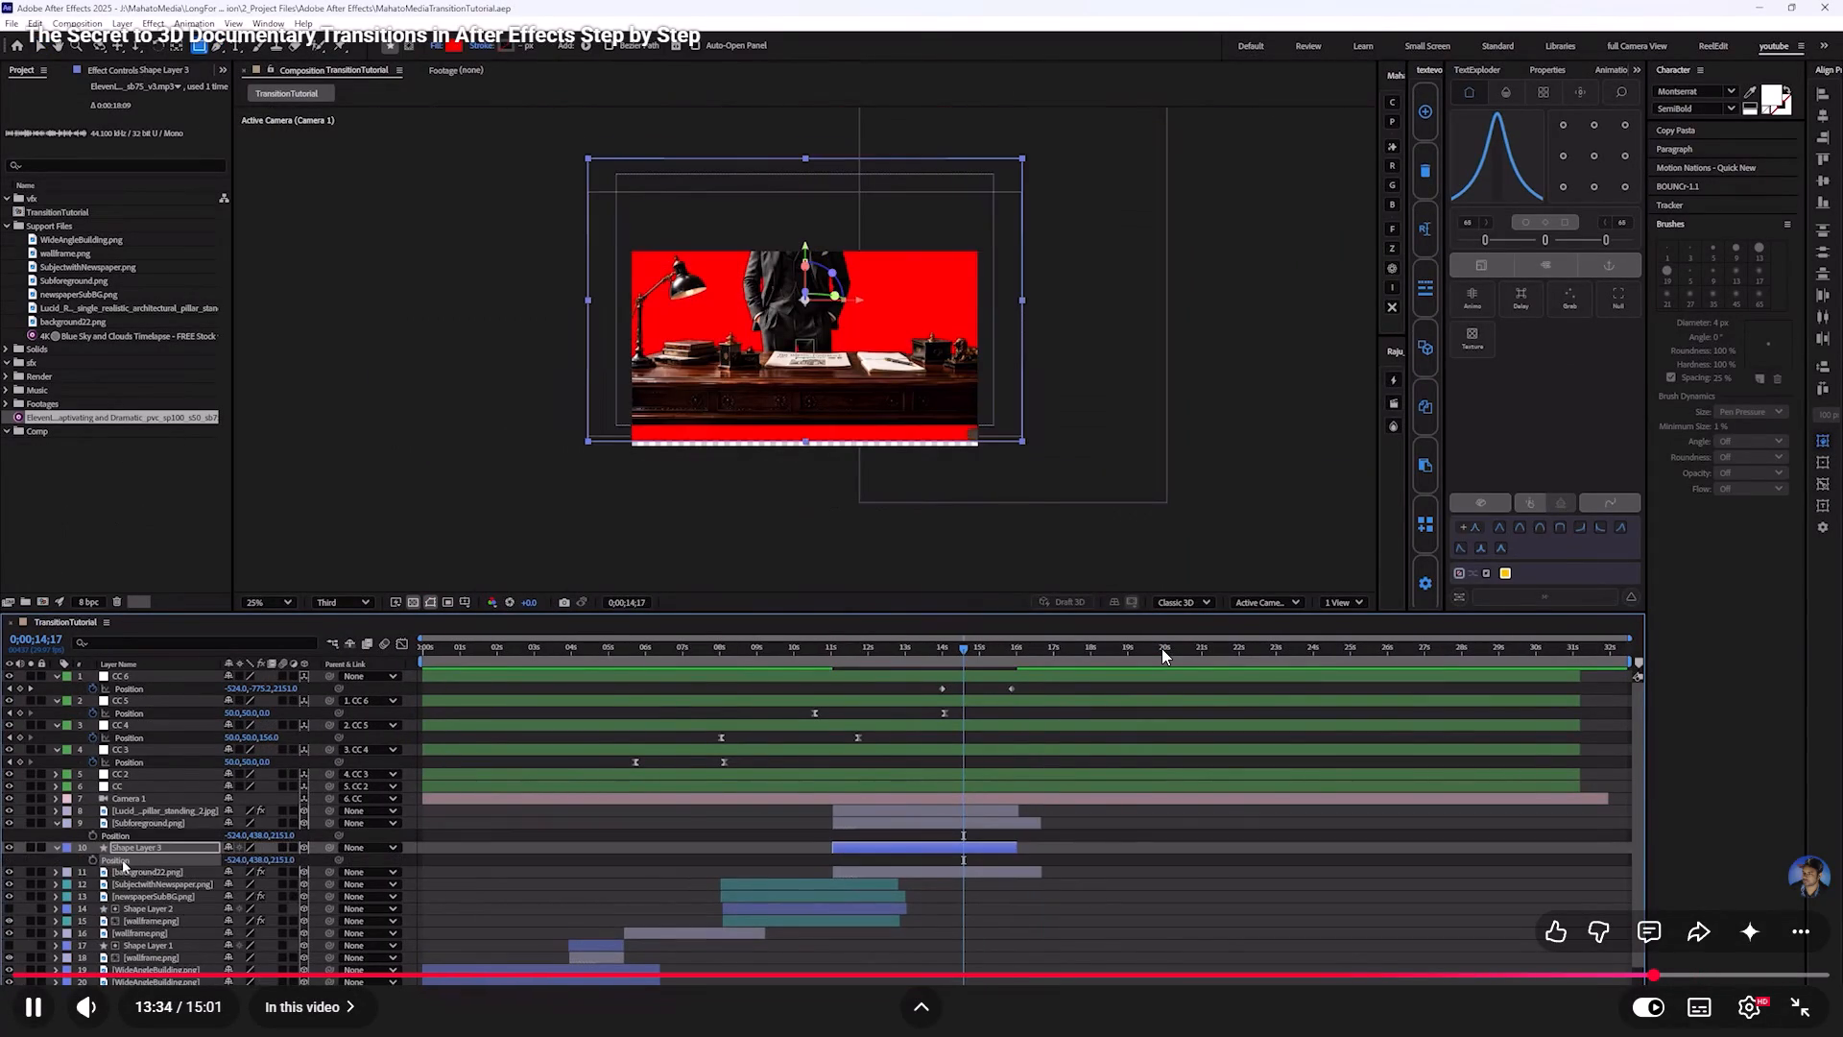
key(space)
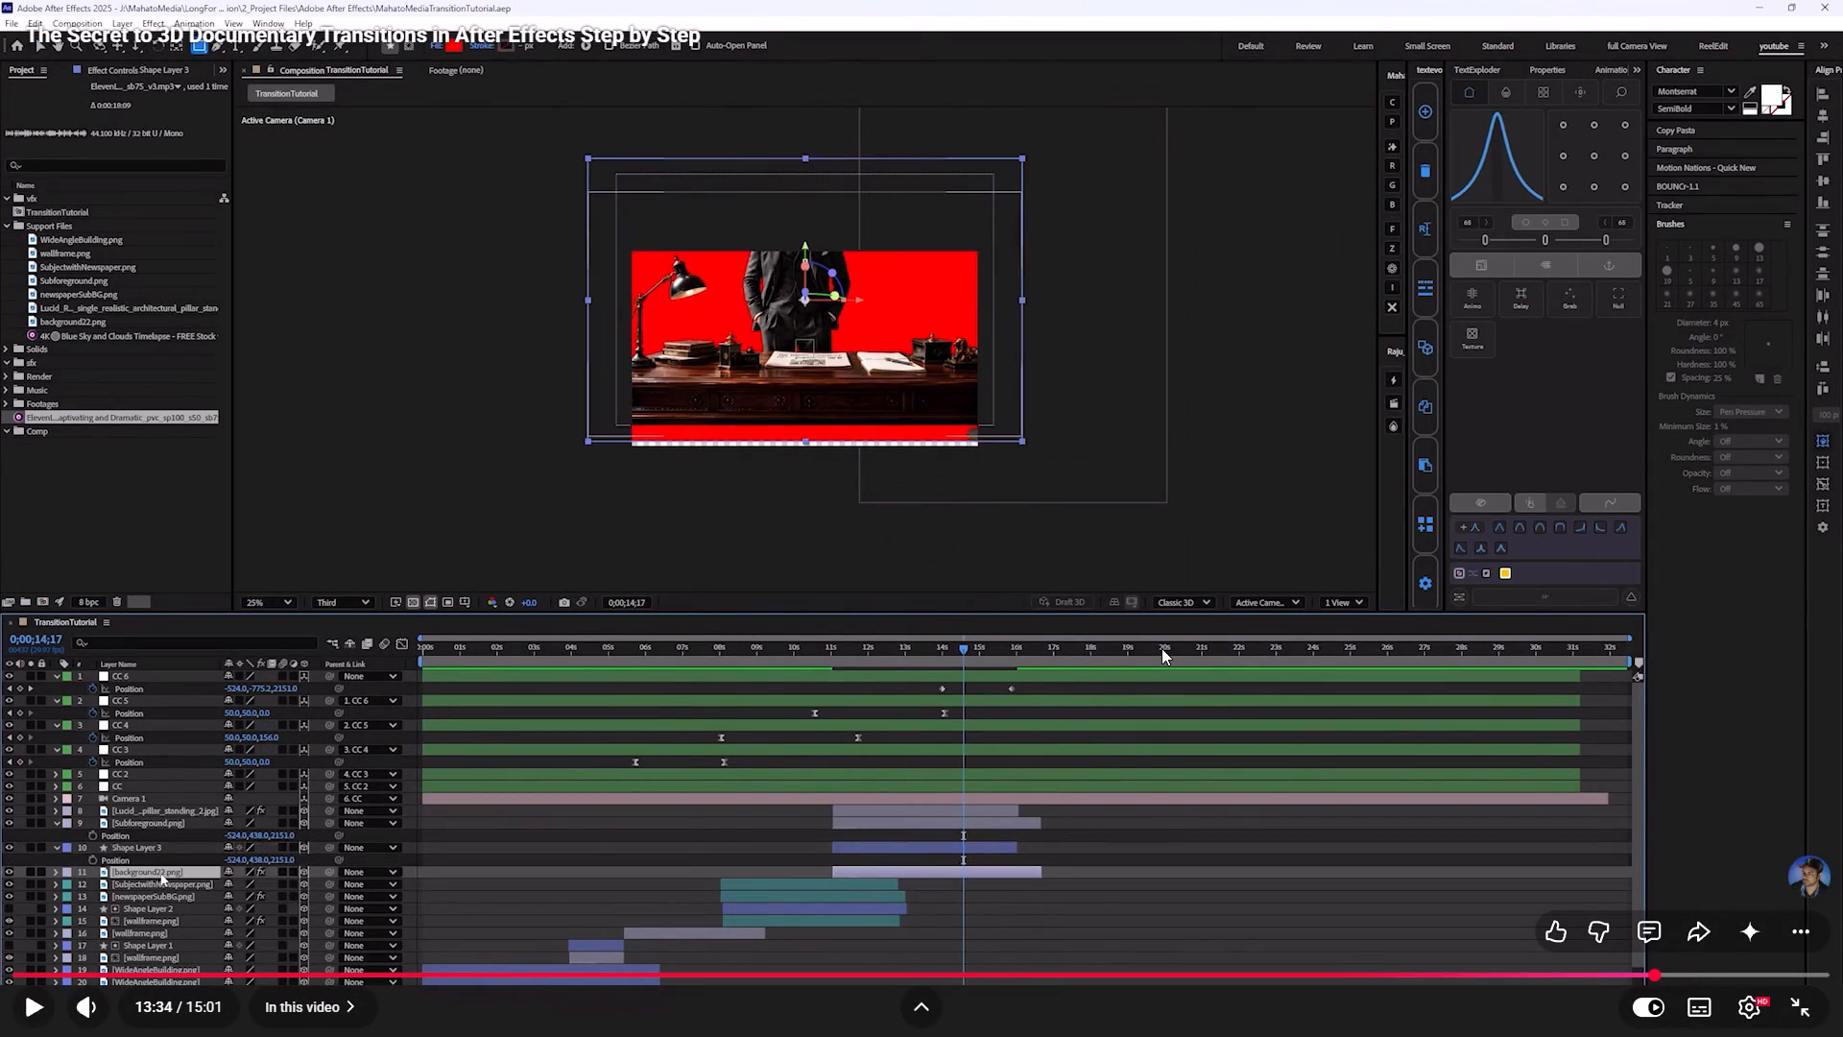
key(Left)
key(Left)
key(space)
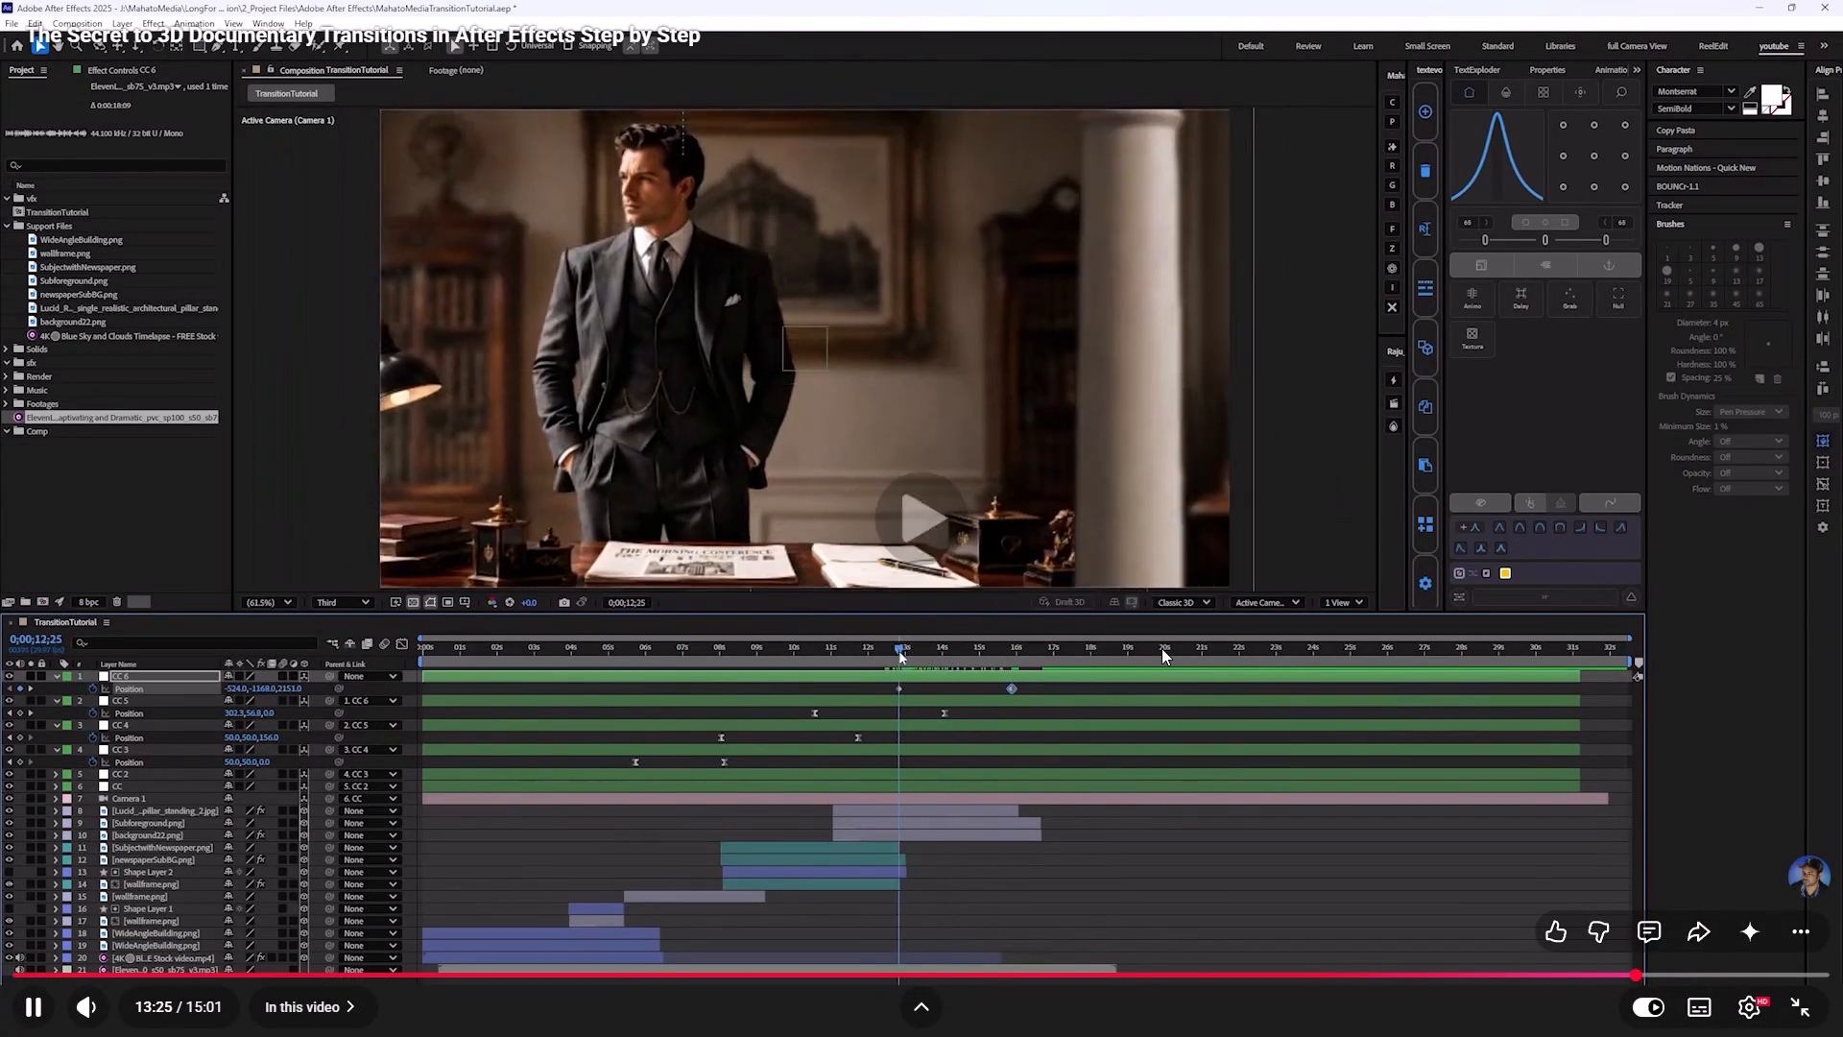
key(space)
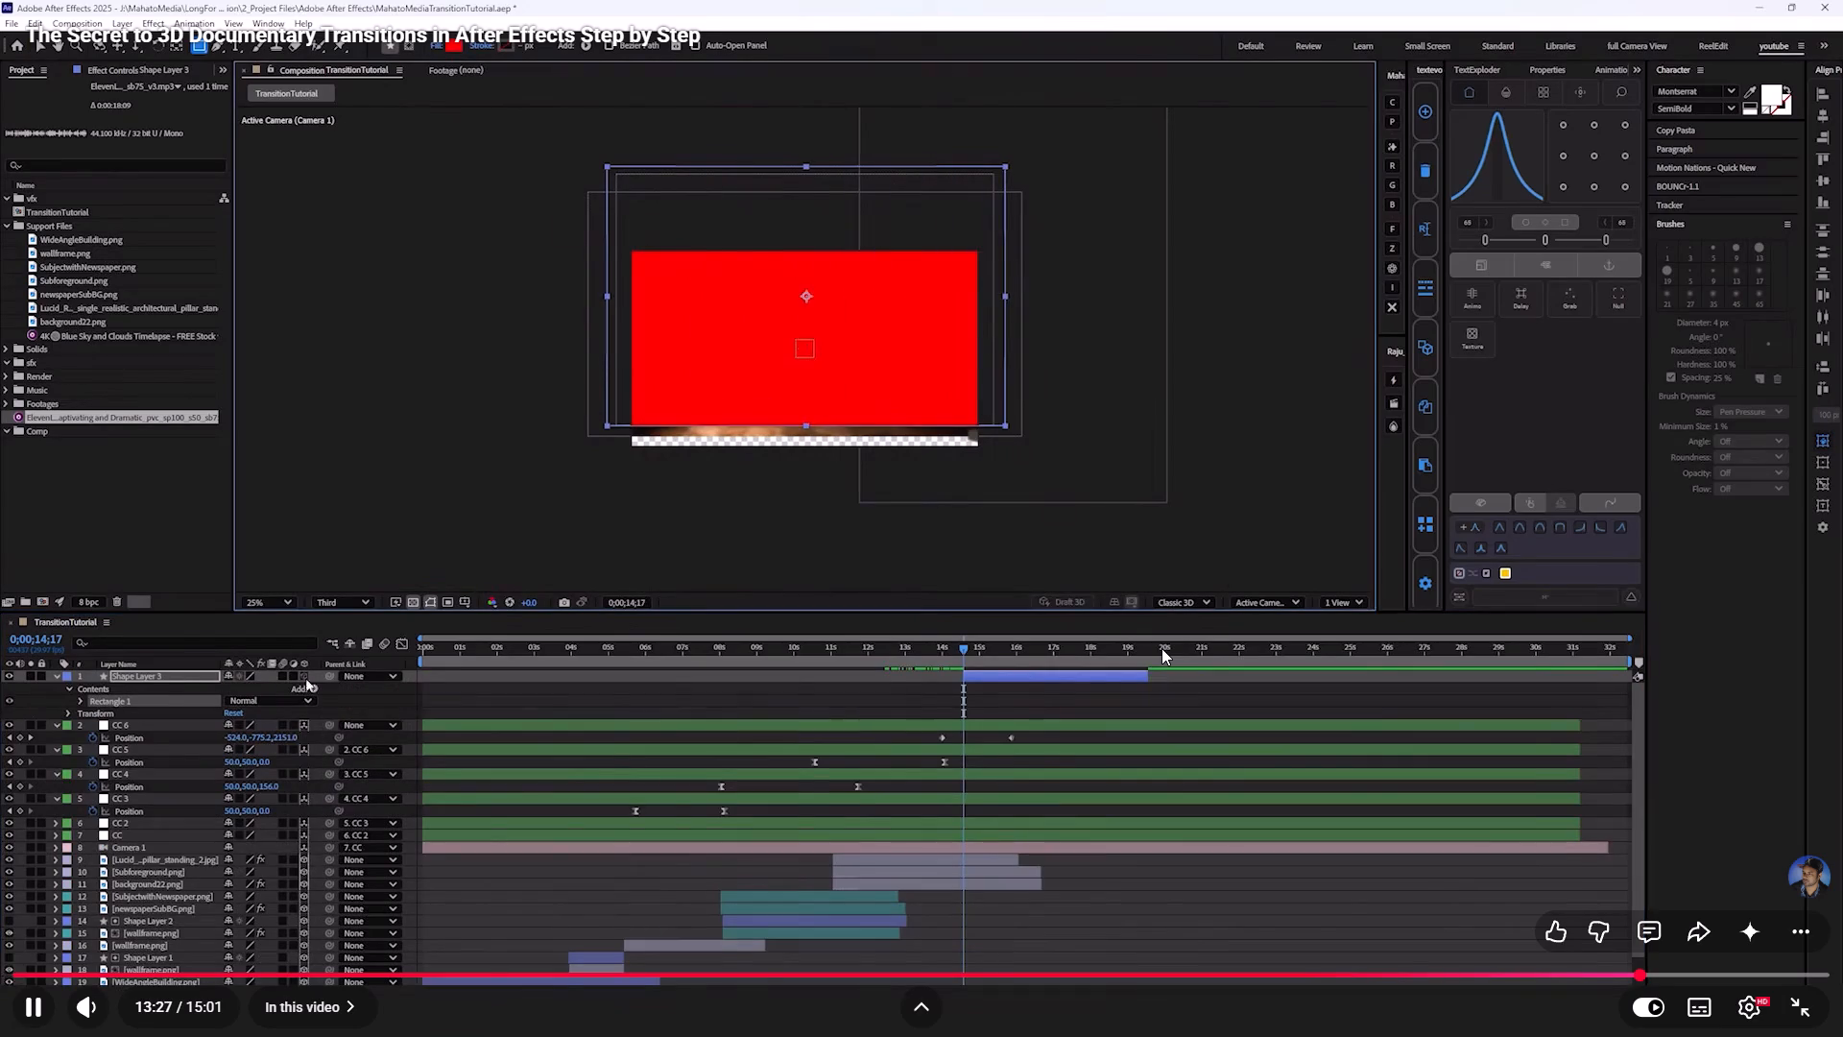
key(space)
key(space)
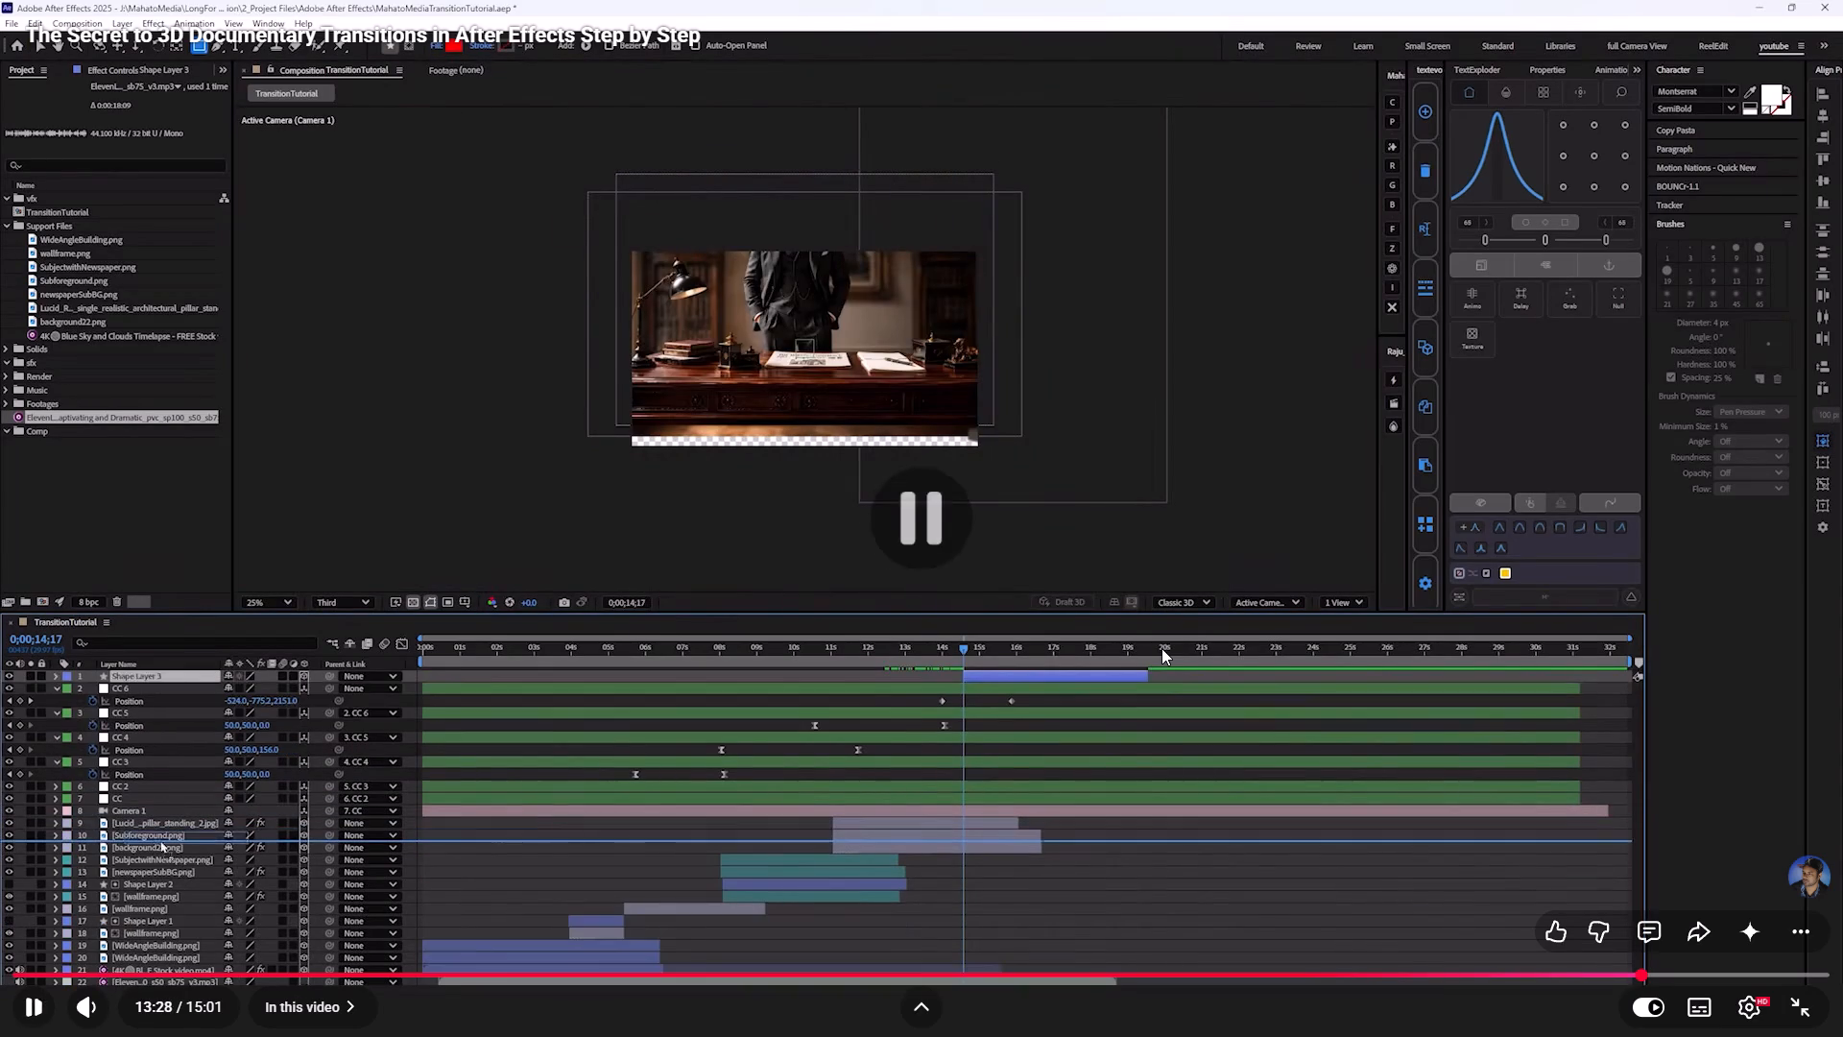
key(space)
key(space)
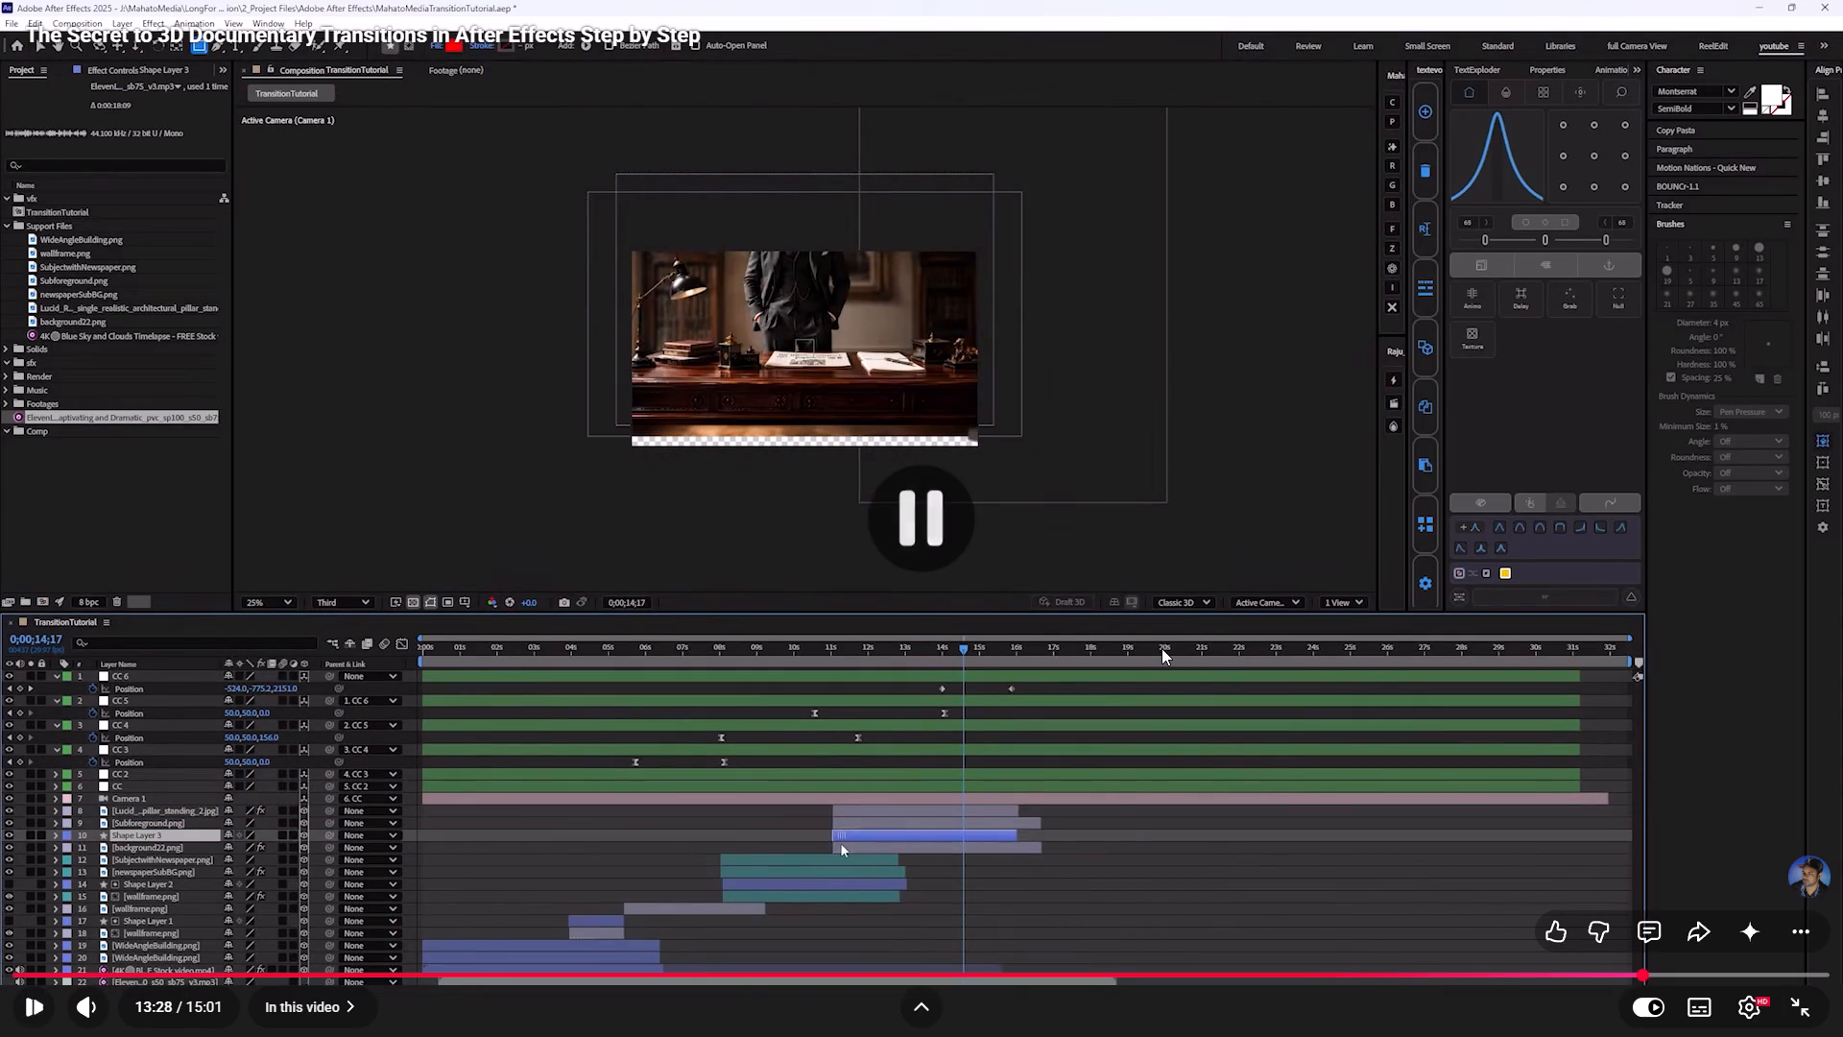
key(space)
key(space)
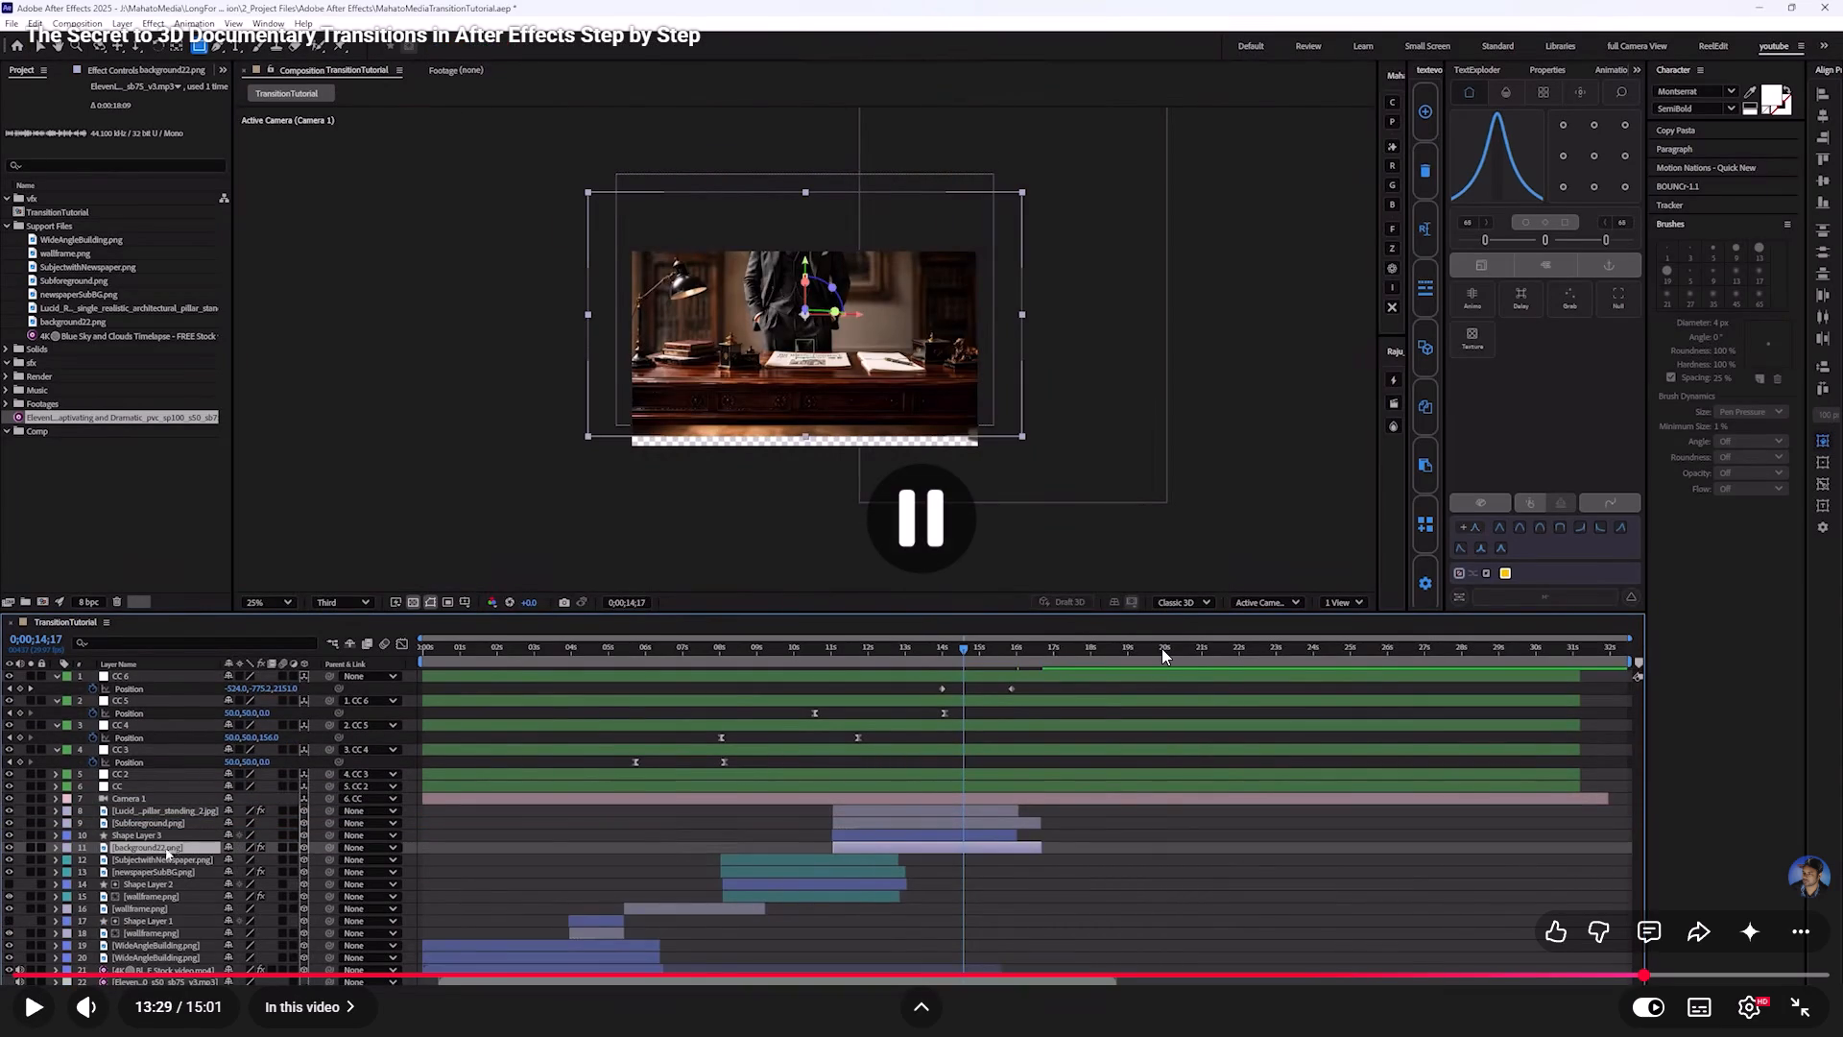
key(space)
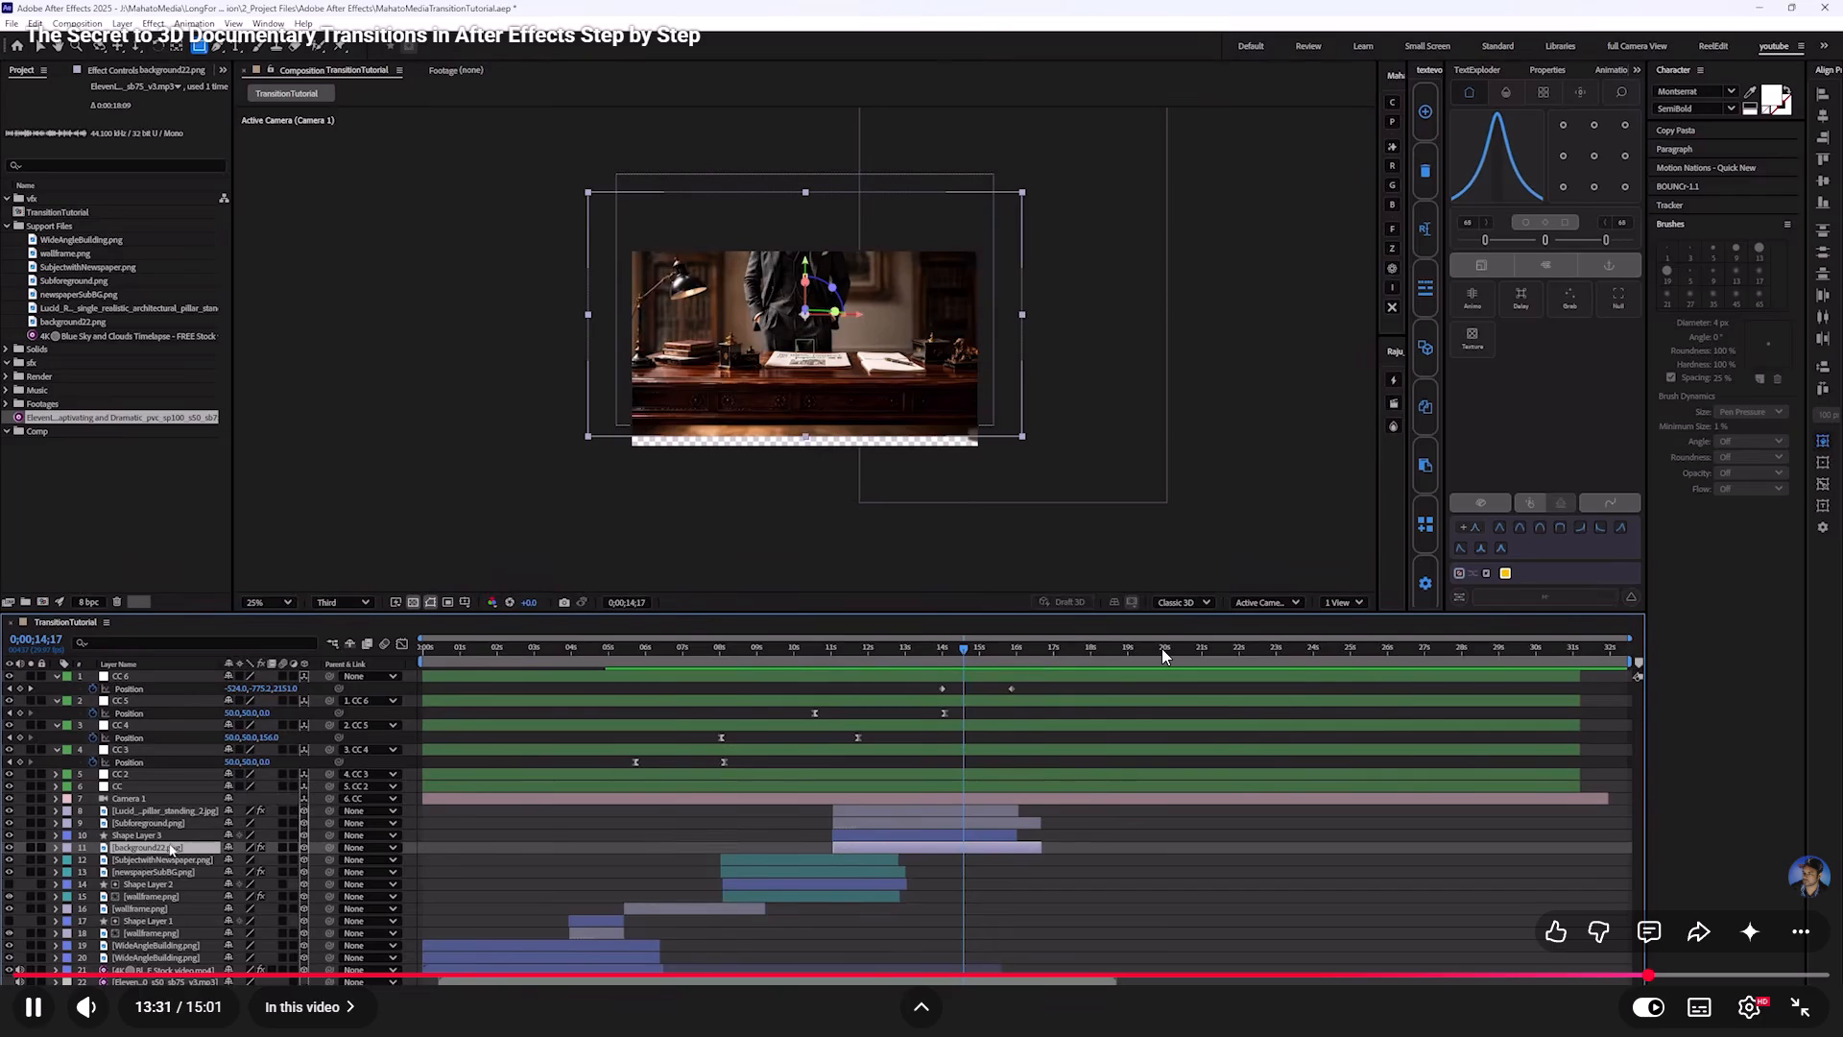
key(space)
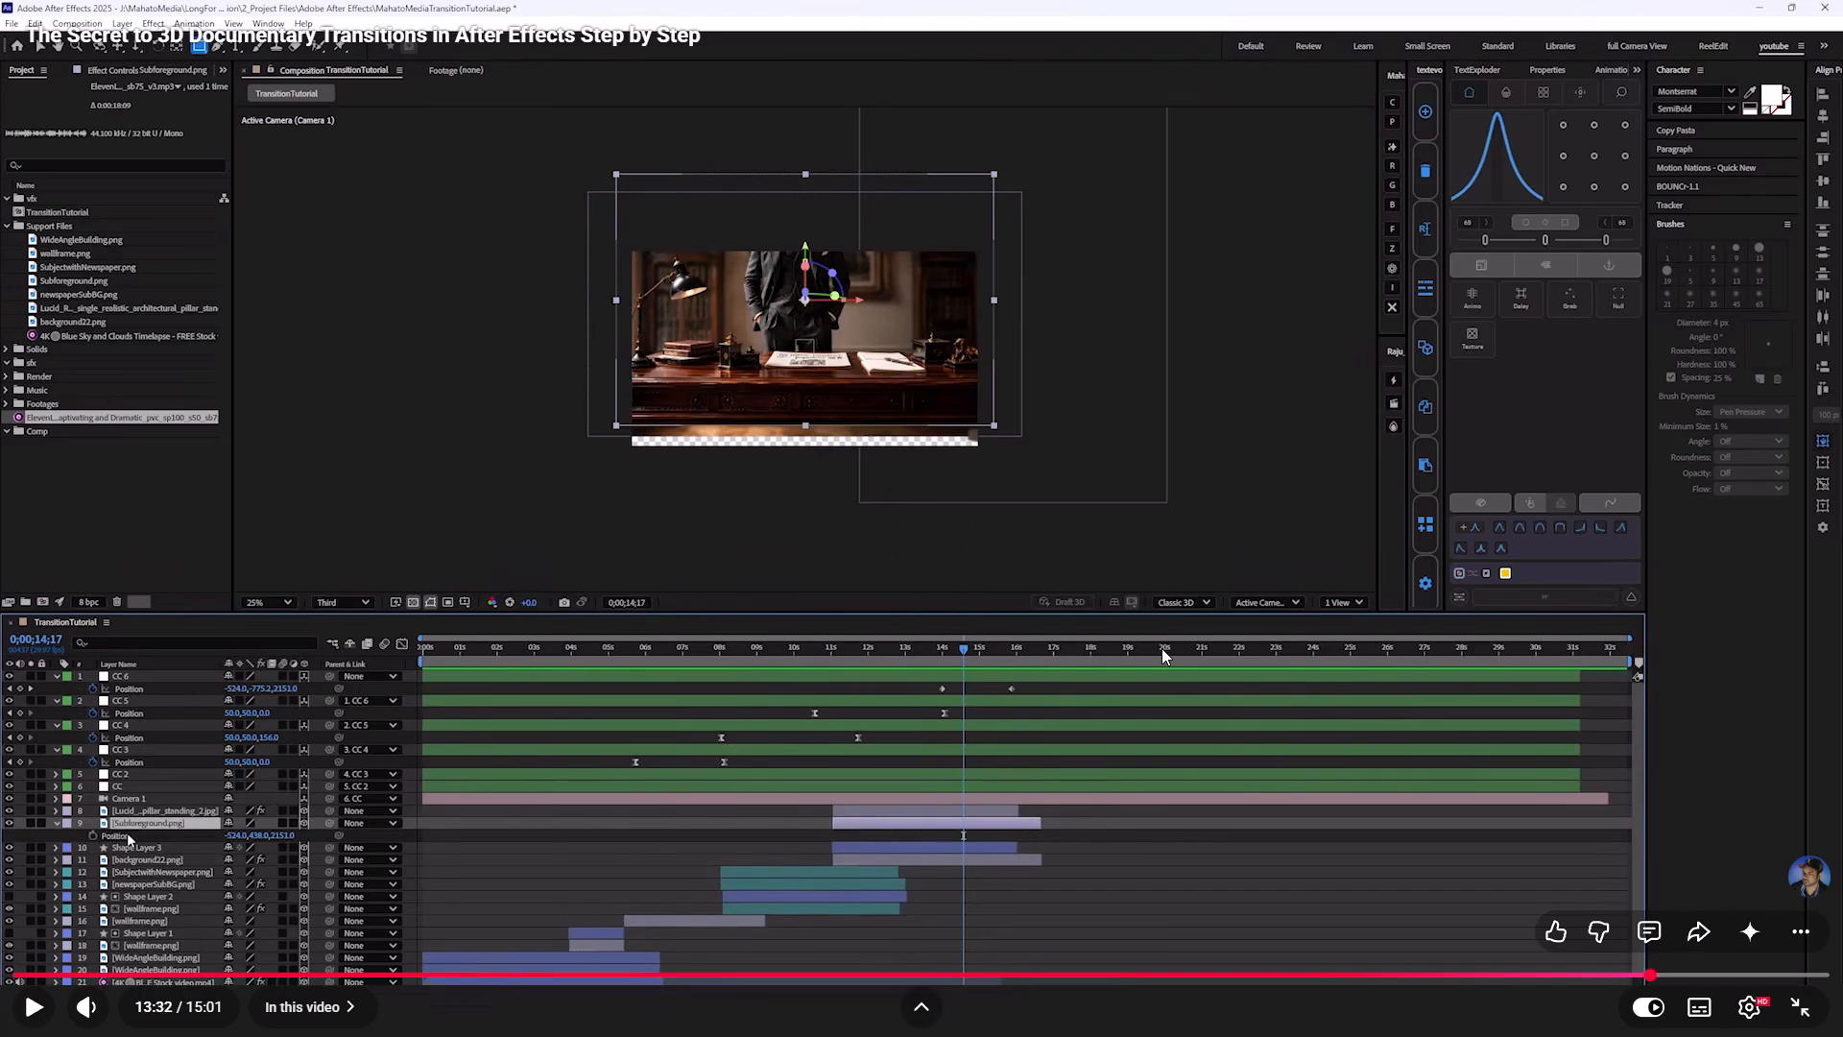
key(space)
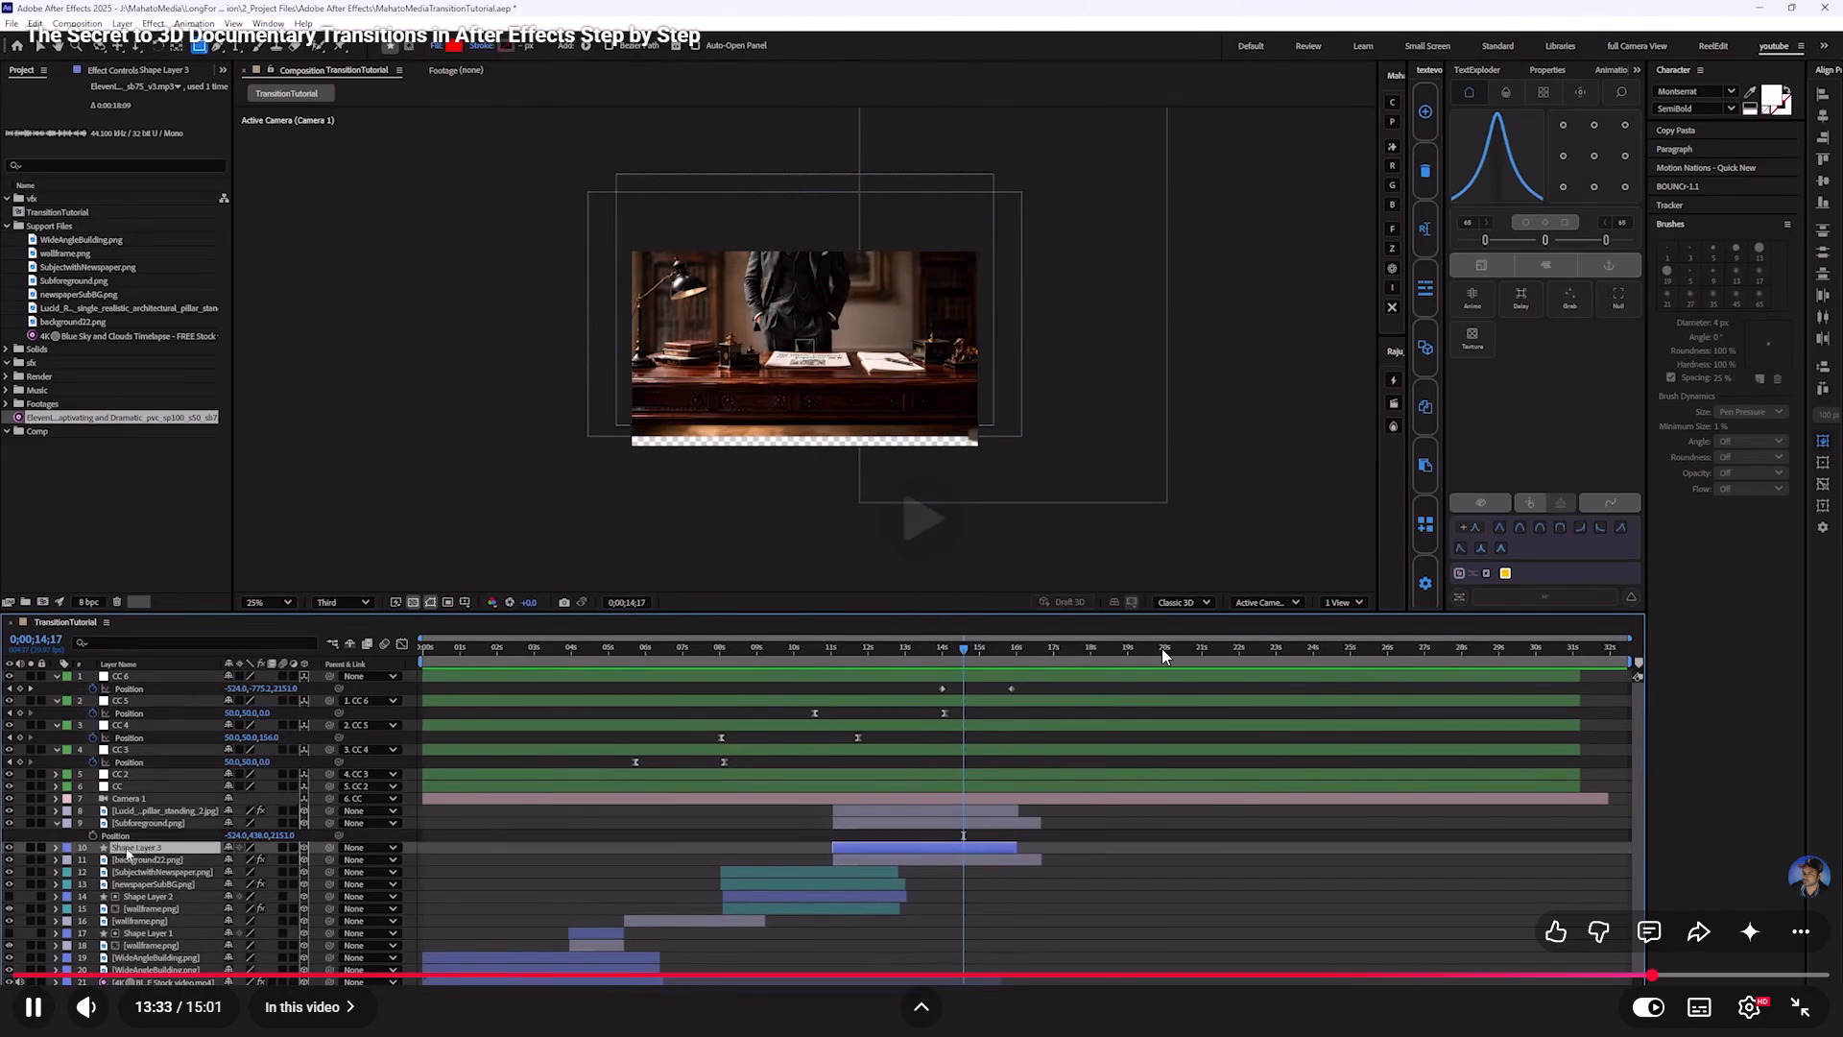
key(space)
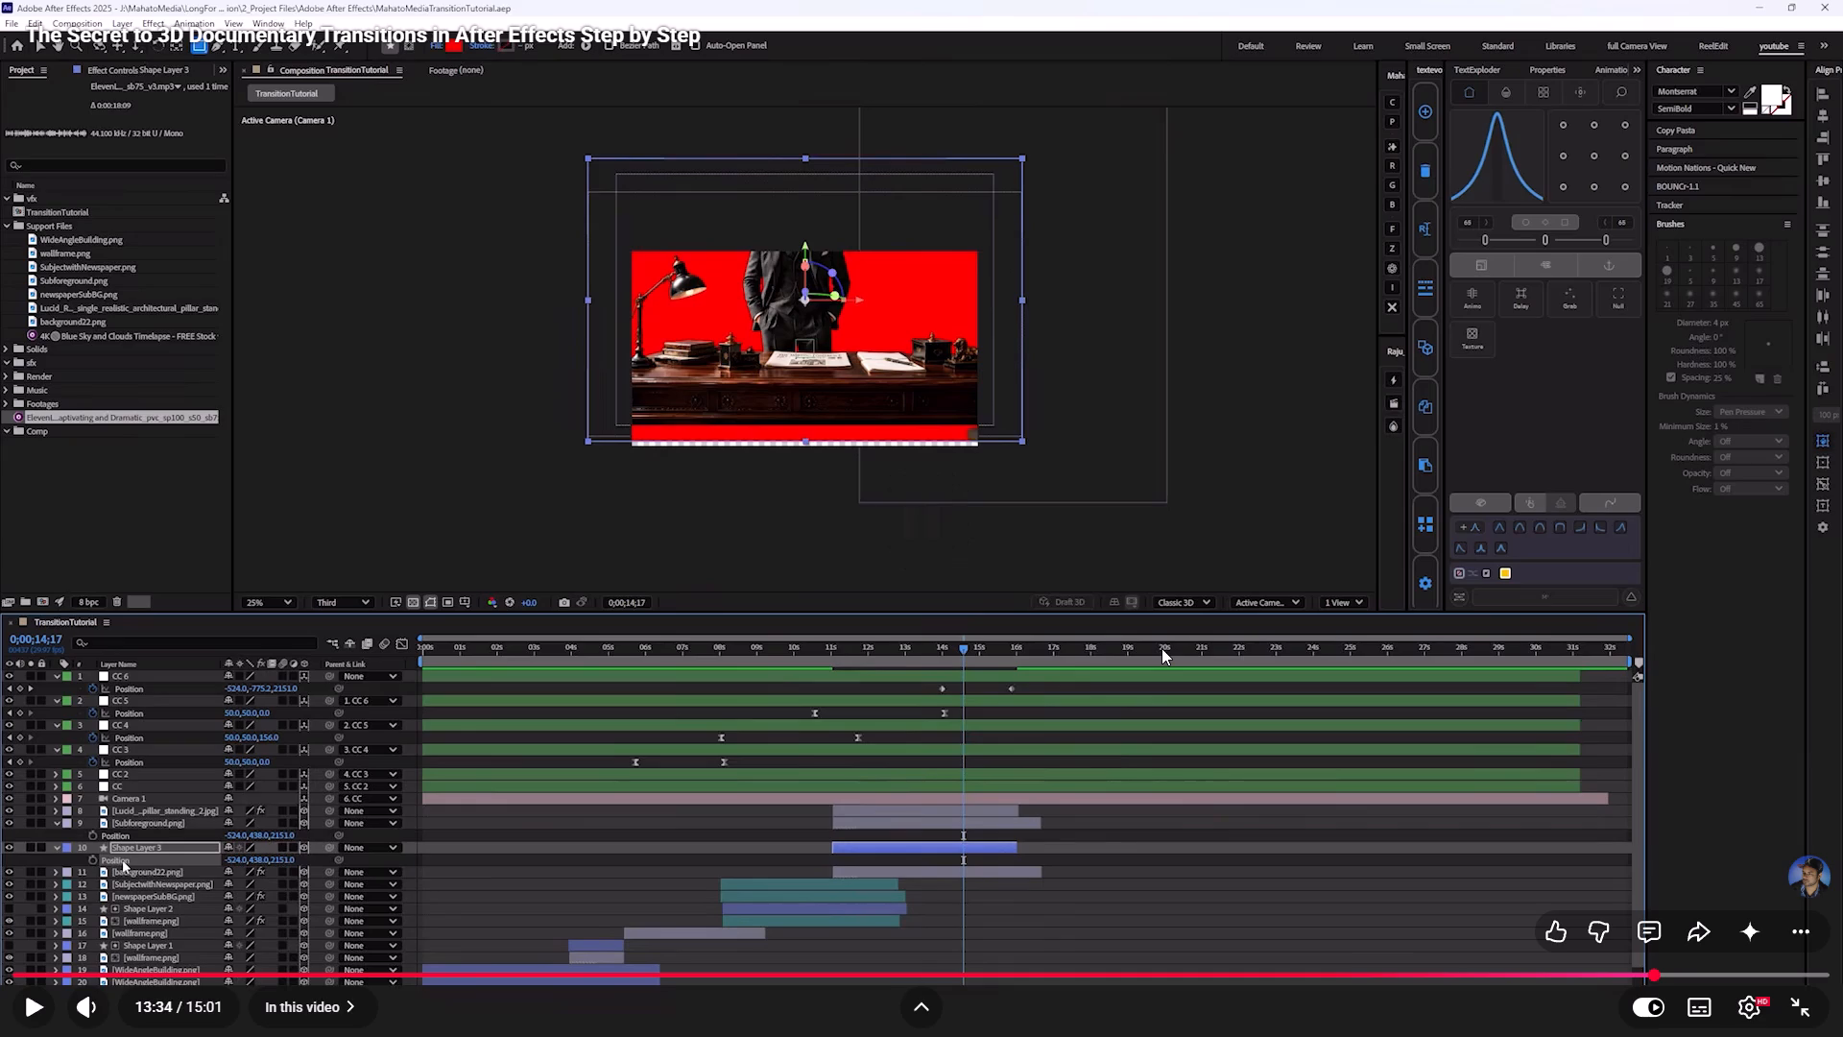
key(space)
key(space)
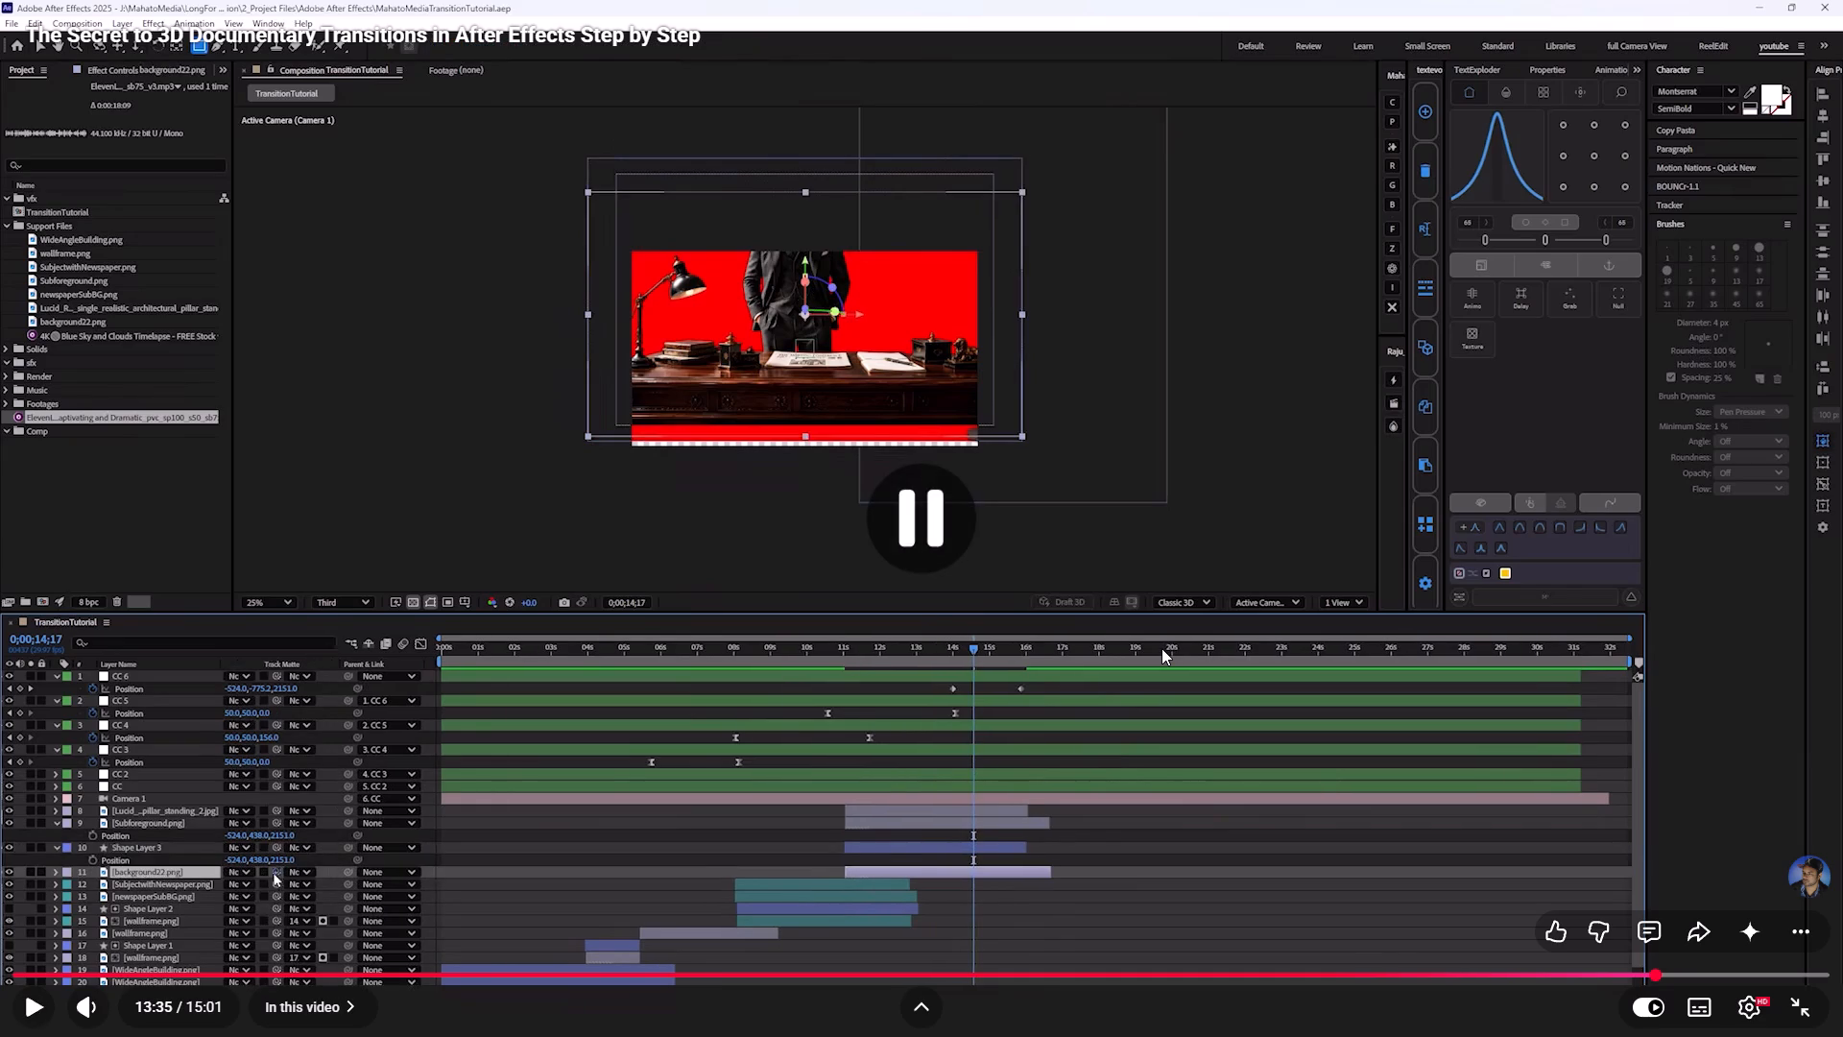
key(space)
key(space)
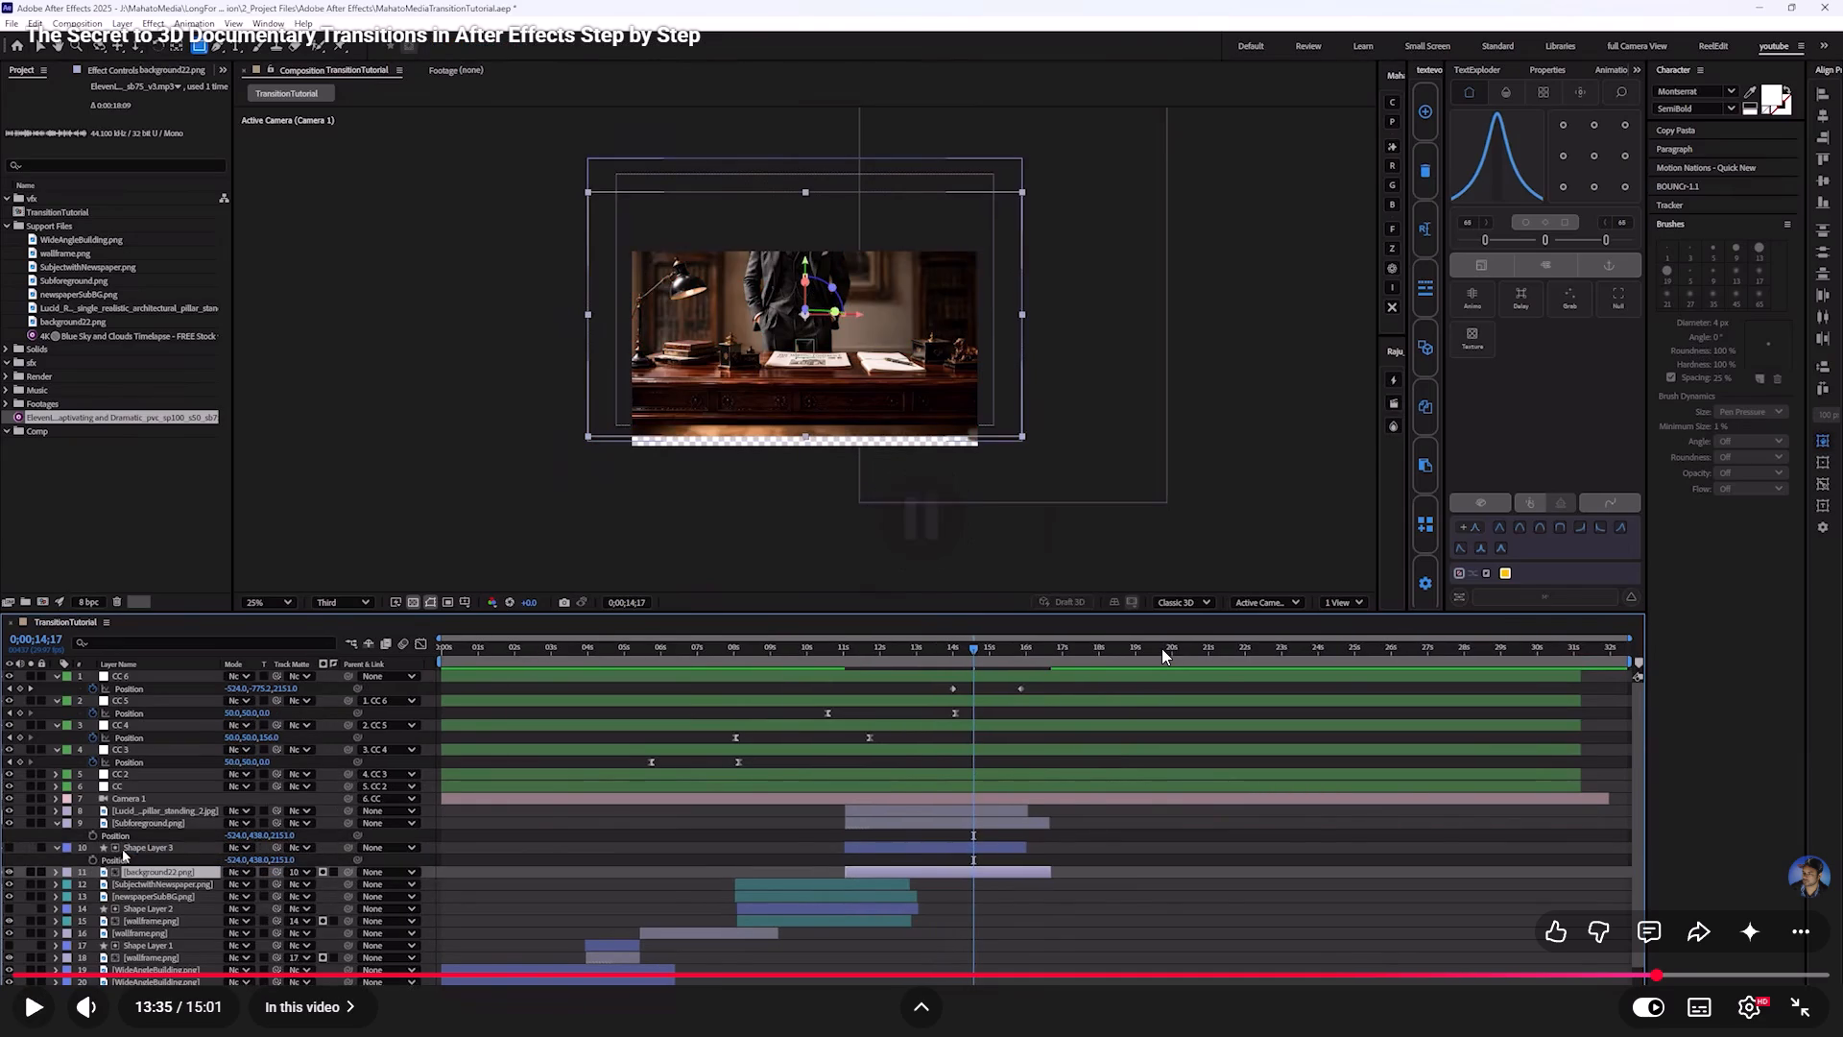
key(space)
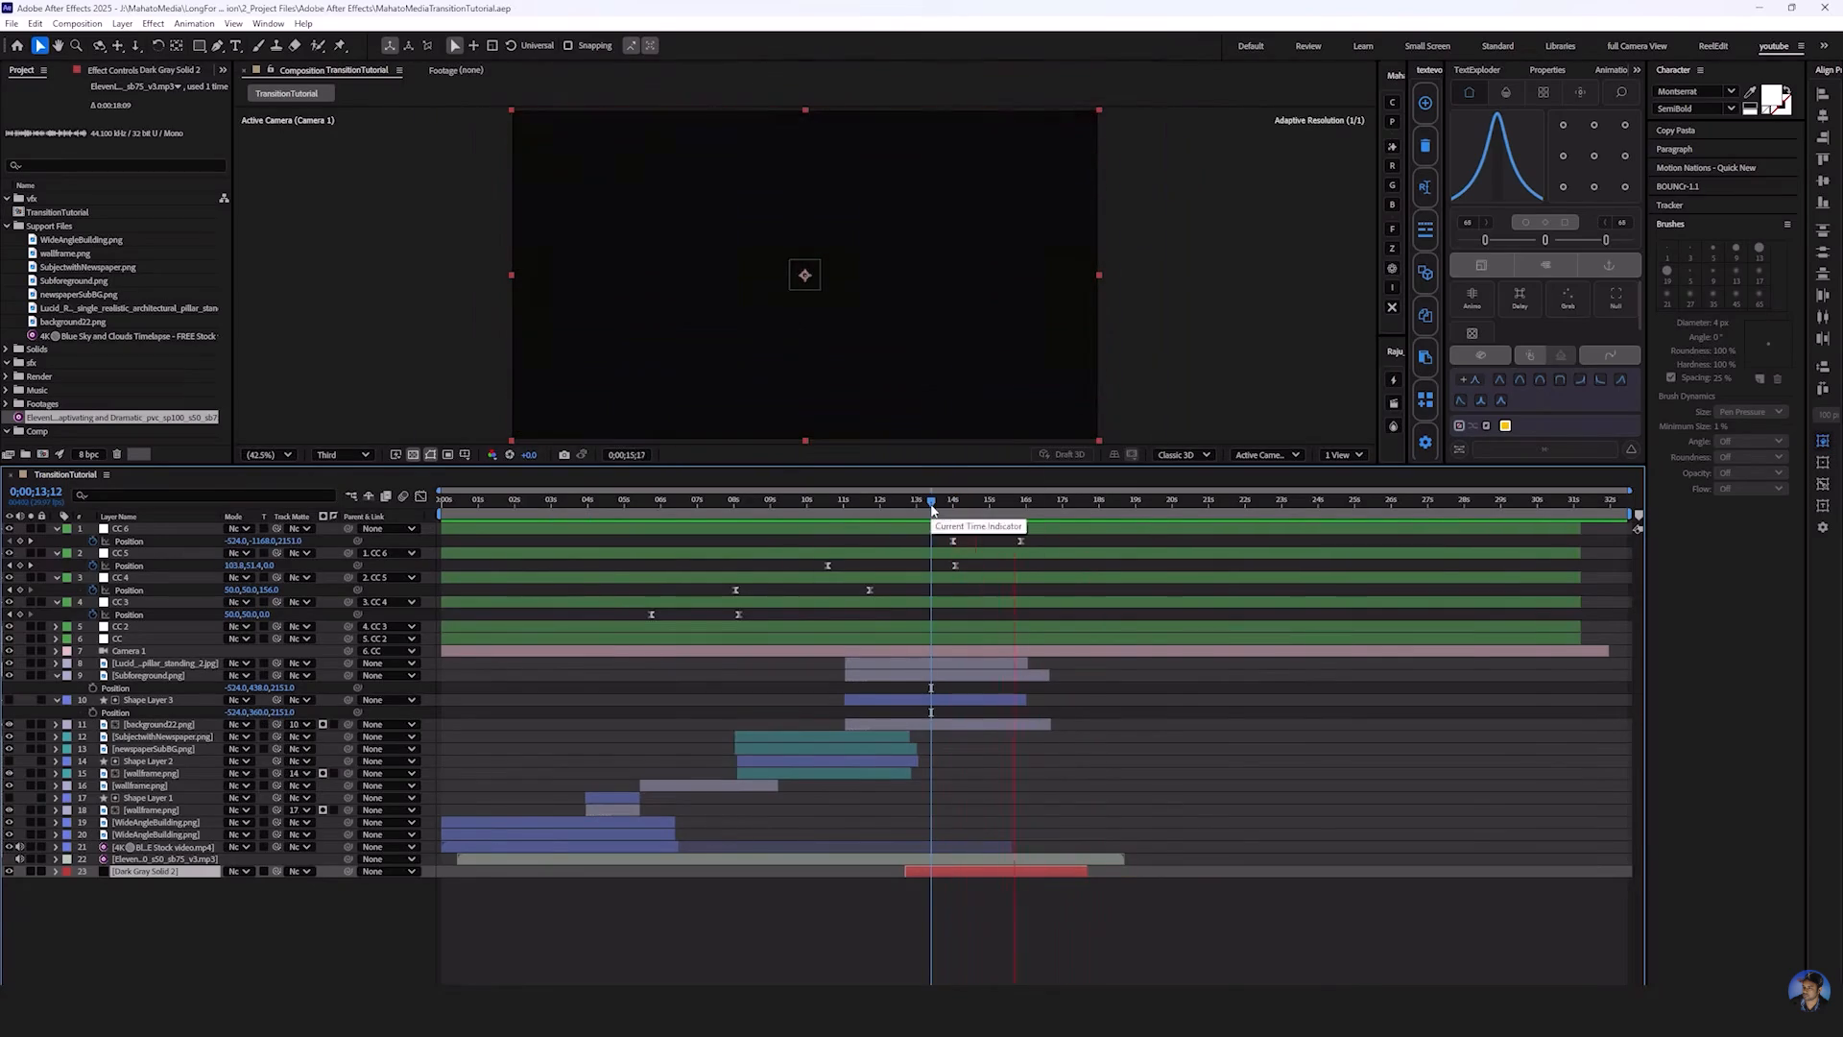
Leave full-screen playback, close the tutorial tab and switch back to the Rise of Lamborghini composition in After Effects.
double_click(1068, 518)
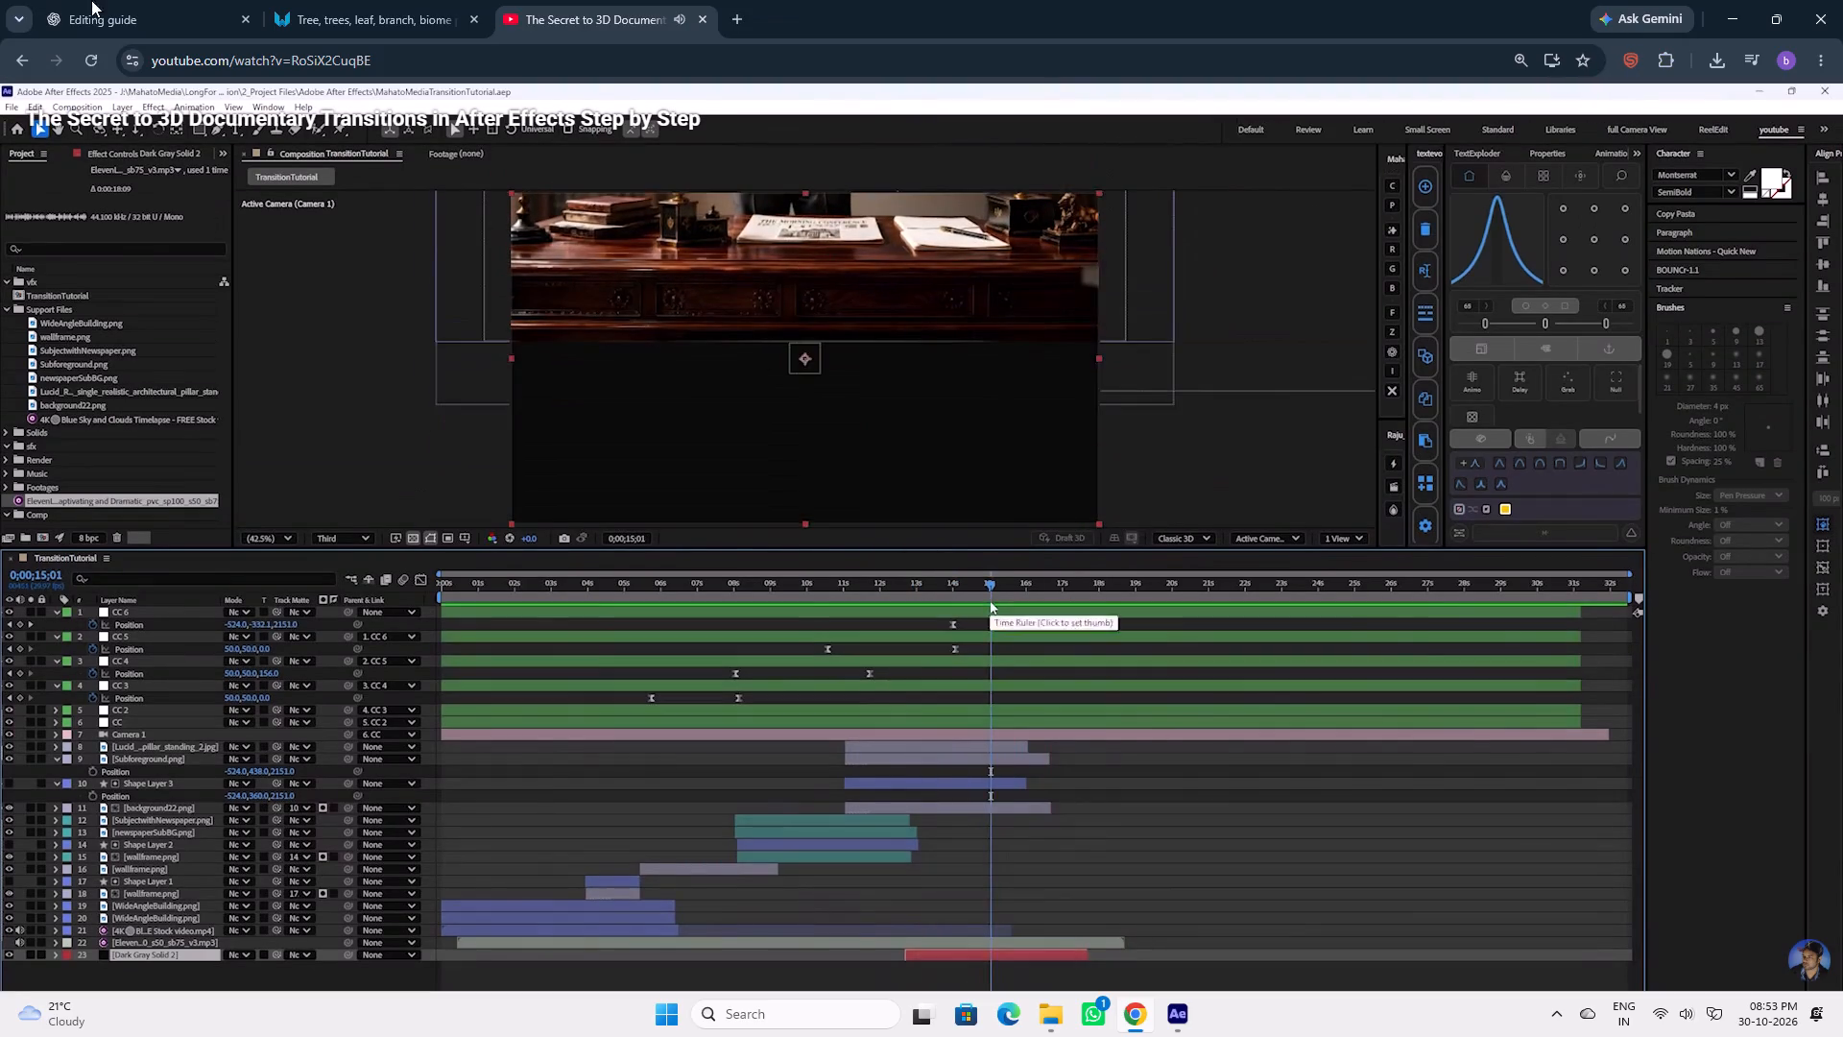
click(417, 0)
click(581, 0)
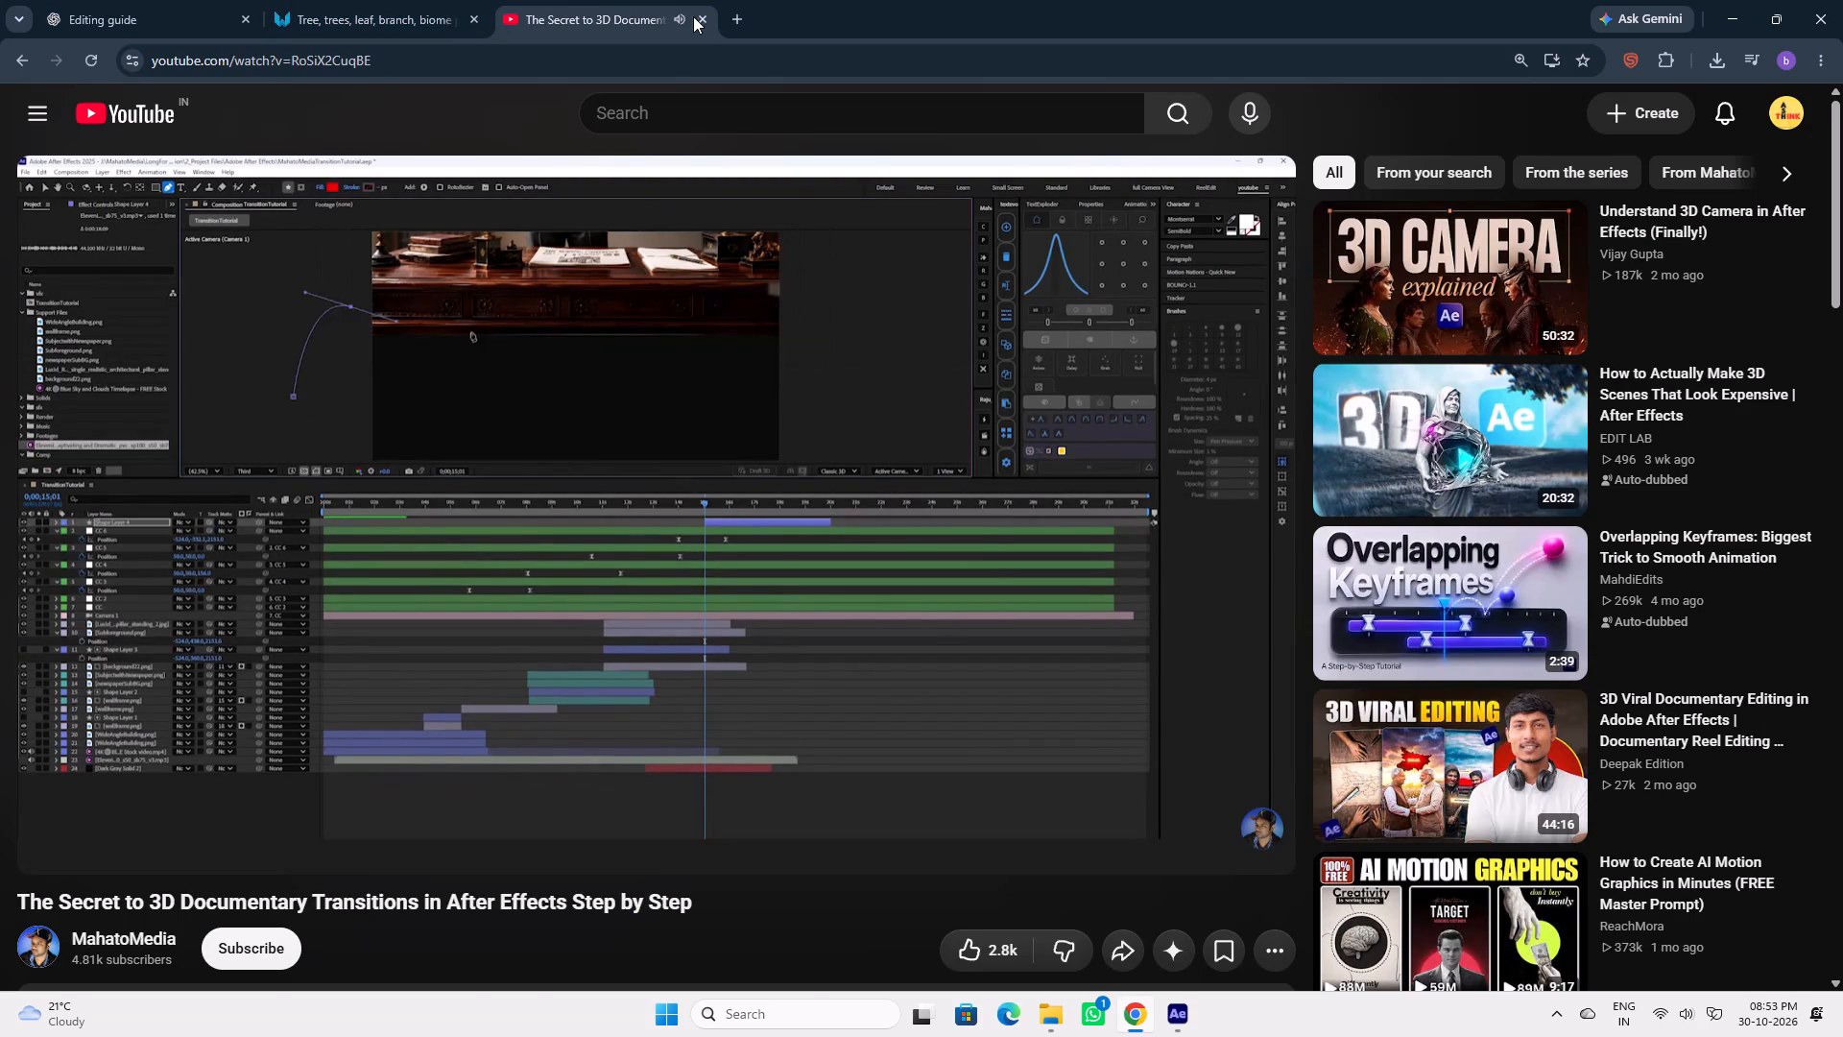
click(704, 20)
scroll(928, 715, down, 3)
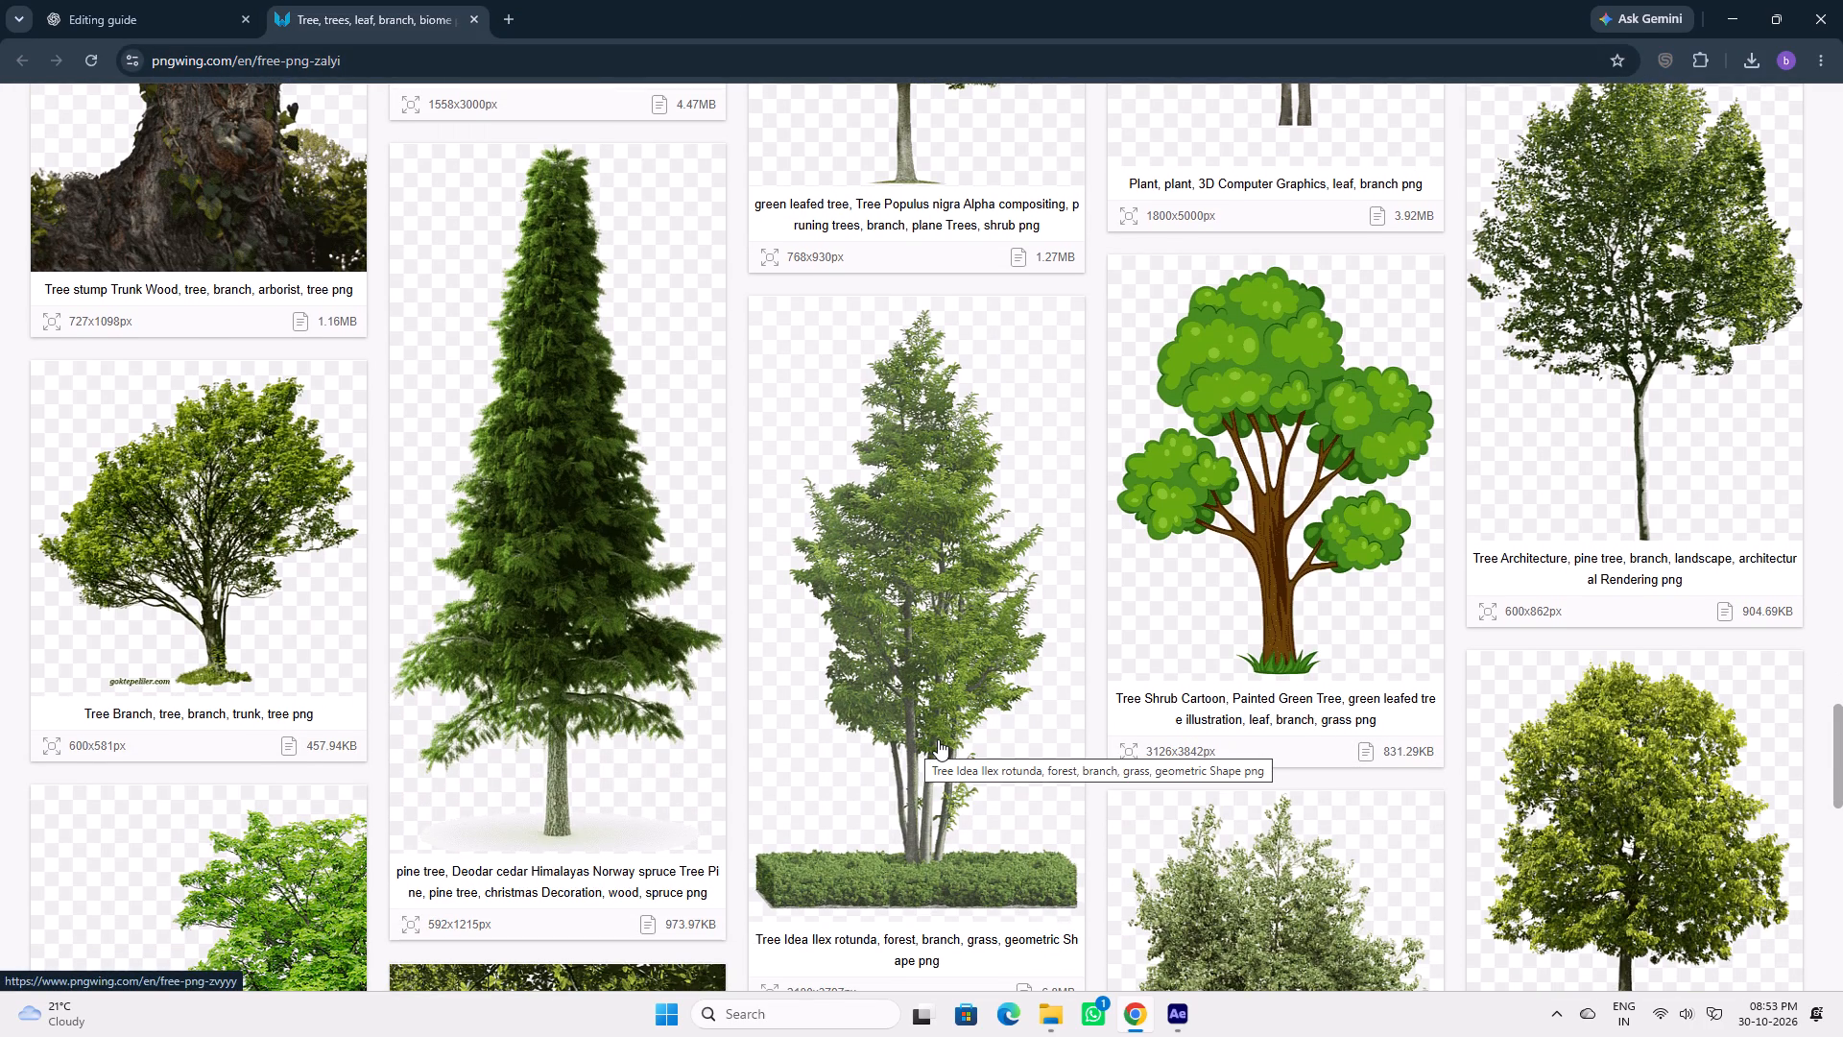
scroll(938, 739, down, 6)
click(1179, 1012)
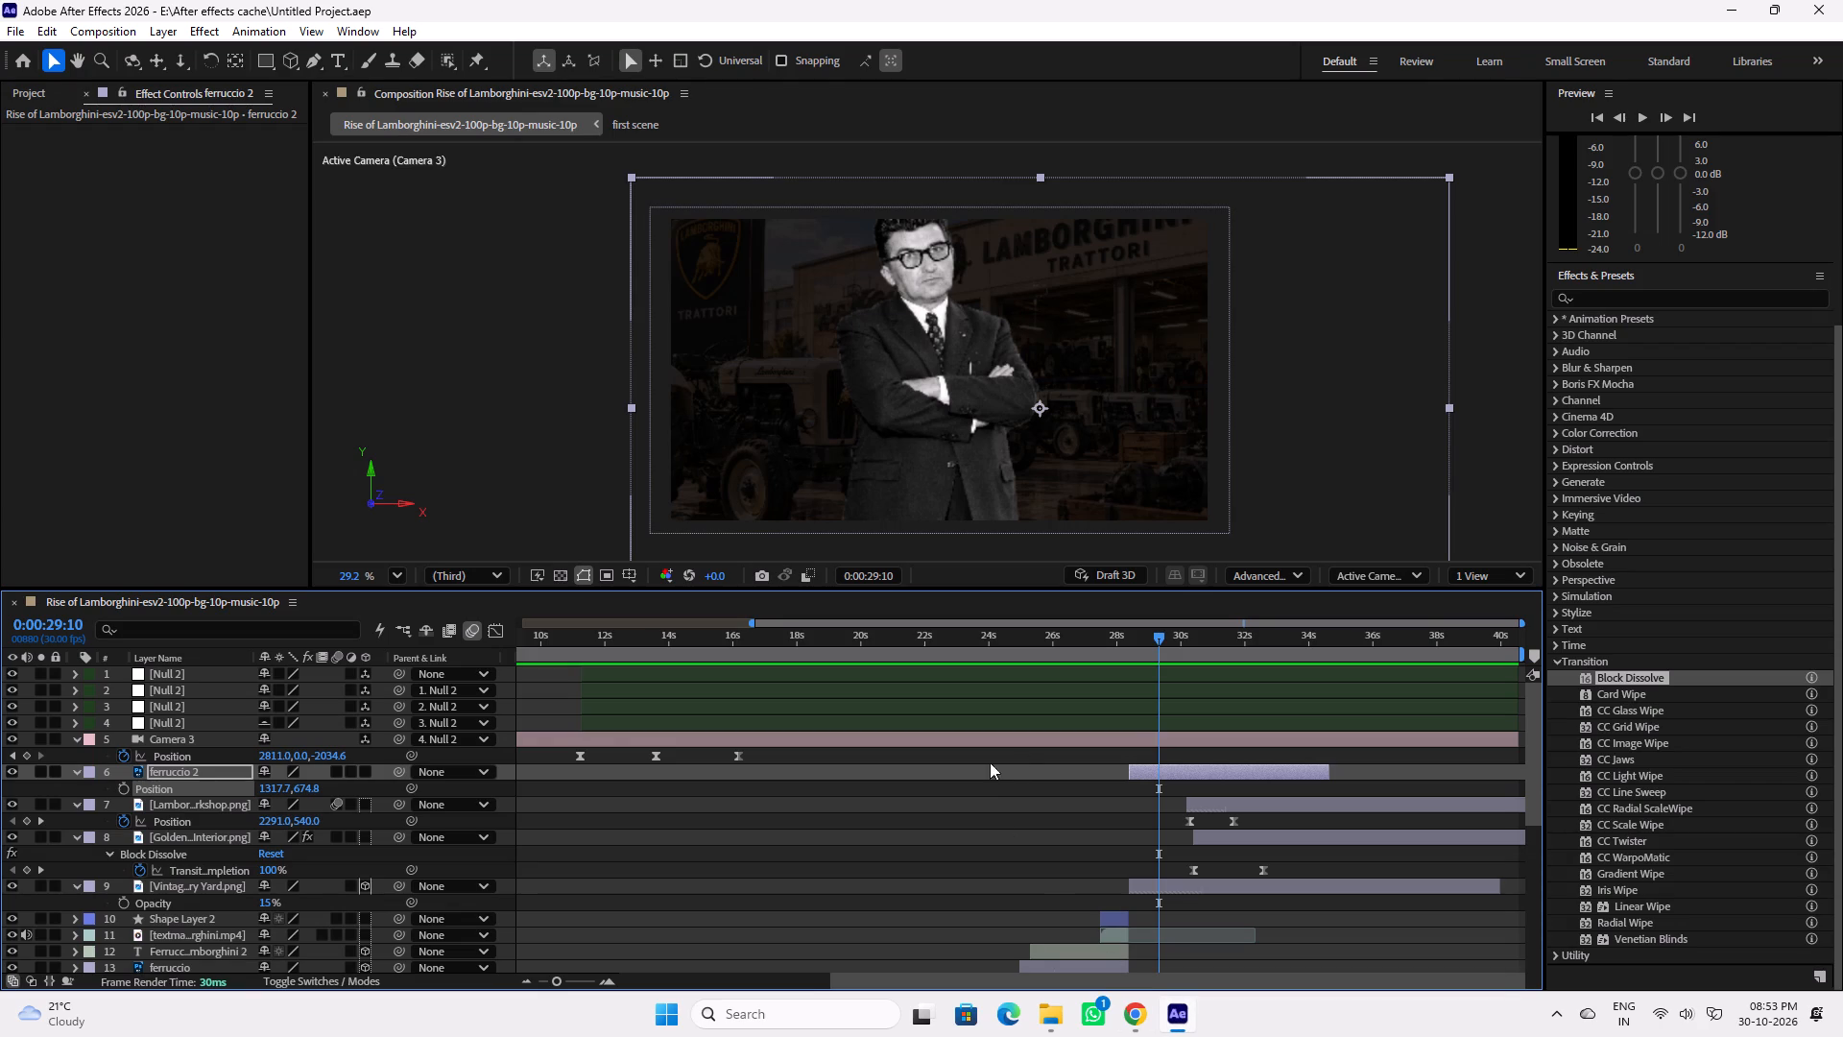
Scale the ferruccio 2 layer to 125.8% and move it to the frame's left side at about 755.5, 678.2, then preview from 0:00:27:10.
click(1148, 629)
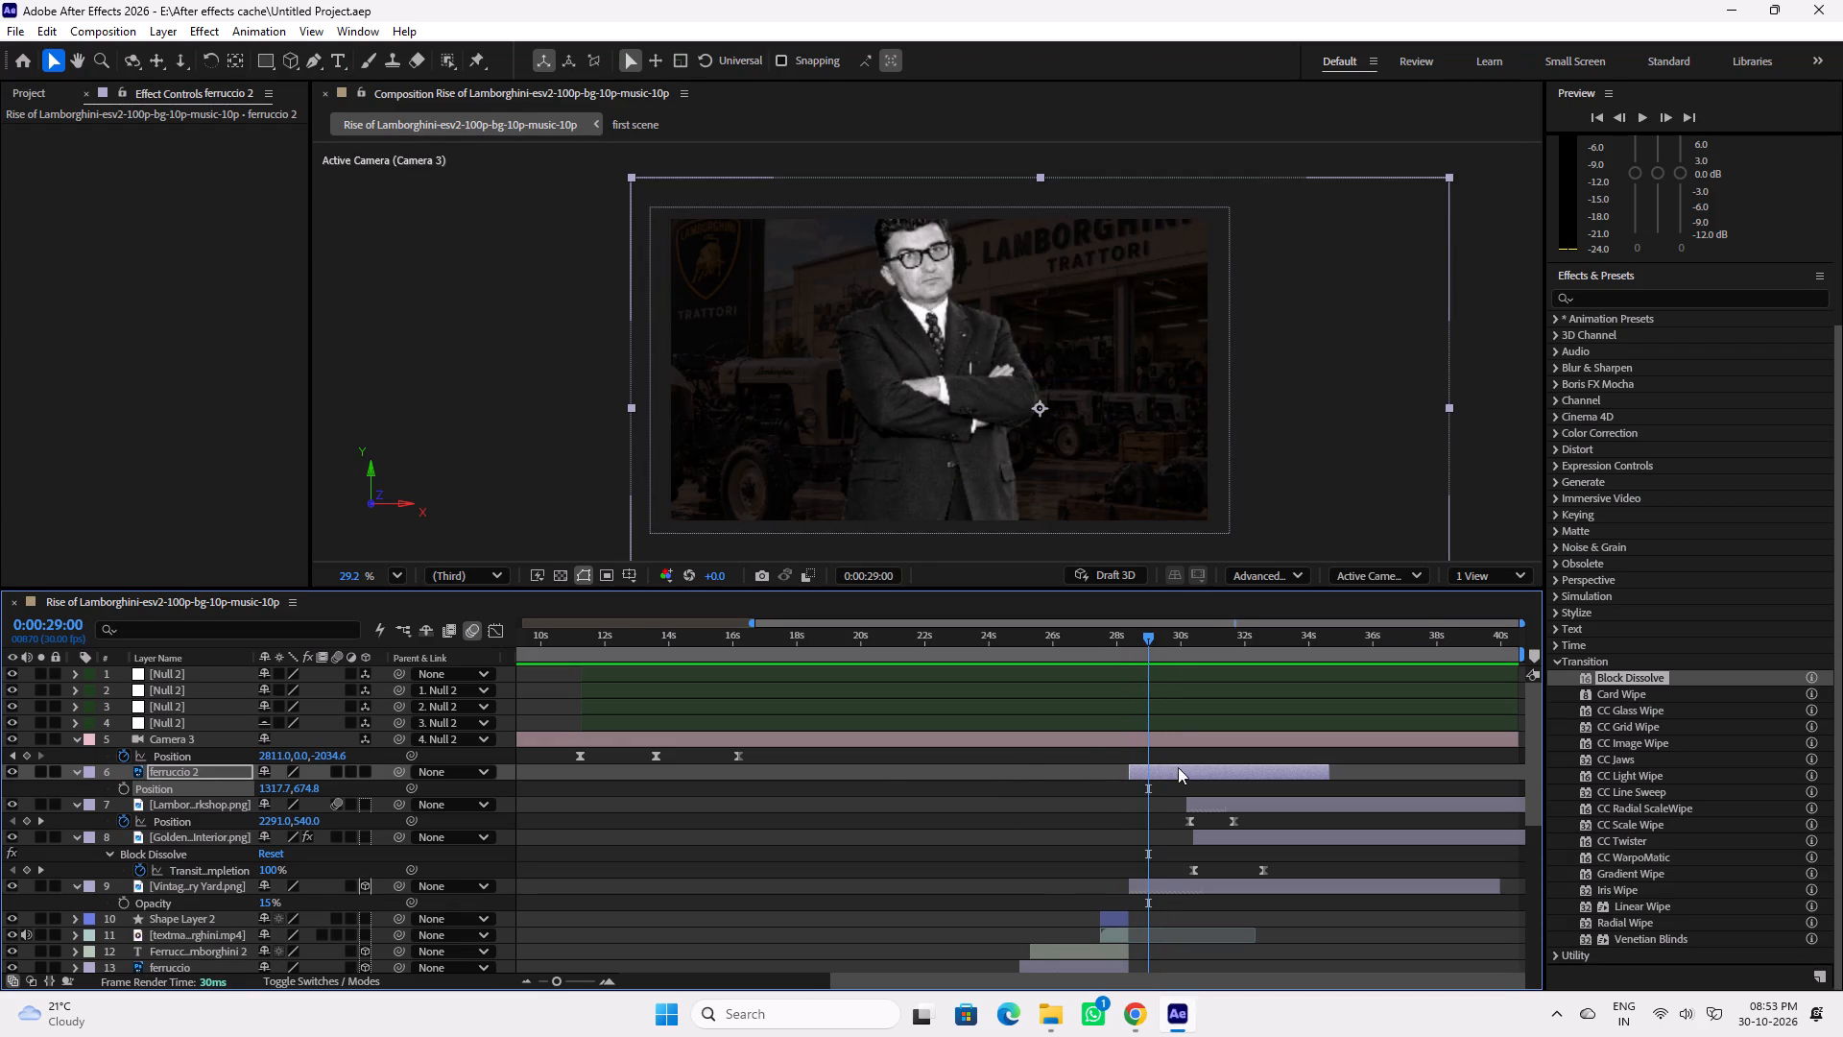
click(192, 769)
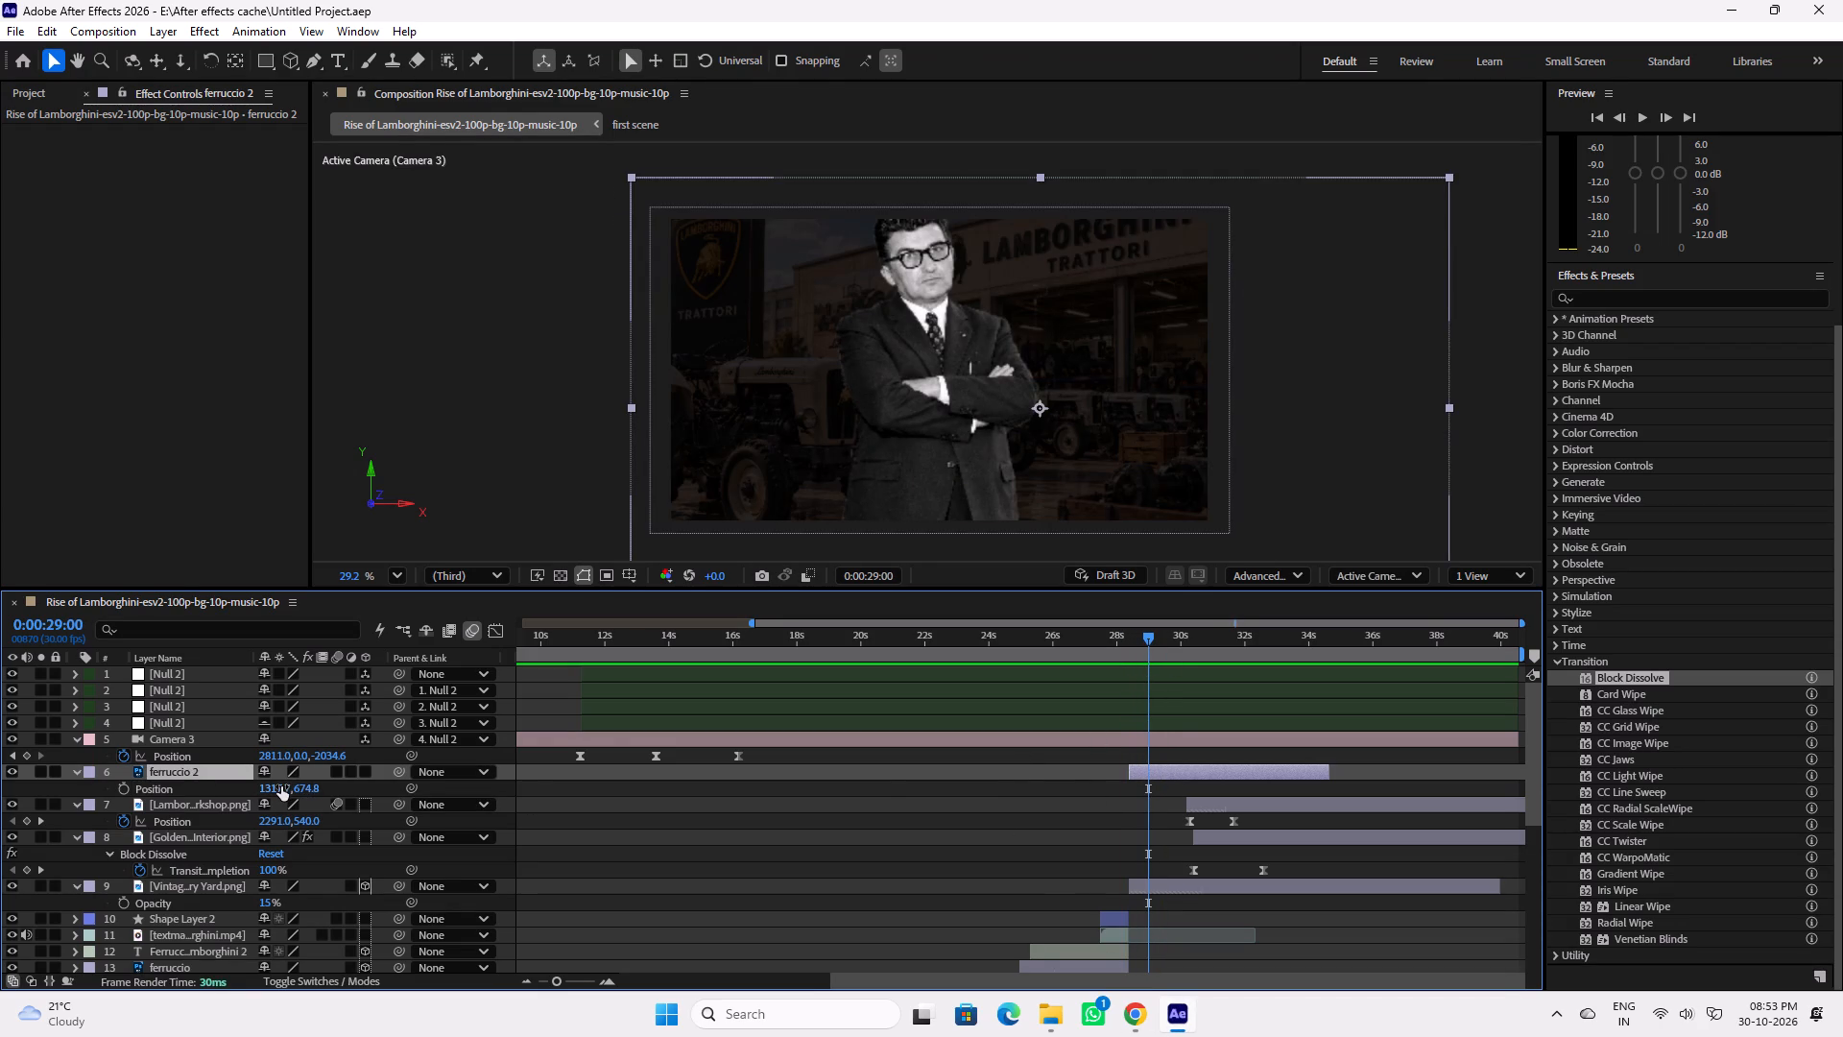
key(s)
drag(324, 788, 319, 788)
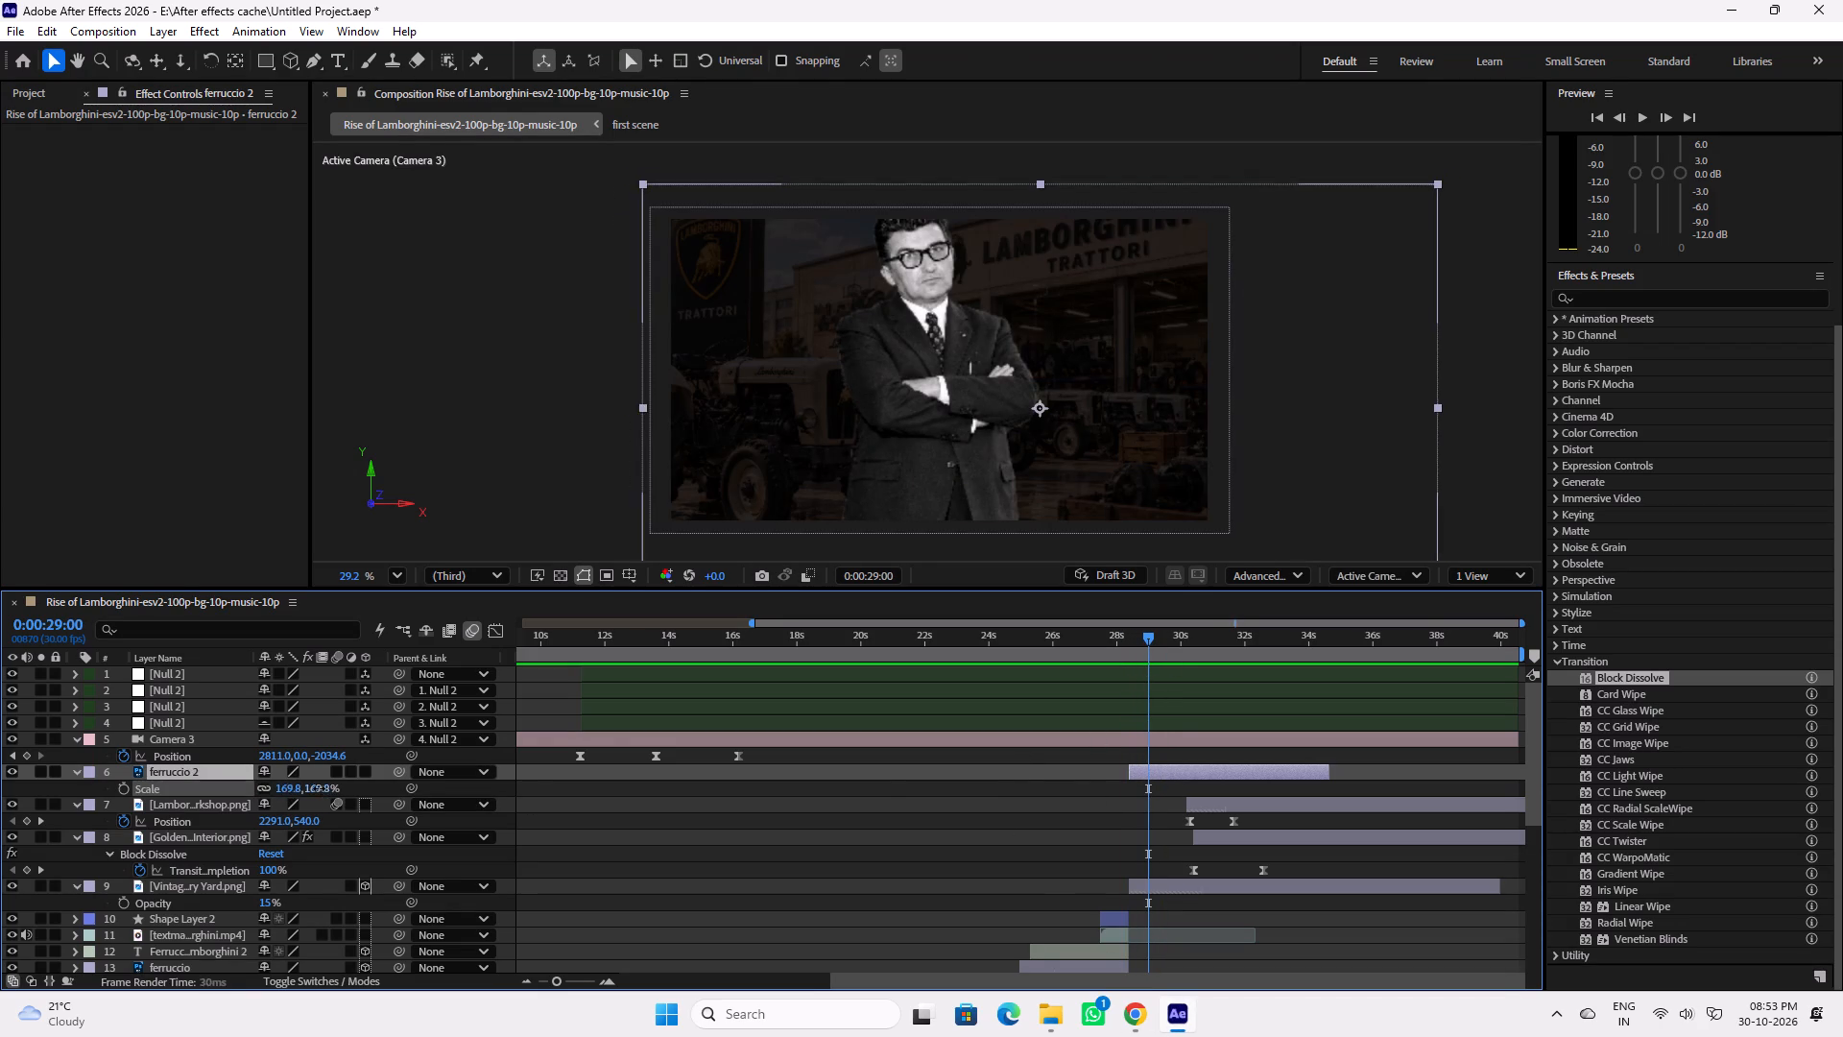
drag(319, 788, 283, 794)
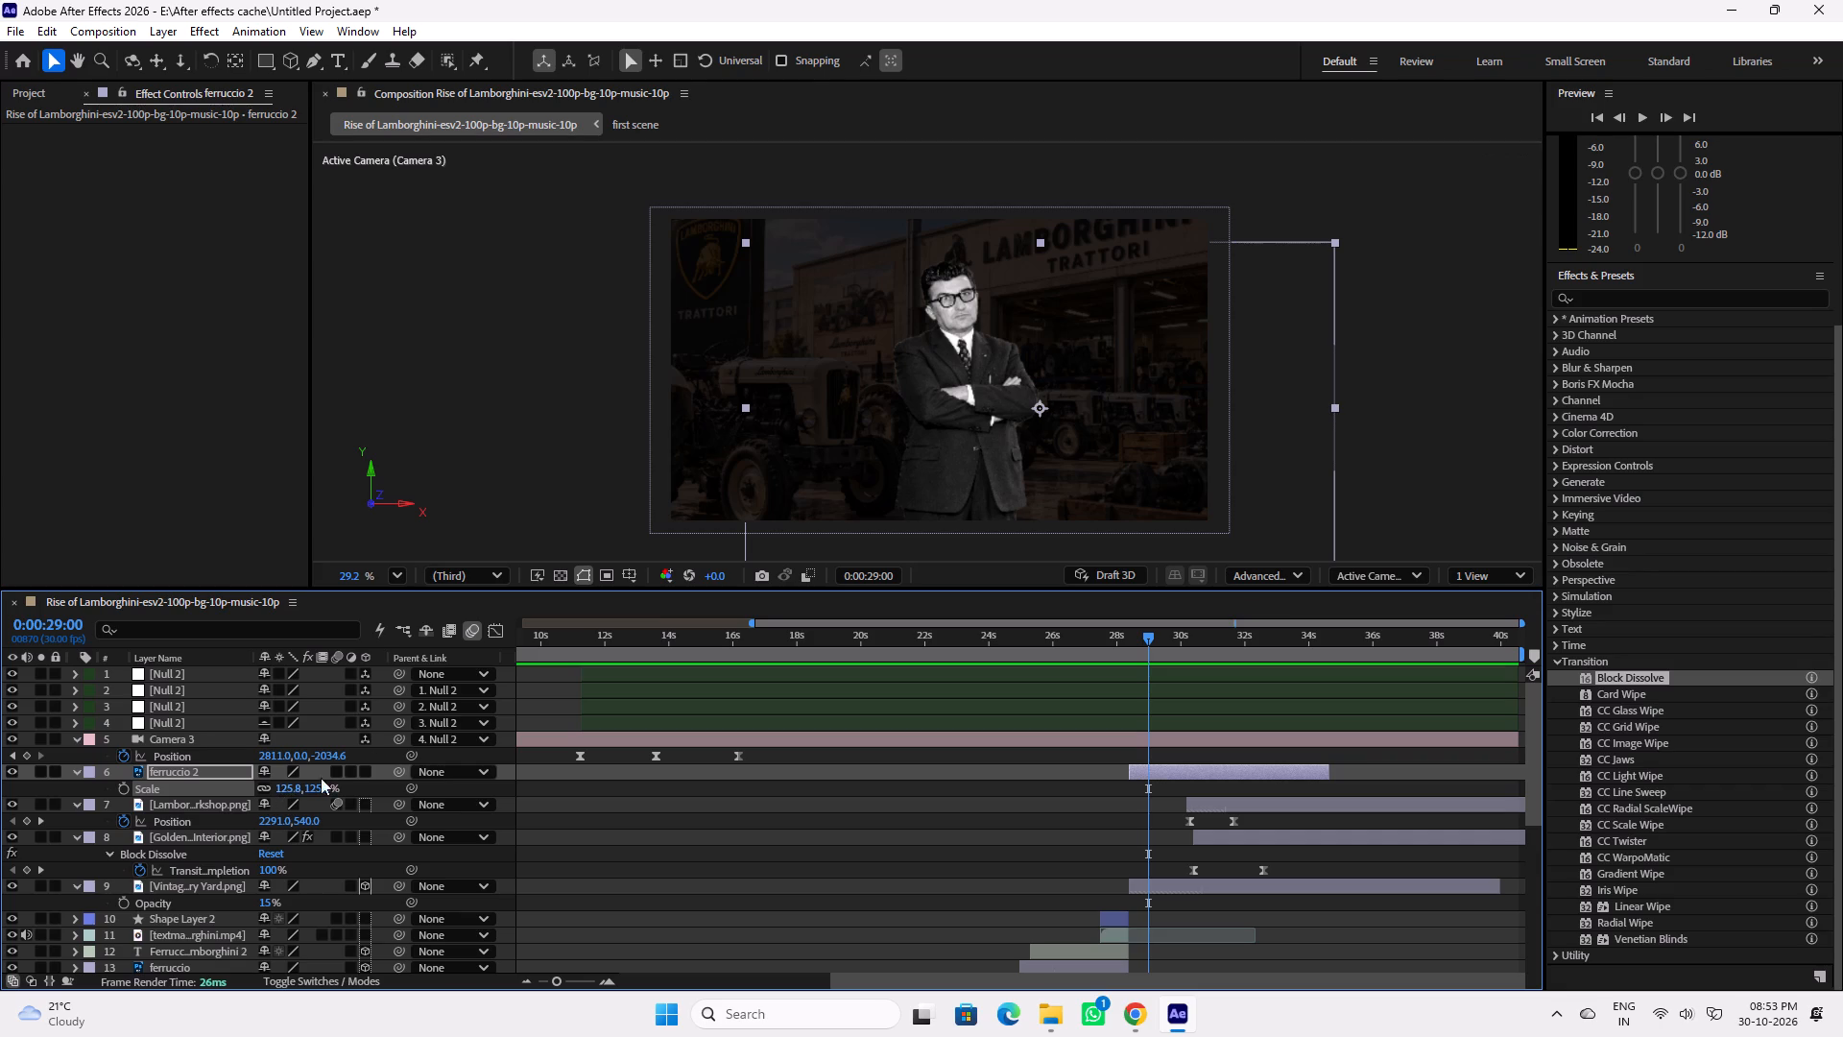
drag(1011, 413, 842, 414)
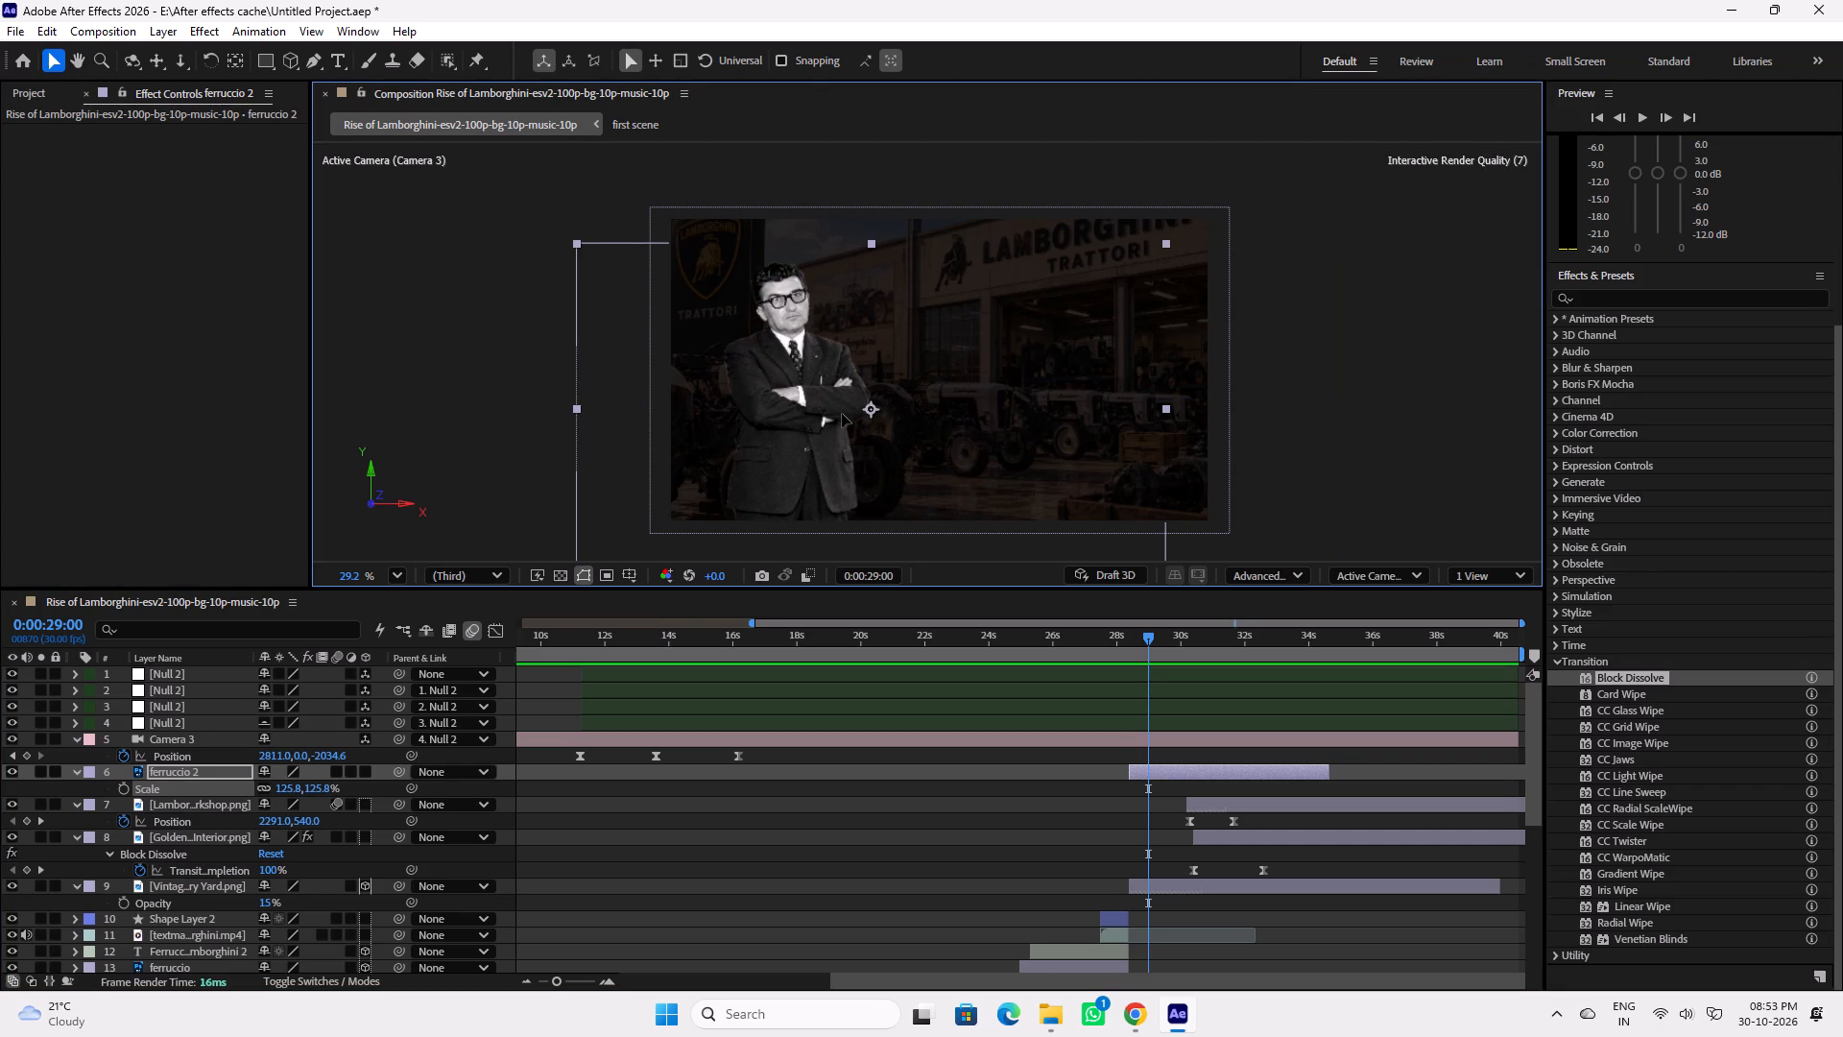
drag(842, 414, 853, 414)
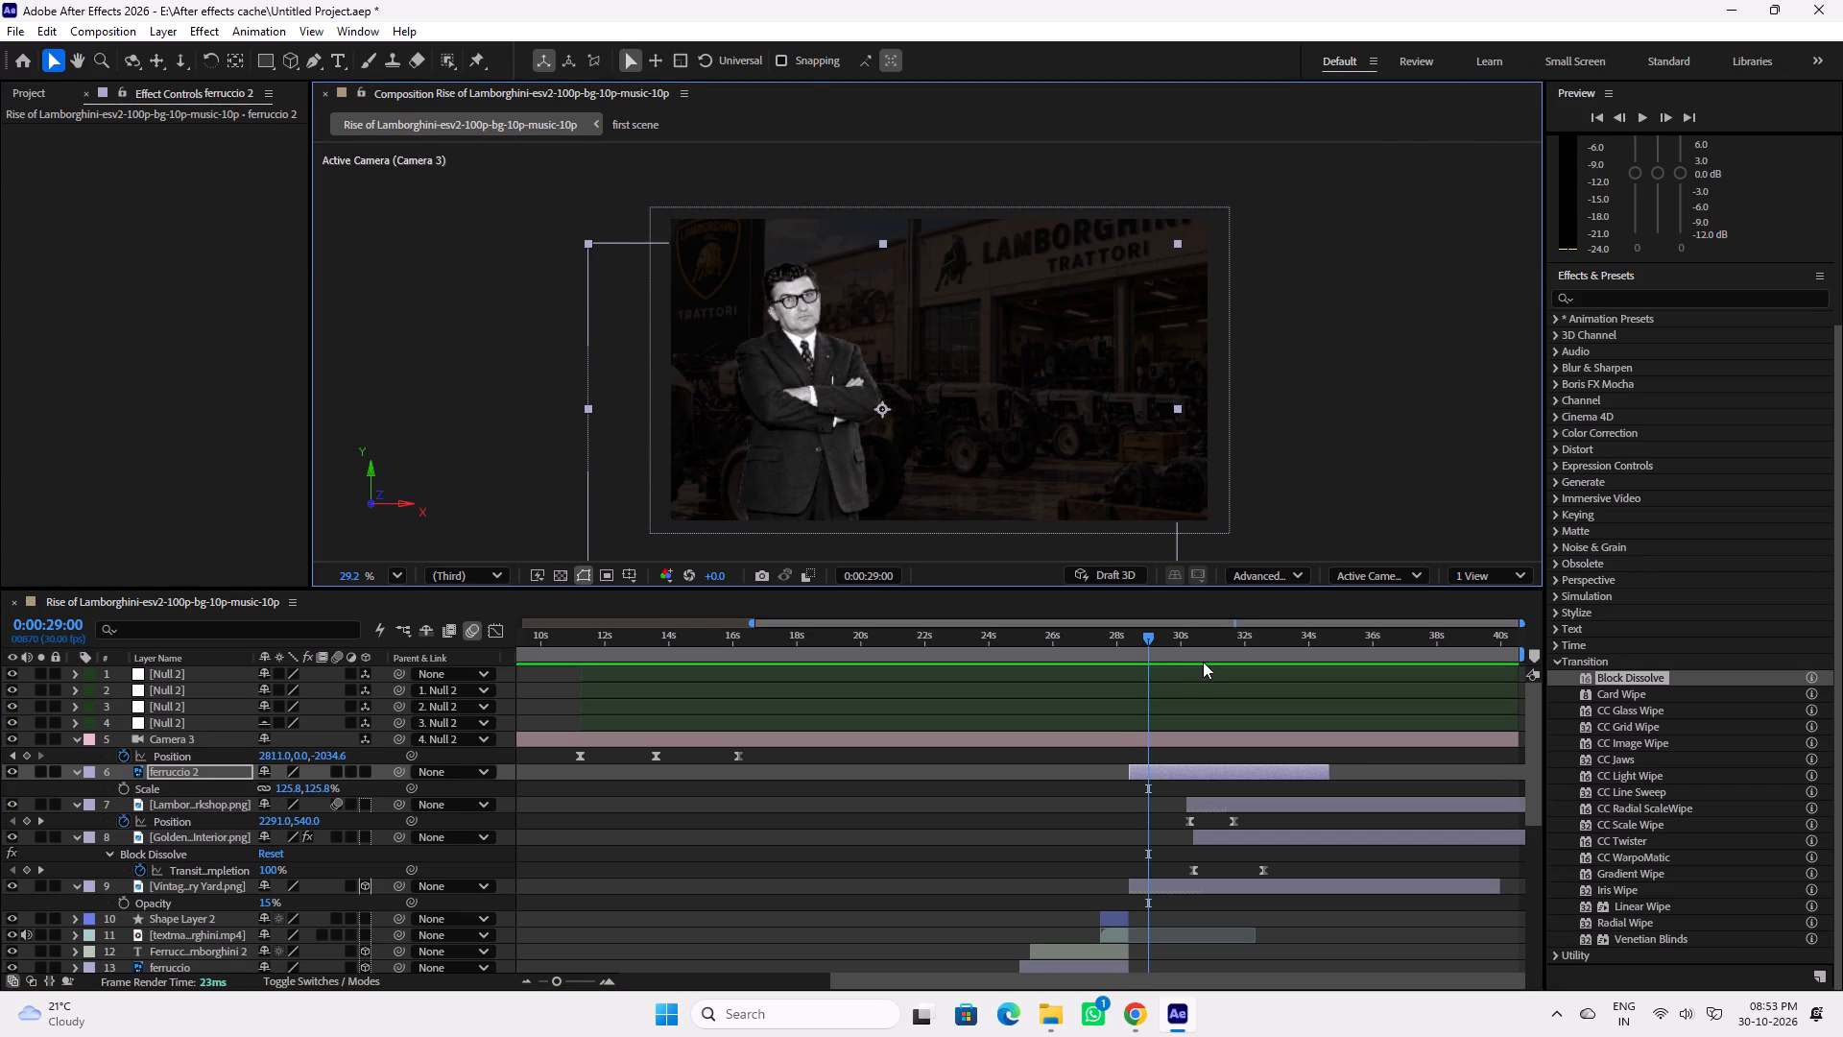
drag(1146, 642, 1093, 639)
key(space)
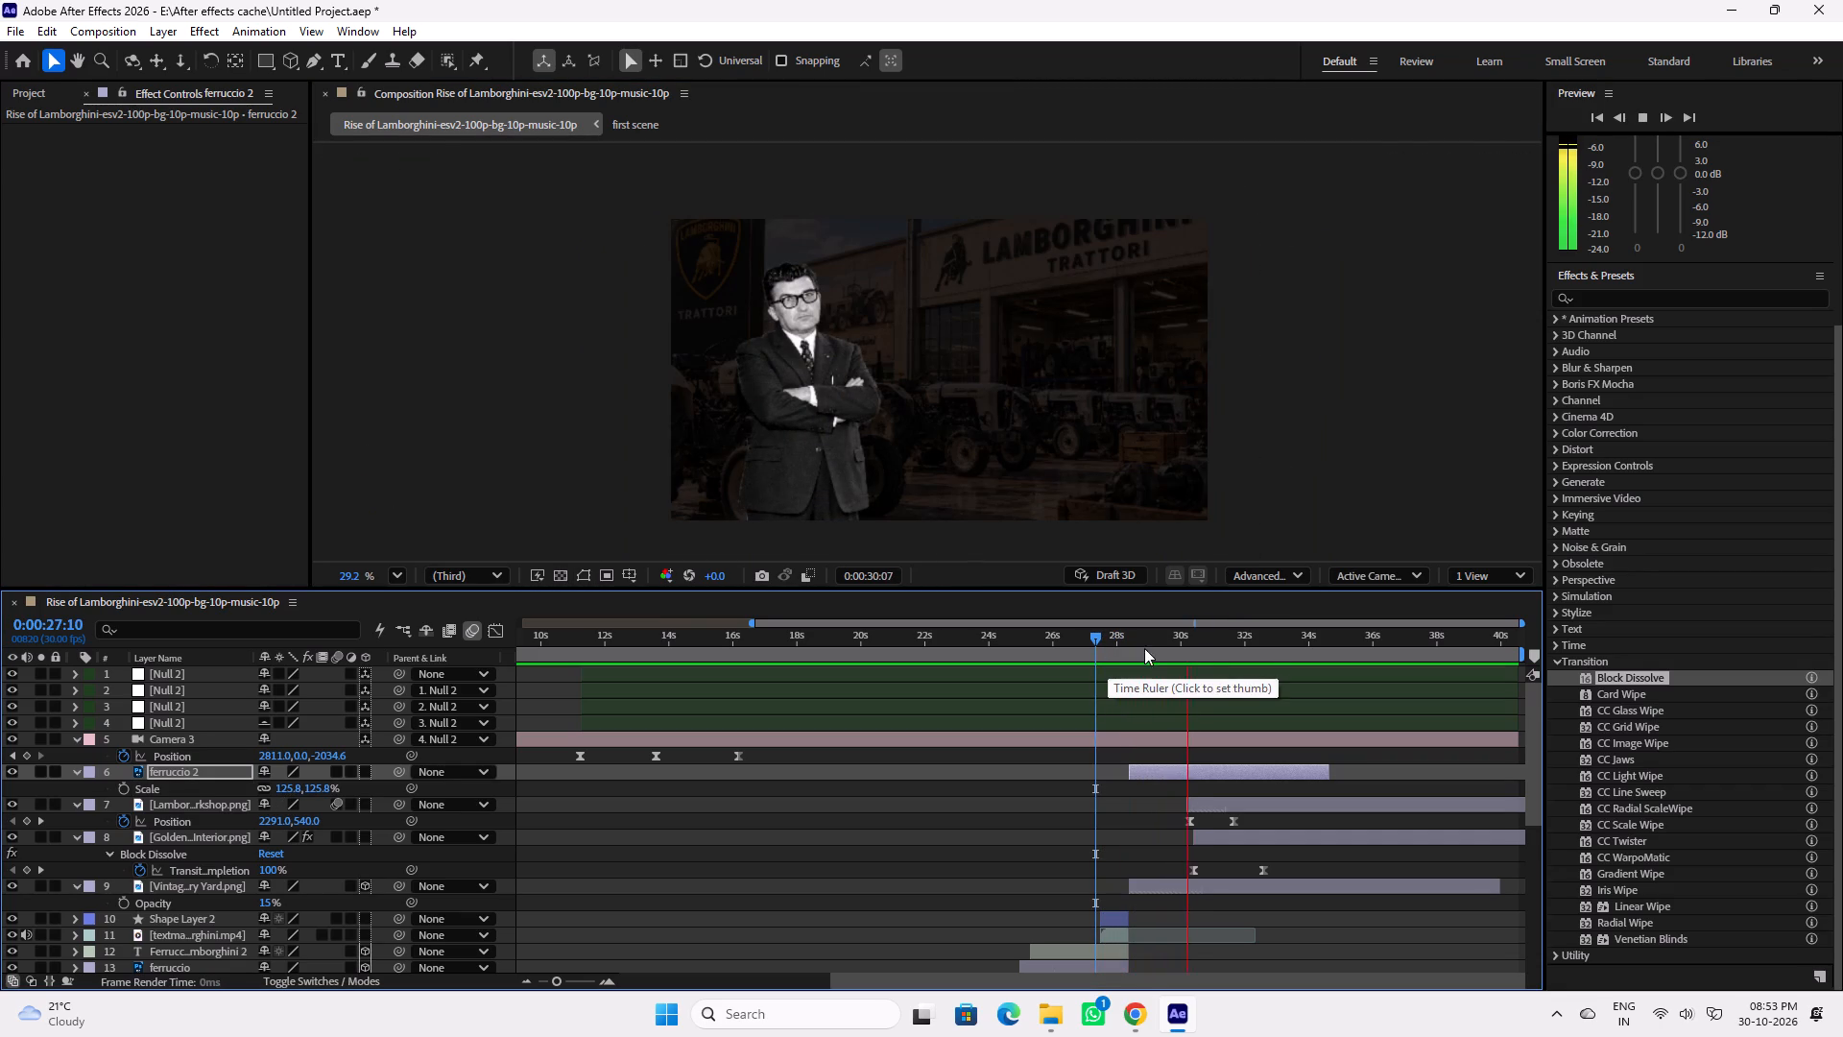
key(space)
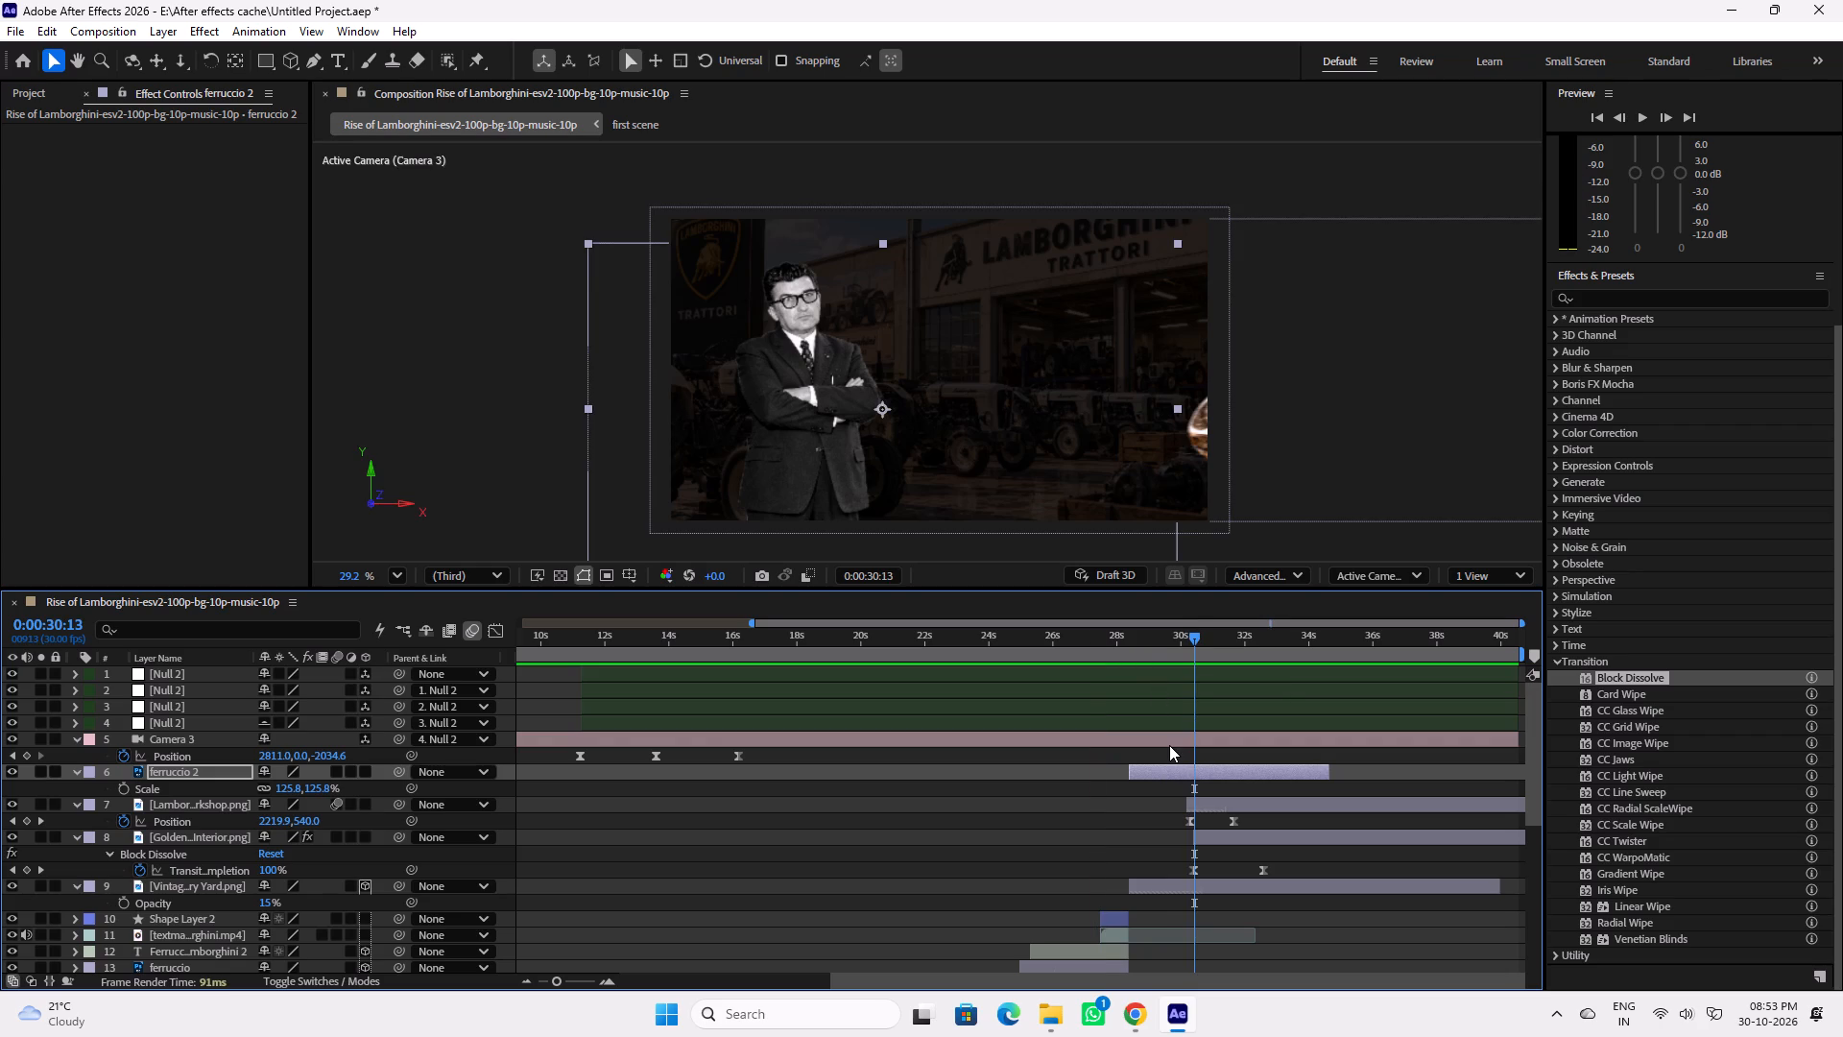
Enable motion blur on ferruccio 2 and add a Position keyframe at 755.5, 678.2, placed at about 29.5 seconds.
key(p)
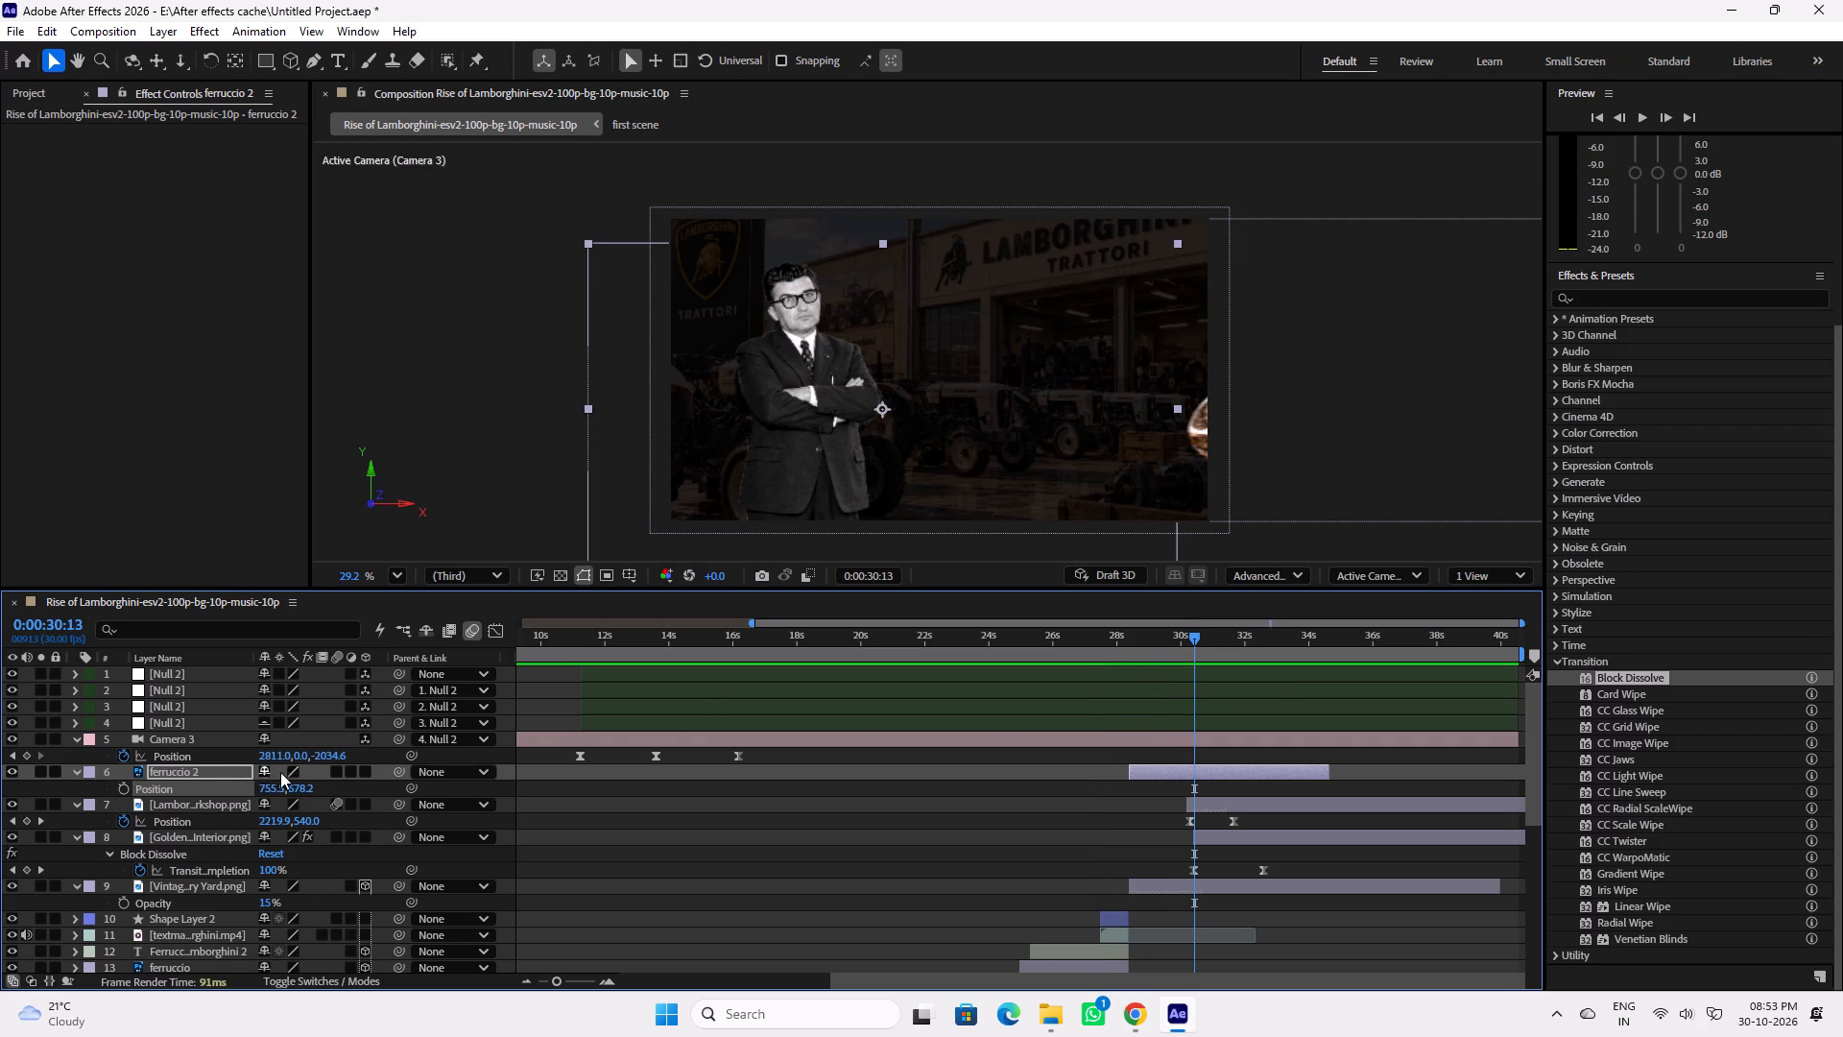
click(339, 770)
click(123, 785)
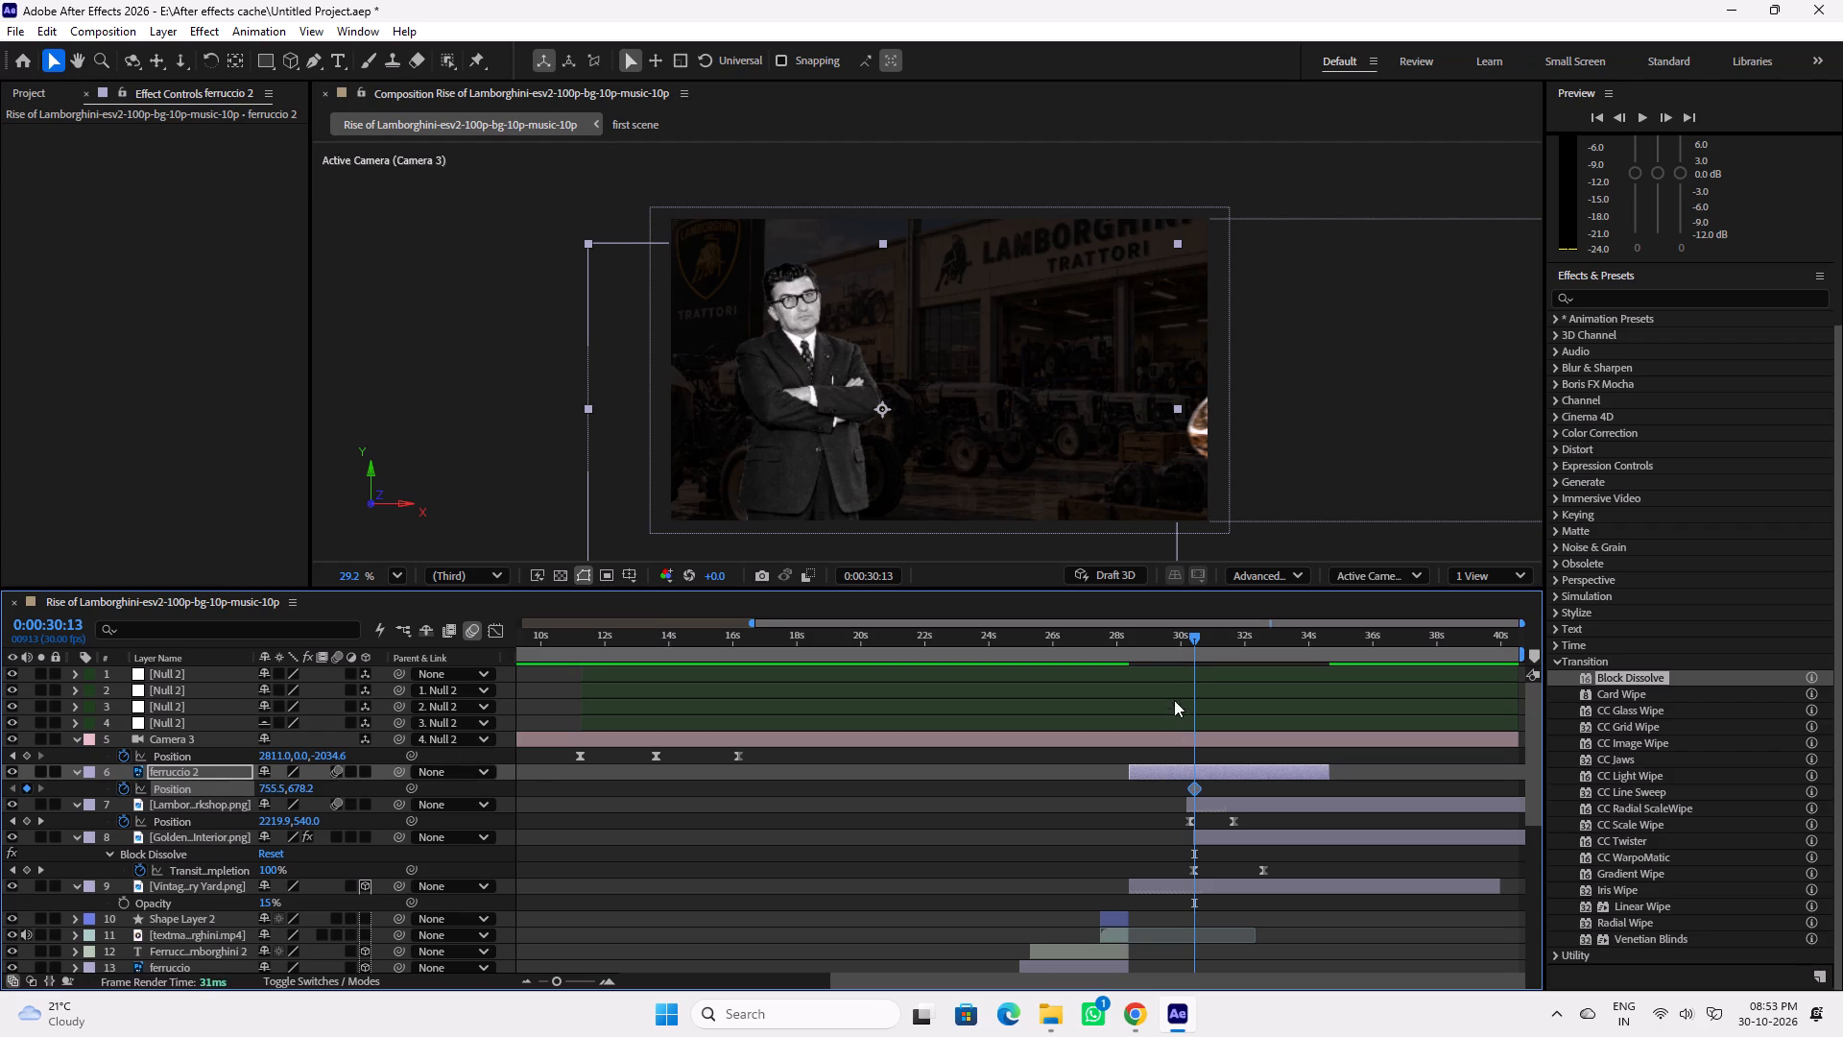
drag(1193, 790, 1166, 790)
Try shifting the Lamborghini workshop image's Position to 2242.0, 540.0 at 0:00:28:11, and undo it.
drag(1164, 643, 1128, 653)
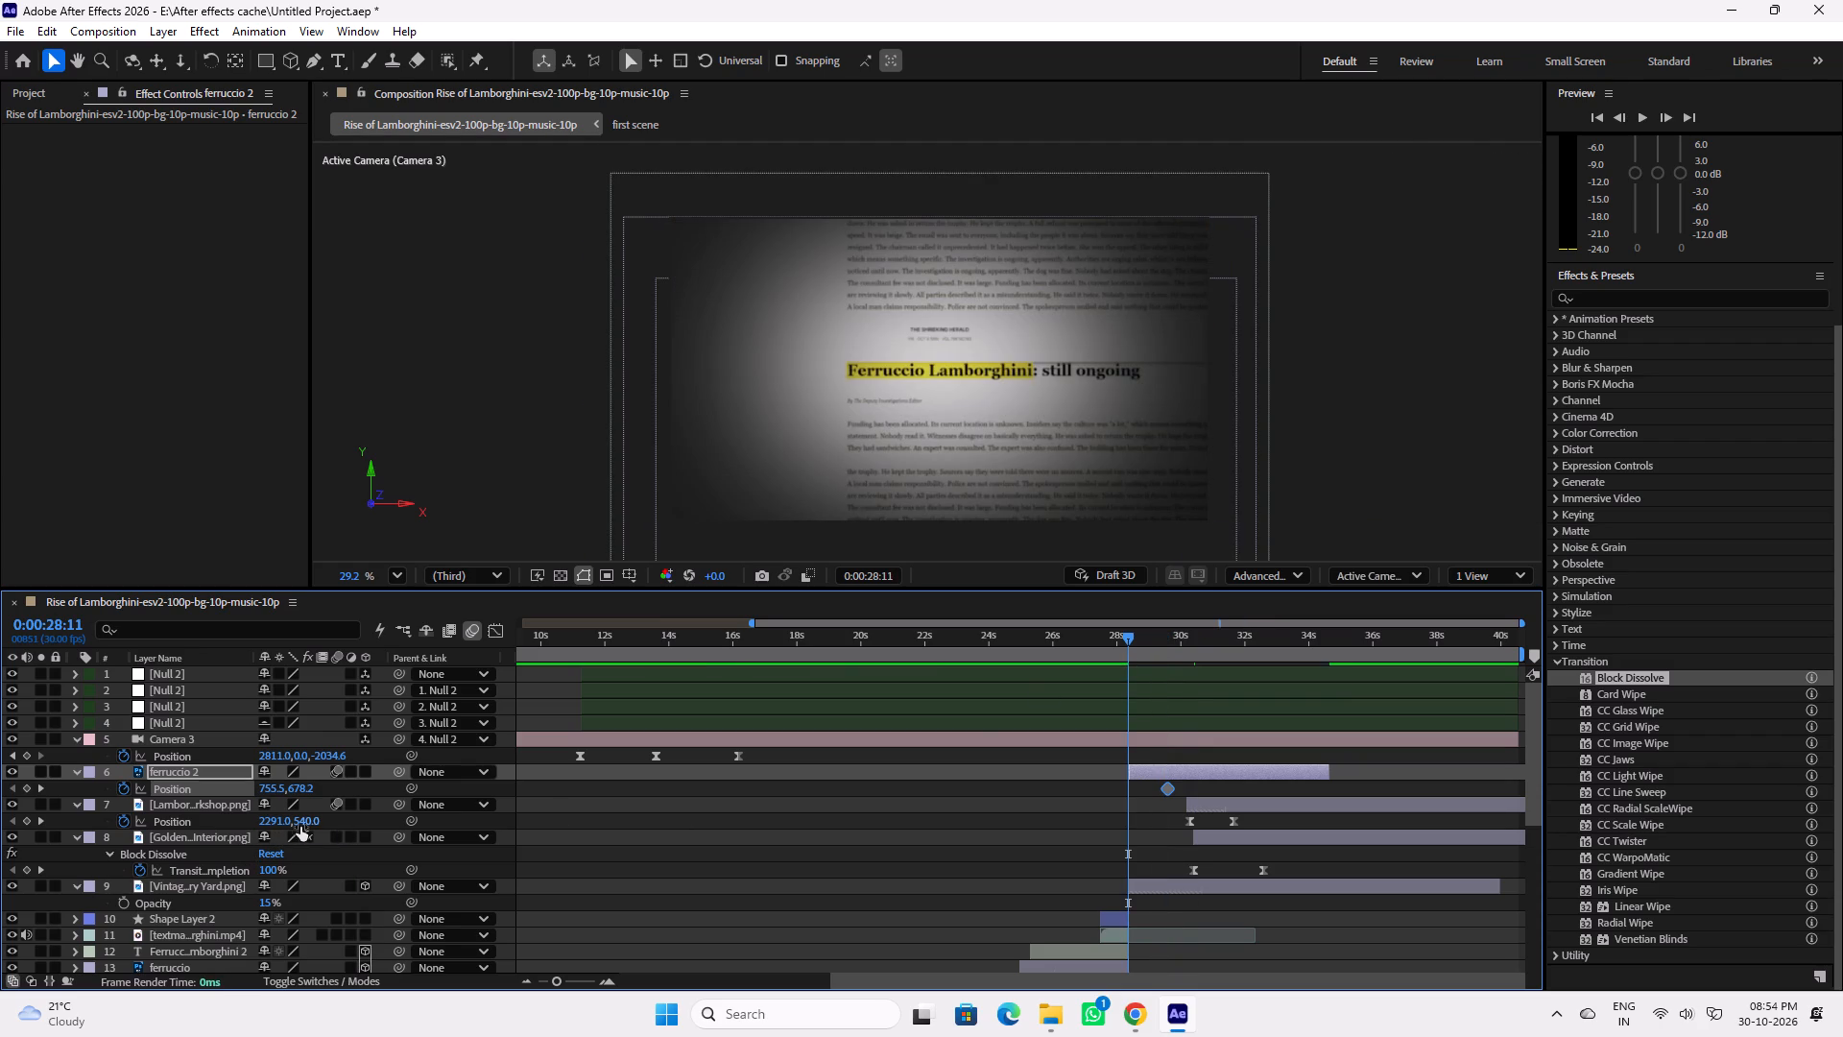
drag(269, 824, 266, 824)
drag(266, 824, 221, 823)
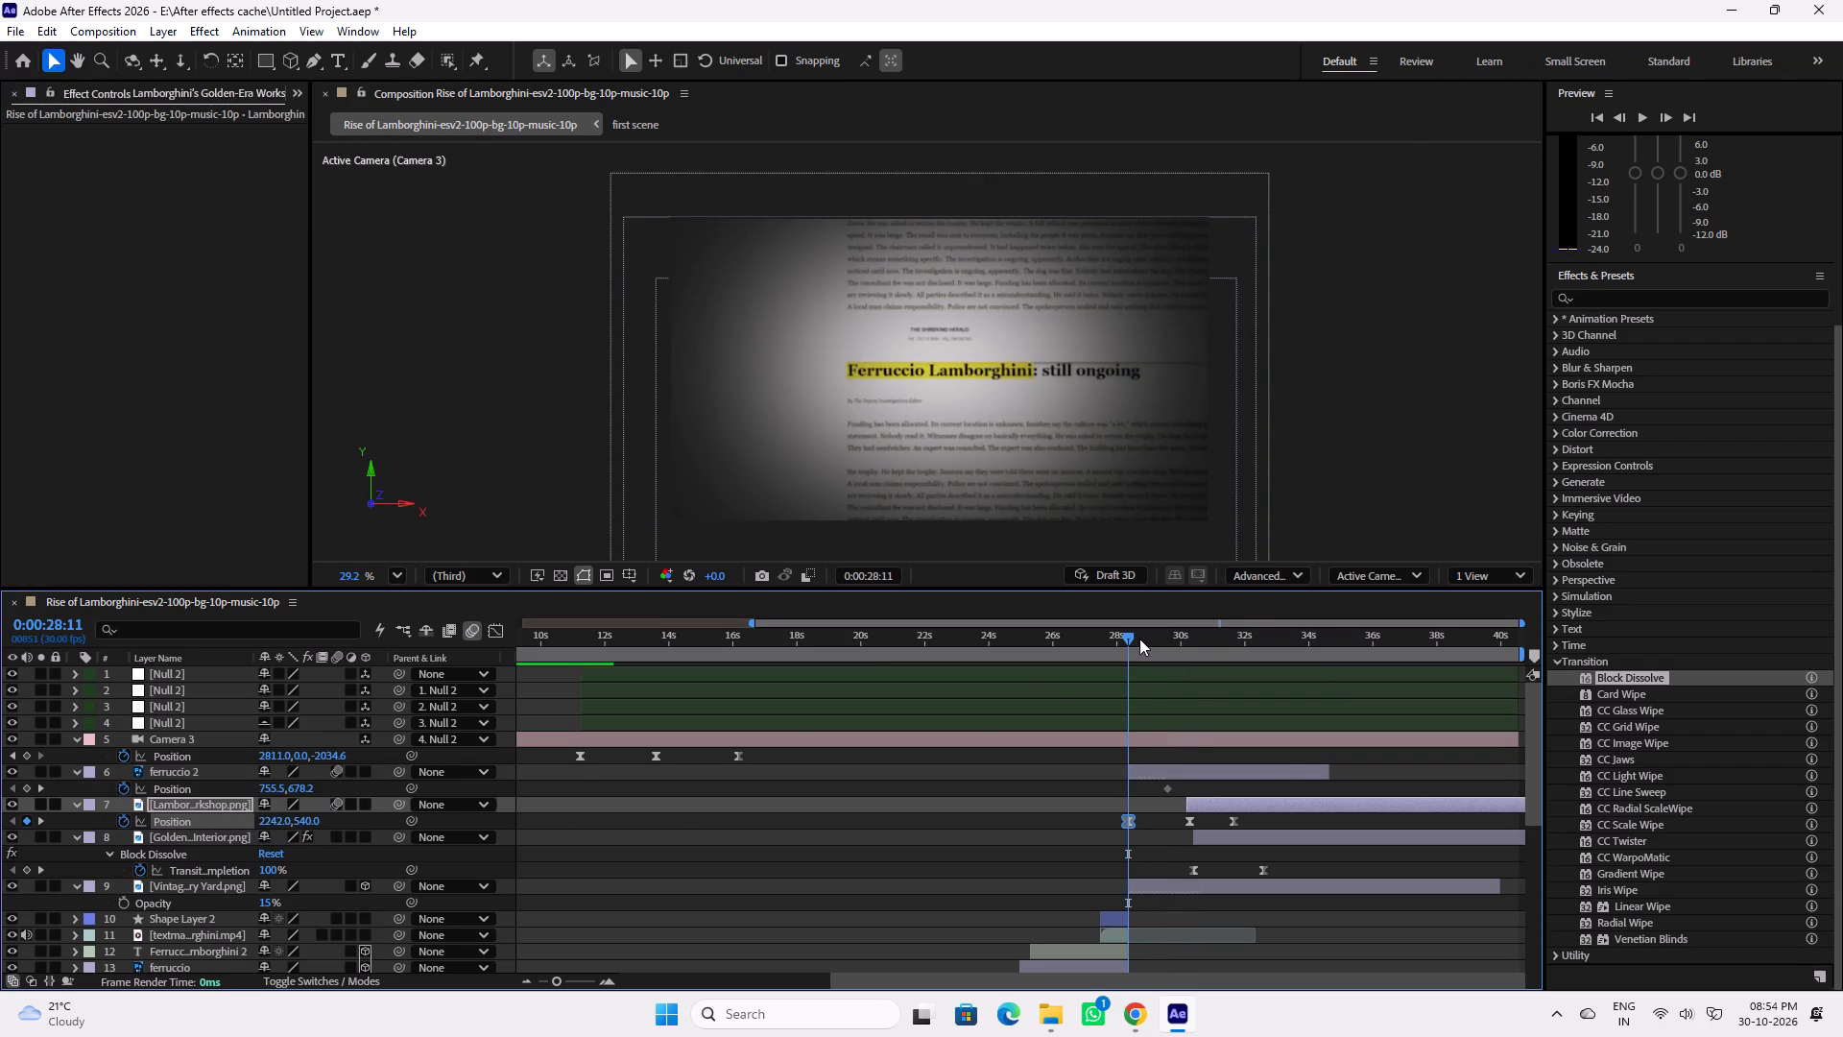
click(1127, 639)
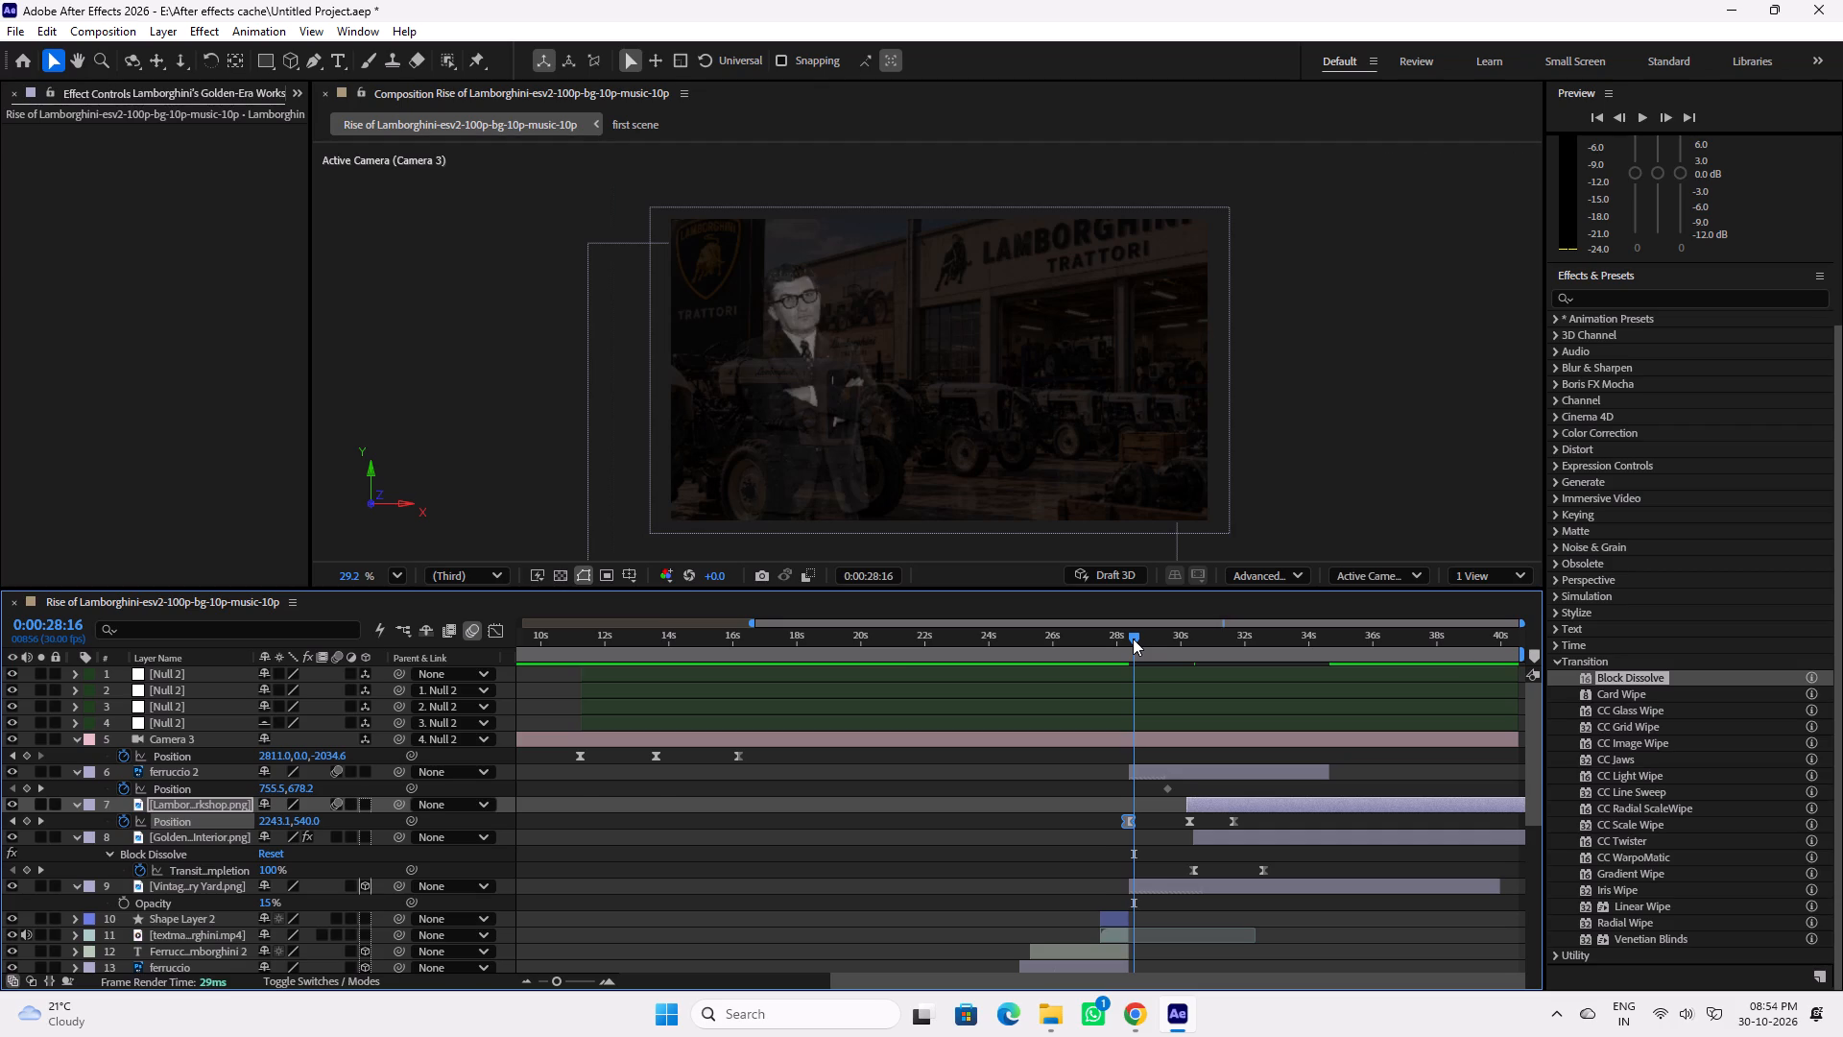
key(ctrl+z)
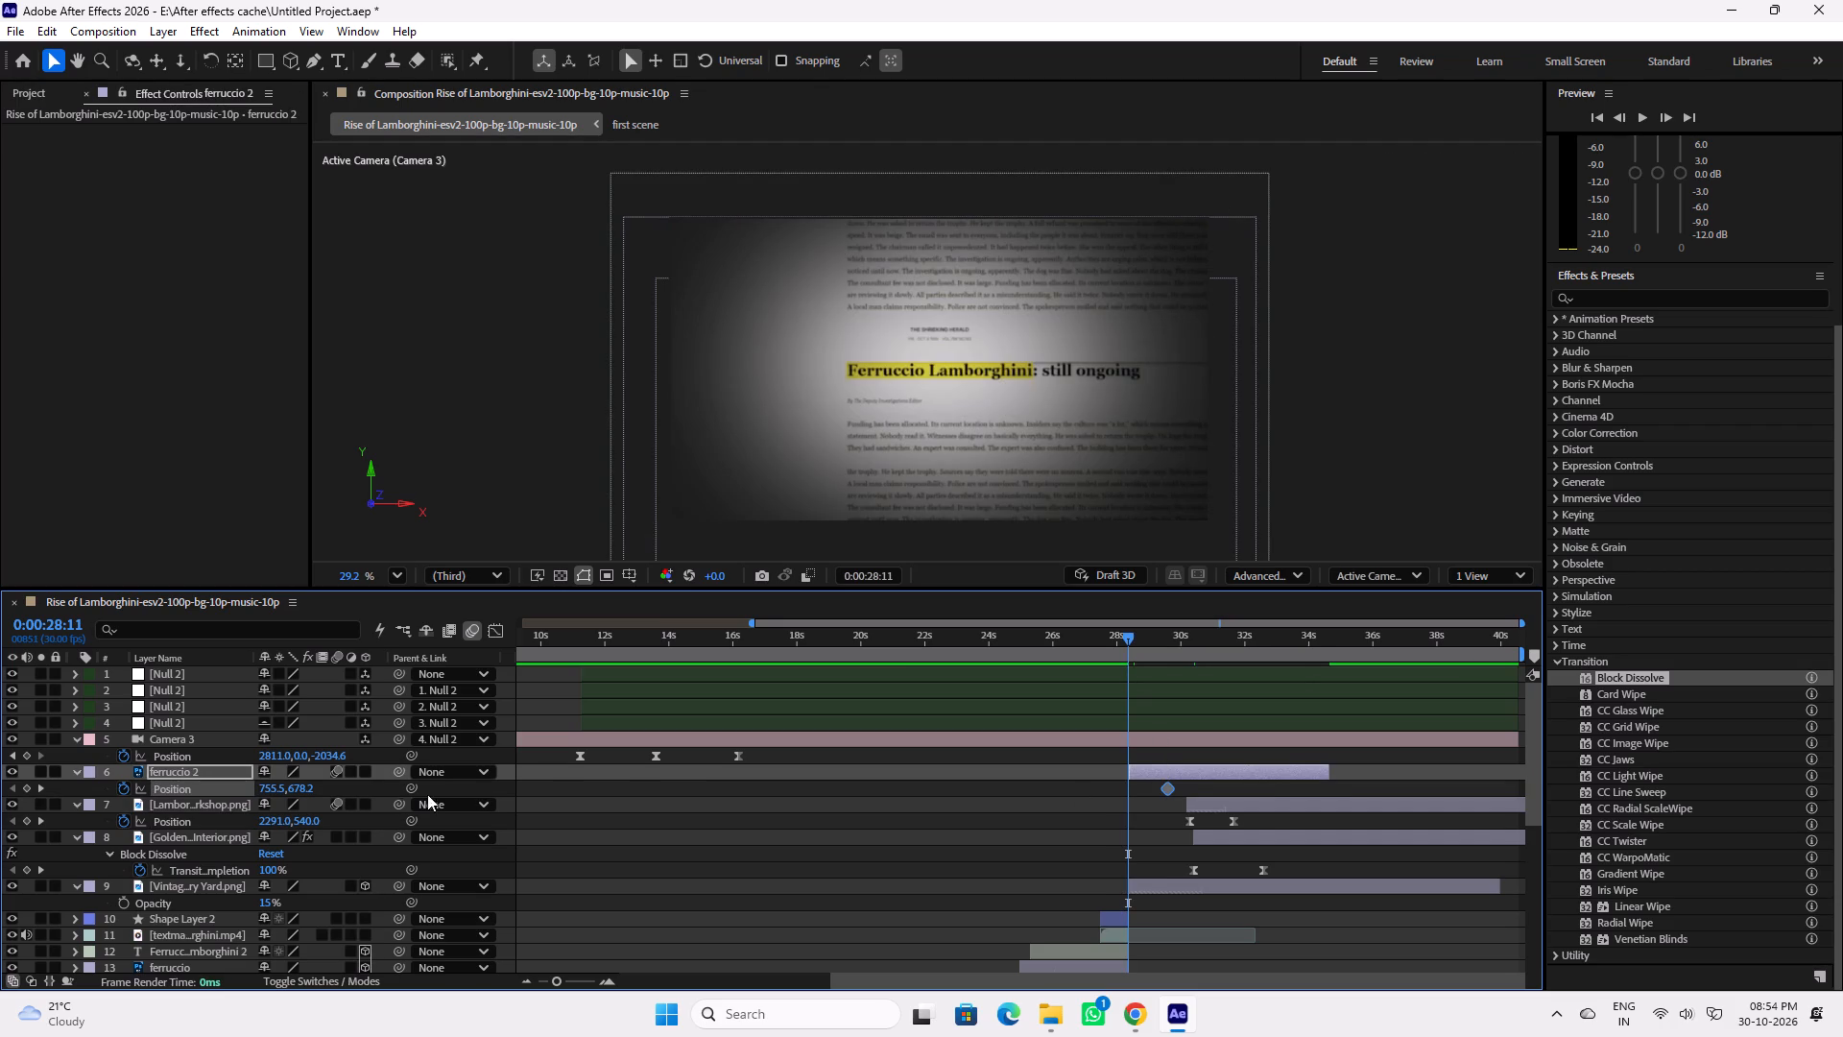
Set ferruccio 2's starting Position keyframe to 727.5, 678.2 at 0:00:28:11 and scrub through the start of the move.
drag(276, 789, 246, 785)
drag(1129, 638, 1139, 638)
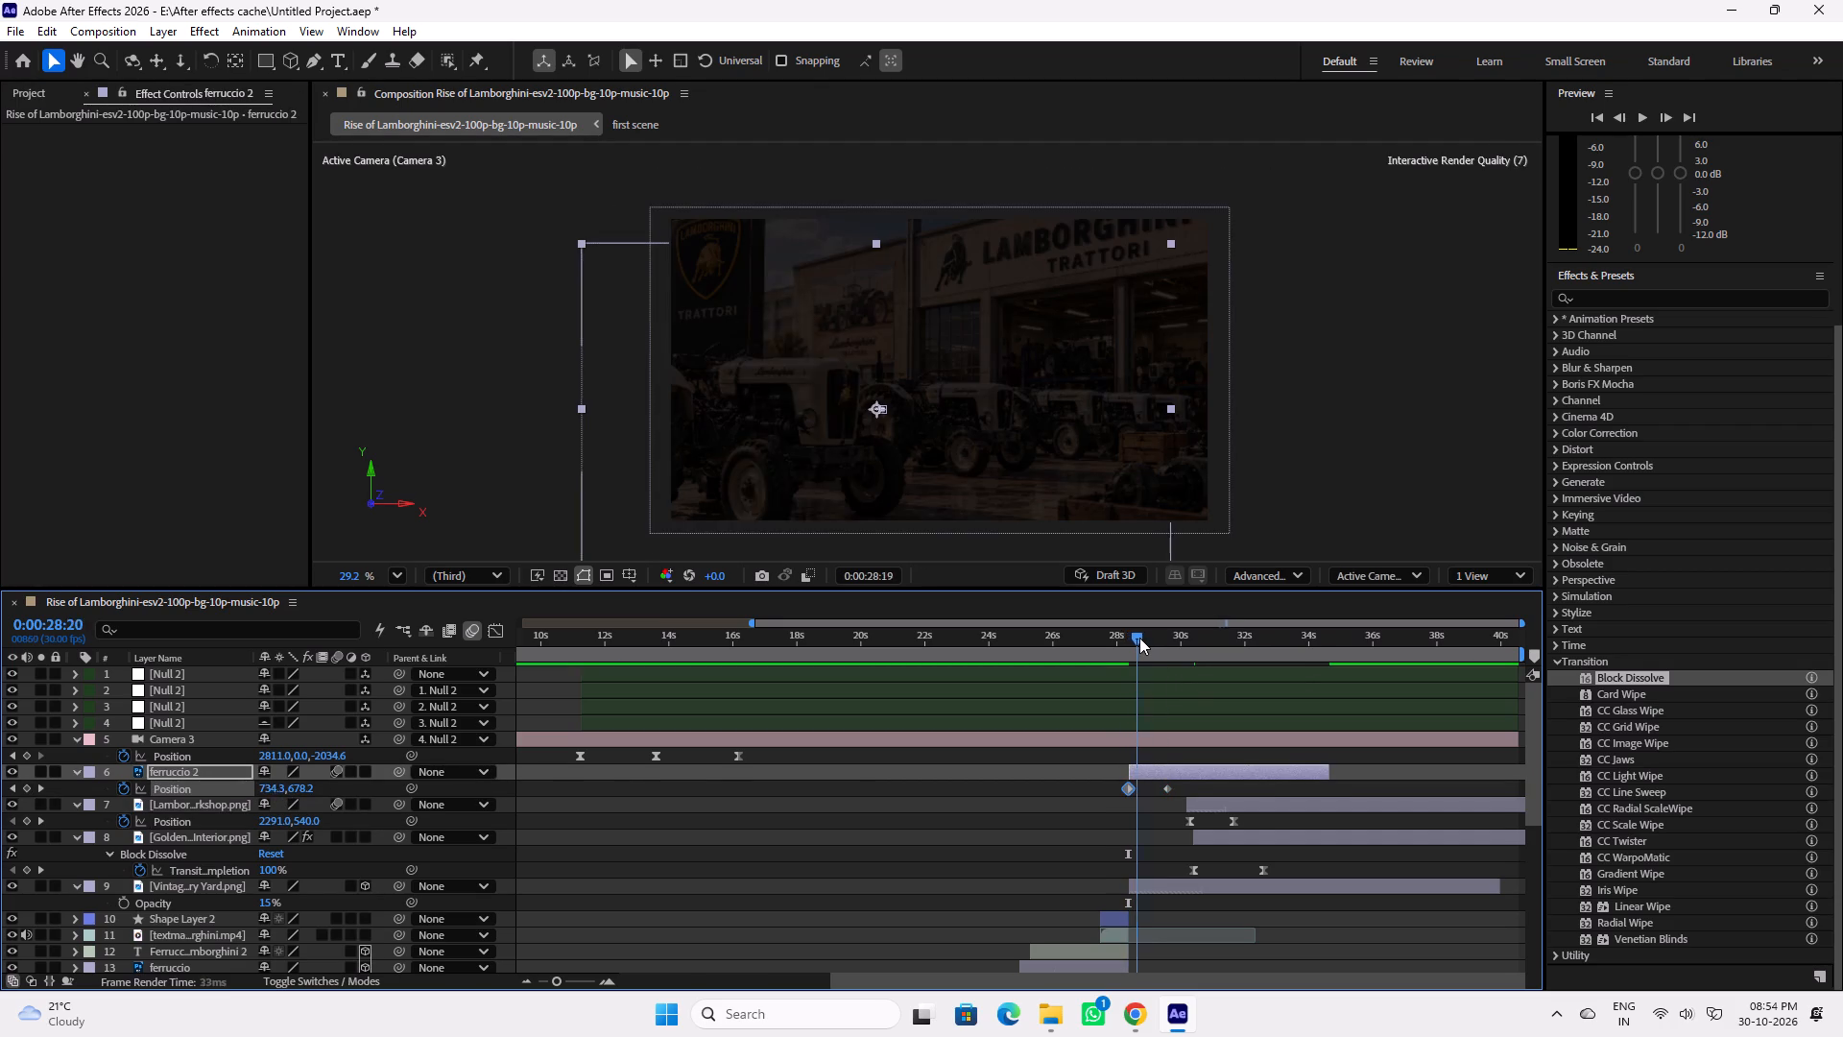
drag(1139, 638, 1127, 643)
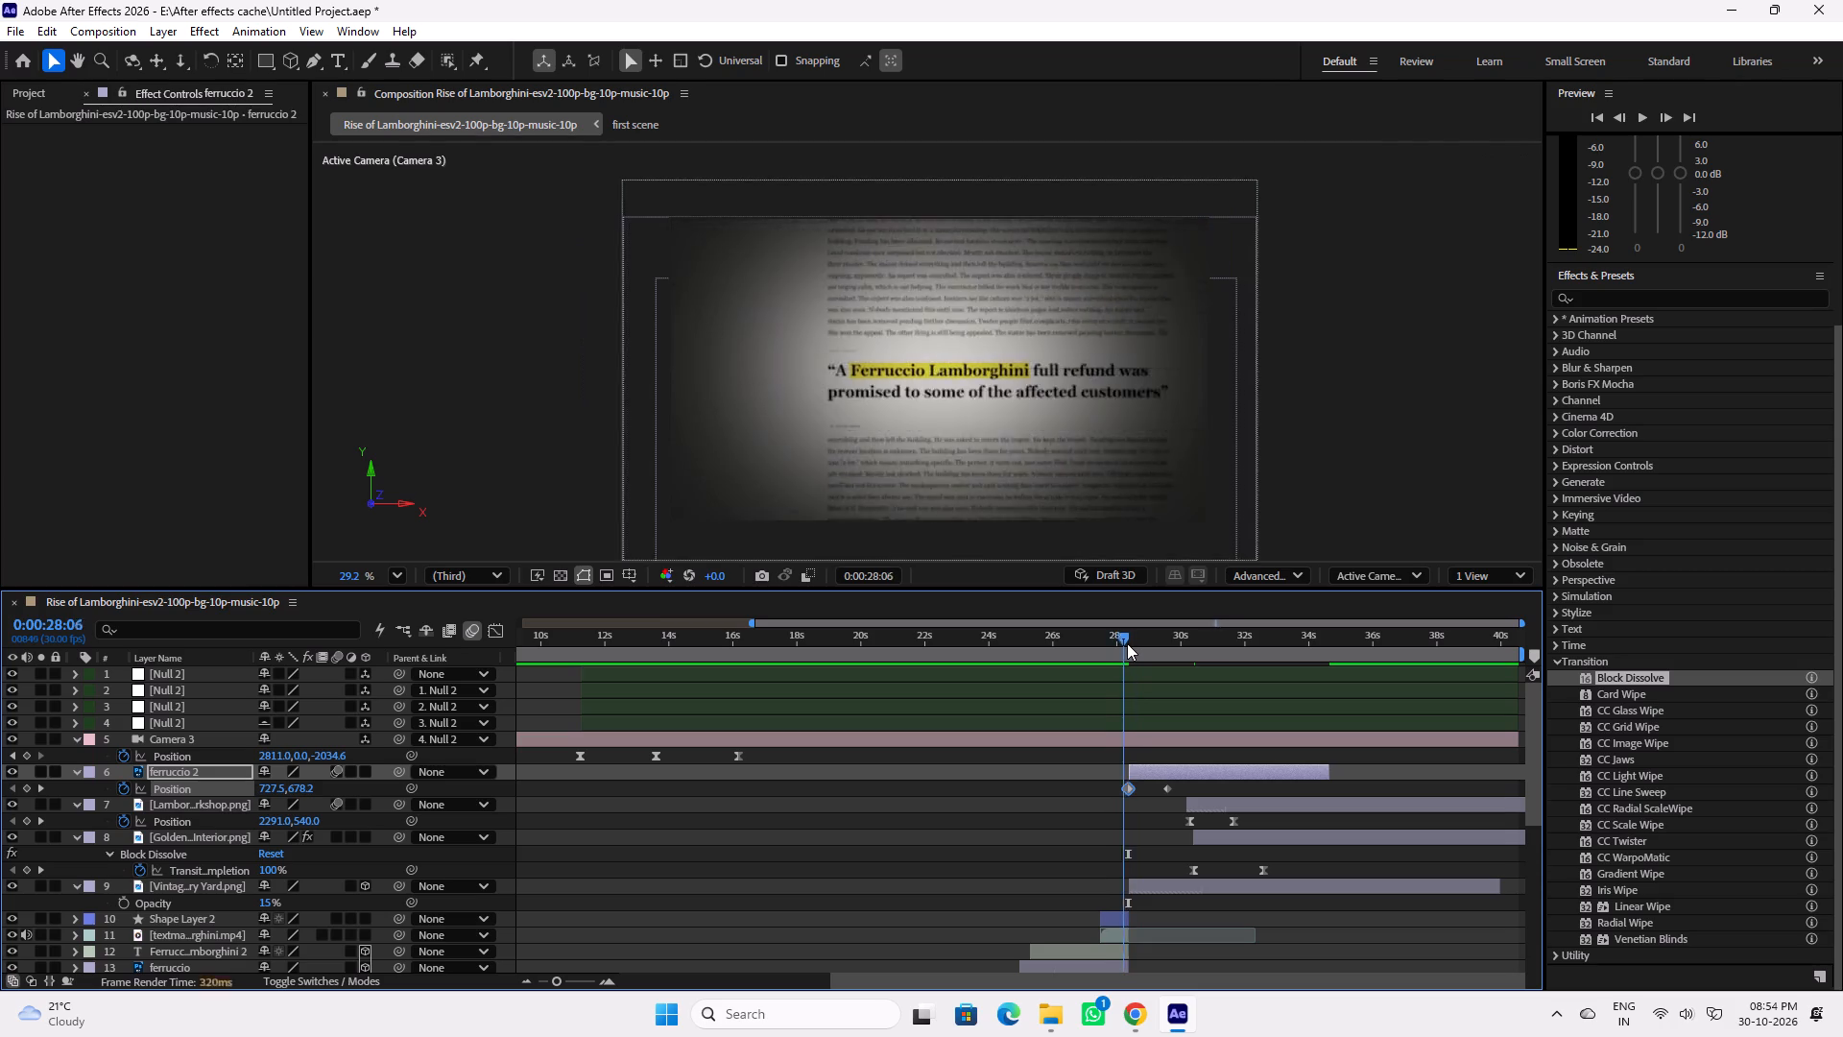
Reveal ferruccio 2's Opacity and move its end keyframe to about 29.5 seconds, near the end of the position move.
drag(1127, 643, 1137, 643)
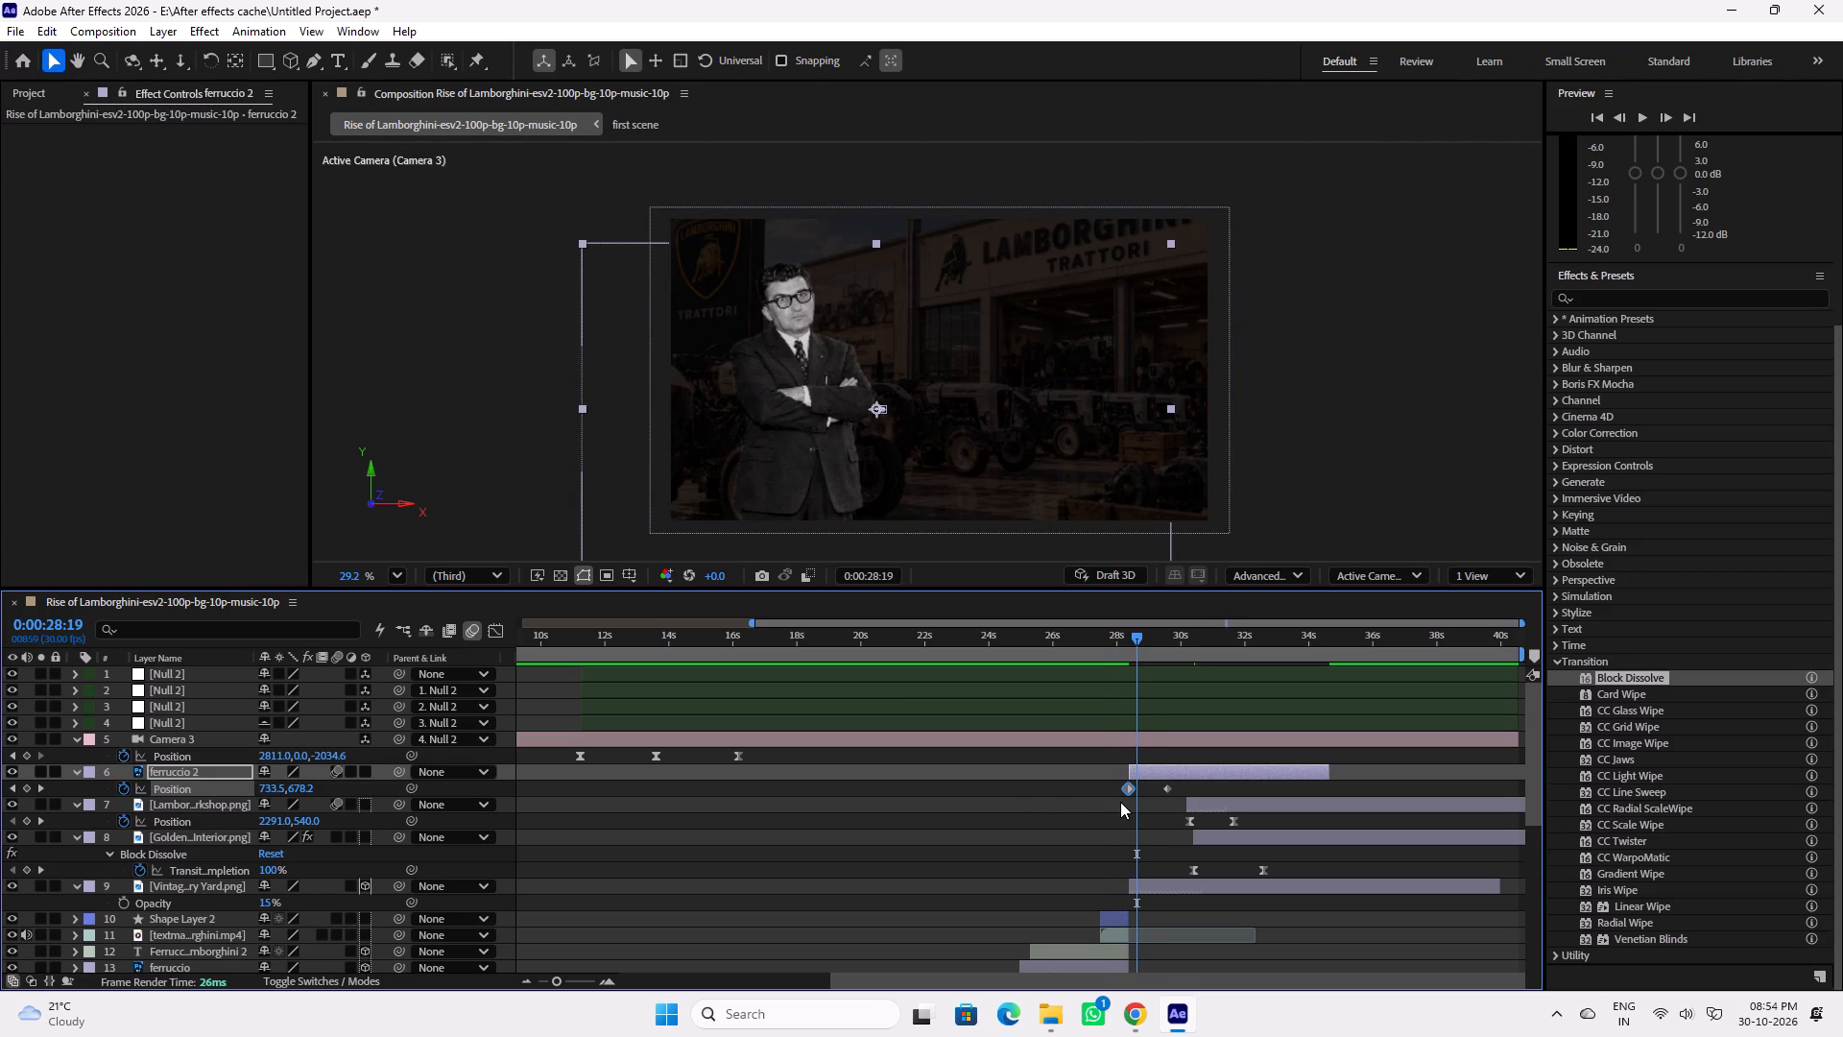
key(shift+t)
right_click(1156, 801)
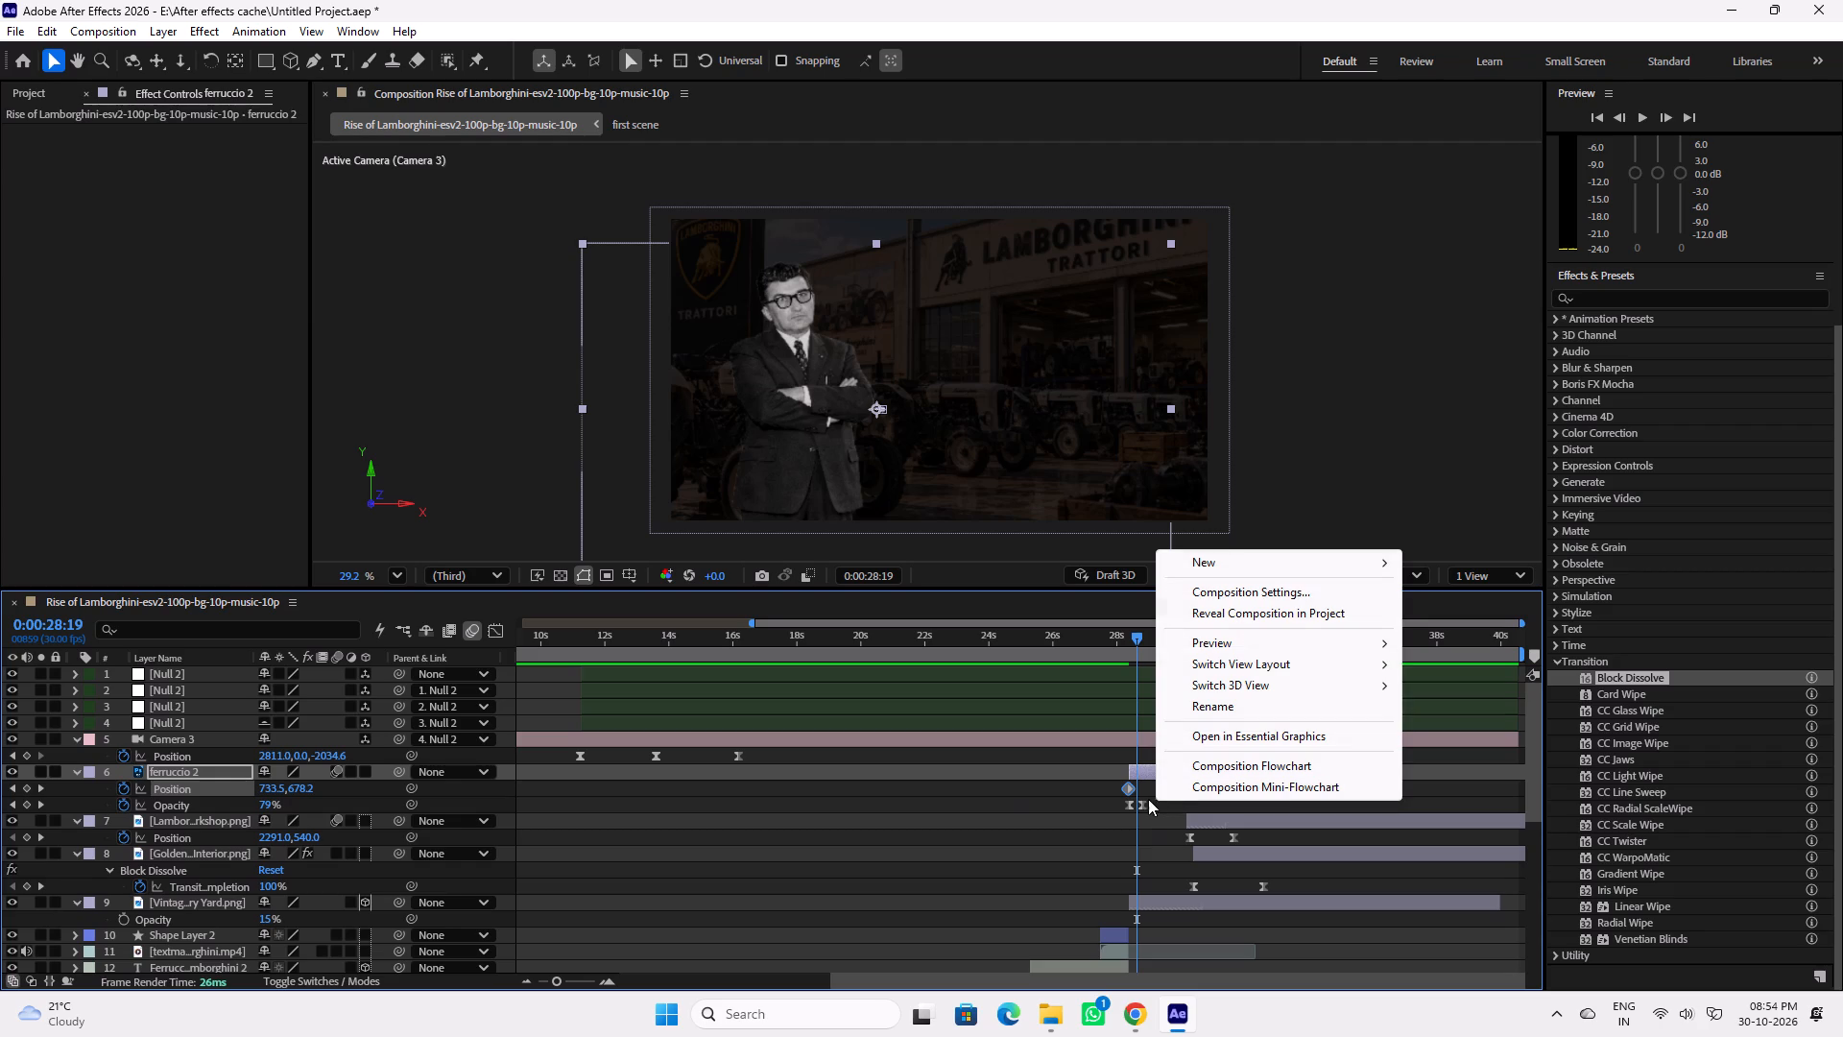
click(1163, 805)
drag(1138, 640, 1154, 638)
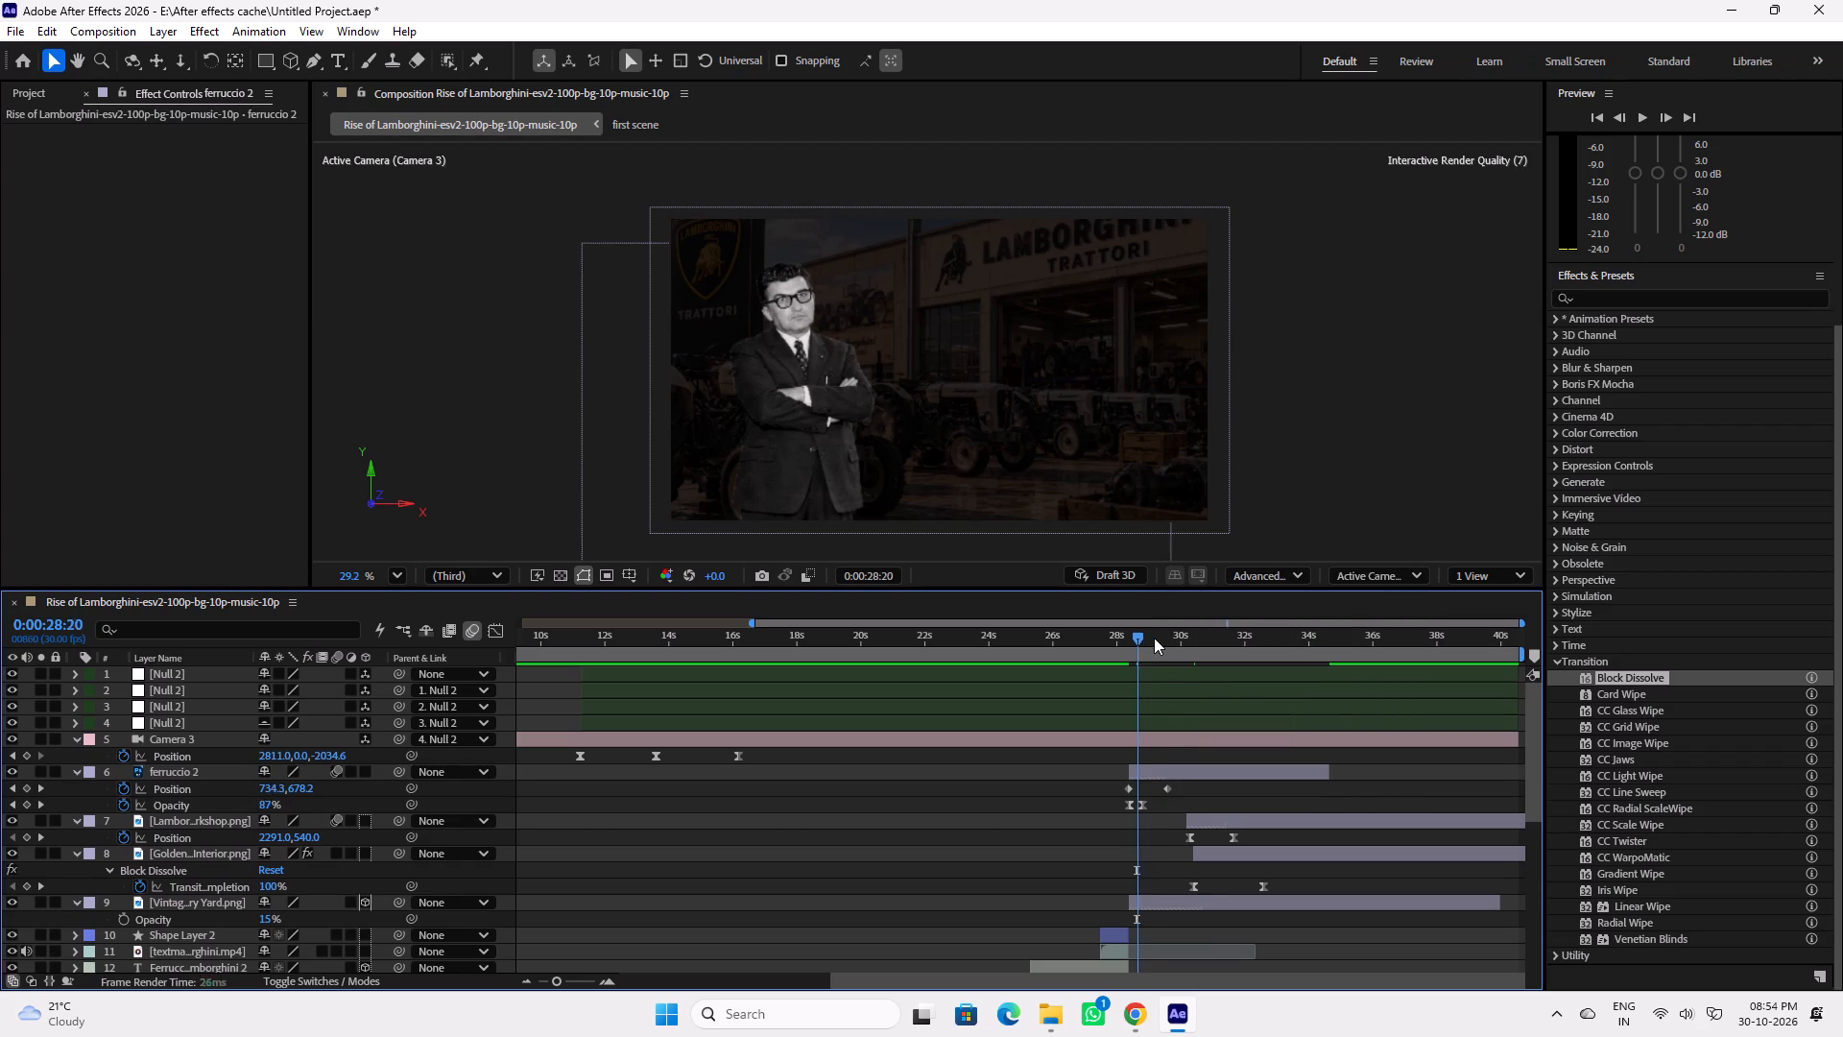
drag(1154, 638, 1176, 639)
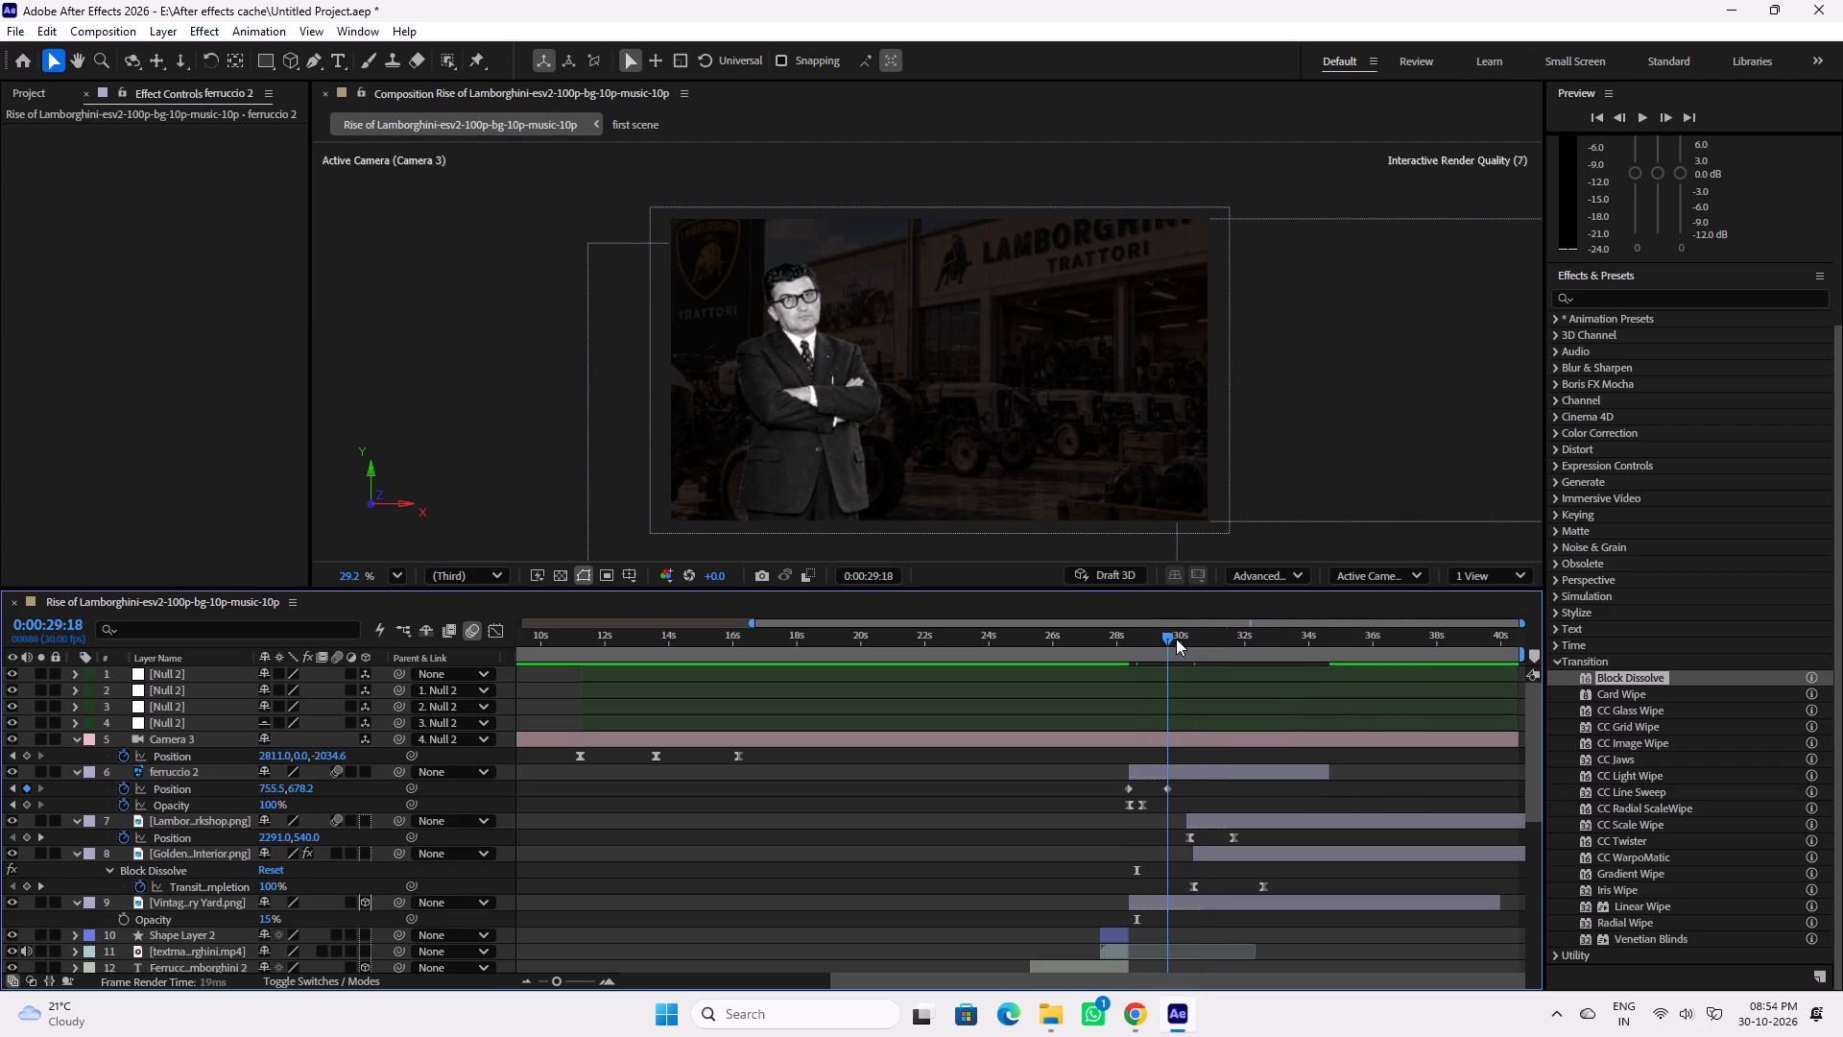
drag(1176, 639, 1170, 639)
drag(1141, 808, 1162, 808)
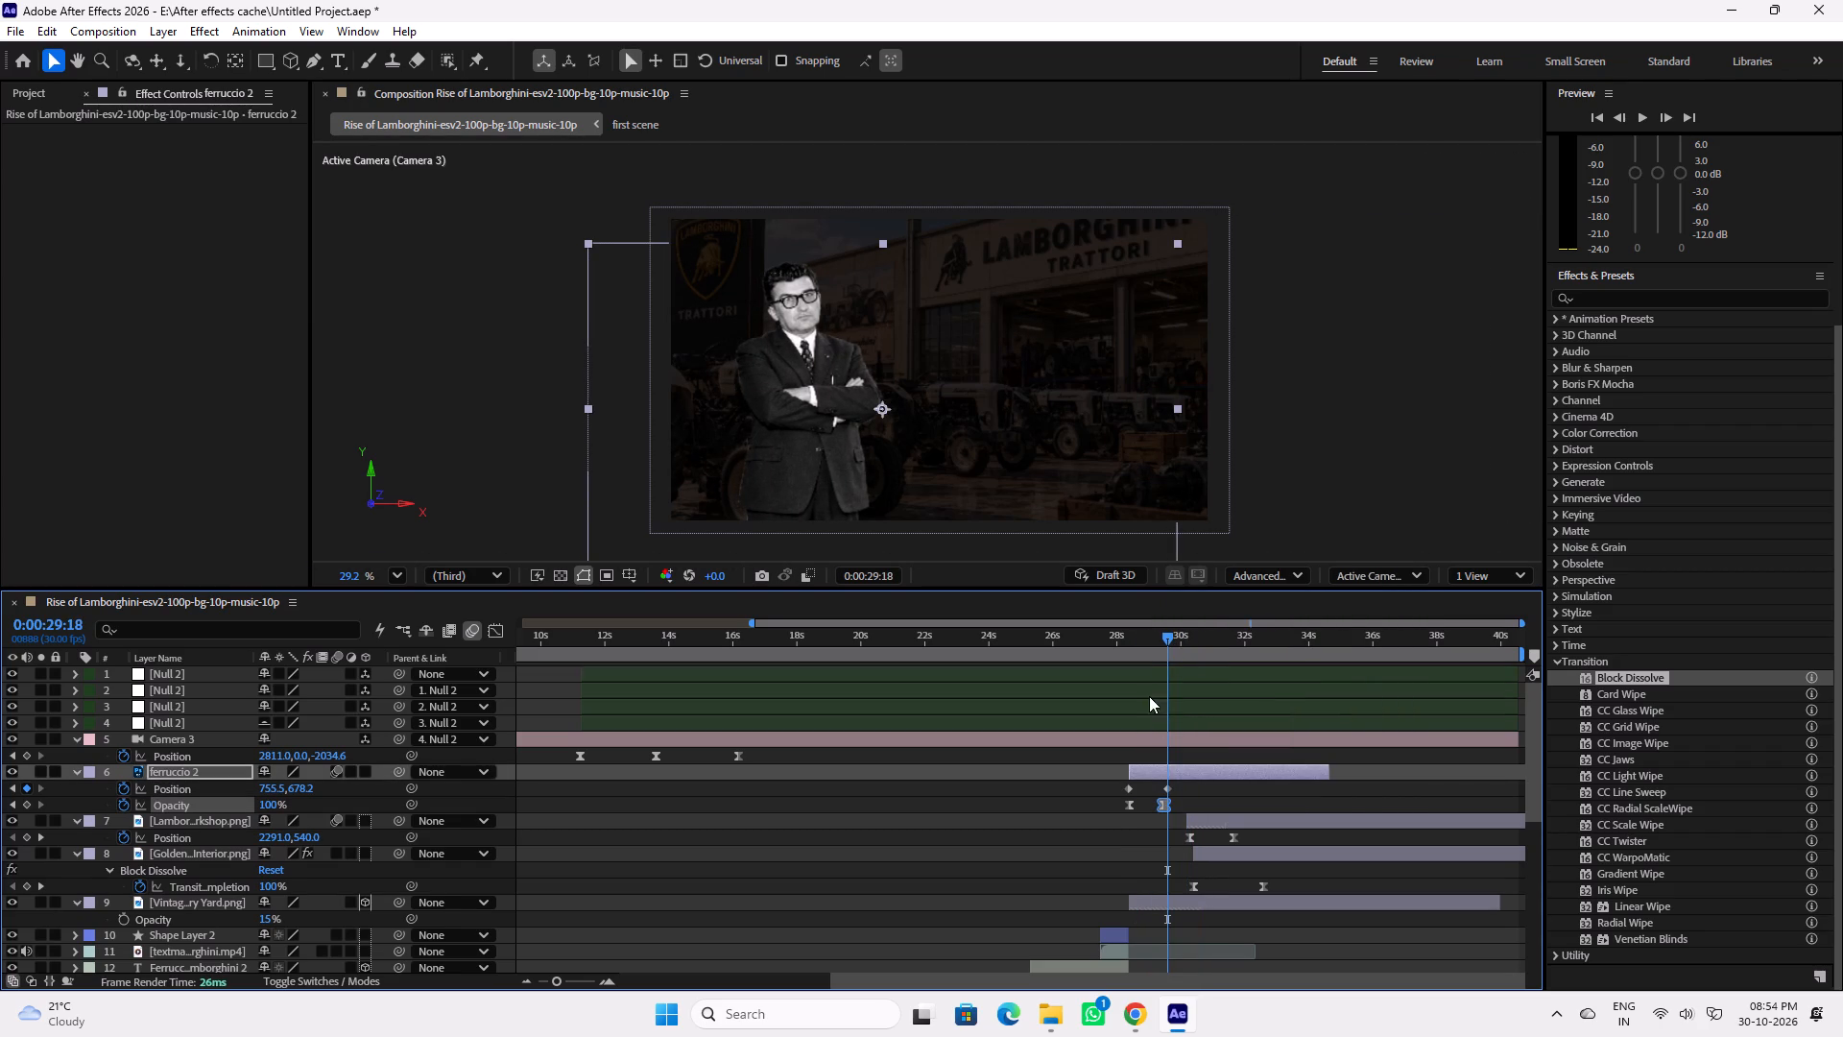
Add a Position keyframe of 614.3, 678.2 to ferruccio 2 at 0:00:28:24 and preview the slide.
click(1135, 633)
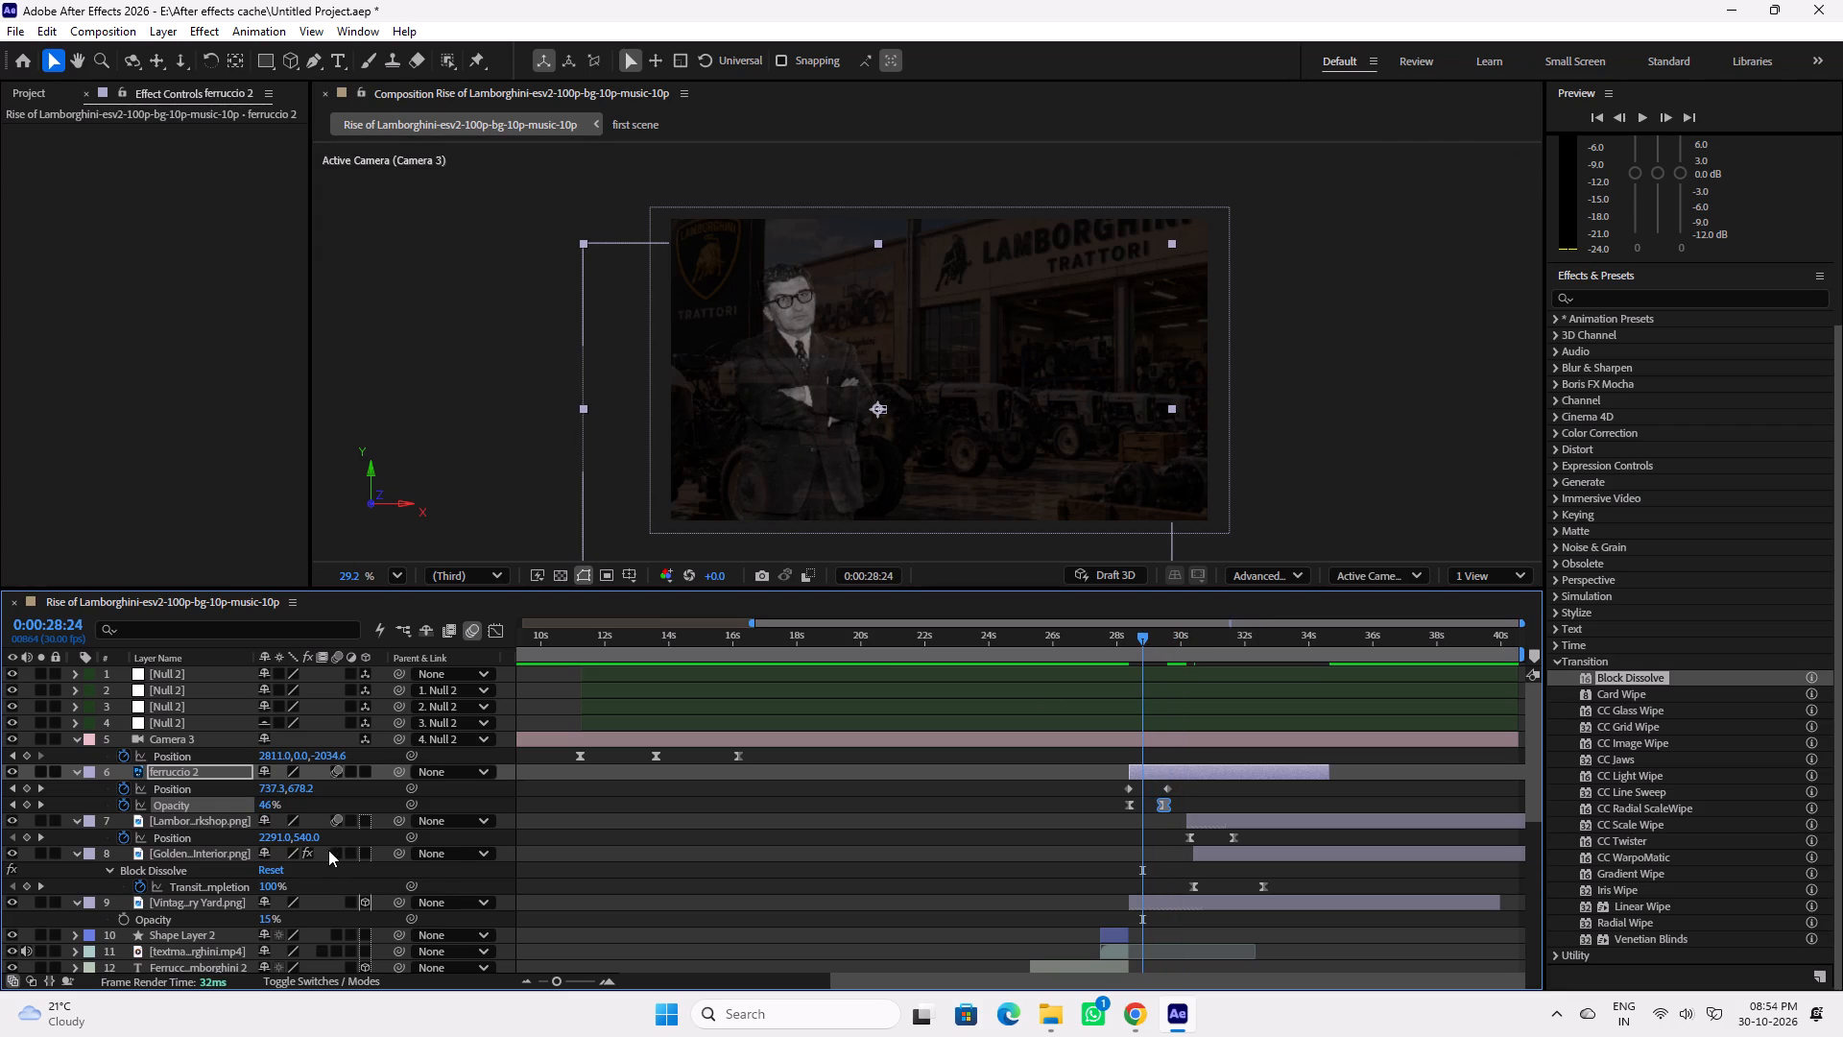
click(272, 839)
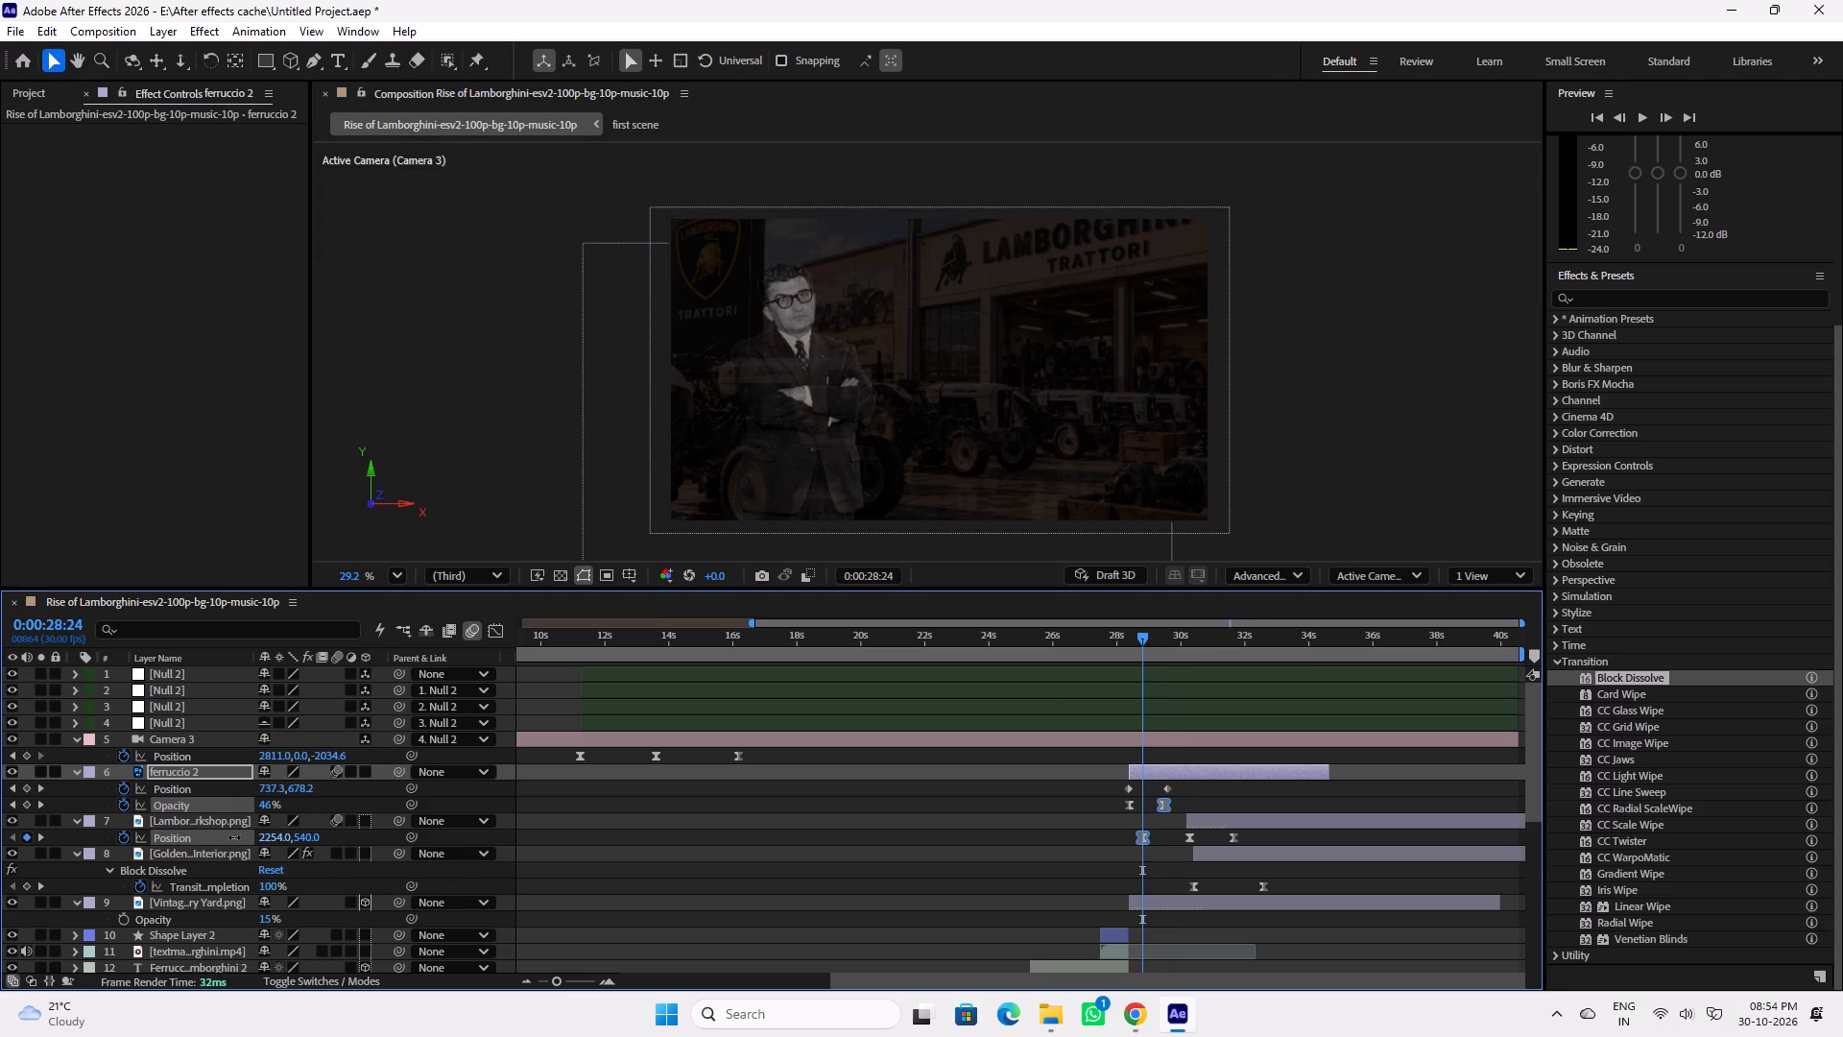
key(ctrl+z)
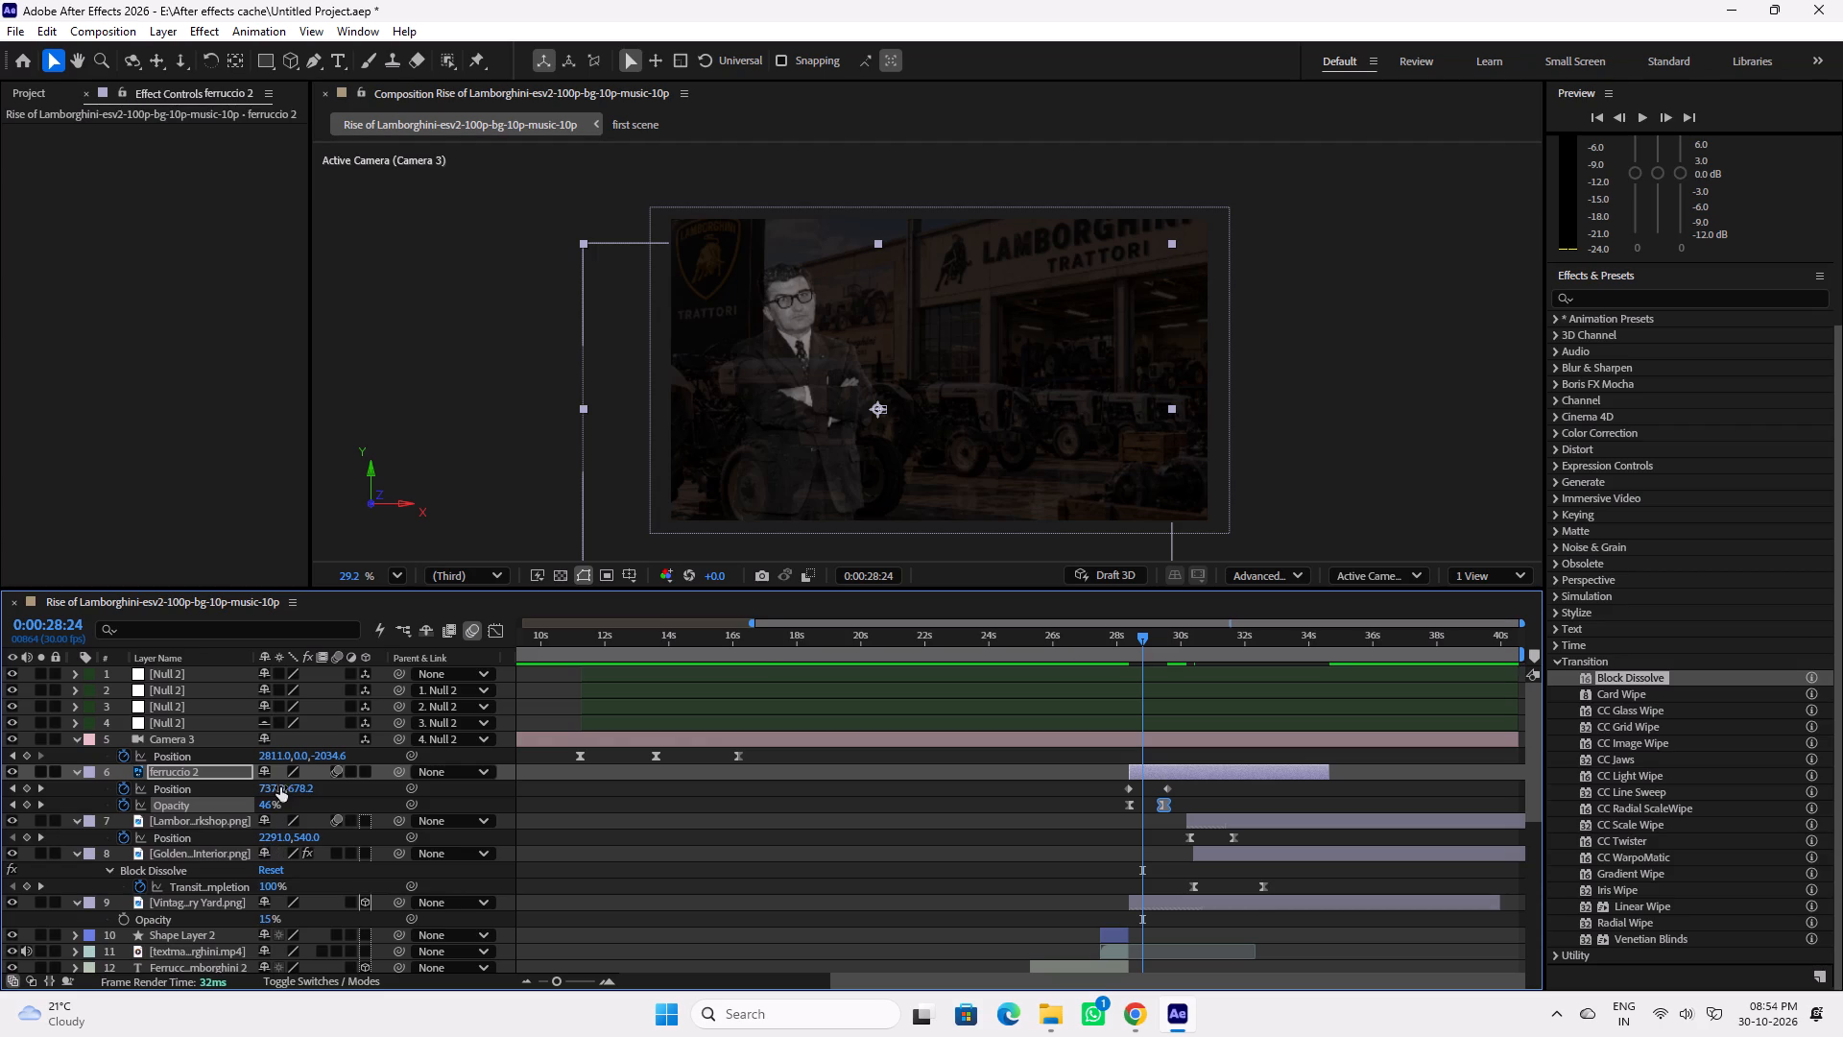
drag(273, 786, 154, 785)
key(space)
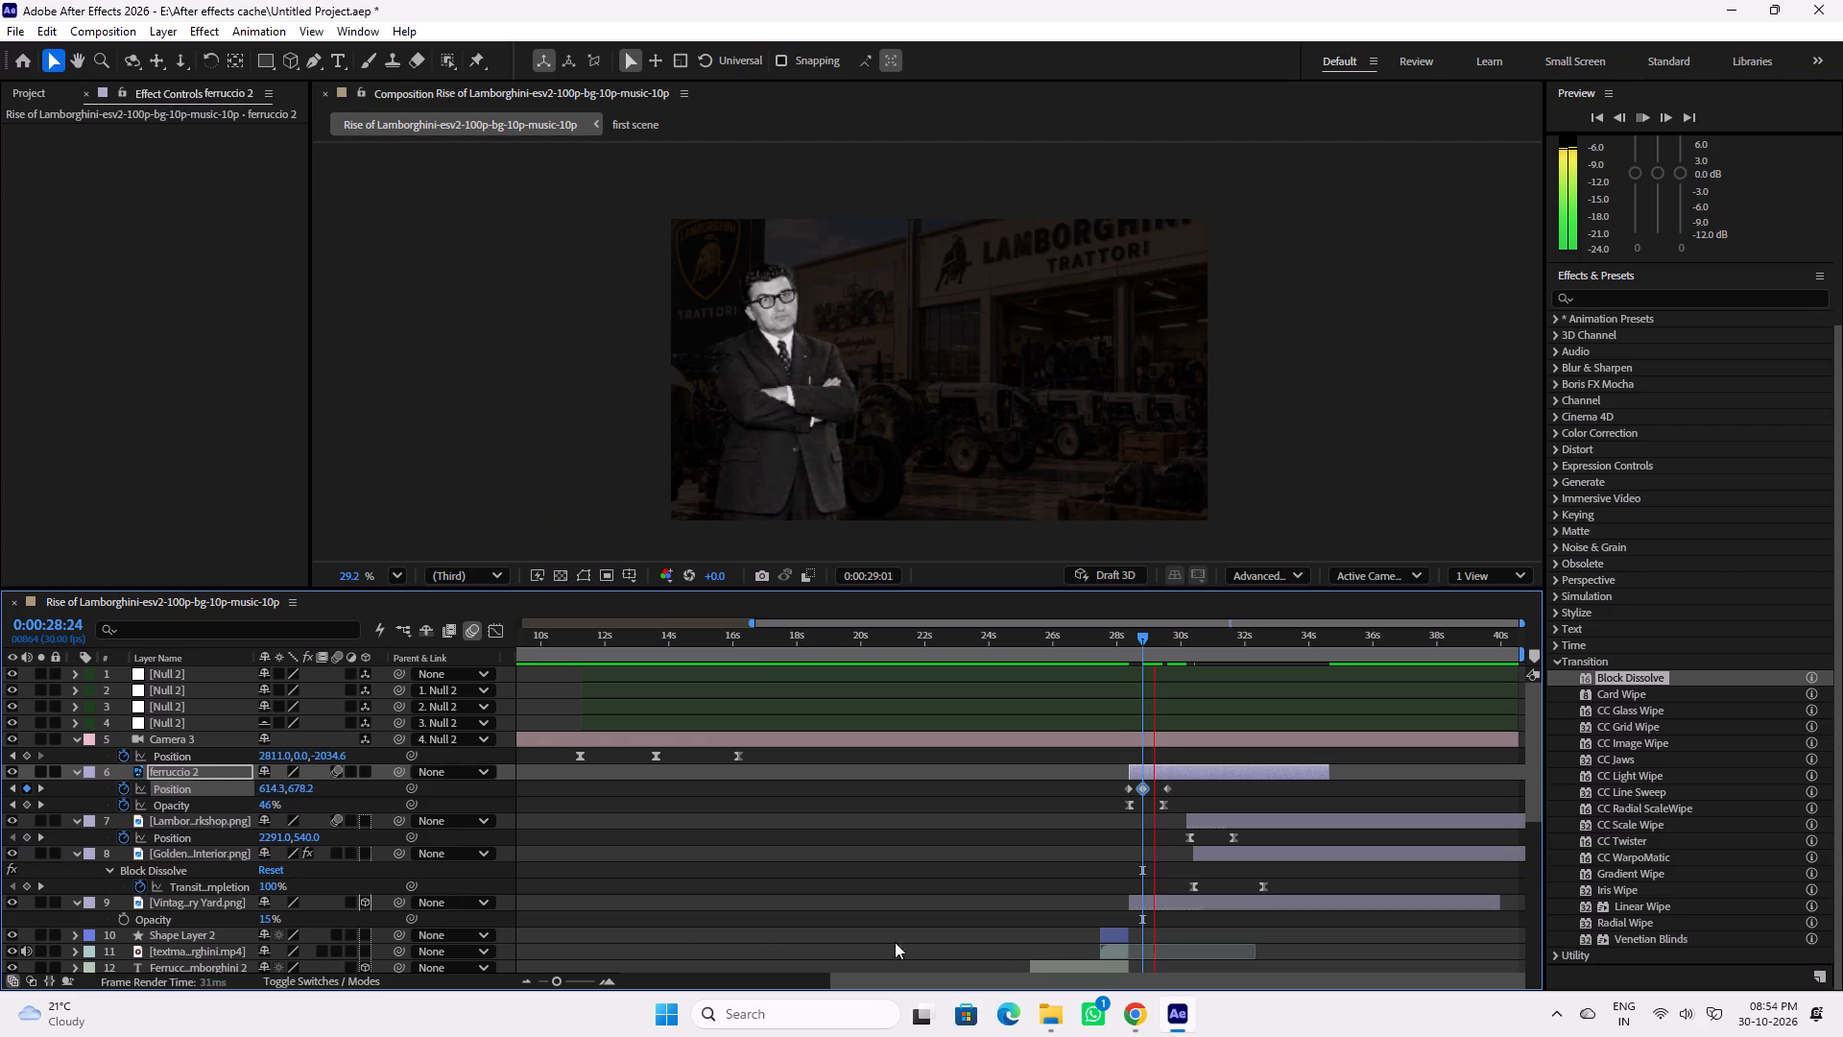
key(space)
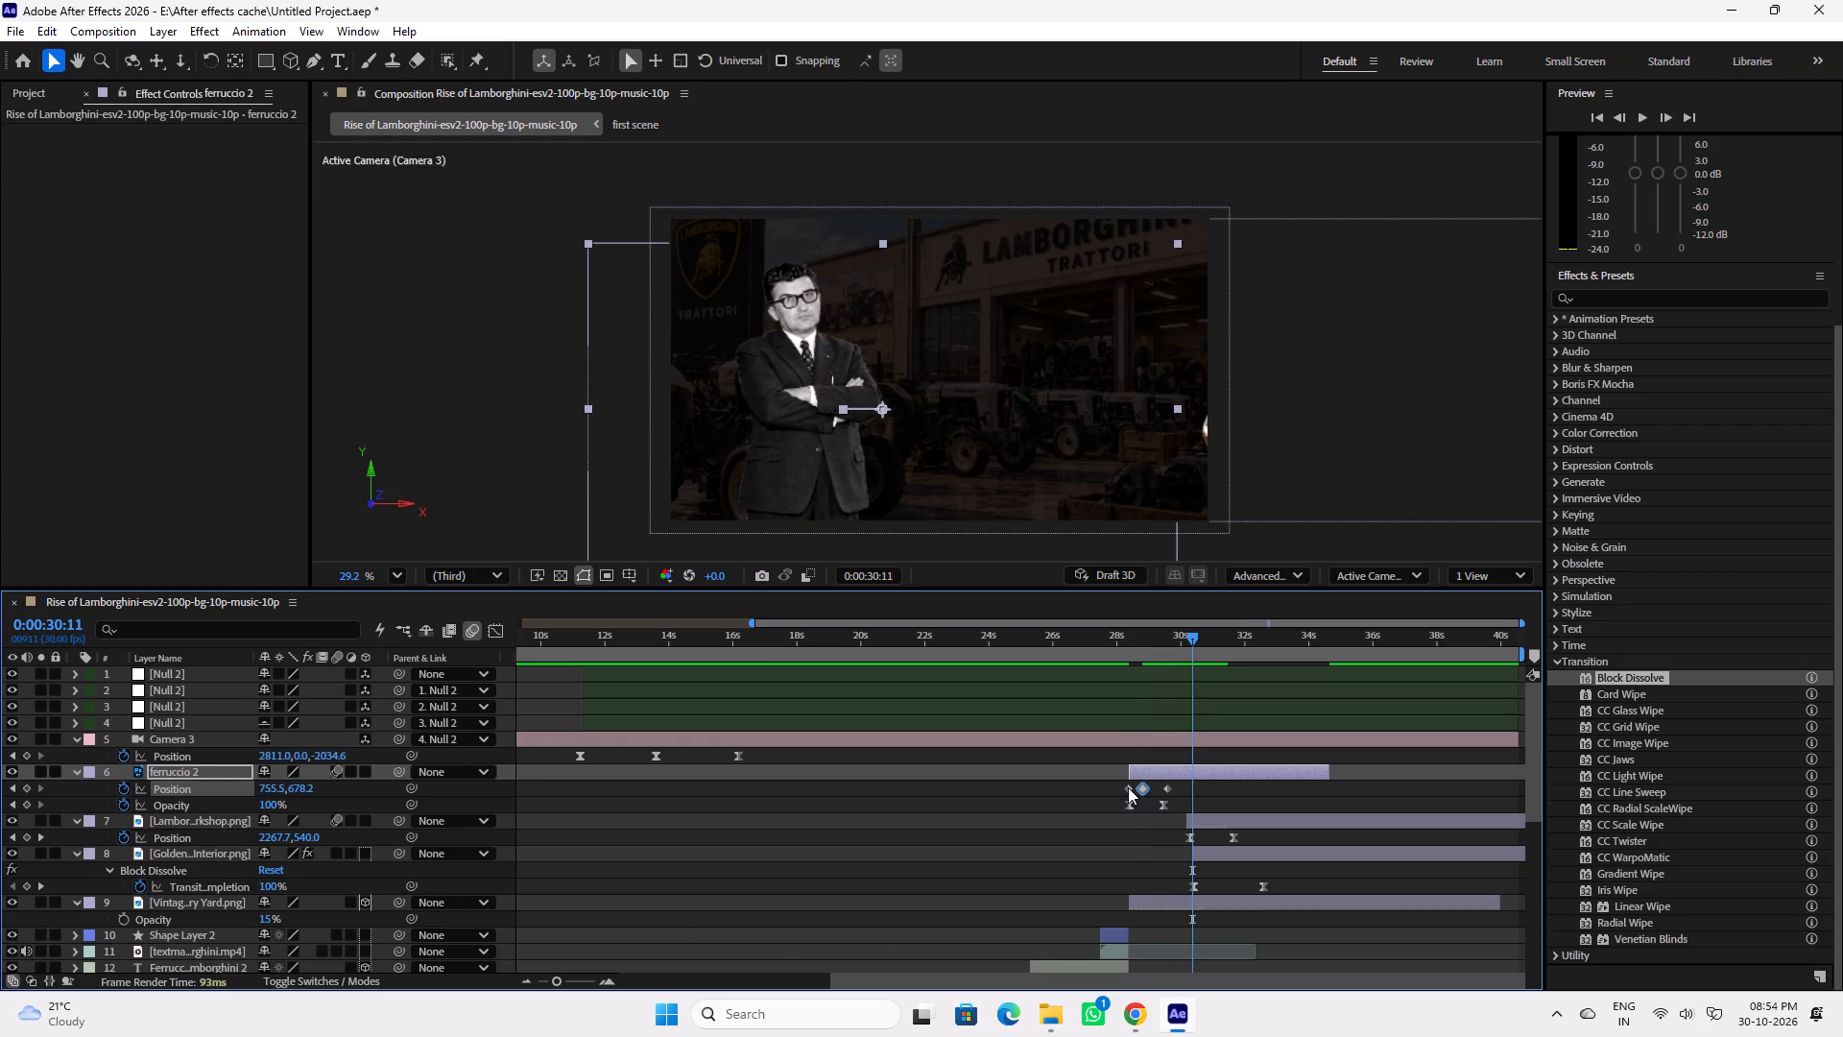
Delete ferruccio 2's starting Position keyframe, put the 614.3, 678.2 keyframe at the layer's start, and align the end keyframe with the Opacity one.
click(1127, 787)
key(Delete)
click(1139, 789)
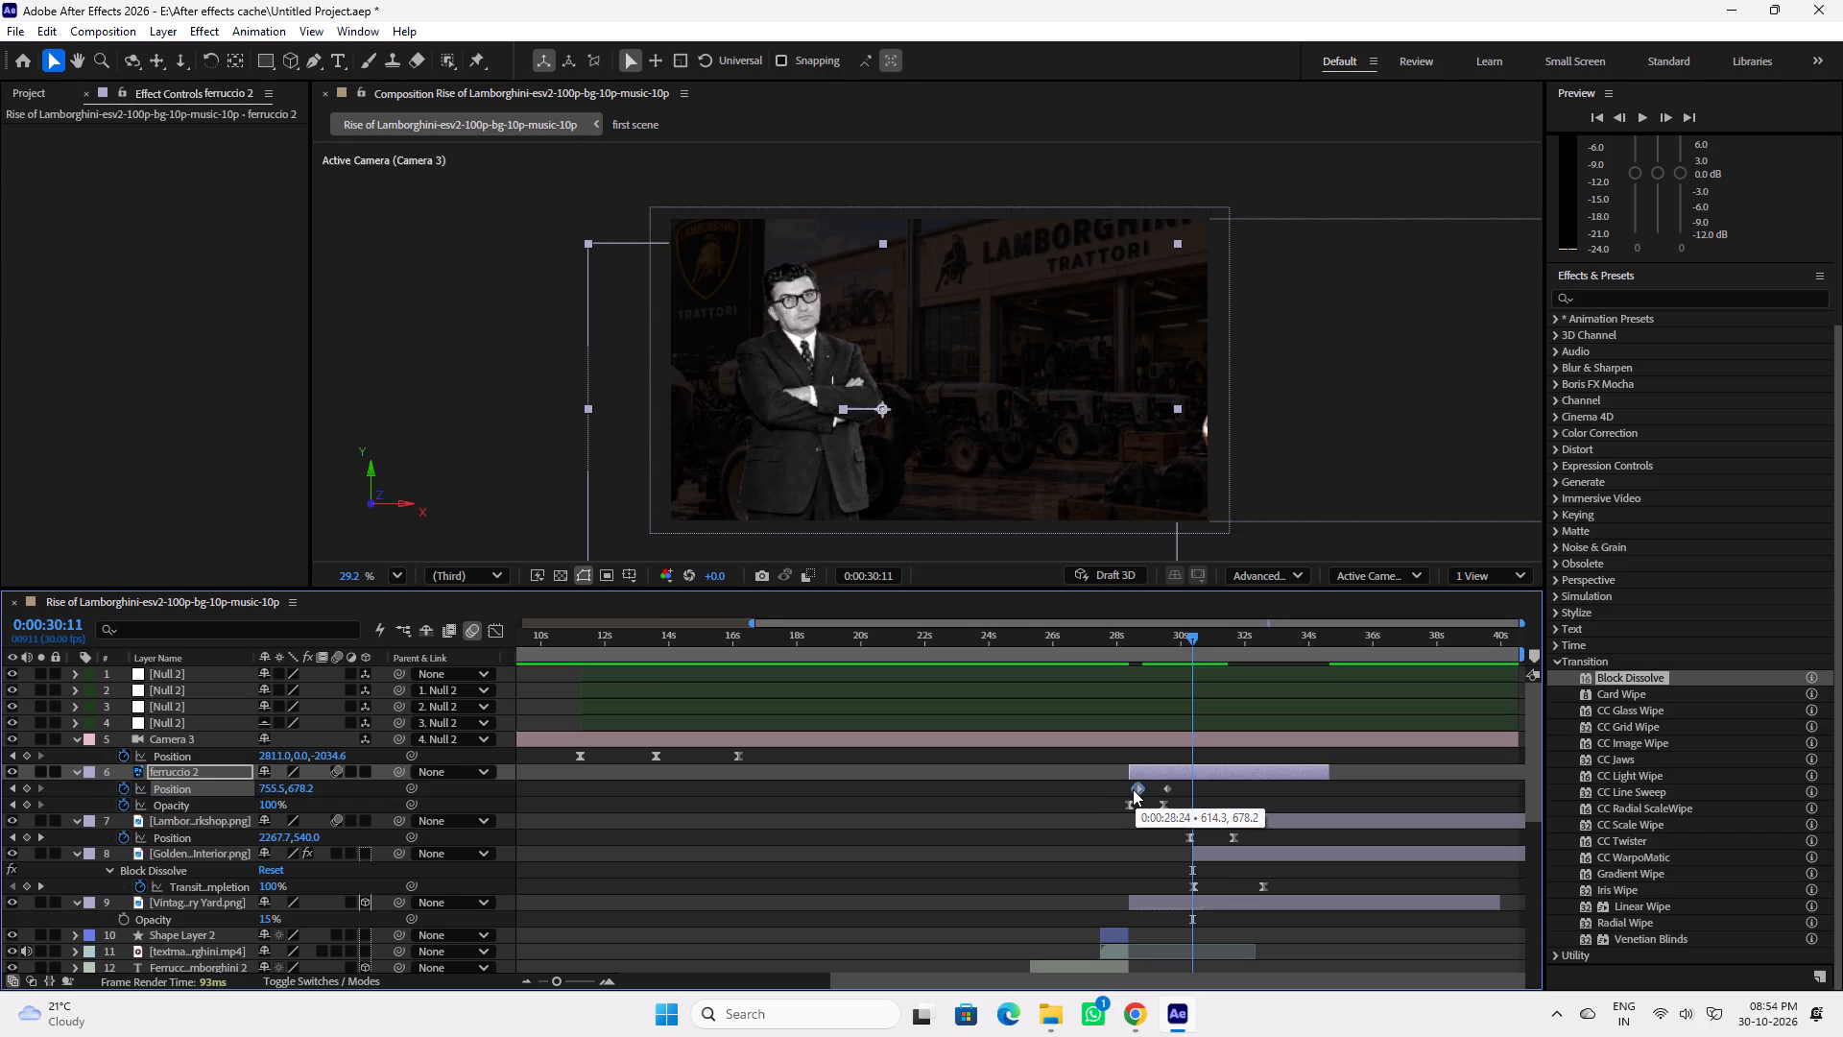
click(1170, 789)
Apply Easy Ease to both ferruccio 2 Position keyframes, shape the speed graph to peak early with a long ease-out, and preview from 0:00:28:00.
drag(1178, 788, 1078, 783)
key(F9)
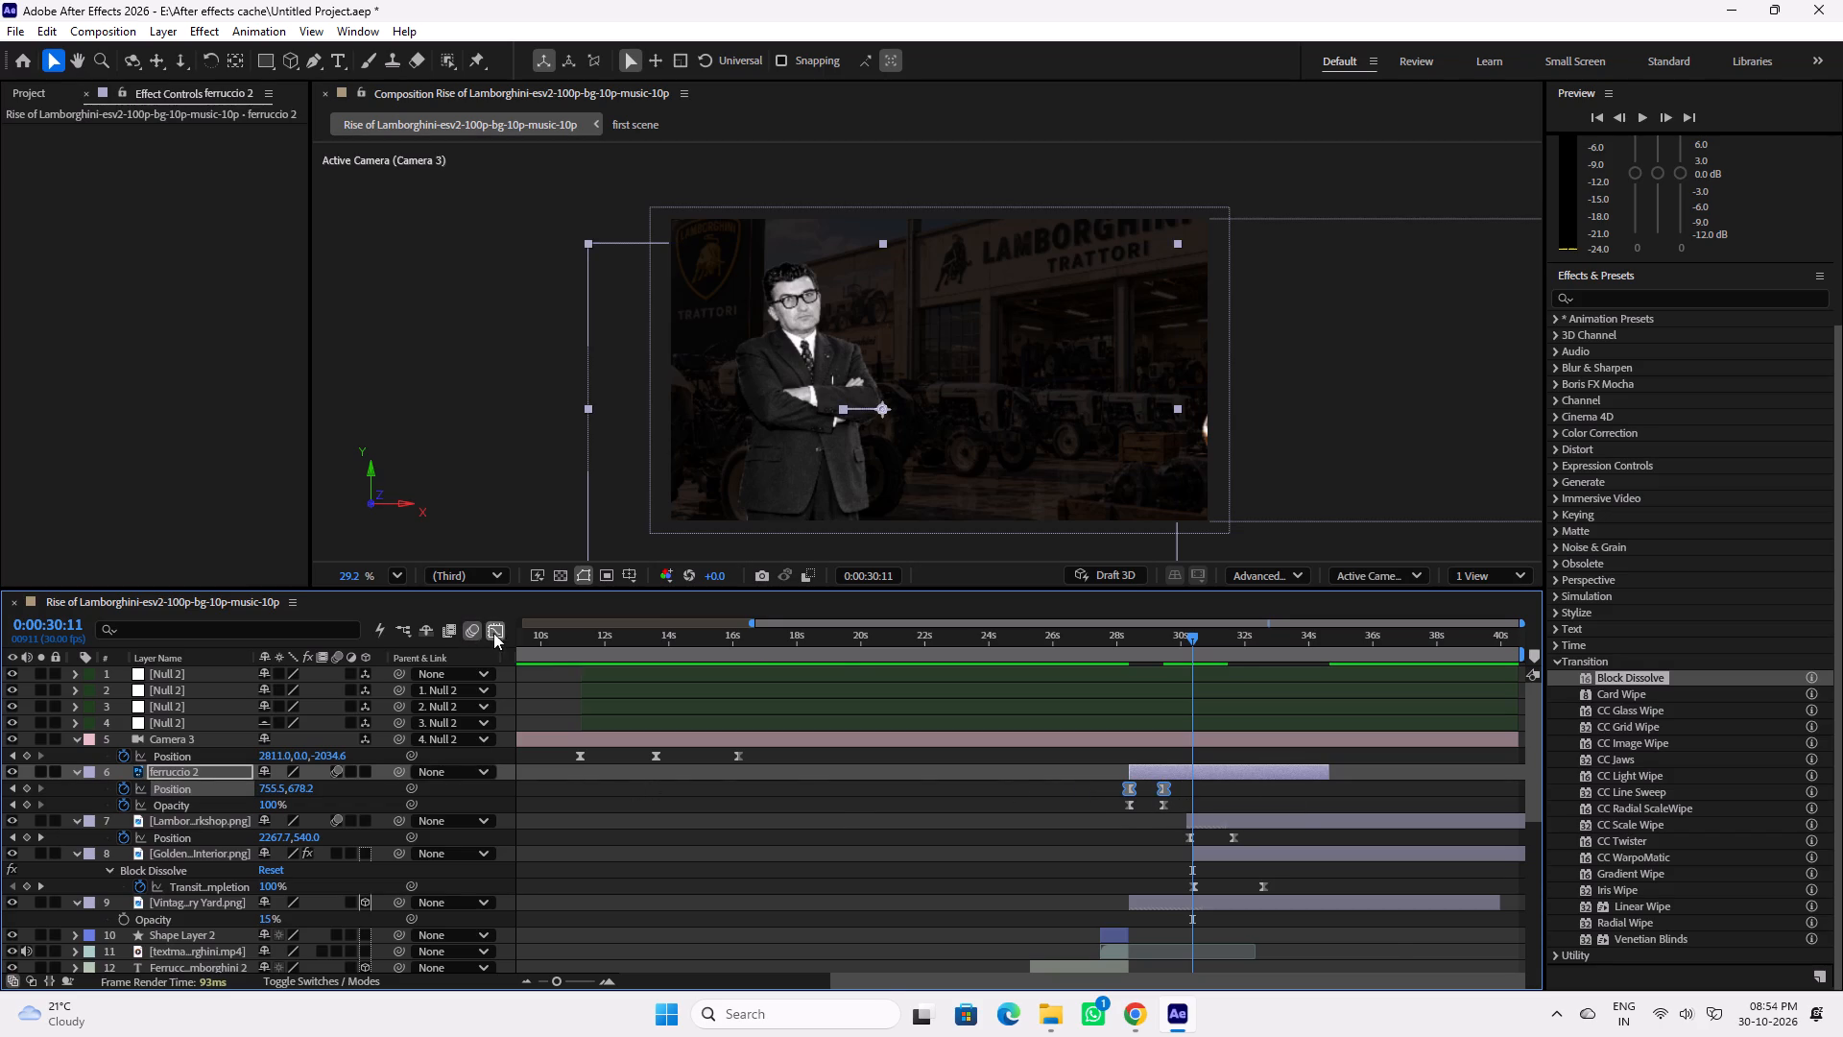
click(493, 633)
drag(1185, 895, 1143, 937)
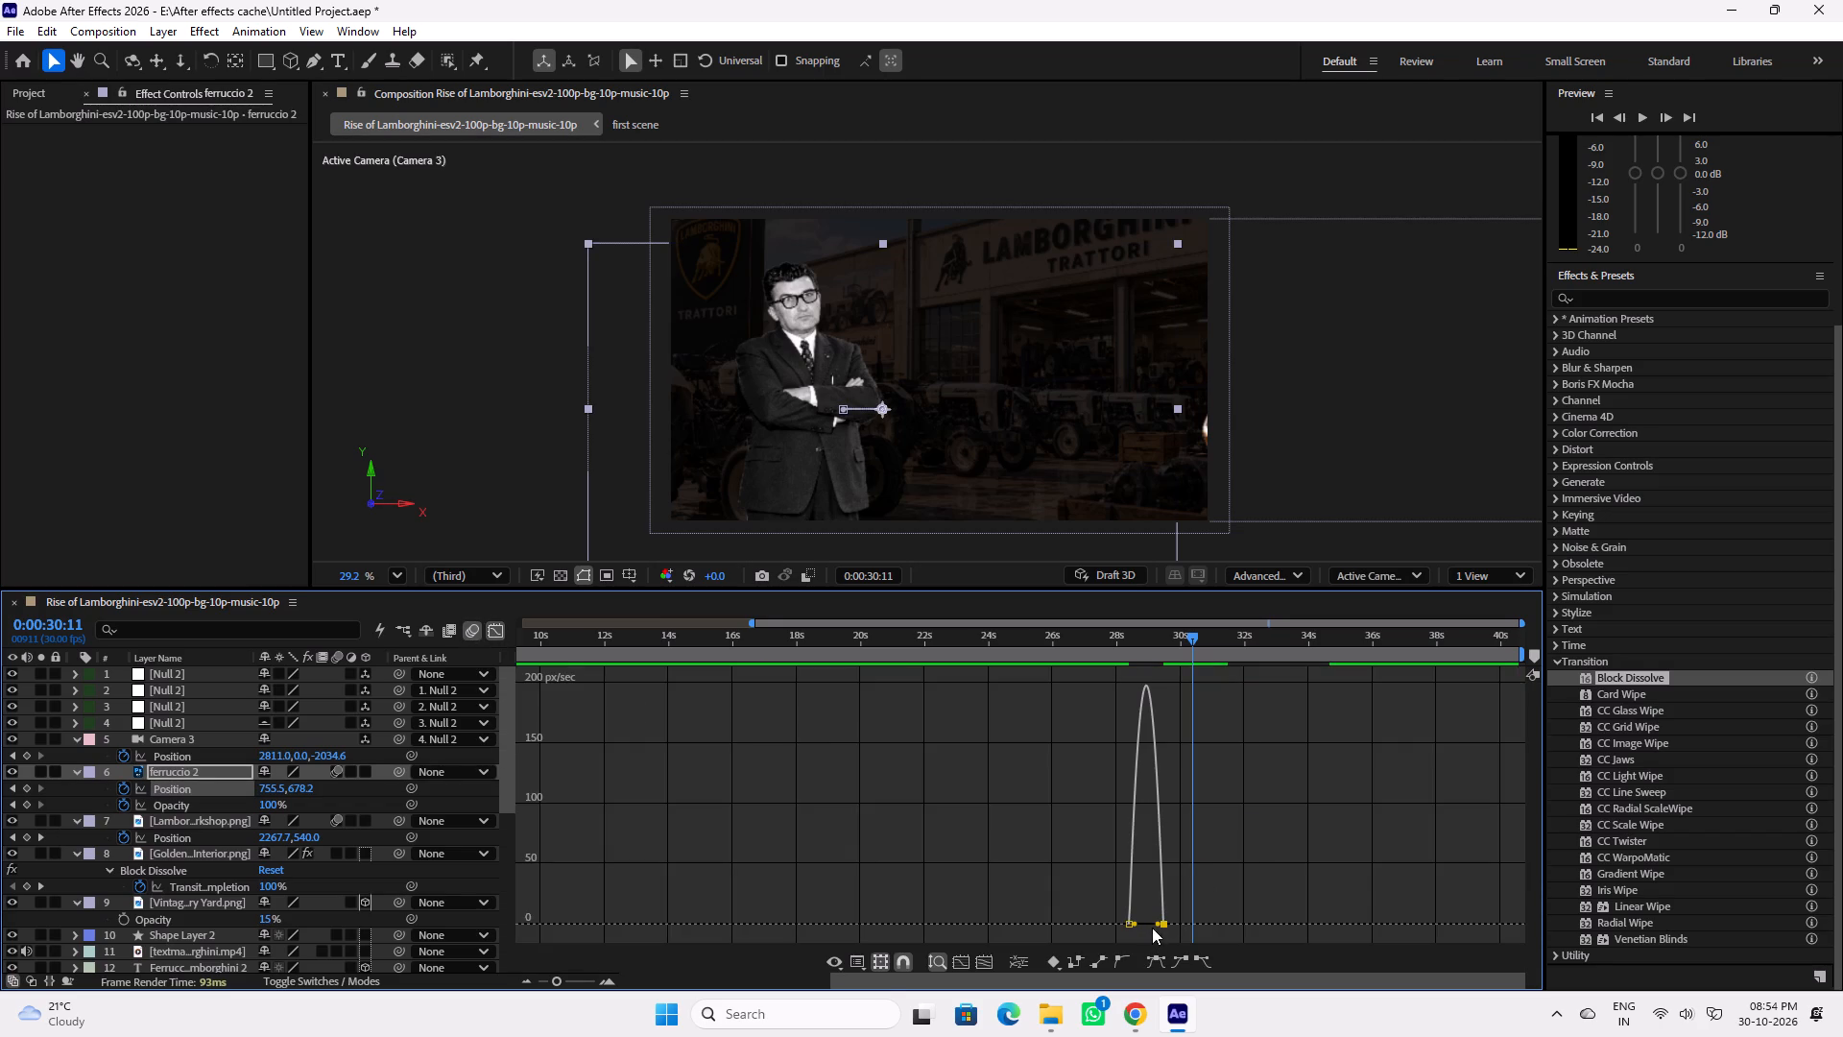
click(1156, 925)
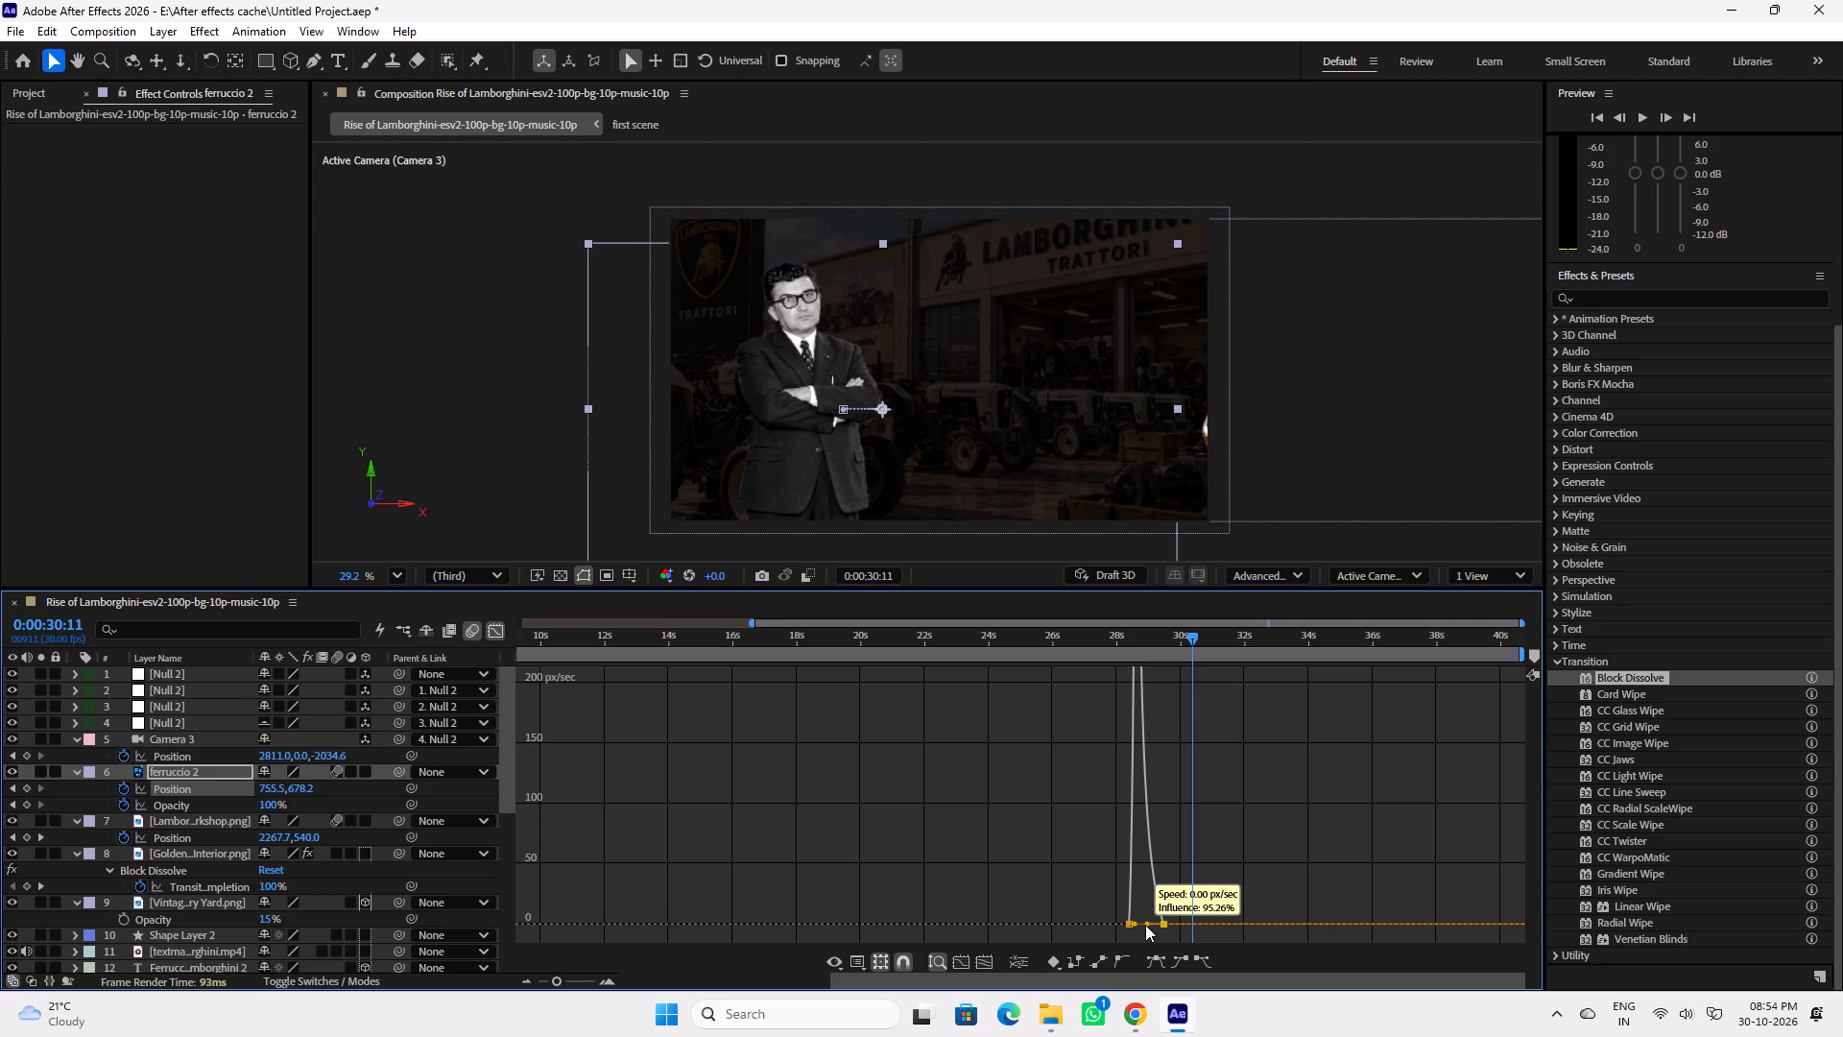
click(1116, 638)
key(space)
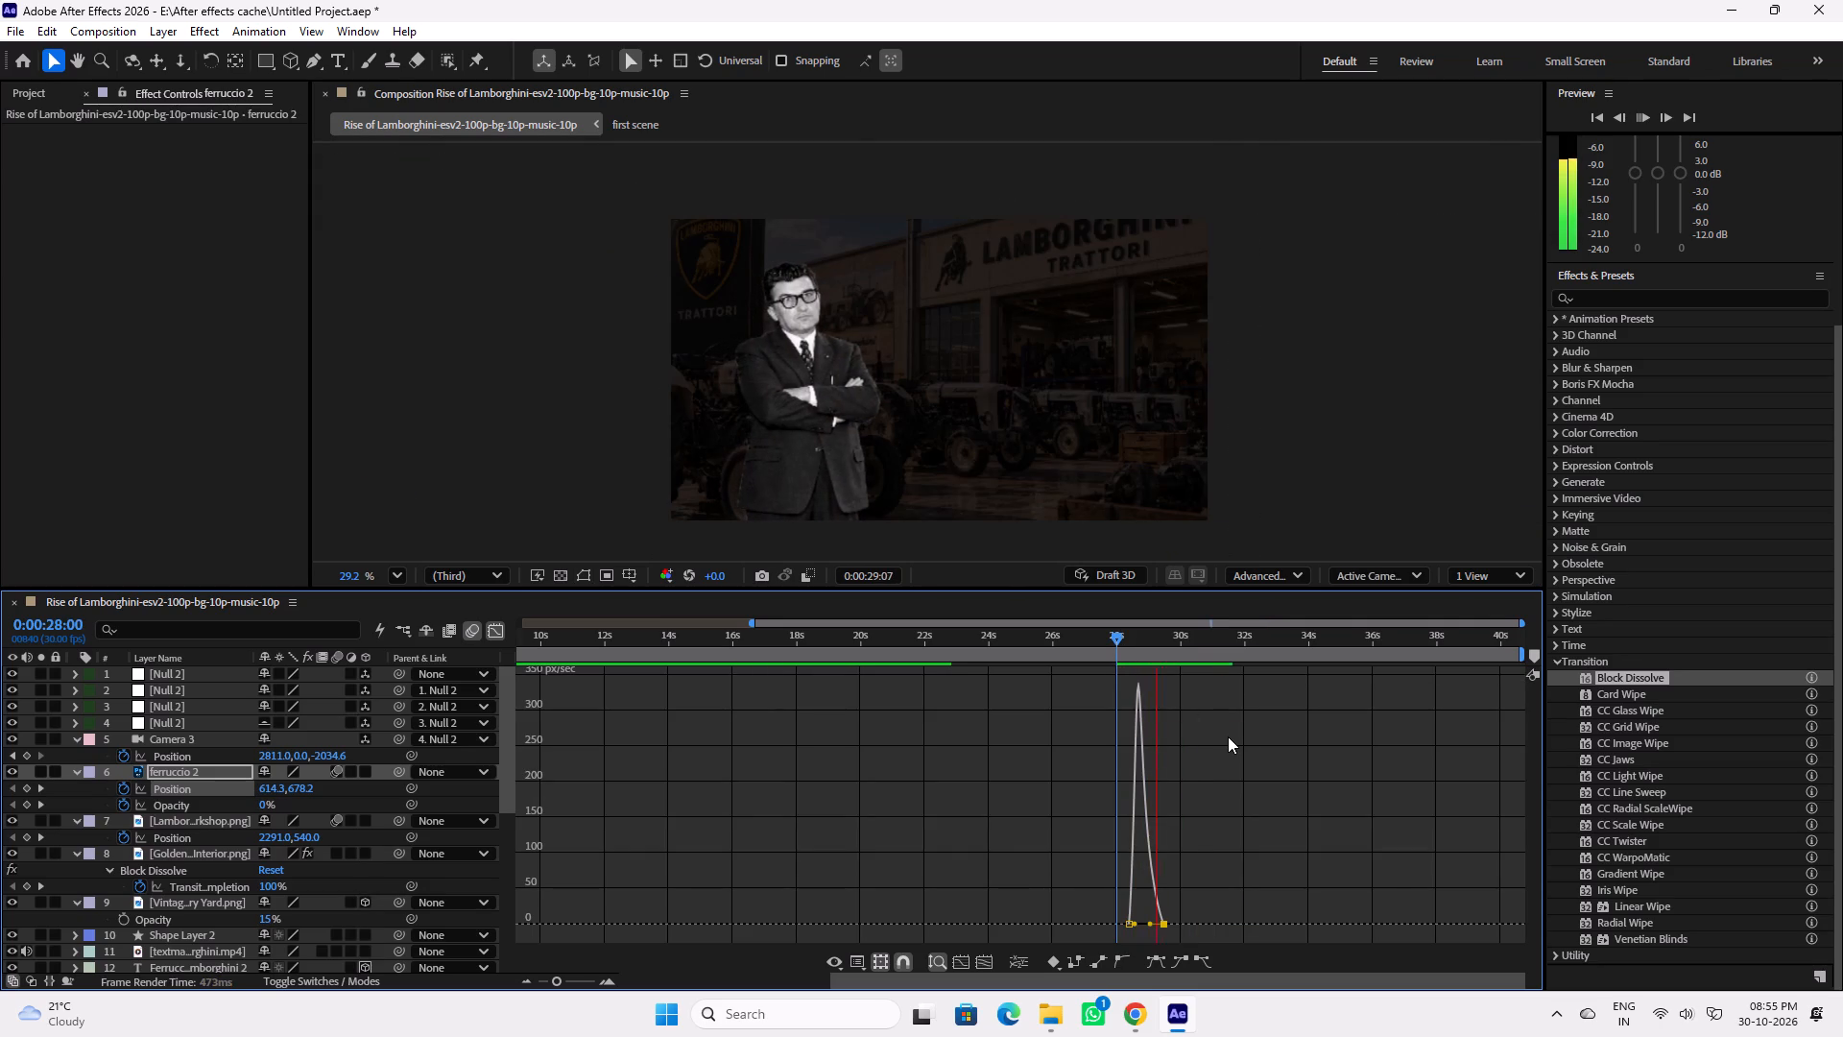
key(space)
click(492, 636)
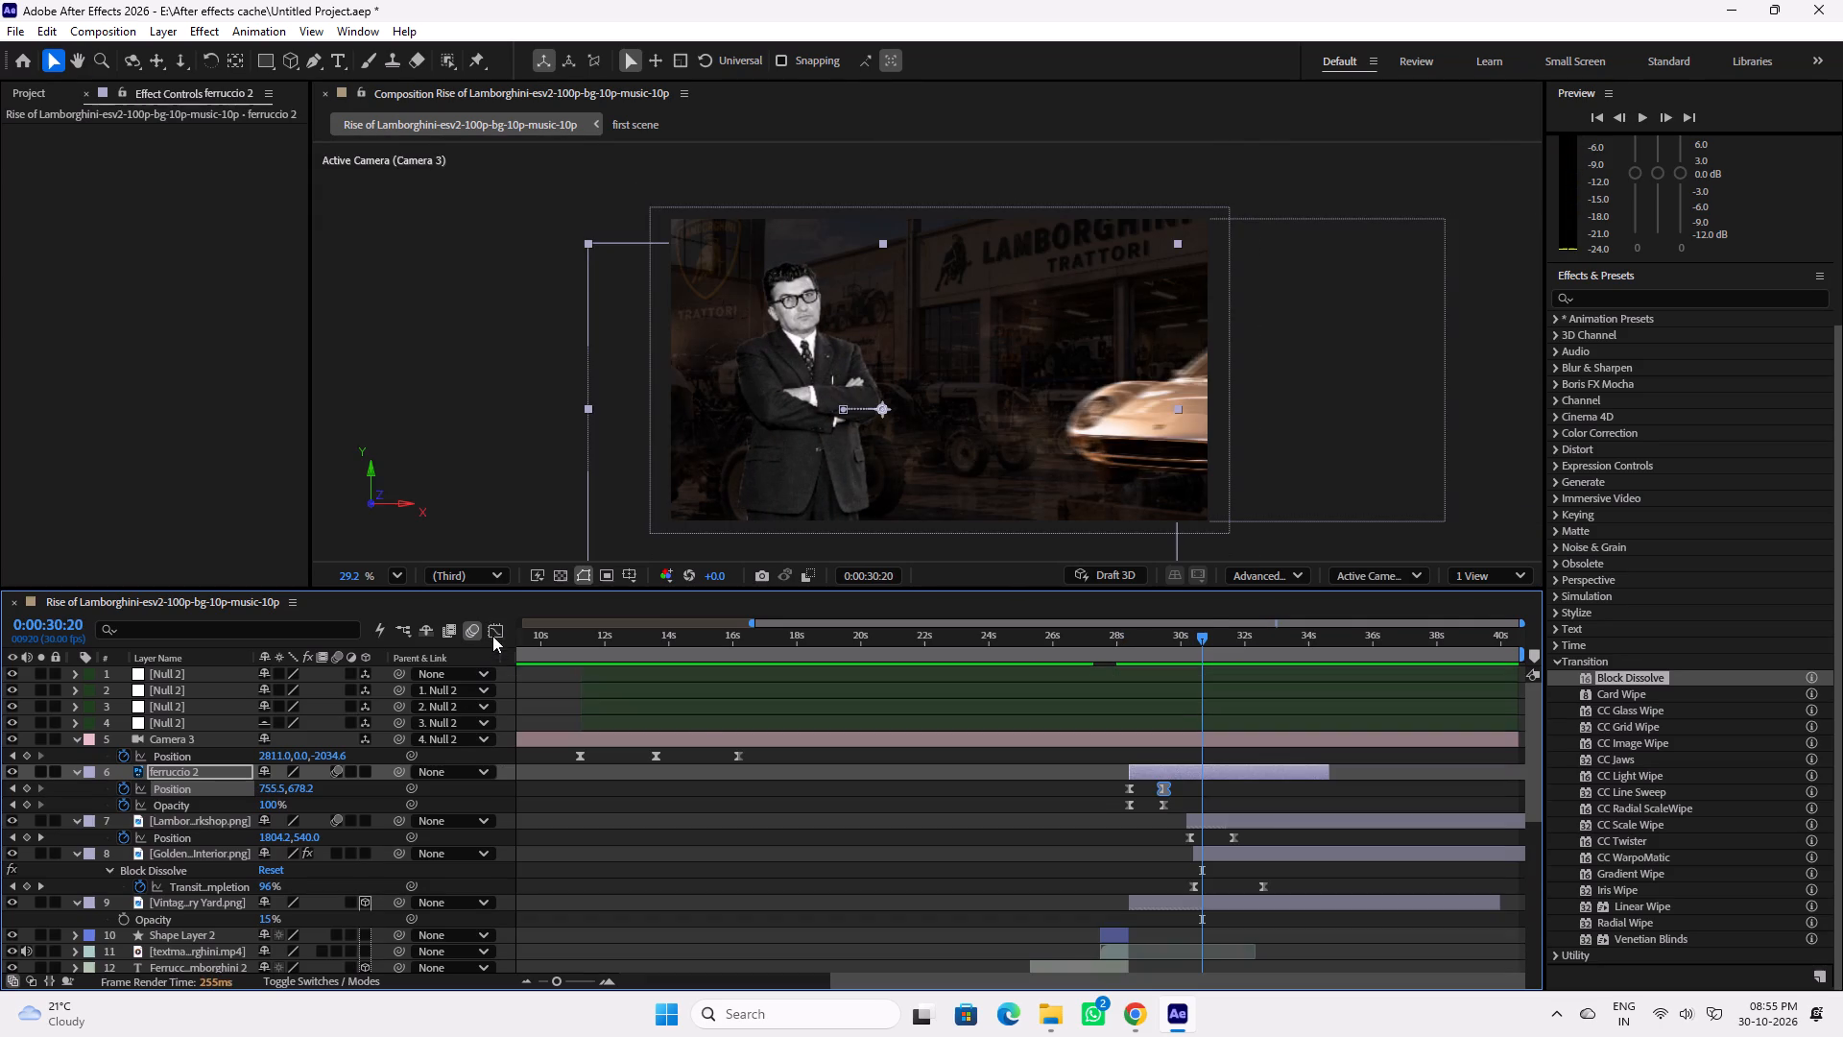
Move ferruccio 2's end Position keyframe to about 30.4 seconds and its end Opacity keyframe to about 29.7 seconds.
drag(1177, 784, 1141, 816)
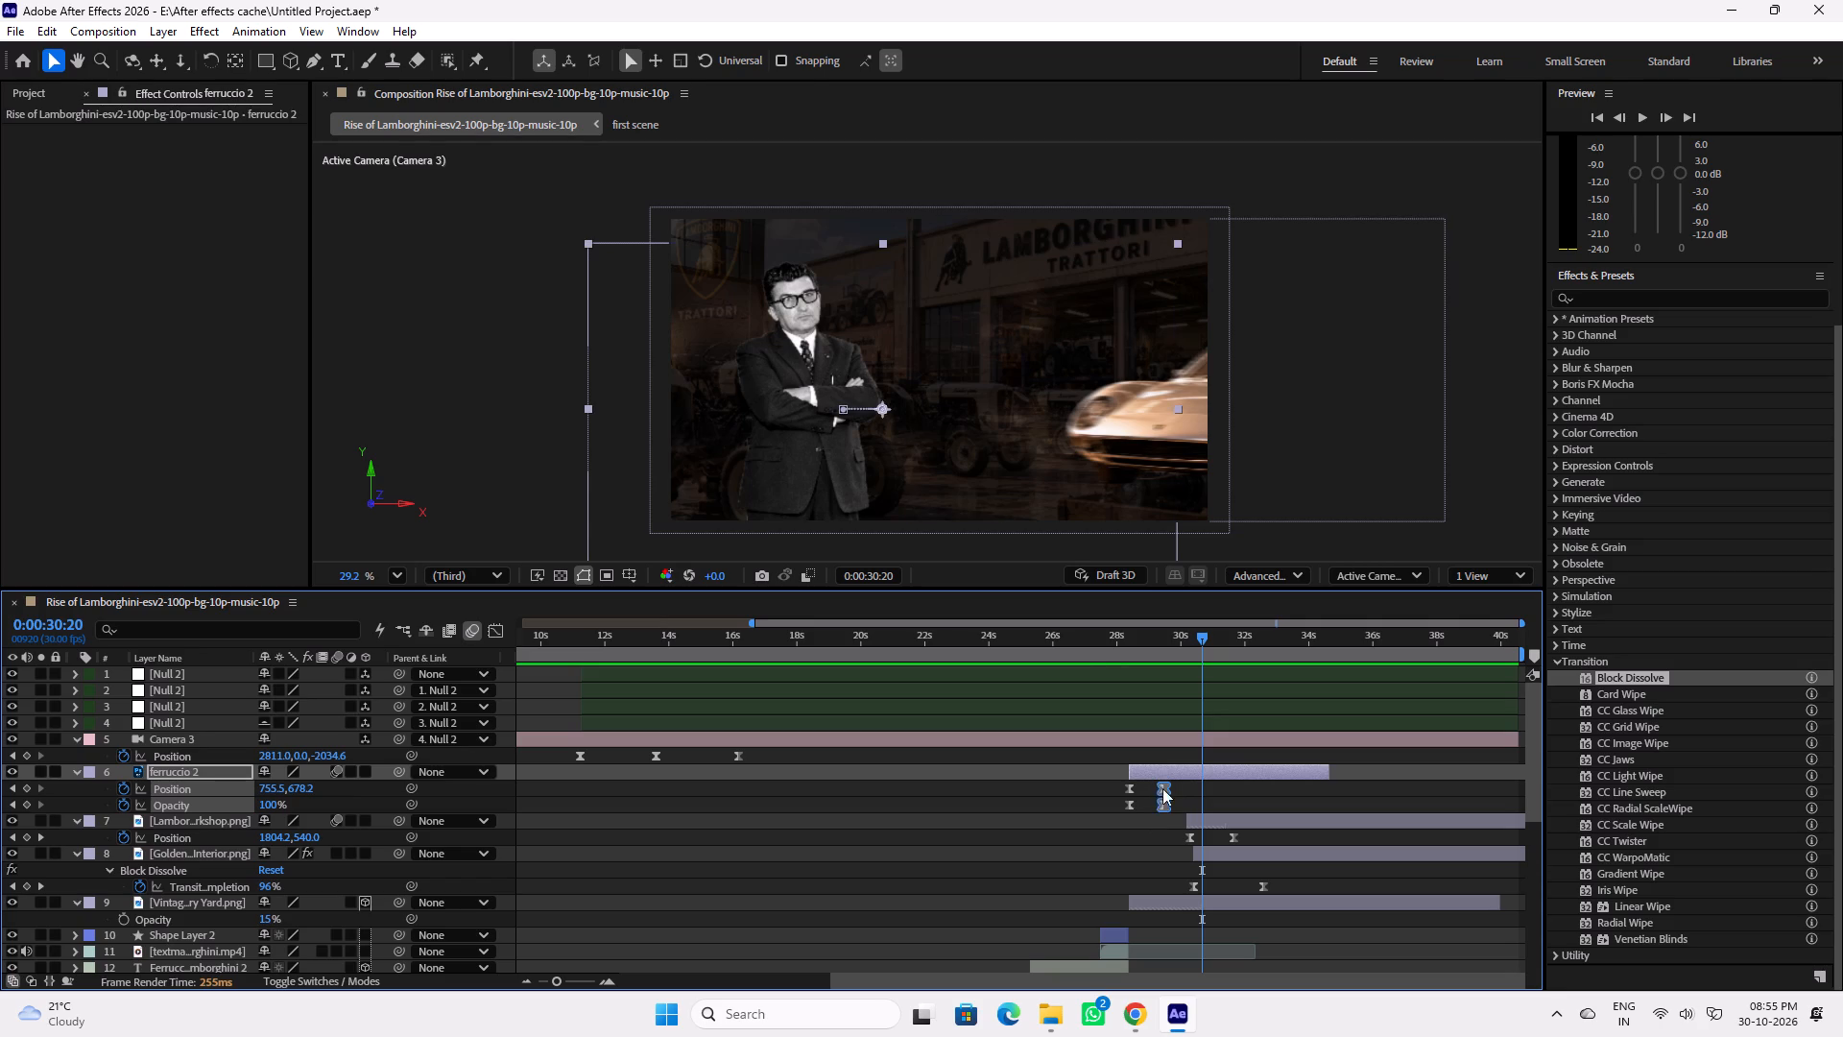
drag(1162, 788, 1194, 789)
click(1166, 797)
drag(1194, 806, 1171, 805)
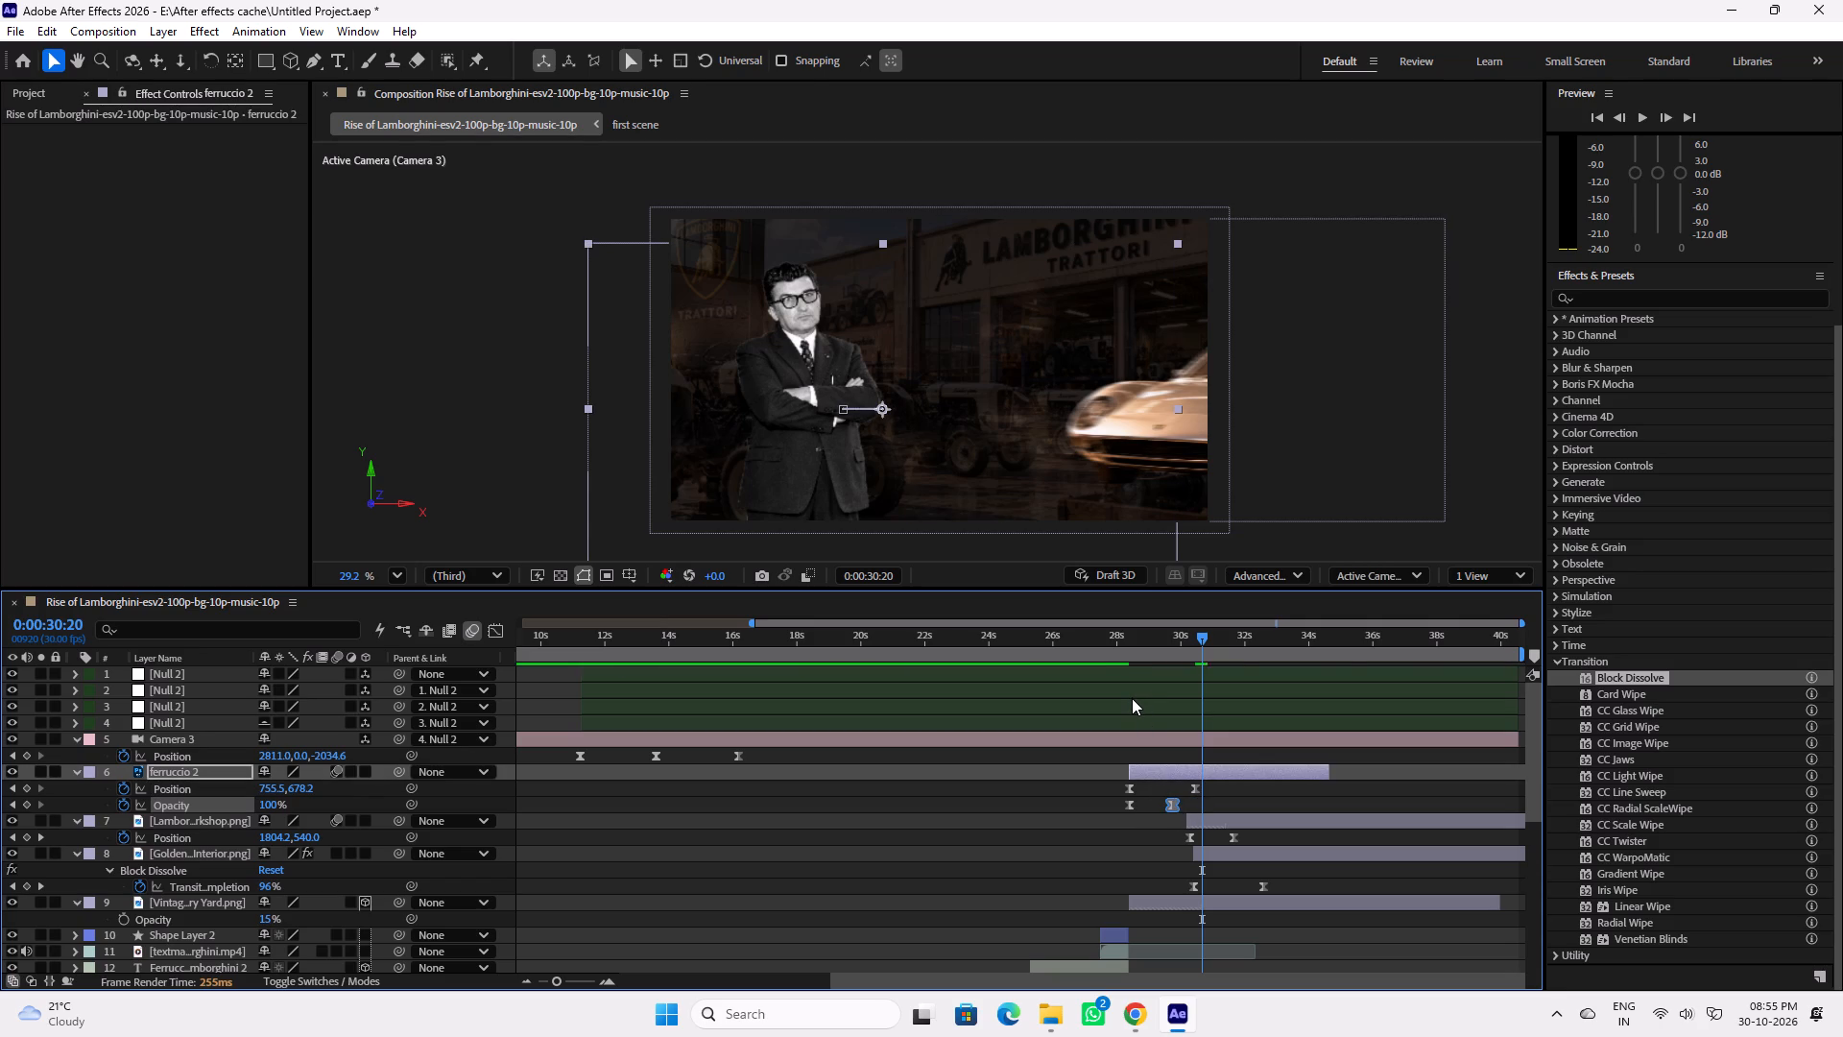
Preview and scrub the workshop scene from about 0:00:28:00 to check Ferruccio's fade-in and slide against the car and background transition.
click(1116, 636)
key(space)
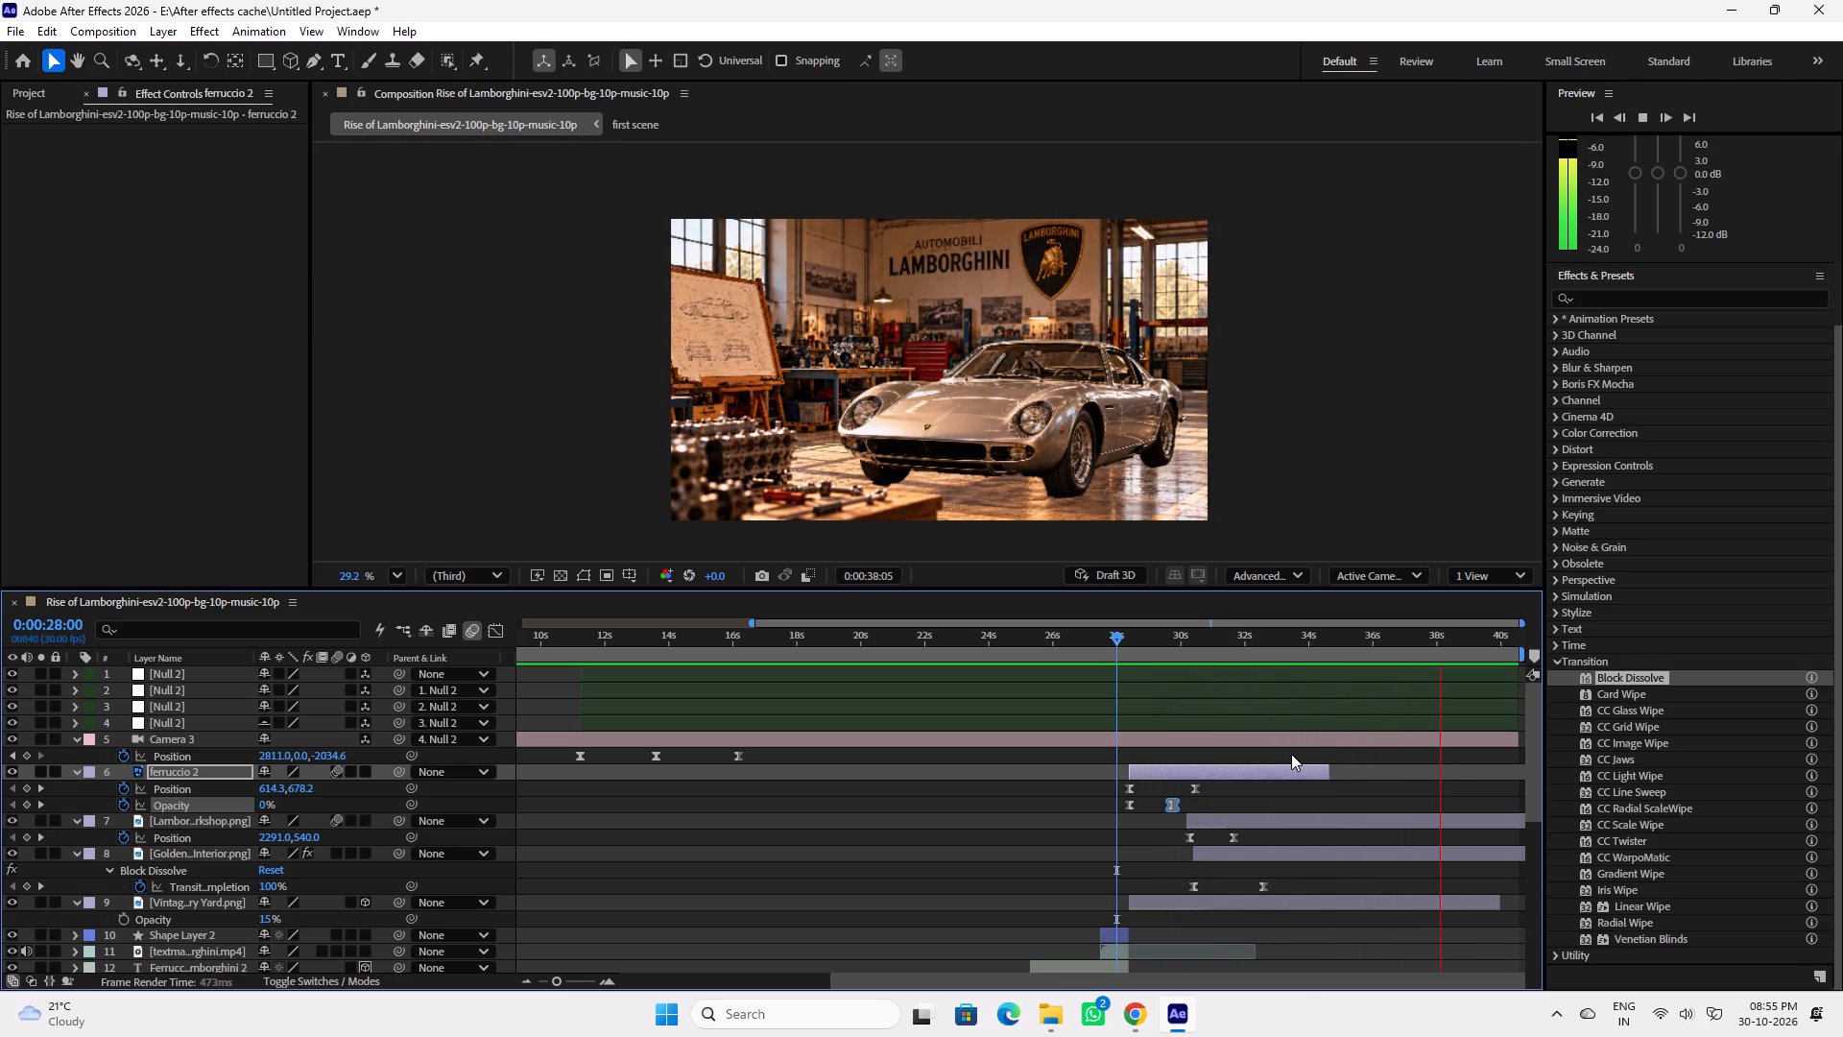
drag(1234, 641, 1219, 642)
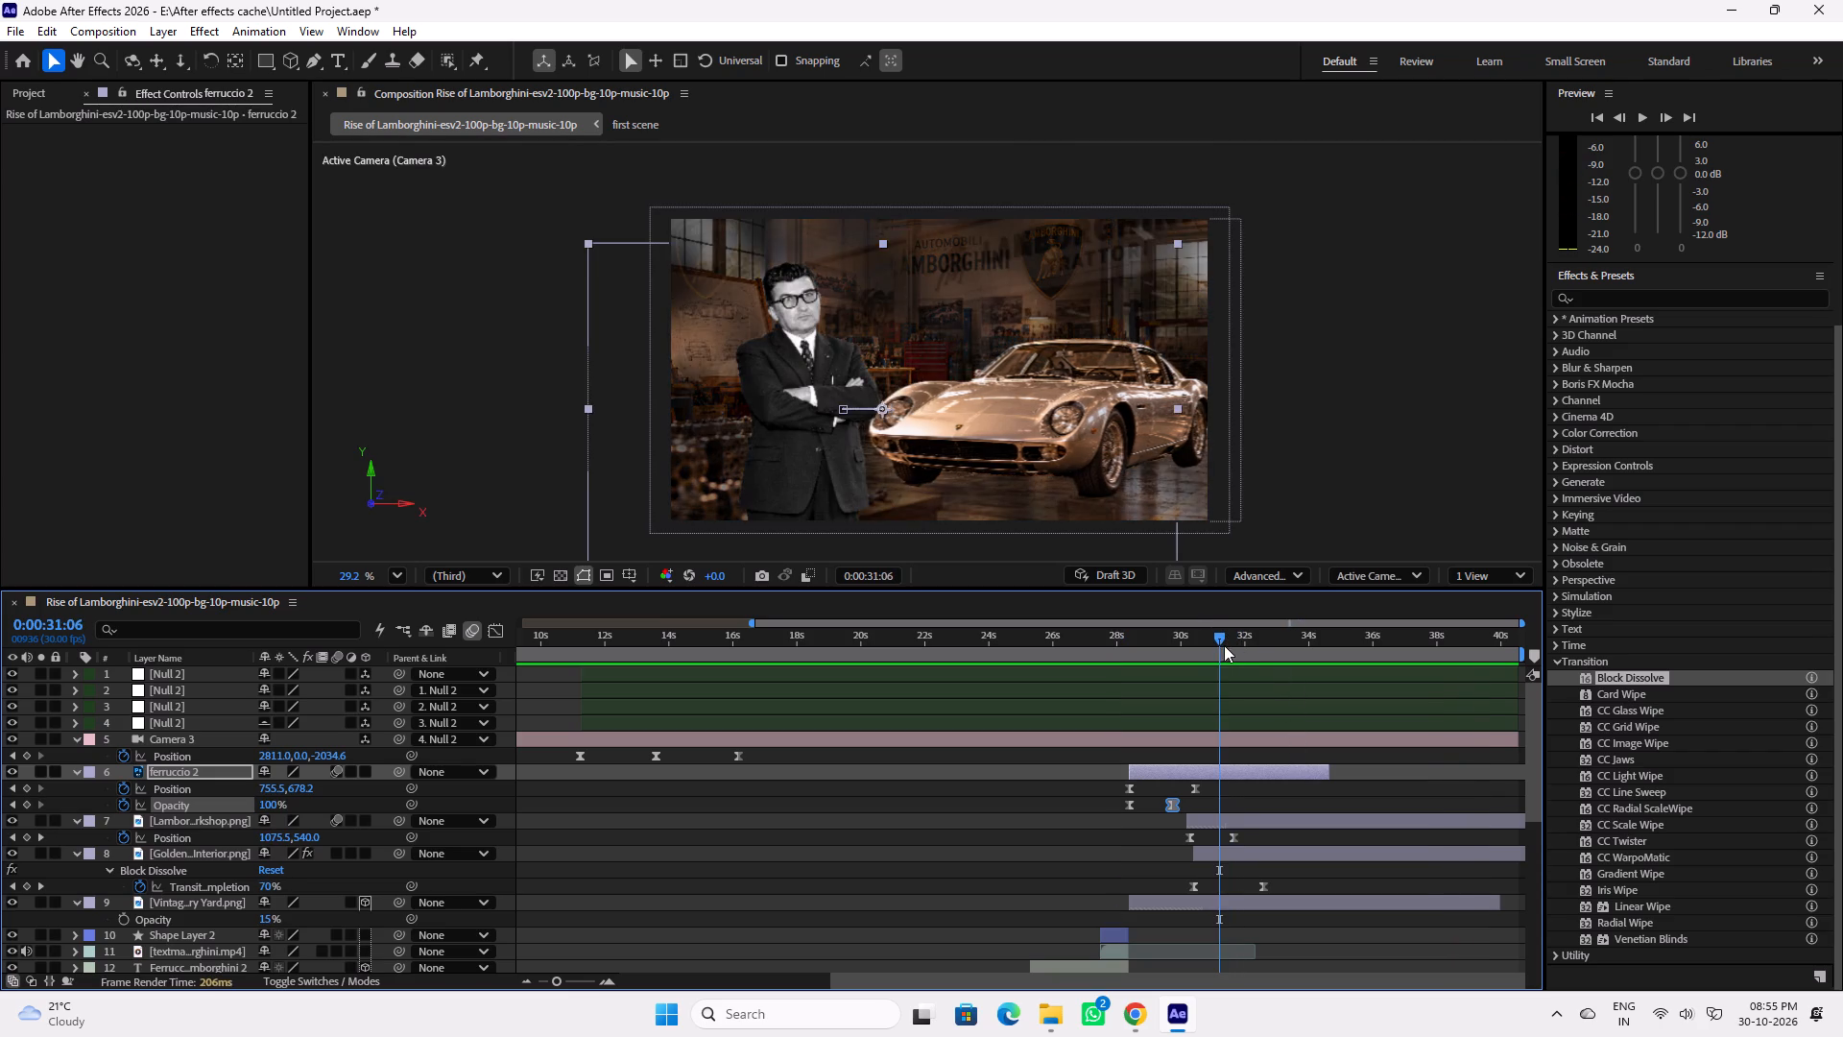
drag(1224, 645, 1167, 643)
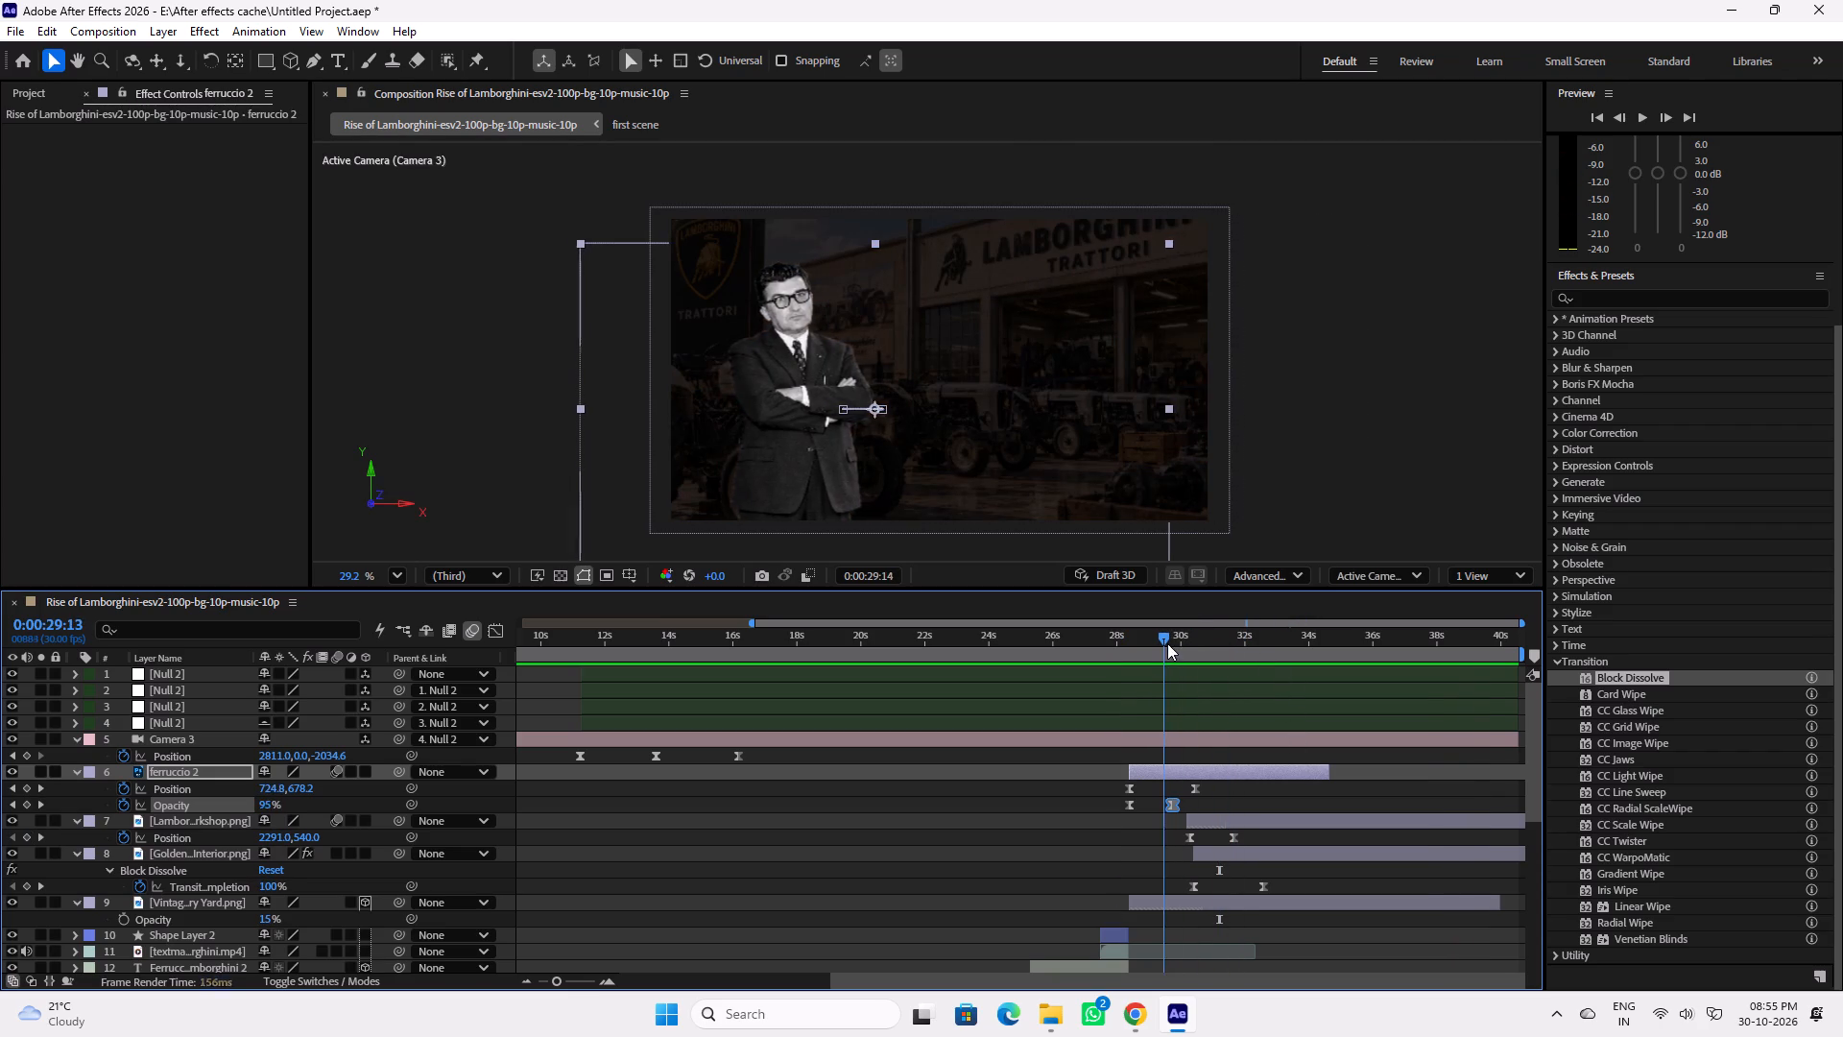
drag(1167, 643, 1139, 643)
key(space)
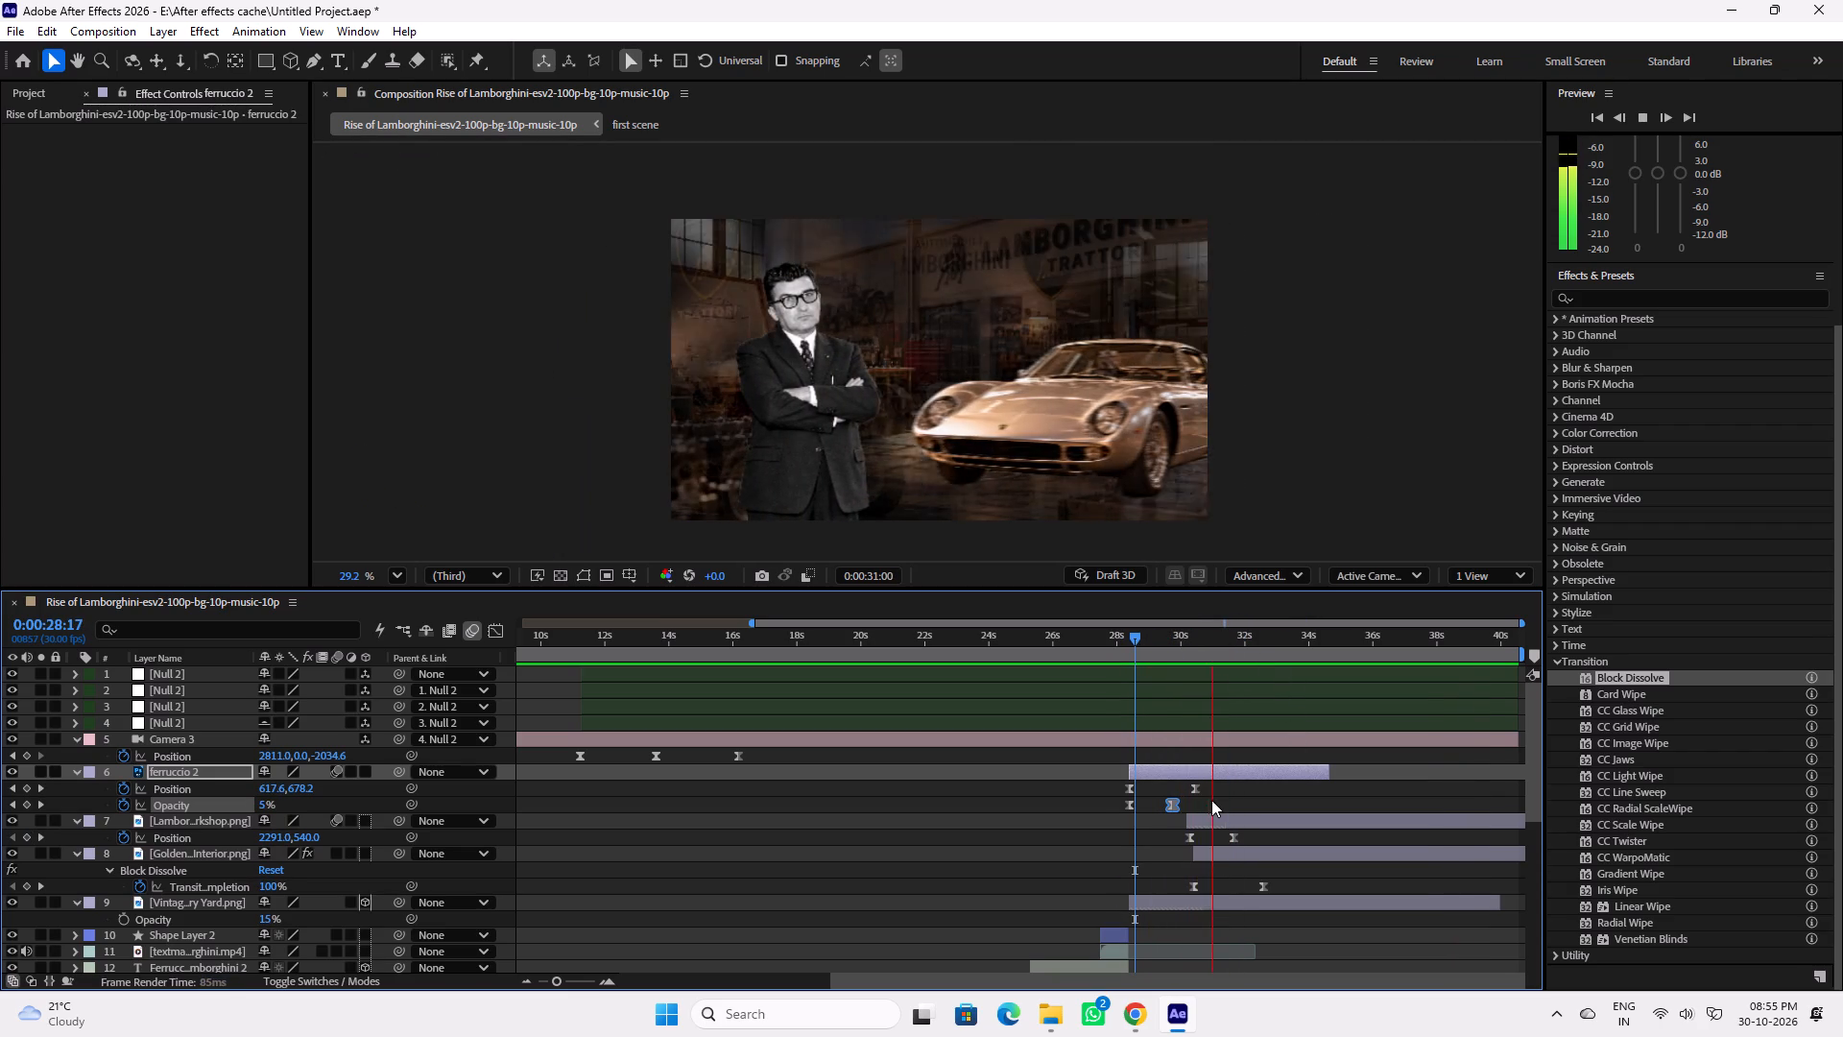
key(space)
key(space)
key(space)
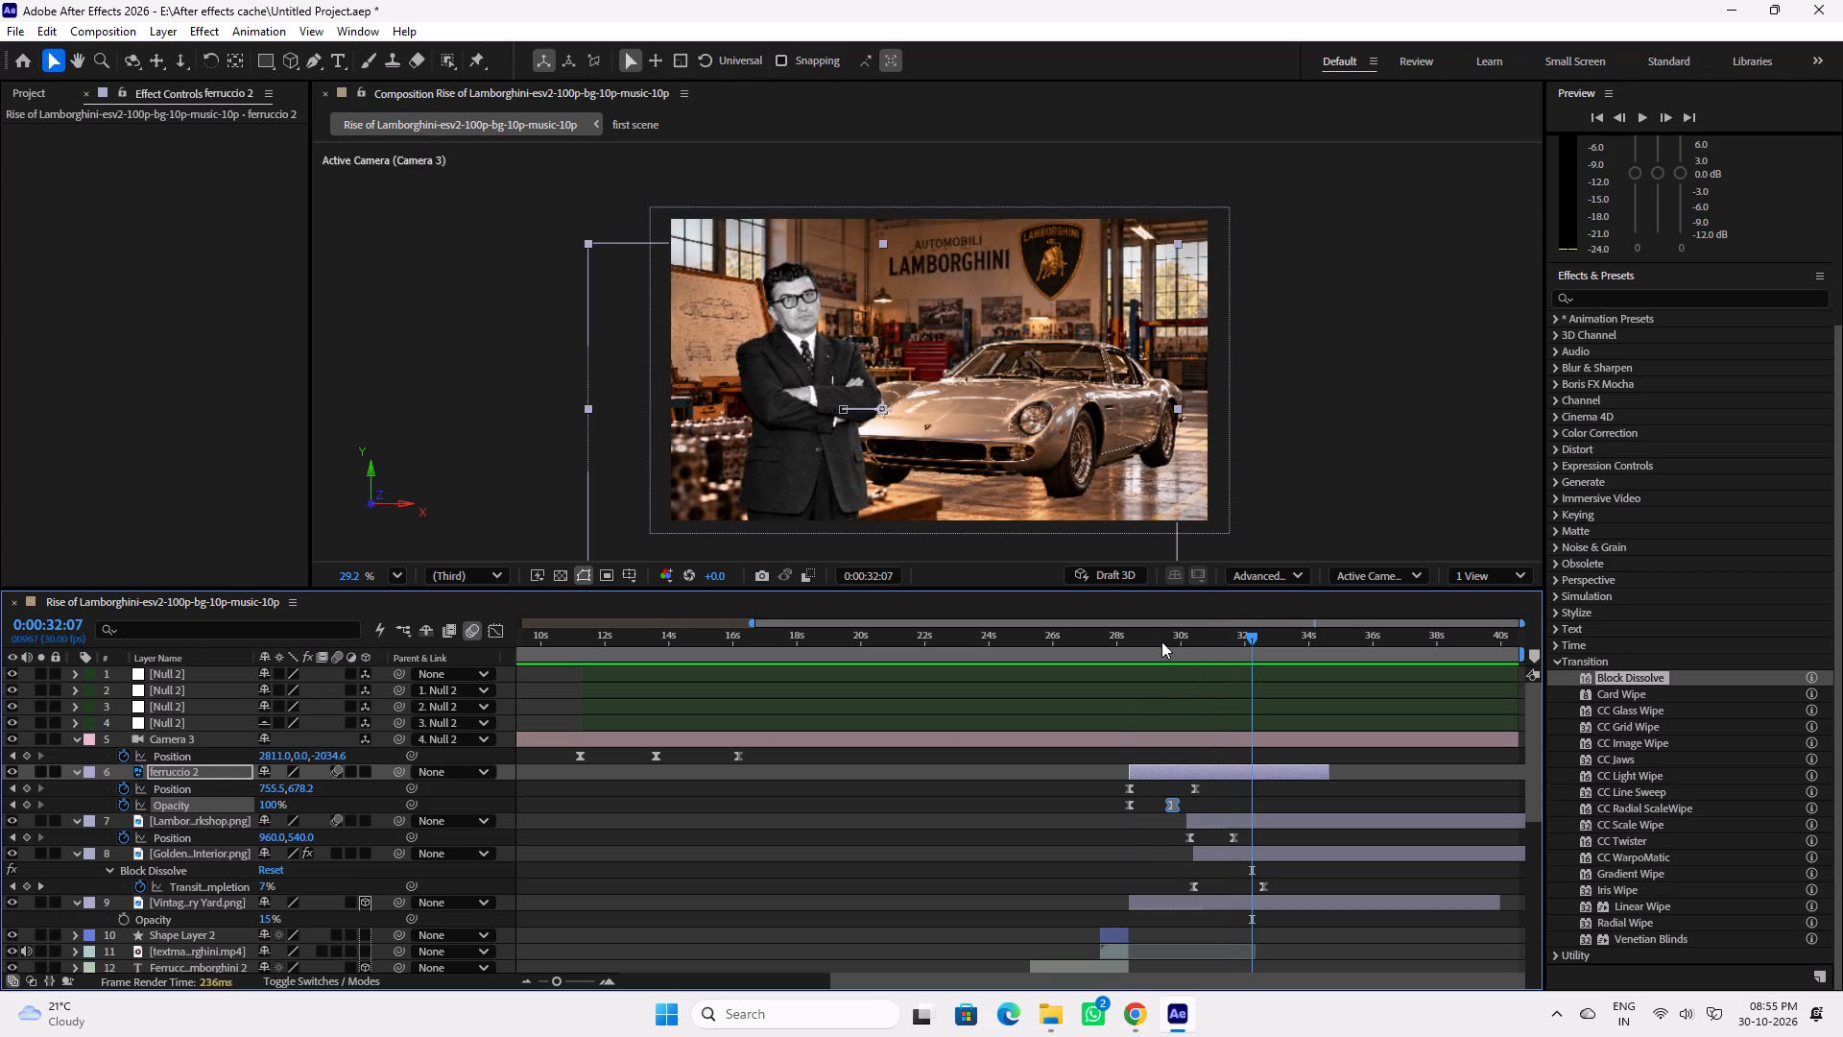
drag(1159, 639, 1120, 639)
key(space)
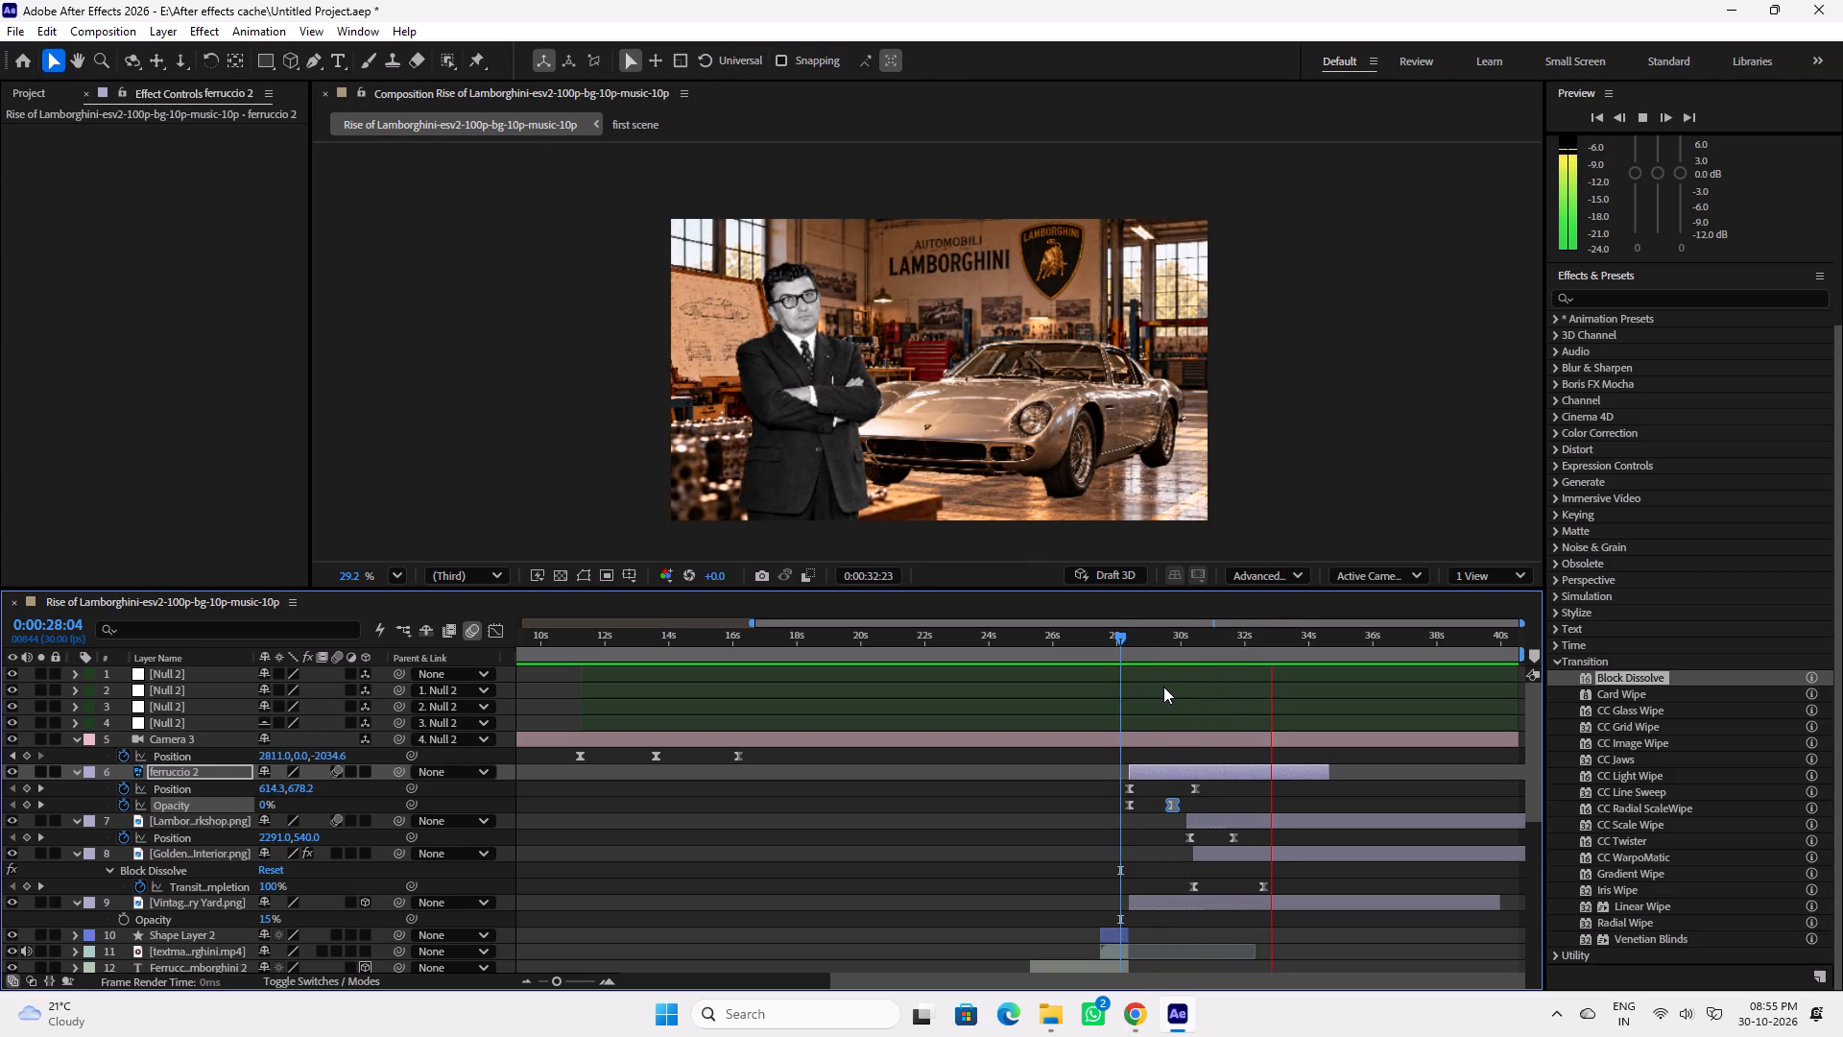
key(space)
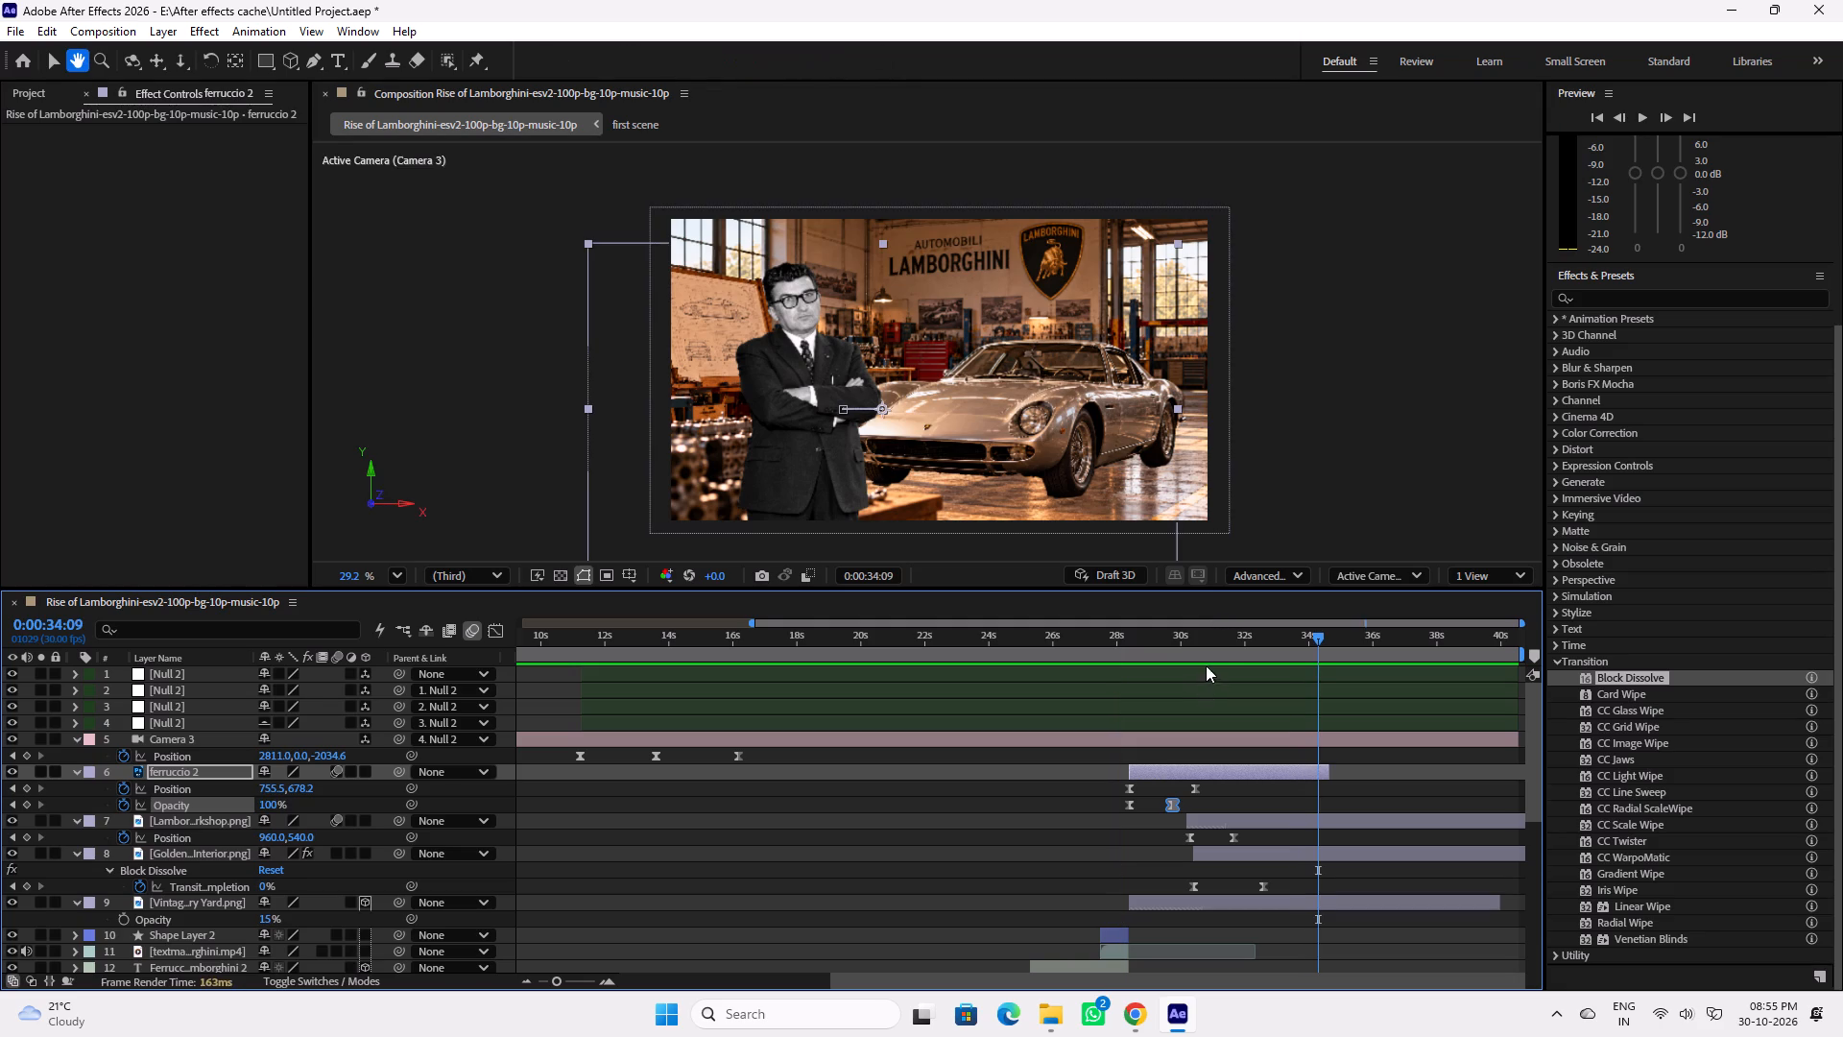
drag(1224, 642, 1236, 643)
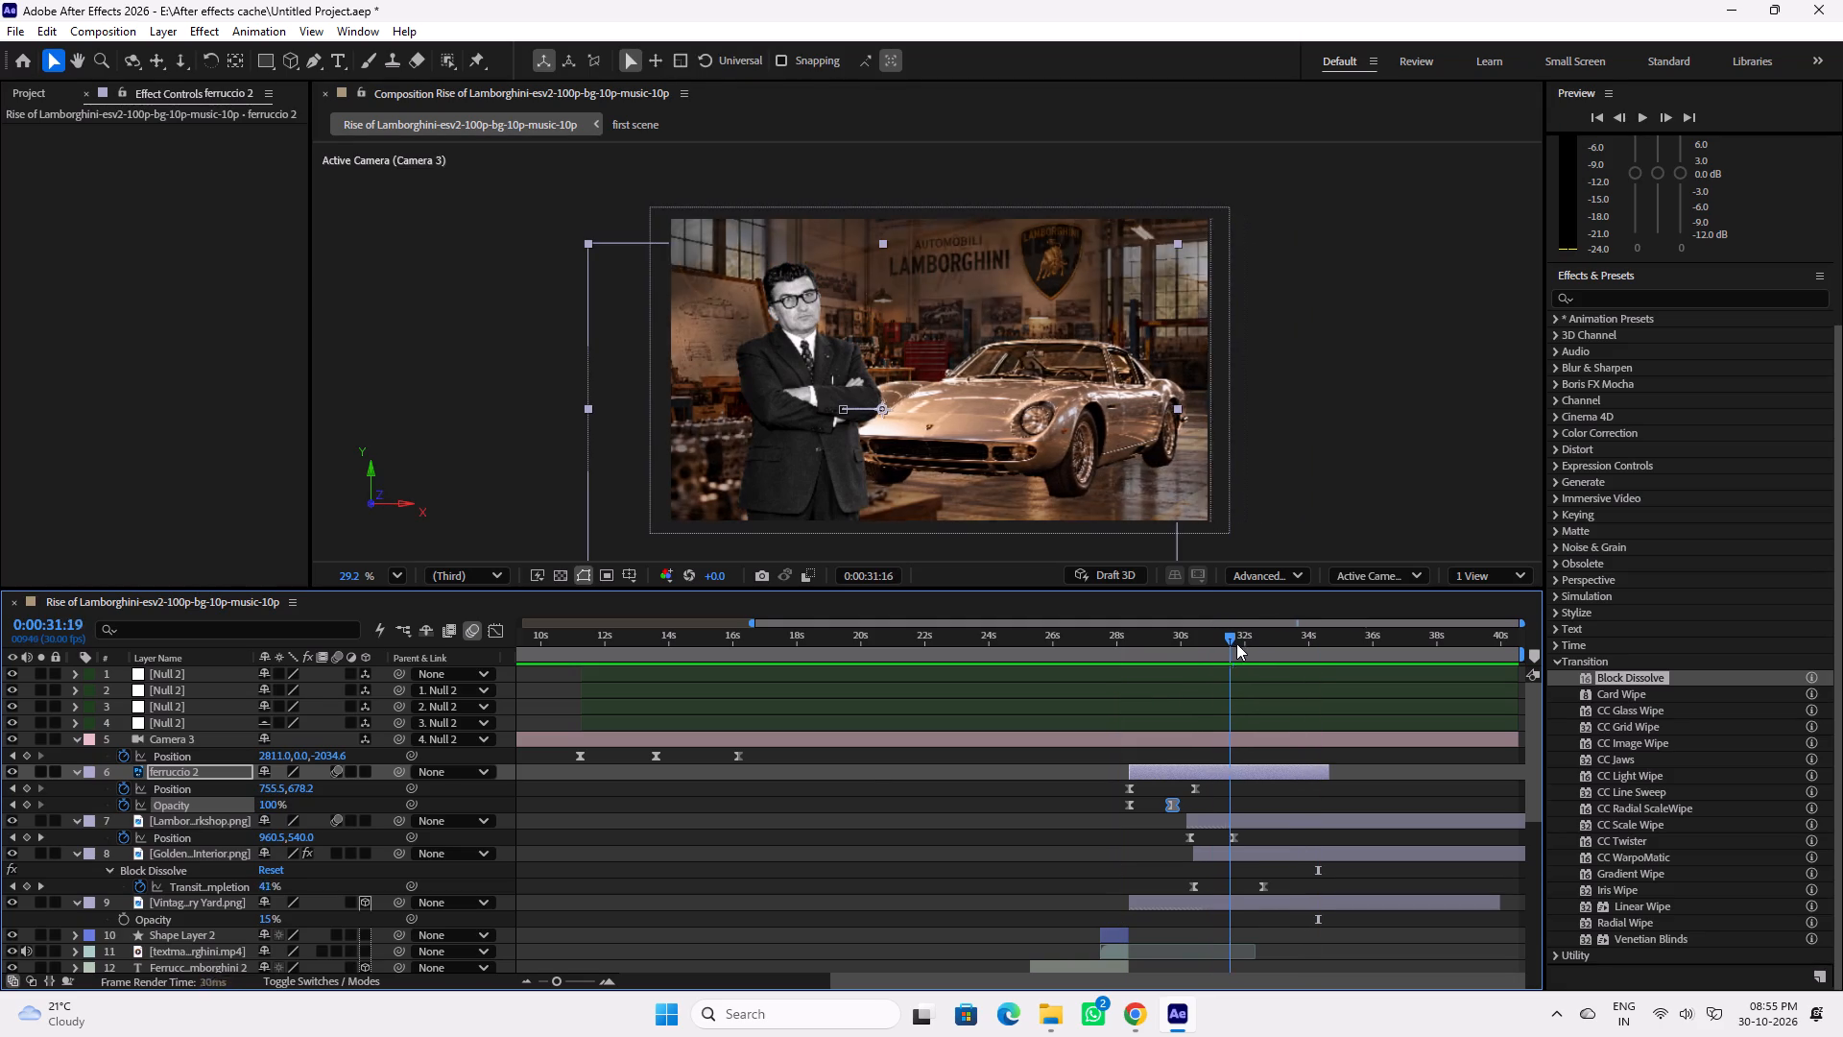
drag(1236, 643, 1241, 644)
Save the project.
key(ctrl+s)
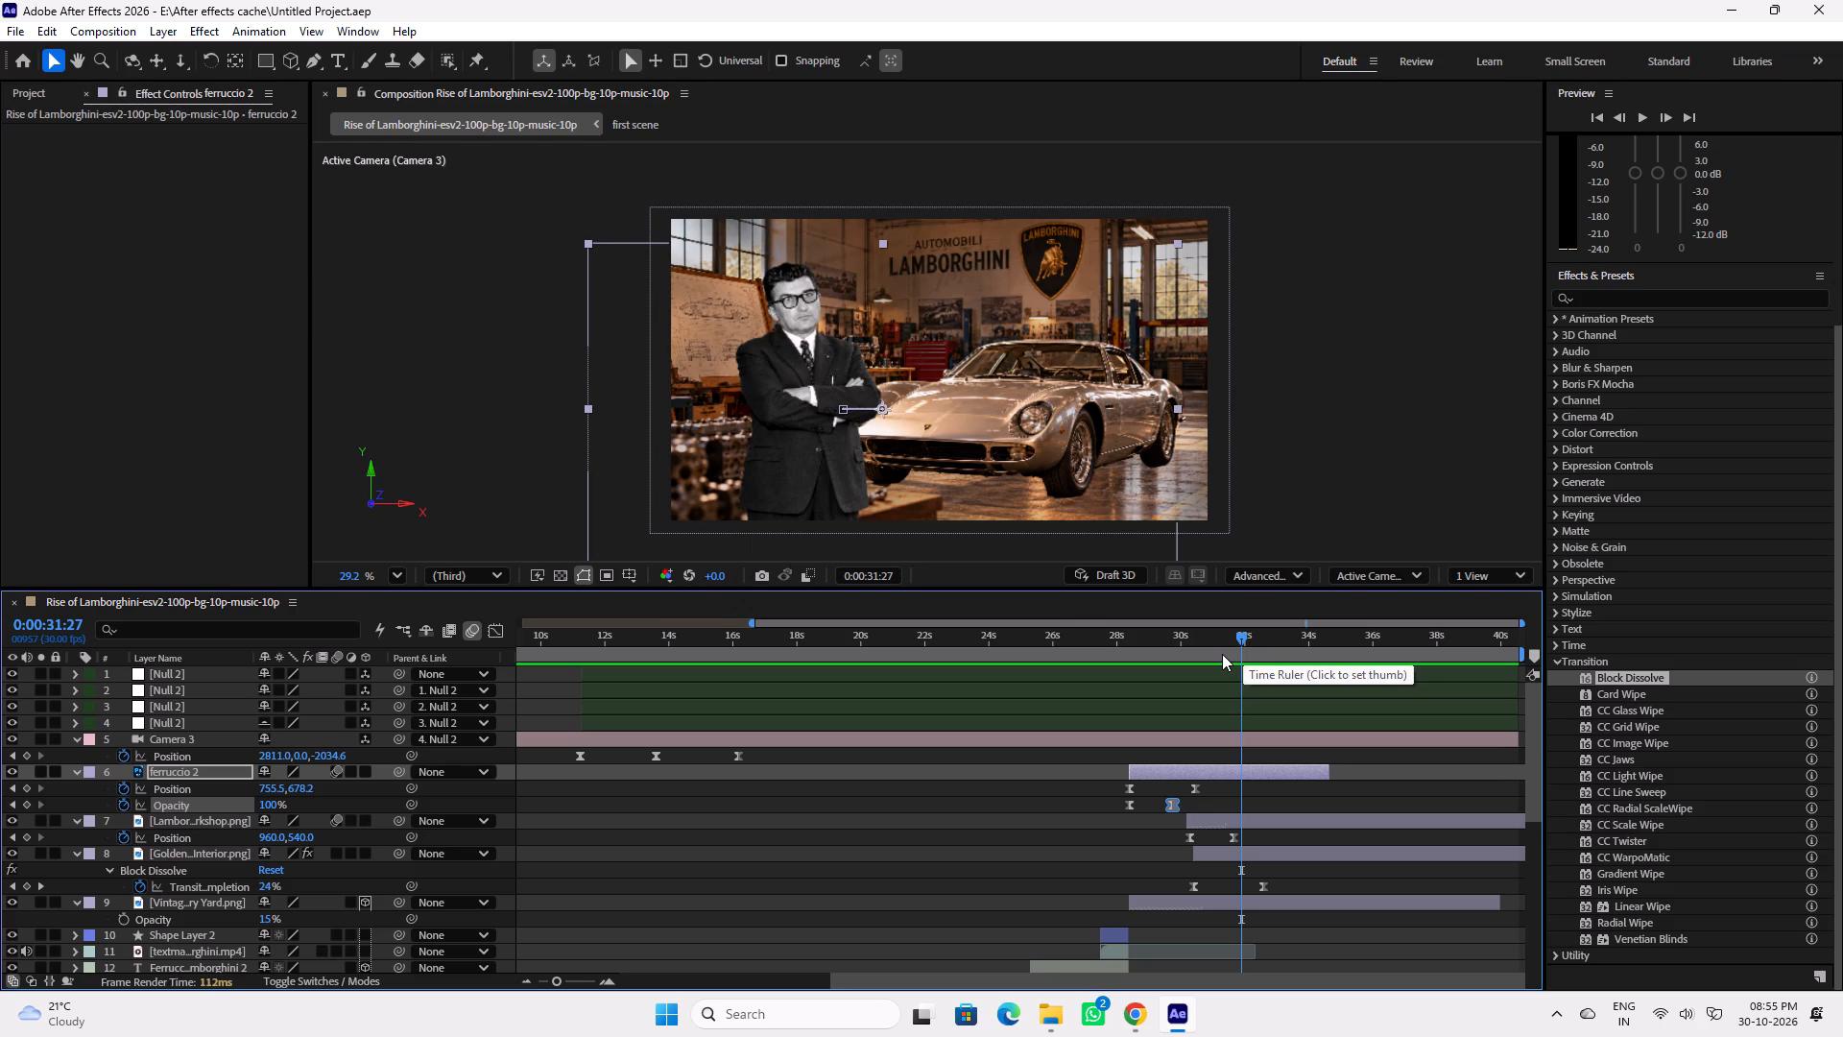
Play the end of the workshop scene to find the cut point and trim ferruccio 2's end to 0:00:34:07.
key(space)
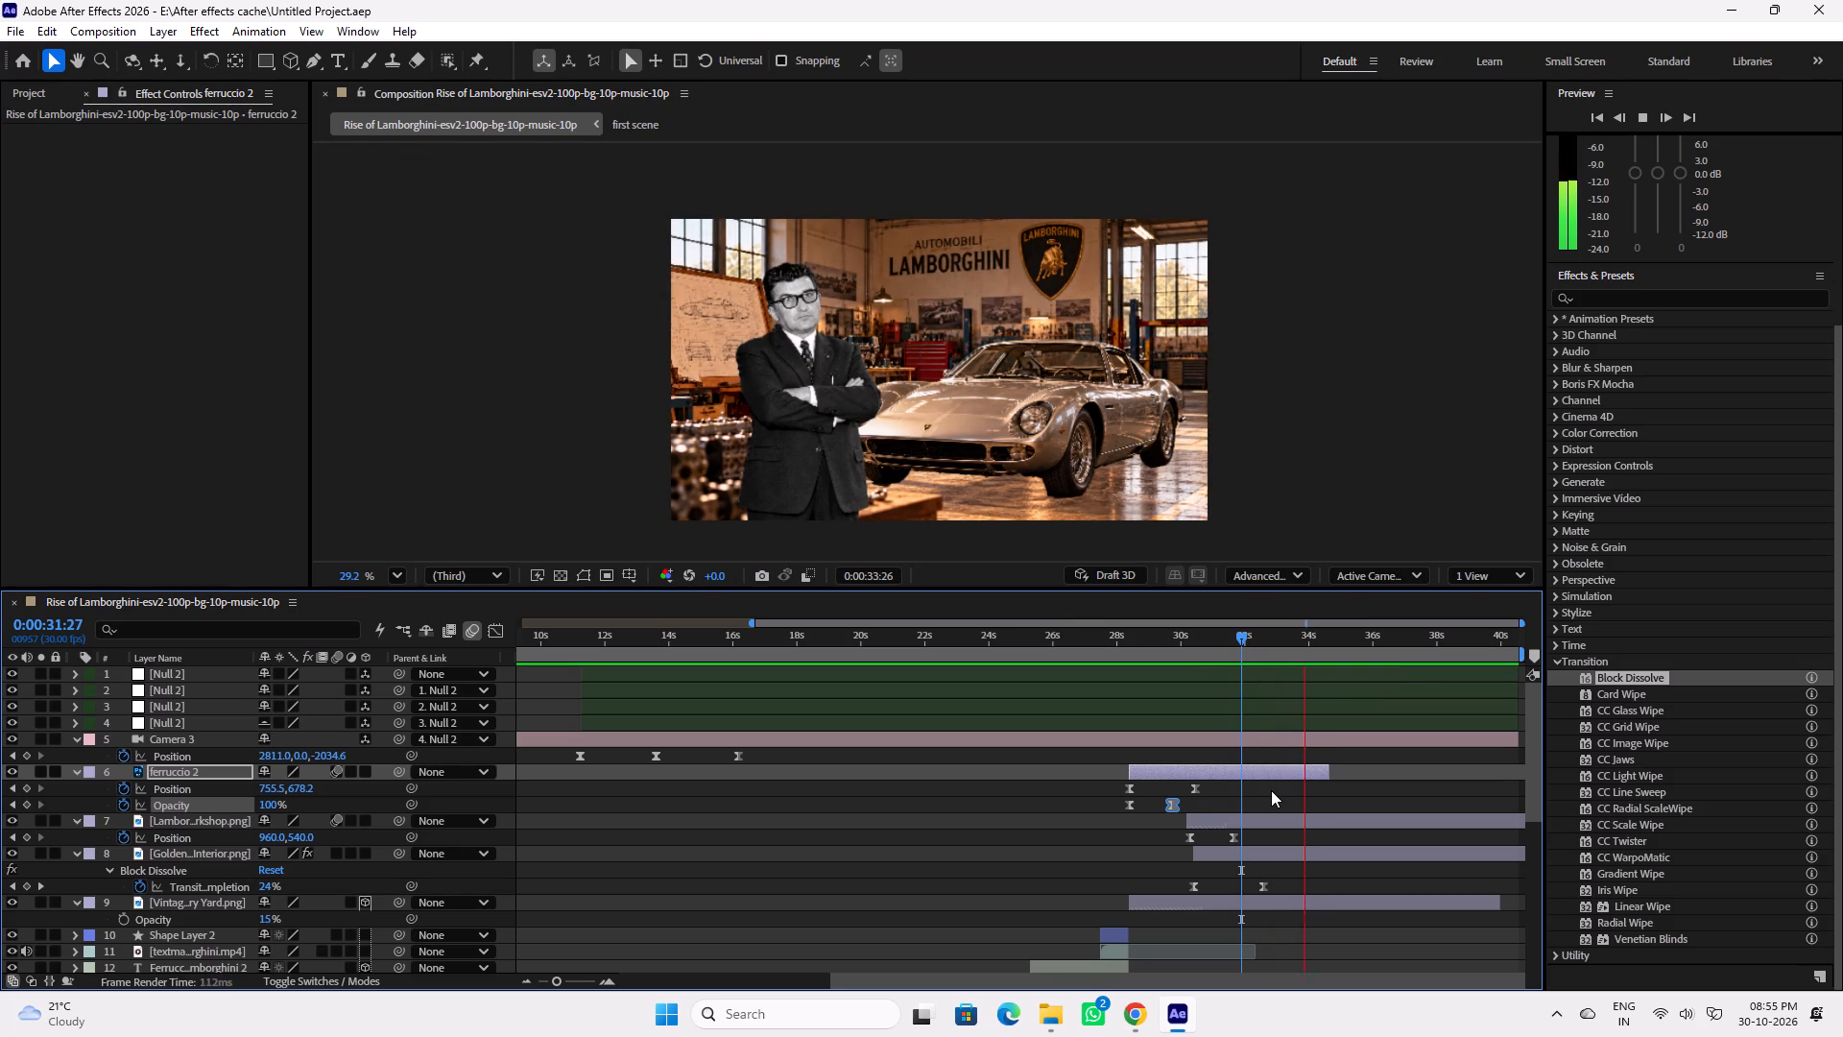
key(space)
click(1331, 637)
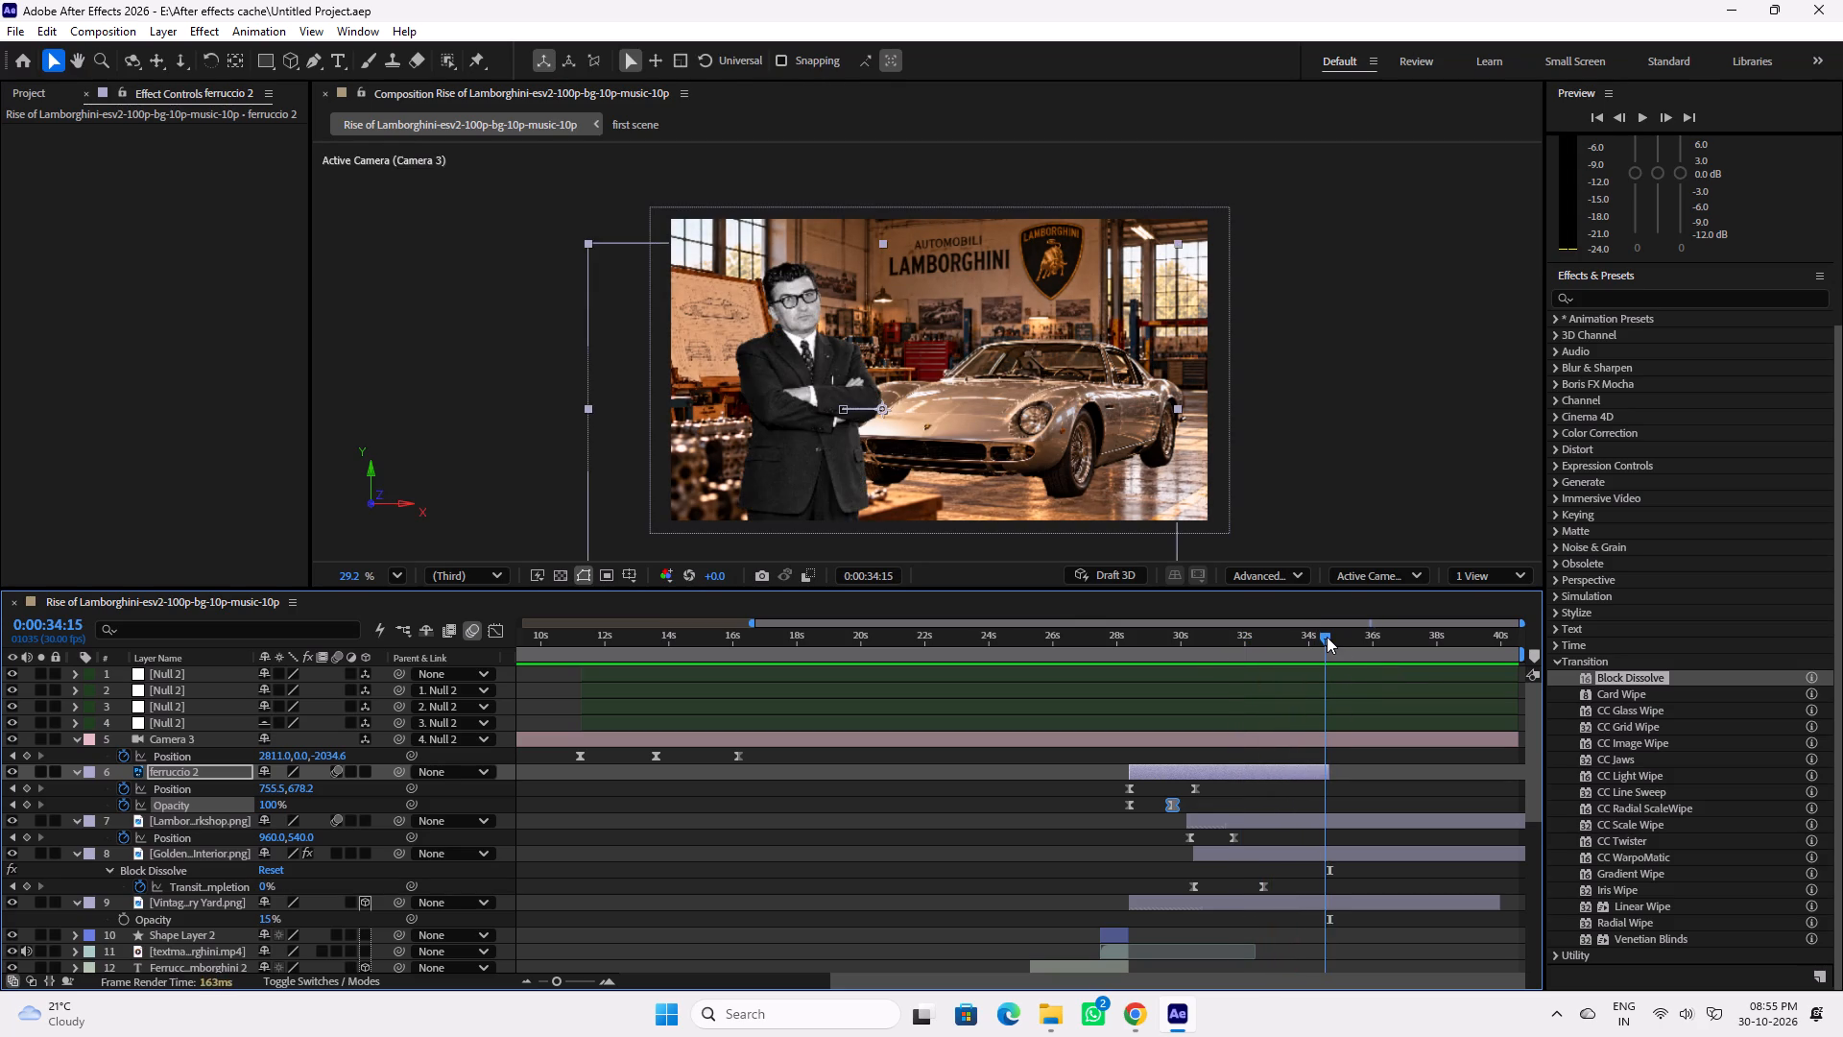
key(space)
click(1326, 637)
key(space)
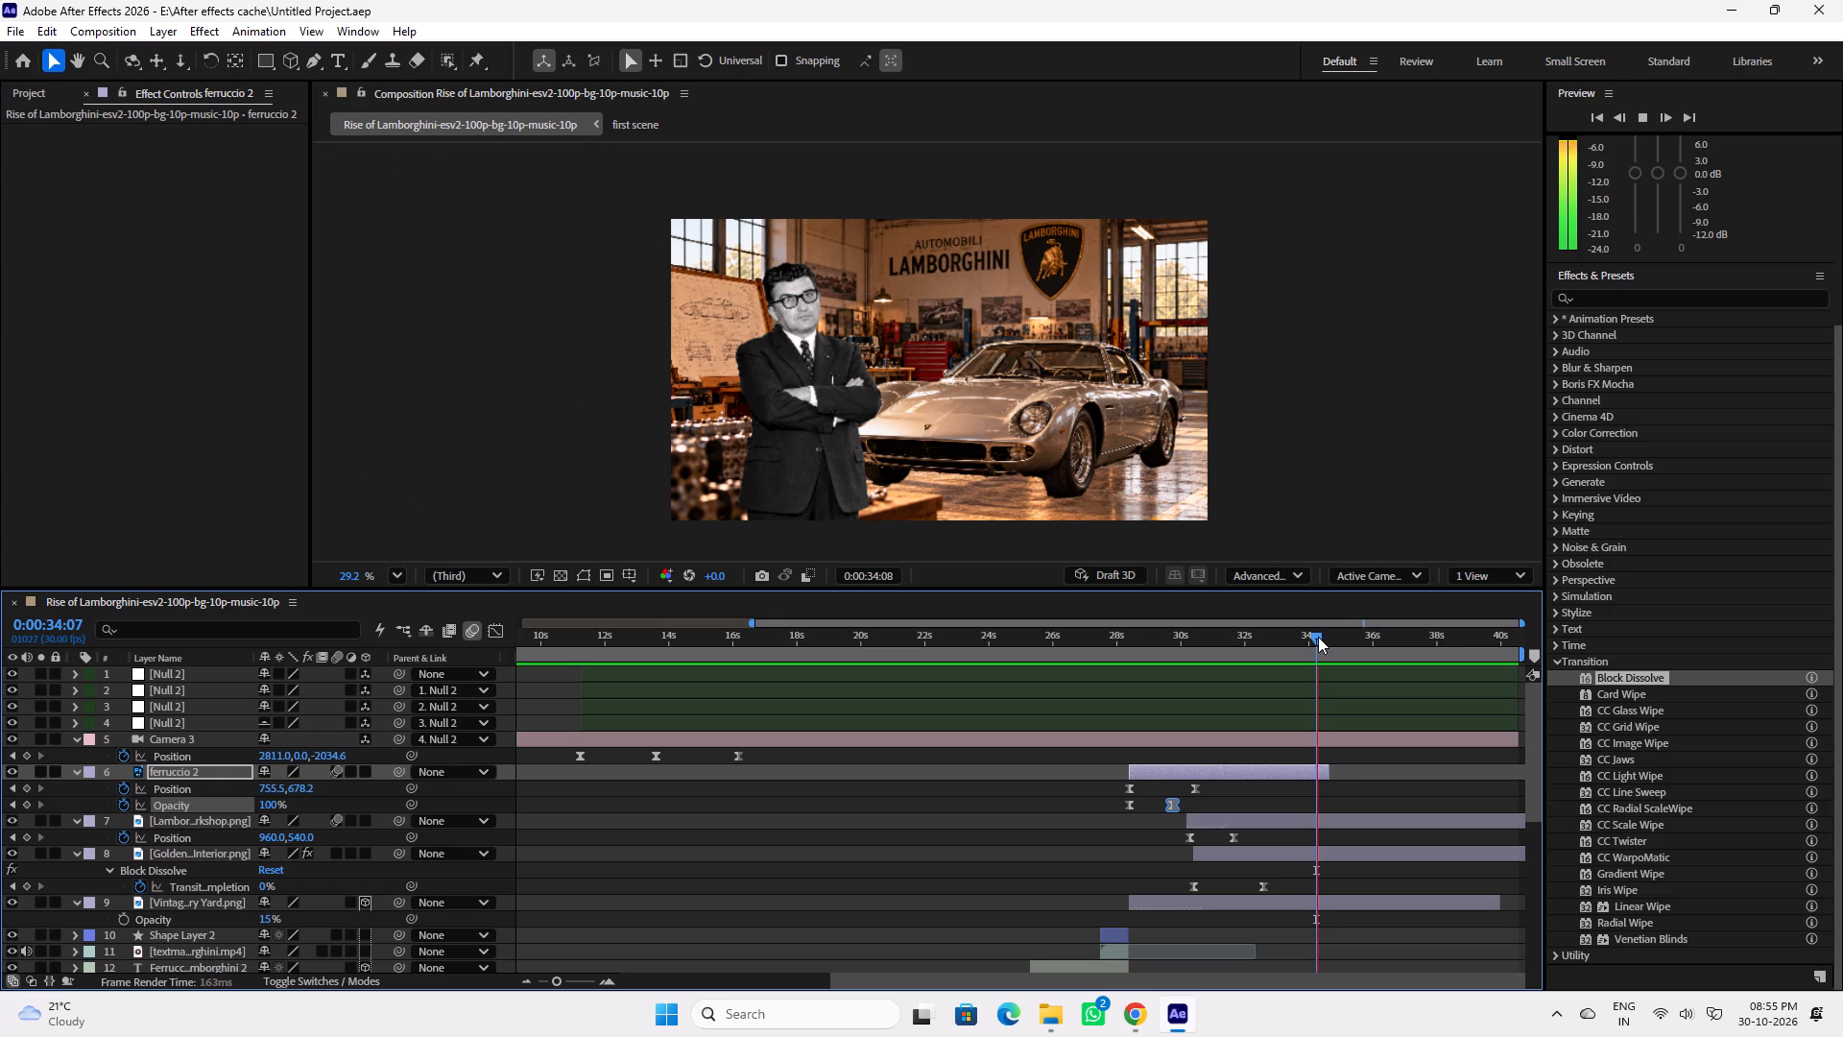
click(1318, 637)
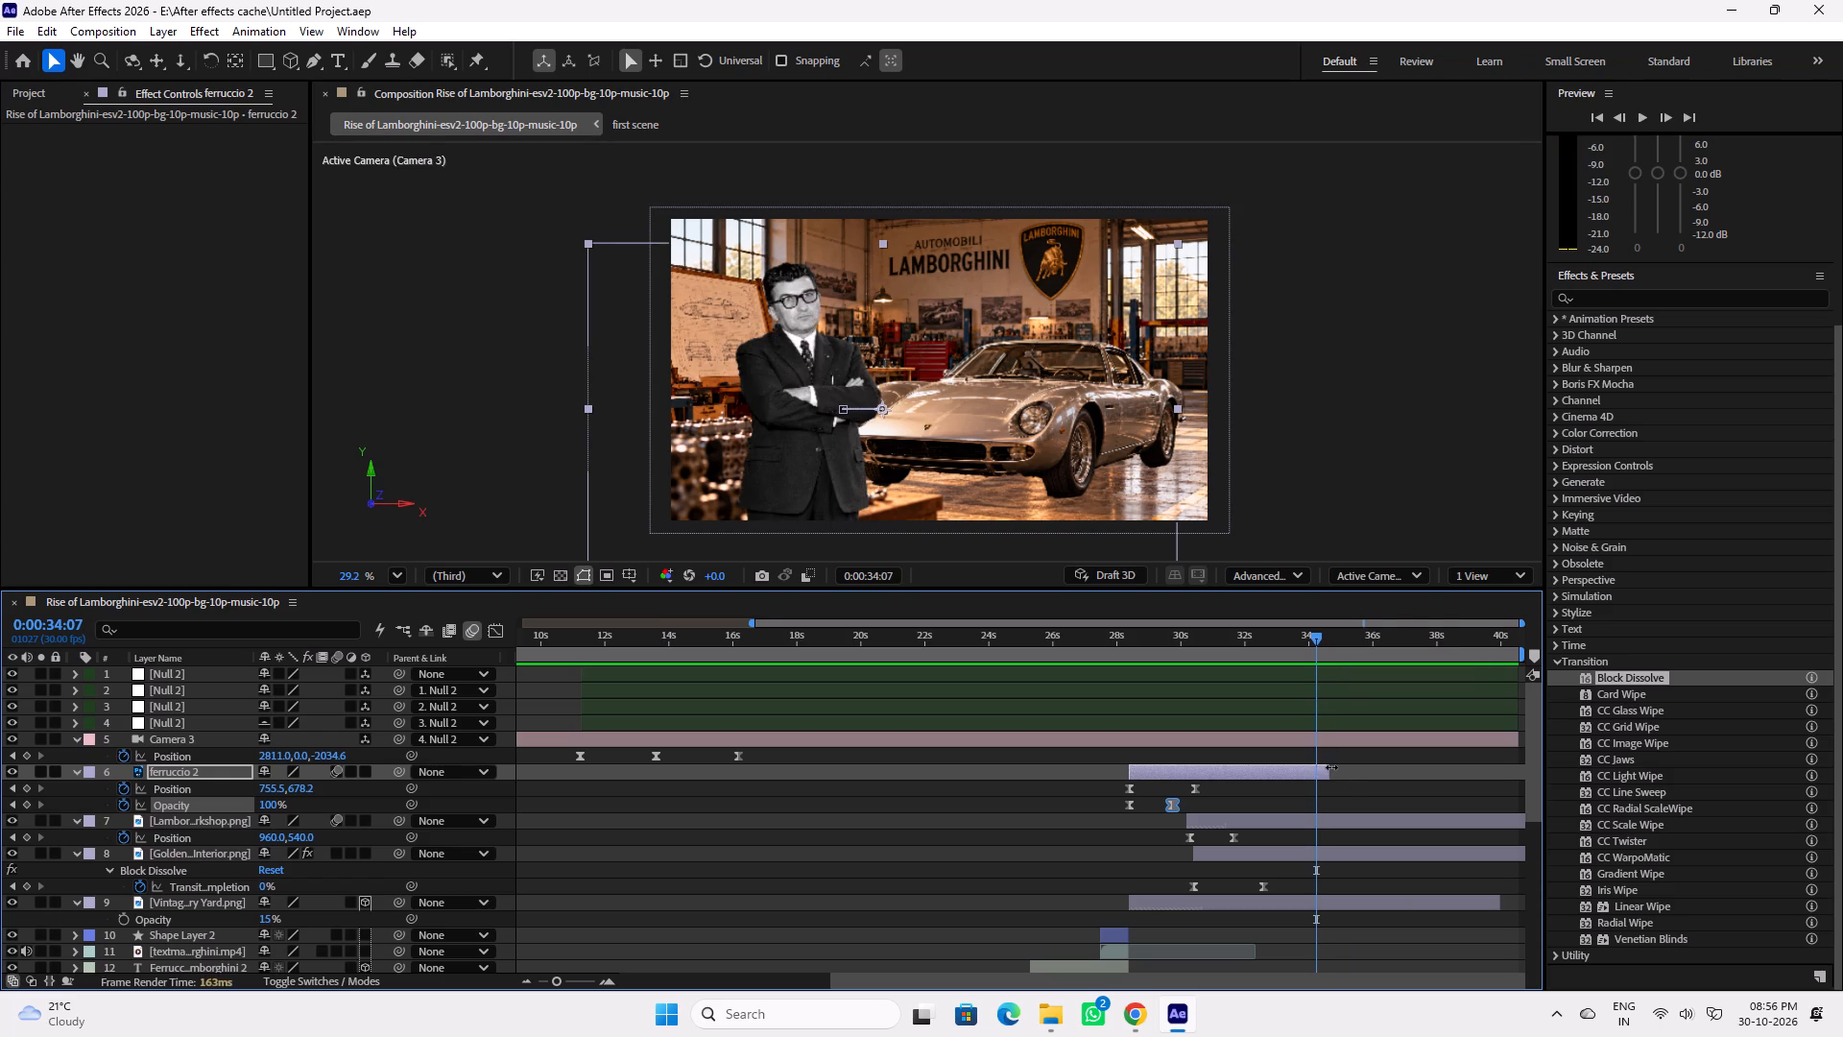
click(1331, 767)
Split the Lamborghini workshop and Golden interior image layers at 0:00:34:07 and delete the parts after the cut.
click(1338, 819)
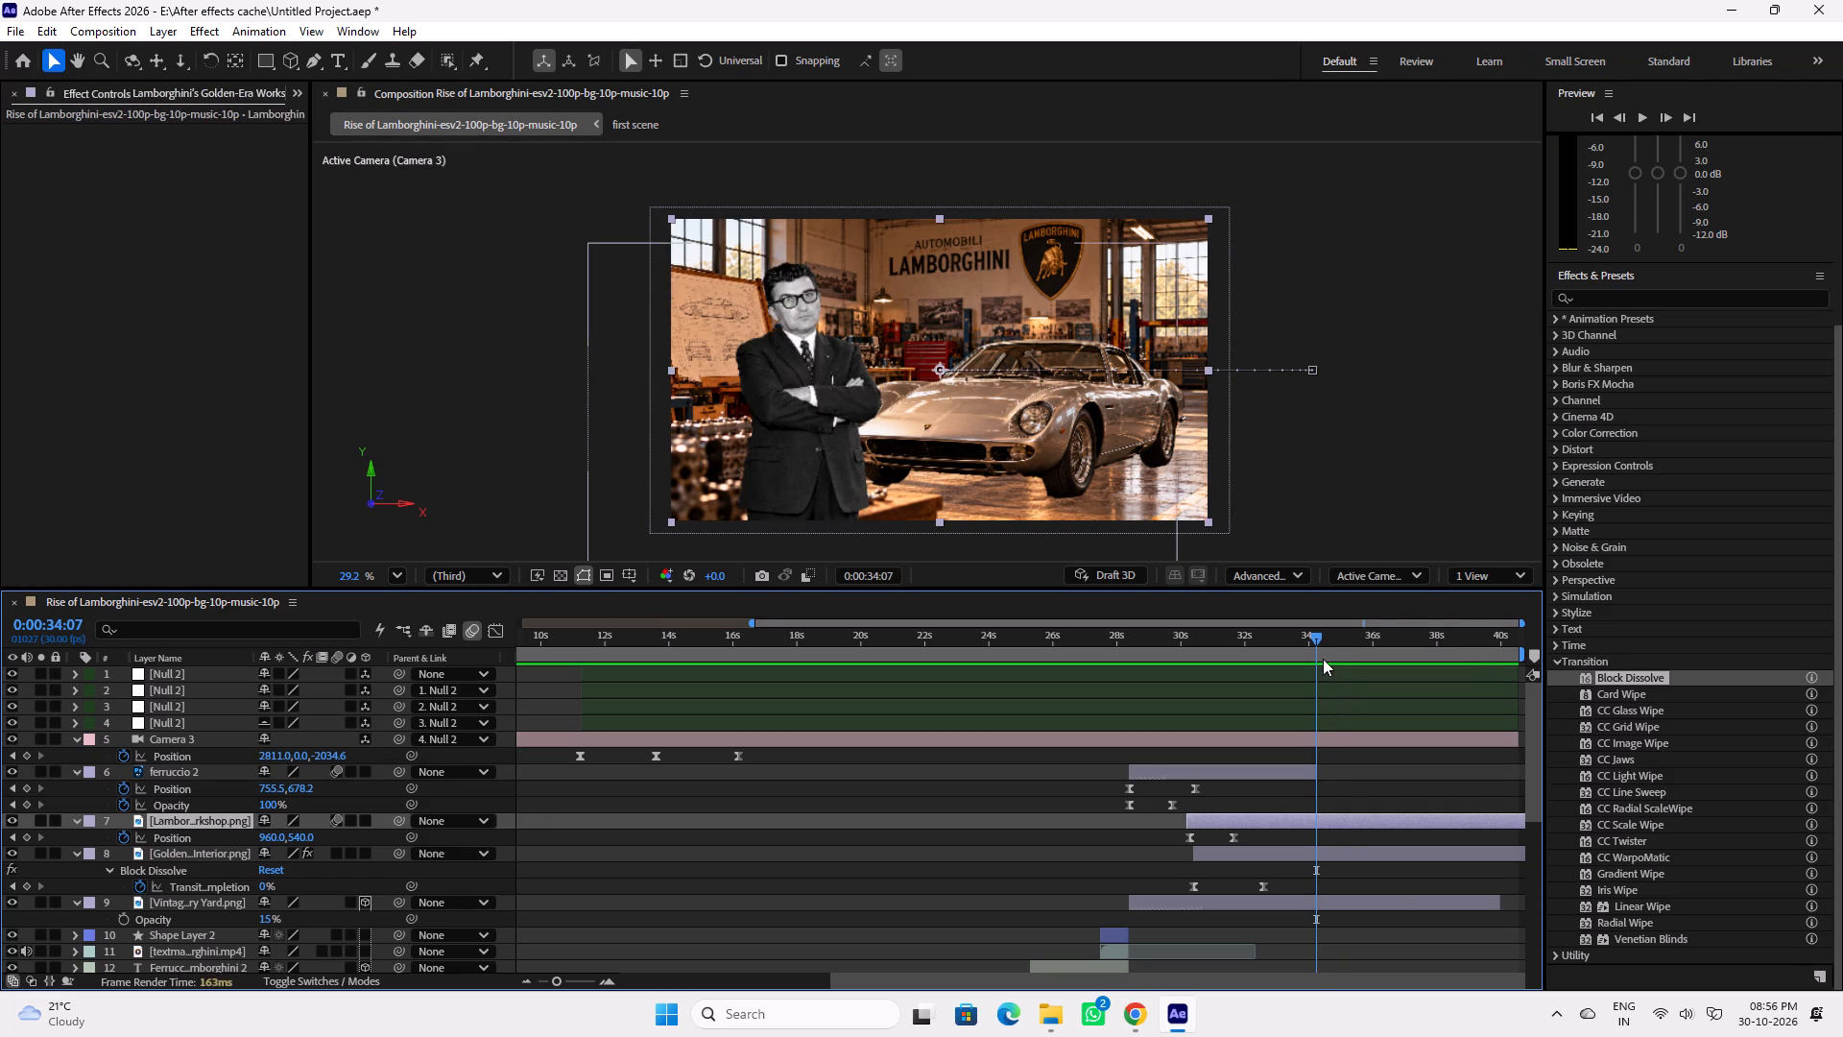
key(ctrl+shift+d)
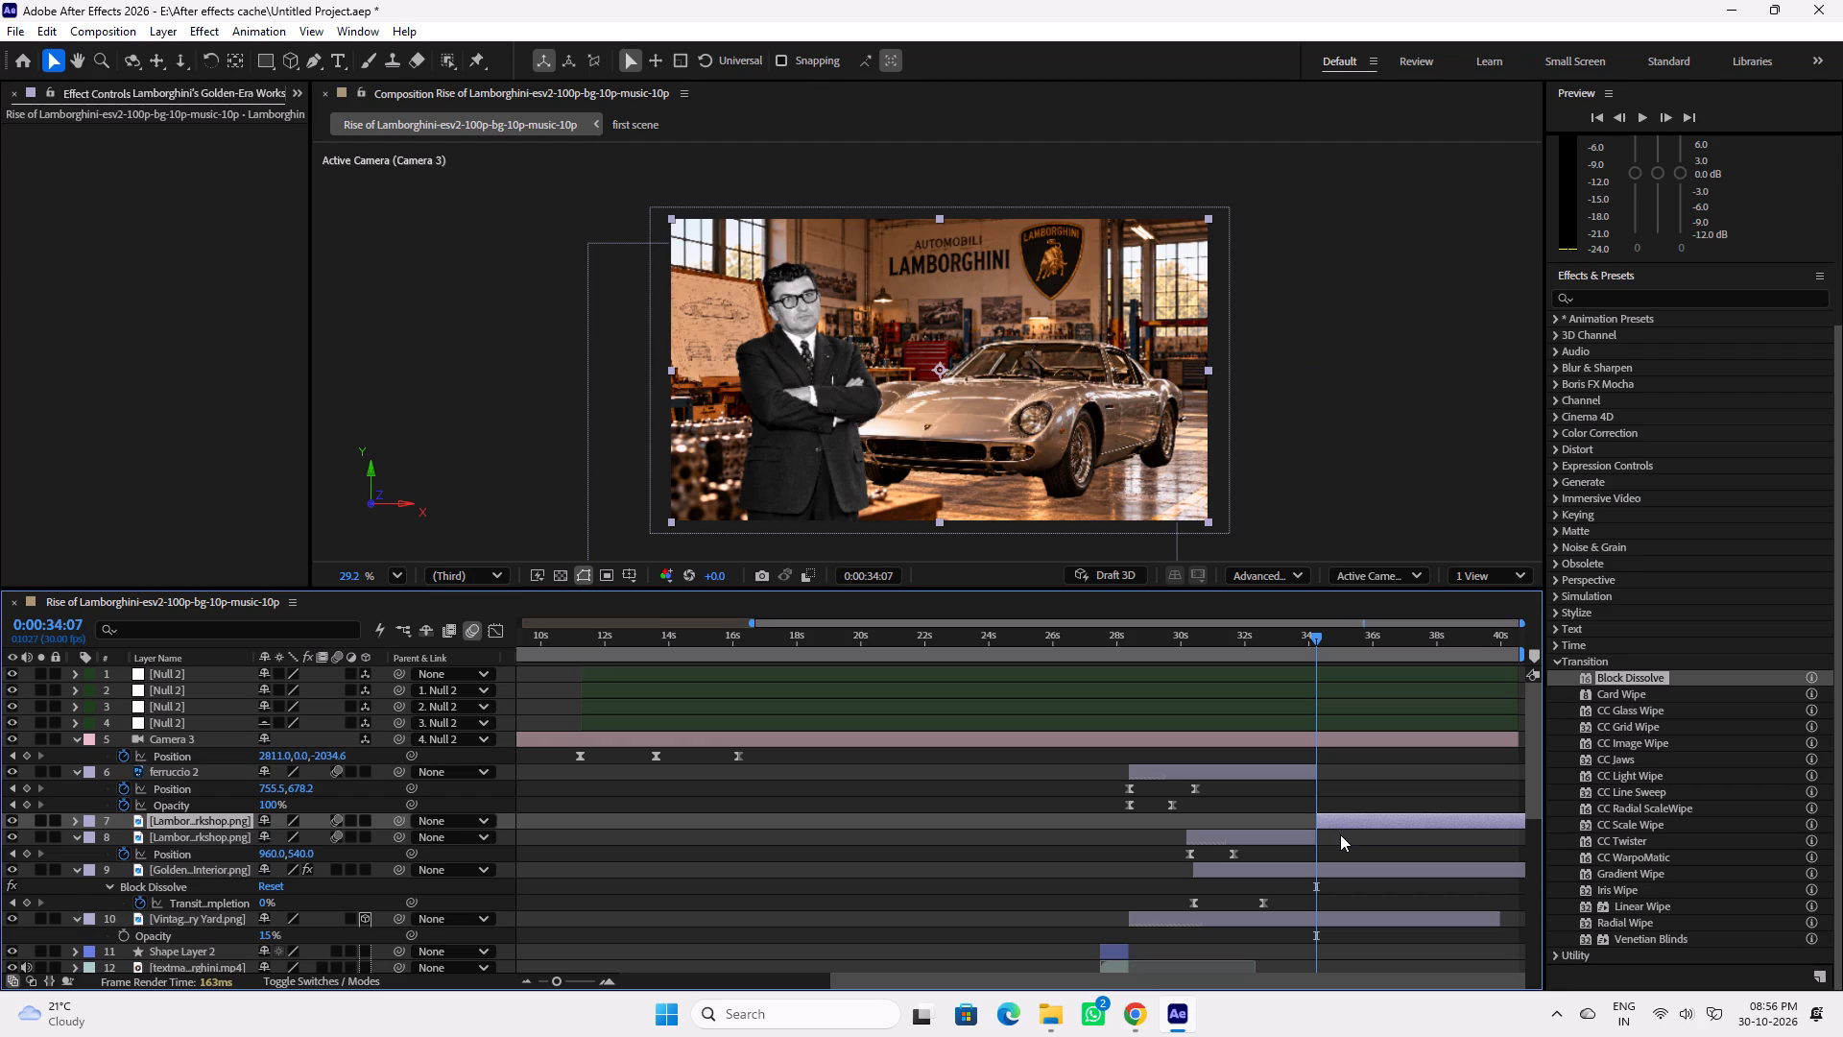
key(Delete)
click(1339, 856)
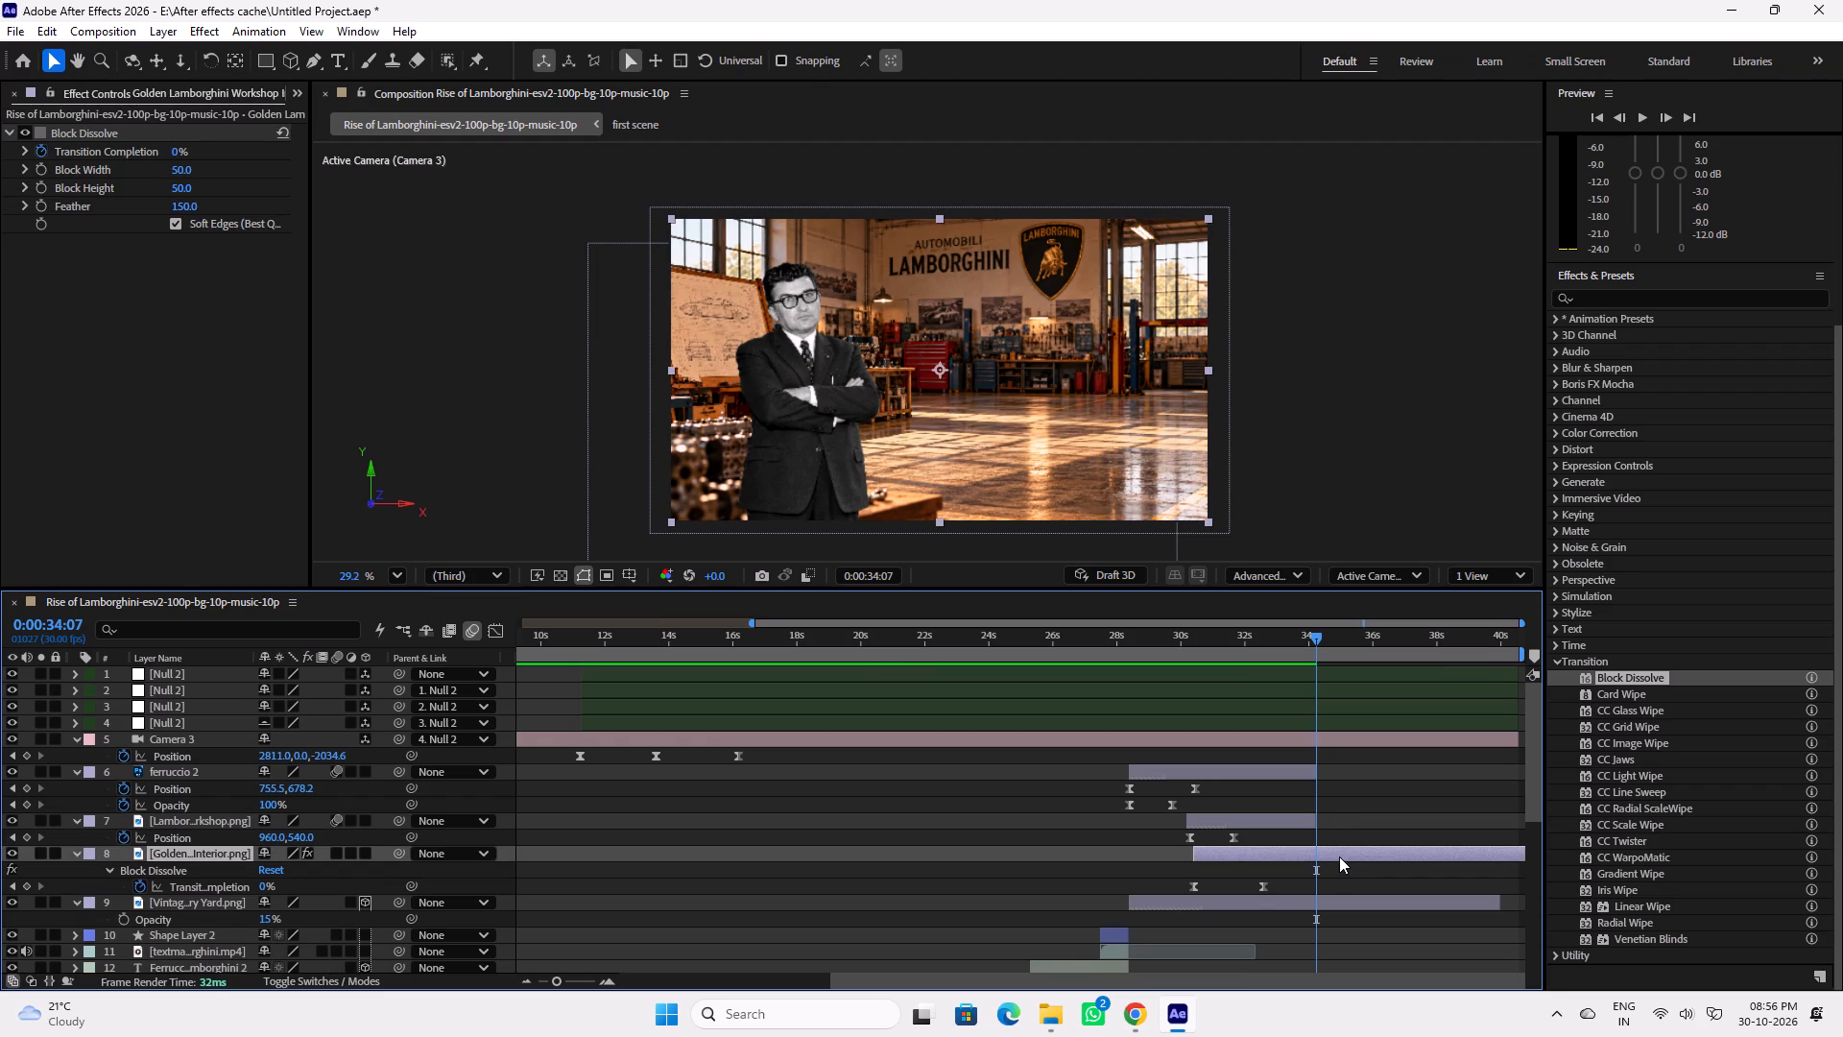
key(ctrl+shift+d)
key(Delete)
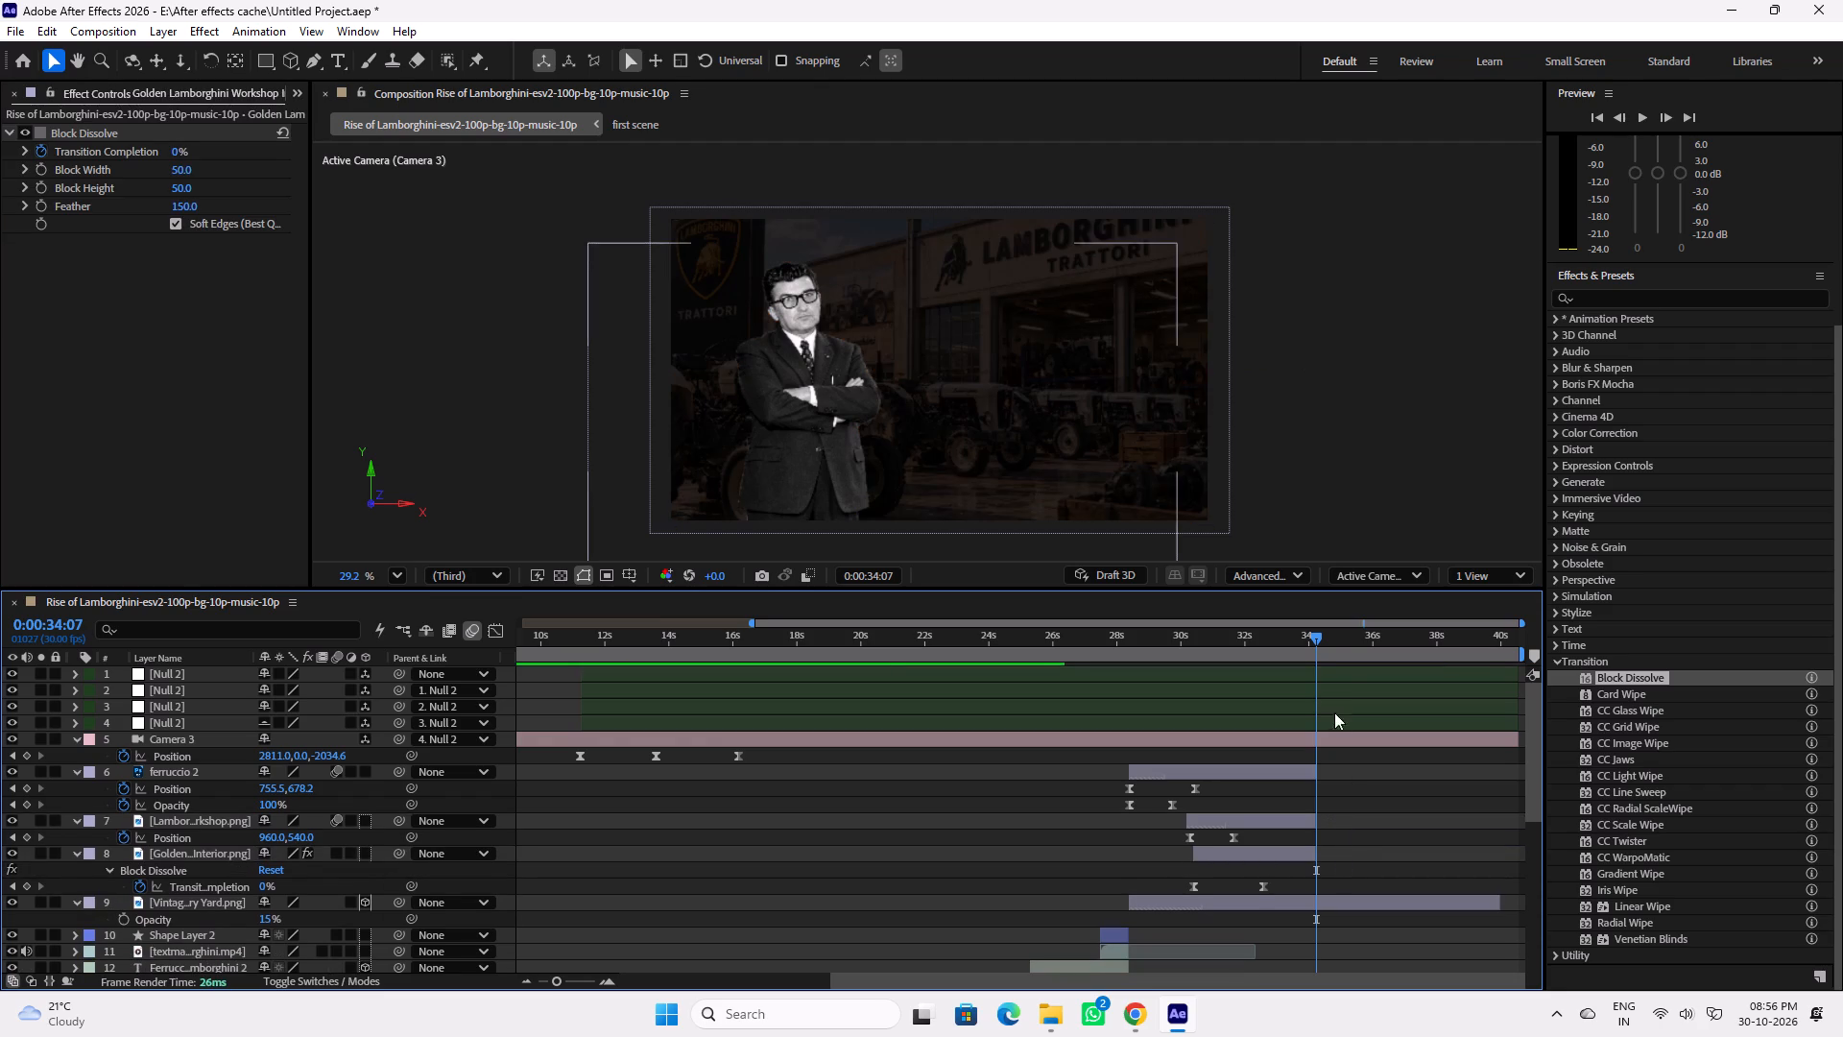
Split the Vintage Factory Yard image layer at 0:00:34:07 and delete the part after the cut.
drag(1322, 643, 1298, 644)
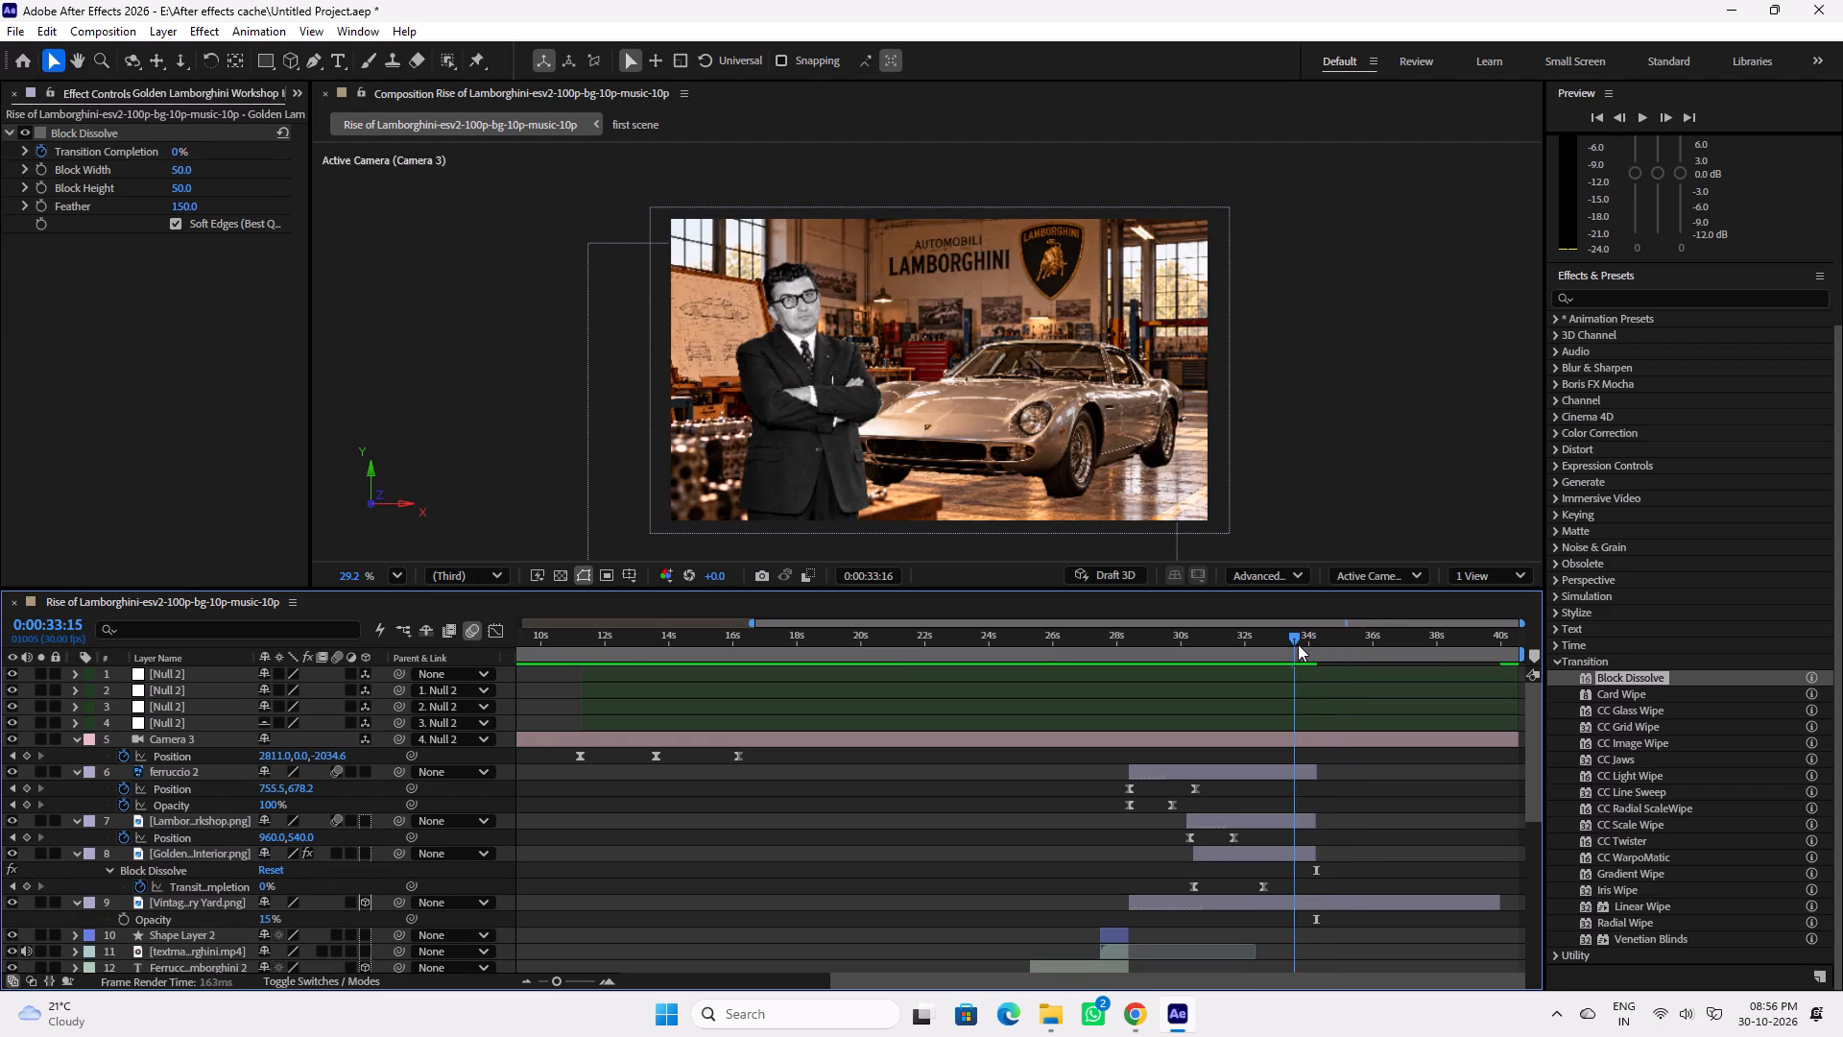
drag(1298, 644, 1340, 647)
click(1339, 891)
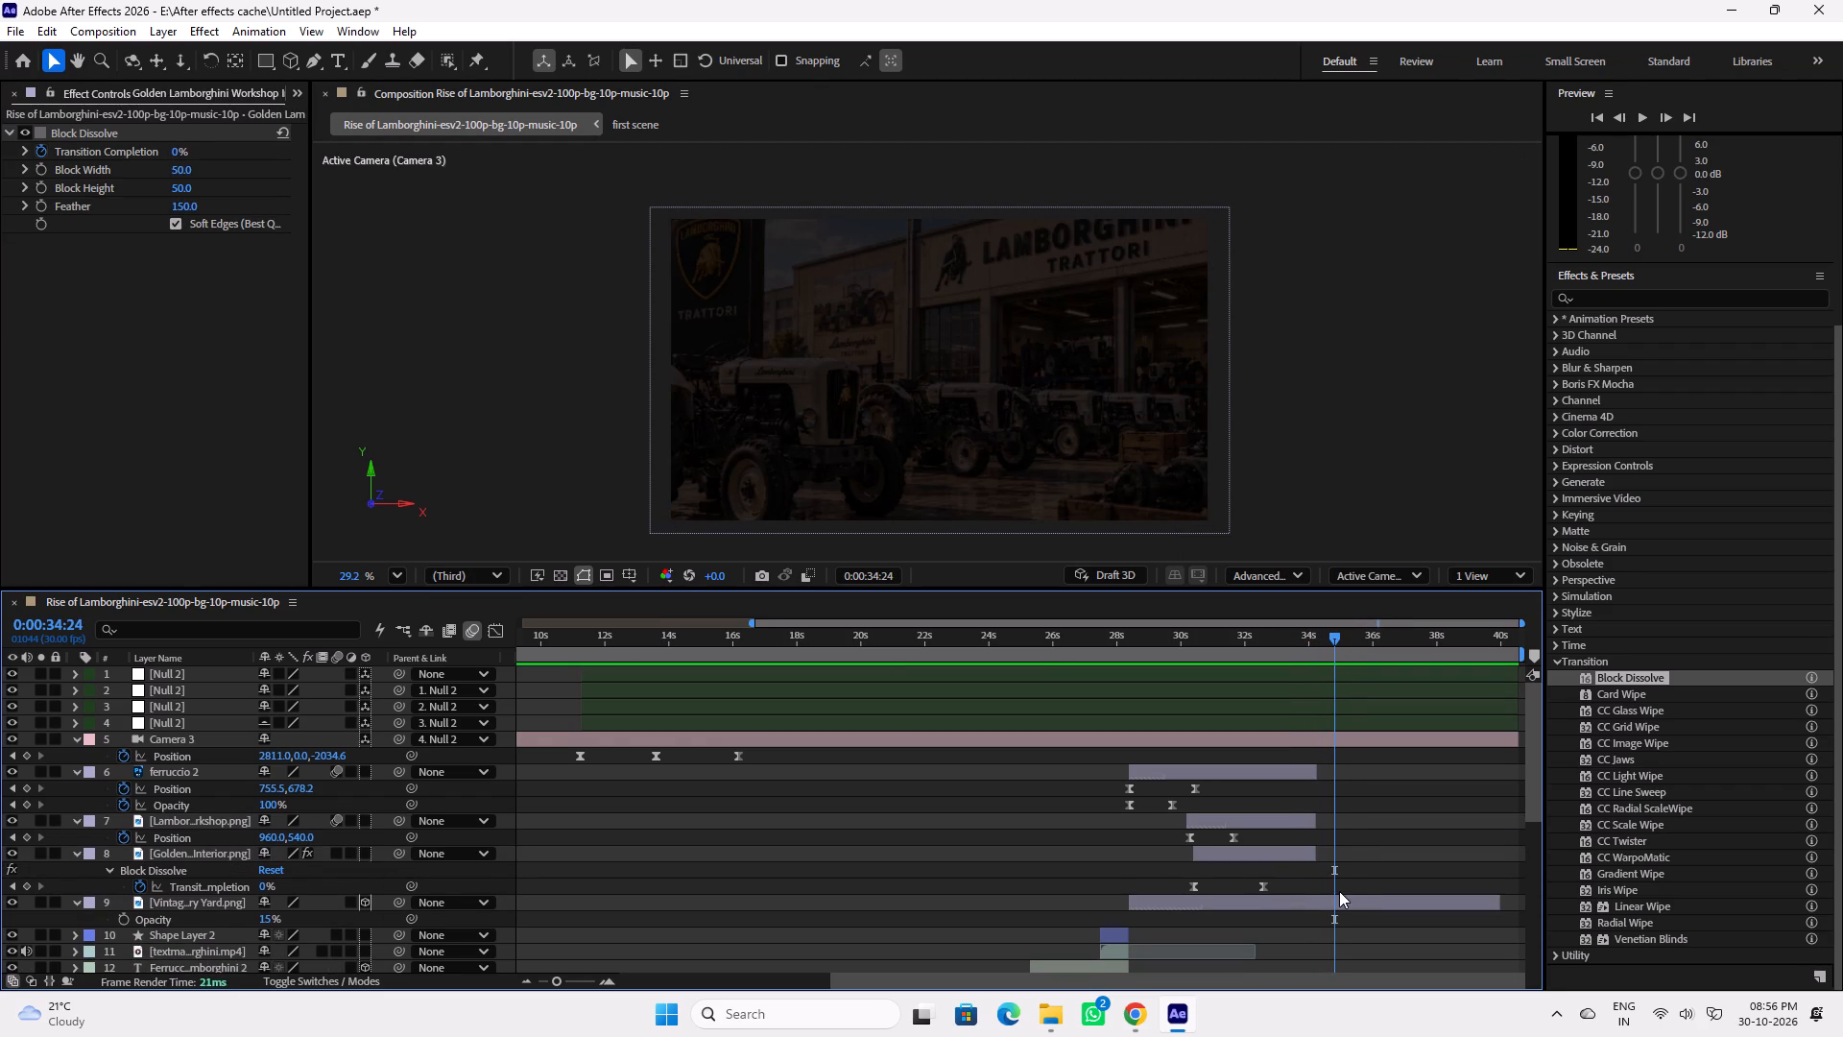
drag(1335, 635, 1326, 638)
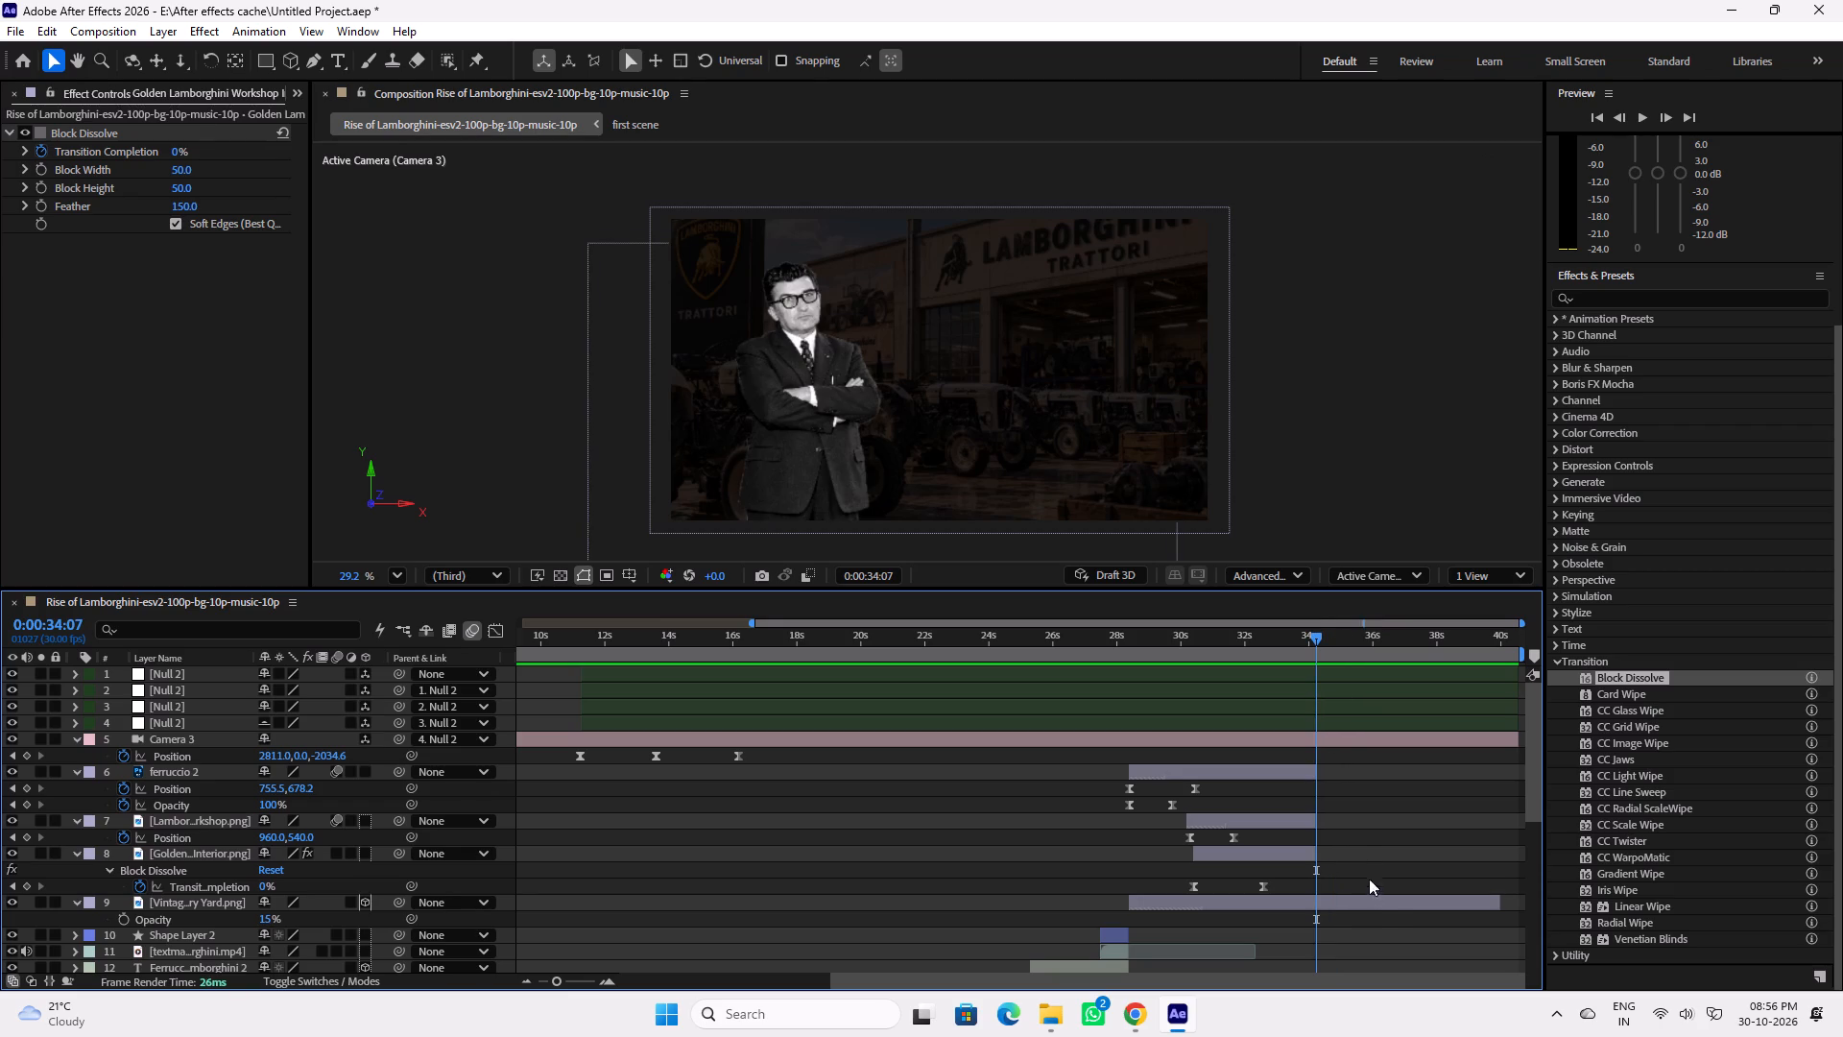
click(1373, 911)
click(1373, 899)
key(ctrl+shift+d)
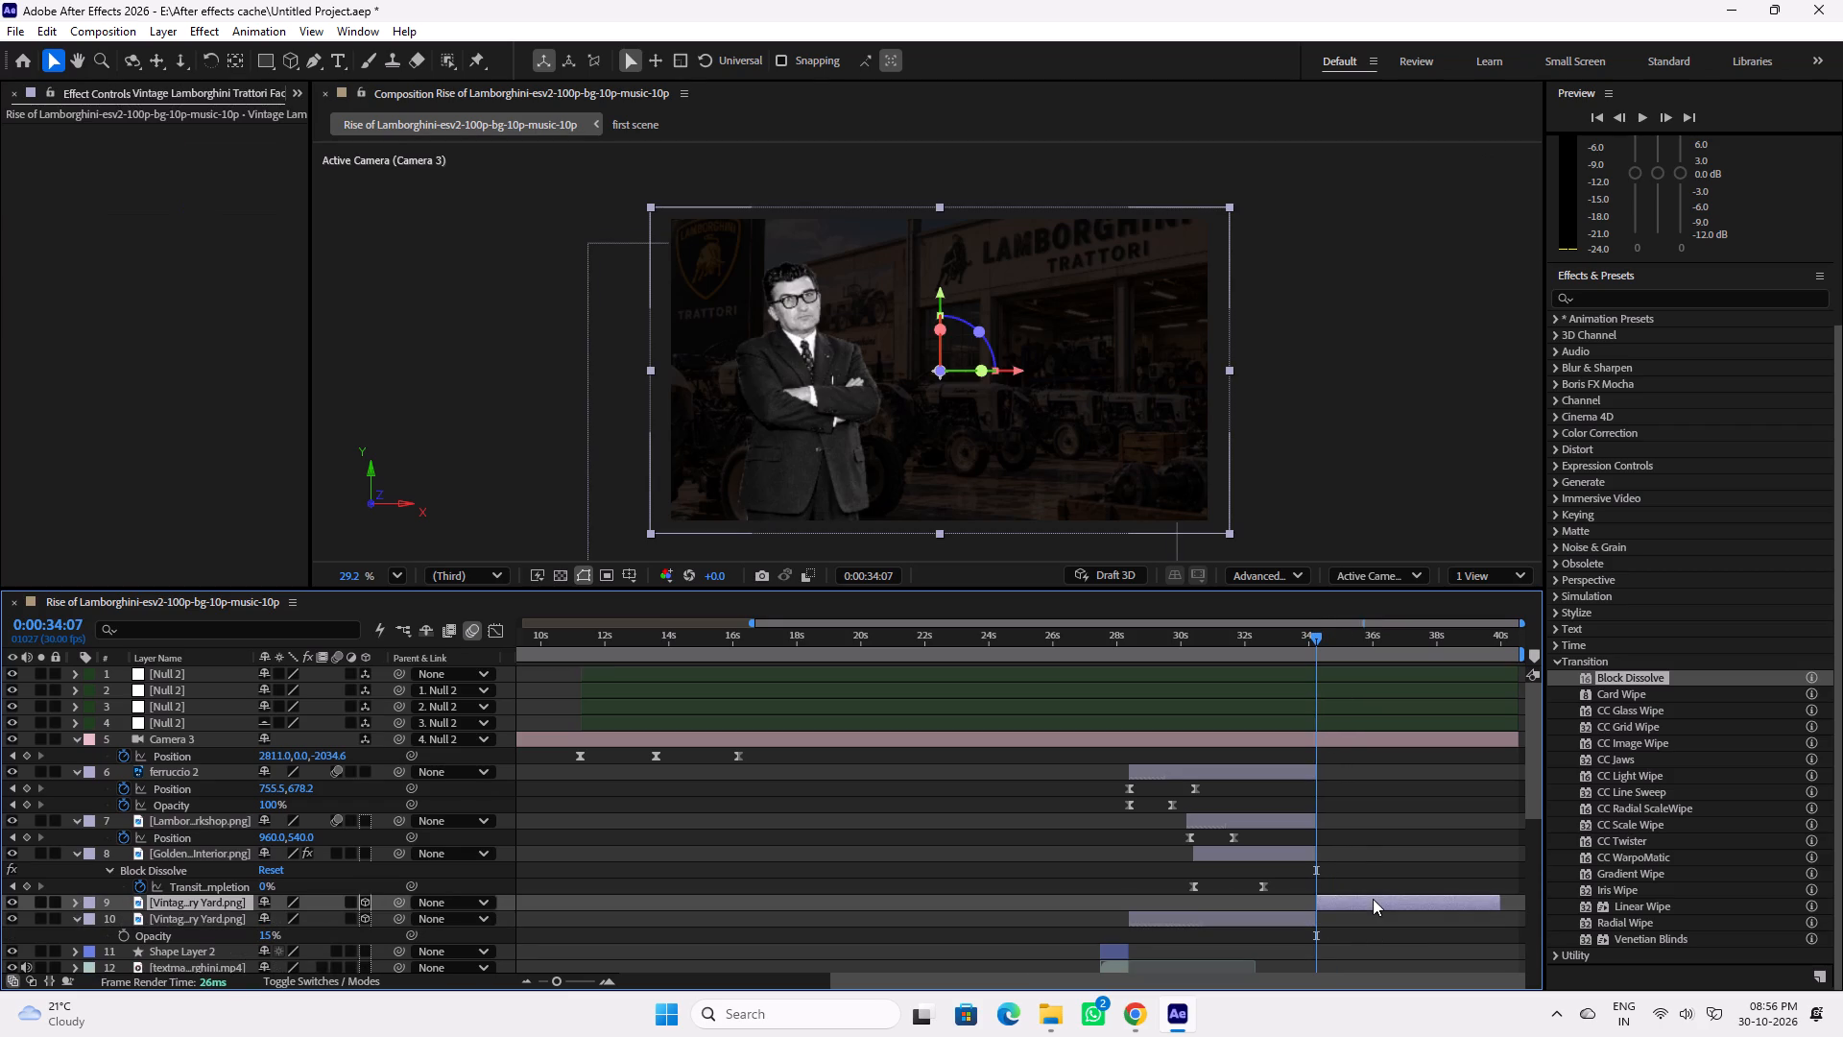
key(Delete)
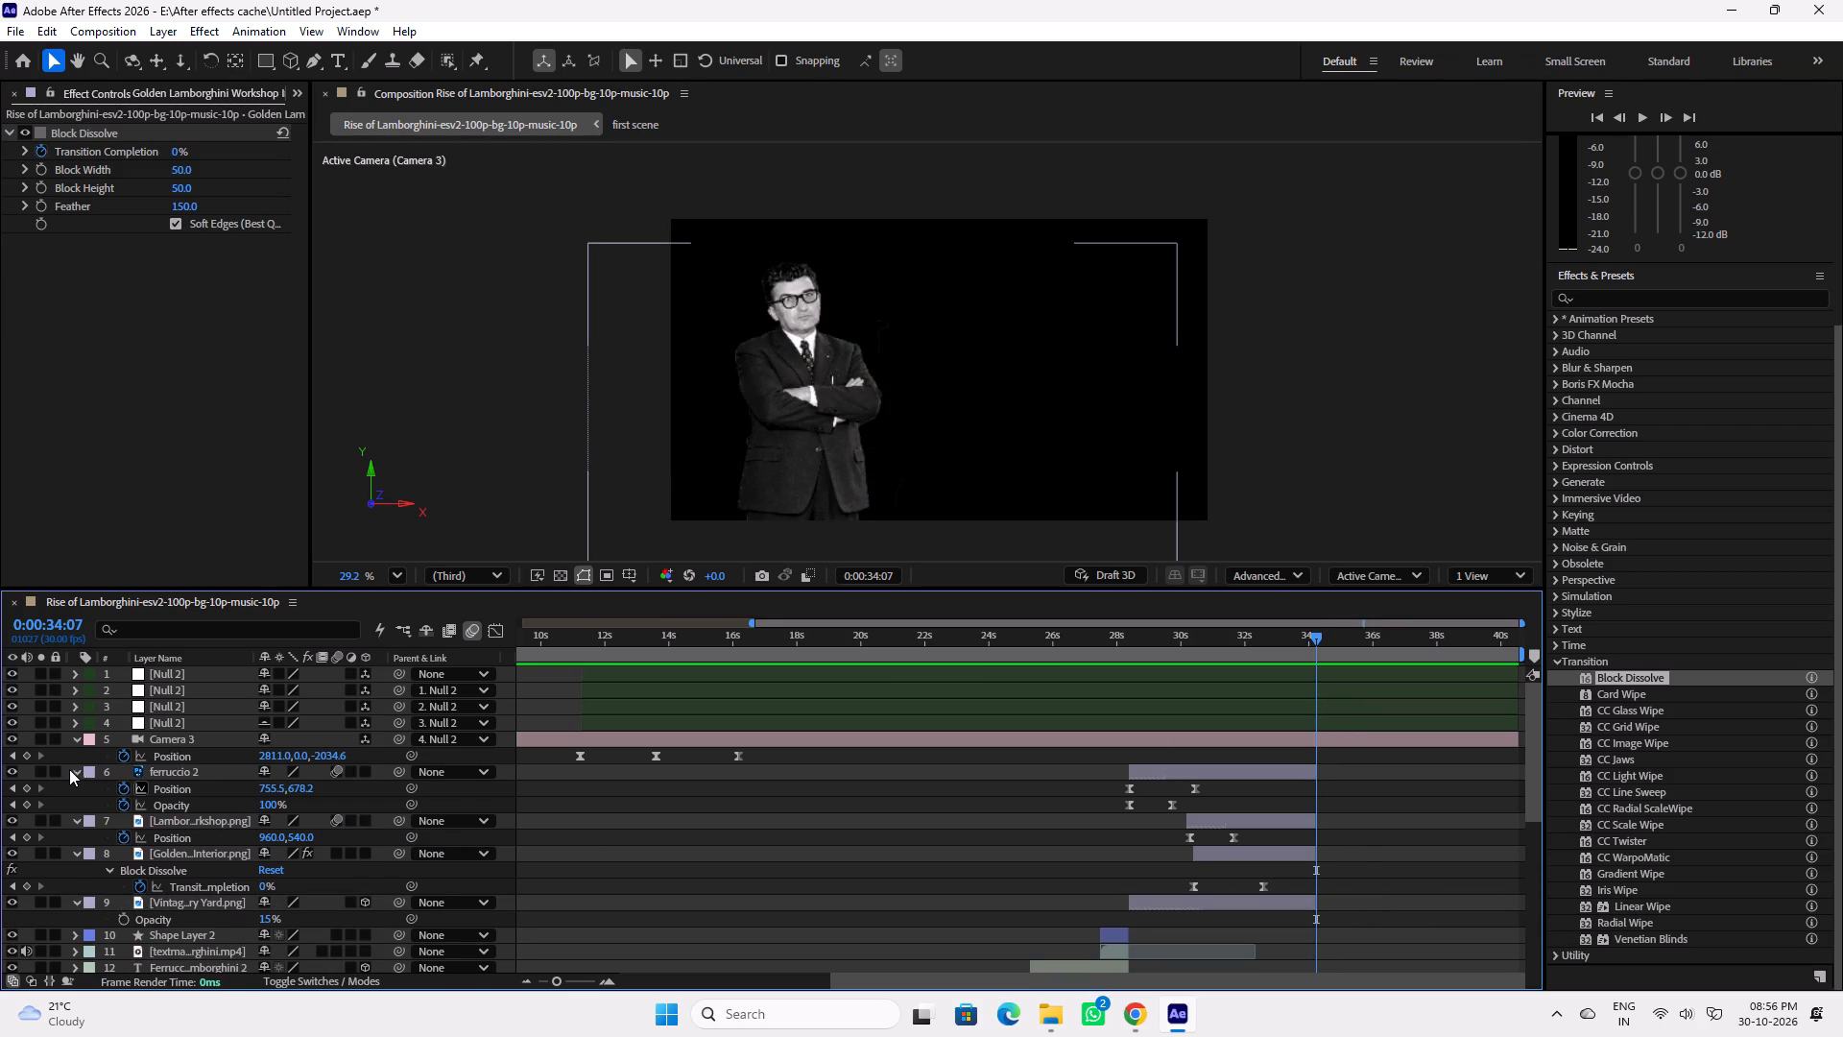
Collapse the expanded properties of Camera 3, ferruccio 2 and the three workshop-scene image layers.
click(79, 769)
click(75, 738)
click(73, 768)
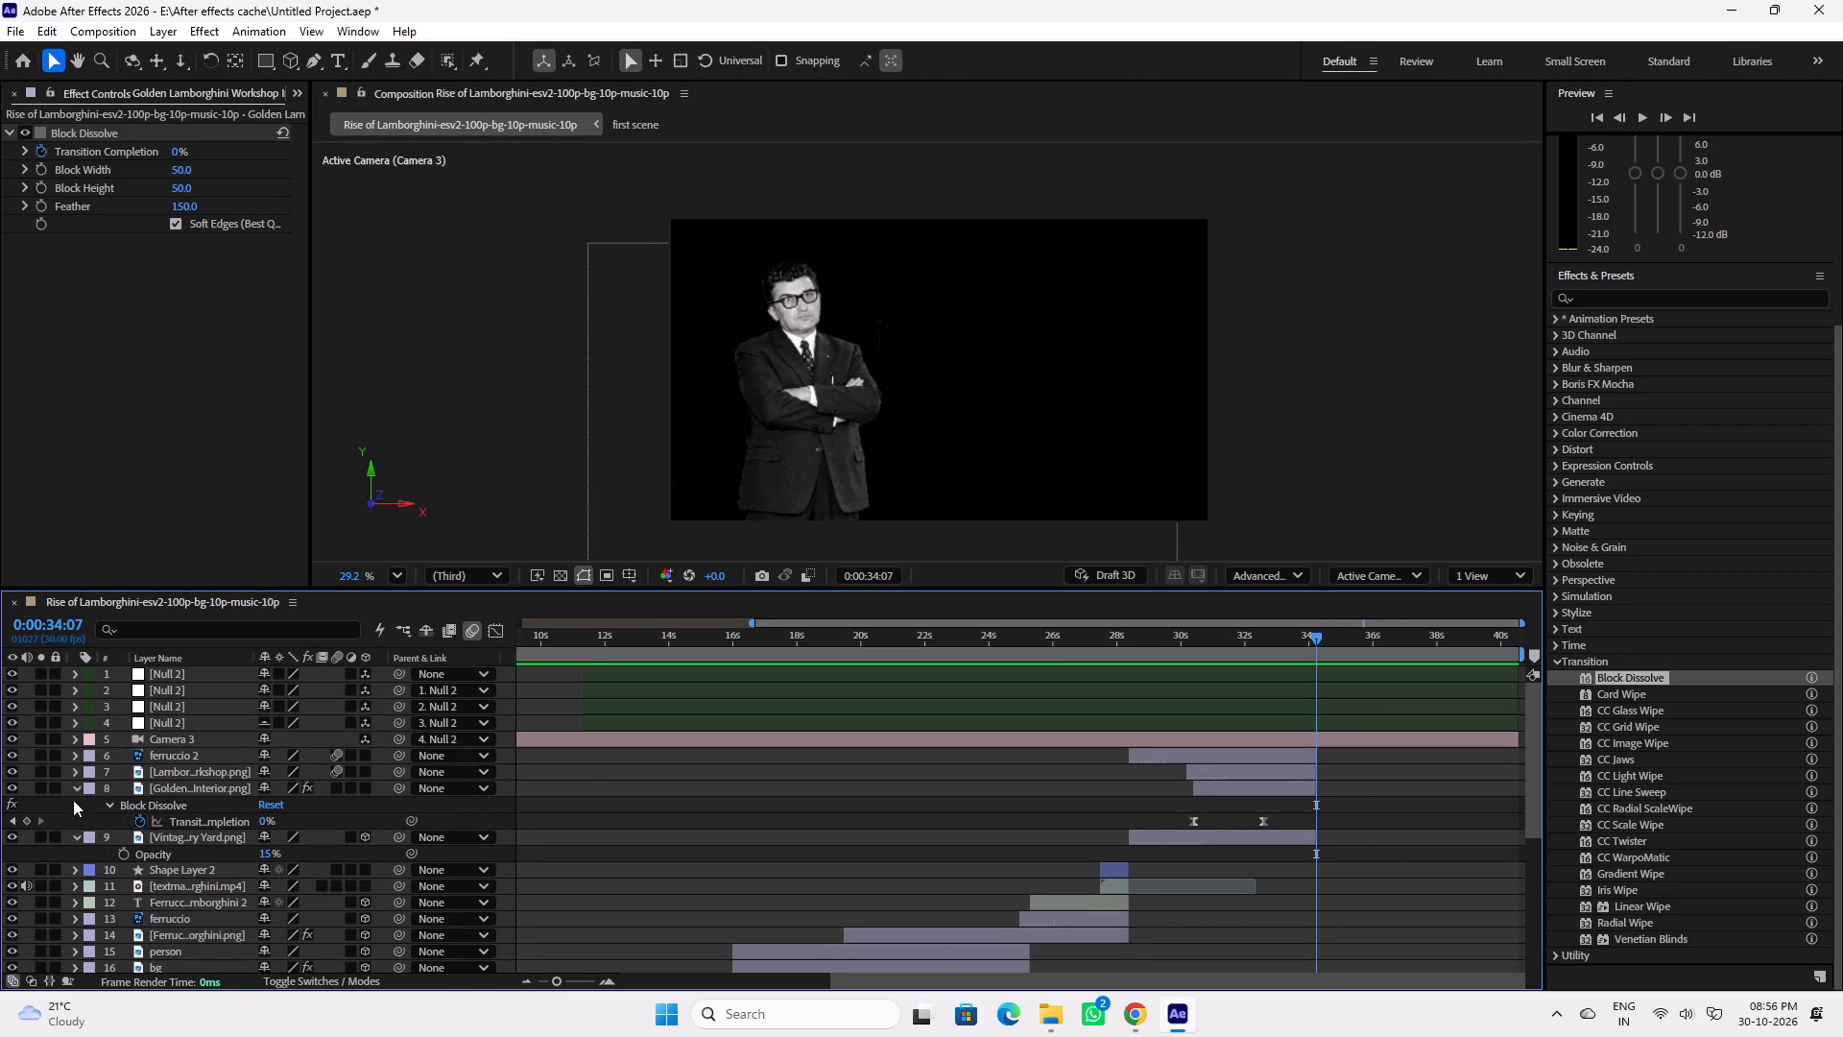
click(75, 786)
click(72, 804)
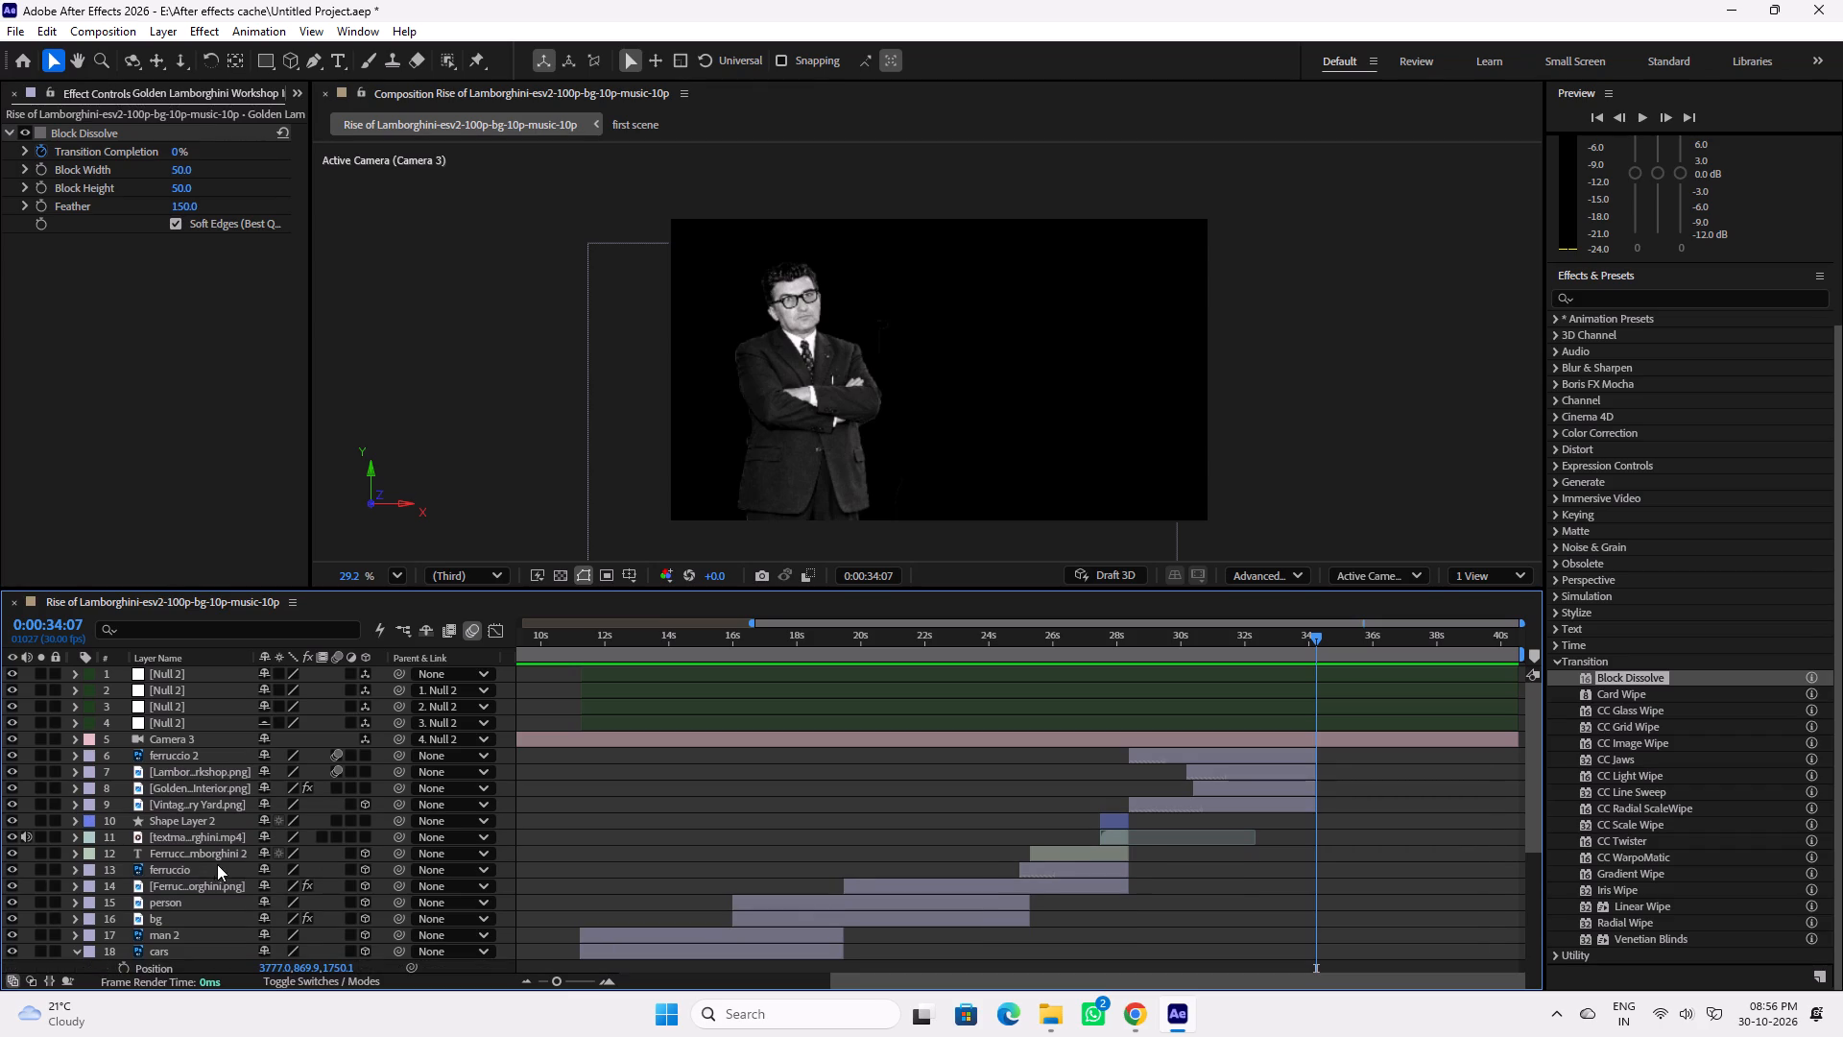
Save the project and check the trimmed end of the workshop scene around 0:00:33:23.
key(ctrl+s)
drag(1312, 639, 1294, 636)
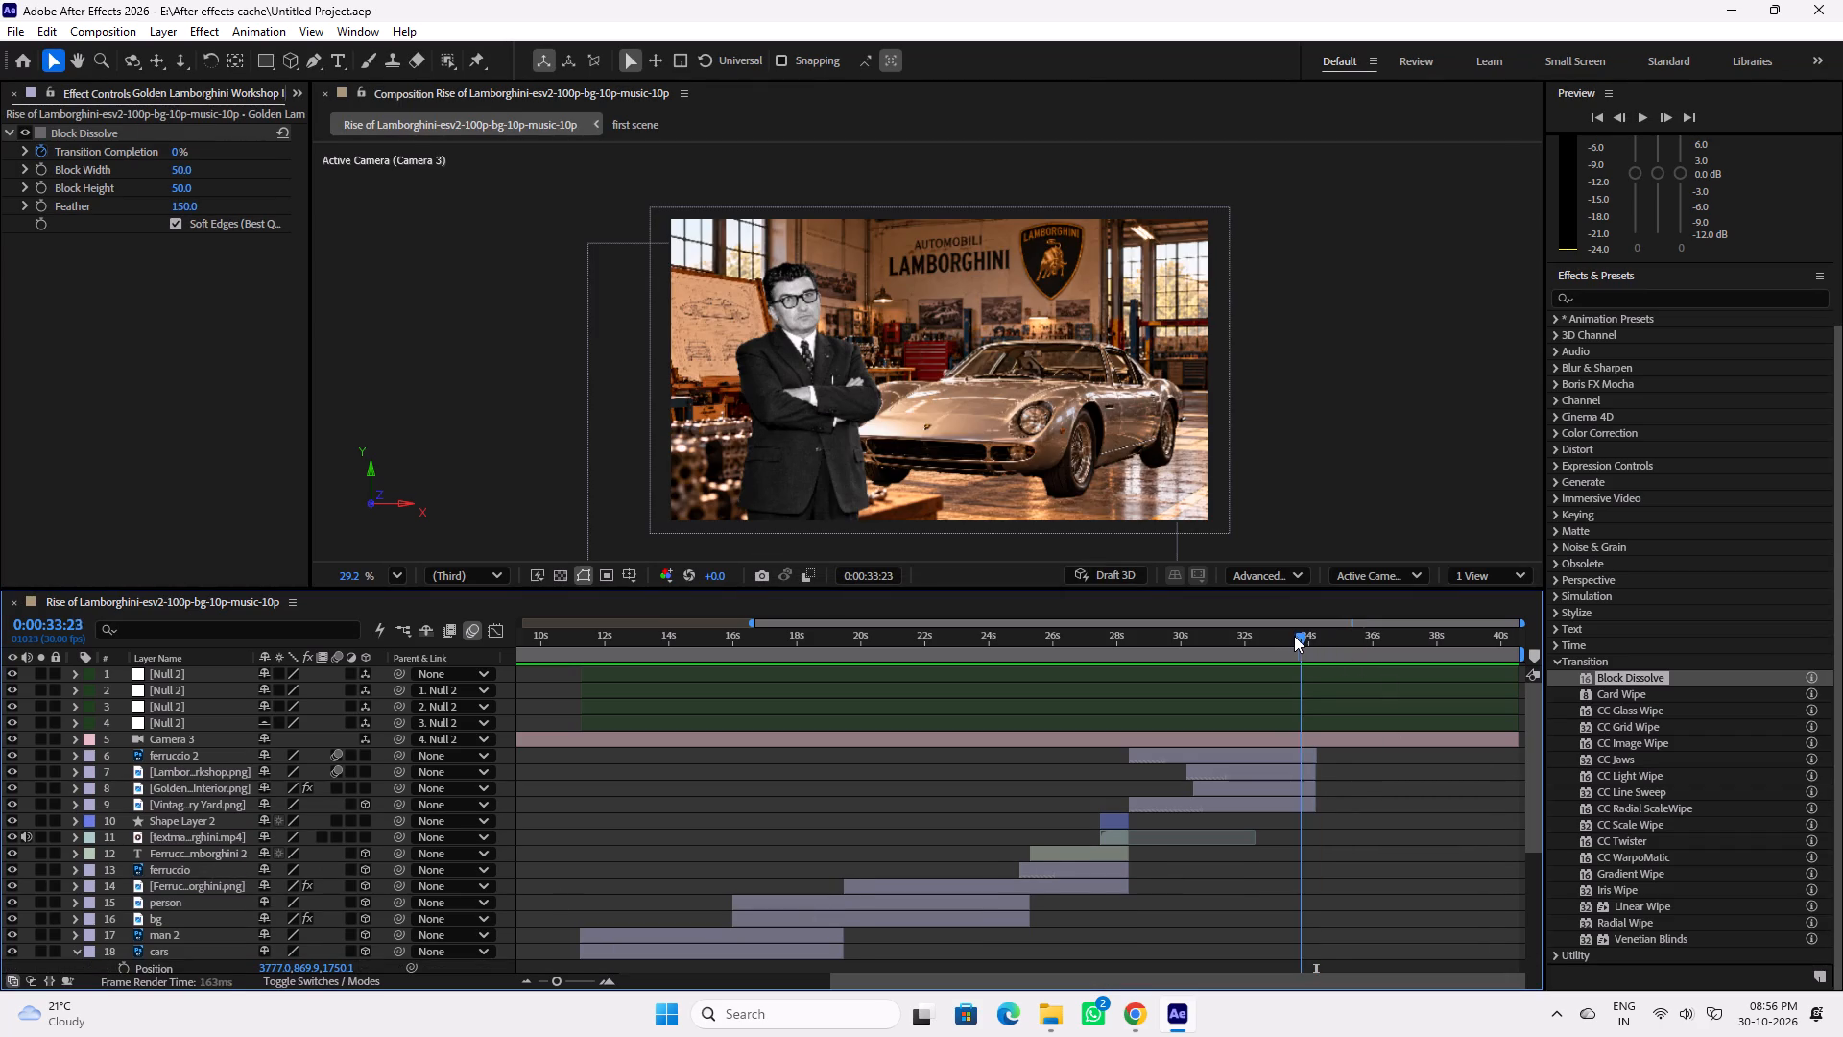
drag(1294, 636, 1303, 638)
key(ctrl+s)
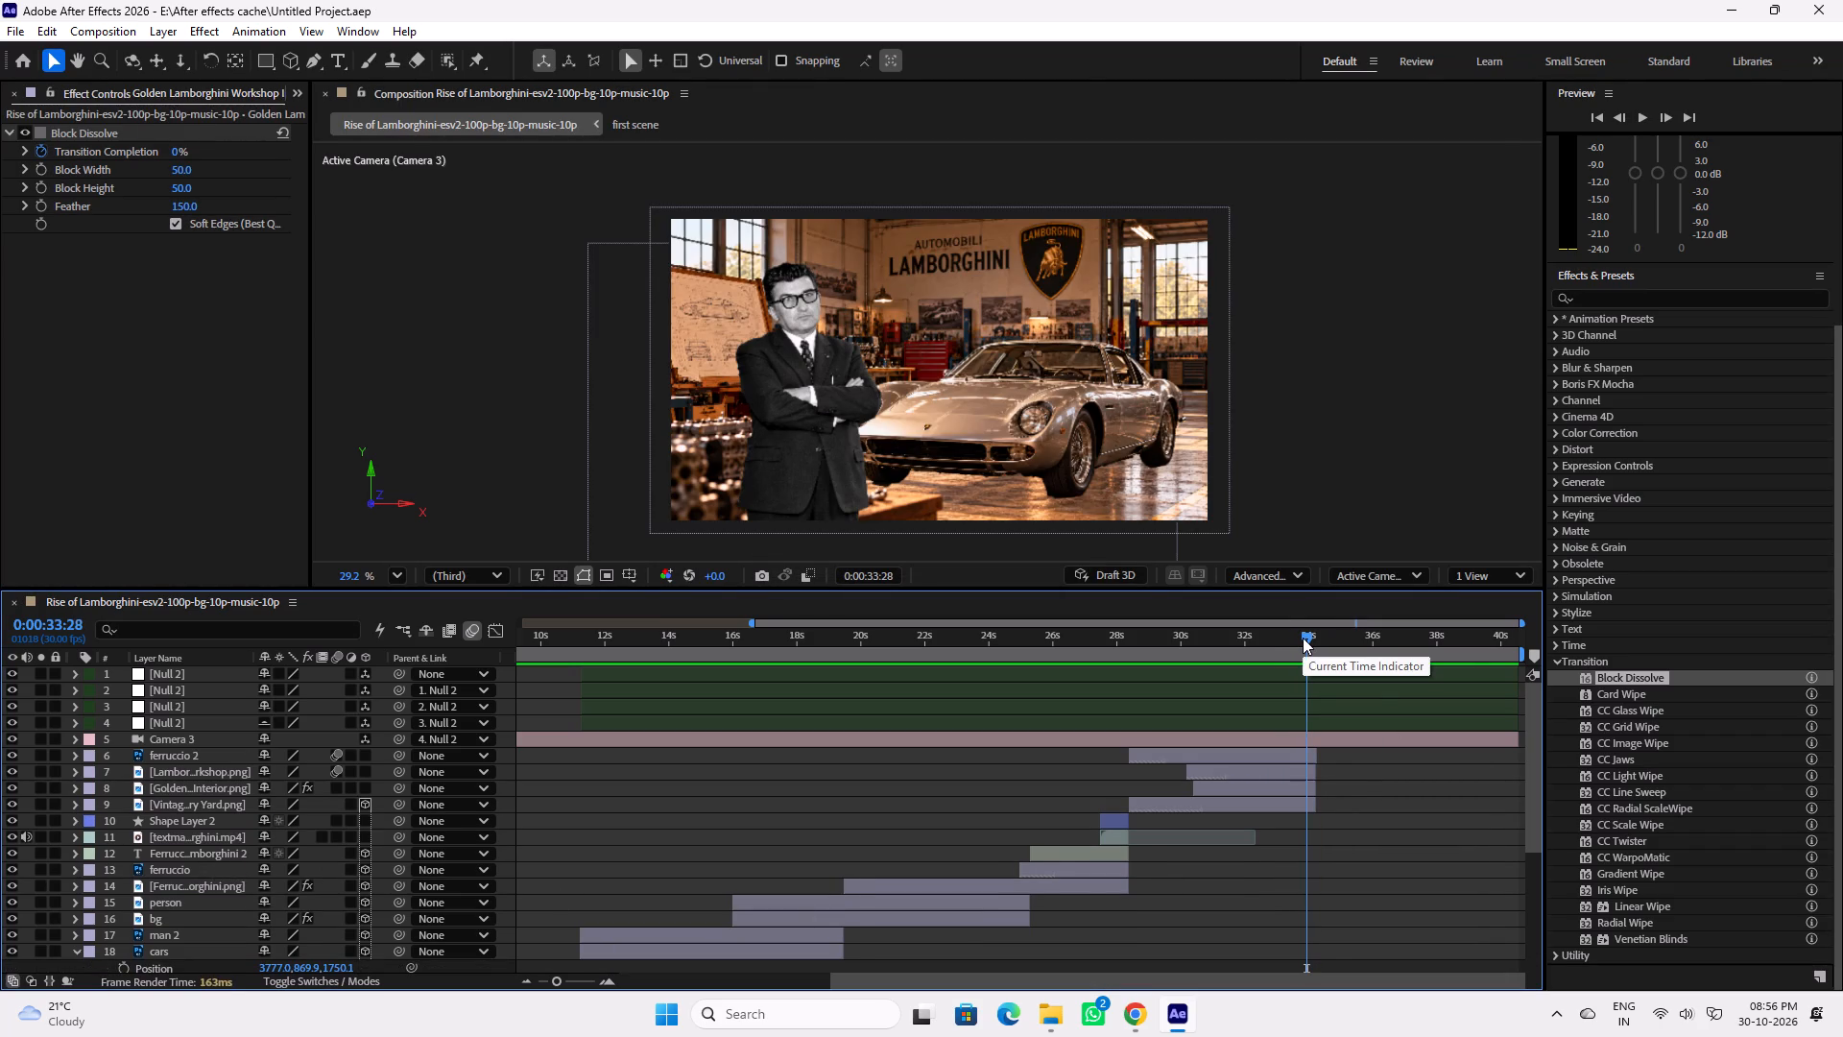
Play the Ferruccio title section from 0:00:24:04, and play the whole video from 0:00:00:00.
drag(1107, 648, 993, 647)
key(space)
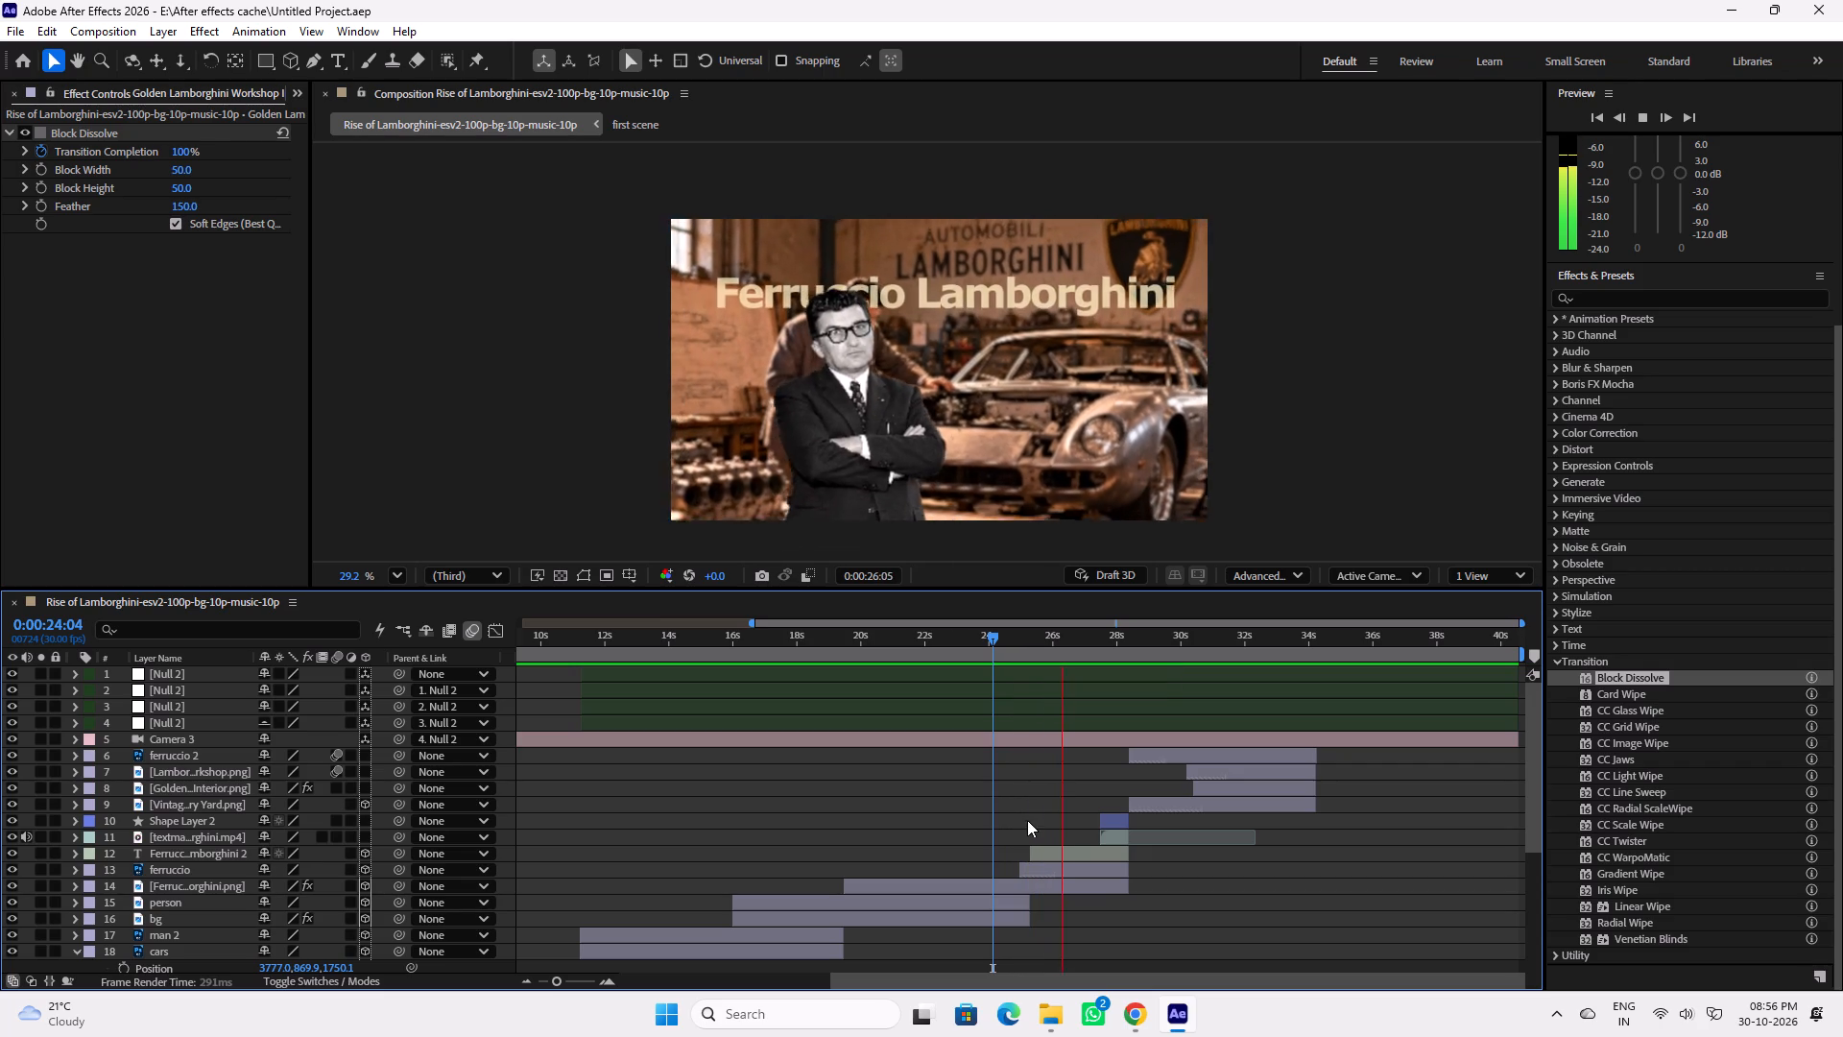
key(space)
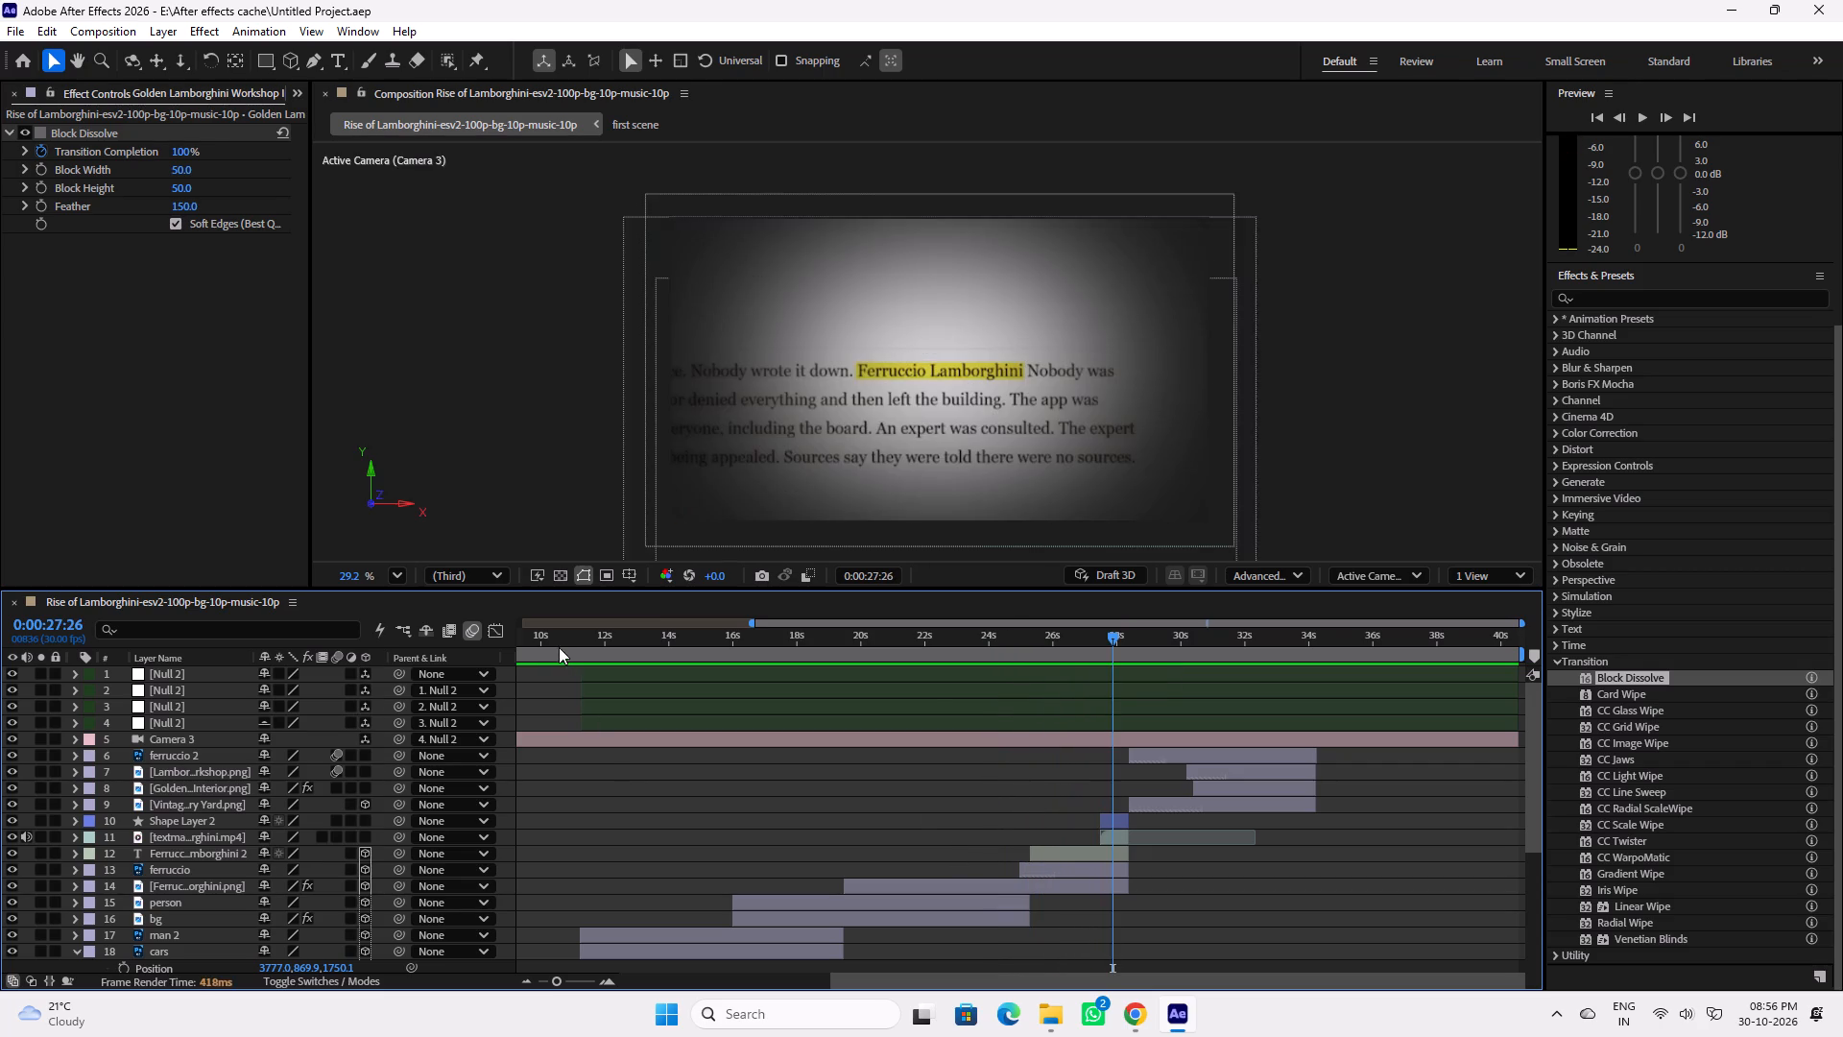
drag(558, 646, 510, 646)
key(space)
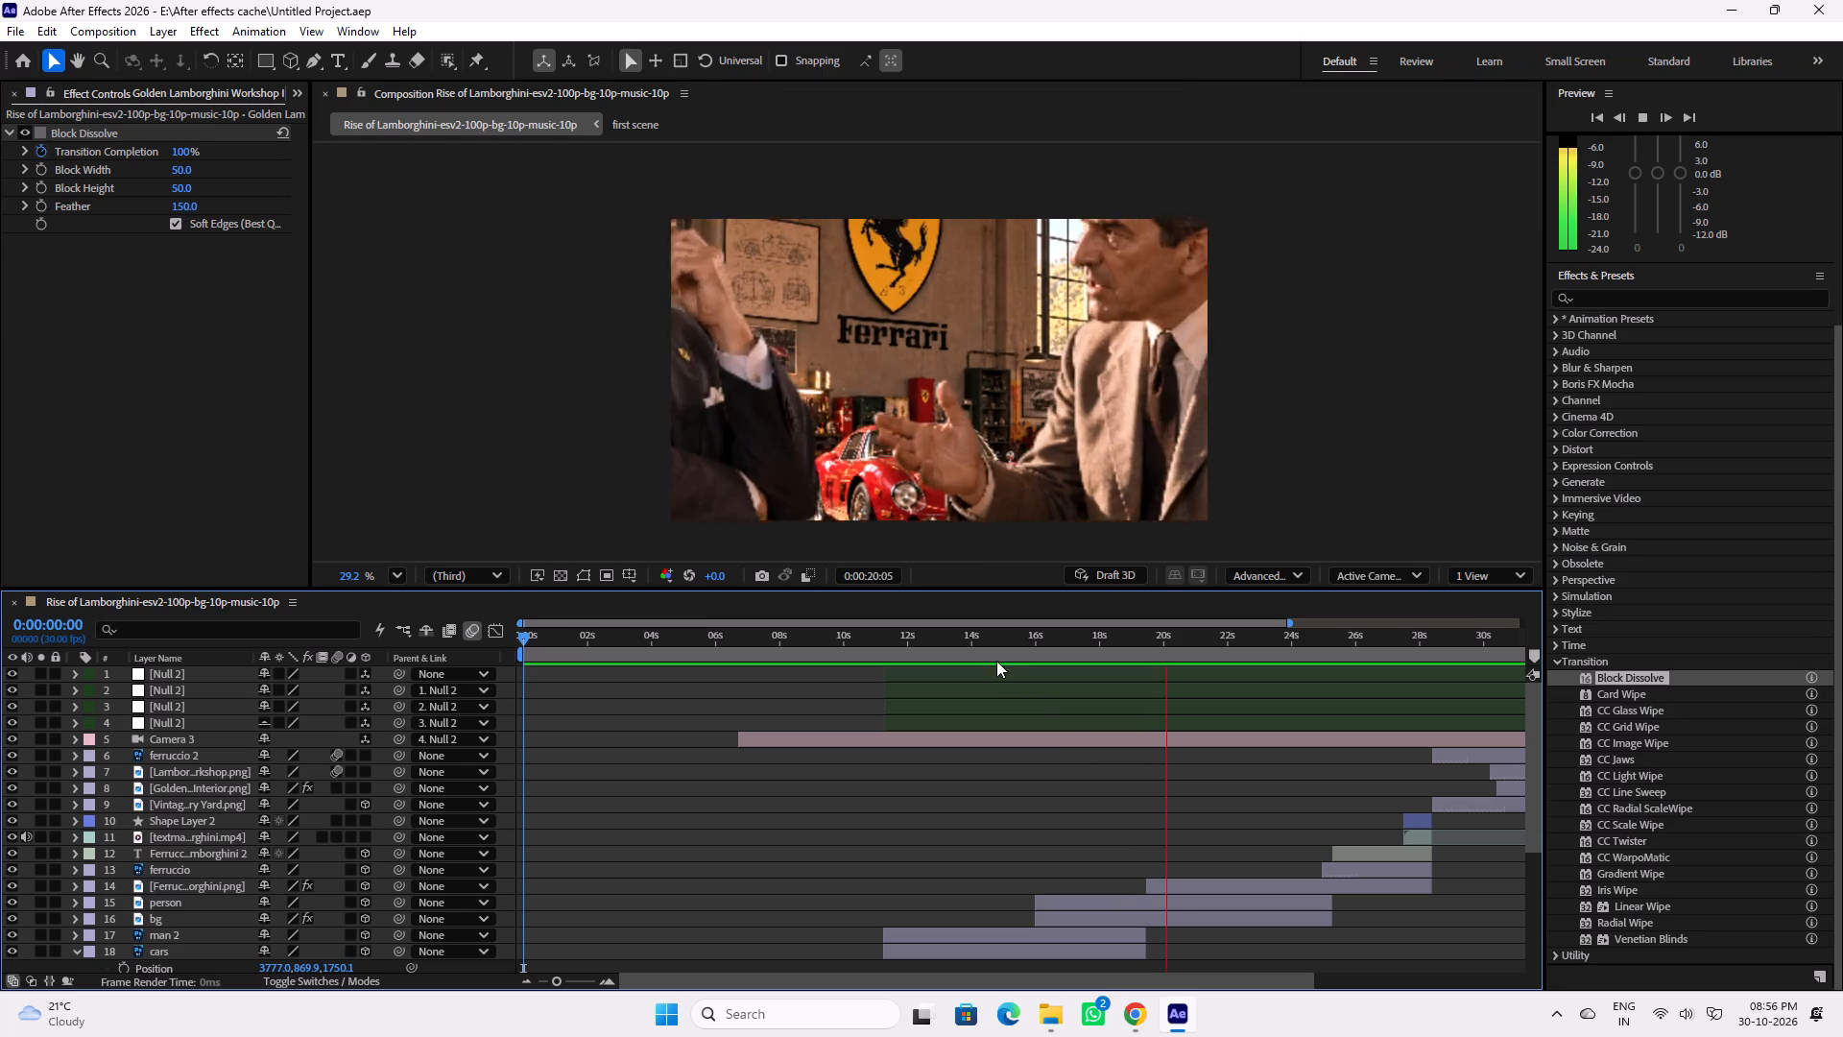
Examine the tractor-to-Ferrari camera move between 0:00:11:22 and 0:00:13:10, and play from 0:00:11:07 past the workshop scene's end.
drag(961, 644, 906, 642)
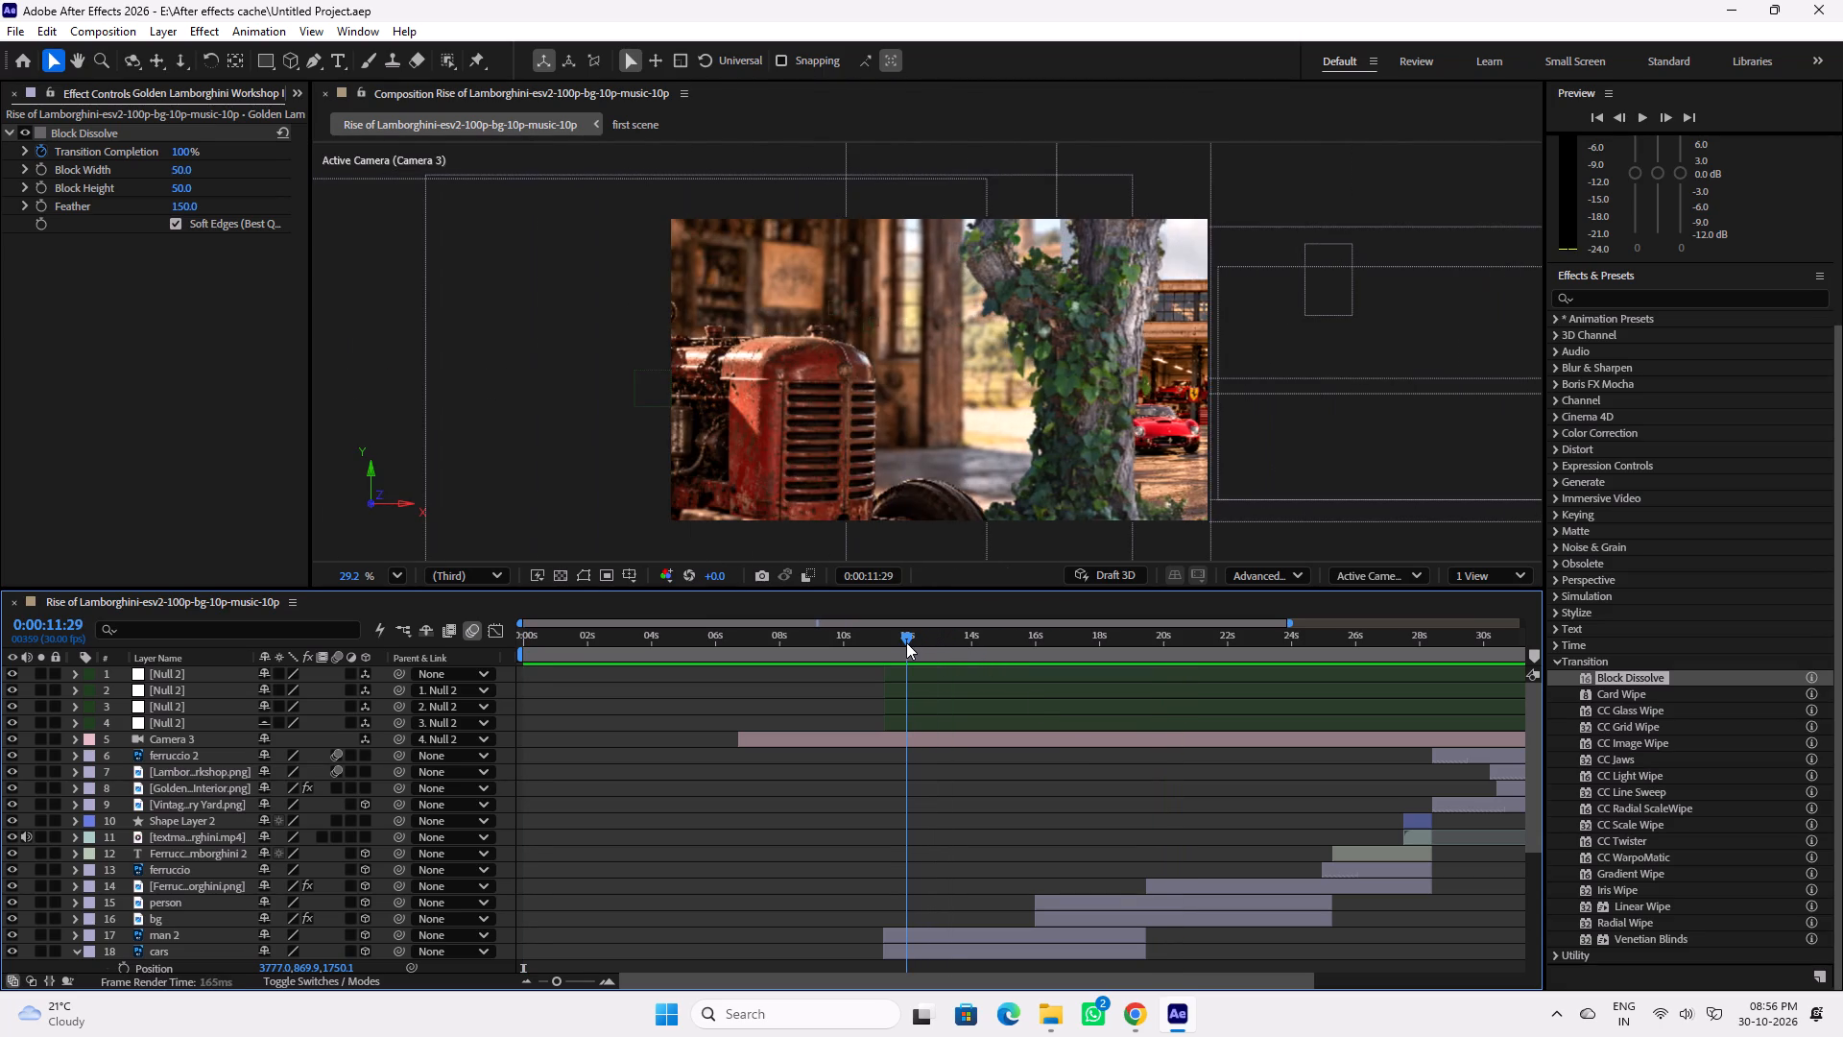
drag(906, 642, 900, 643)
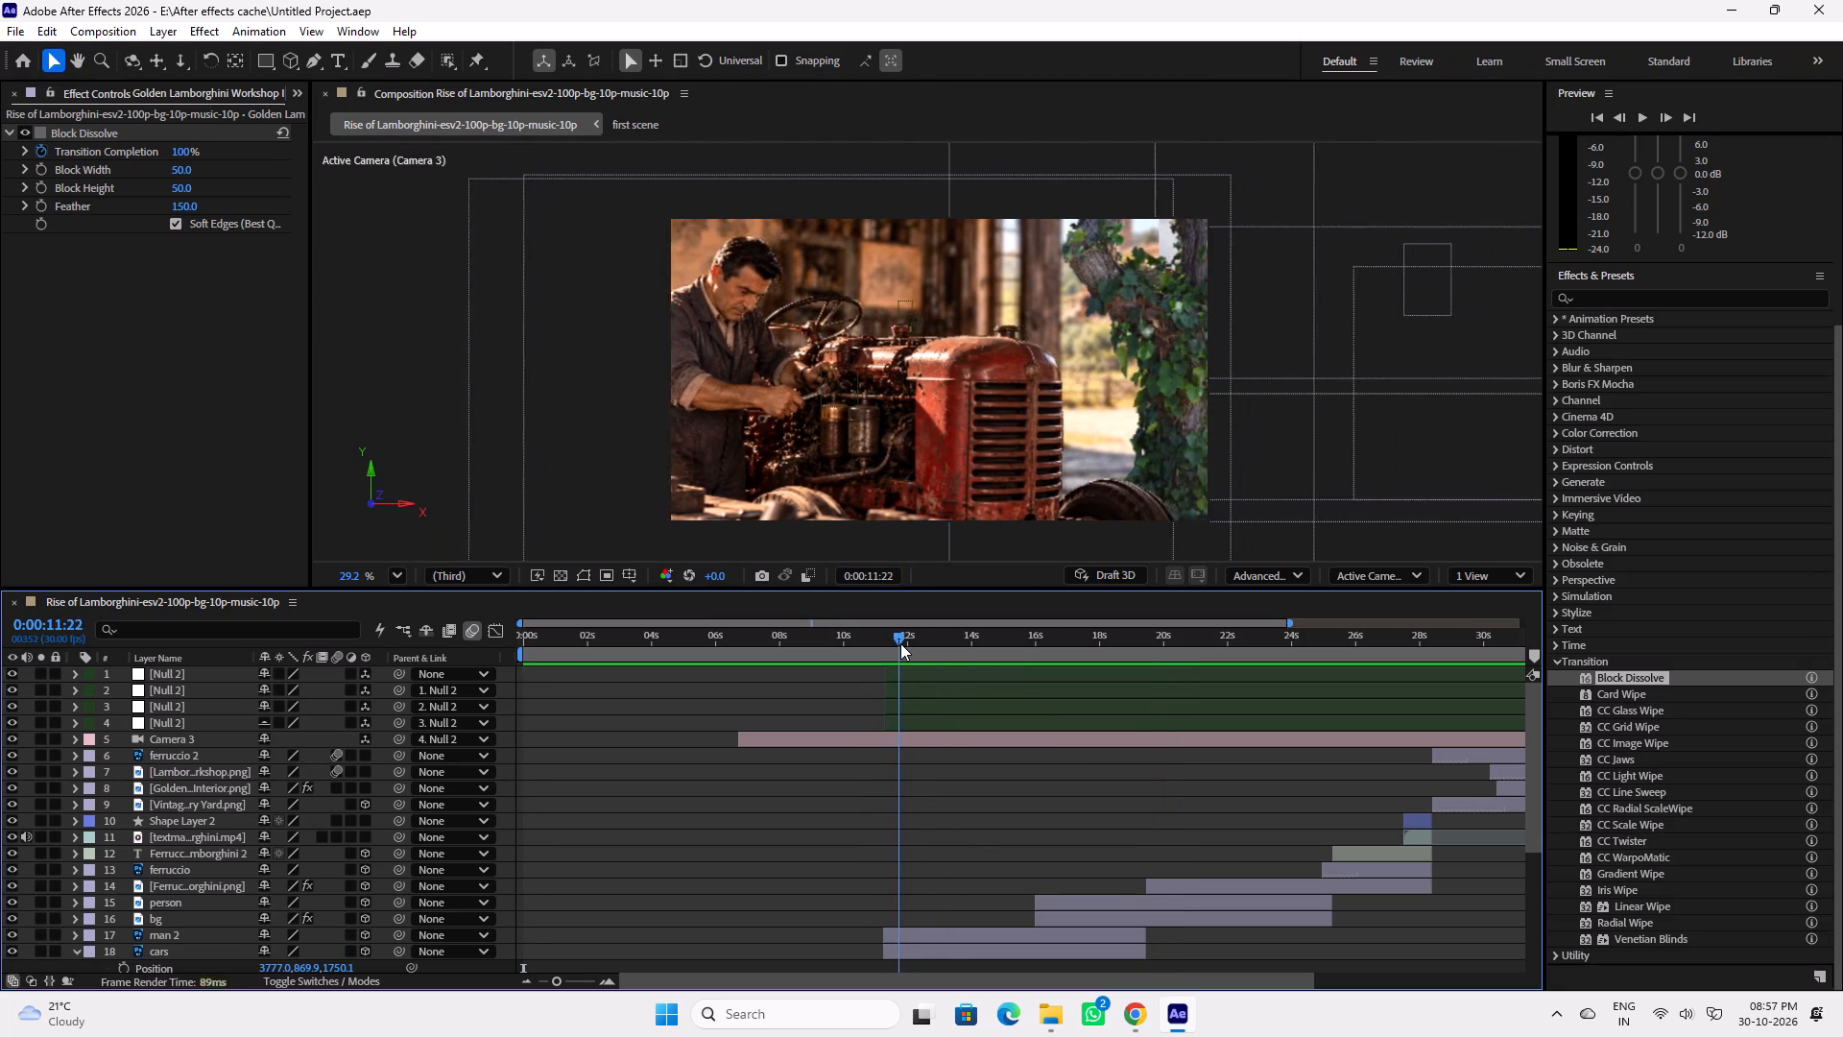
drag(900, 643, 926, 645)
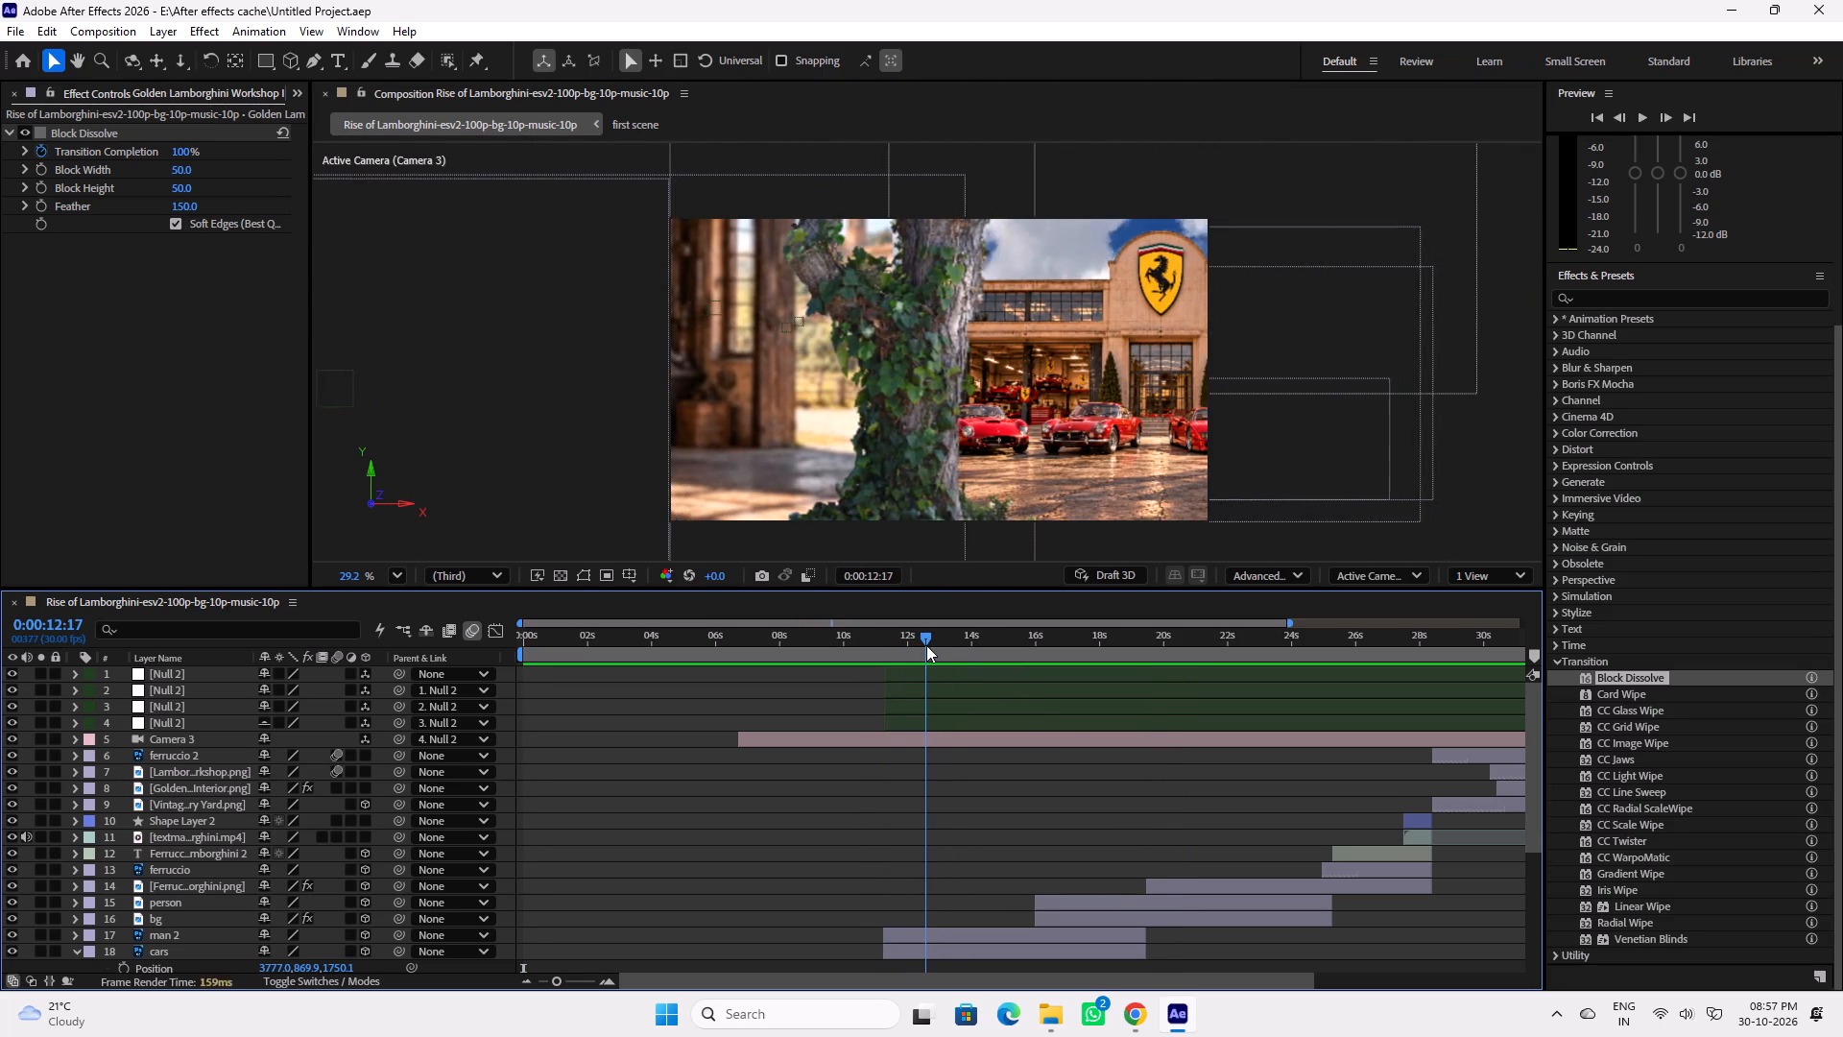
drag(926, 645, 956, 647)
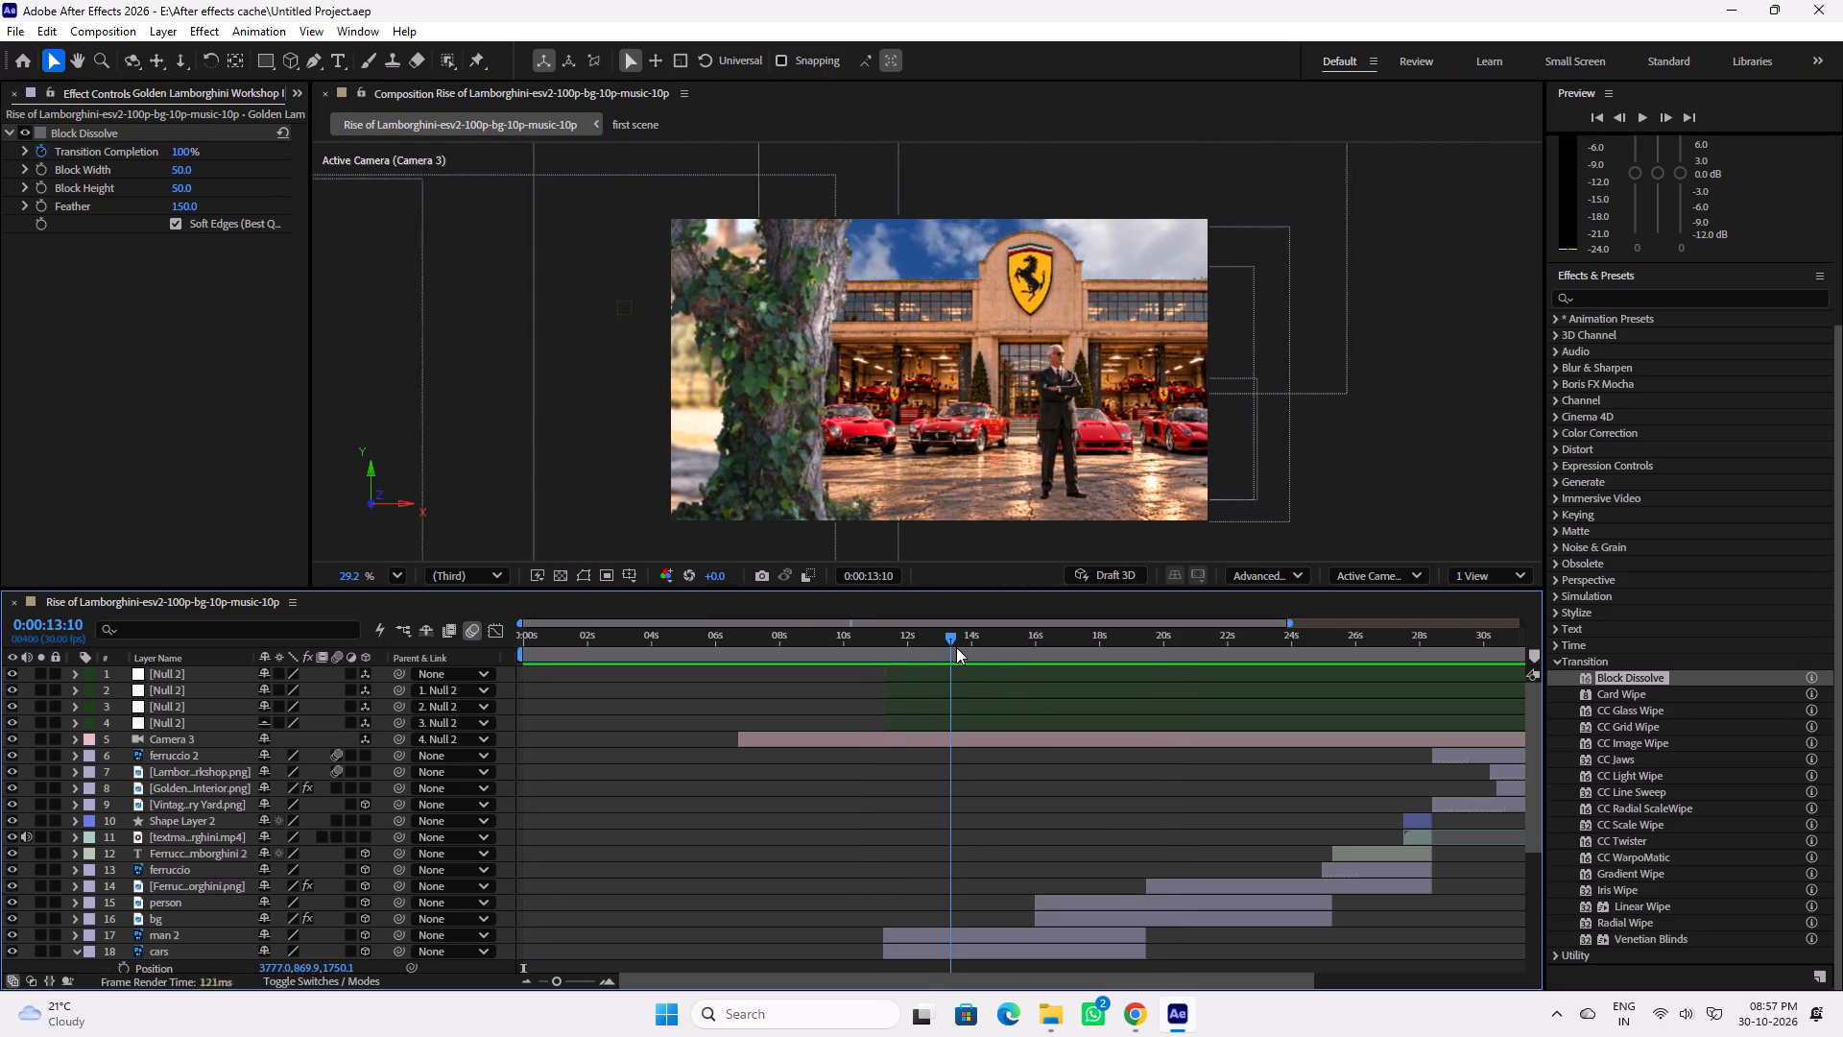
drag(956, 647, 930, 648)
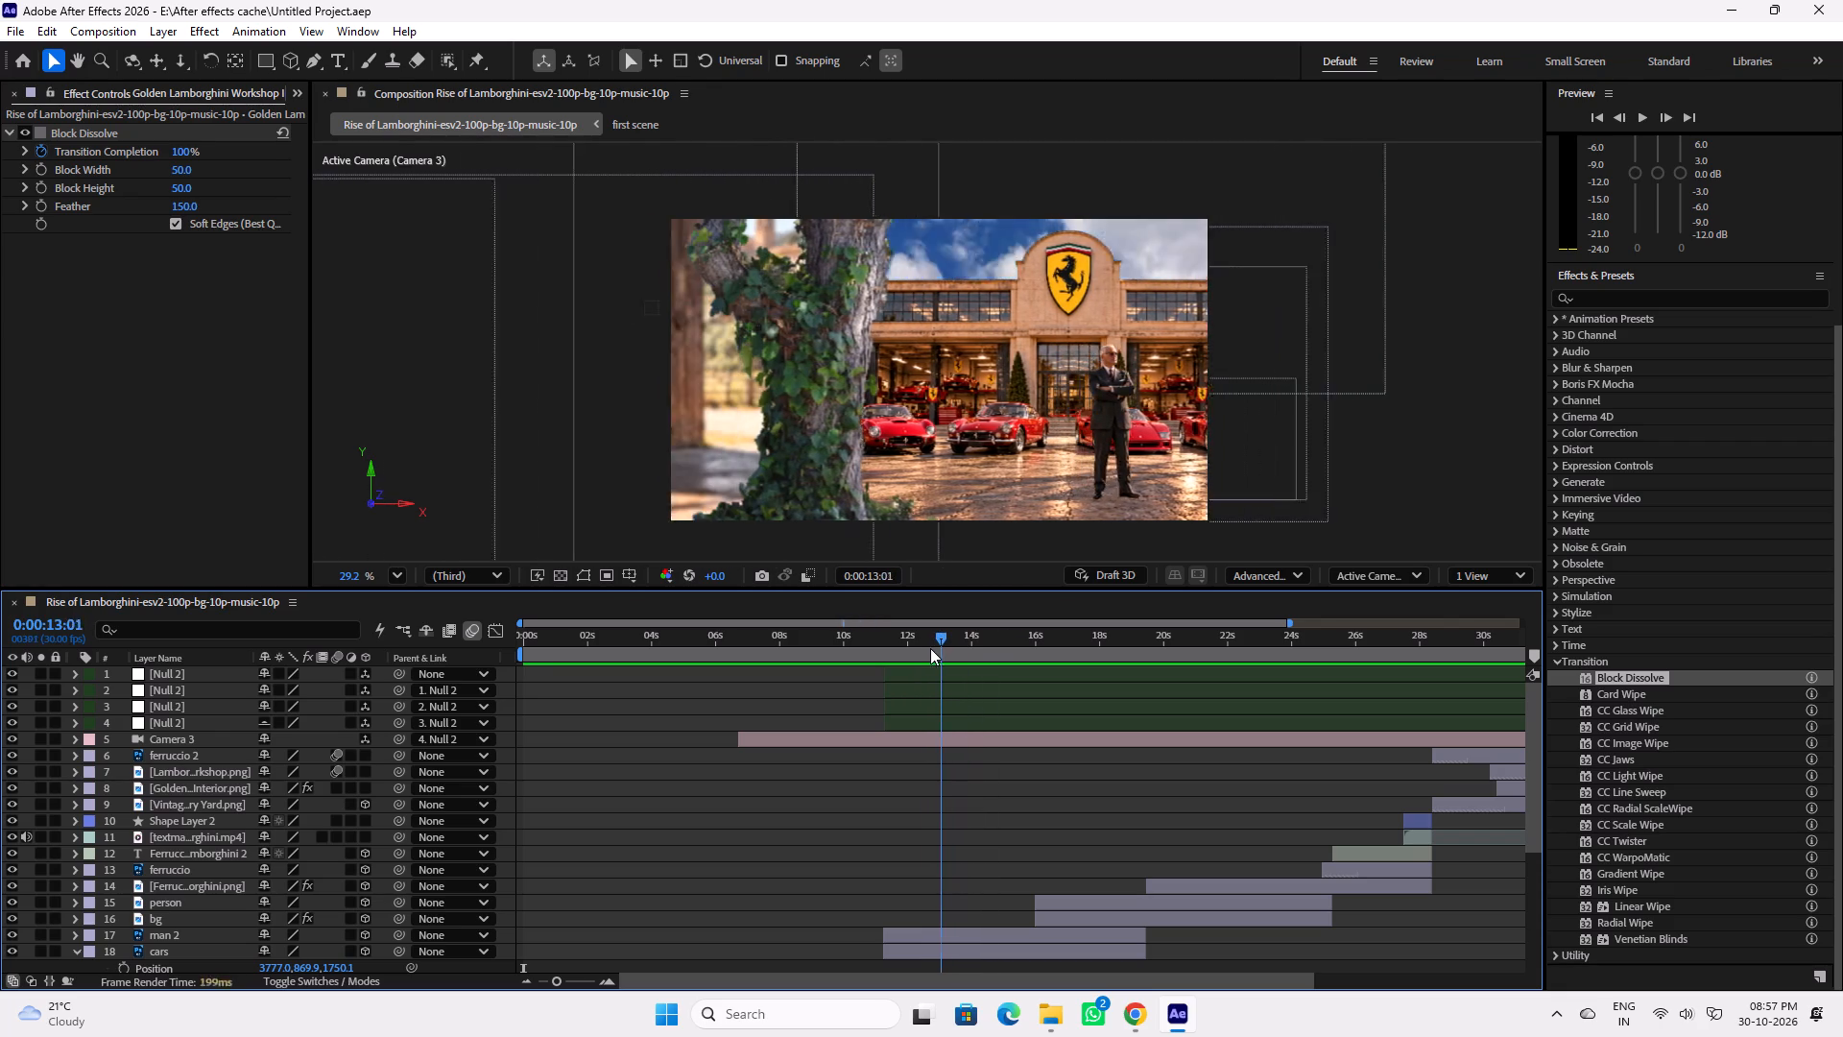
drag(930, 648, 882, 646)
key(space)
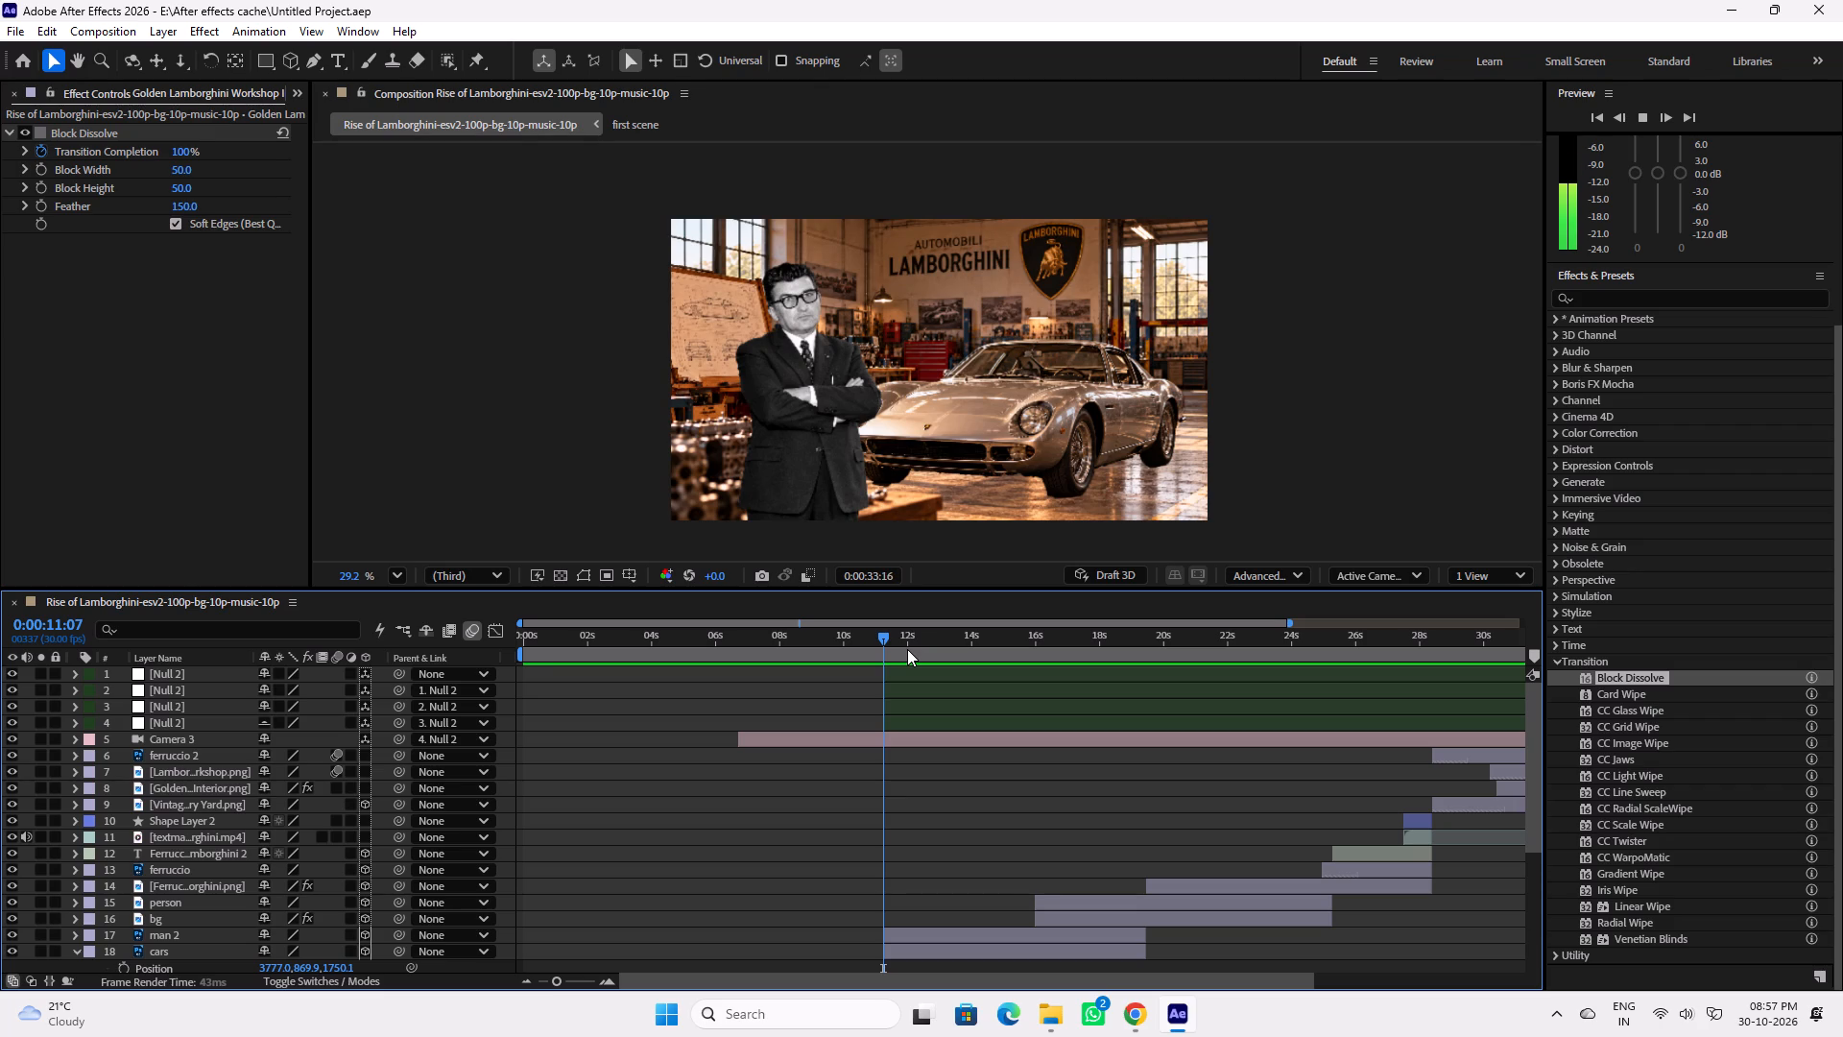
key(space)
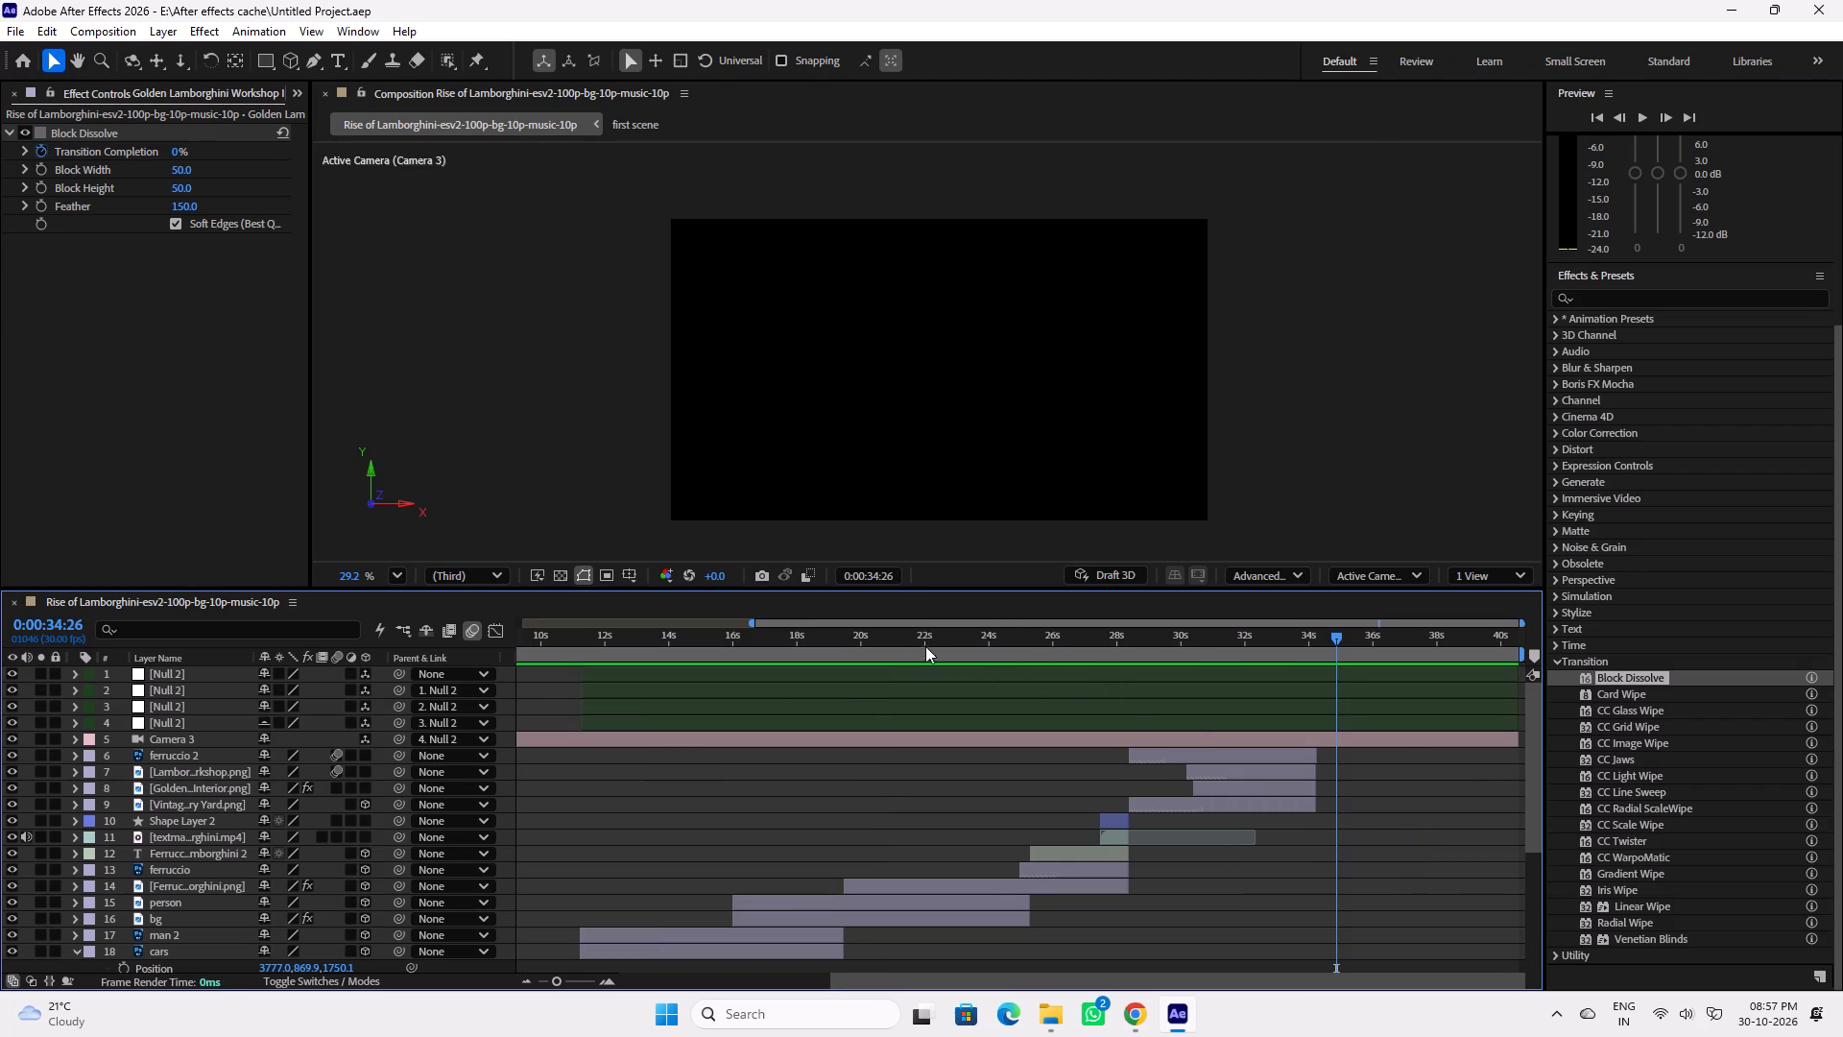
Examine the camera push-in on the two men in the Ferrari scene between 0:00:18:08 and 0:00:19:20.
drag(886, 641, 833, 641)
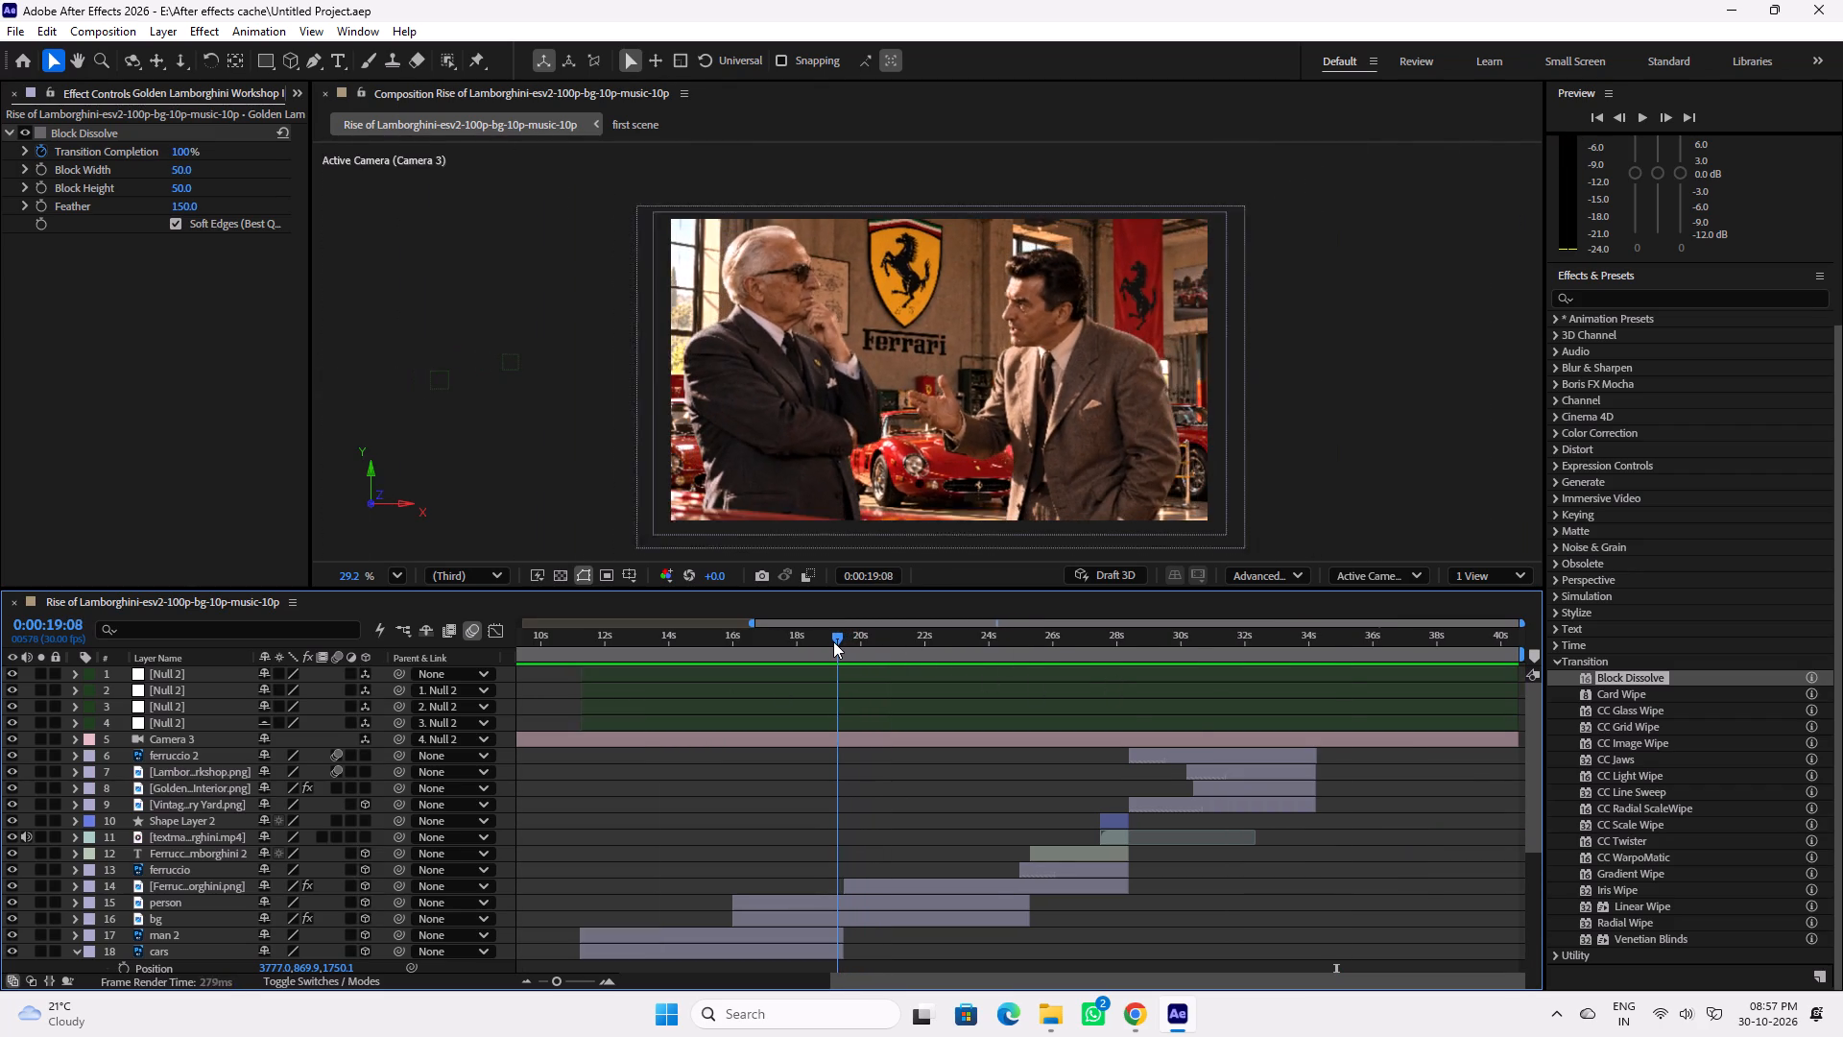
drag(833, 641, 842, 641)
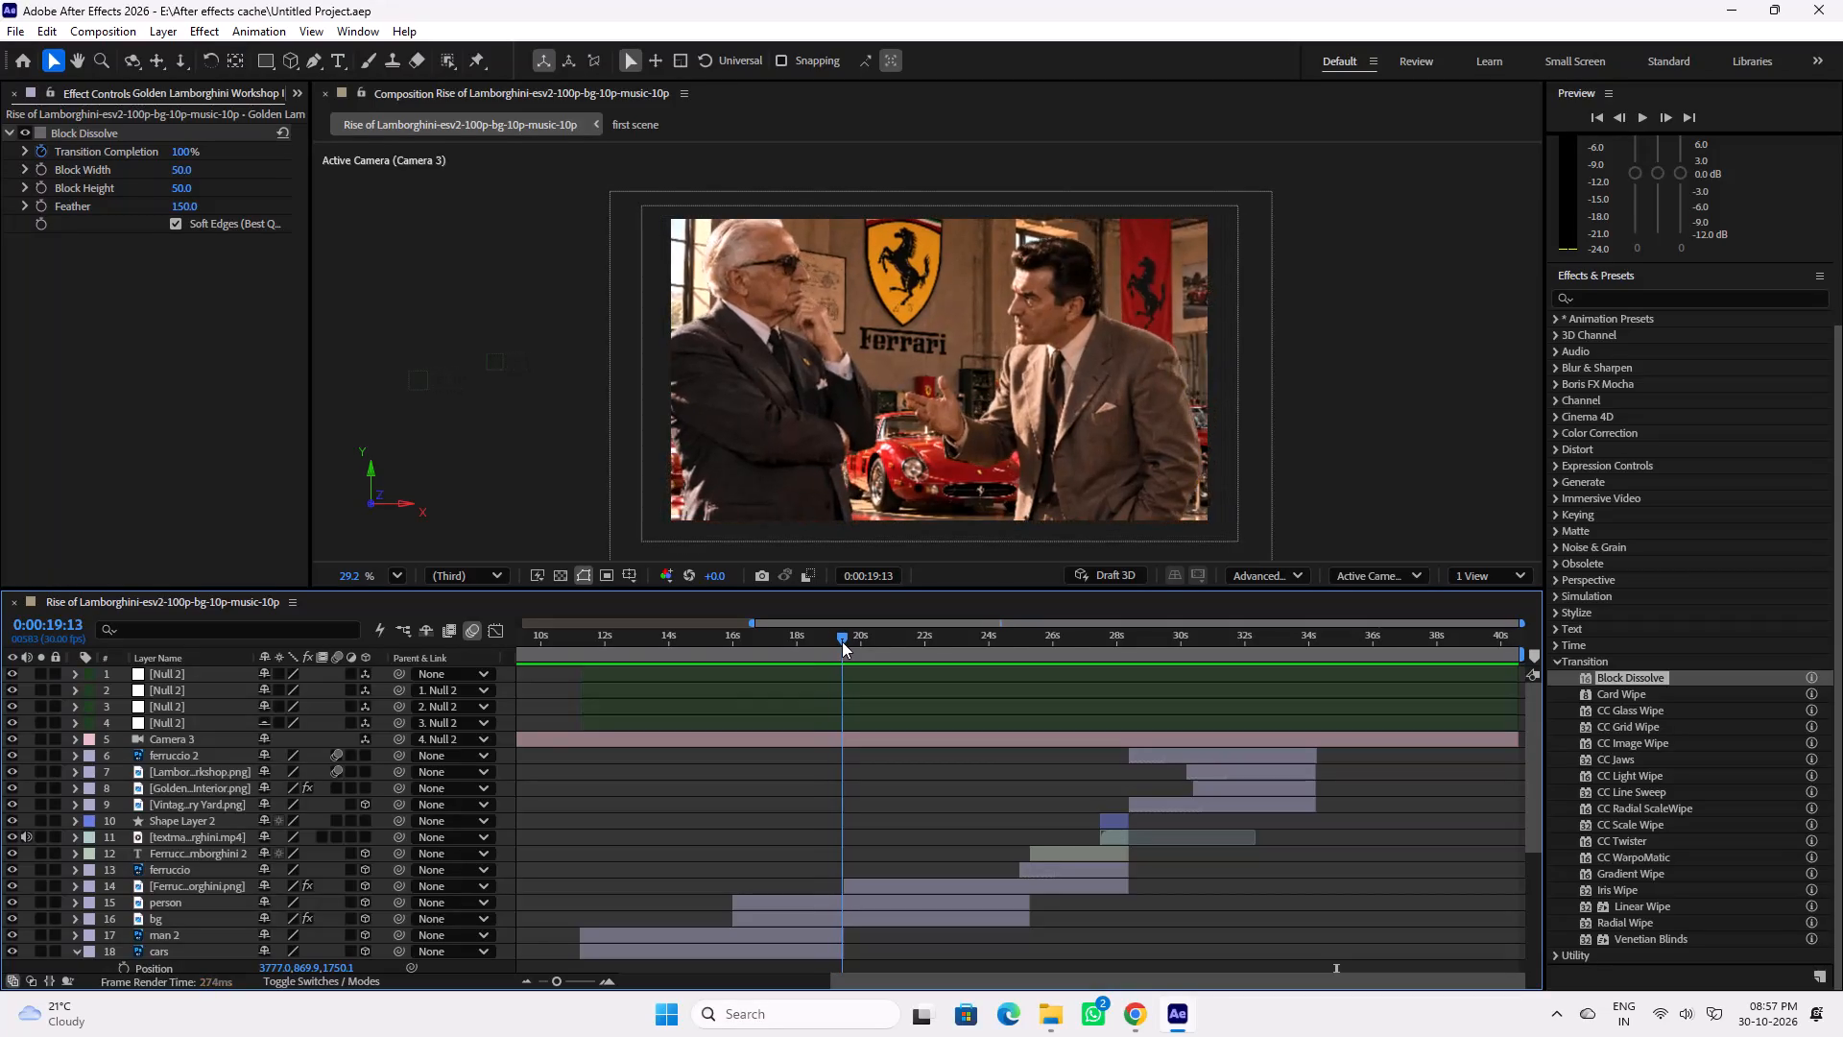
drag(842, 641, 850, 641)
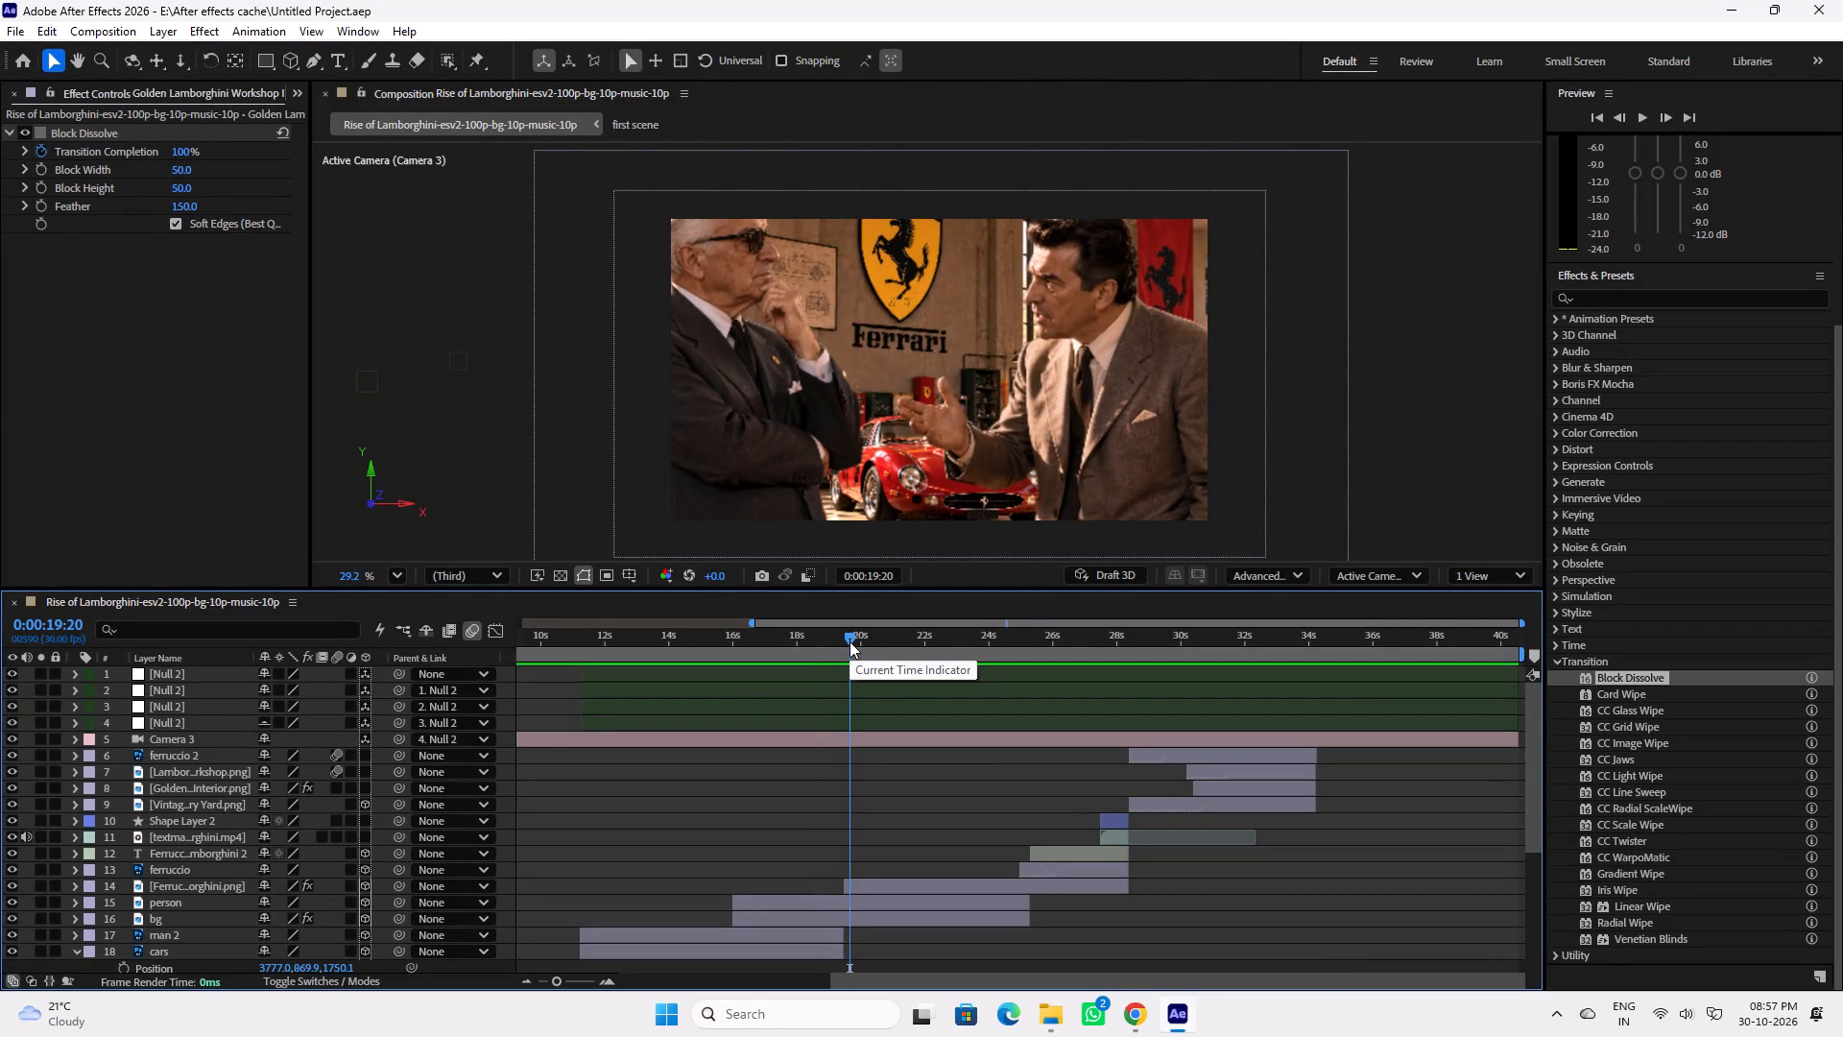
drag(850, 639, 839, 639)
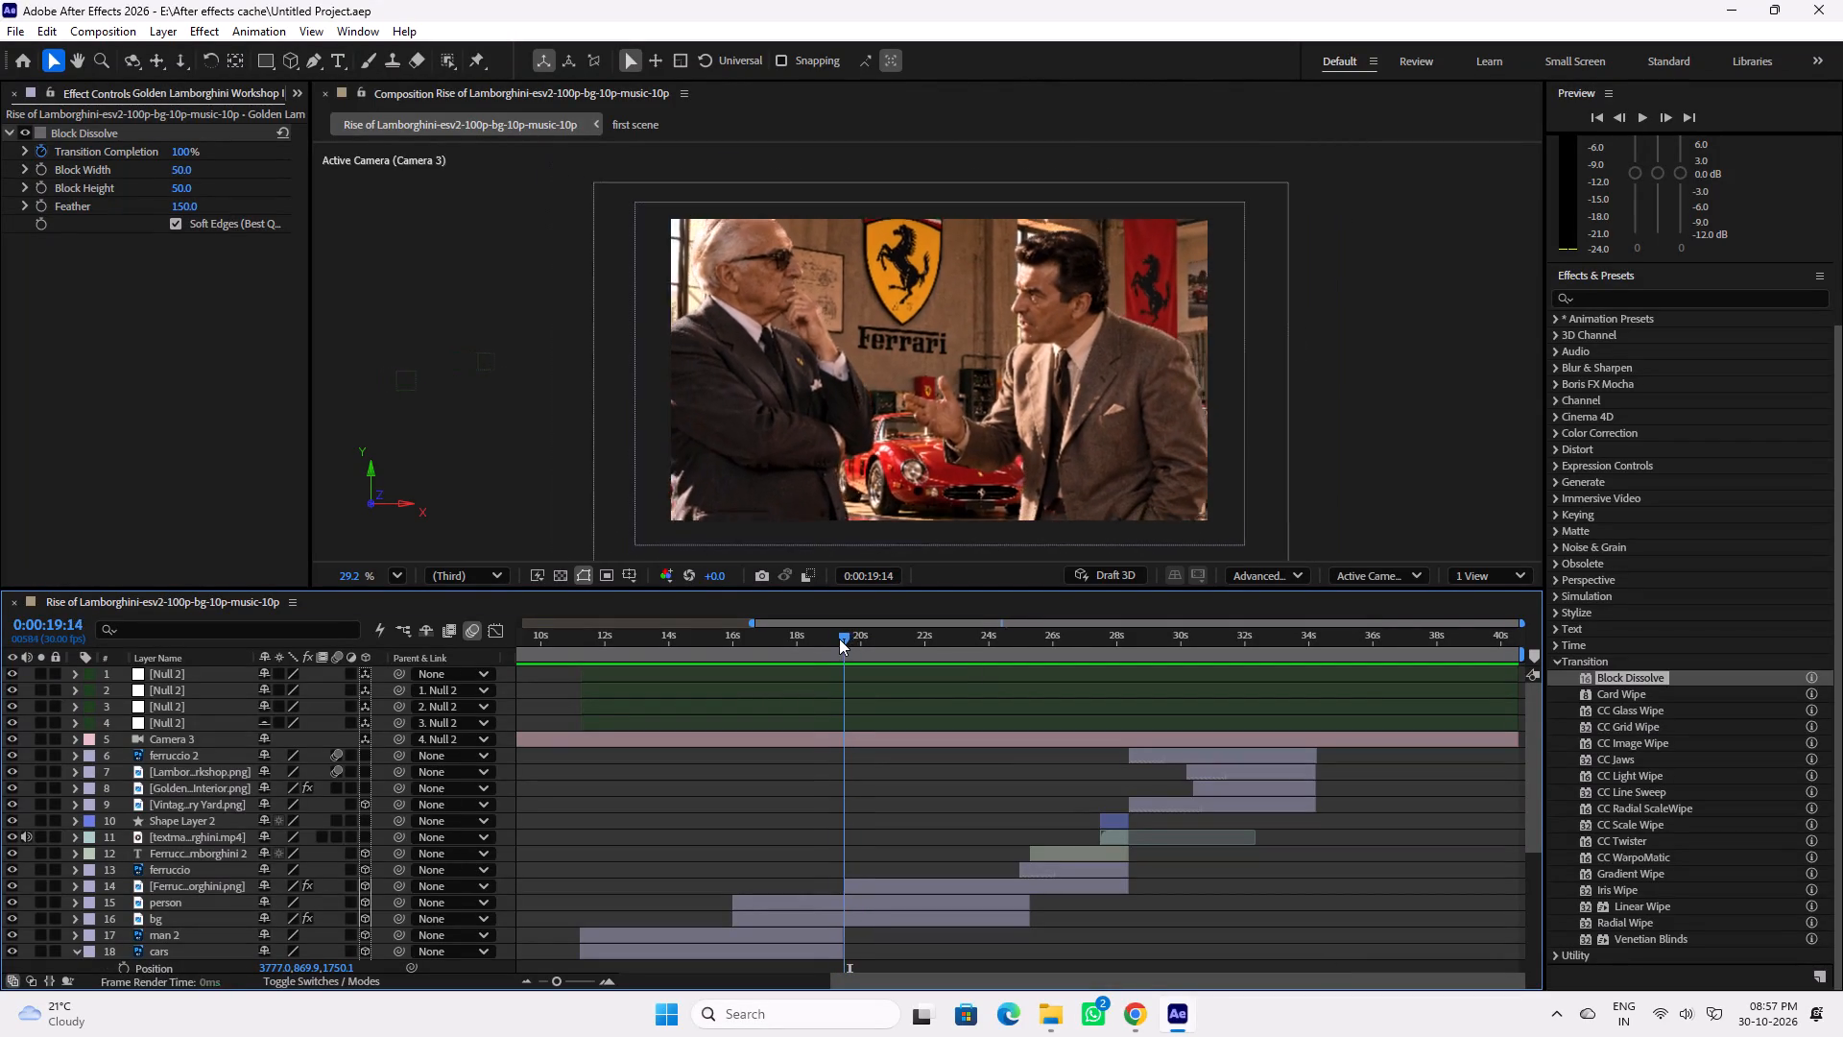
drag(839, 639, 834, 639)
drag(815, 642, 804, 643)
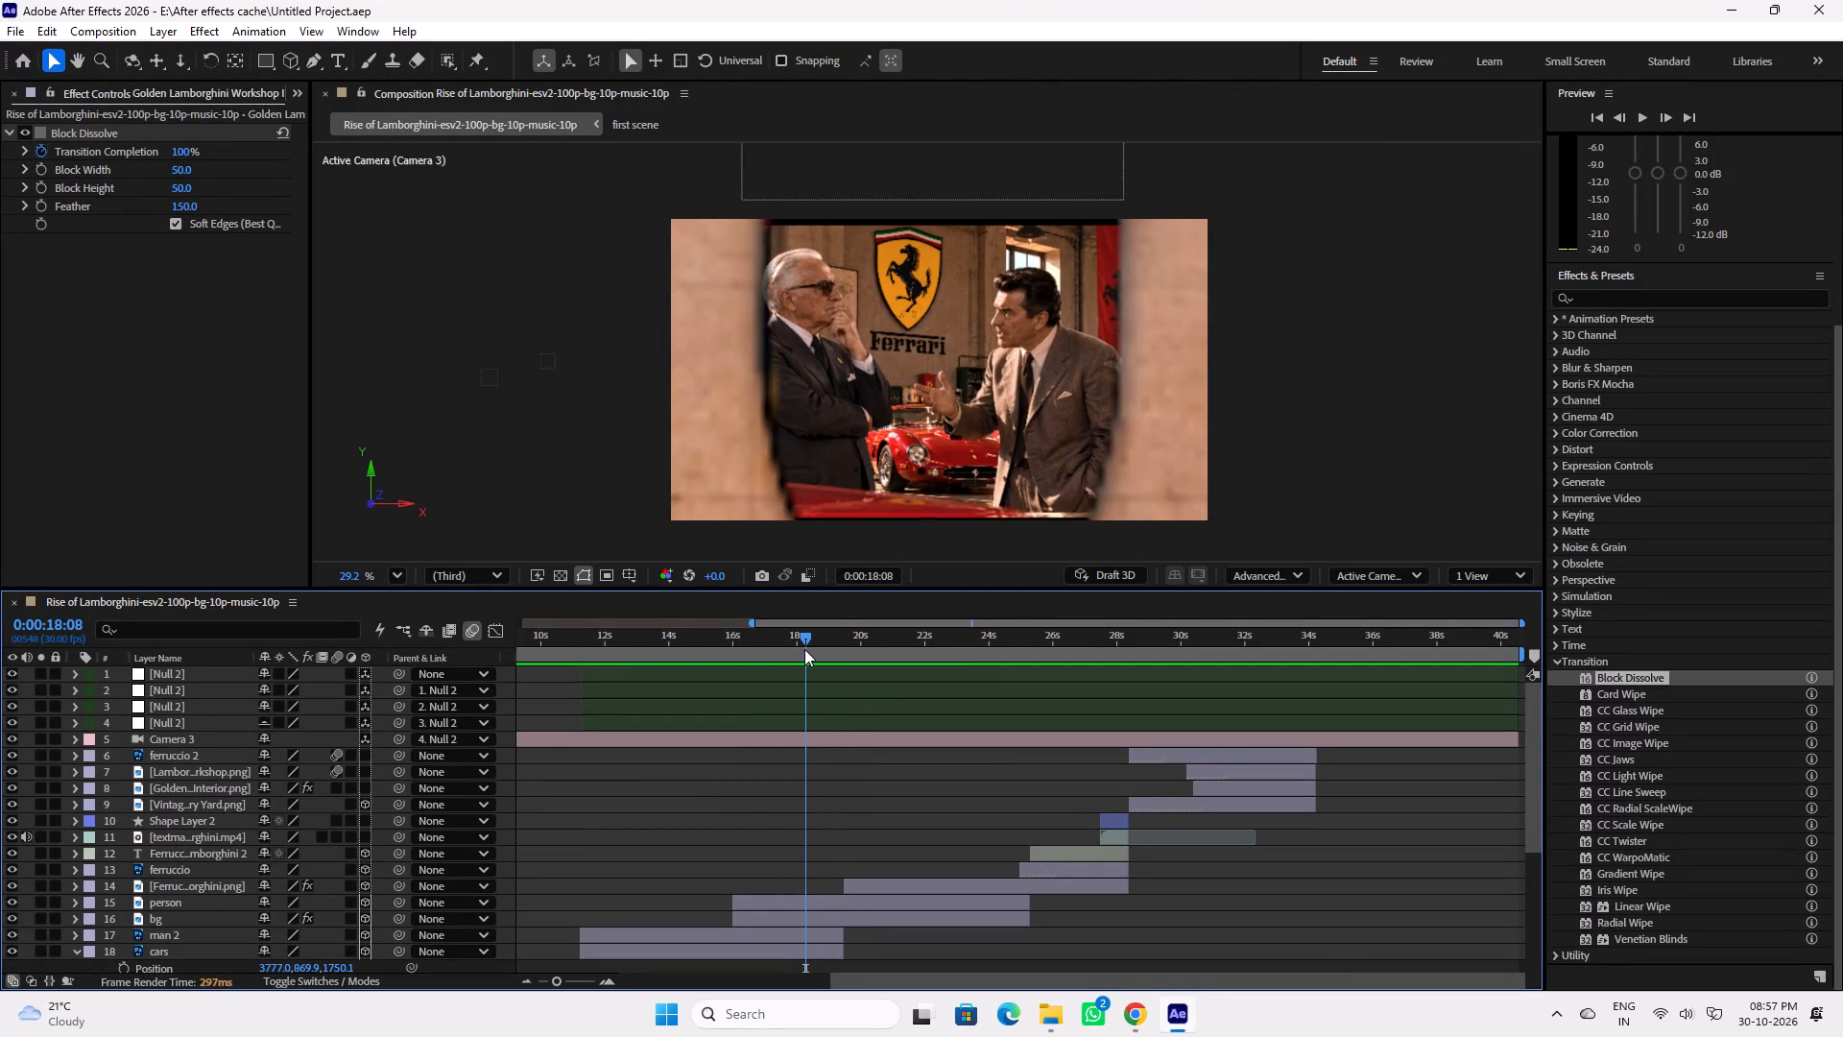
click(826, 641)
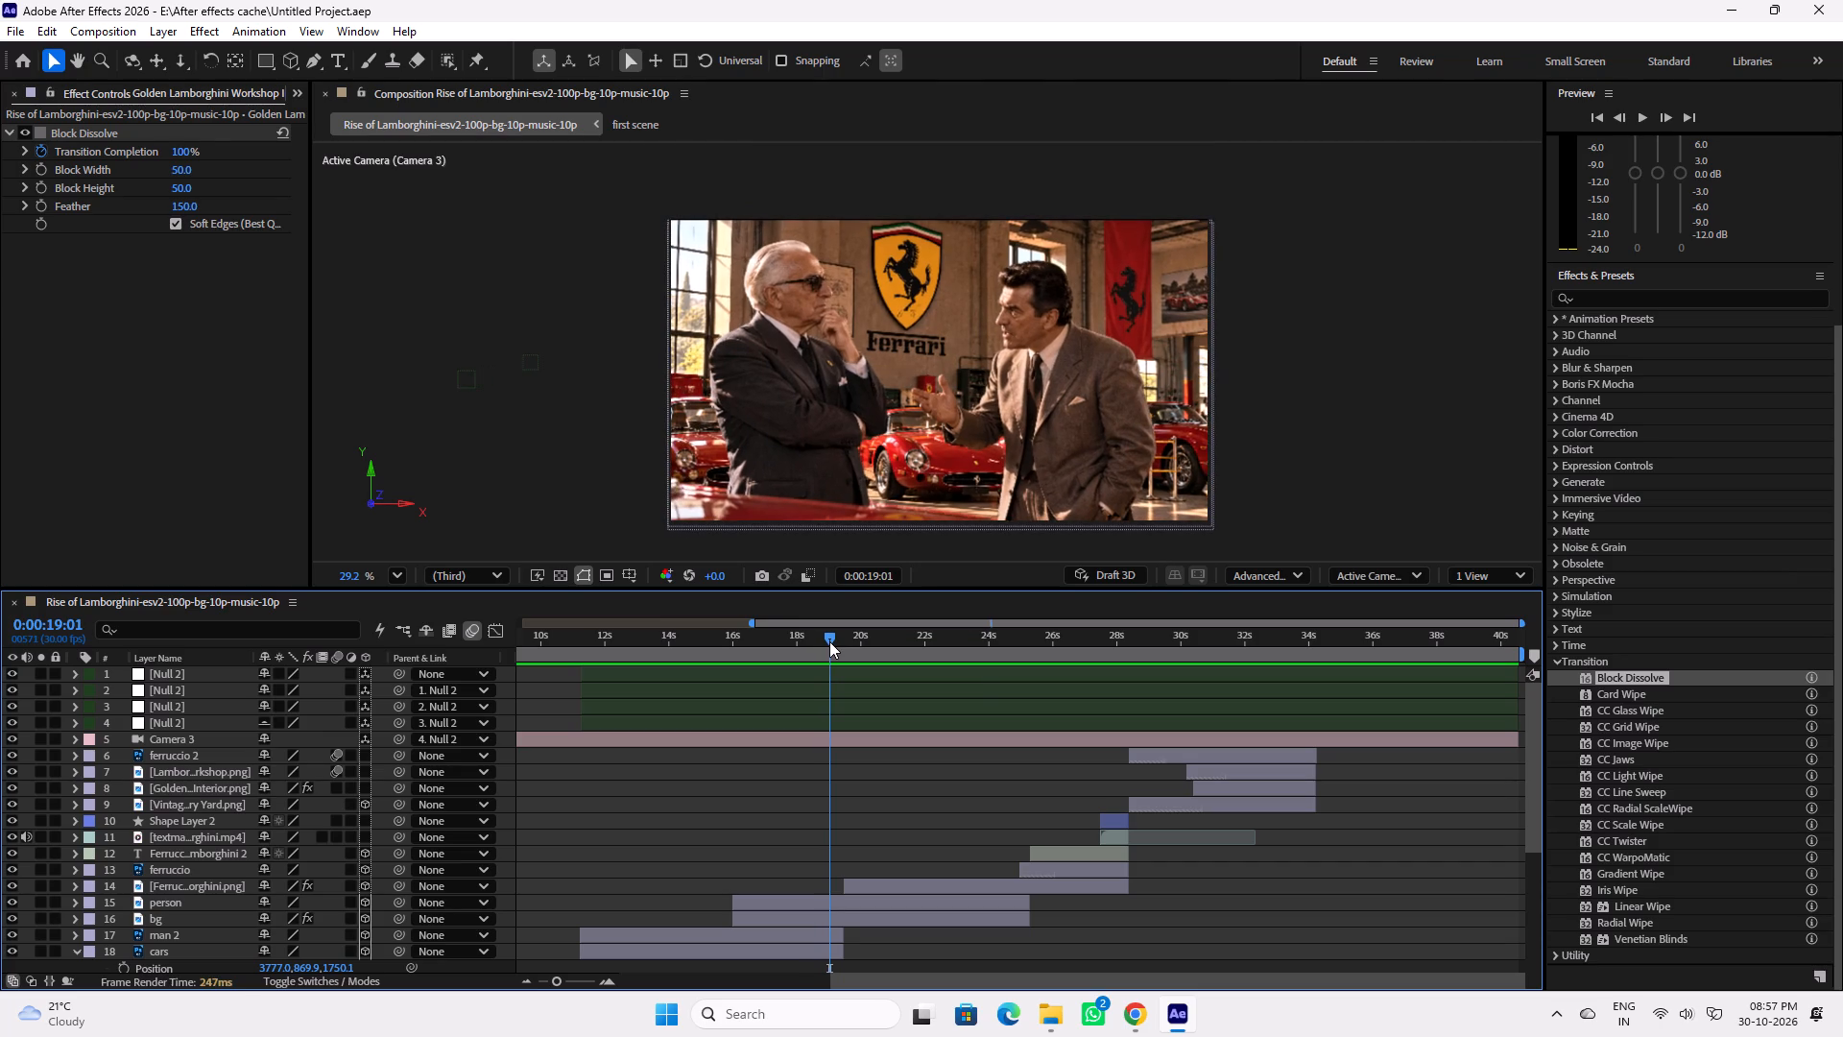
Save the project.
key(ctrl+s)
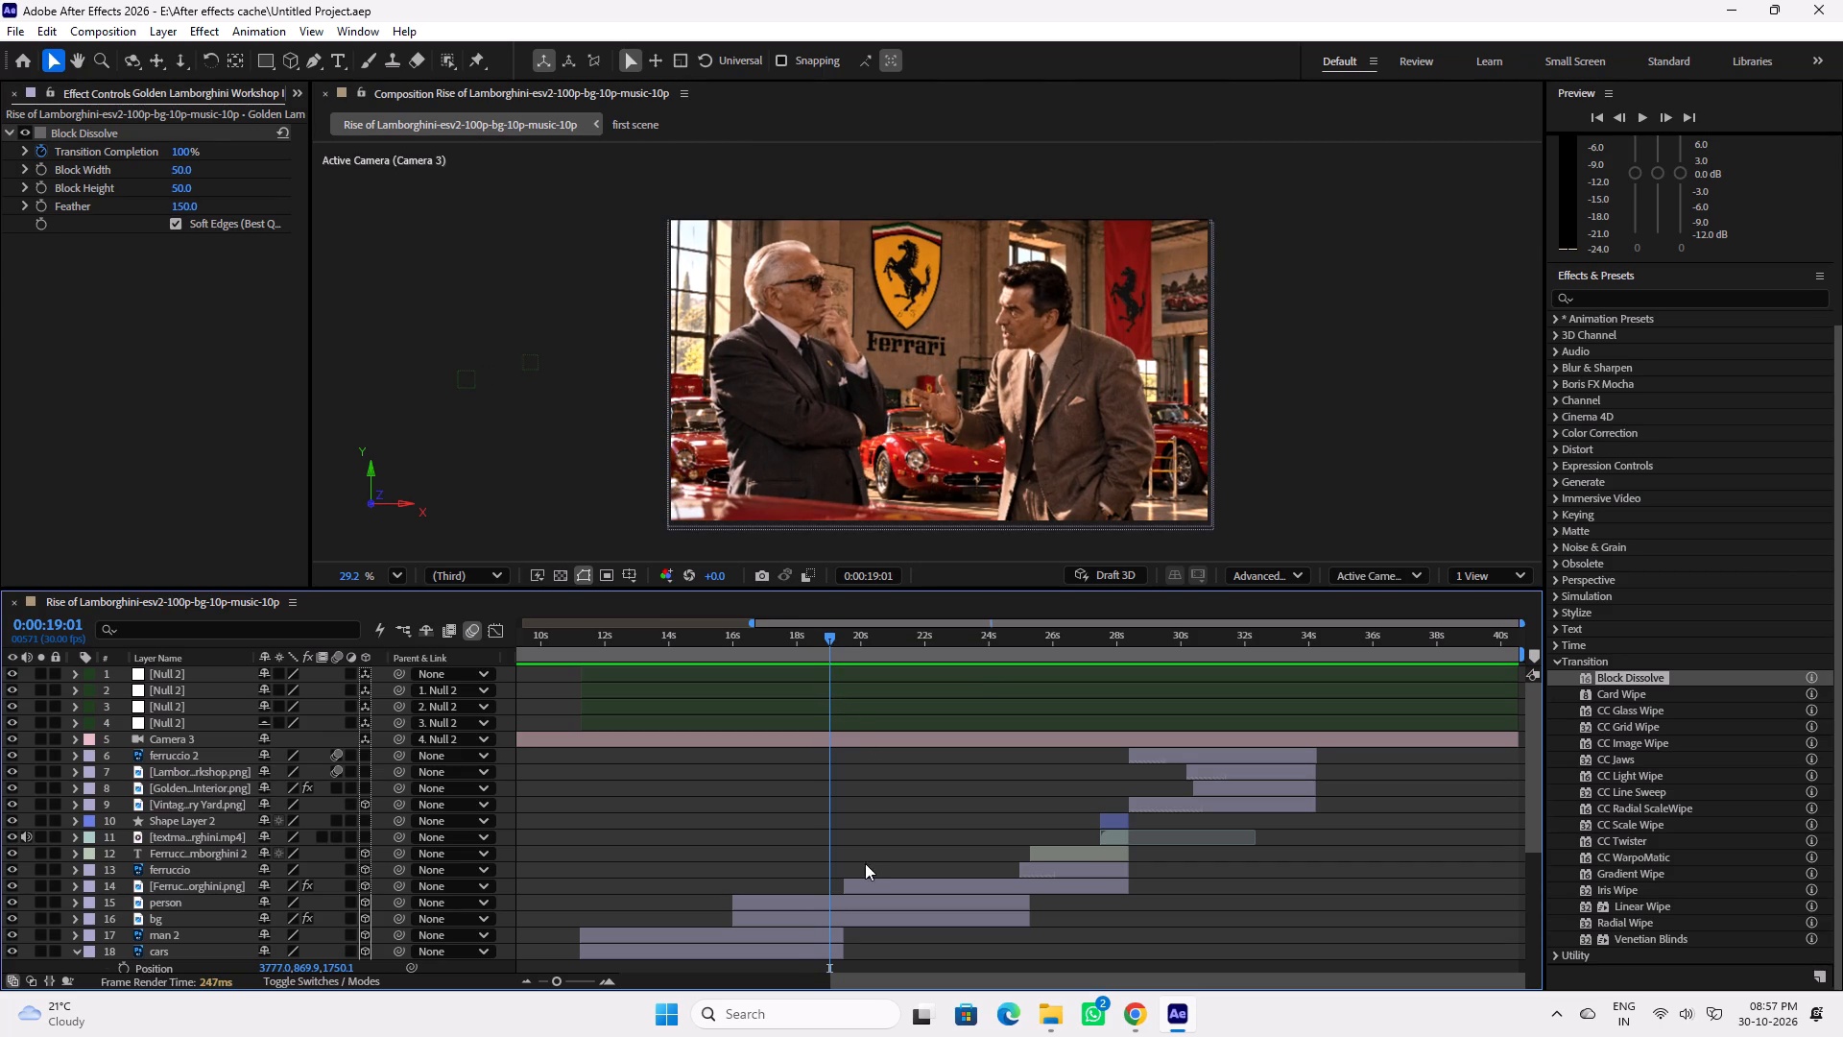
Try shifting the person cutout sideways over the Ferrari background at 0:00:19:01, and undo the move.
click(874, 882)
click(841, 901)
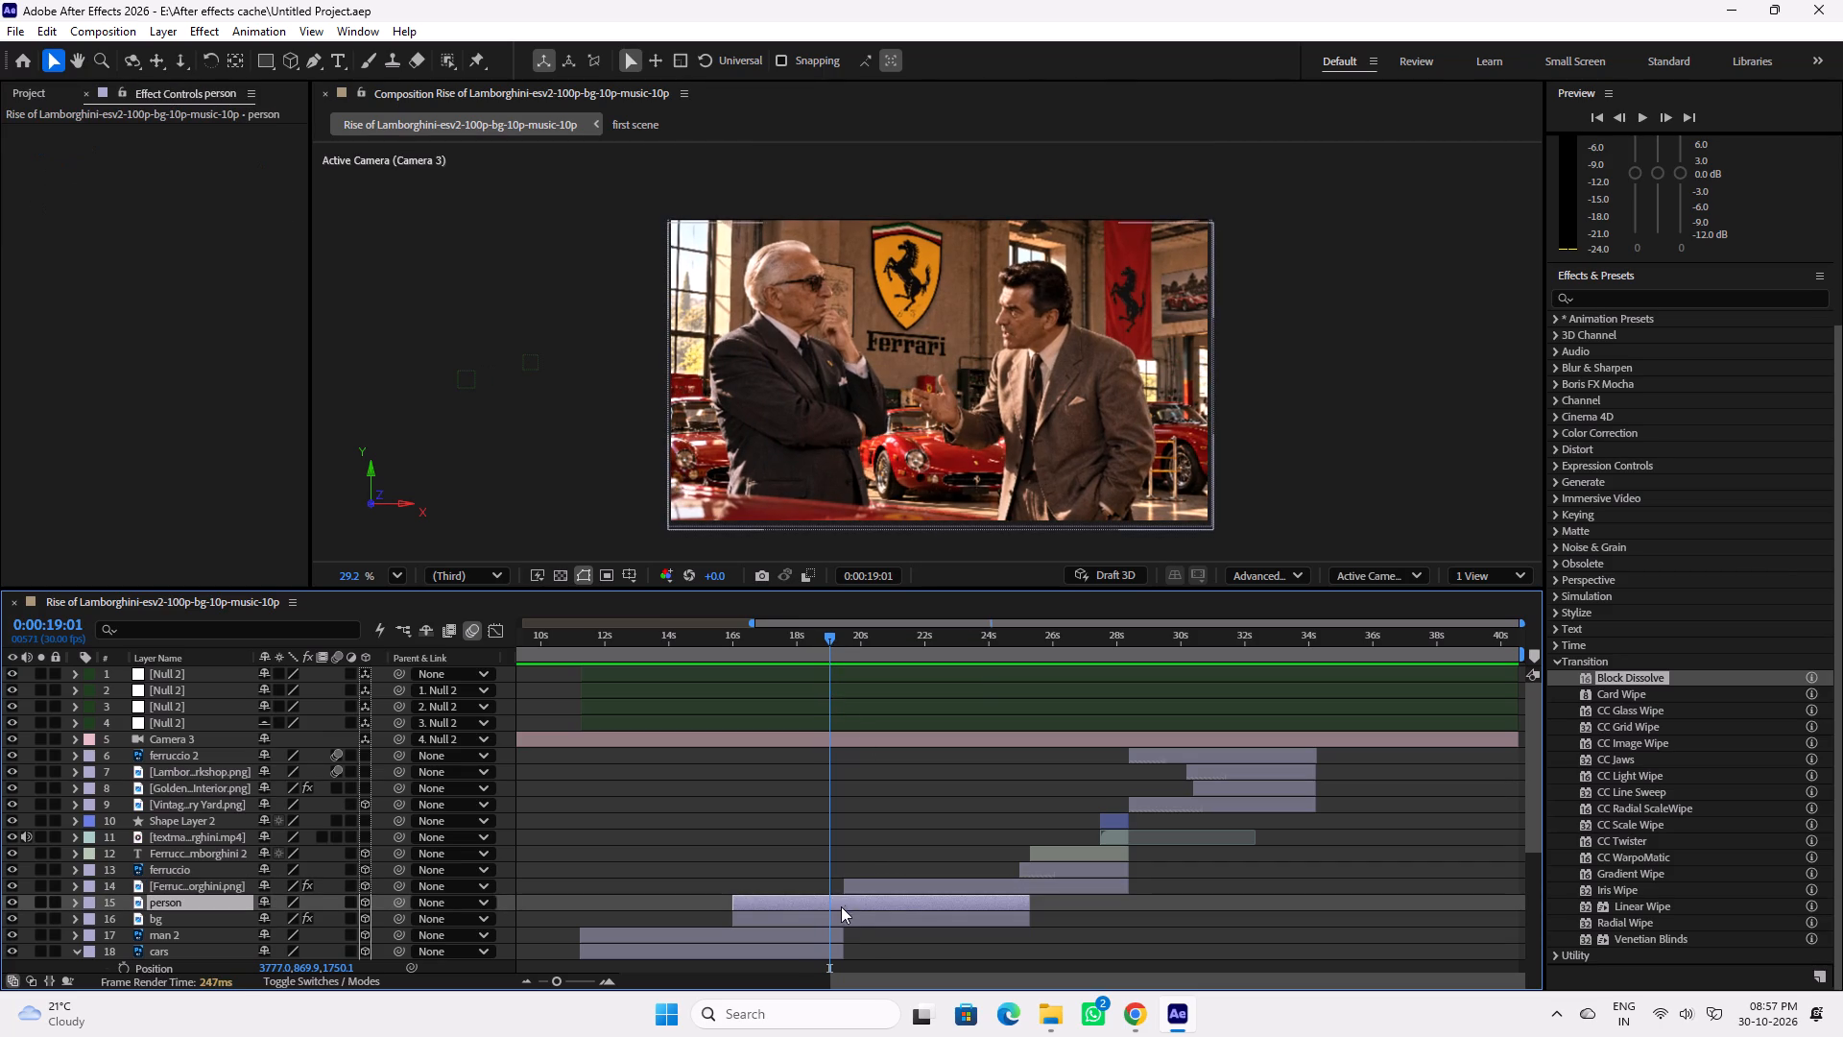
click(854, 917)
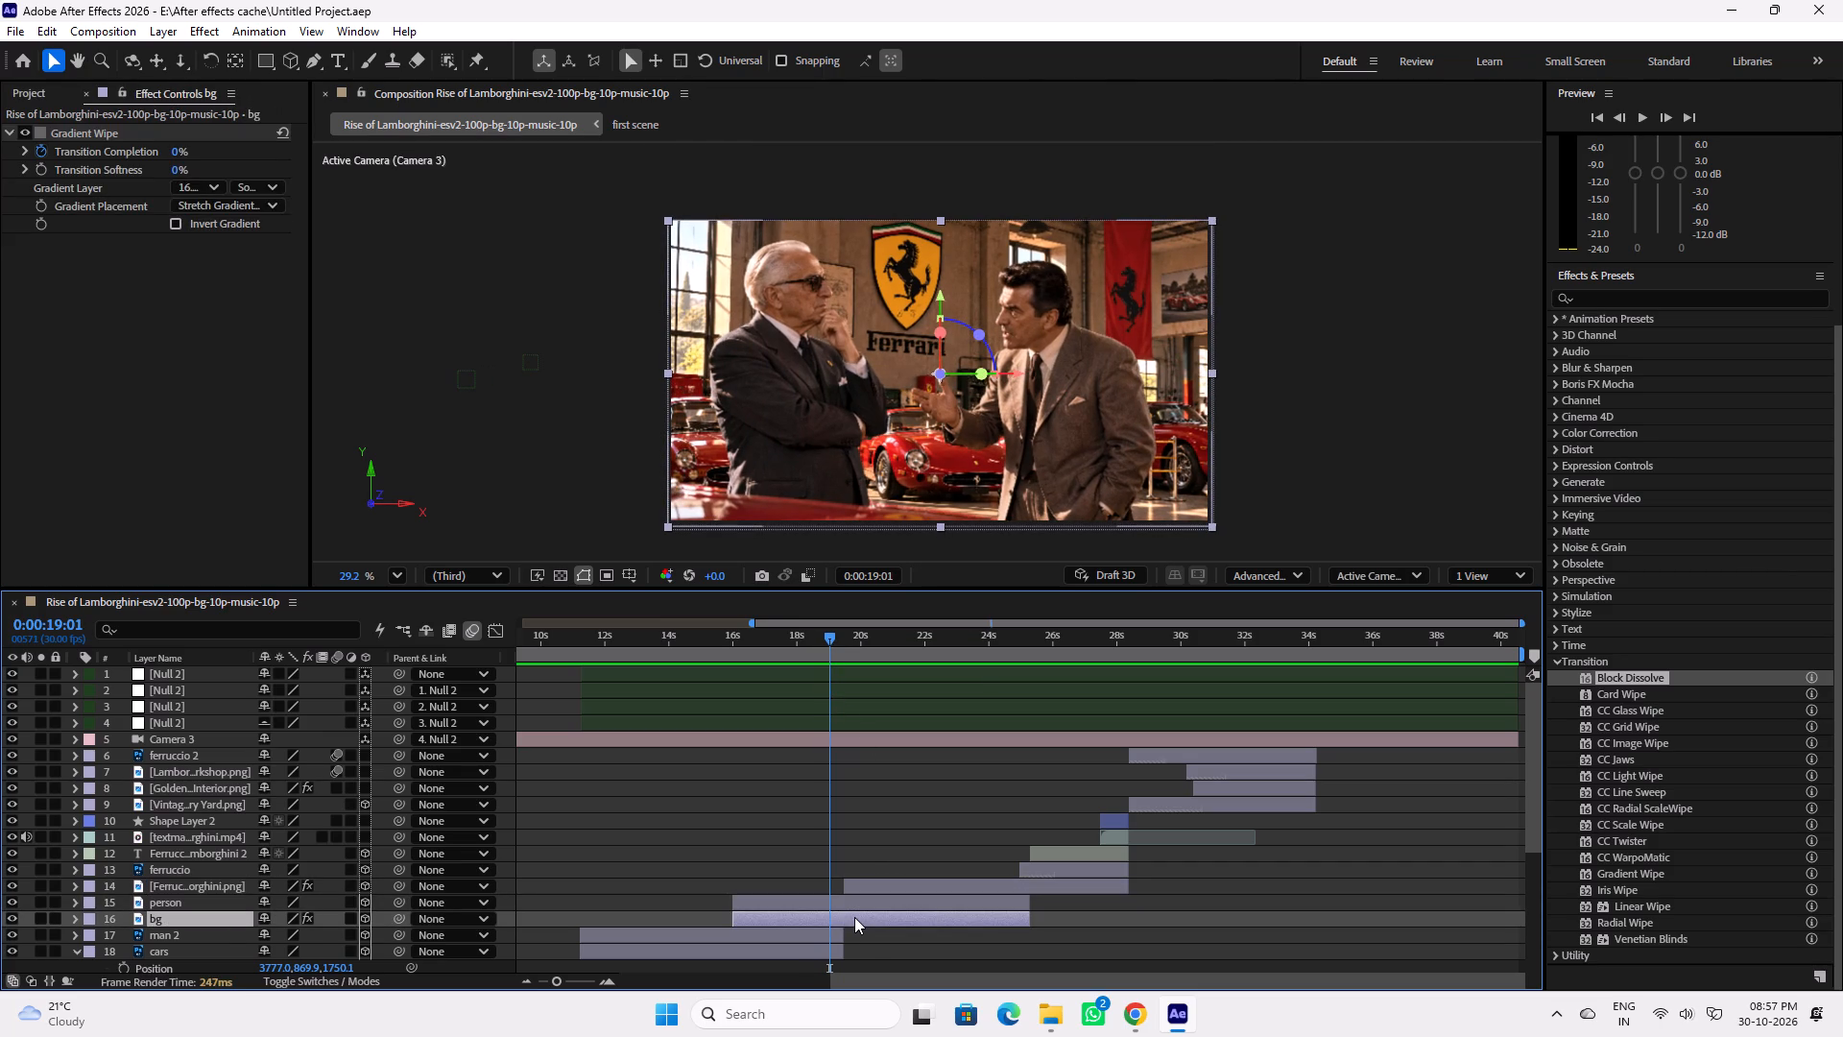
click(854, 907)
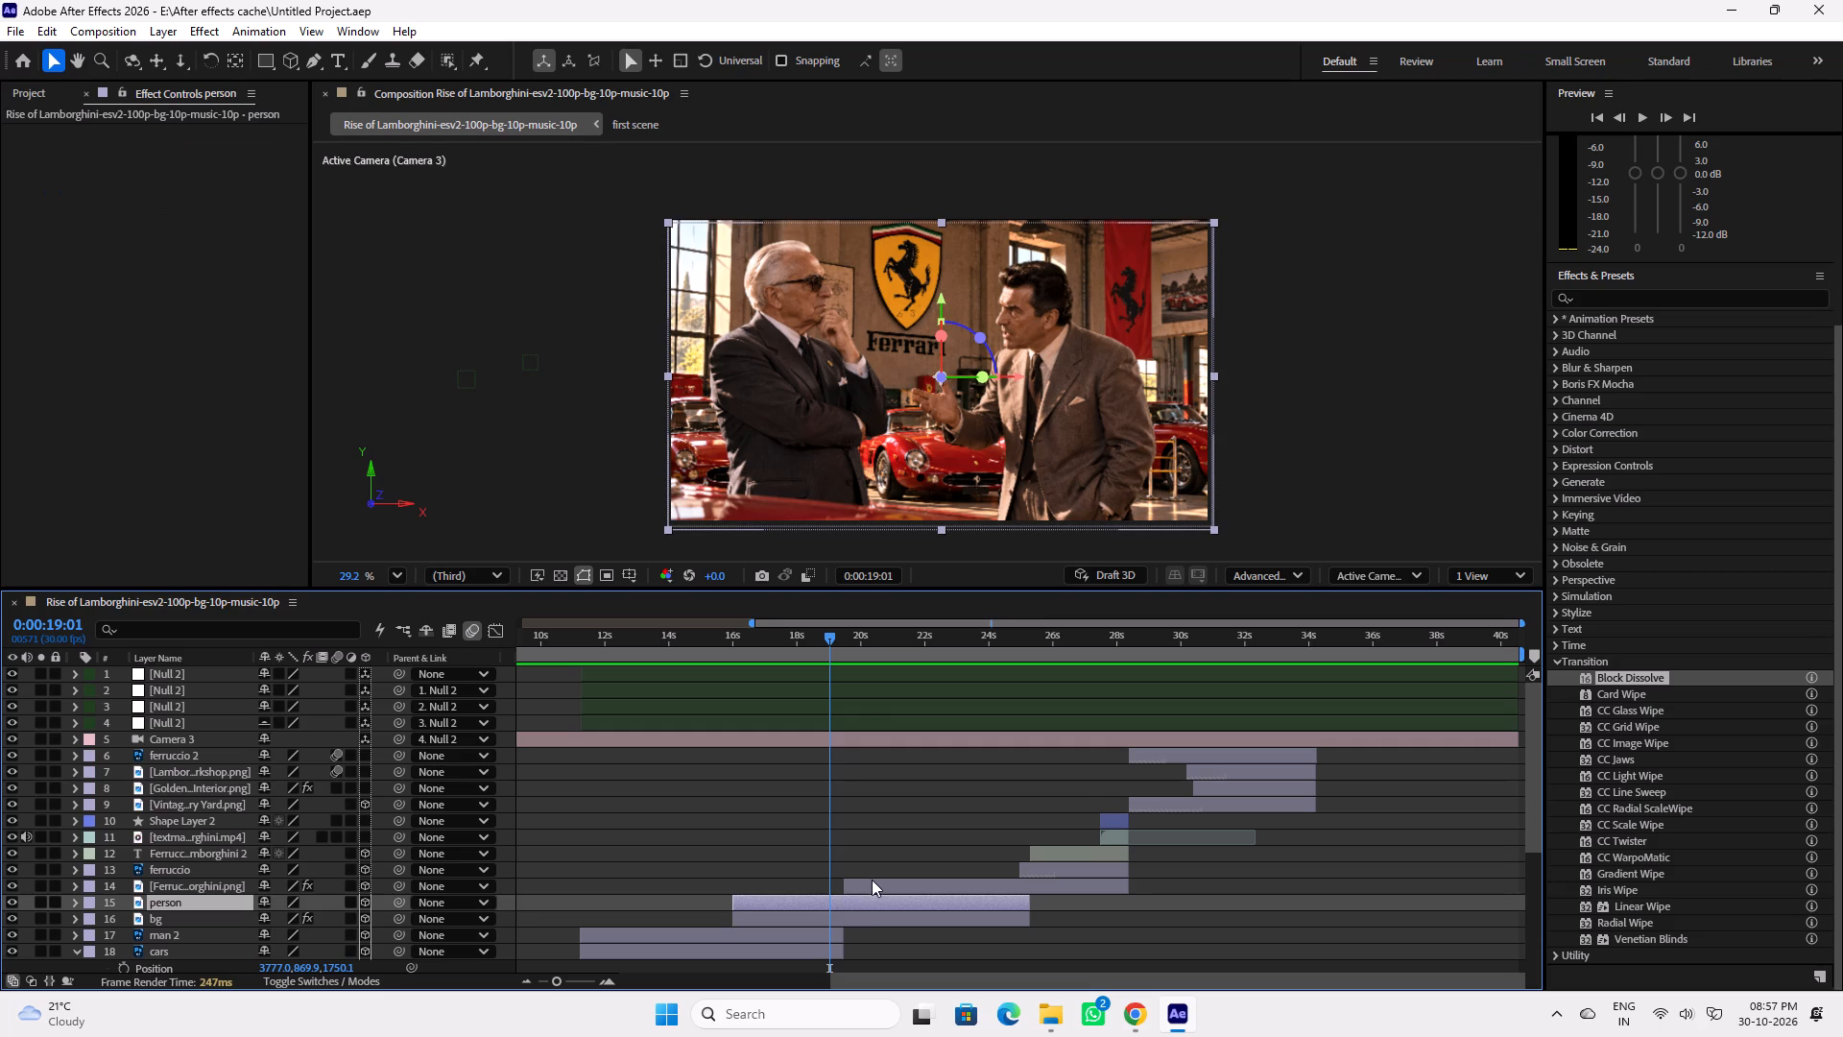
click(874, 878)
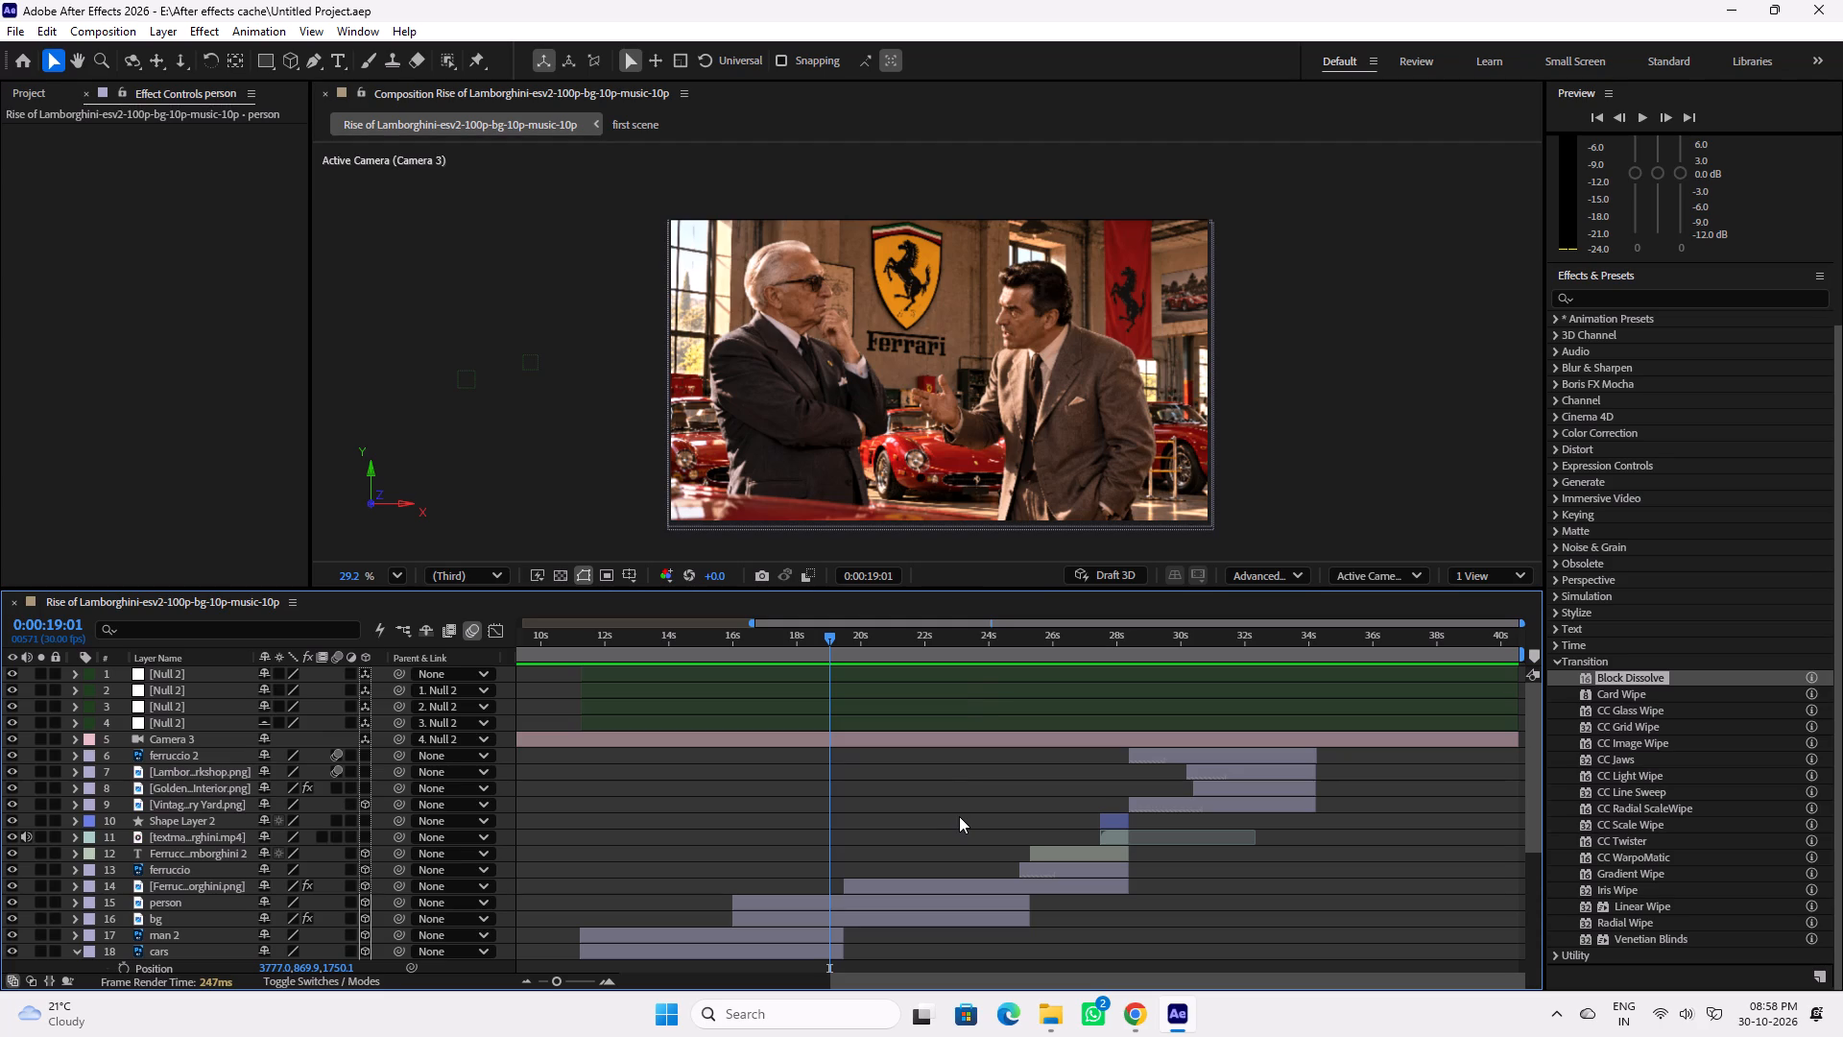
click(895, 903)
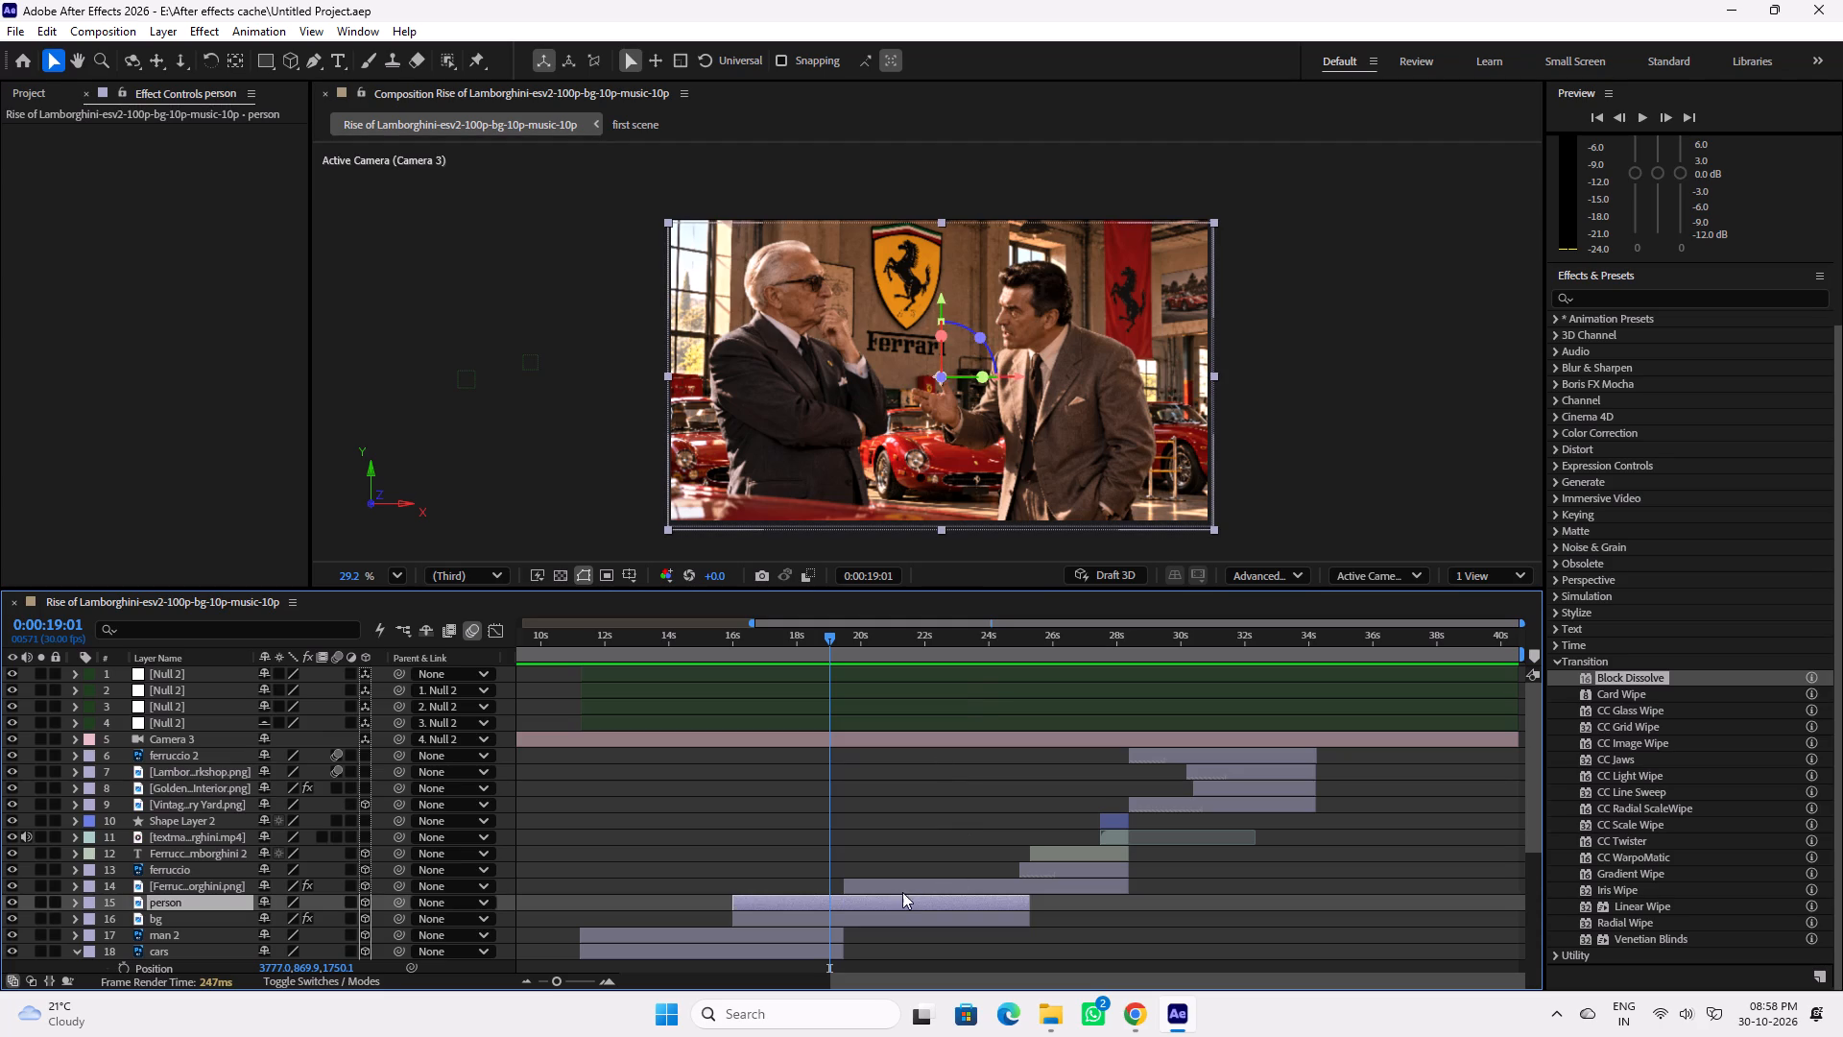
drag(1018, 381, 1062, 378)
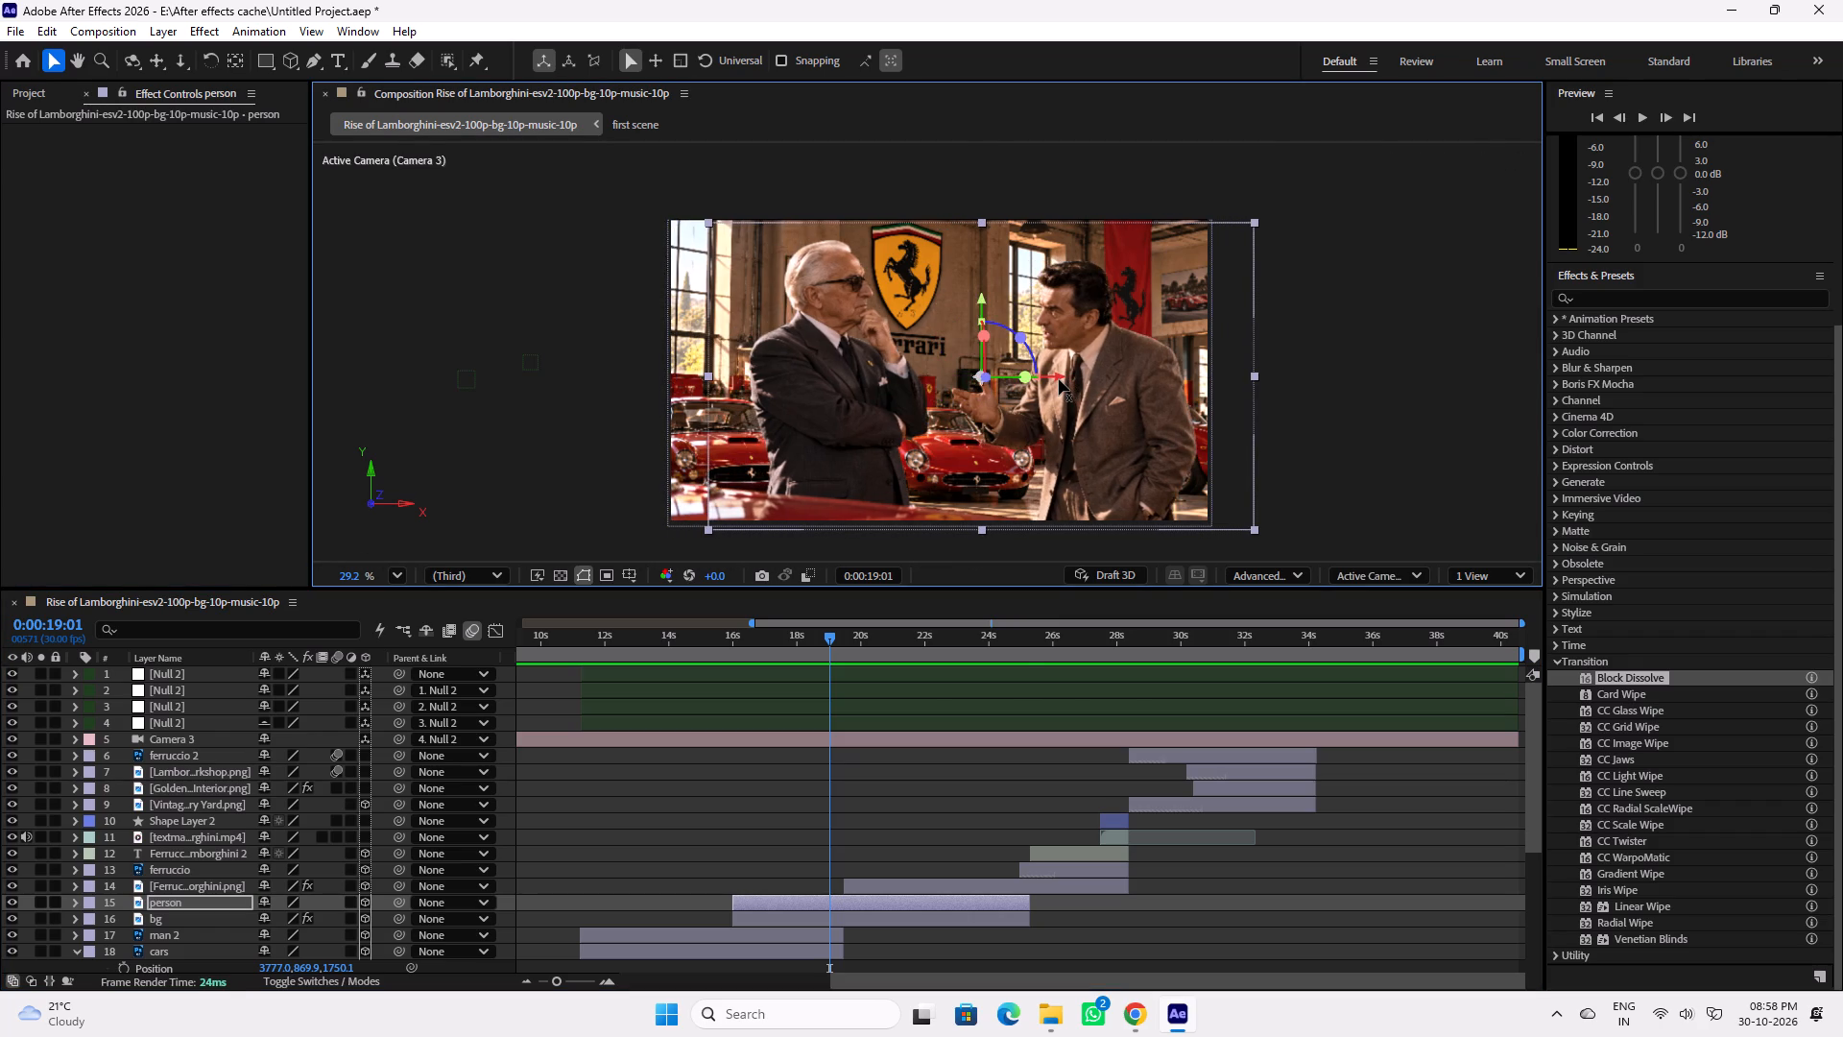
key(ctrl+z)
Open the person cutout in its own layer view and set the time to the layer's start at 0:00:16:00.
double_click(914, 900)
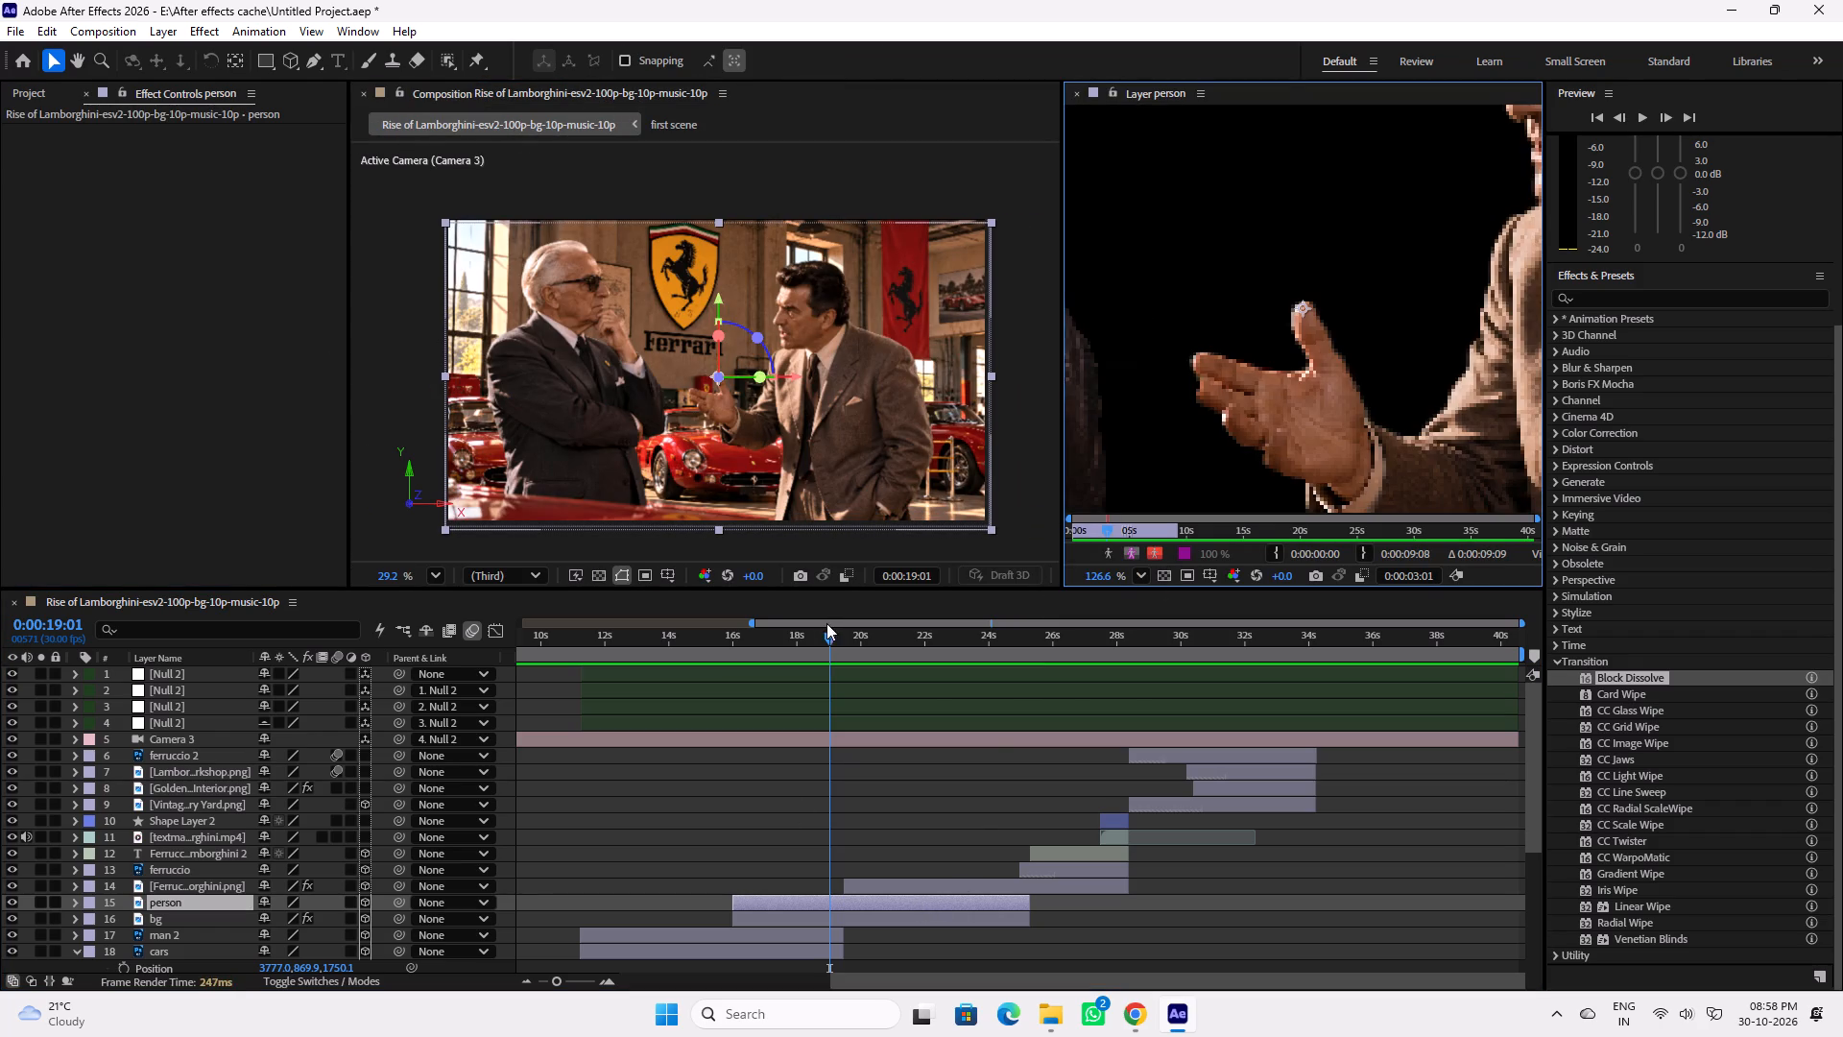
drag(811, 641, 757, 642)
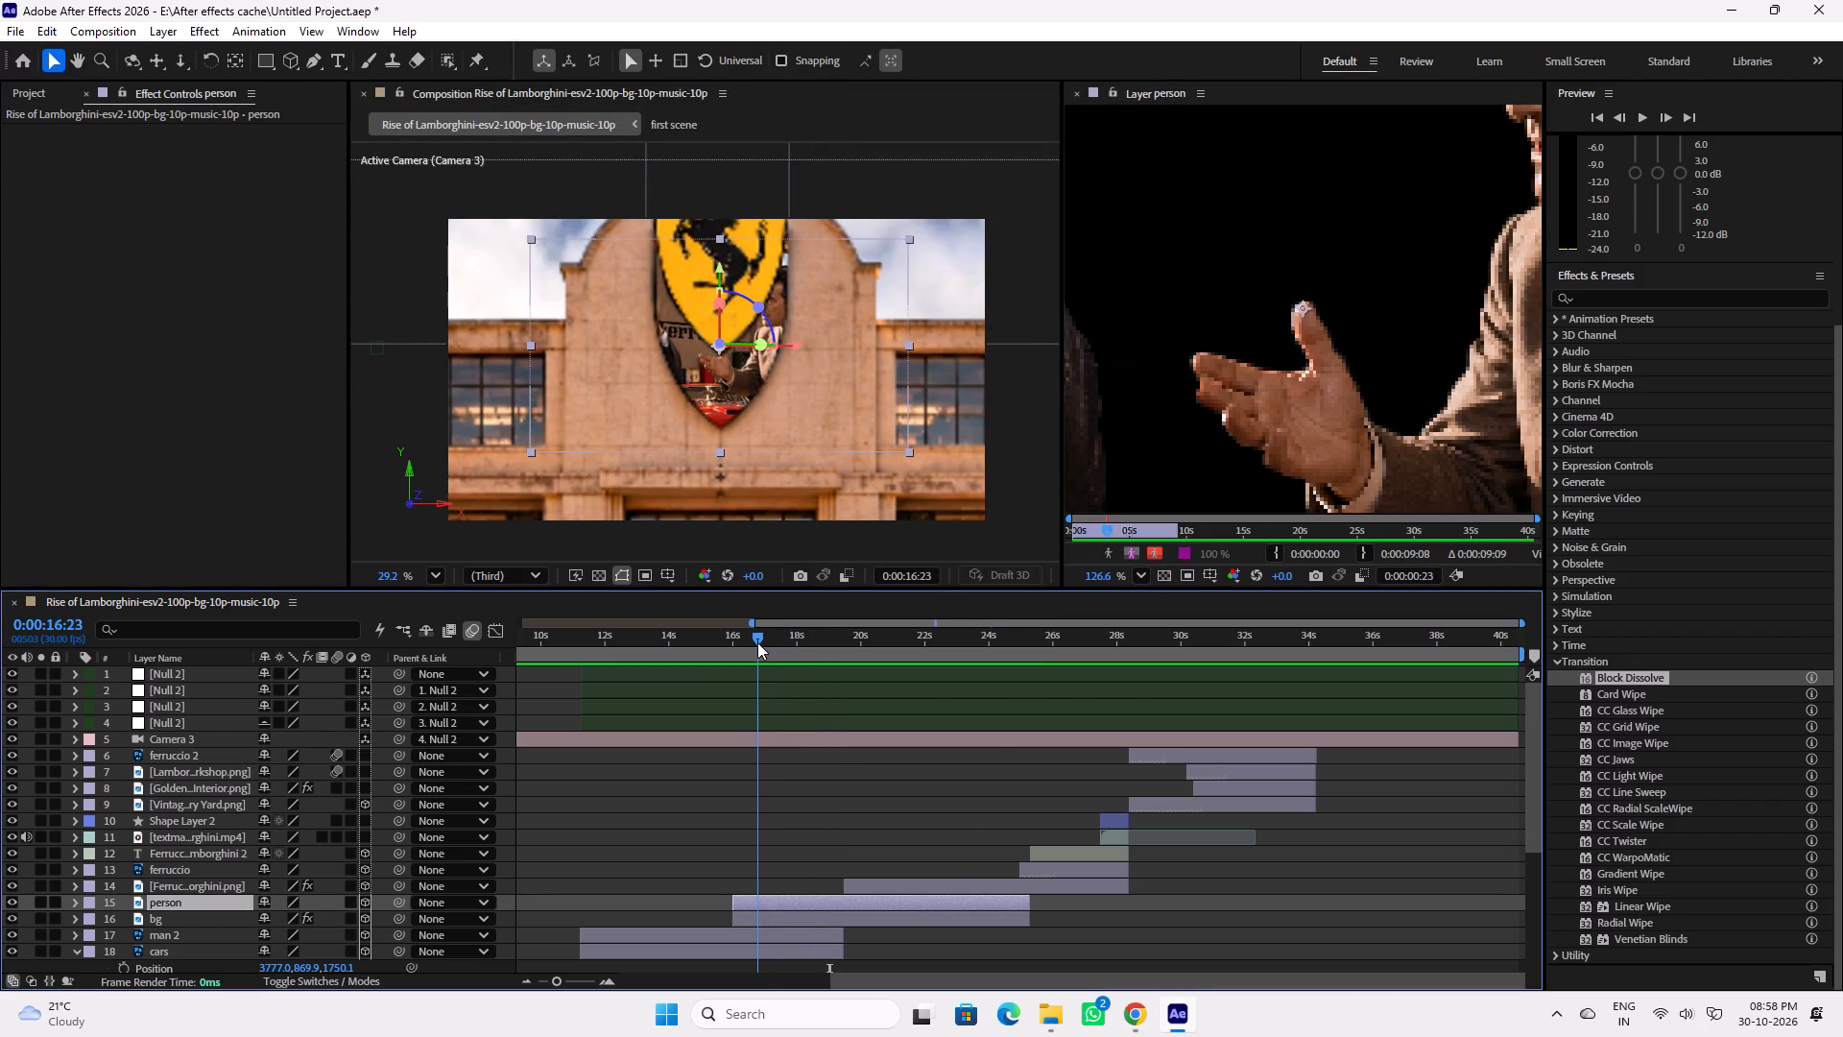
drag(757, 642, 751, 643)
scroll(1237, 369, down, 1)
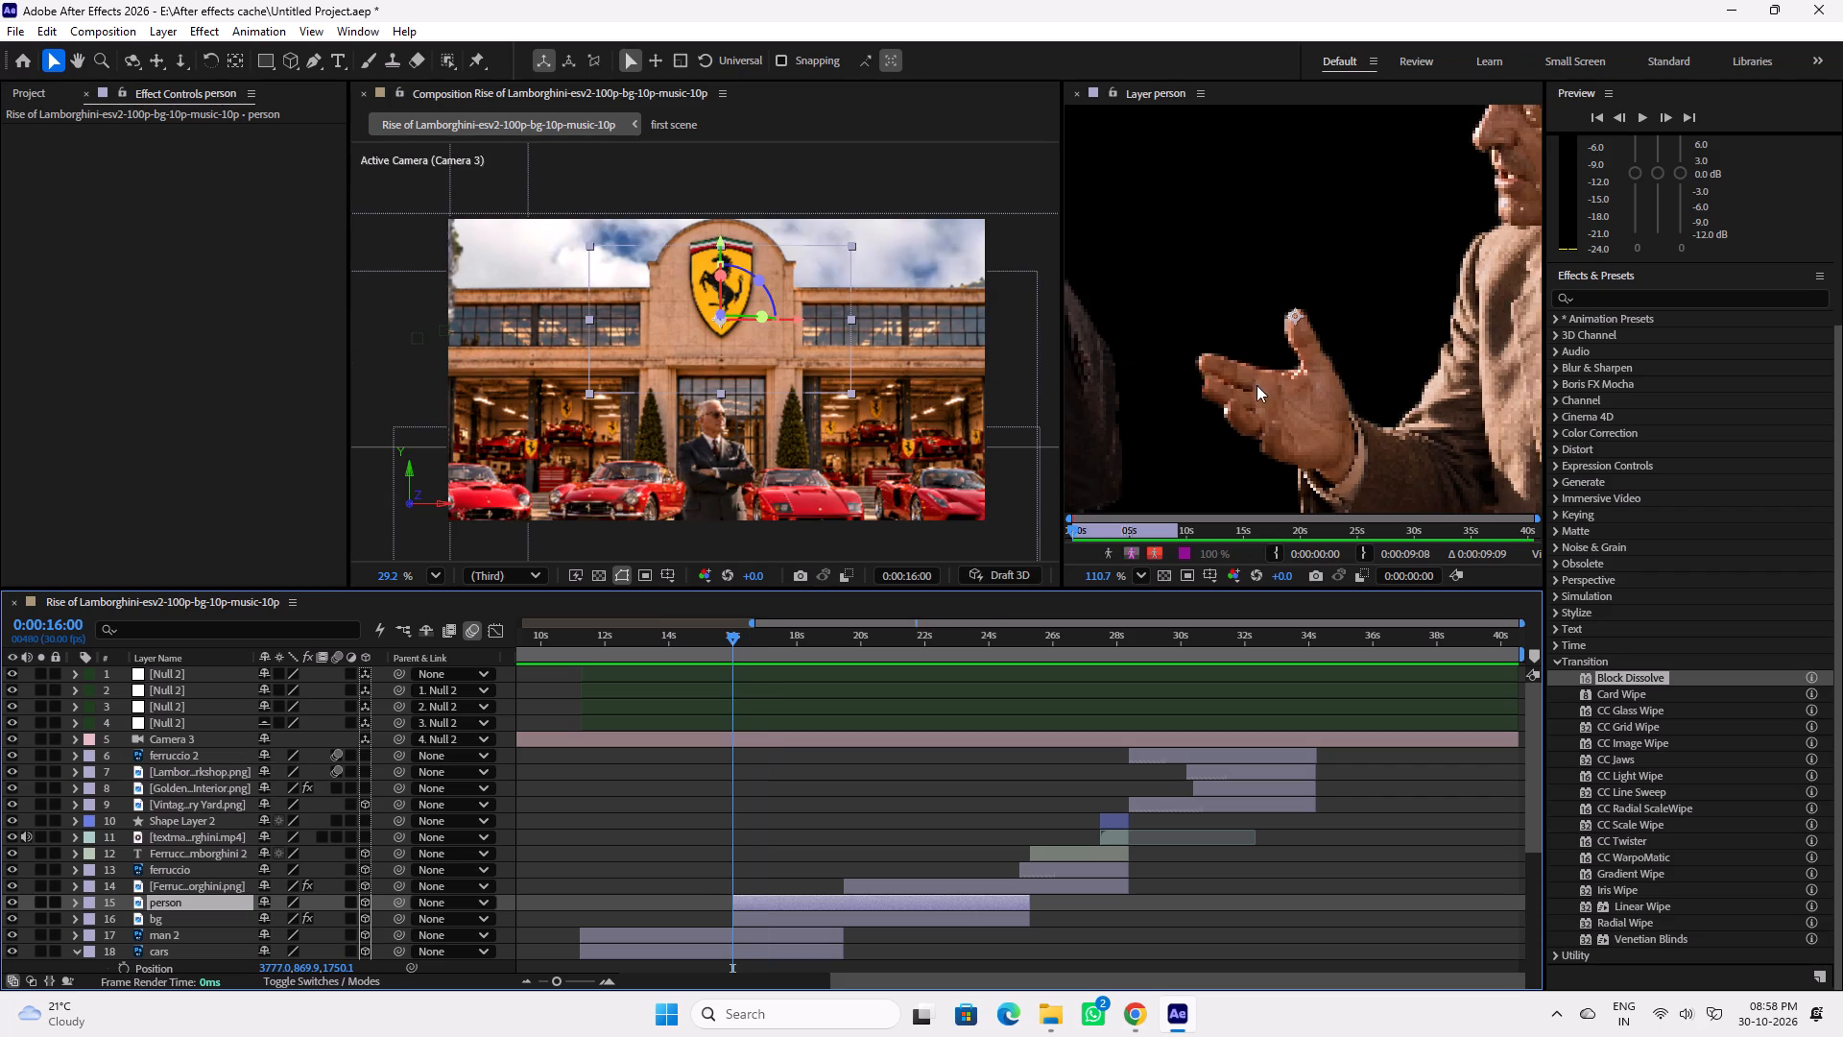
scroll(1298, 397, down, 6)
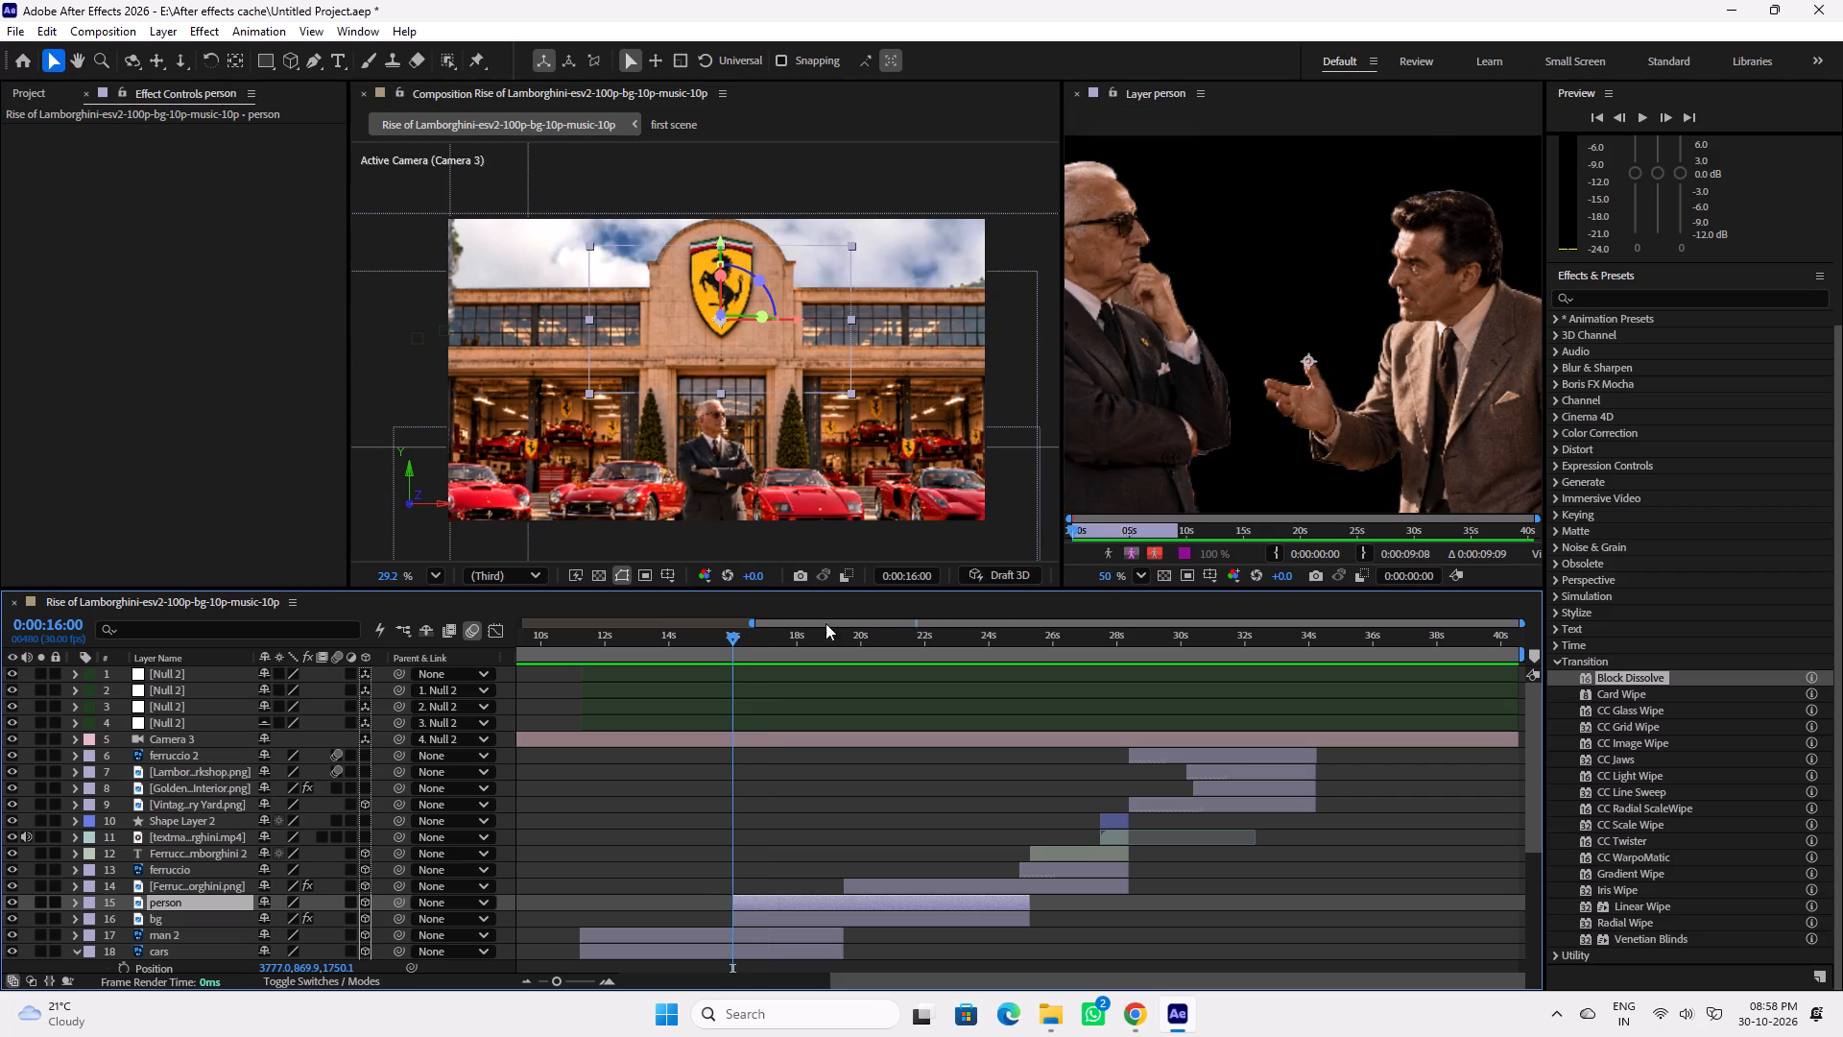
click(730, 639)
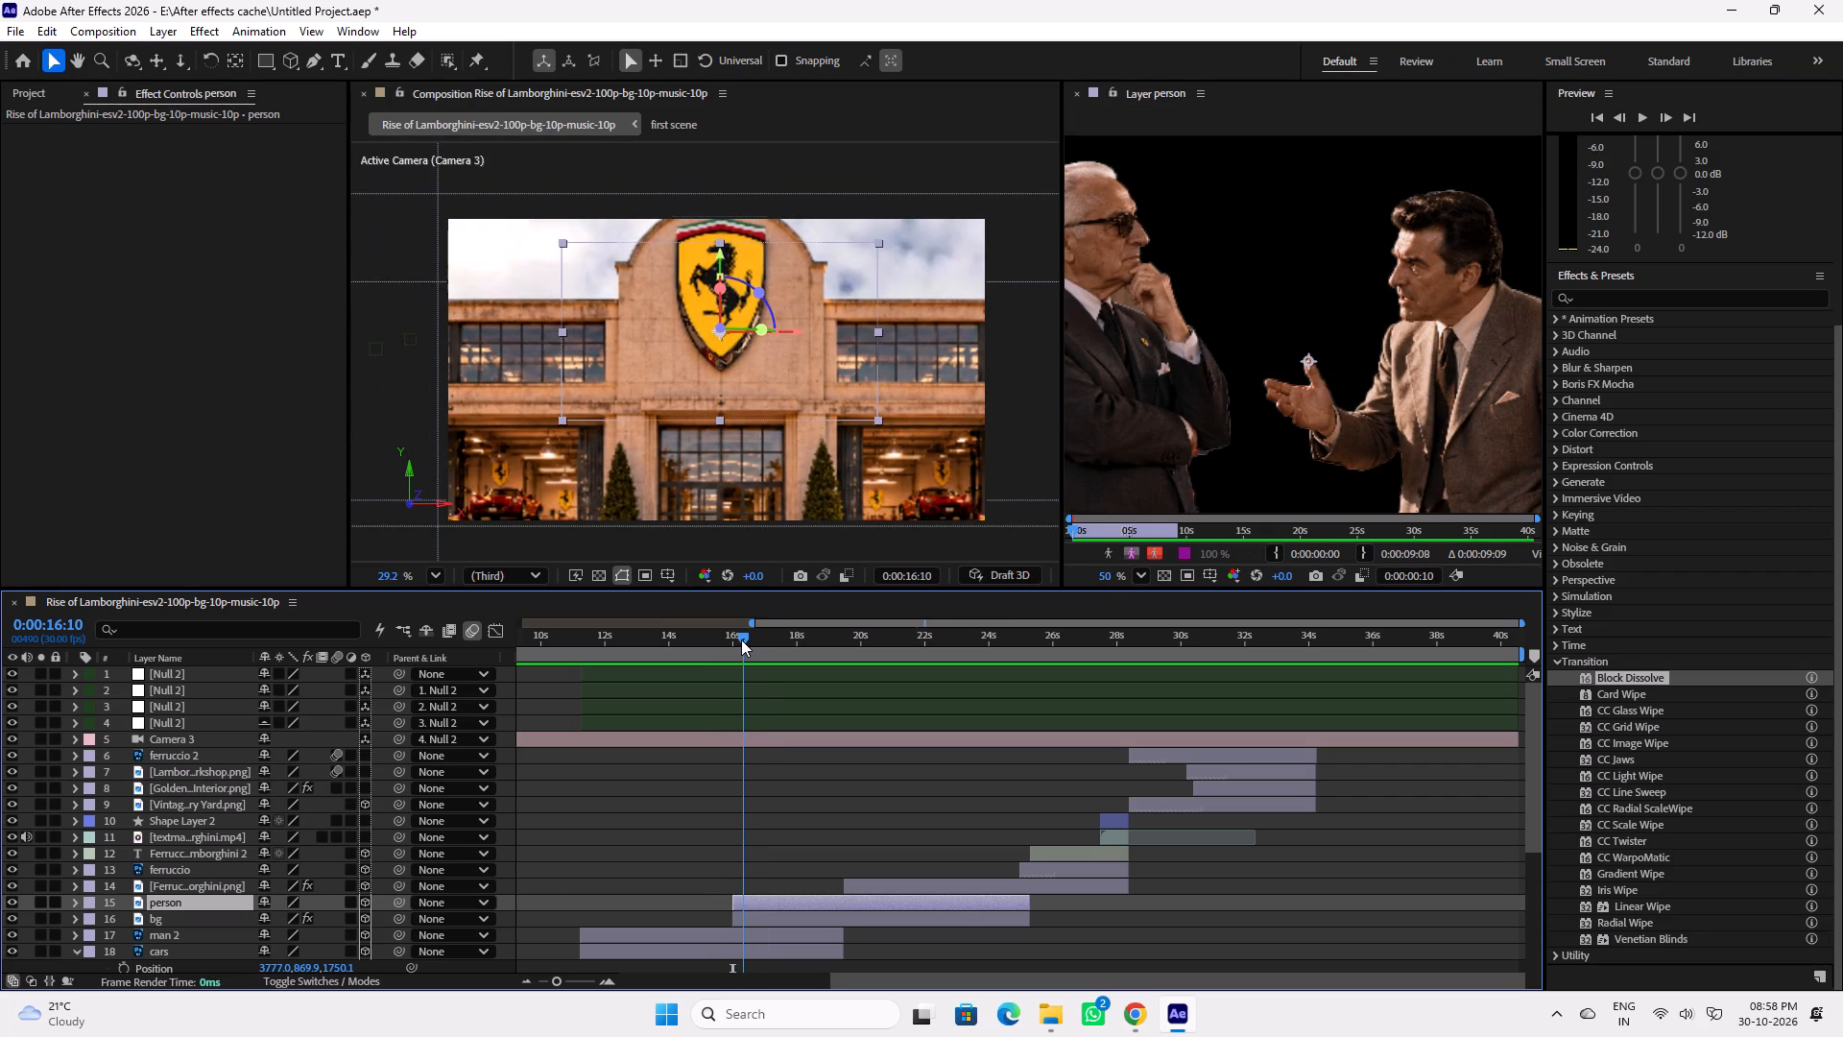
click(743, 639)
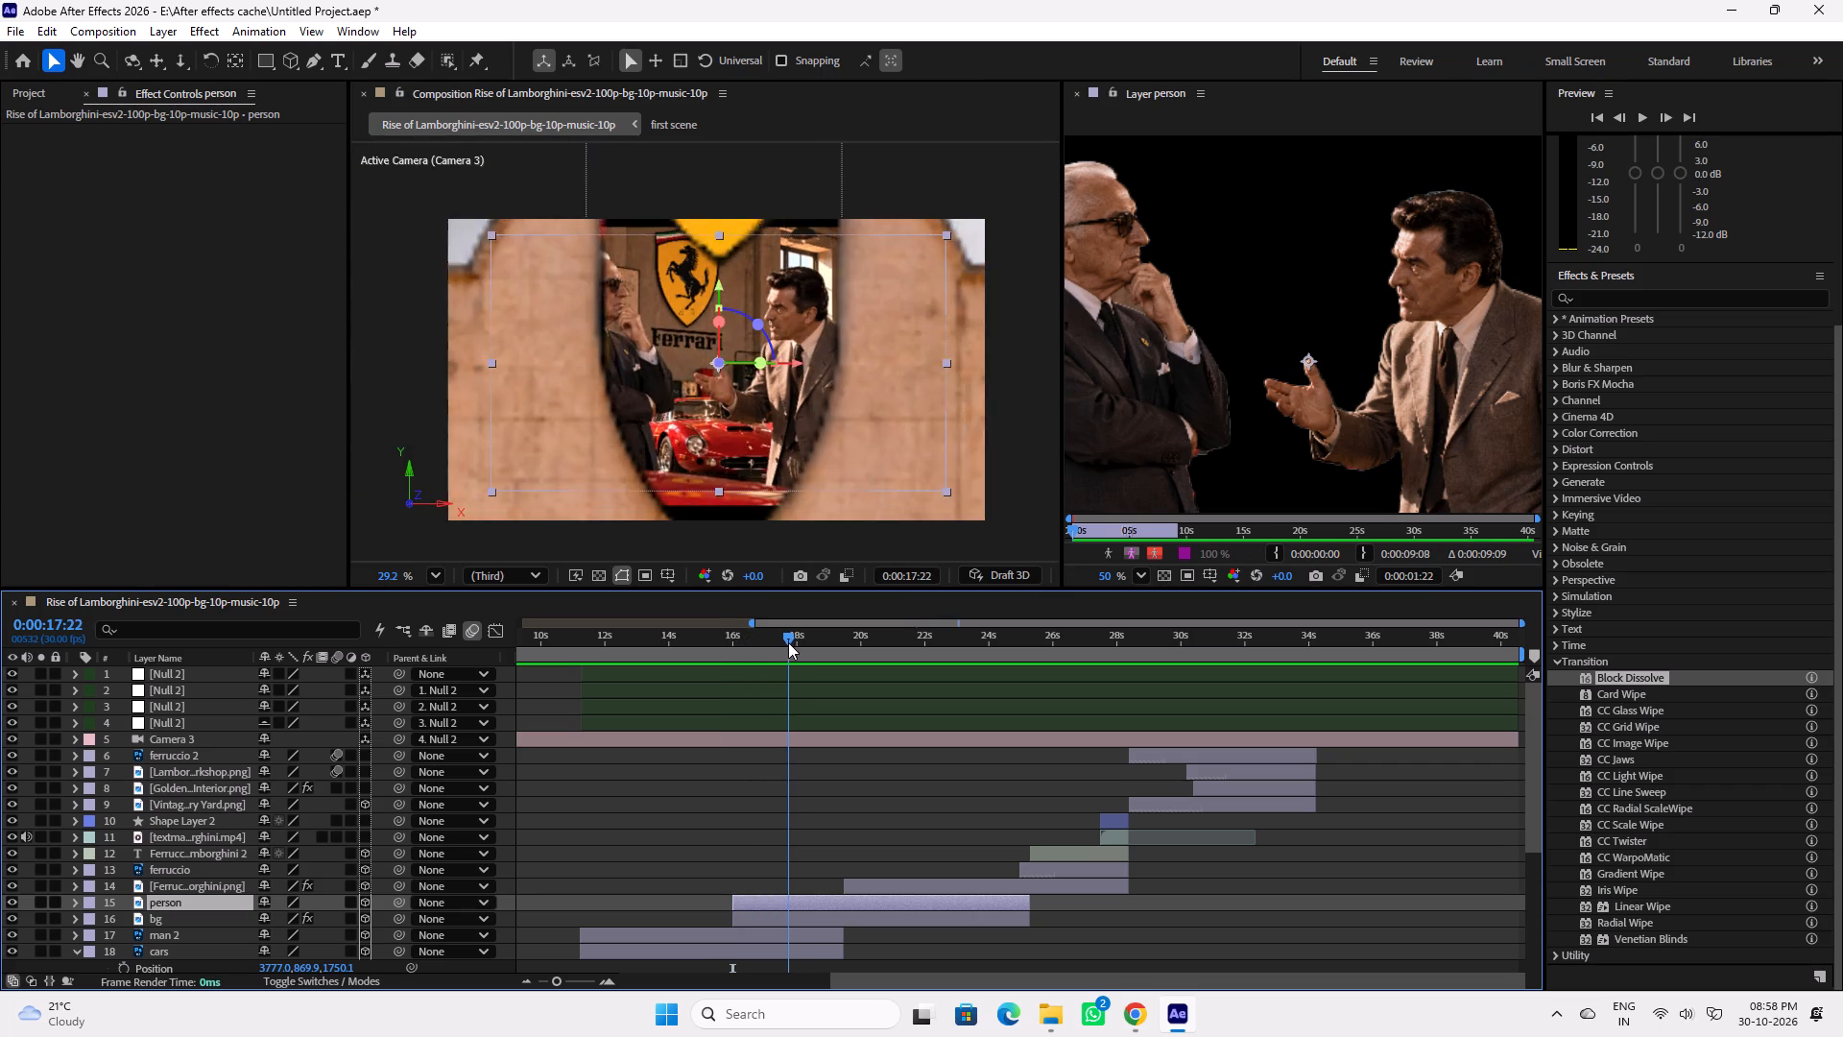
scroll(1282, 398, down, 4)
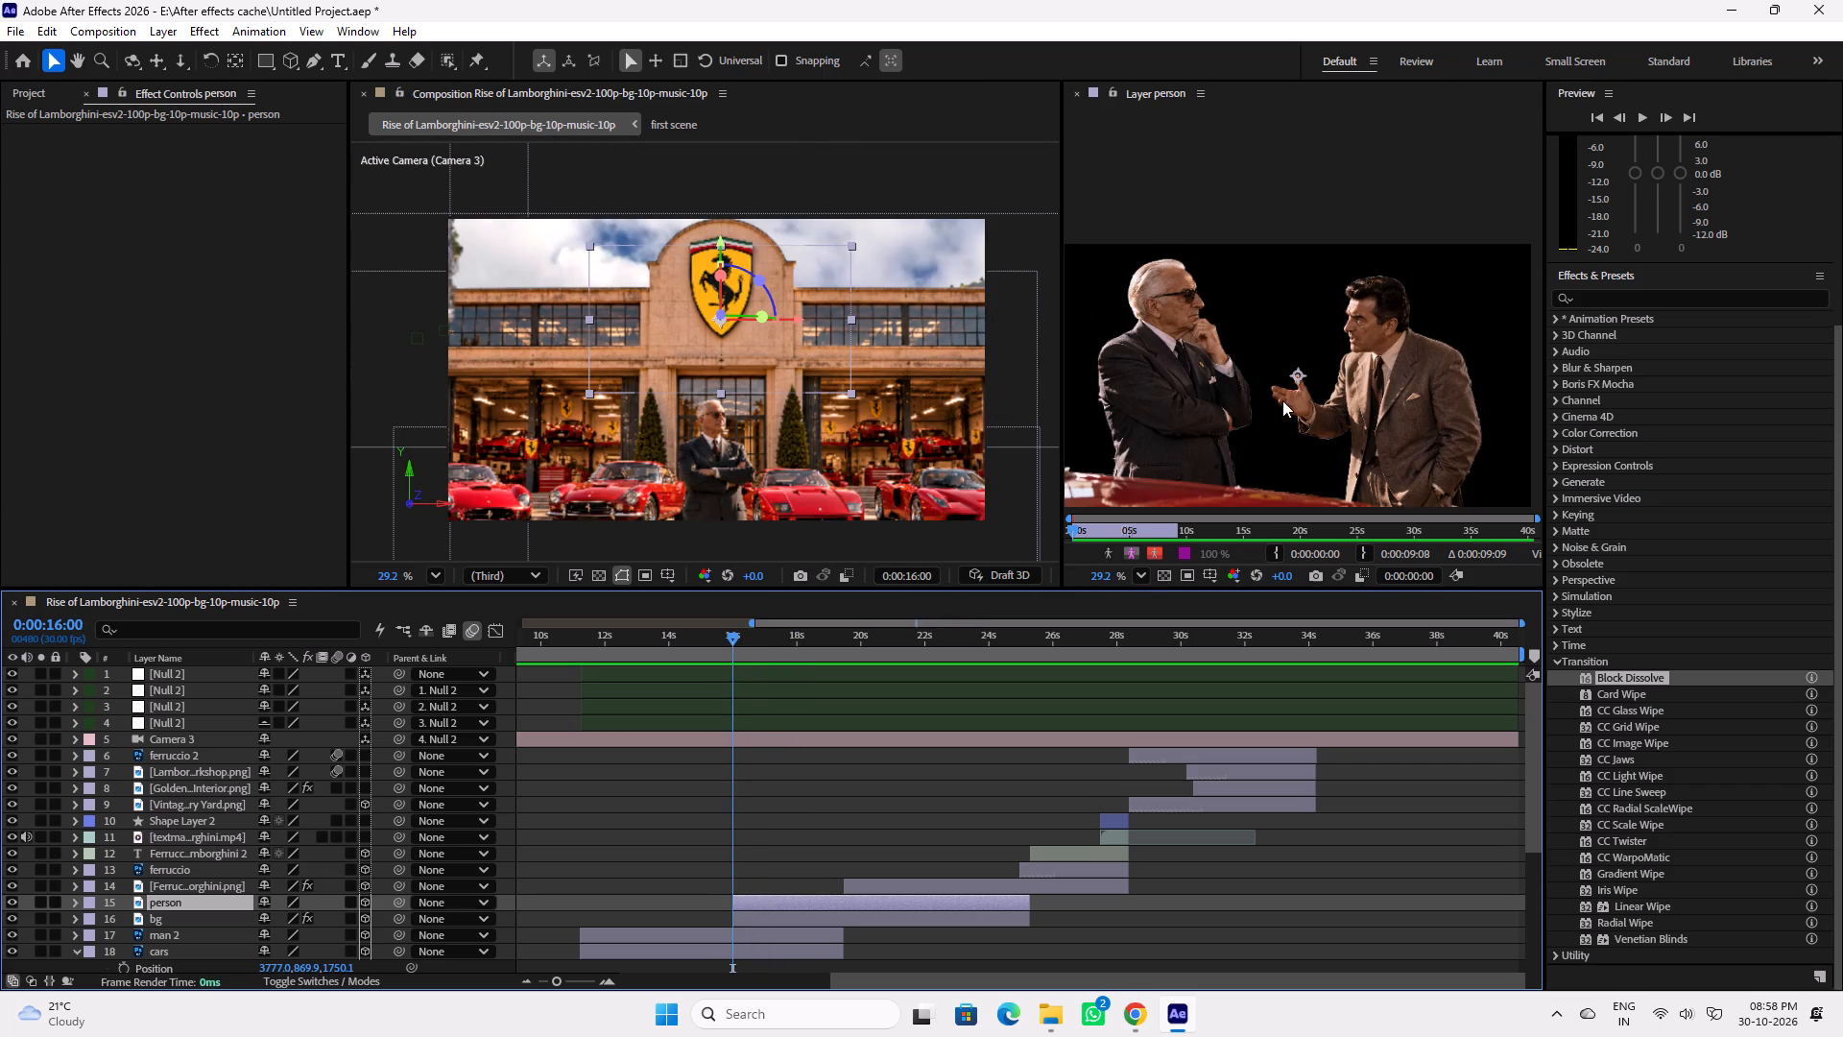
Place Puppet pins on the brown-suited man's outstretched hand, wrist, elbow and upper arm at 0:00:16:00.
key(space)
key(space)
key(space)
key(space)
key(space)
key(space)
key(space)
key(space)
key(space)
key(space)
key(space)
key(space)
key(space)
key(space)
key(space)
drag(1373, 406, 1341, 362)
scroll(1322, 354, up, 5)
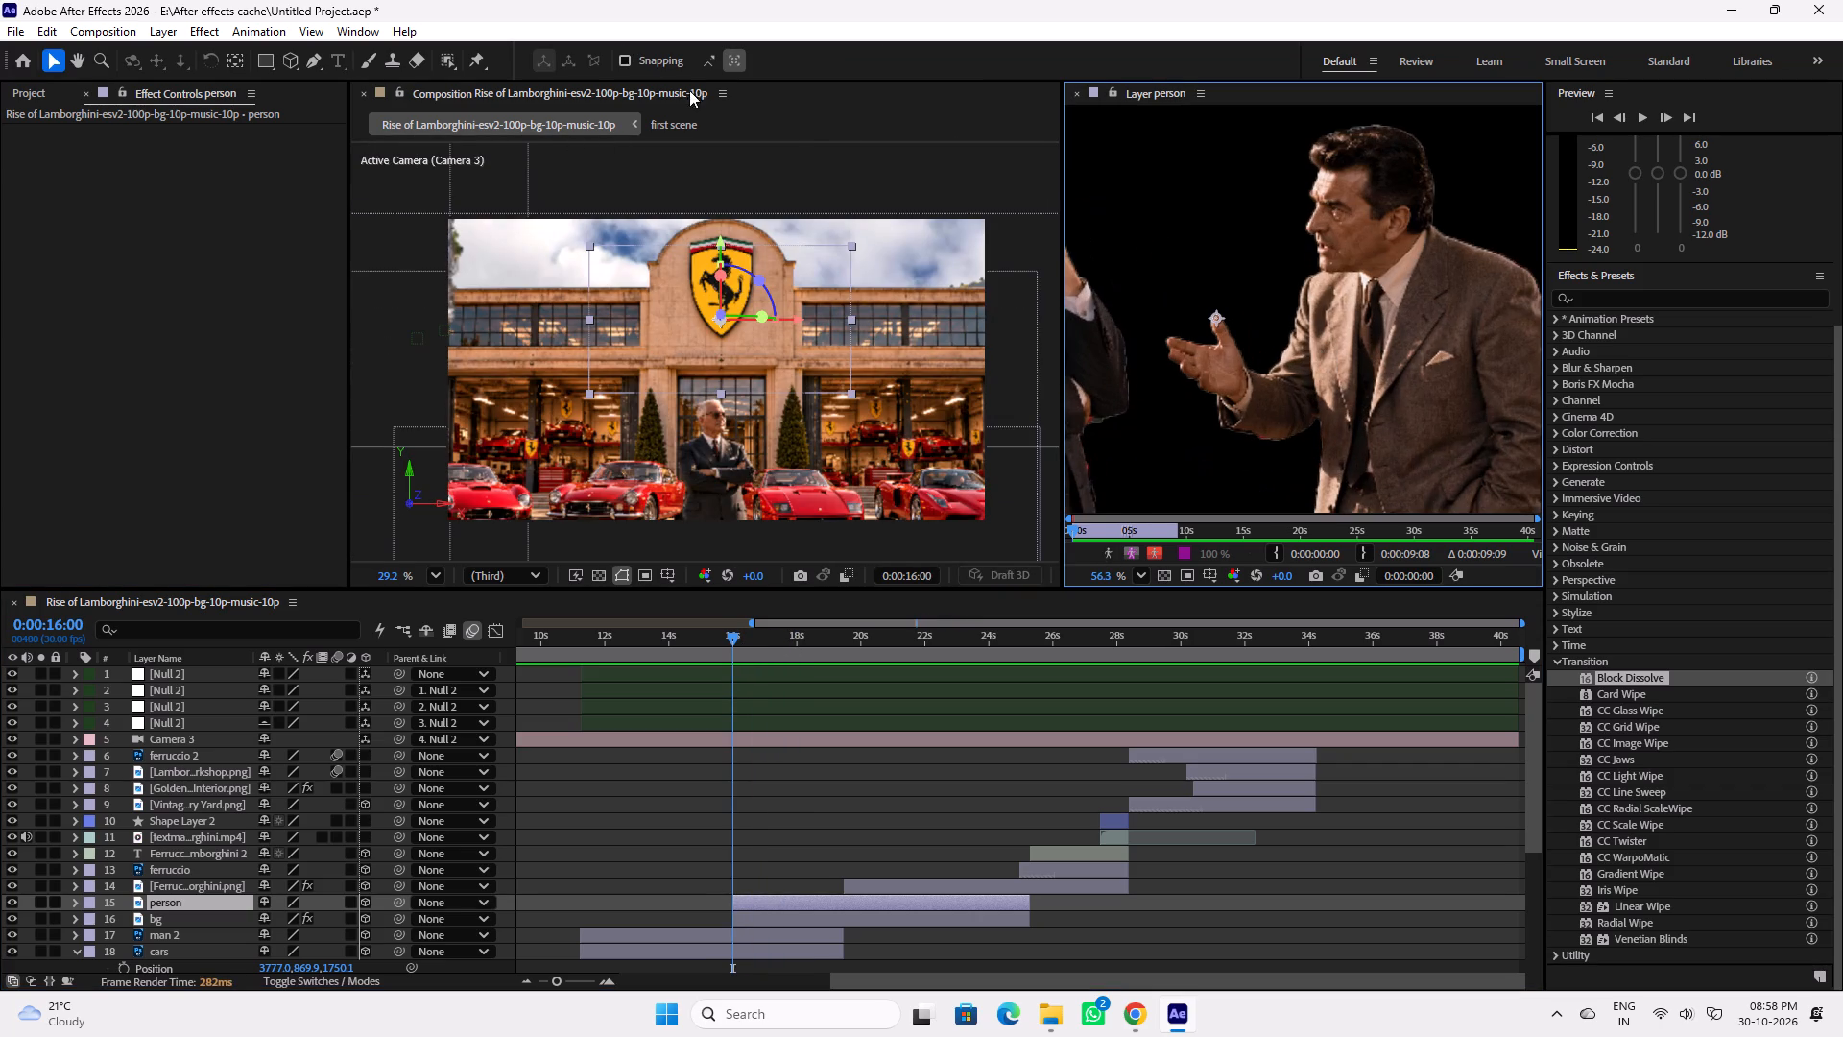
click(478, 59)
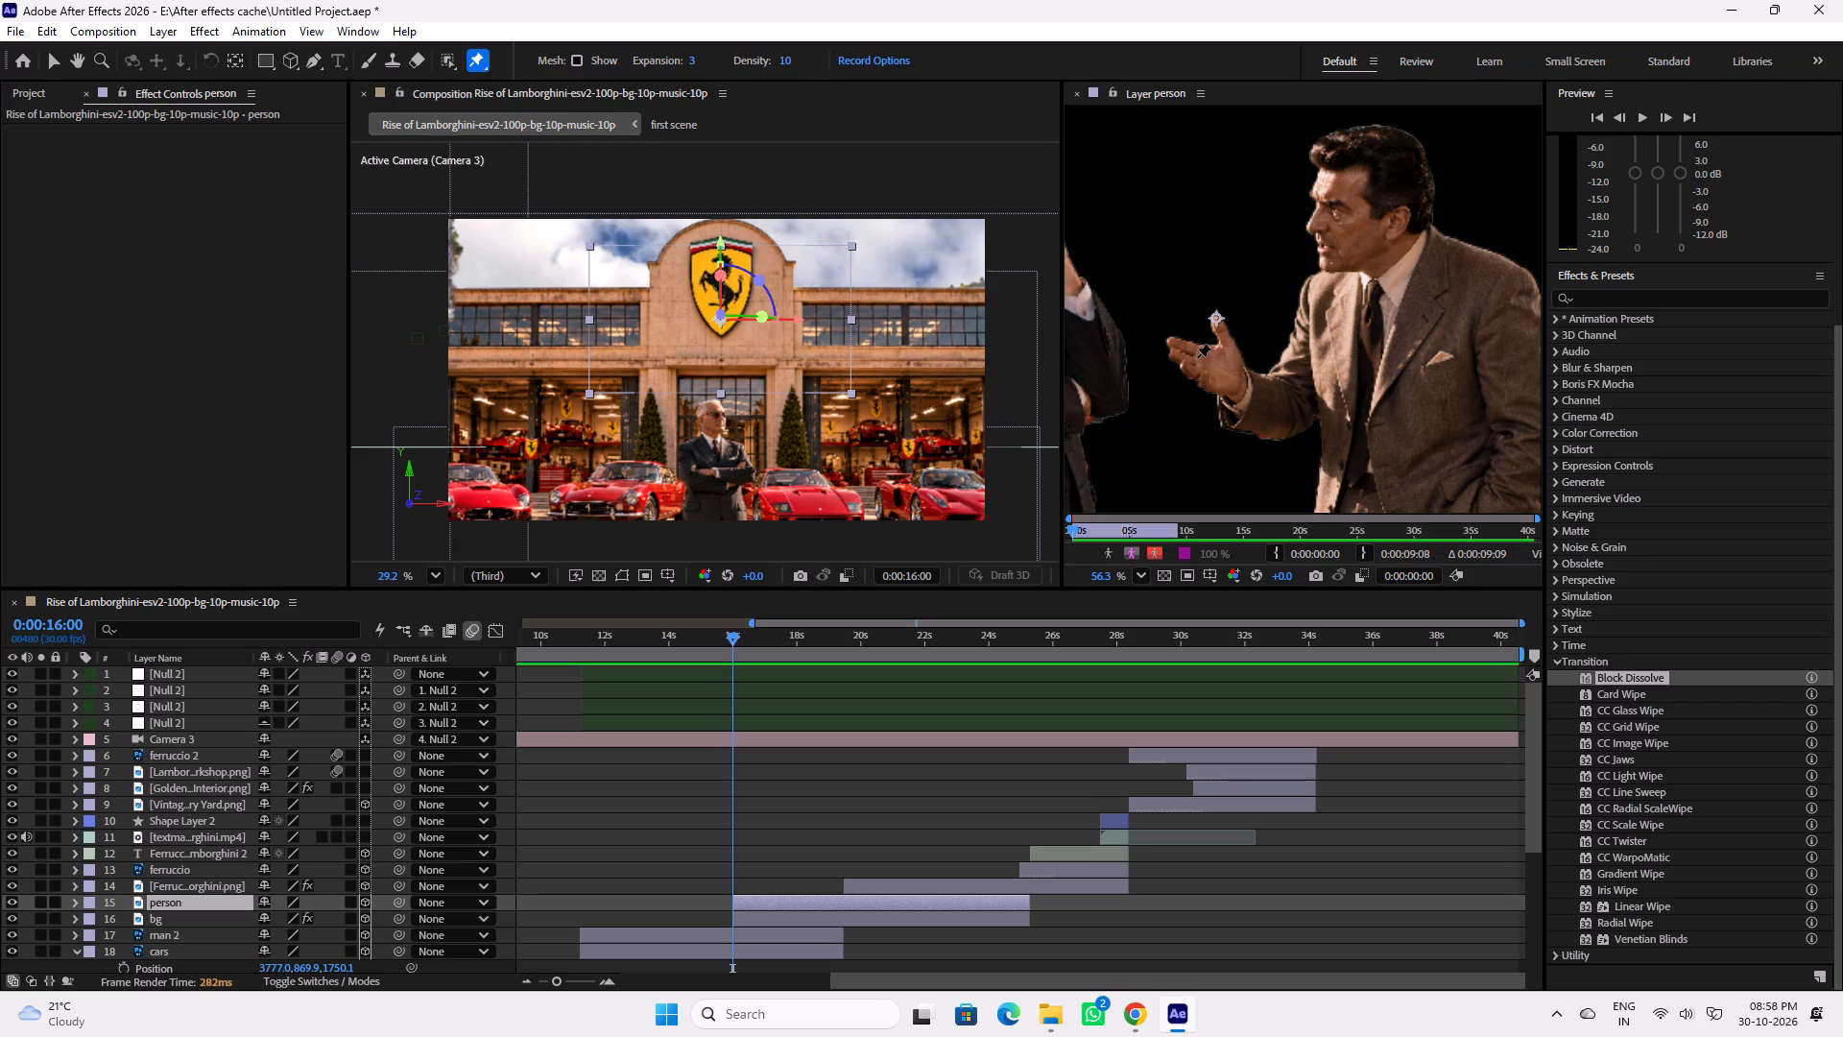
click(1197, 358)
click(1244, 388)
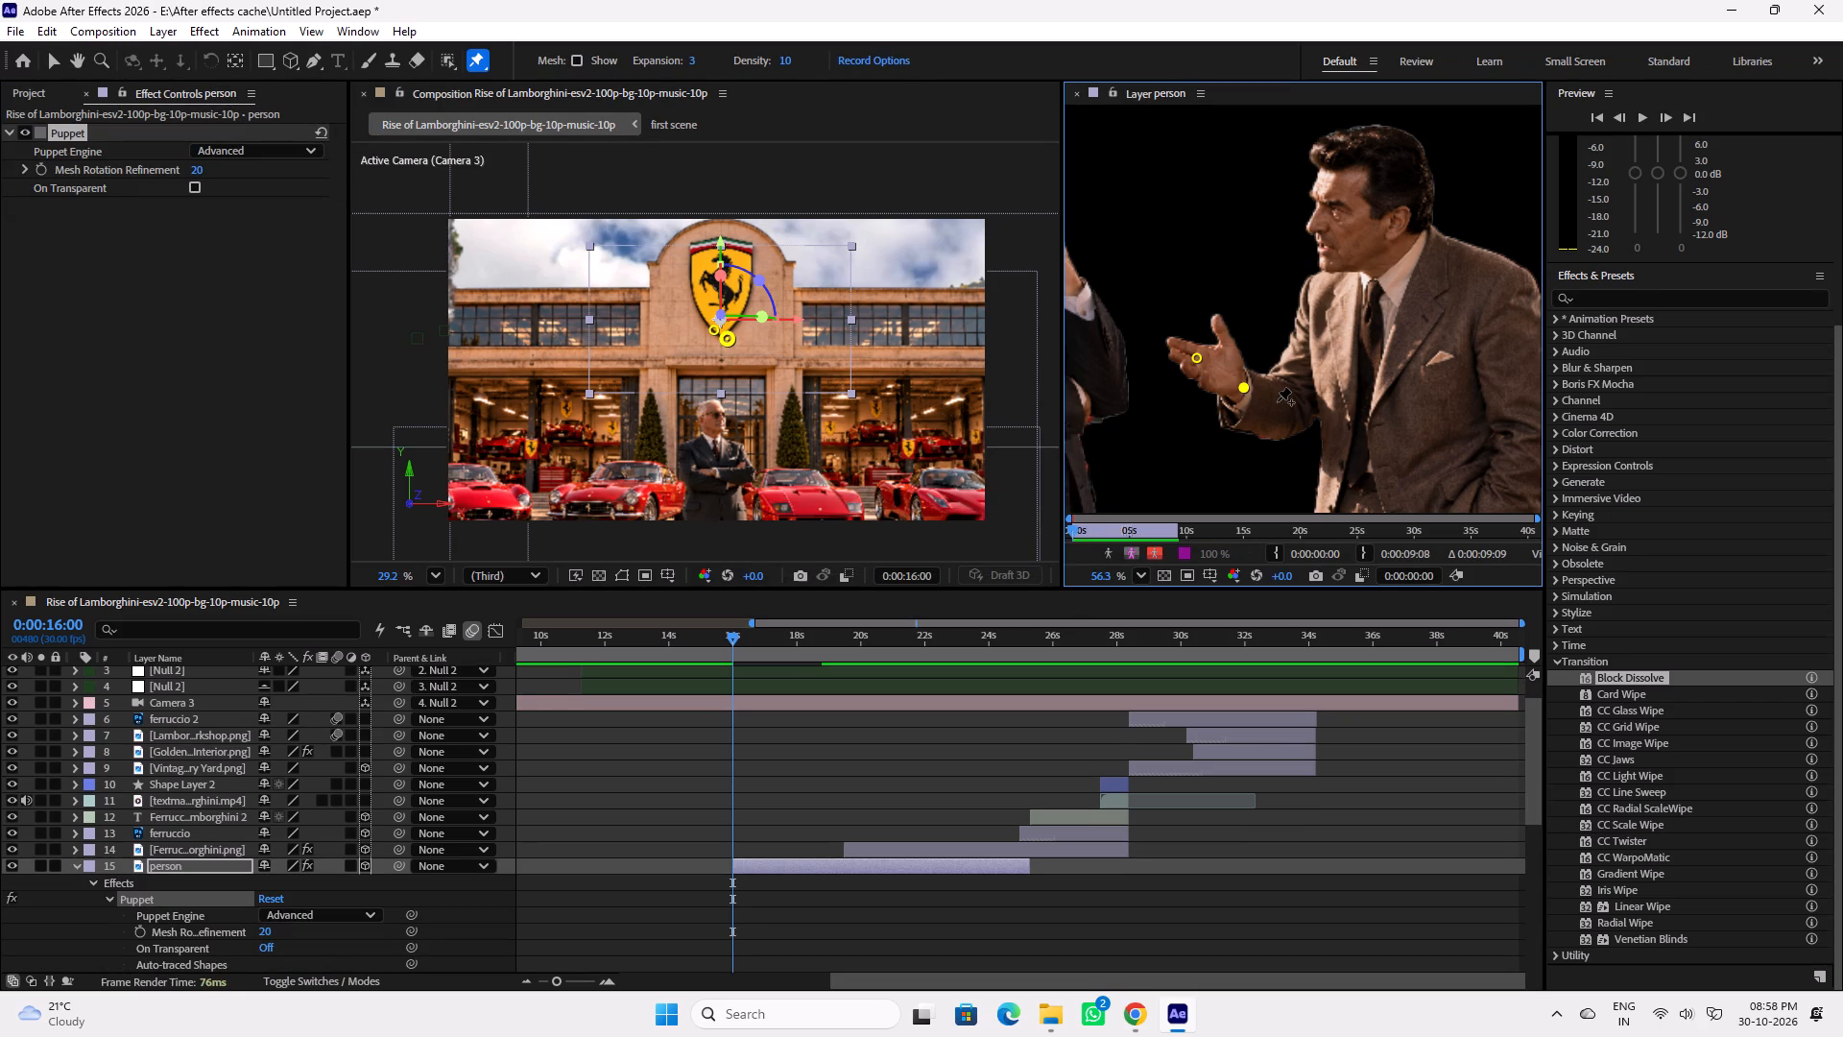
click(1289, 407)
click(1306, 357)
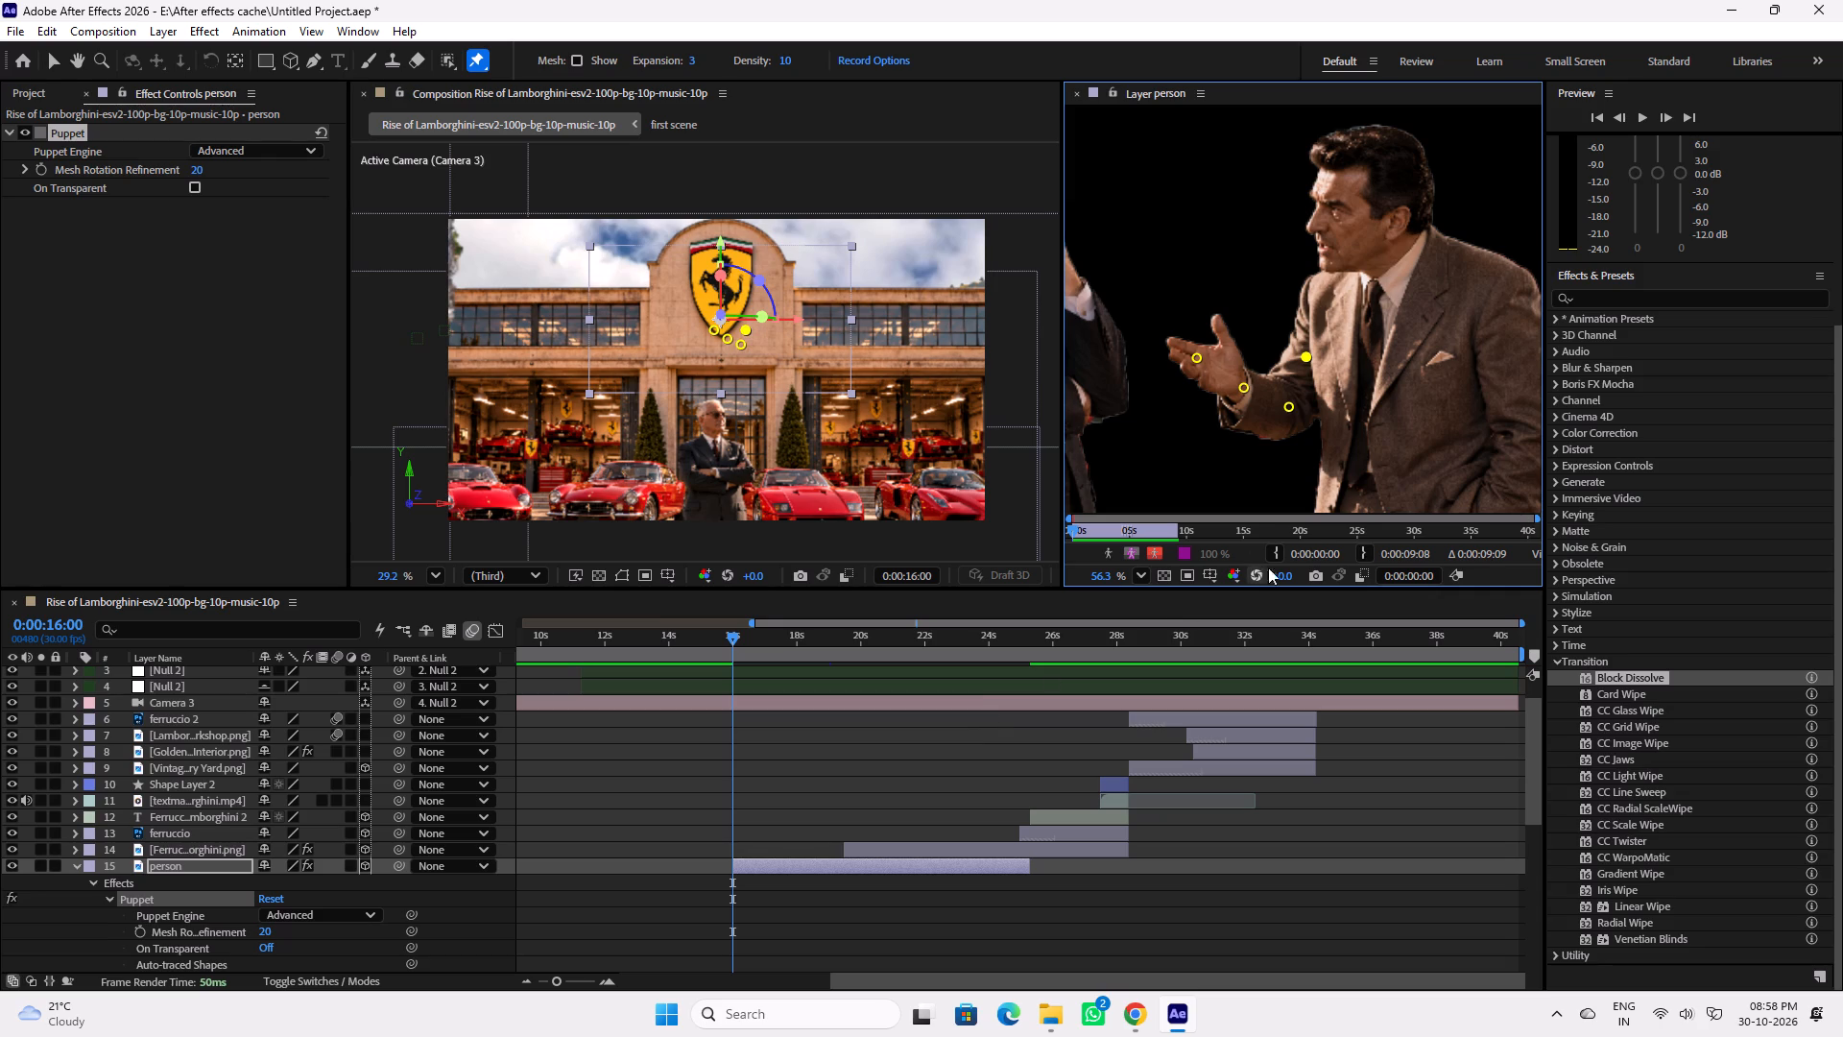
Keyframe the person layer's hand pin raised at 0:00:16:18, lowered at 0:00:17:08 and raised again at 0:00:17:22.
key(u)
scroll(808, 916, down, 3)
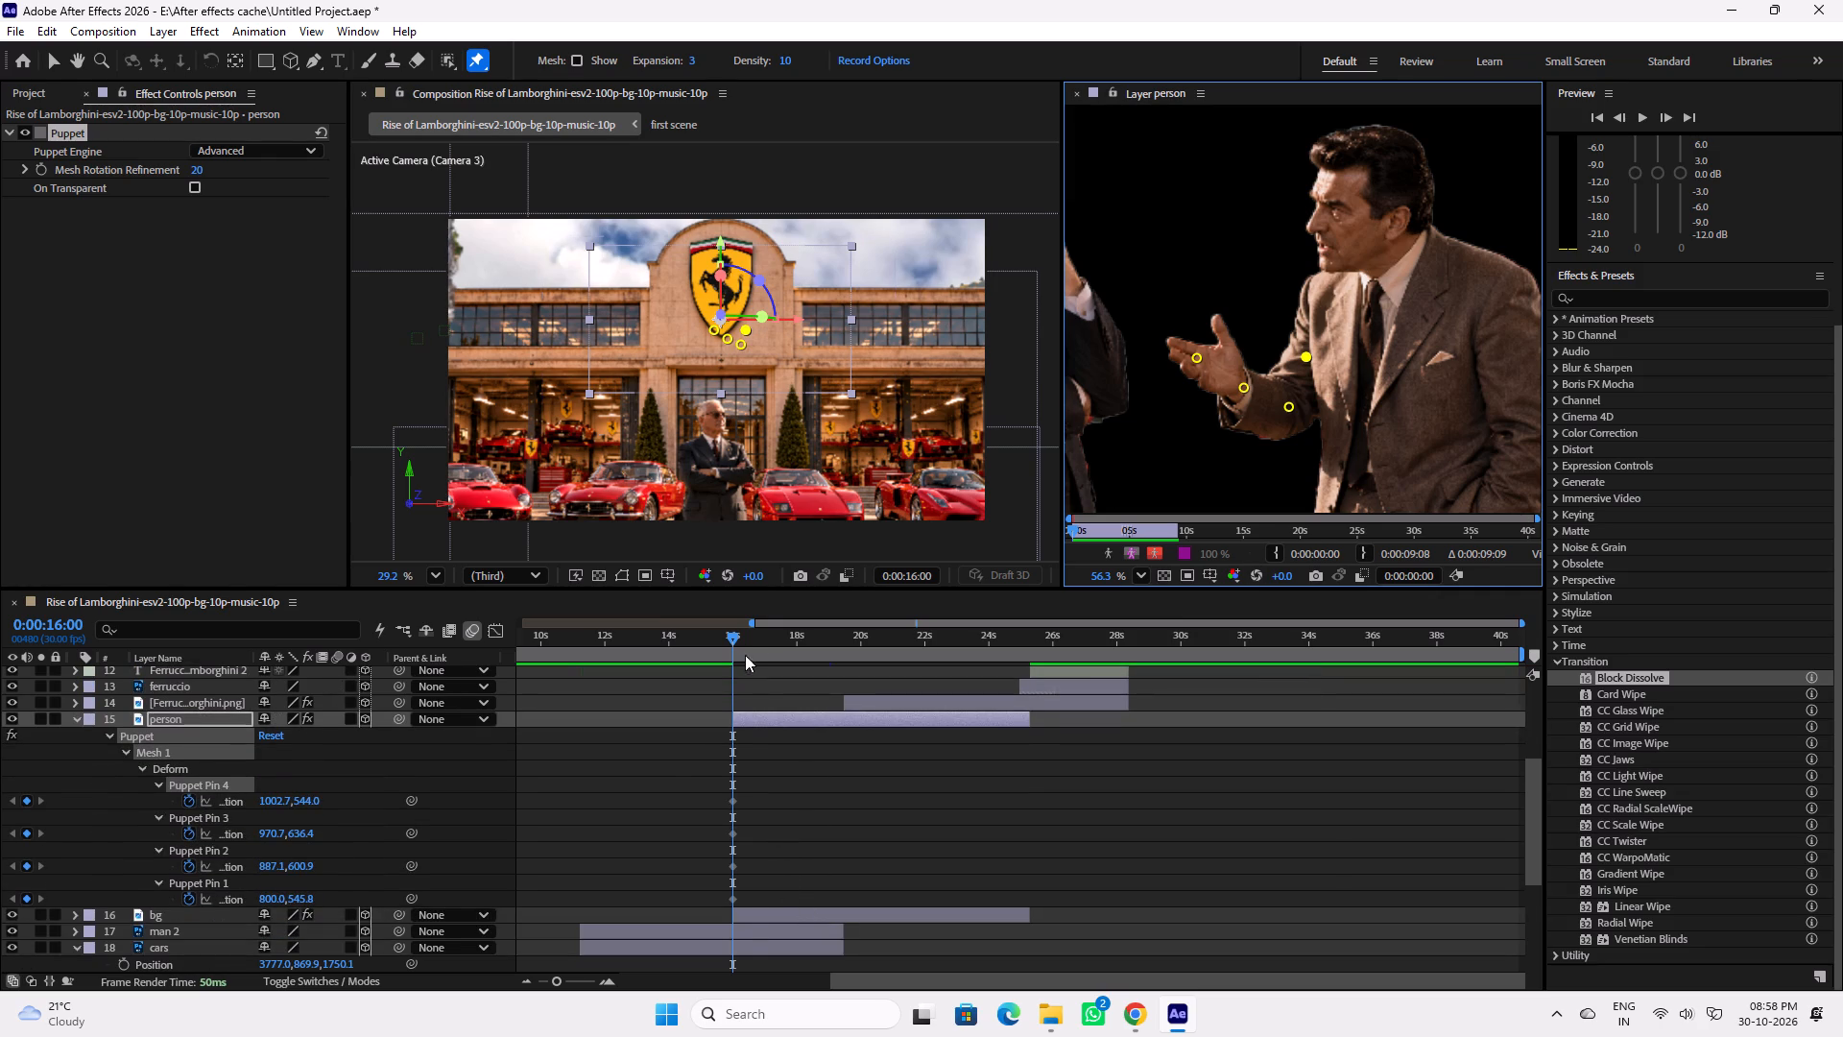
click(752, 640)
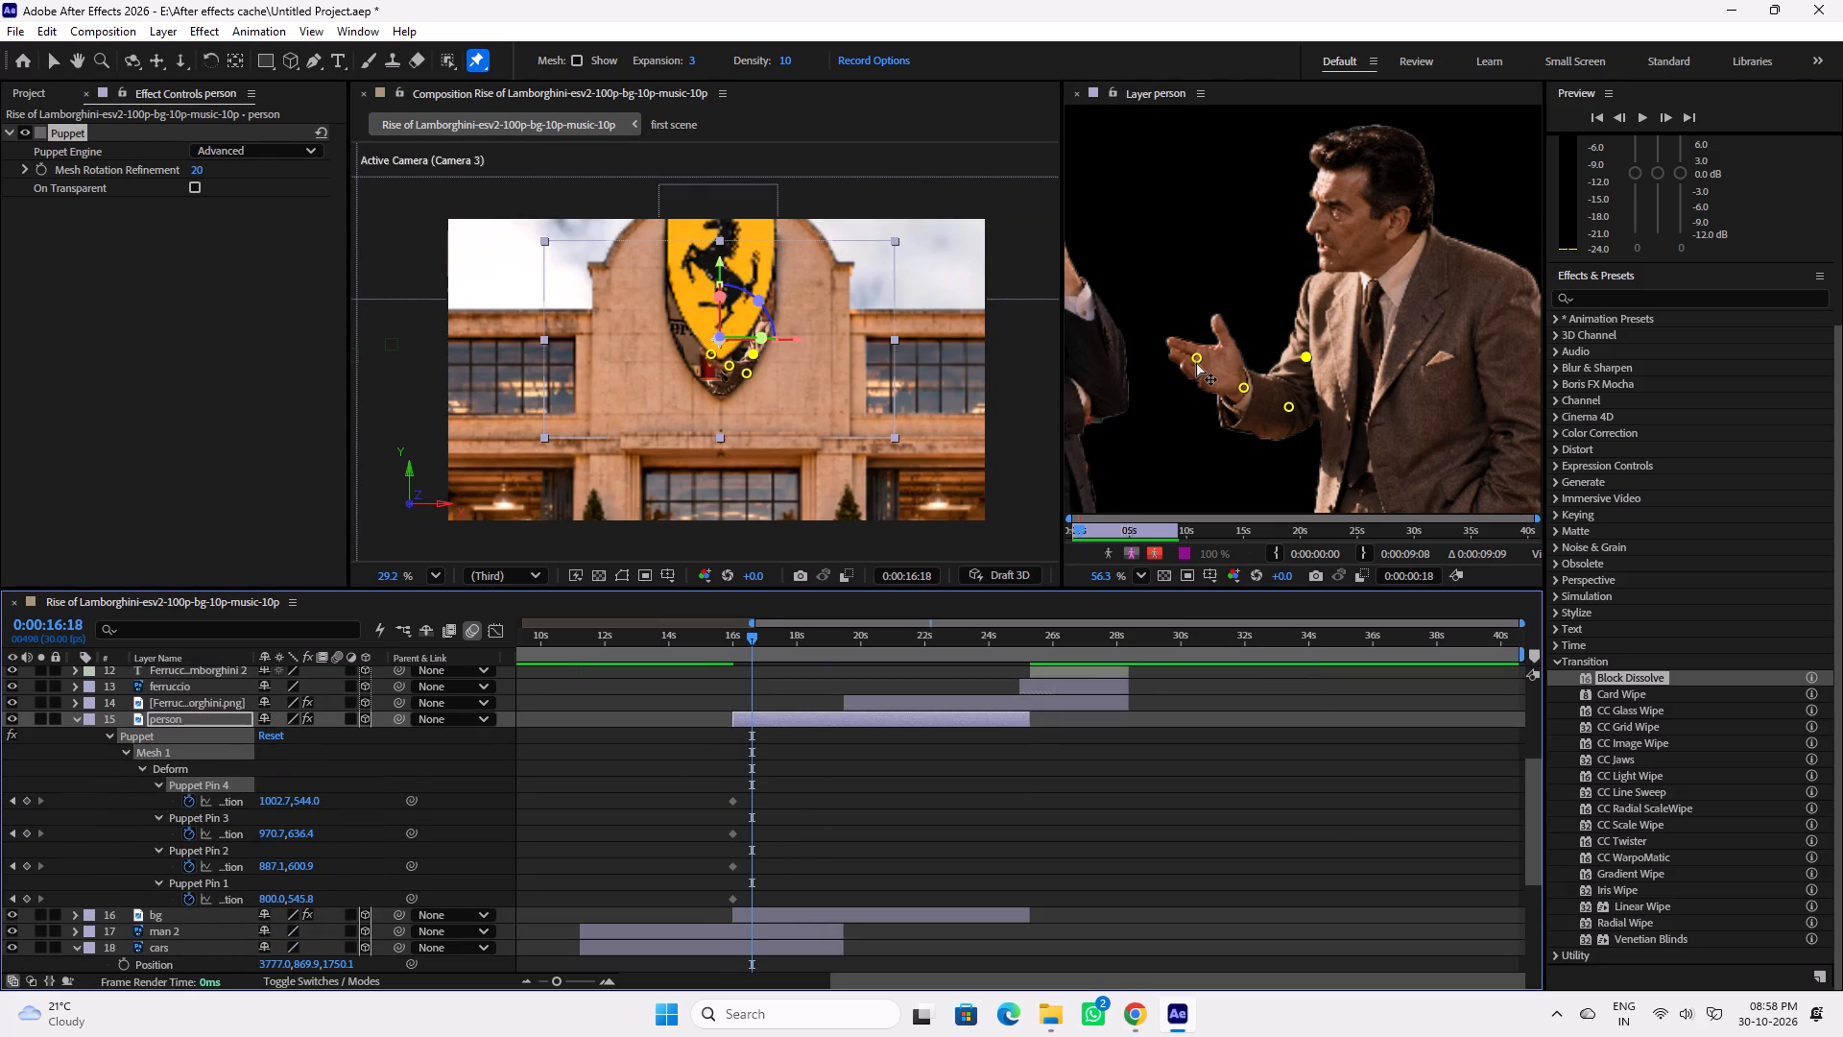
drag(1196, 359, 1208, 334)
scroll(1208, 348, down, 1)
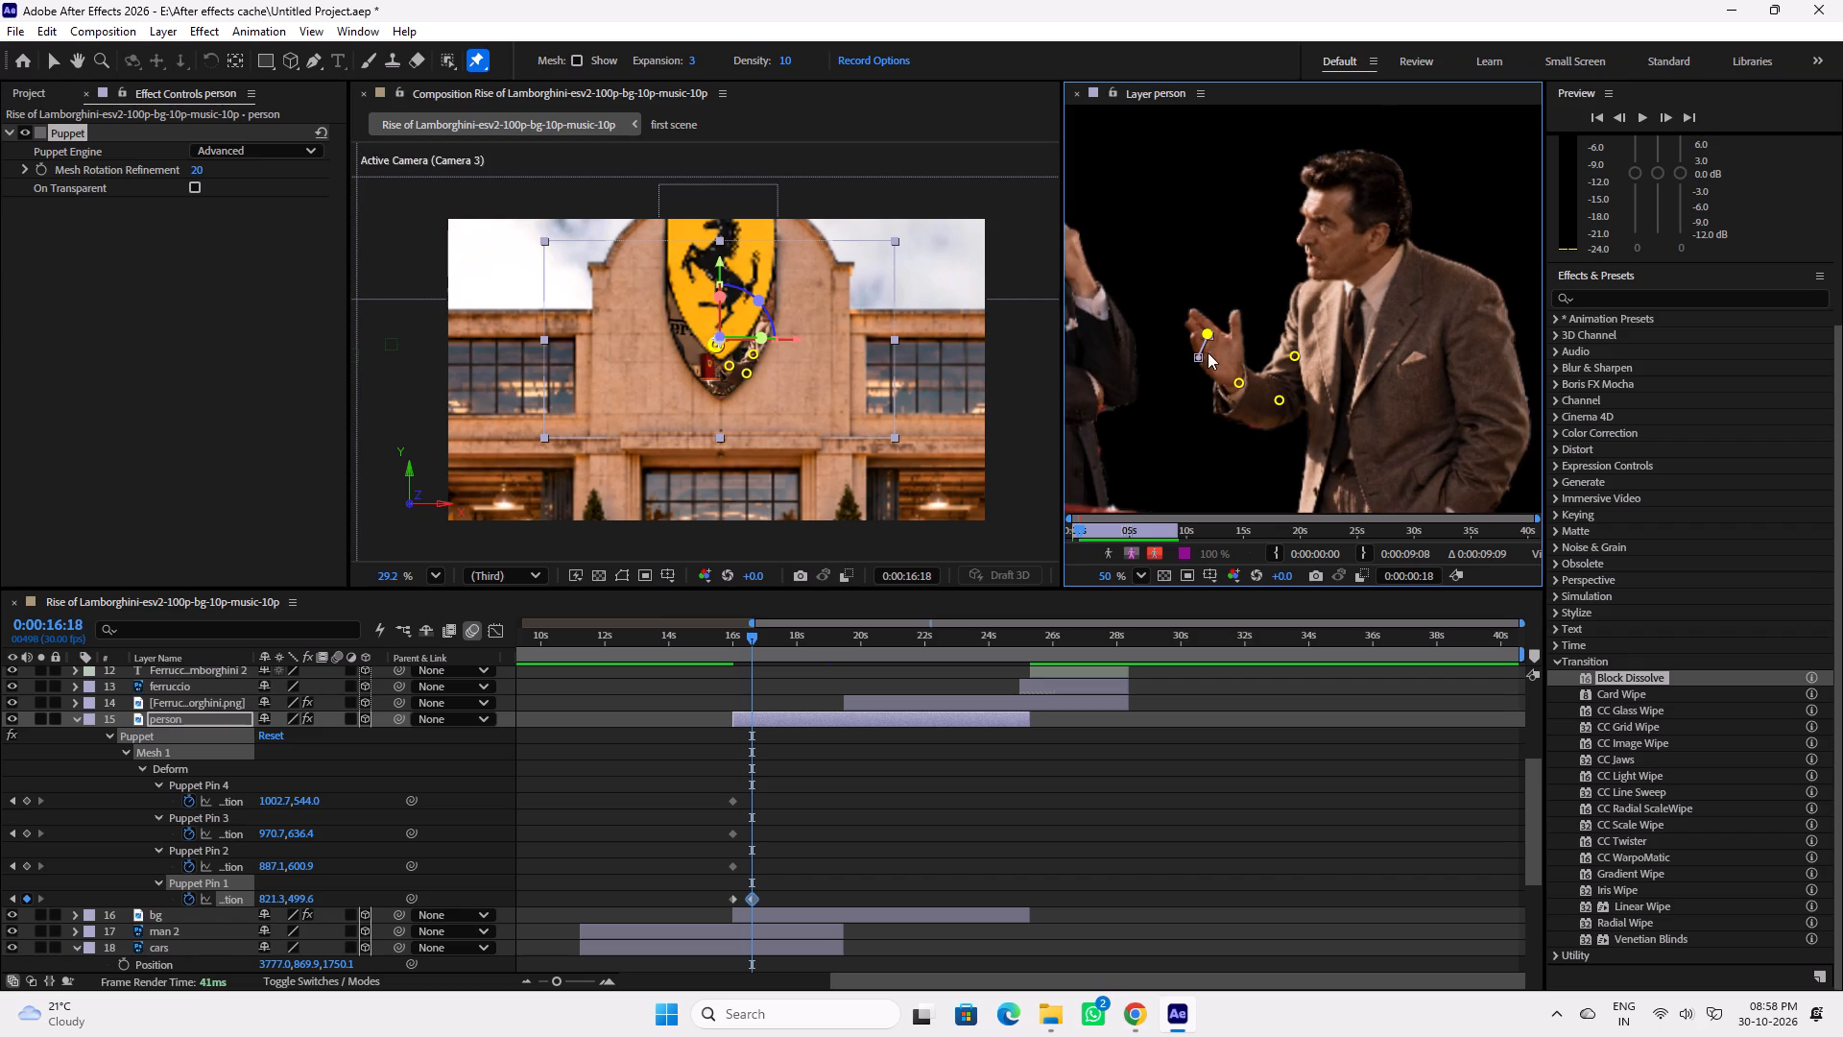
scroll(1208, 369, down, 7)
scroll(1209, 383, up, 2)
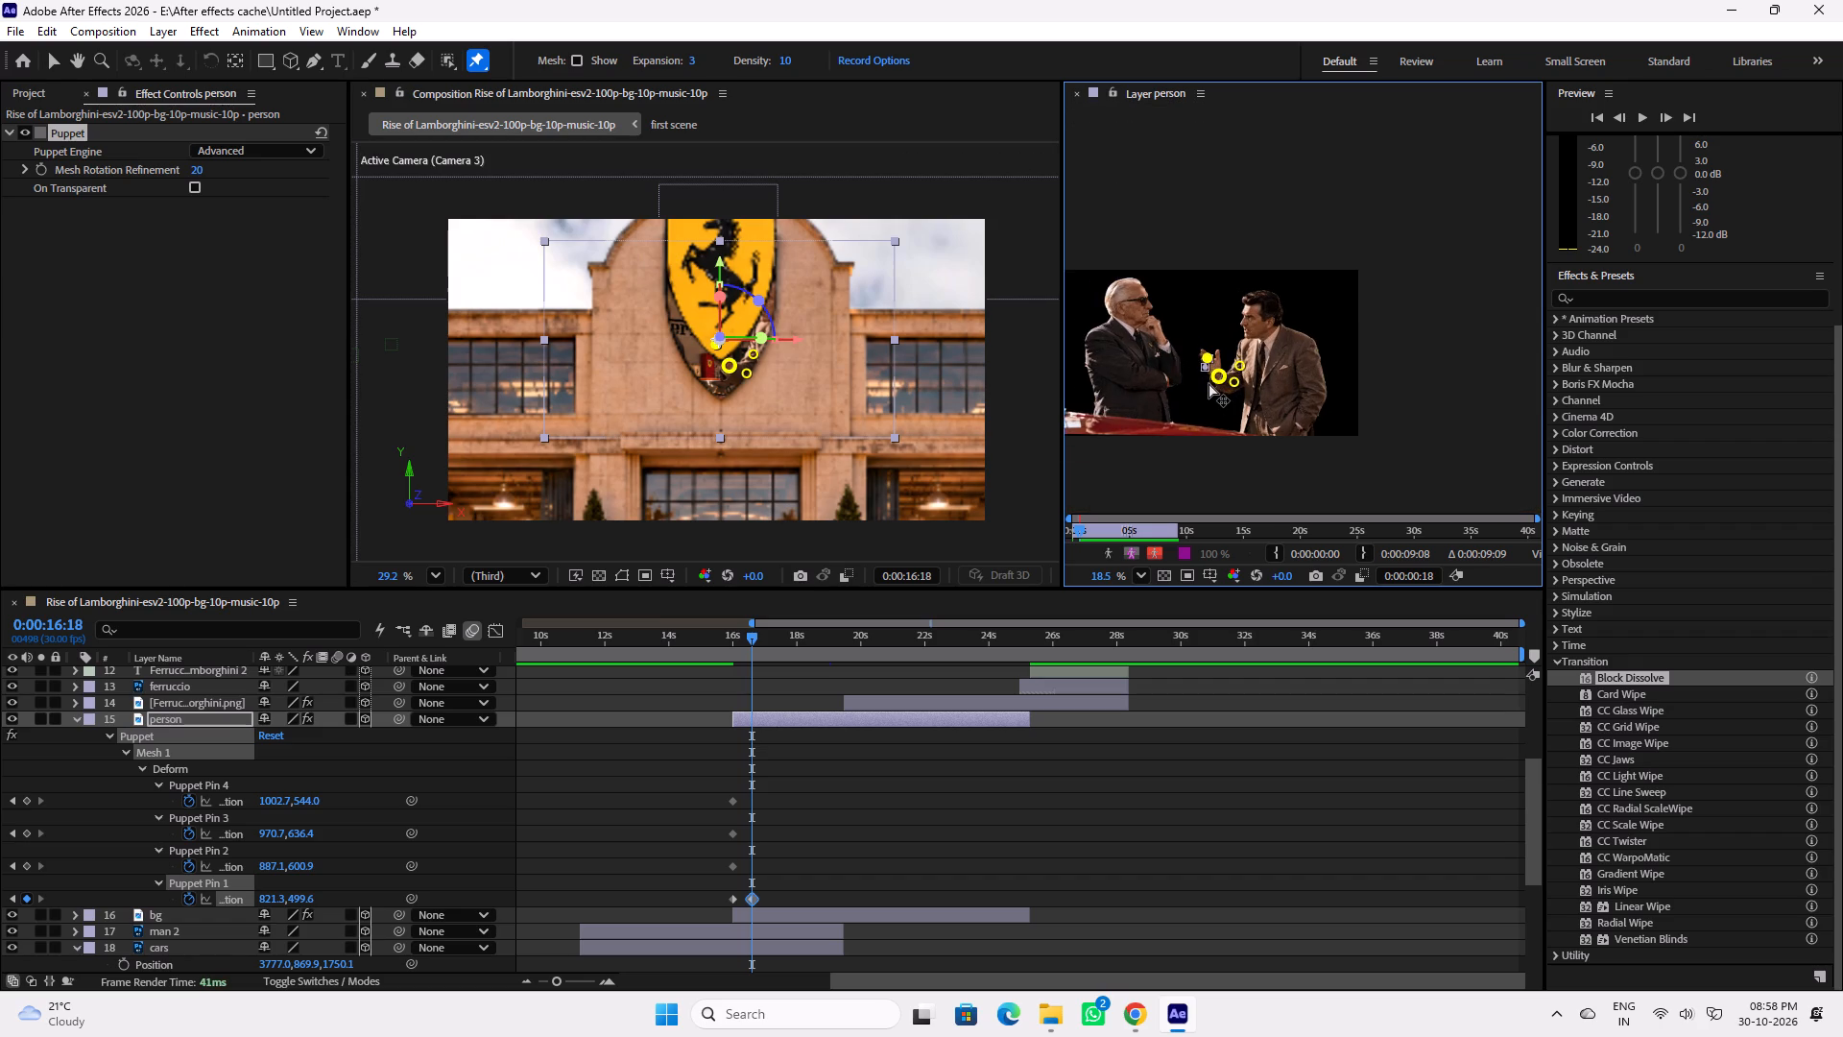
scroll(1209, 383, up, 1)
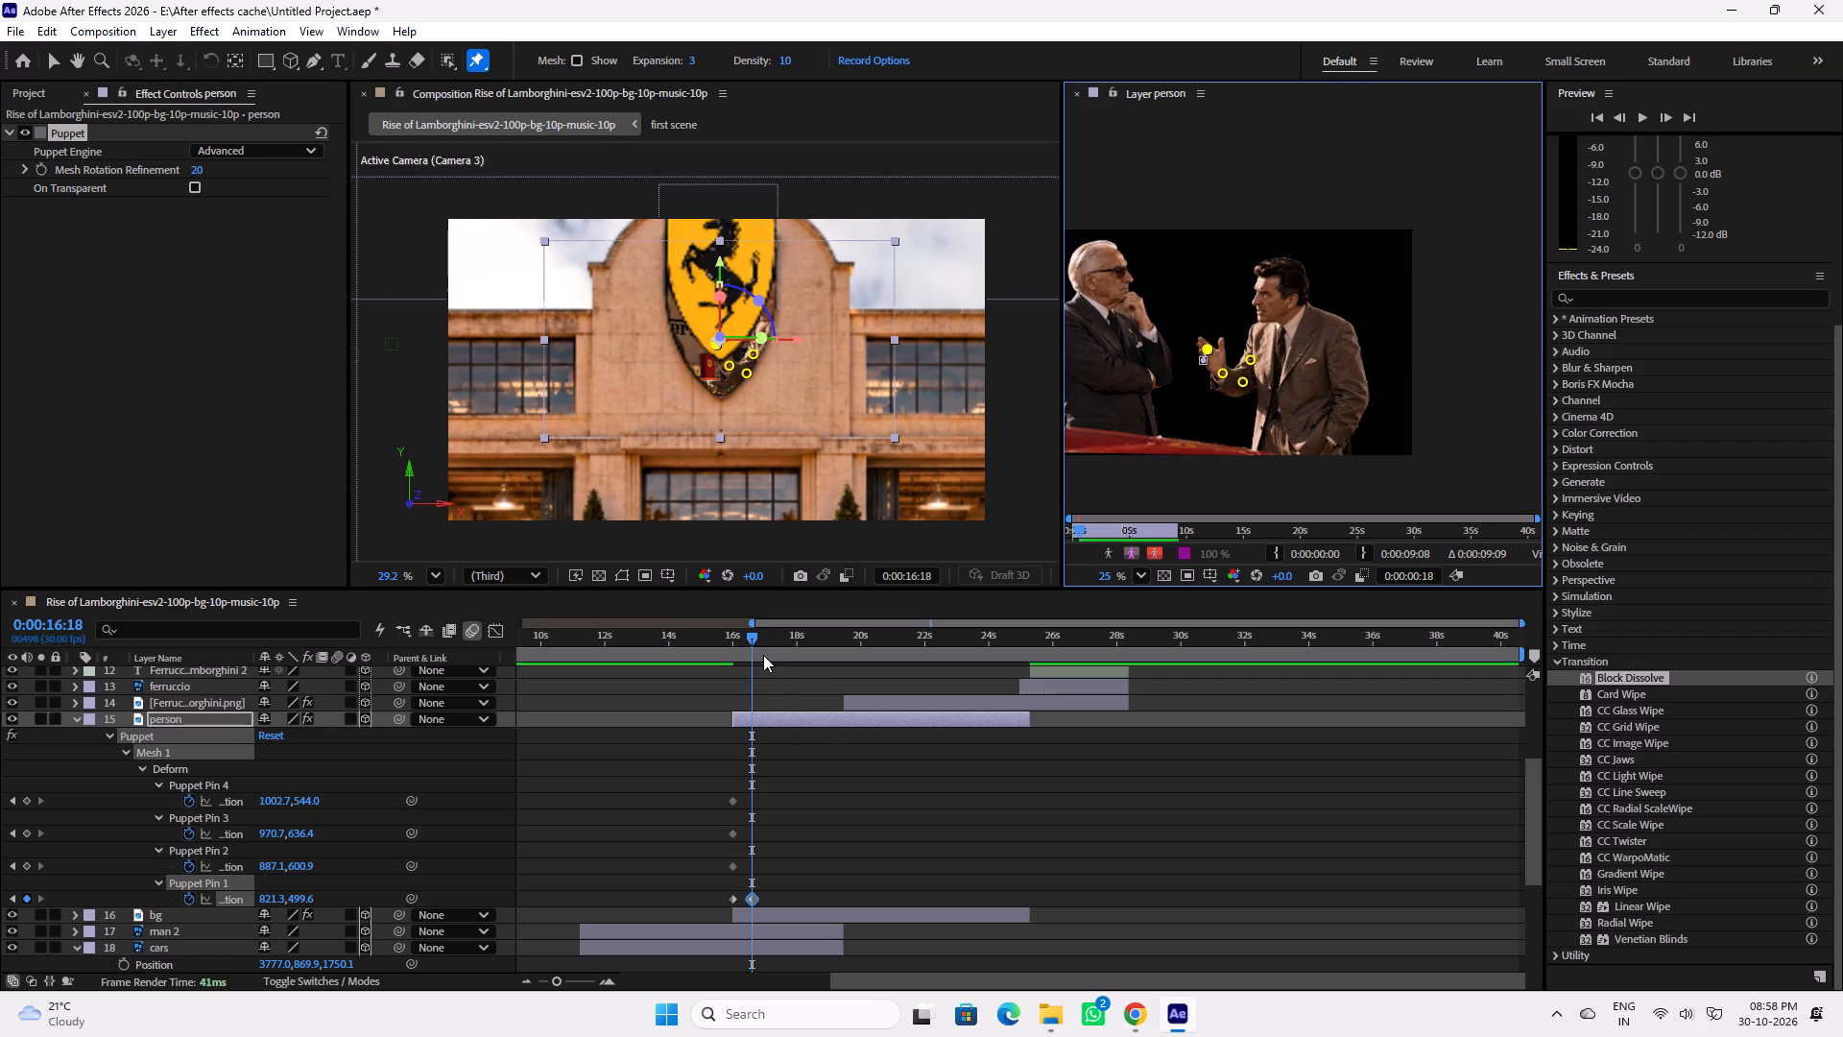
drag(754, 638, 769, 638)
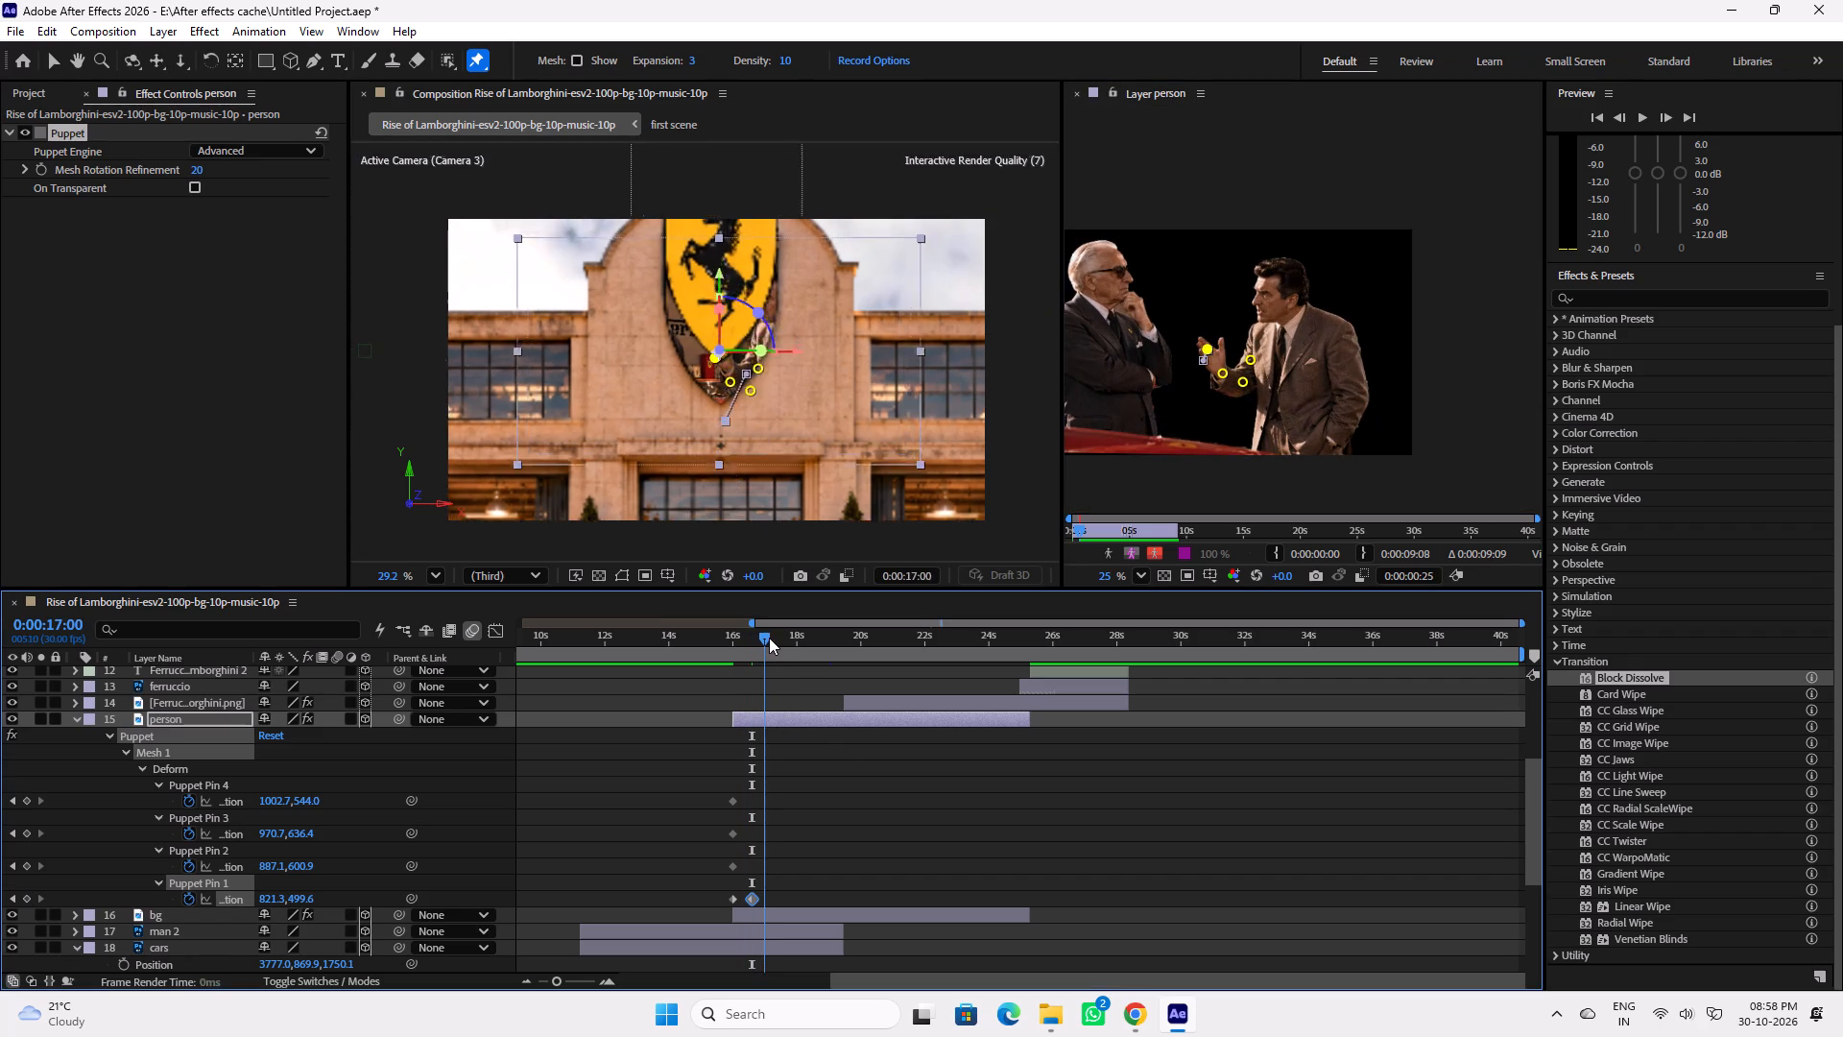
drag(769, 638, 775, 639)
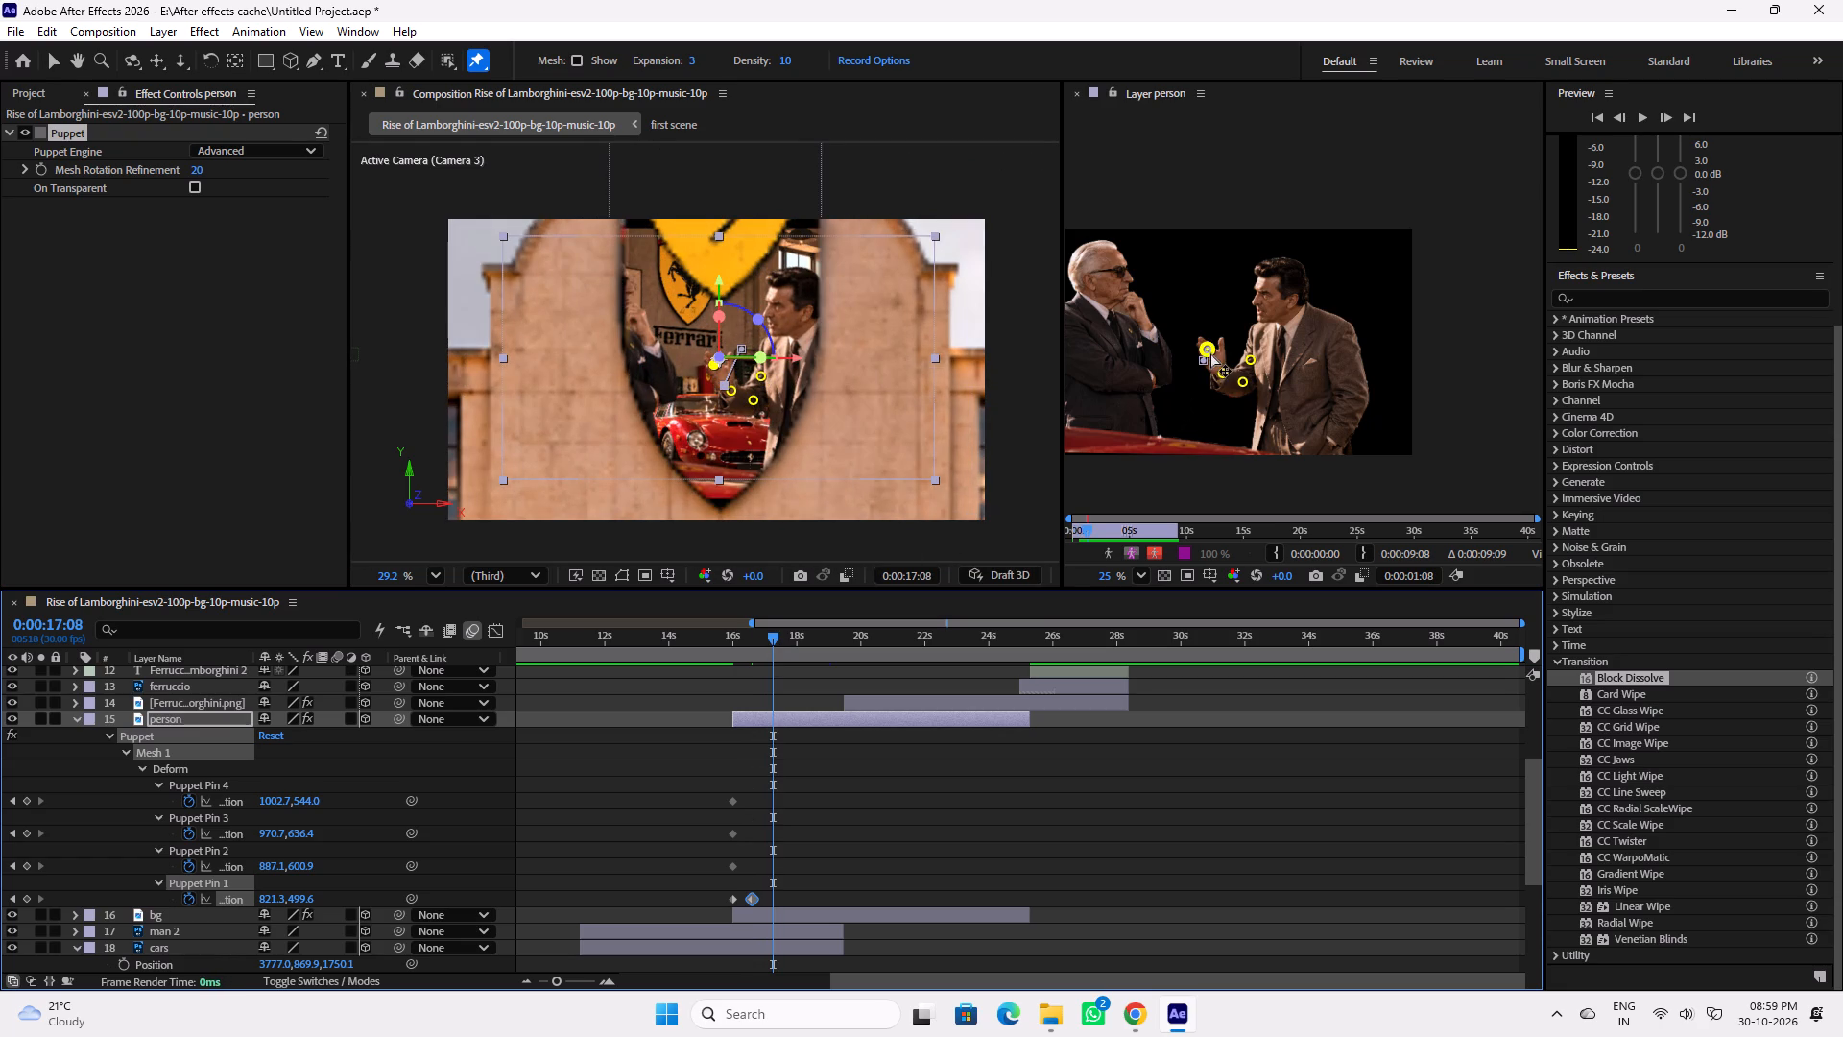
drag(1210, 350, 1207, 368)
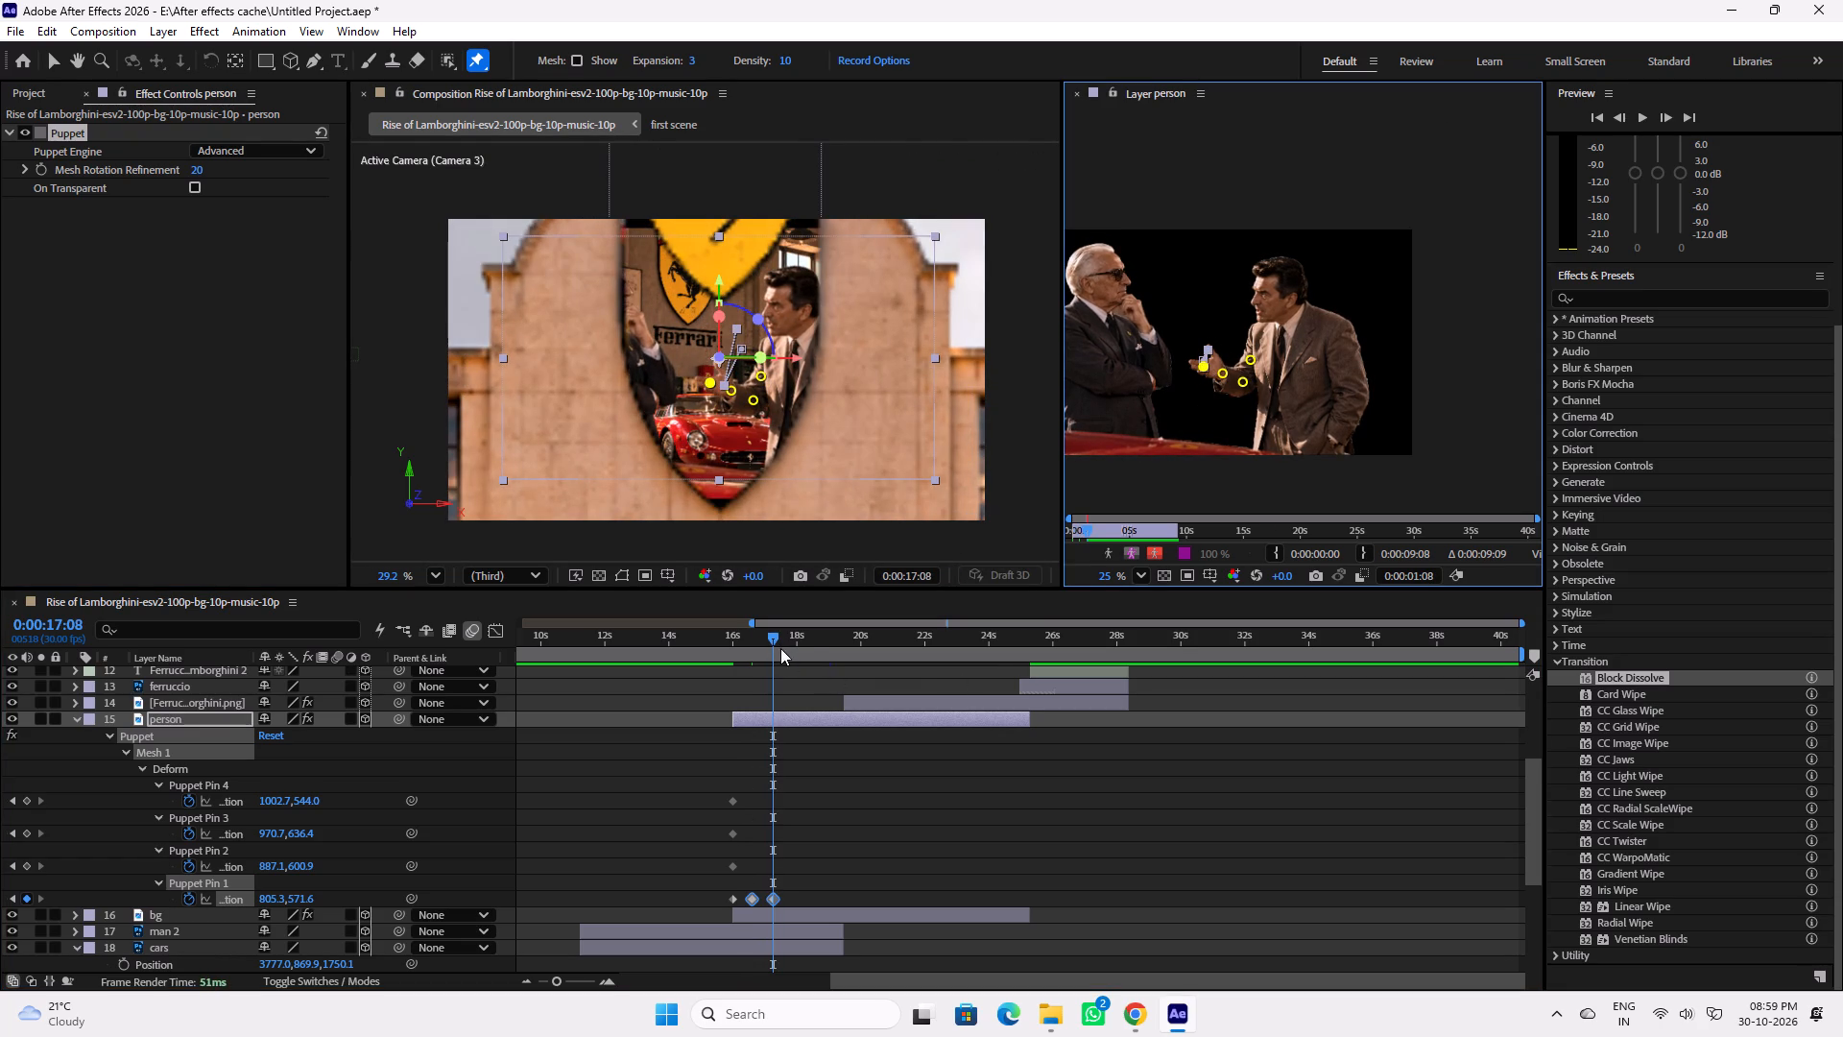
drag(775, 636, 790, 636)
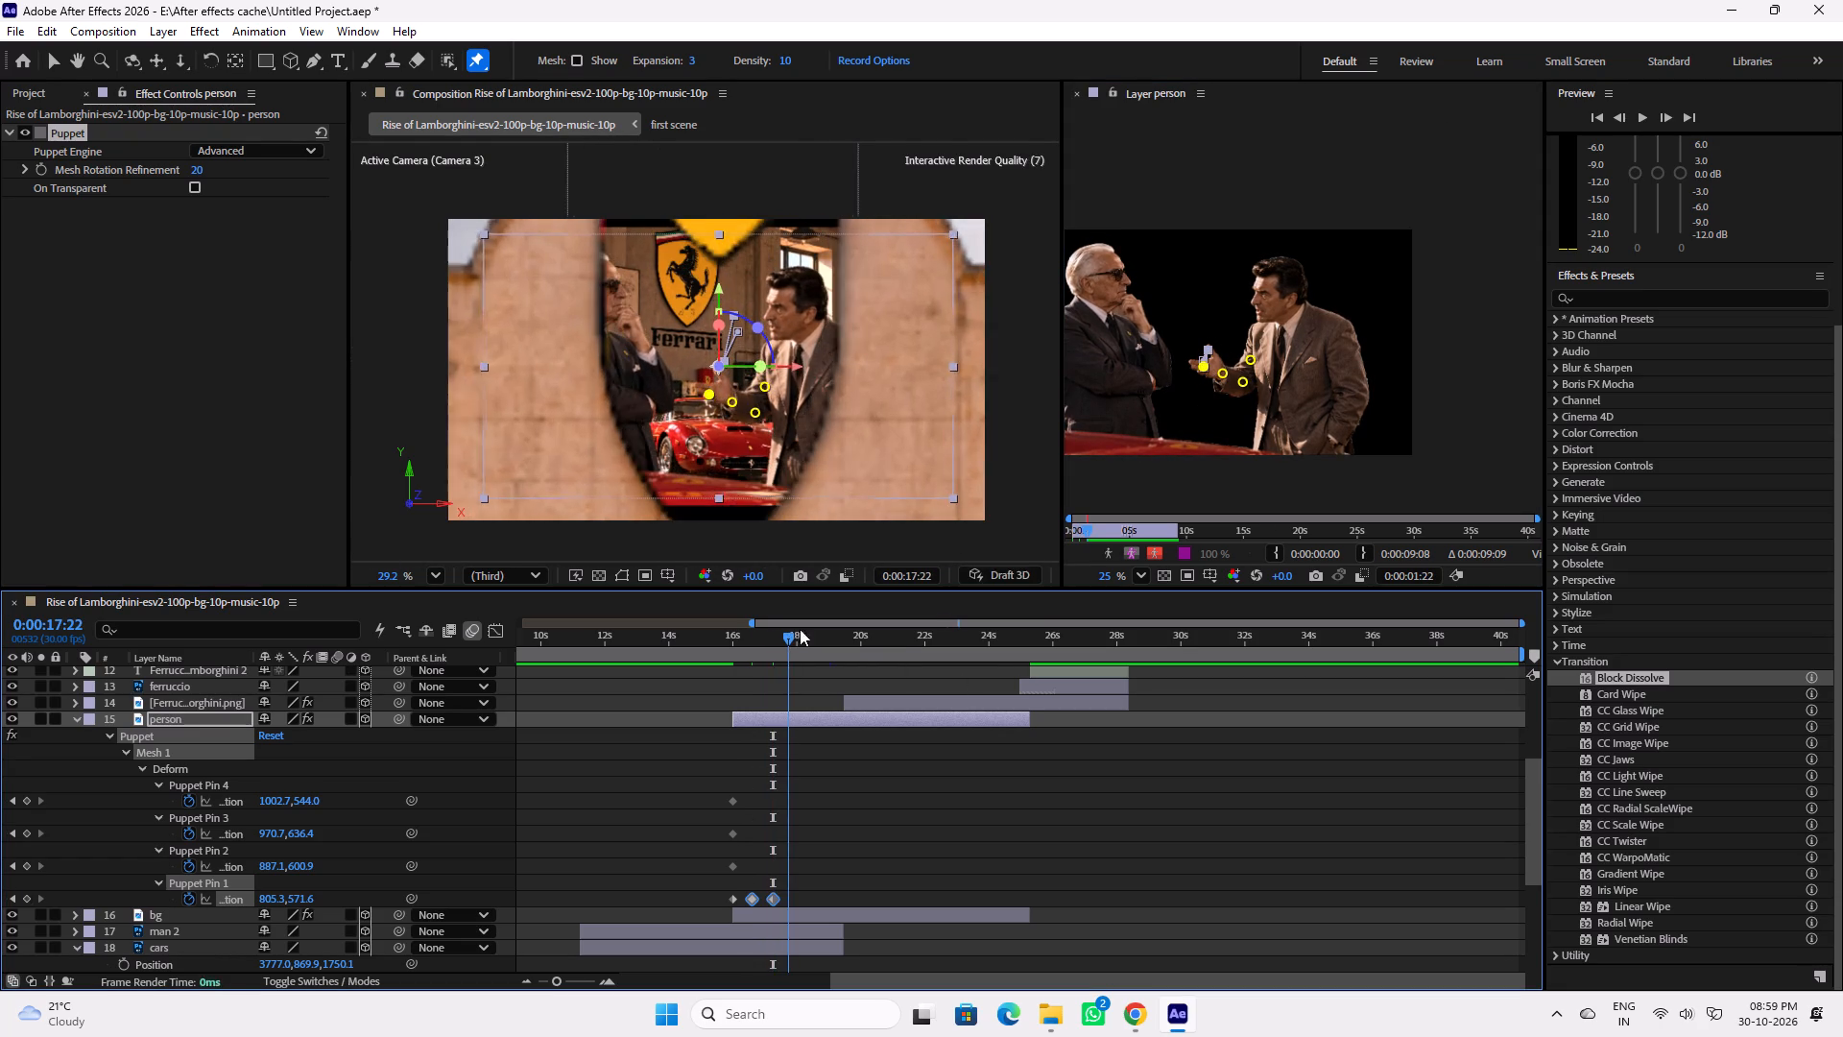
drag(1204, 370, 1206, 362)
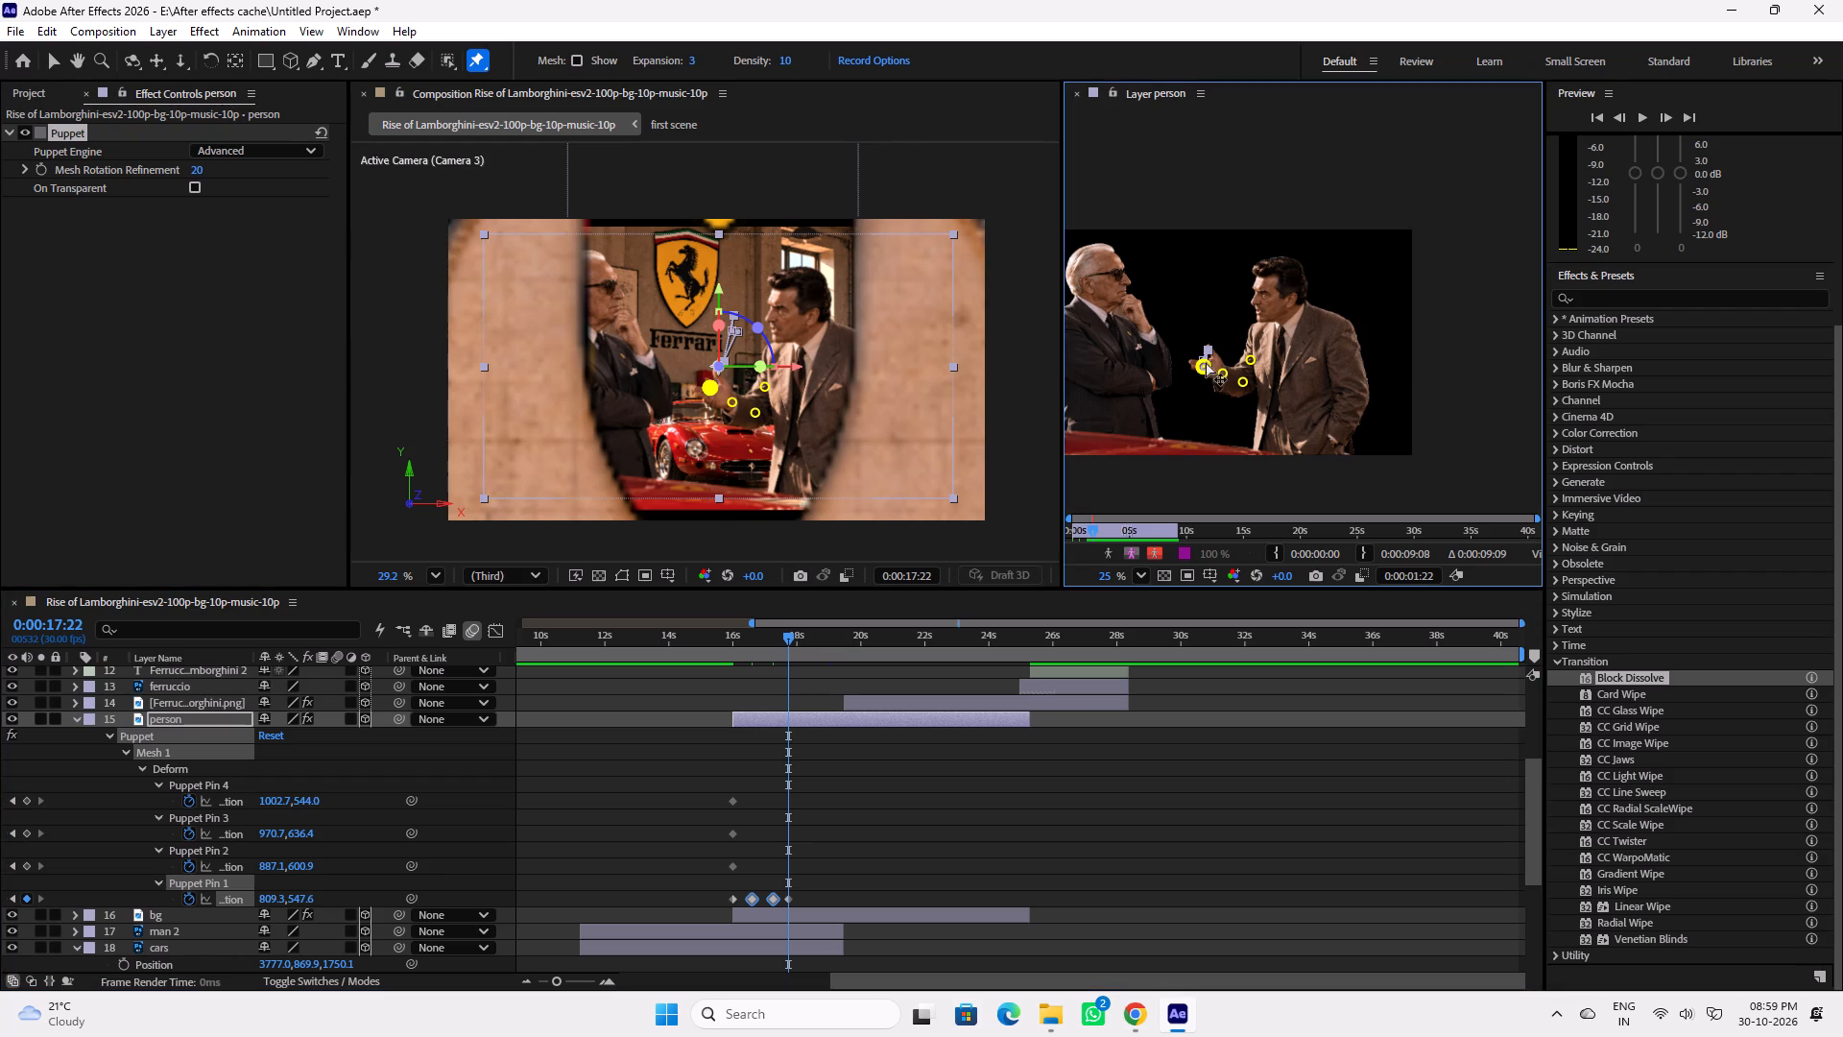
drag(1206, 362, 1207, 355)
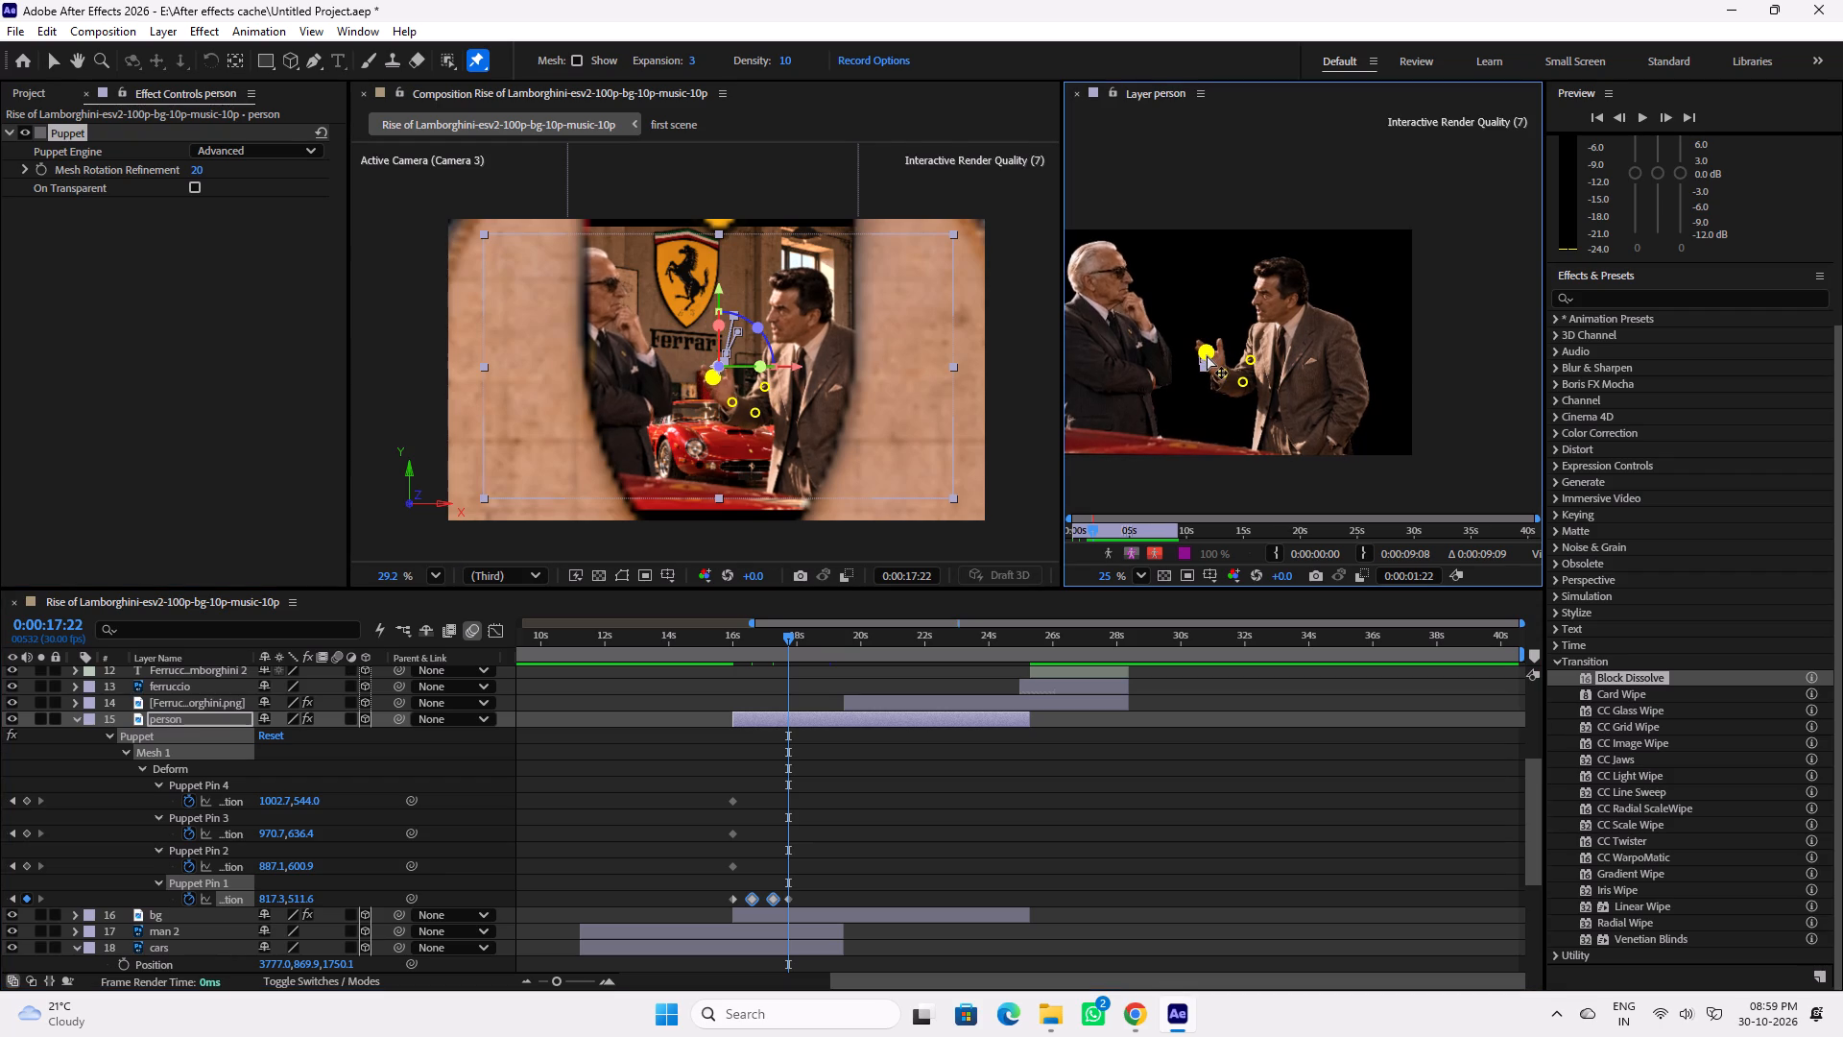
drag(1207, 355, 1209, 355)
Preview the hand gesture in the Ferrari scene, playing from 0:00:16:00 and again from 0:00:16:22.
drag(754, 640, 744, 641)
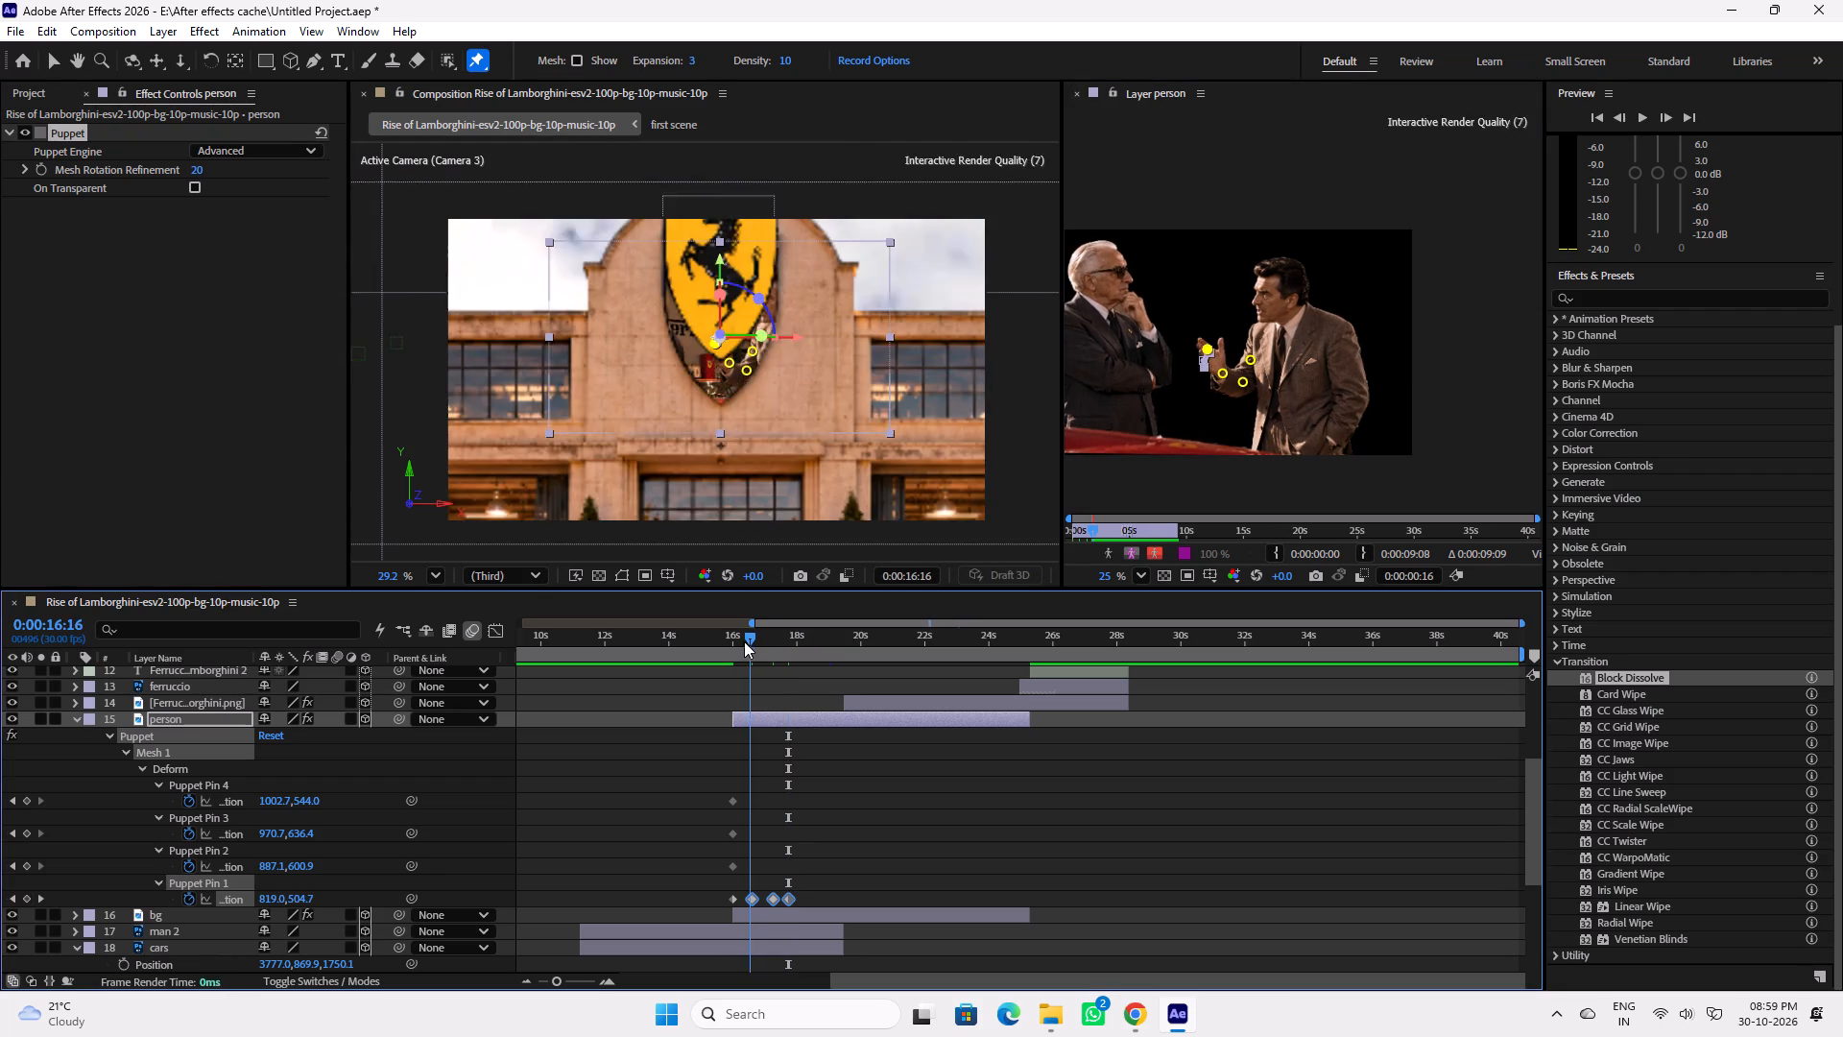
drag(744, 641, 732, 642)
key(space)
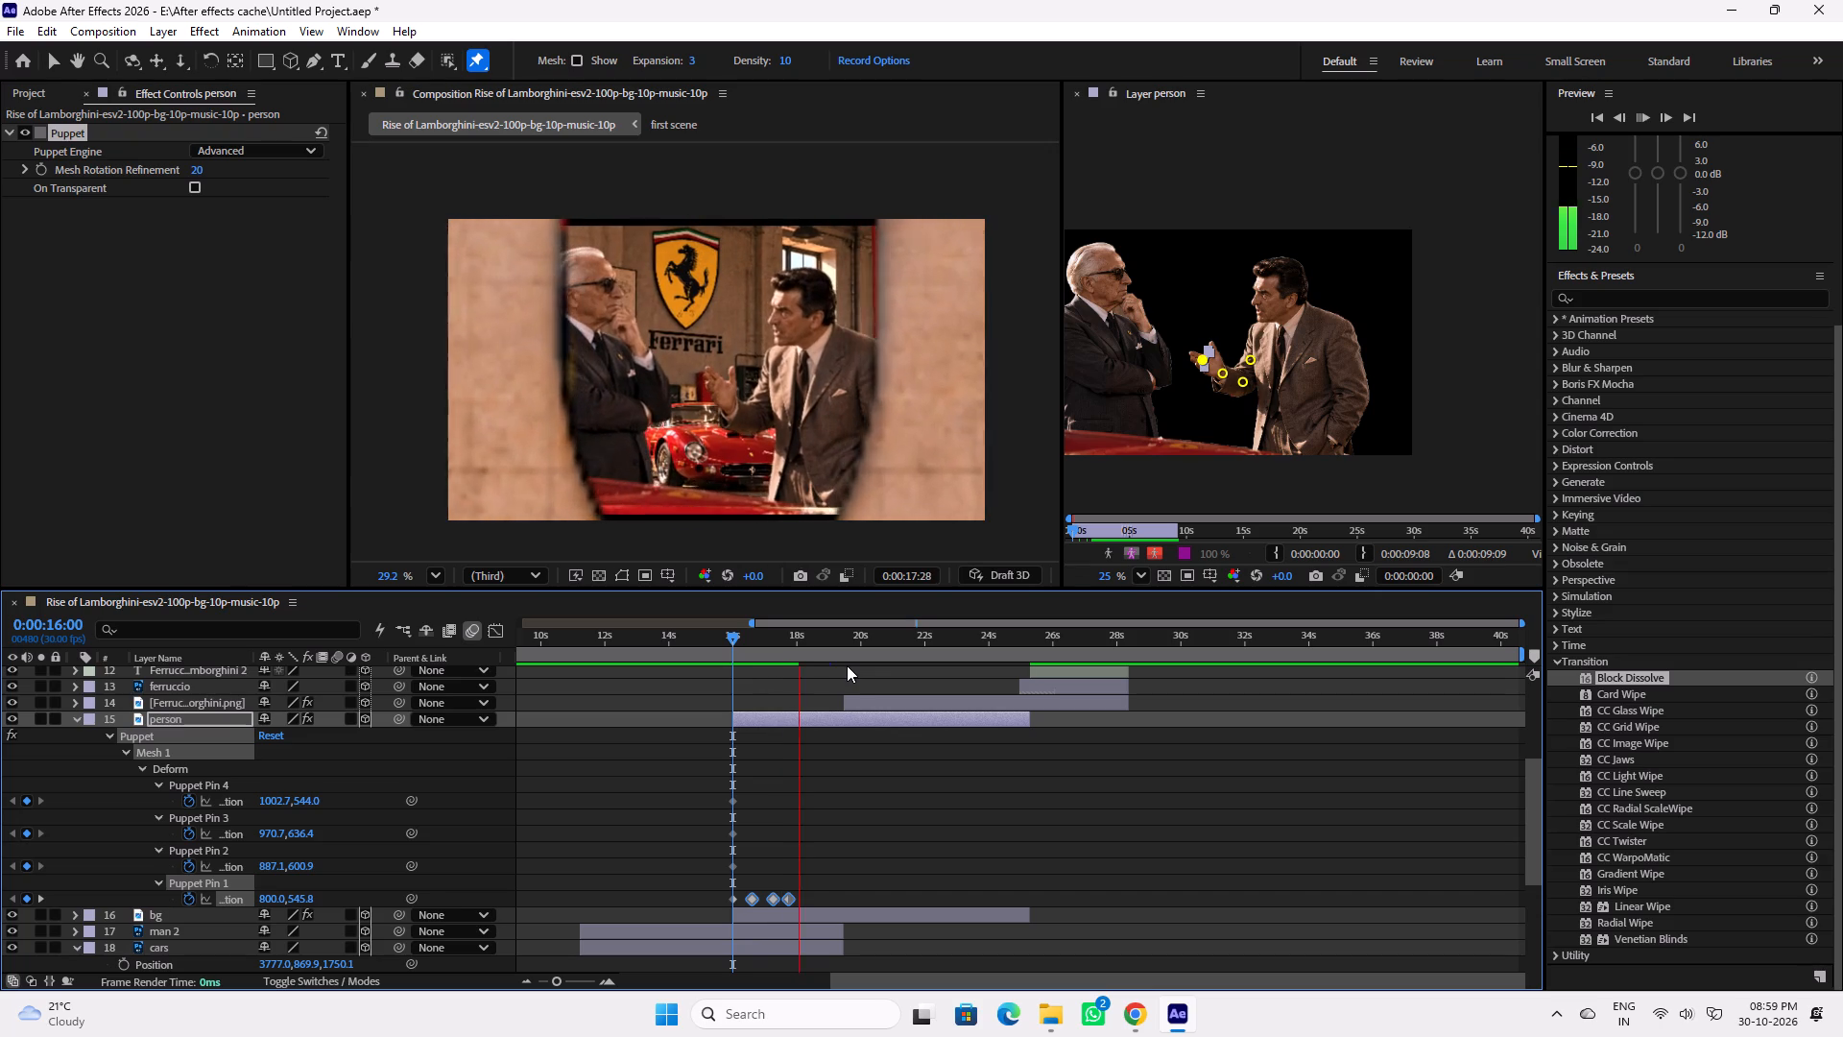
key(space)
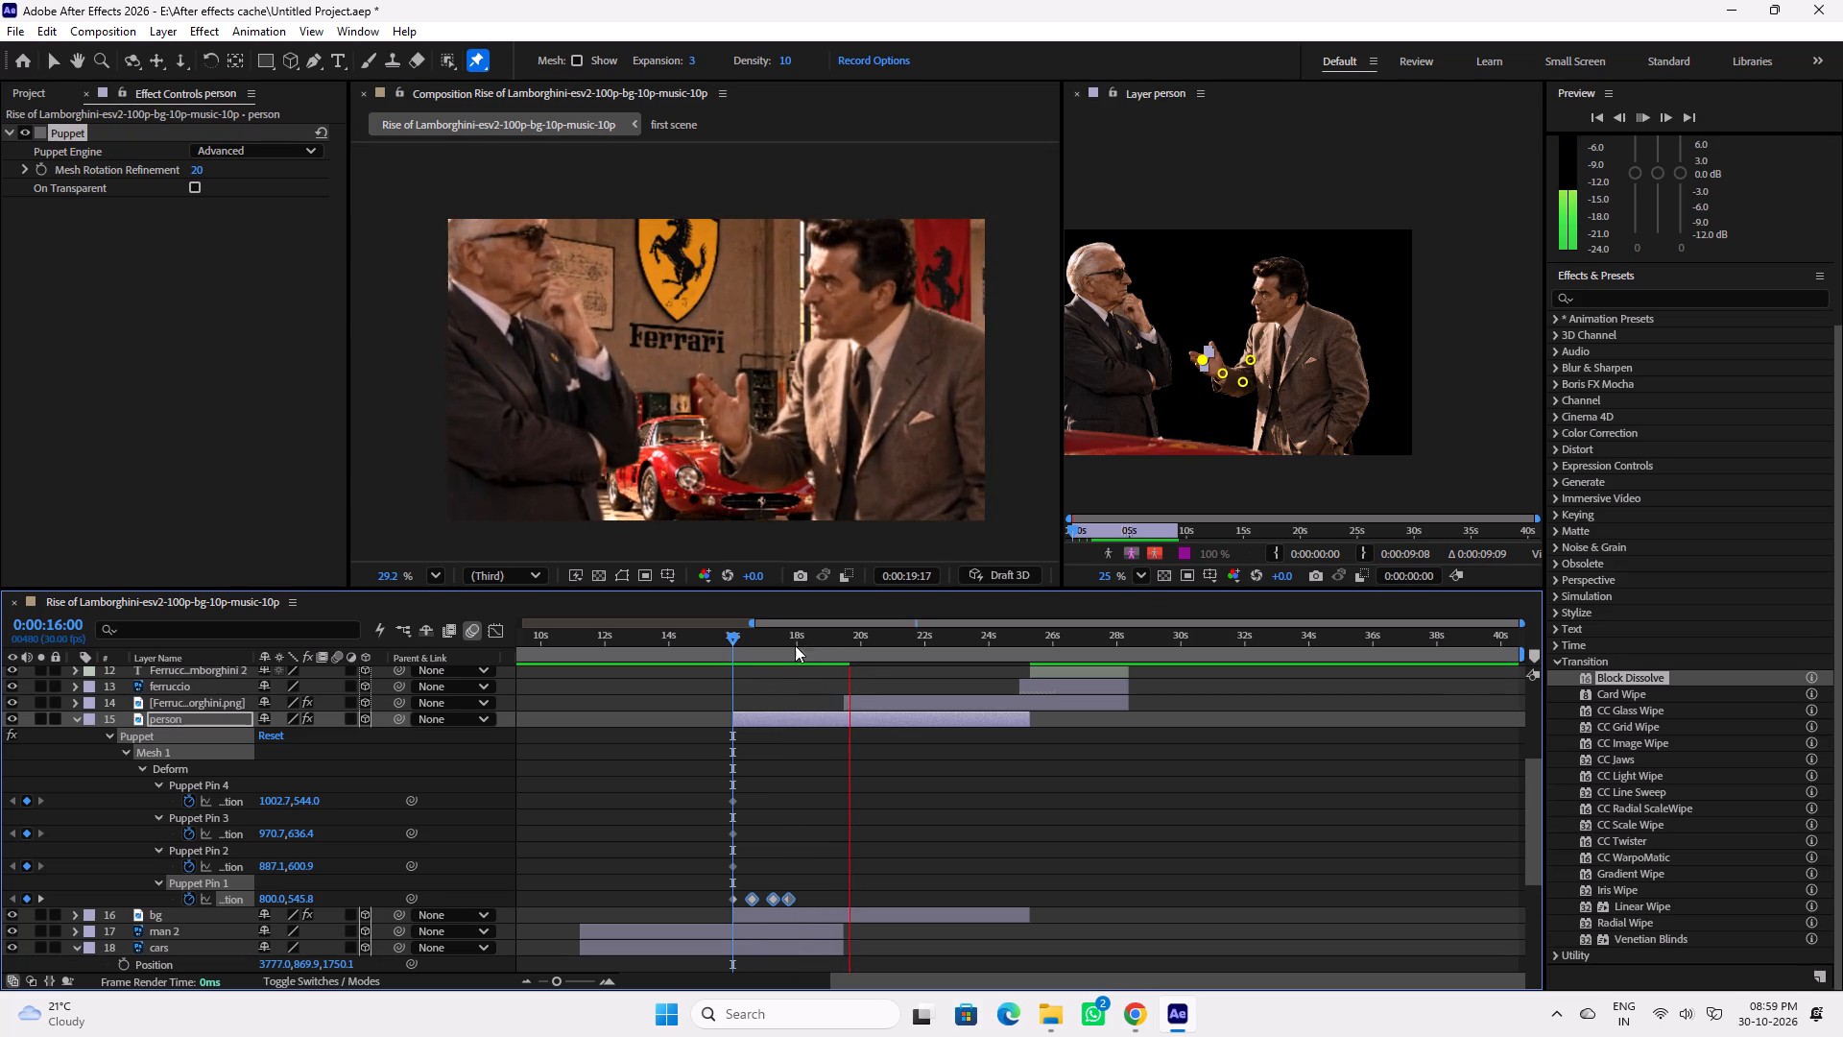
click(753, 641)
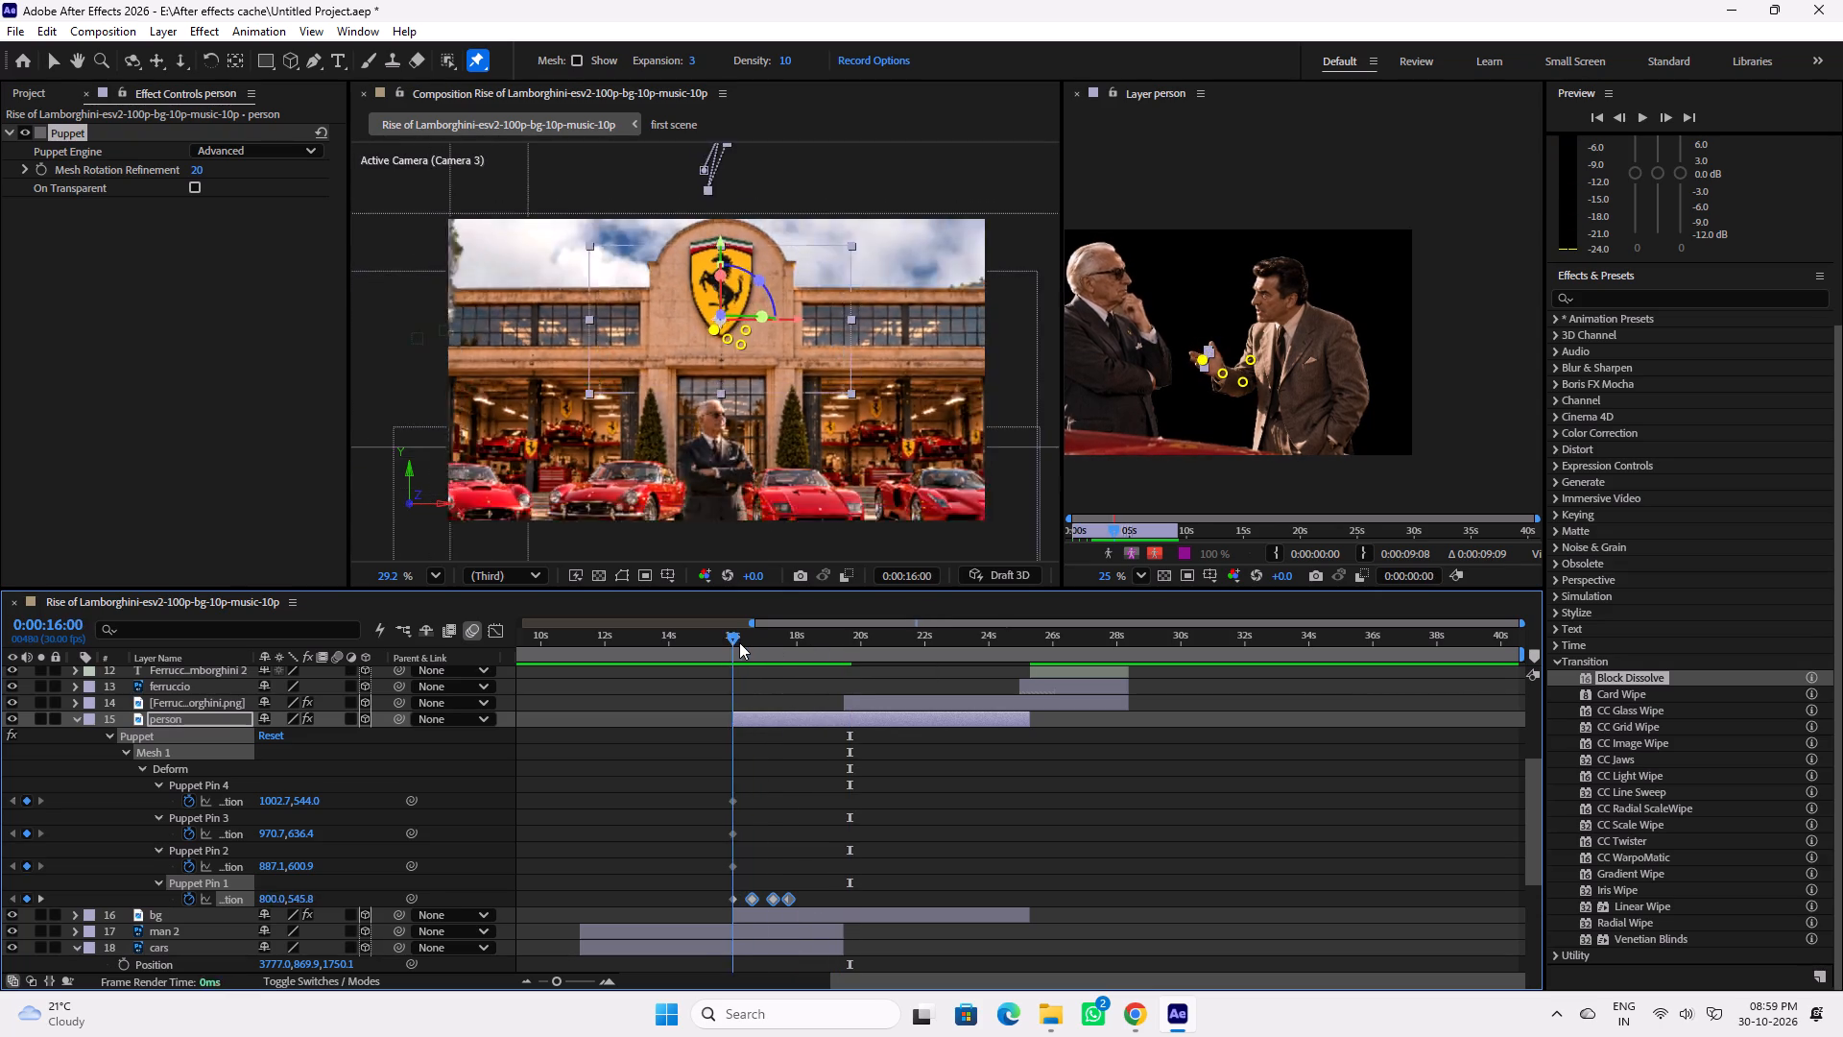
key(space)
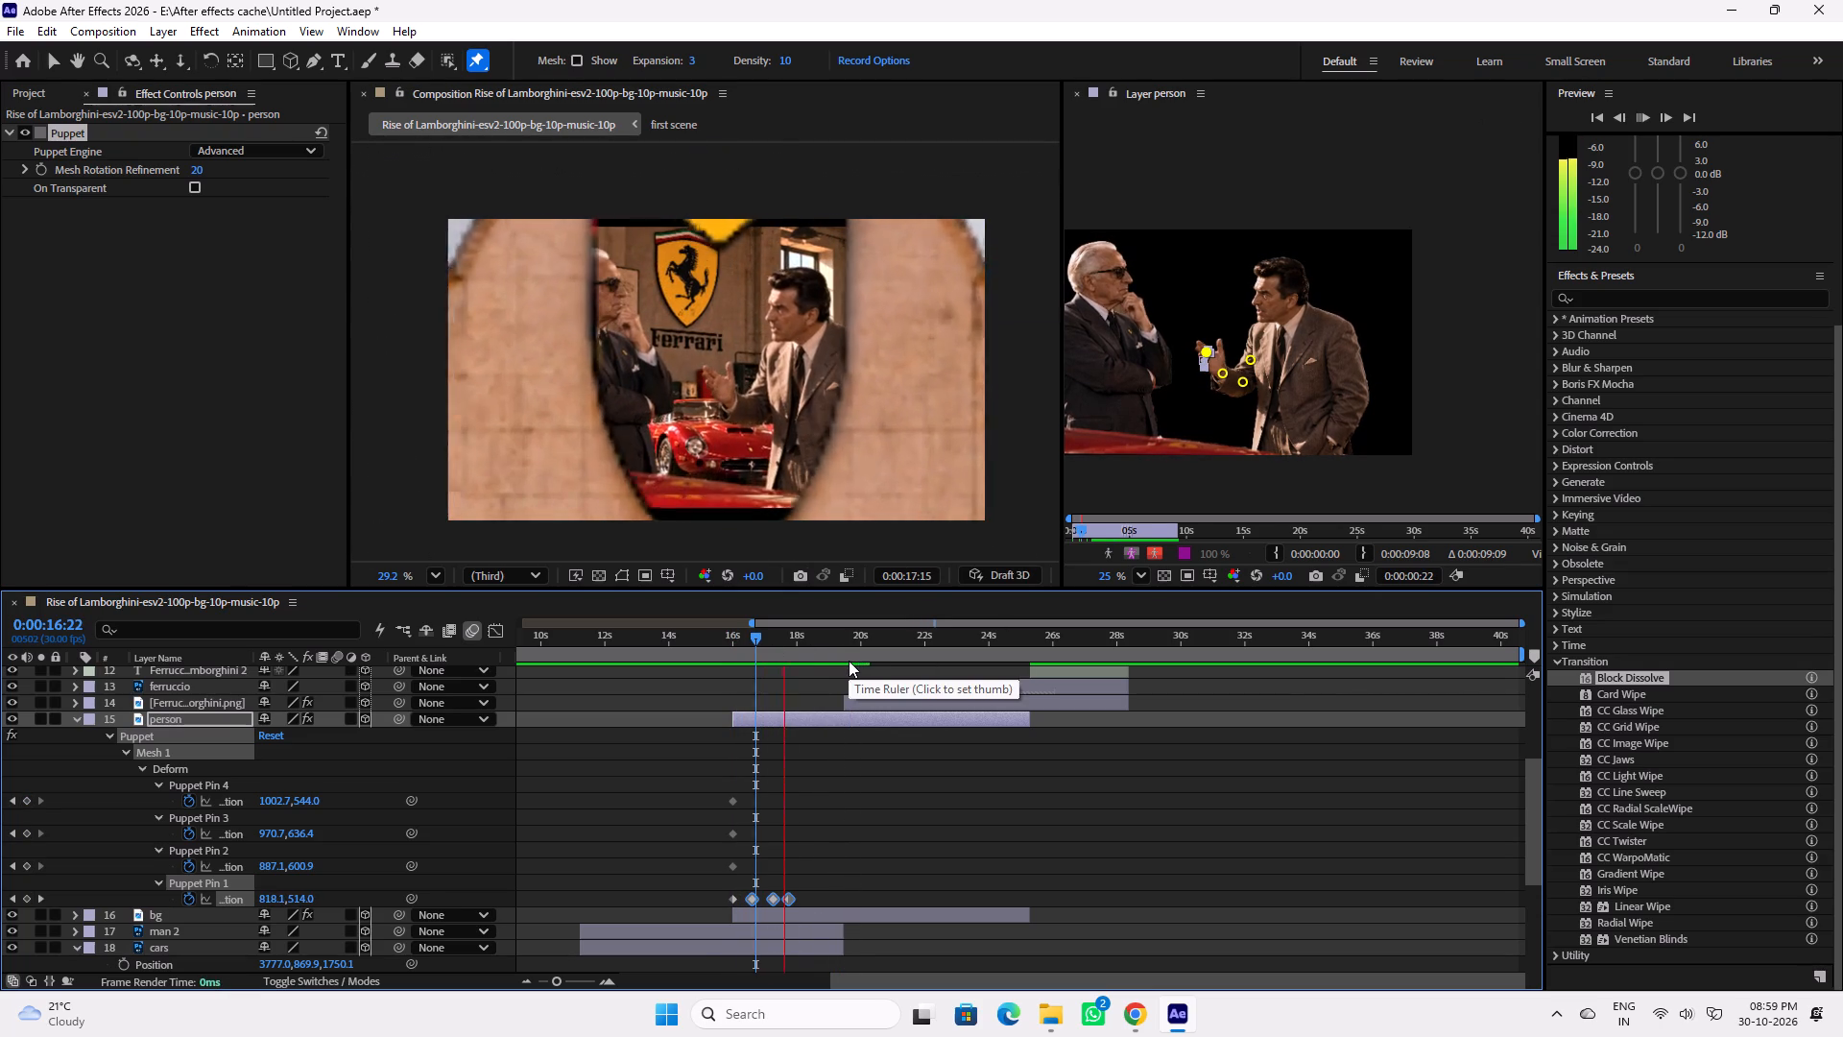
key(space)
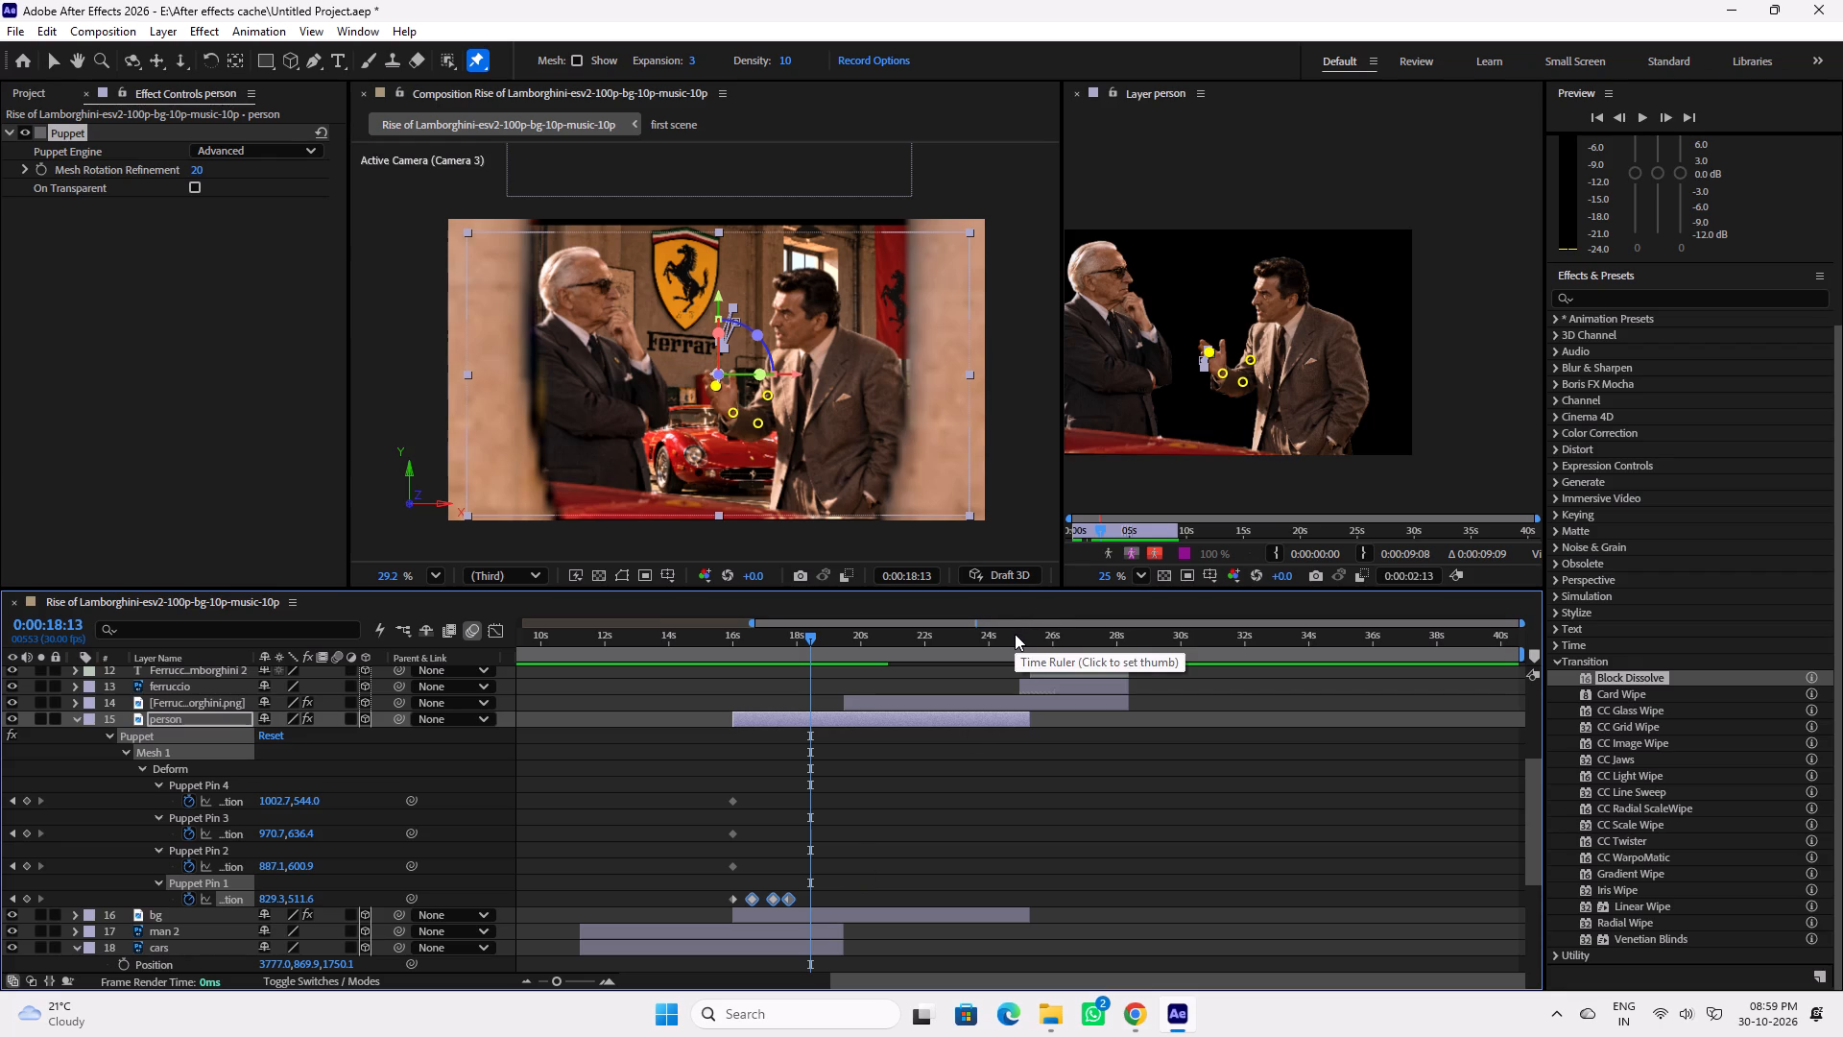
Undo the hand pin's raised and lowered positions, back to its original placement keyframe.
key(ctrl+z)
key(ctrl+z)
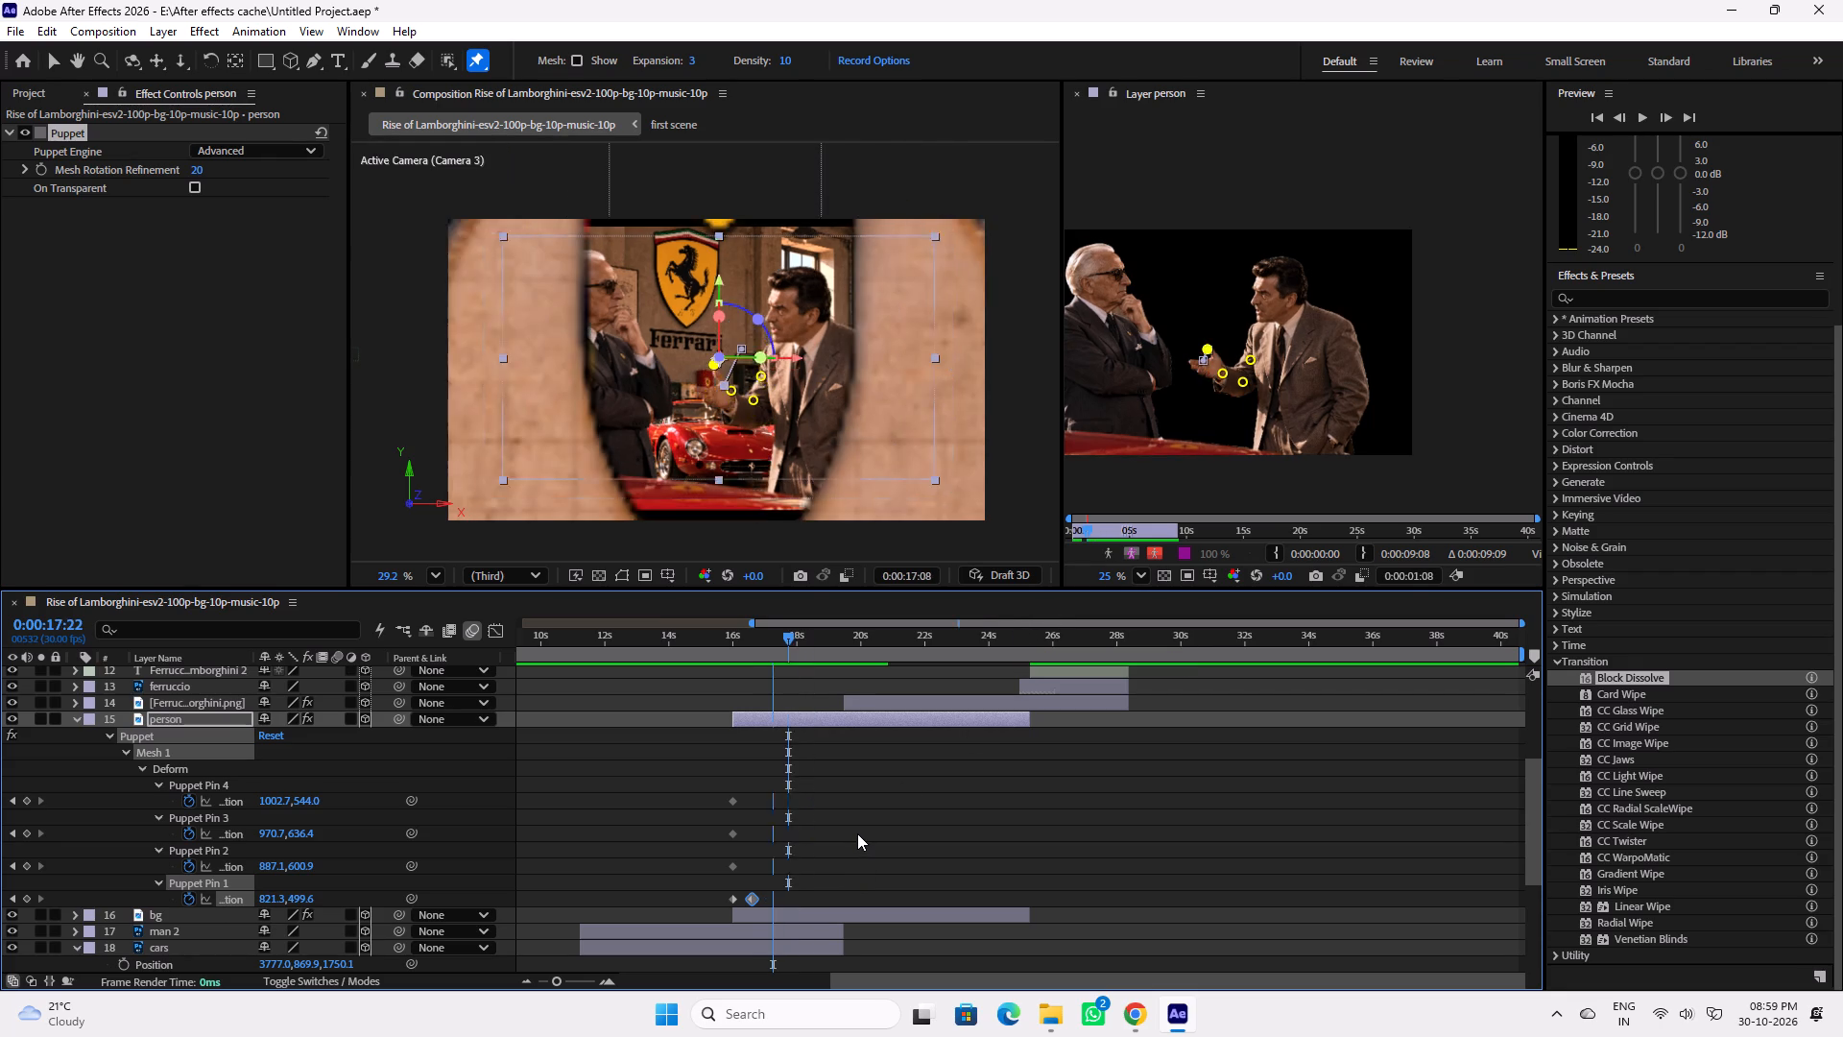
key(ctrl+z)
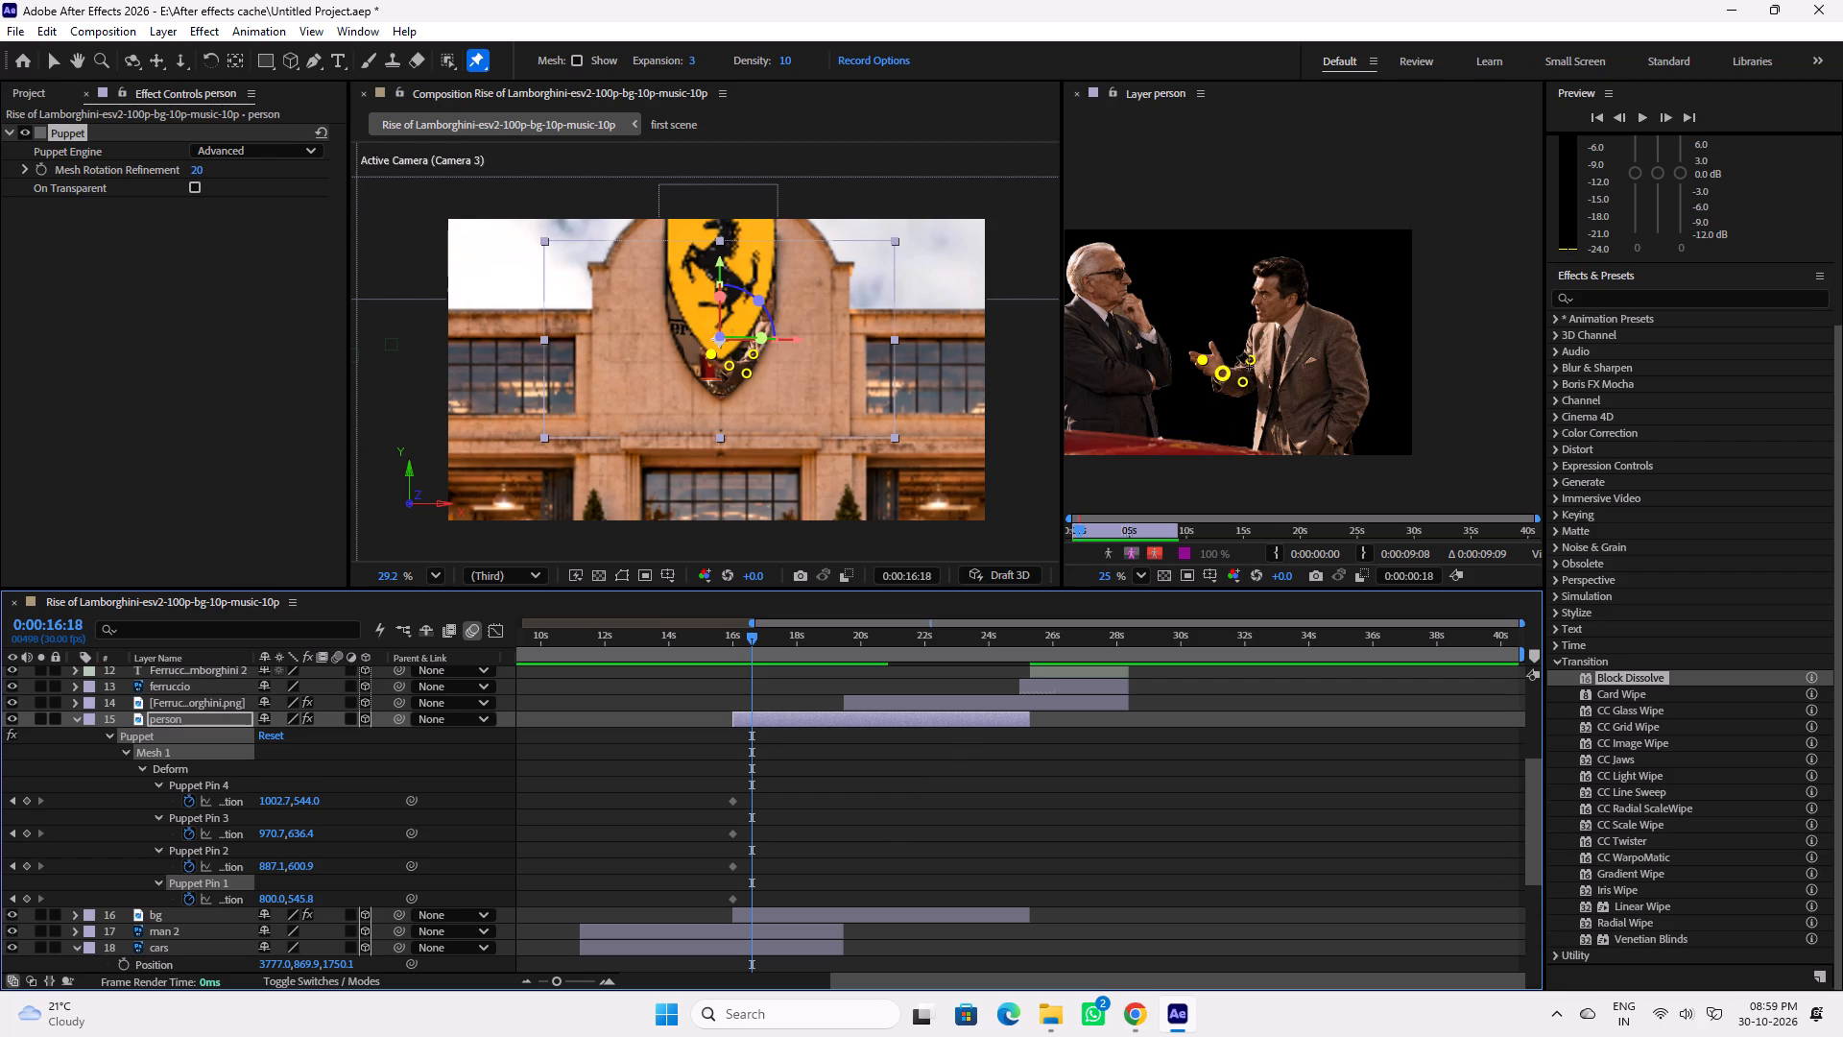
Select the upper-arm Puppet pin on the brown-suited man and undo its placement, keeping the other three pins.
right_click(1249, 362)
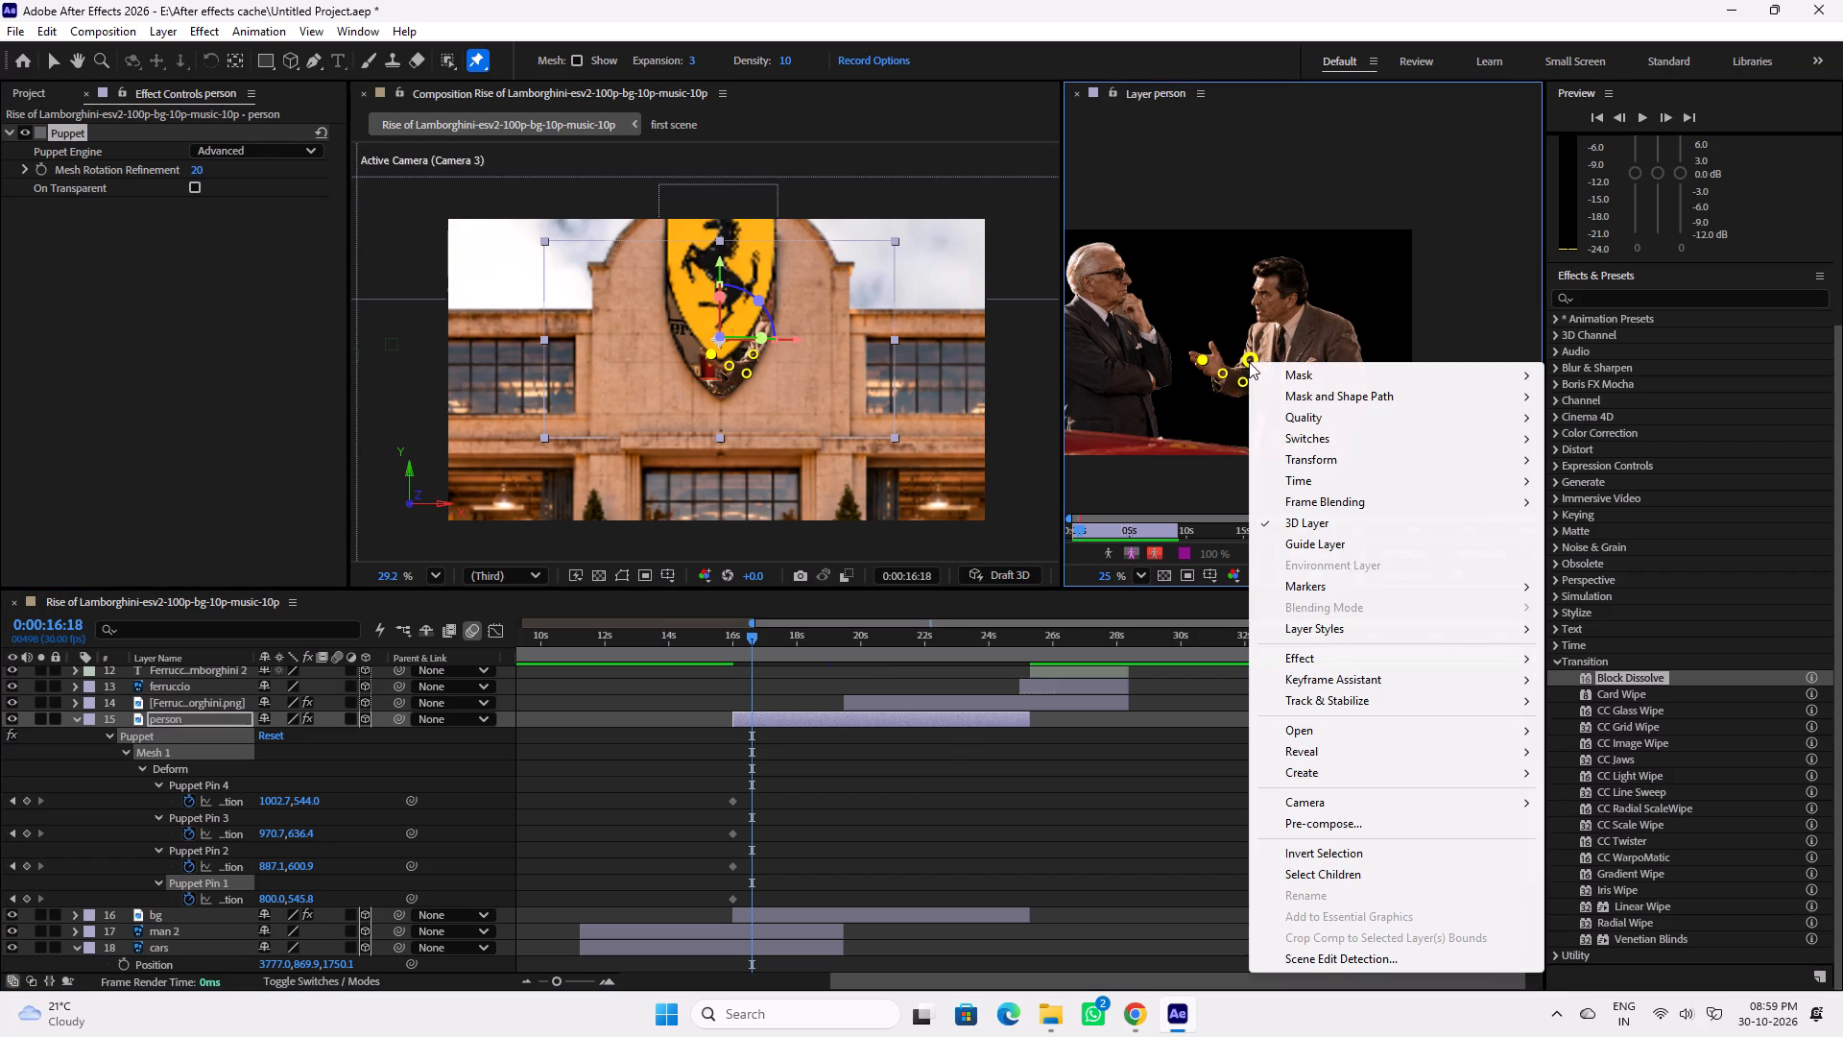
click(1249, 362)
click(1249, 362)
click(1246, 356)
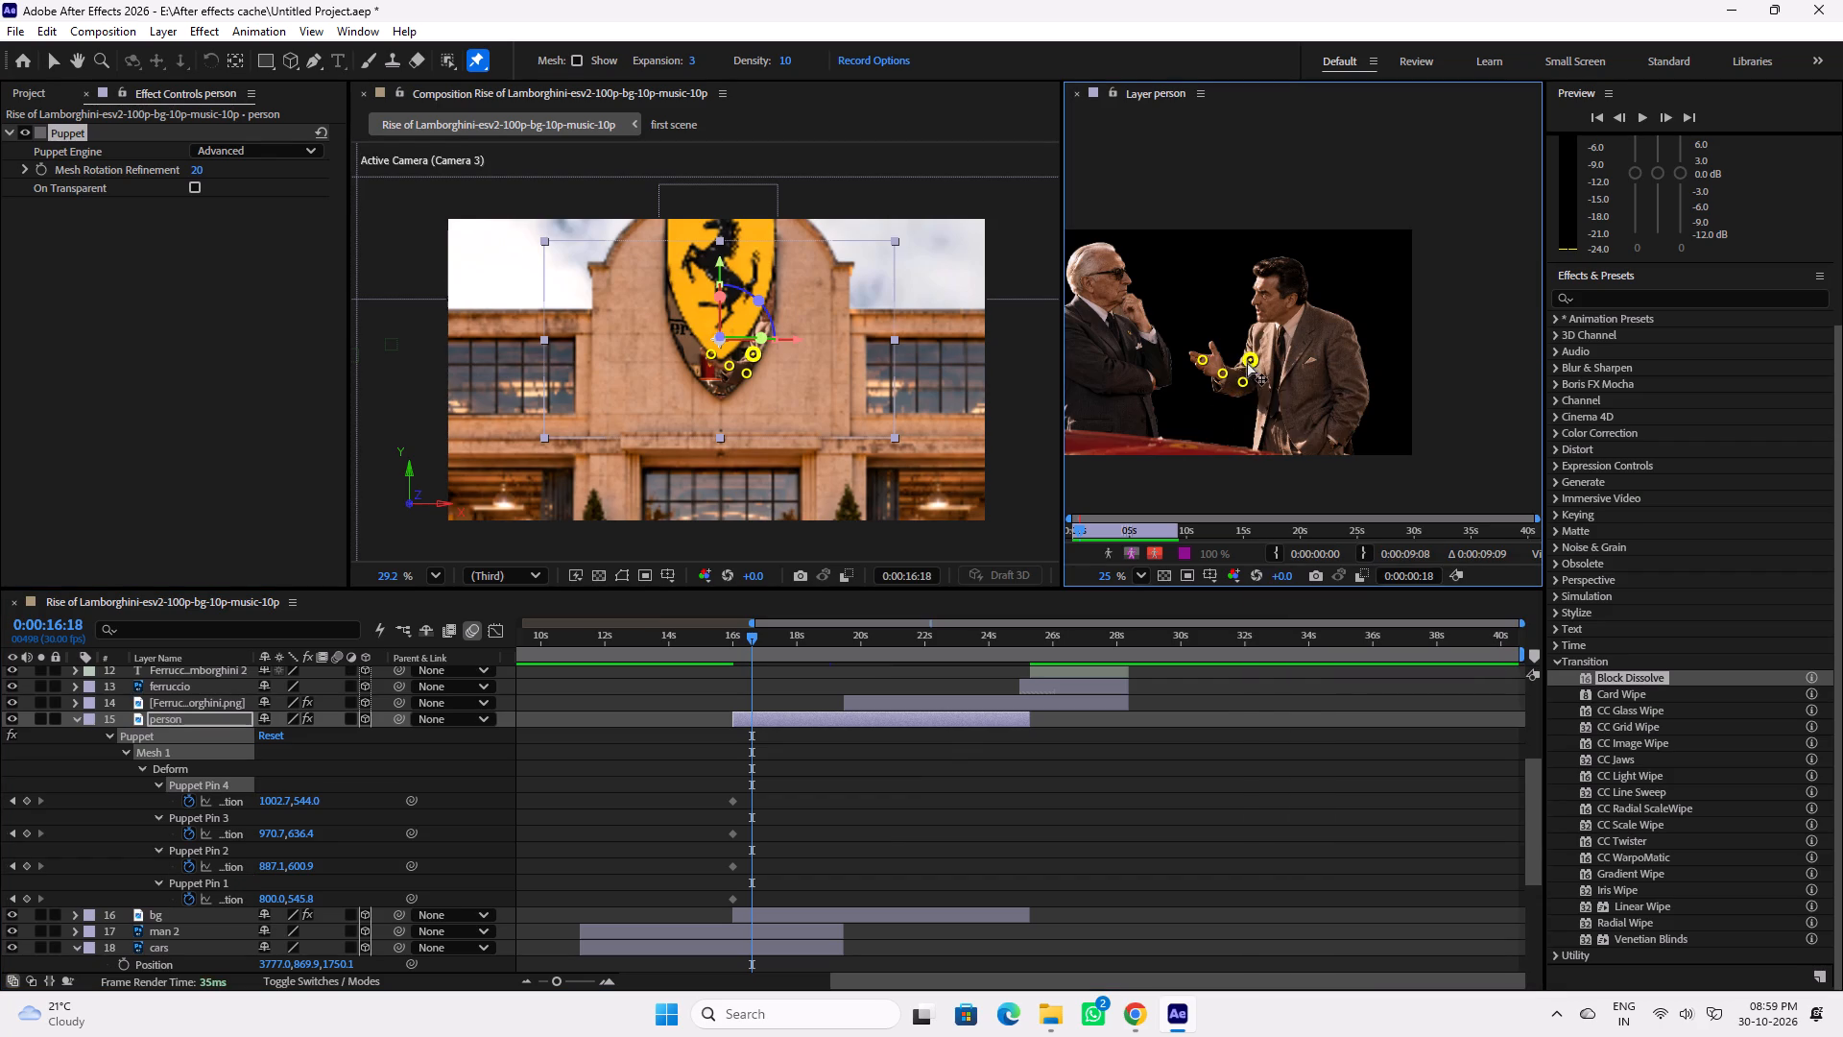
key(ctrl+z)
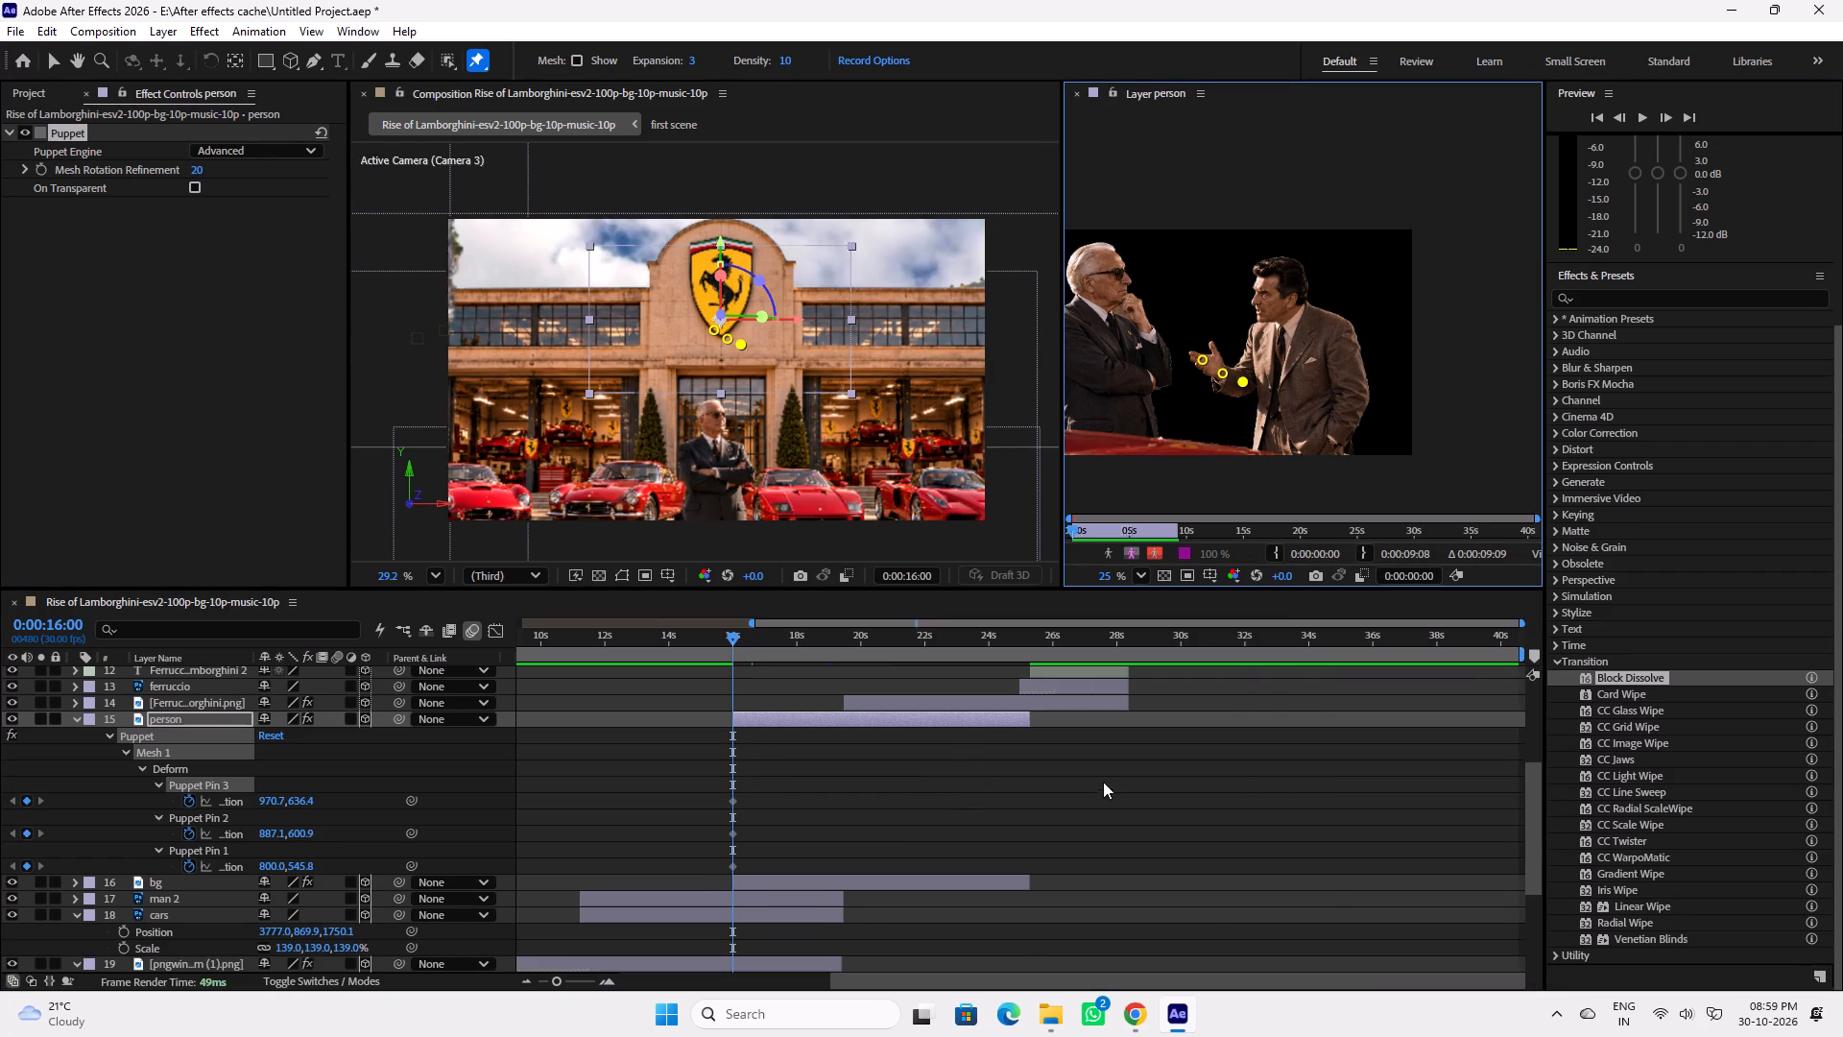
Undo the placement of the three remaining Puppet pins on the person layer.
key(ctrl+z)
key(ctrl+z)
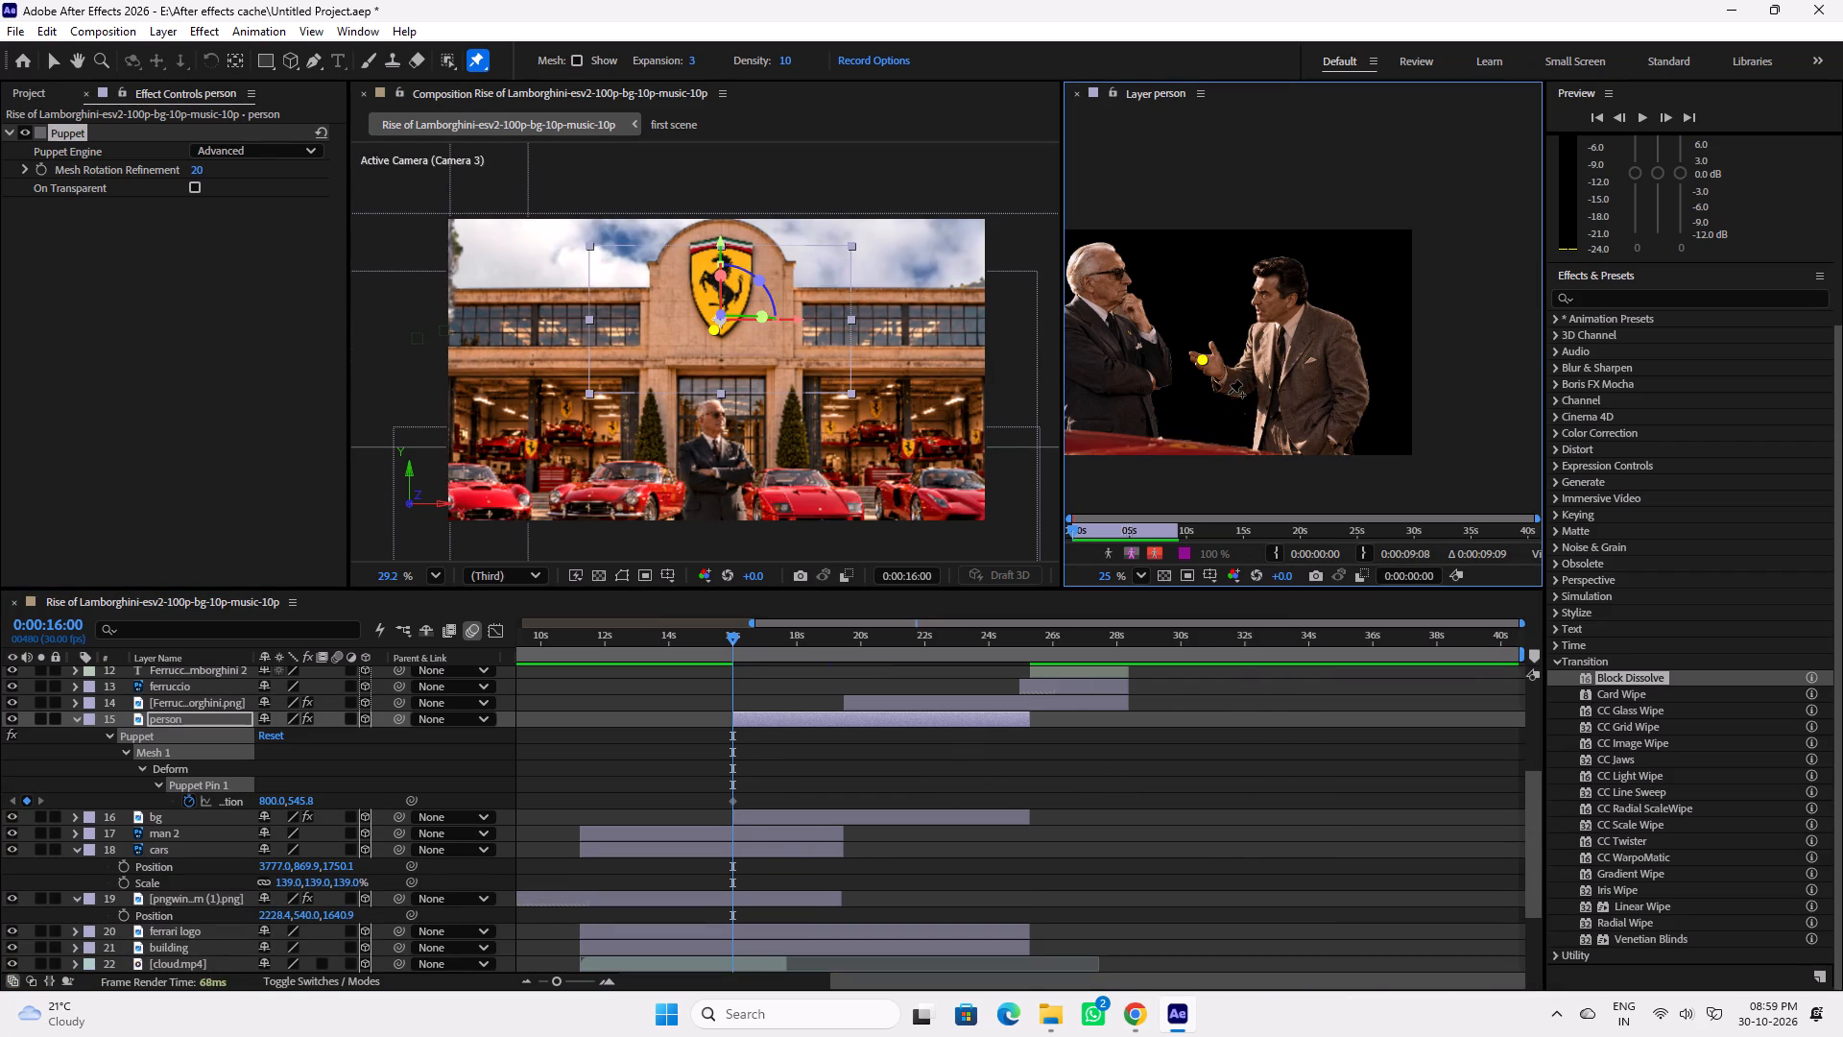
key(ctrl+z)
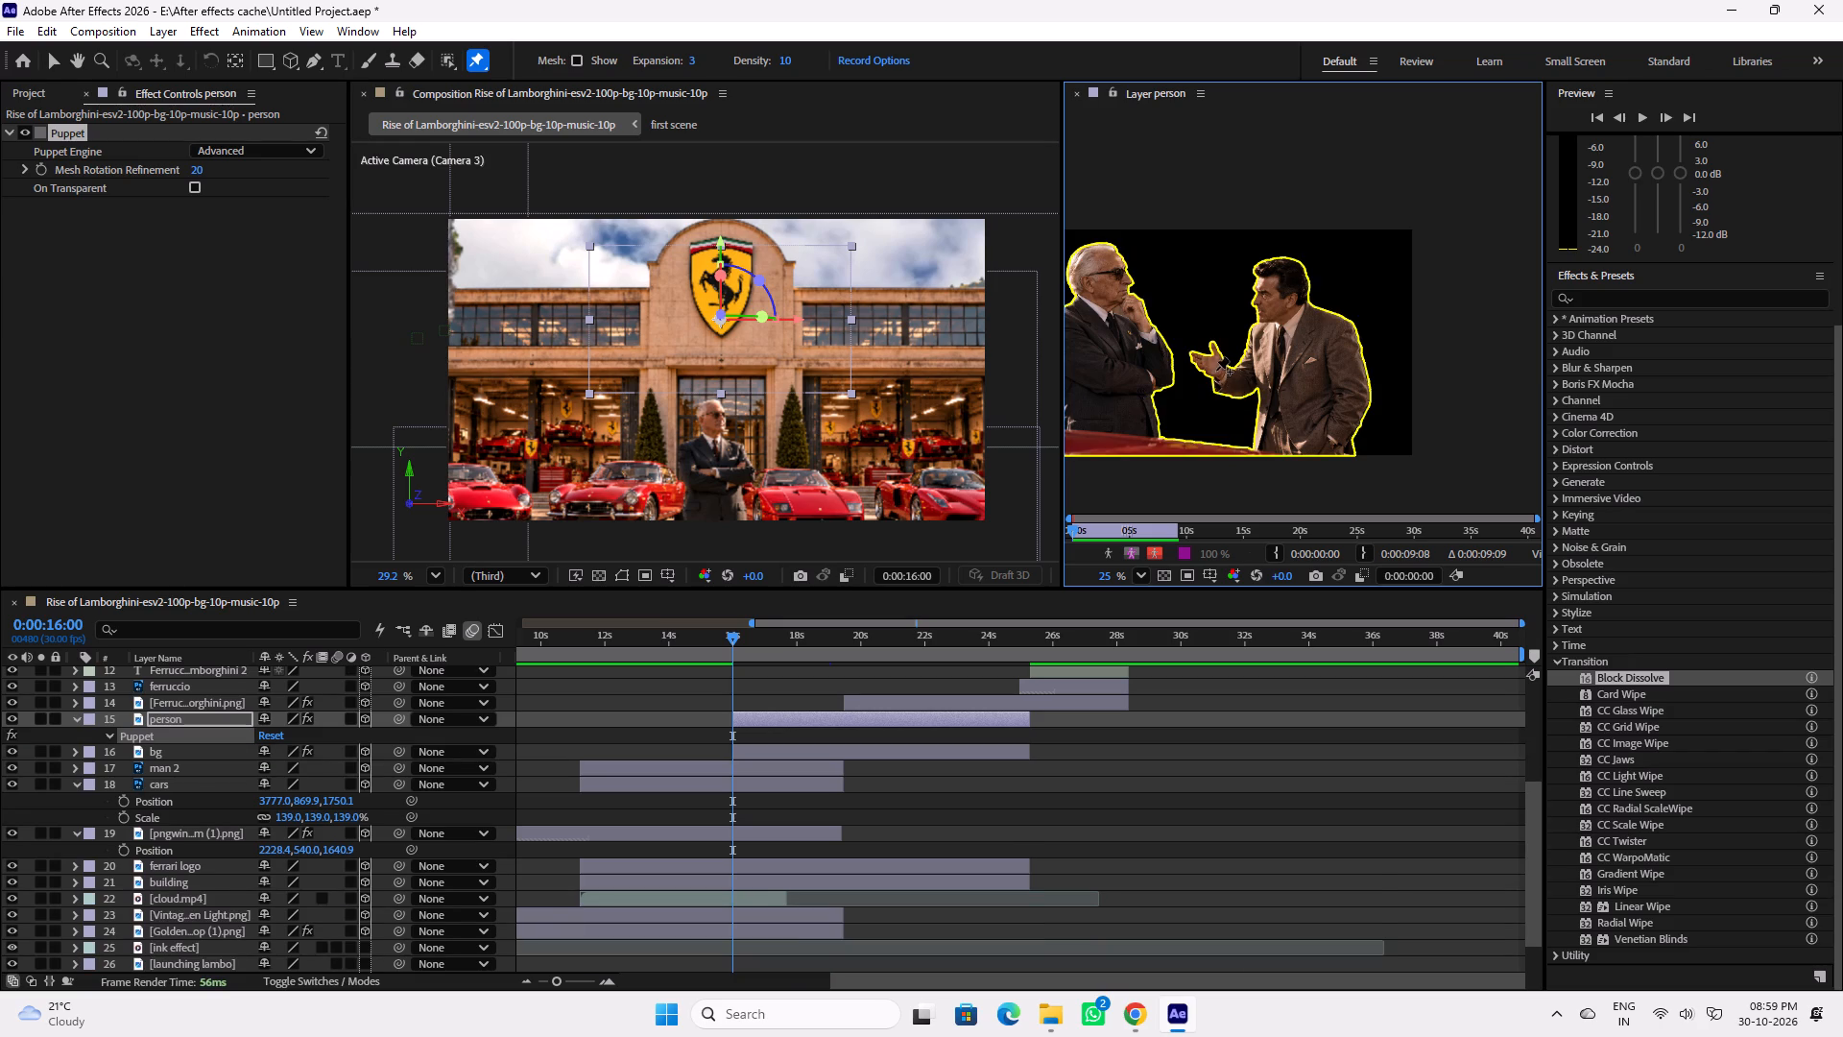
Place three new Puppet pins on the brown-suited man: on his hand, at his elbow and on his upper arm near the shoulder.
click(445, 62)
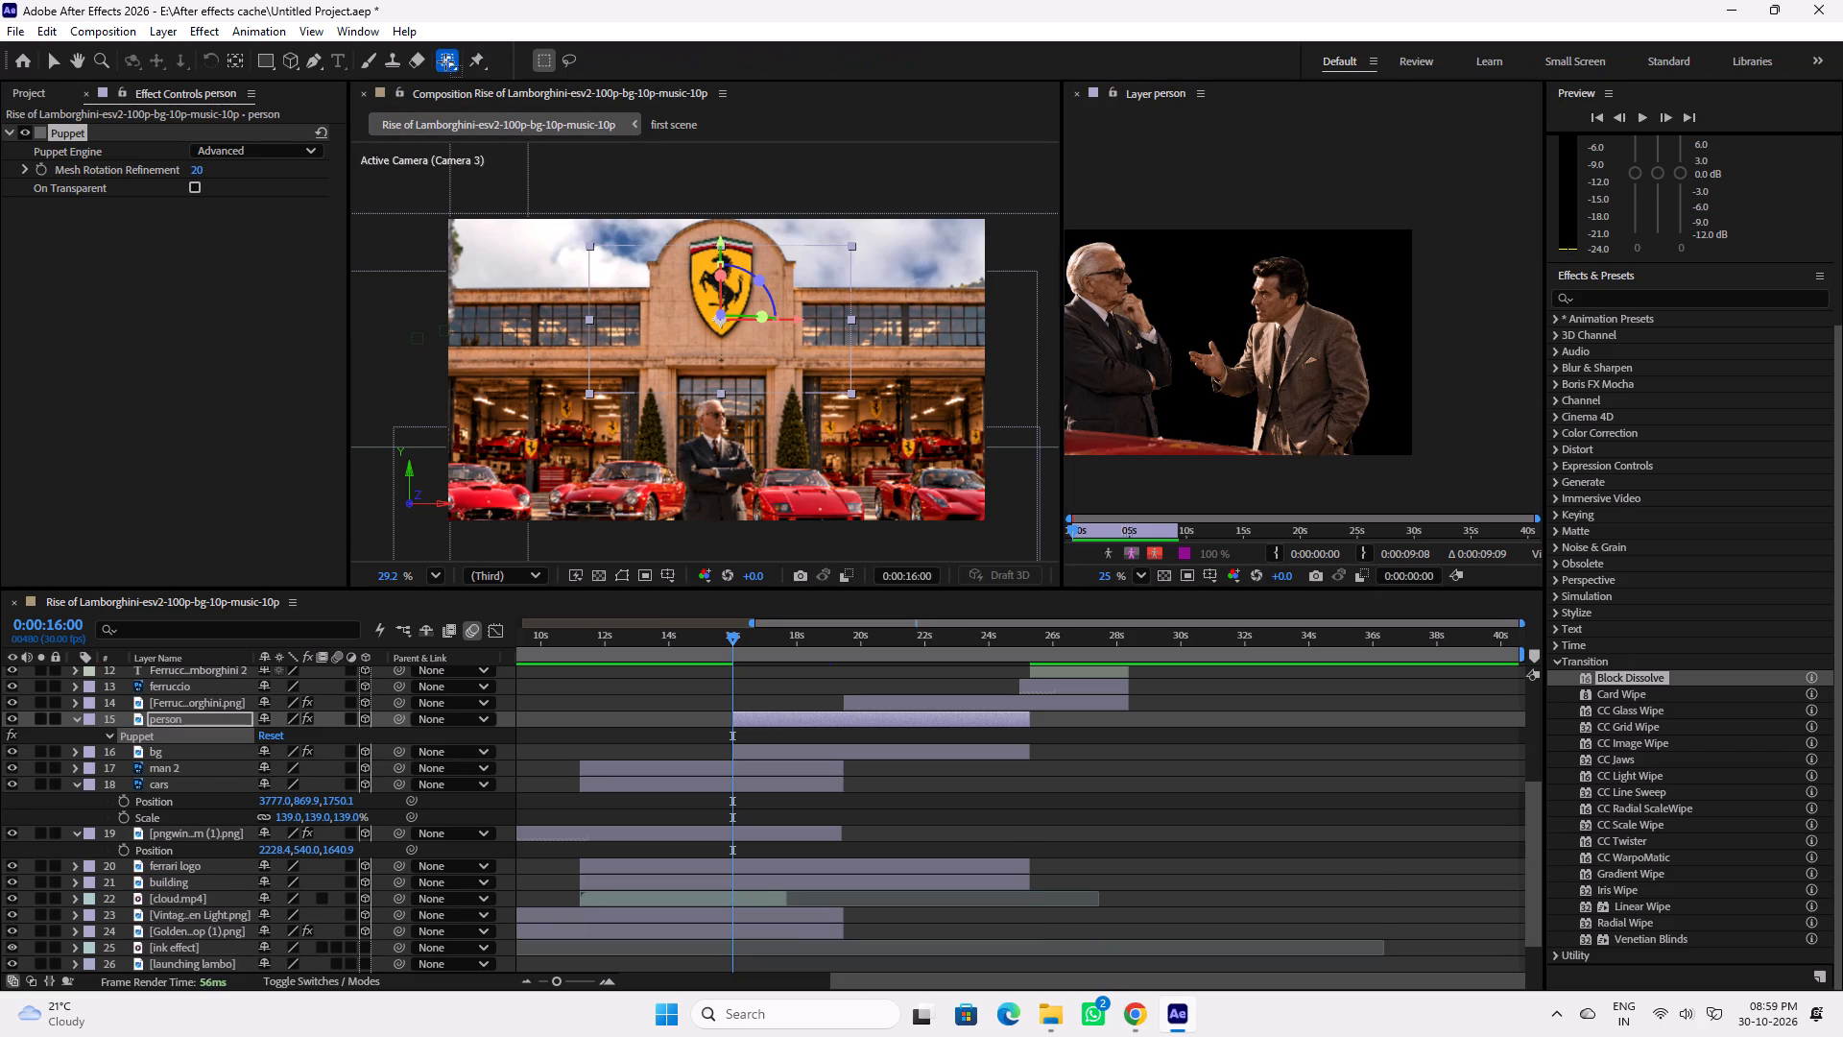
click(475, 56)
scroll(1216, 336, up, 3)
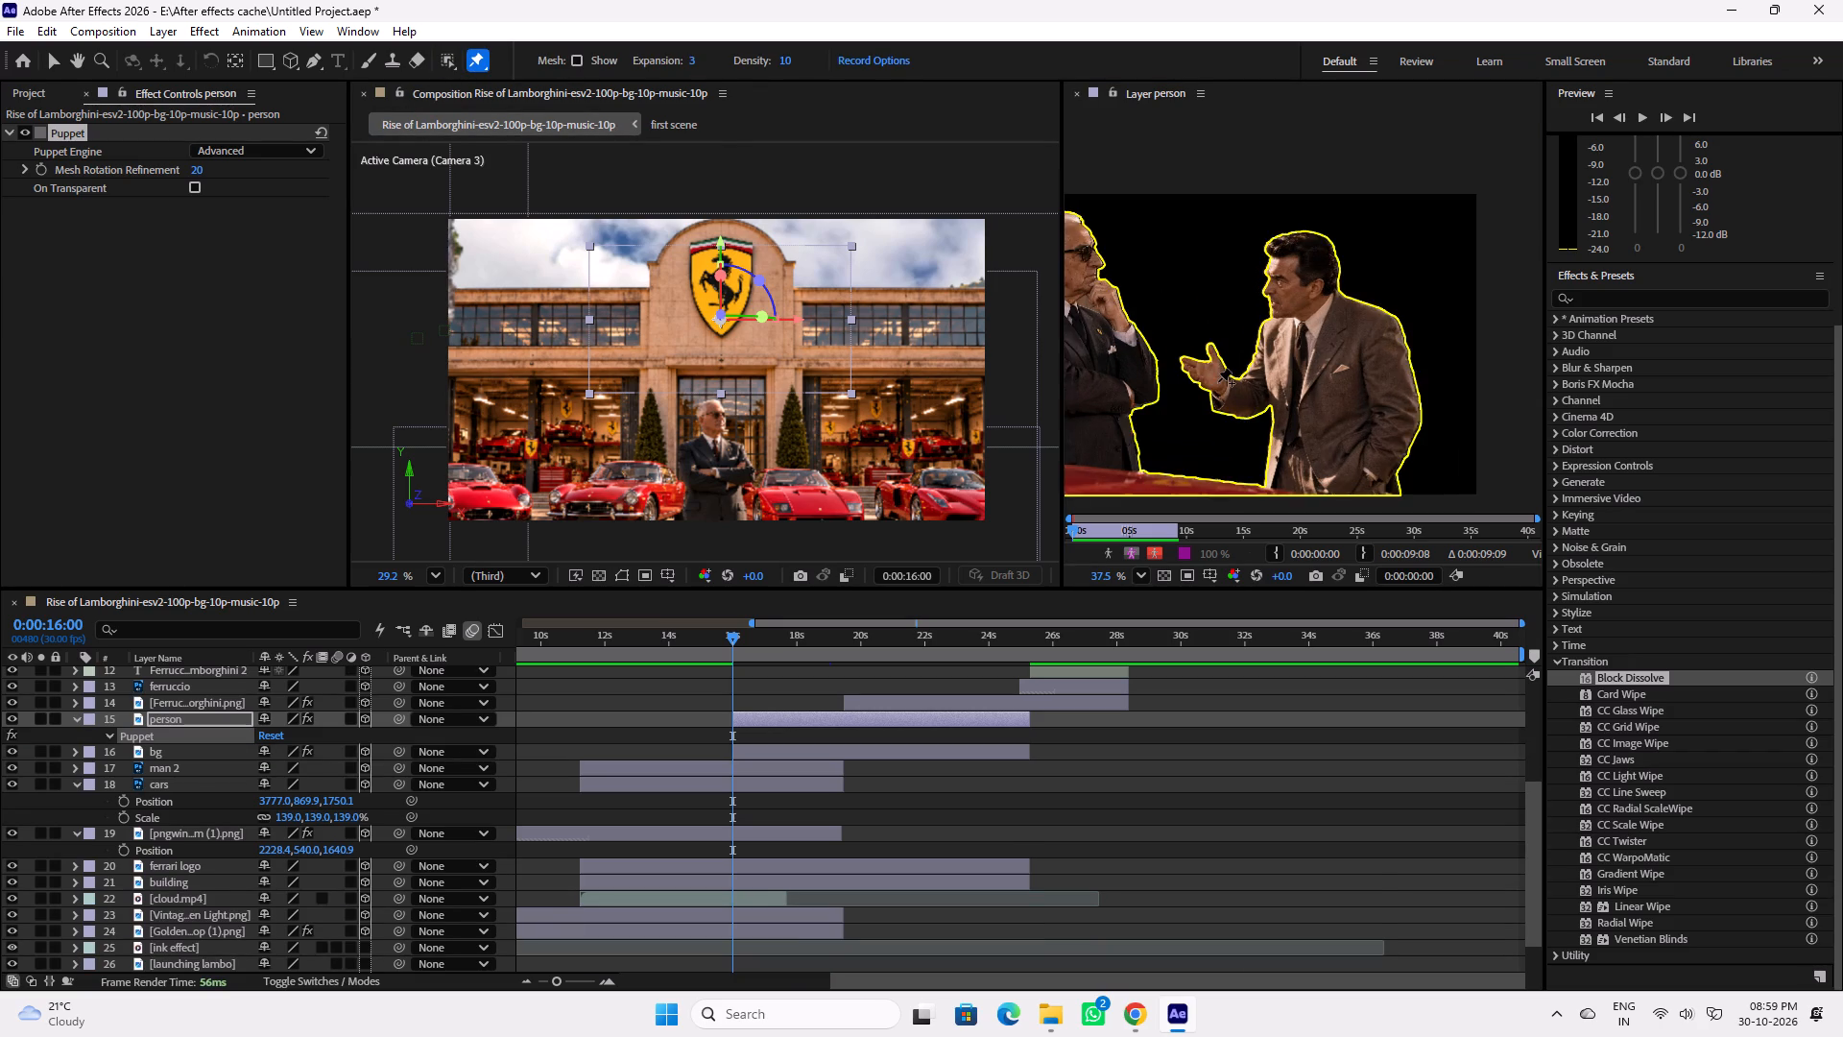
scroll(1218, 382, up, 1)
click(1206, 374)
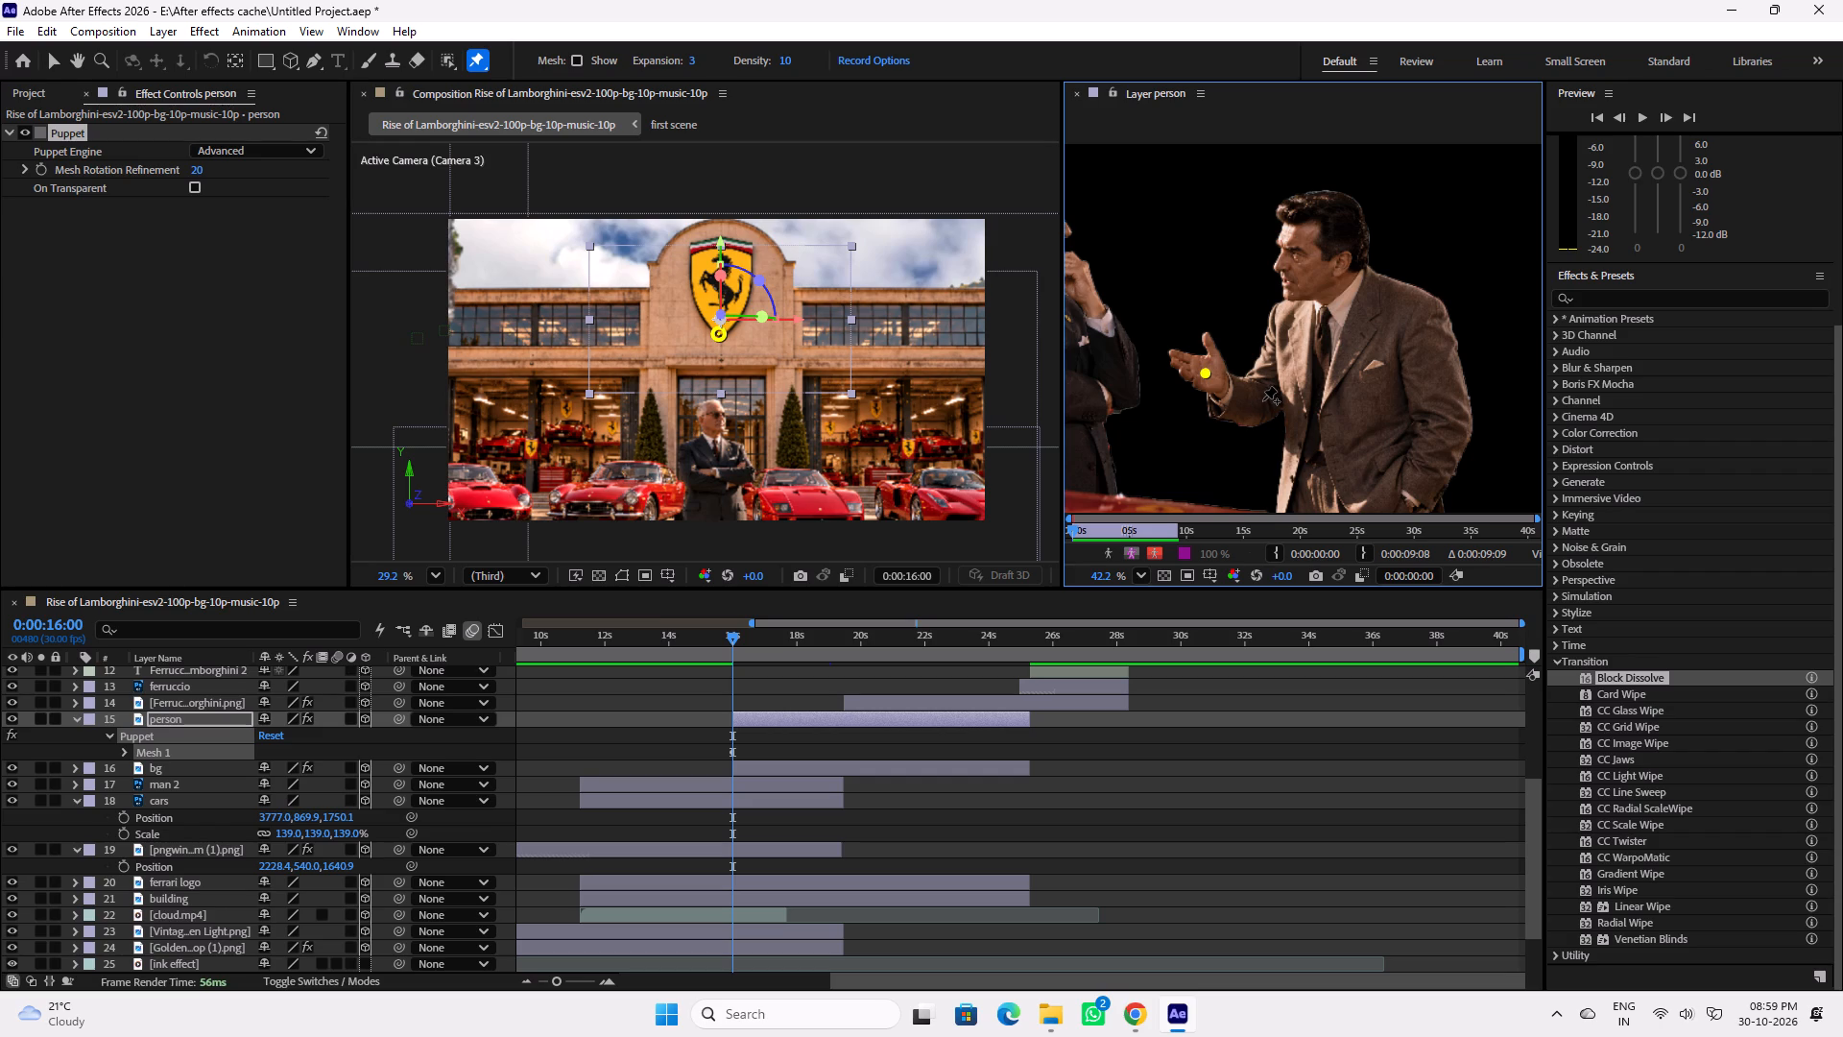
click(1263, 400)
click(1283, 354)
Keyframe the hand pin lowered at 0:00:16:00, raised at 0:00:16:11, partly lowered at 0:00:16:23 and raised again at 0:00:17:03.
drag(1206, 374, 1204, 378)
drag(1204, 378, 1202, 395)
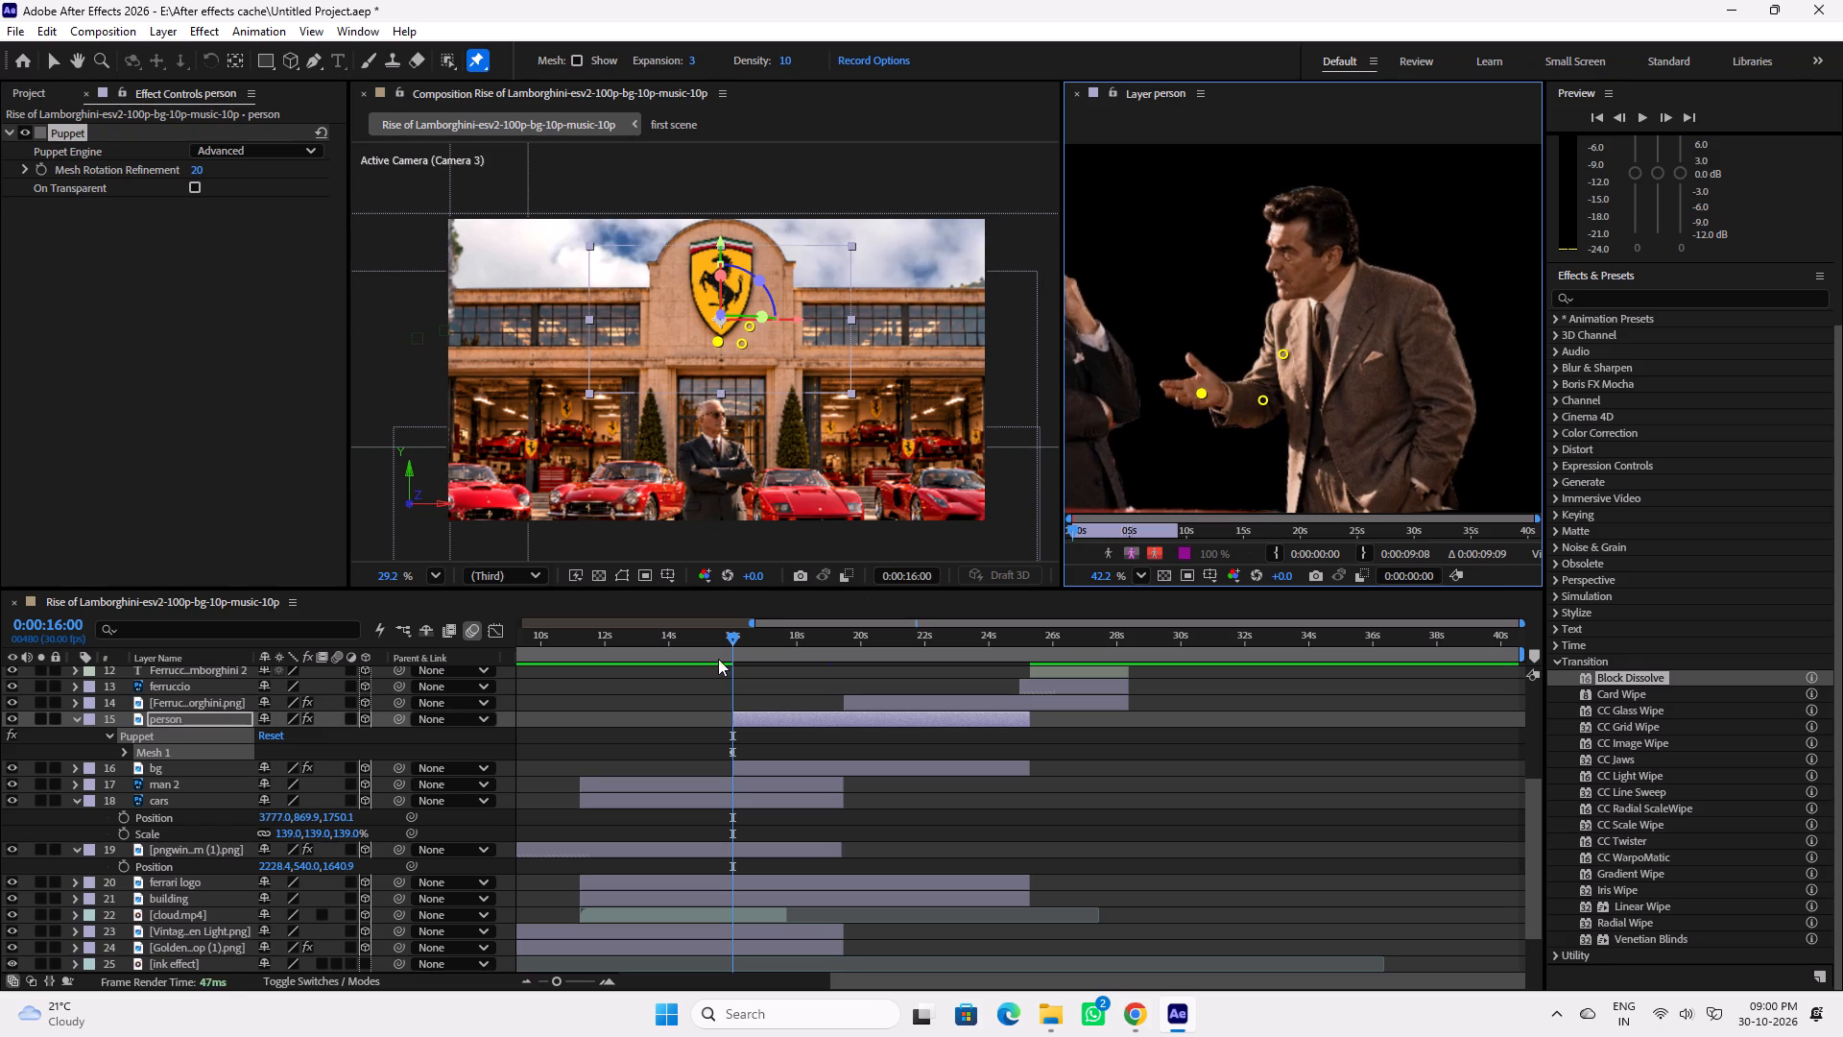
drag(737, 637, 749, 639)
key(u)
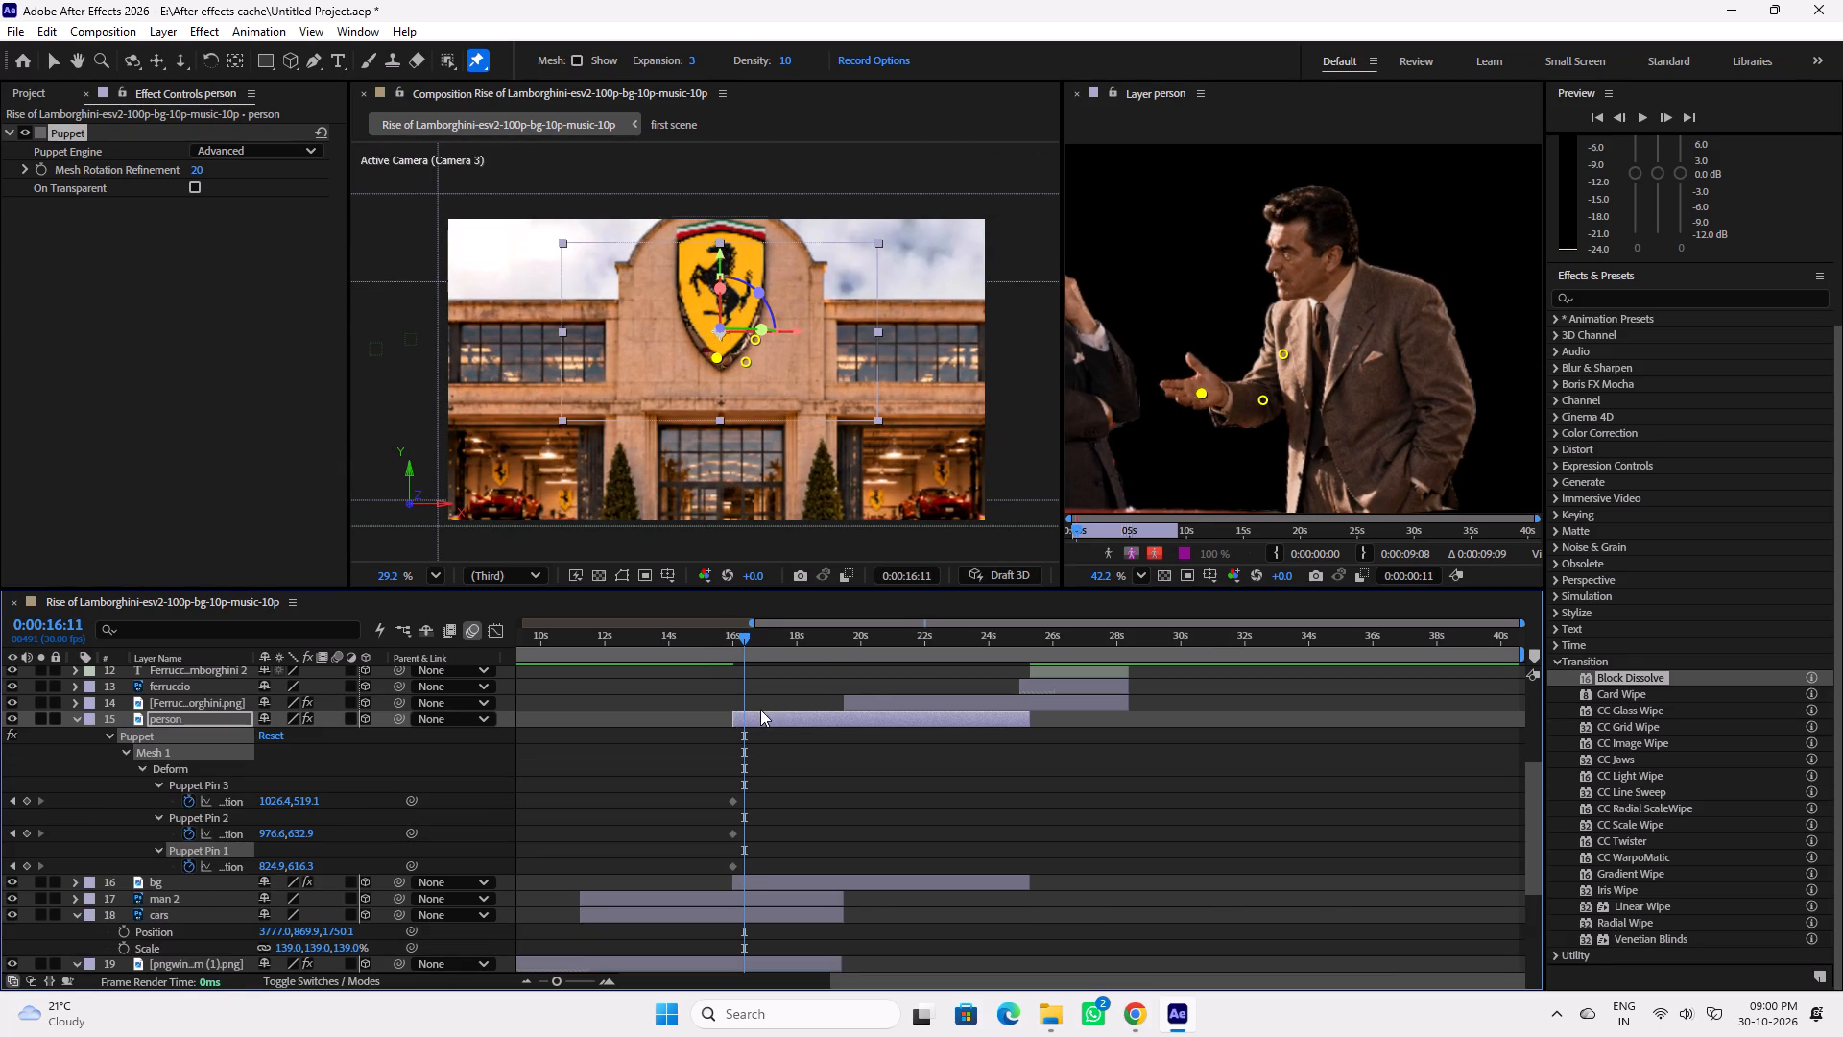
drag(1205, 398, 1205, 383)
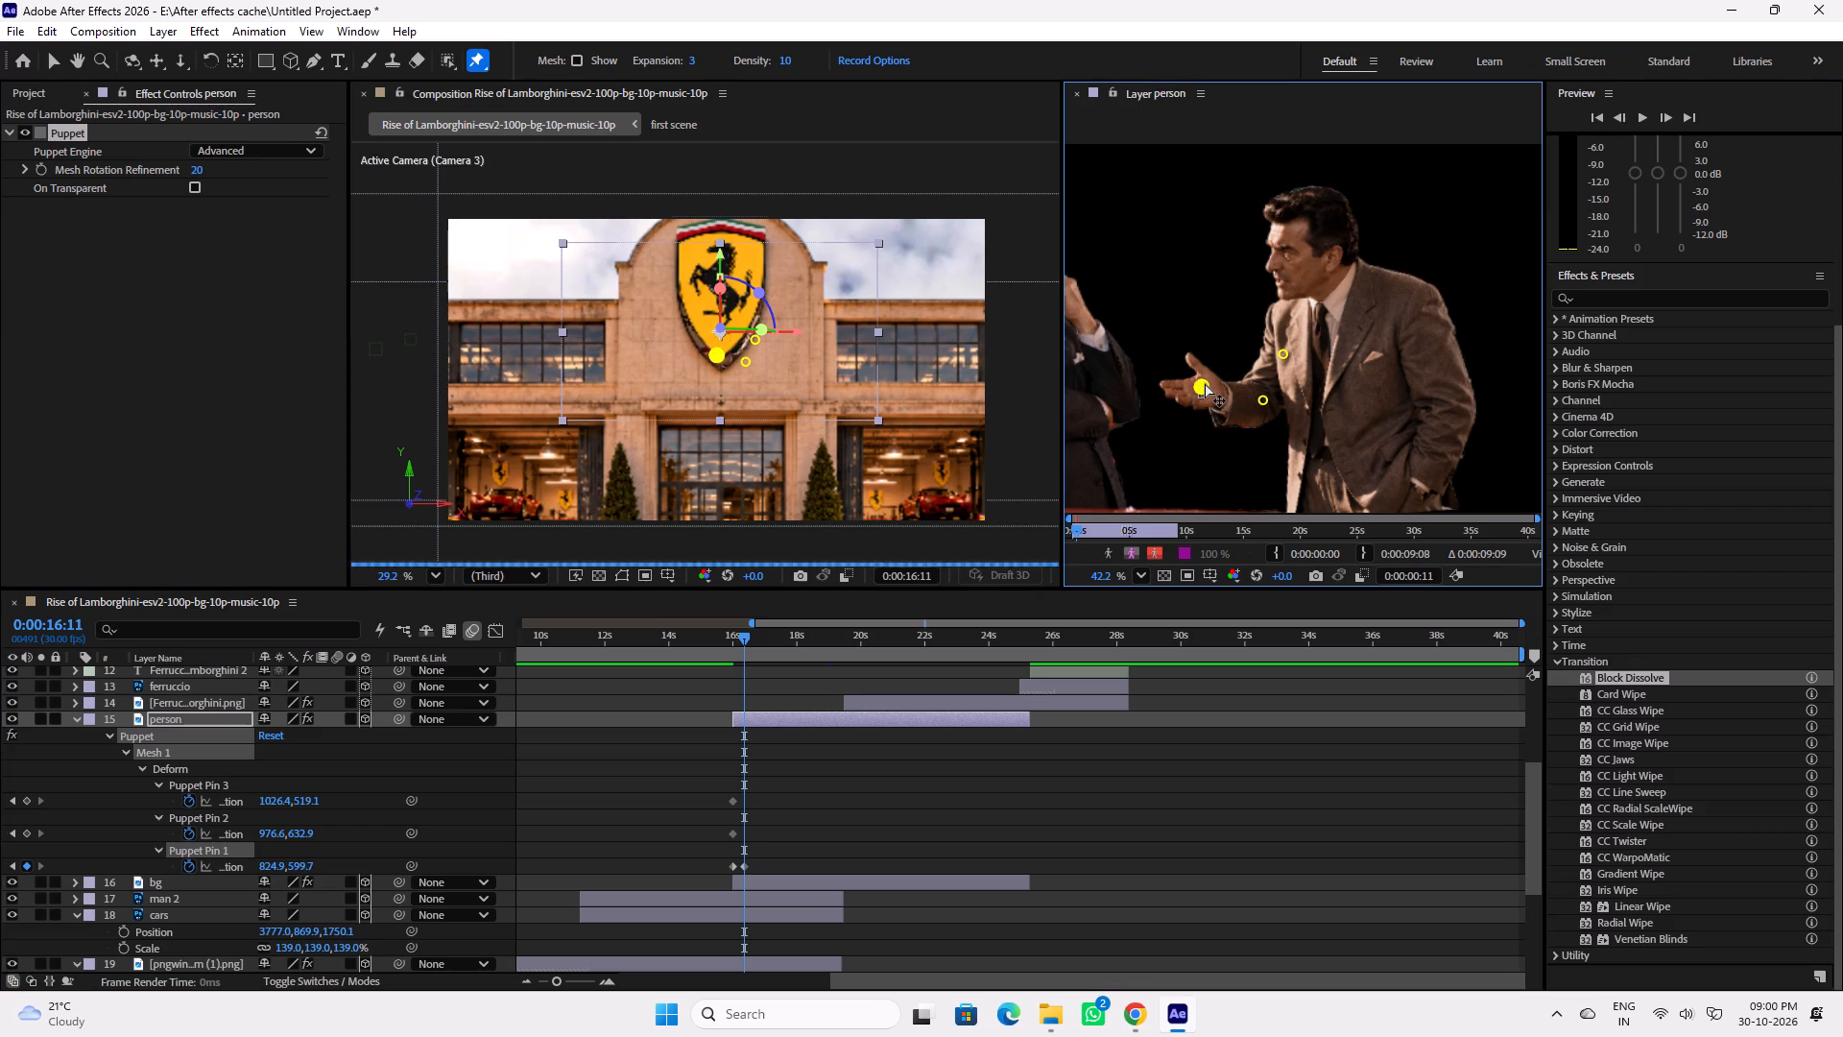
drag(1205, 383, 1212, 363)
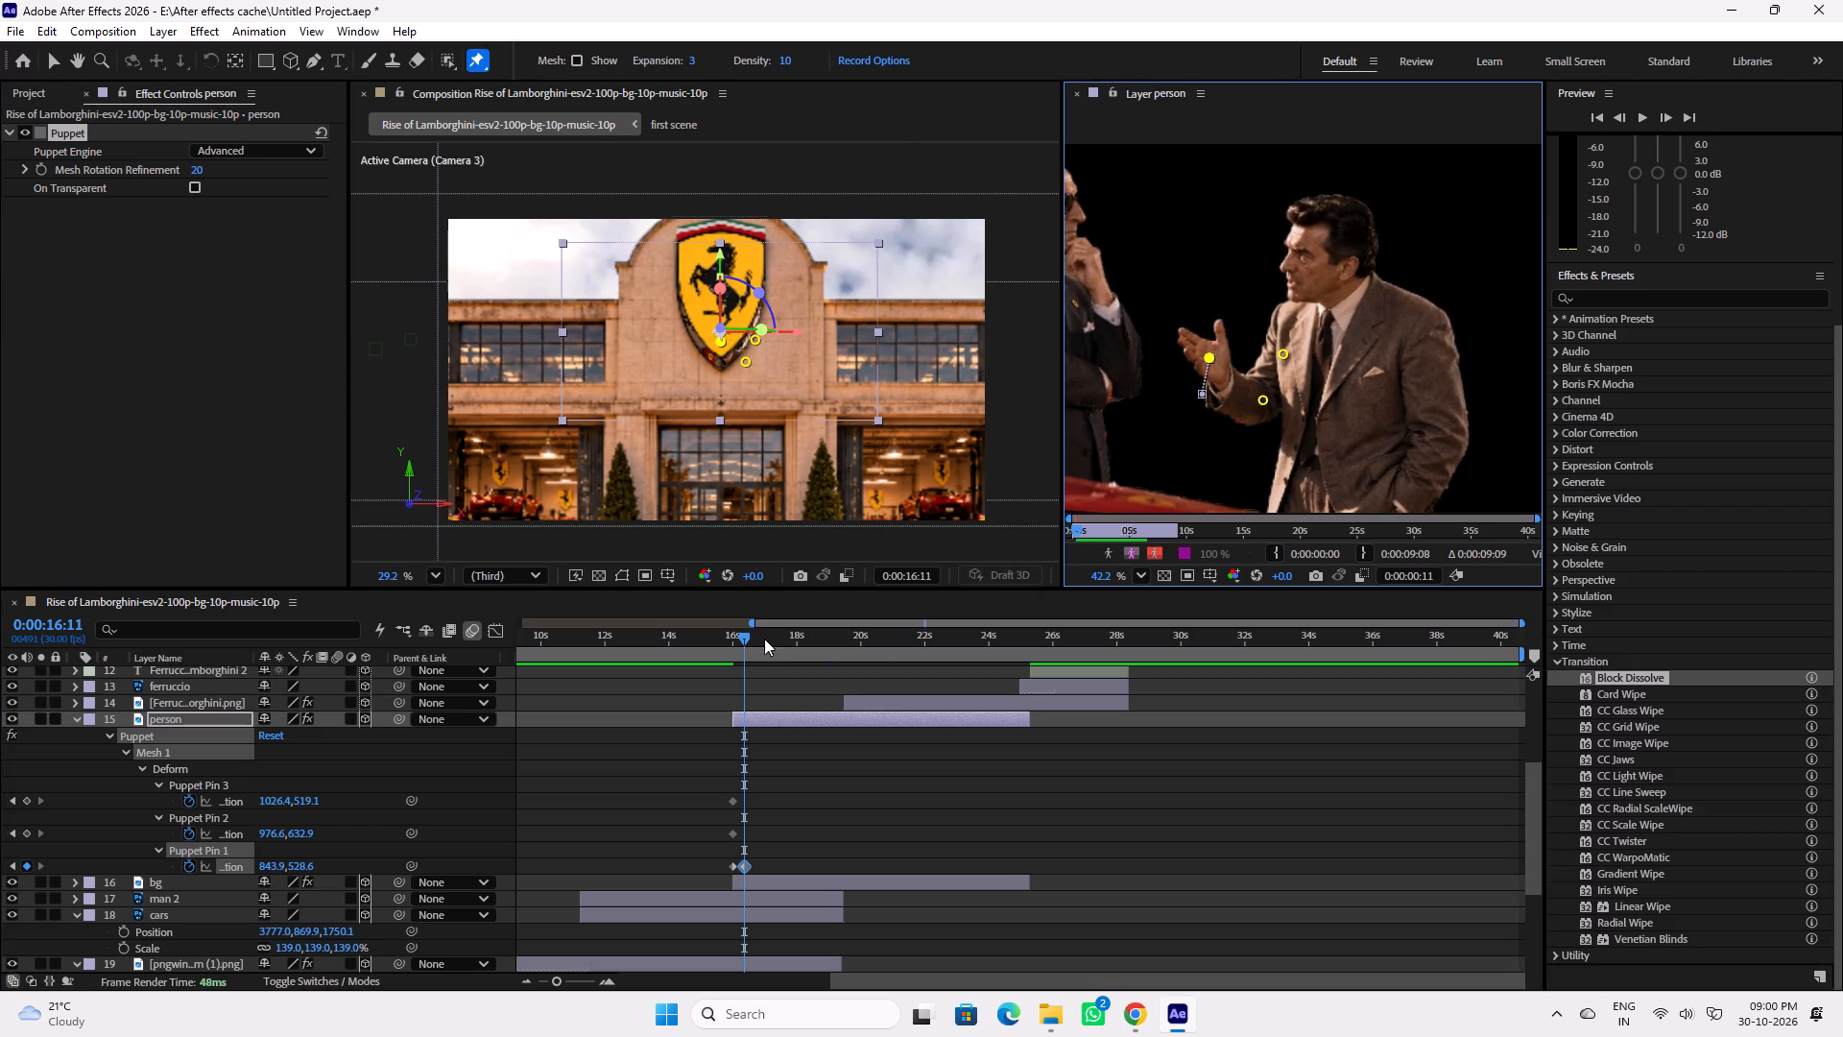
drag(749, 634, 762, 634)
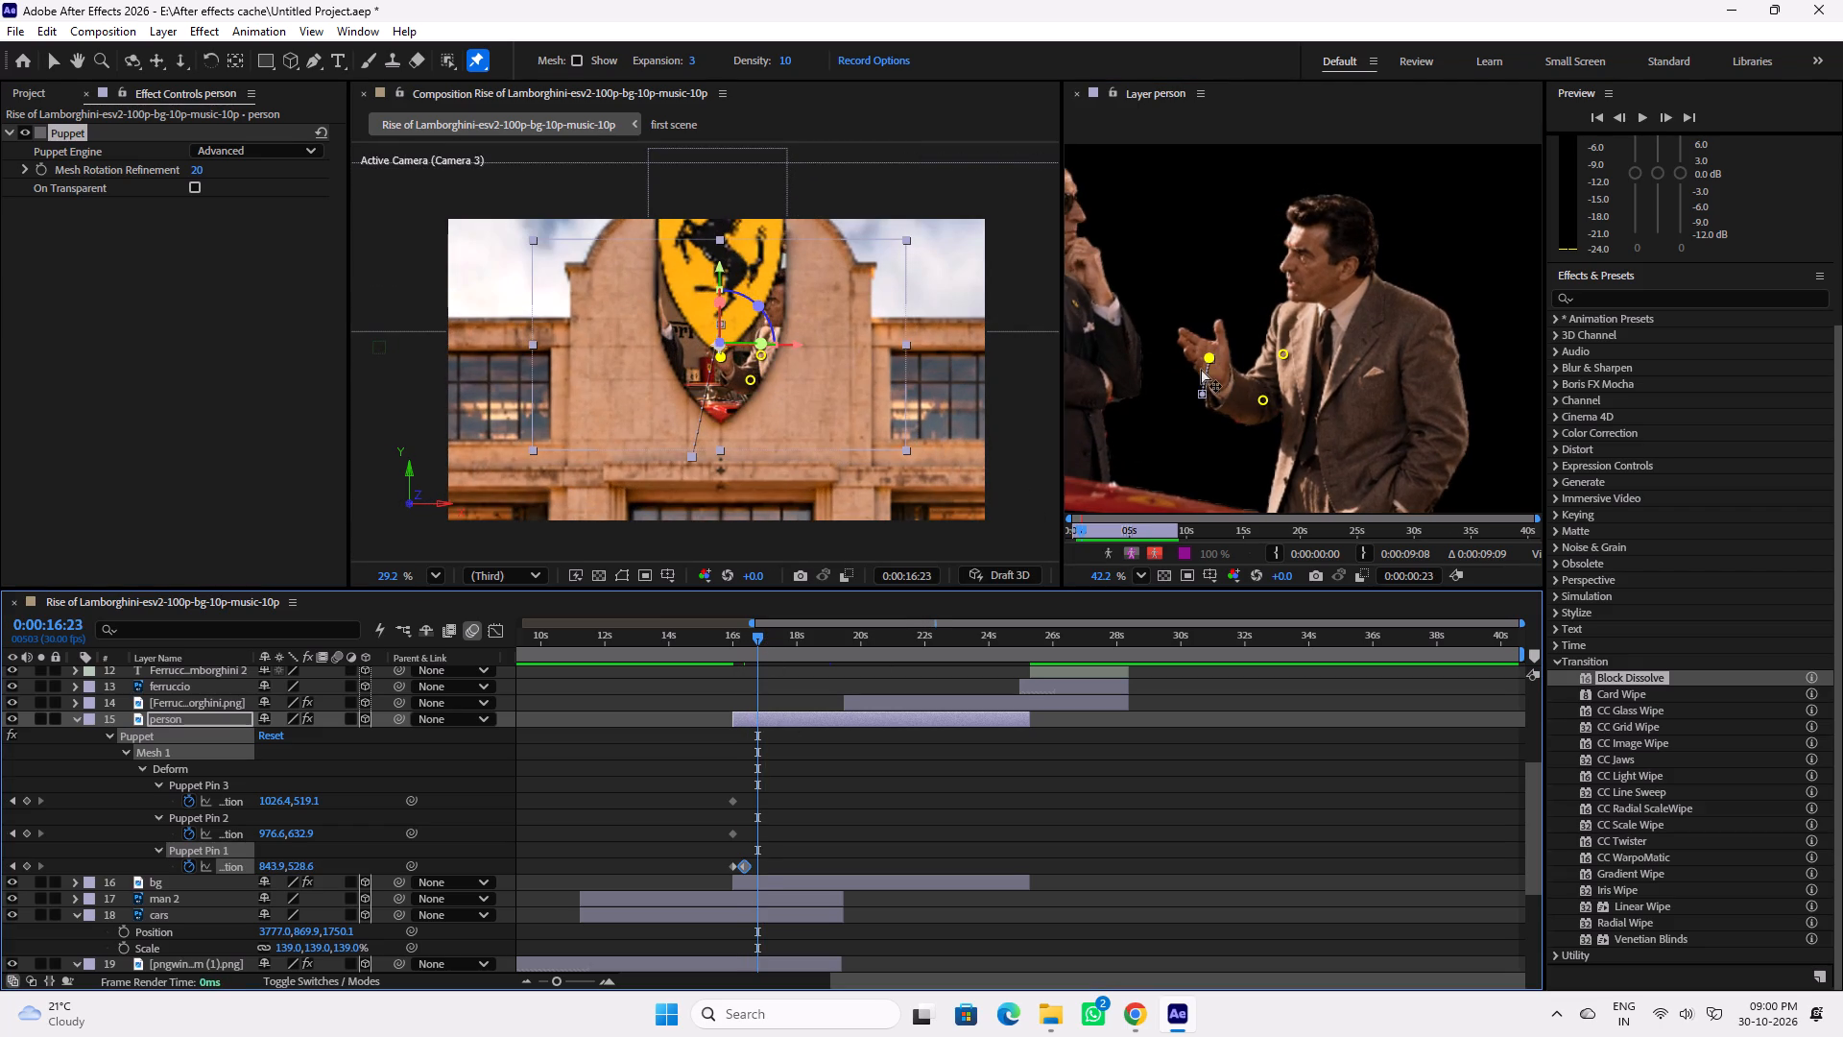
drag(1209, 358, 1202, 377)
drag(759, 633, 770, 633)
drag(1199, 377, 1208, 357)
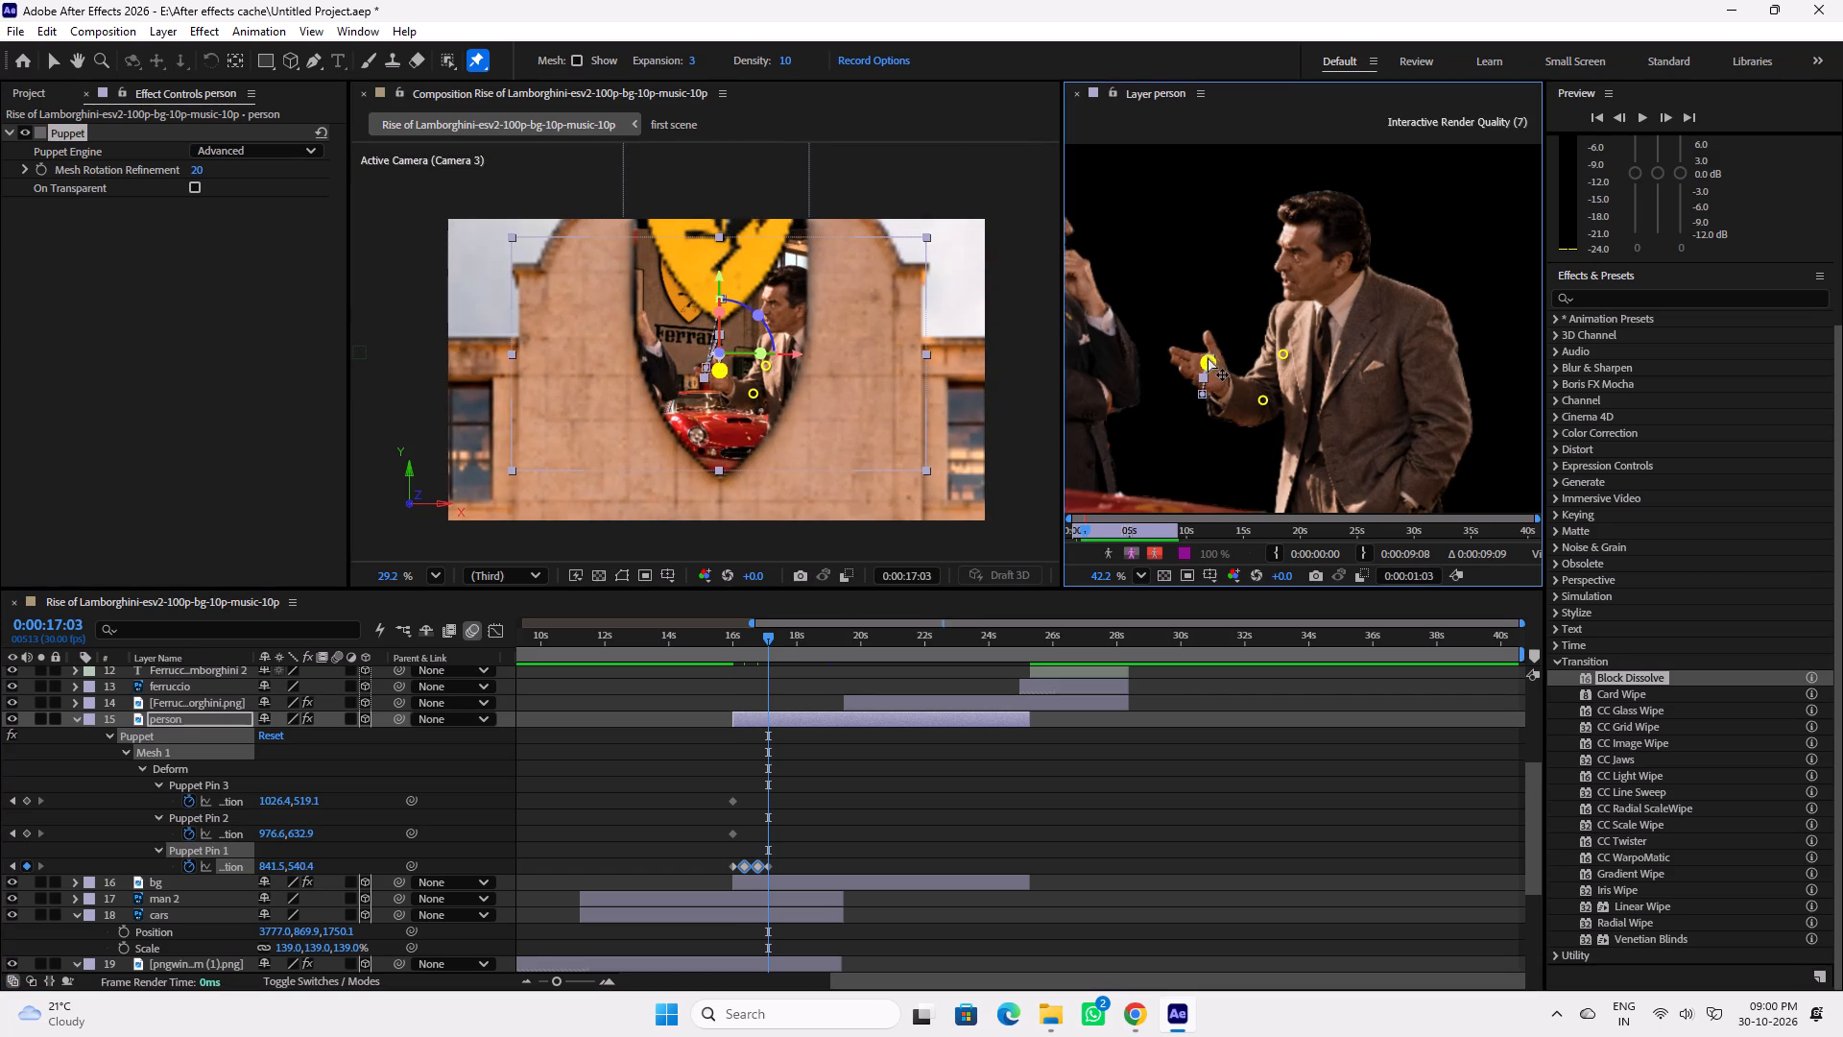
drag(1208, 357, 1209, 355)
Preview the hand gesture from 0:00:16:00 and scrub through its keyframes up to about 0:00:17:11.
click(732, 639)
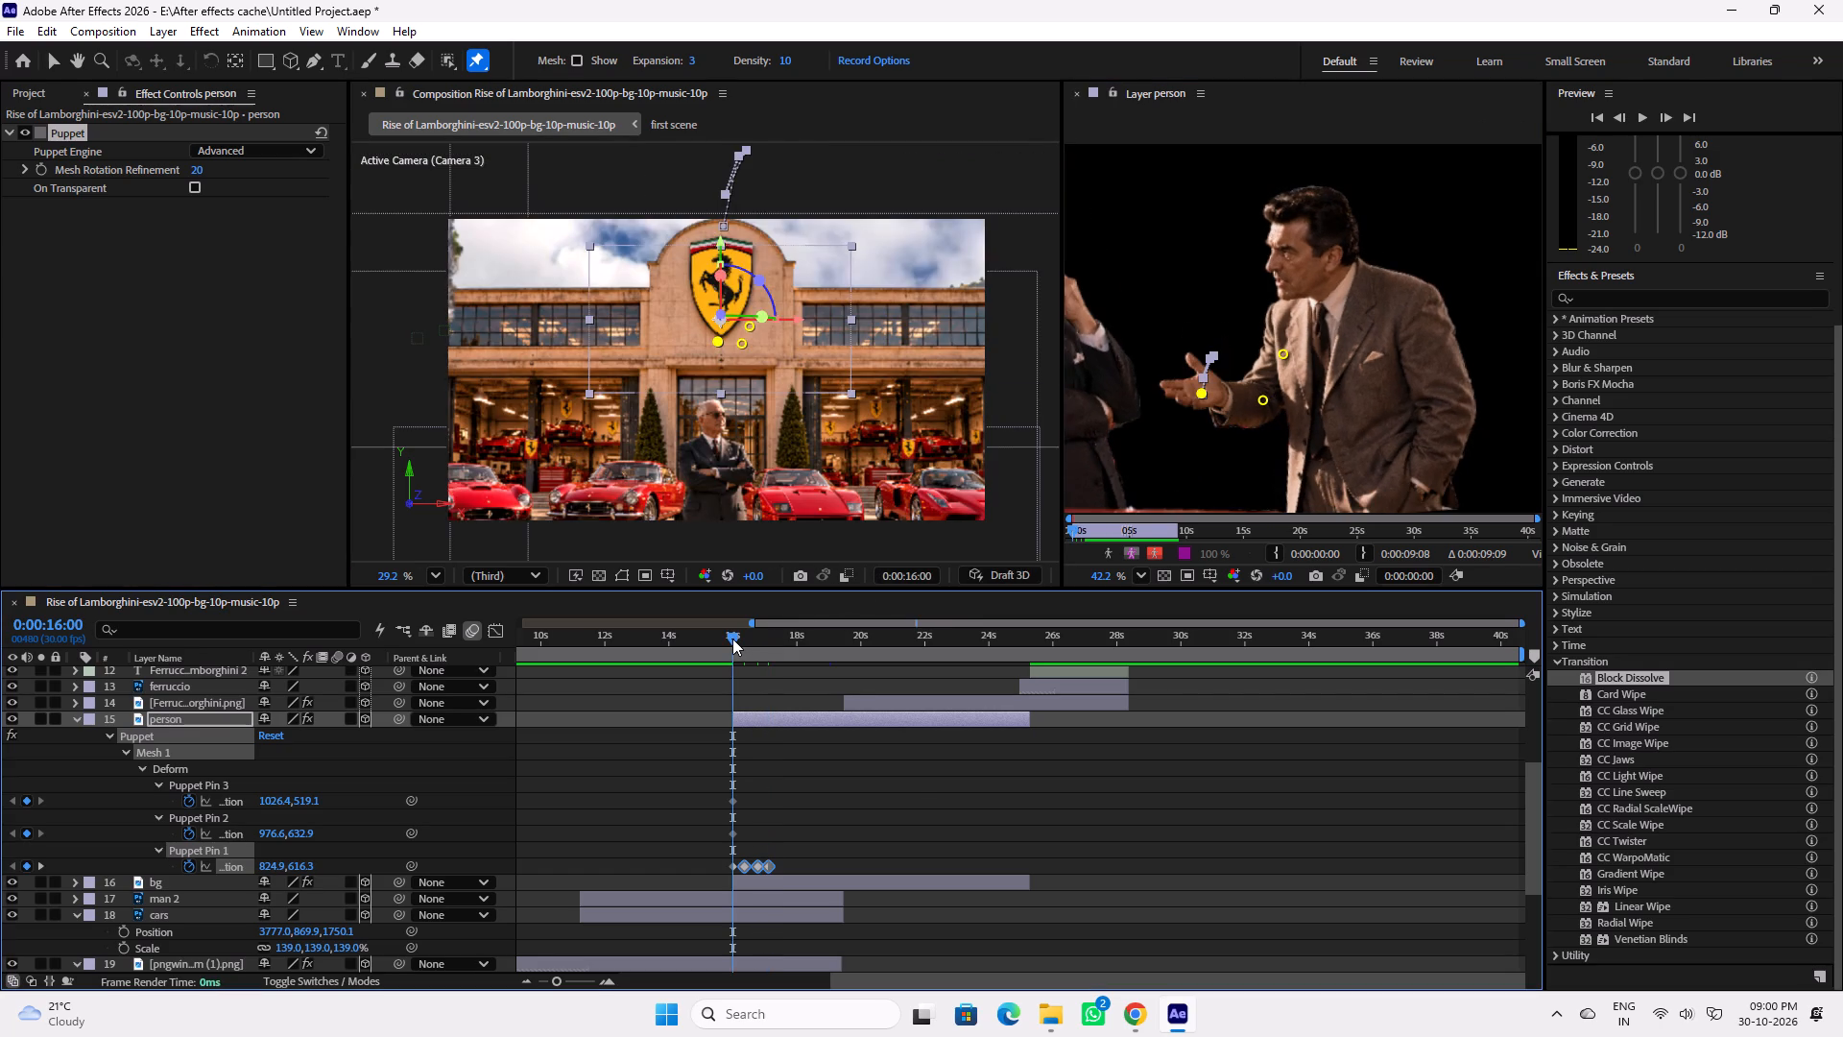
key(space)
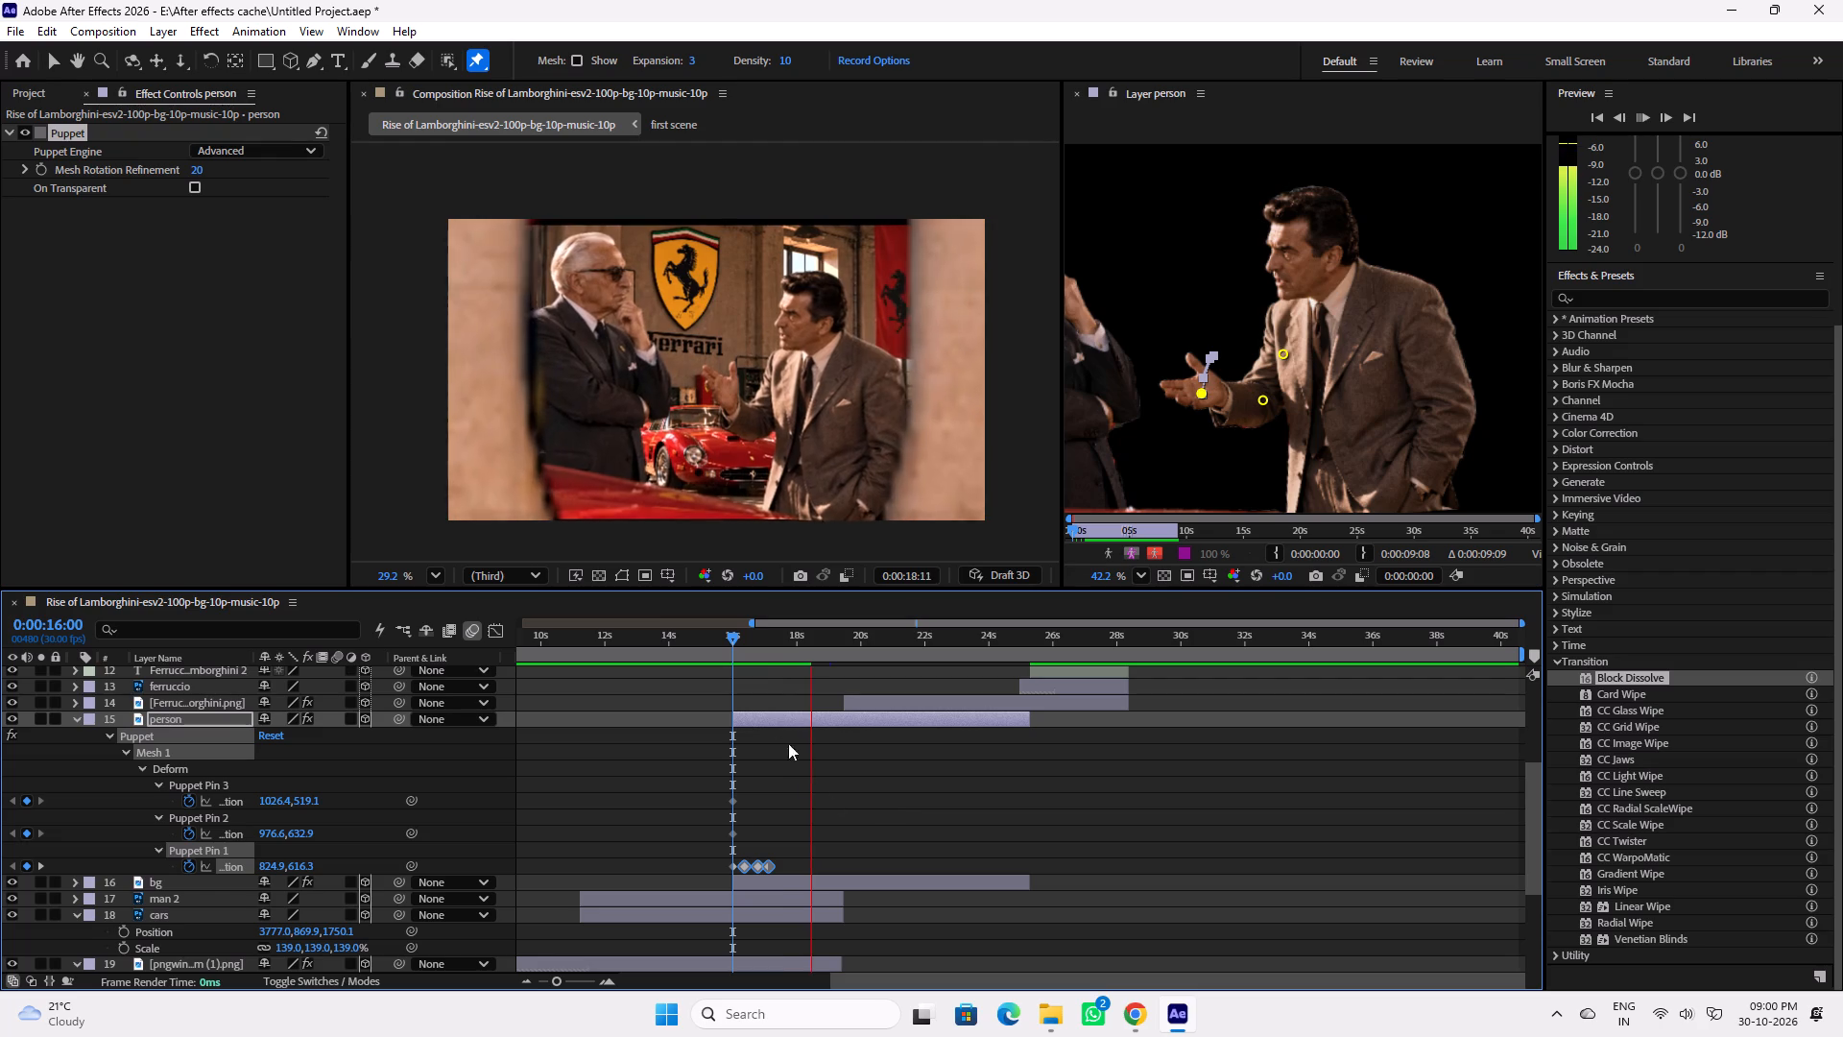
key(space)
drag(726, 640, 724, 640)
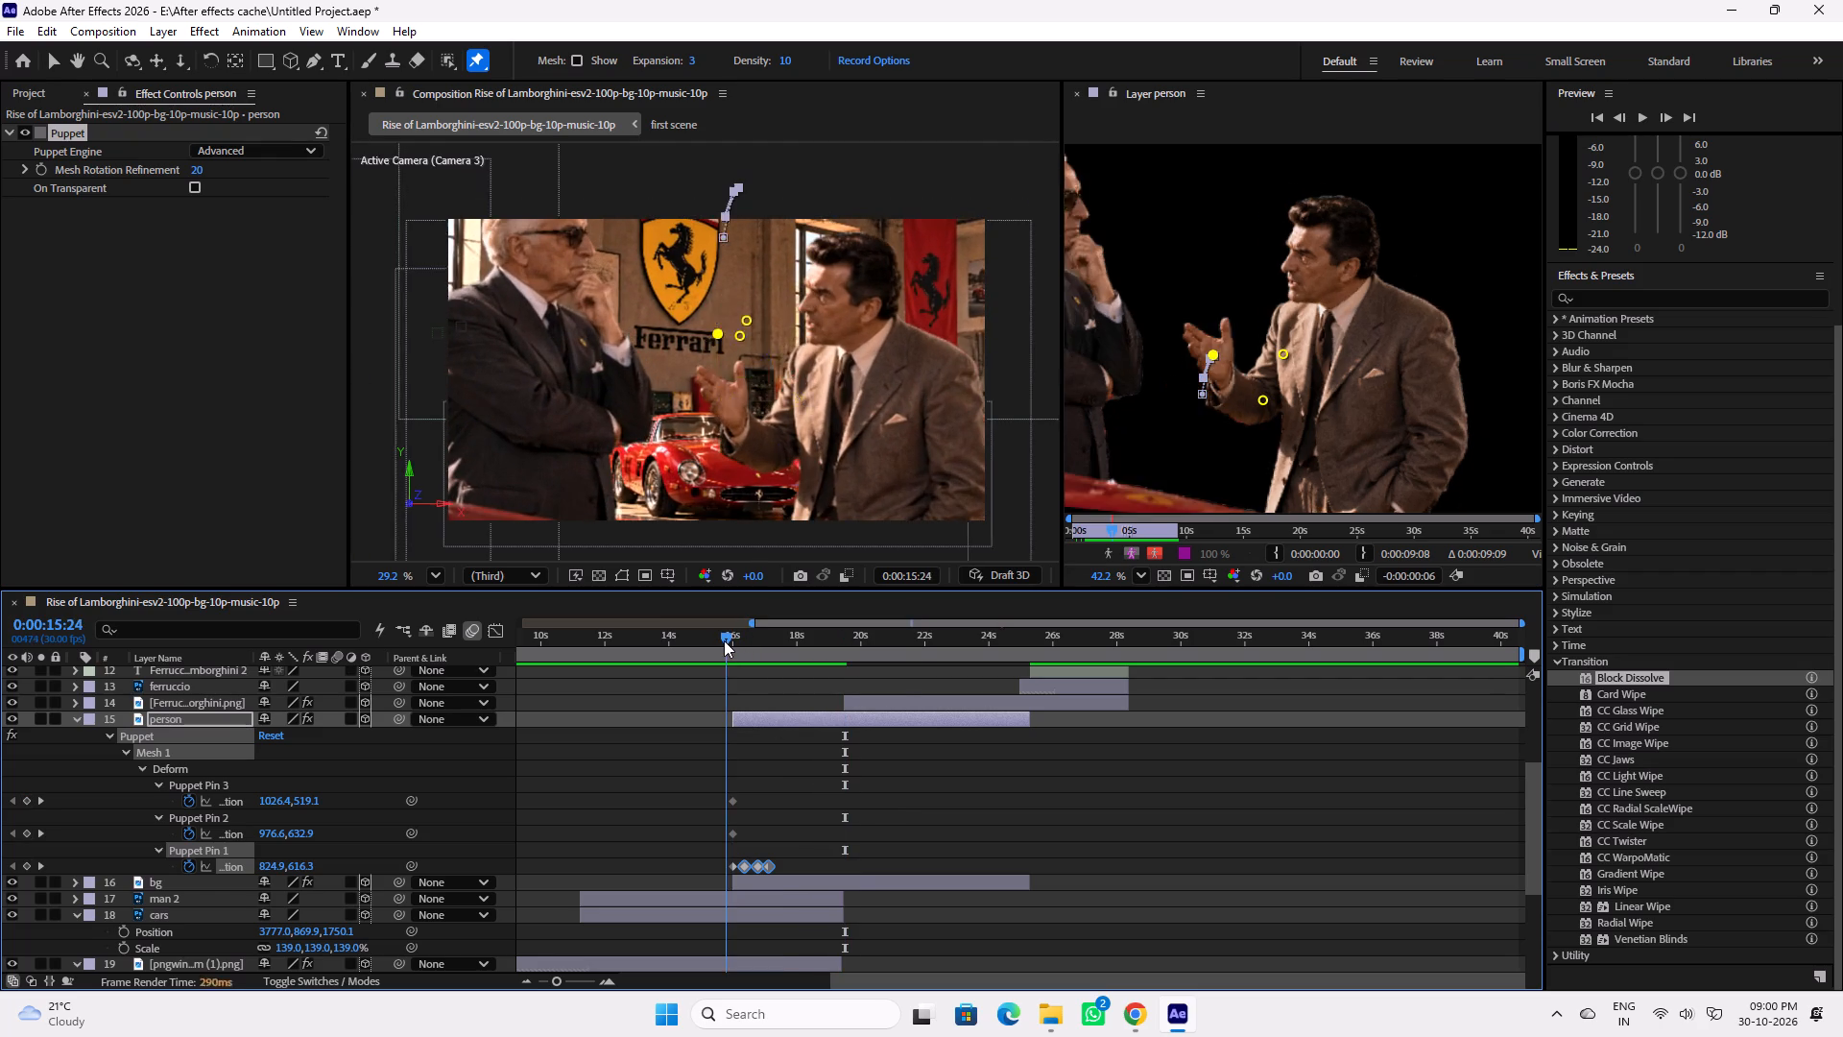
drag(724, 640, 744, 640)
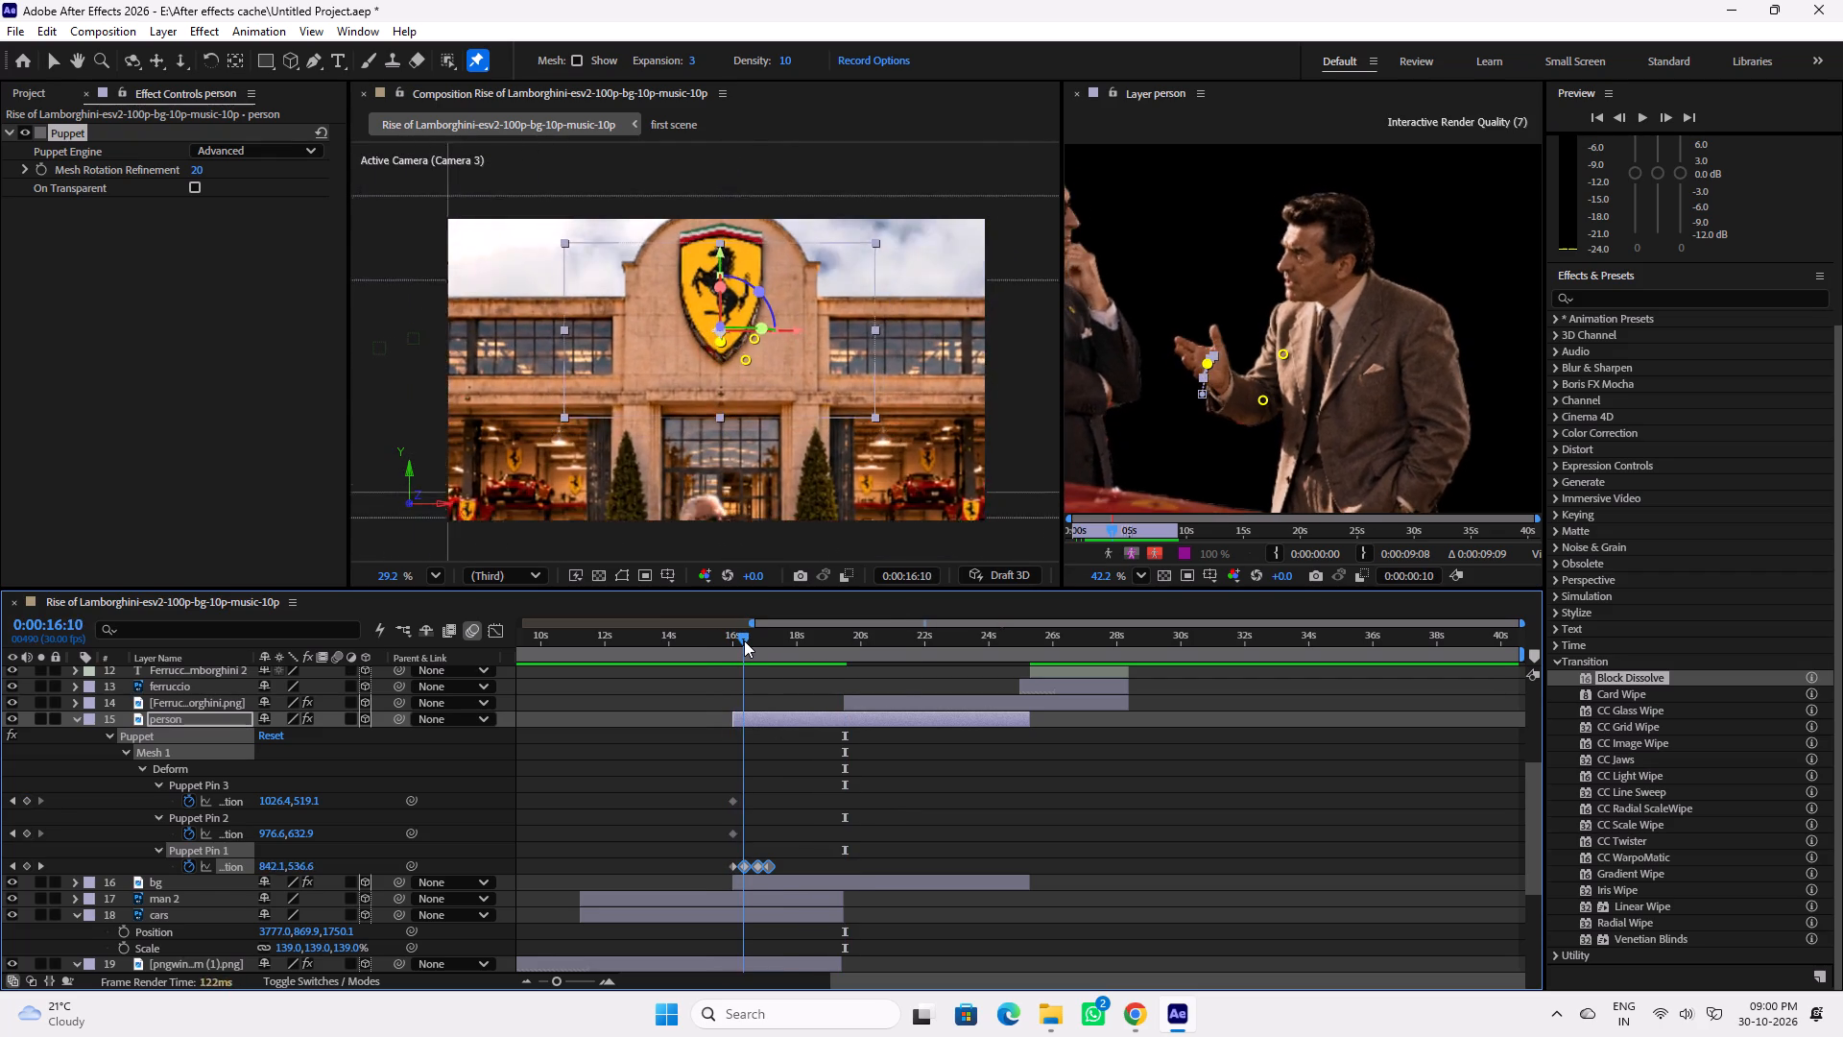
drag(744, 640, 775, 644)
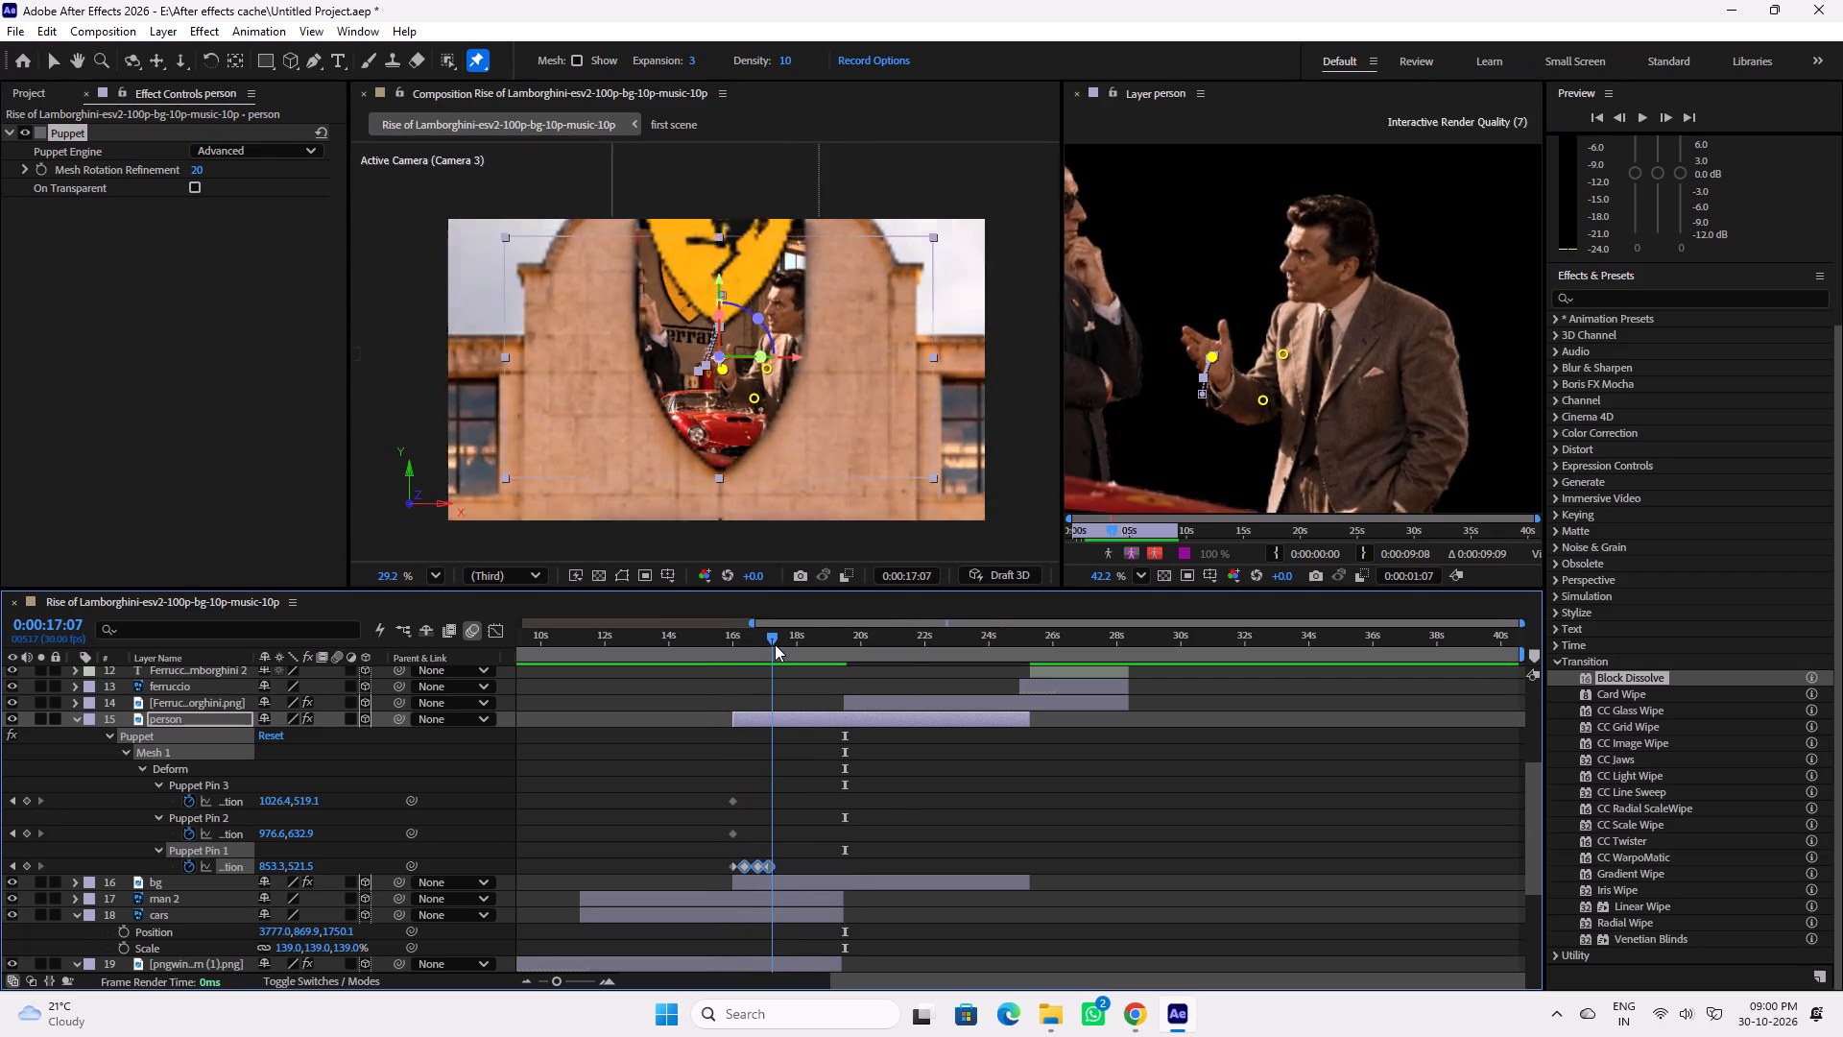
drag(775, 644, 778, 645)
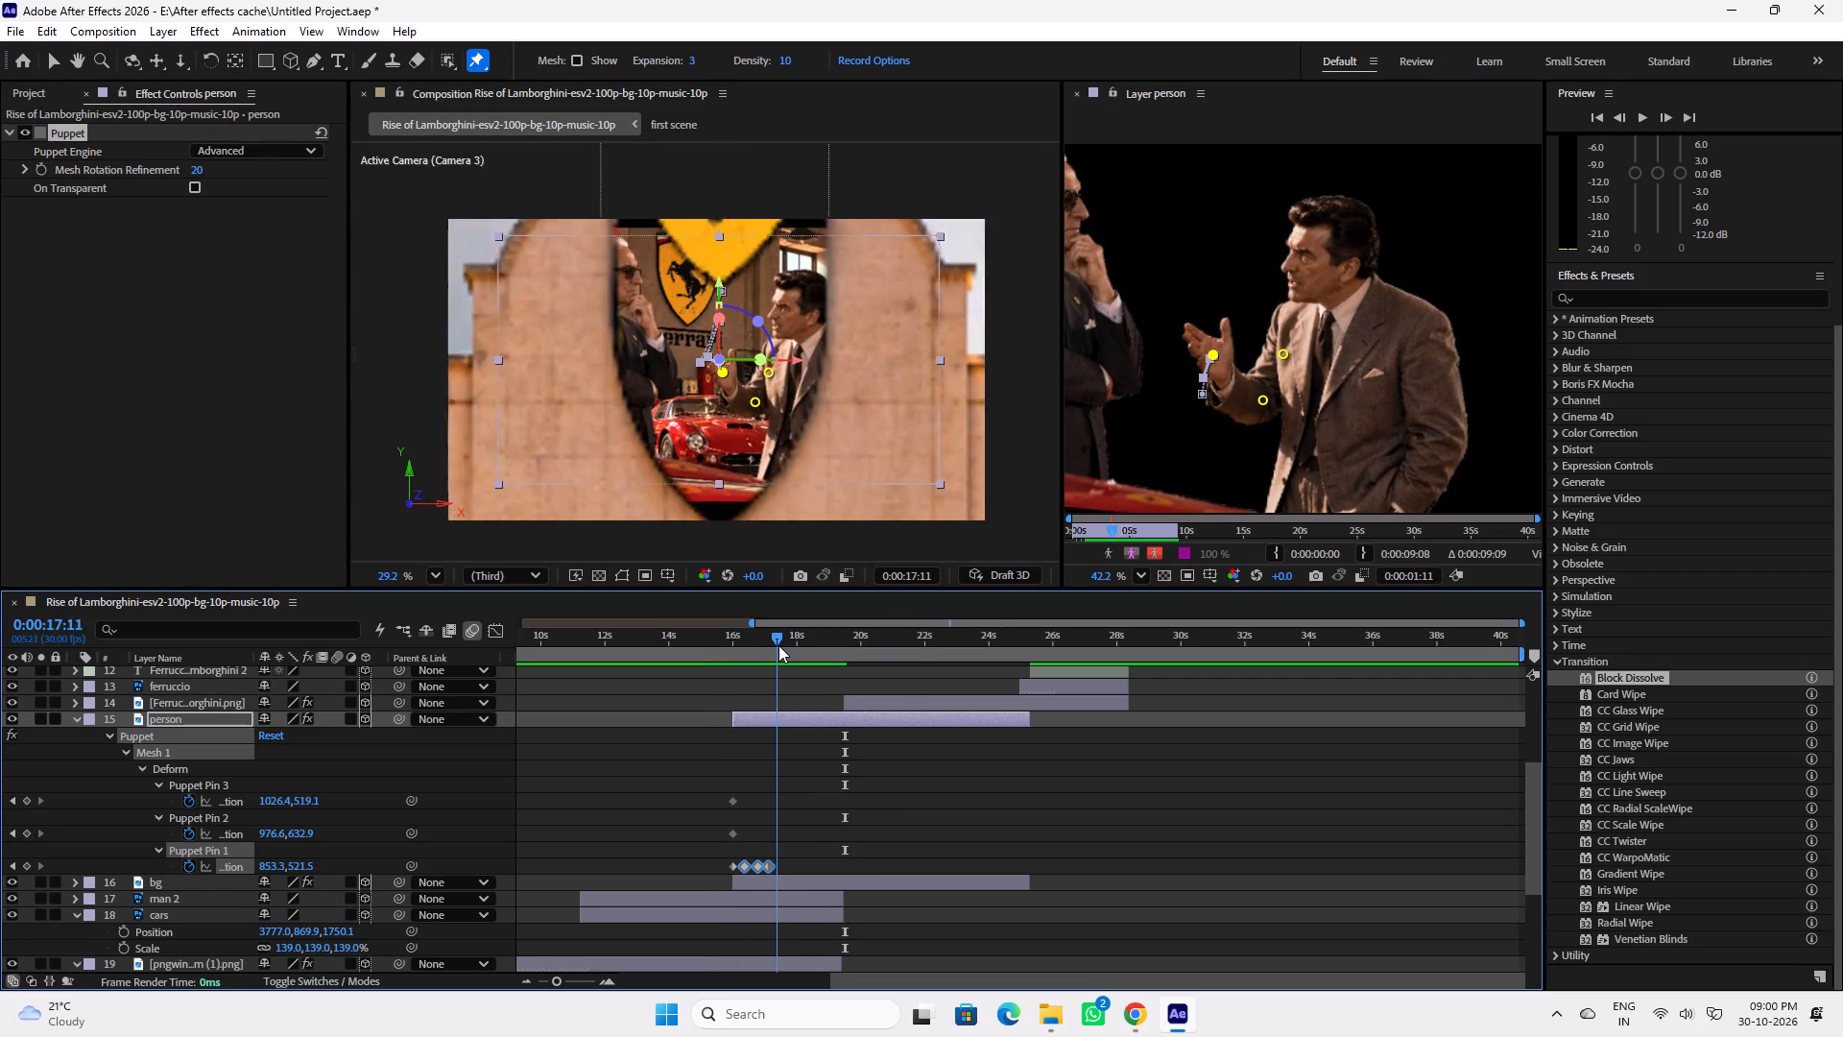
drag(778, 645, 768, 646)
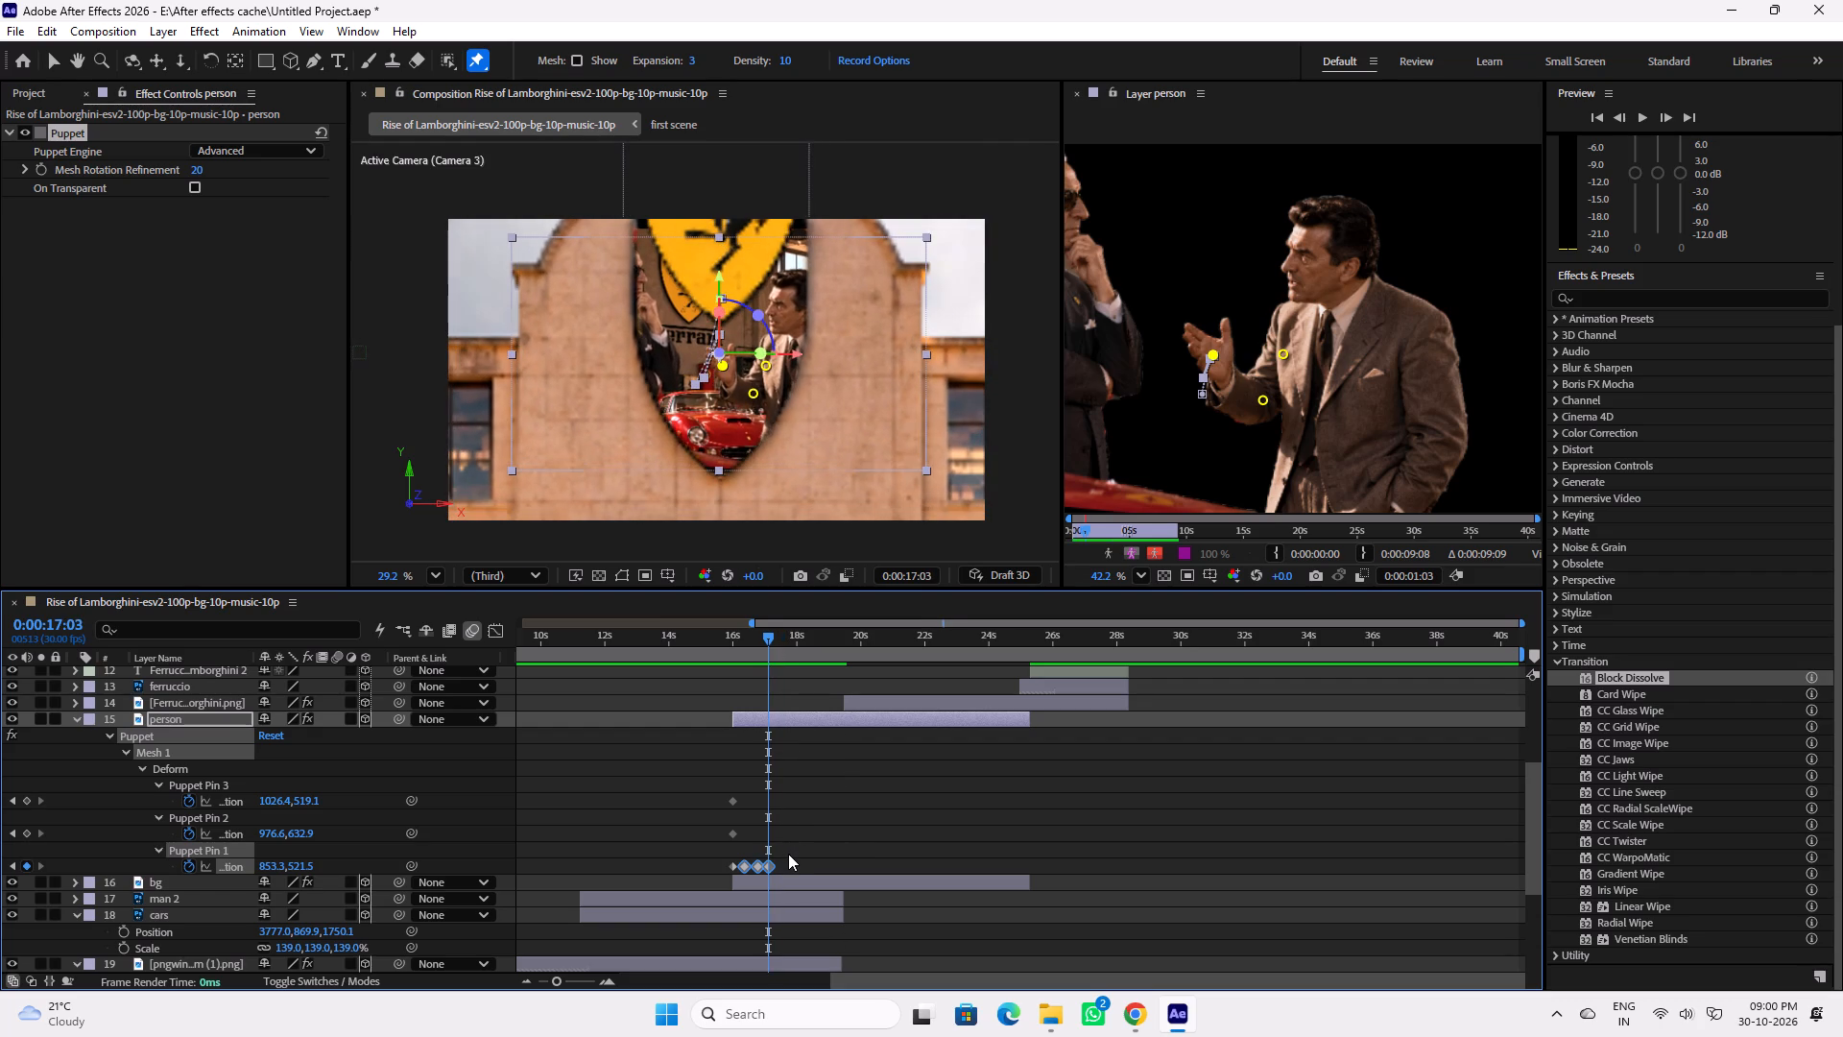
Delete the position keyframes of the elbow and upper-arm pins, Puppet Pin 2 and Puppet Pin 3.
drag(801, 854, 717, 866)
drag(754, 796, 744, 807)
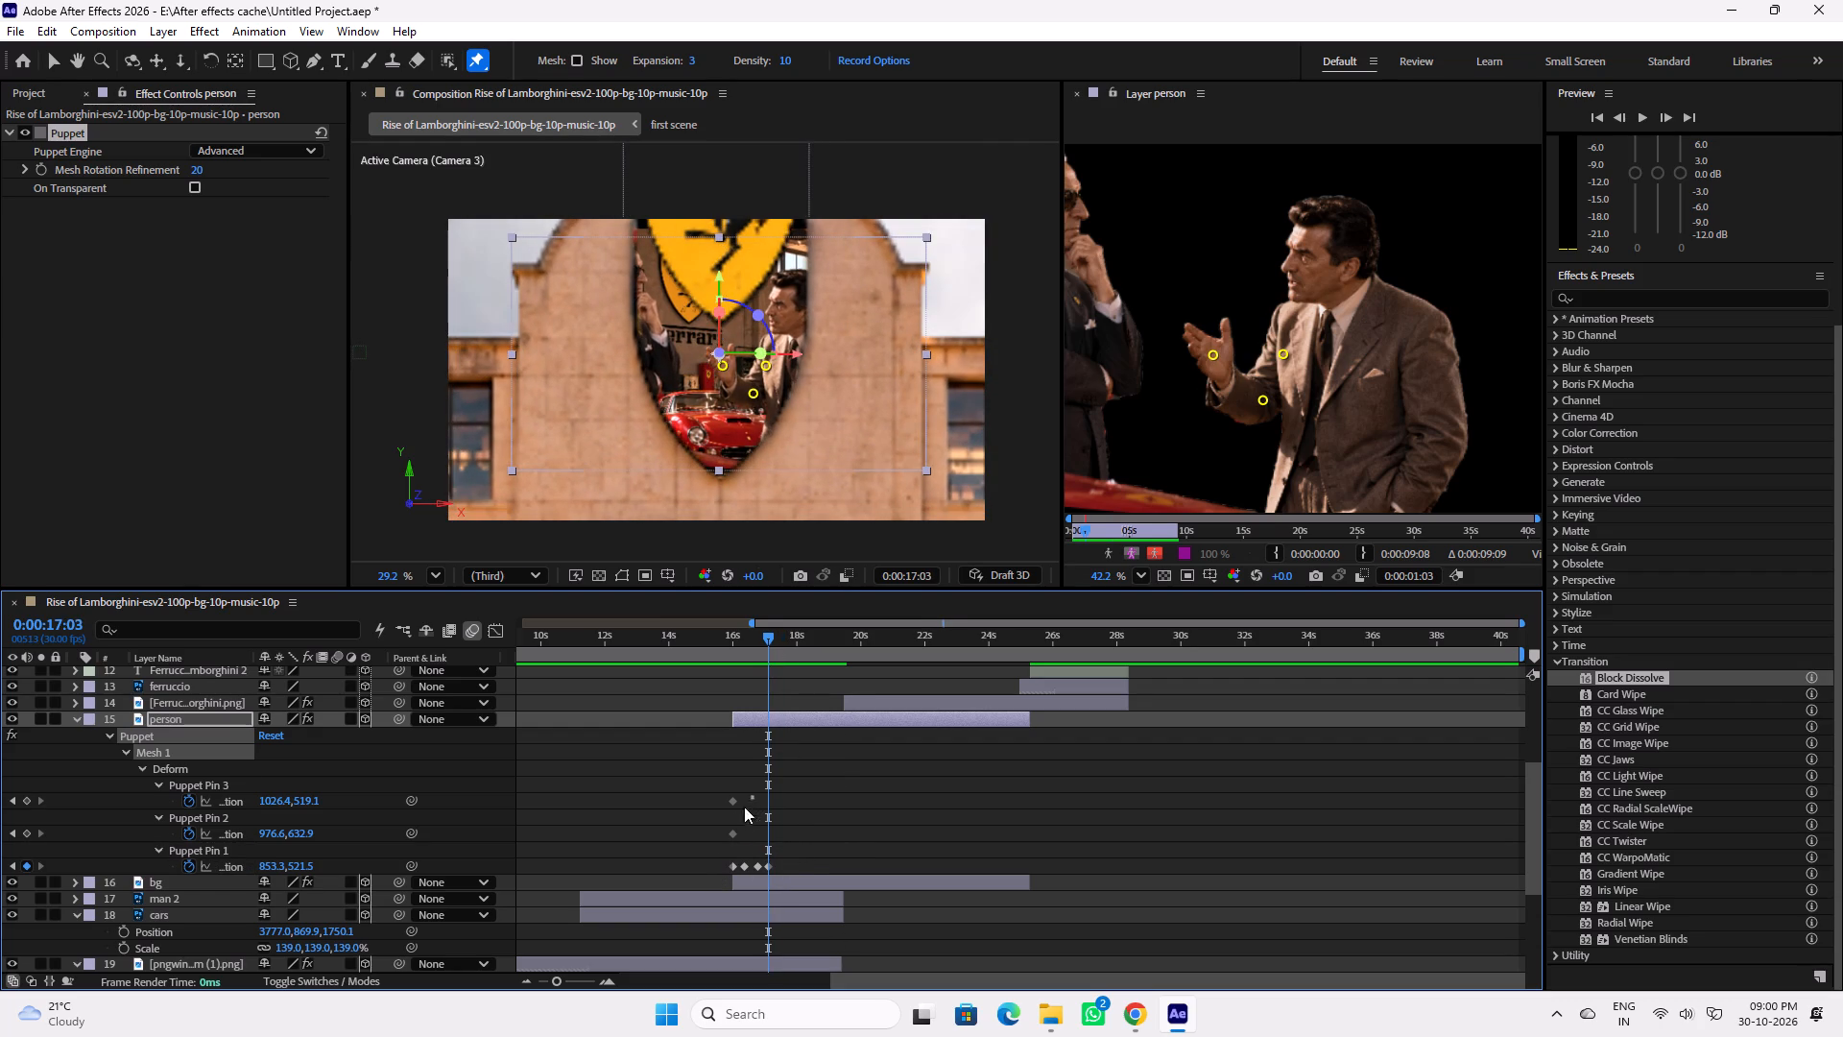
drag(744, 807, 722, 835)
key(Delete)
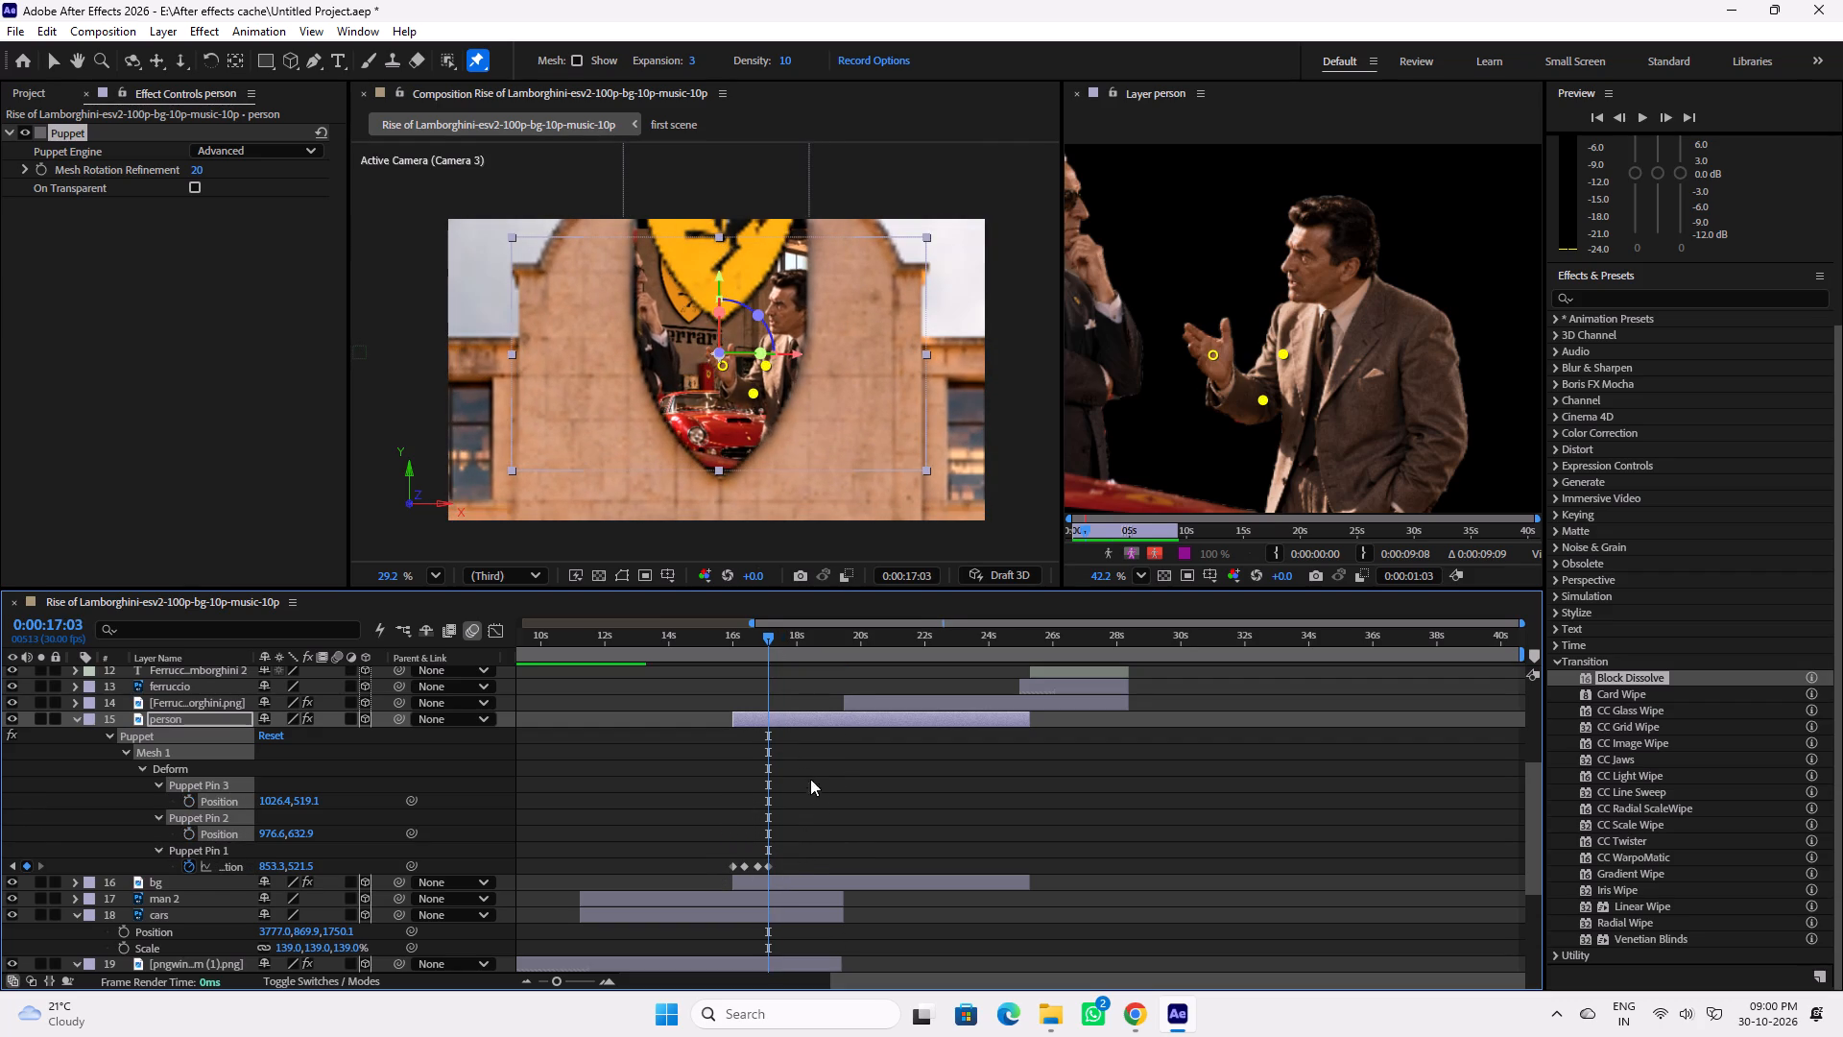
Scrub between 0:00:16:04 and 0:00:17:02 to check how the hand moves between its keyframes.
drag(742, 640, 751, 644)
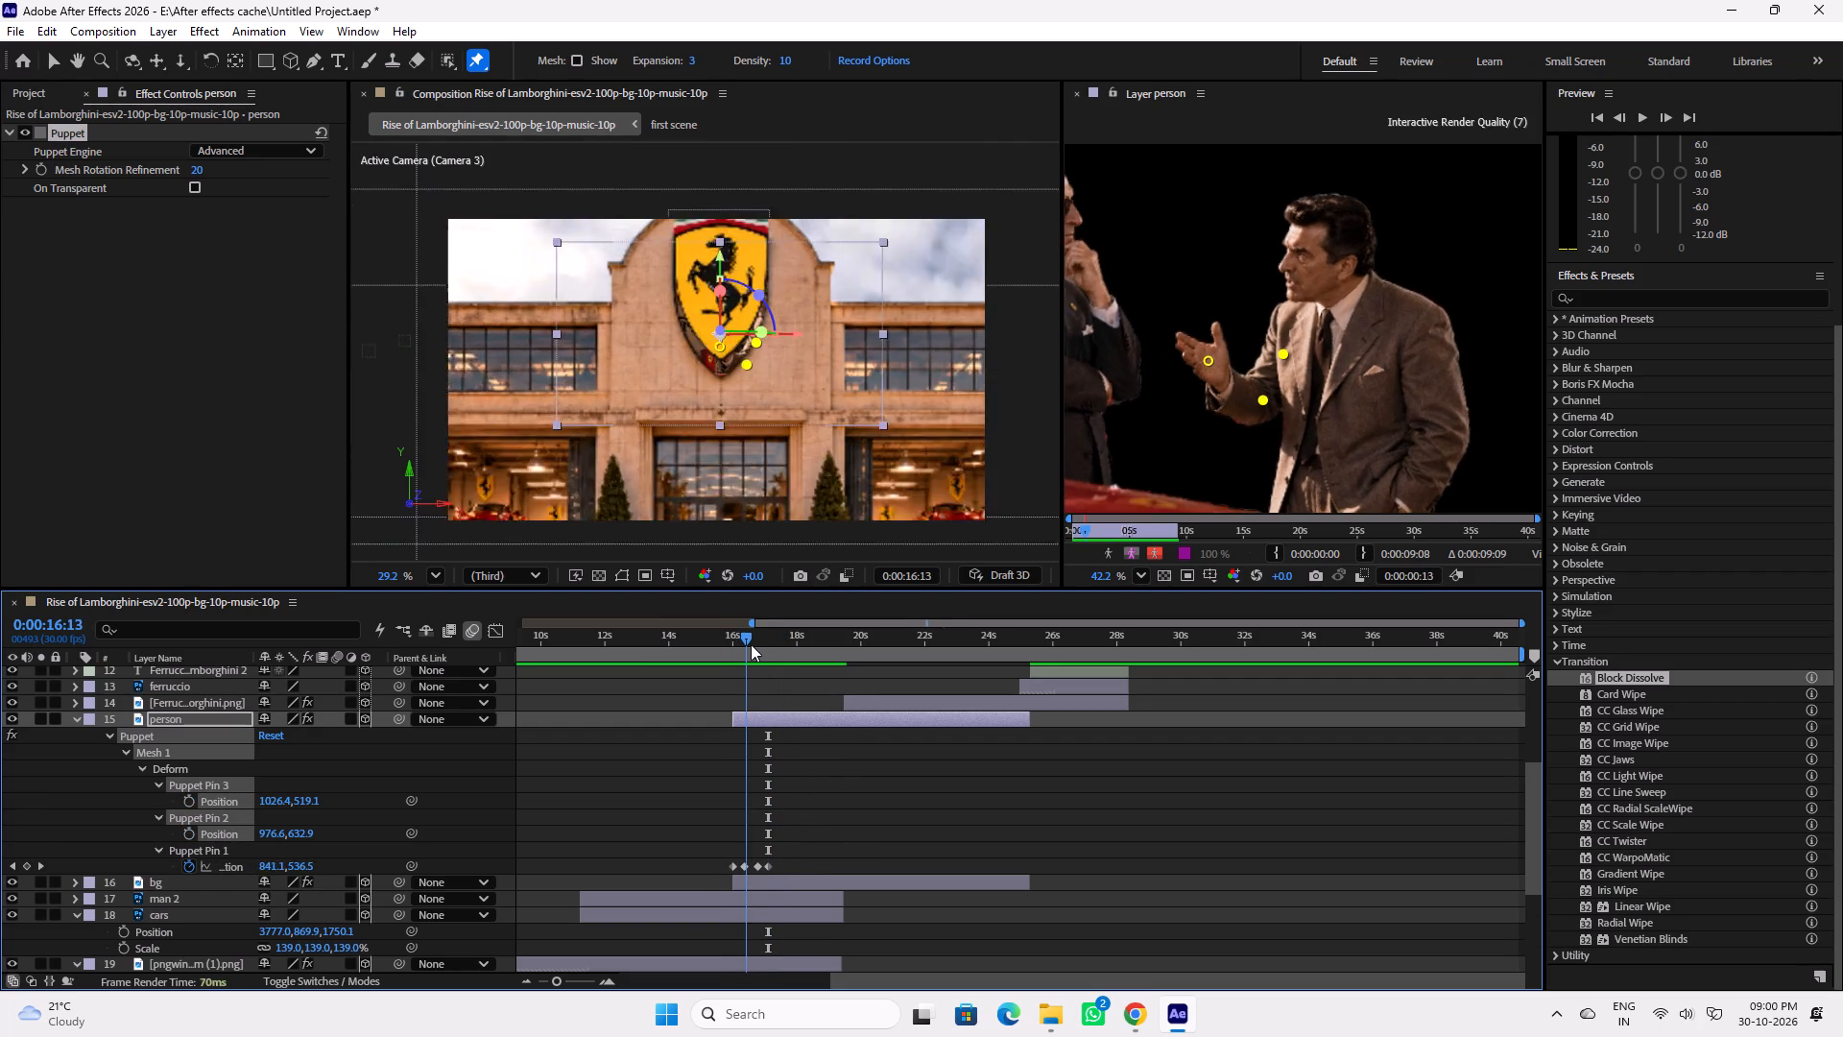
drag(751, 644, 767, 648)
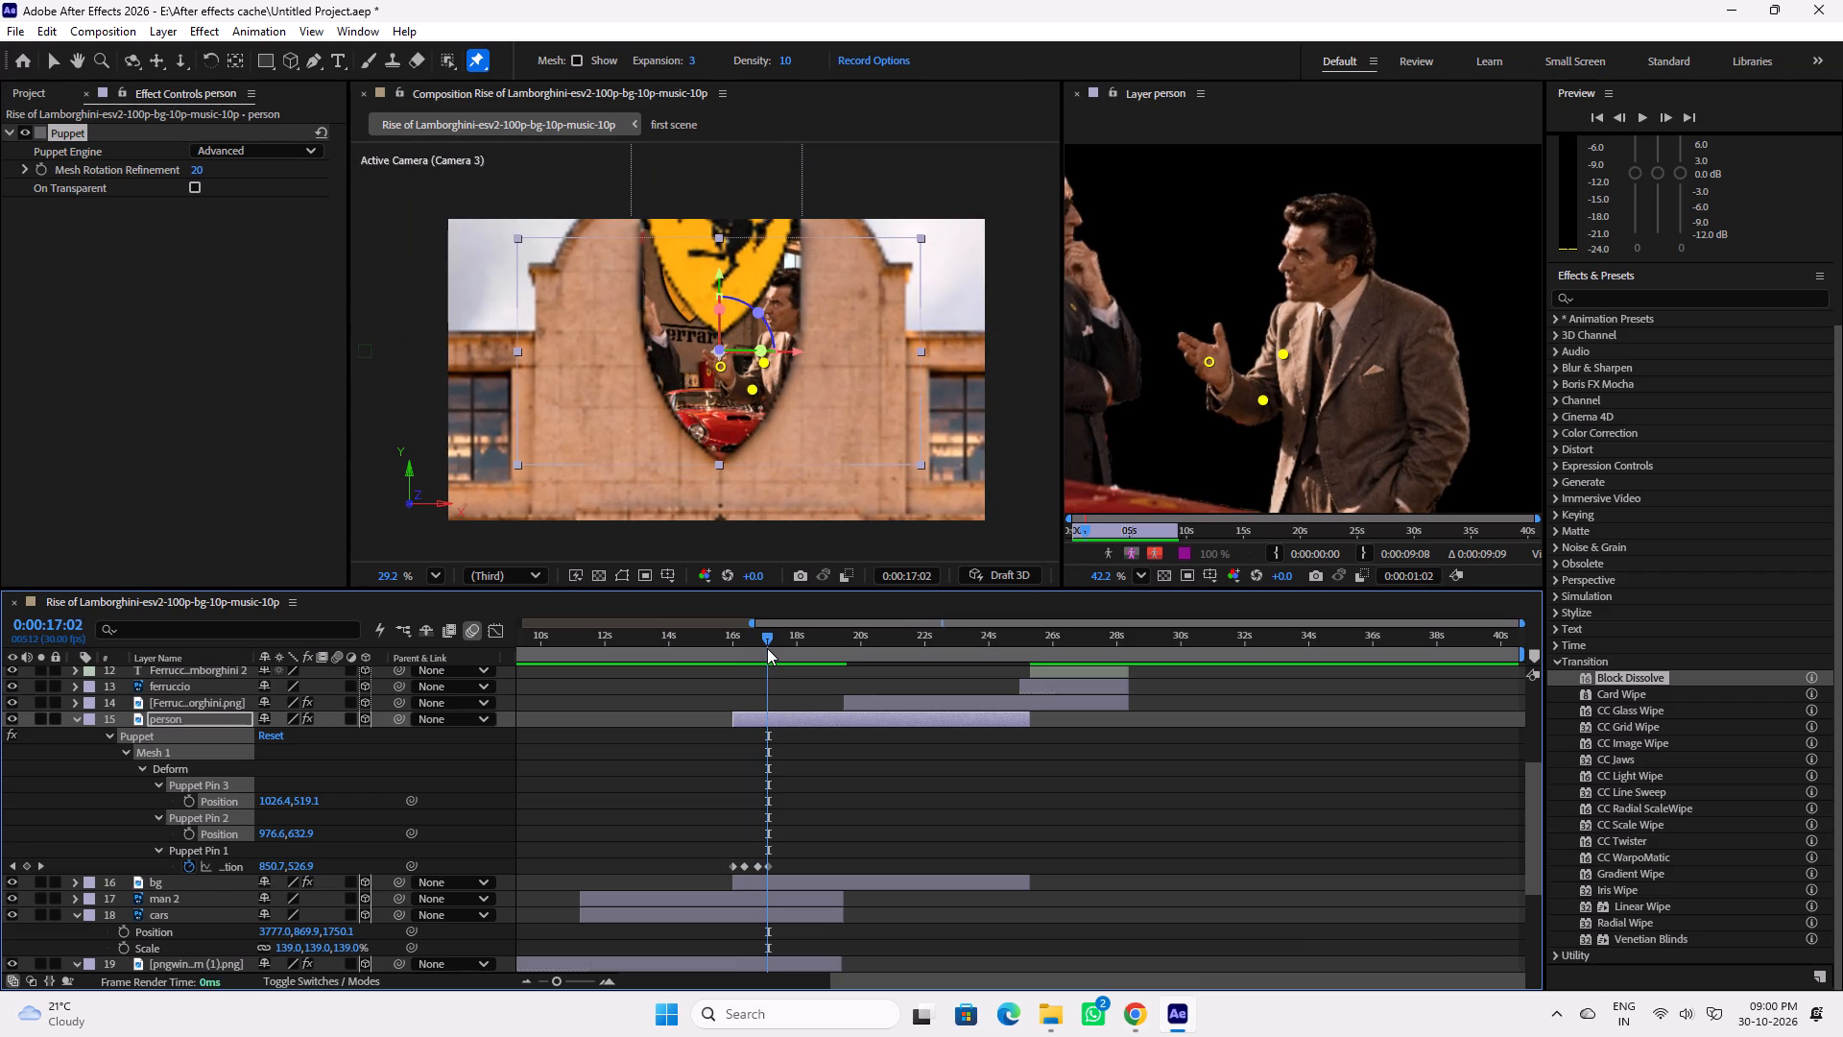
drag(767, 648, 756, 649)
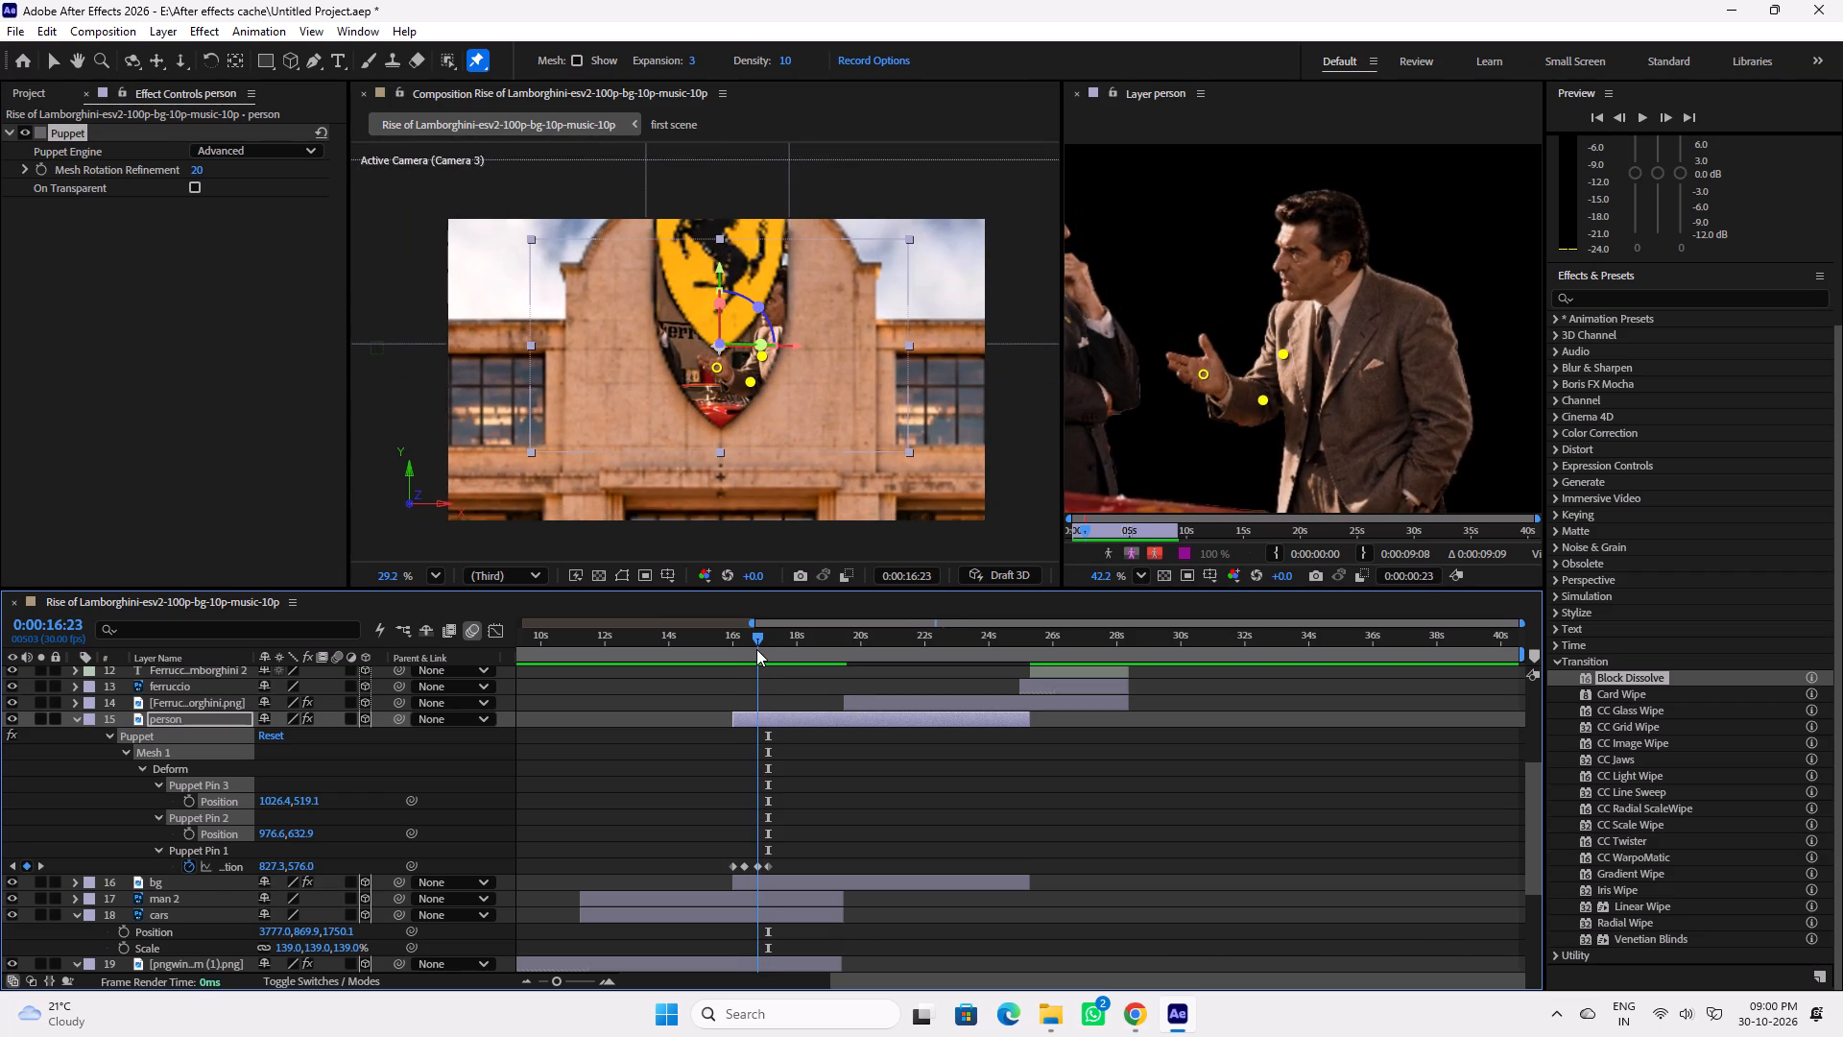
drag(756, 649, 762, 650)
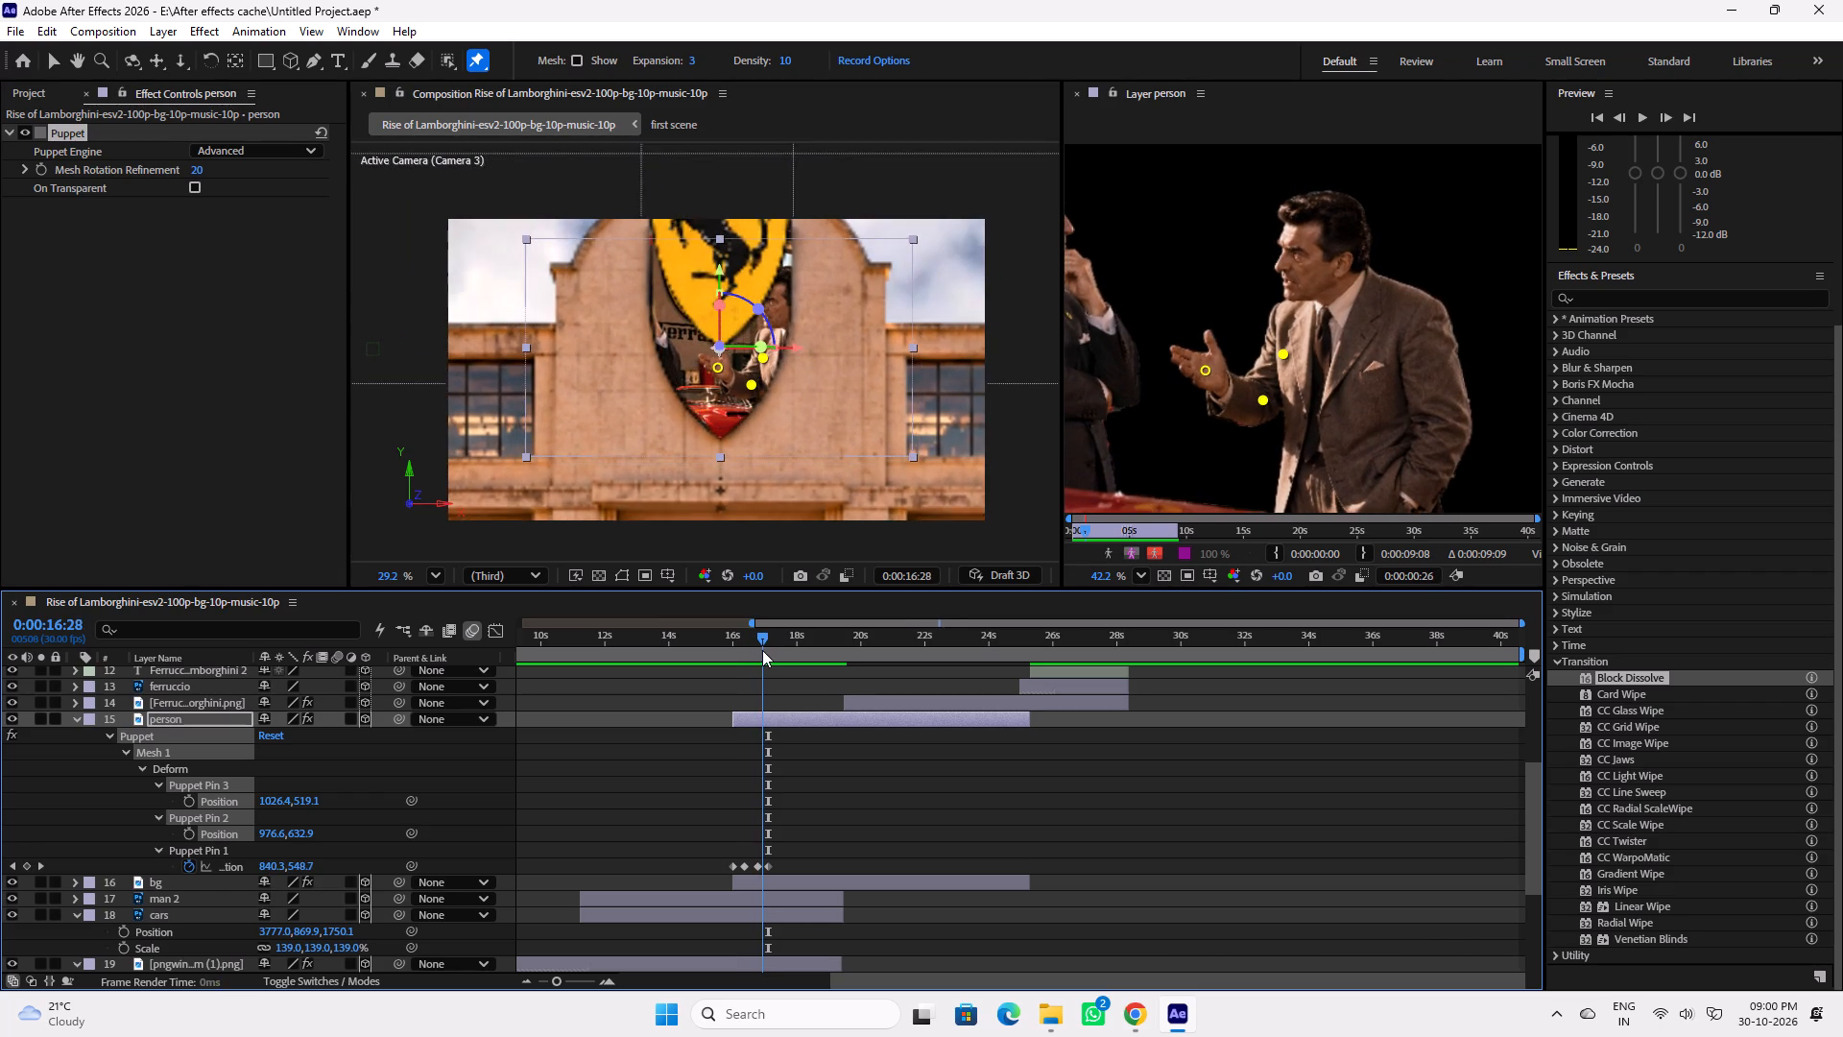
drag(762, 650, 758, 654)
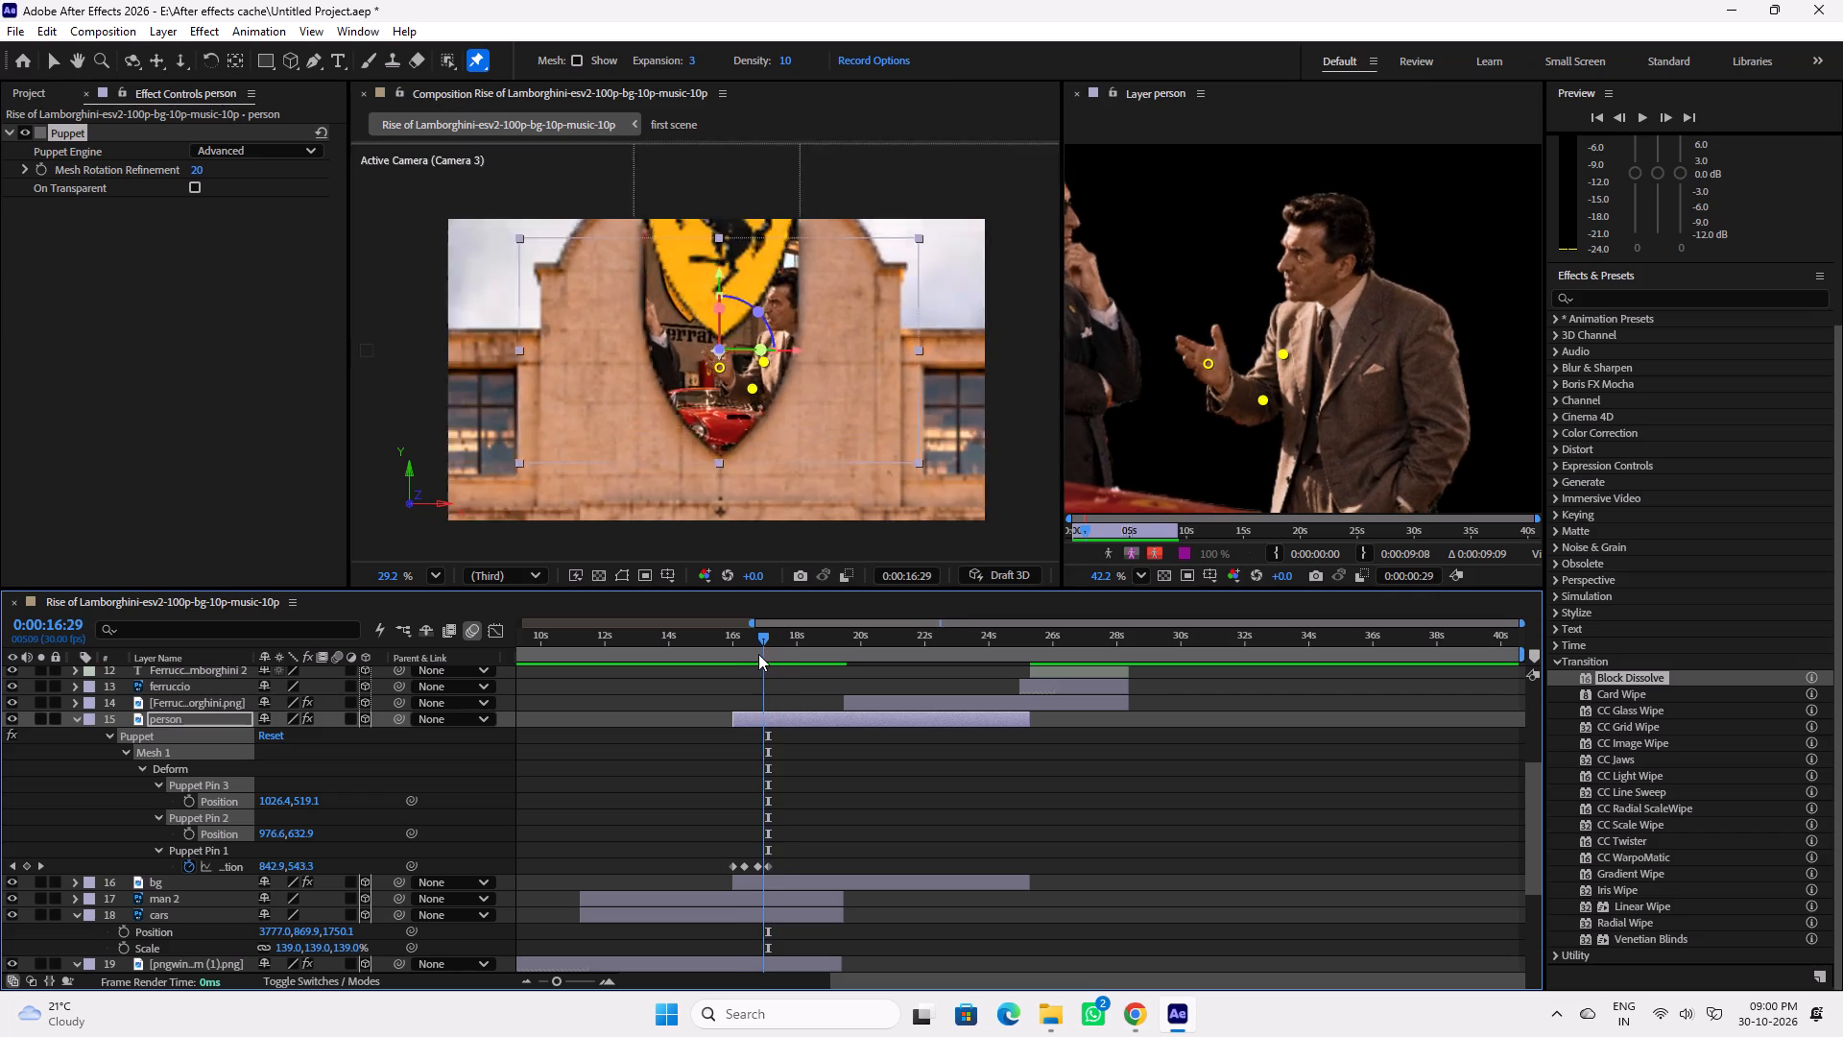
drag(758, 654, 736, 656)
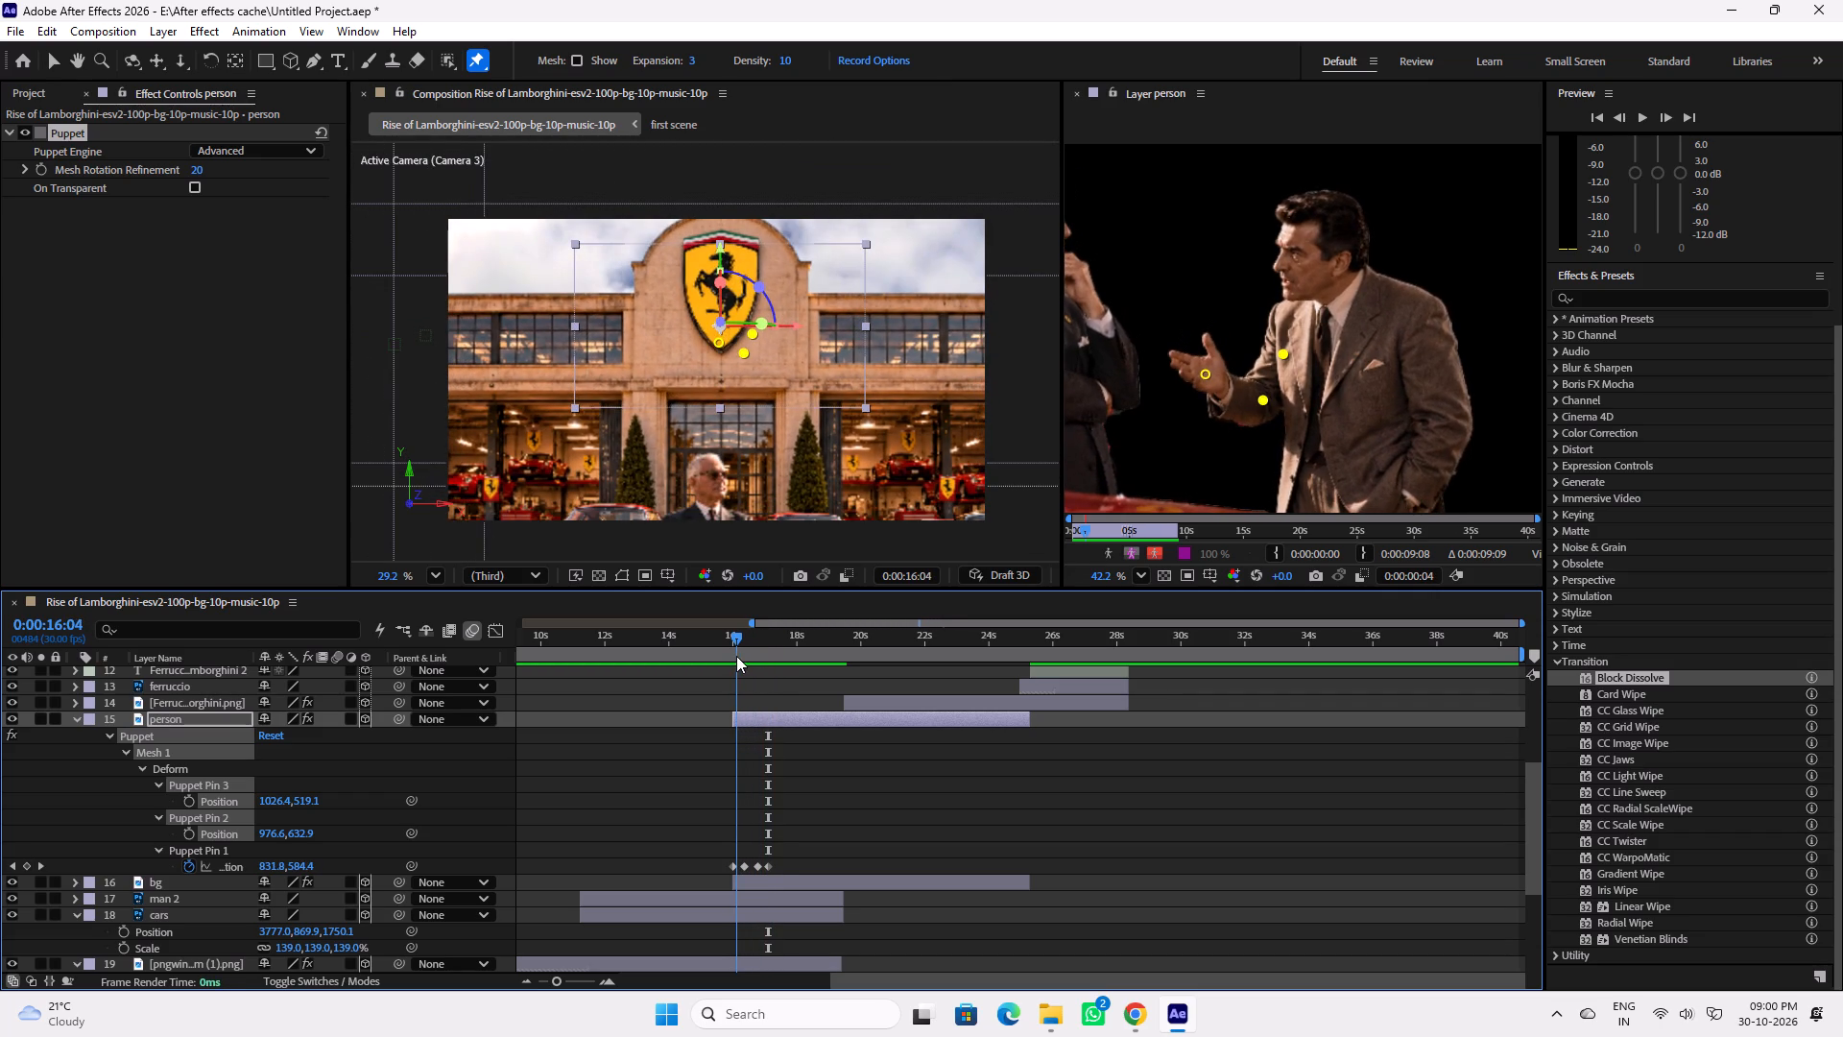
drag(736, 656, 737, 656)
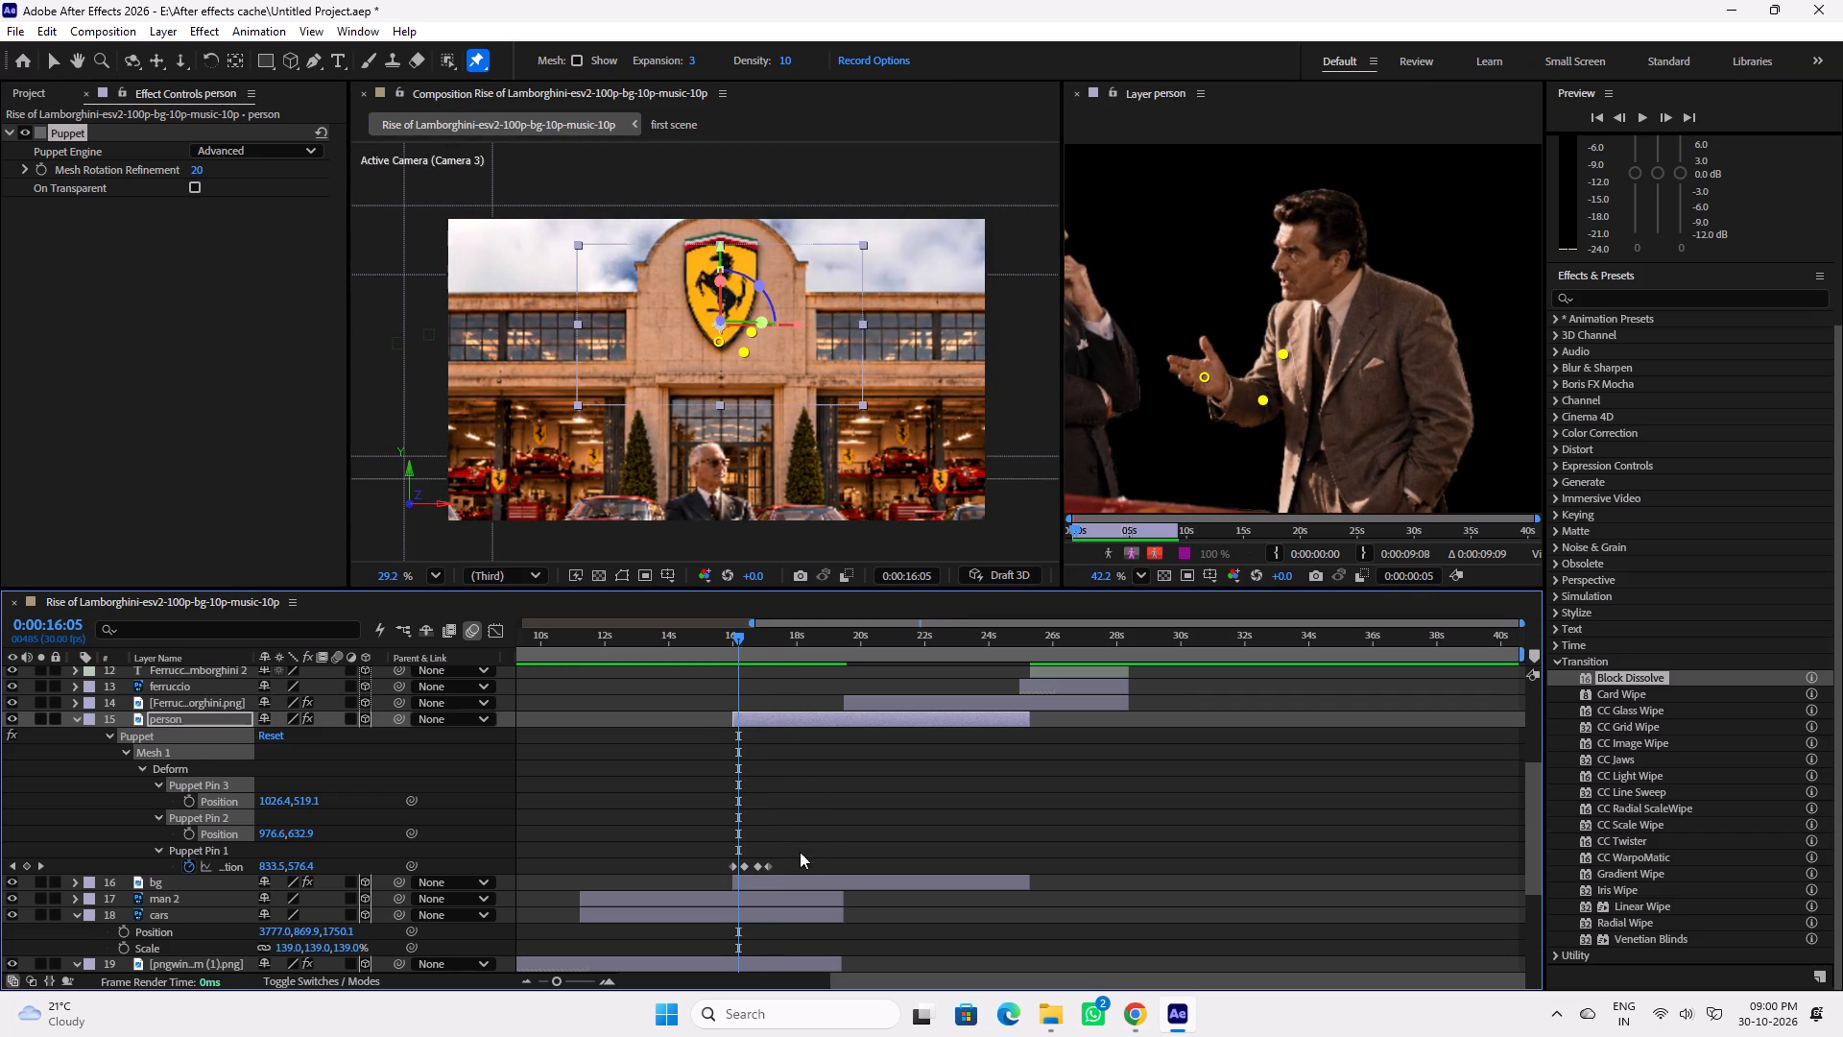
Copy the hand pin's four position keyframes and paste them at 0:00:17:14 and 0:00:19:02 to repeat the gesture.
drag(795, 855, 717, 868)
key(ctrl+c)
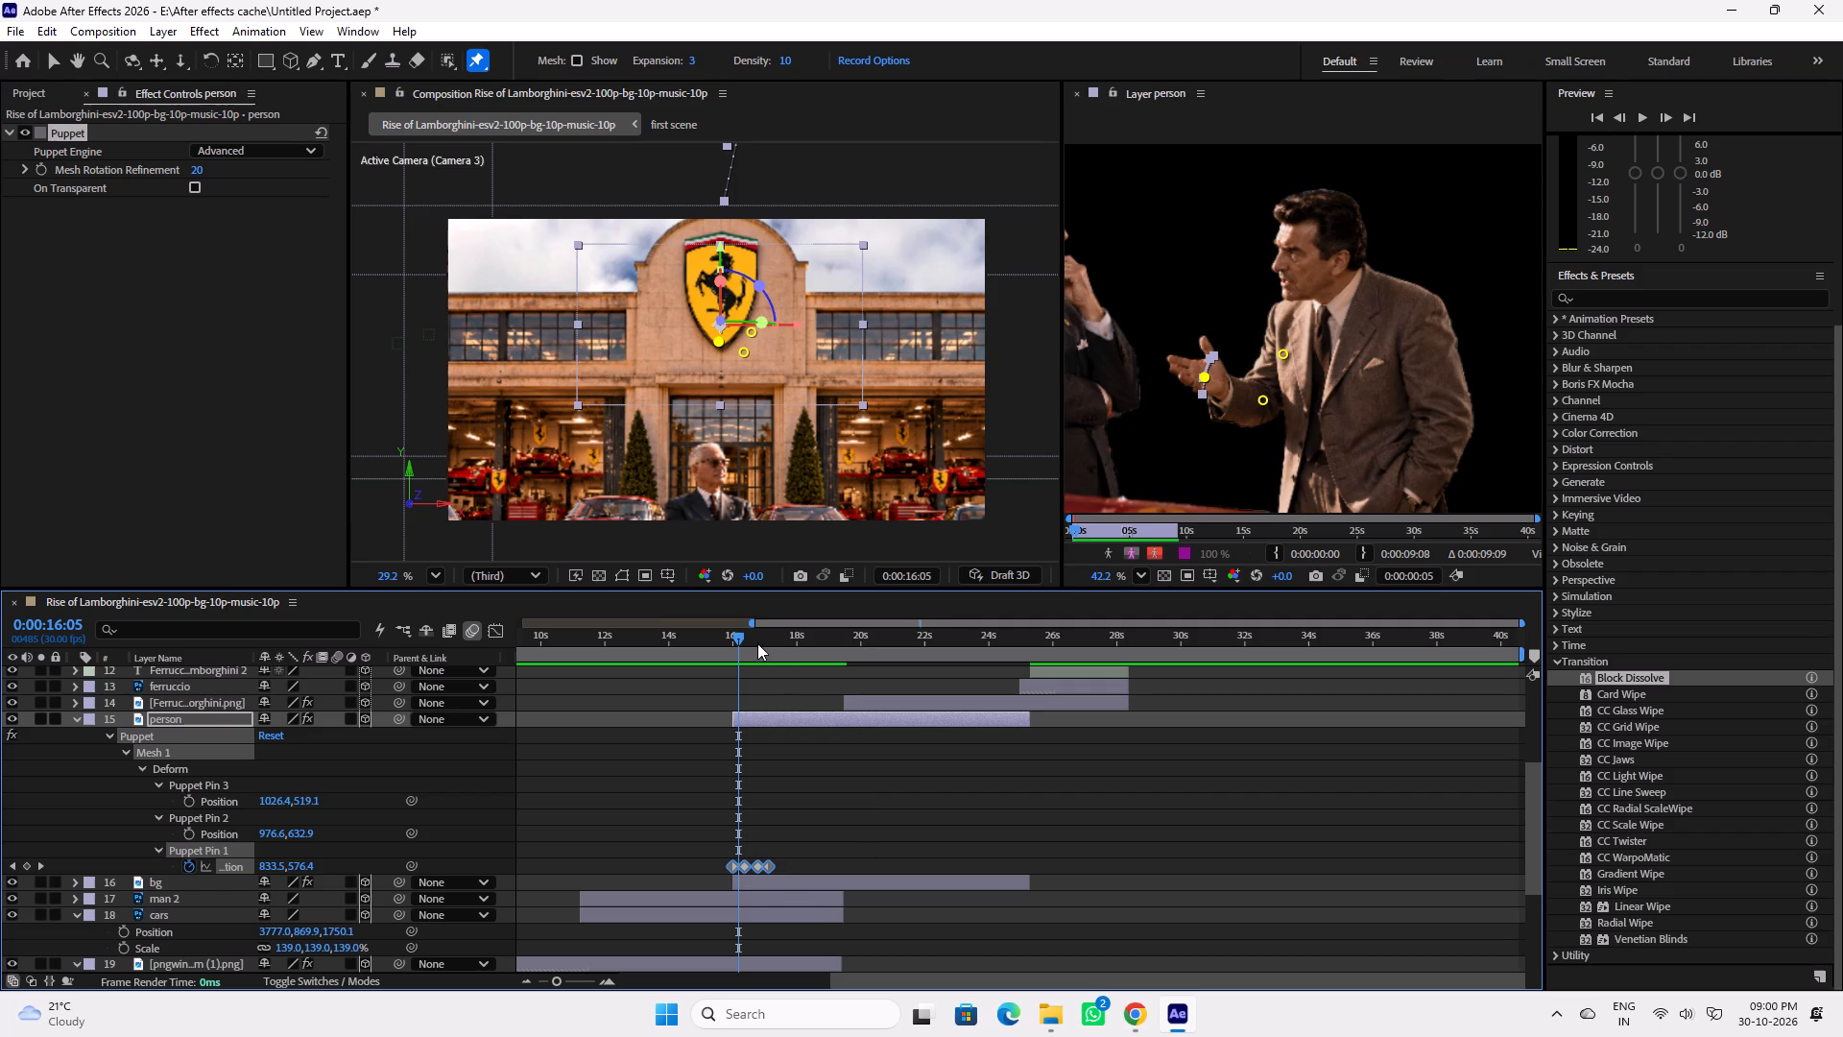
drag(754, 642, 779, 649)
key(ctrl+v)
drag(796, 634, 798, 634)
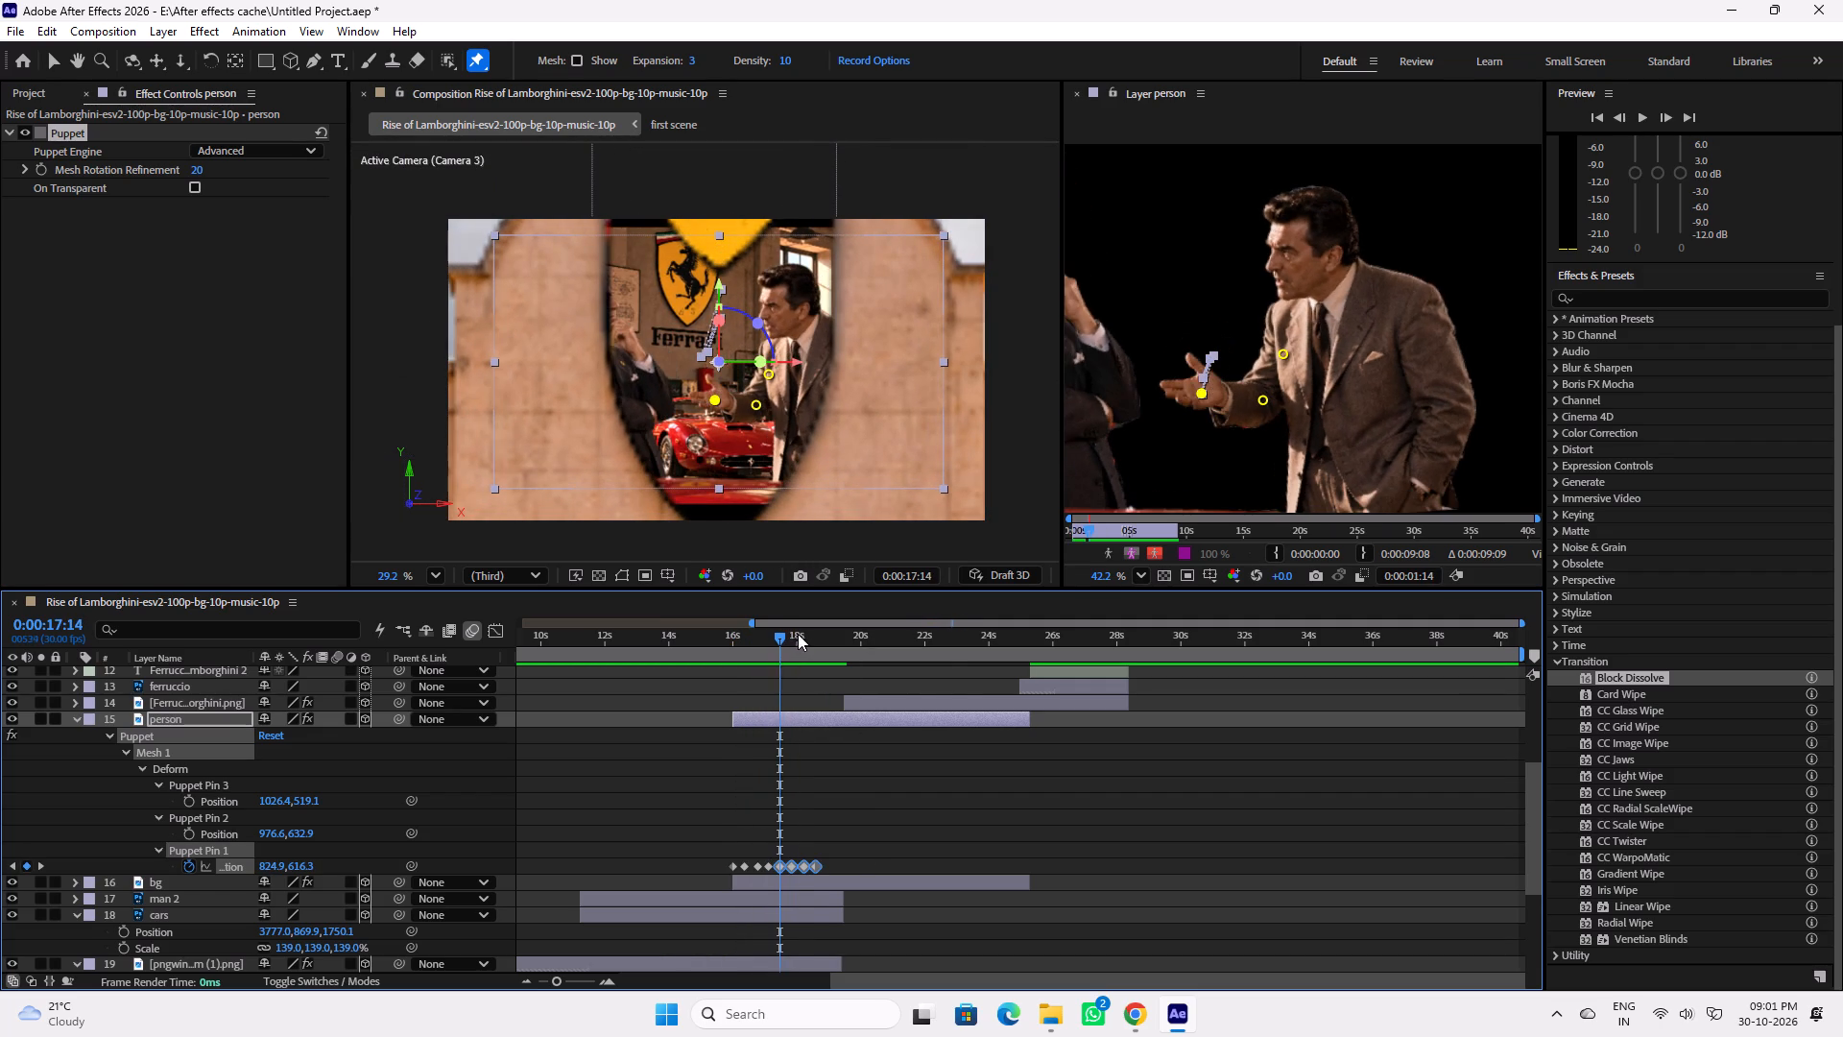
drag(798, 634, 834, 641)
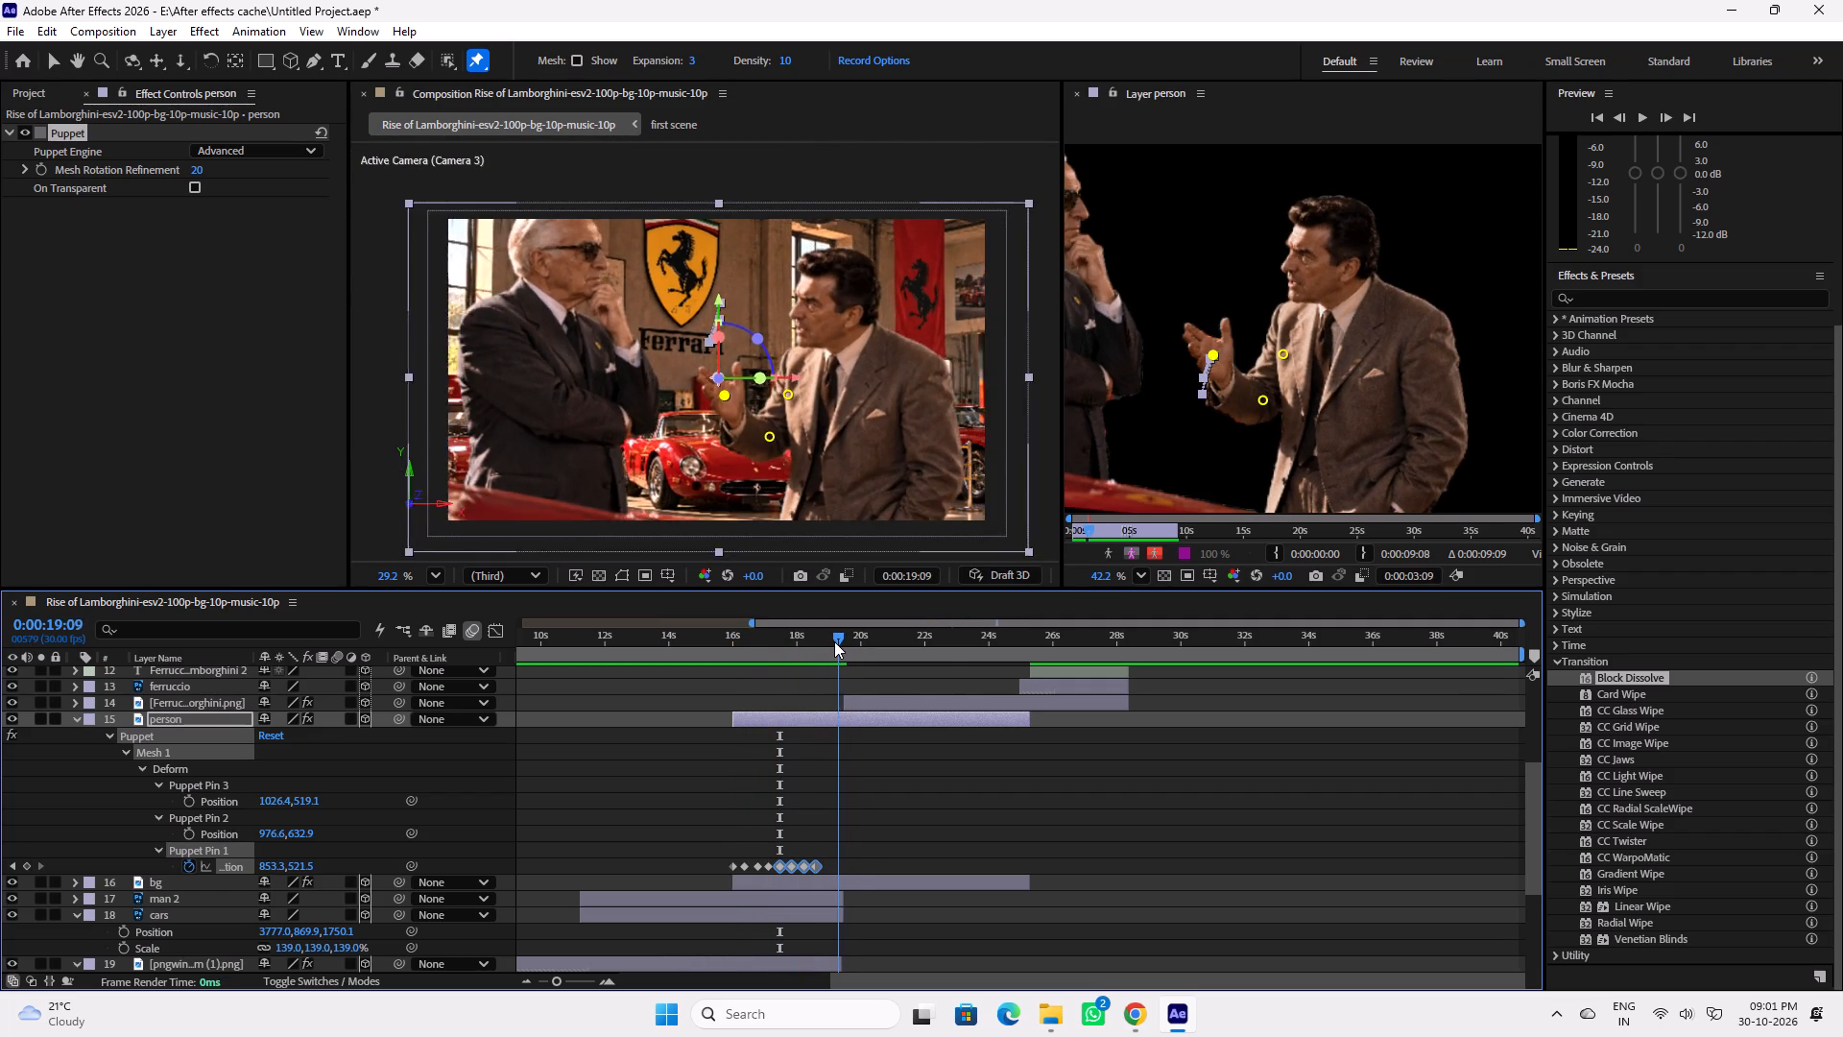
drag(834, 641, 830, 643)
key(ctrl+v)
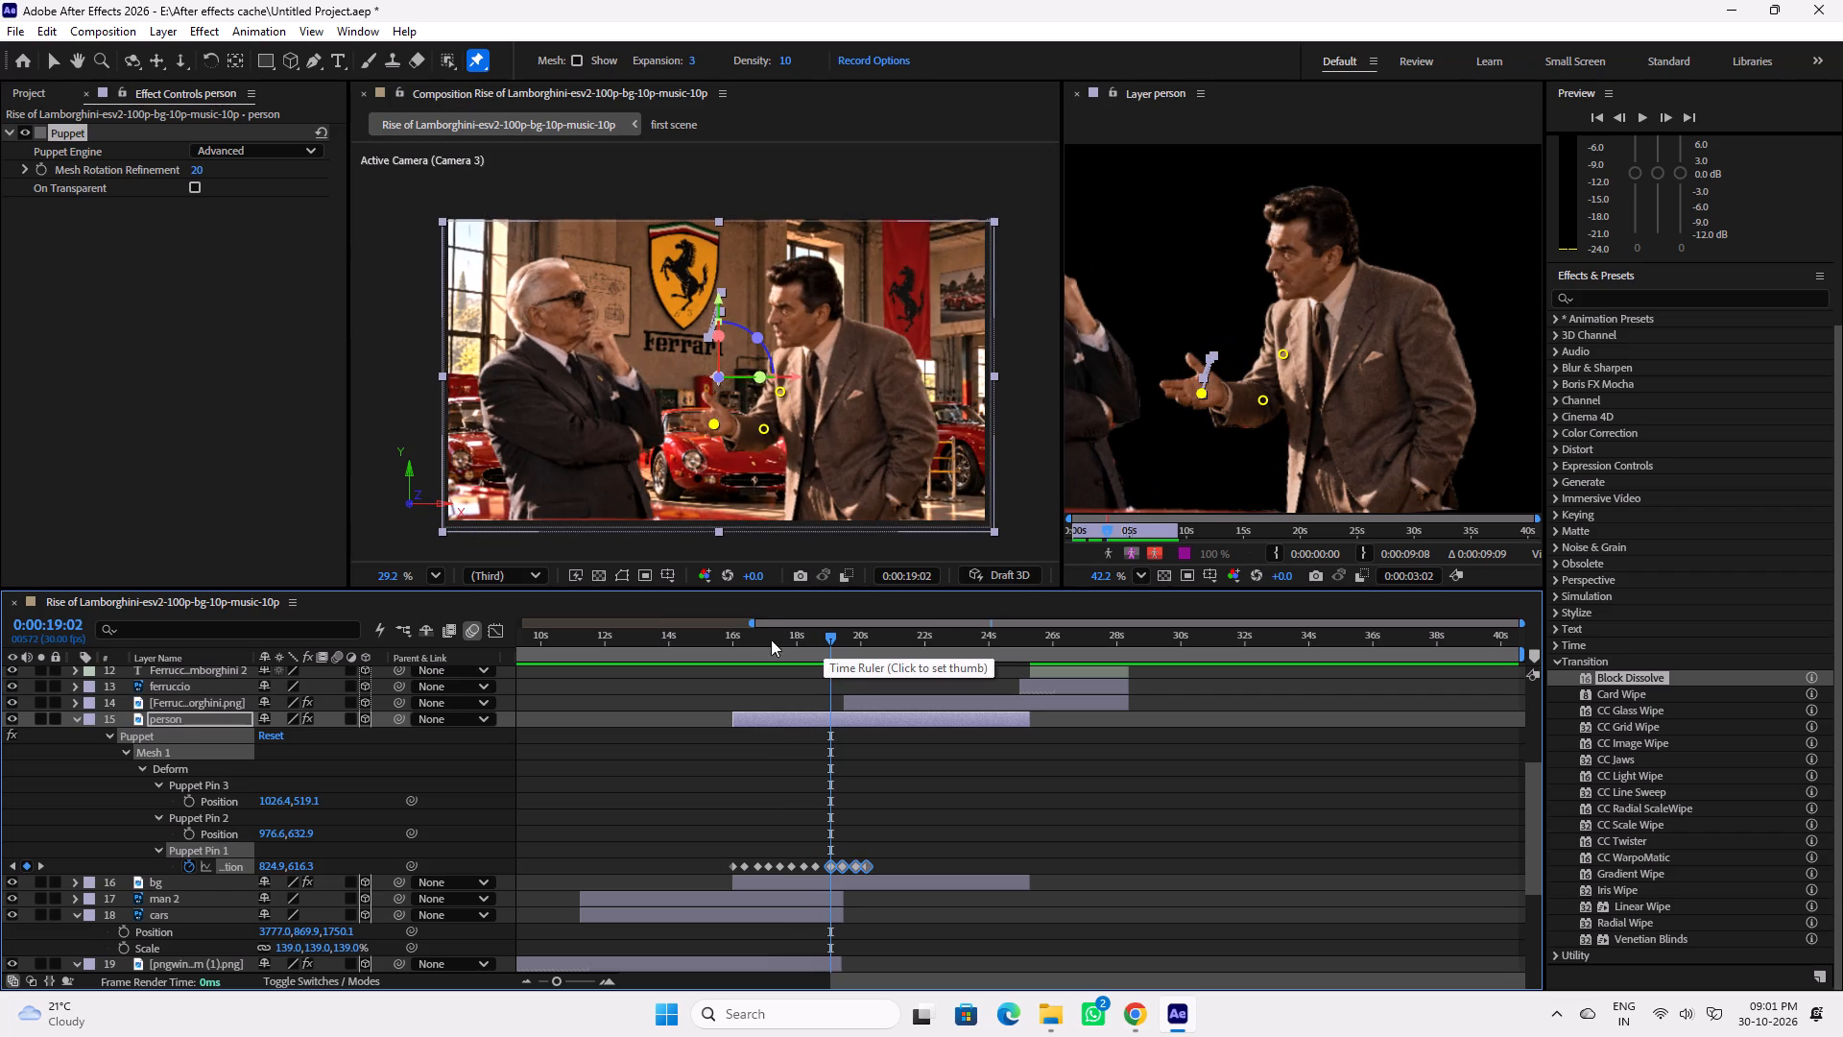
Preview the repeated hand gesture in the Ferrari scene from 0:00:16:00 to about 0:00:19:29.
click(732, 633)
key(space)
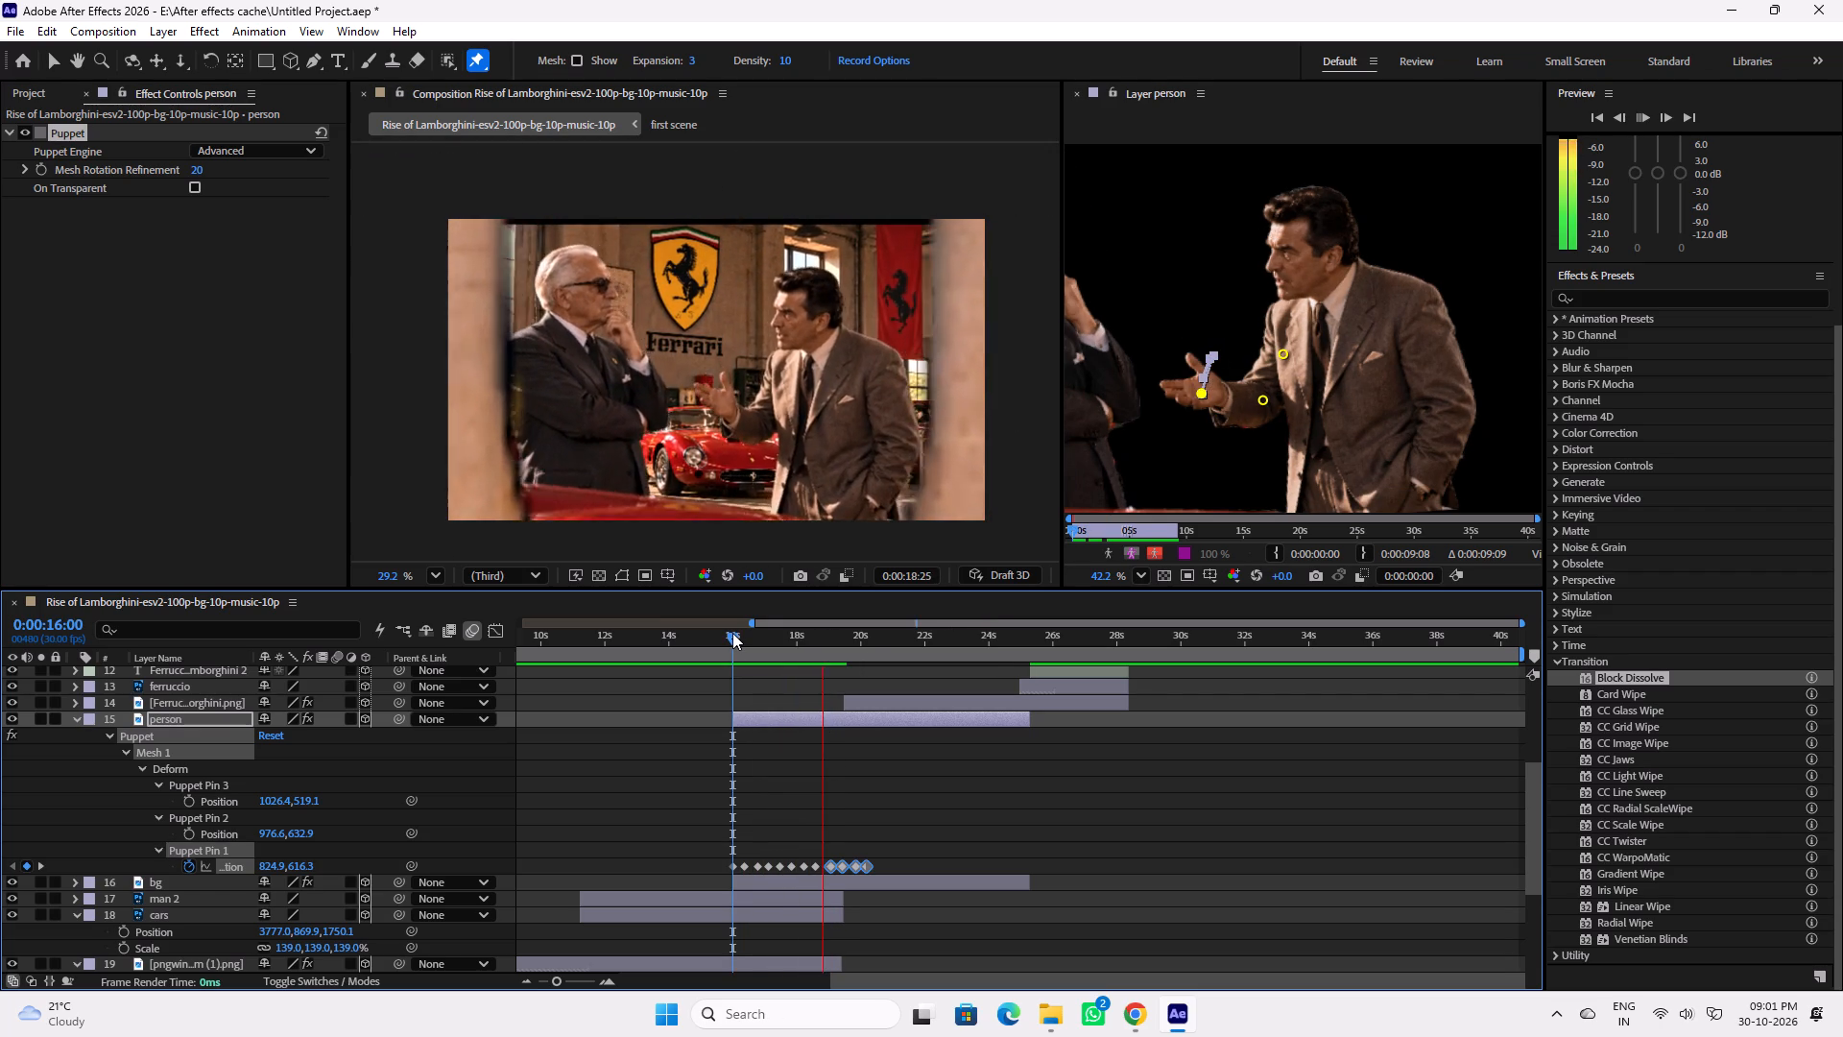
key(space)
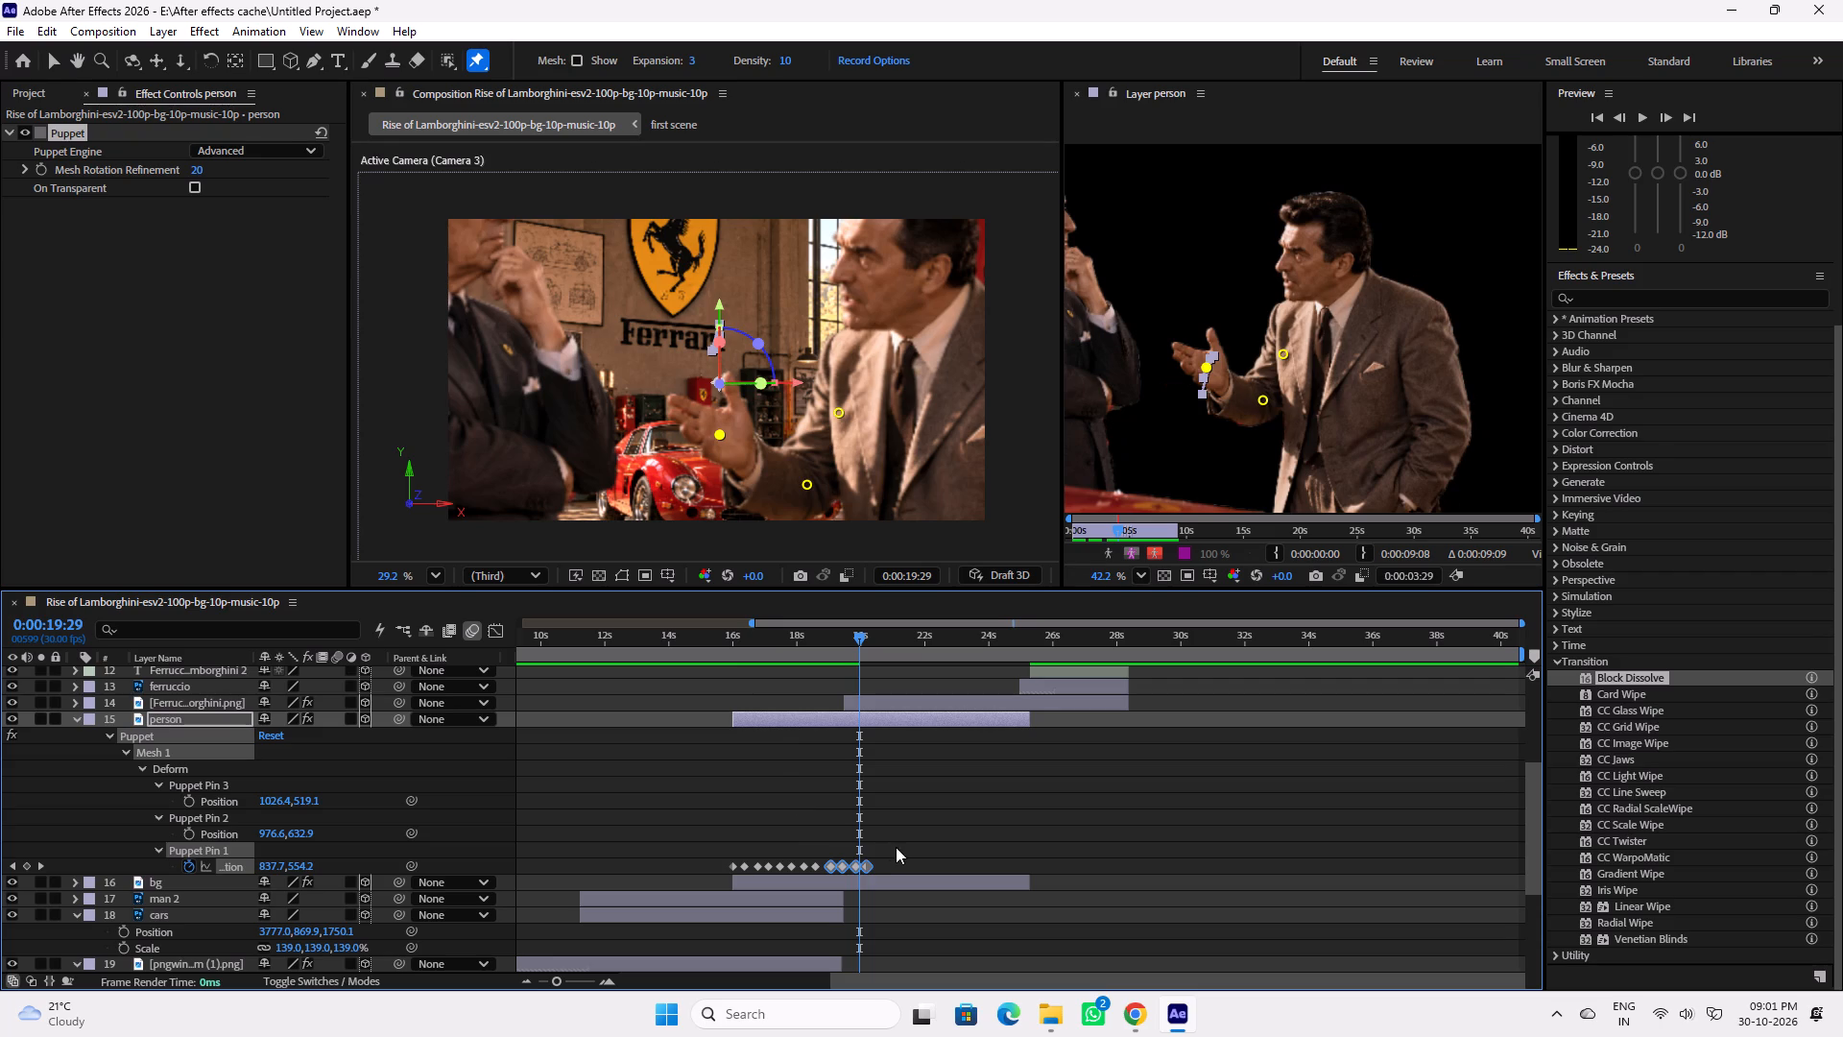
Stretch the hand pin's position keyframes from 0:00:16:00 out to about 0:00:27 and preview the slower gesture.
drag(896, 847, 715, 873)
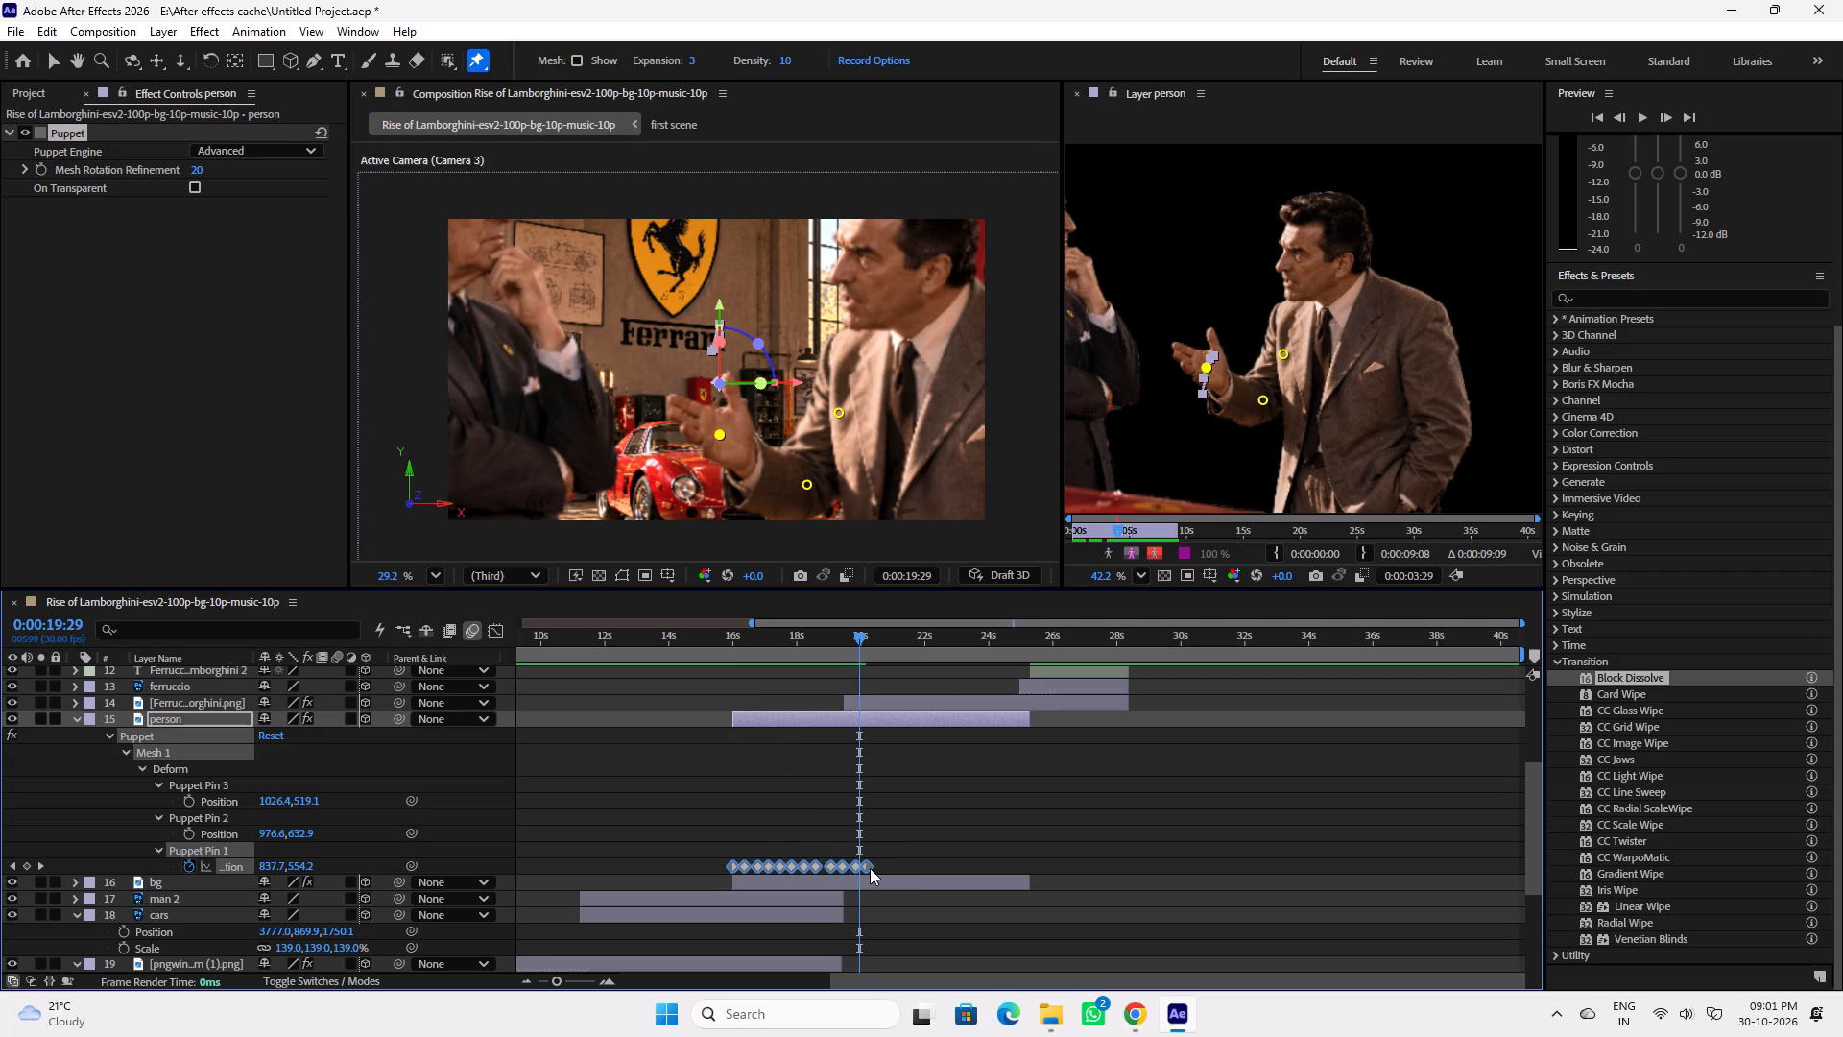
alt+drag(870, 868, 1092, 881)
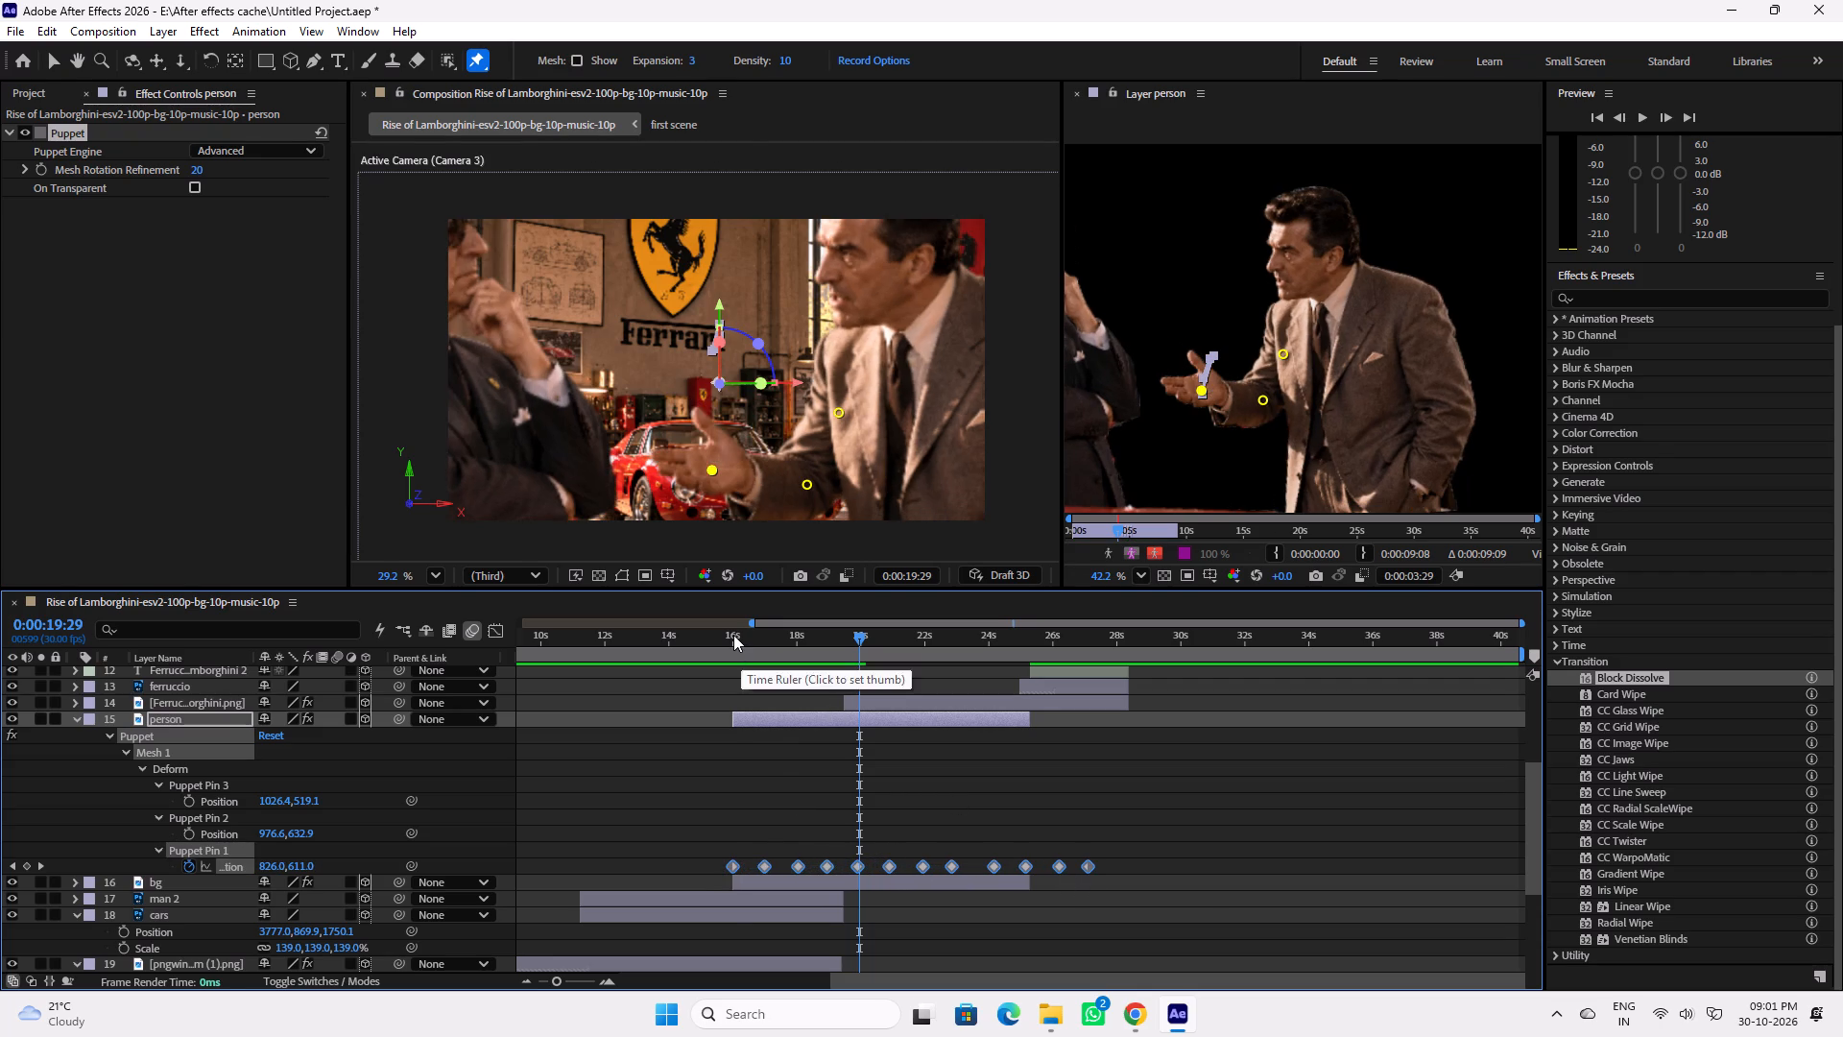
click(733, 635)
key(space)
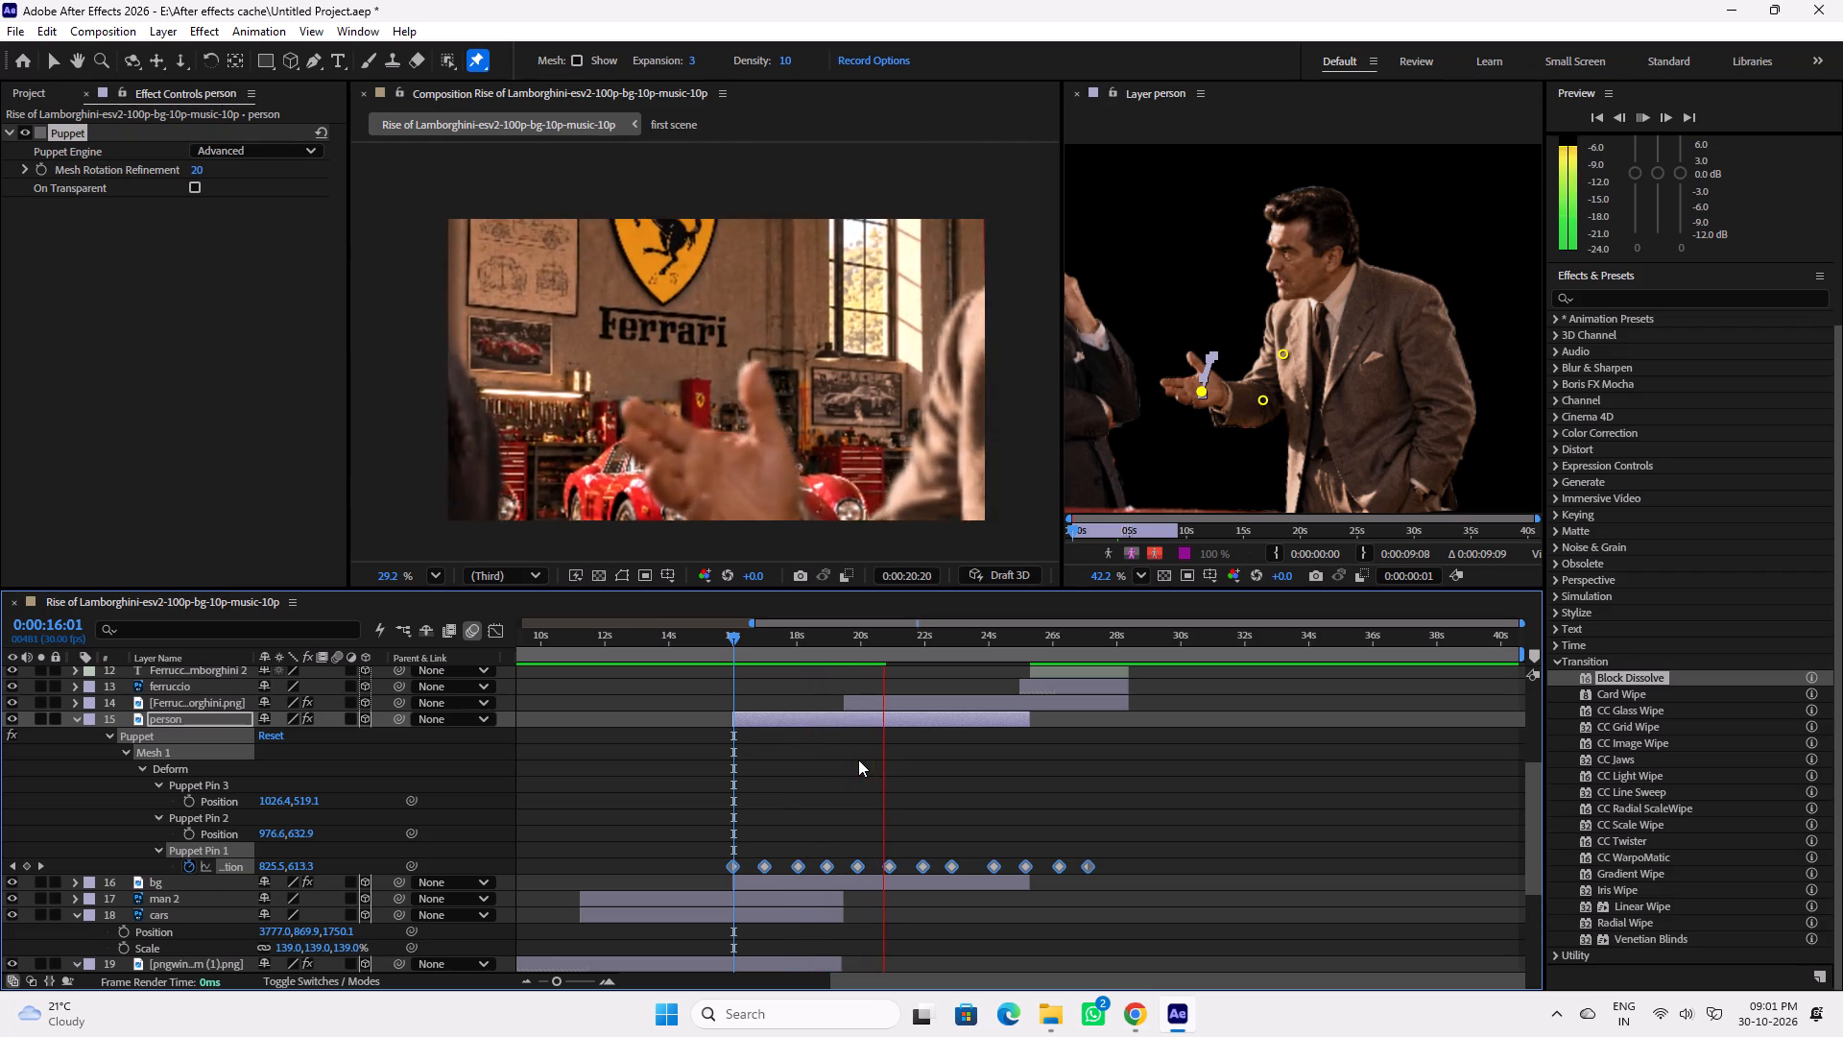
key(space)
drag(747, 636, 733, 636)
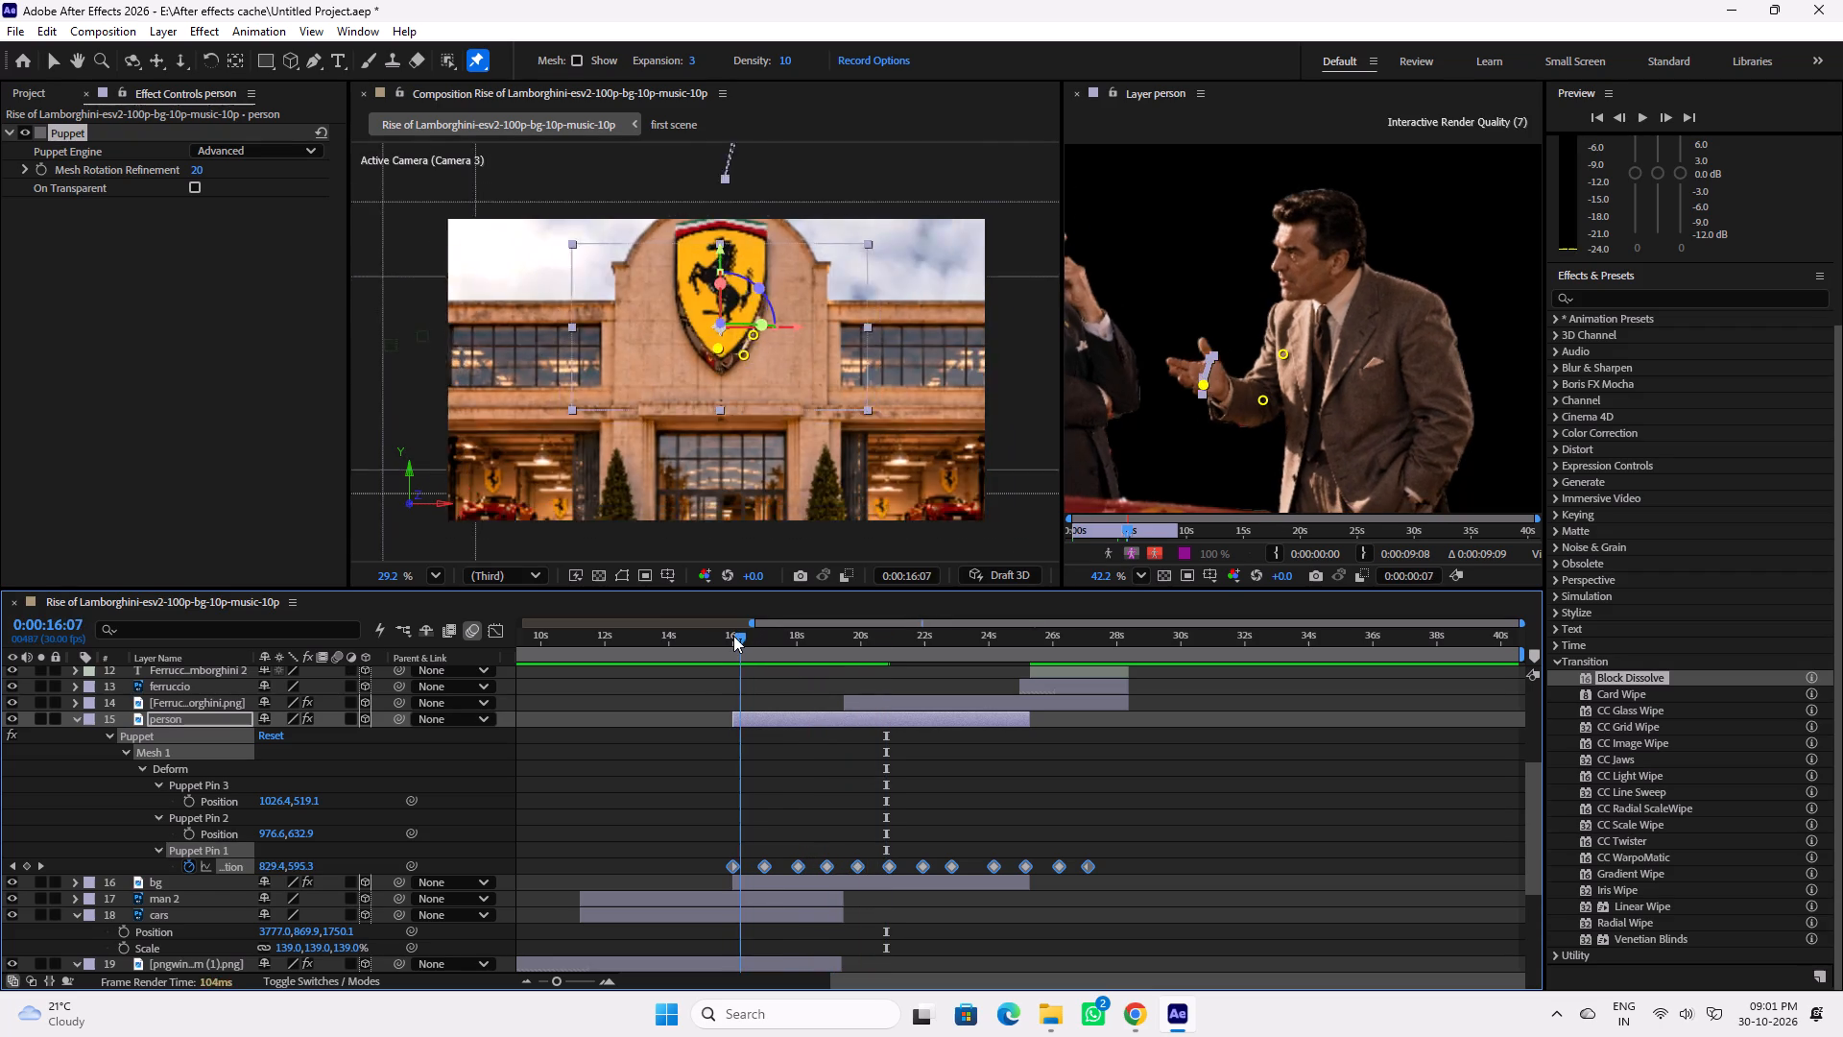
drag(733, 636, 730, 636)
Undo the keyframe stretching, the pasted gestures and all Puppet pins on the person layer.
key(ctrl+z)
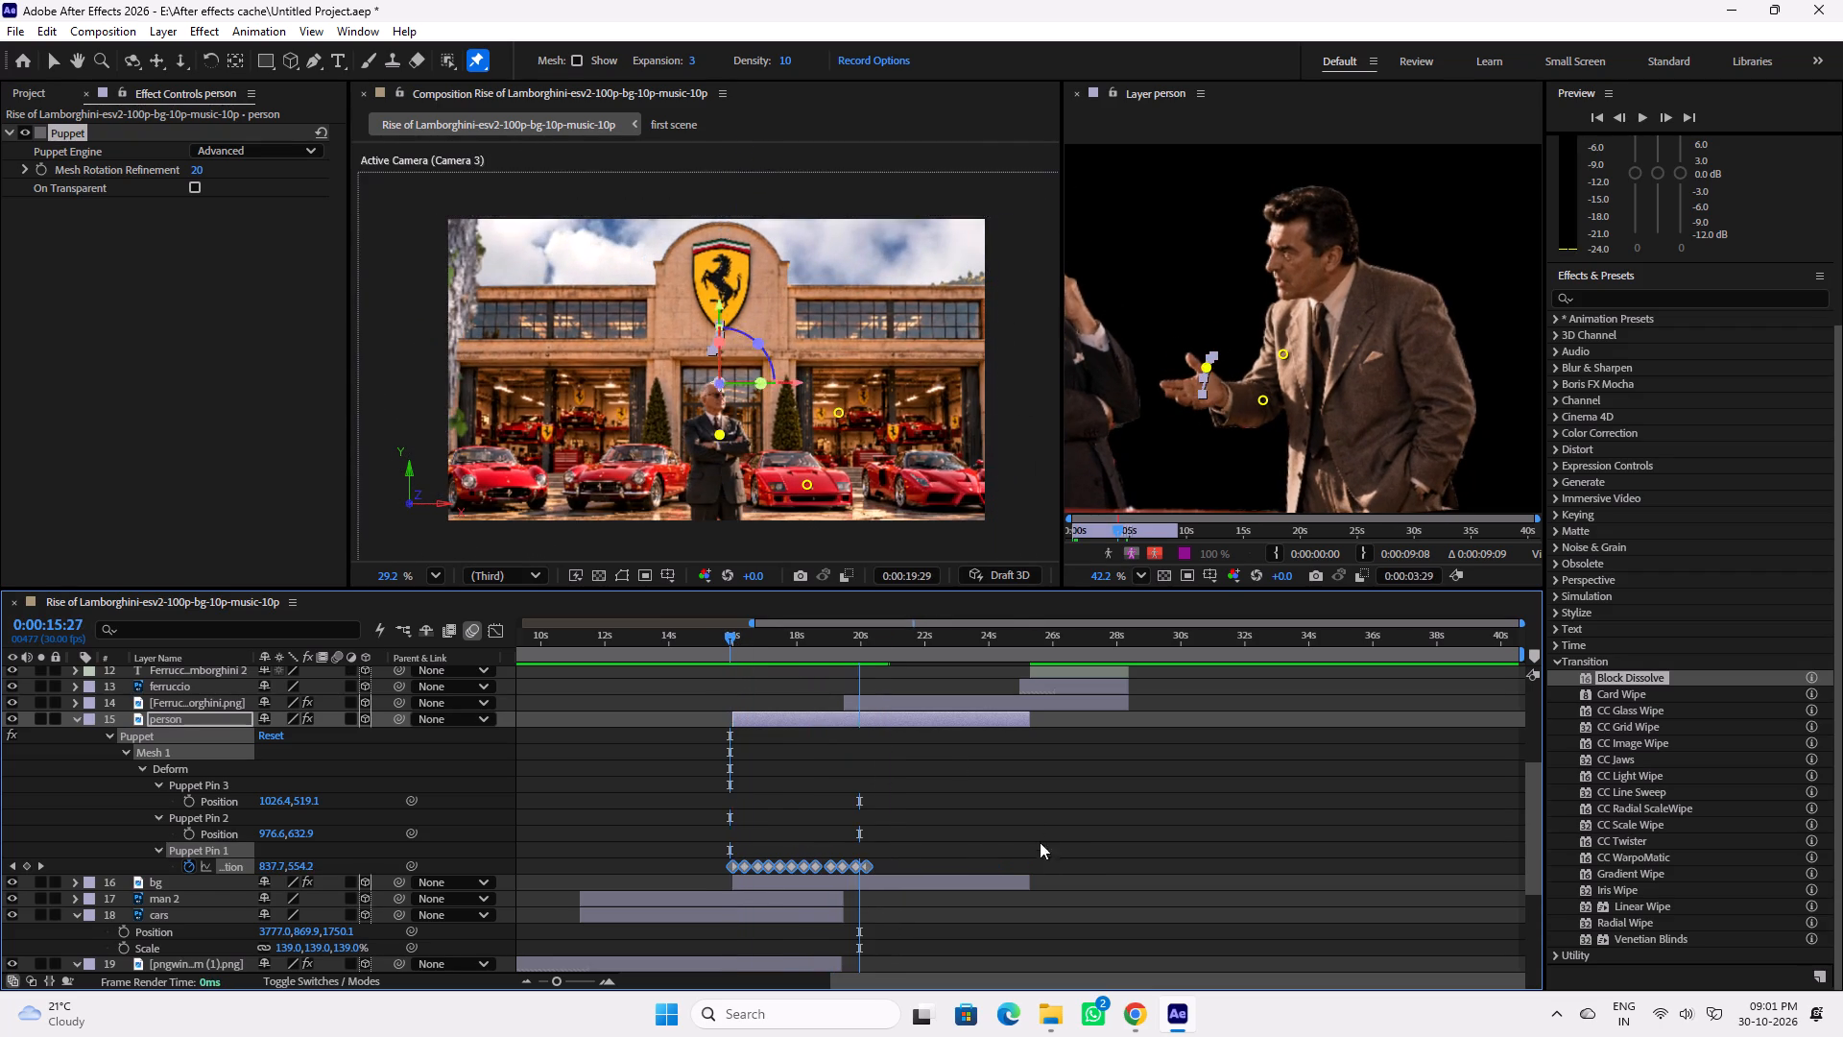
key(ctrl+z)
key(ctrl+z)
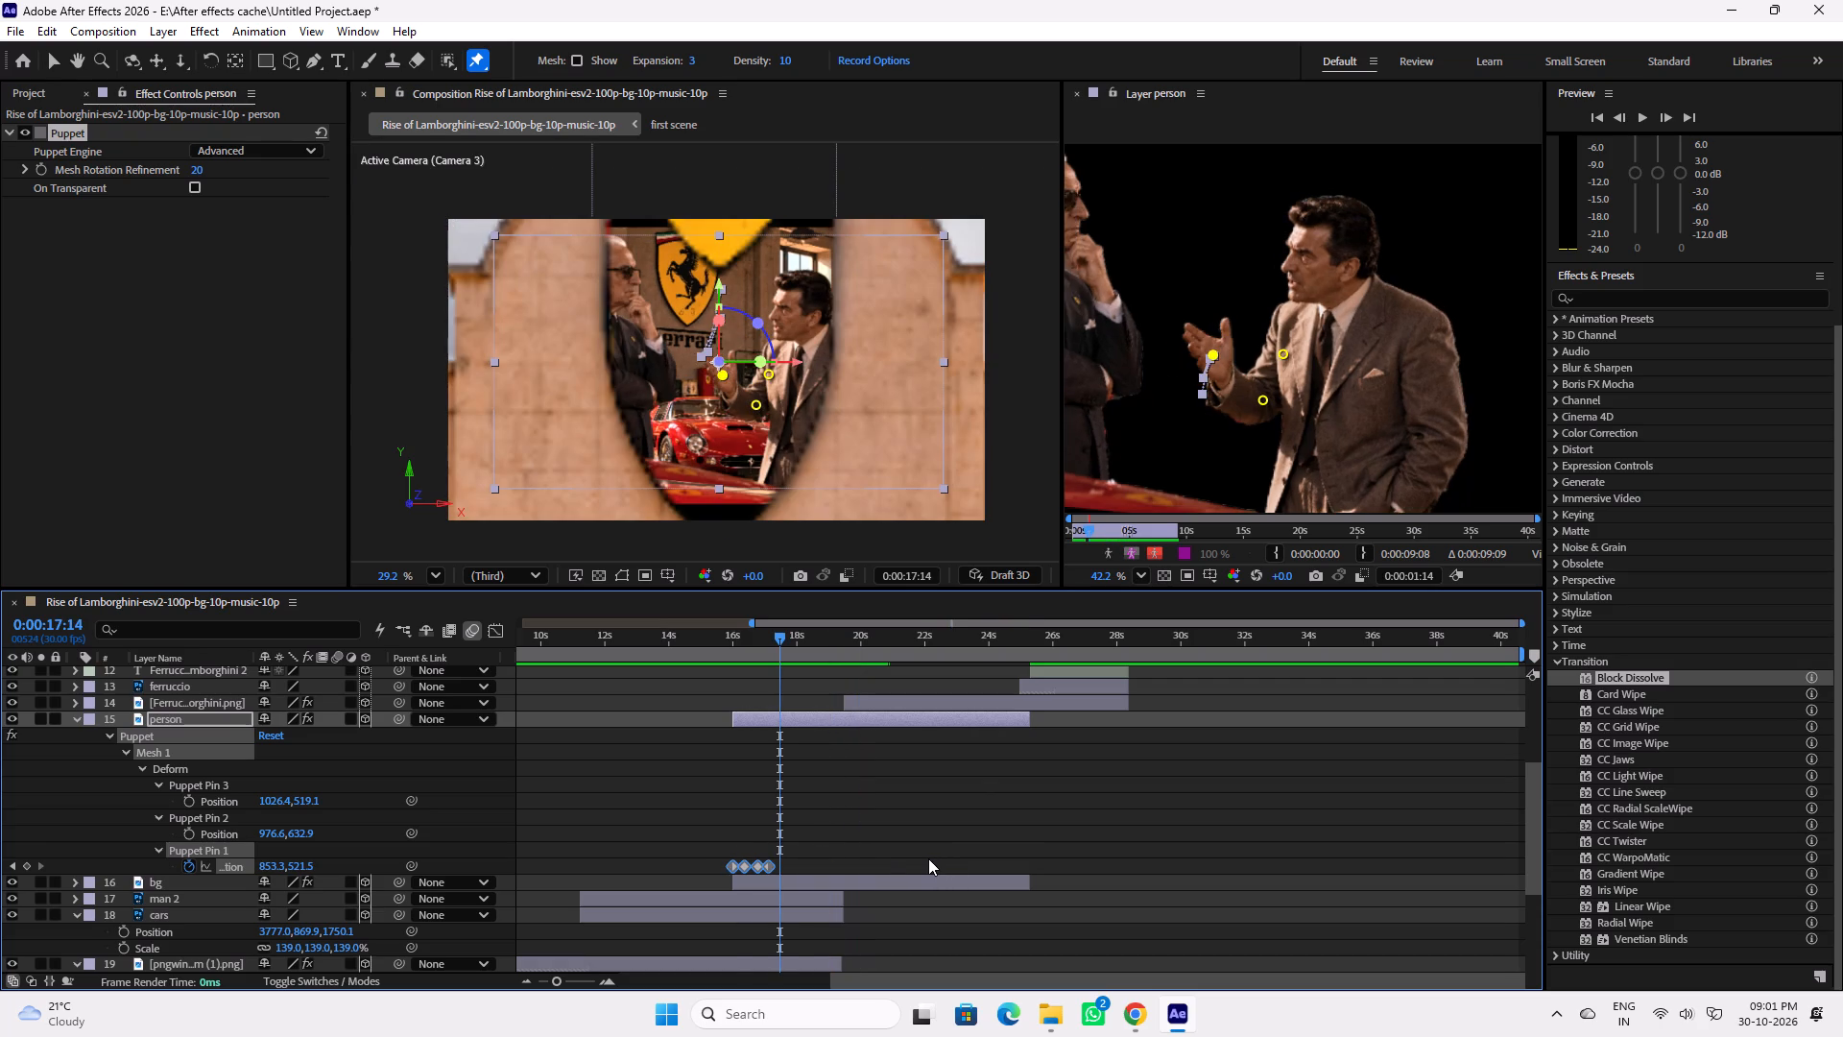
key(ctrl+z)
key(ctrl+z)
key(ctrl+z)
key(ctrl+z)
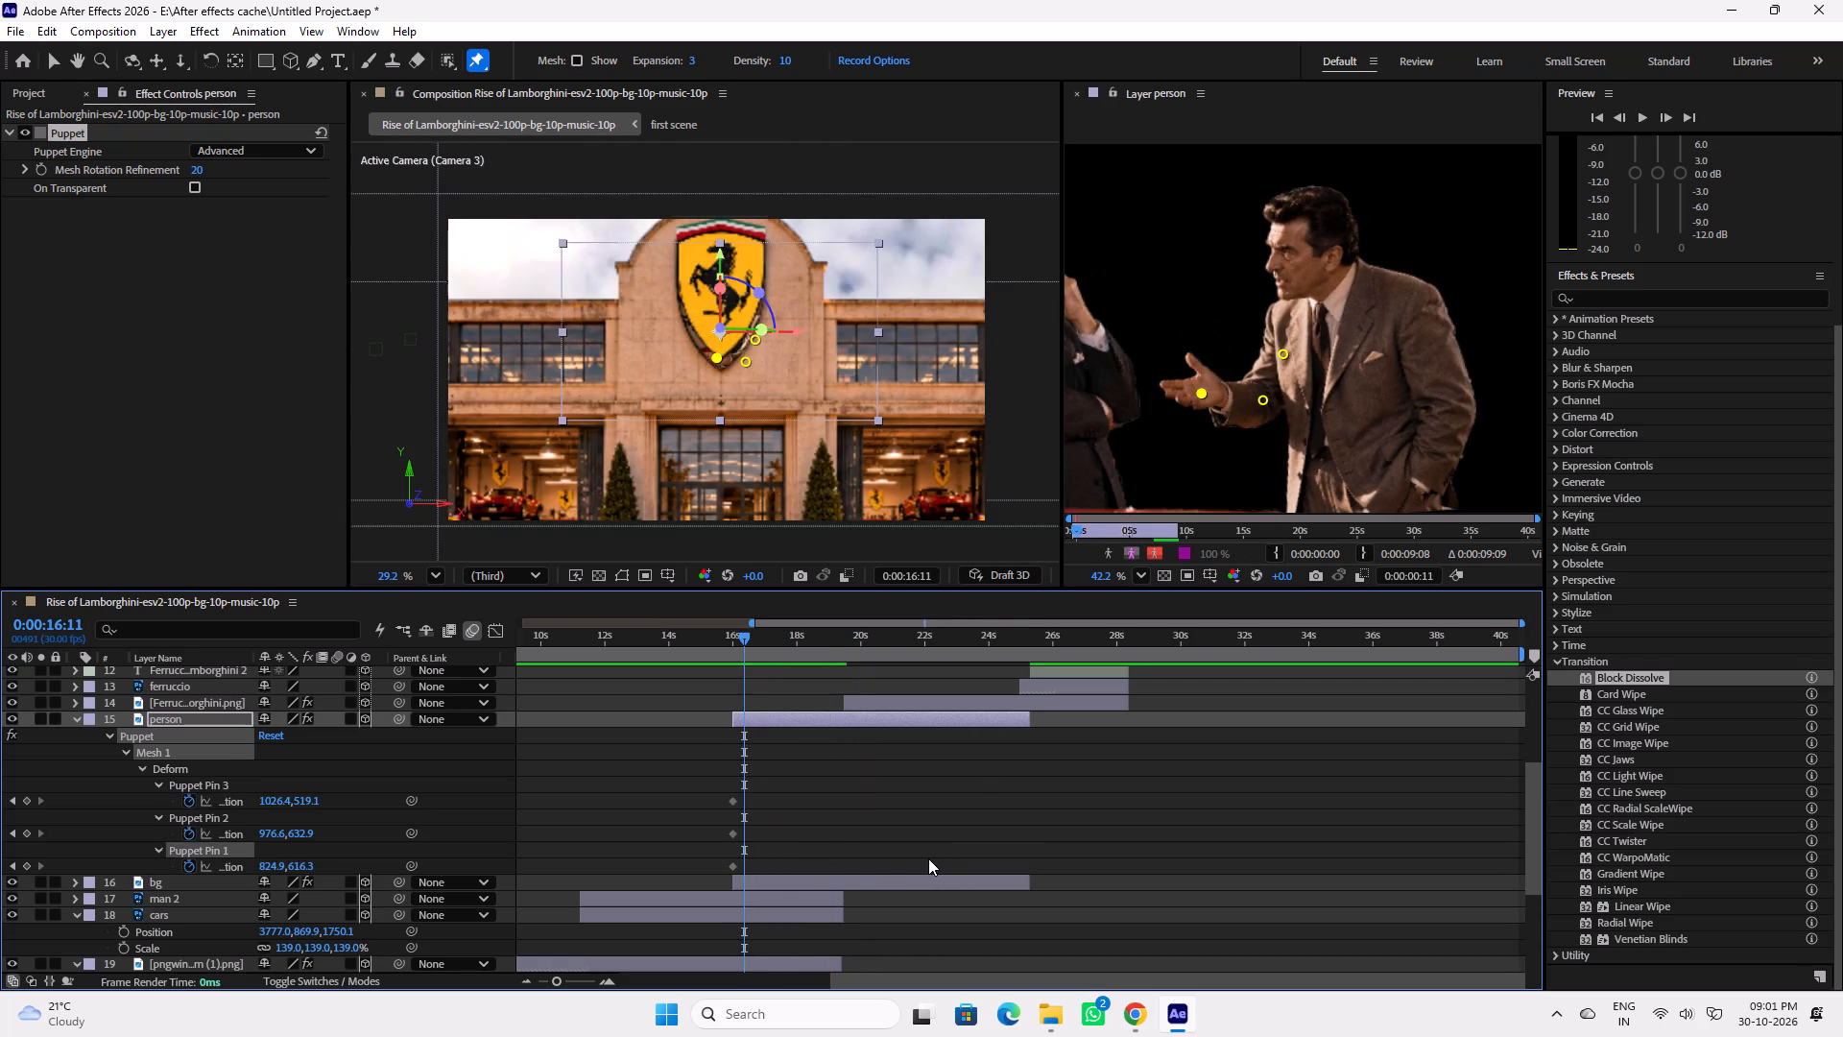
key(ctrl+z)
key(ctrl+z)
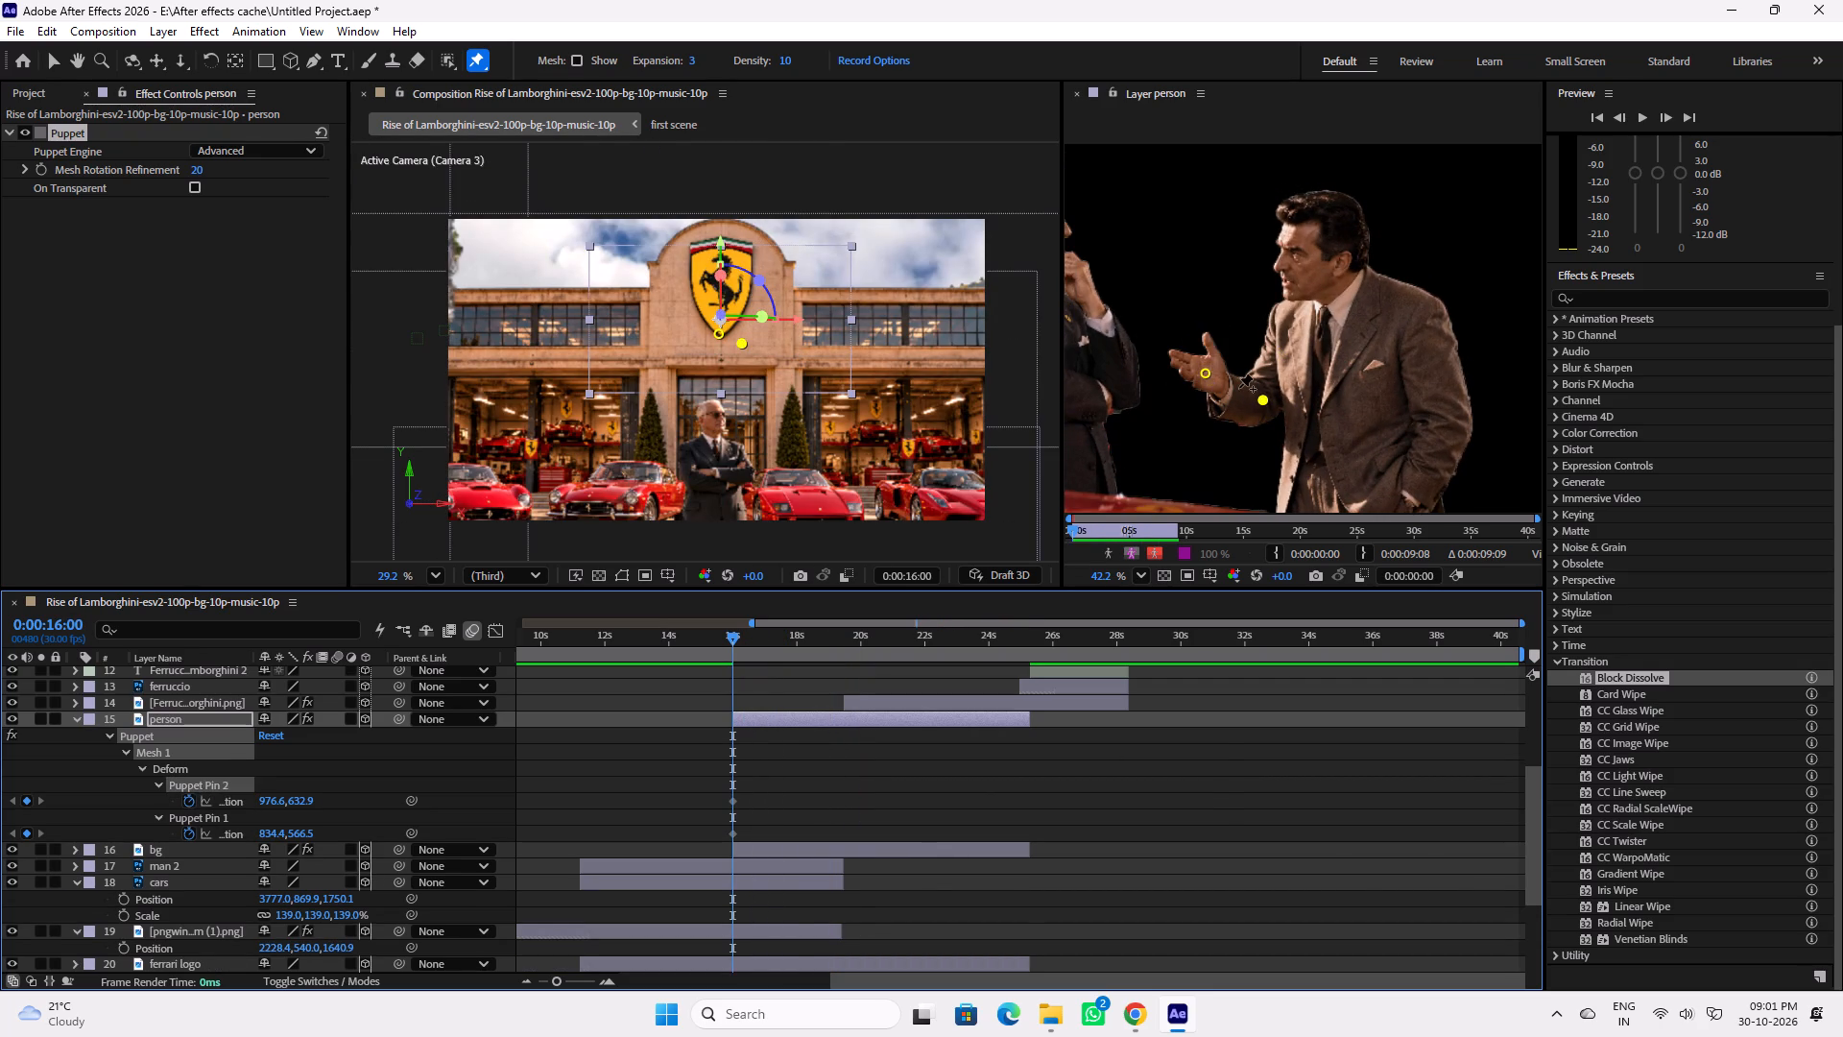
key(ctrl+z)
key(ctrl+z)
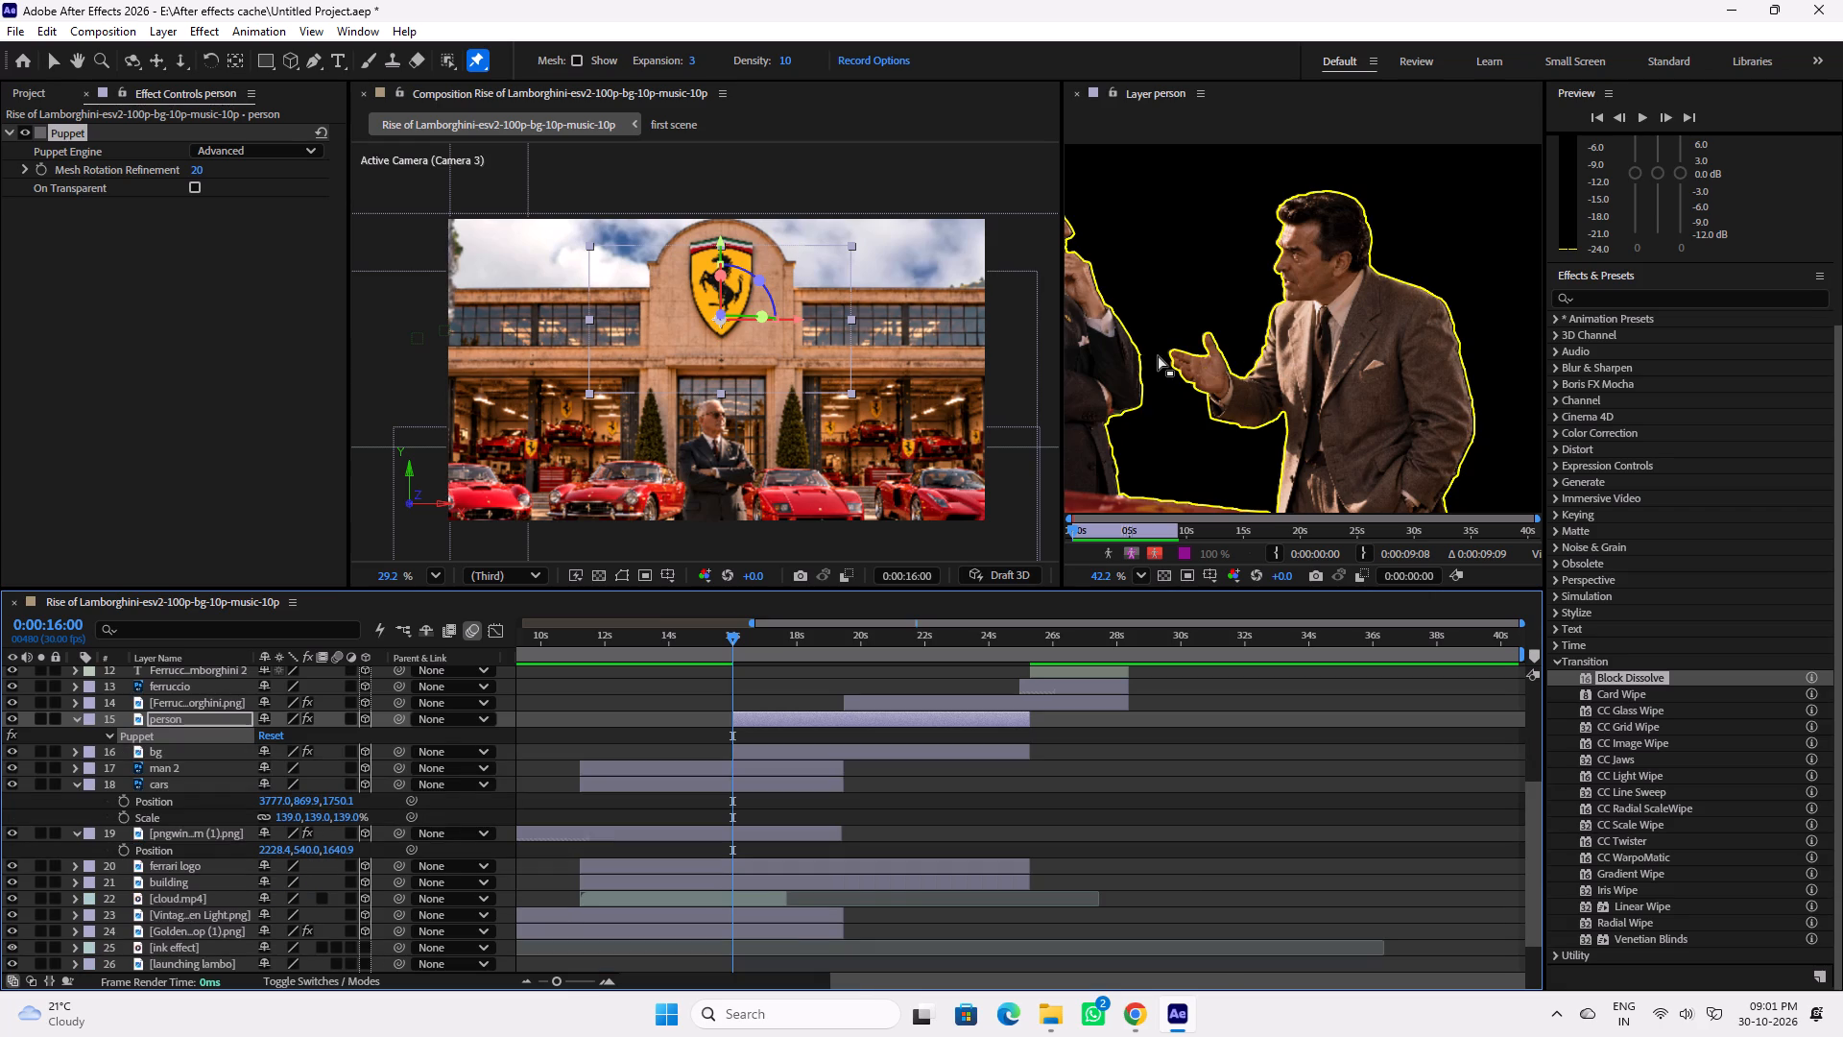
Place three Puppet pins on the grey-haired man at 0:00:16:00, on his head, chest and waist.
scroll(1182, 316, down, 4)
key(space)
key(space)
key(space)
key(space)
key(space)
key(space)
key(space)
key(space)
key(space)
key(space)
key(space)
key(space)
key(space)
key(space)
key(space)
drag(1155, 283, 1182, 282)
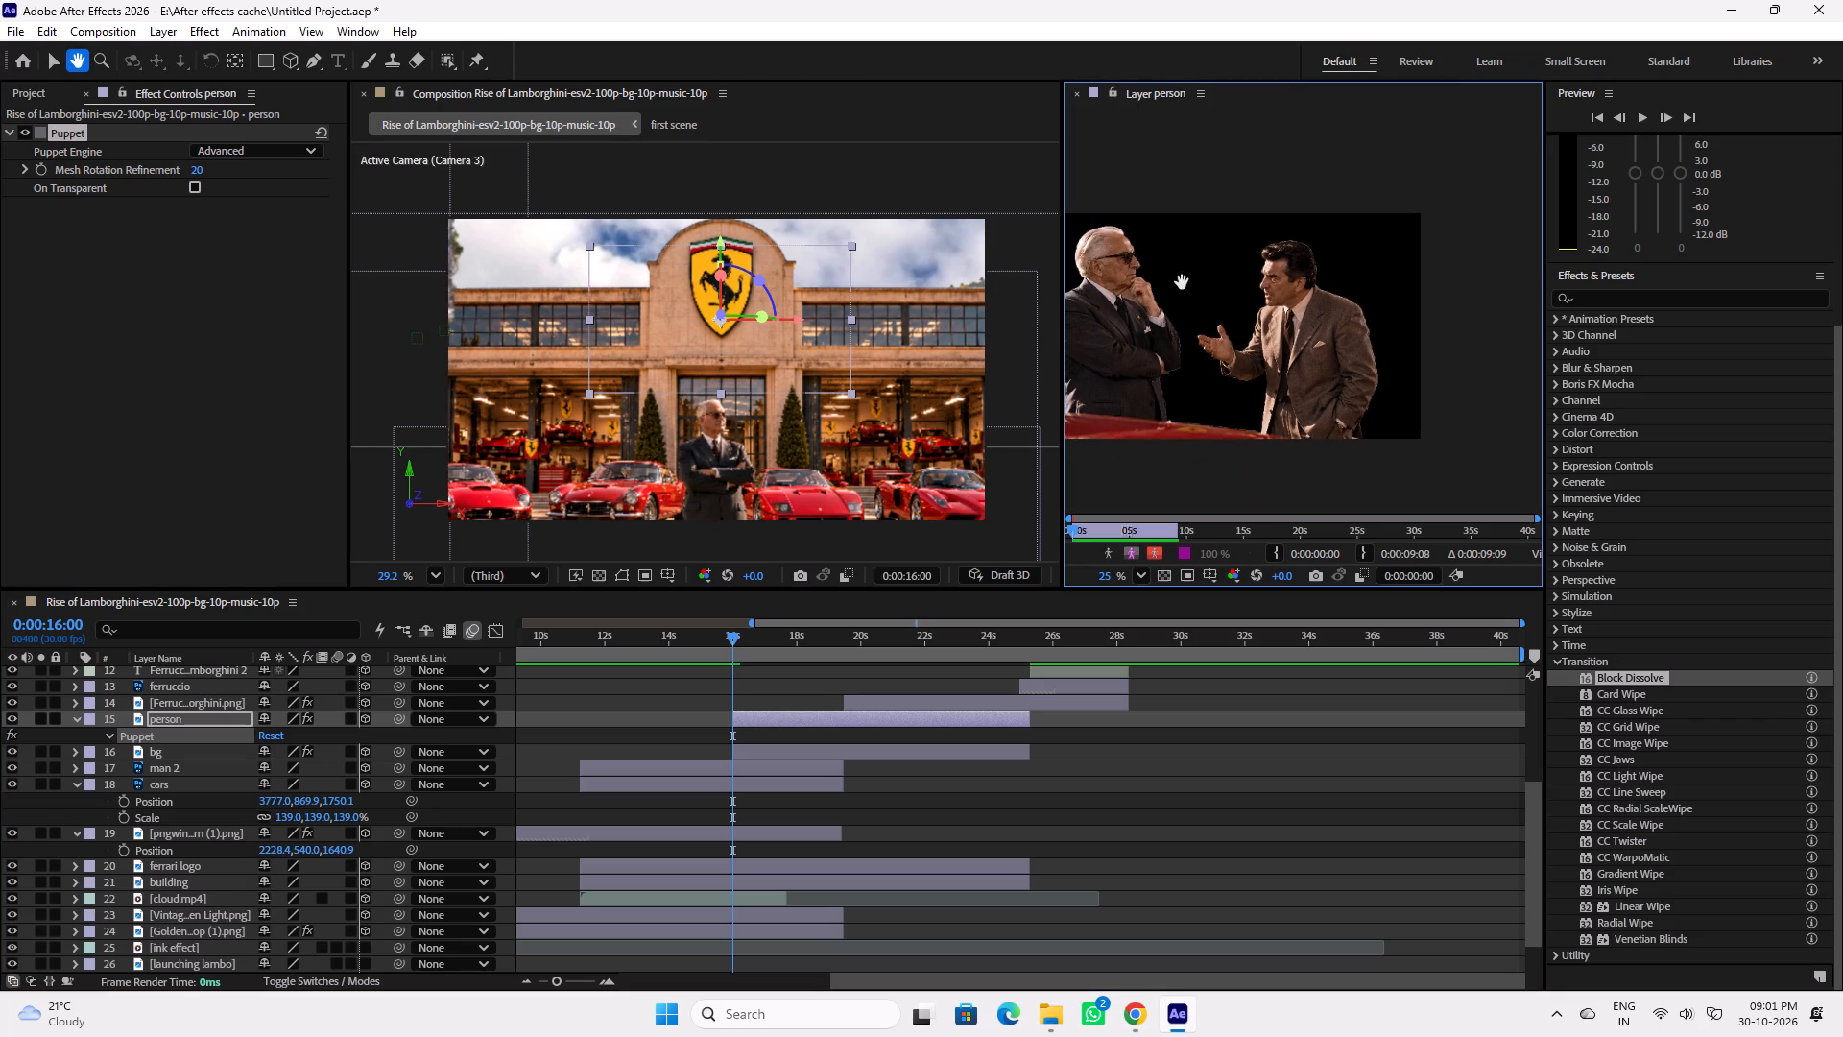
drag(1182, 282, 1216, 298)
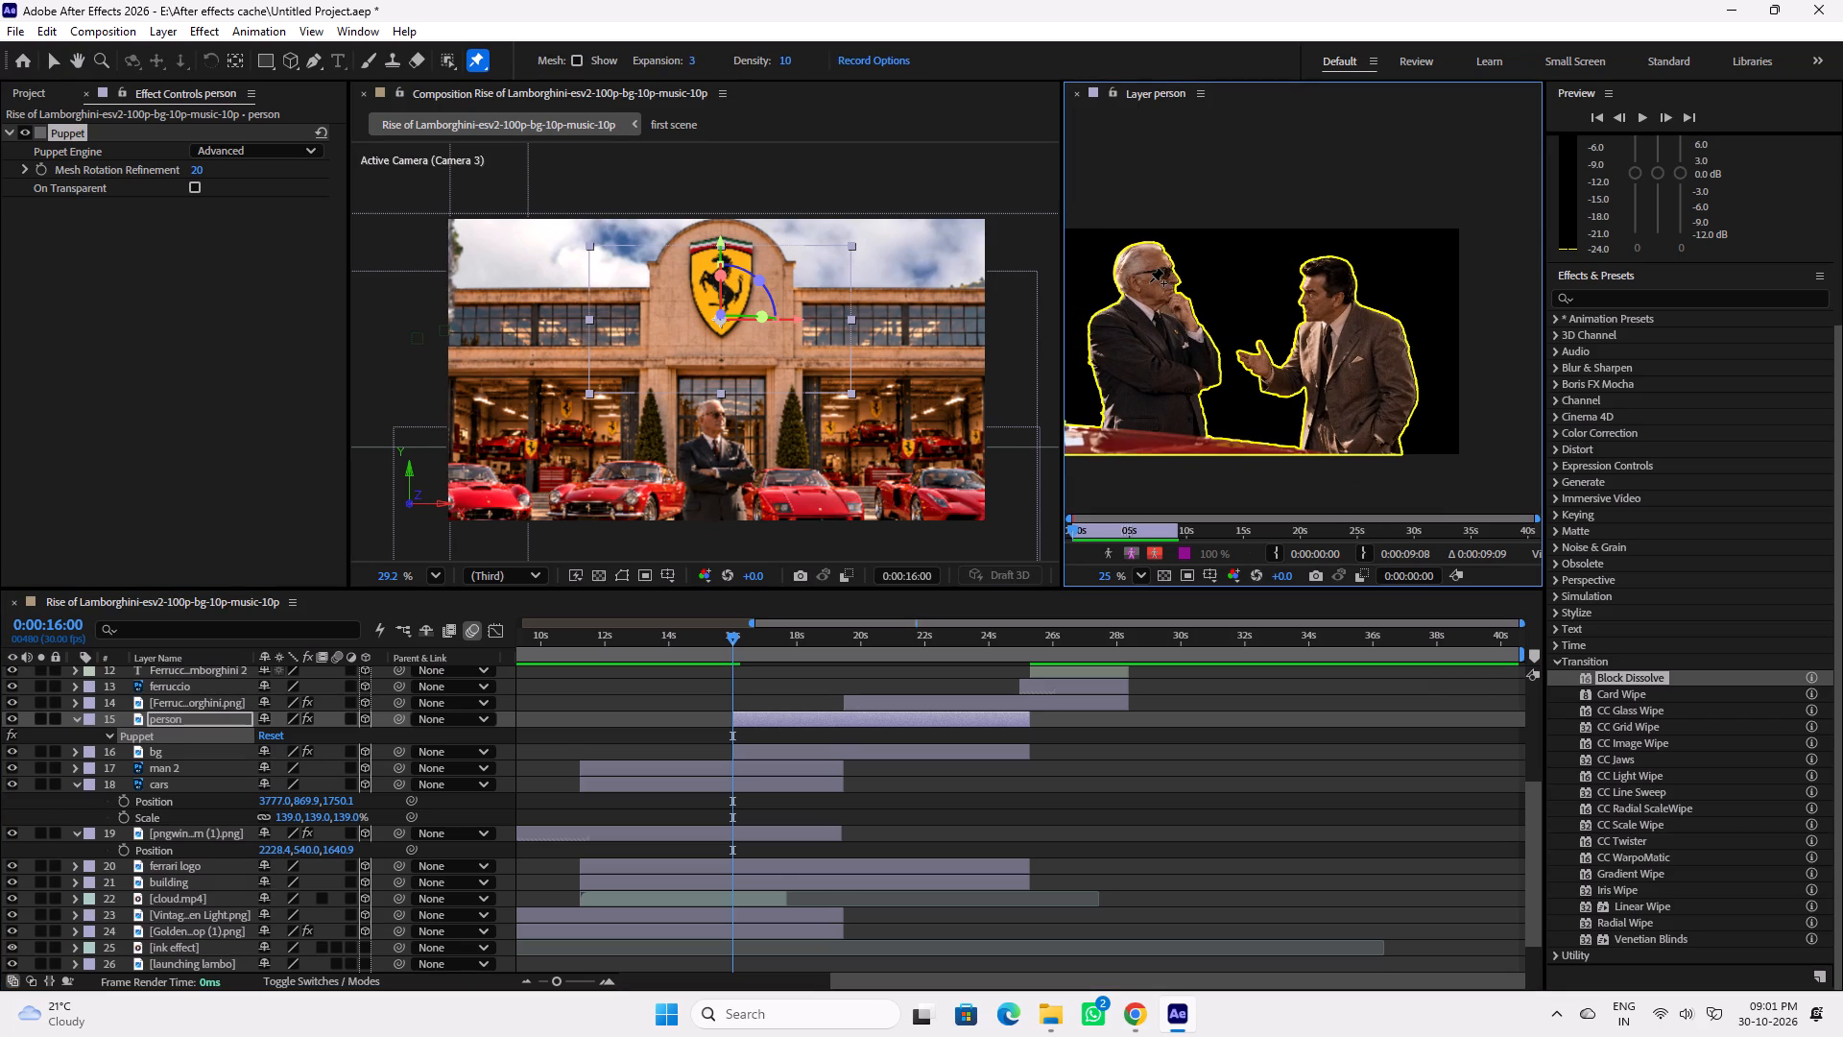
click(1150, 282)
click(1146, 342)
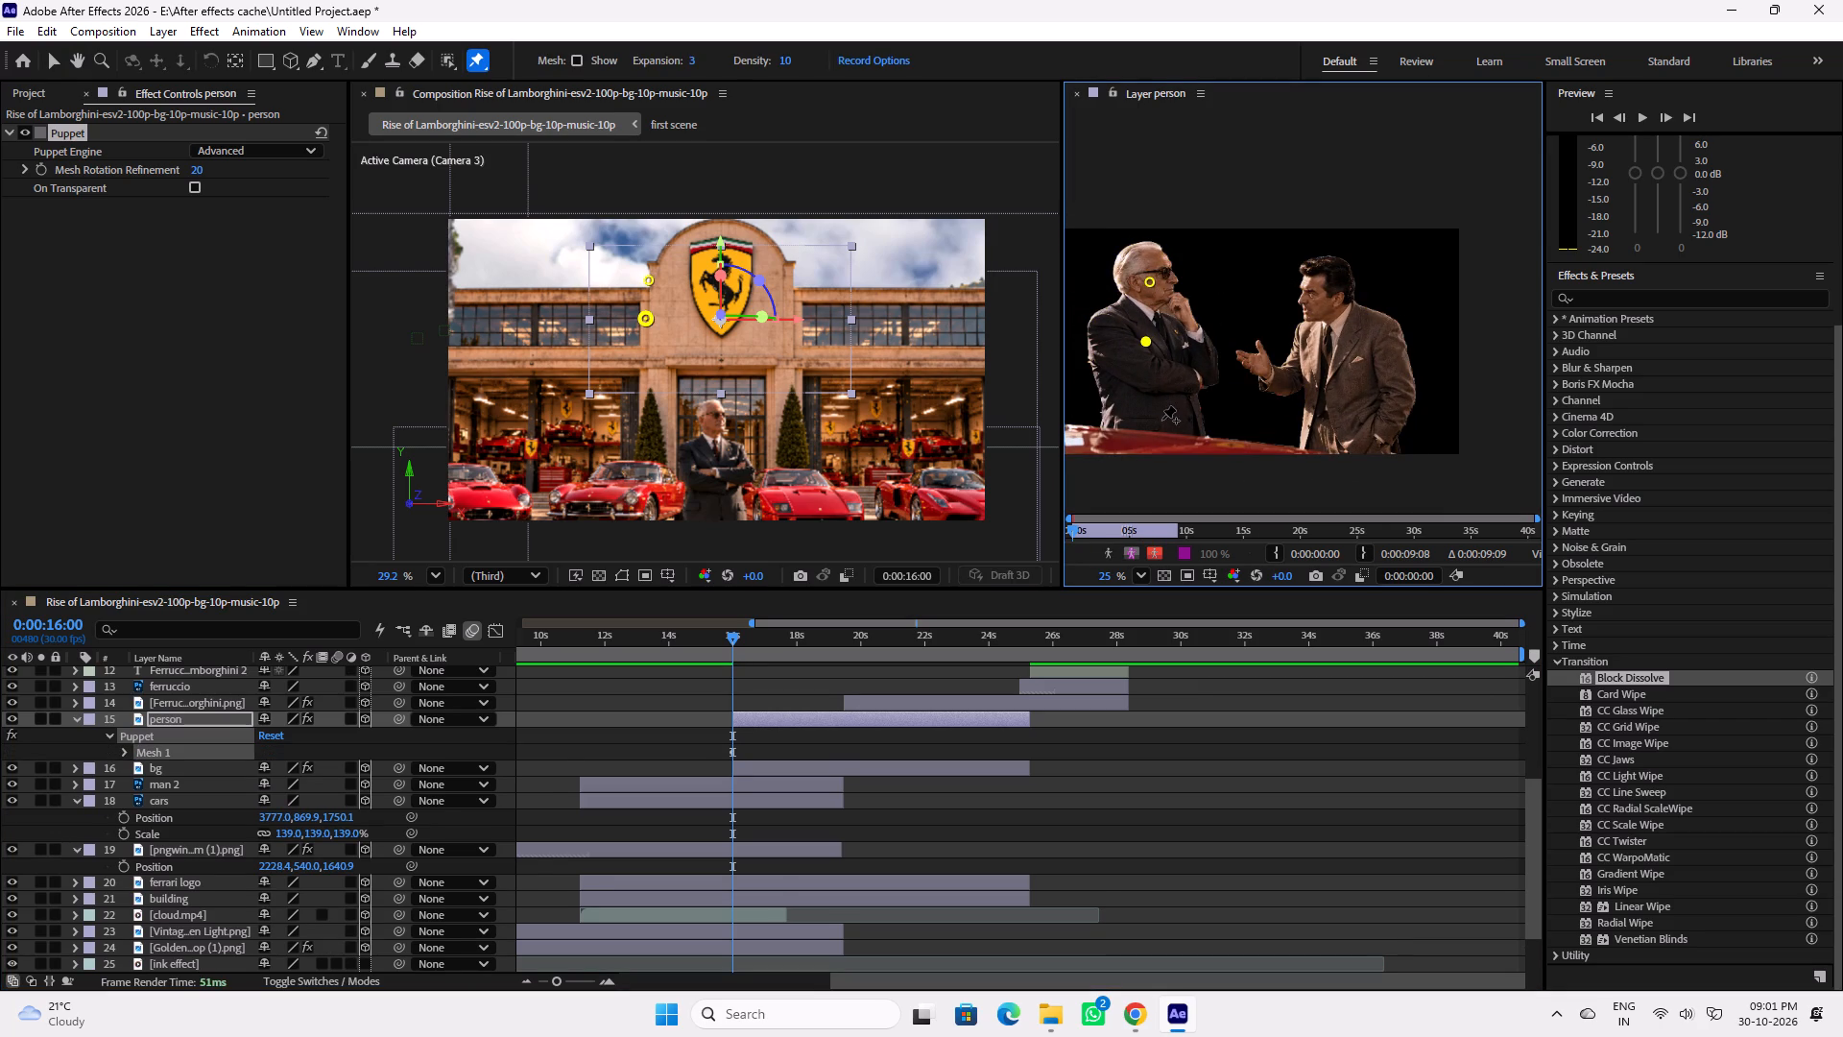
click(1152, 406)
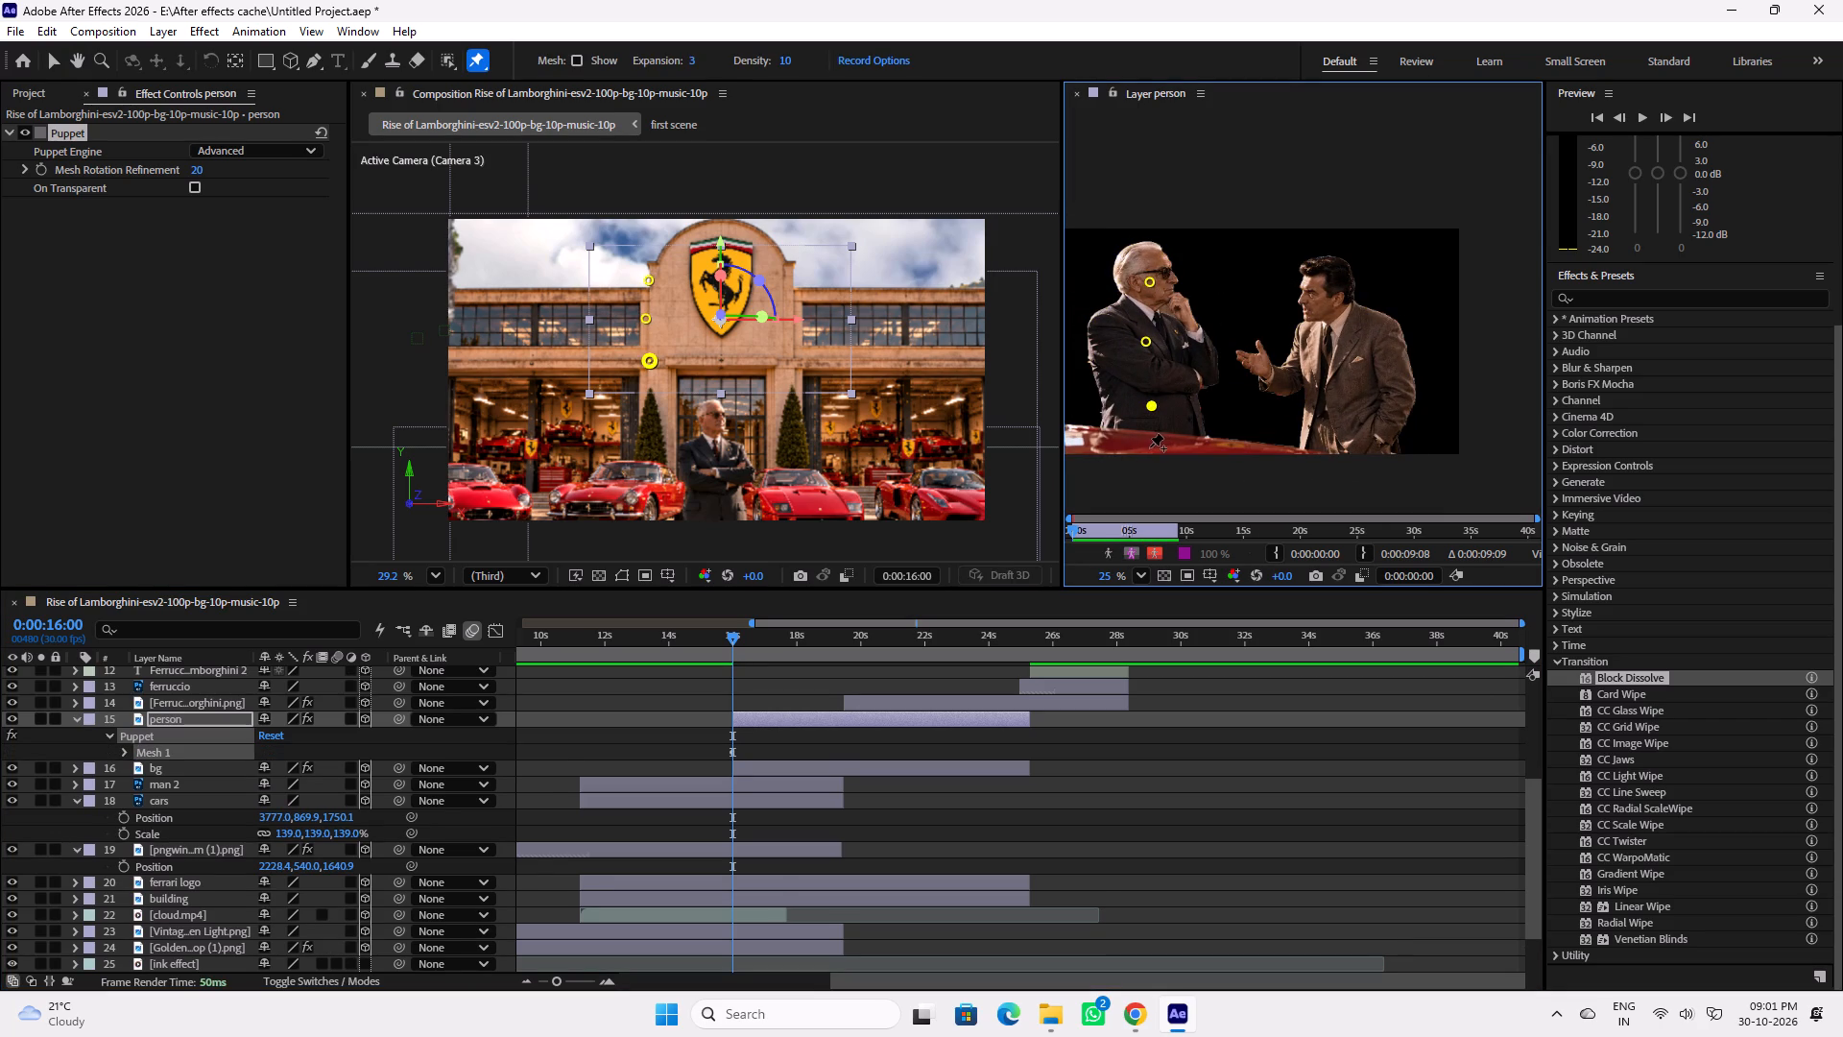
Place four Puppet pins along the image's bottom edge, three across the red car and one below the brown-suited man's jacket.
click(1092, 443)
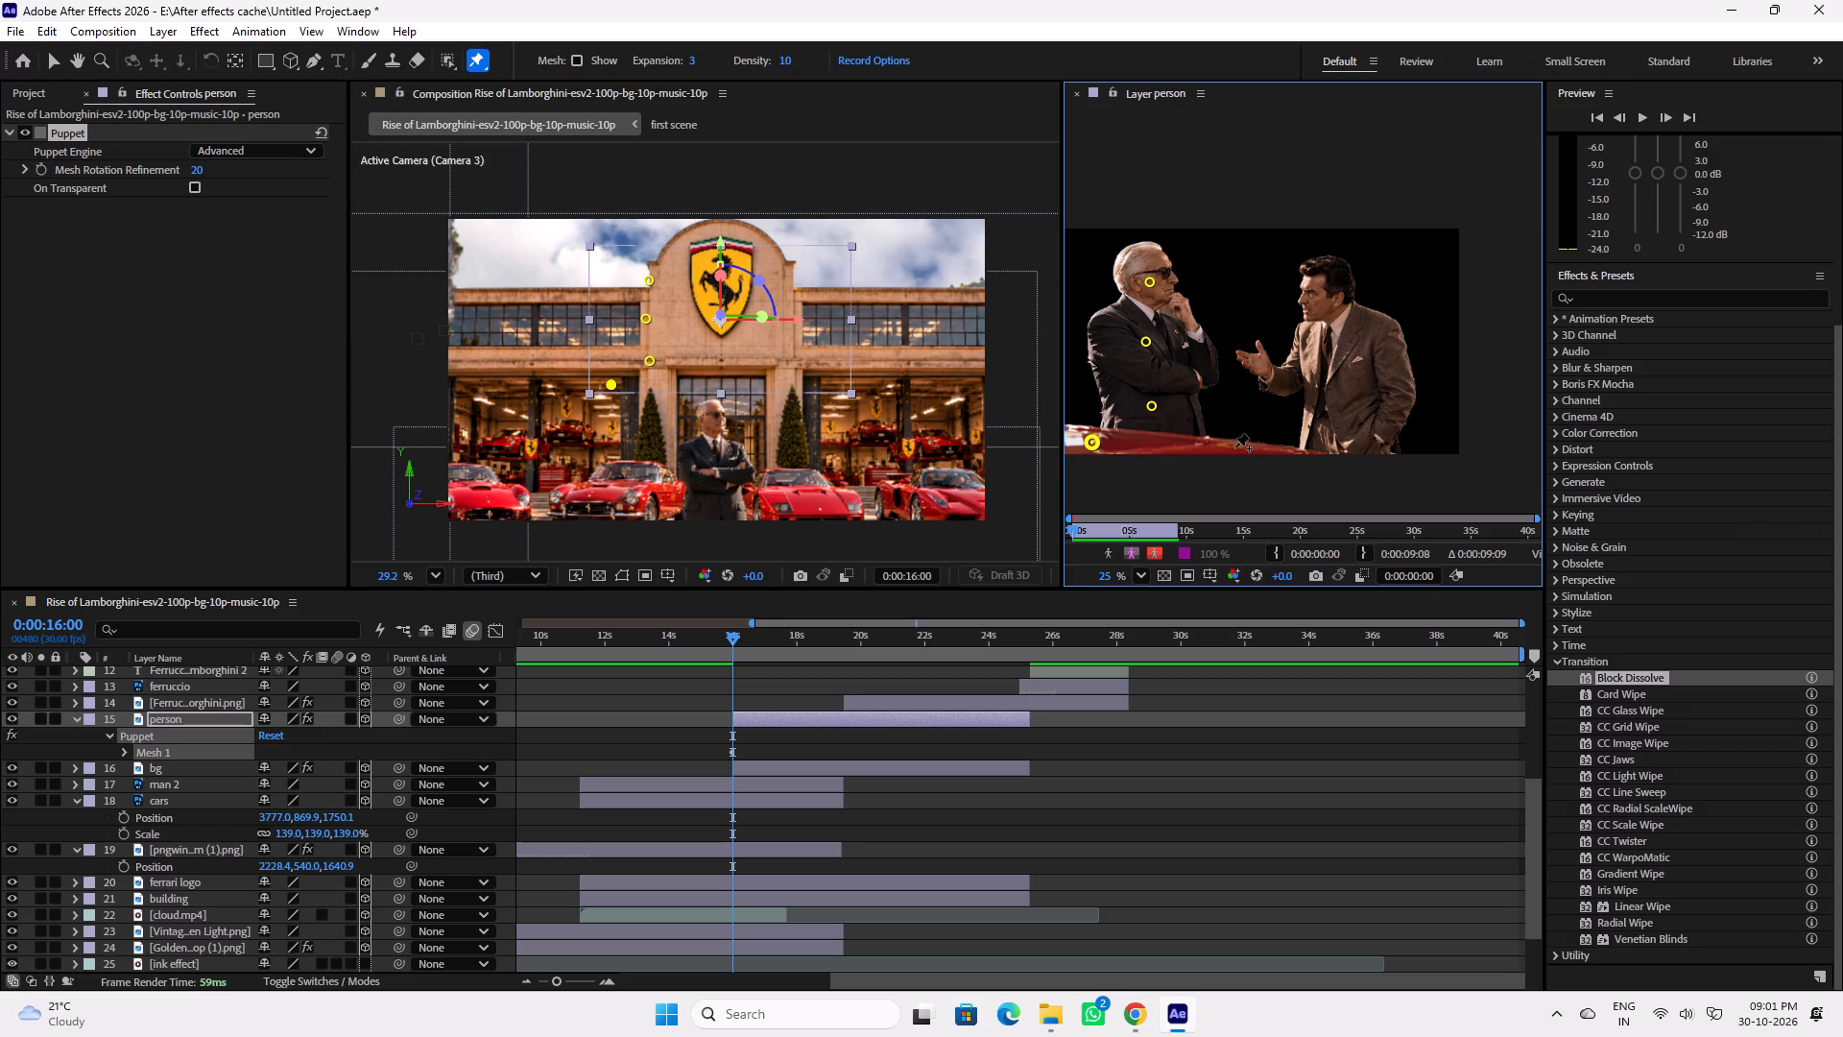
click(1162, 445)
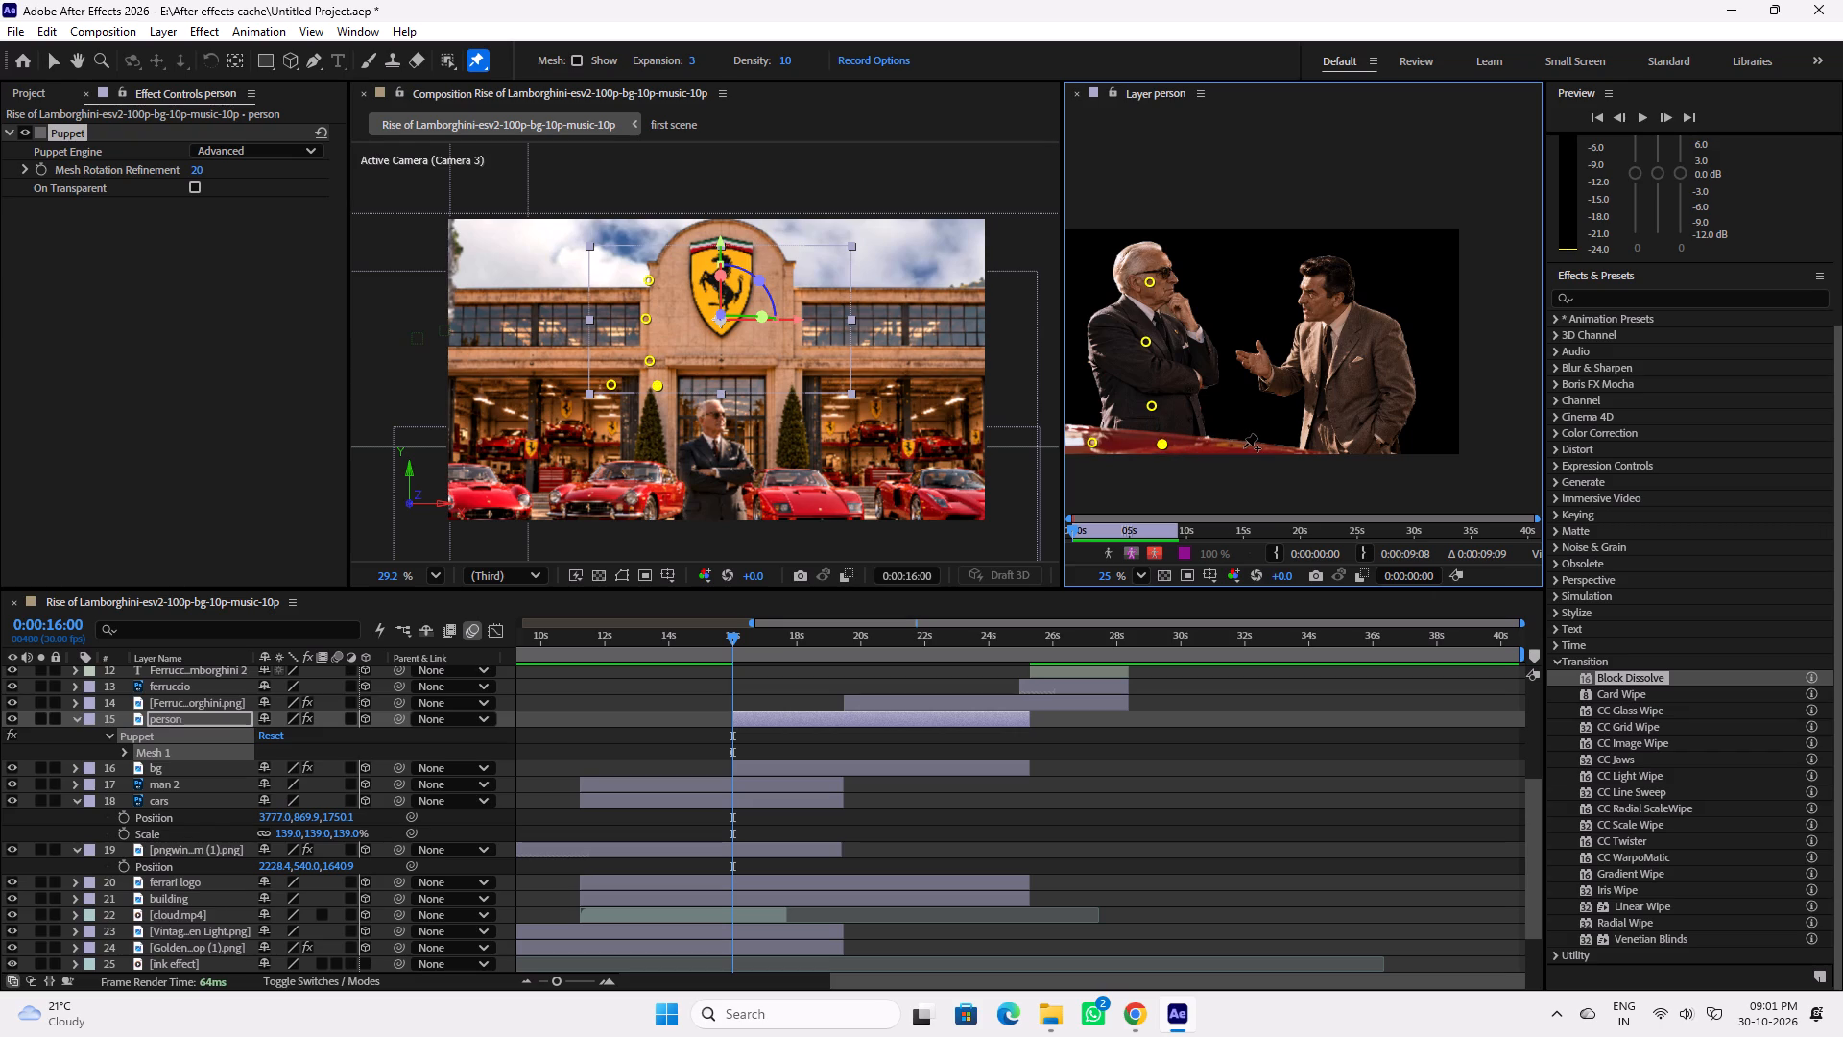
click(1238, 447)
click(1342, 444)
Place four Puppet pins on the brown-suited man, on his torso, face, rear shoulder and the upper part of his gesturing arm.
click(1343, 362)
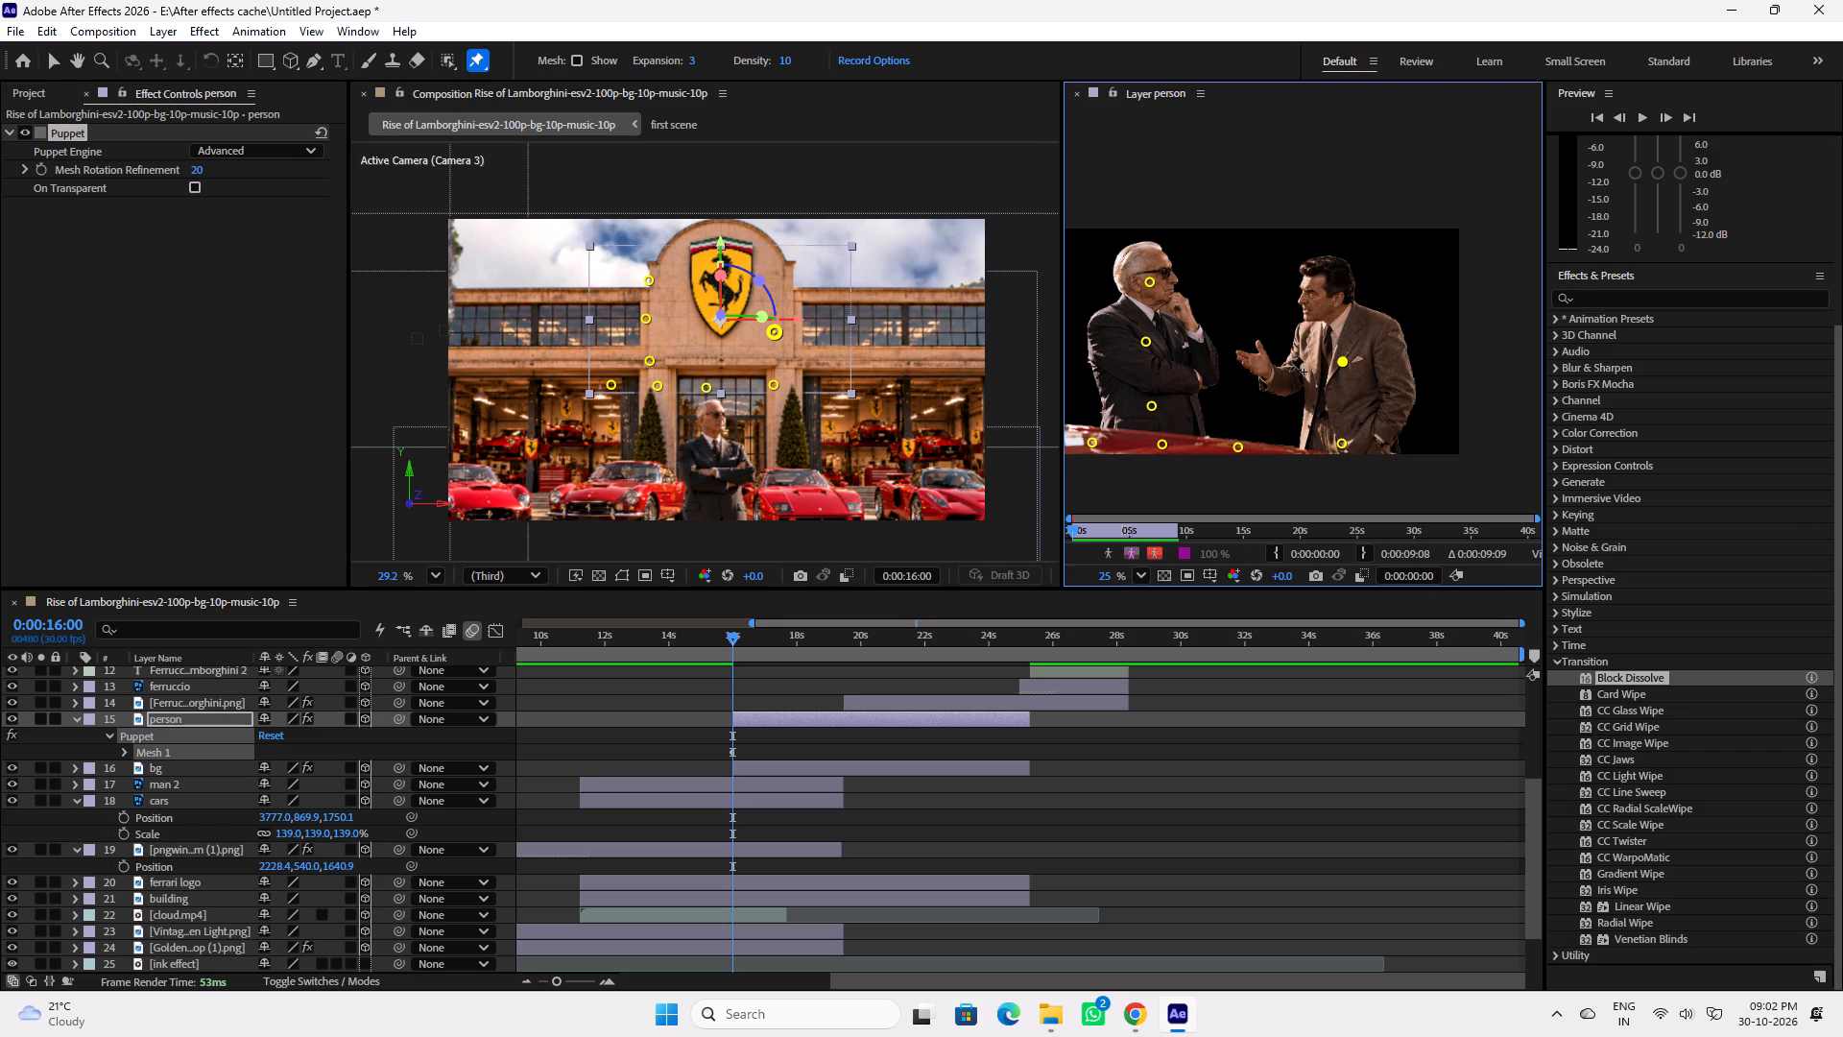
click(1329, 295)
click(1376, 335)
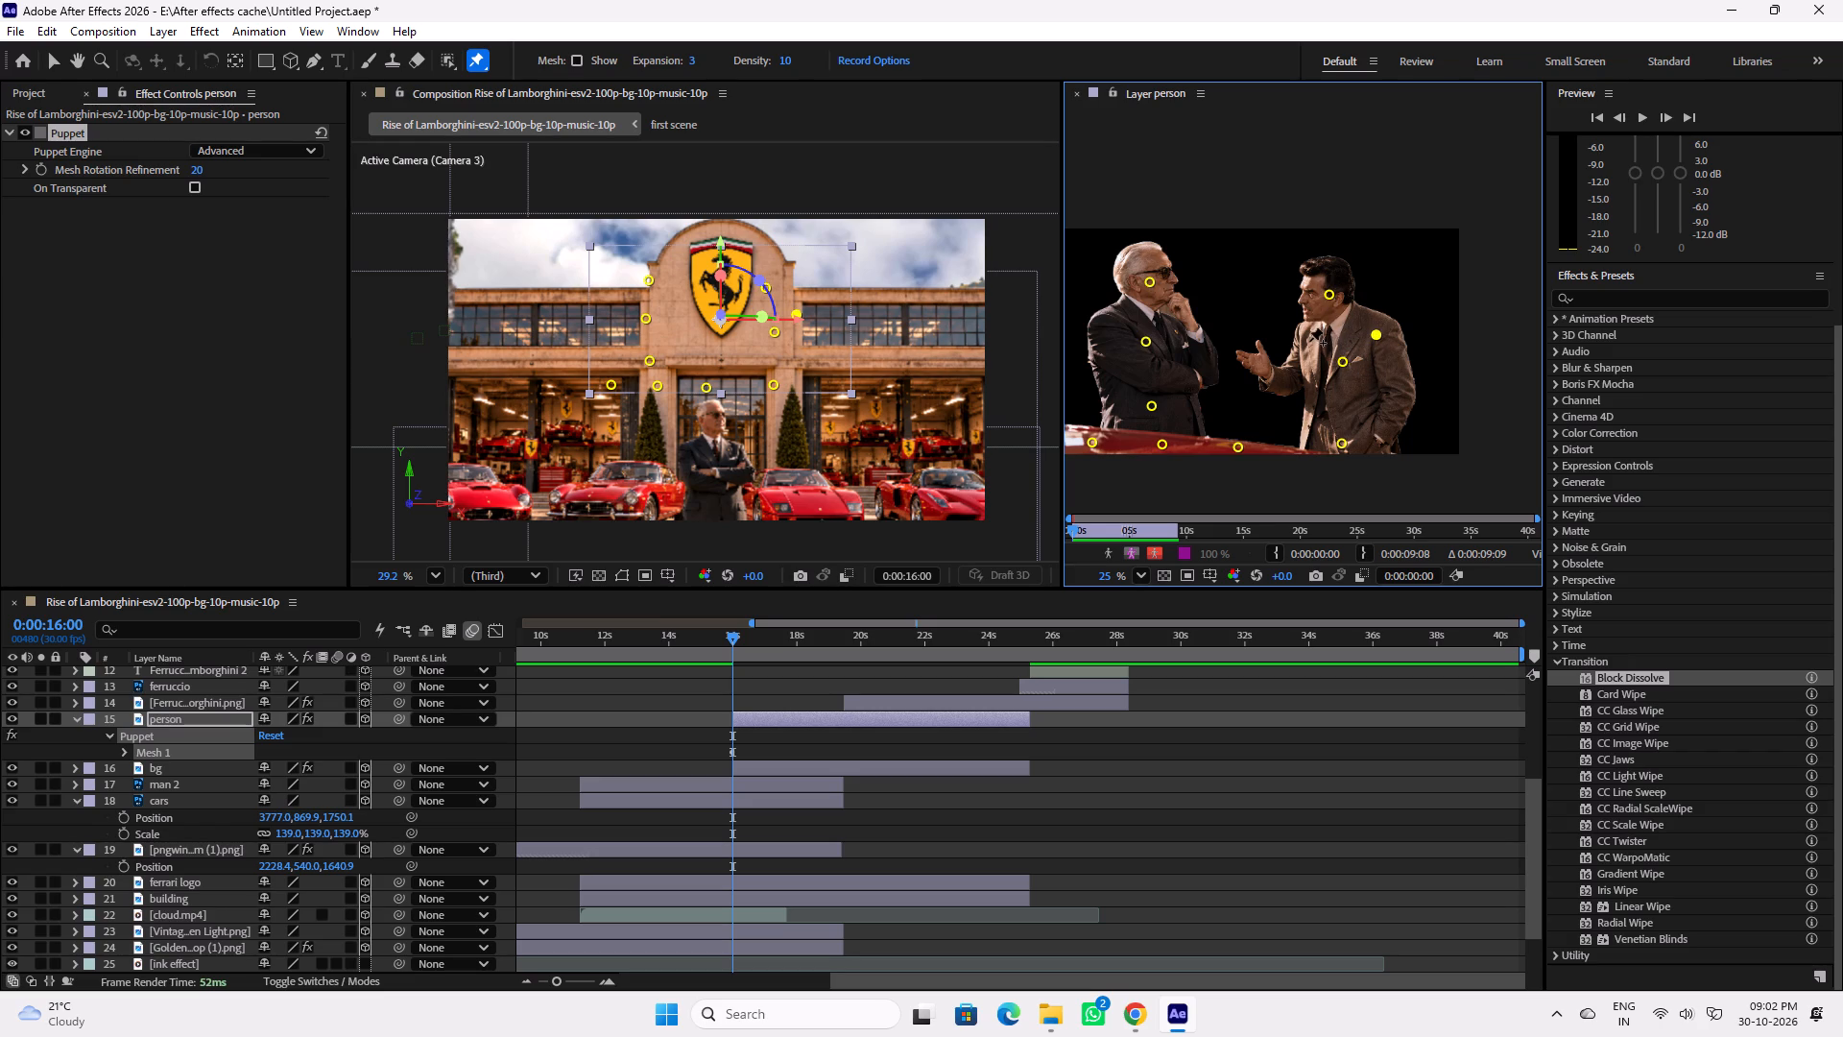
click(1303, 345)
click(1101, 328)
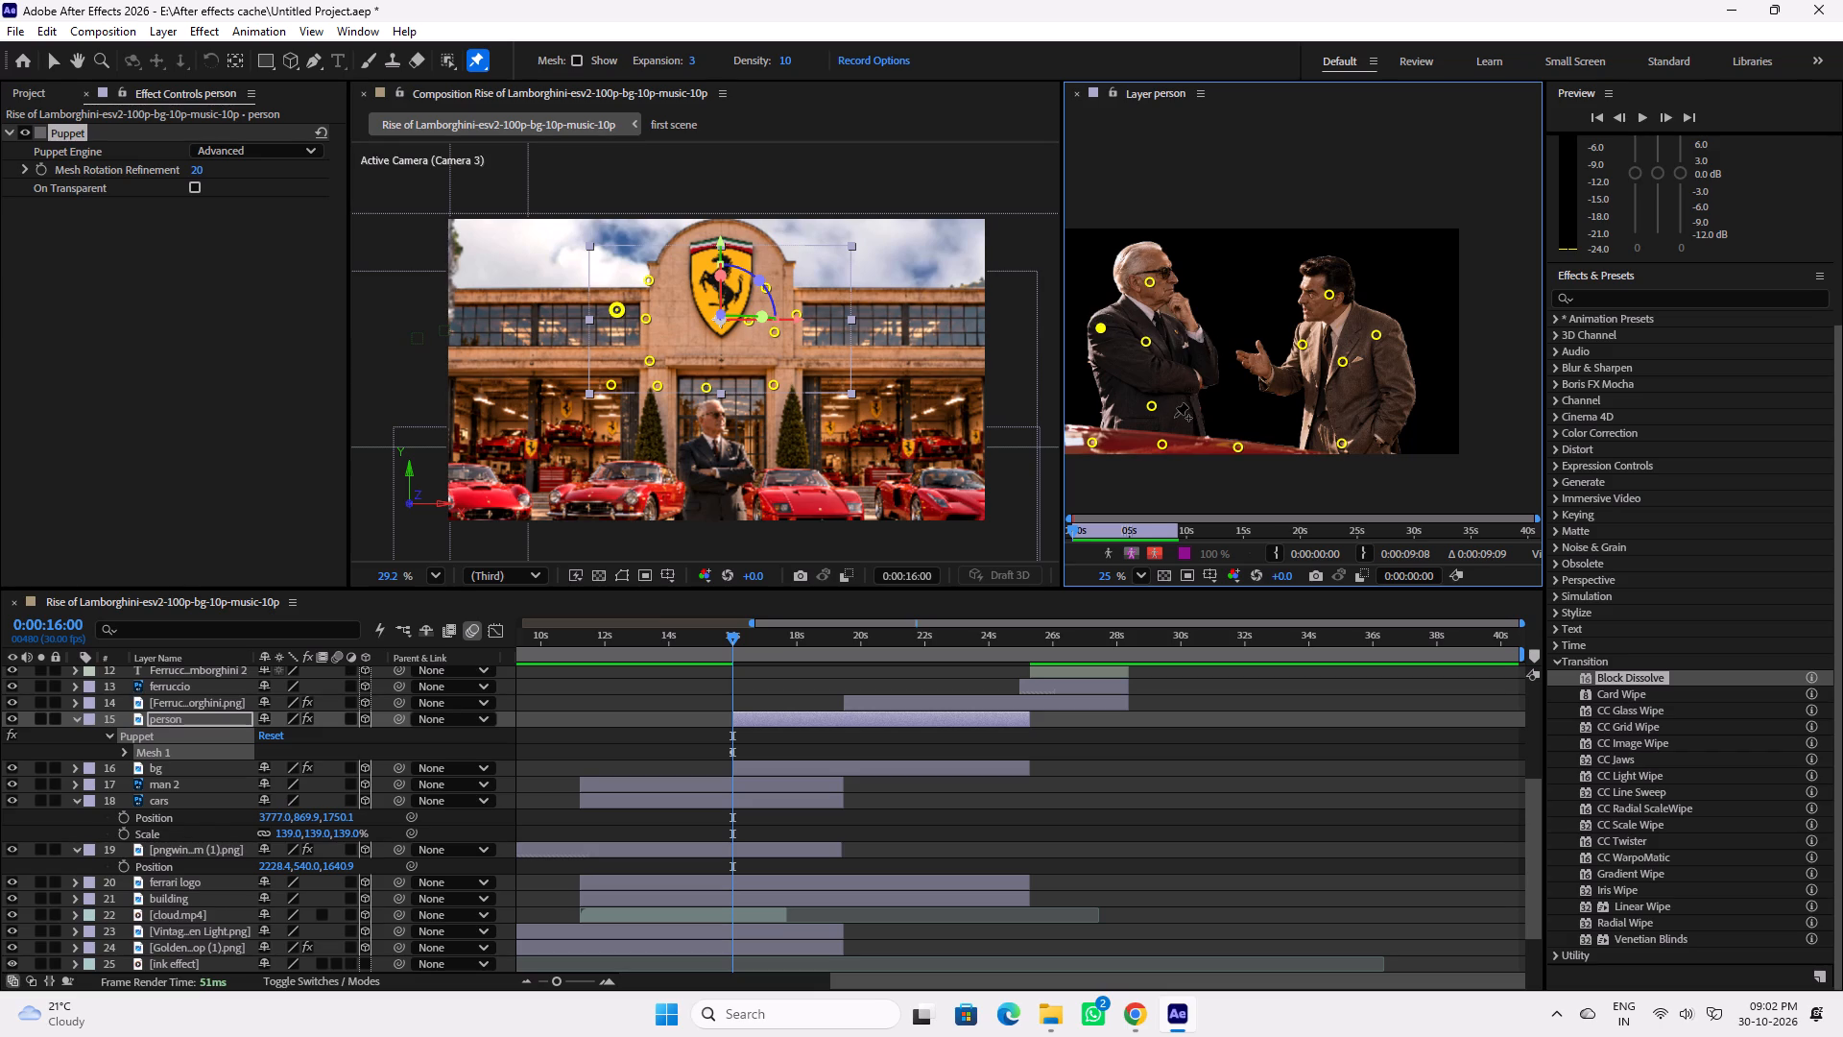
key(ctrl+z)
Move the grey-haired man's head pin backward to 328, 232 at 0:00:16:00 and reveal the pins' keyframed properties.
drag(1154, 283, 1145, 284)
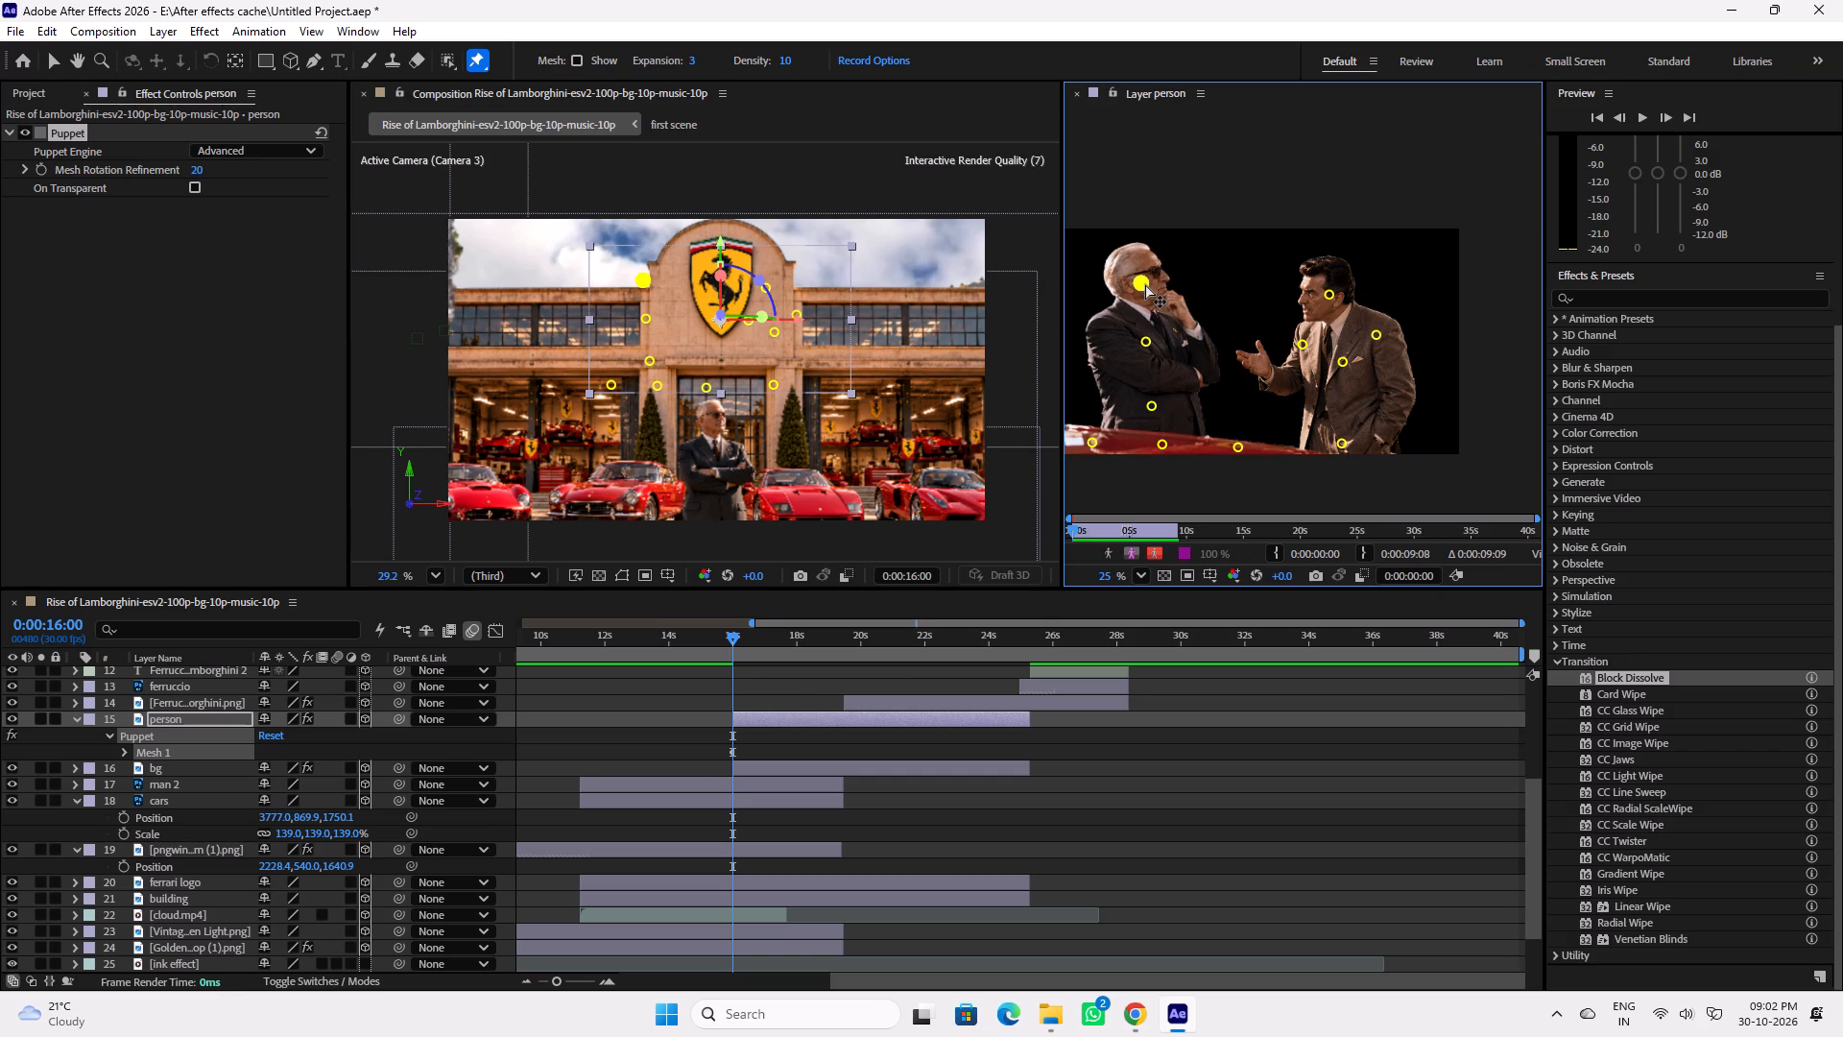
drag(1145, 284, 1140, 285)
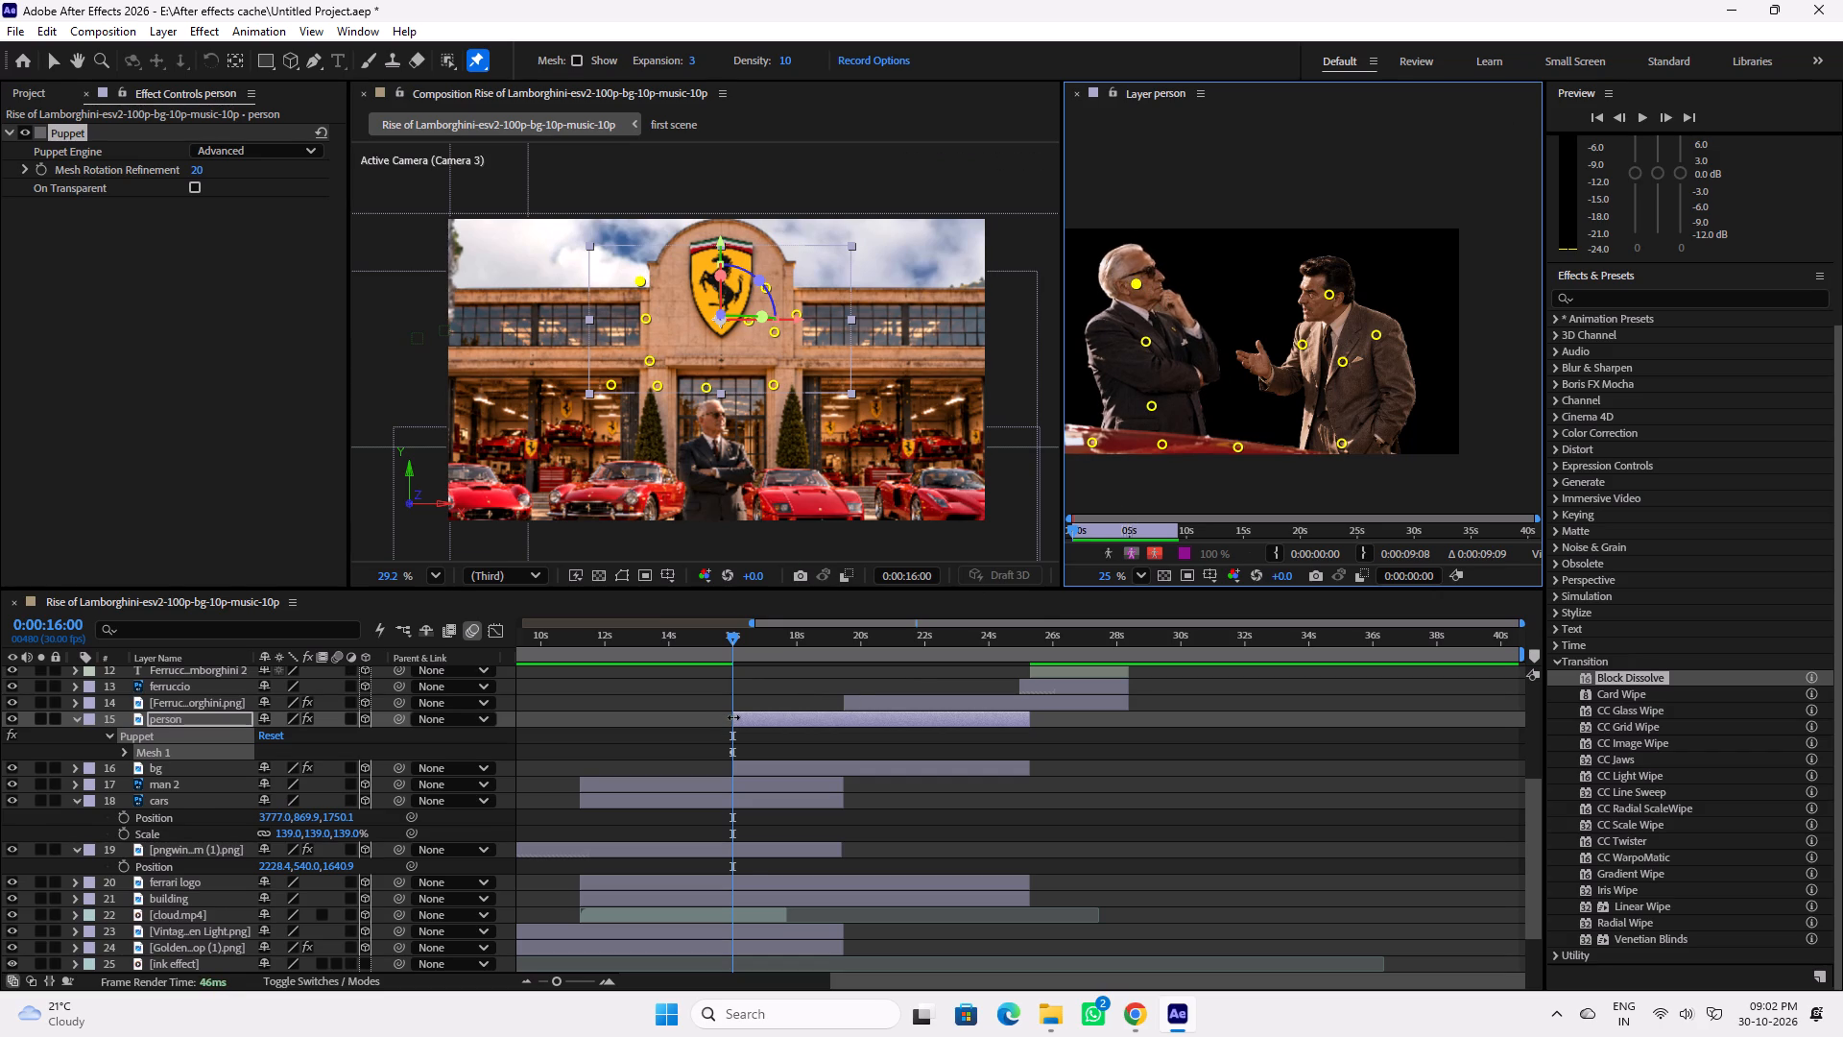
key(u)
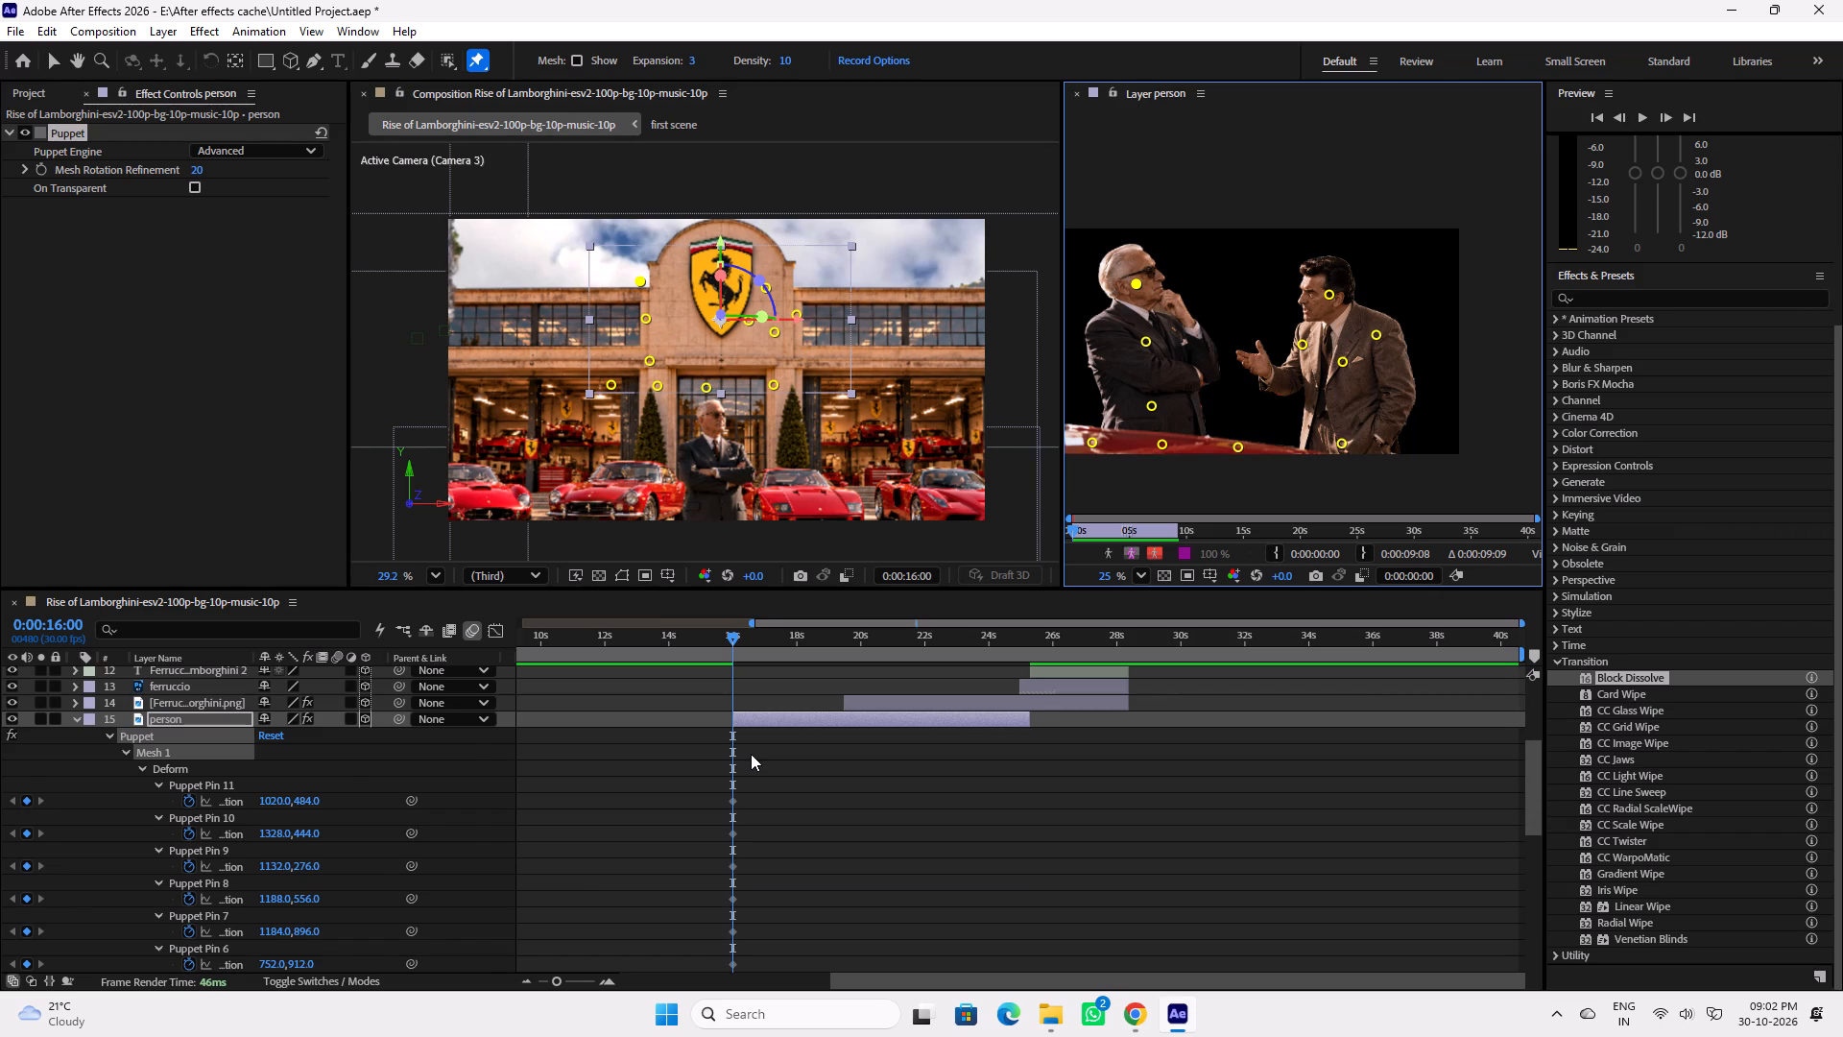
text(uu)
scroll(752, 750, down, 5)
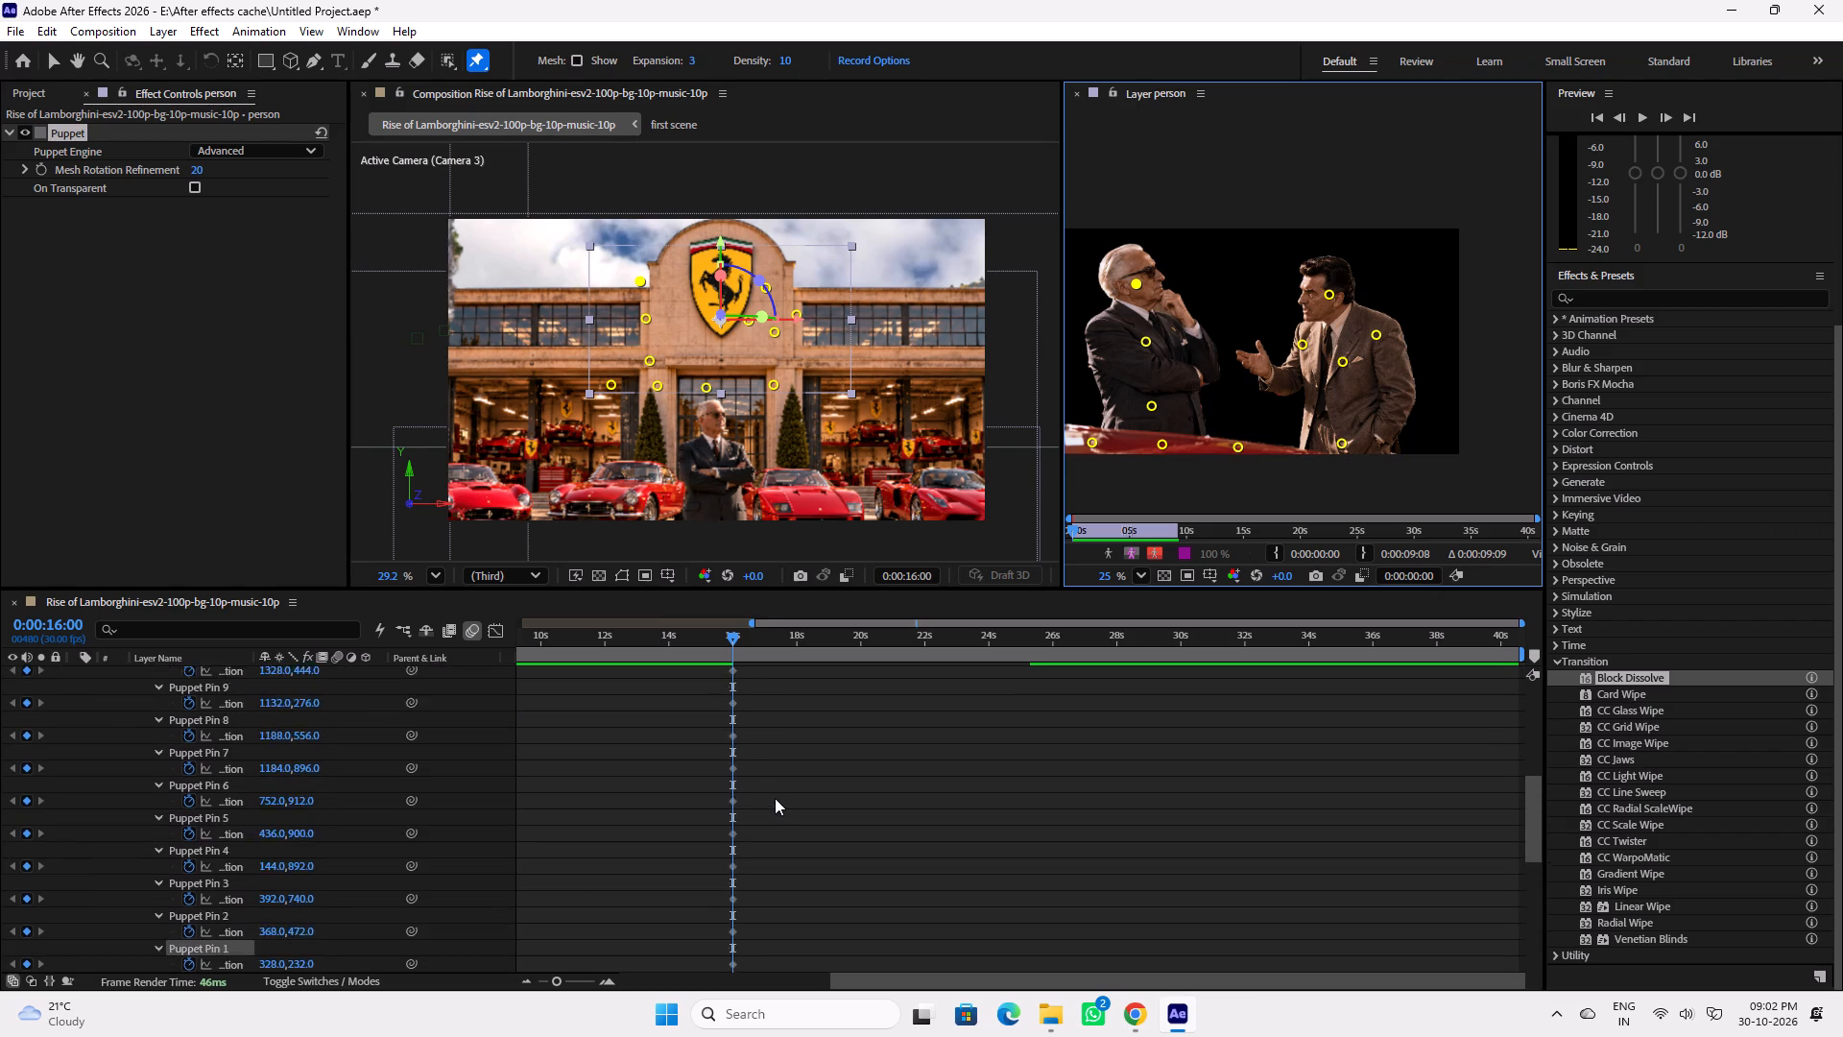
scroll(775, 798, down, 5)
scroll(776, 798, up, 5)
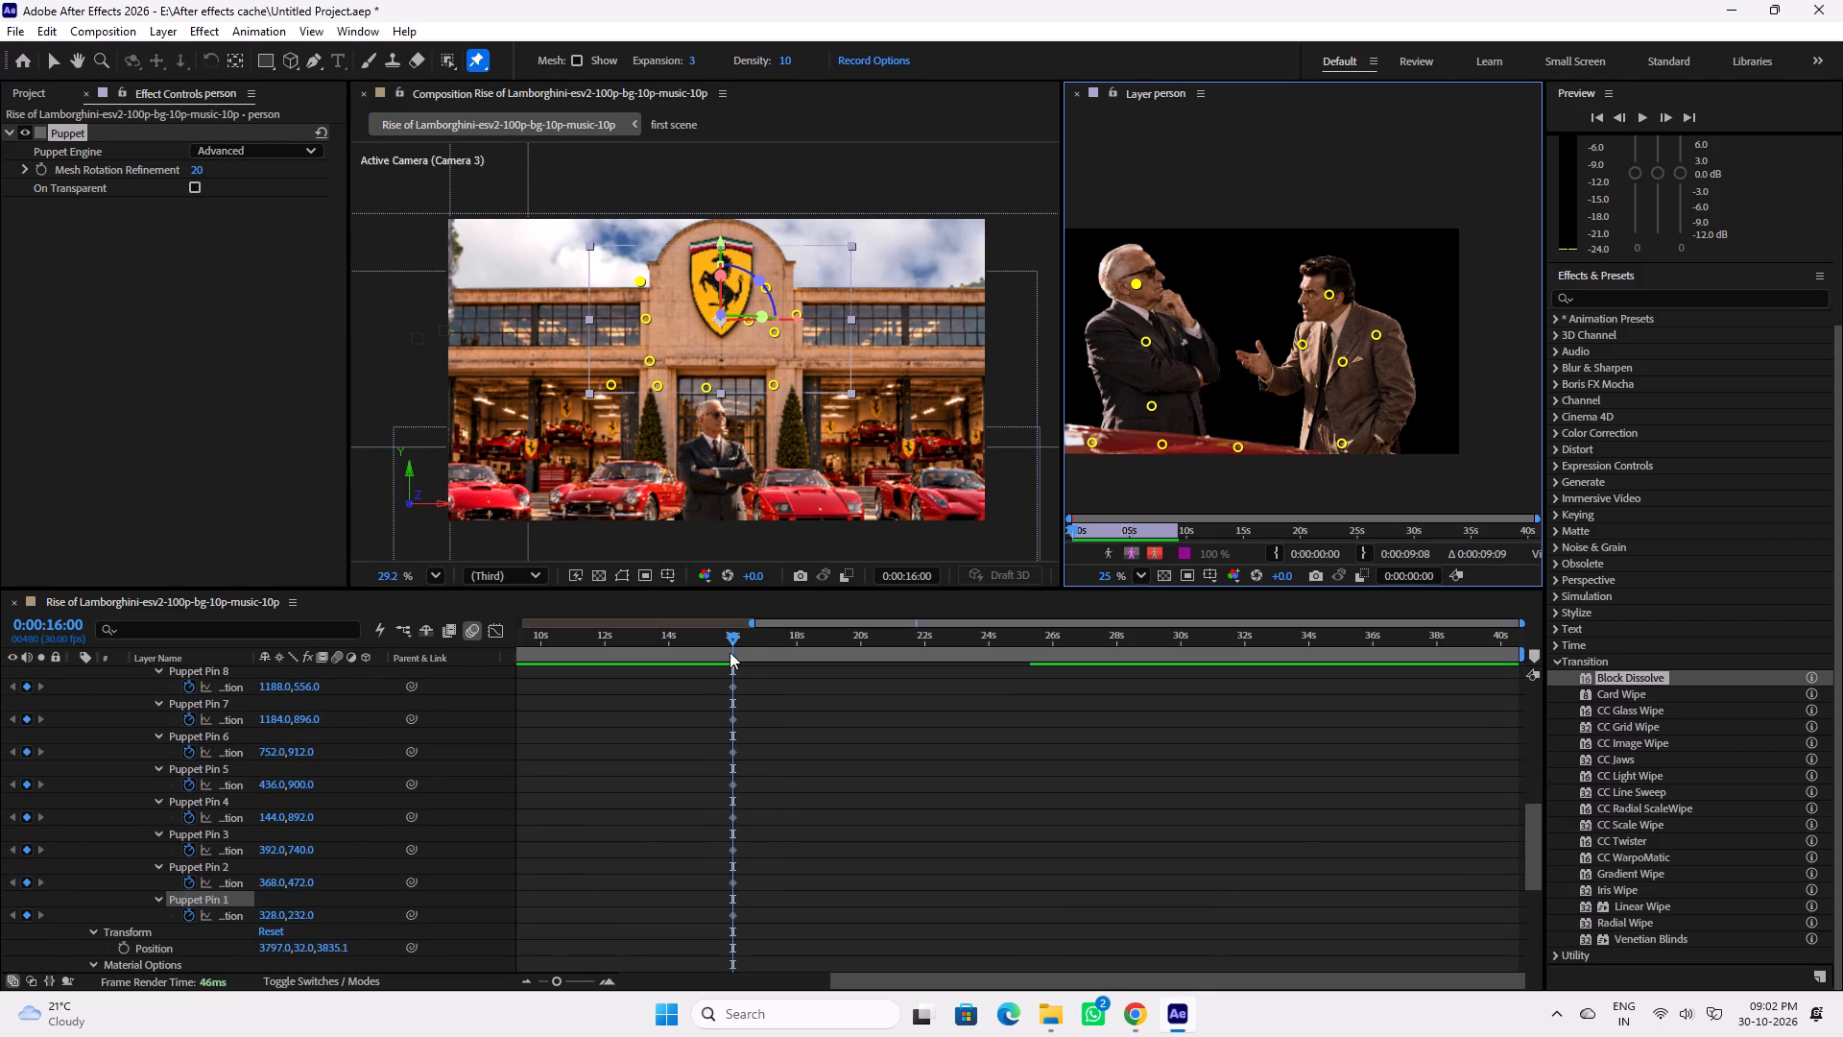
Move the brown-suited man's head pin backward to 1172, 276 at 0:00:16:00.
drag(733, 639, 747, 639)
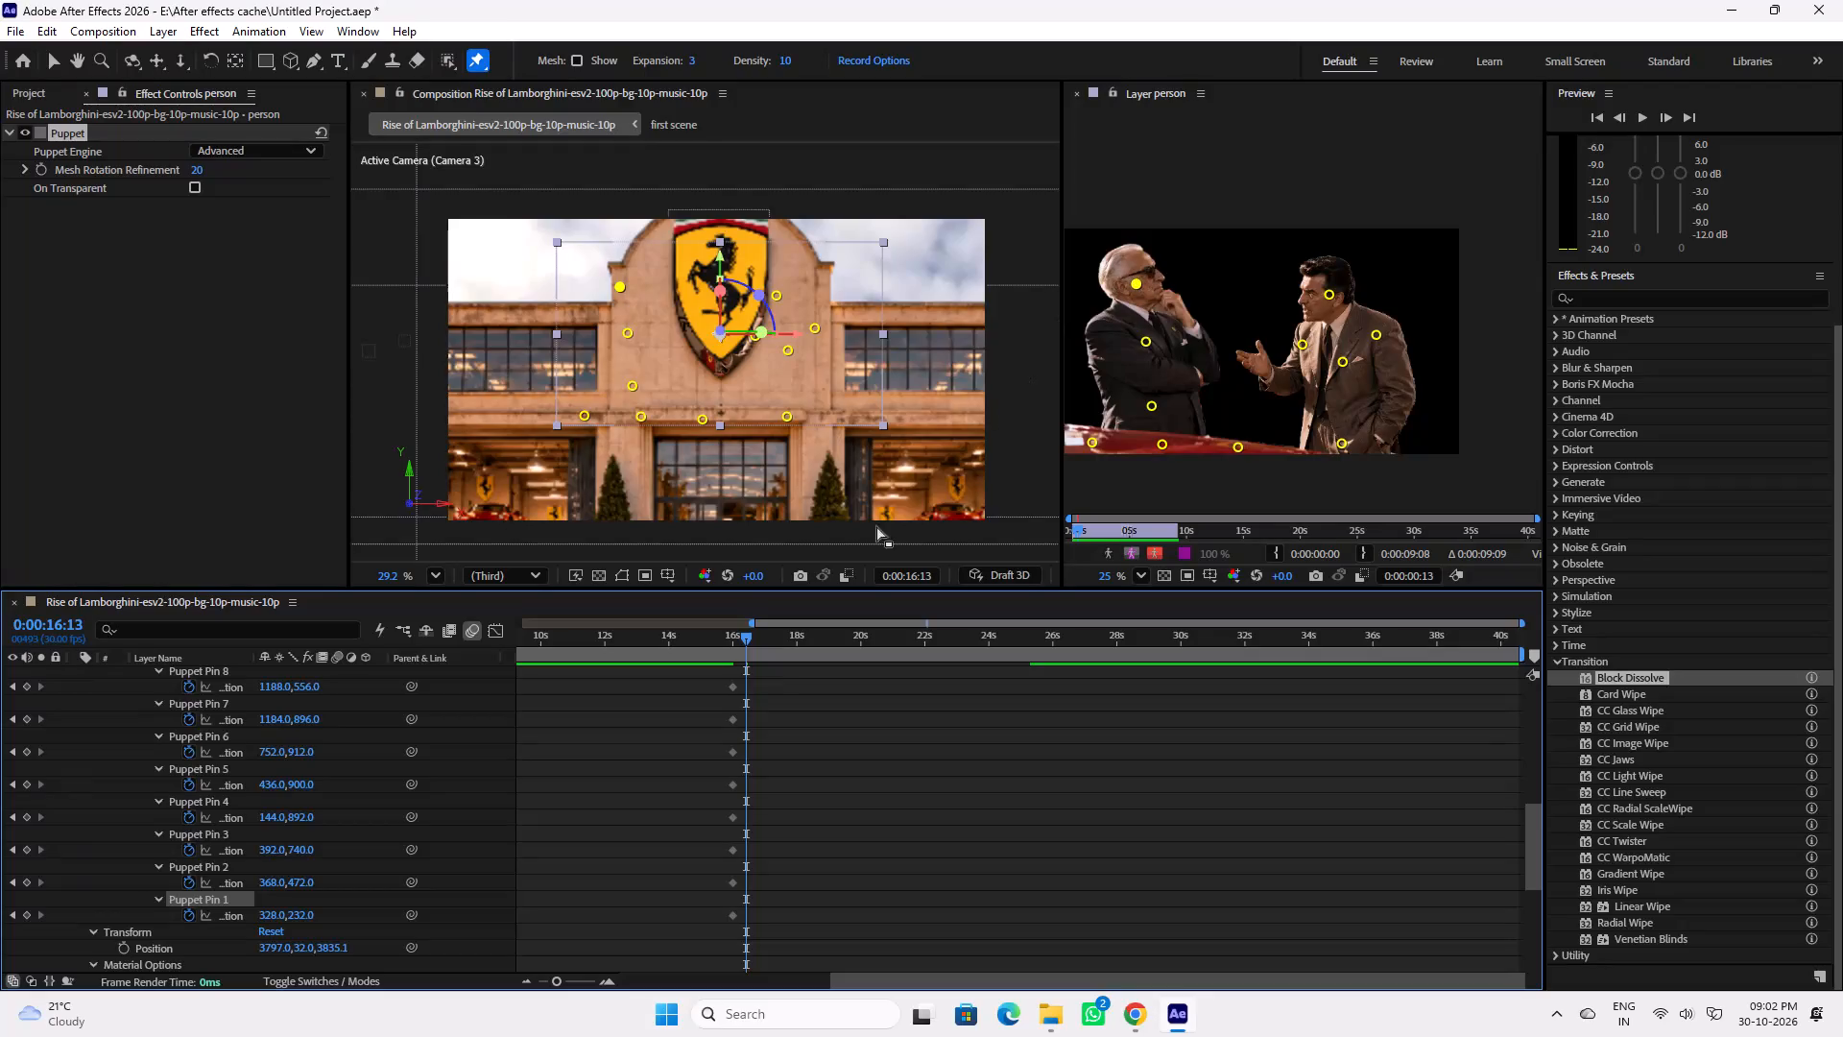
drag(751, 635, 742, 638)
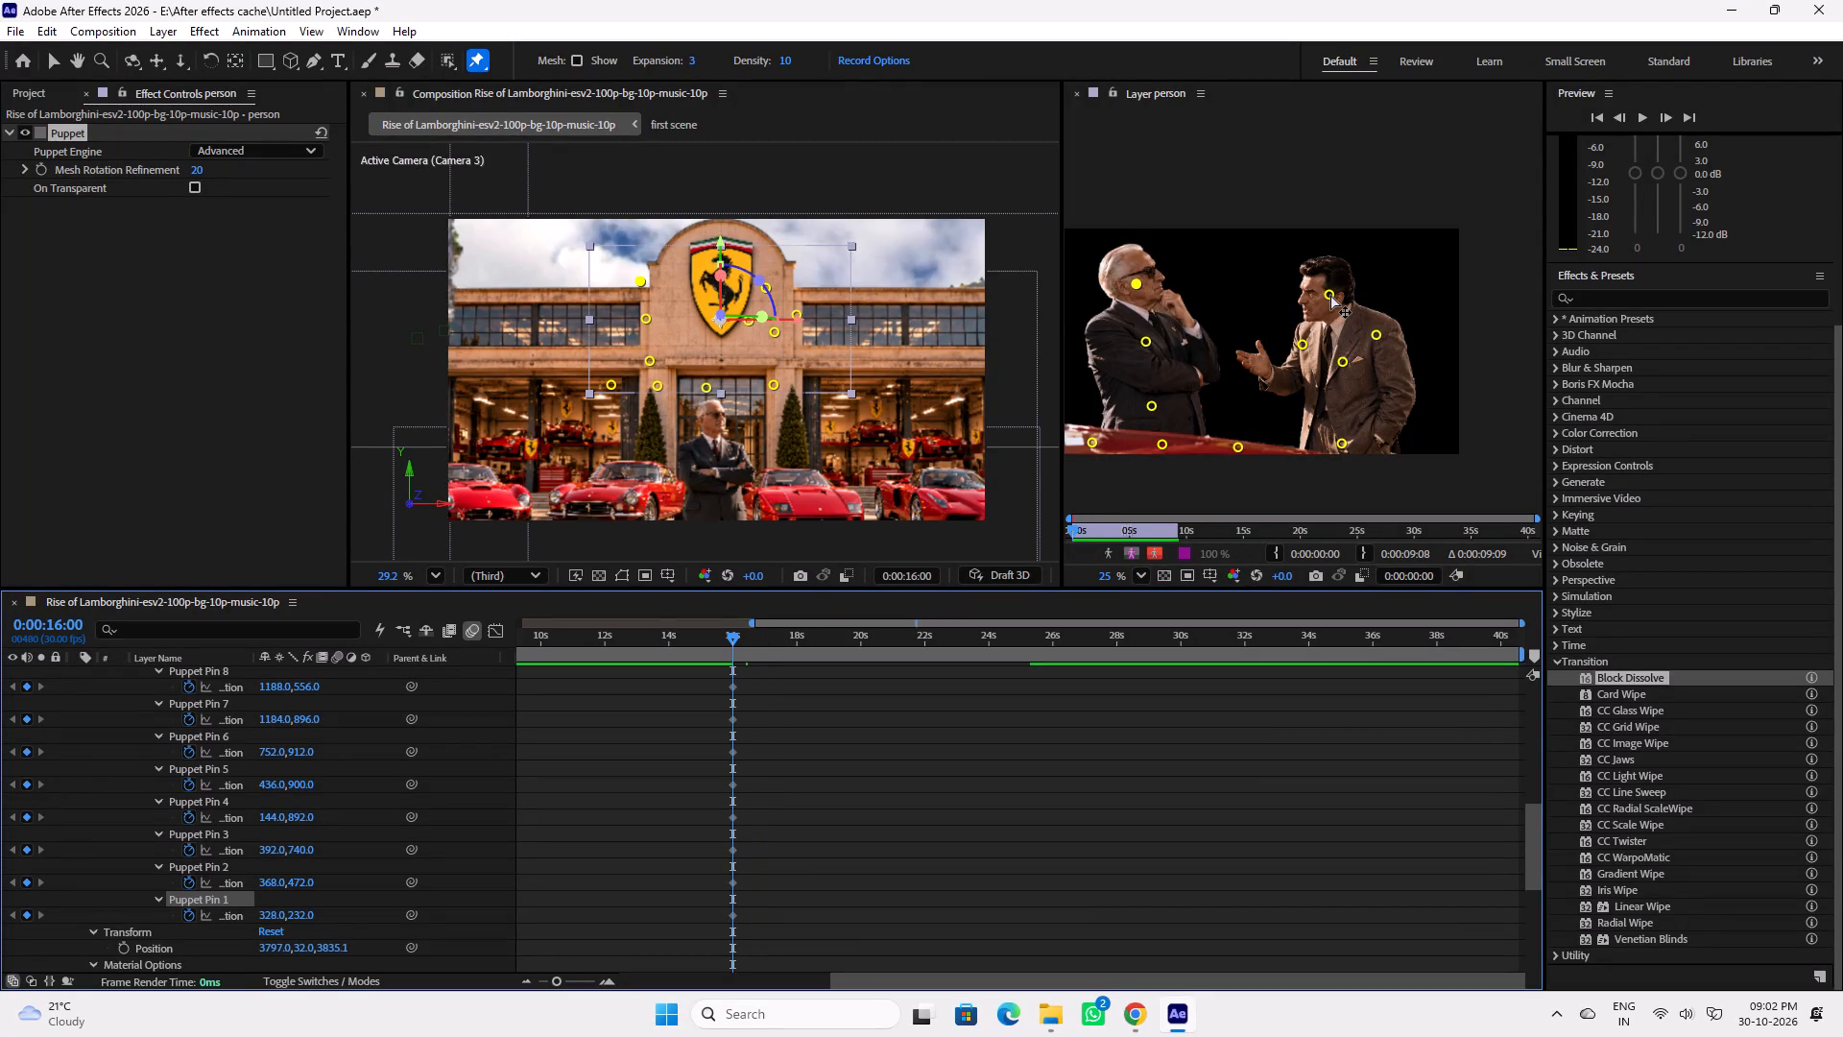
drag(1330, 295, 1340, 295)
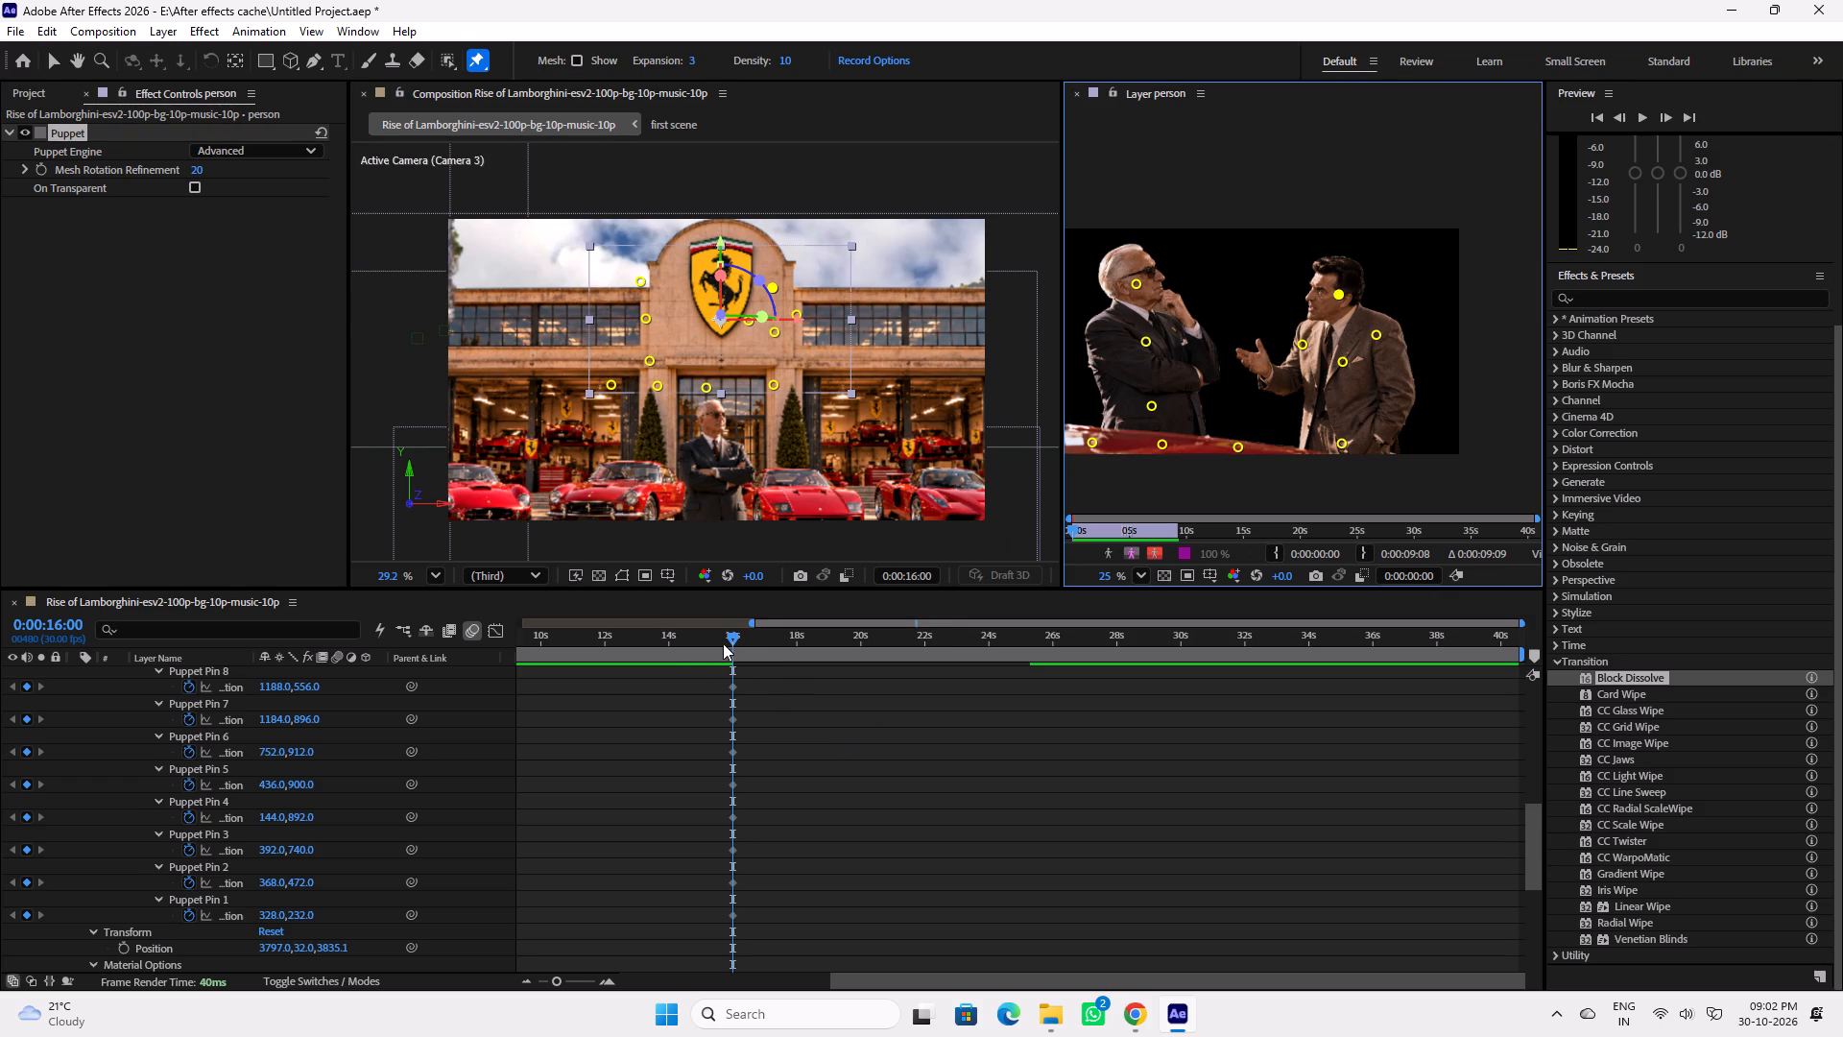
Keyframe the grey-haired man's head pin at 0:00:16:10, moved forward to 412, 228.
drag(732, 639, 743, 639)
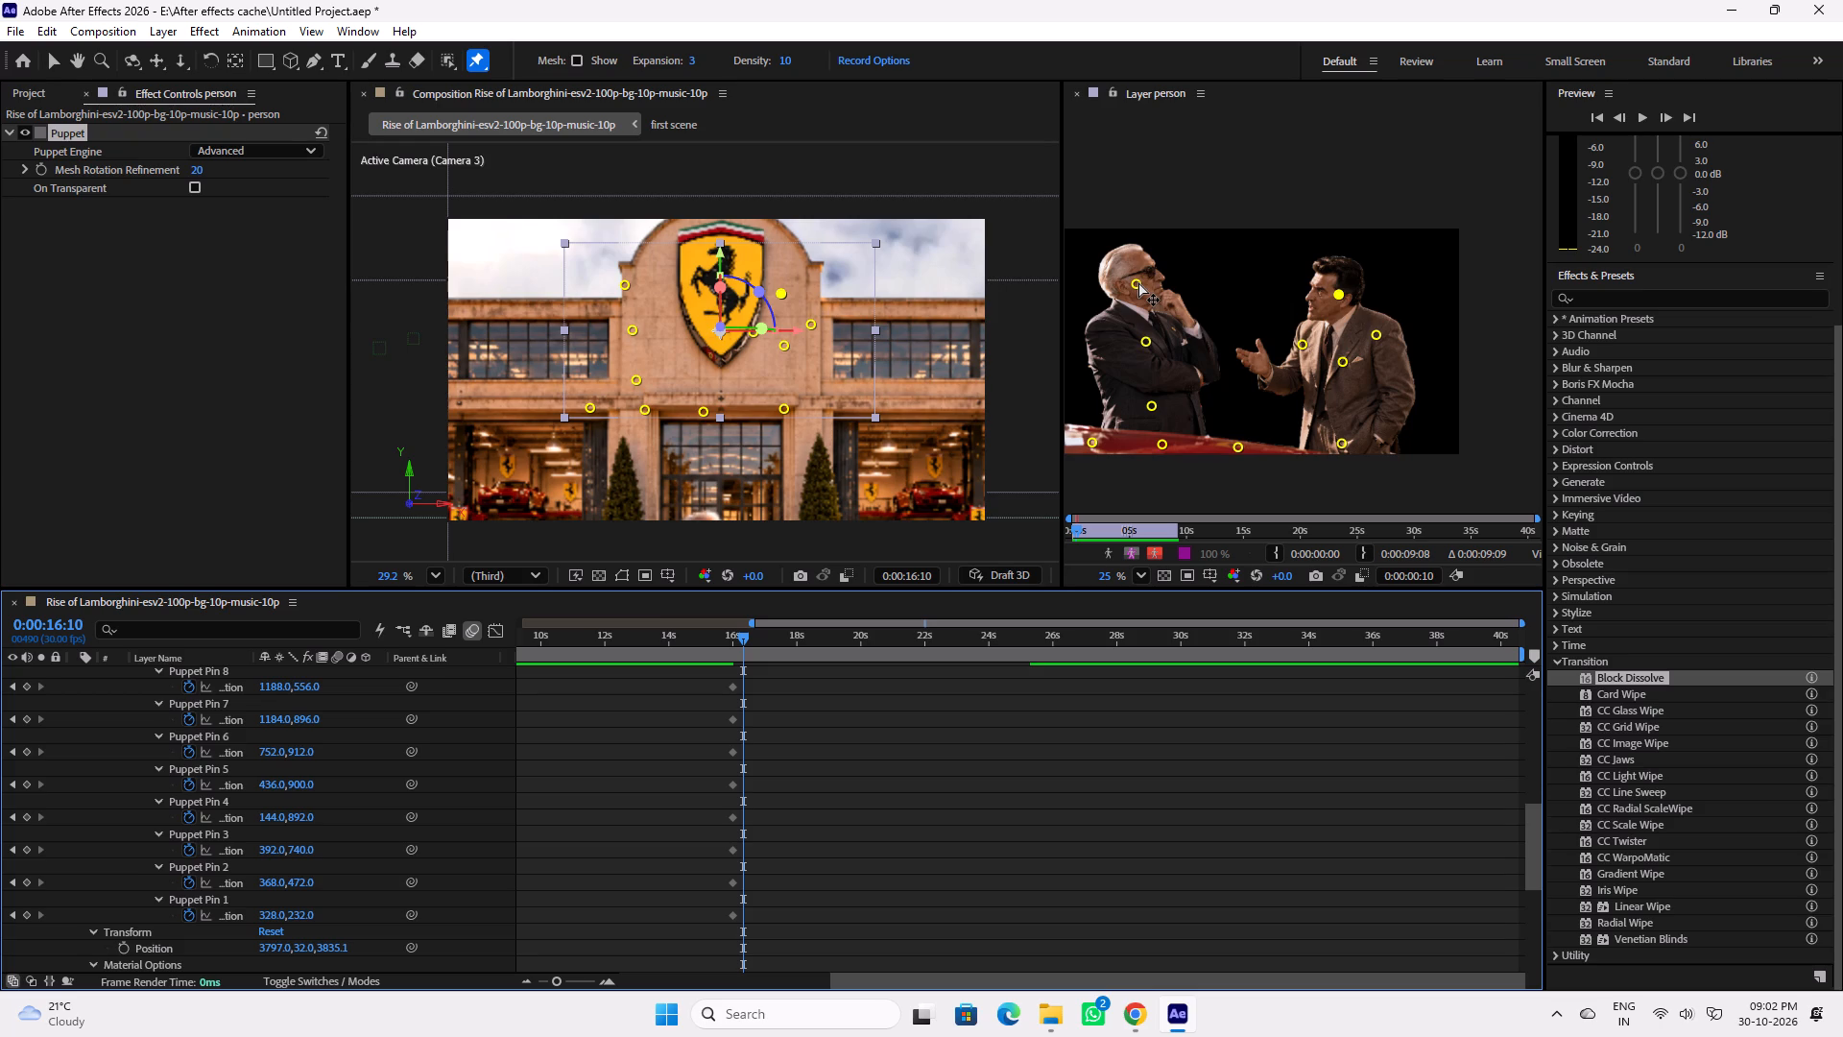
drag(1138, 282, 1148, 281)
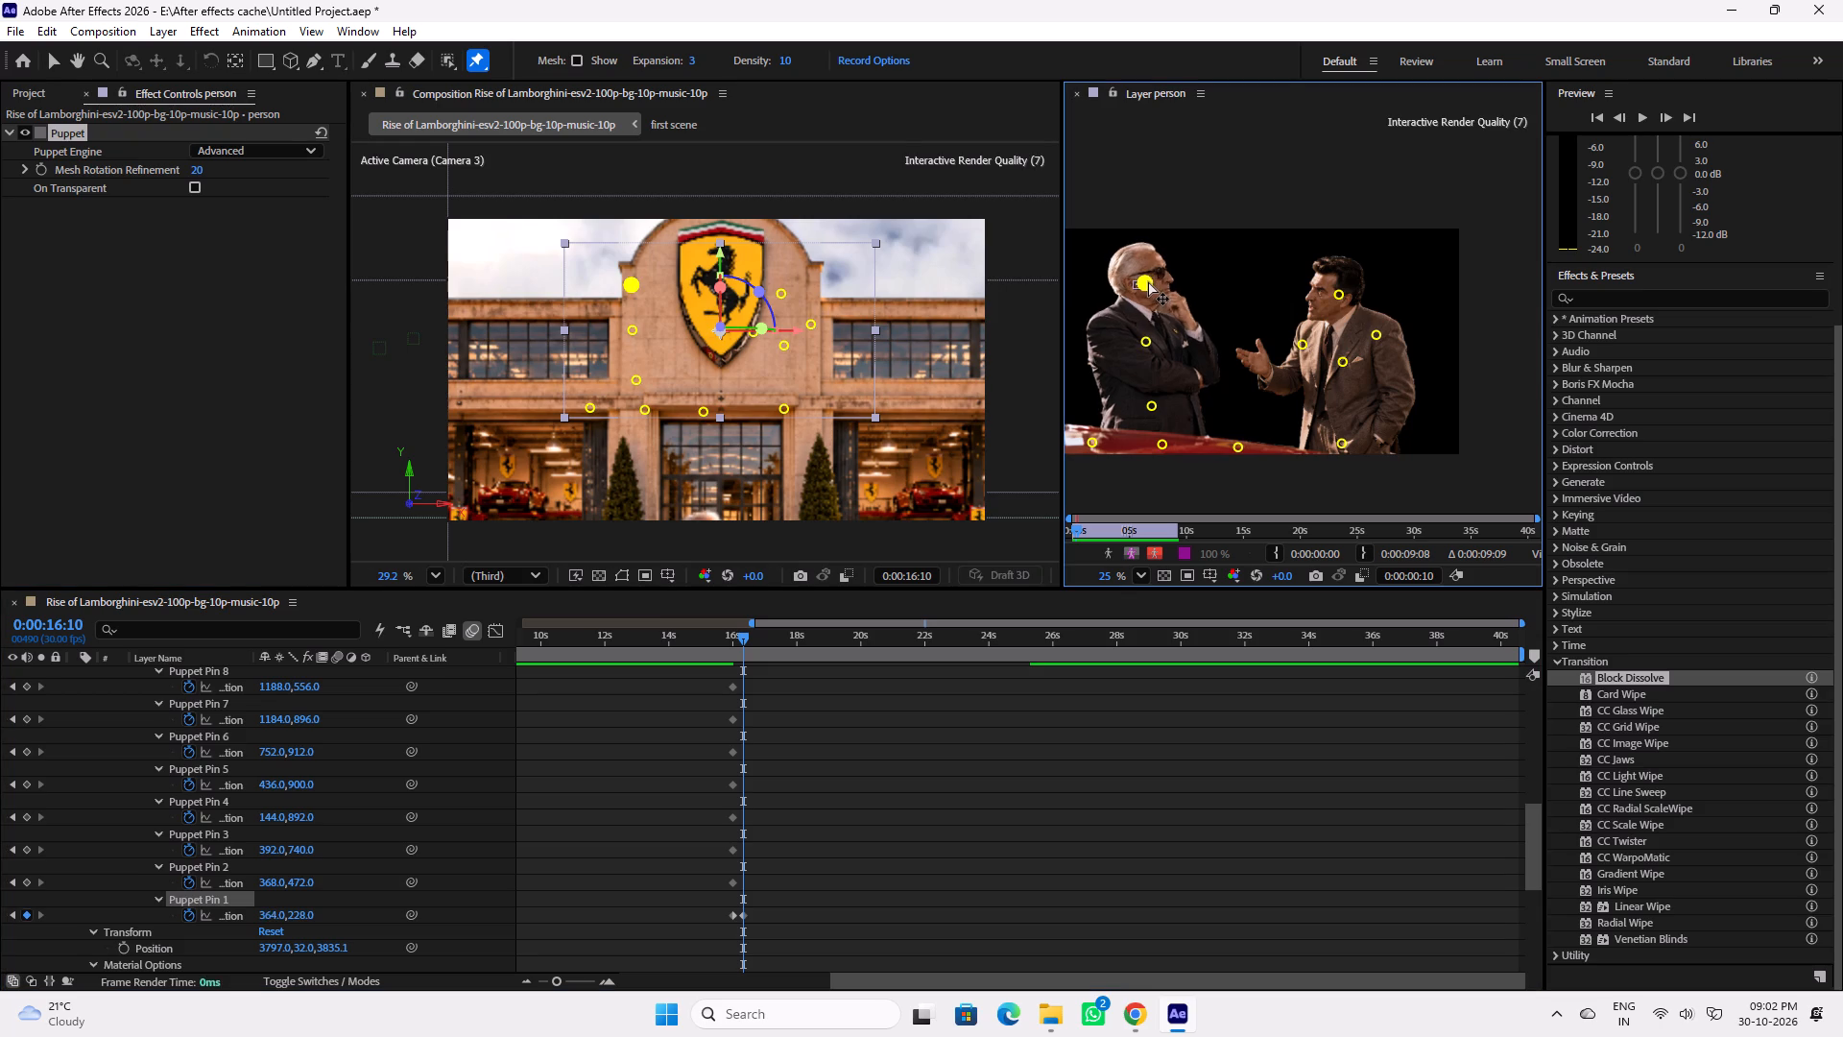
drag(1148, 281, 1159, 281)
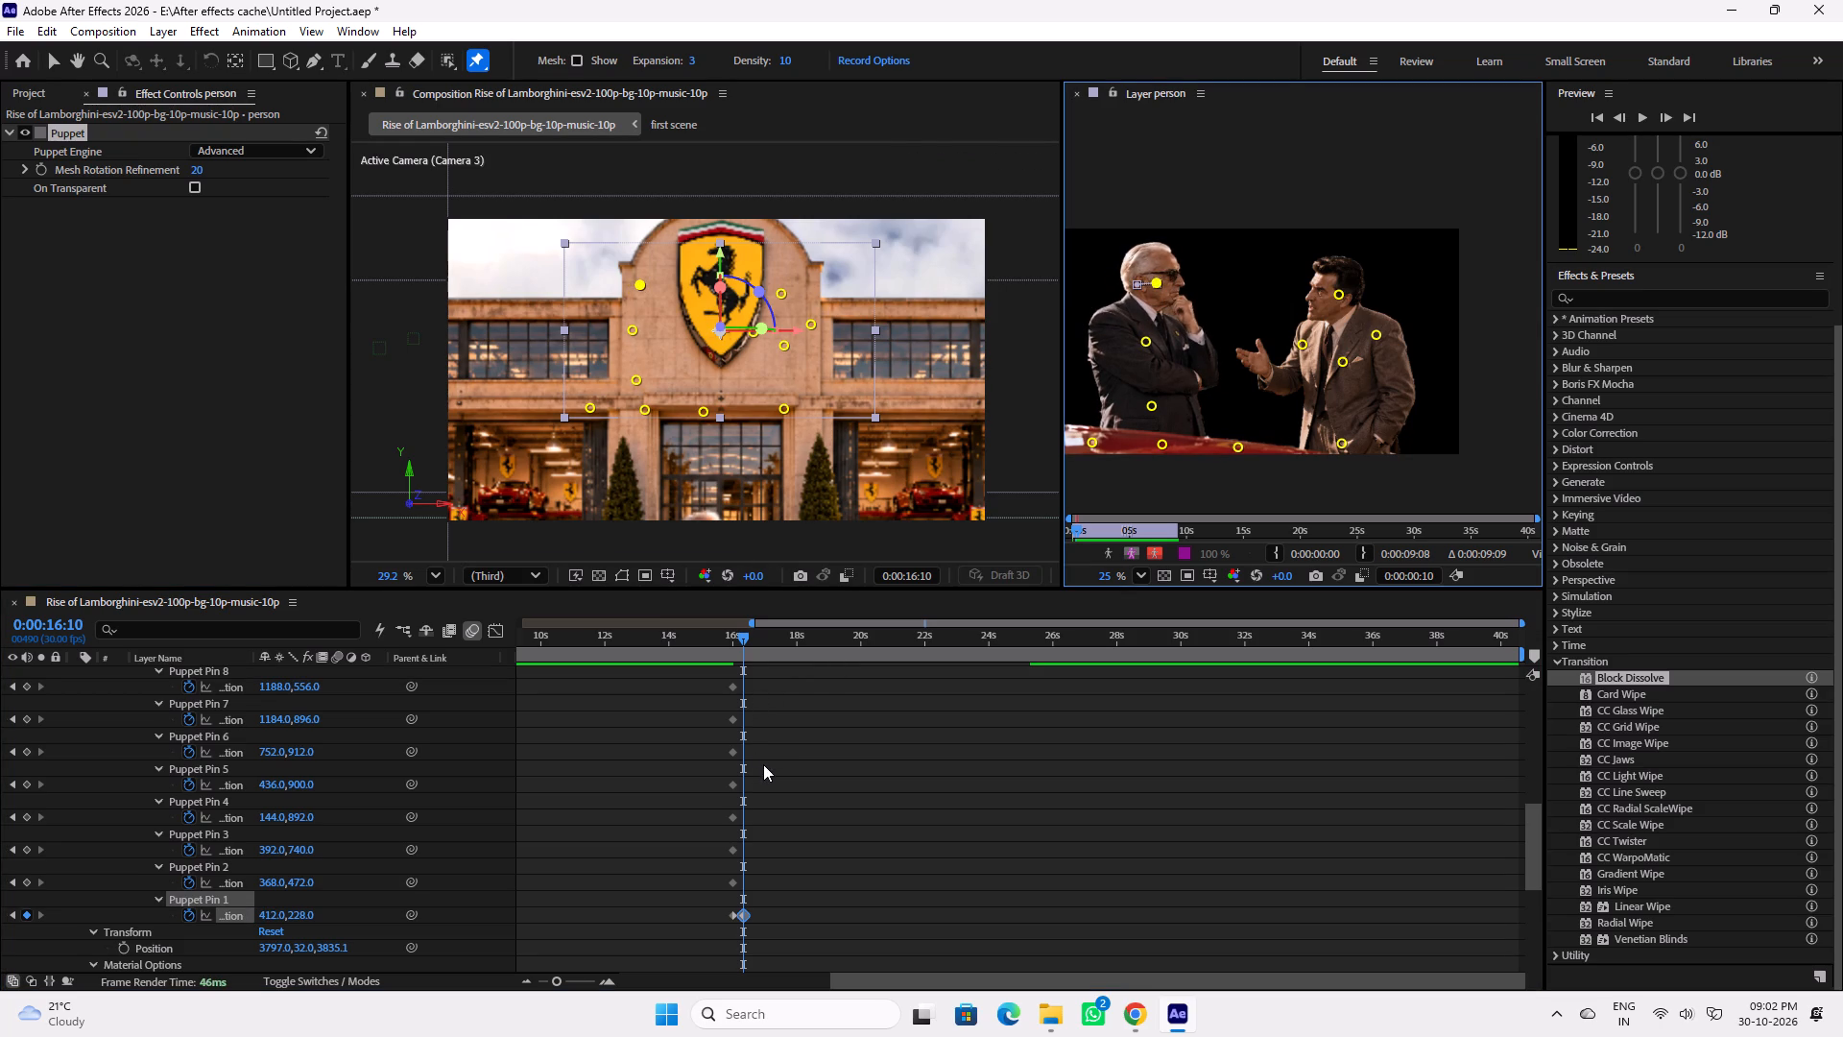
scroll(763, 765, down, 3)
scroll(767, 791, up, 4)
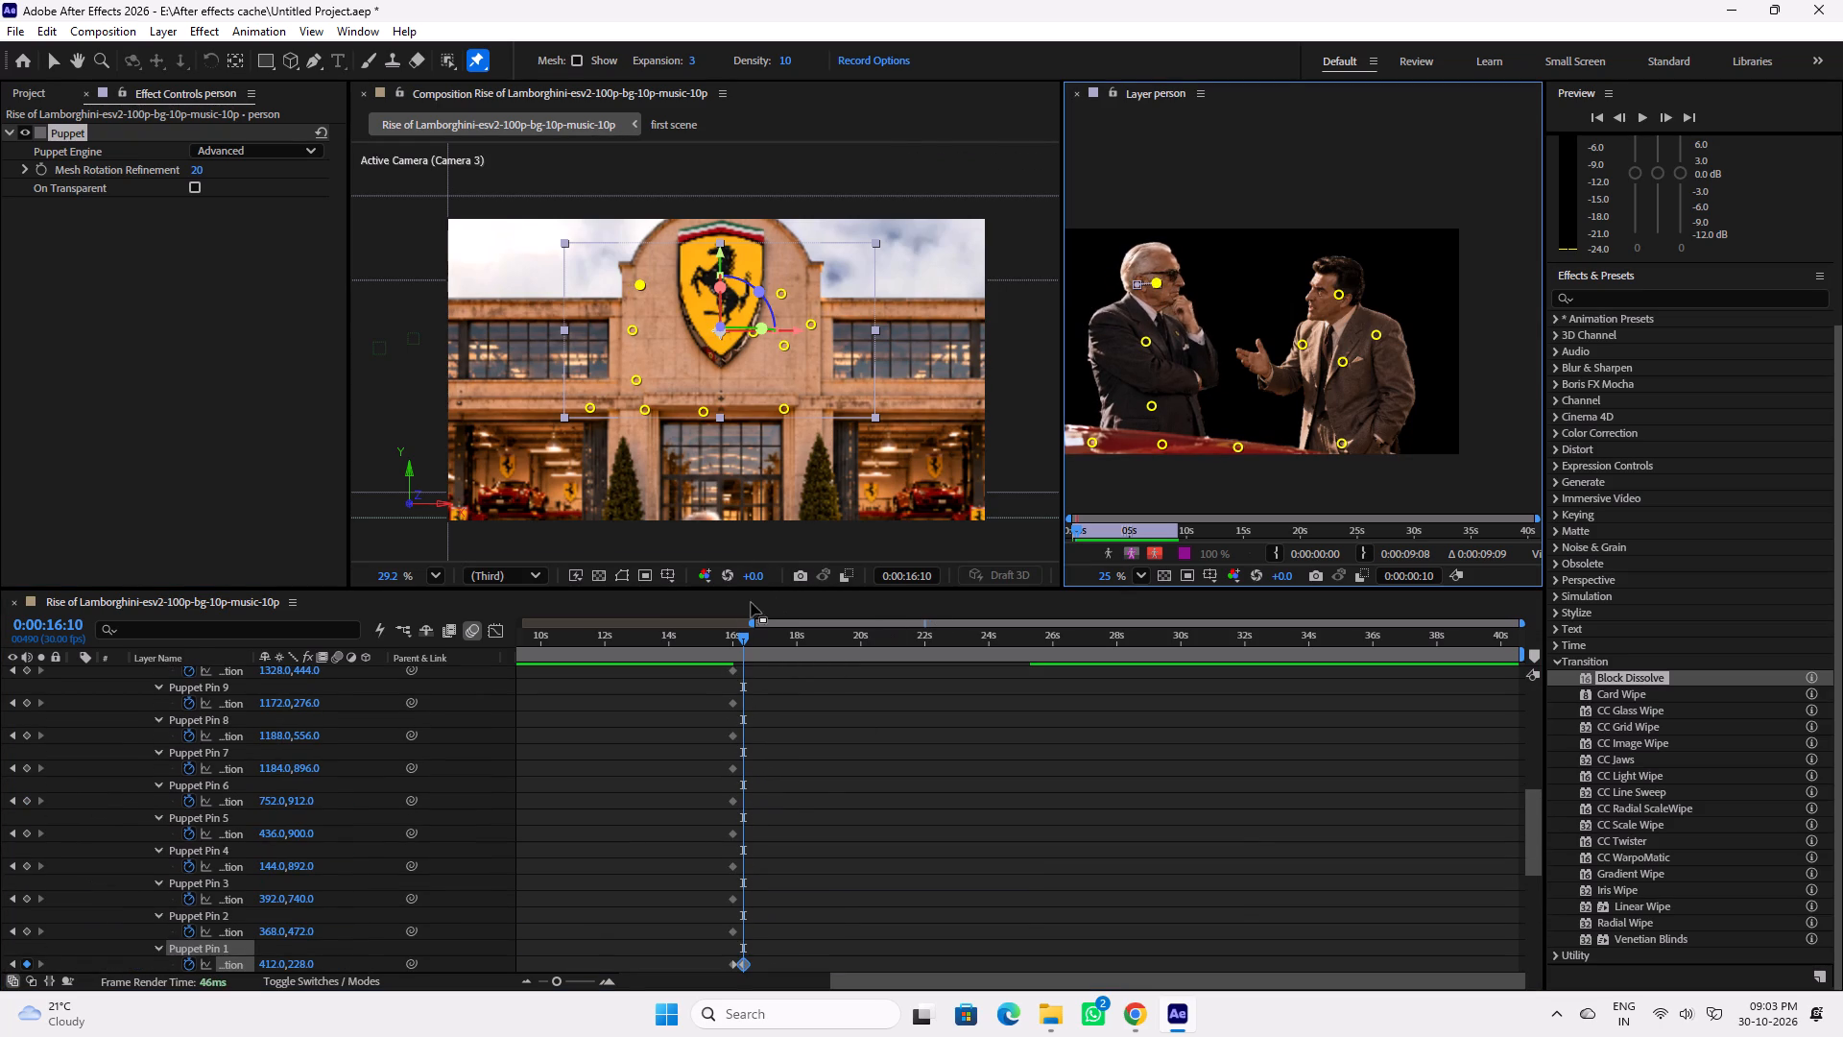
drag(740, 630, 747, 631)
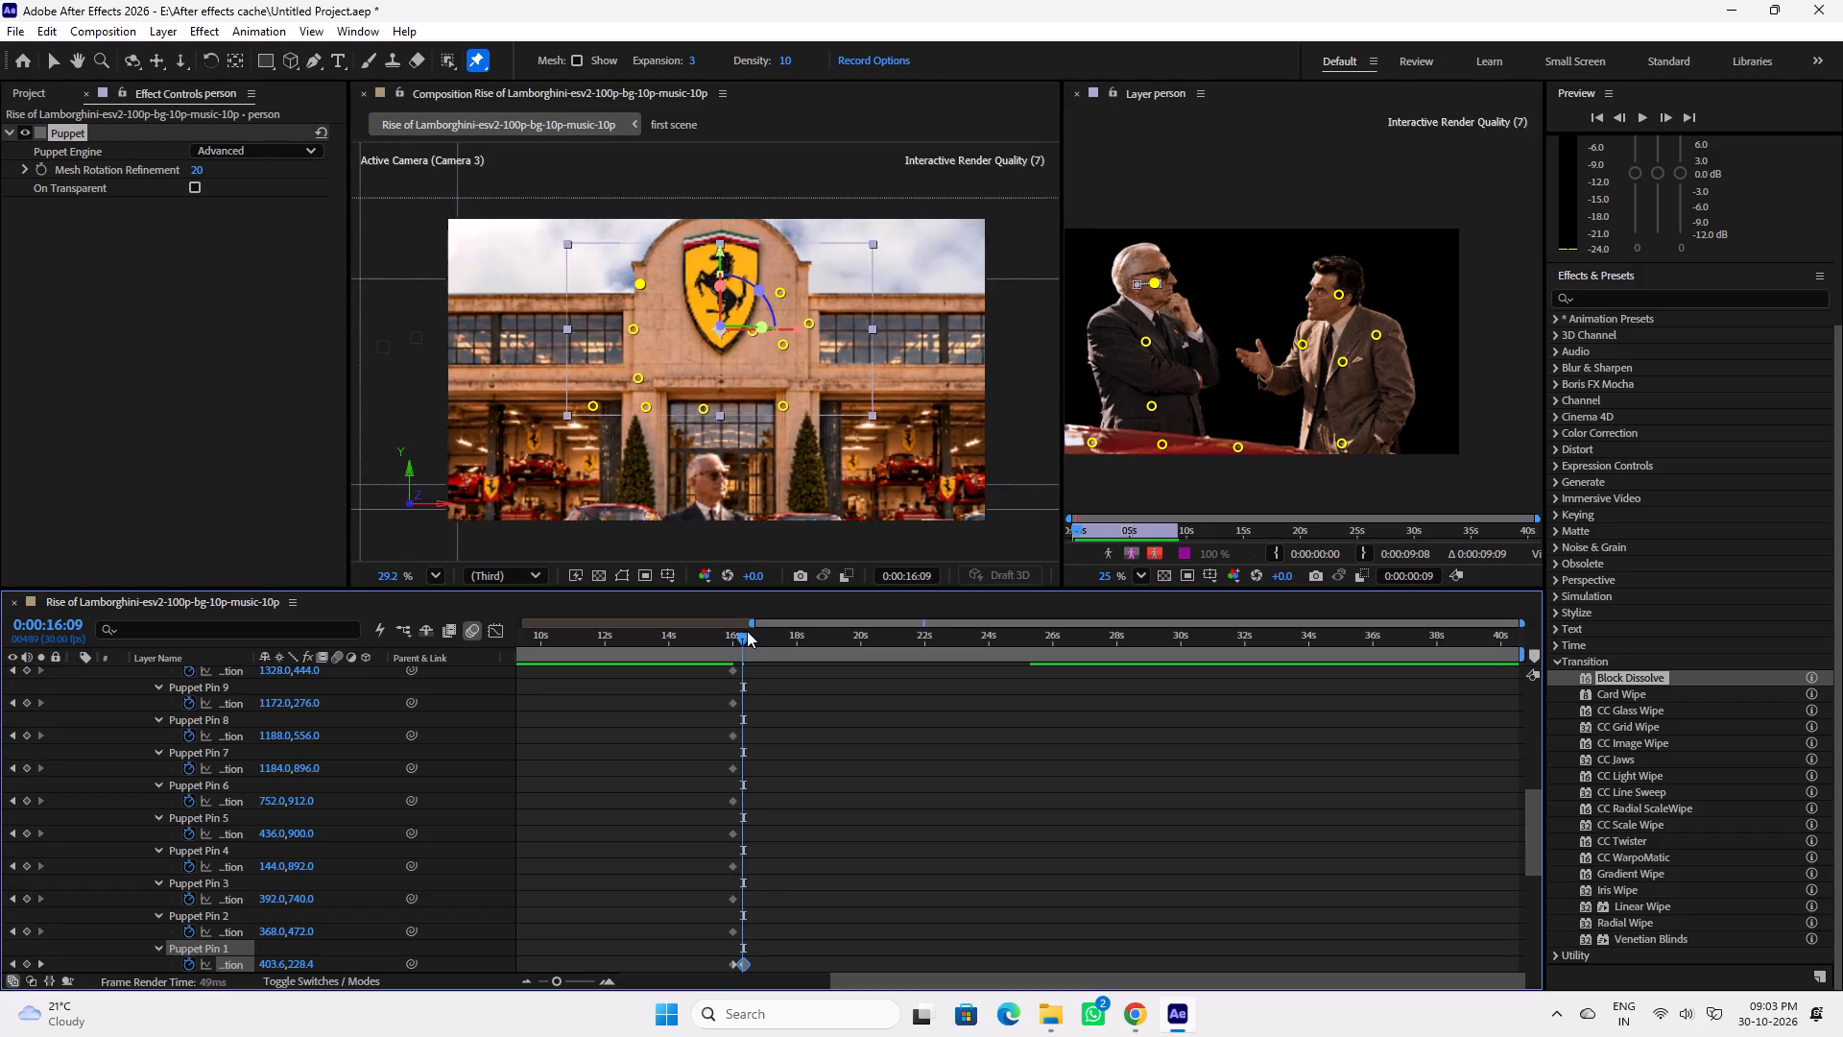
Delete the position keyframes of Puppet Pins 2 to 11 on the person layer and reveal only its remaining keyframed pin property.
drag(747, 631, 749, 631)
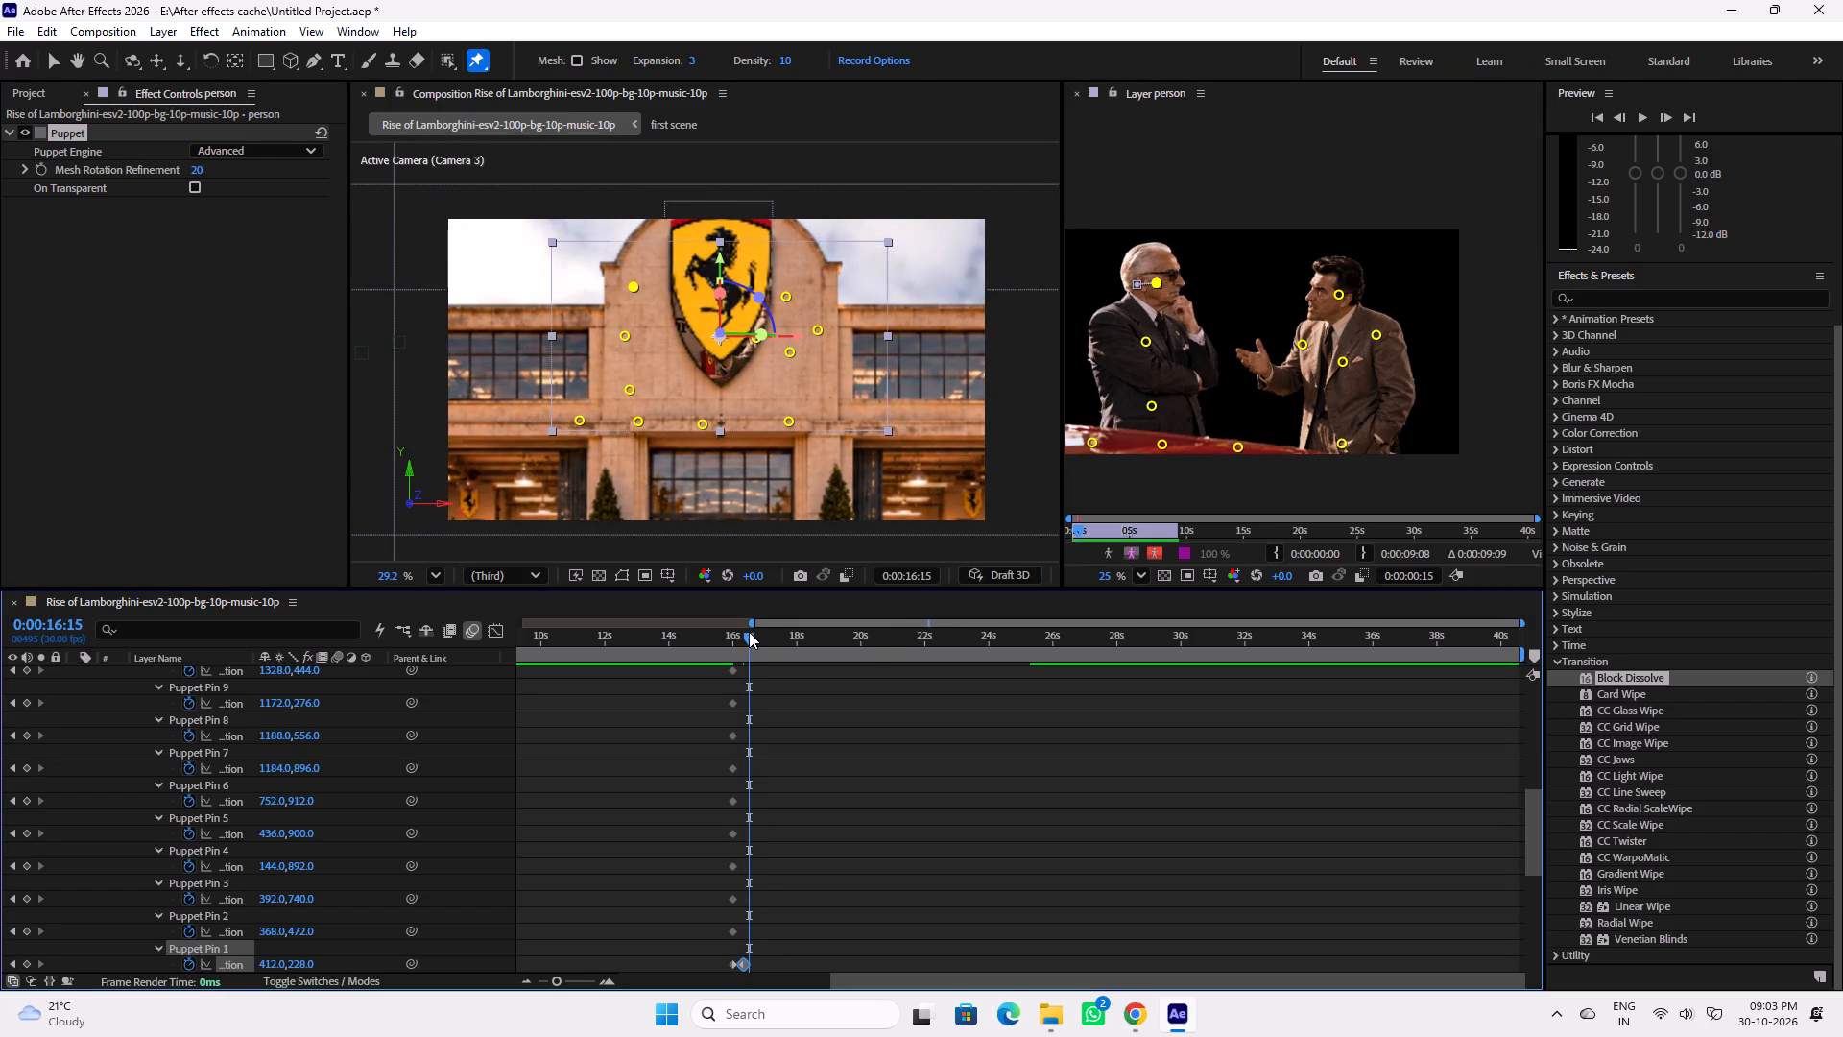
click(750, 633)
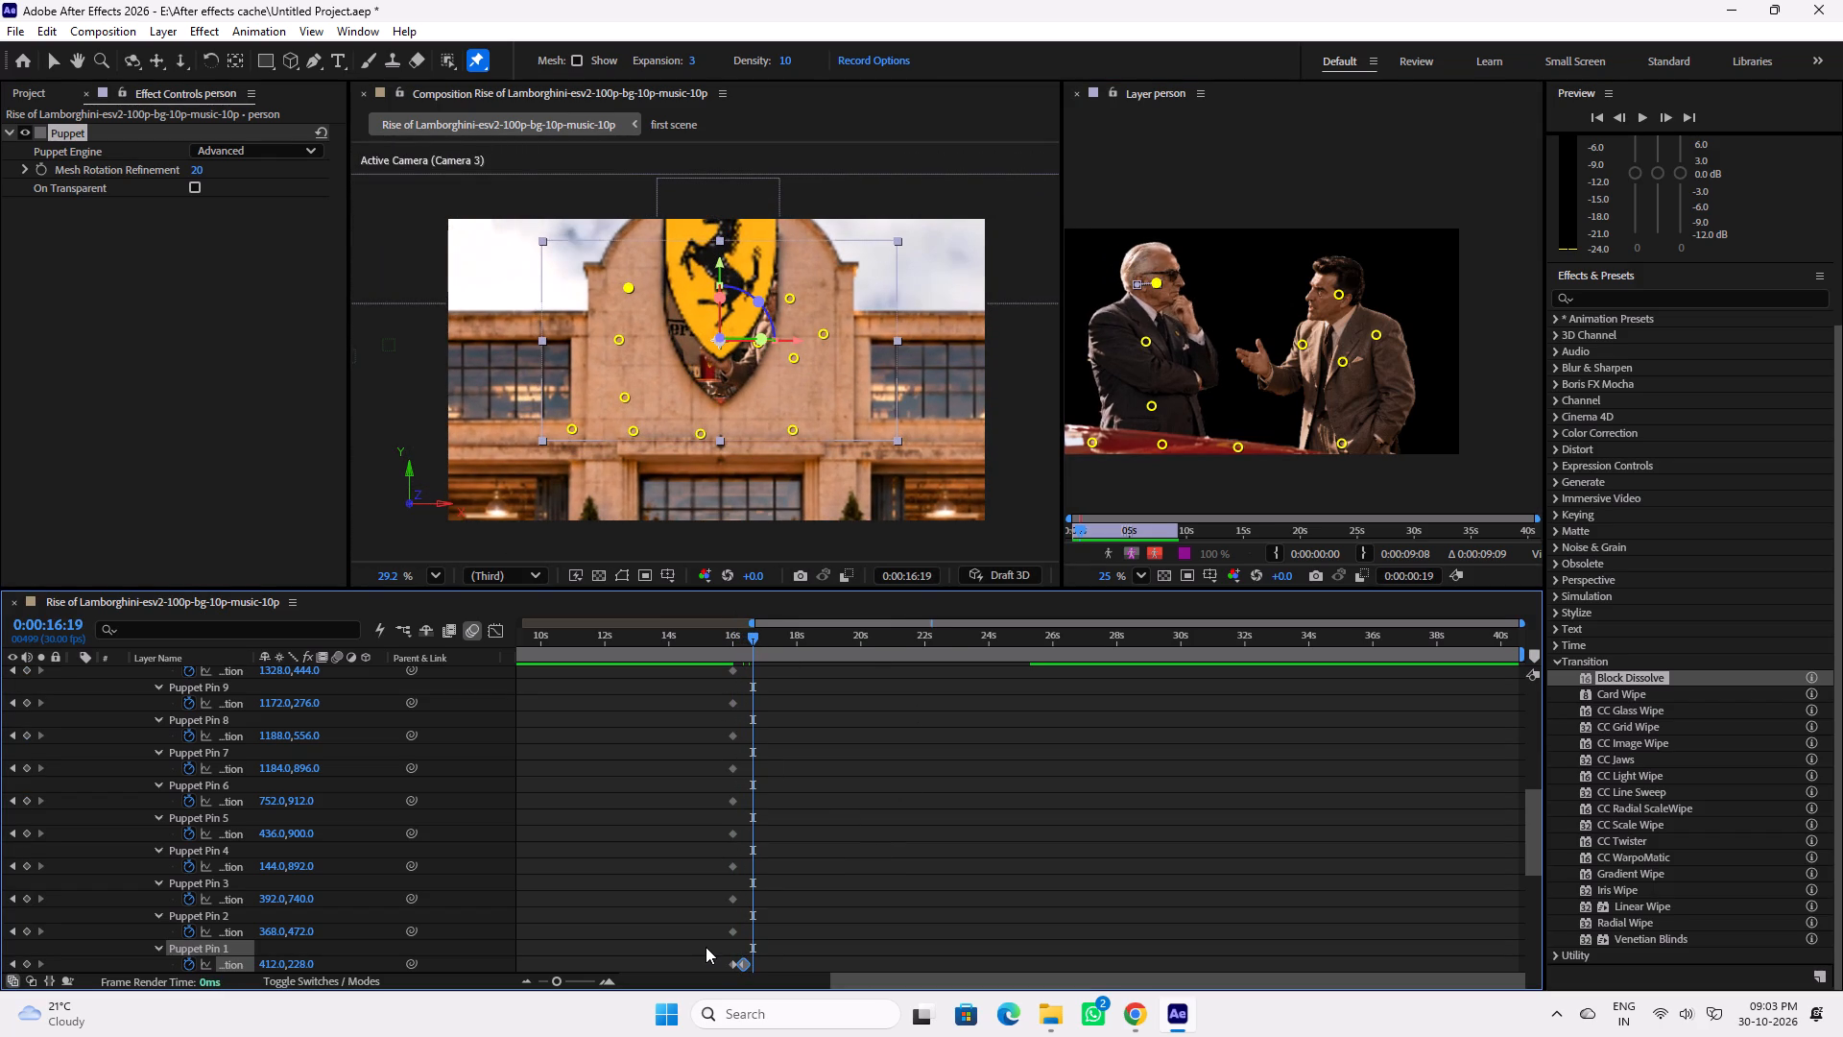
drag(706, 947, 769, 641)
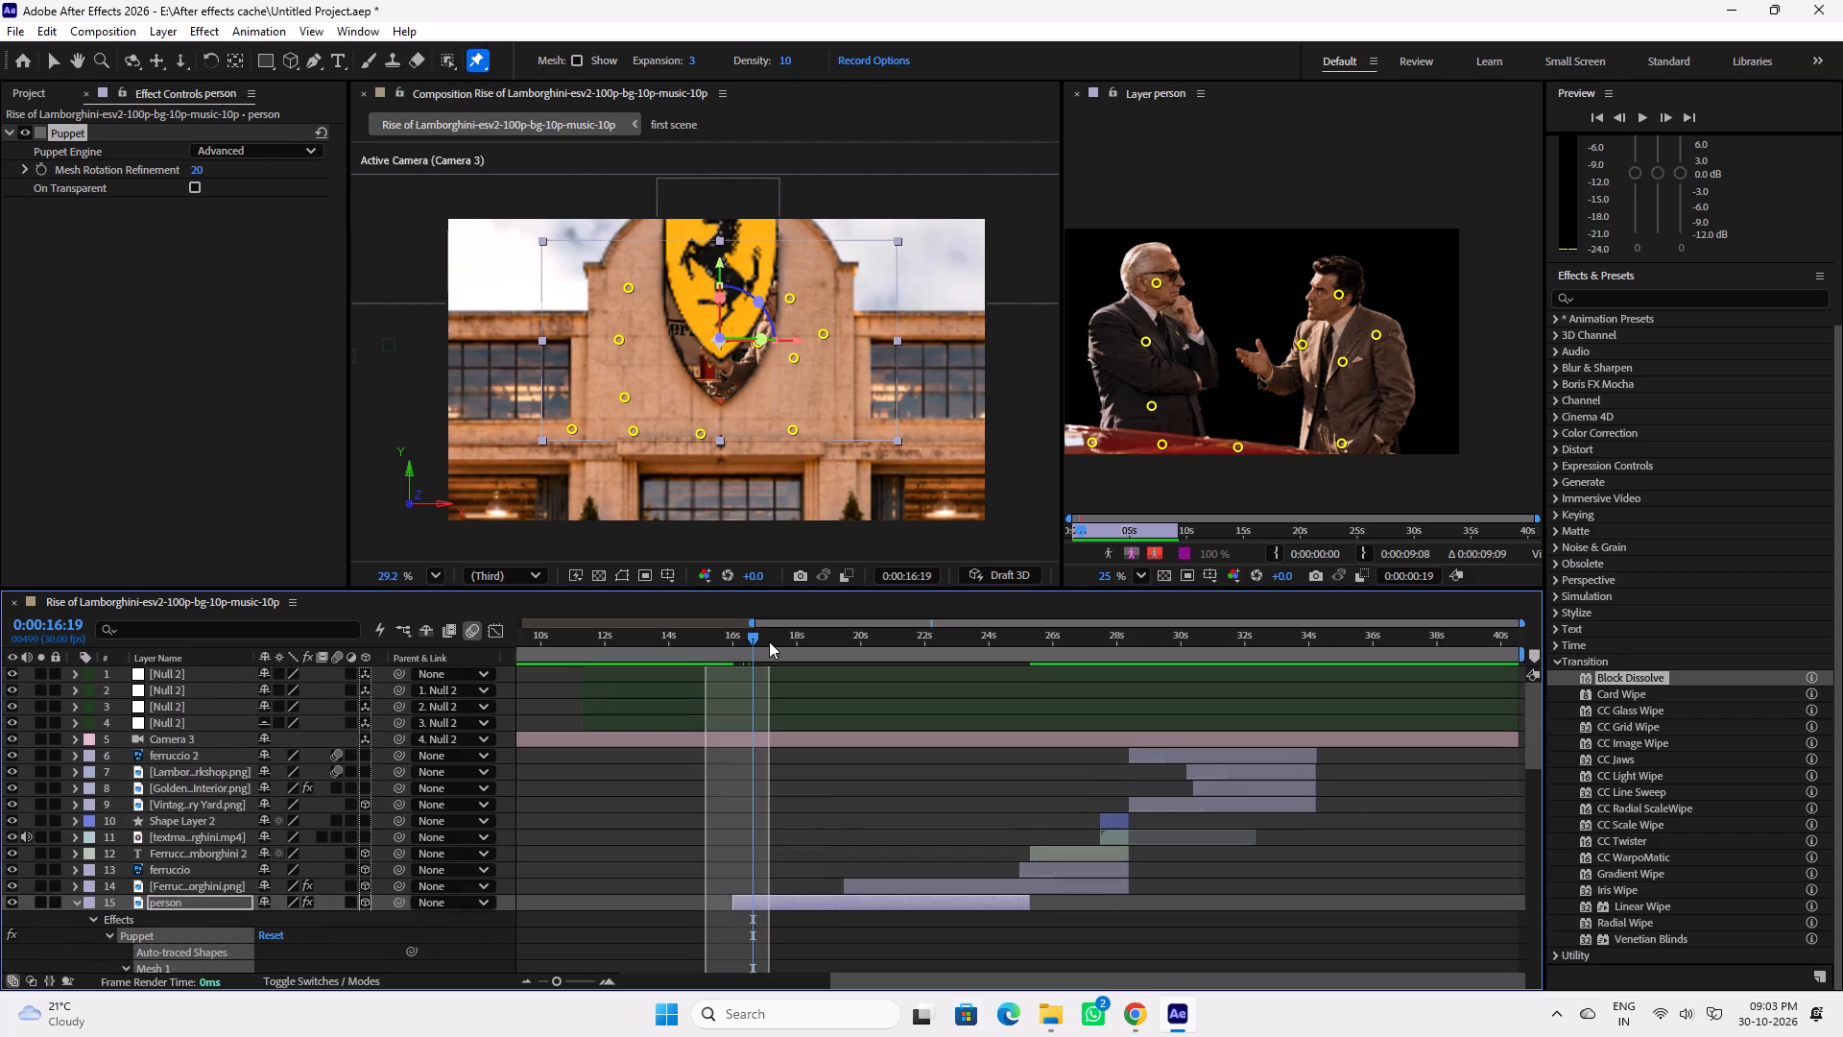
drag(769, 641, 772, 952)
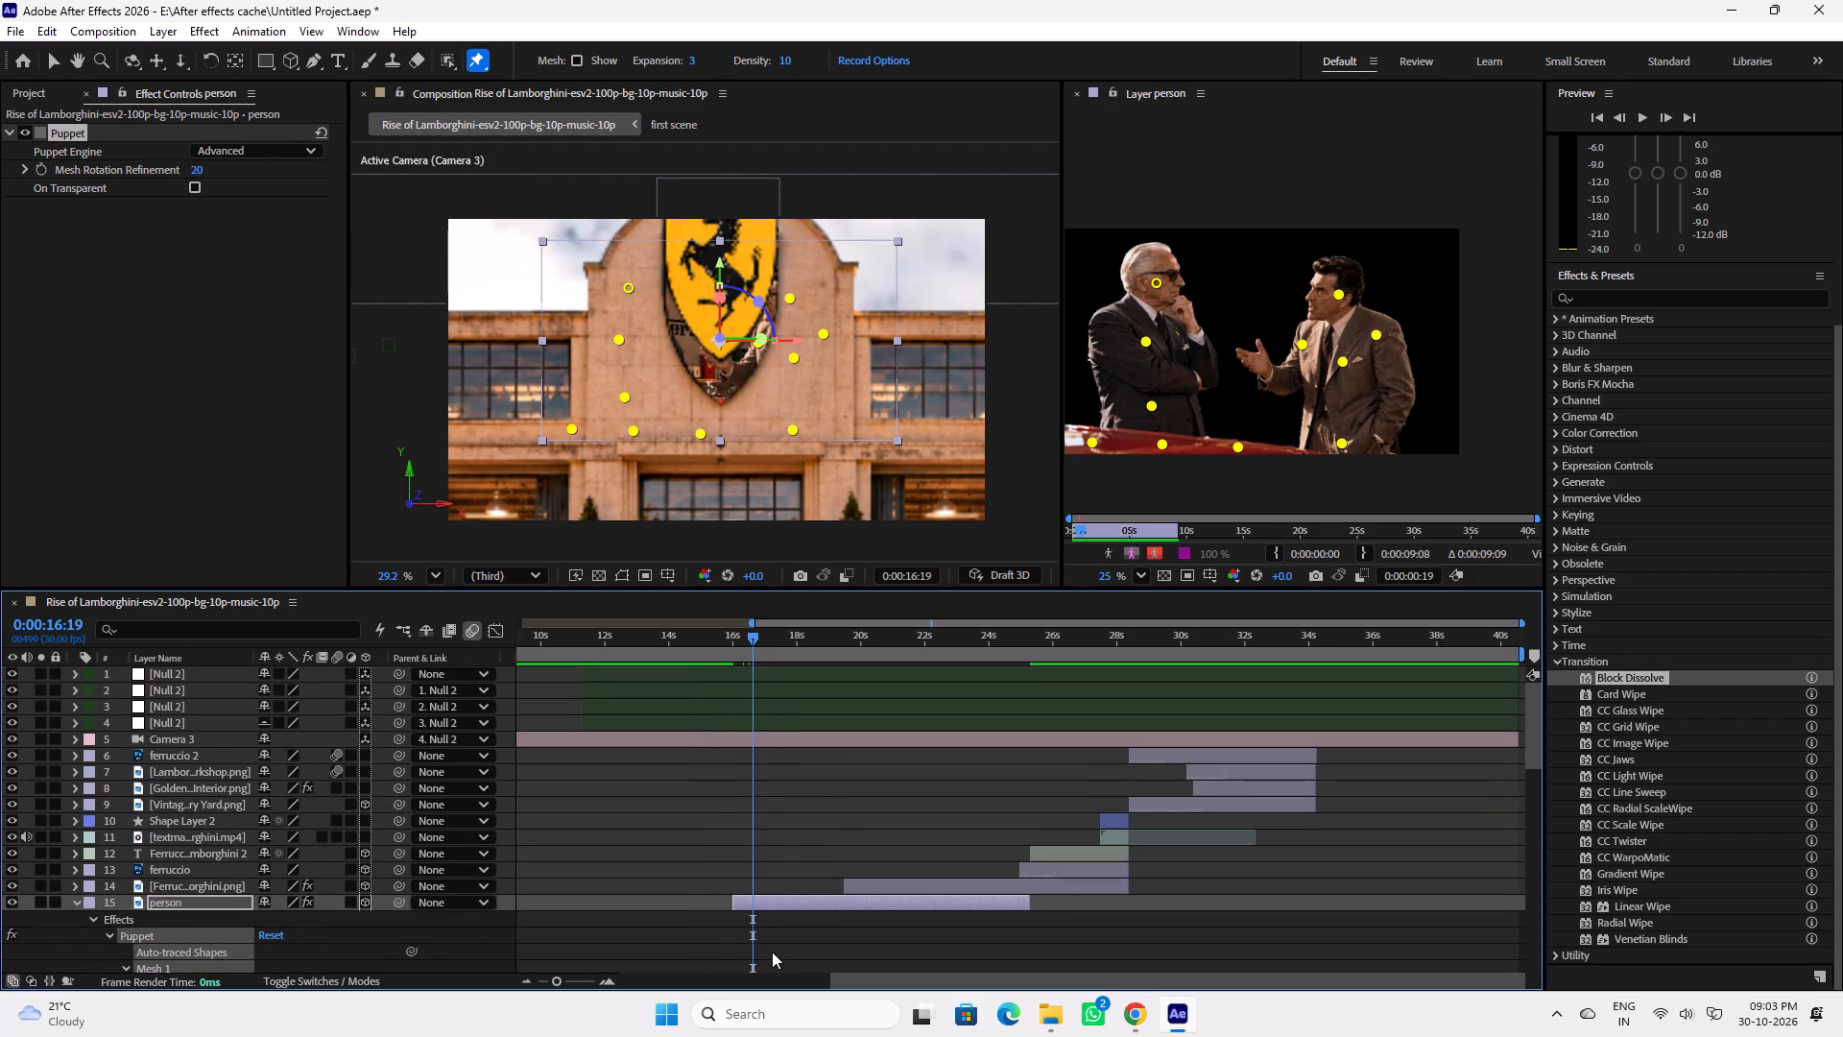
scroll(772, 952, down, 2)
key(Delete)
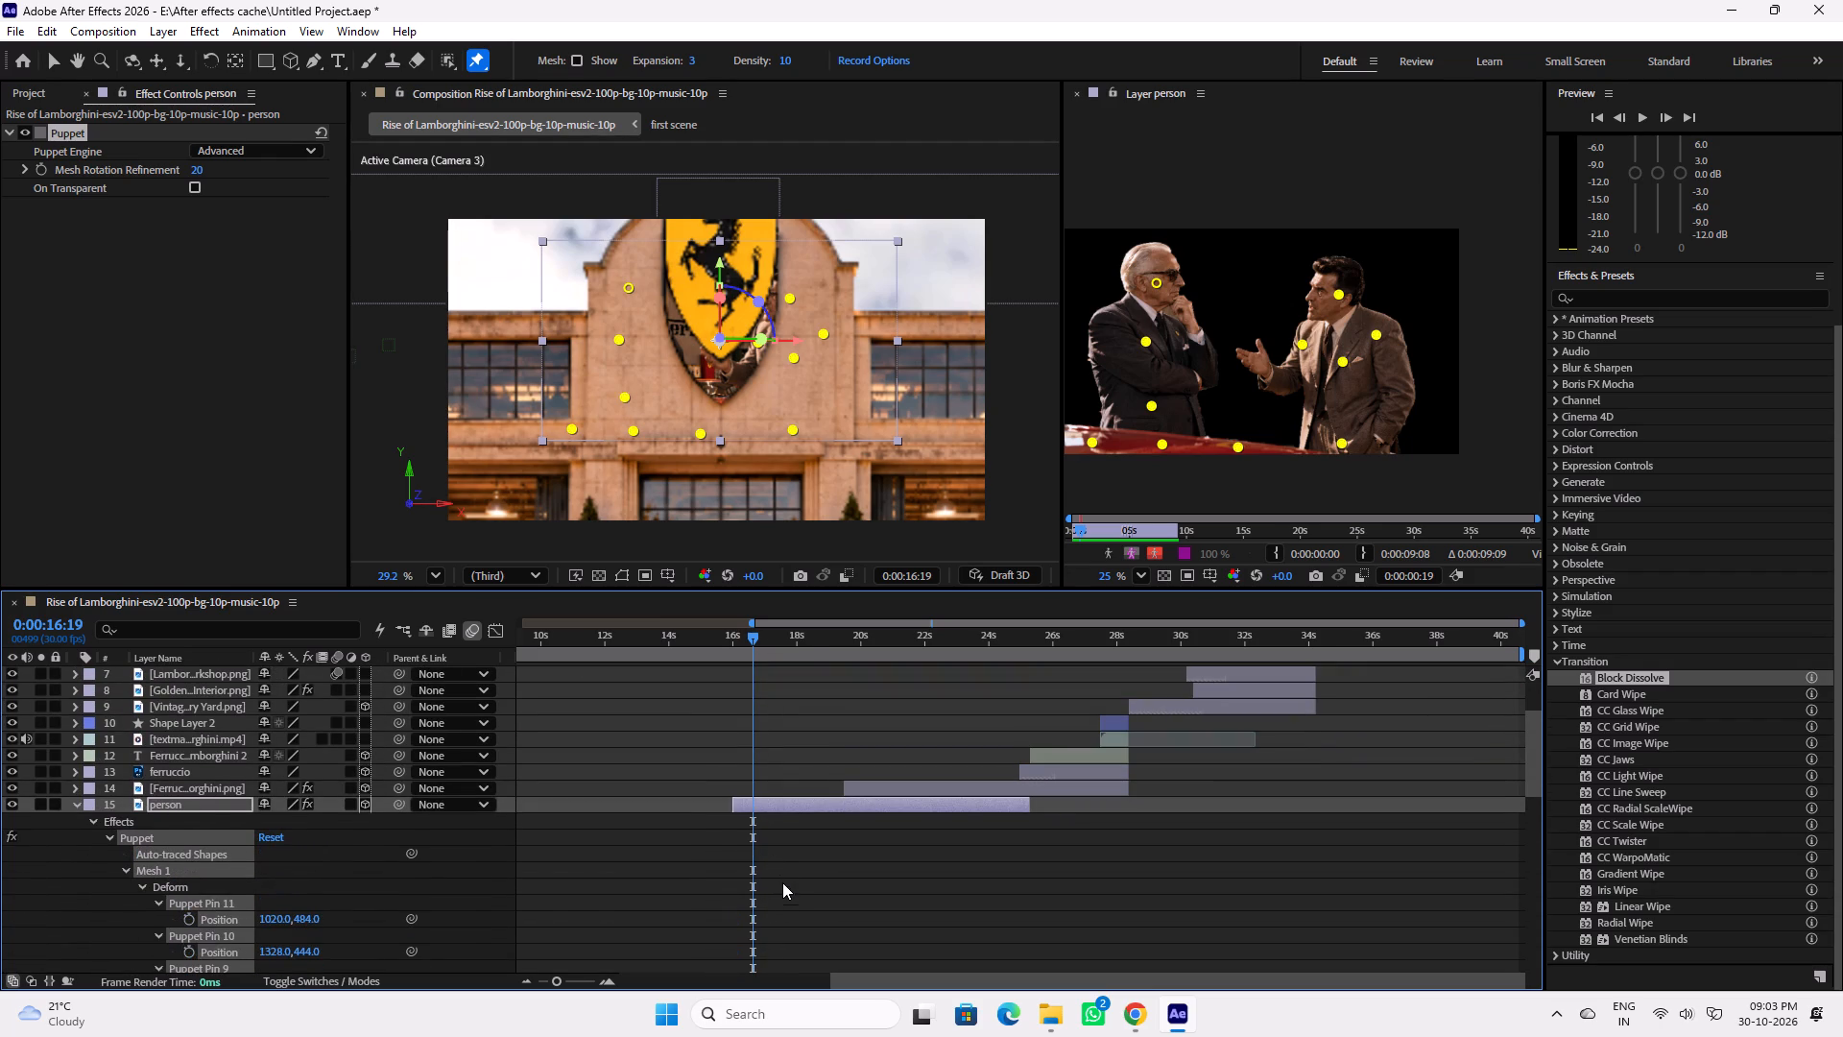
scroll(778, 871, down, 4)
scroll(778, 867, up, 1)
scroll(778, 867, down, 4)
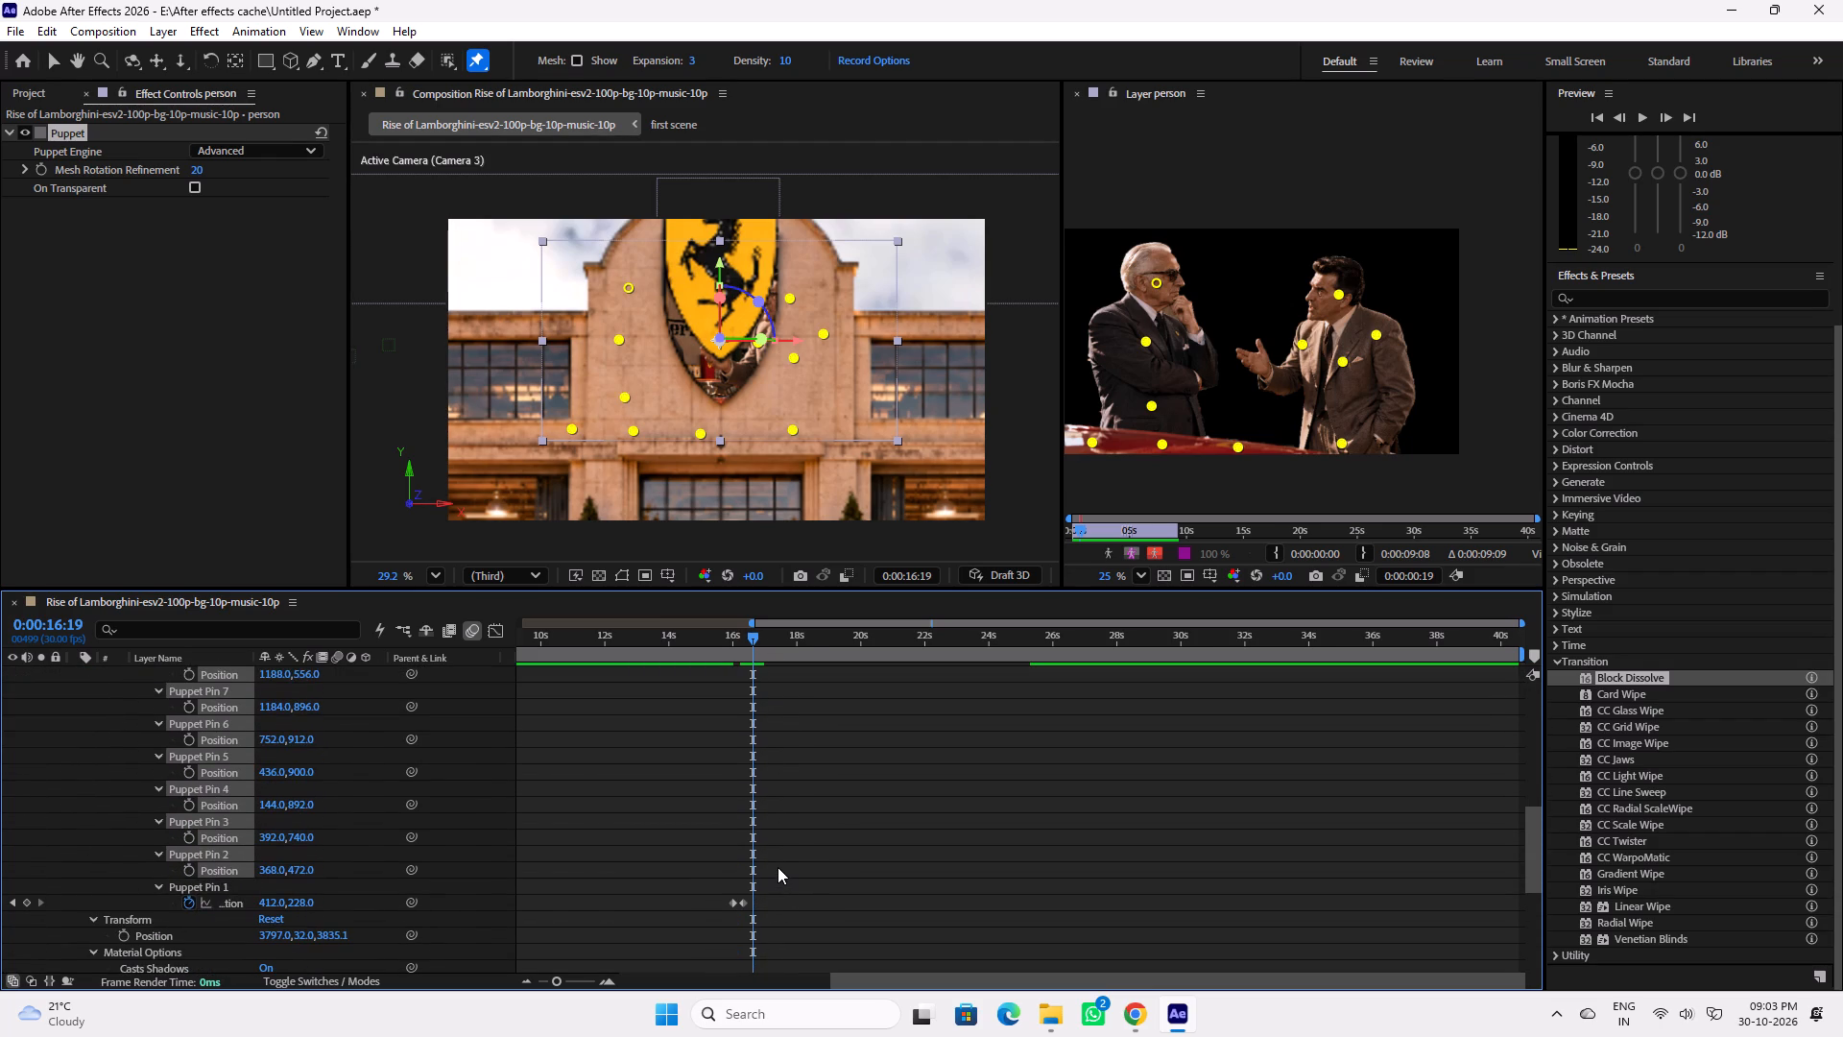
scroll(409, 821, up, 5)
click(91, 724)
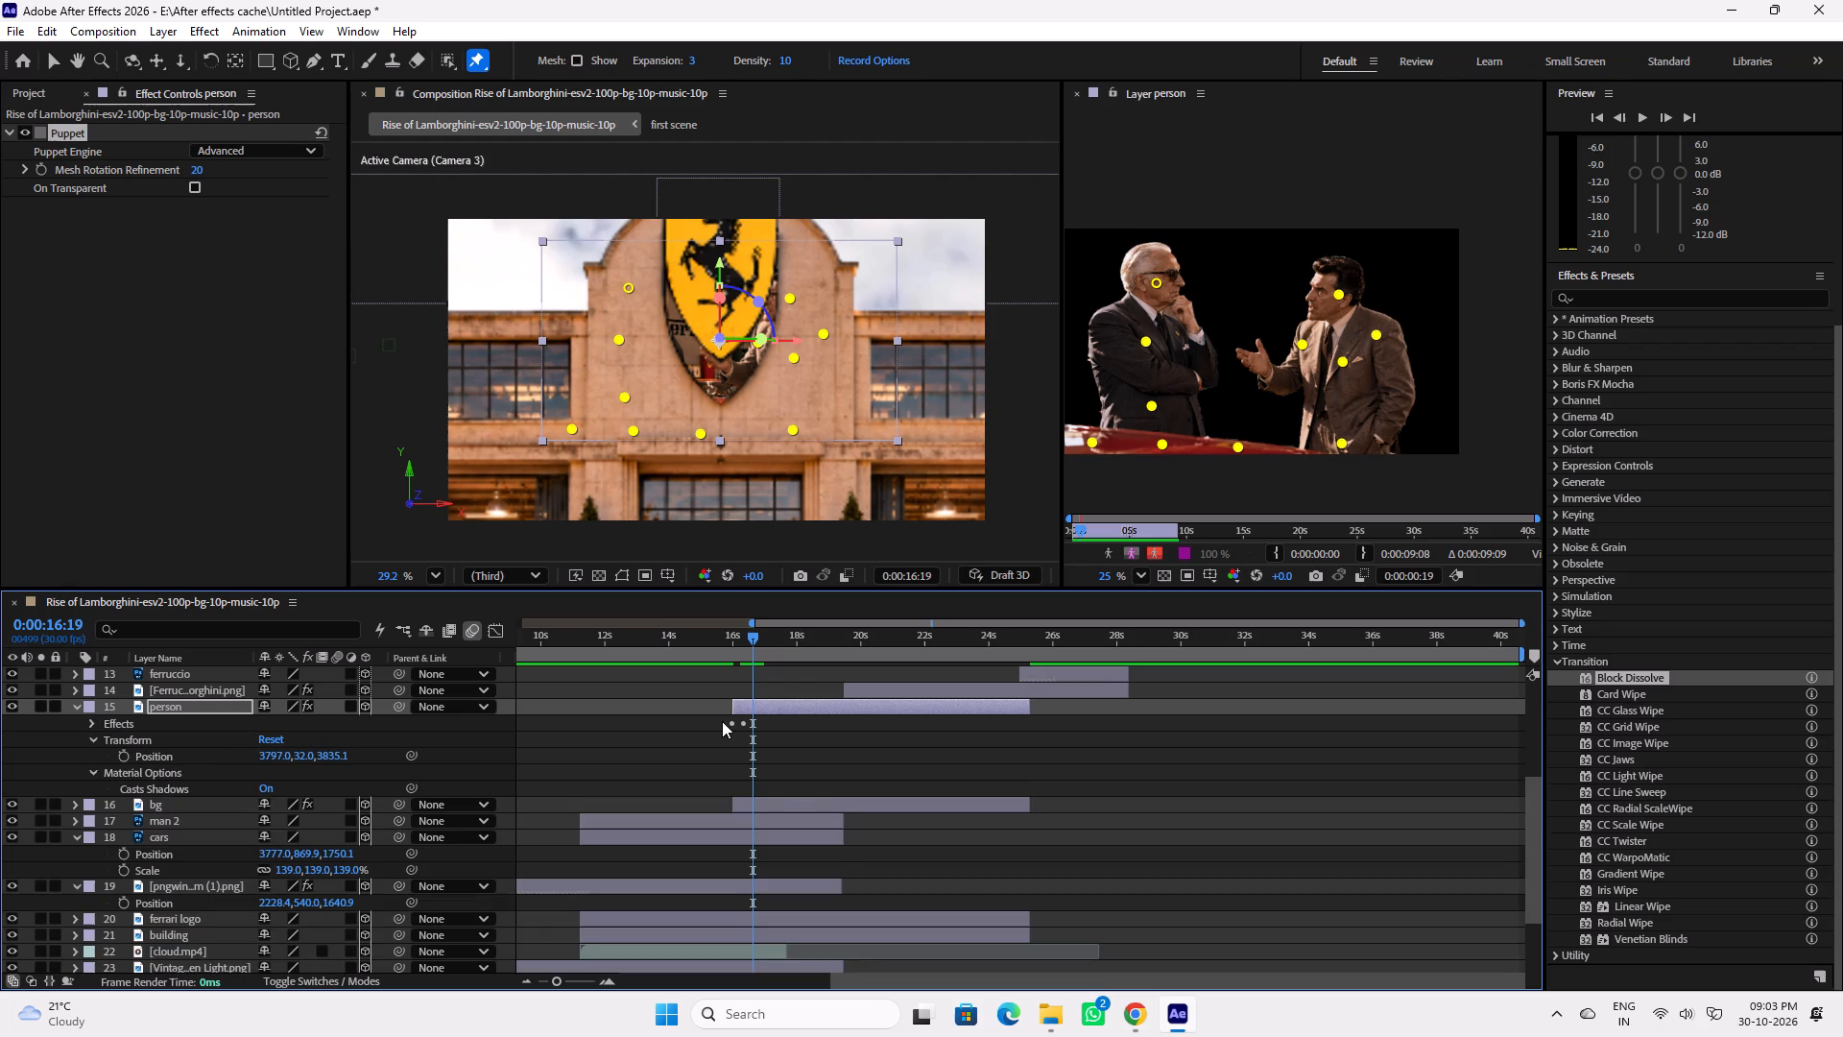
key(u)
key(u)
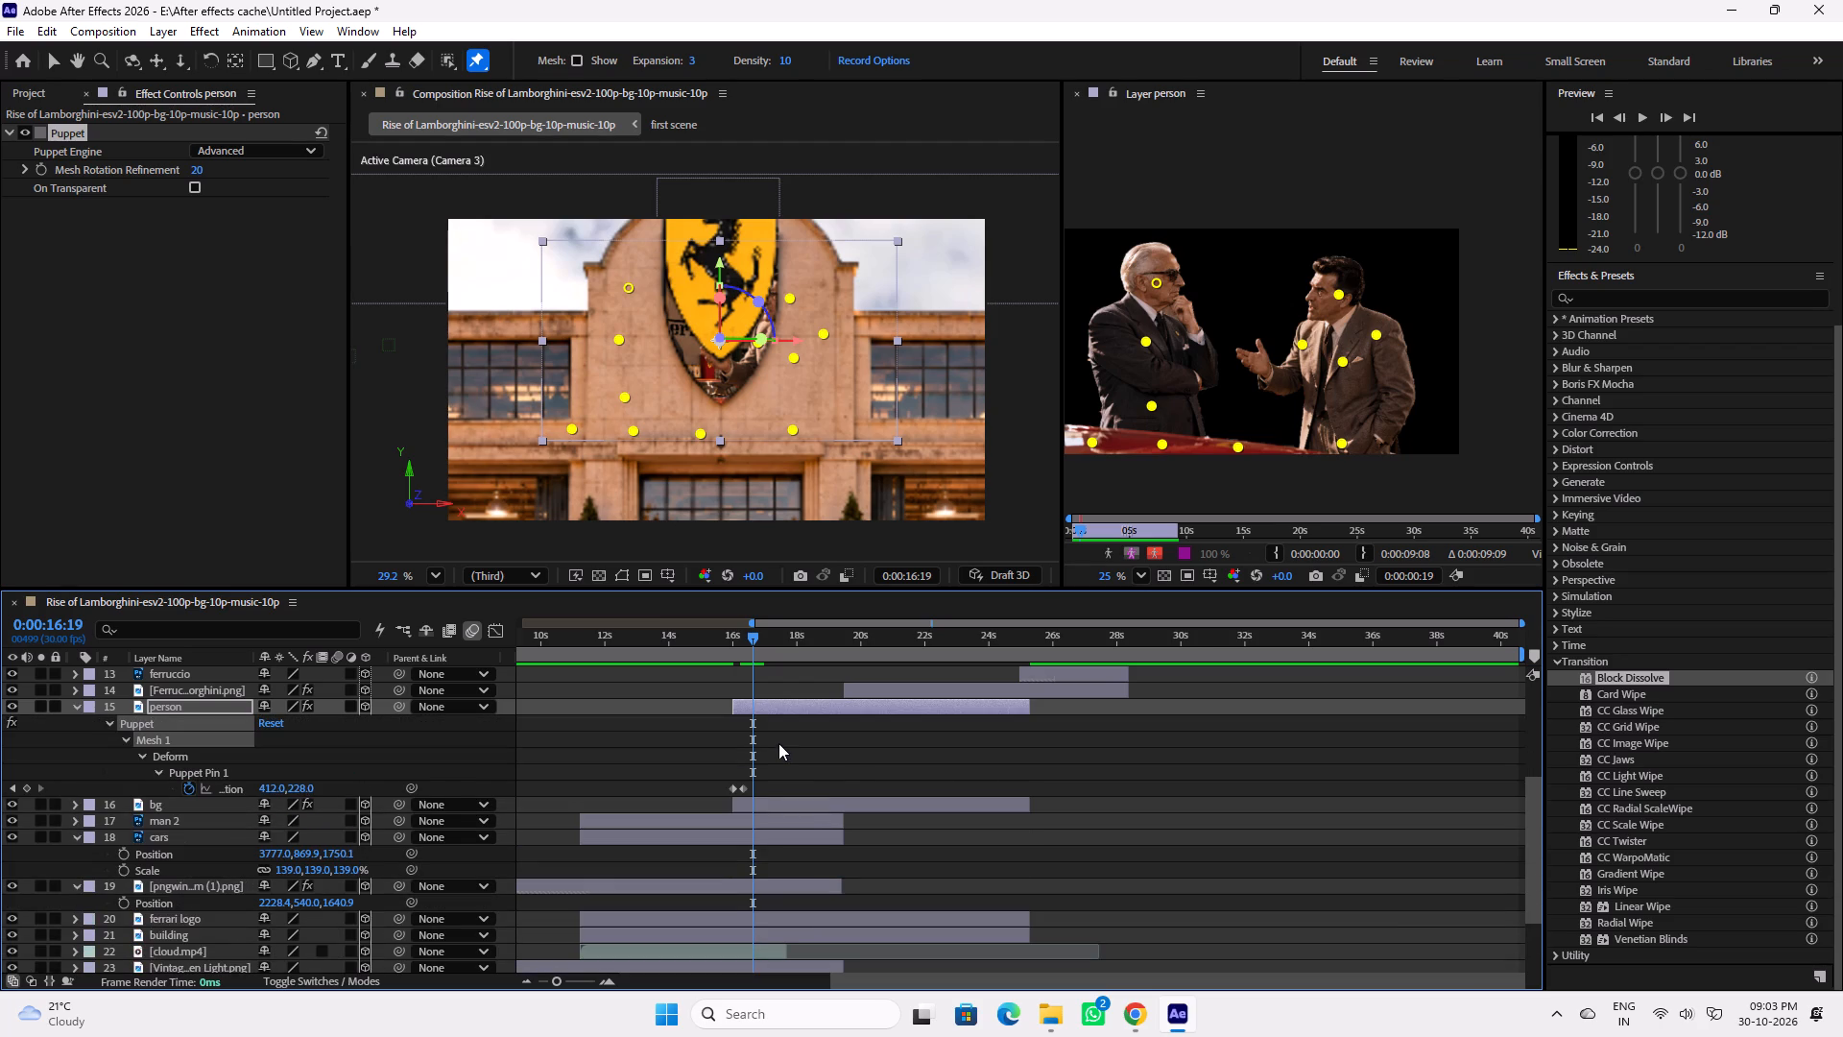
Copy the grey-haired man's two head-pin keyframes and paste them three times, starting at 0:00:16:19 and ending with the paste at 0:00:18:03.
drag(746, 639, 735, 640)
key(space)
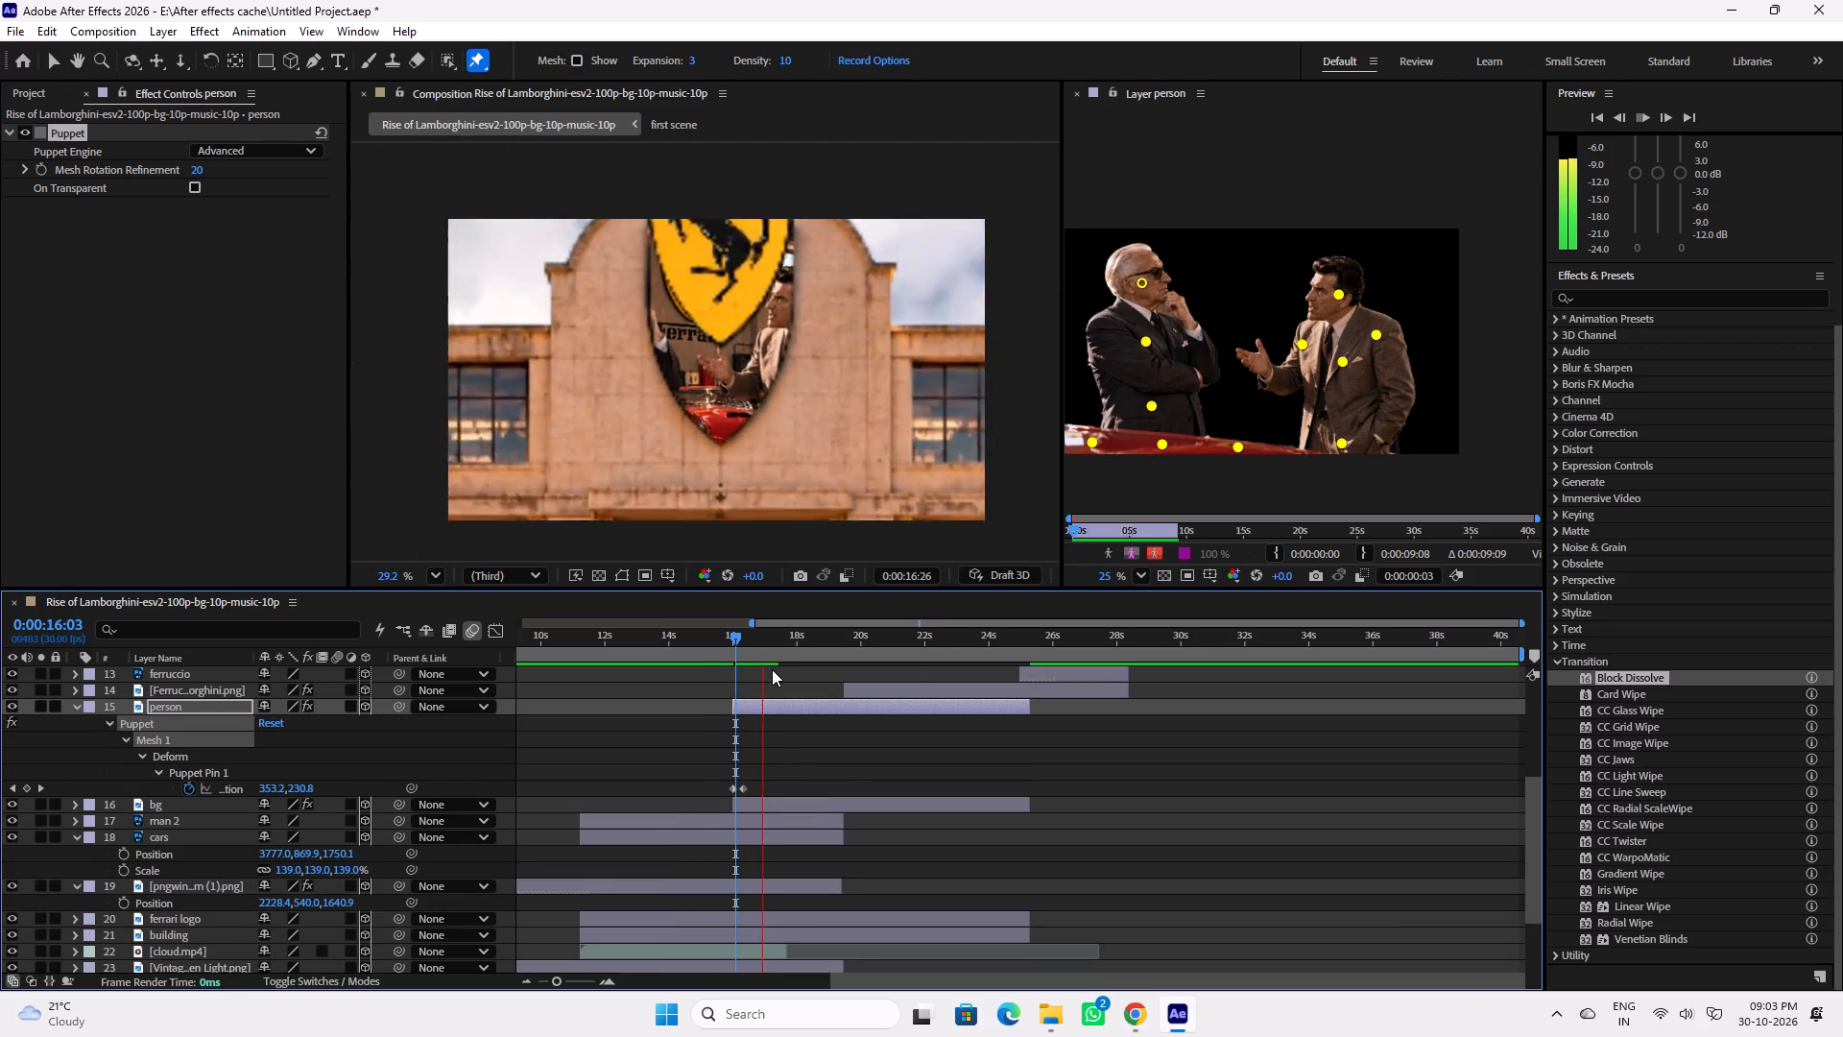
key(space)
drag(765, 778, 707, 790)
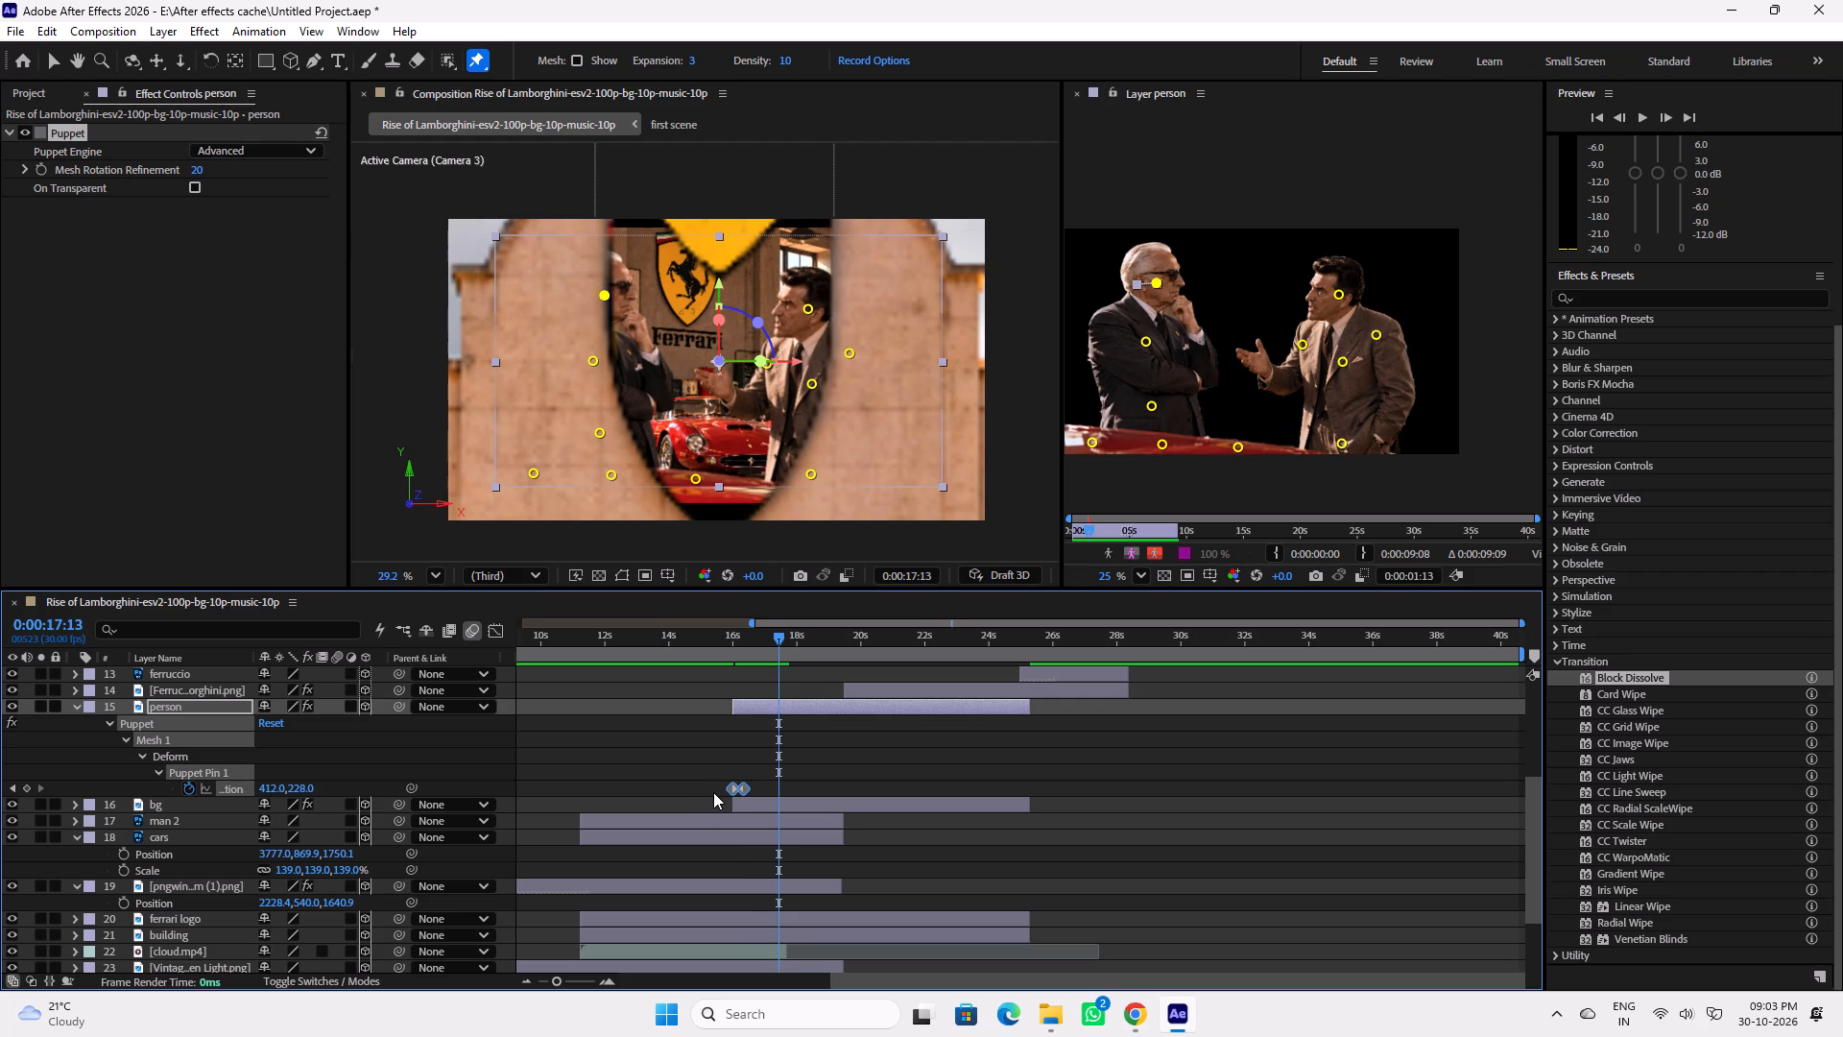
key(ctrl+c)
drag(781, 639, 776, 639)
drag(776, 639, 755, 643)
key(ctrl+v)
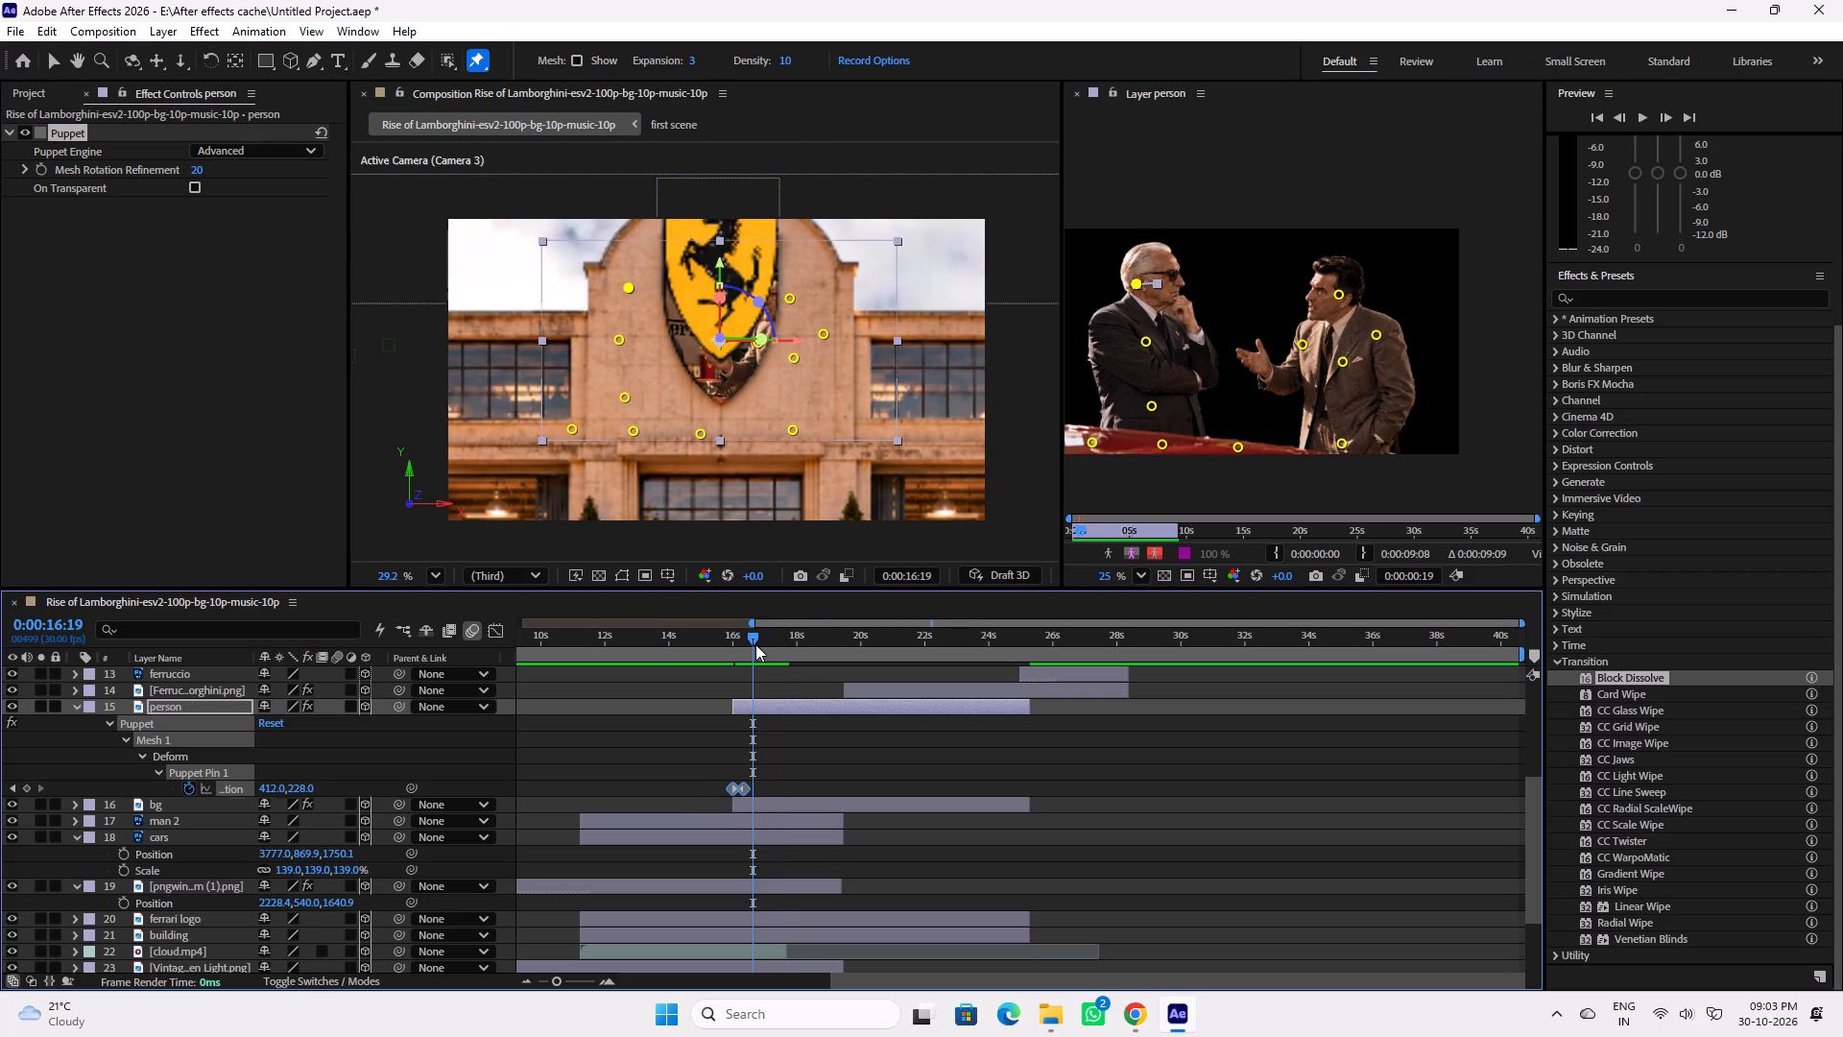
drag(766, 636, 776, 637)
key(ctrl+v)
click(792, 641)
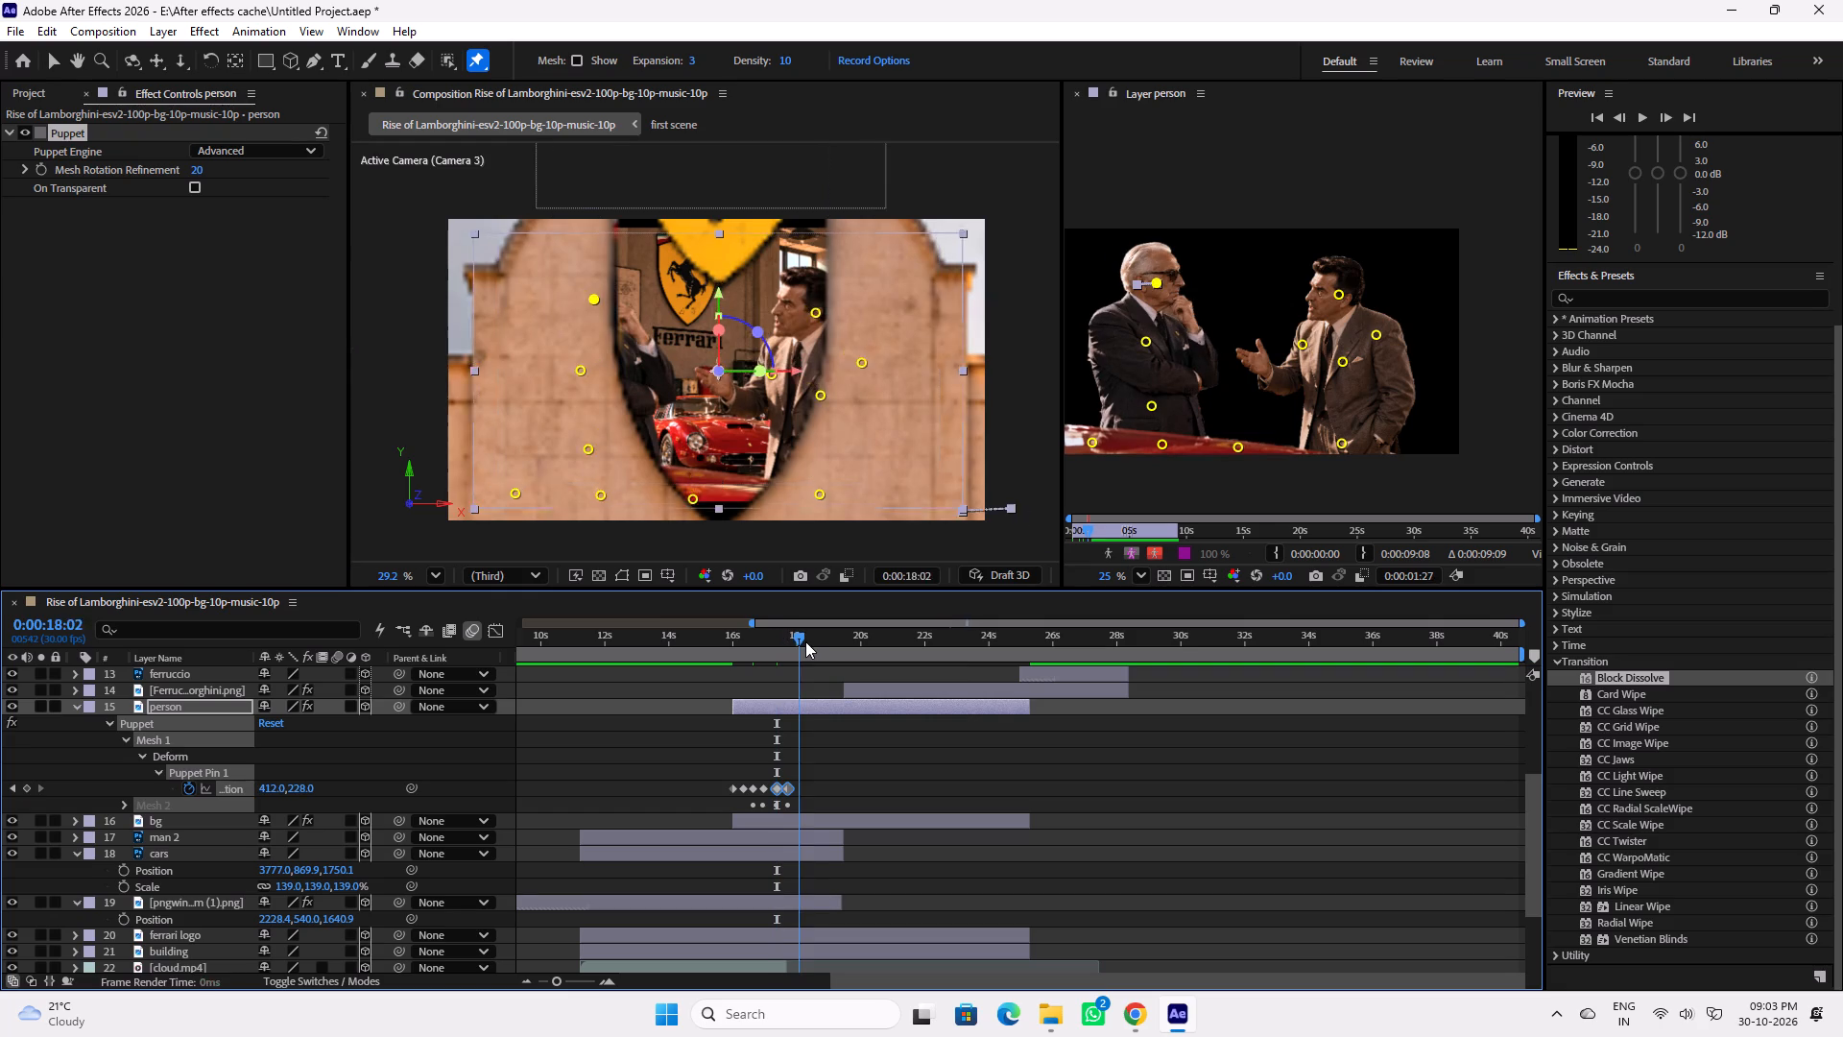
key(ctrl+v)
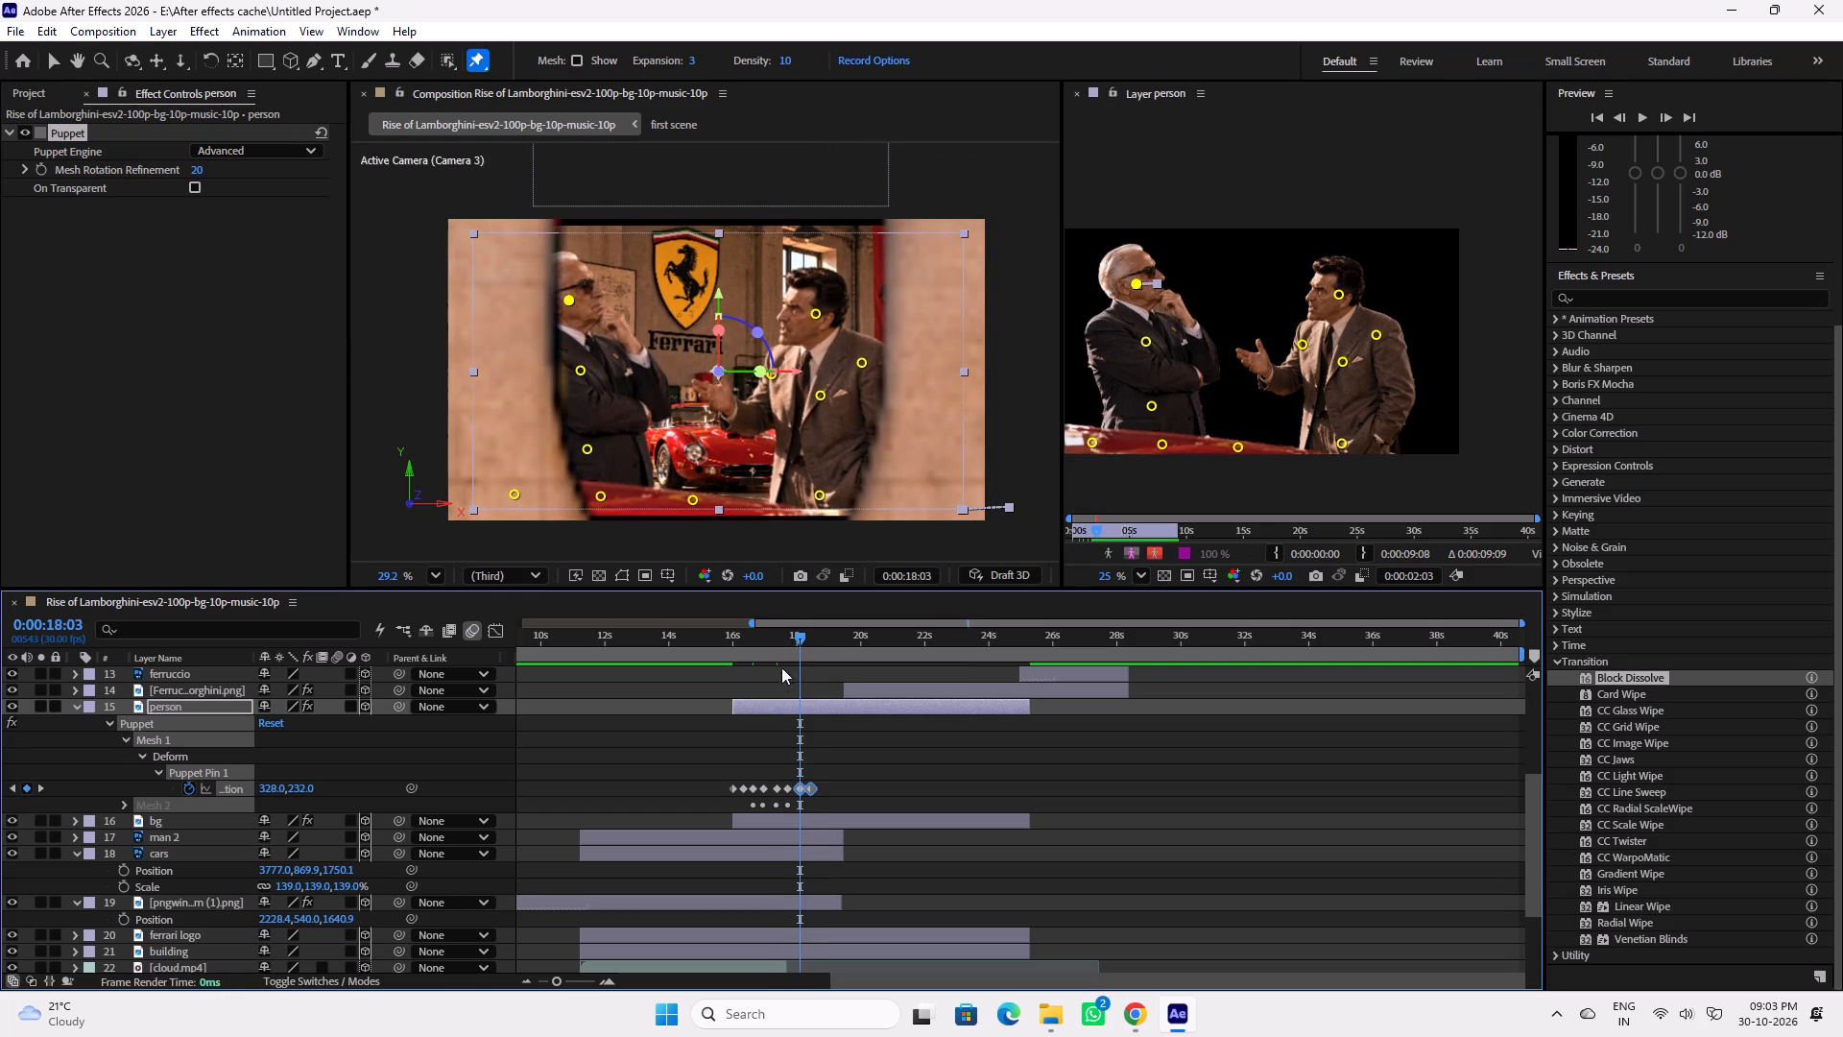
Play back the grey-haired man's repeated head movement from about 0:00:16:00 and examine the pin keyframes under Mesh 1 and Mesh 2.
key(u)
key(u)
scroll(805, 785, down, 11)
scroll(816, 804, up, 3)
click(743, 636)
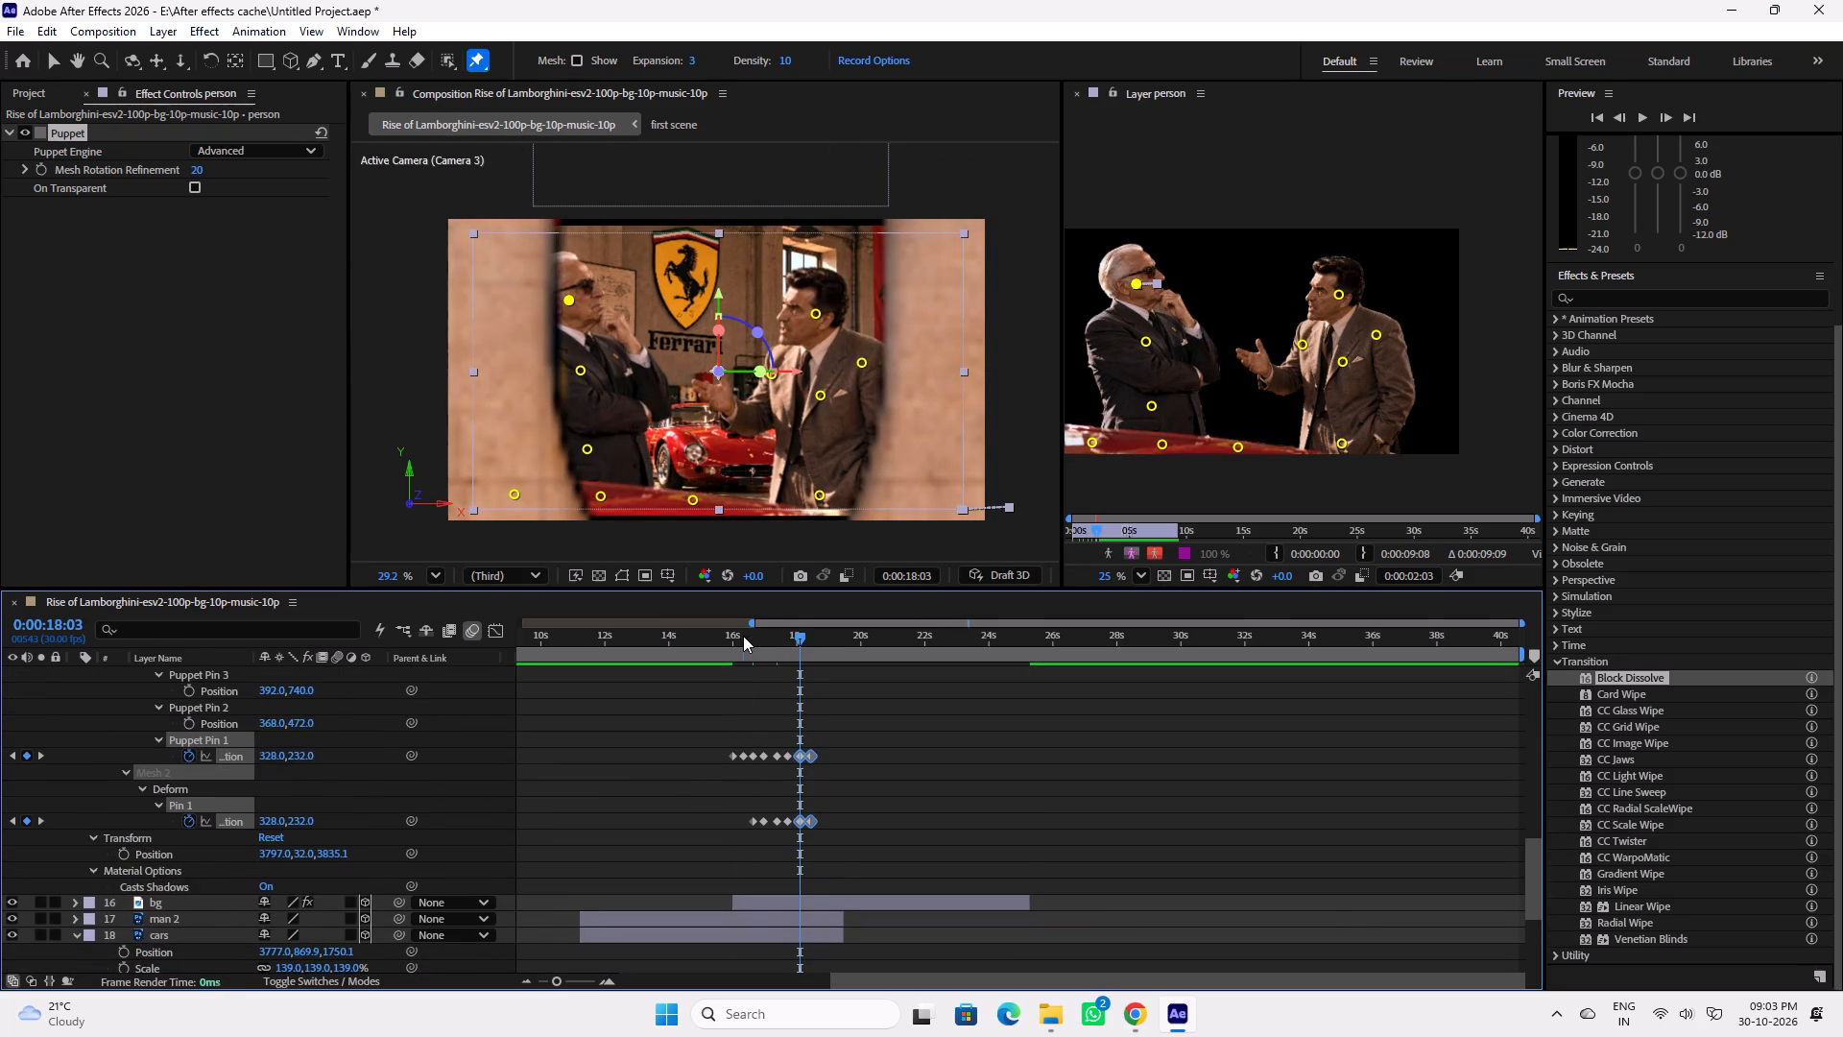
key(space)
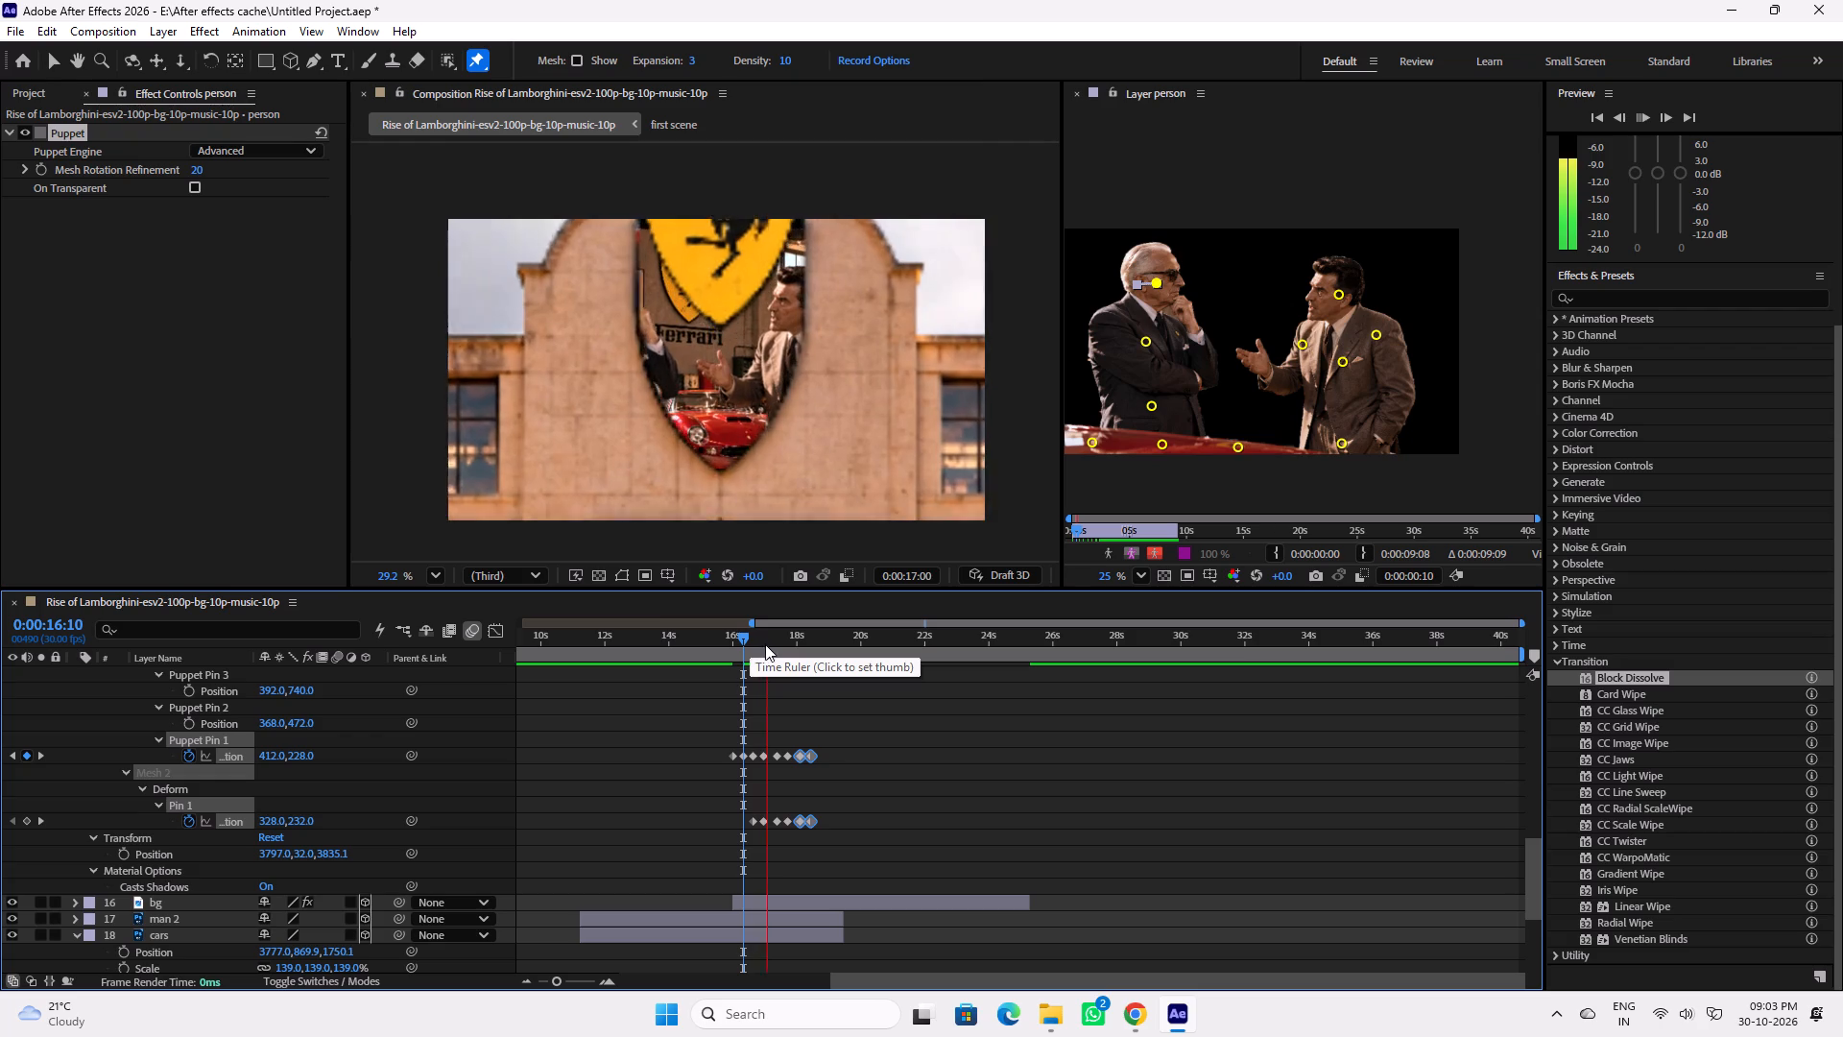
key(space)
drag(852, 737, 717, 769)
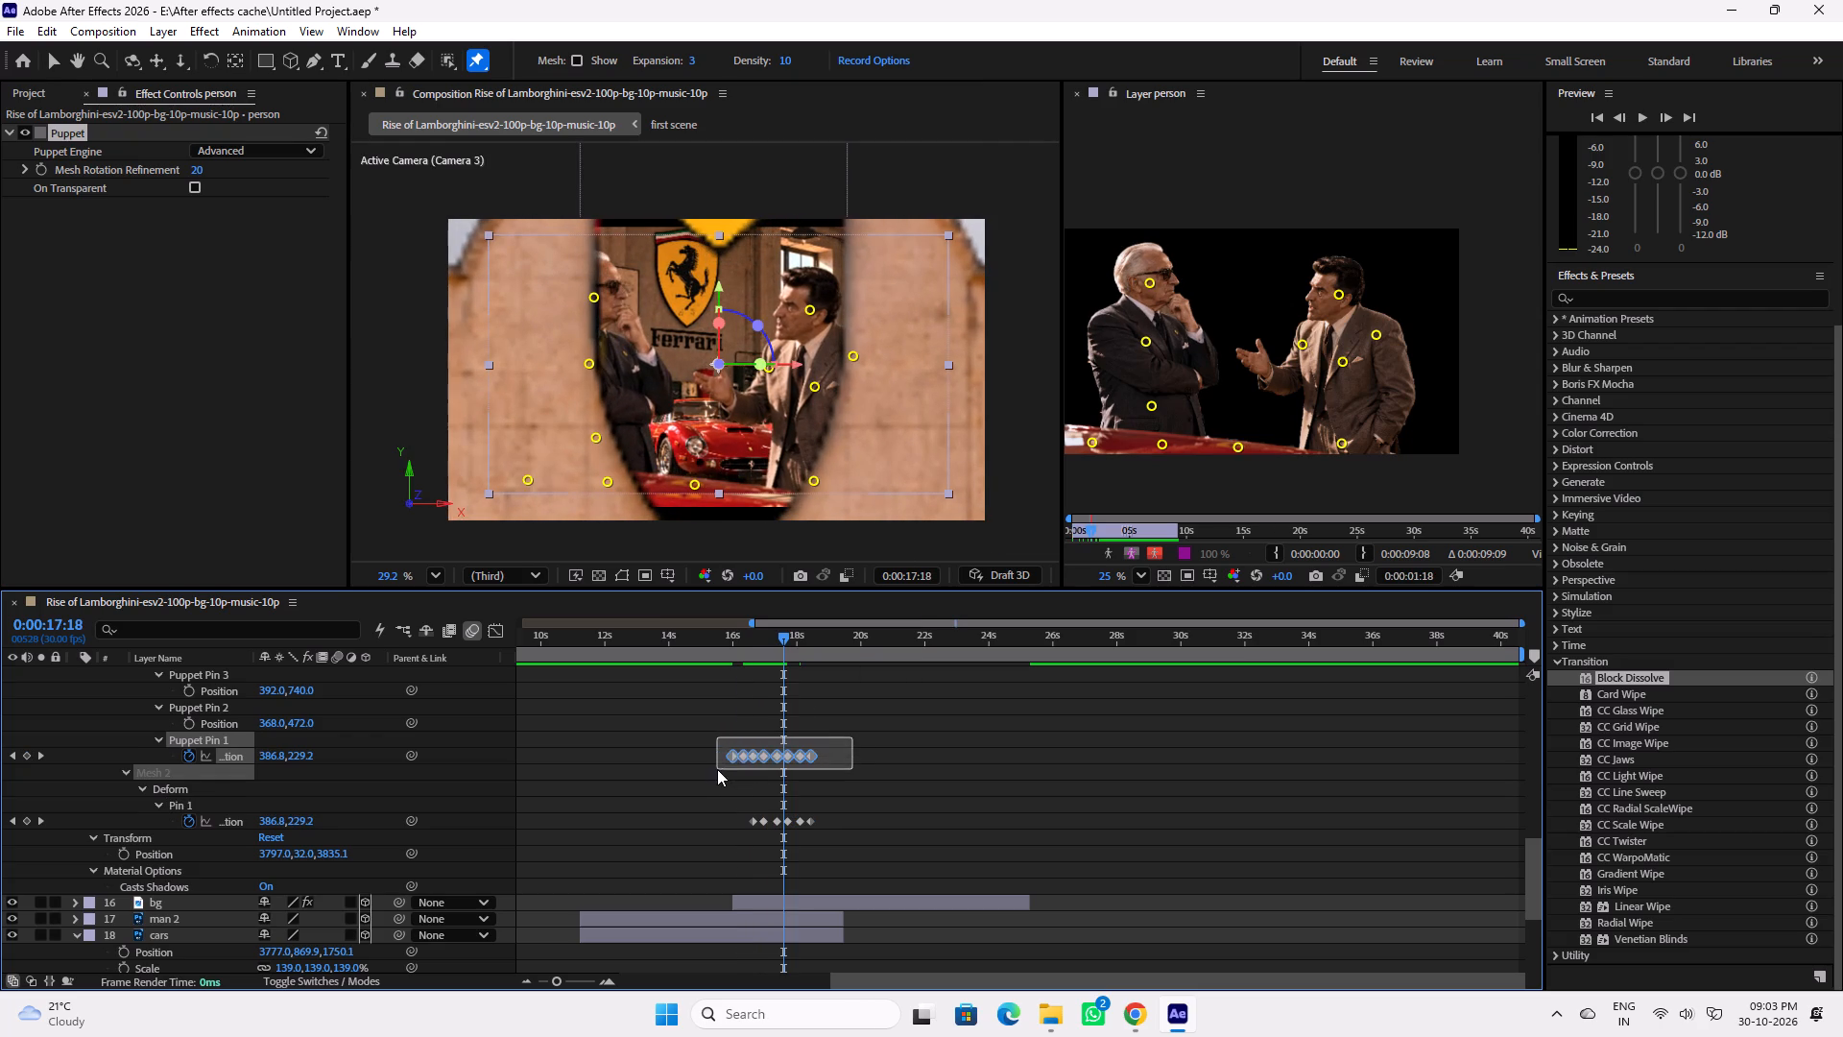
drag(717, 769, 716, 769)
drag(781, 640, 796, 640)
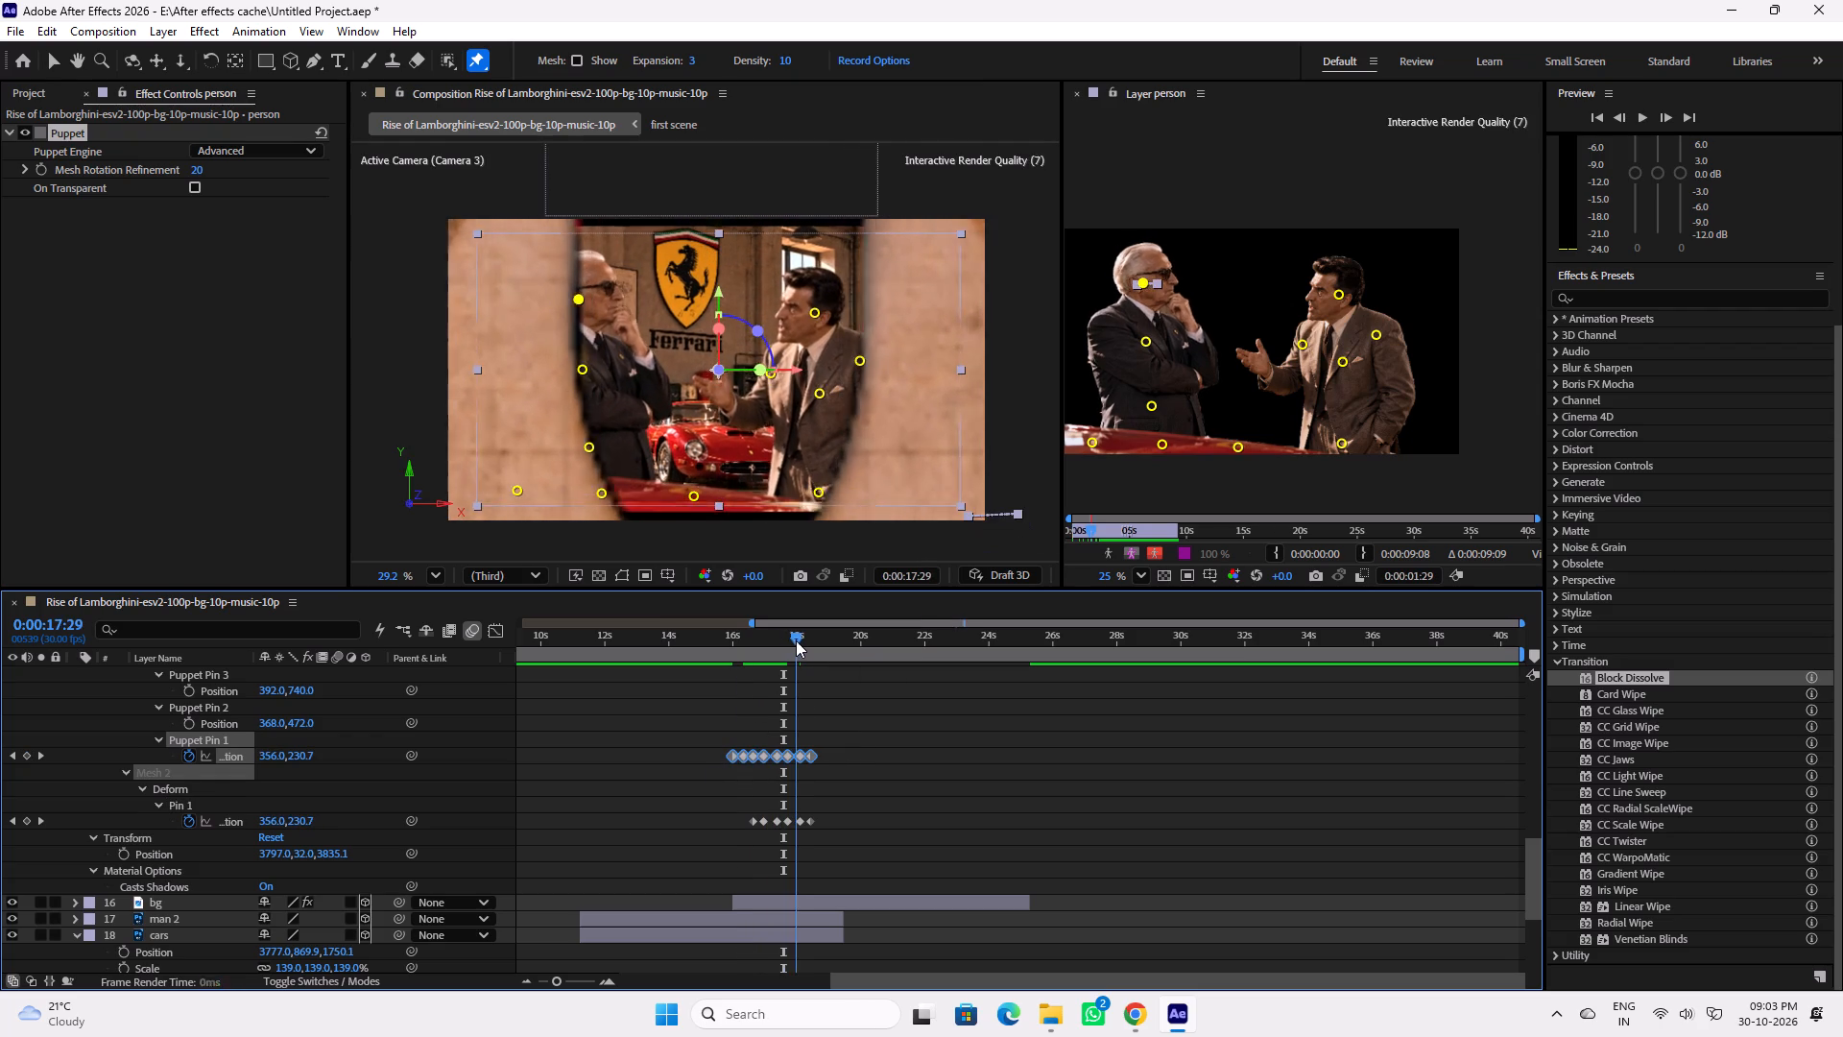
drag(796, 640, 732, 639)
key(space)
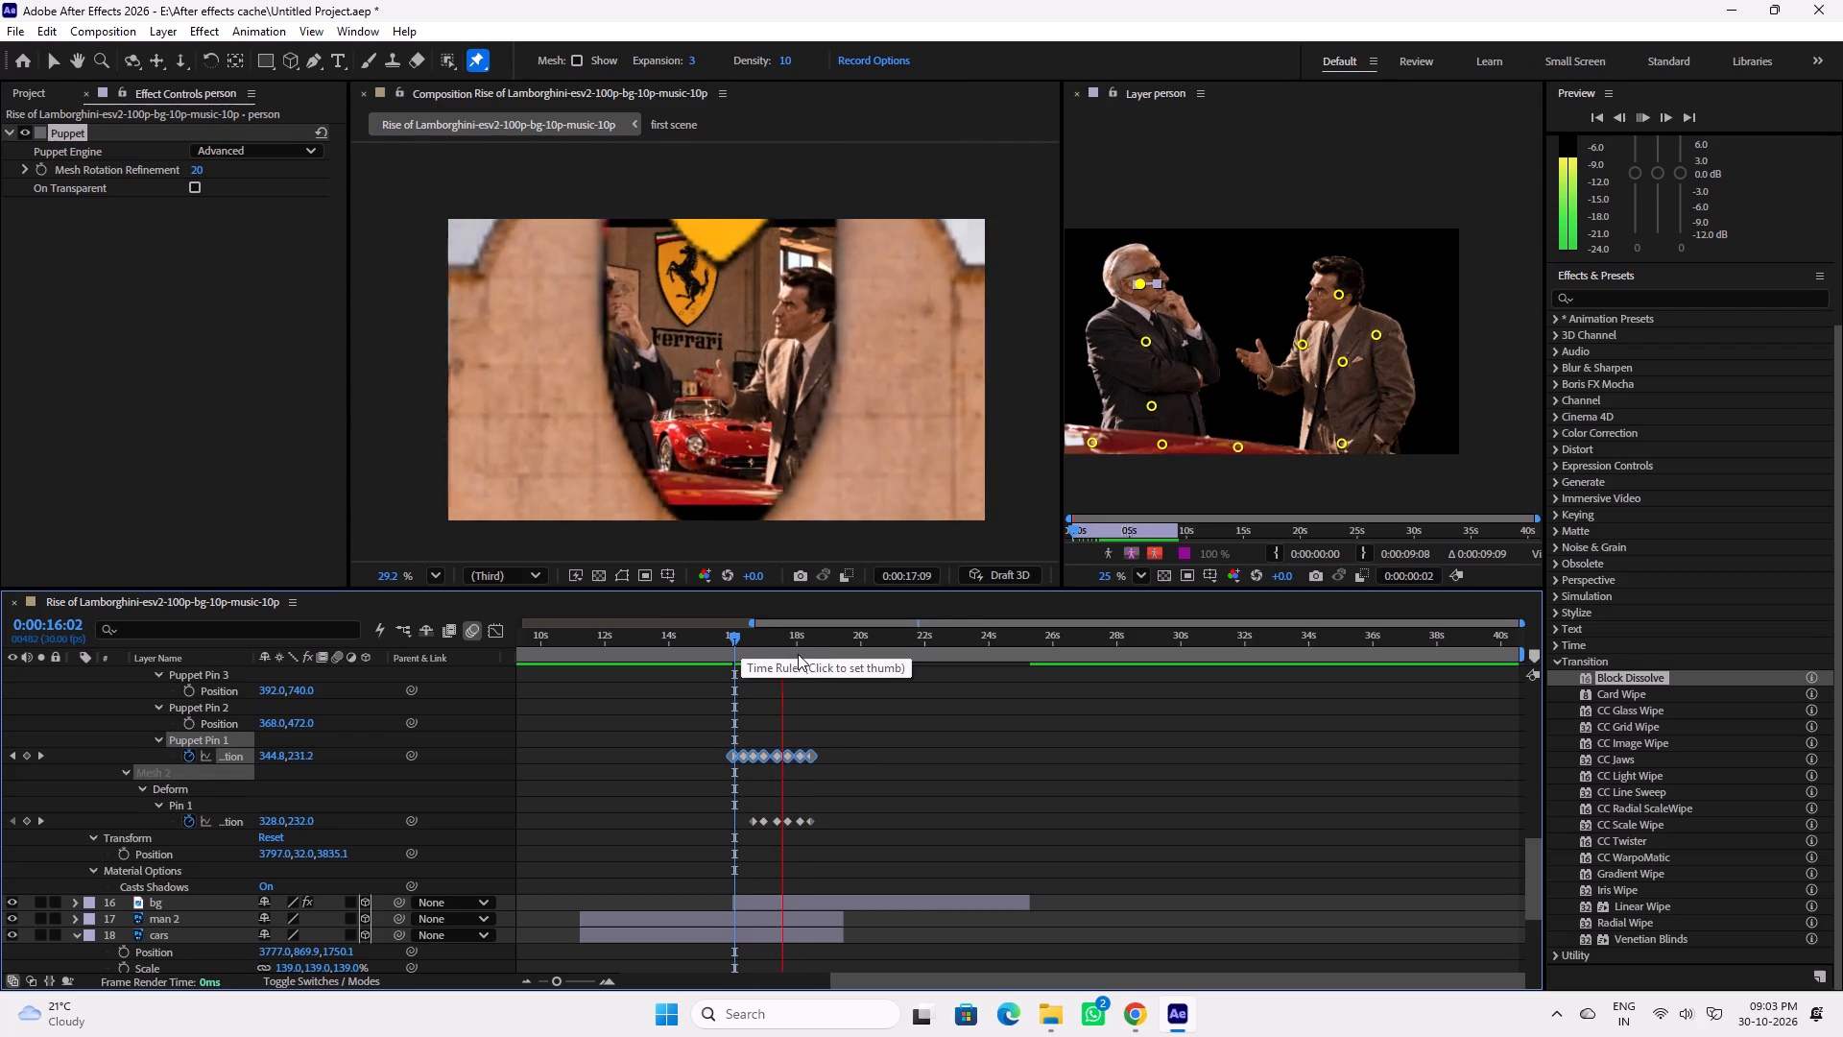
key(space)
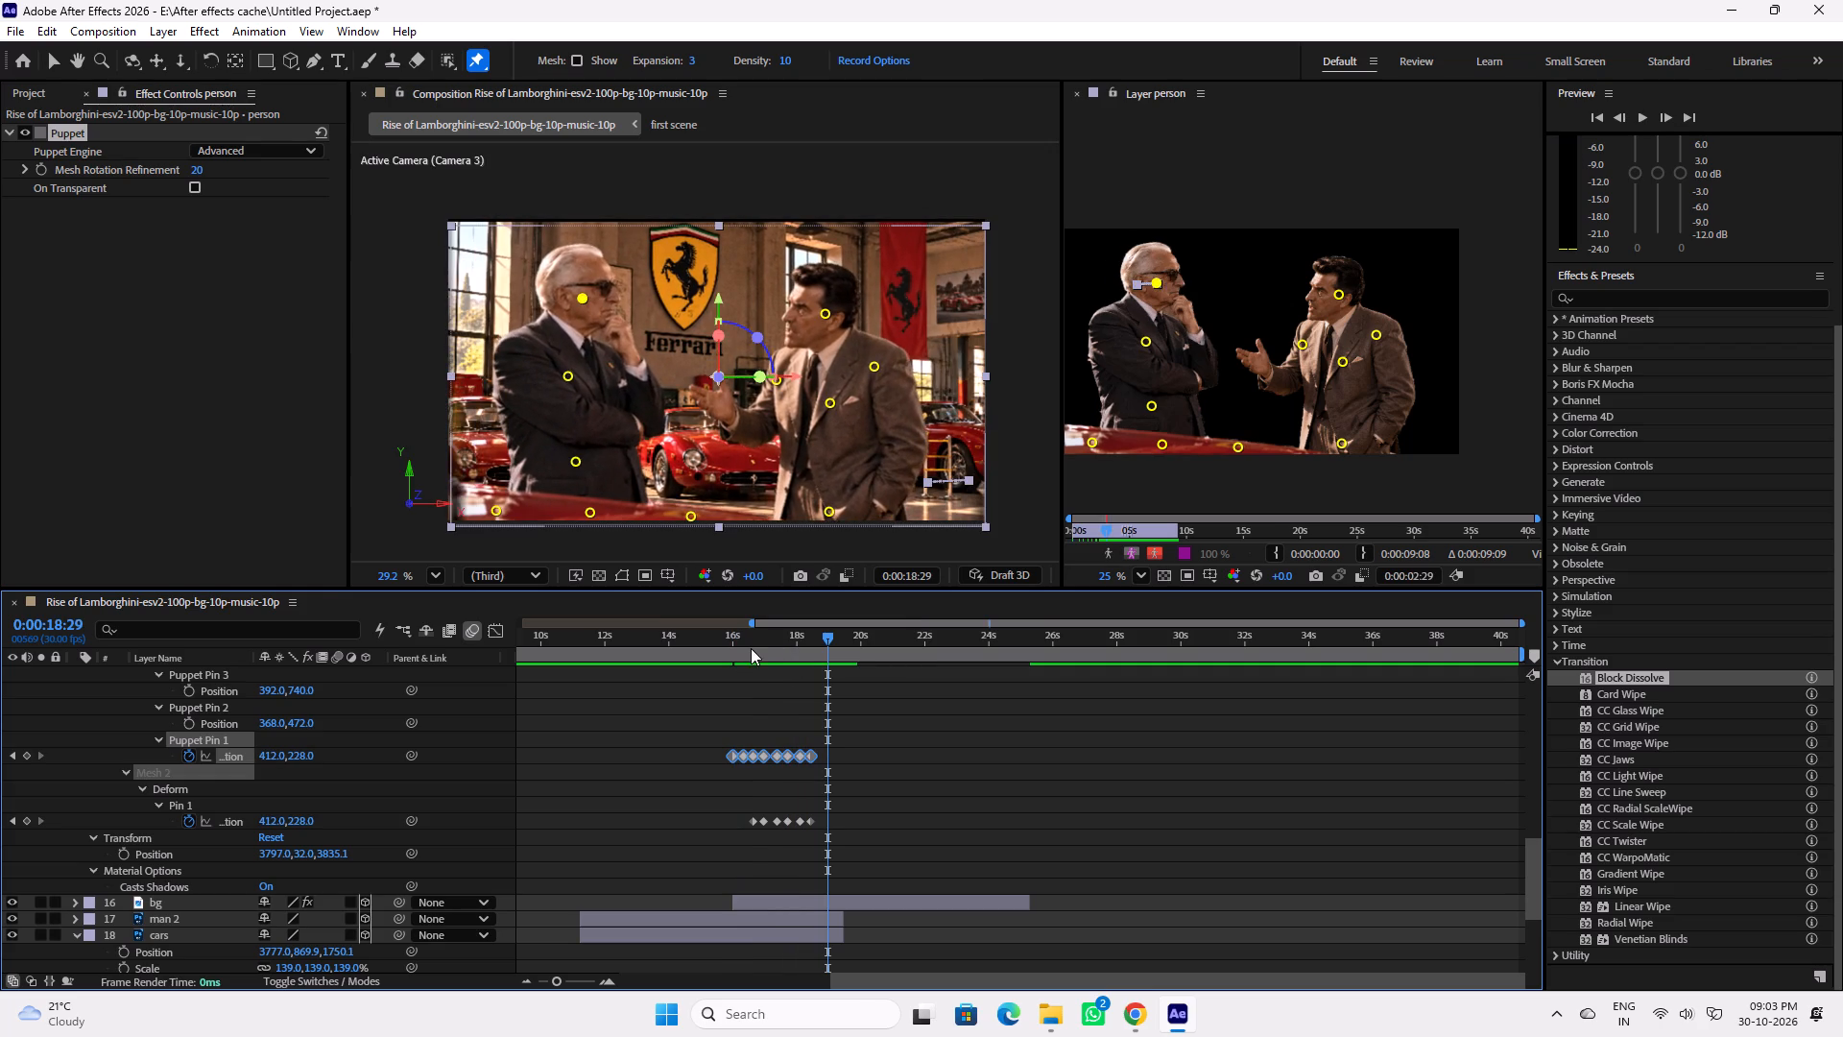
click(730, 642)
key(space)
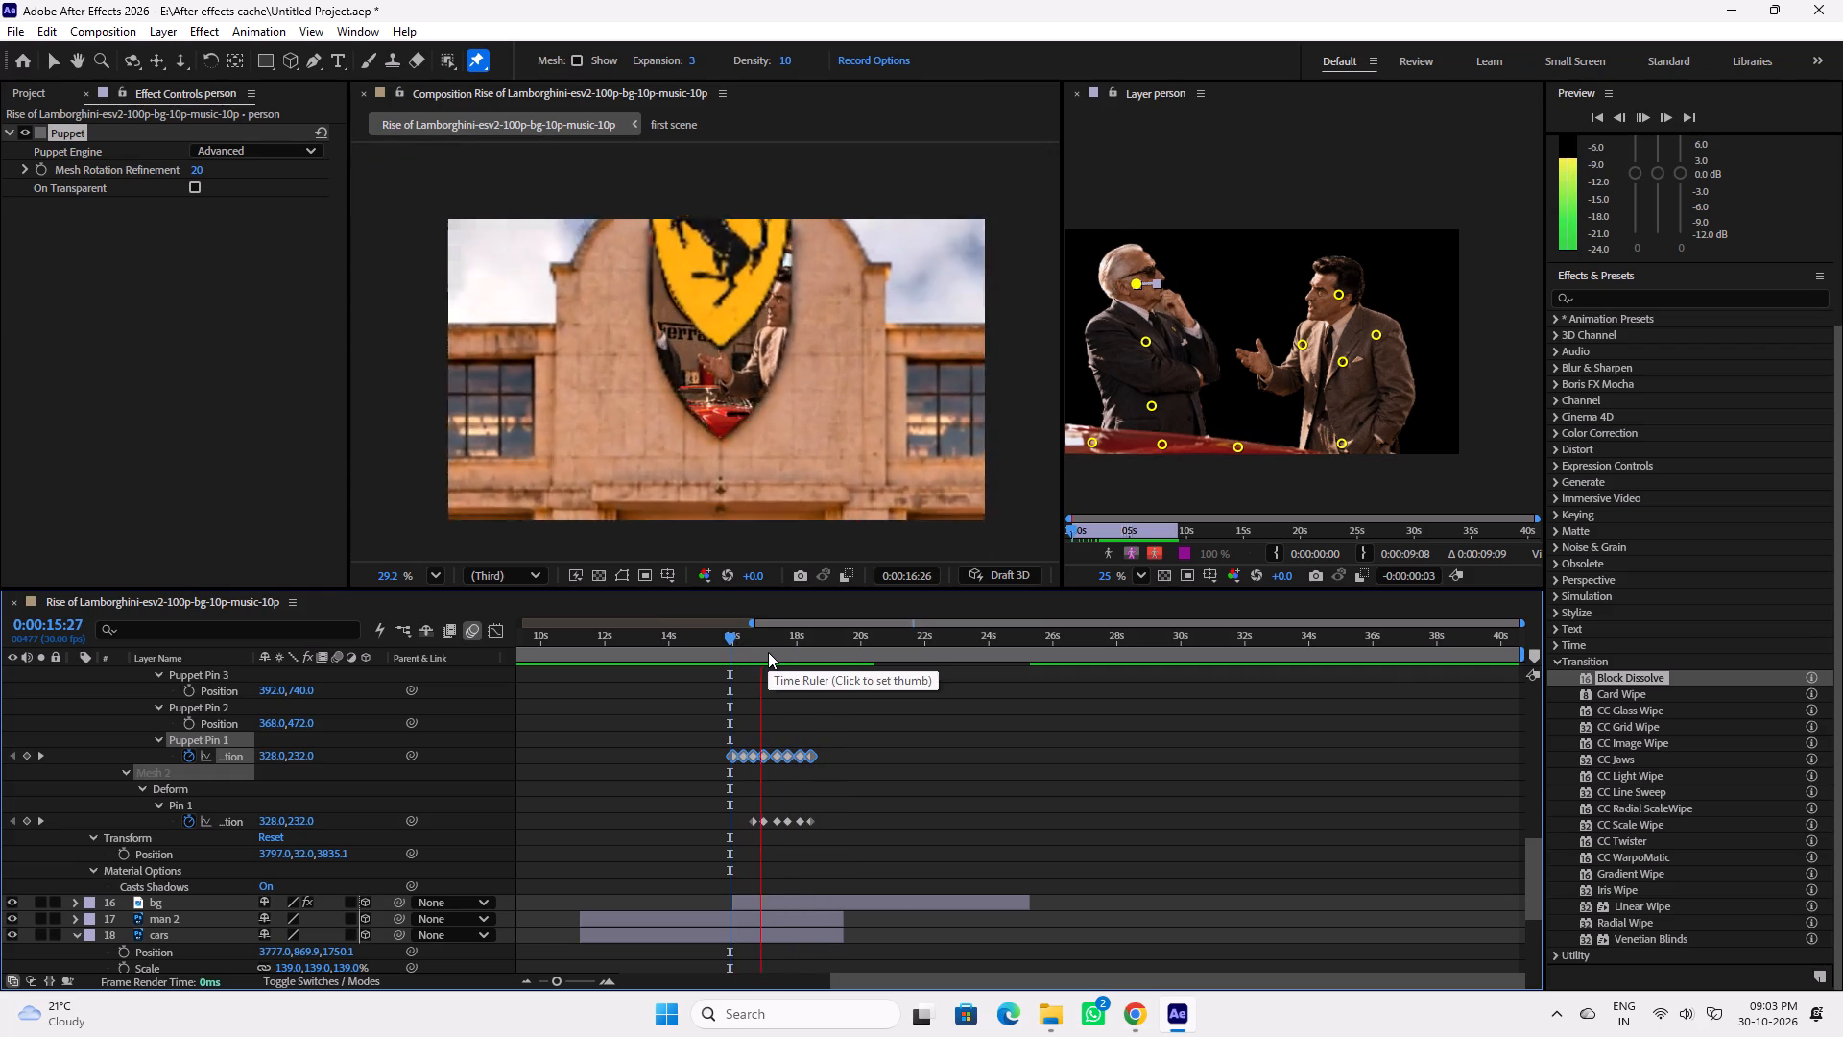
key(space)
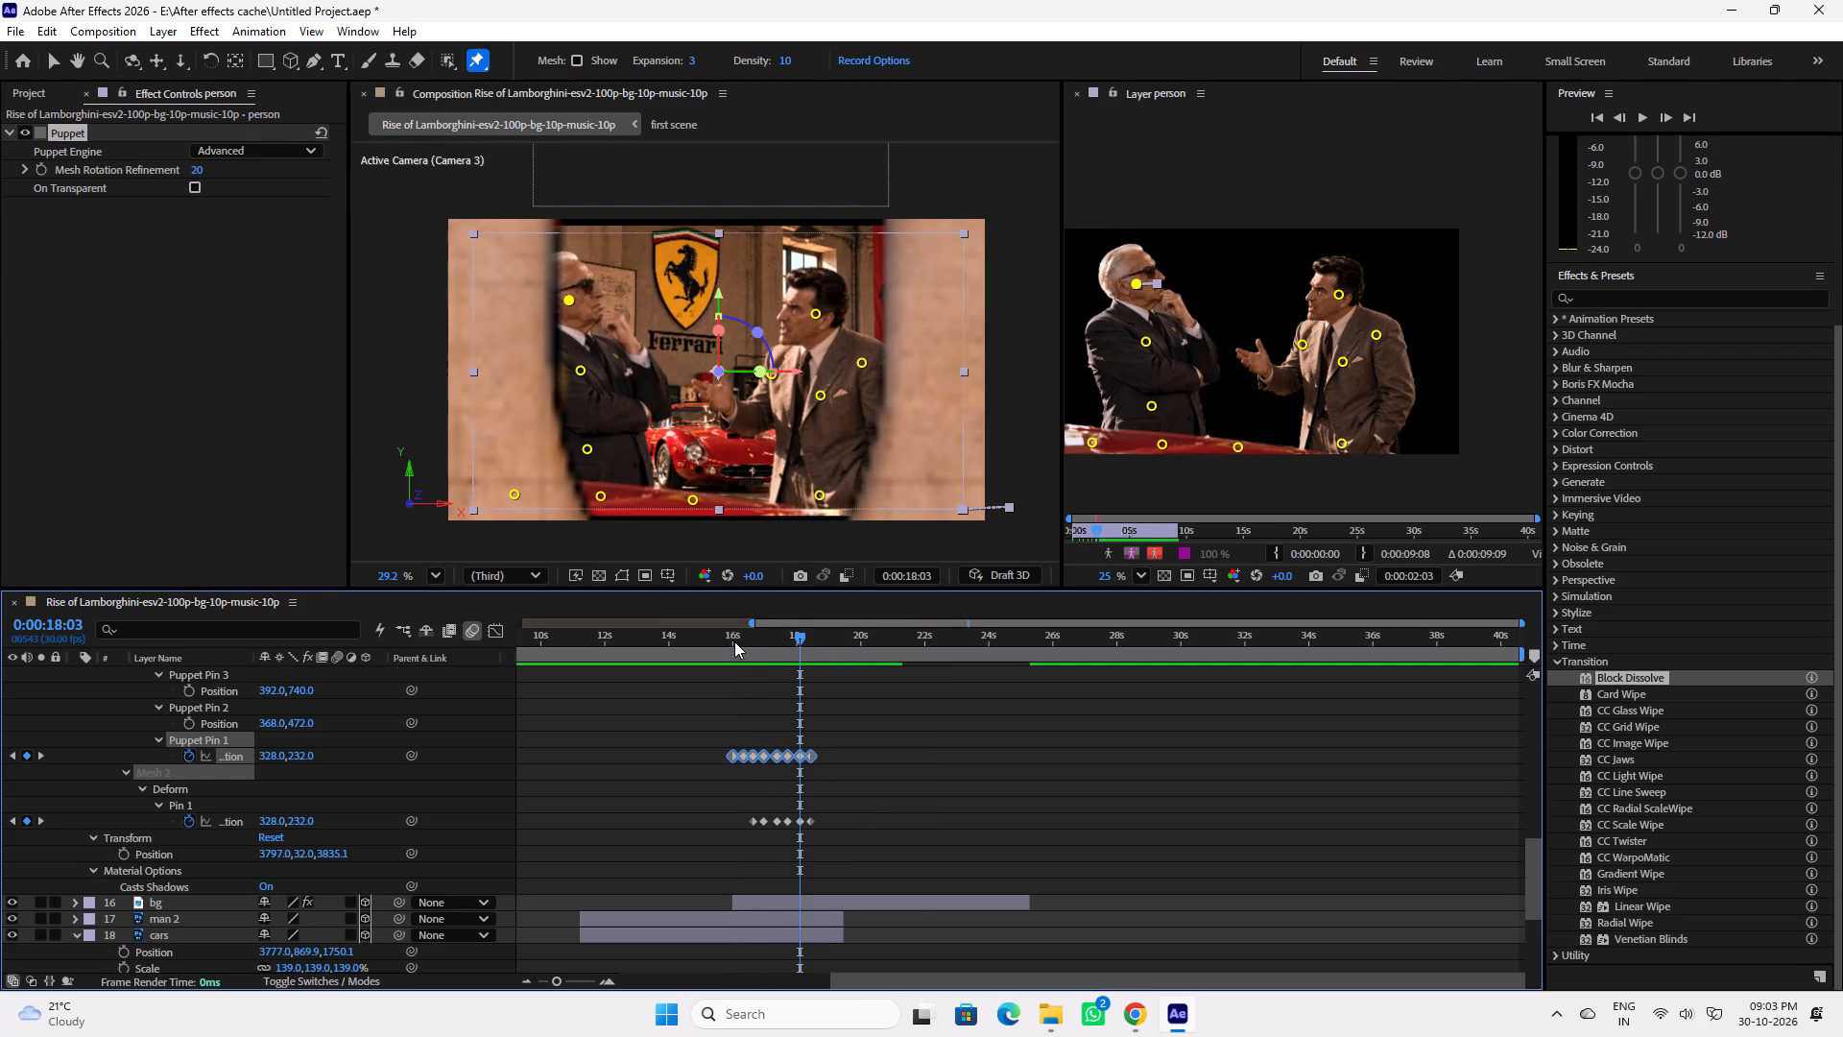
drag(732, 643, 743, 646)
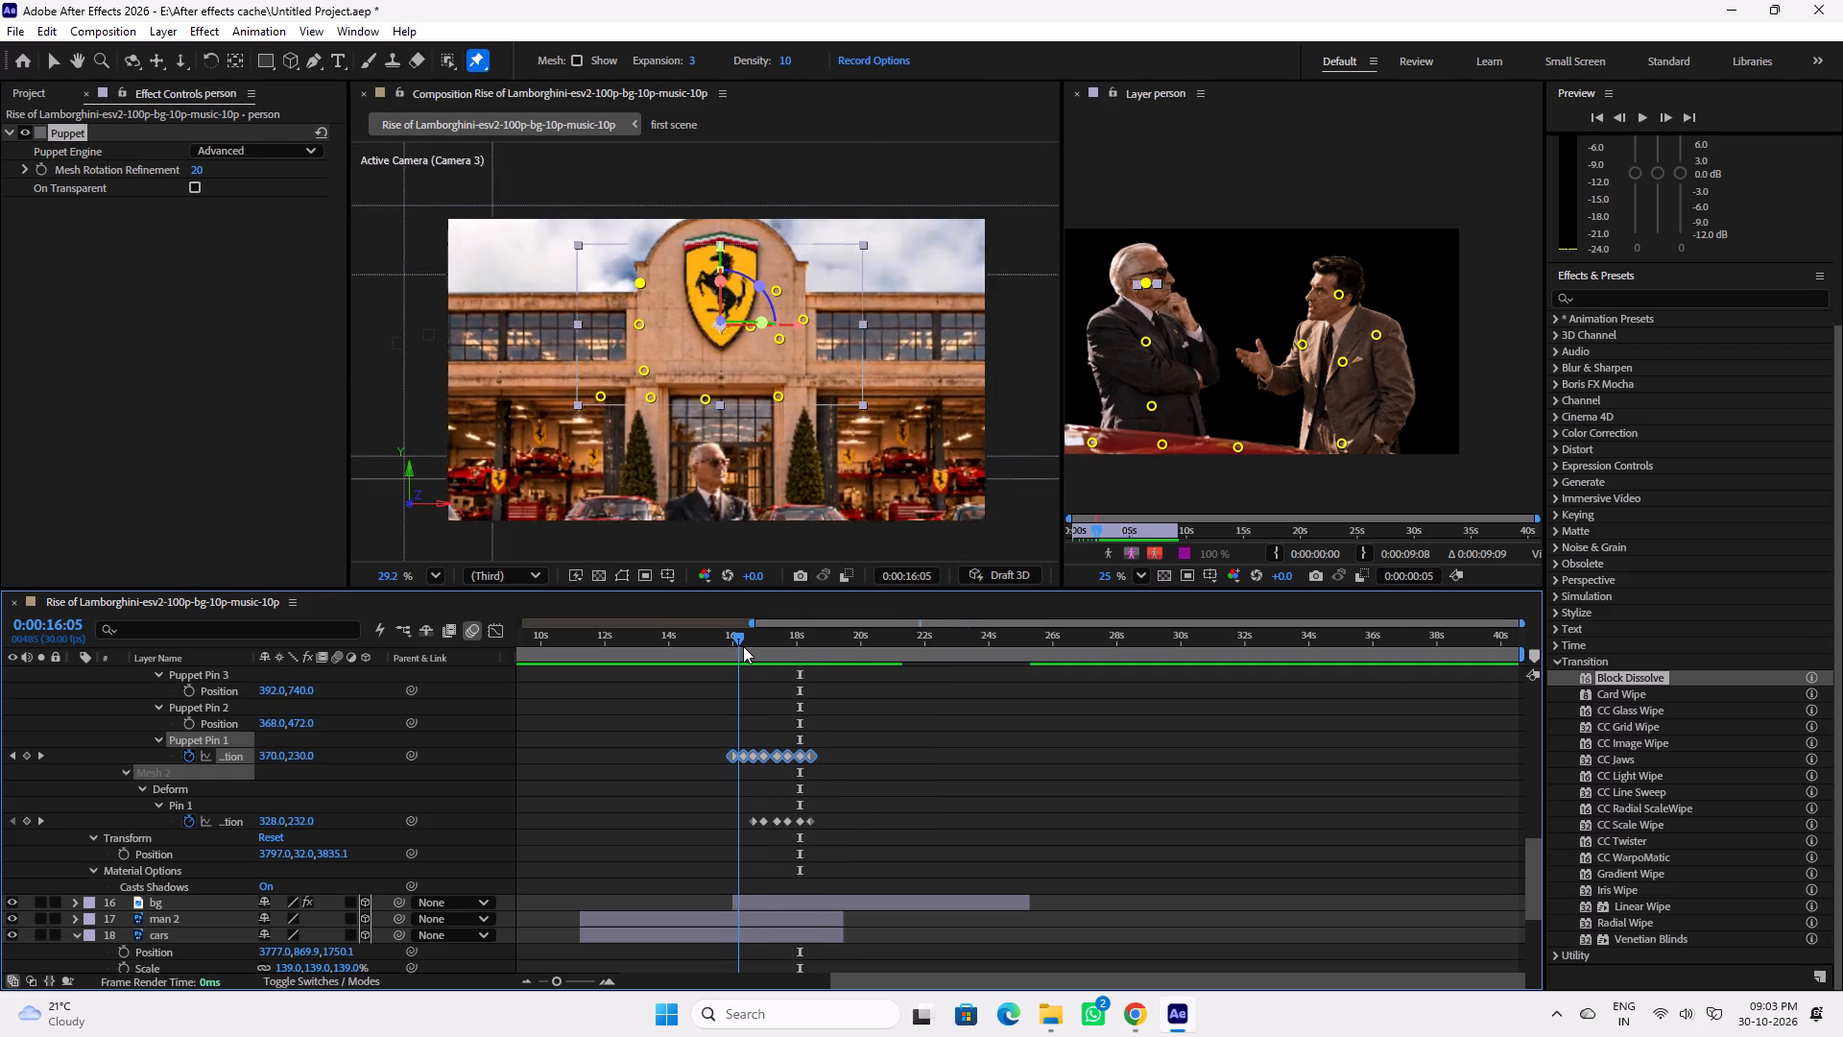
drag(743, 646, 771, 651)
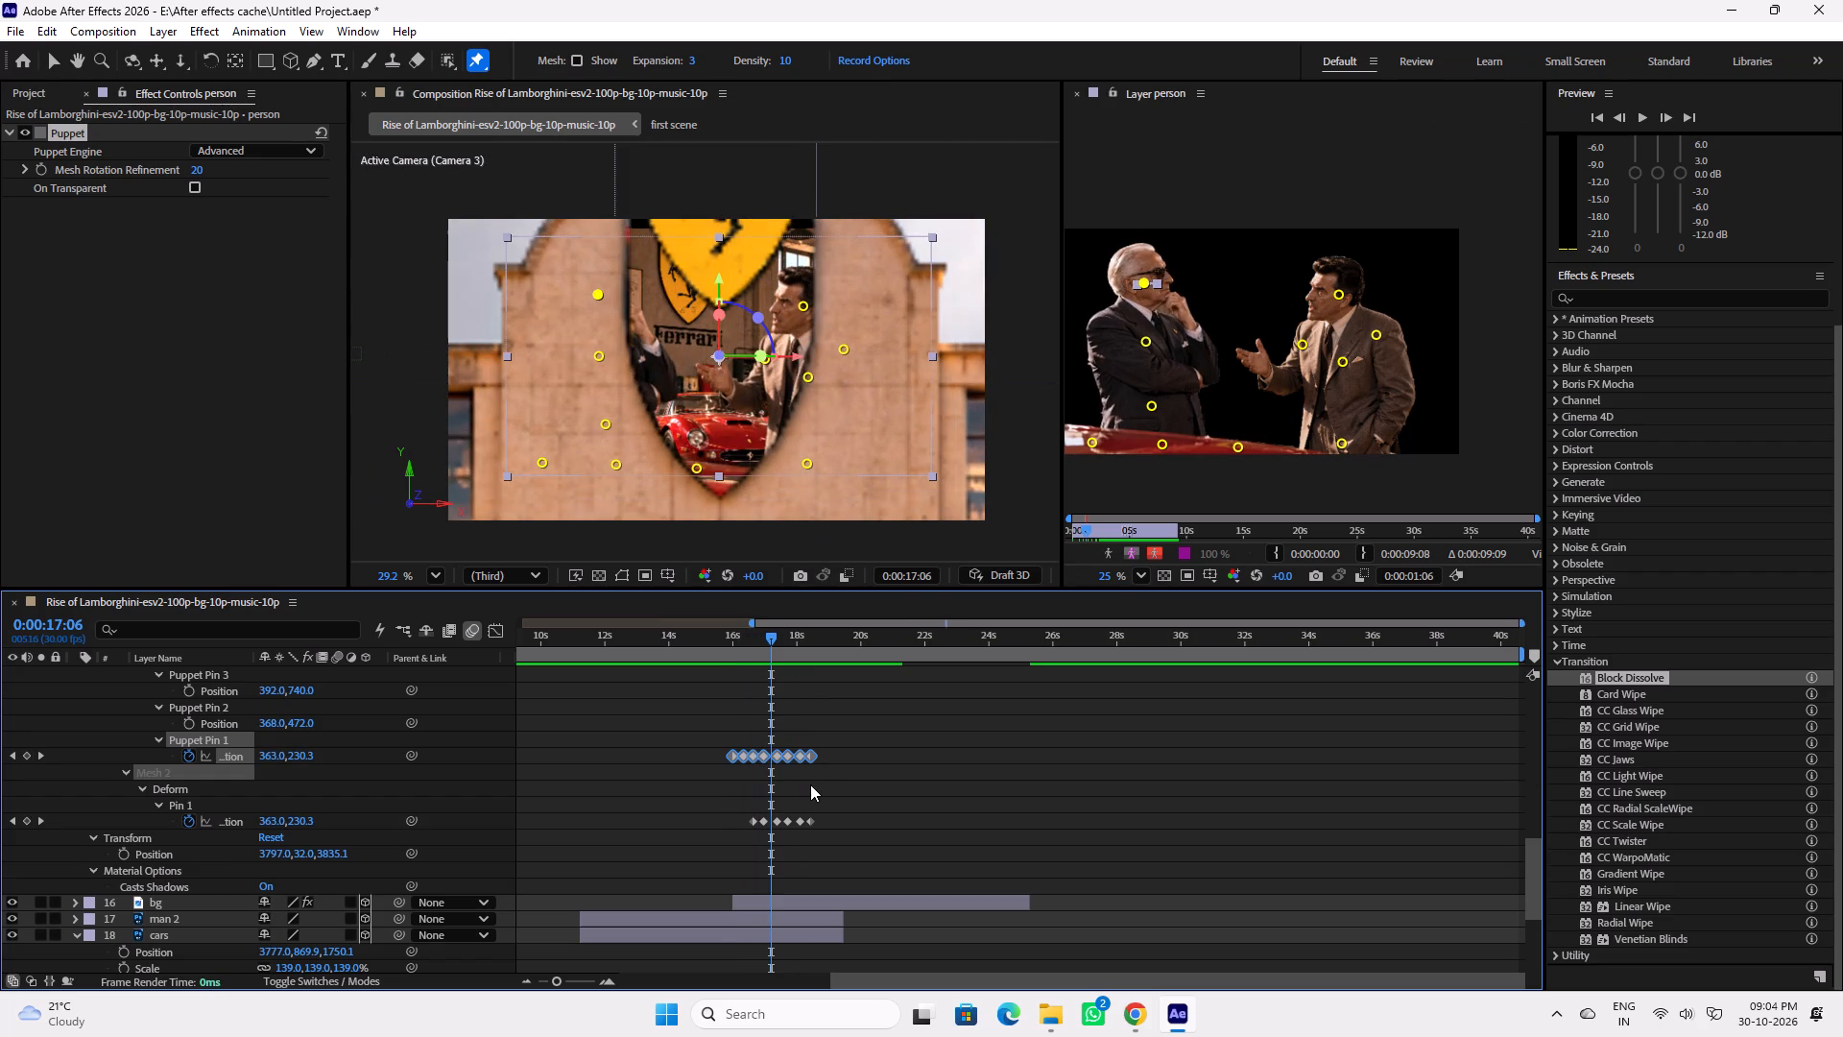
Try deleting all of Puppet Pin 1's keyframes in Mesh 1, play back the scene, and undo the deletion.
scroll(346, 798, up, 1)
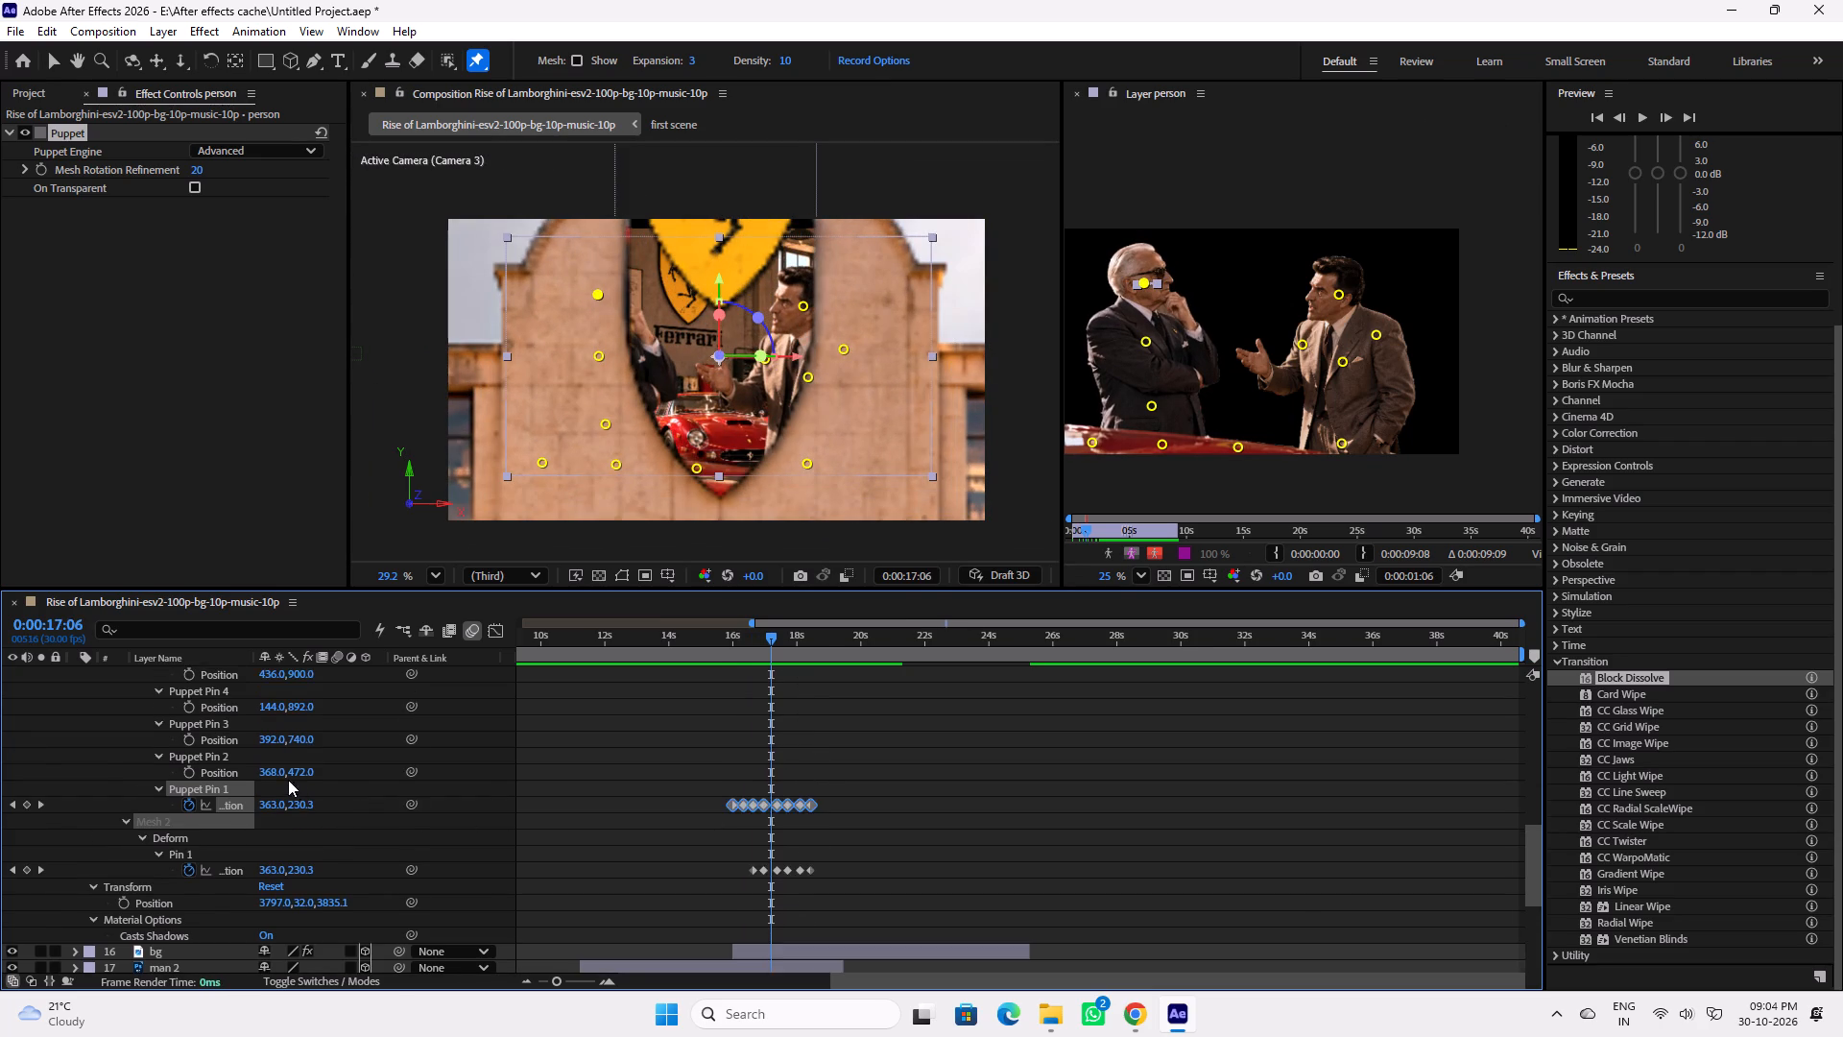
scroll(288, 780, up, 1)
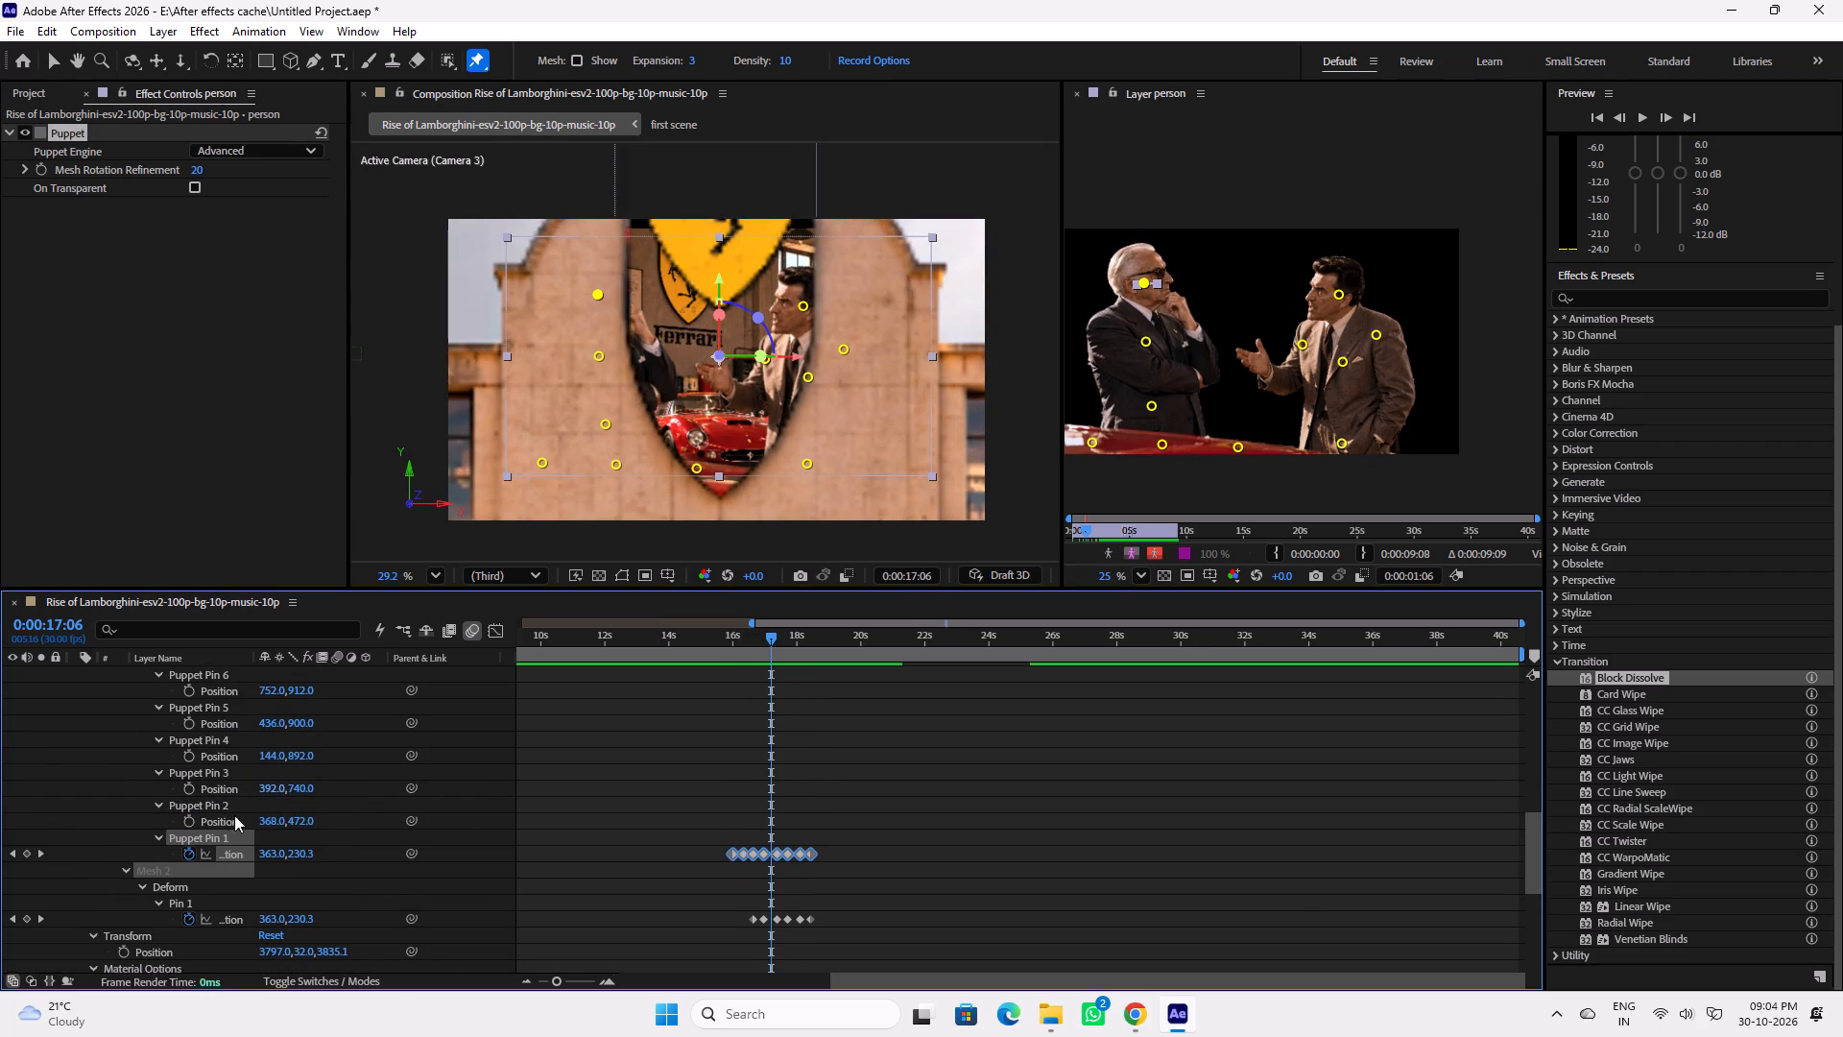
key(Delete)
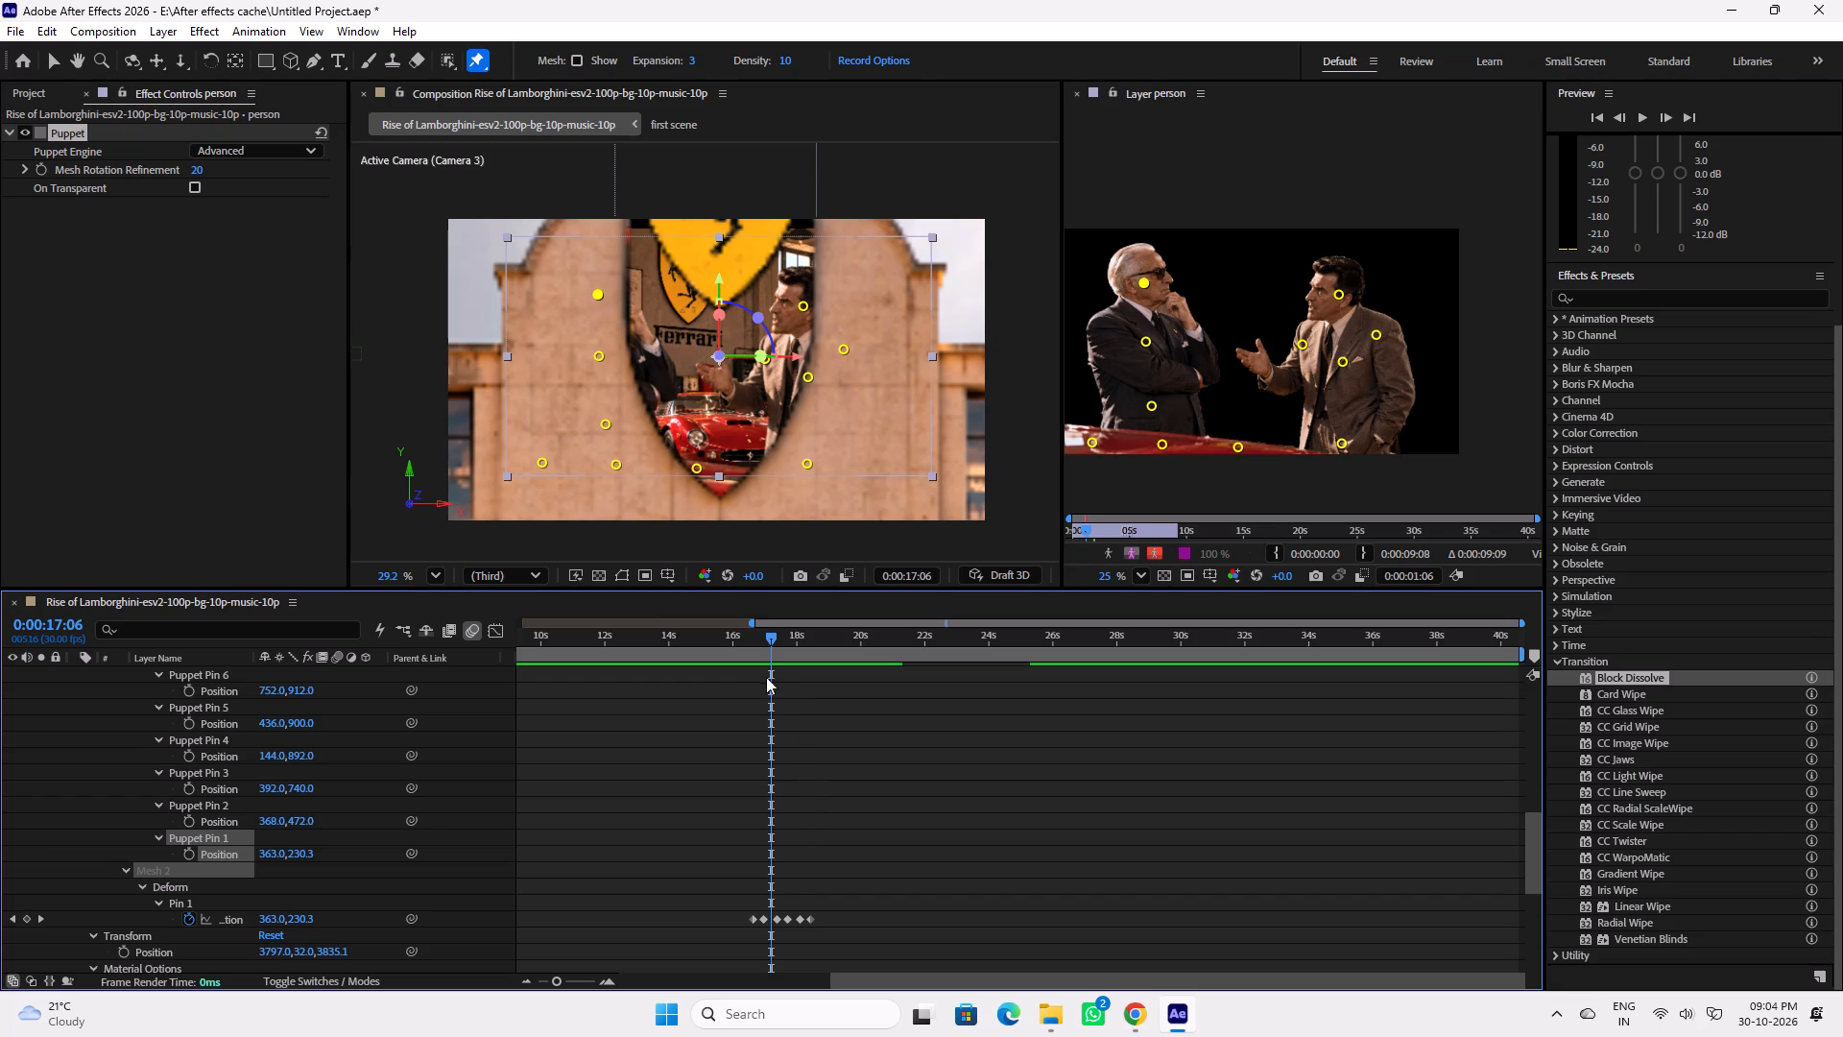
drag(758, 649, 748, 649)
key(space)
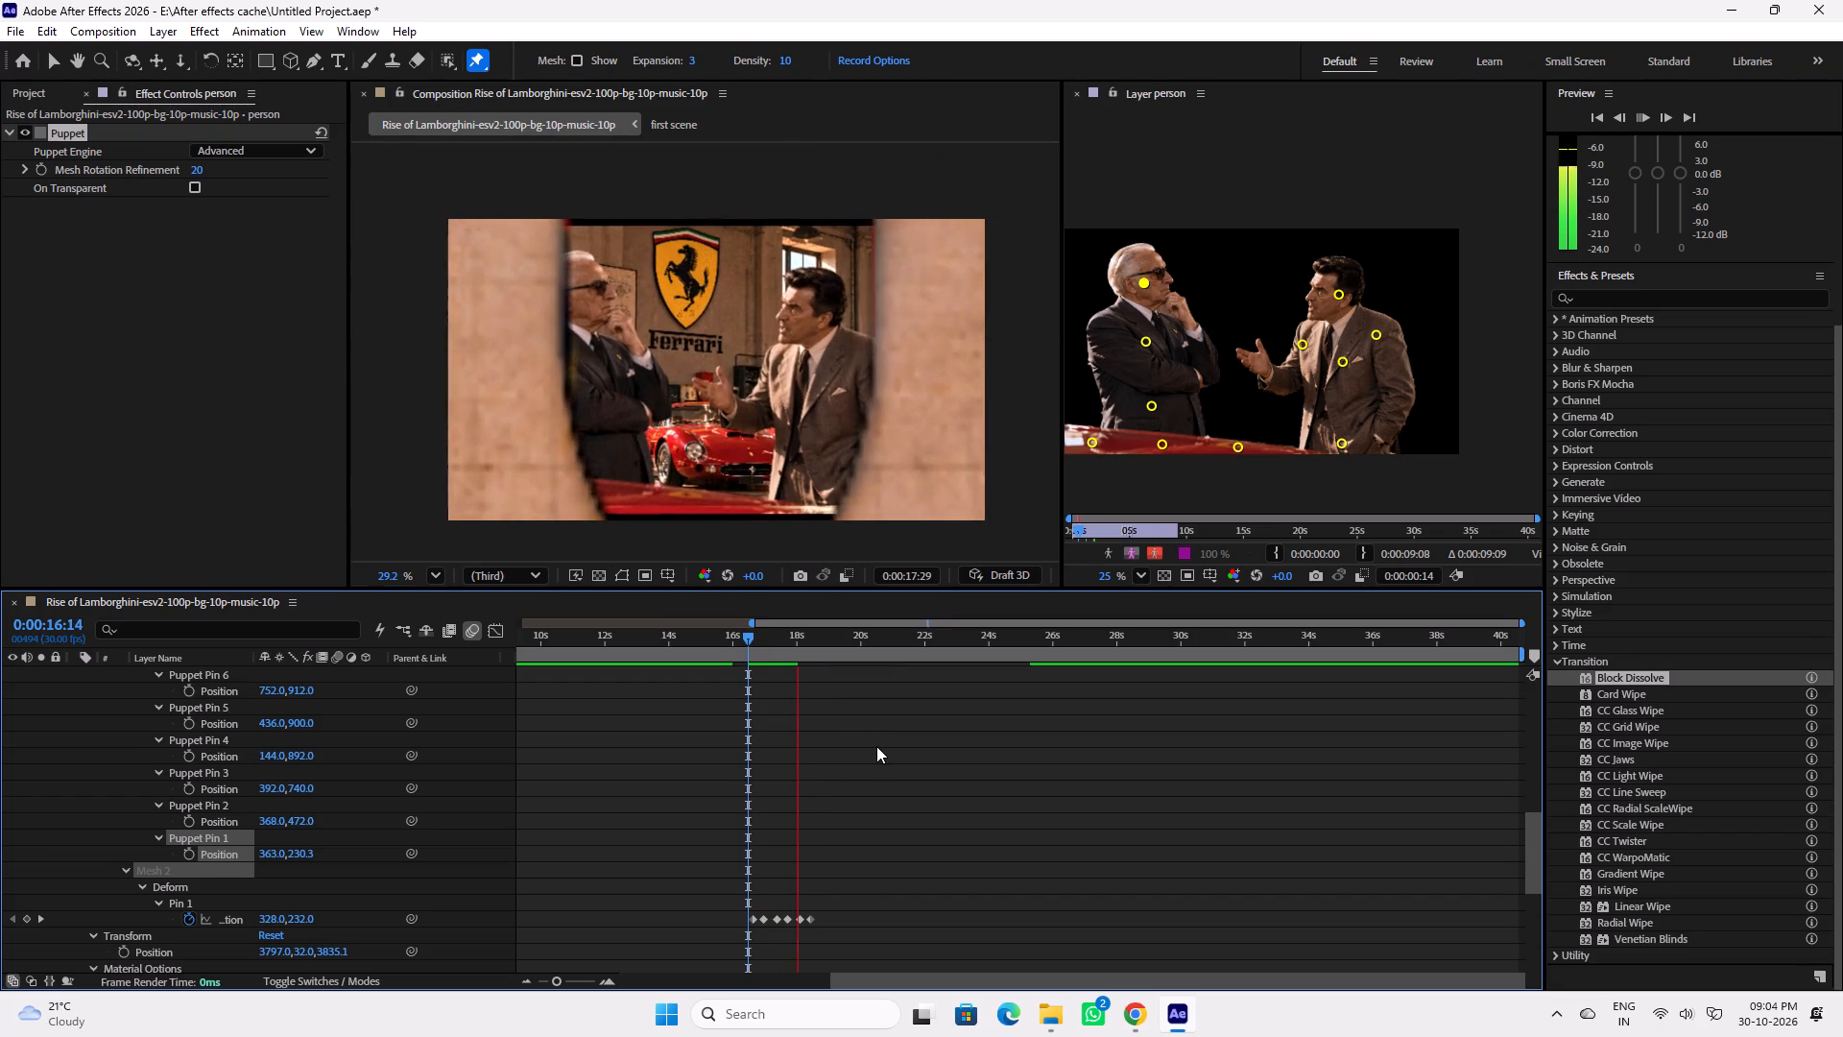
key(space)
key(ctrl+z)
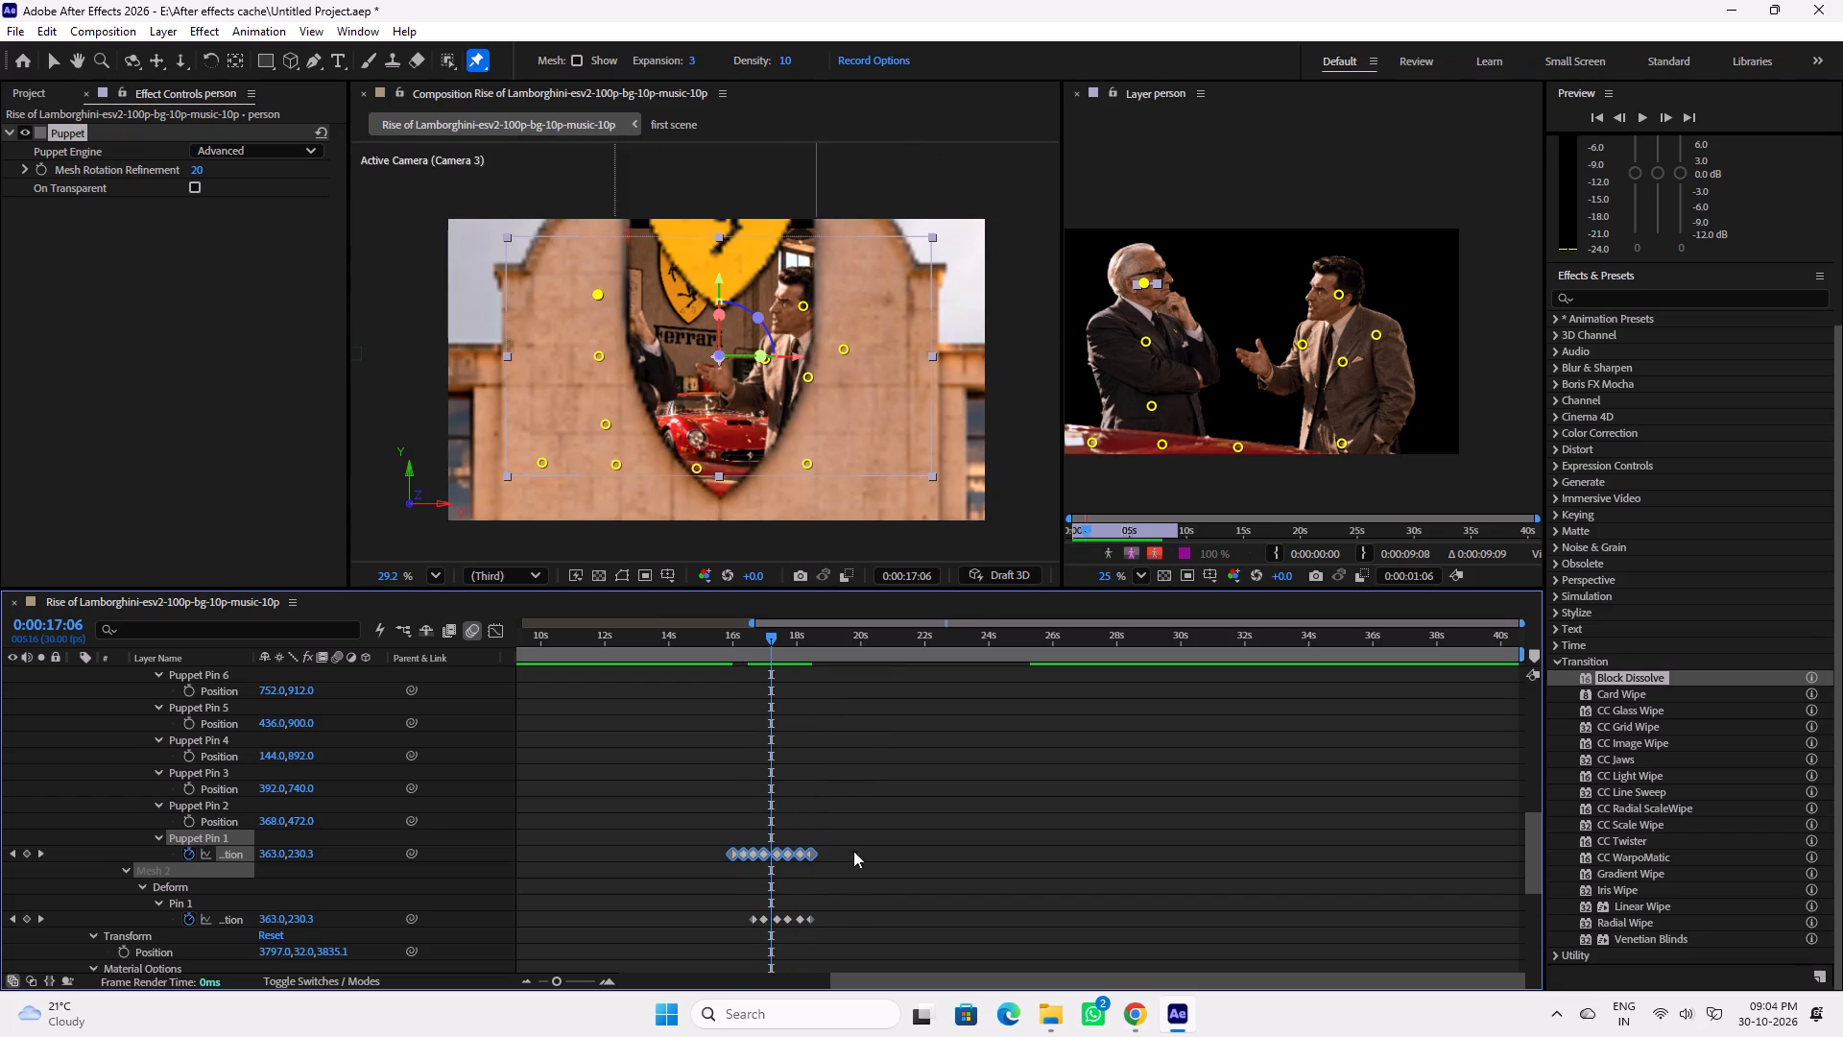
Delete the duplicate Pin 1 position keyframes under Mesh 2 and play back the head movement.
drag(844, 909, 725, 932)
key(Delete)
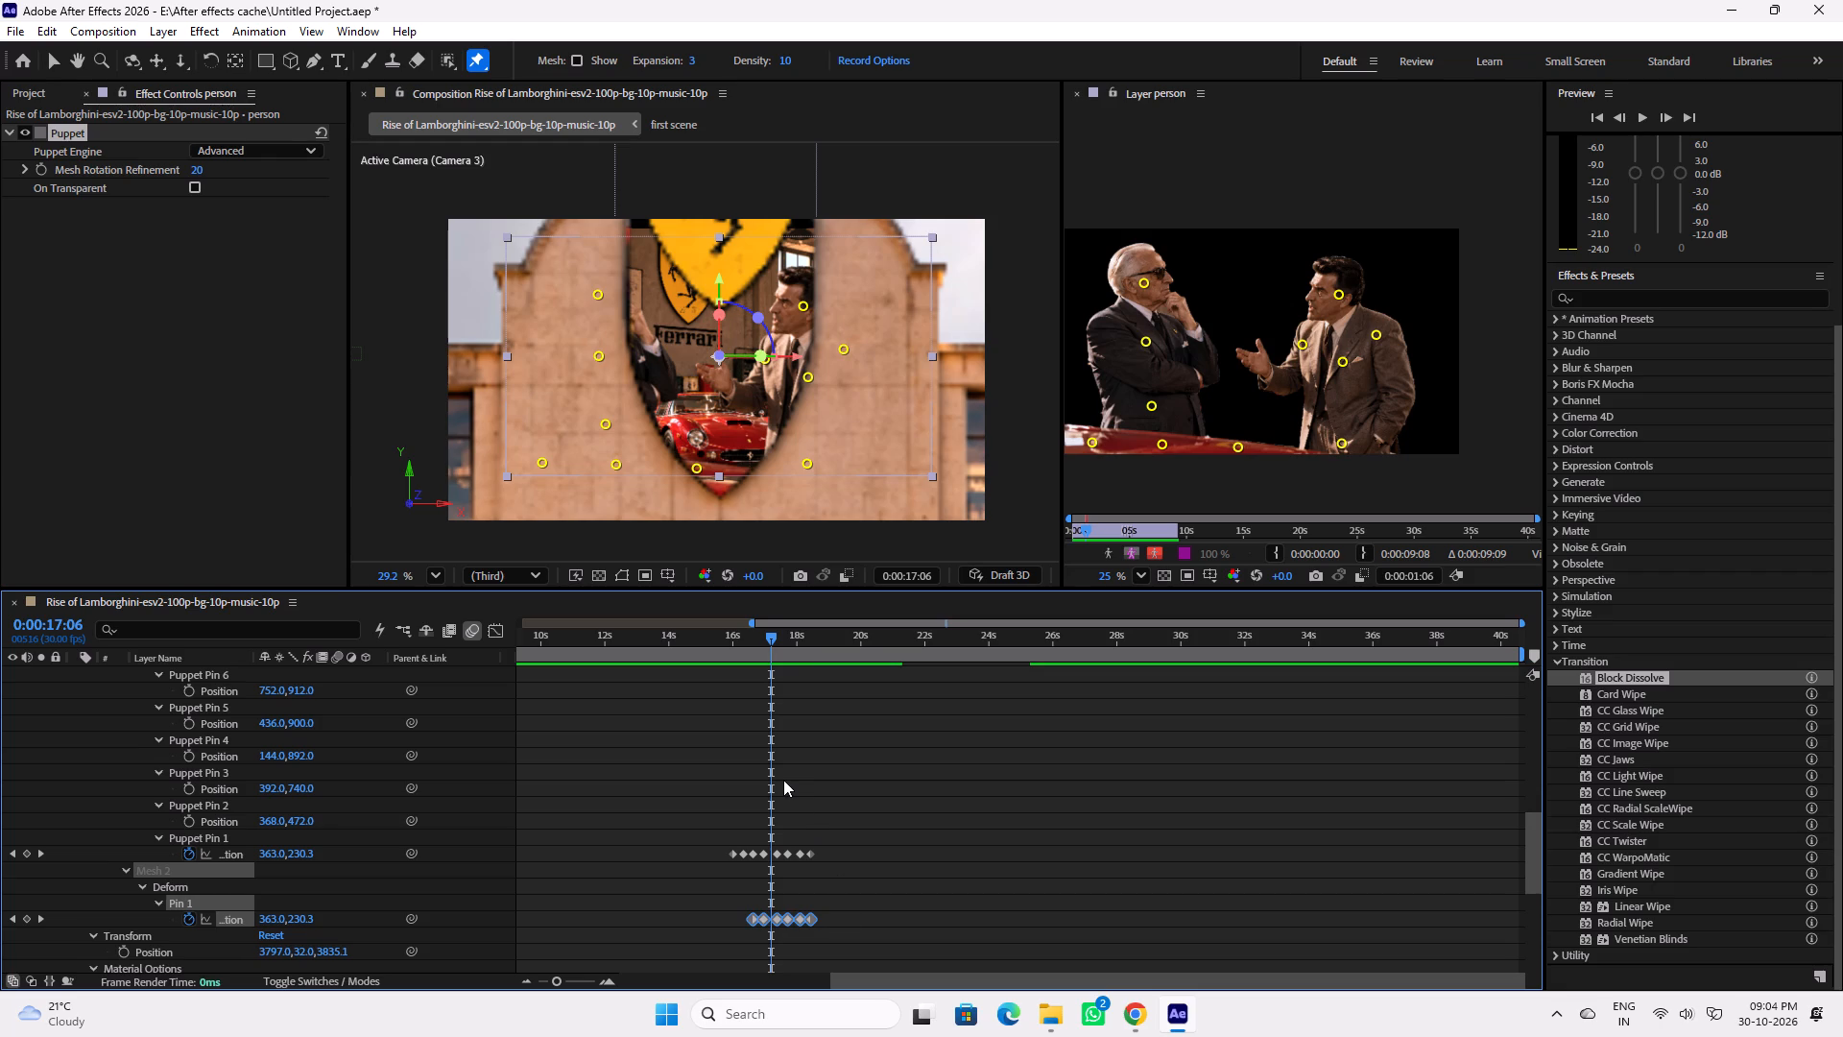
key(space)
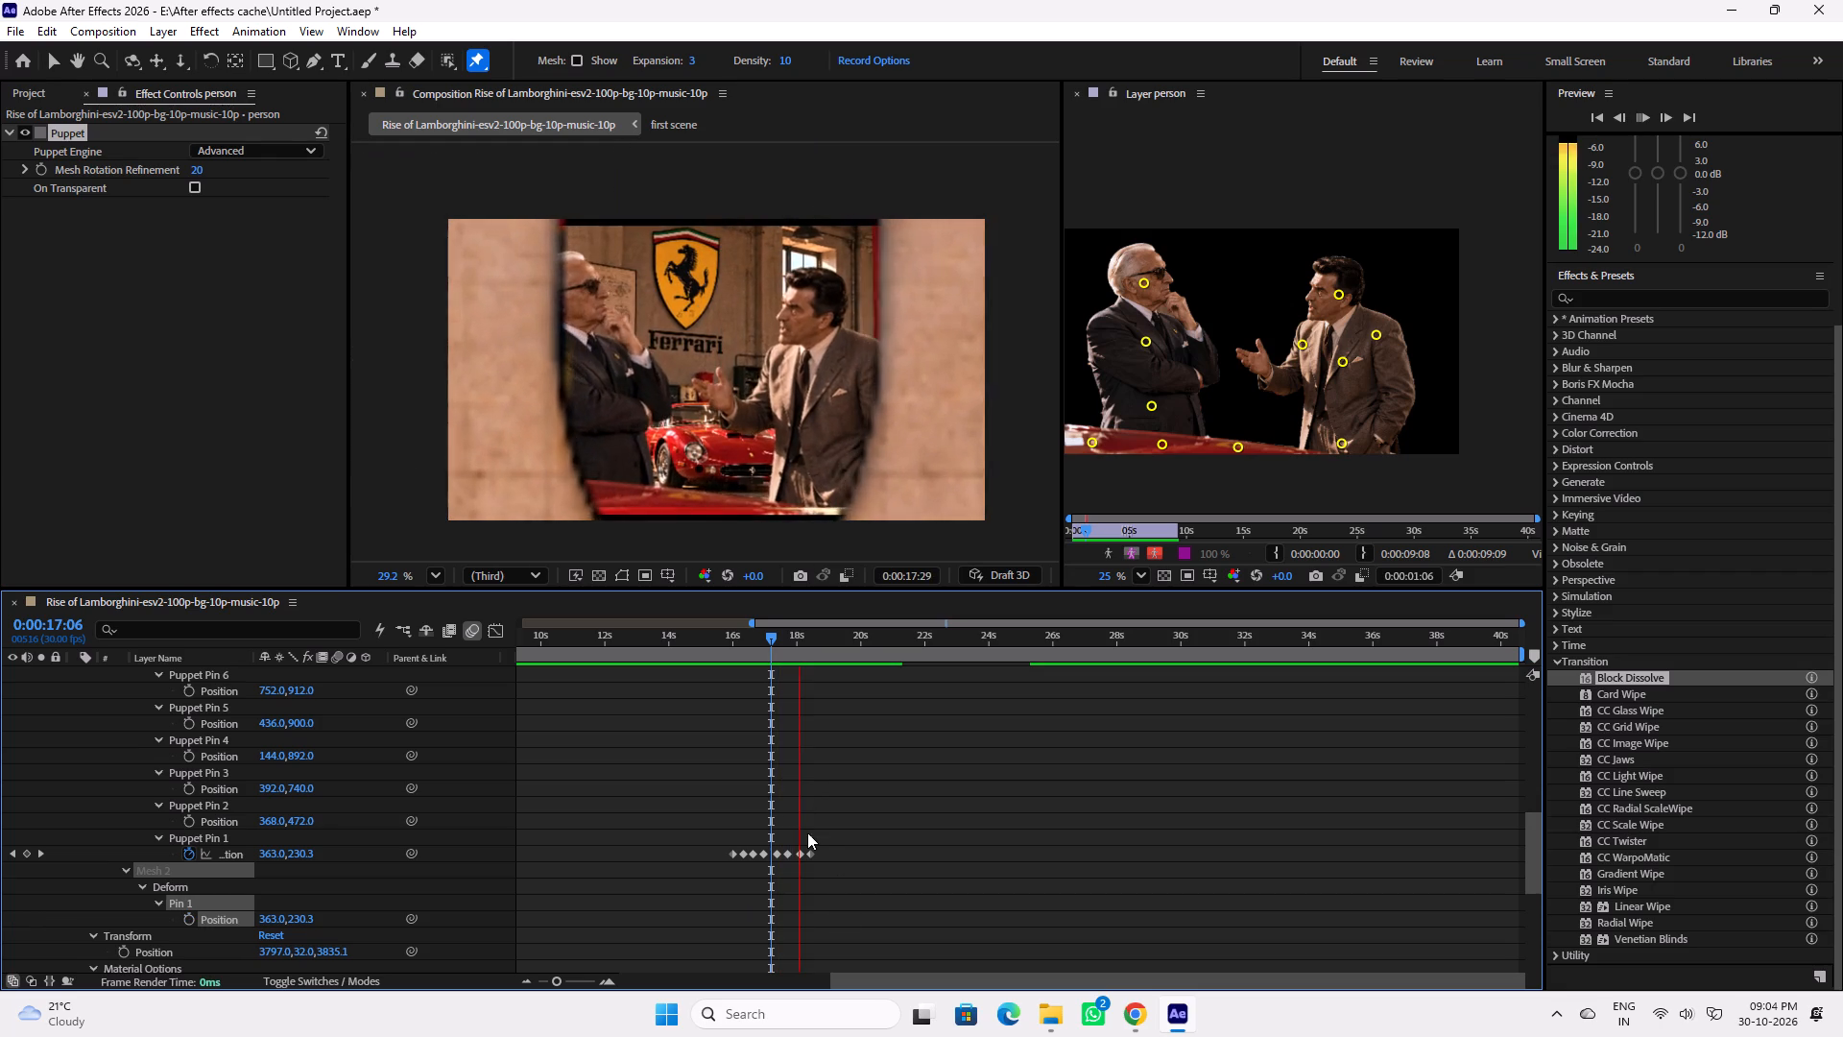
key(space)
Time-stretch all of Puppet Pin 1's keyframes proportionally so the last one lands at about 22.5 seconds.
drag(847, 837, 697, 866)
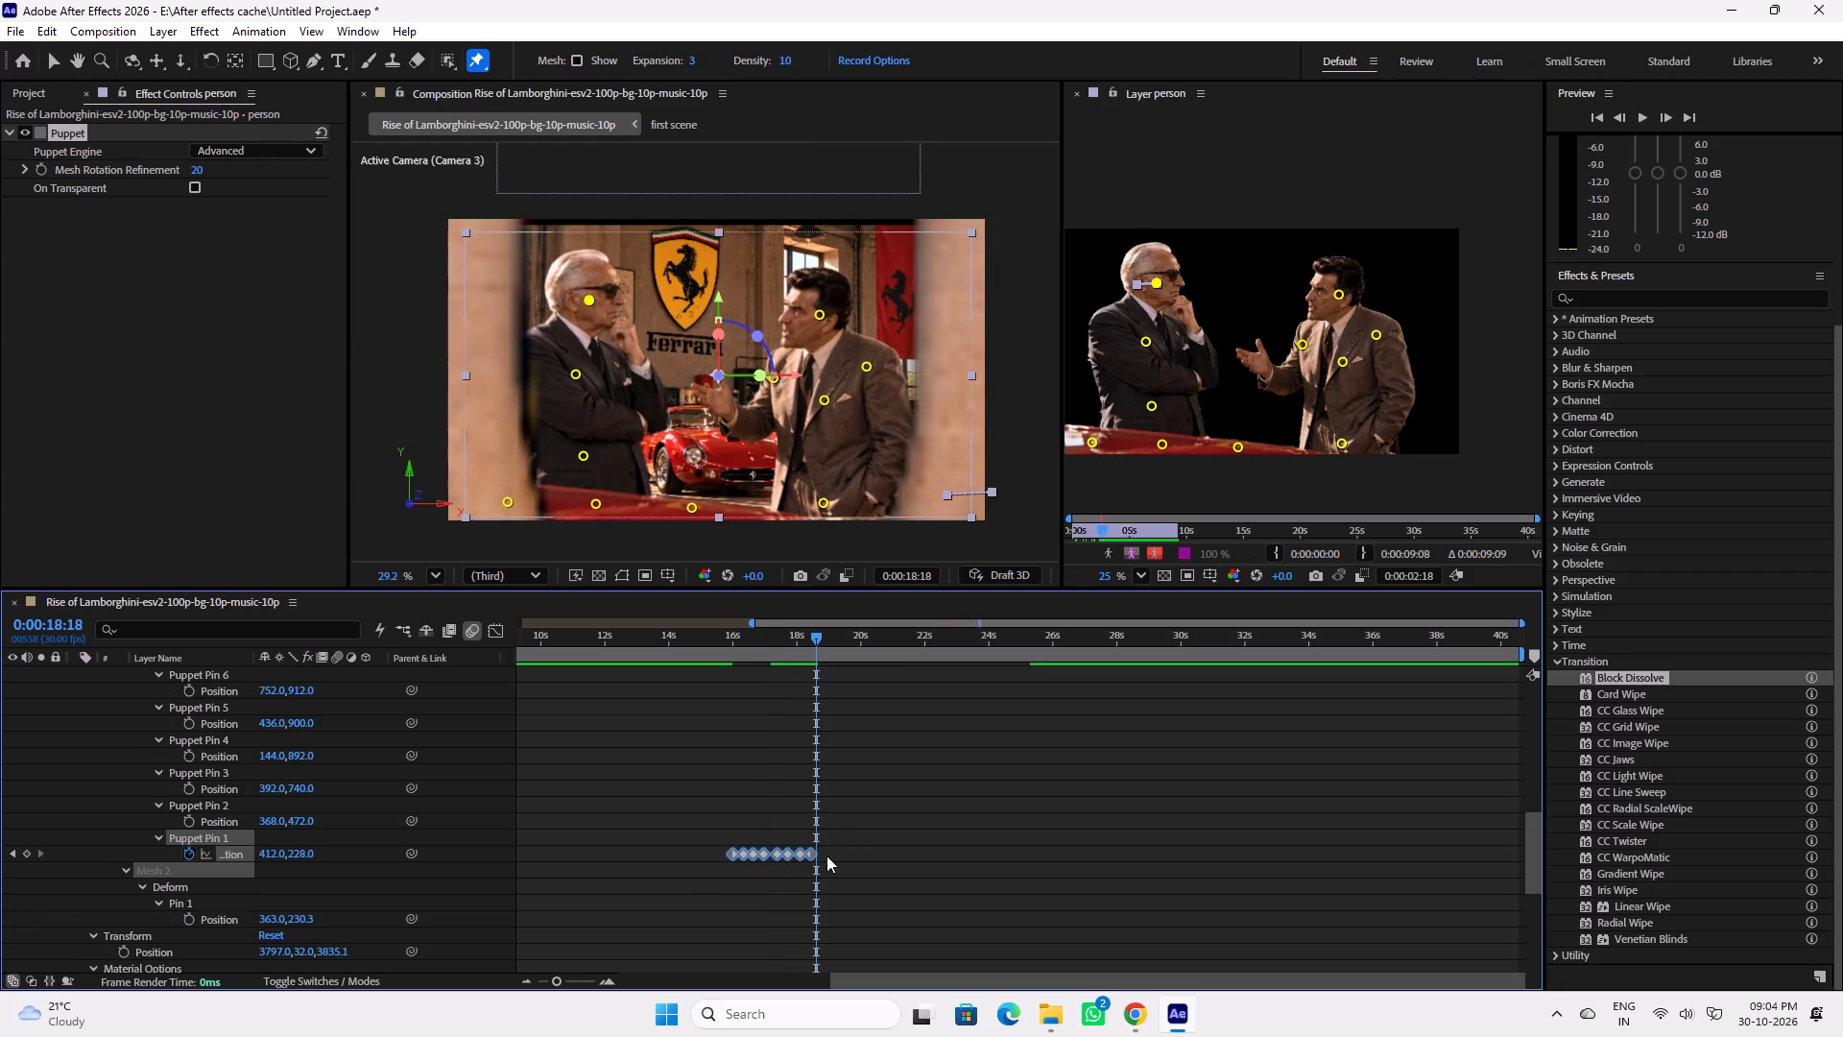
alt+drag(812, 852, 945, 862)
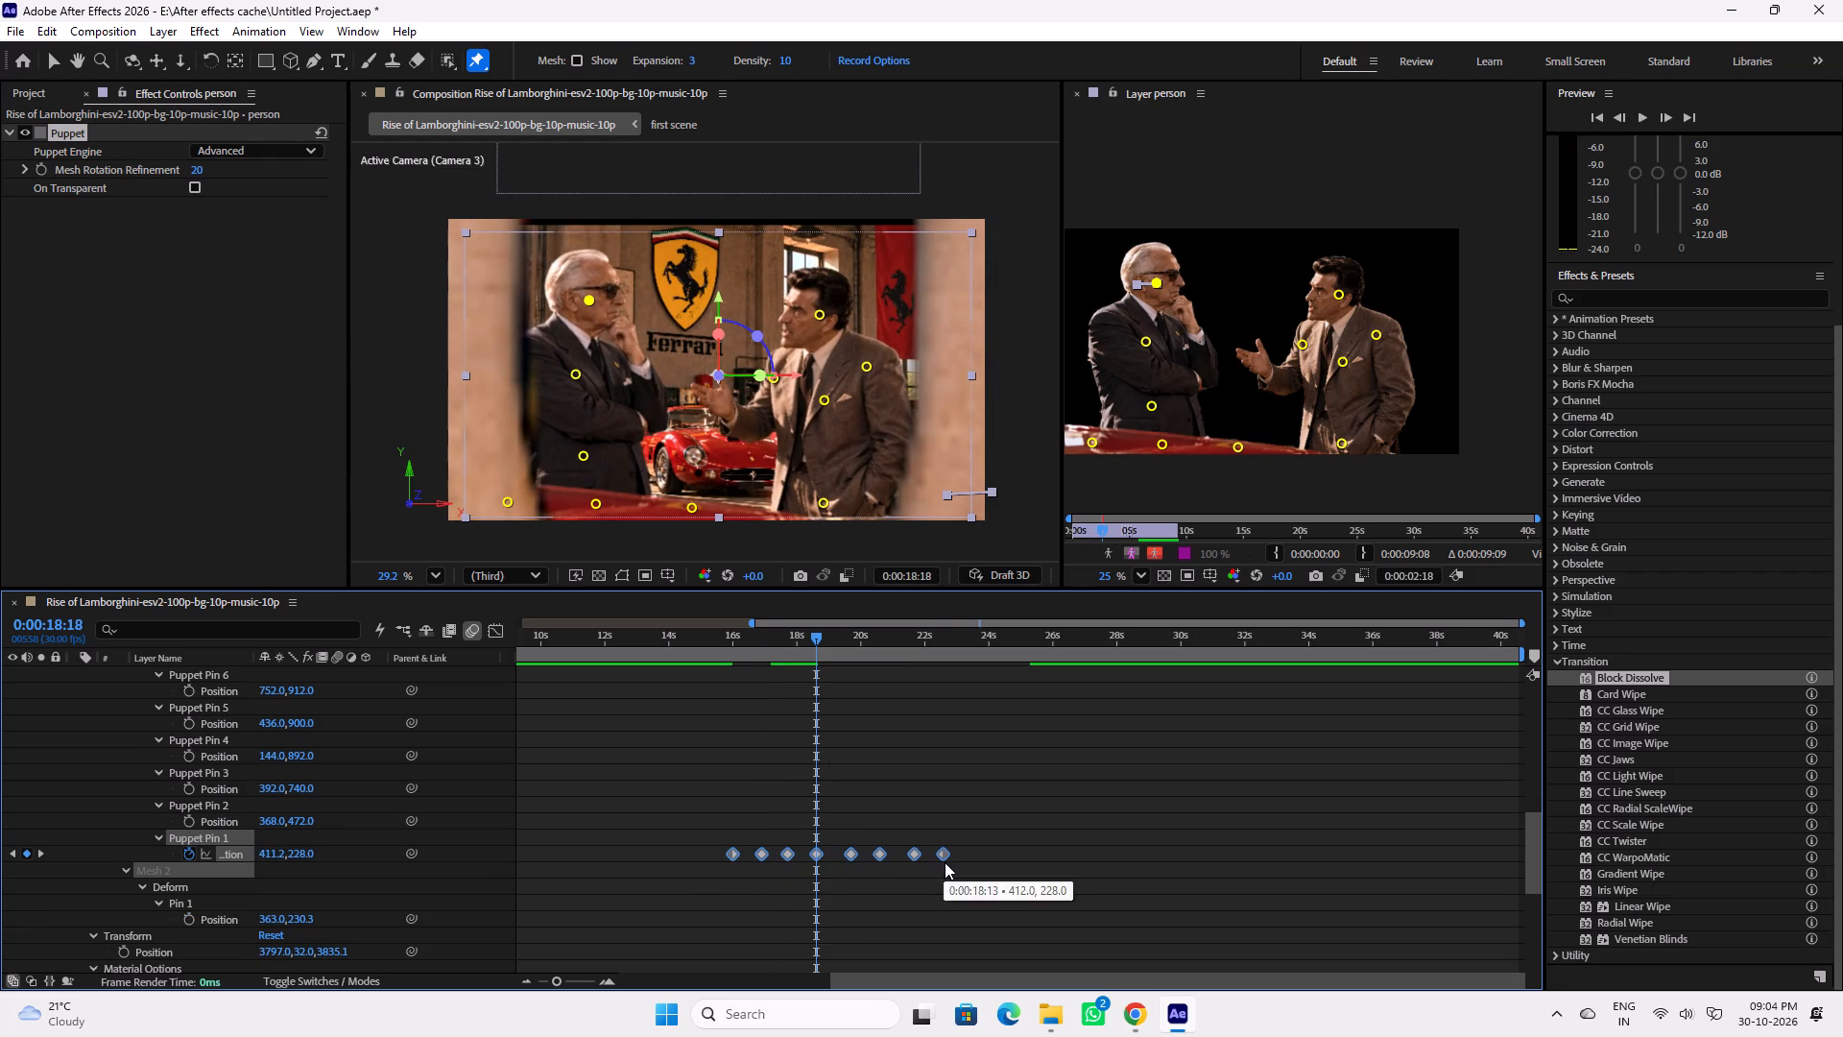
Show only the person layer's keyframed Puppet Pin 1 position and play back the head movement from about 0:00:15:26.
click(728, 641)
scroll(216, 776, up, 3)
scroll(713, 729, up, 3)
text(uu)
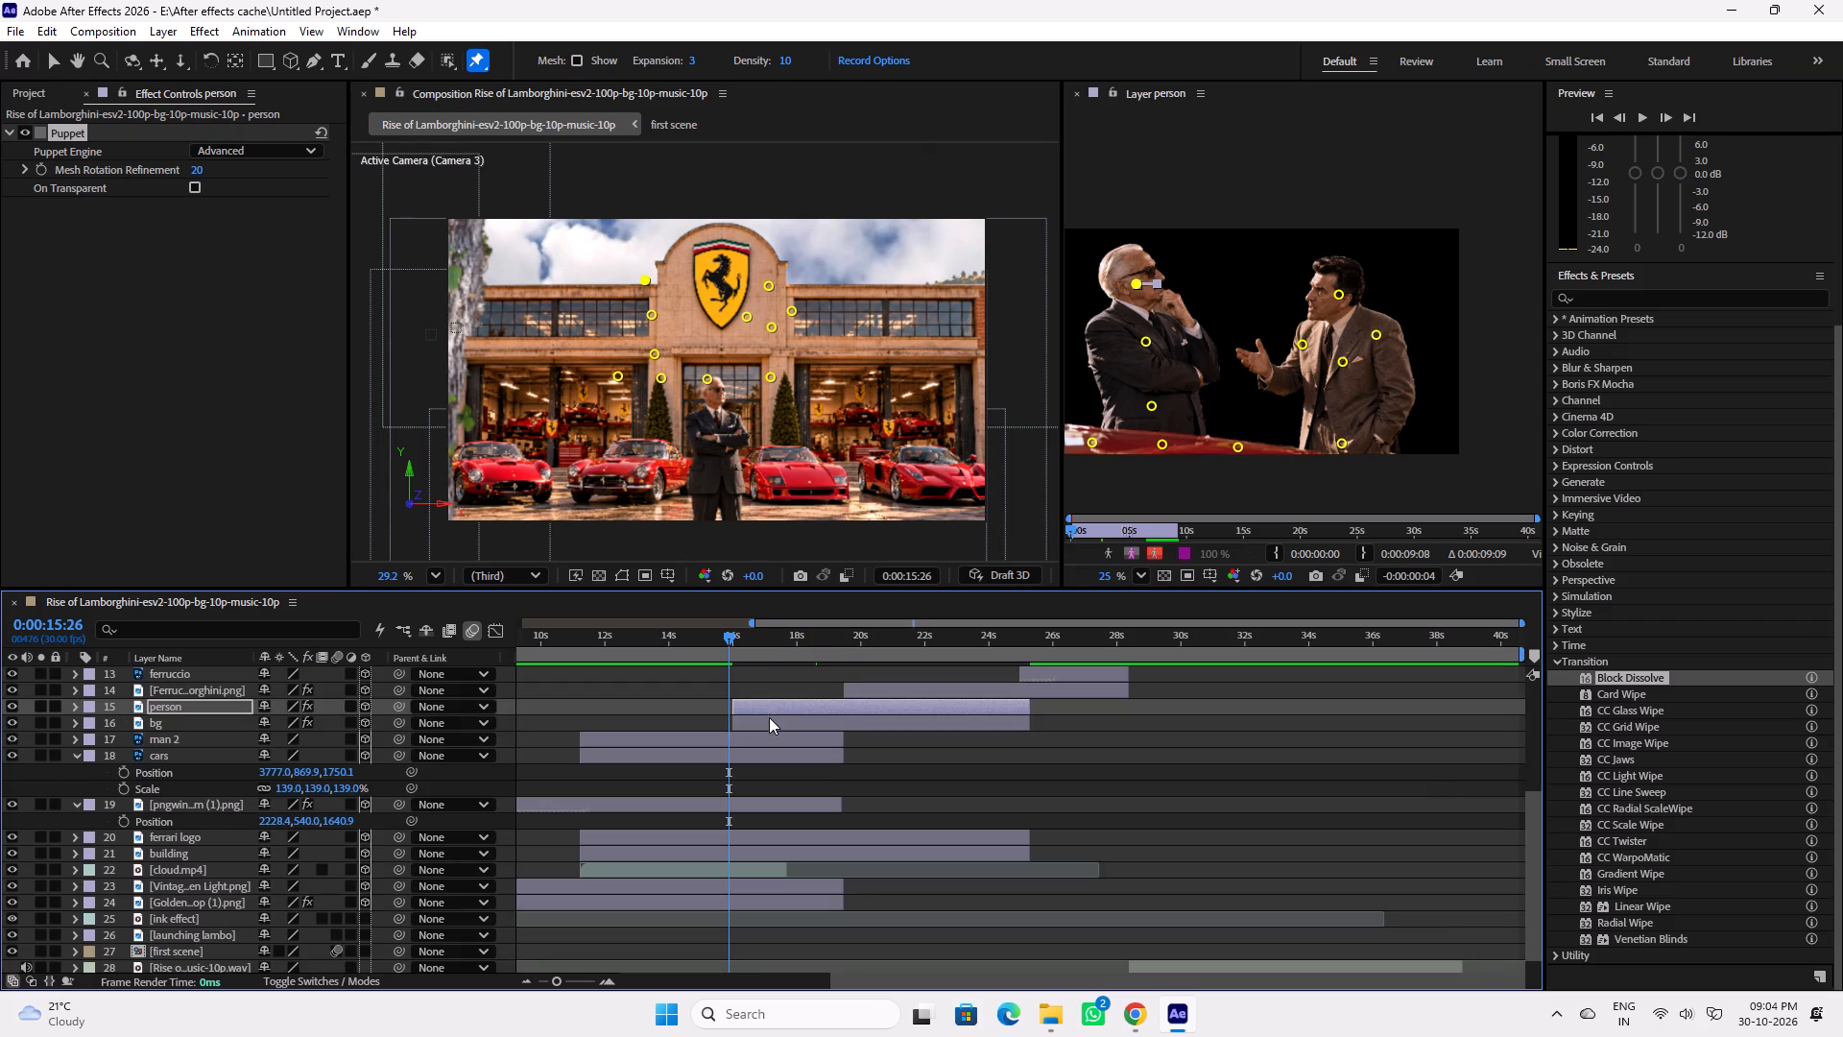
click(122, 772)
click(139, 799)
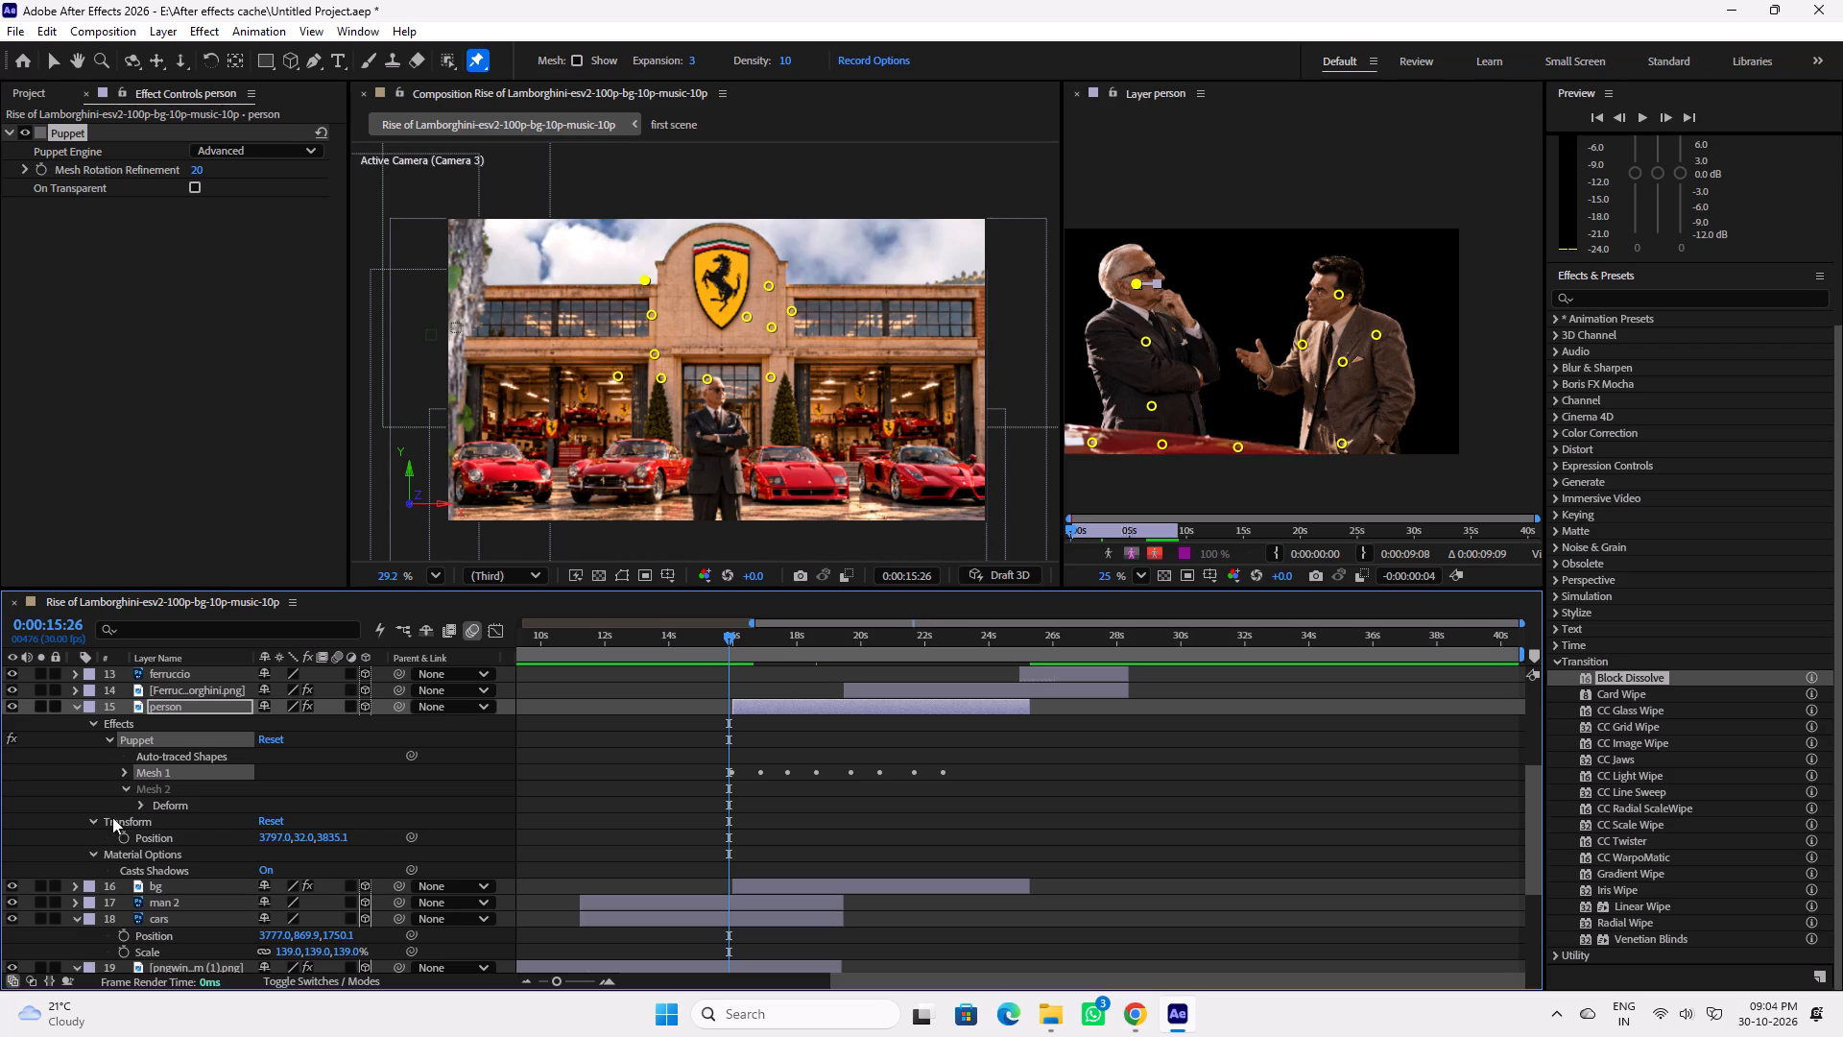
key(u)
key(u)
key(space)
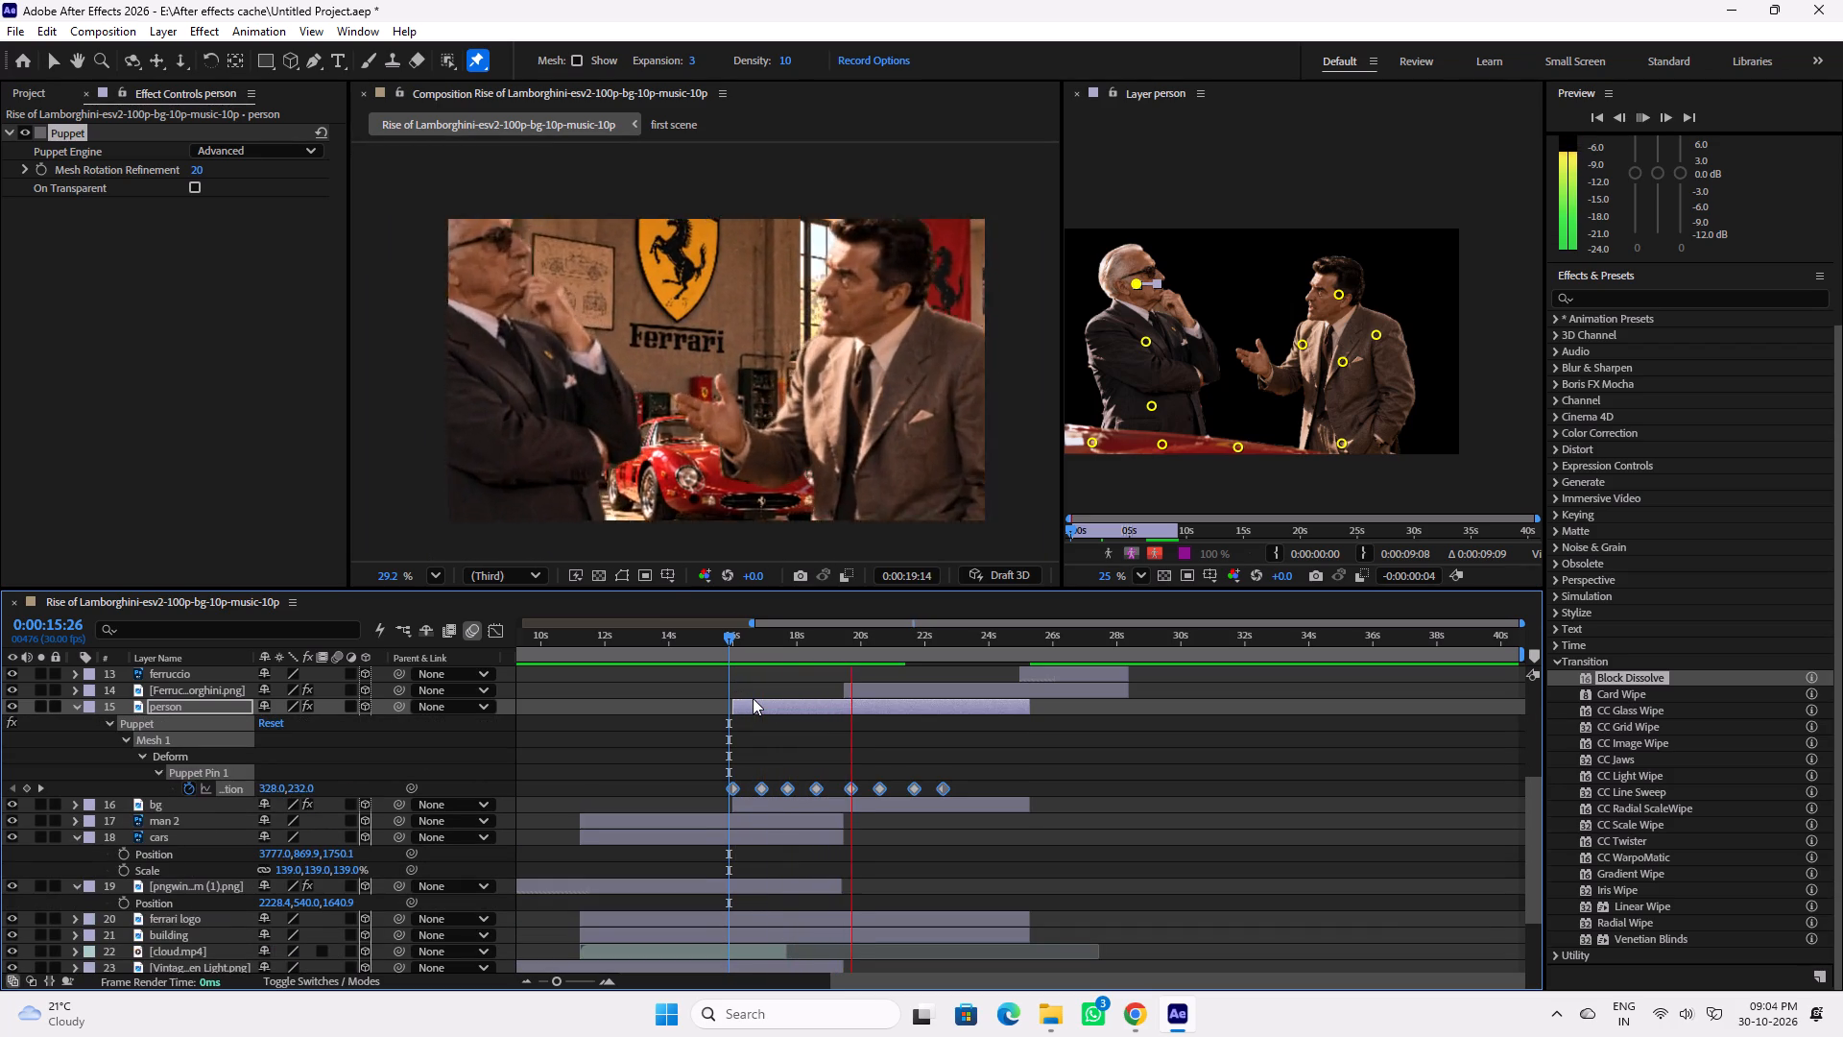
key(space)
Time-stretch all of Puppet Pin 1's keyframes proportionally so the last one lands at about 27.8 seconds, and play back from 0:00:16:00.
alt+drag(943, 788, 1011, 797)
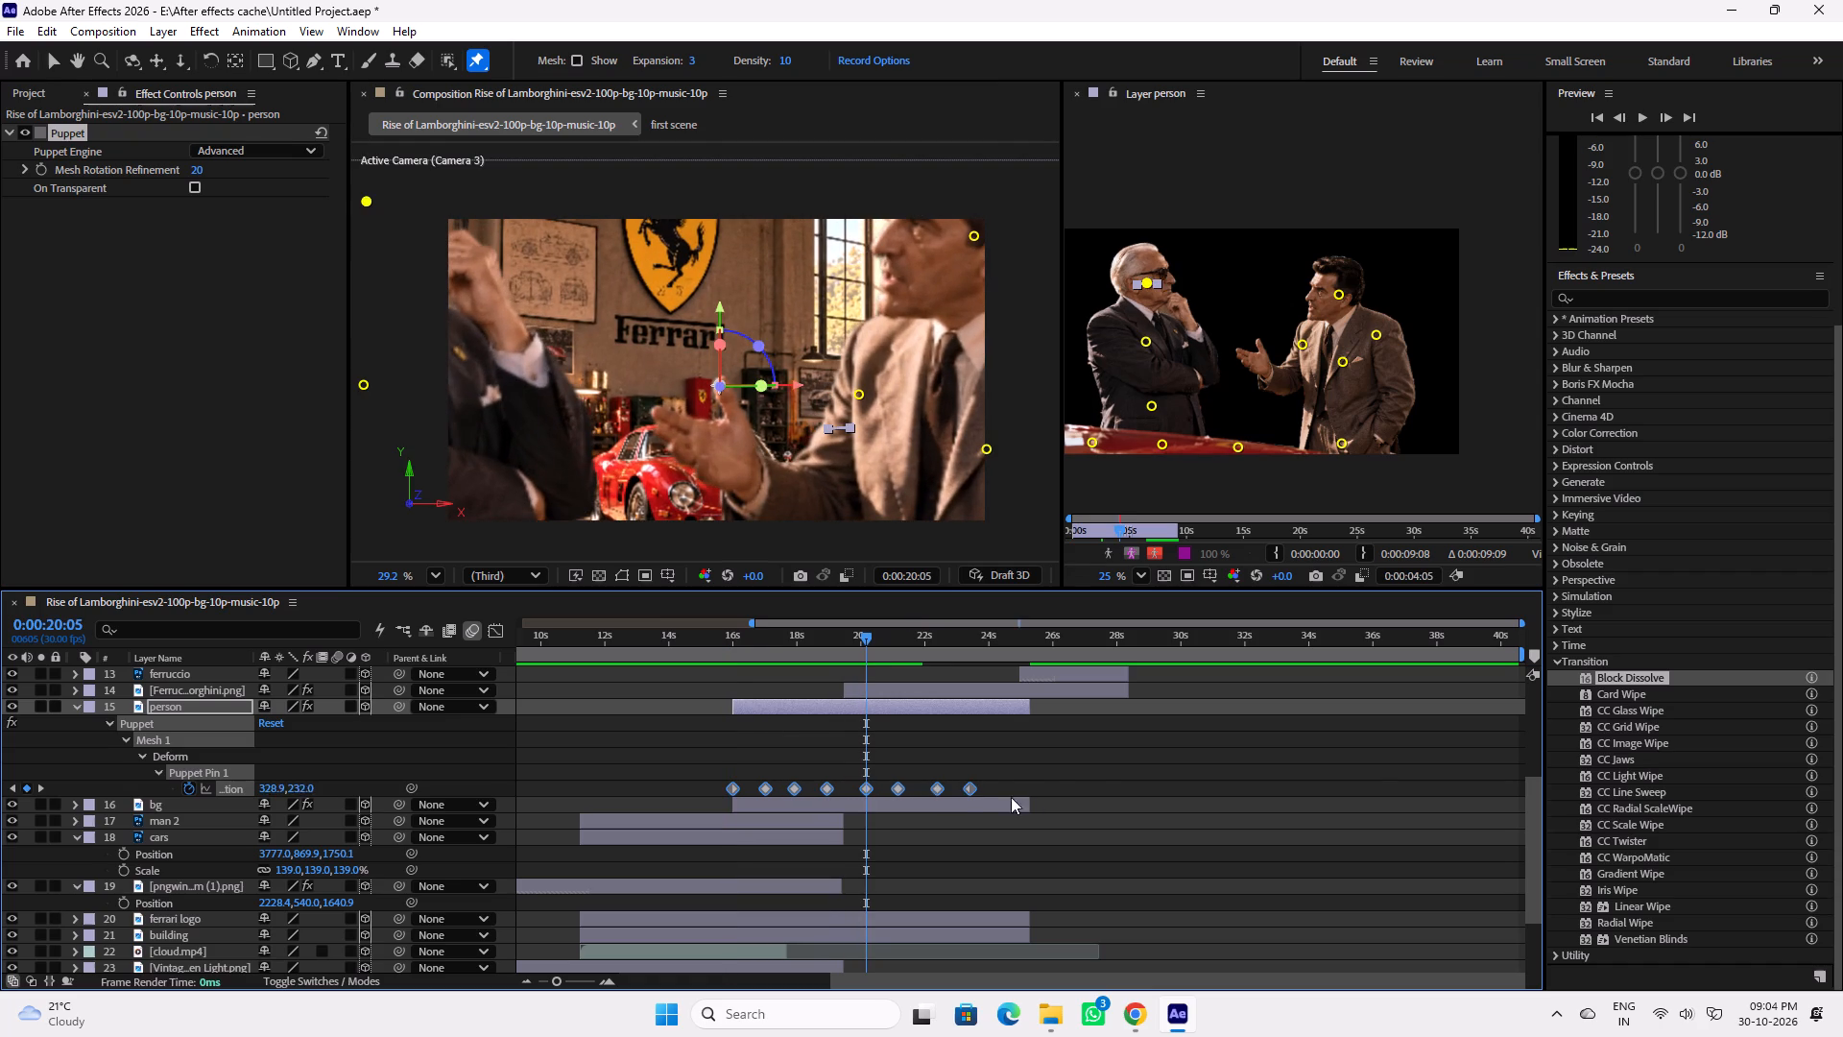
alt+drag(1011, 797, 1112, 807)
click(733, 636)
key(space)
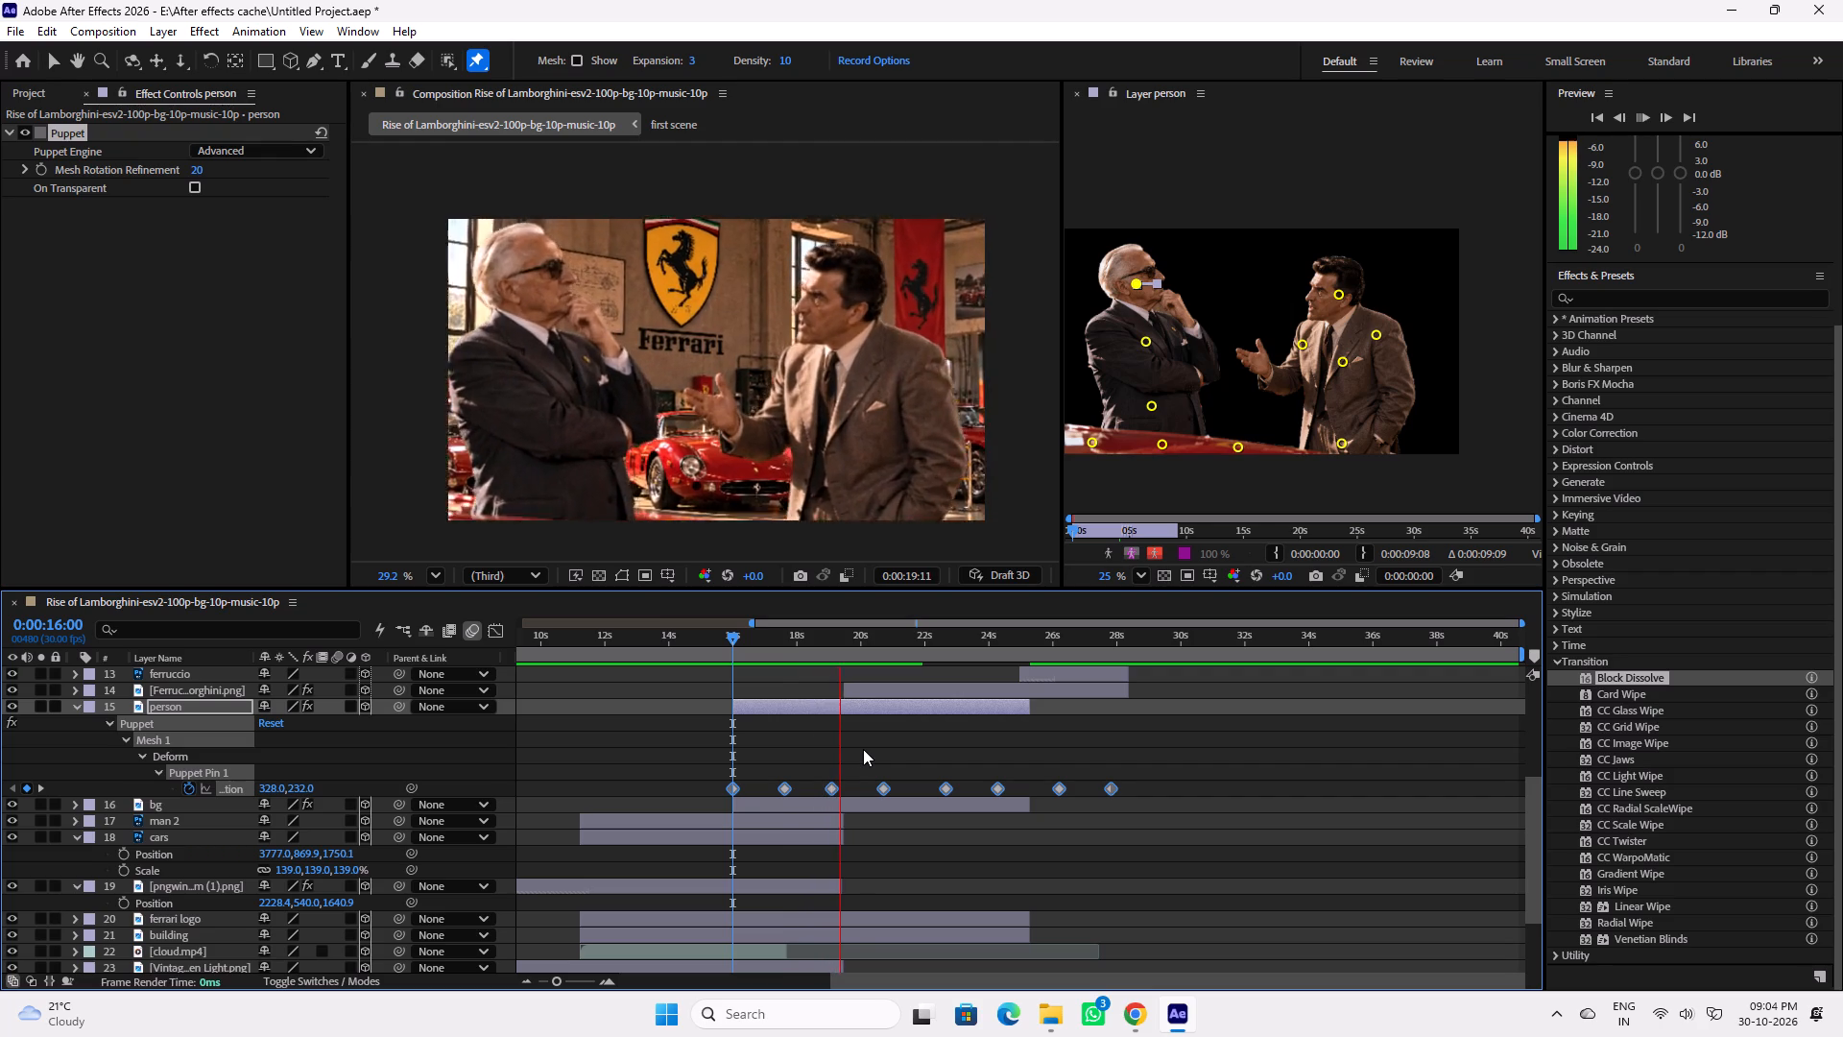
key(space)
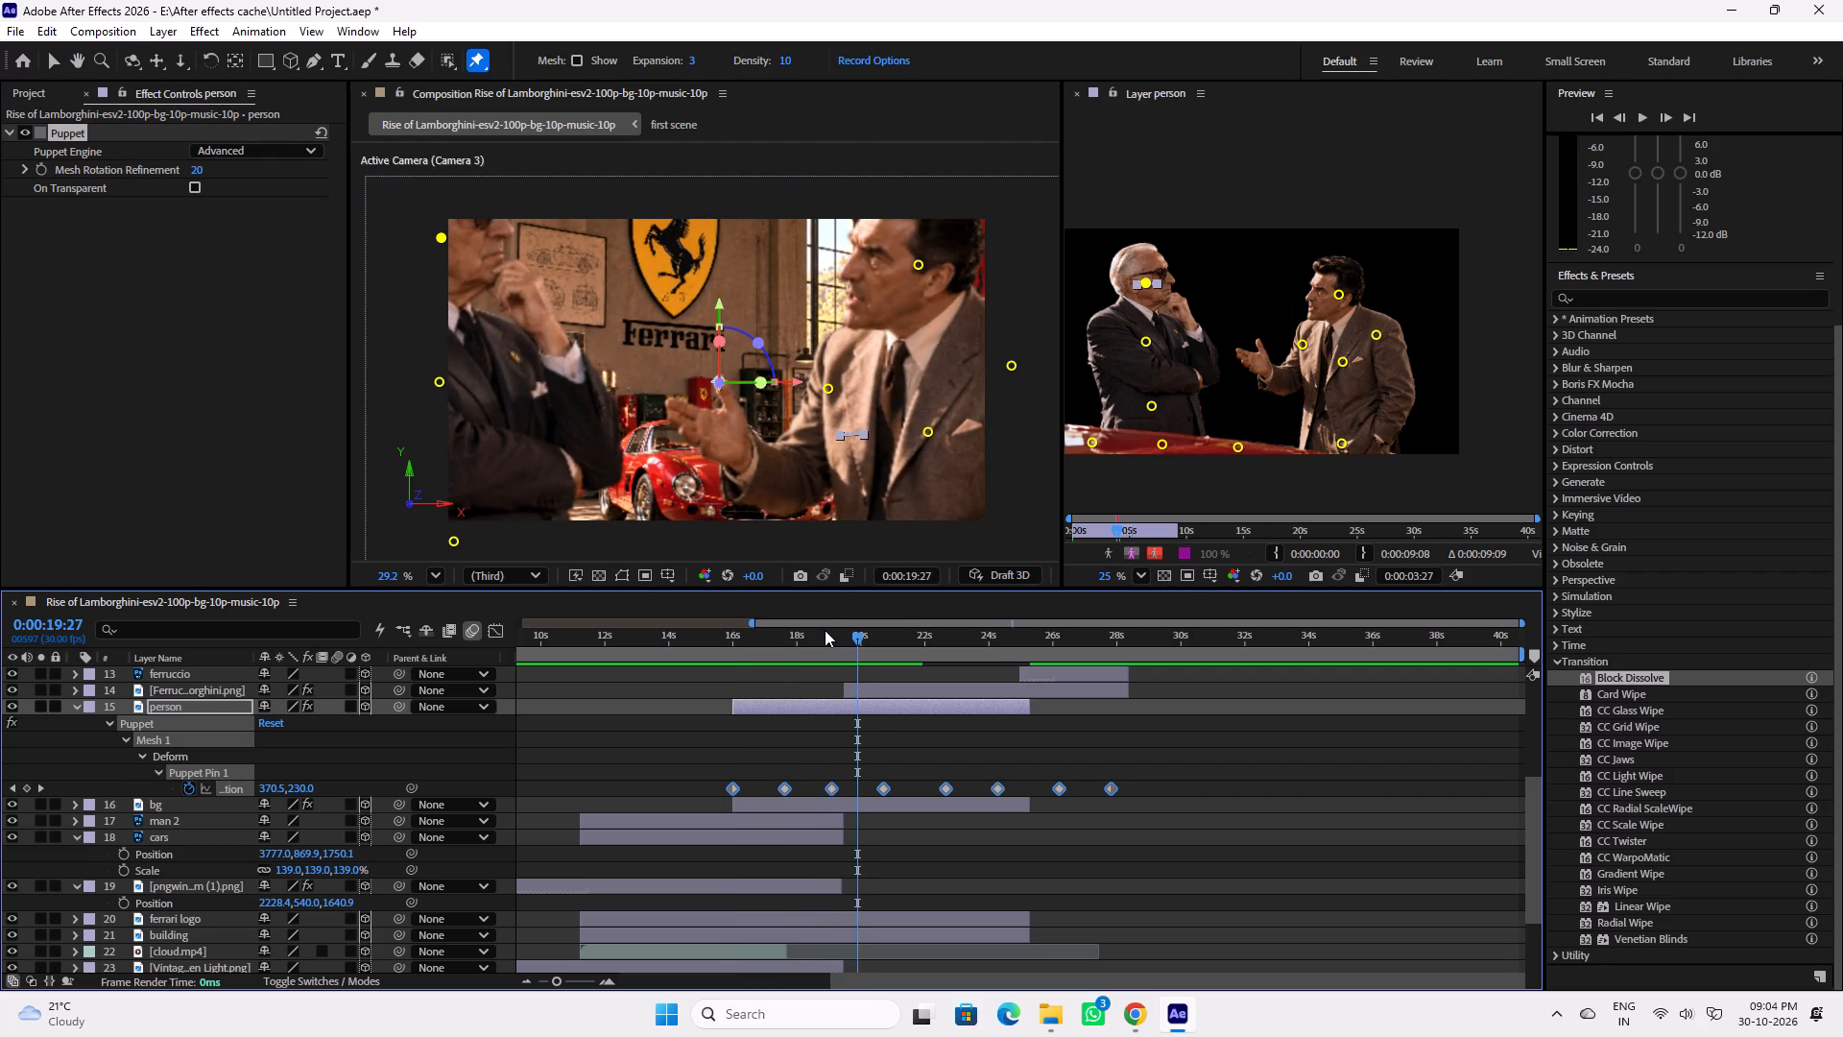
Save the project.
key(ctrl+s)
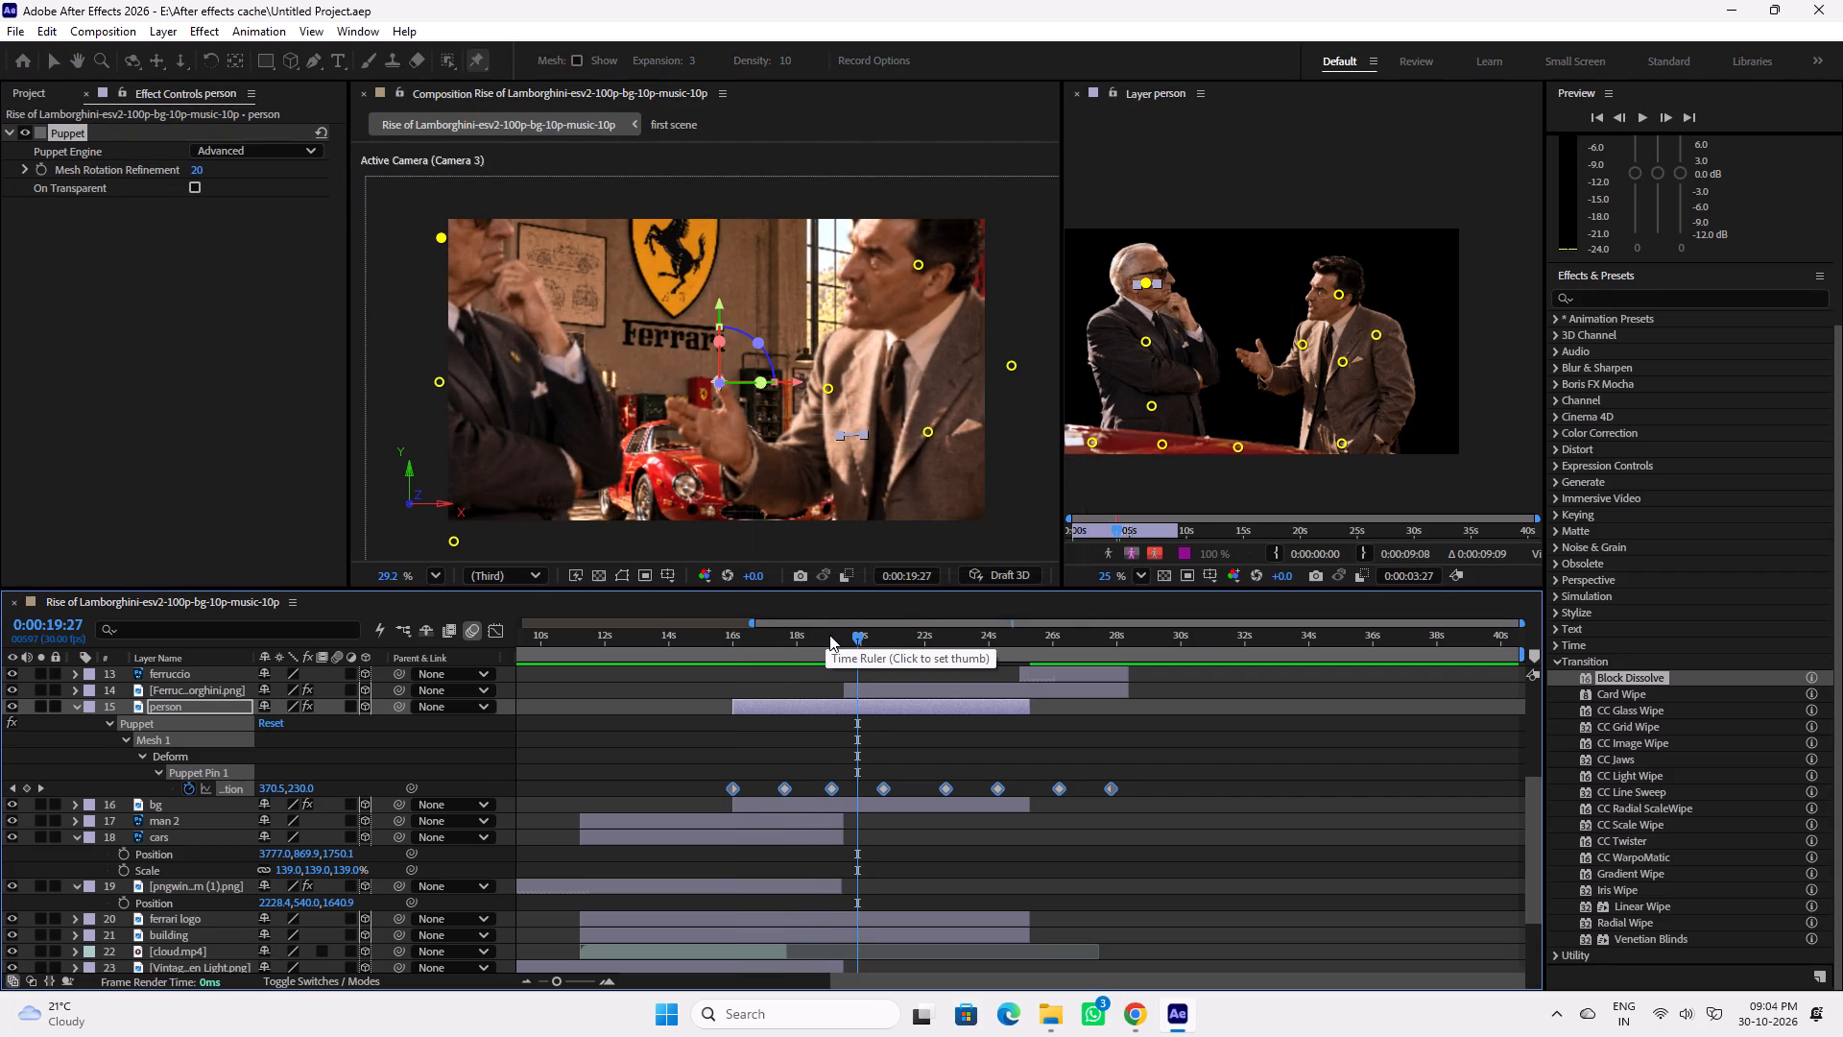
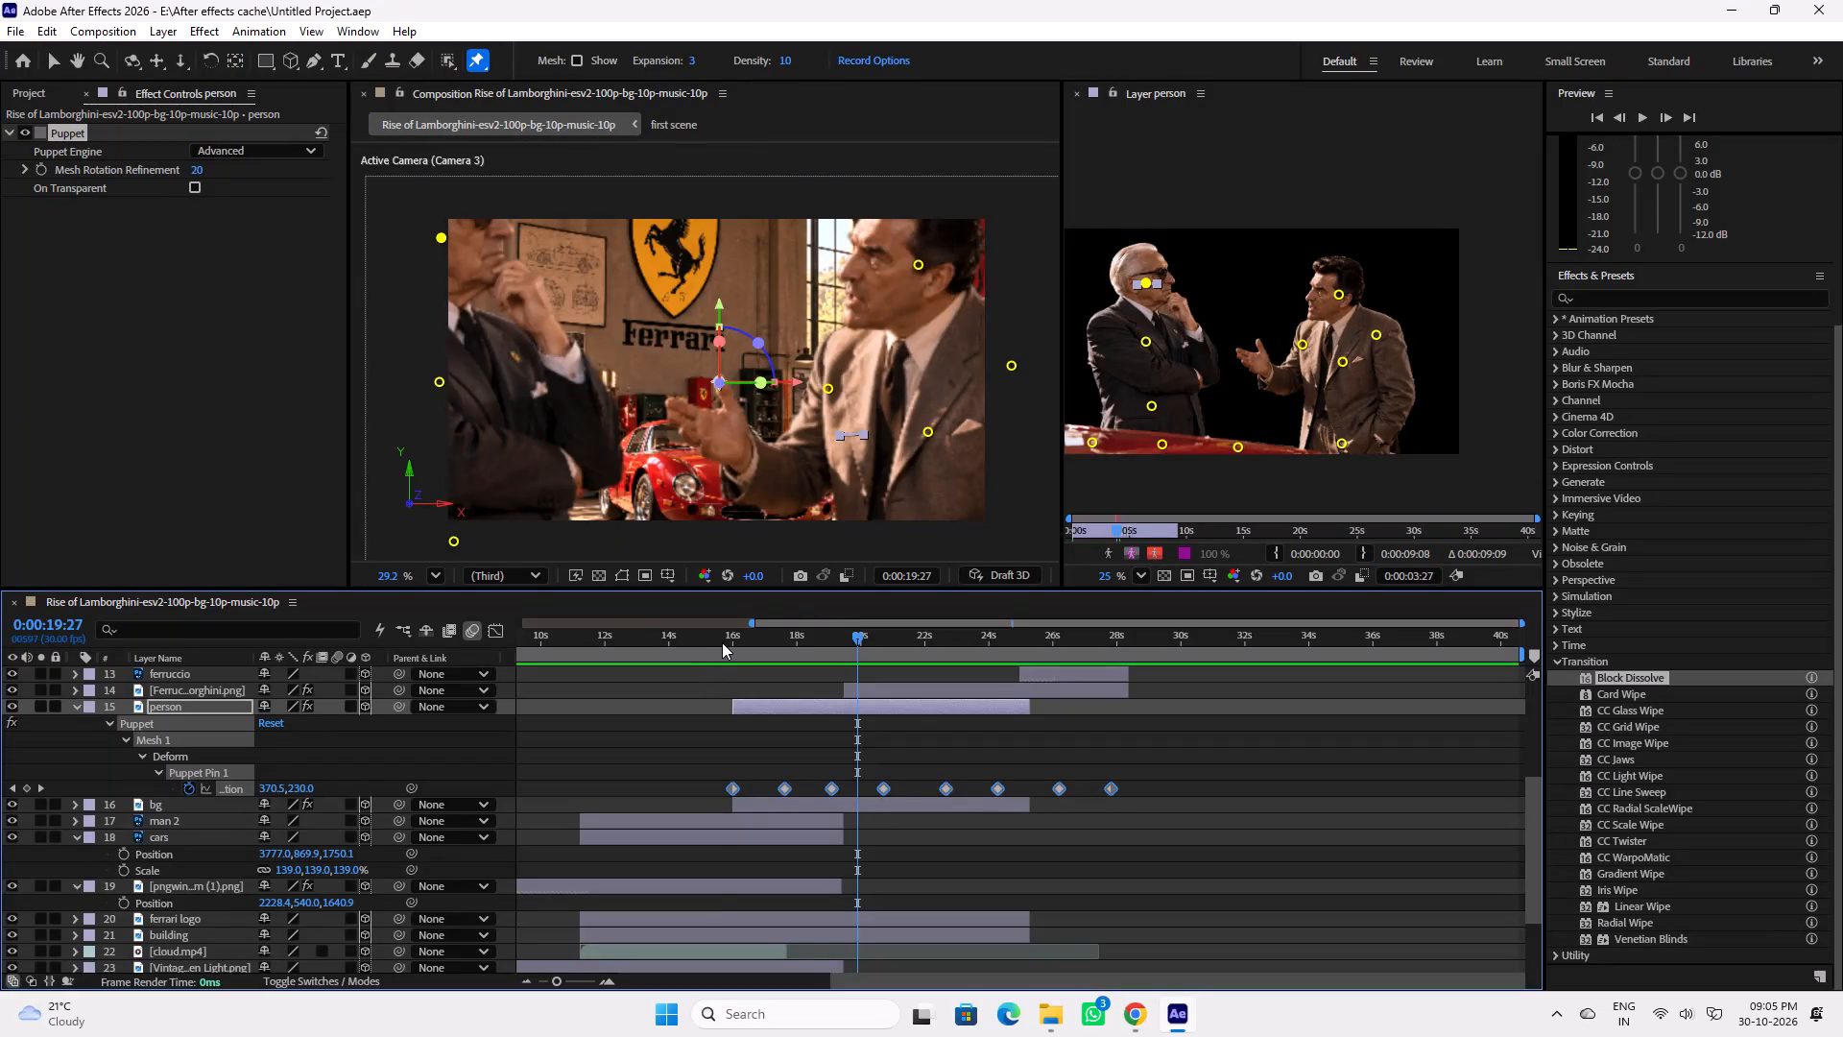
Play back the grey-haired man's head movement from about 0:00:15:21.
click(723, 641)
key(space)
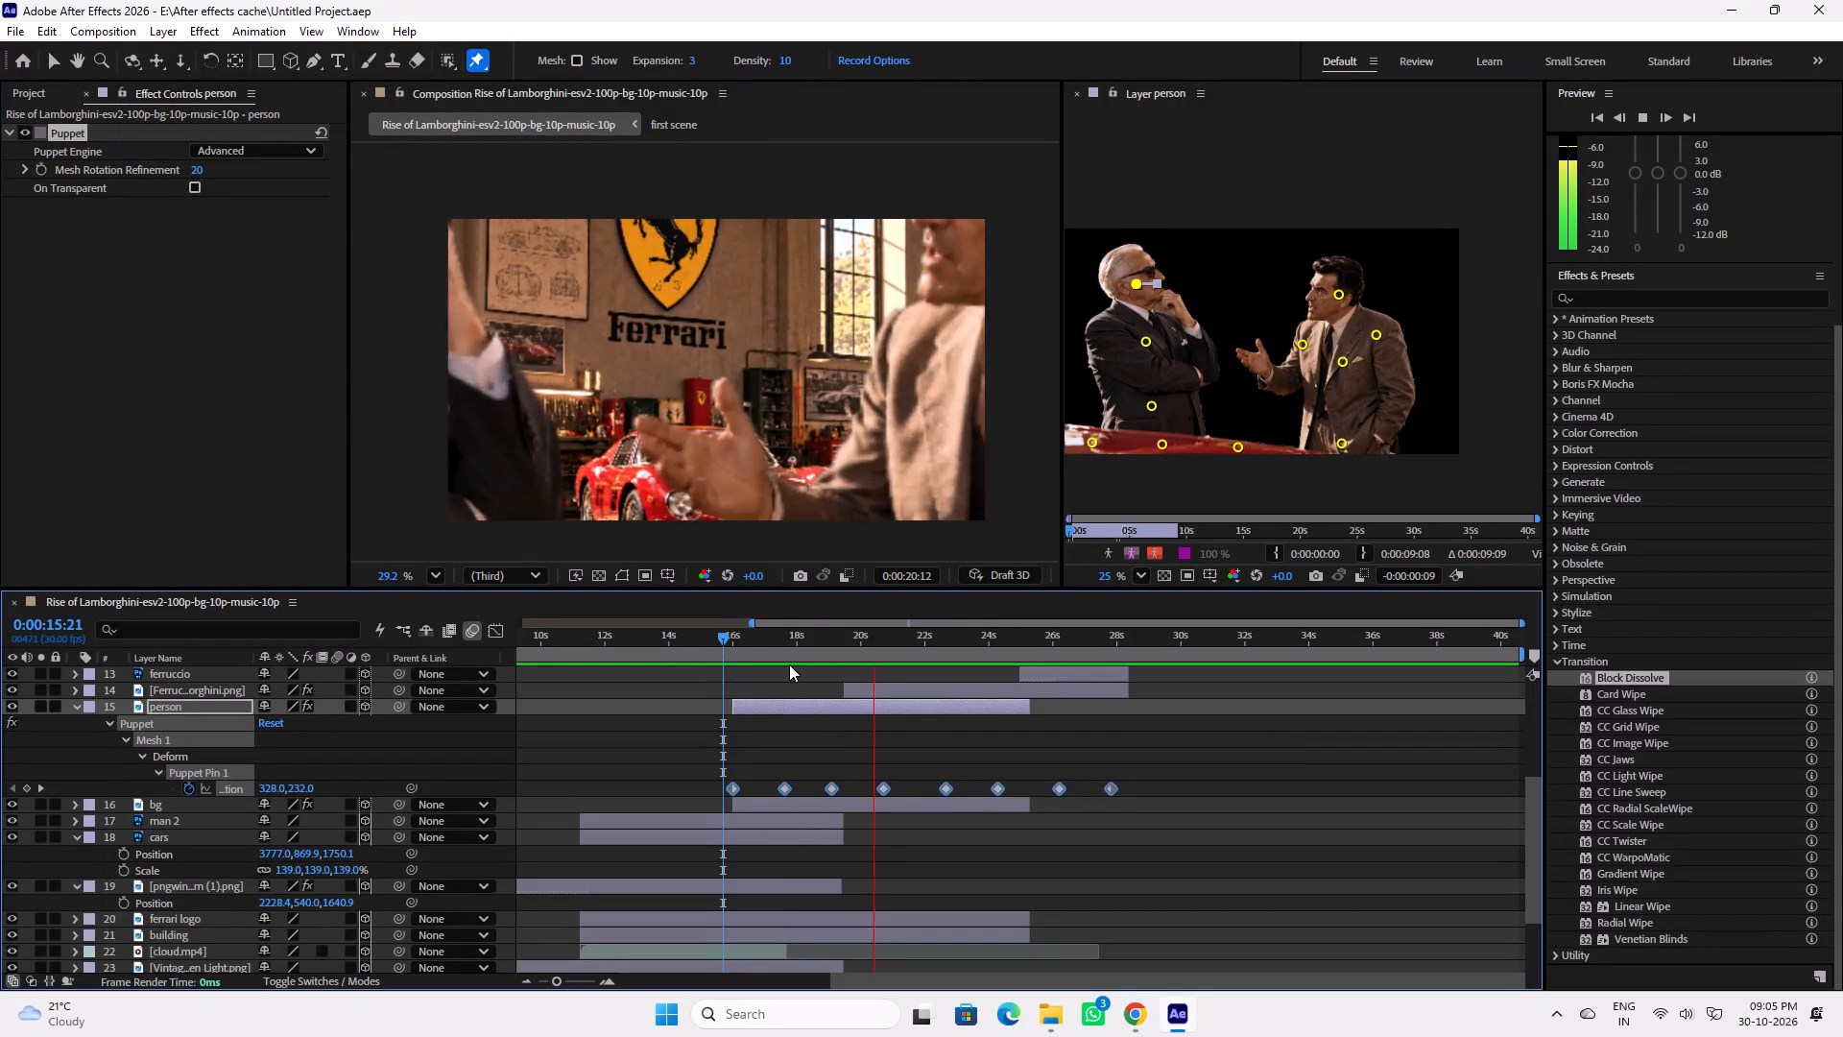
key(space)
At 0:00:16:03, move the dark-haired man's head pin slightly towards the grey-haired man on the person layer.
drag(749, 636, 735, 636)
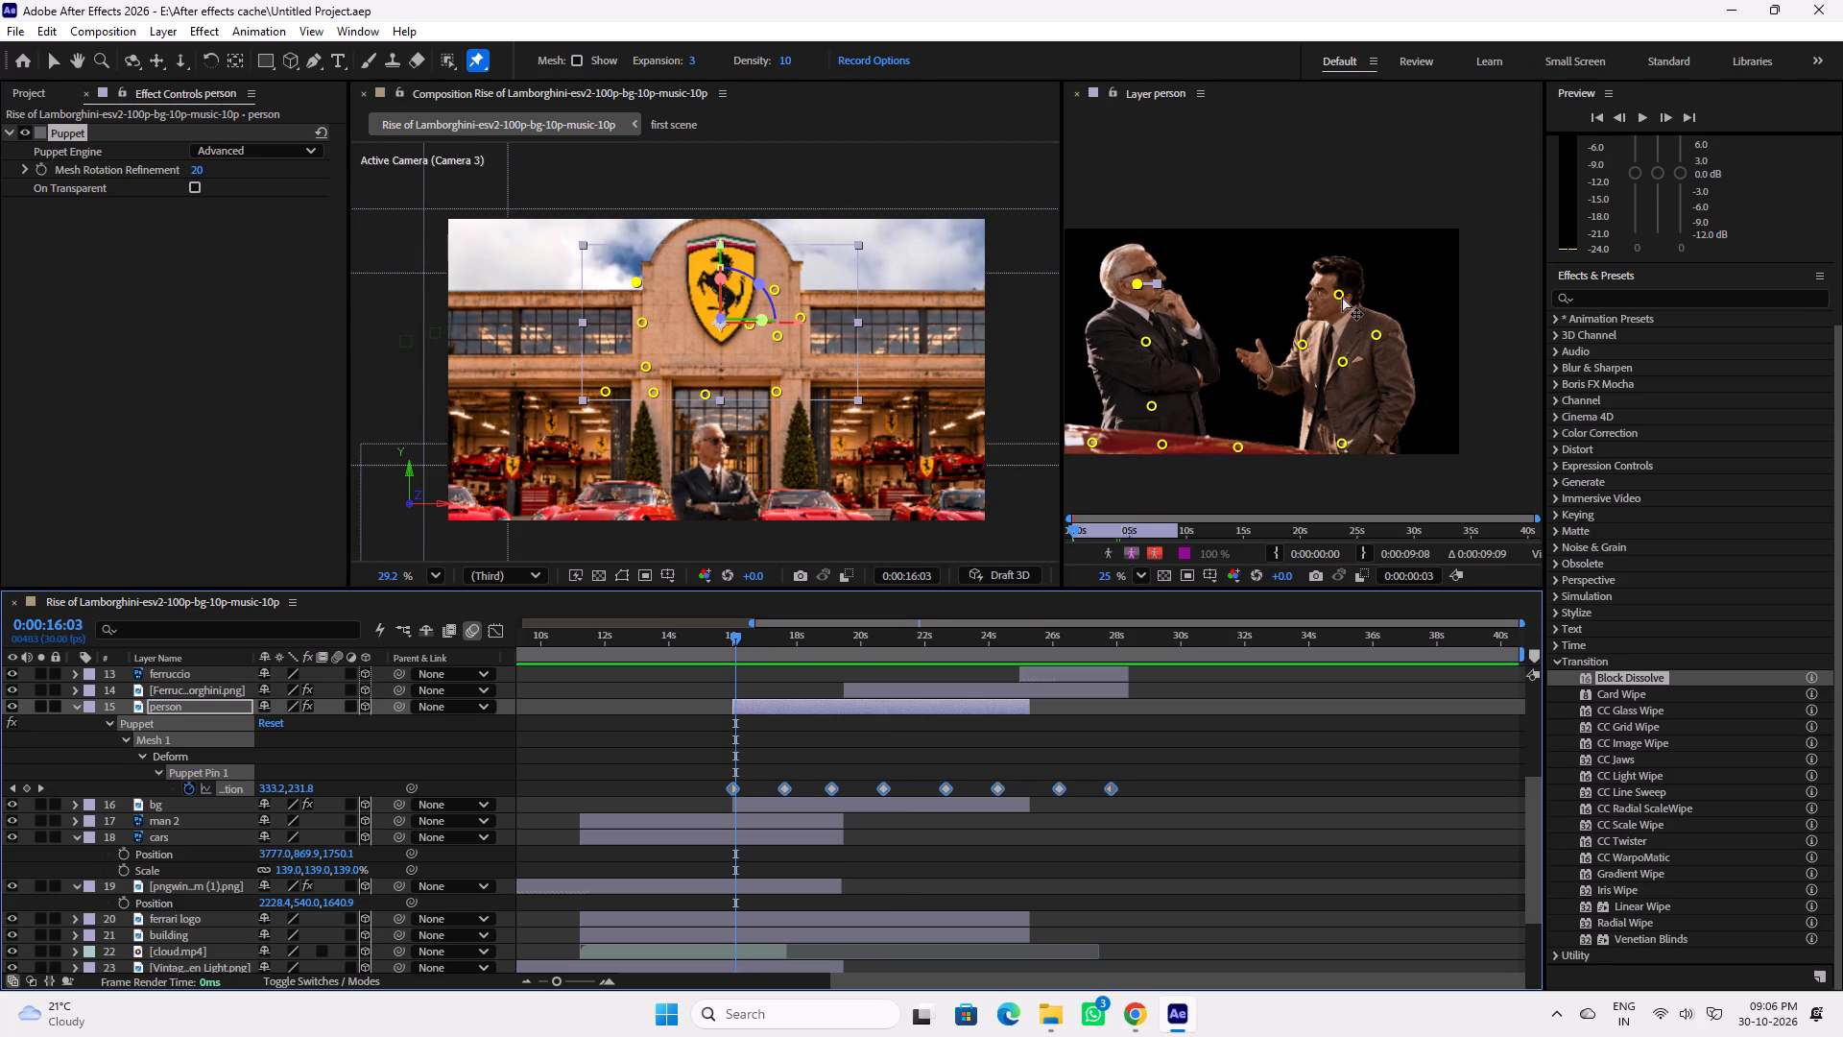
drag(1341, 297, 1332, 296)
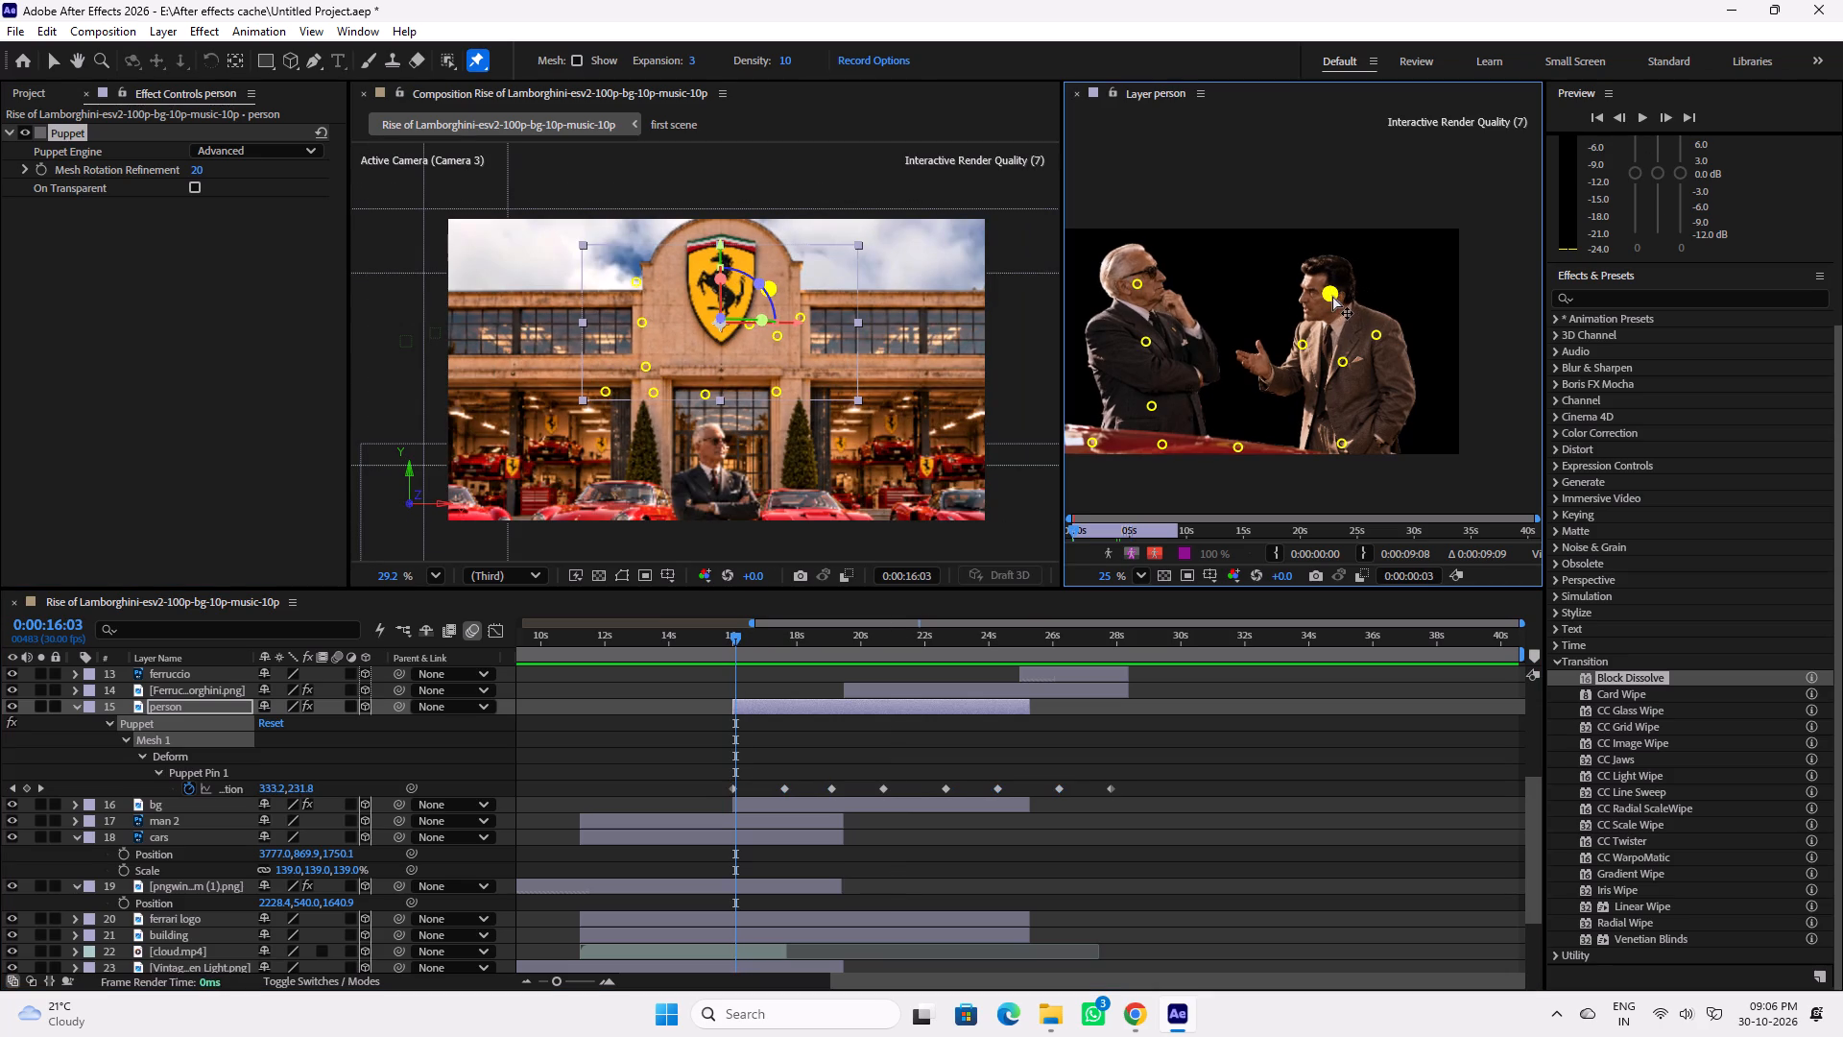
drag(1332, 296, 1326, 296)
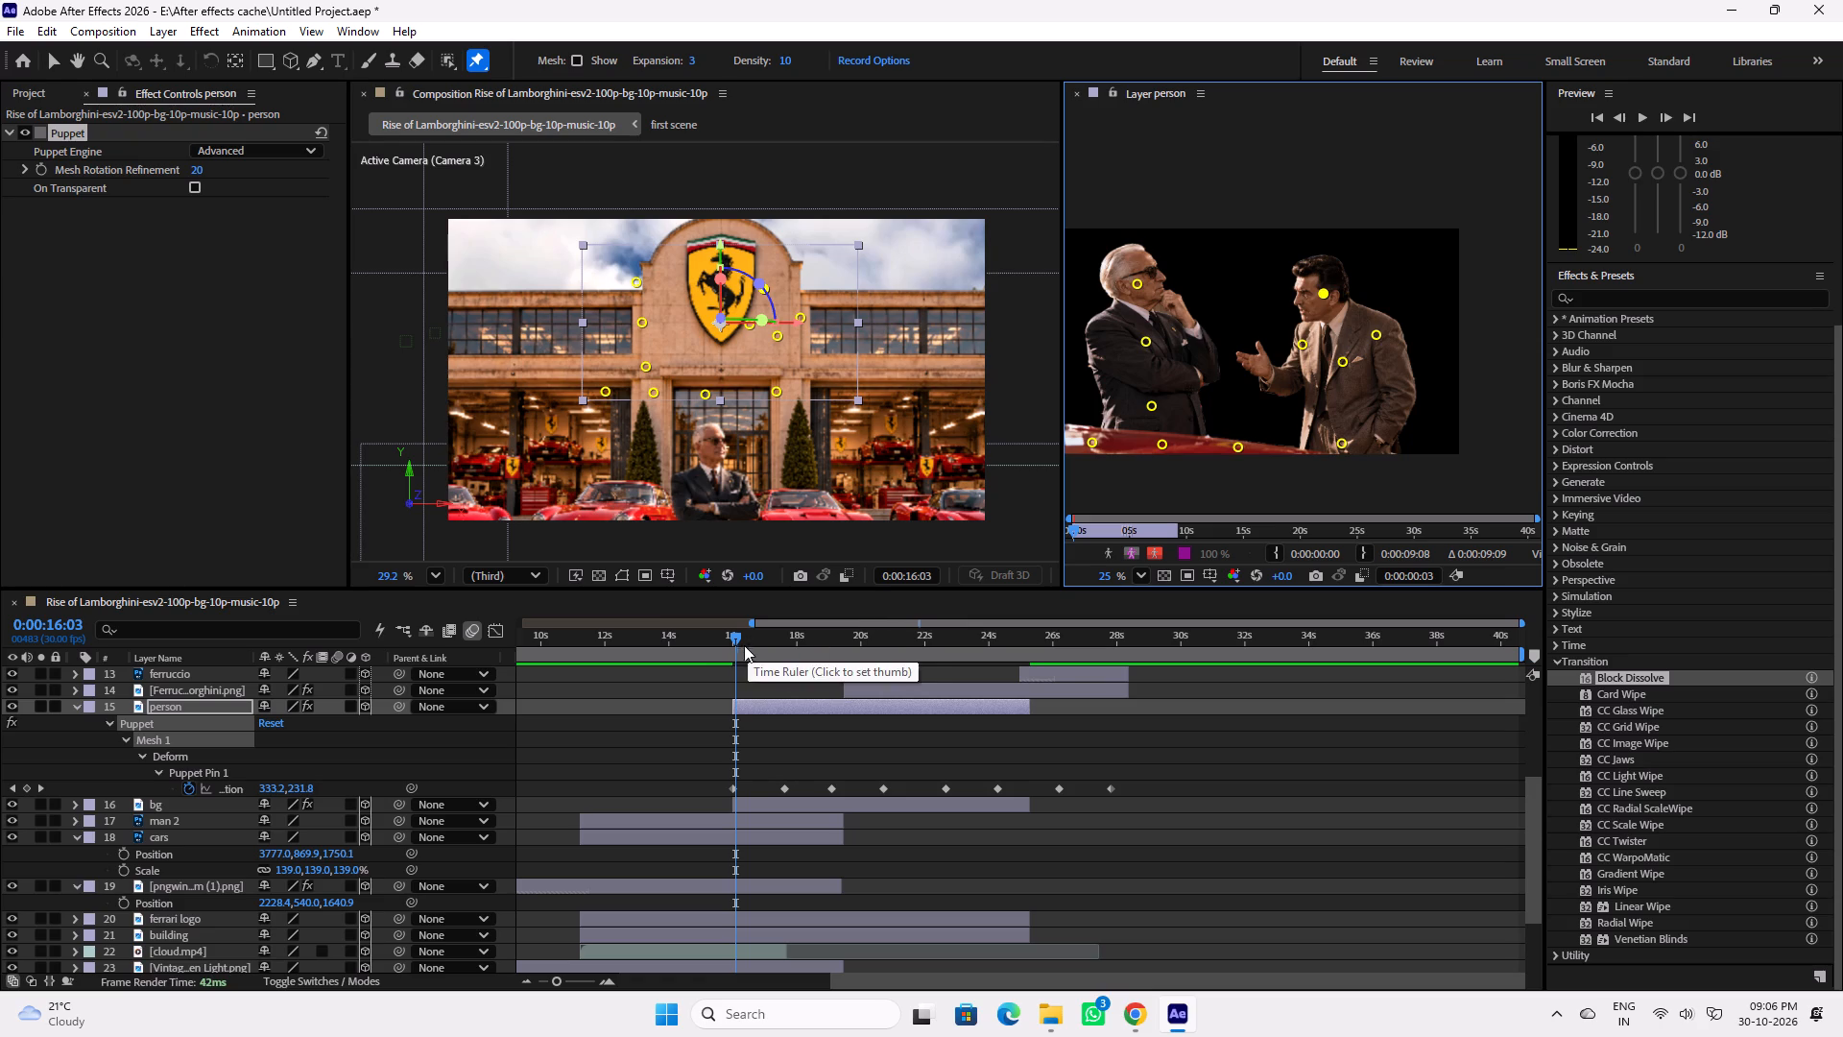
key(u)
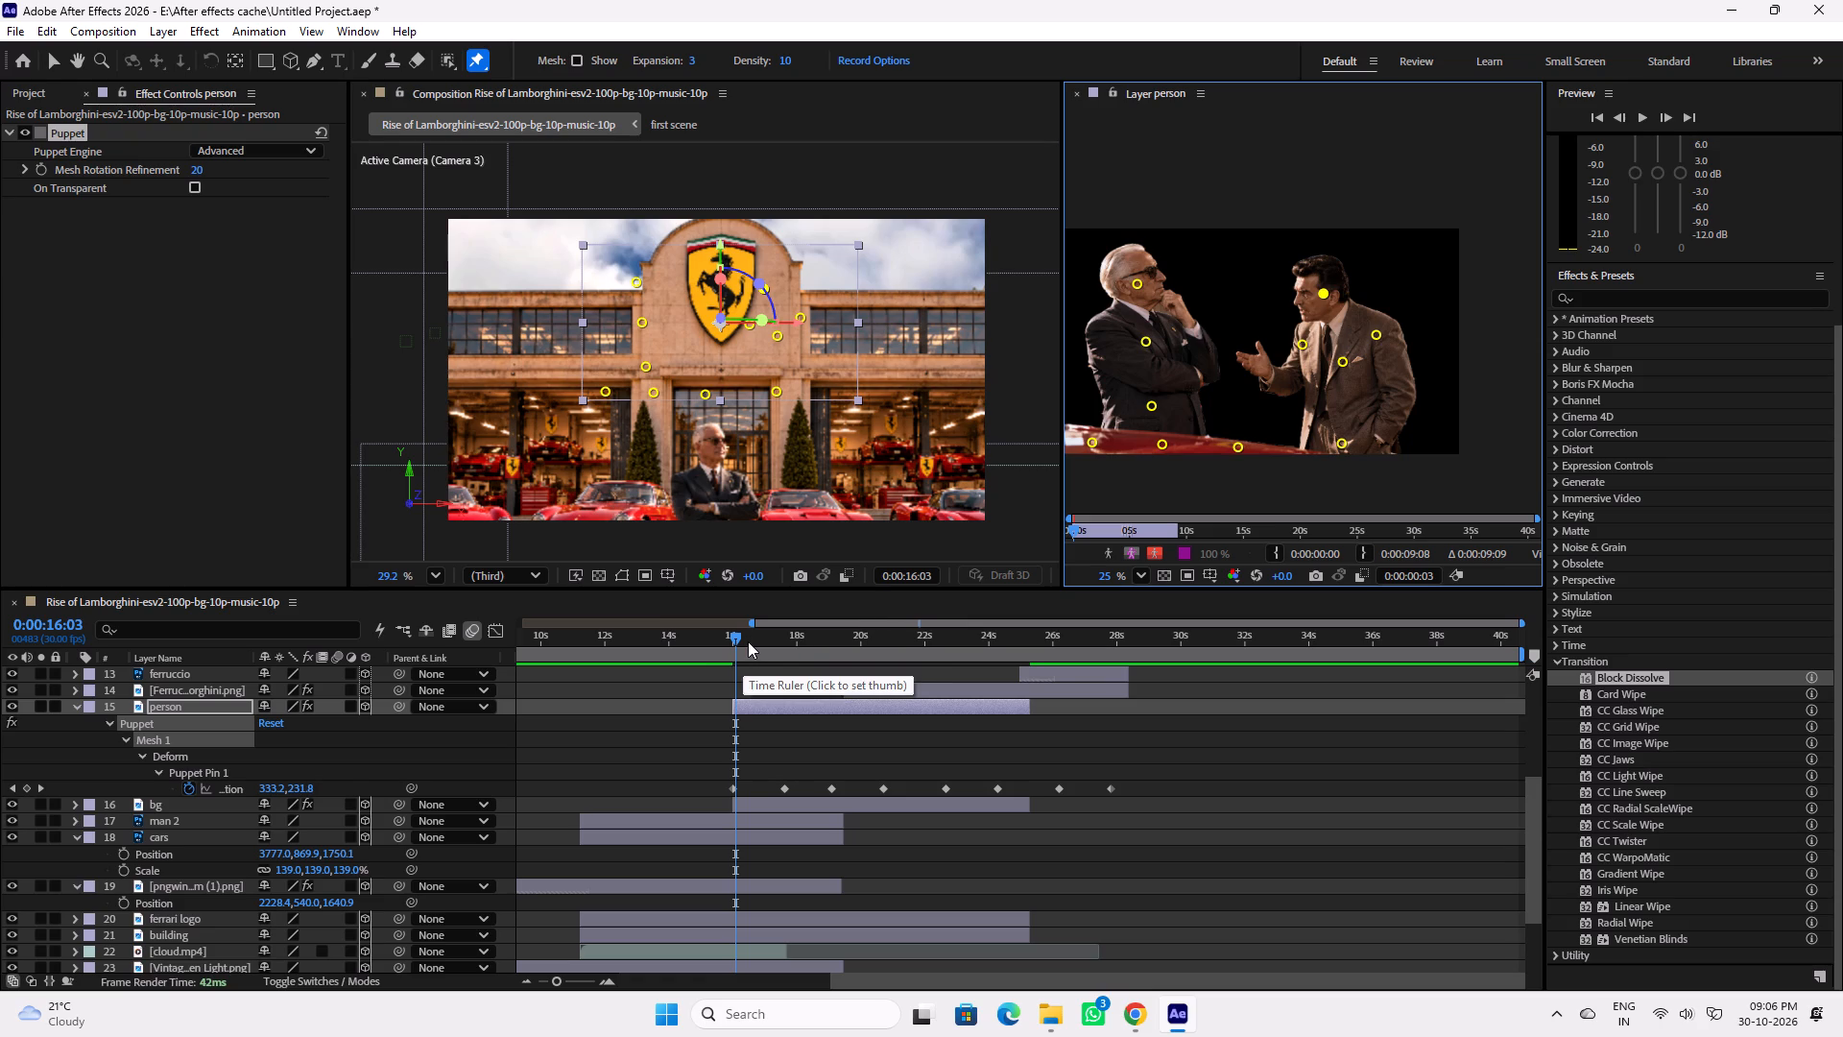
key(u)
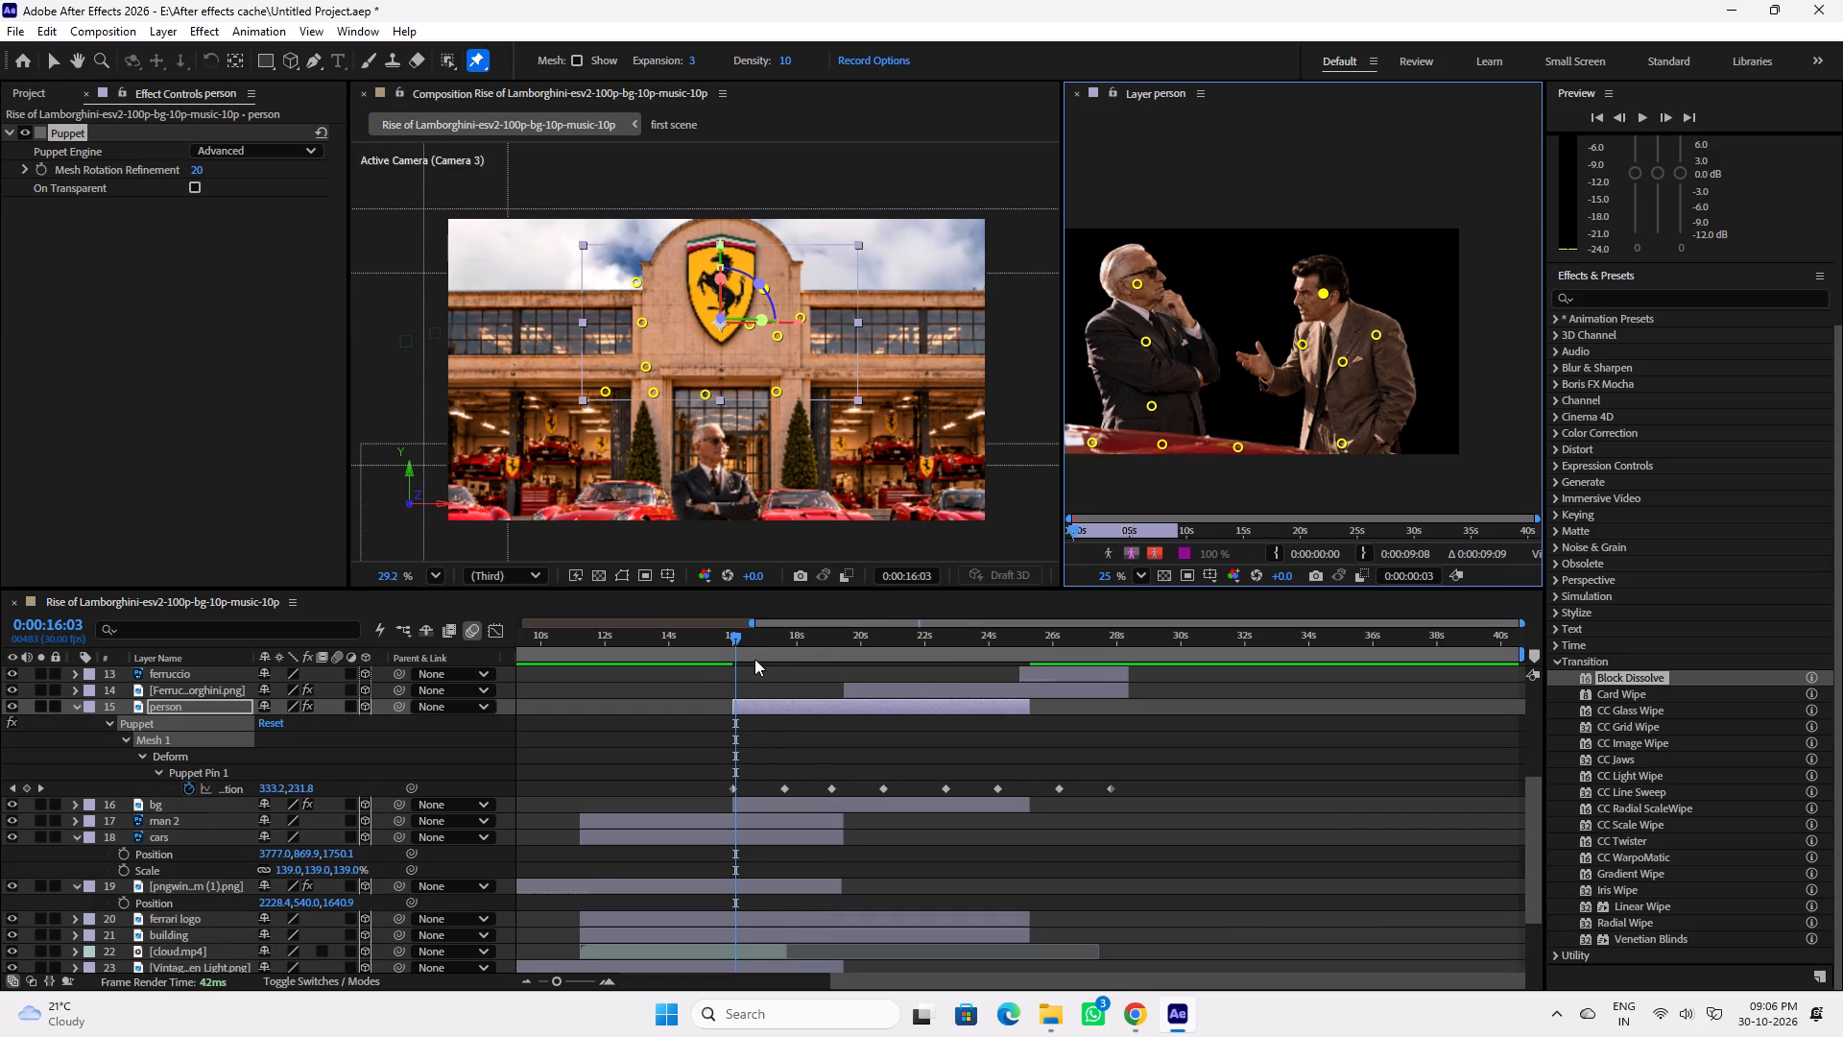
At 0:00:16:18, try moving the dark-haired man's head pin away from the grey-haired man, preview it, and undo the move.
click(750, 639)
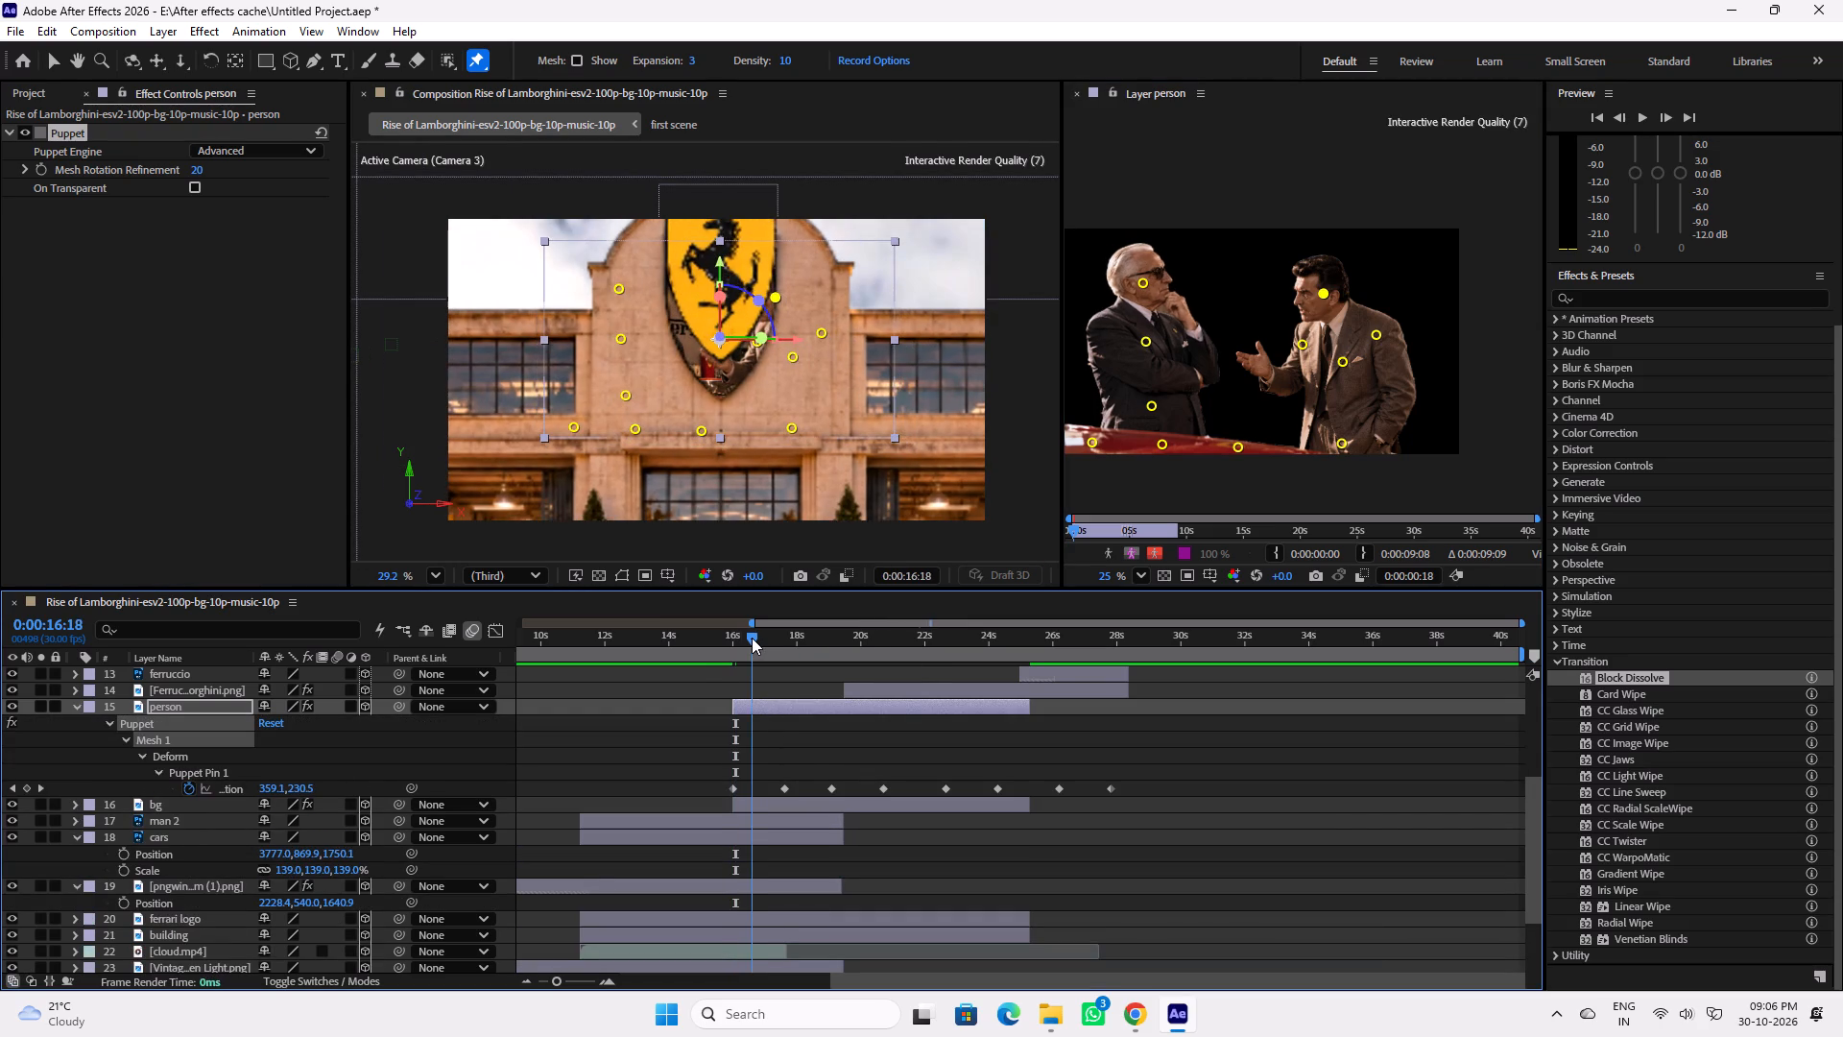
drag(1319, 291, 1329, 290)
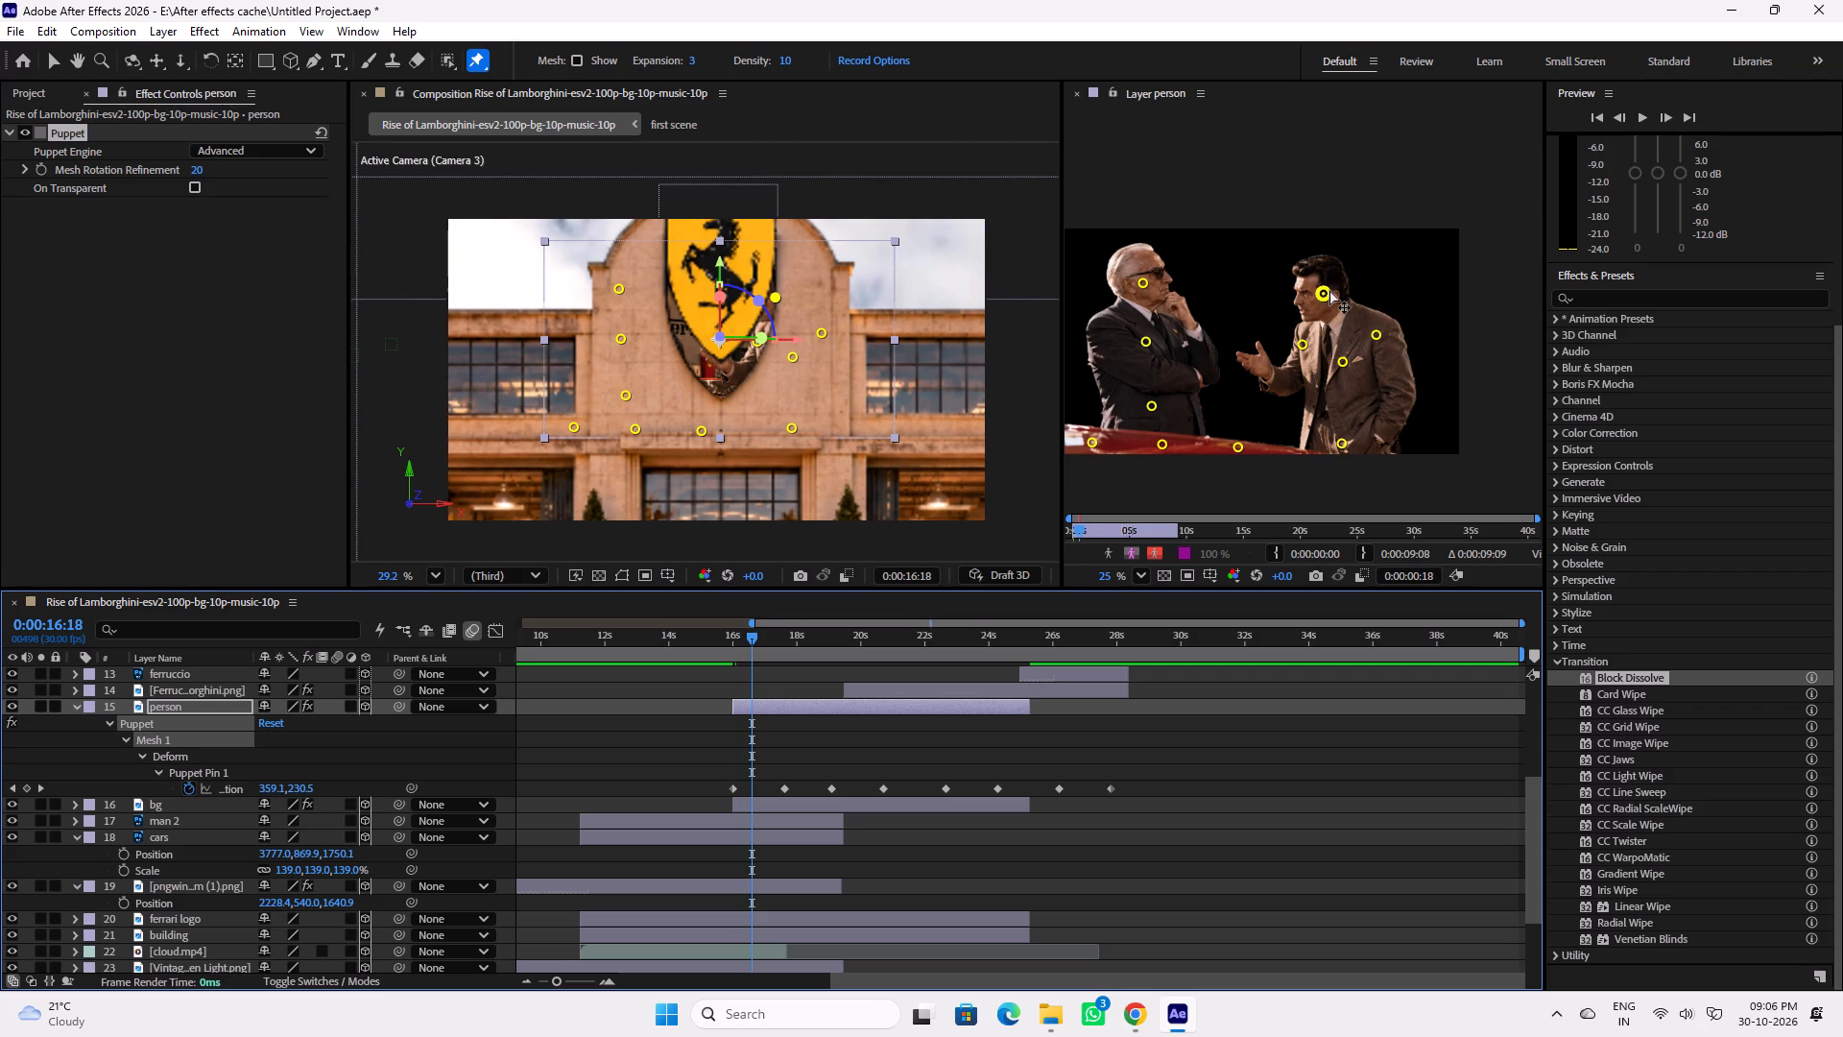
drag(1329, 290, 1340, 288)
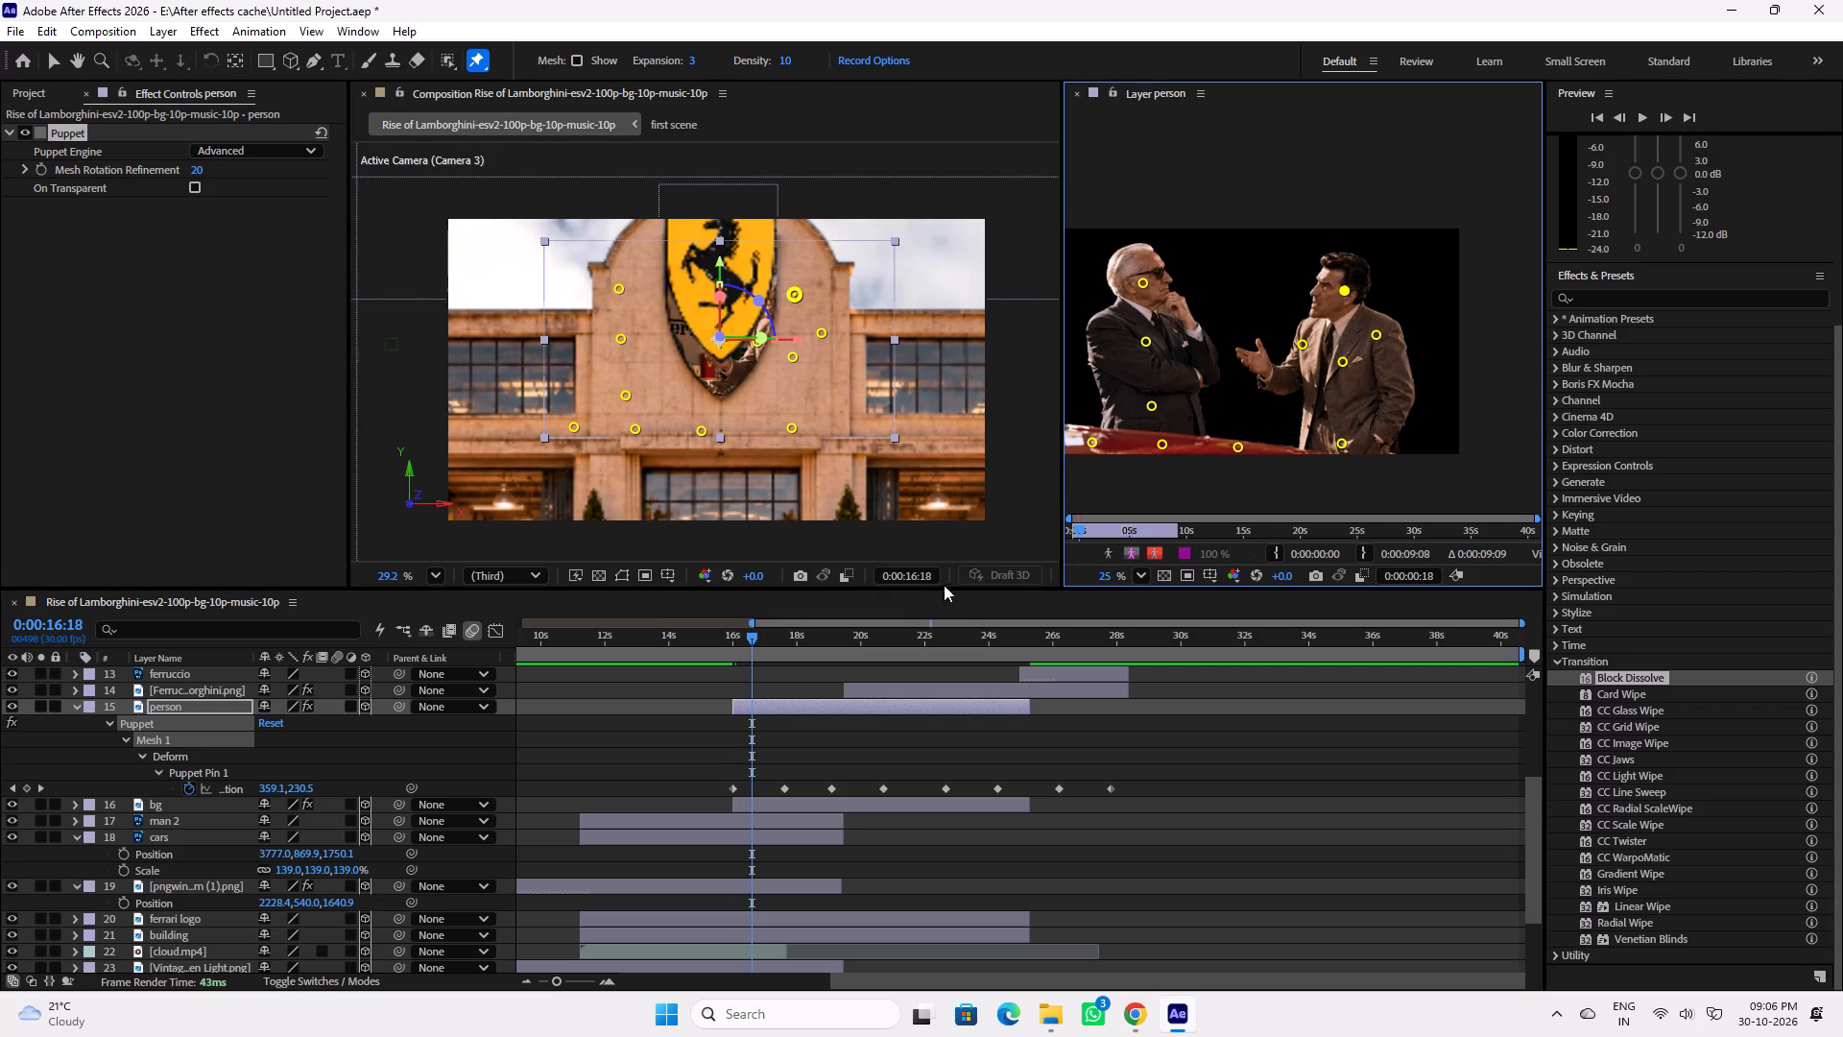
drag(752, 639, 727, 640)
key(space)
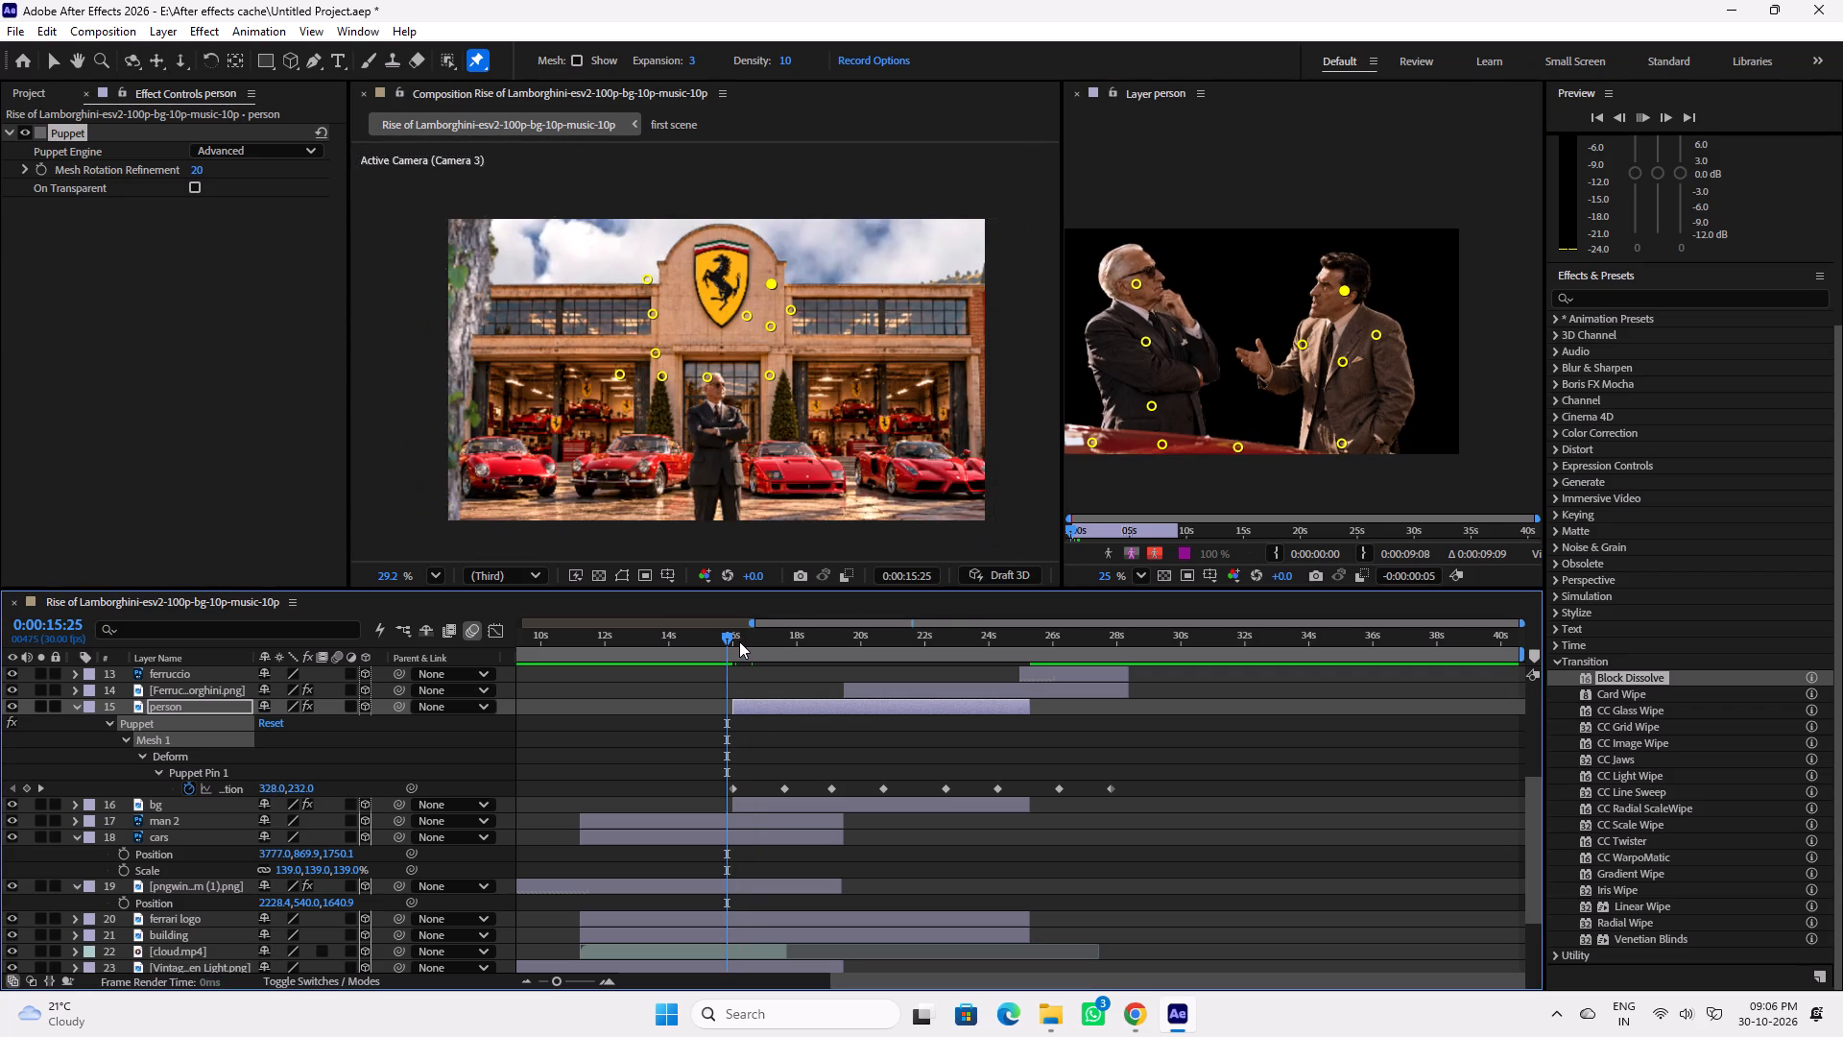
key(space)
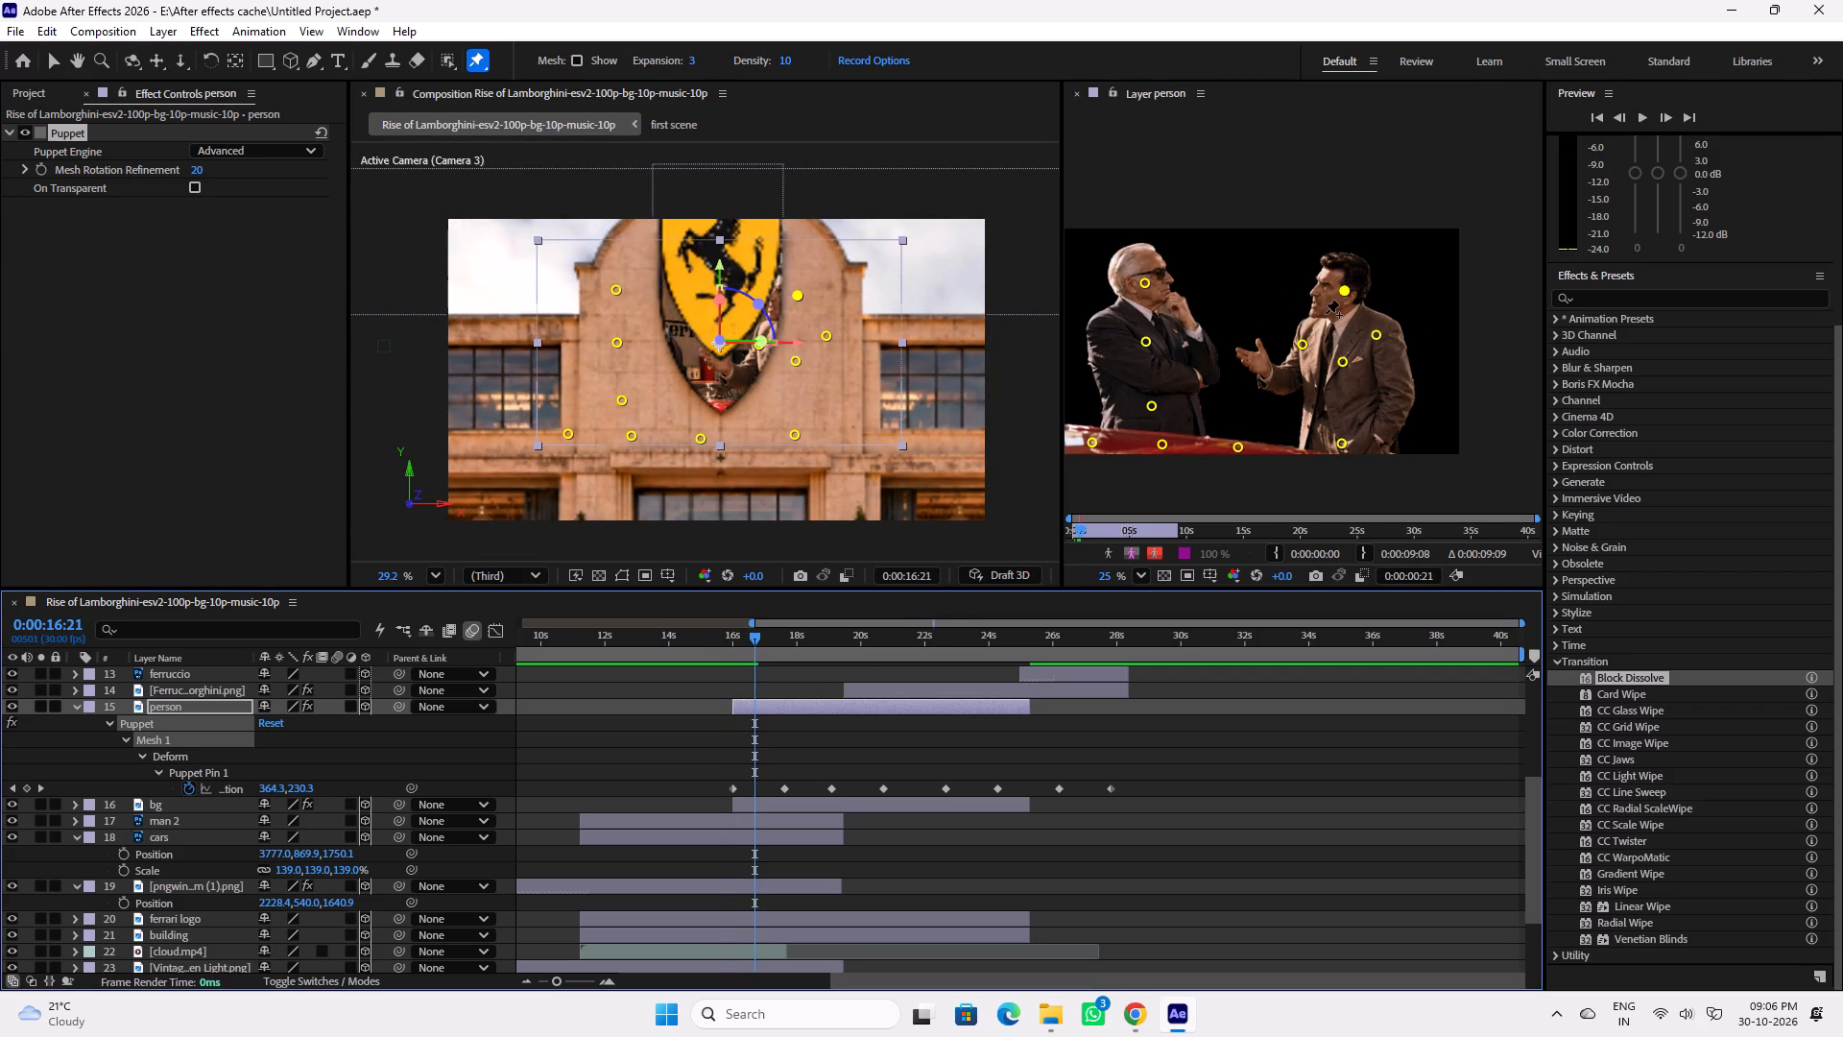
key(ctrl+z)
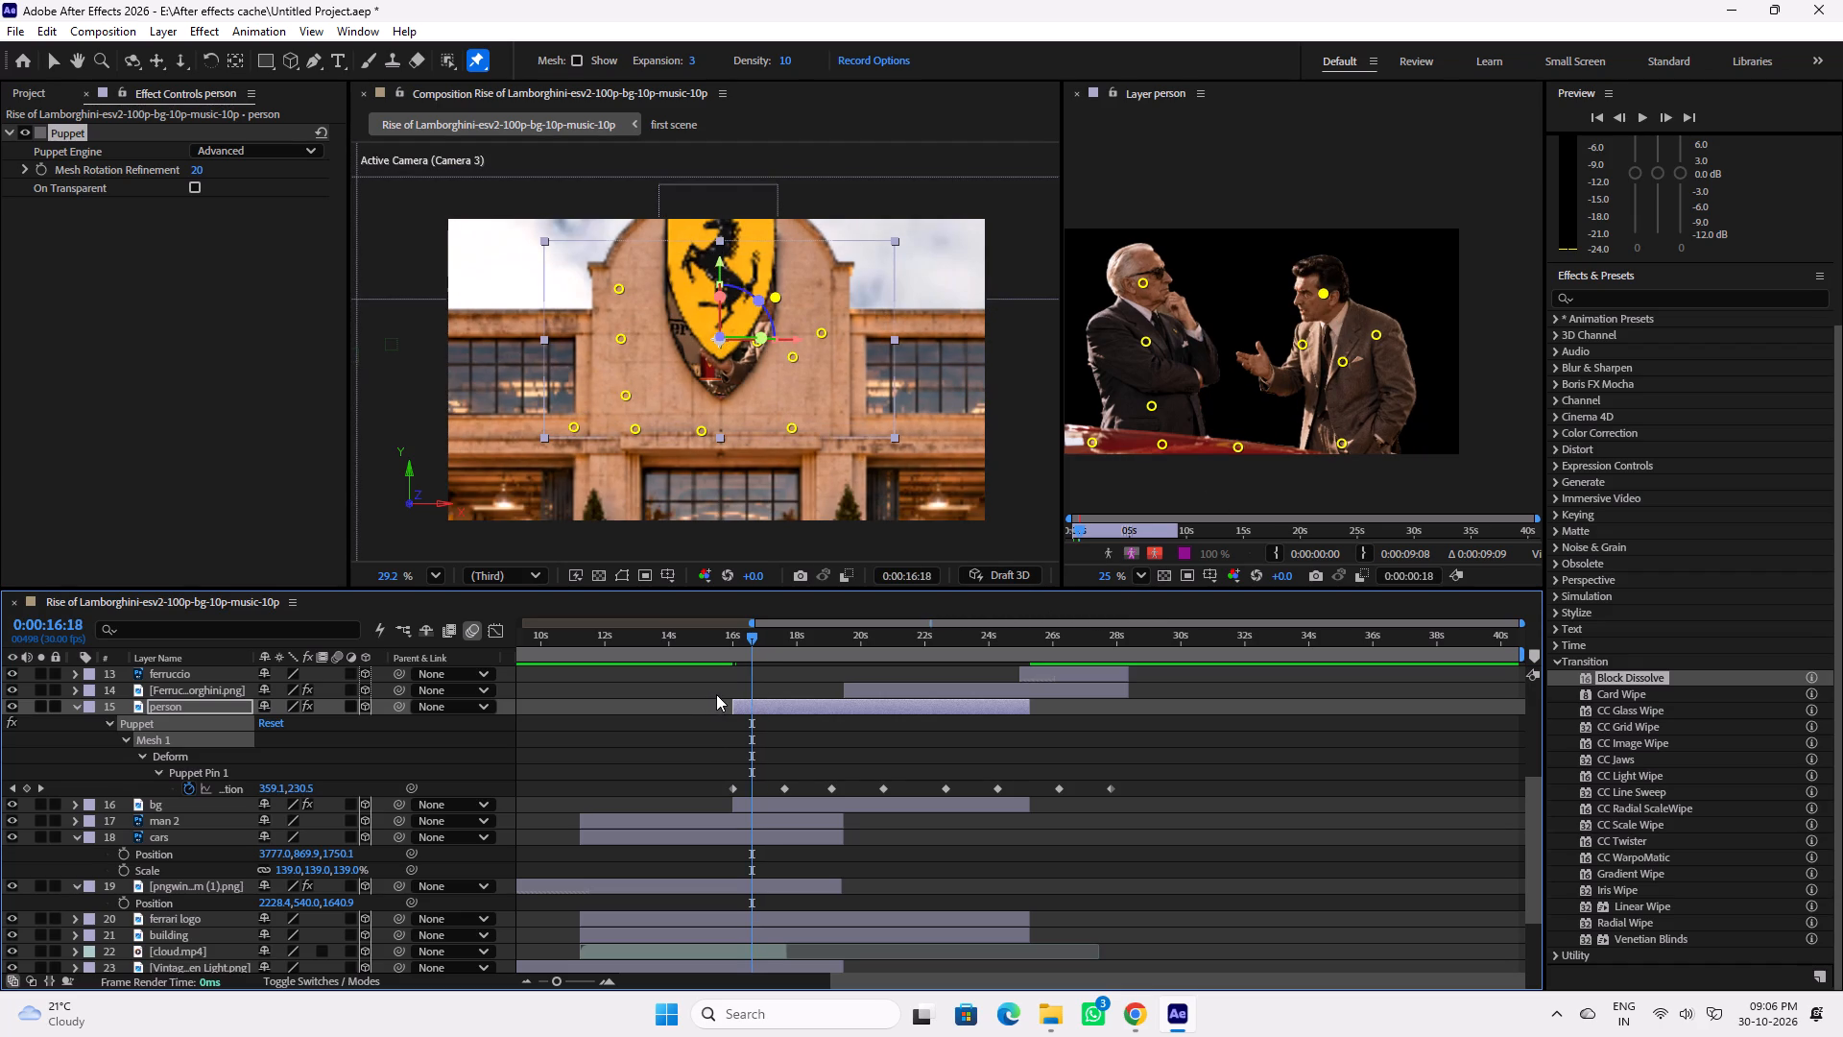
At 0:00:16:00, show all modified properties of the person layer and move the dark-haired man's head pin to 1132, 280.
drag(749, 640, 745, 640)
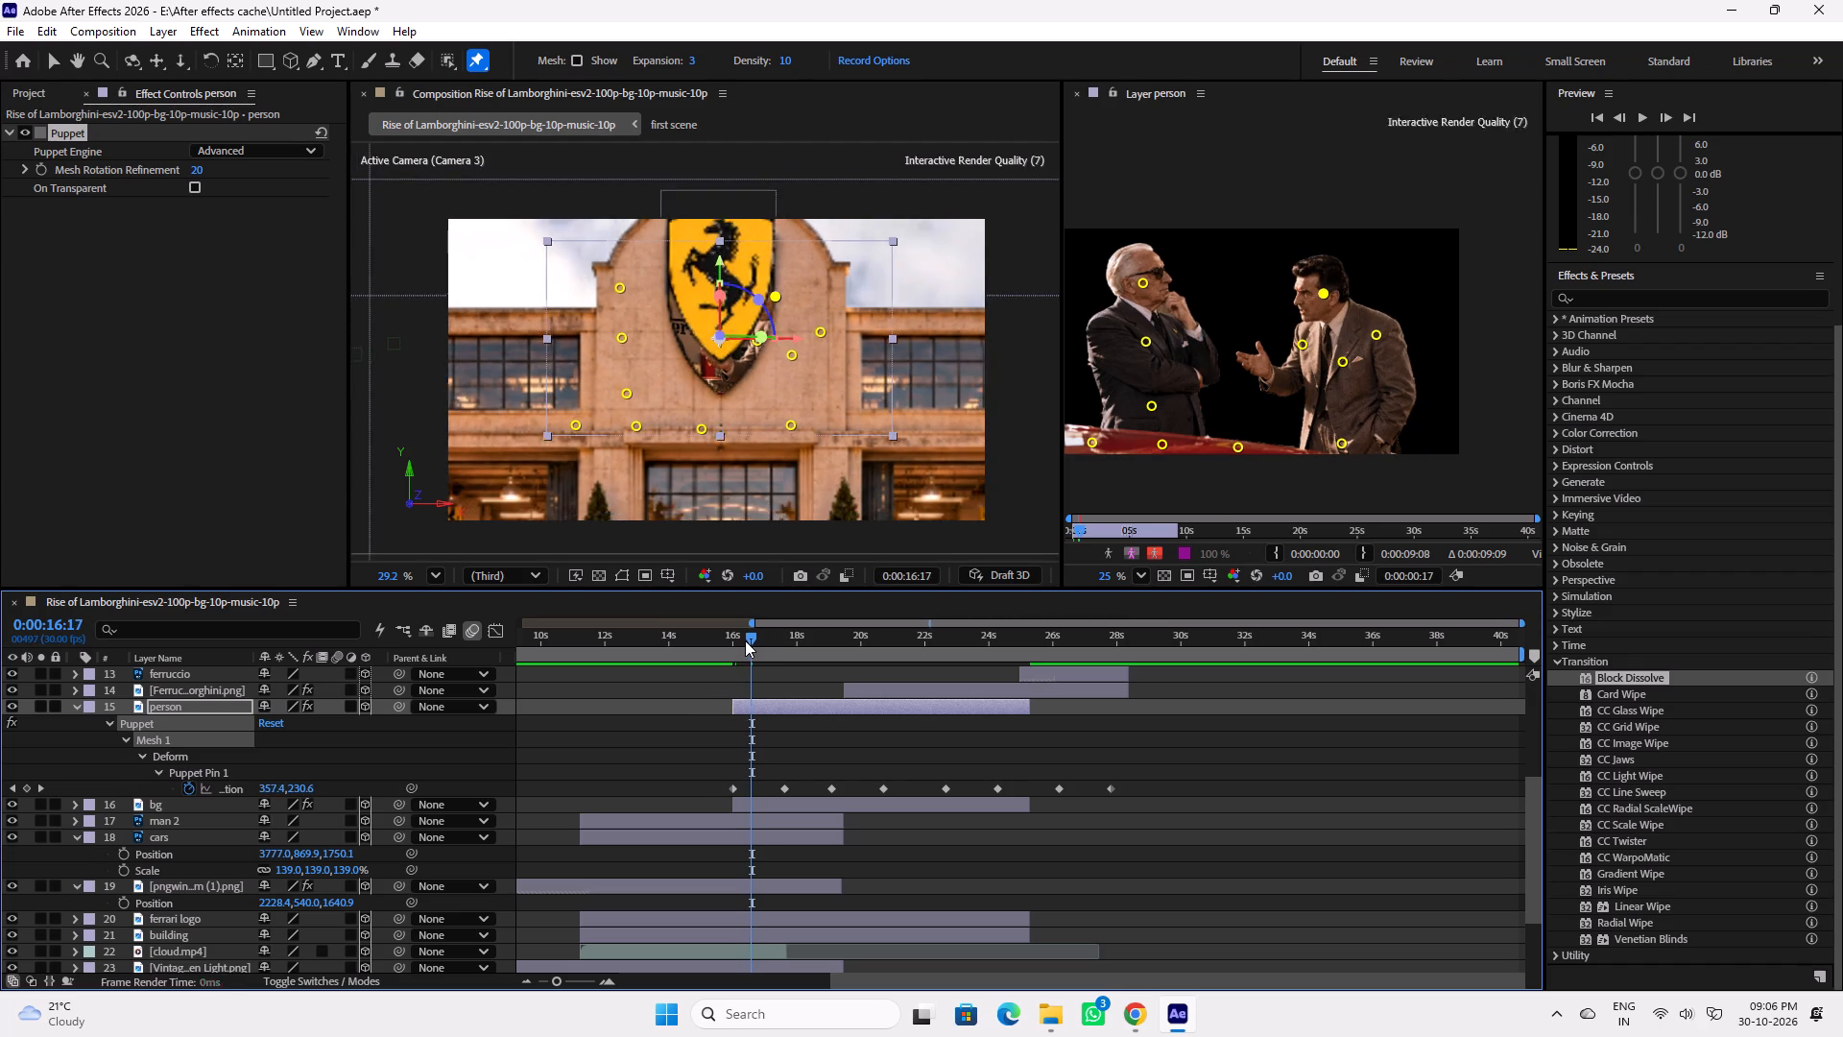
drag(745, 640, 732, 644)
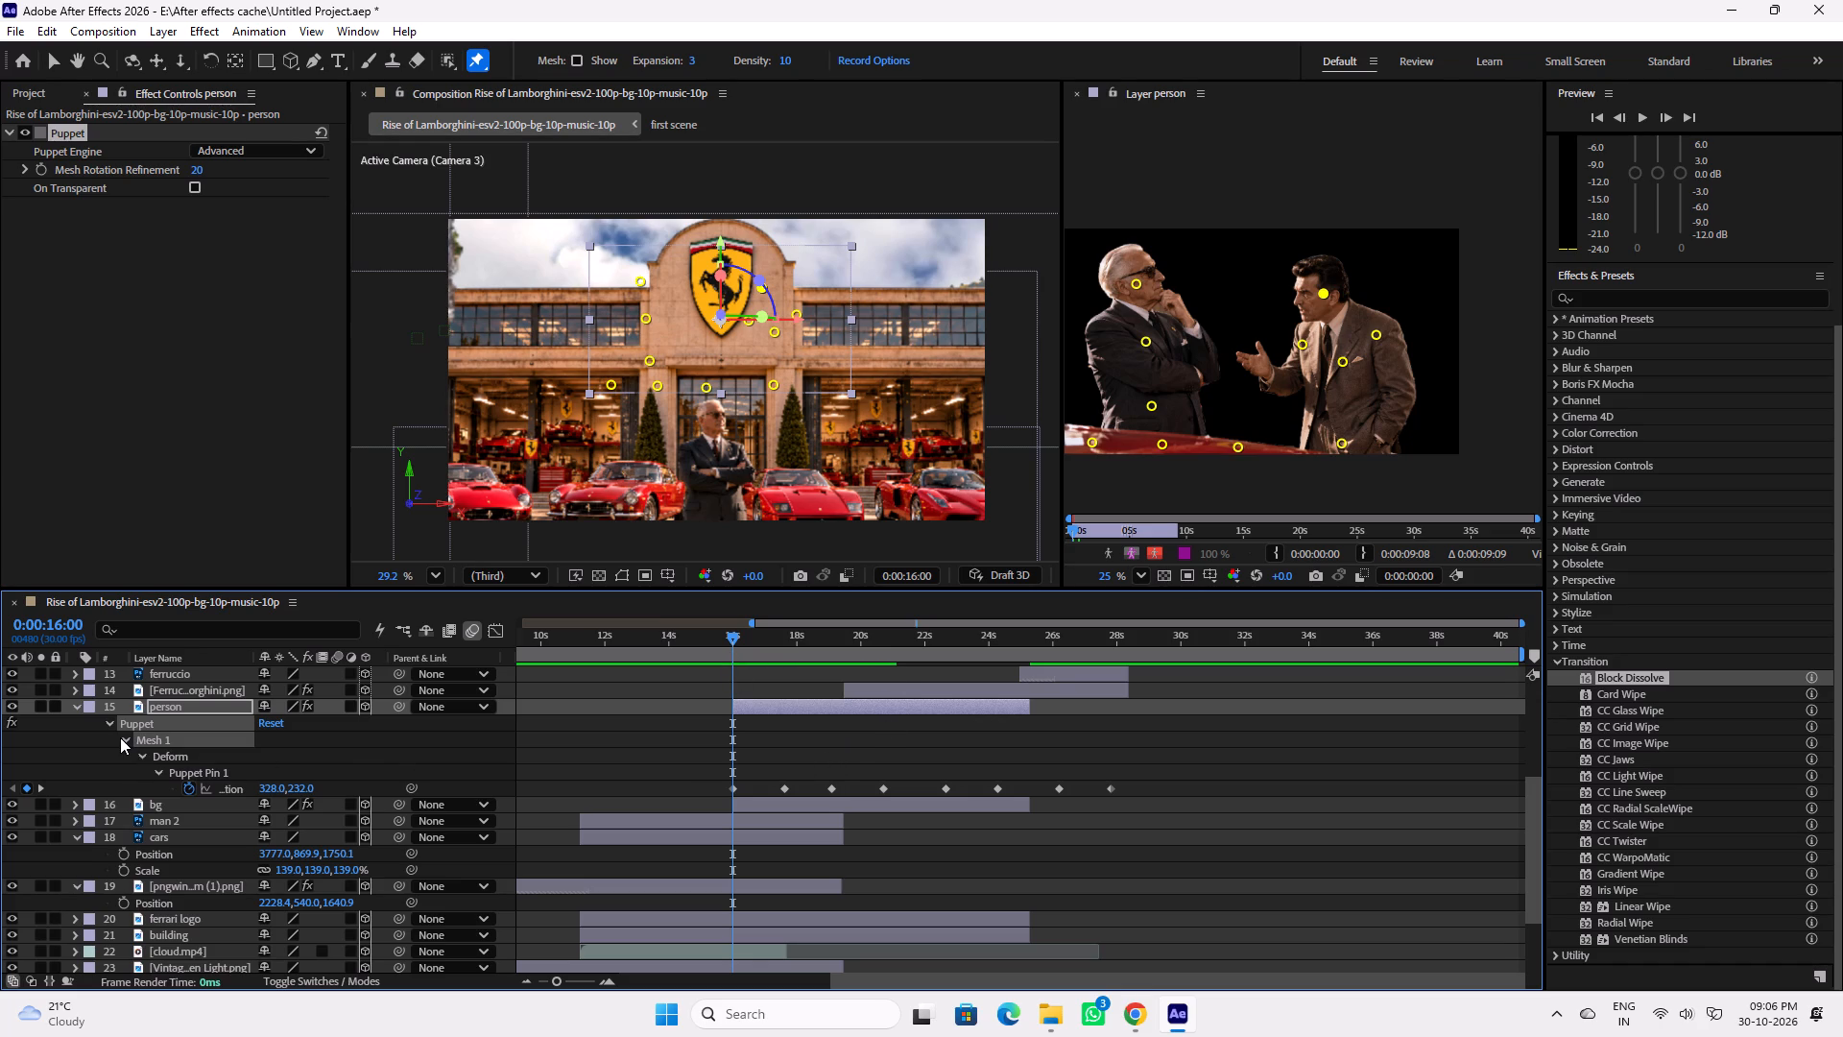
click(178, 707)
text(uu)
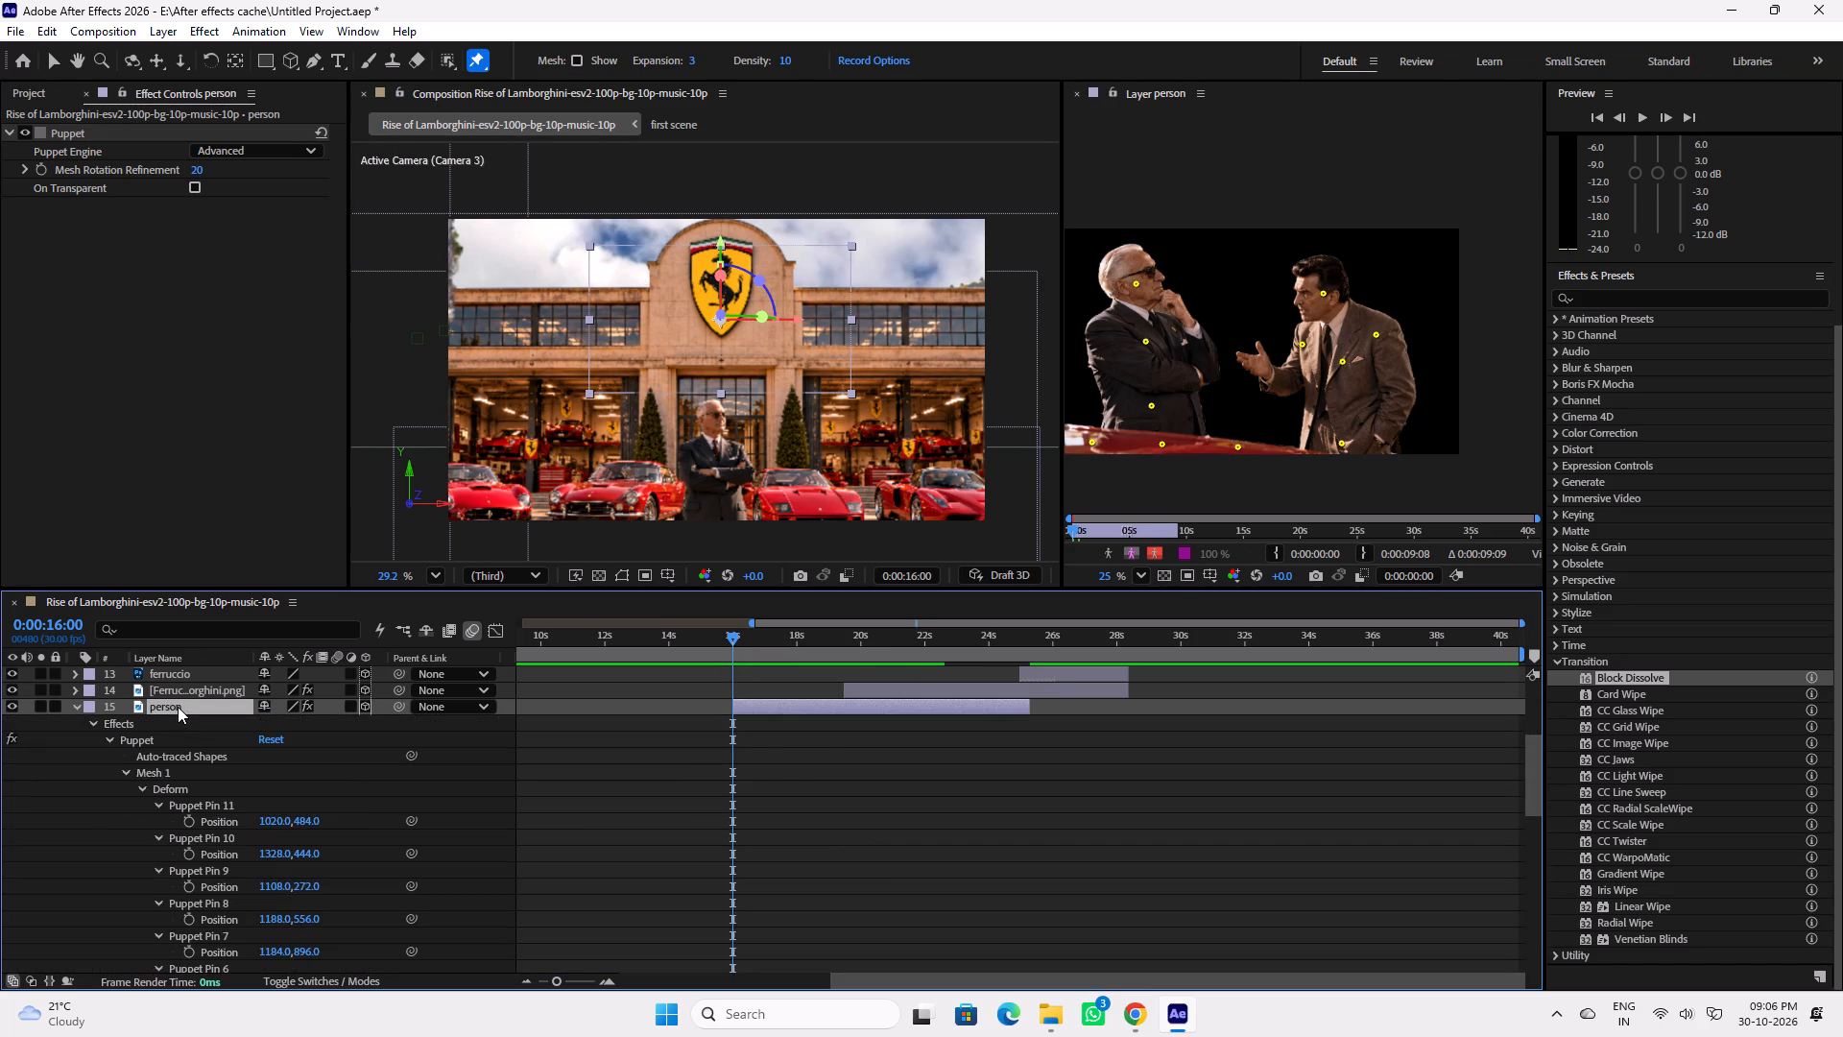
scroll(264, 828, down, 2)
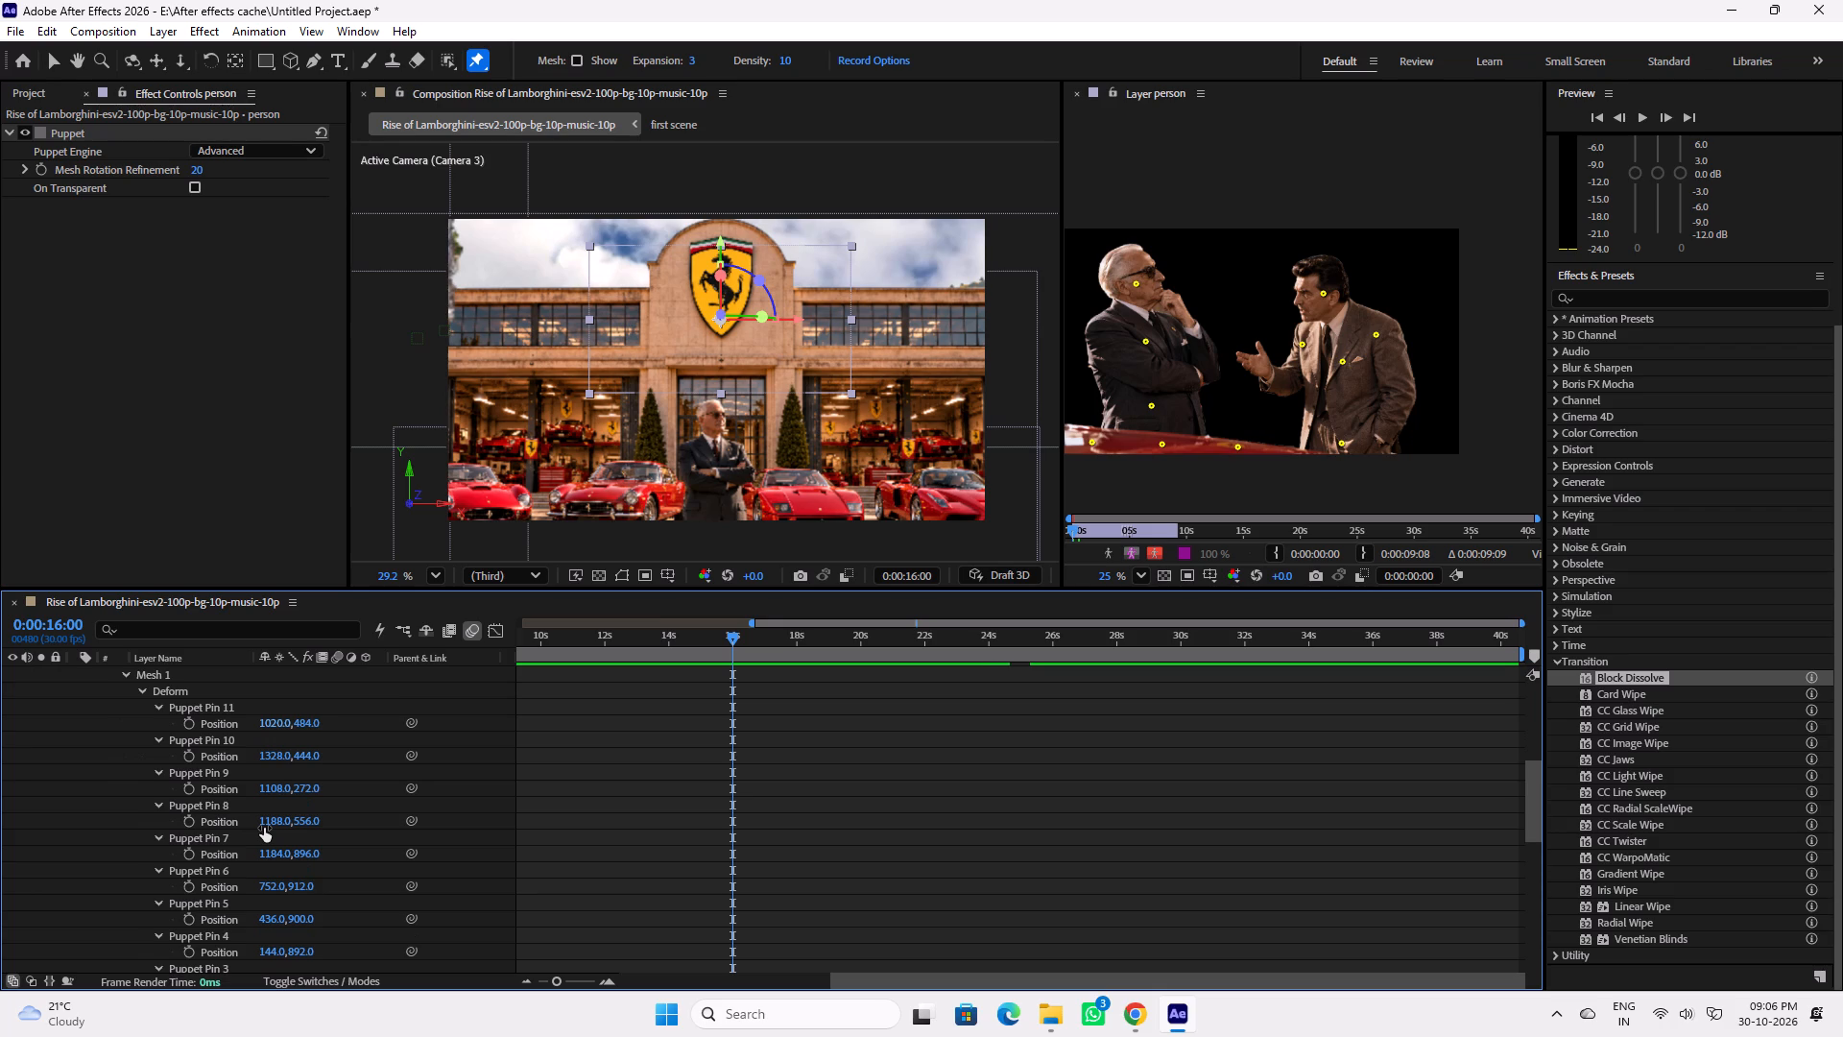
click(1324, 294)
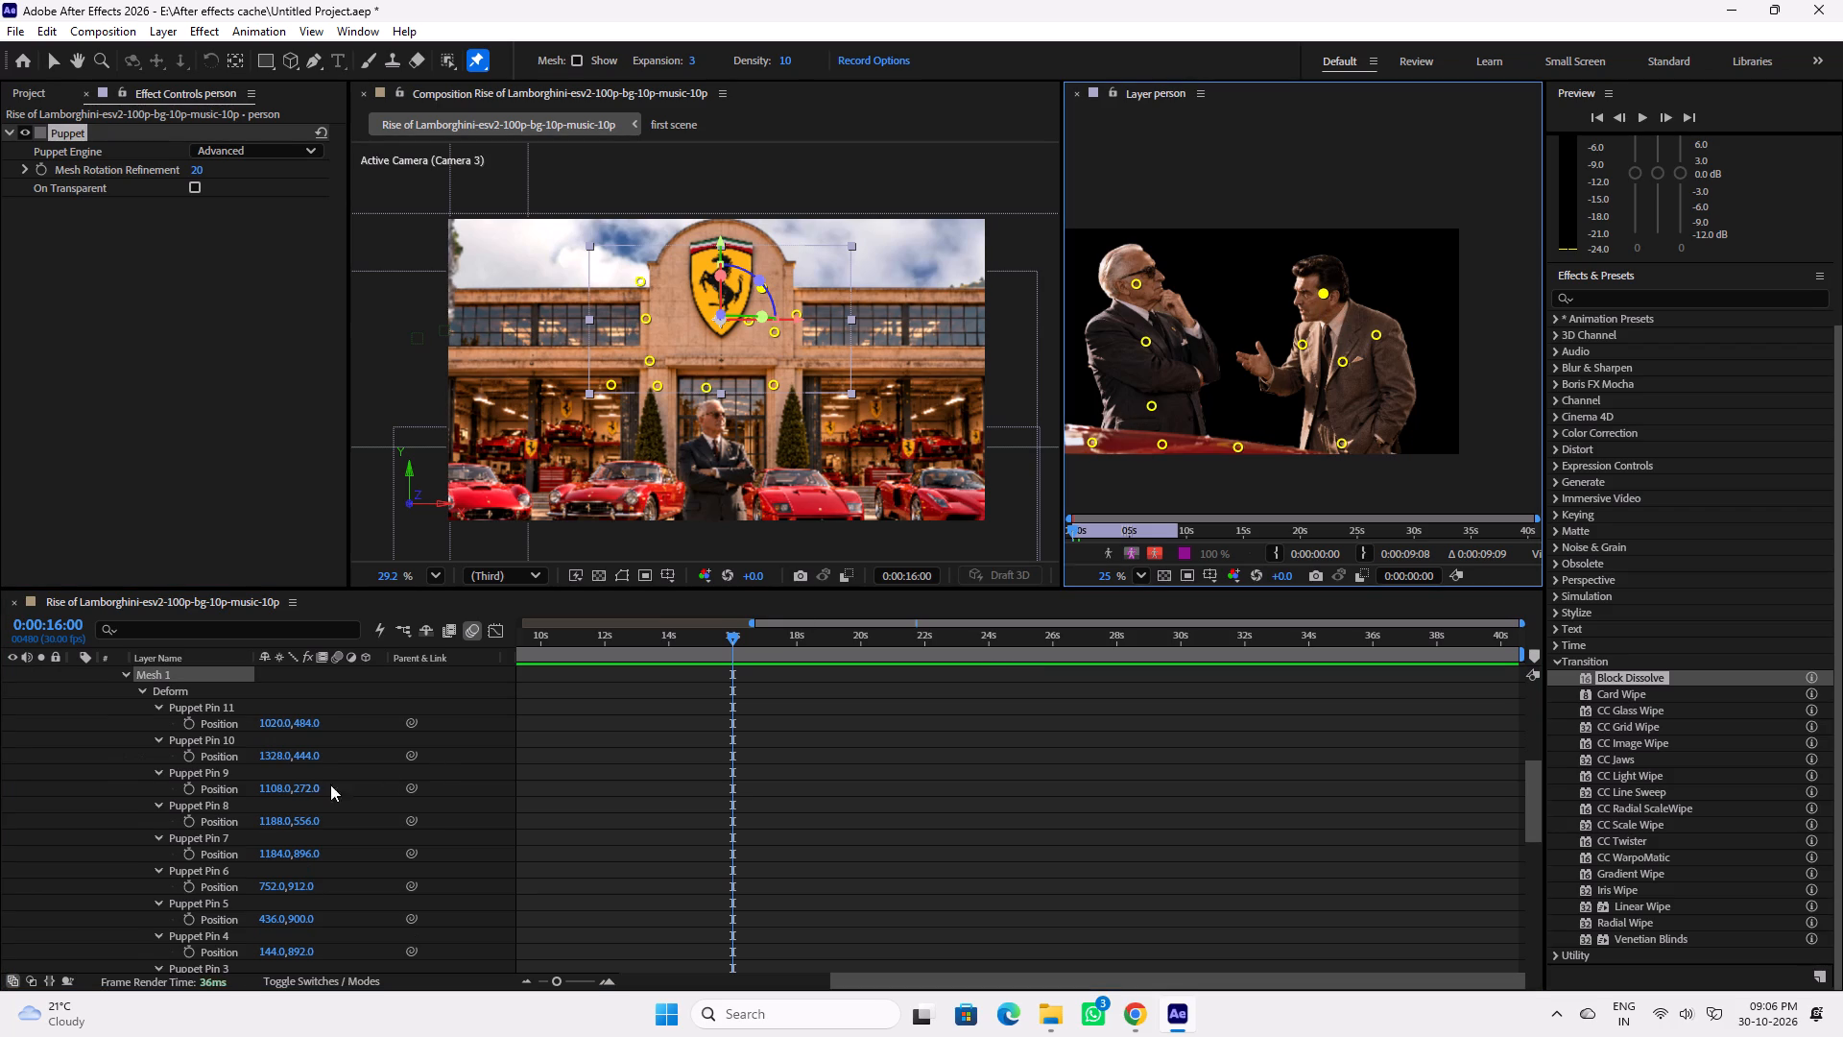
scroll(242, 794, down, 4)
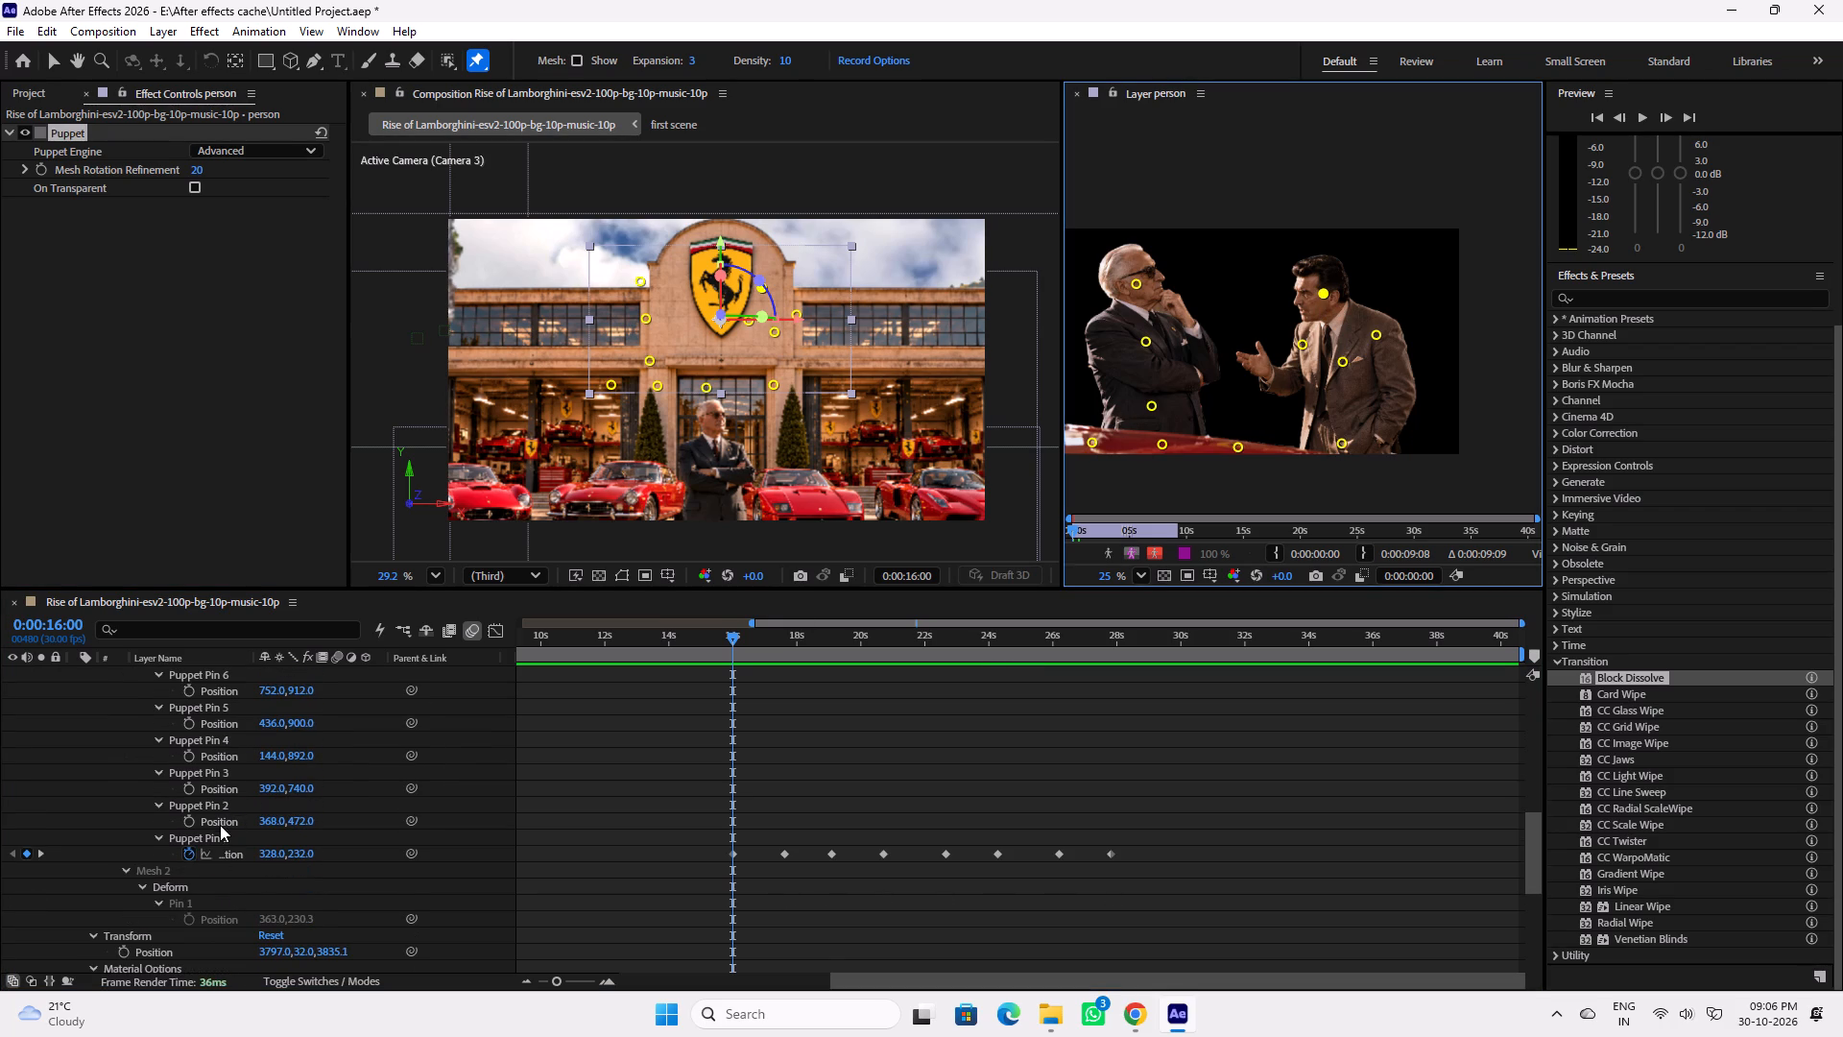
click(1323, 296)
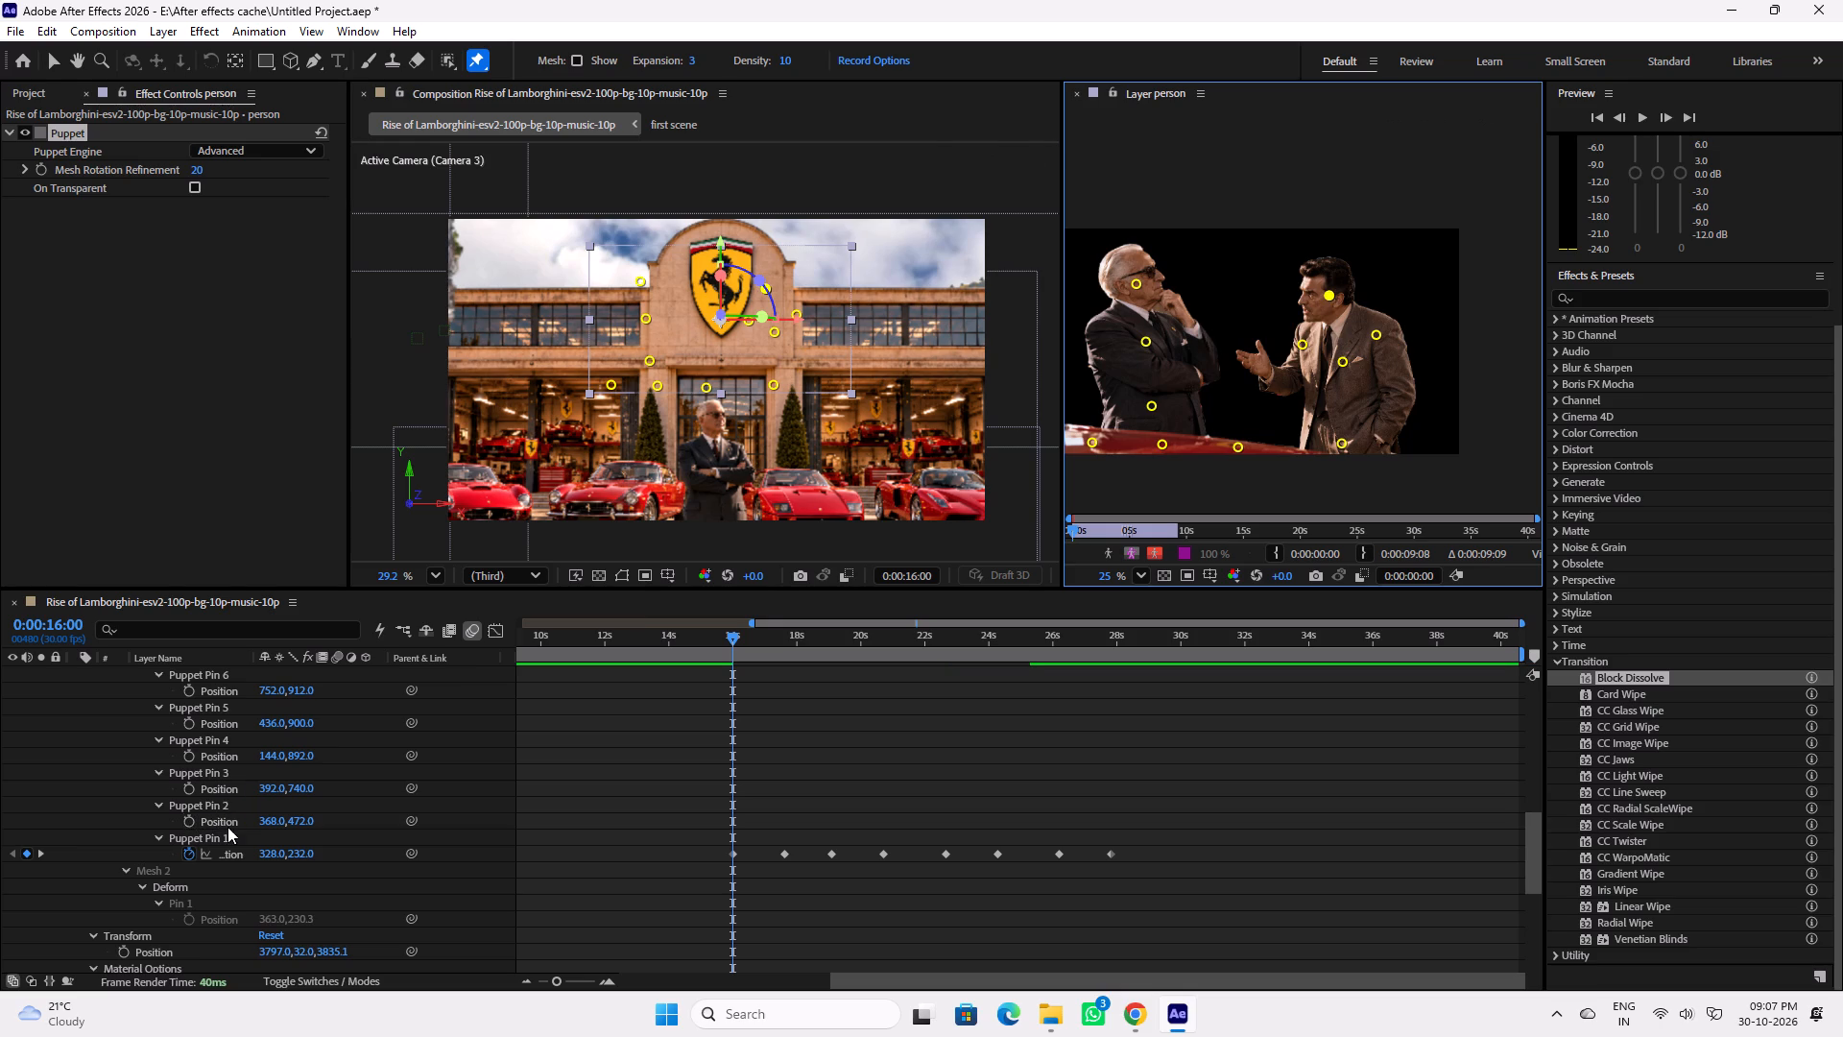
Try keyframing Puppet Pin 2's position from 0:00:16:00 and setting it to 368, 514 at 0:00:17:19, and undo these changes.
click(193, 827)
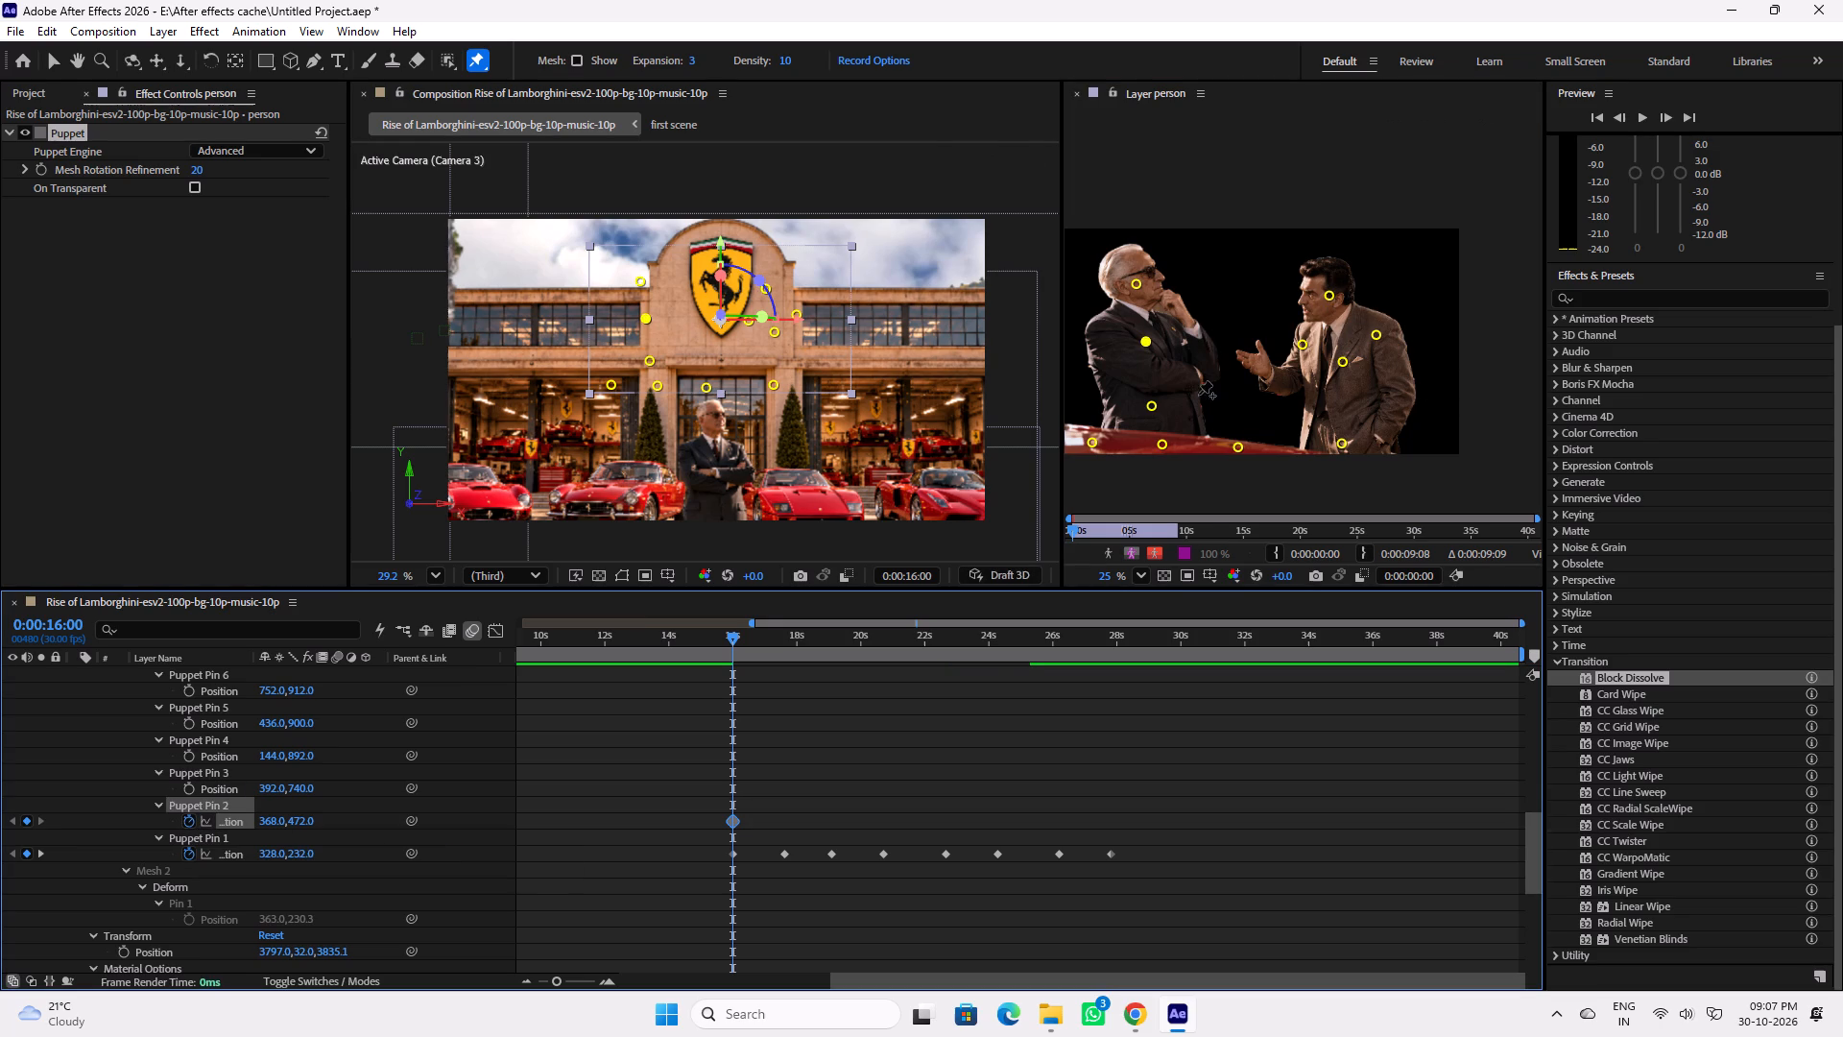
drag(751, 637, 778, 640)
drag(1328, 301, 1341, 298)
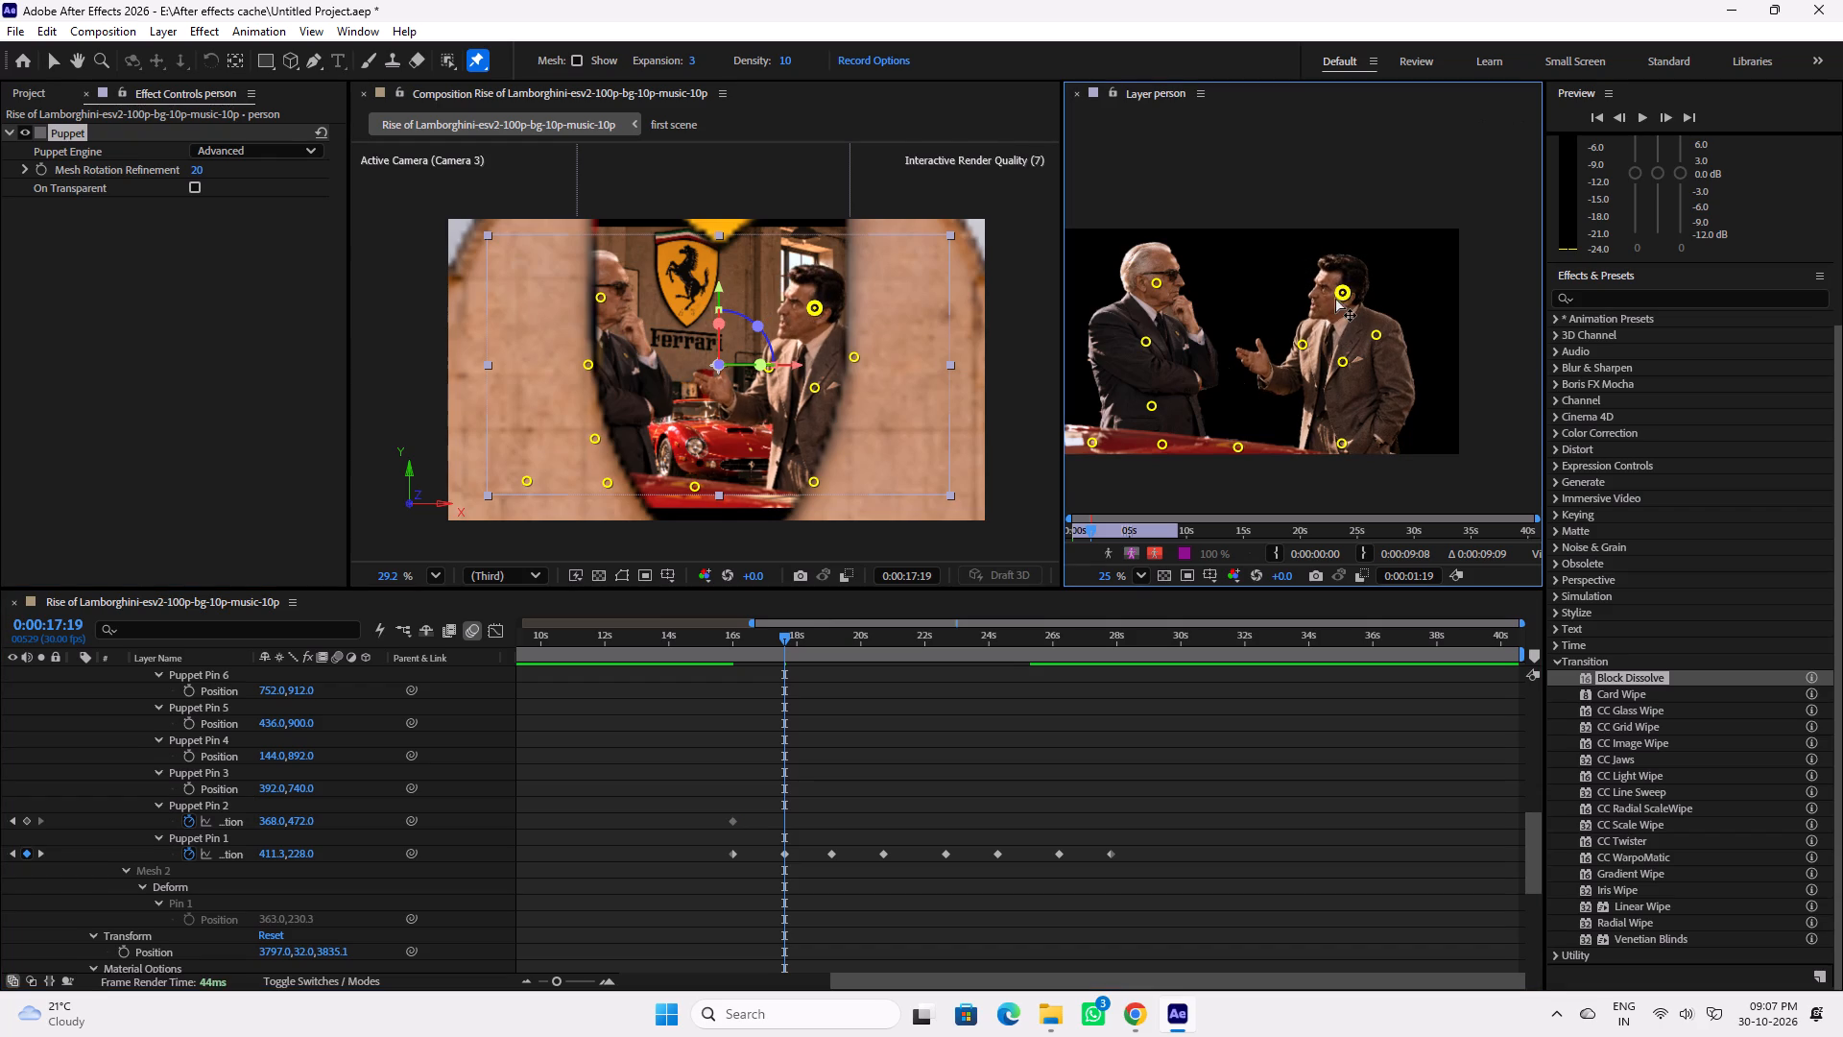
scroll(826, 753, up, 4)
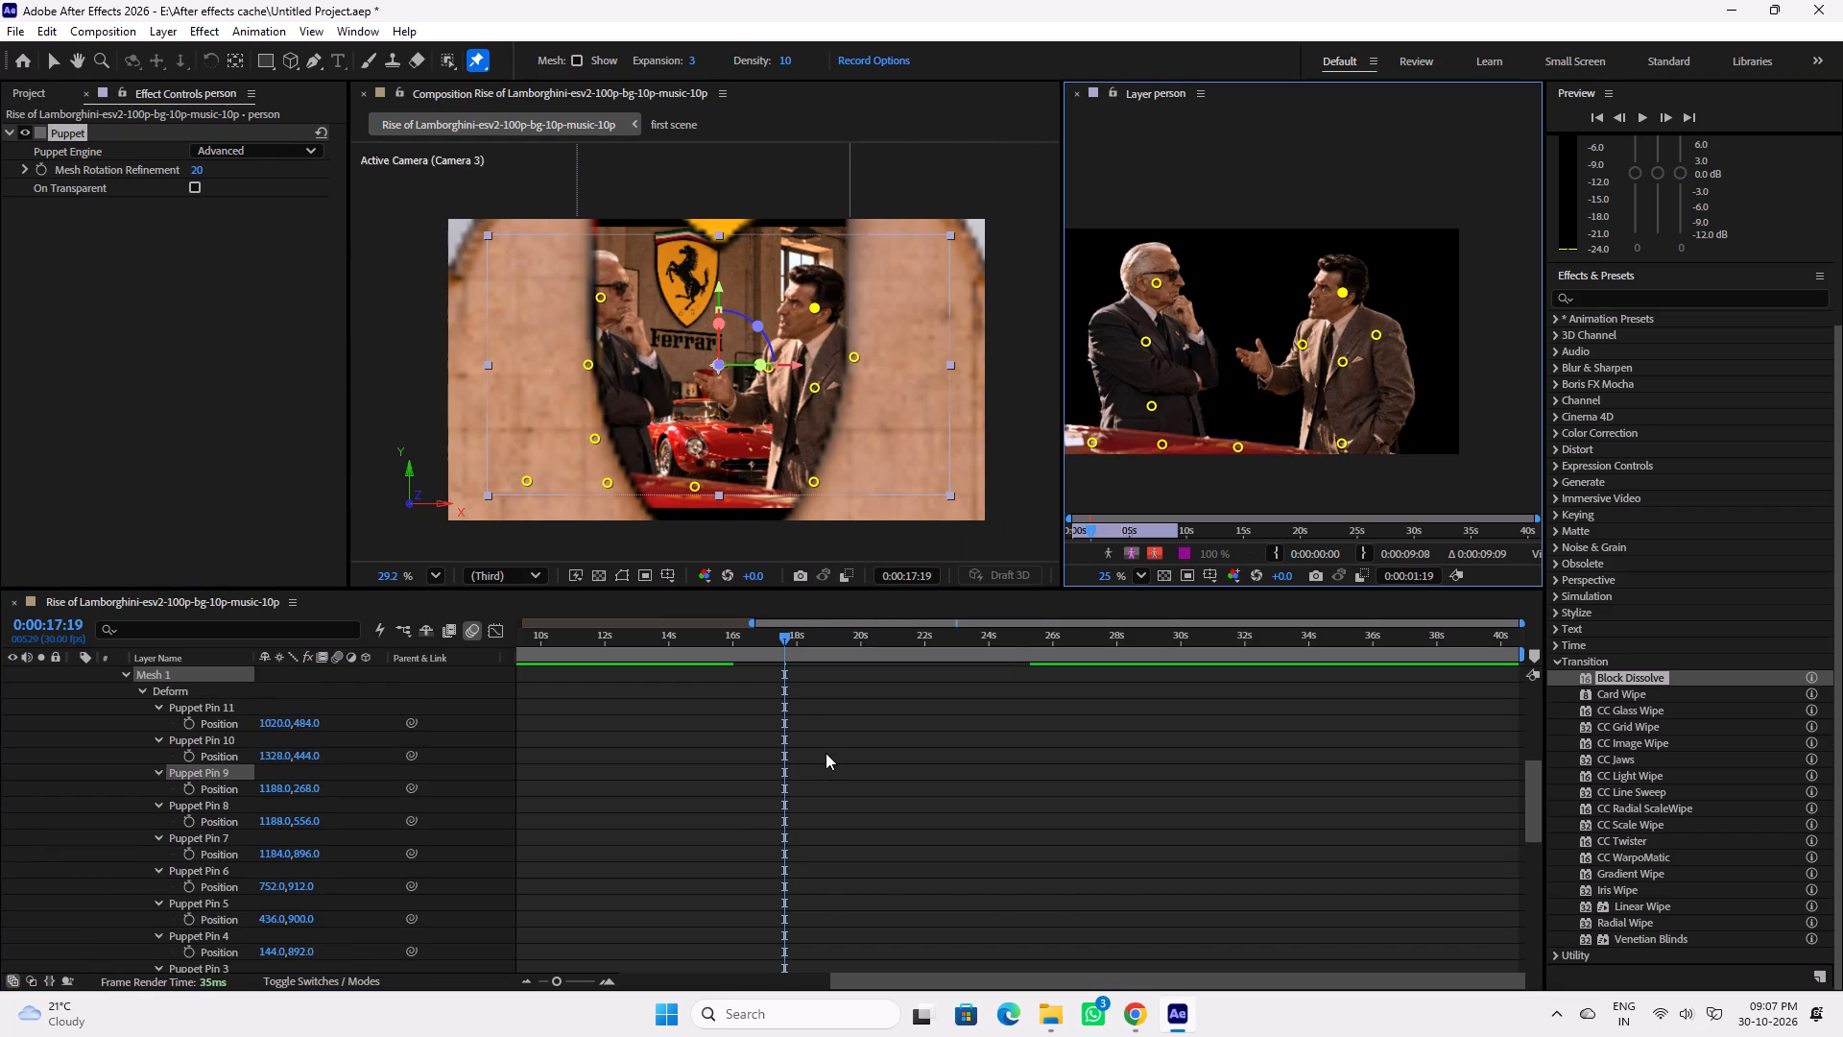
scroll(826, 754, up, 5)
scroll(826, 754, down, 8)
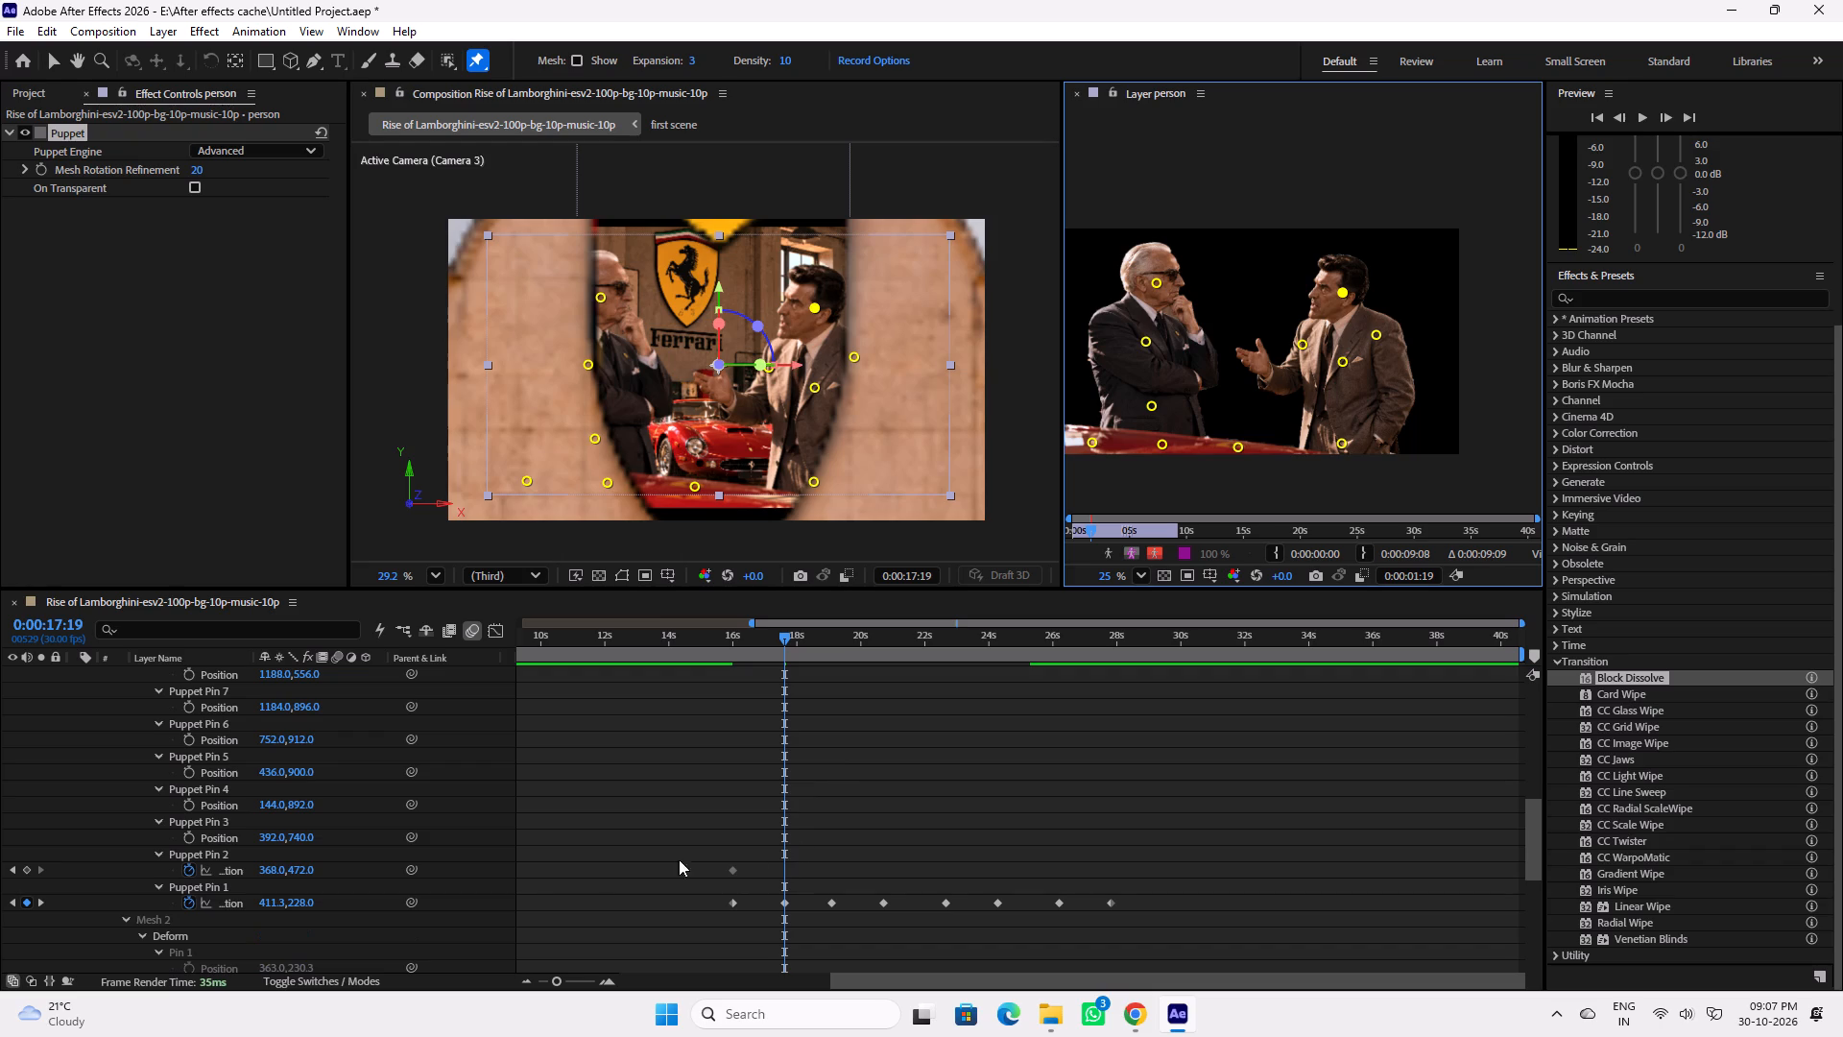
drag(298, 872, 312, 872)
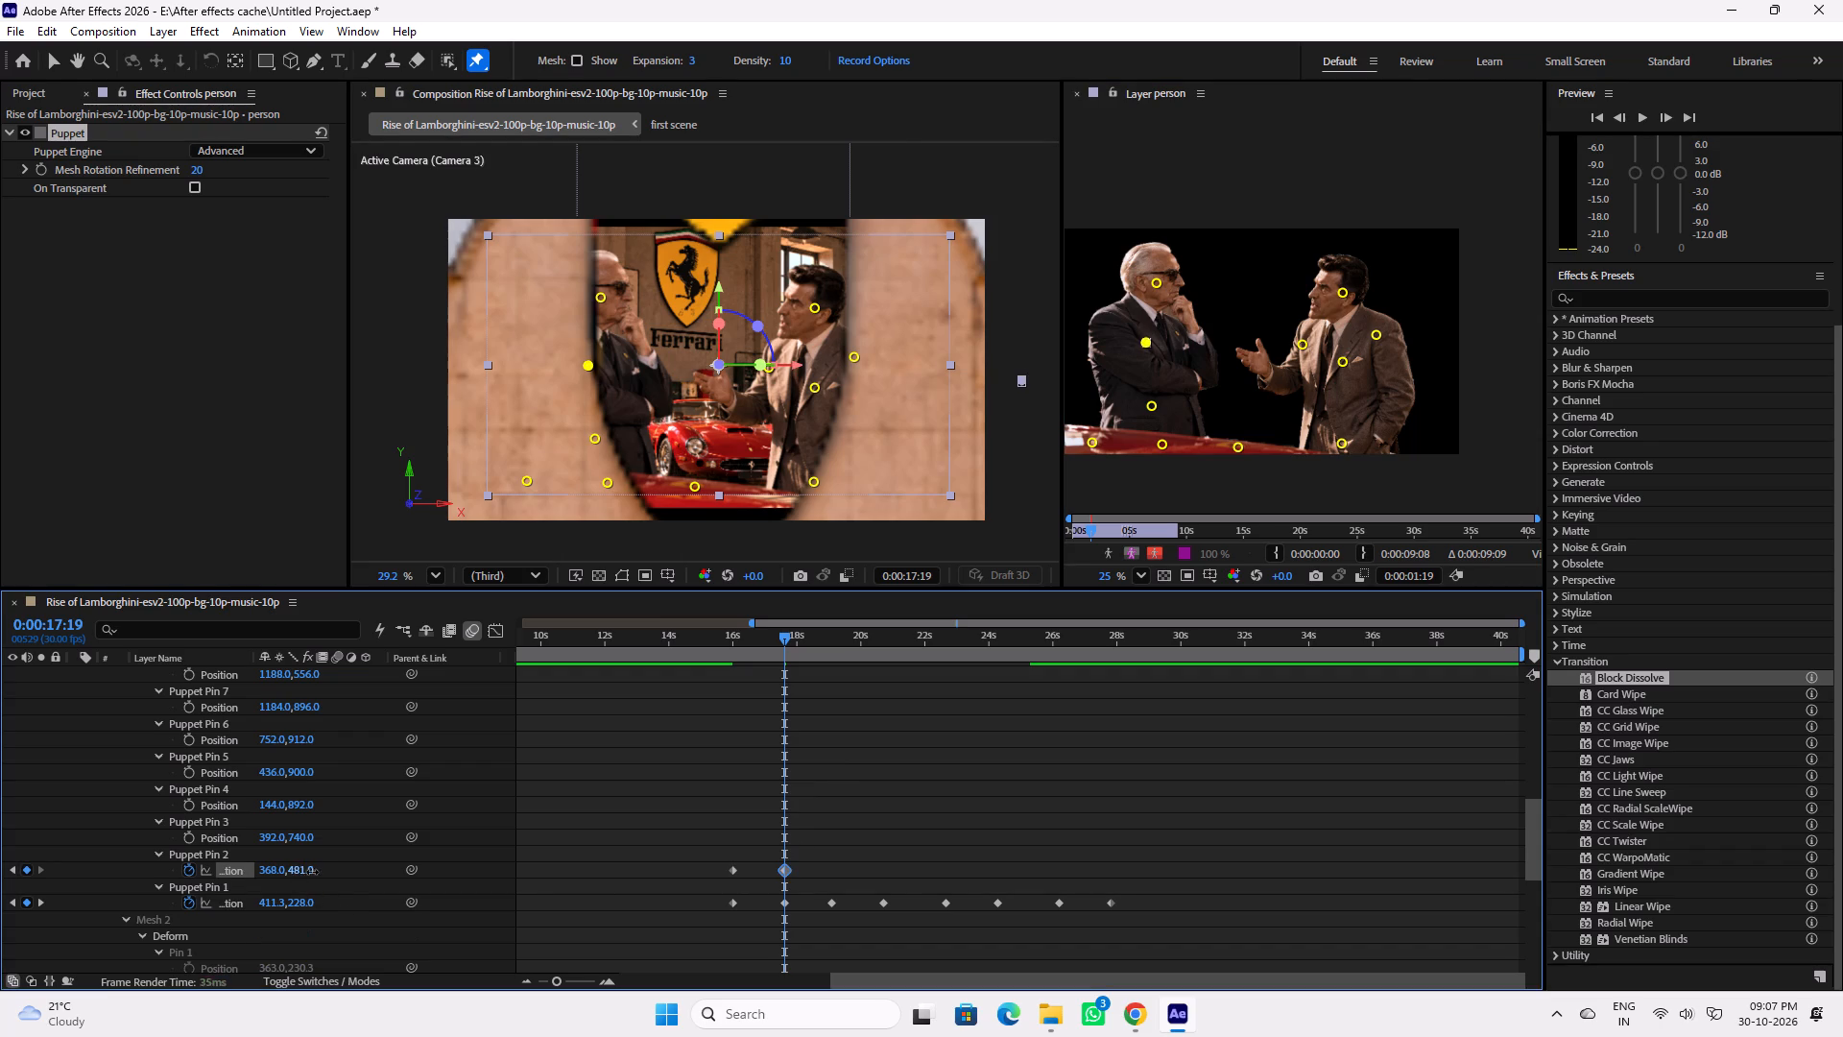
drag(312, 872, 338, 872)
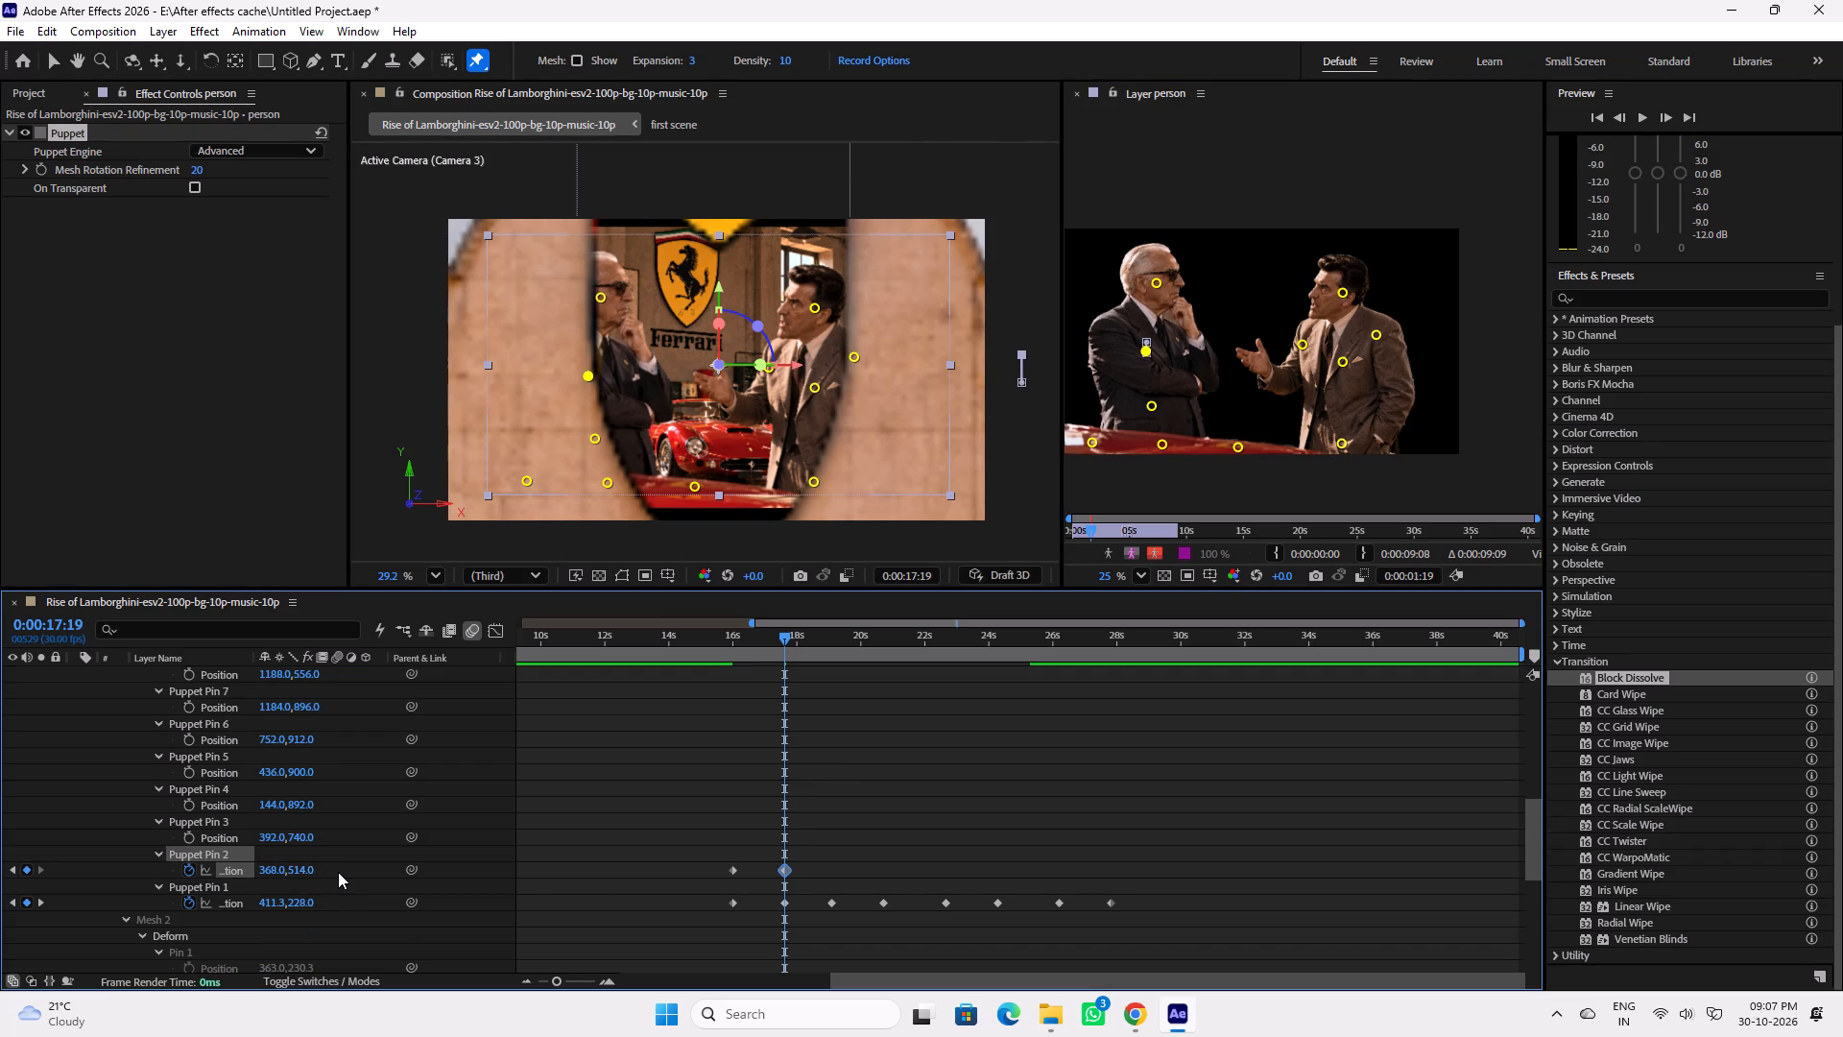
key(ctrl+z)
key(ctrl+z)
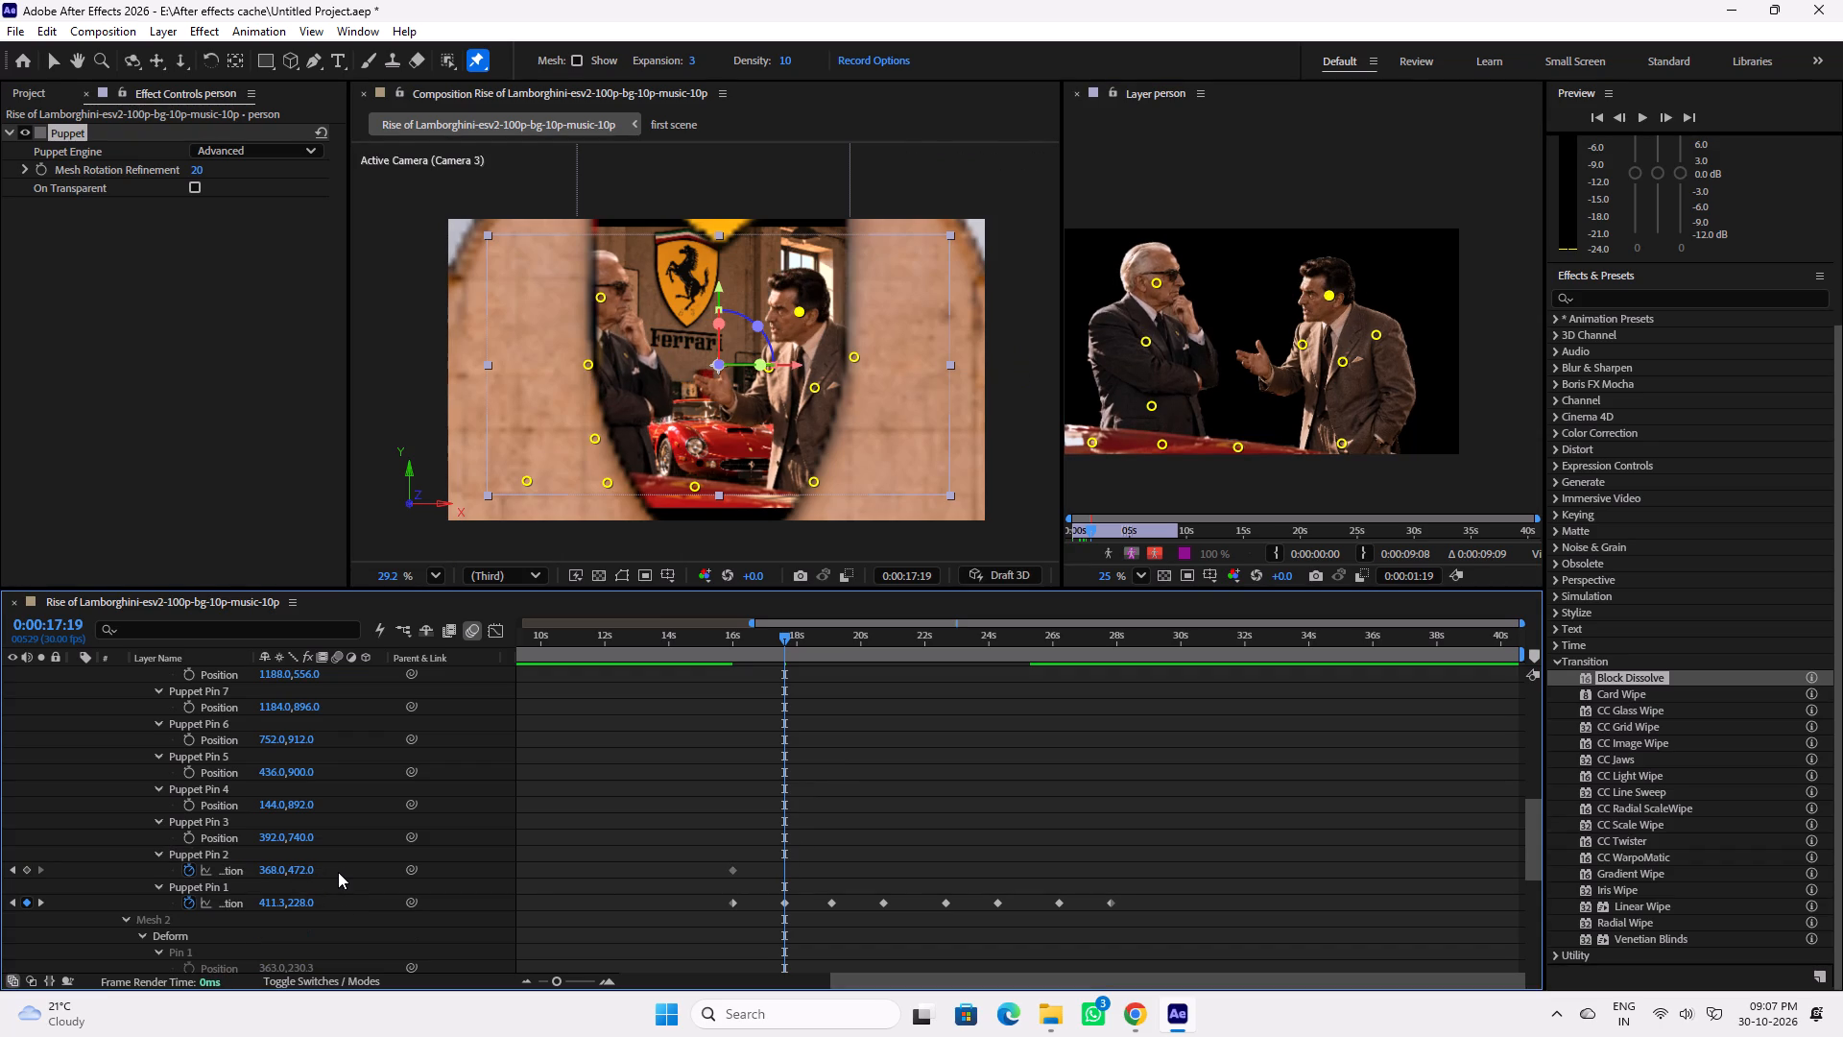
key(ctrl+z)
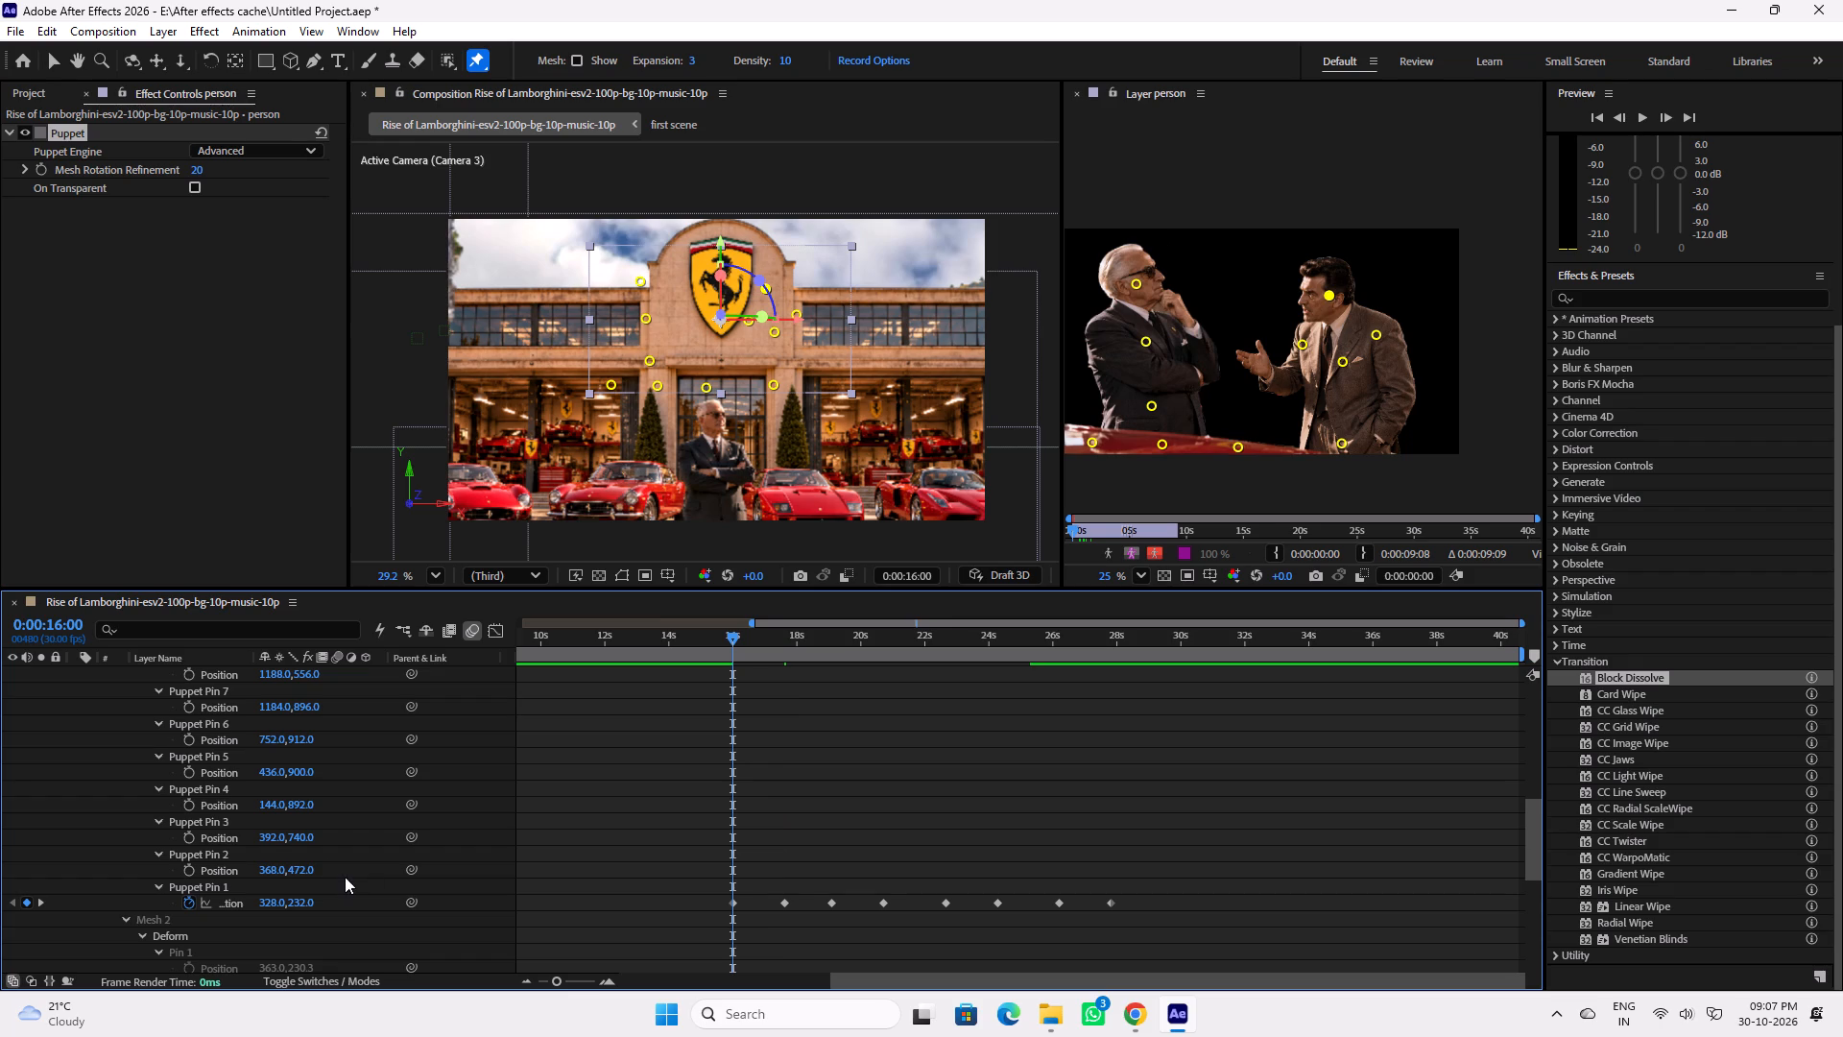
Enable position keyframing for Puppet Pin 9, the dark-haired man's head pin, at 0:00:16:00.
scroll(280, 832, up, 5)
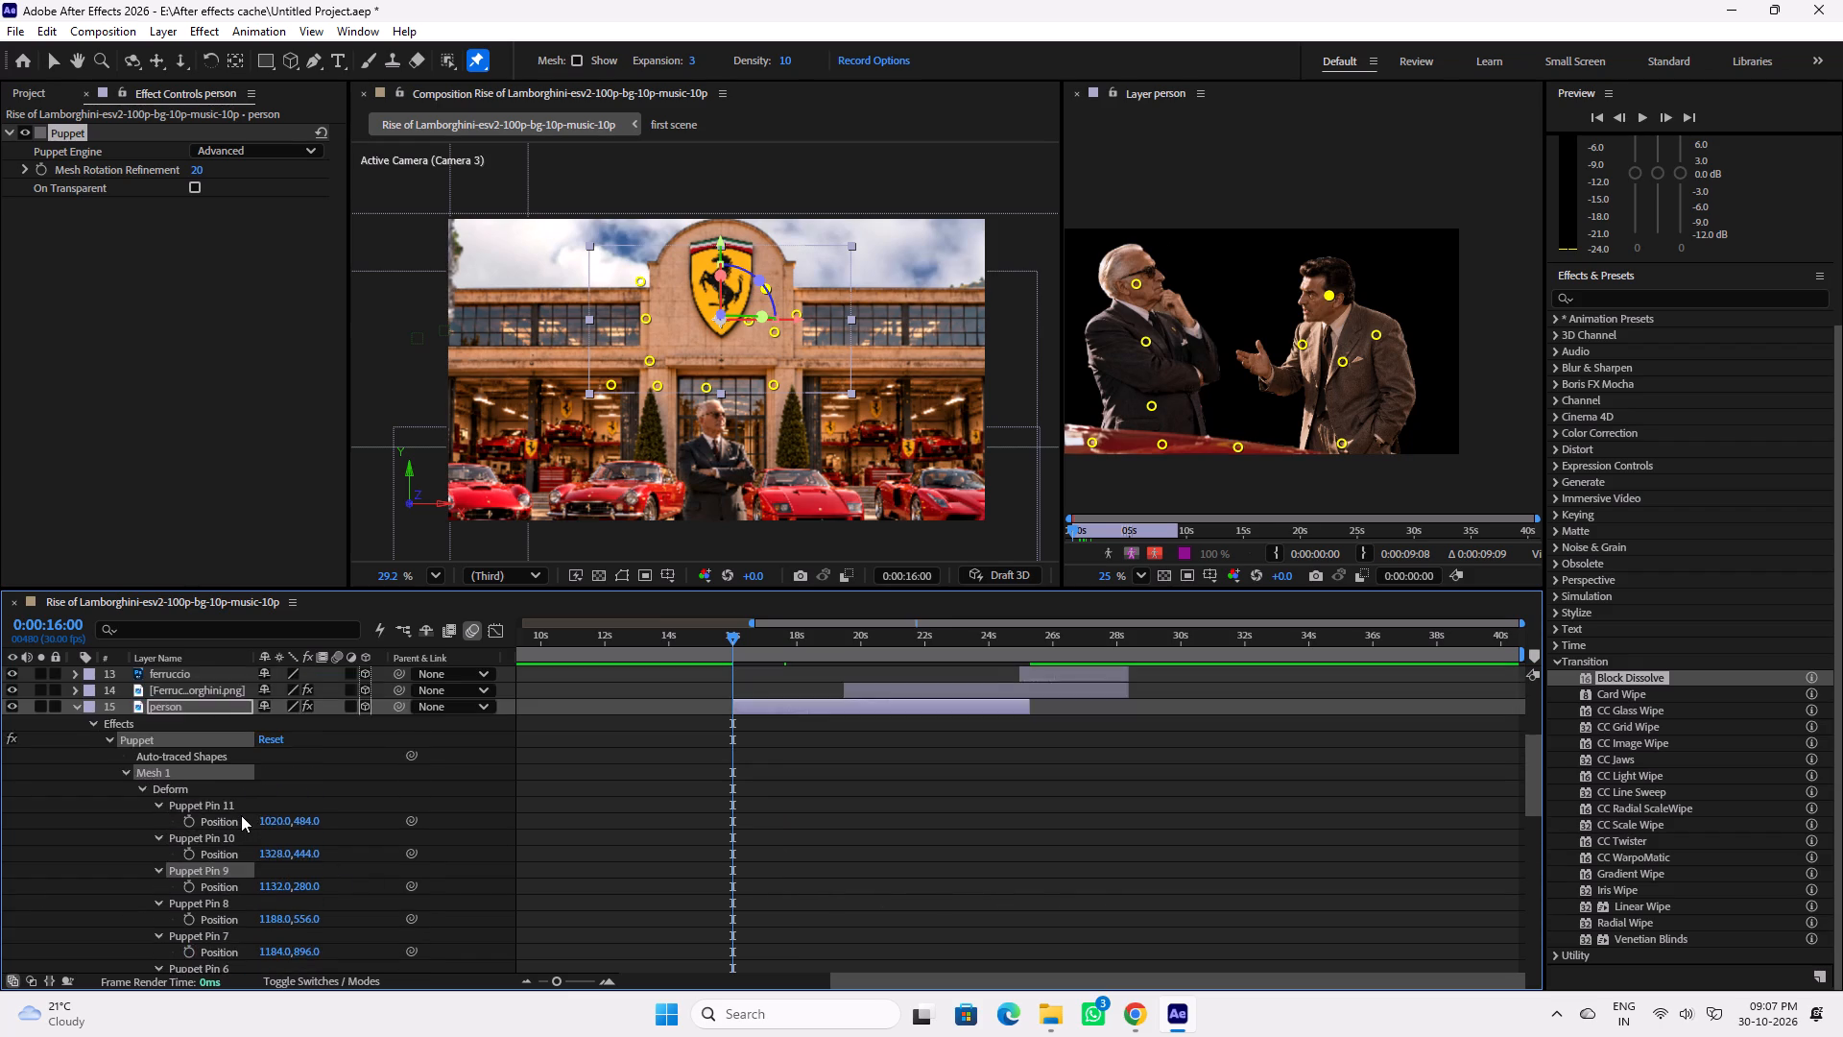
scroll(241, 815, up, 1)
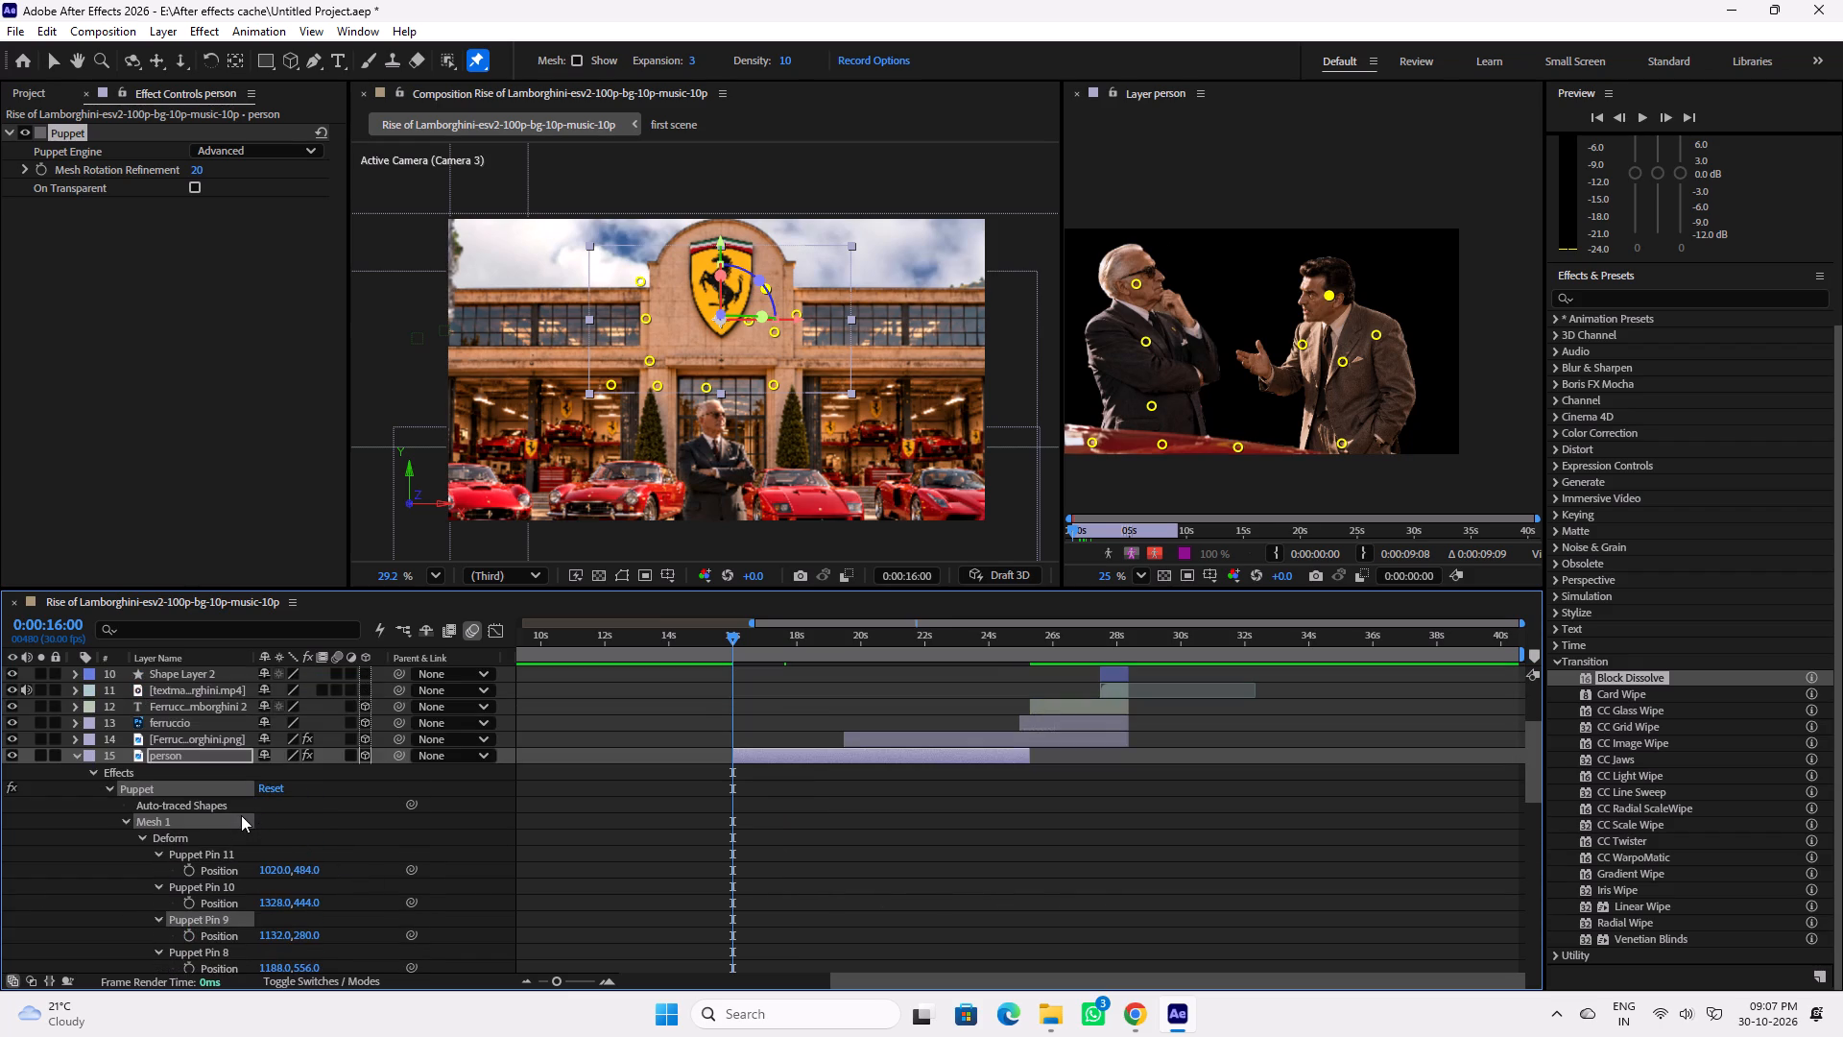
scroll(241, 815, down, 2)
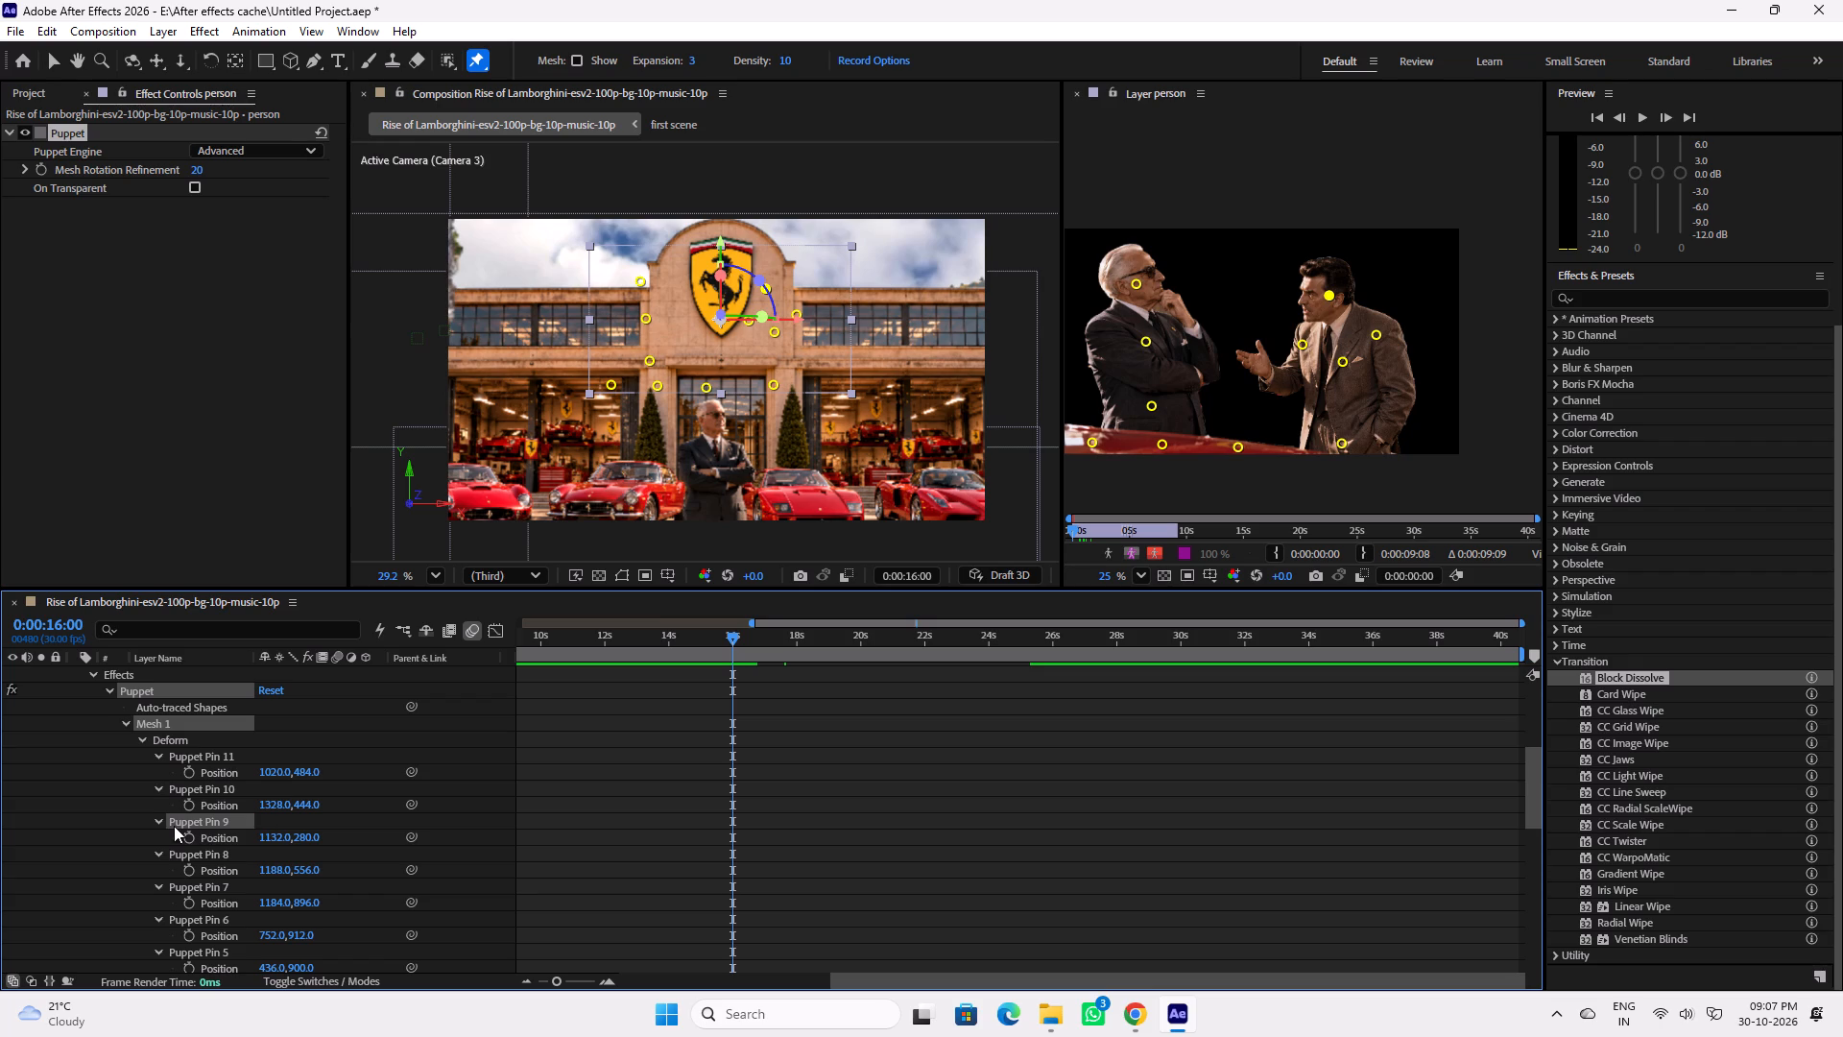
click(185, 837)
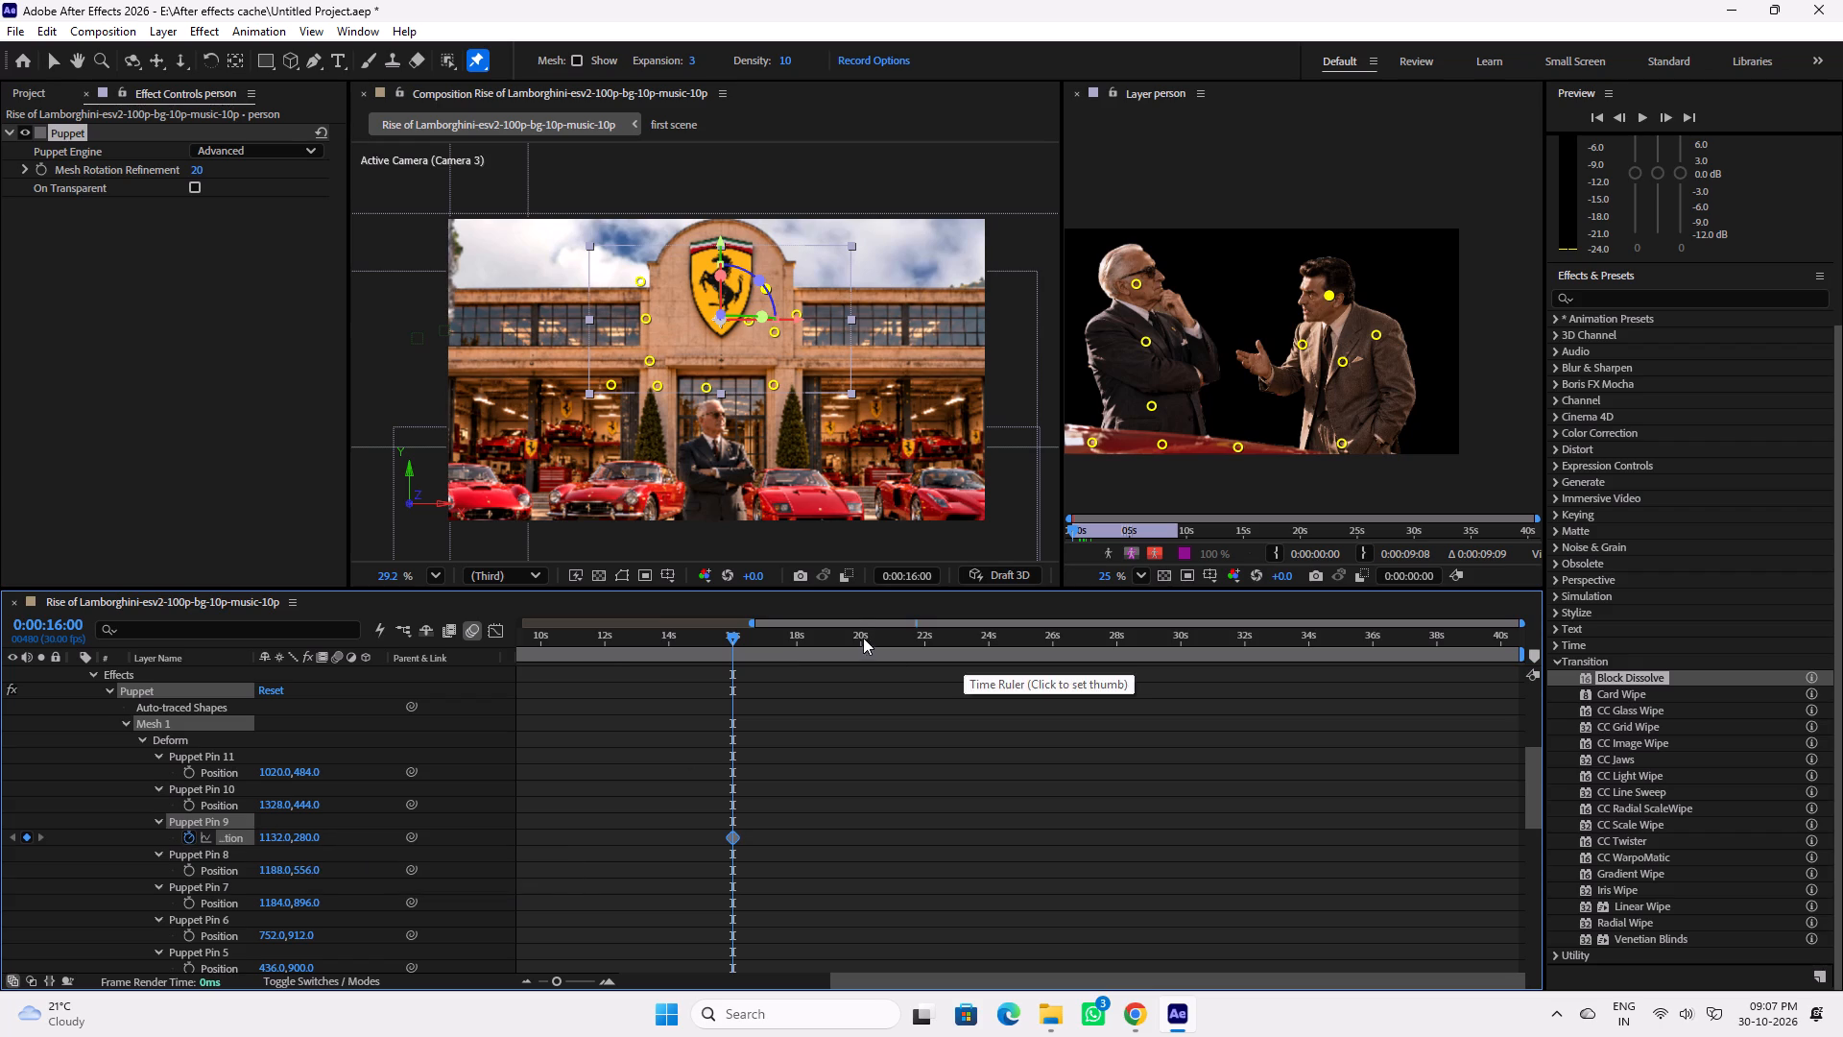
Keyframe the dark-haired man's head pin at 0:00:17:20 by moving it away from the grey-haired man to 1188, 280.
drag(762, 639, 765, 639)
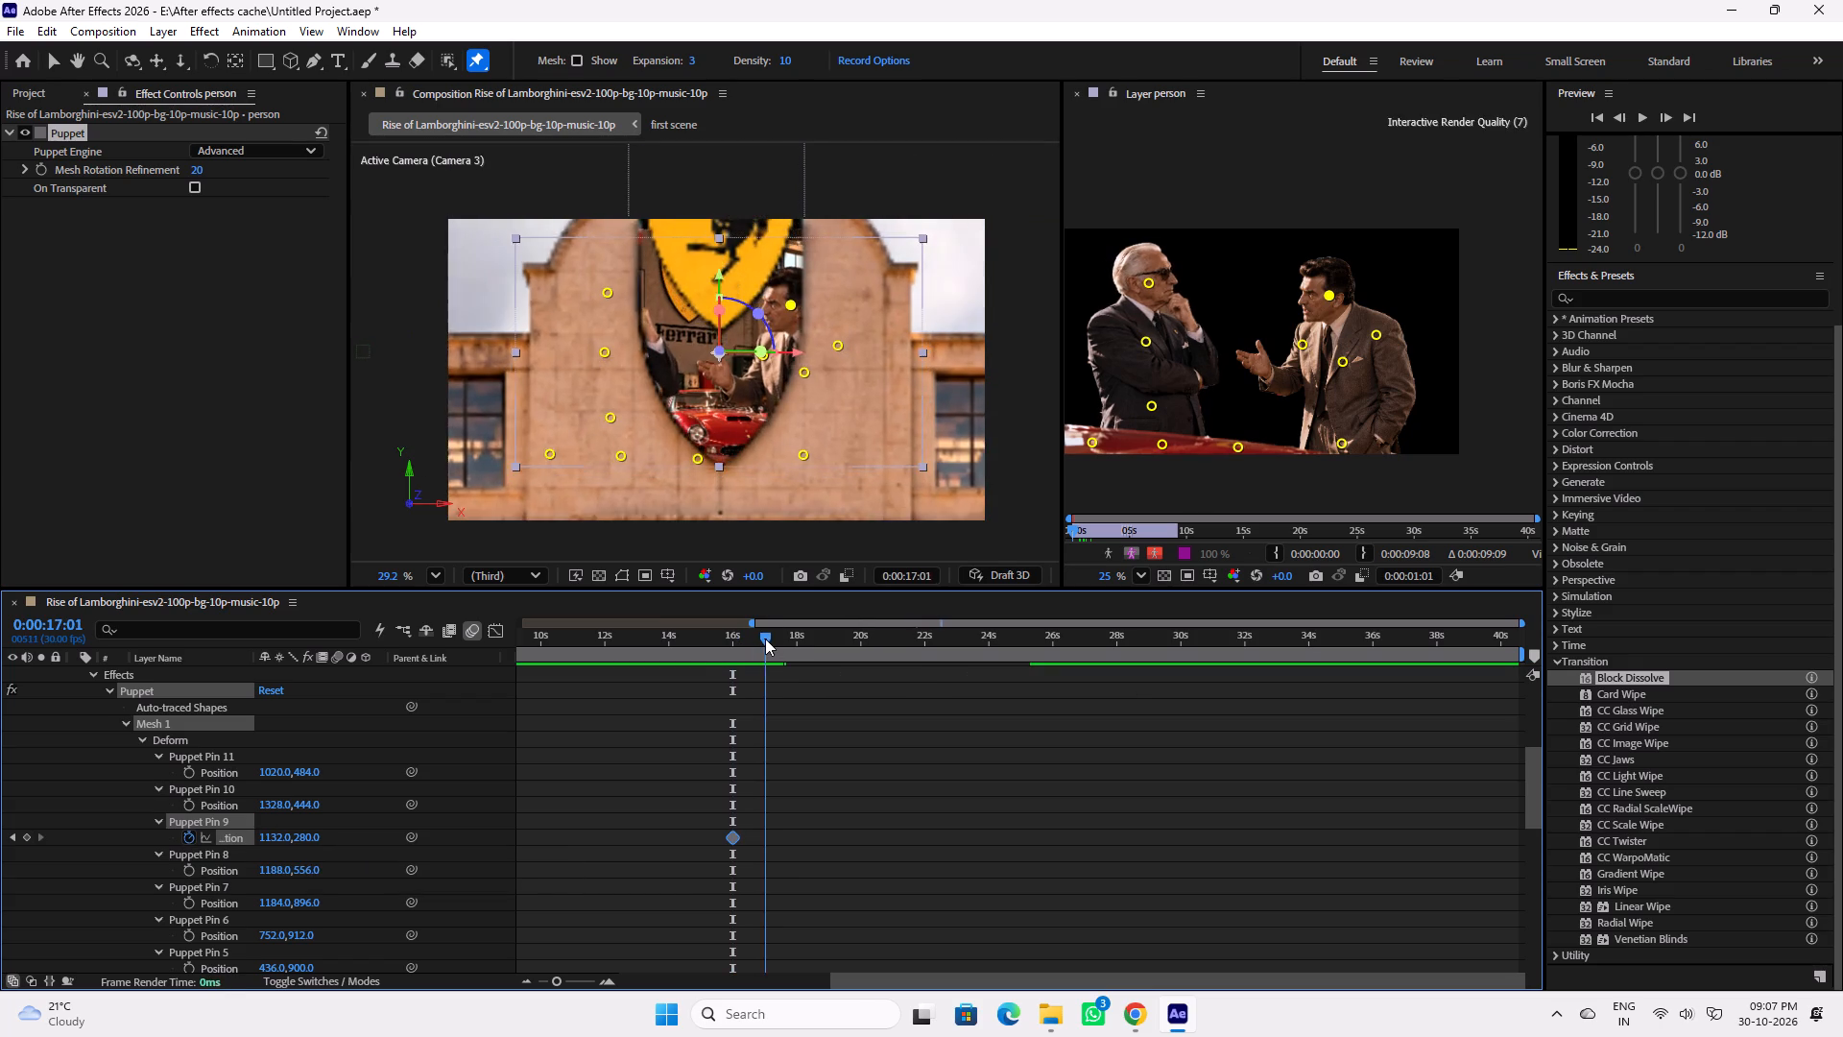
drag(765, 639, 786, 640)
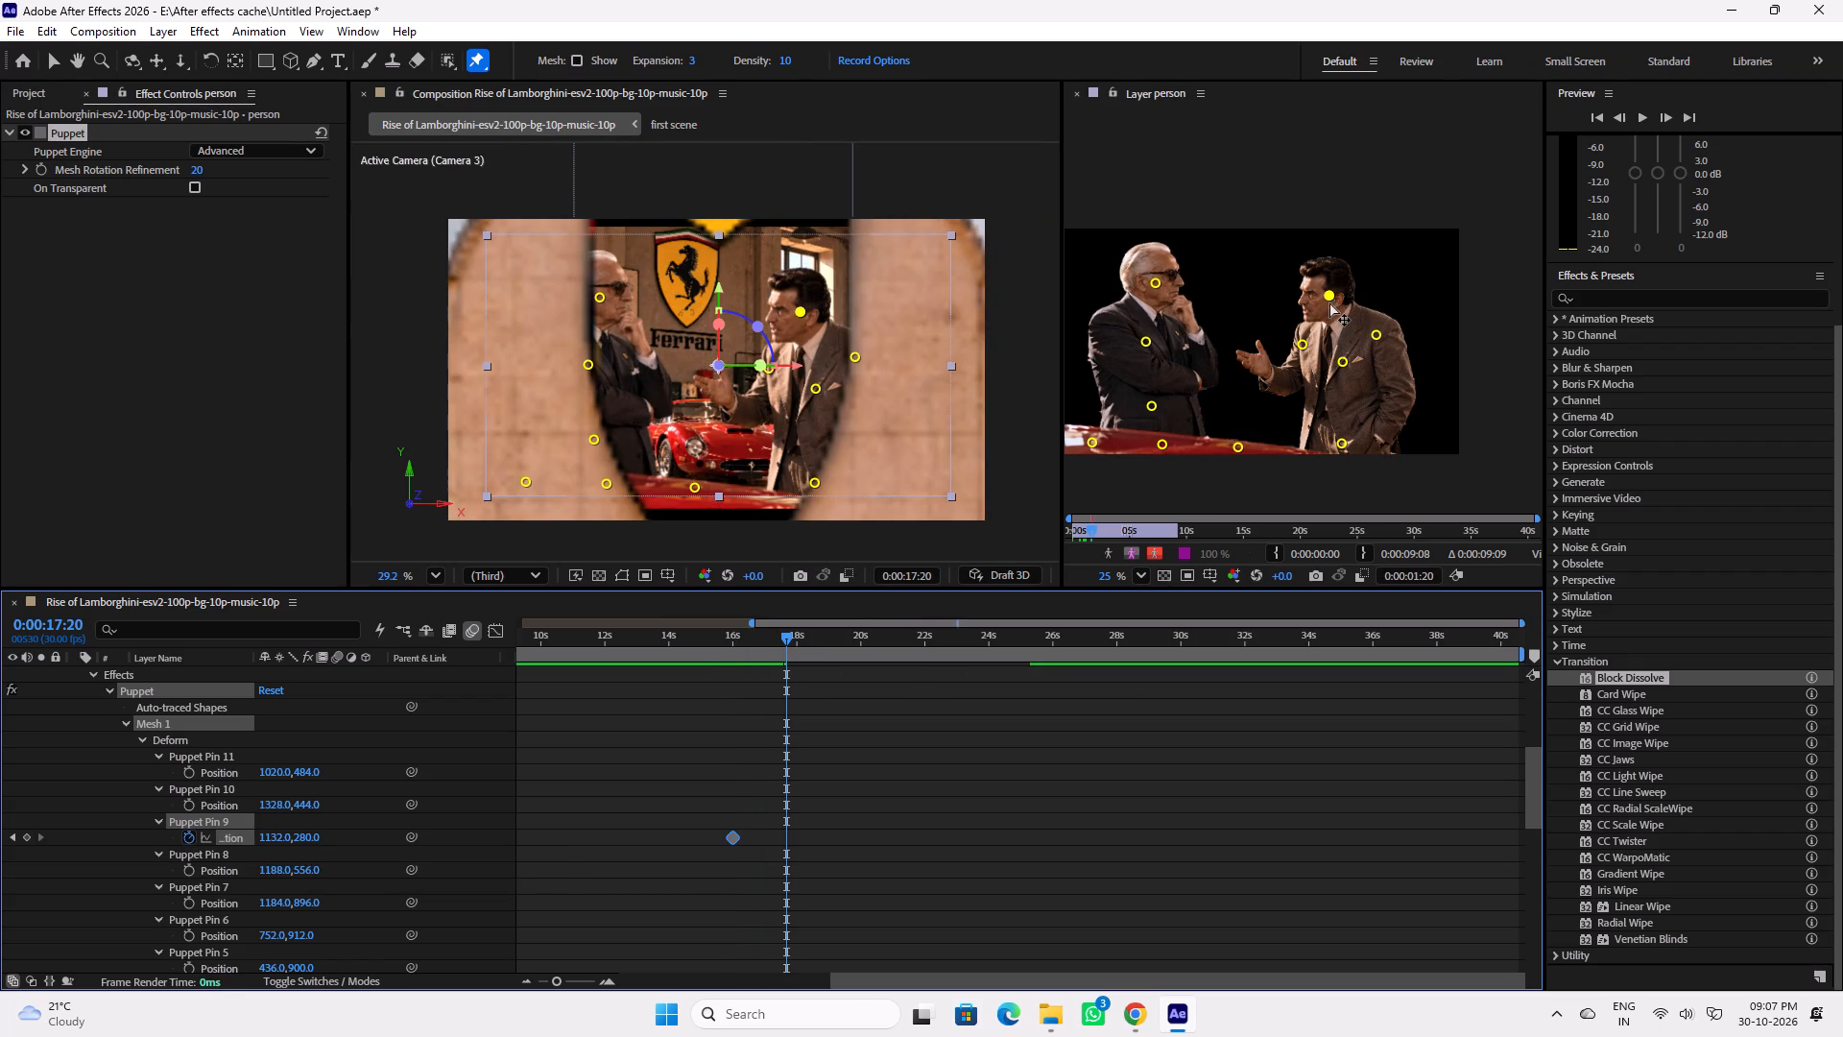
drag(1332, 294, 1342, 294)
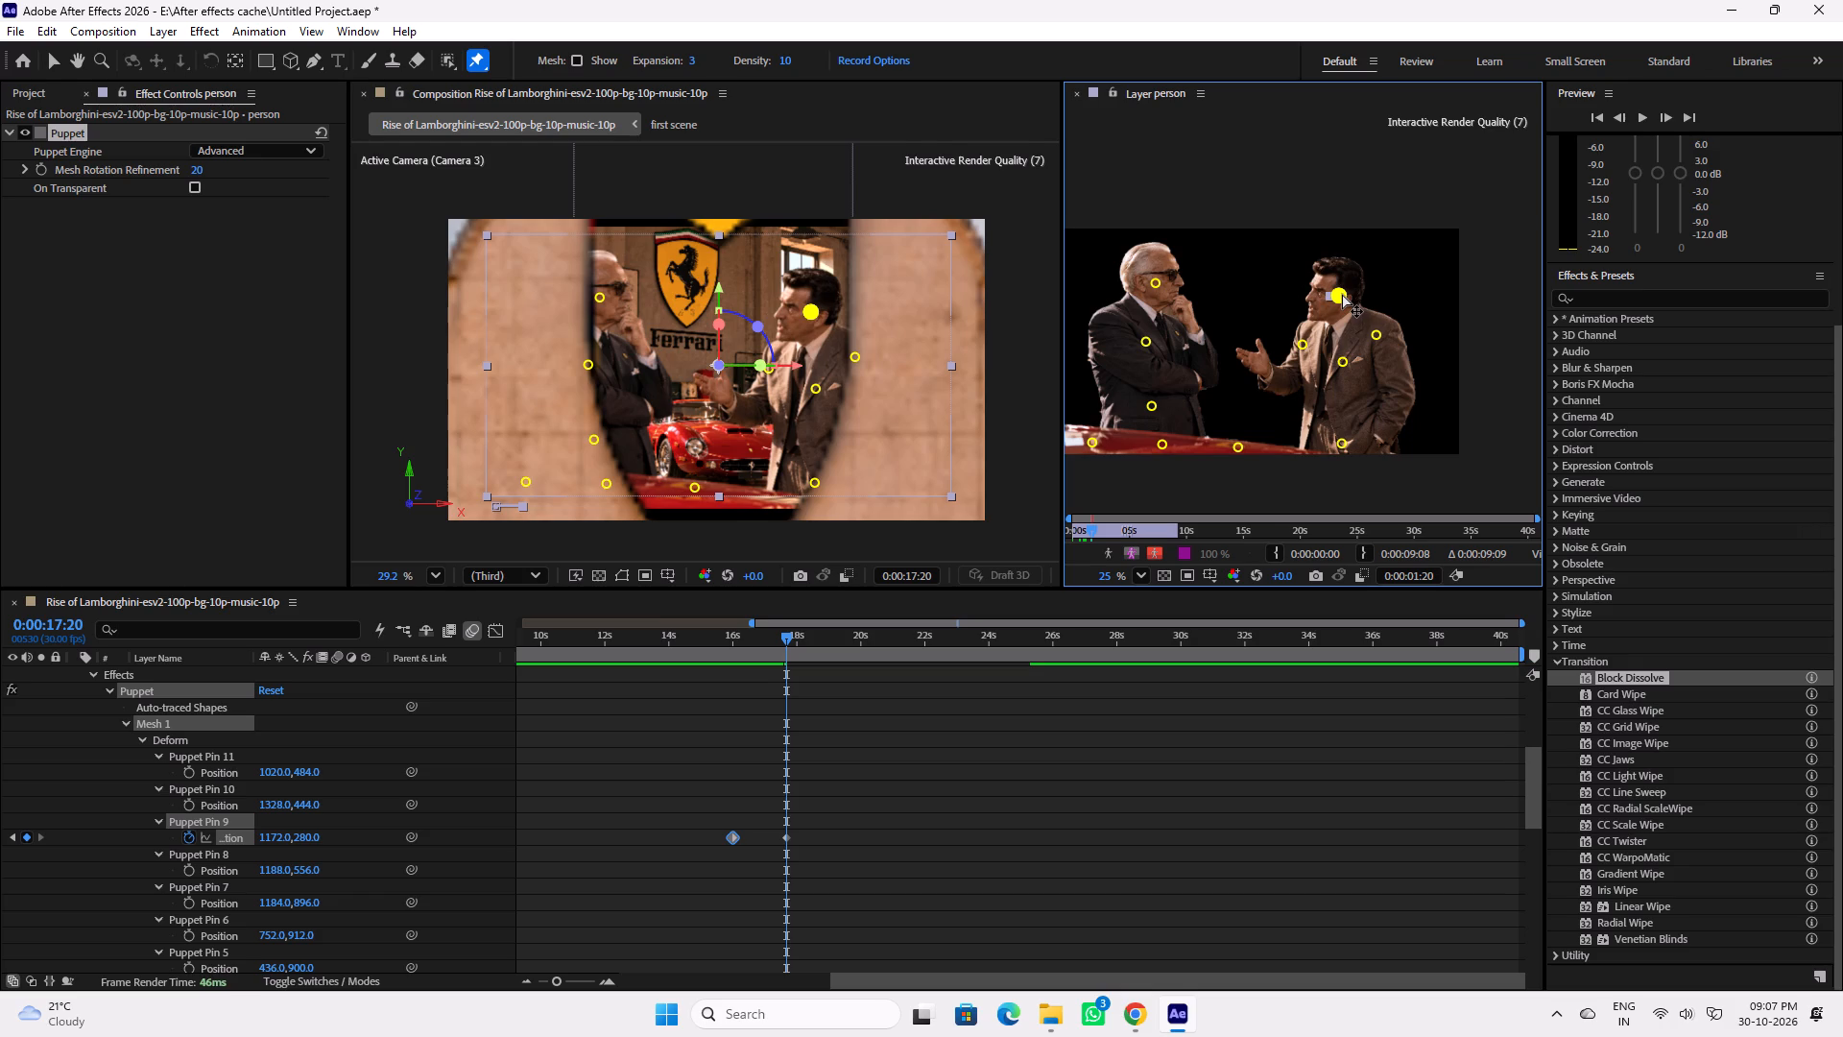
drag(1342, 294, 1346, 294)
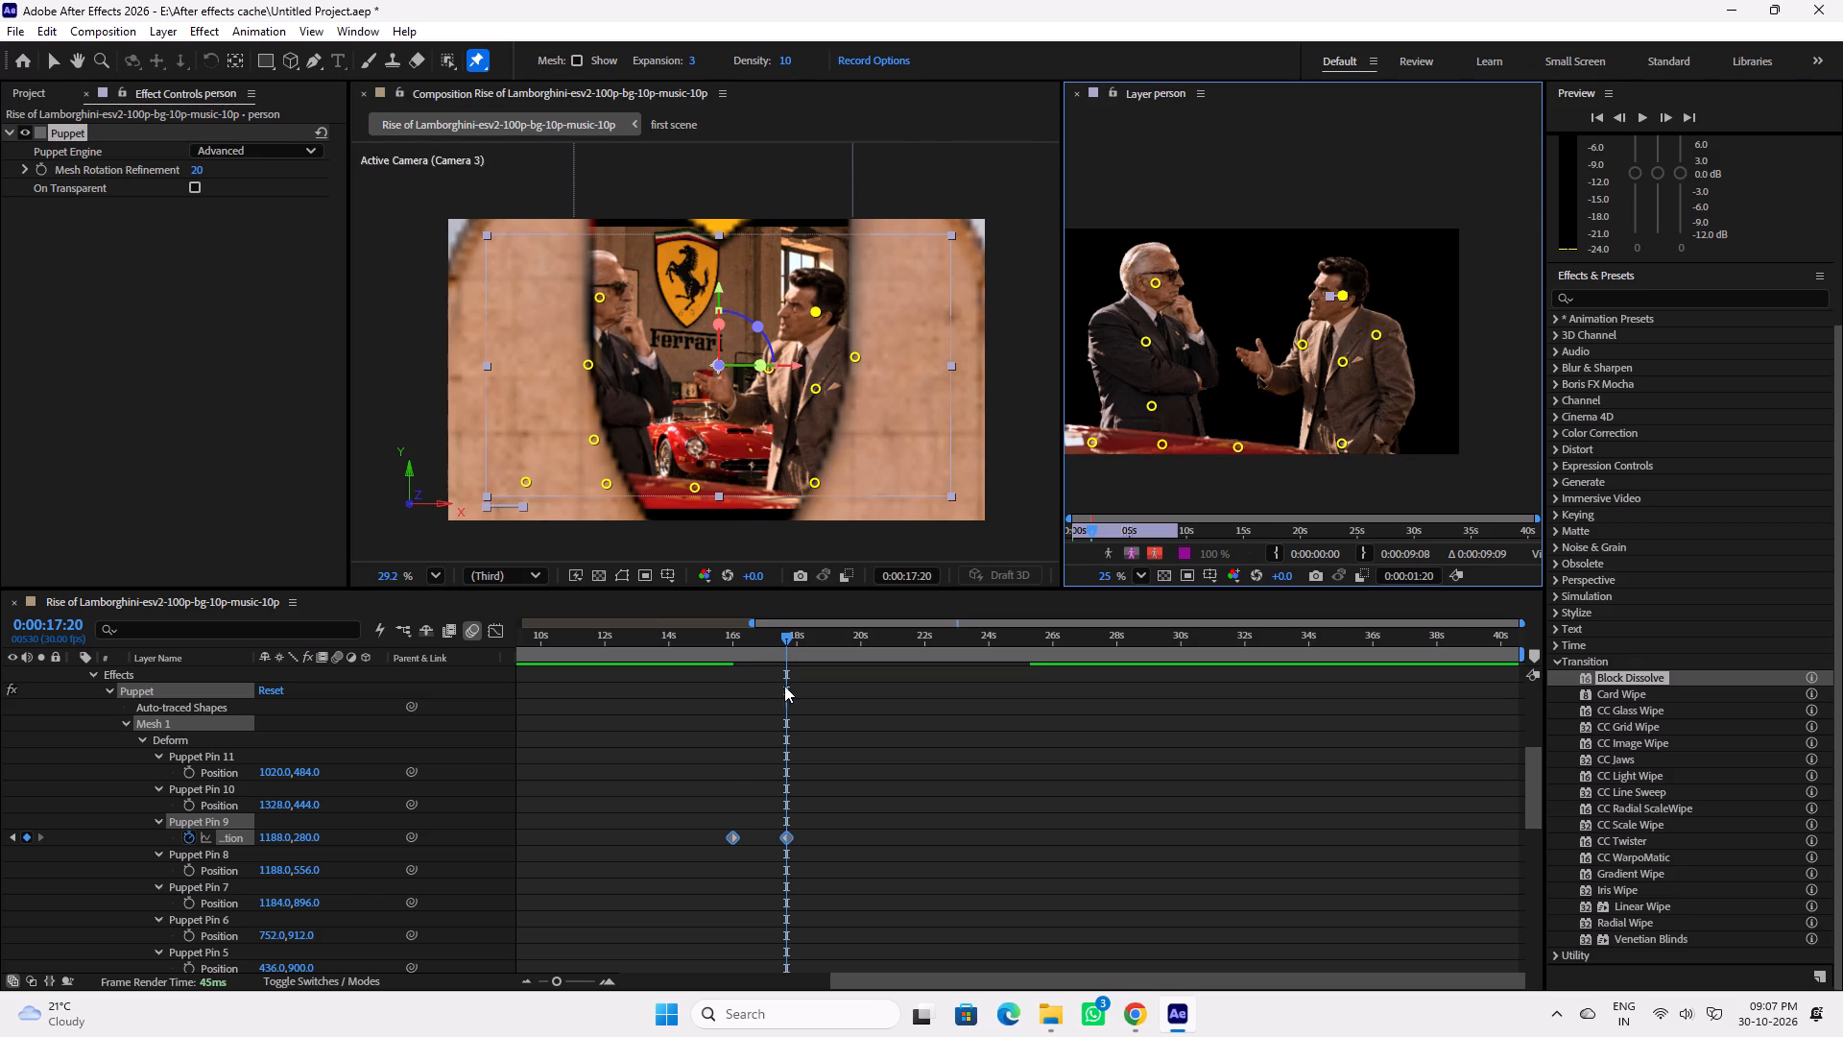
Delete Puppet Pin 10 from the back of the dark-haired man's shoulder.
click(1376, 333)
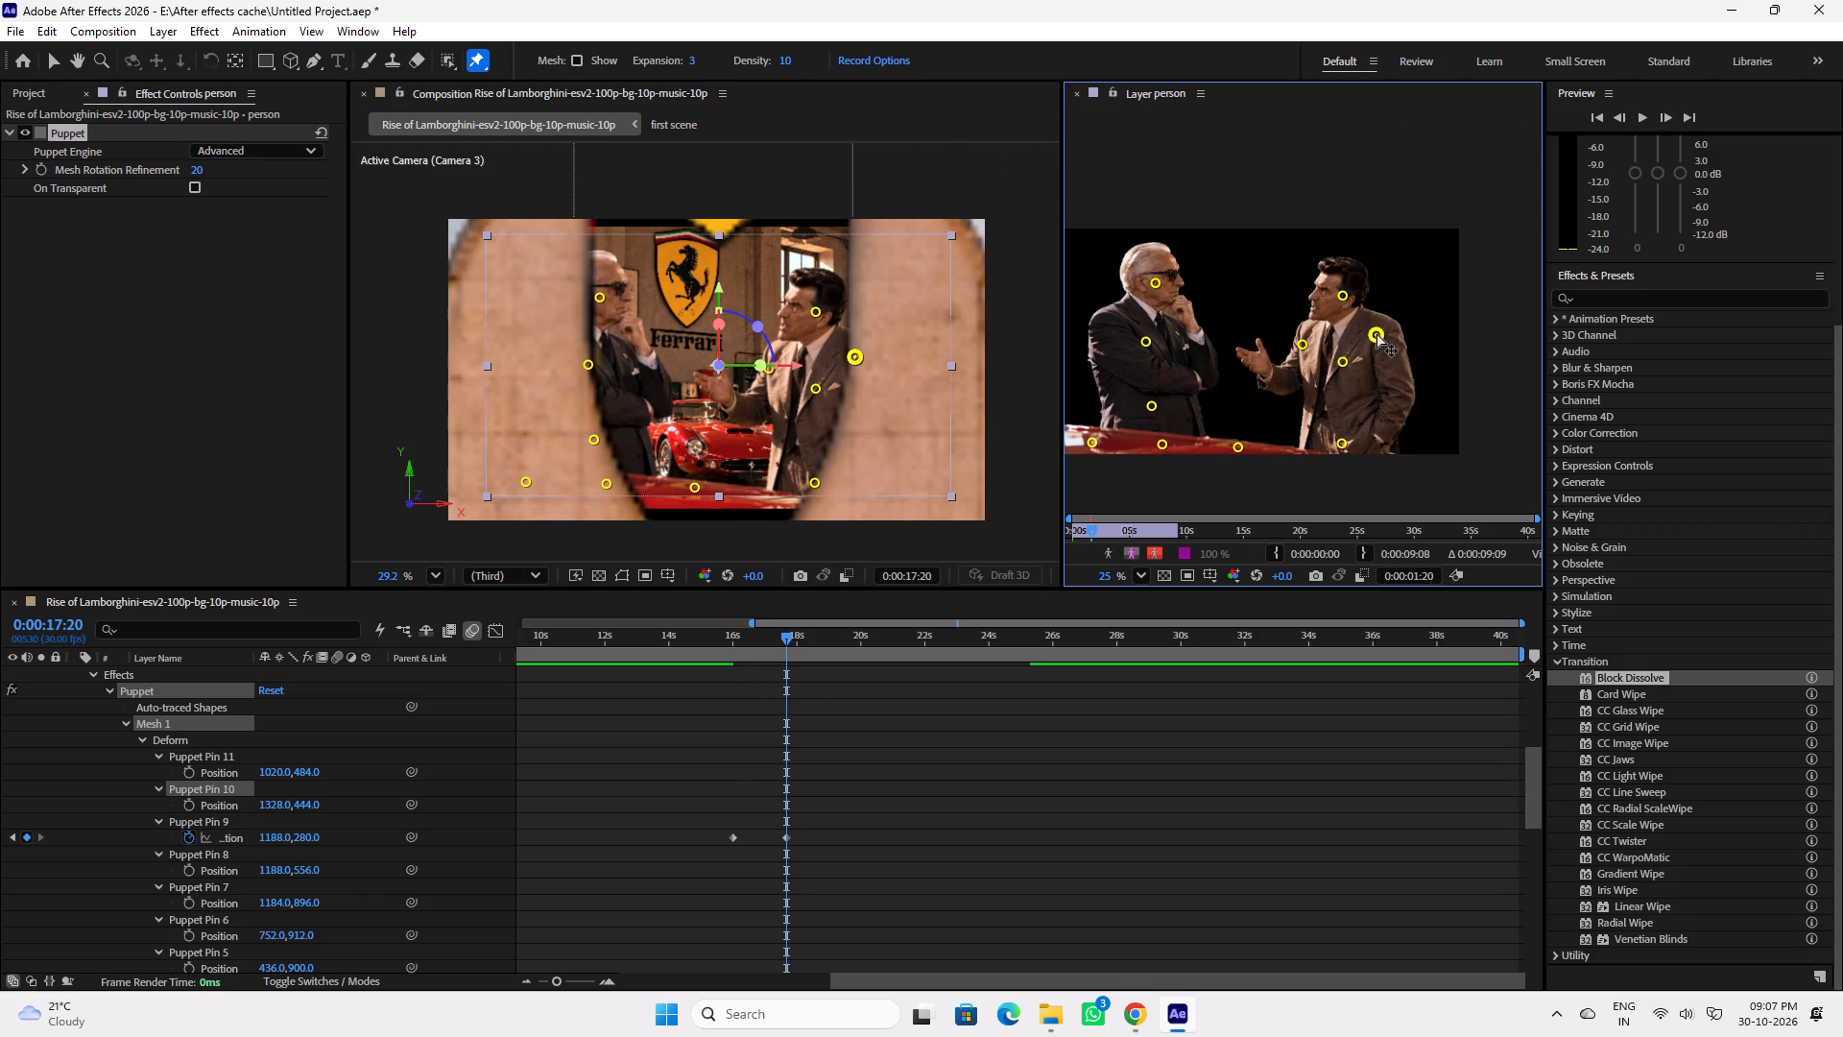
key(Delete)
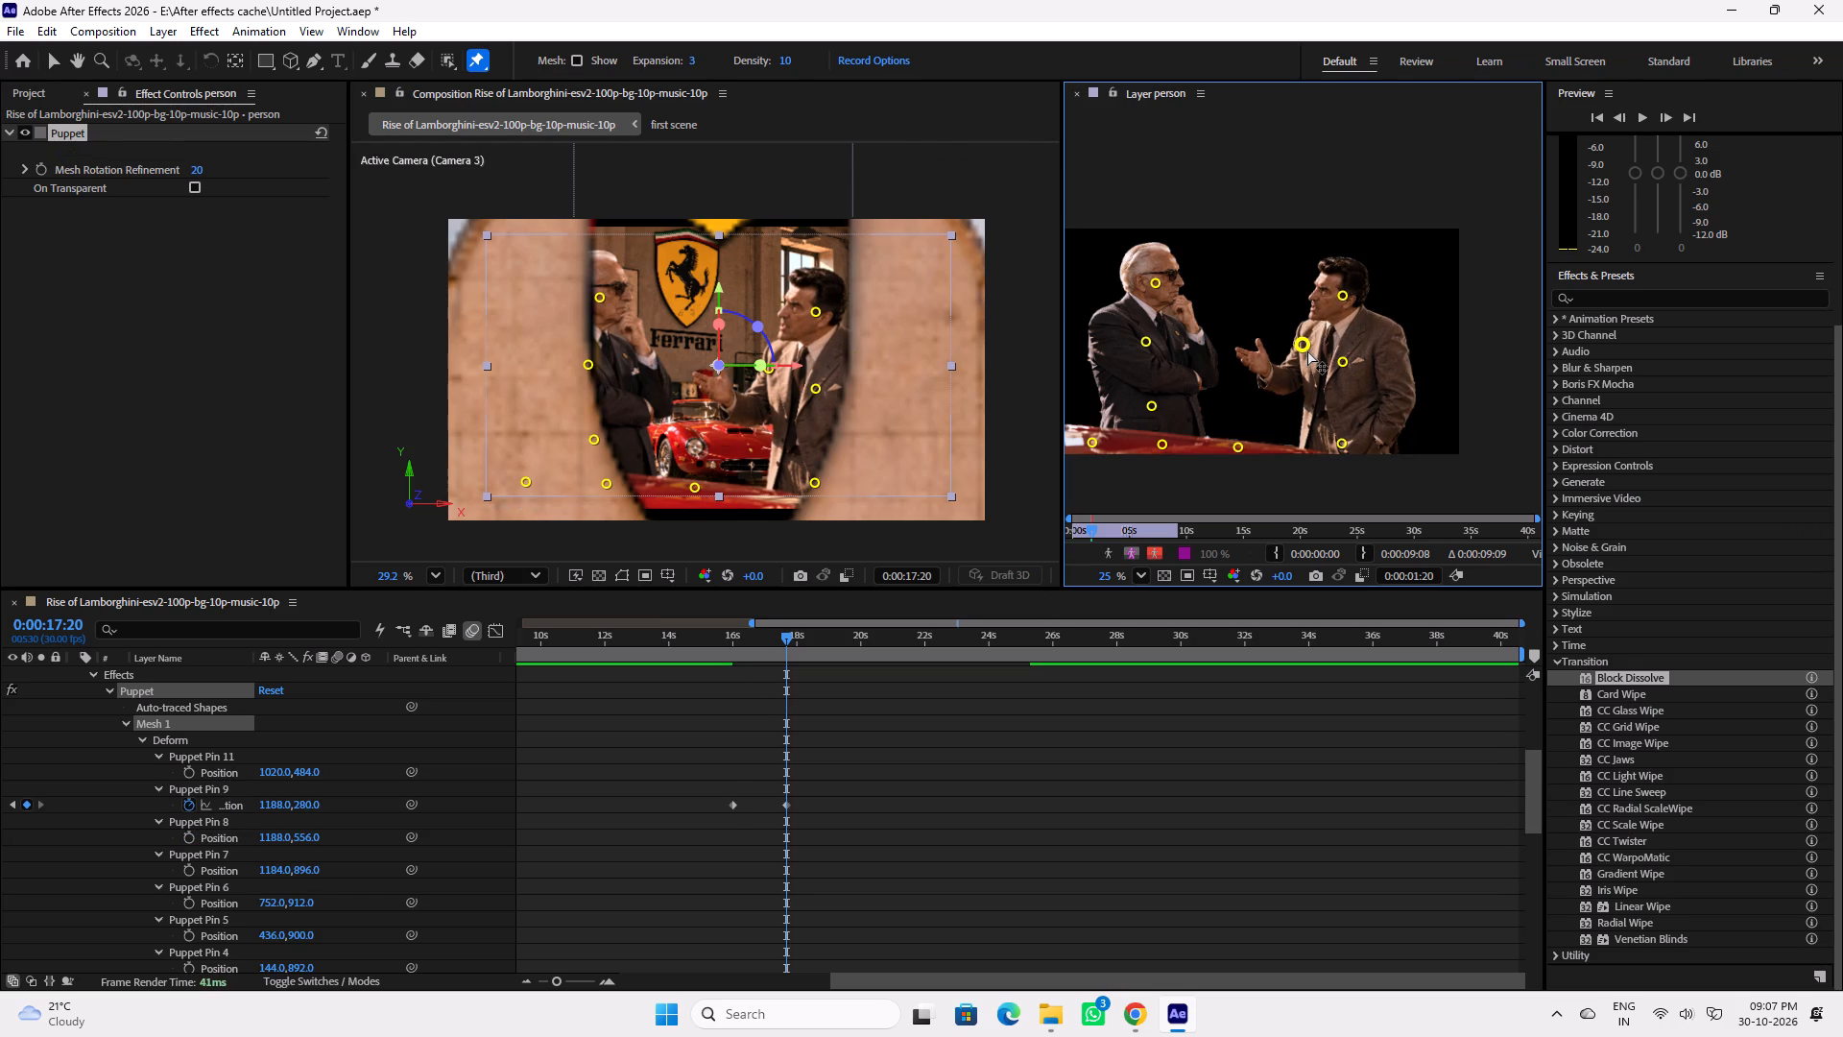
Delete Puppet Pin 11 from the dark-haired man's raised forearm.
click(1307, 350)
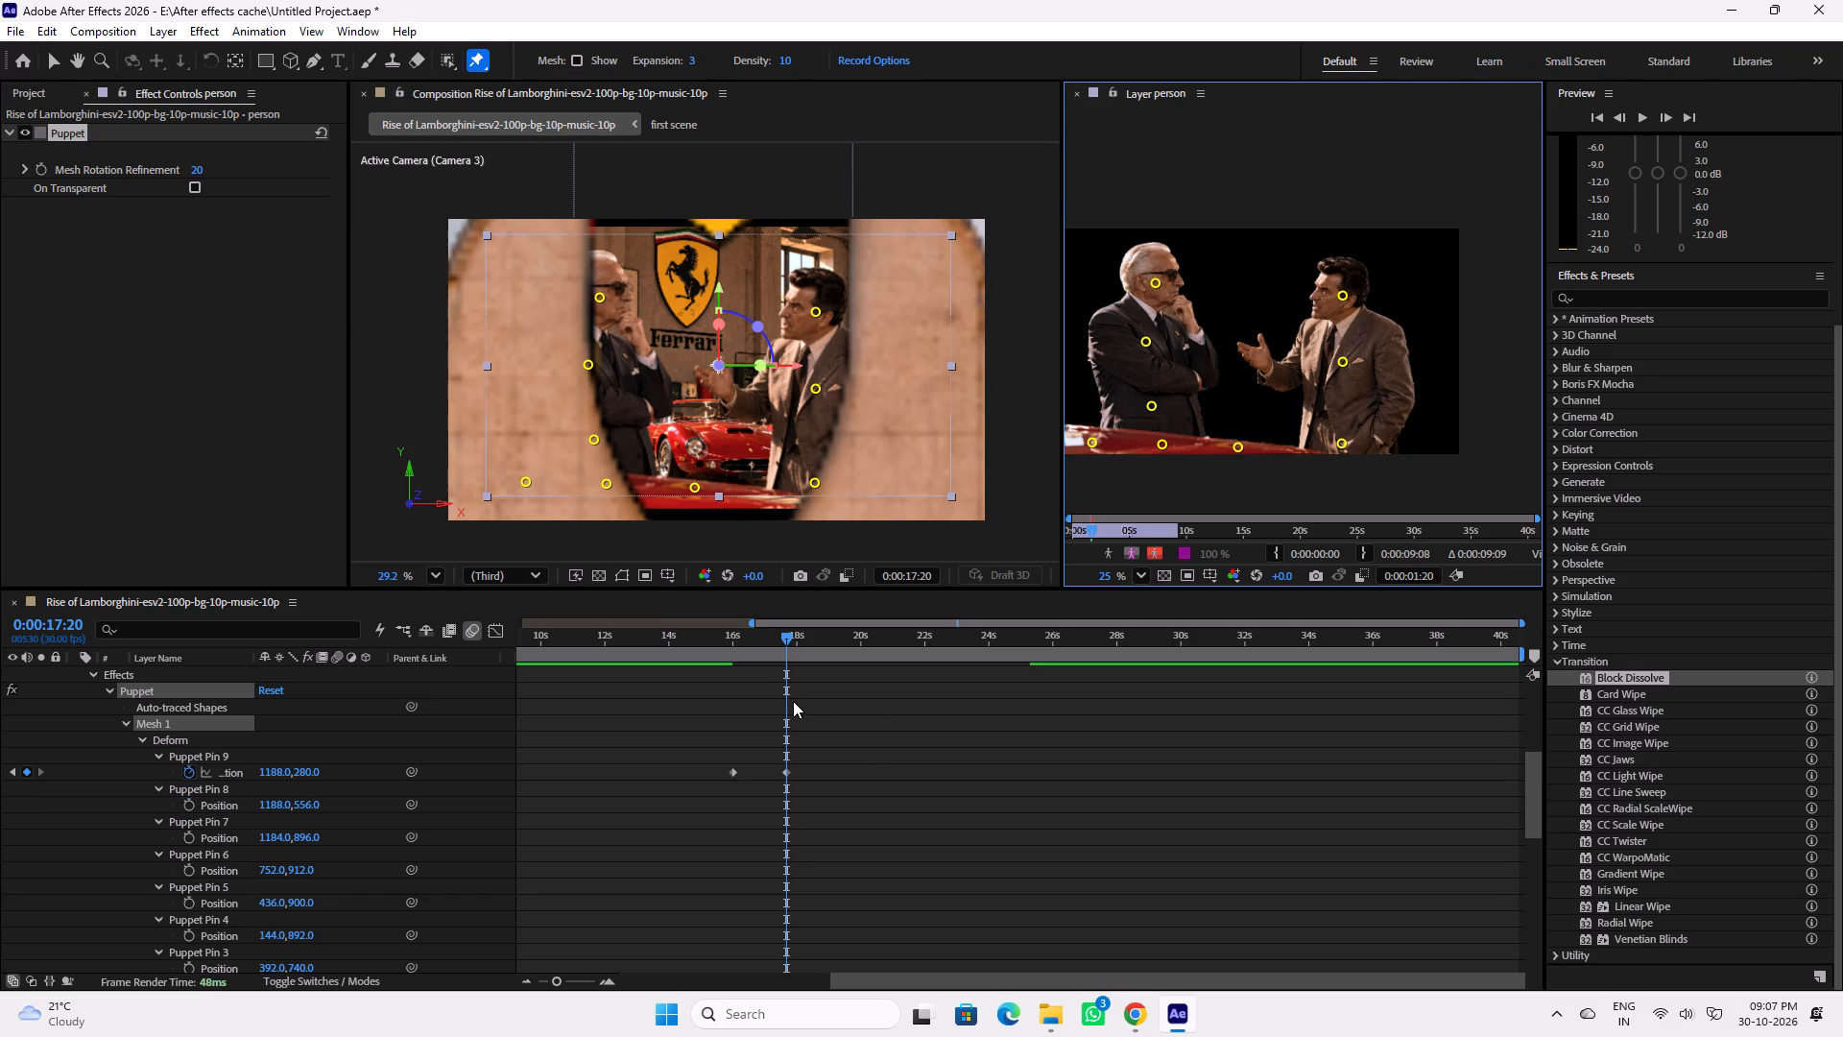
Keyframe the dark-haired man's head pin at 0:00:19:12 by moving it toward the grey-haired man to 1124, 280.
click(787, 642)
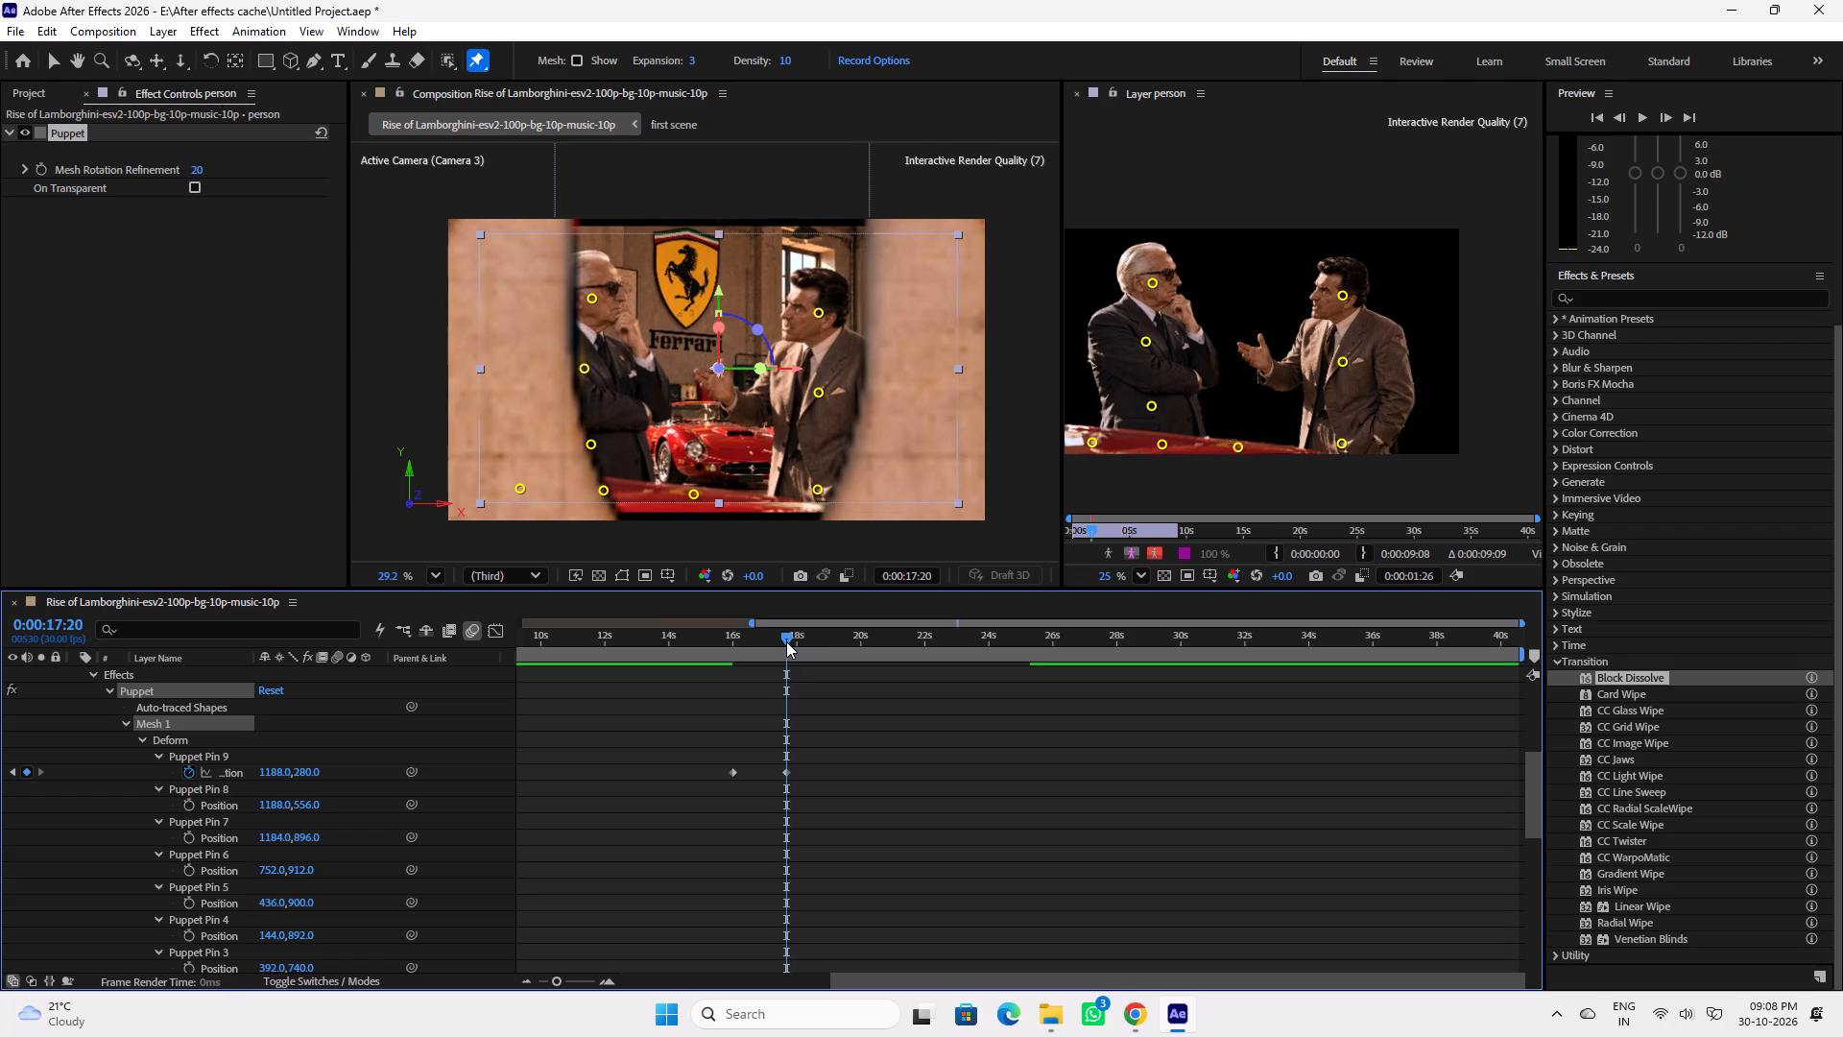
drag(792, 639, 829, 642)
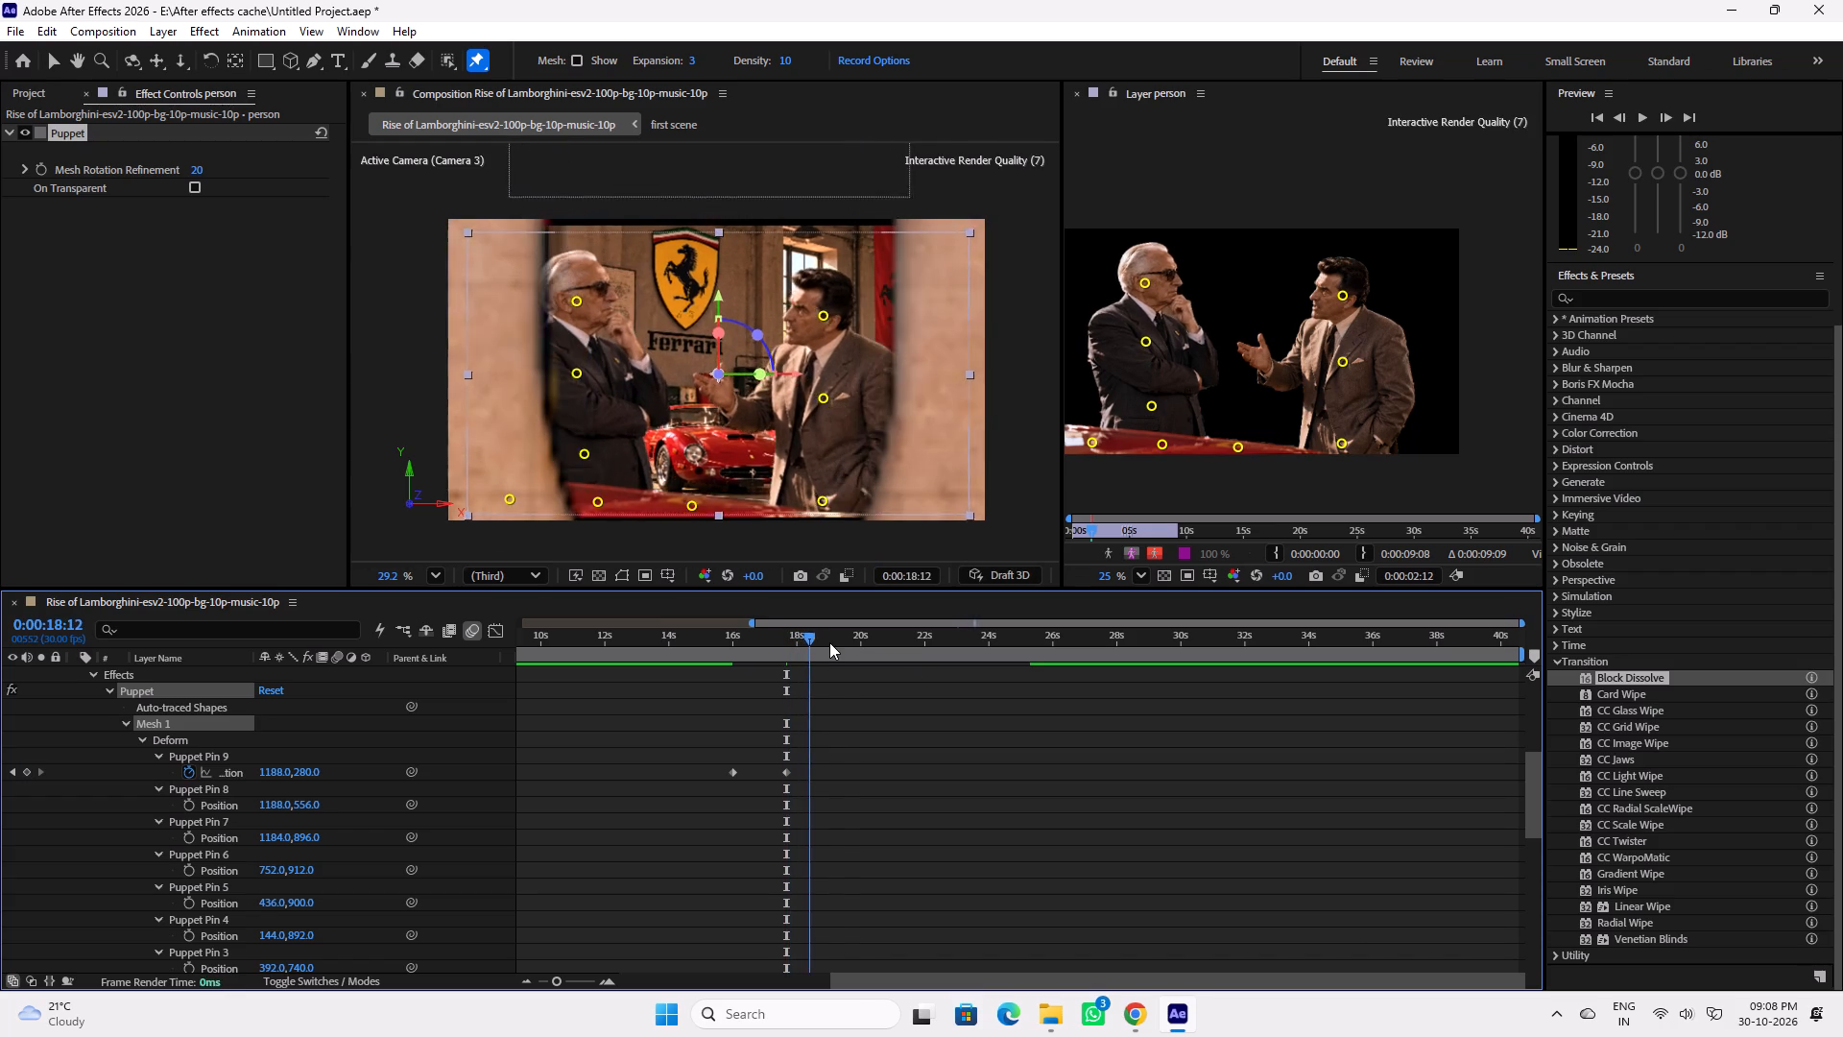
drag(829, 642, 833, 642)
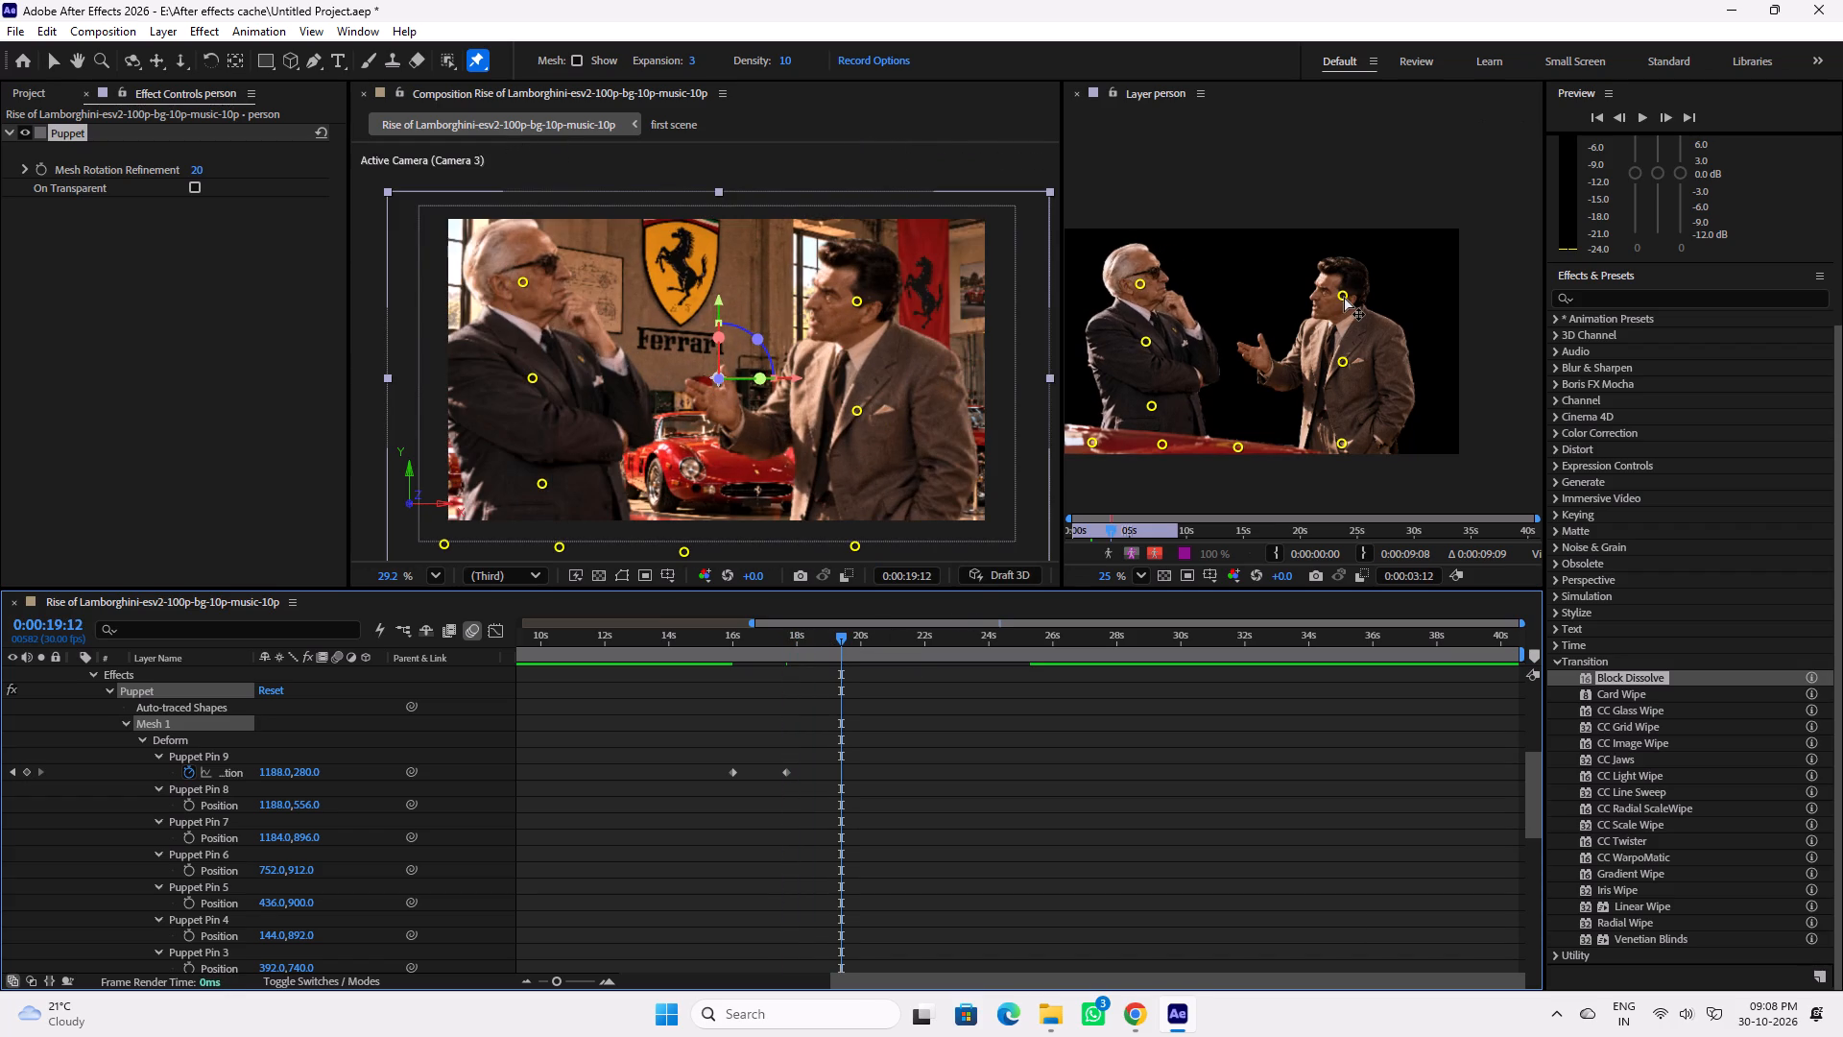
drag(1344, 297, 1328, 297)
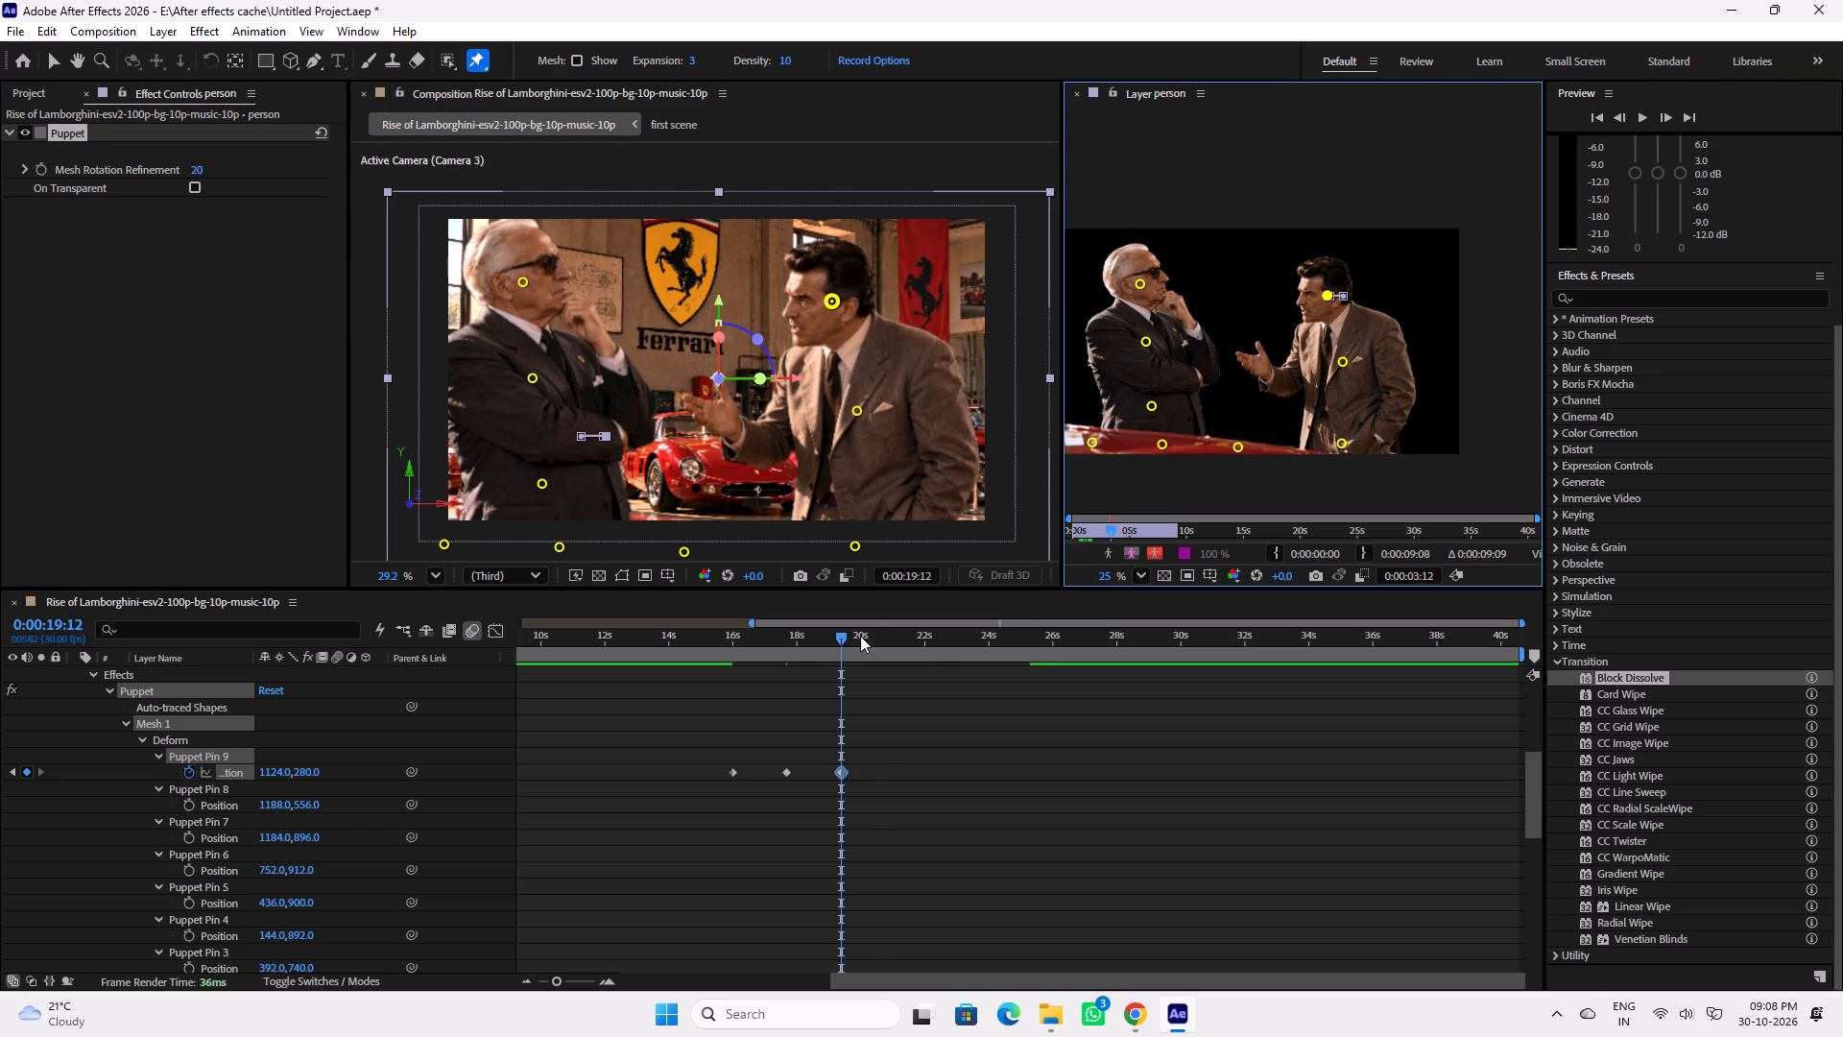
Move the current time past the head pin's last keyframe to about 0:00:21:08.
click(862, 634)
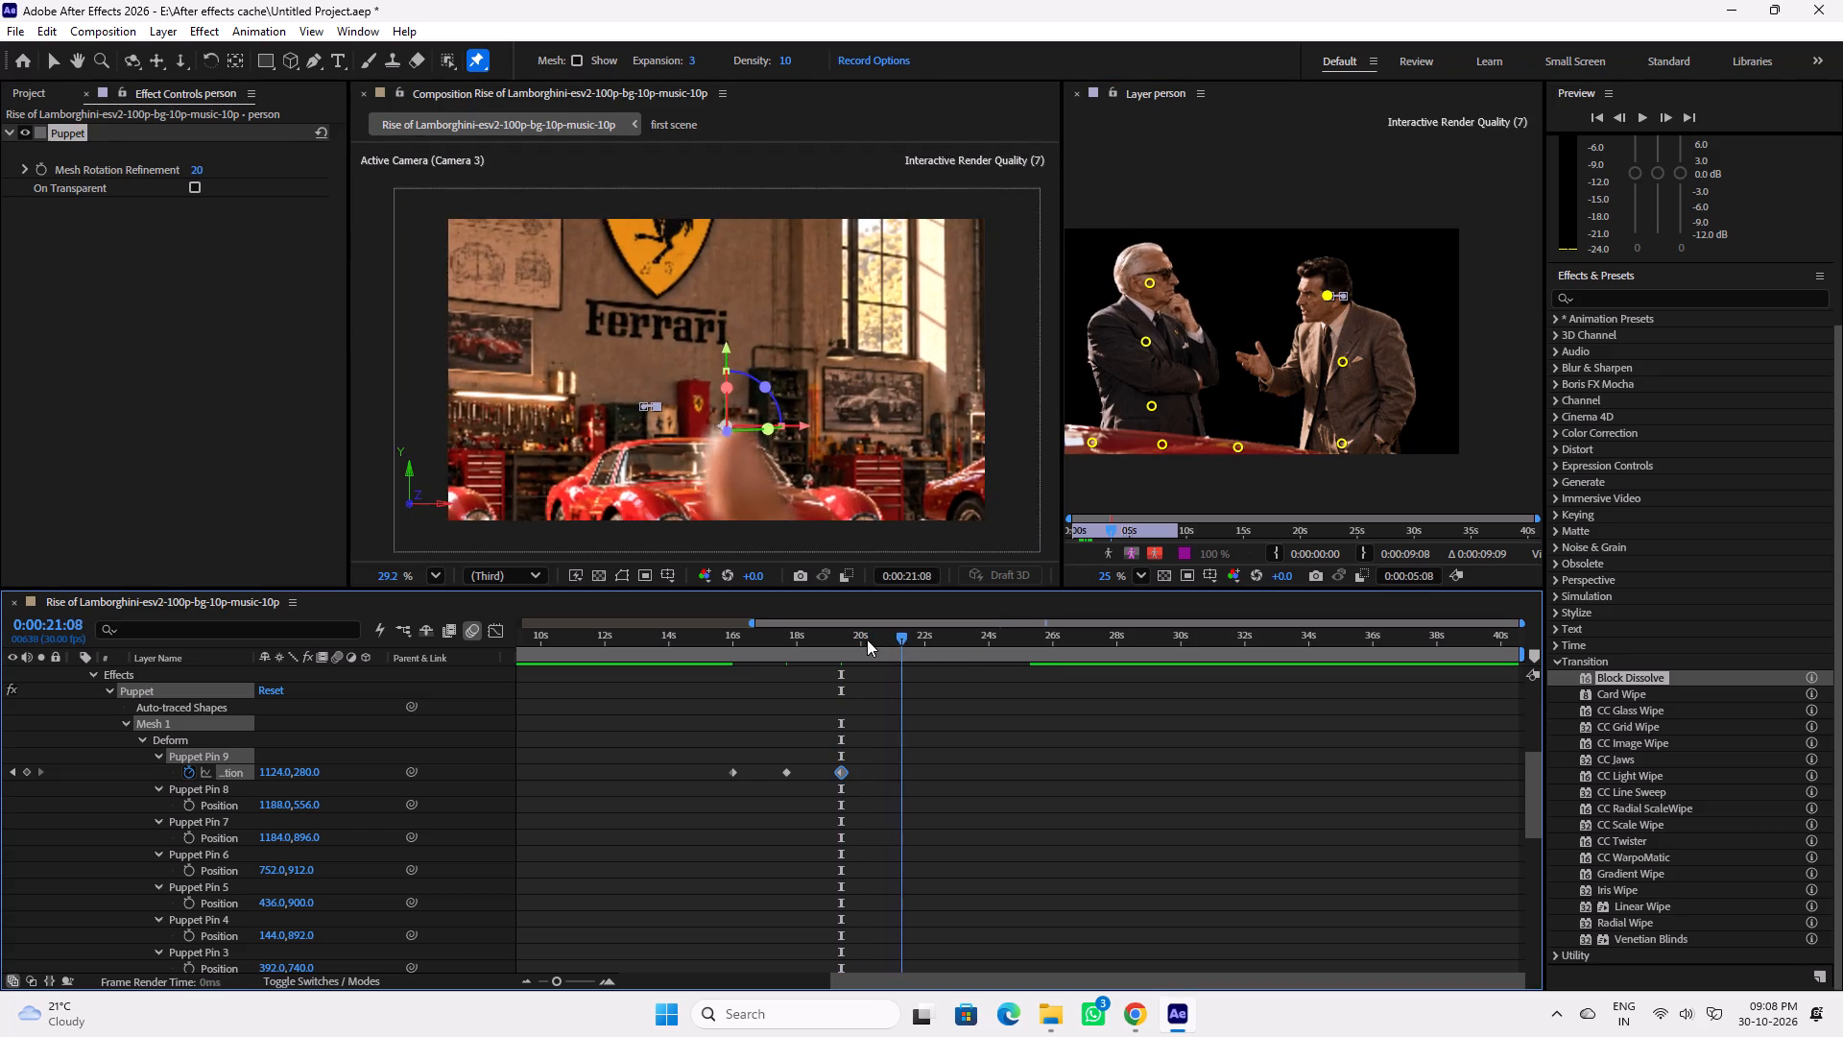